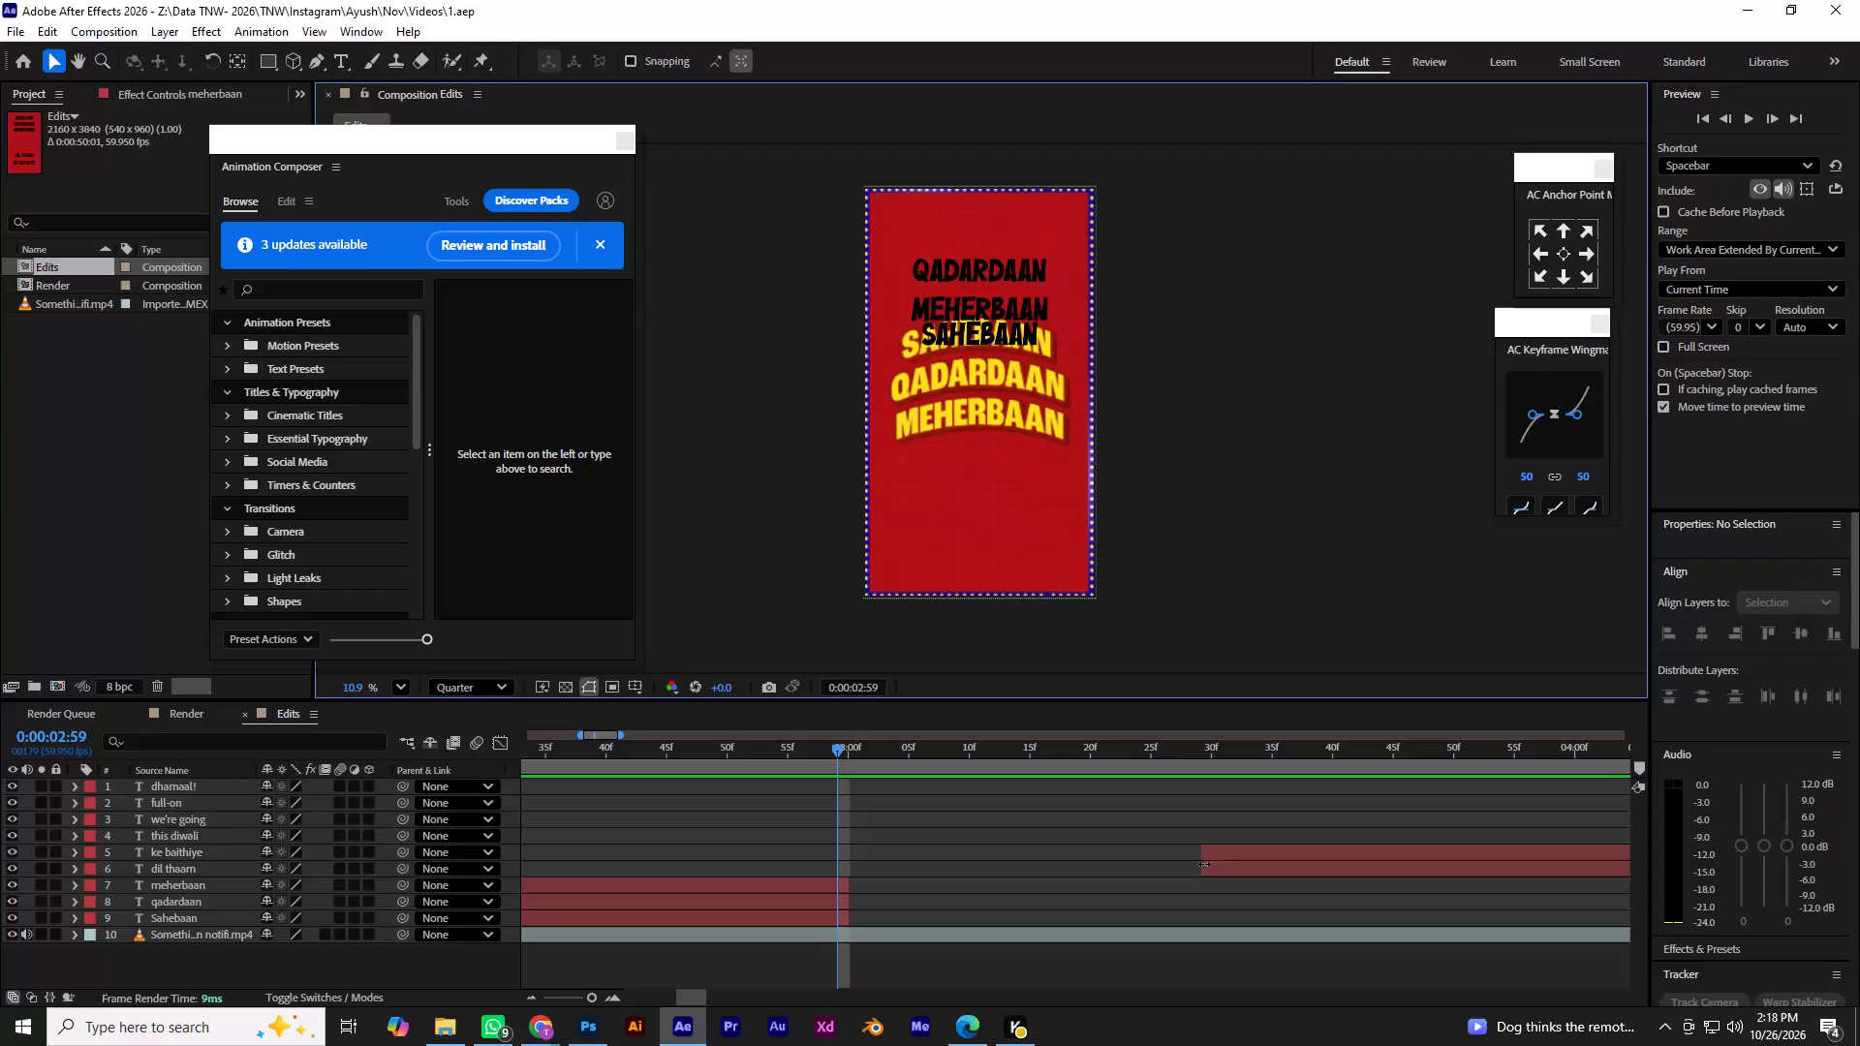
# Extend the start of the dil thaam text layer back to 0:00:03:00, matching its caption in the reference video.
pyautogui.click(1212, 869)
pyautogui.moveTo(836, 751); pyautogui.dragTo(845, 756)
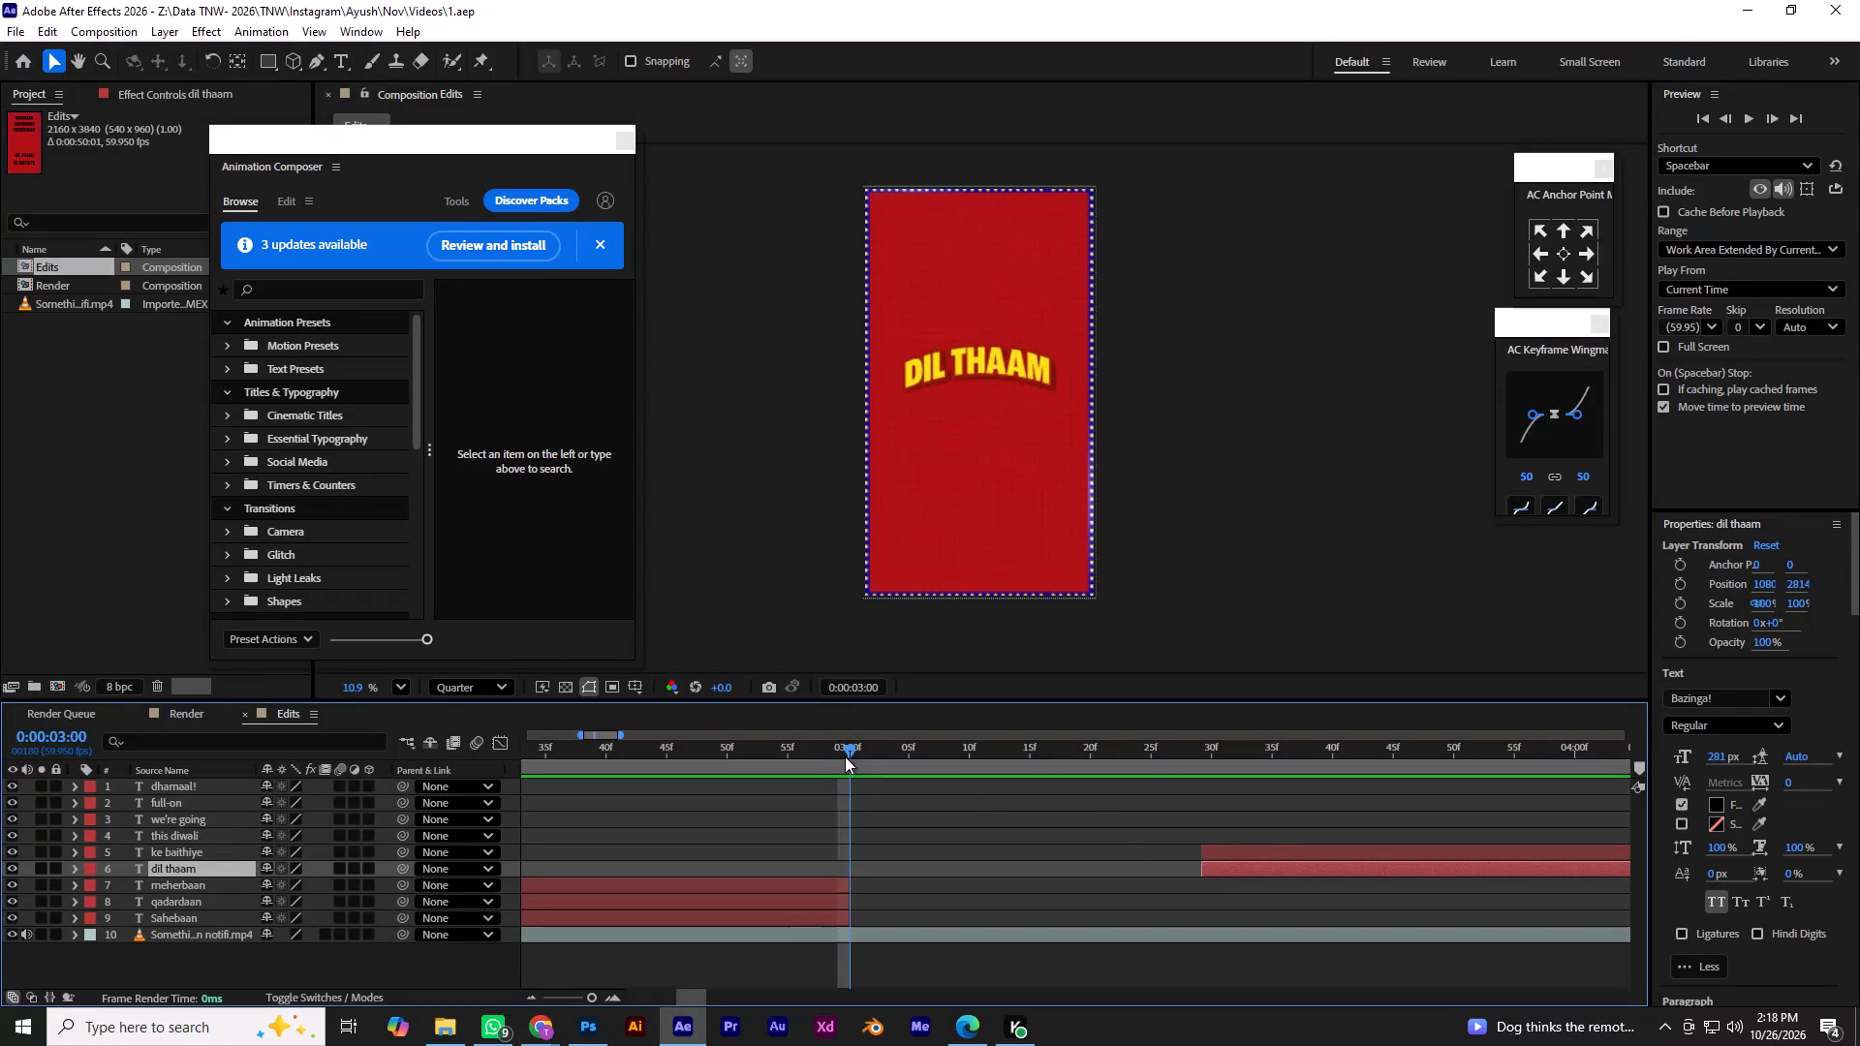
pyautogui.moveTo(845, 756); pyautogui.dragTo(846, 756)
pyautogui.moveTo(1202, 873); pyautogui.dragTo(849, 877)
# Move the black DIL THAAM text up onto the matching yellow caption in the composition and save the project.
pyautogui.moveTo(991, 492); pyautogui.dragTo(991, 361)
pyautogui.hotkey('ctrl', 'z')
pyautogui.click(894, 875)
pyautogui.hotkey('ctrl', 's')
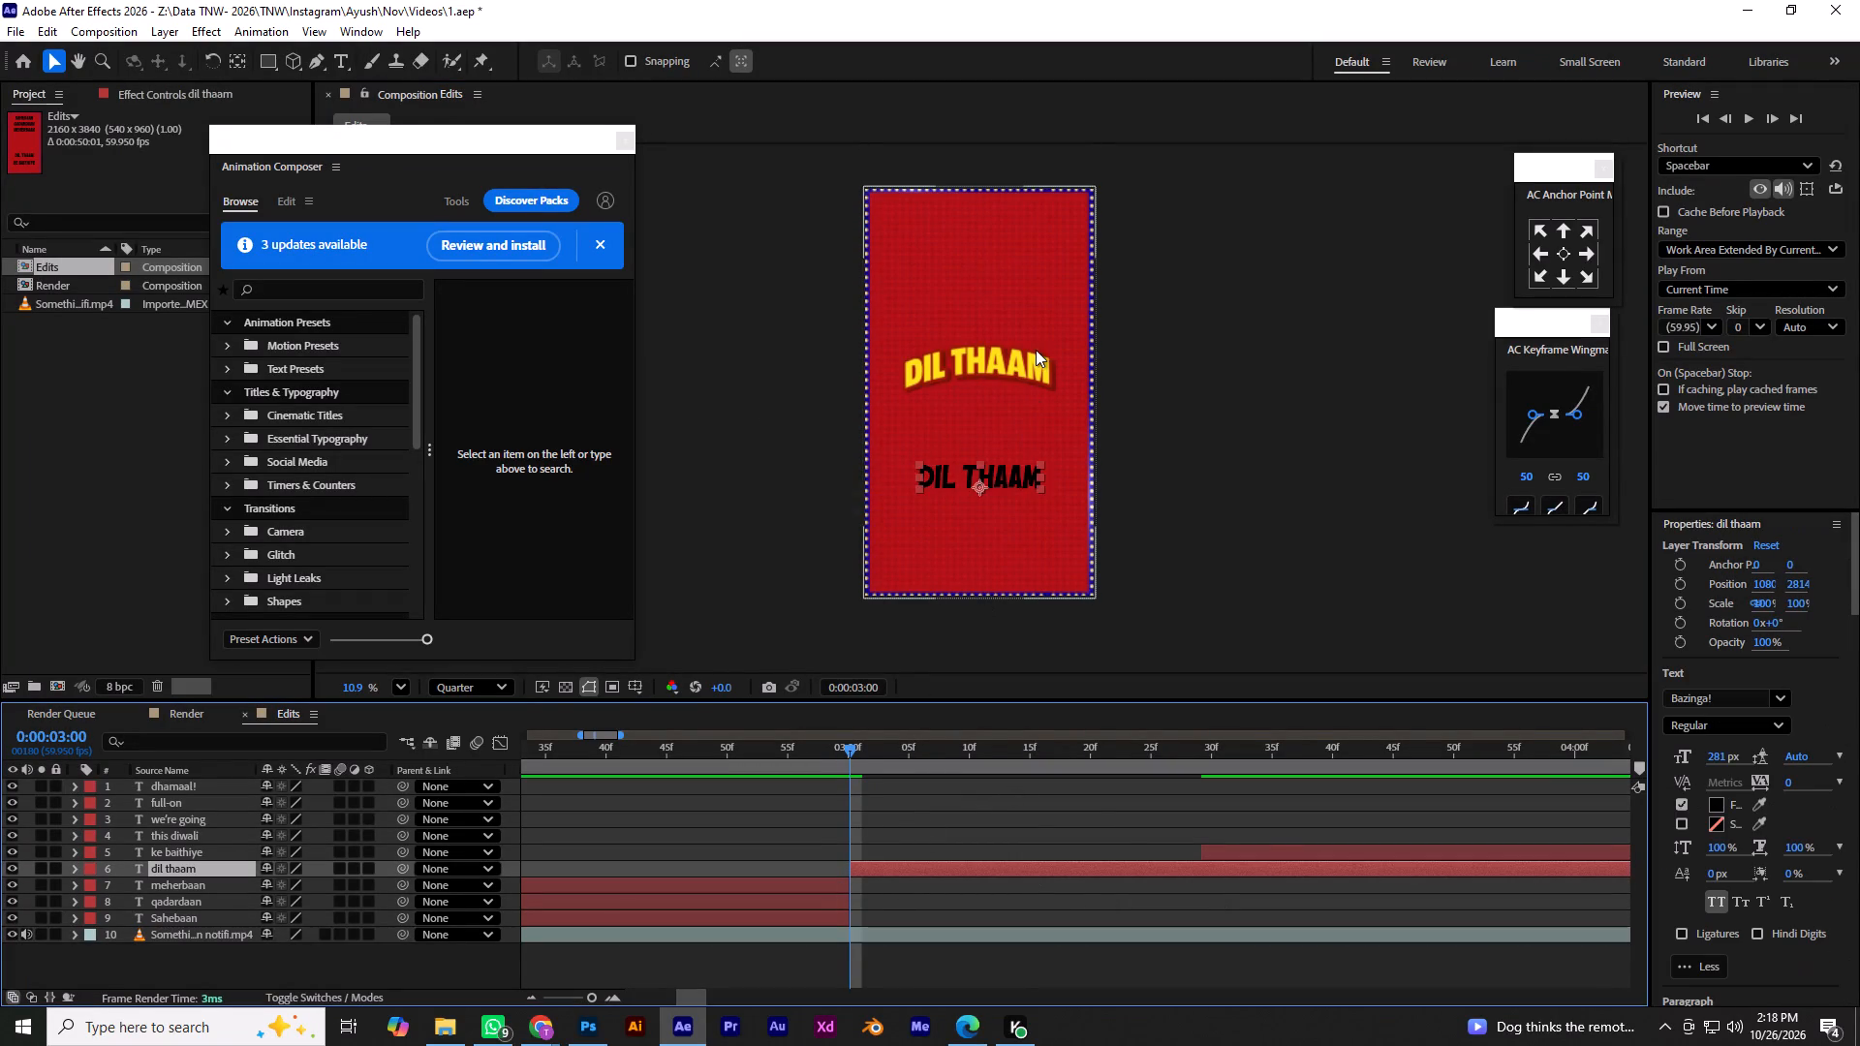
pyautogui.moveTo(992, 474); pyautogui.dragTo(984, 355)
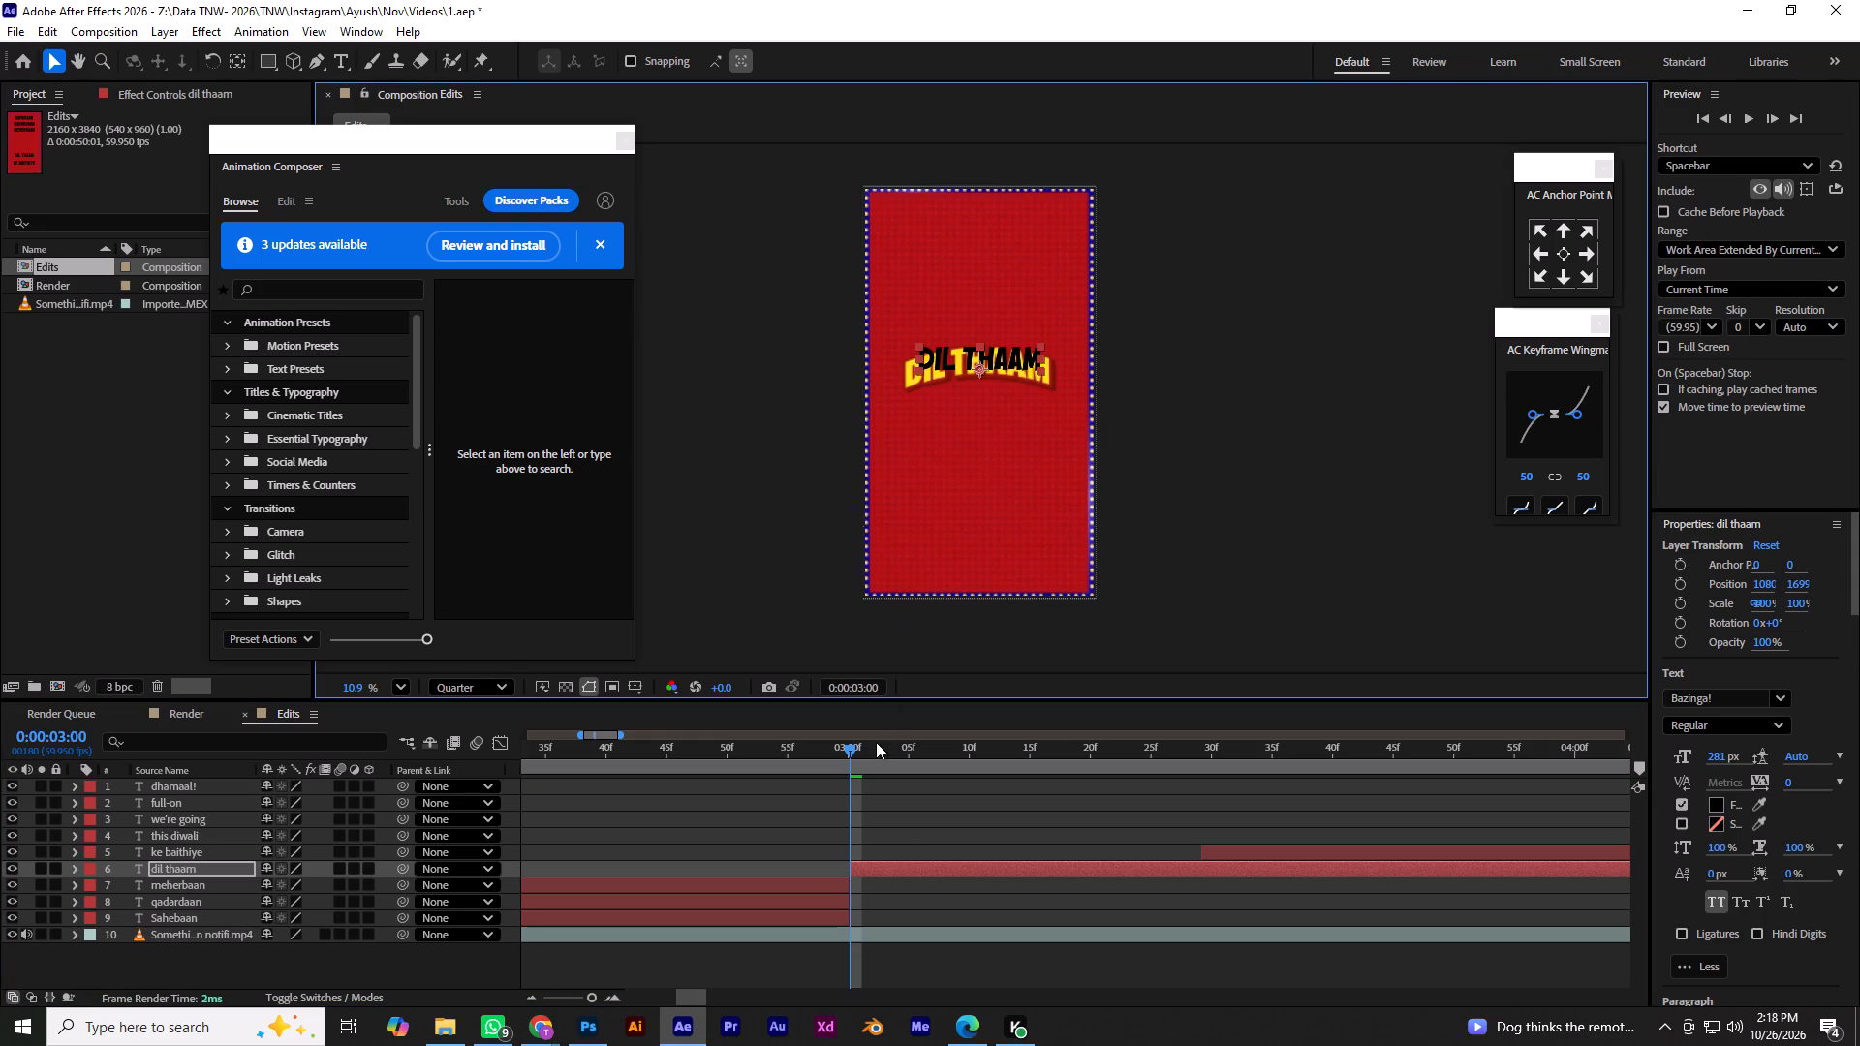
# Trim the start of the ke baithiye layer to 0:00:03:44, matching its caption in the reference video.
pyautogui.moveTo(852, 751); pyautogui.dragTo(1273, 844)
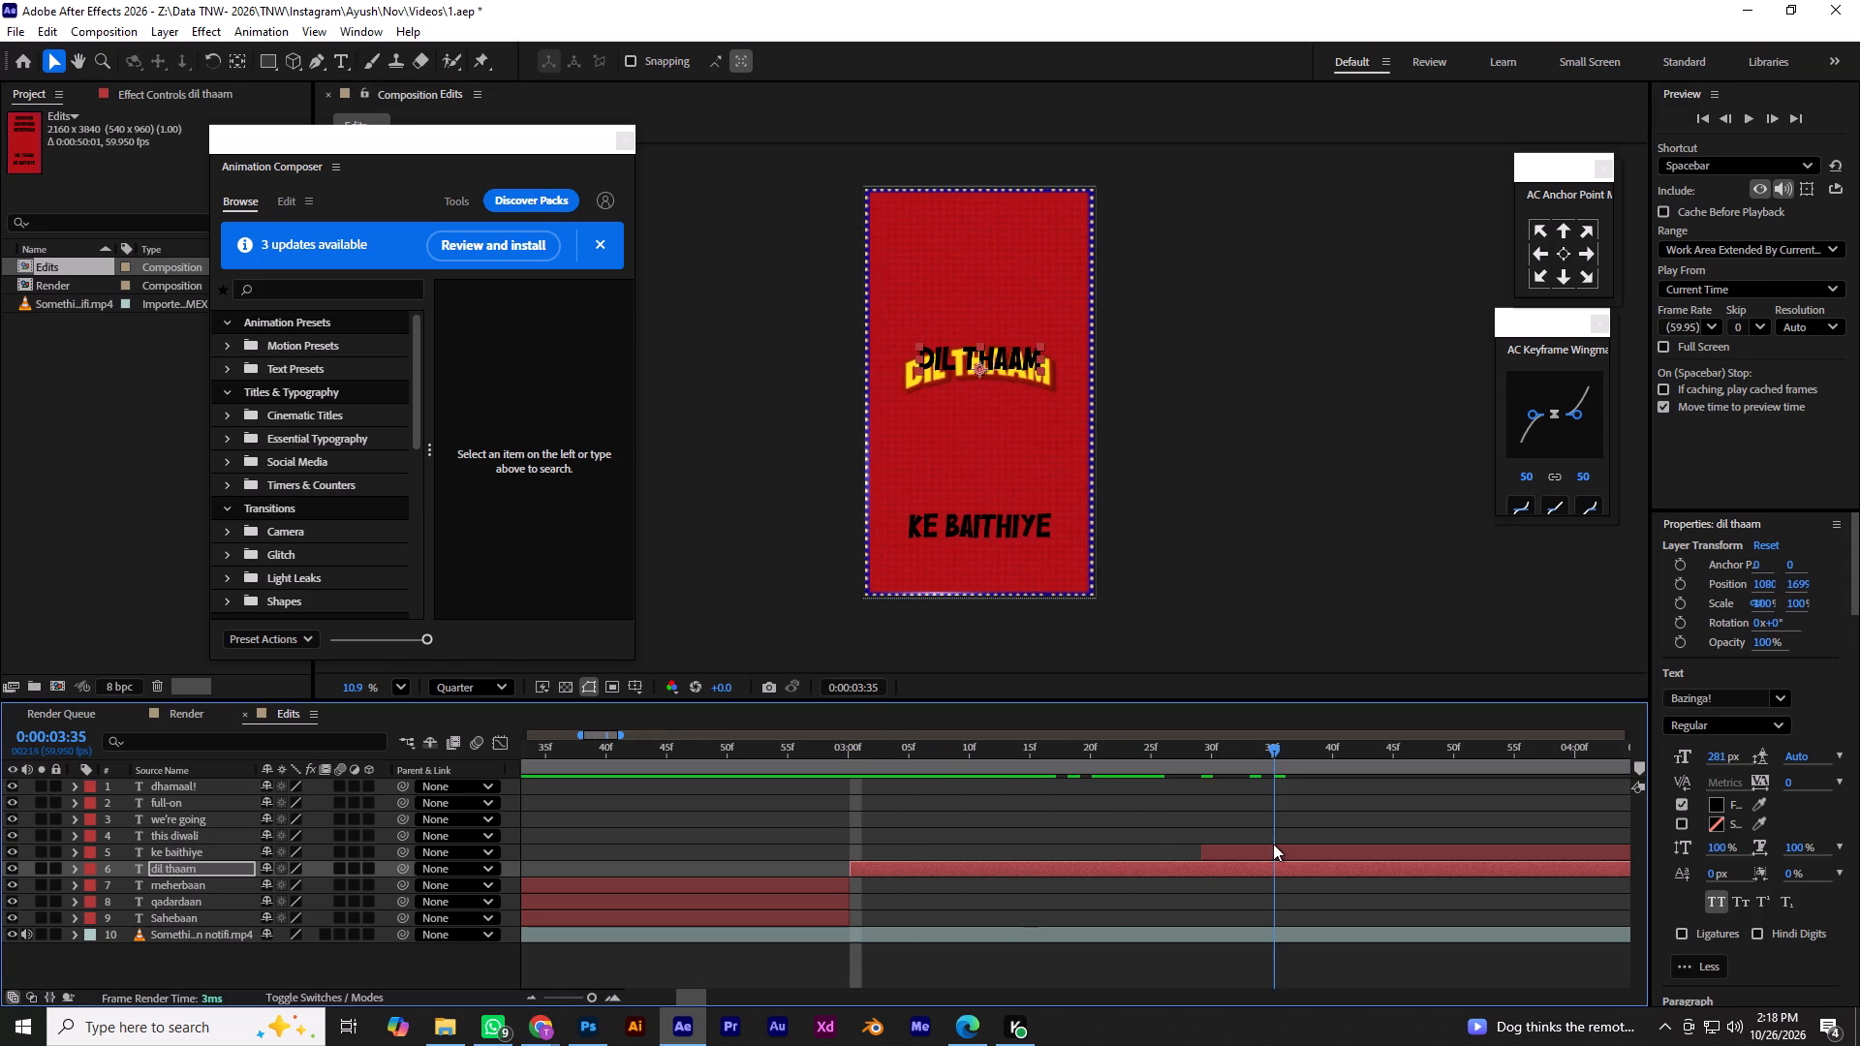
pyautogui.moveTo(1273, 844); pyautogui.dragTo(1227, 843)
pyautogui.keyDown('alt'); pyautogui.scroll(-4, 1227, 843); pyautogui.keyUp('alt')
pyautogui.moveTo(894, 747); pyautogui.dragTo(925, 767)
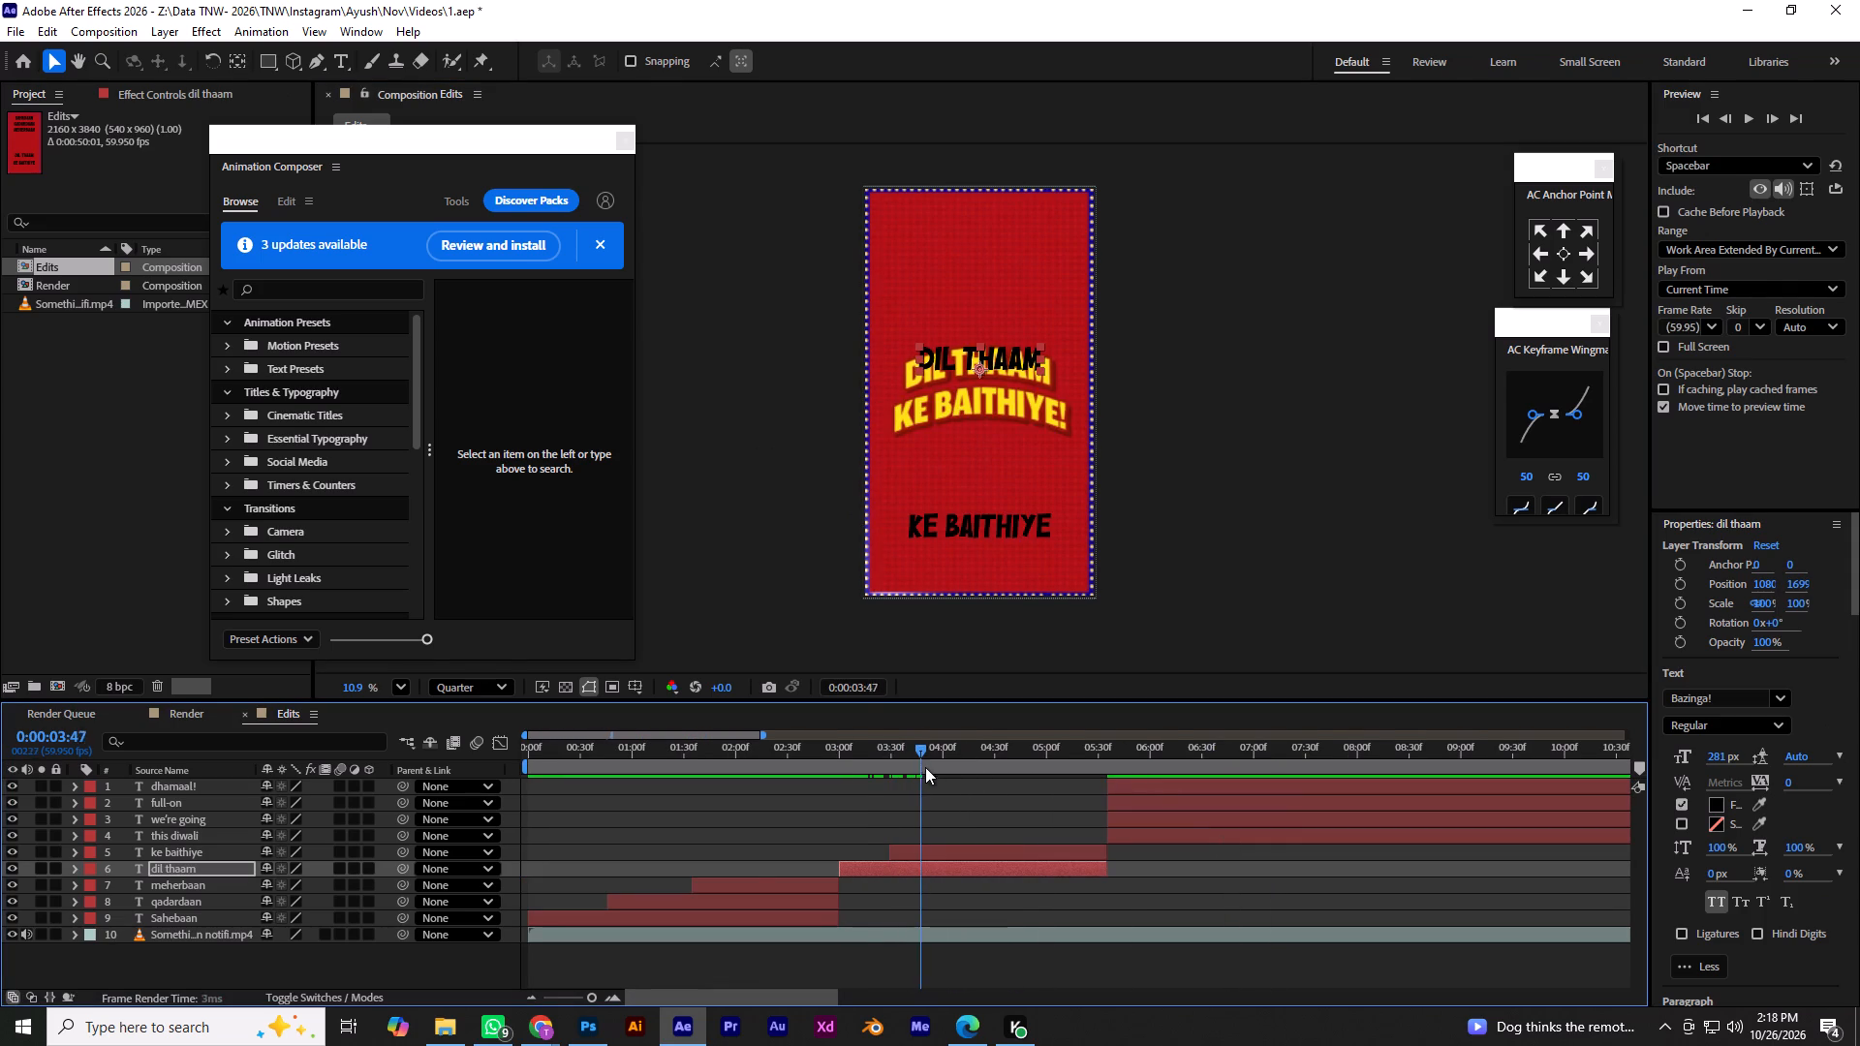
pyautogui.moveTo(925, 767); pyautogui.dragTo(917, 774)
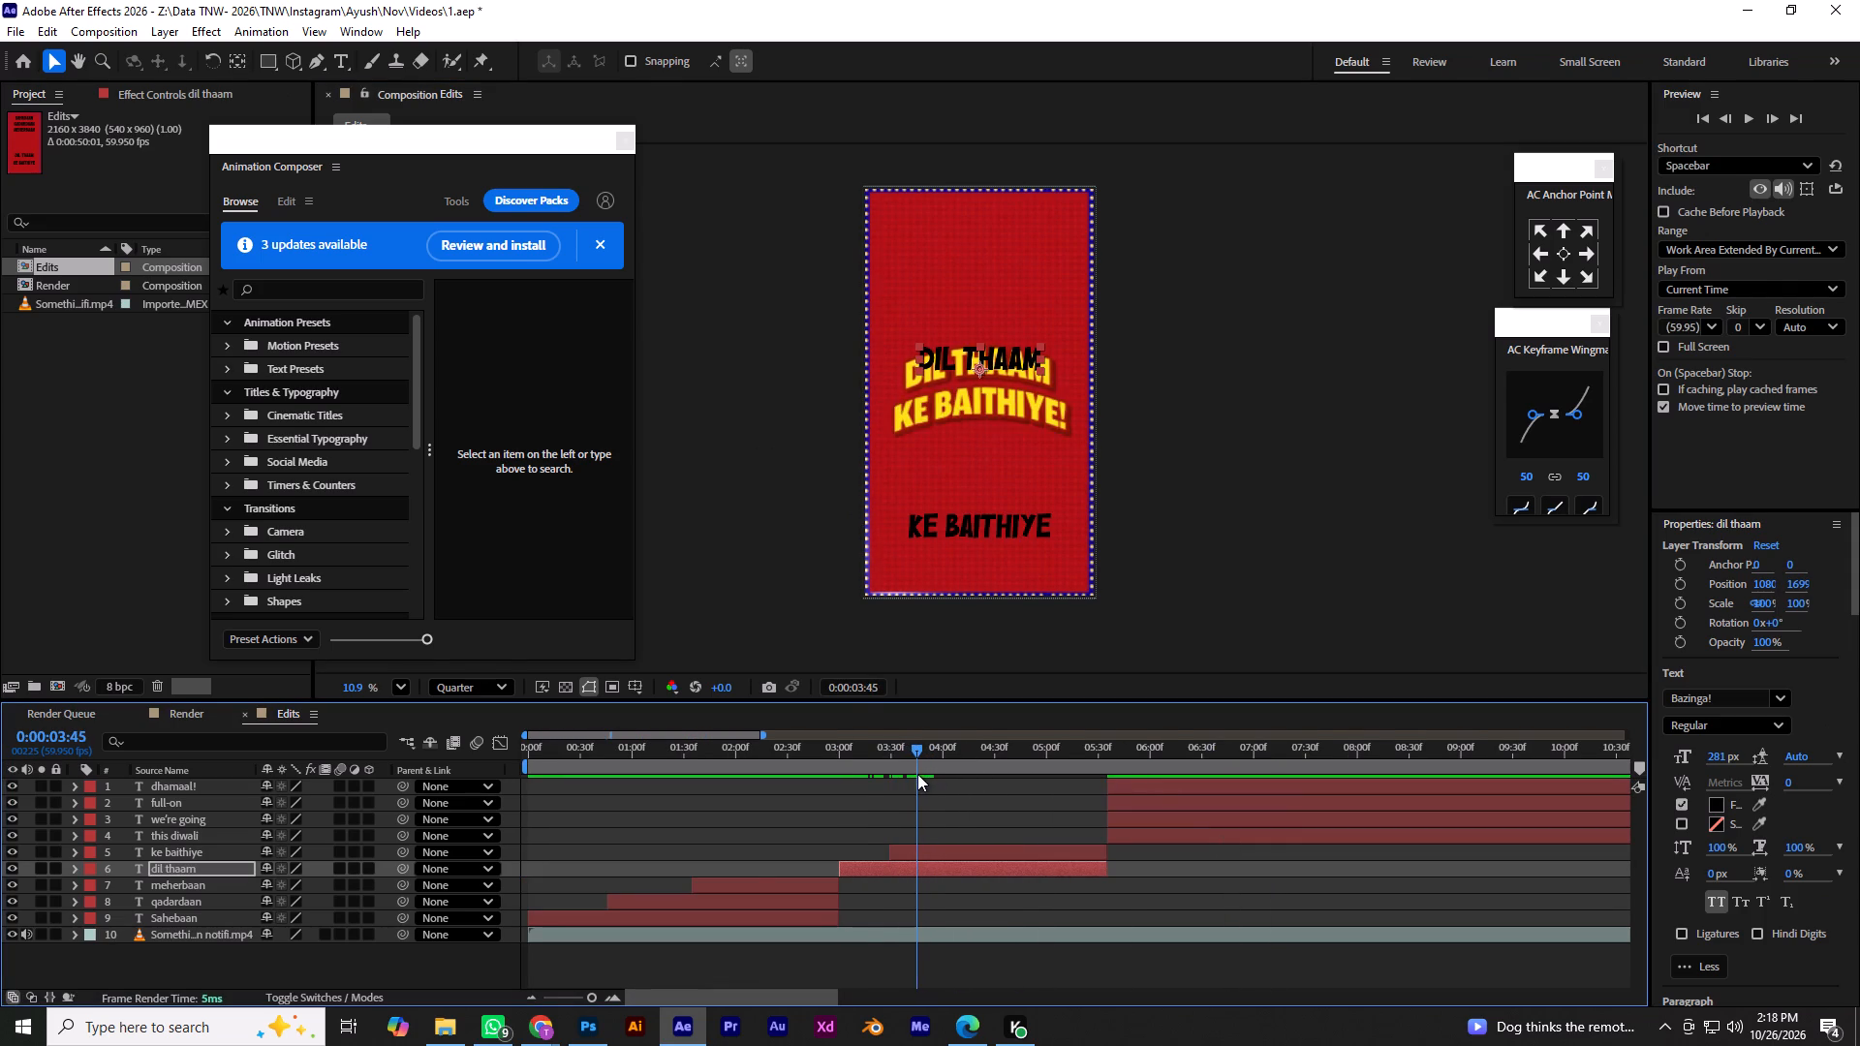
pyautogui.moveTo(917, 774); pyautogui.dragTo(917, 775)
pyautogui.moveTo(893, 846); pyautogui.dragTo(917, 852)
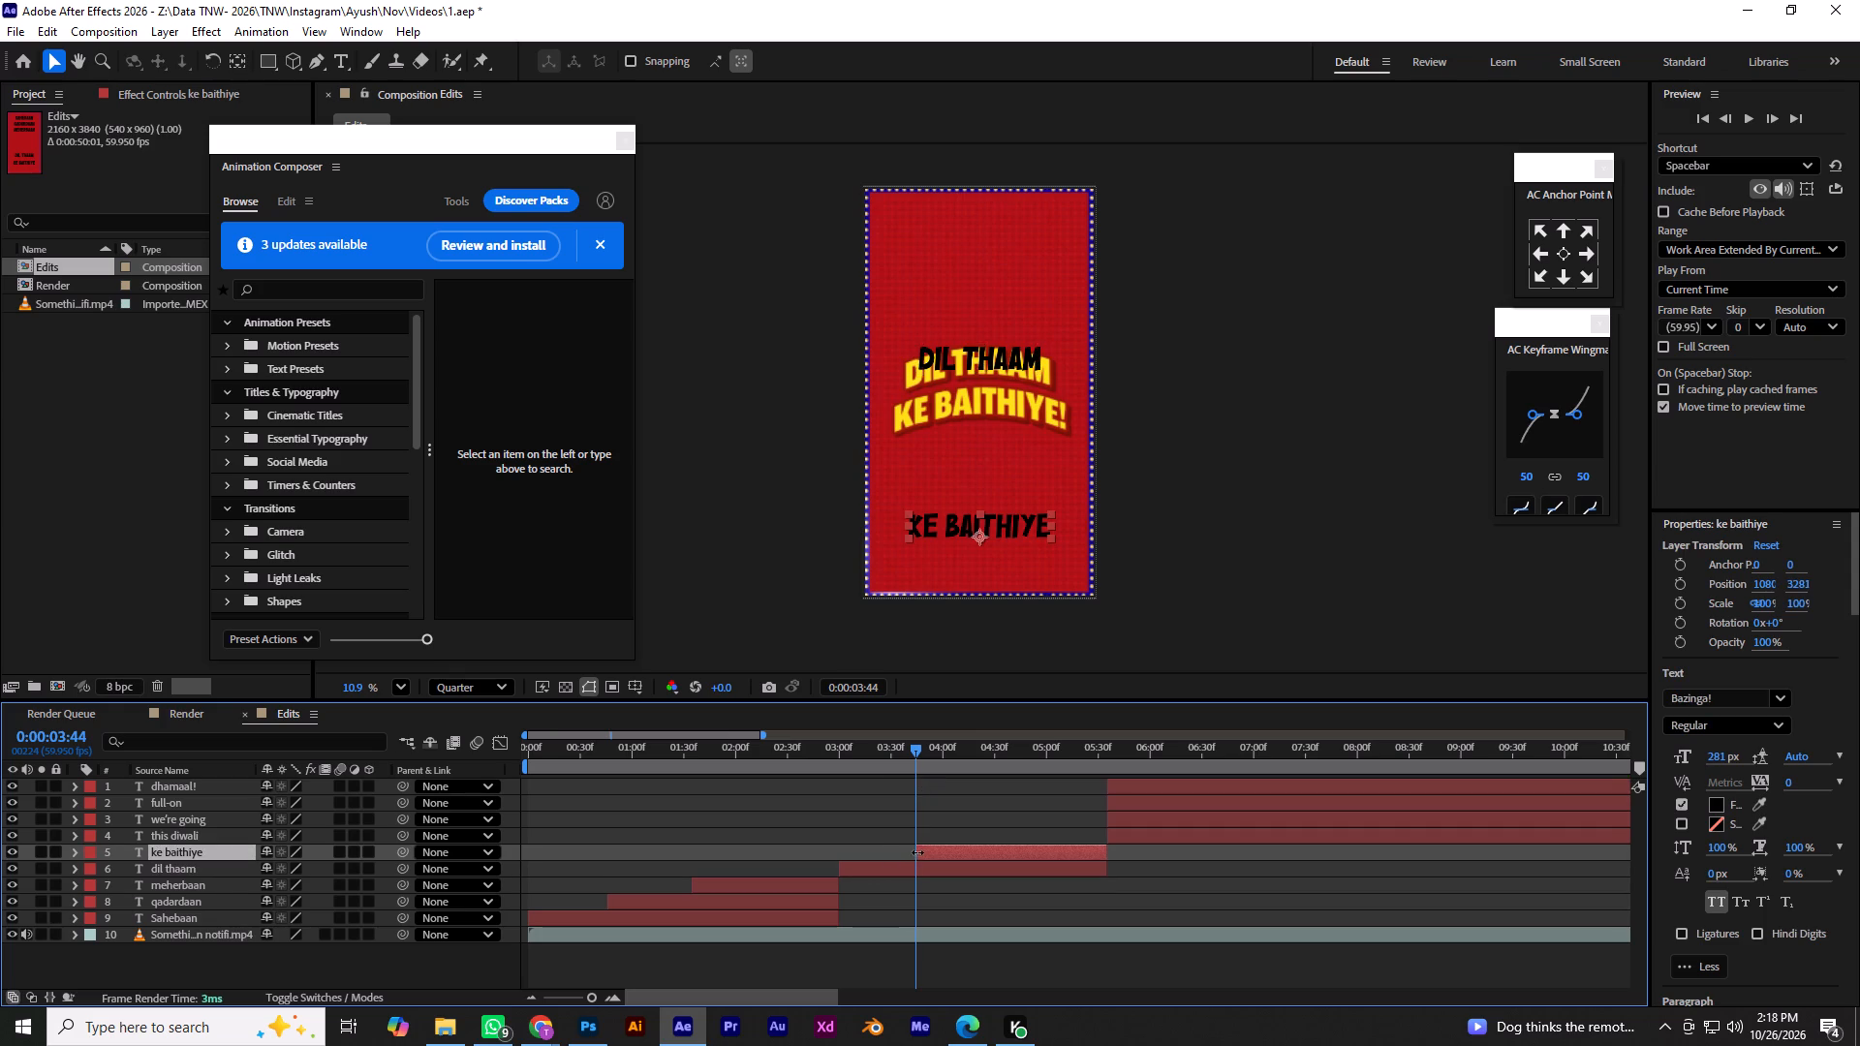
pyautogui.moveTo(917, 852); pyautogui.dragTo(917, 853)
# Preview the section, trim the ends of the dil thaam and ke baithiye layers to 0:00:04:35, and save.
pyautogui.moveTo(916, 757); pyautogui.dragTo(826, 783)
pyautogui.press('space')
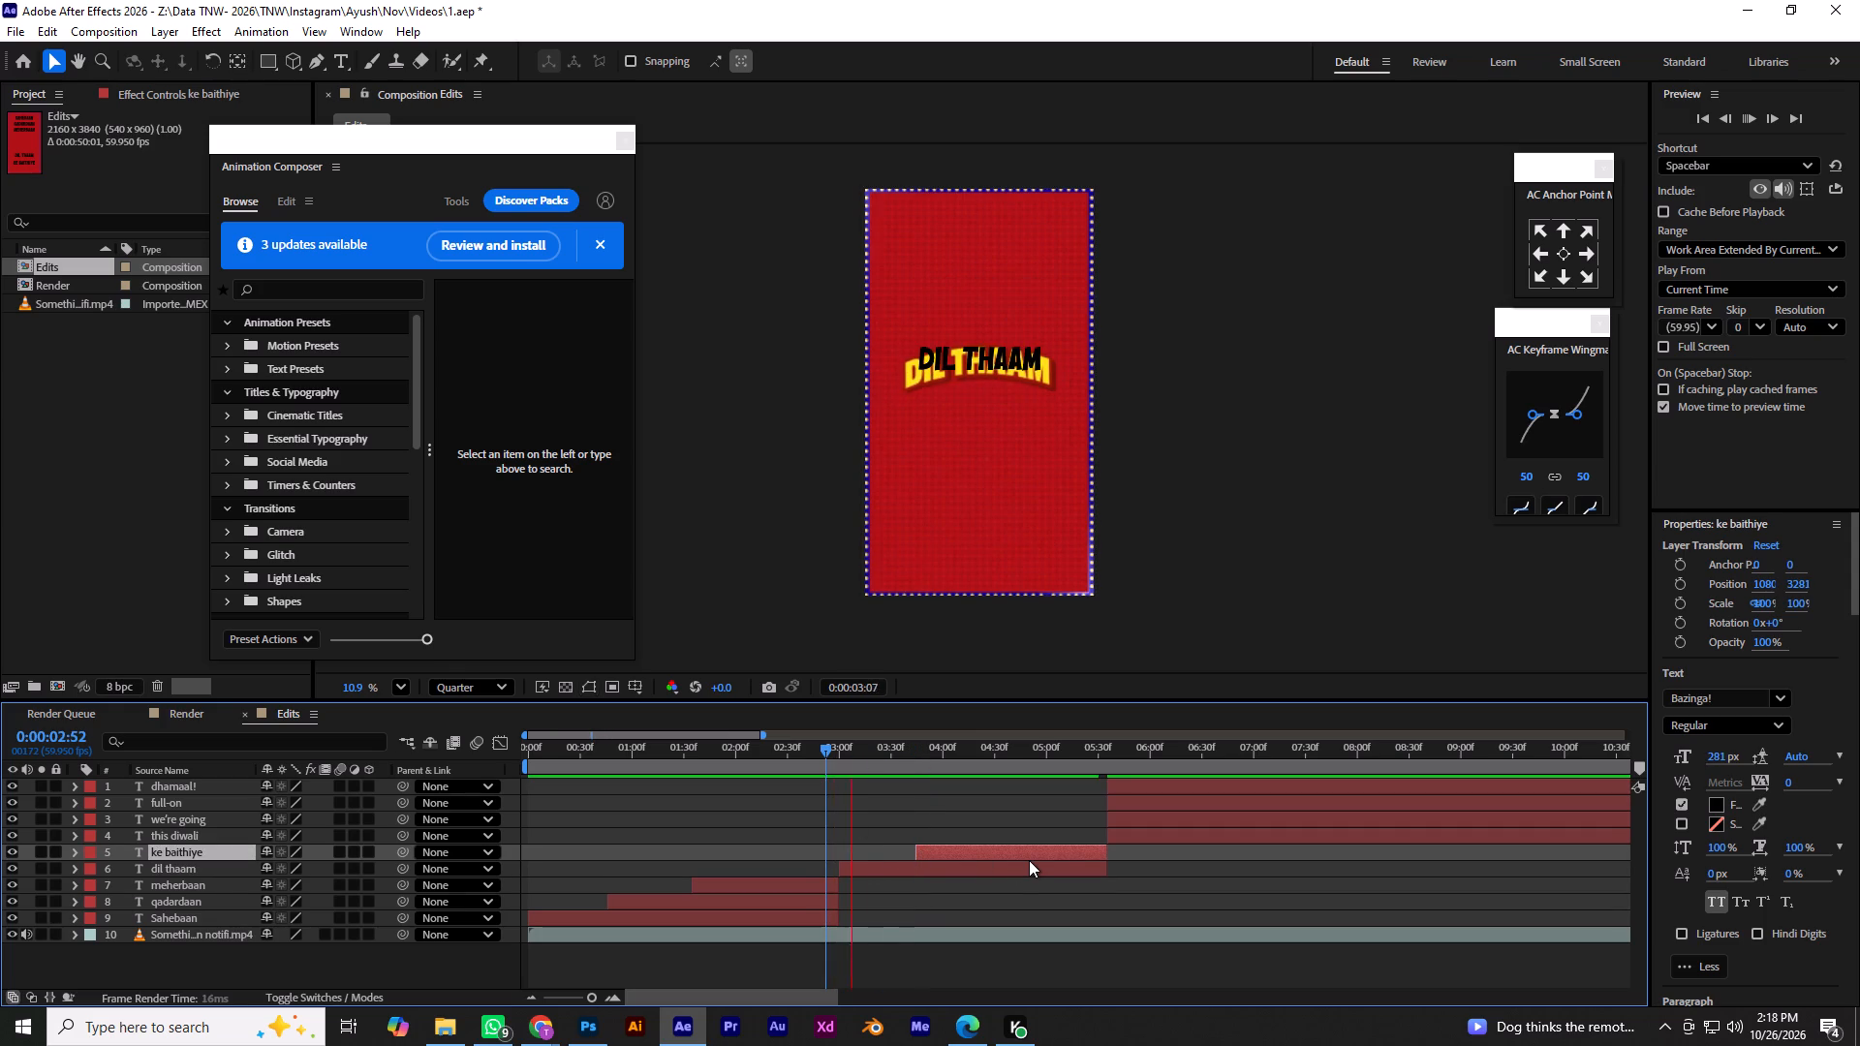
pyautogui.press('space')
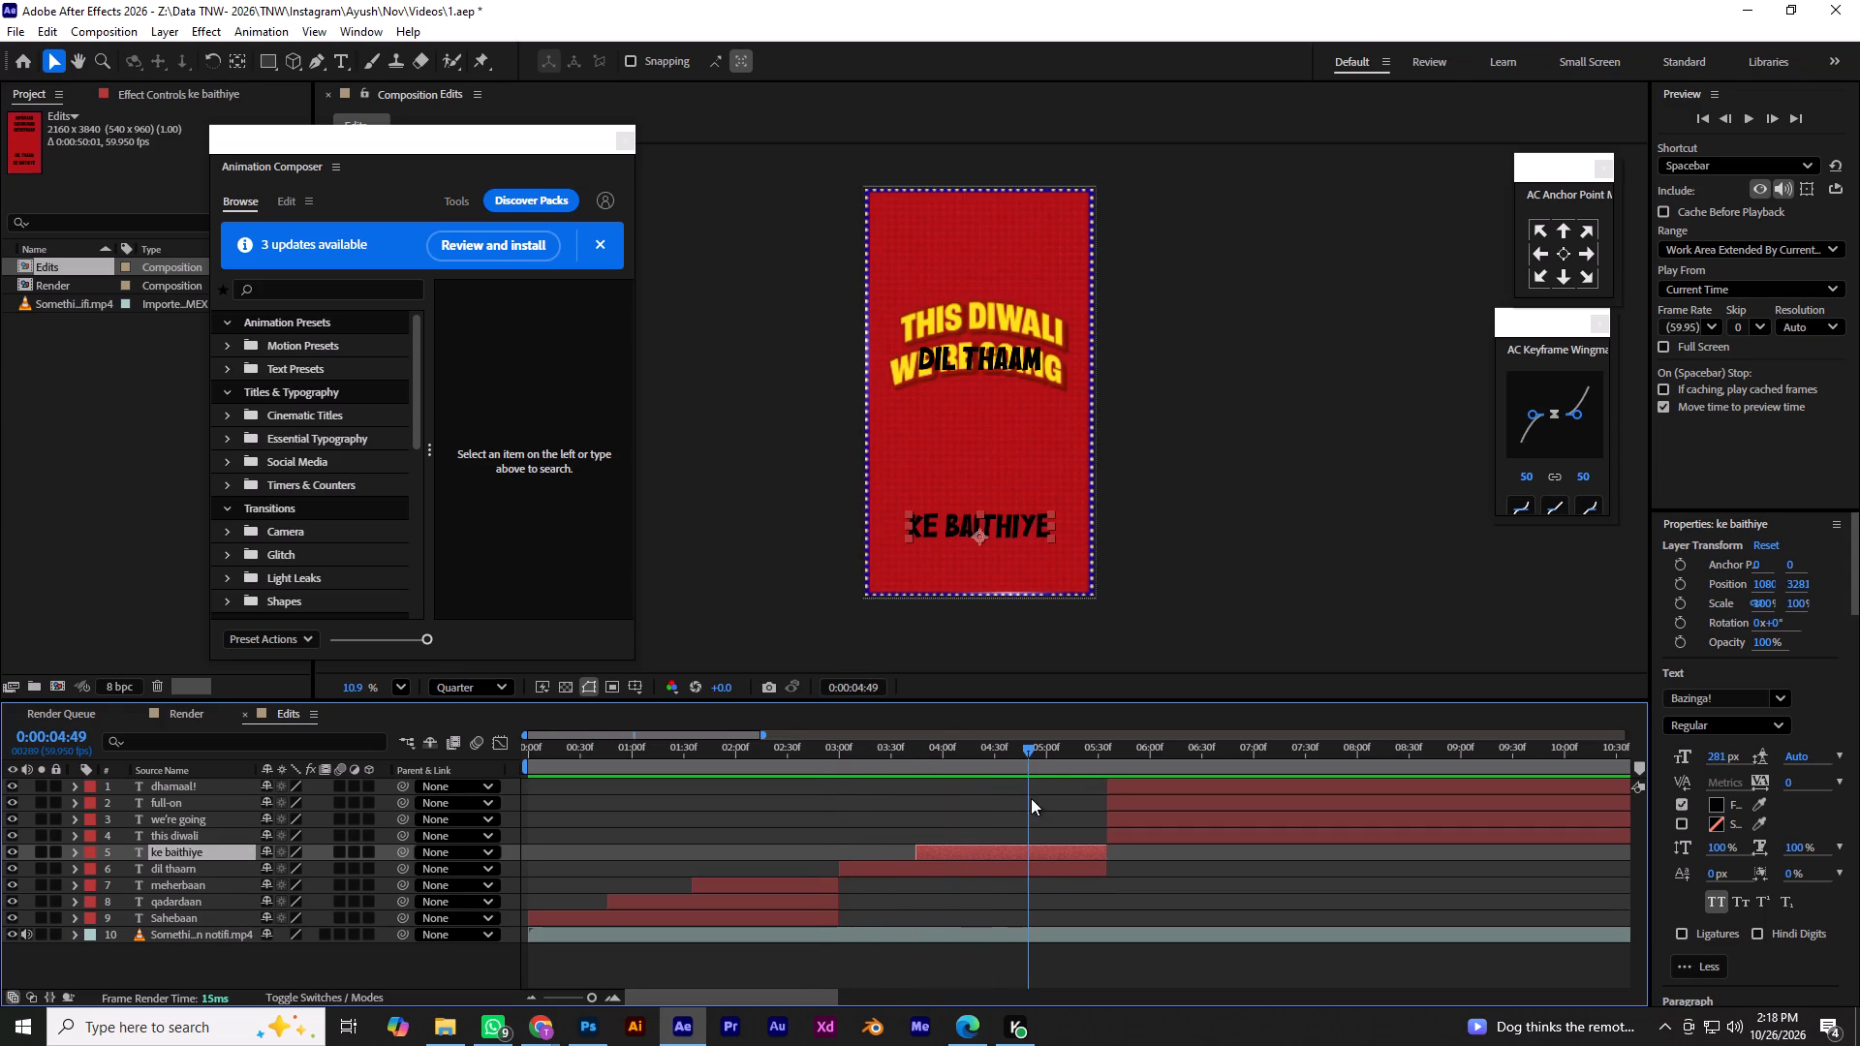
pyautogui.moveTo(1026, 752); pyautogui.dragTo(1001, 748)
pyautogui.keyDown('shift'); pyautogui.click(1029, 861); pyautogui.keyUp('shift')
pyautogui.click(1101, 850)
pyautogui.moveTo(1106, 852); pyautogui.dragTo(1077, 854)
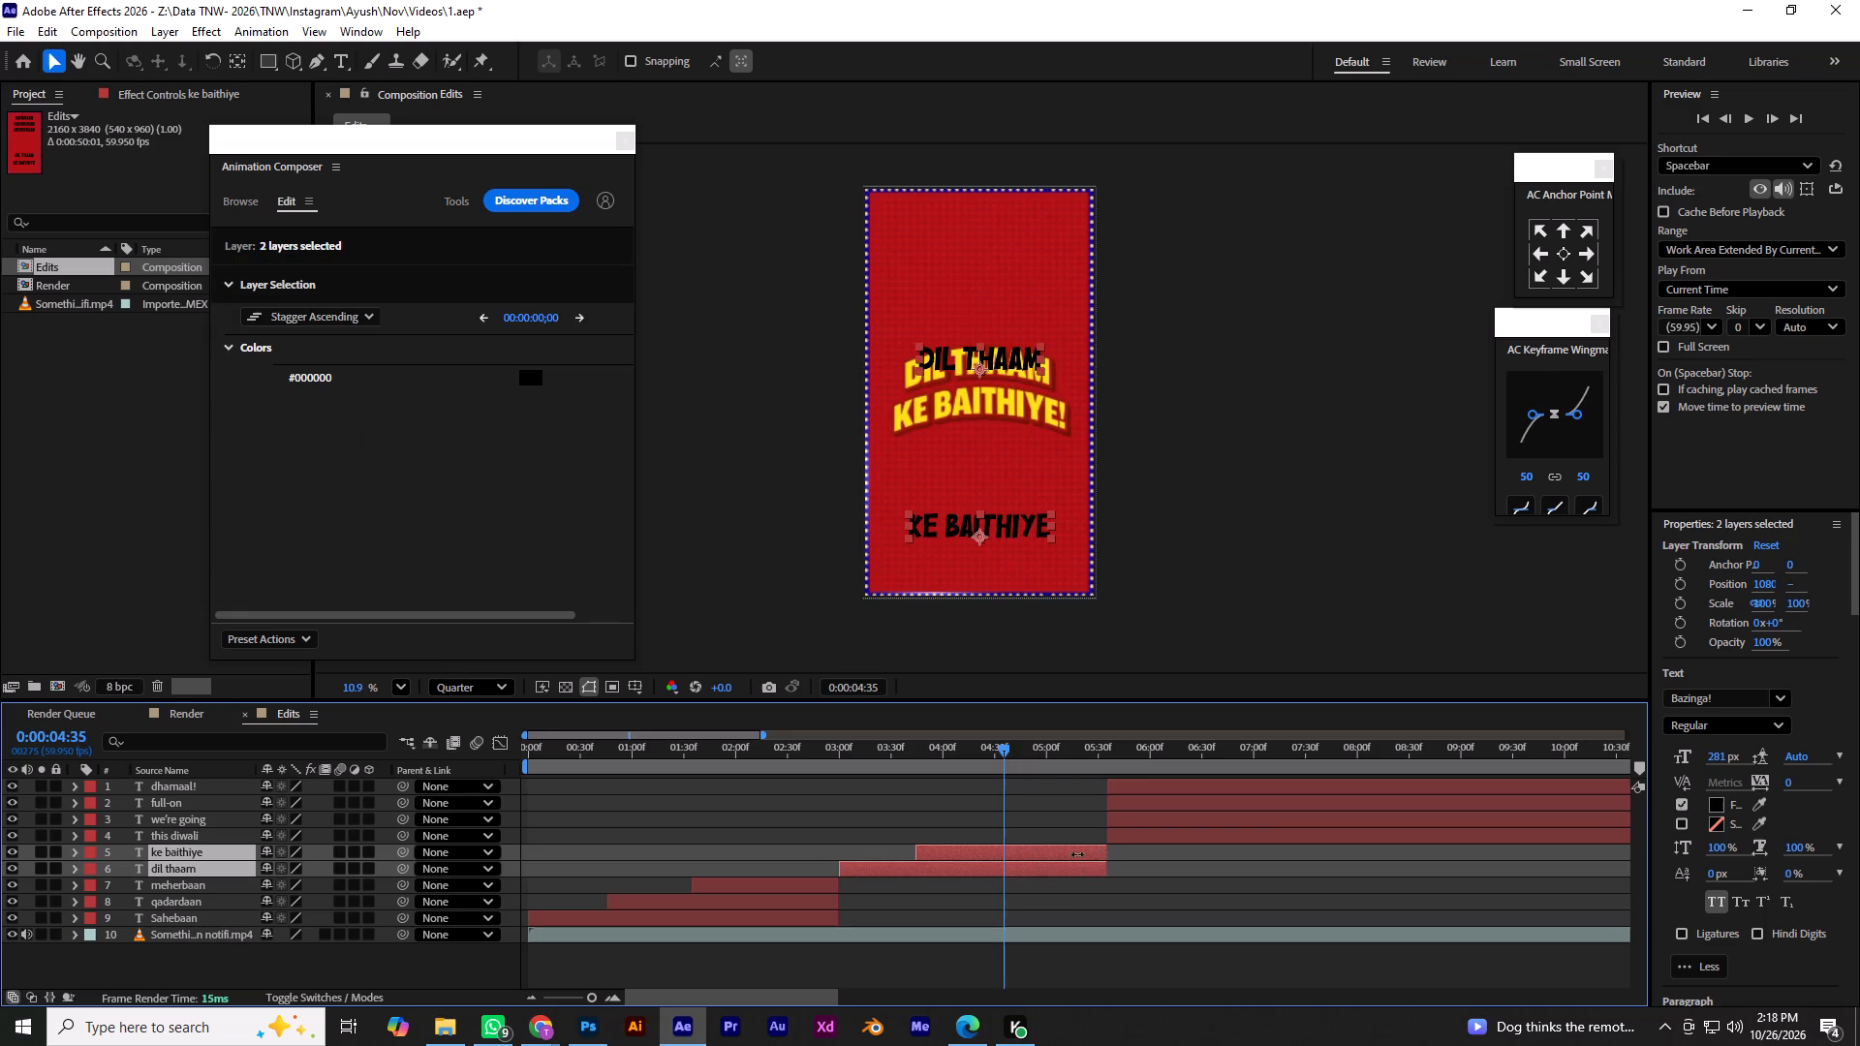
pyautogui.moveTo(1077, 854); pyautogui.dragTo(1013, 861)
pyautogui.hotkey('ctrl', 's')
# Extend the start of the this diwali layer back to 0:00:04:36, directly after the ke baithiye layer ends.
pyautogui.keyDown('alt'); pyautogui.scroll(3, 1010, 842); pyautogui.keyUp('alt')
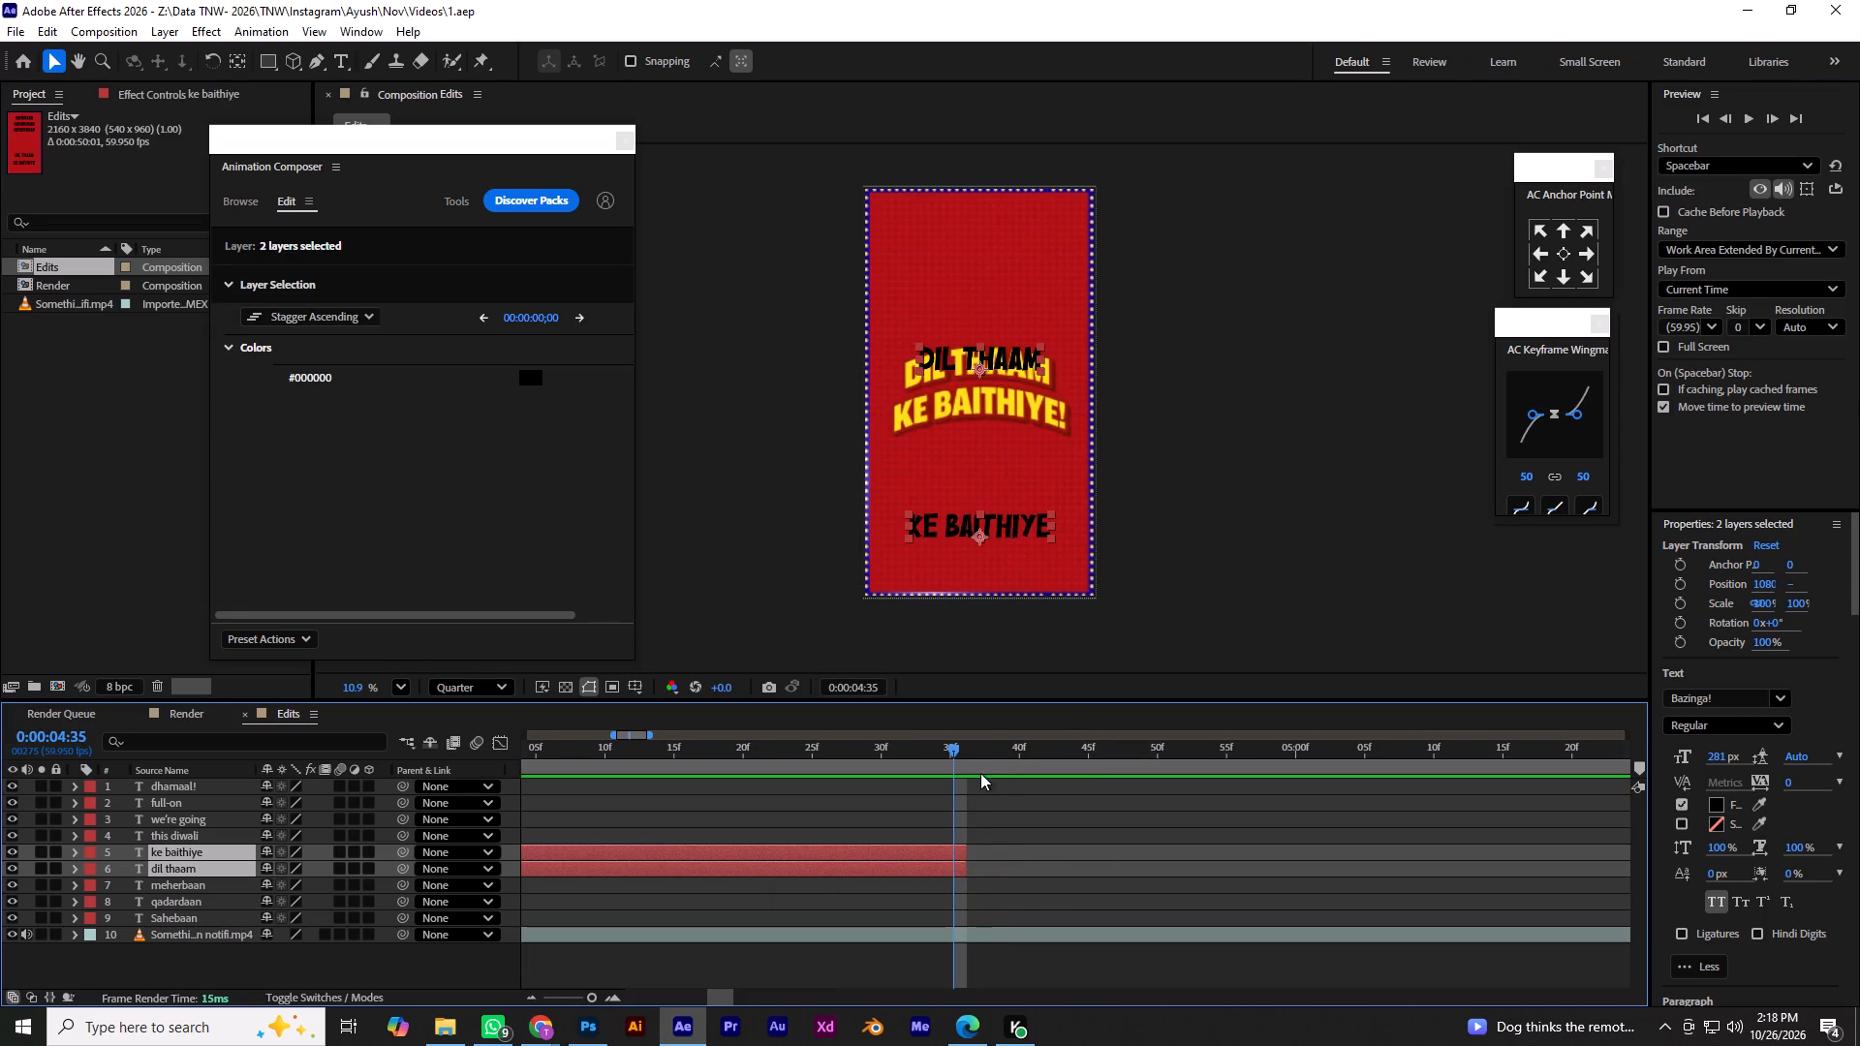
pyautogui.click(956, 758)
pyautogui.click(1067, 825)
pyautogui.keyDown('alt'); pyautogui.scroll(-1, 1067, 825); pyautogui.keyUp('alt')
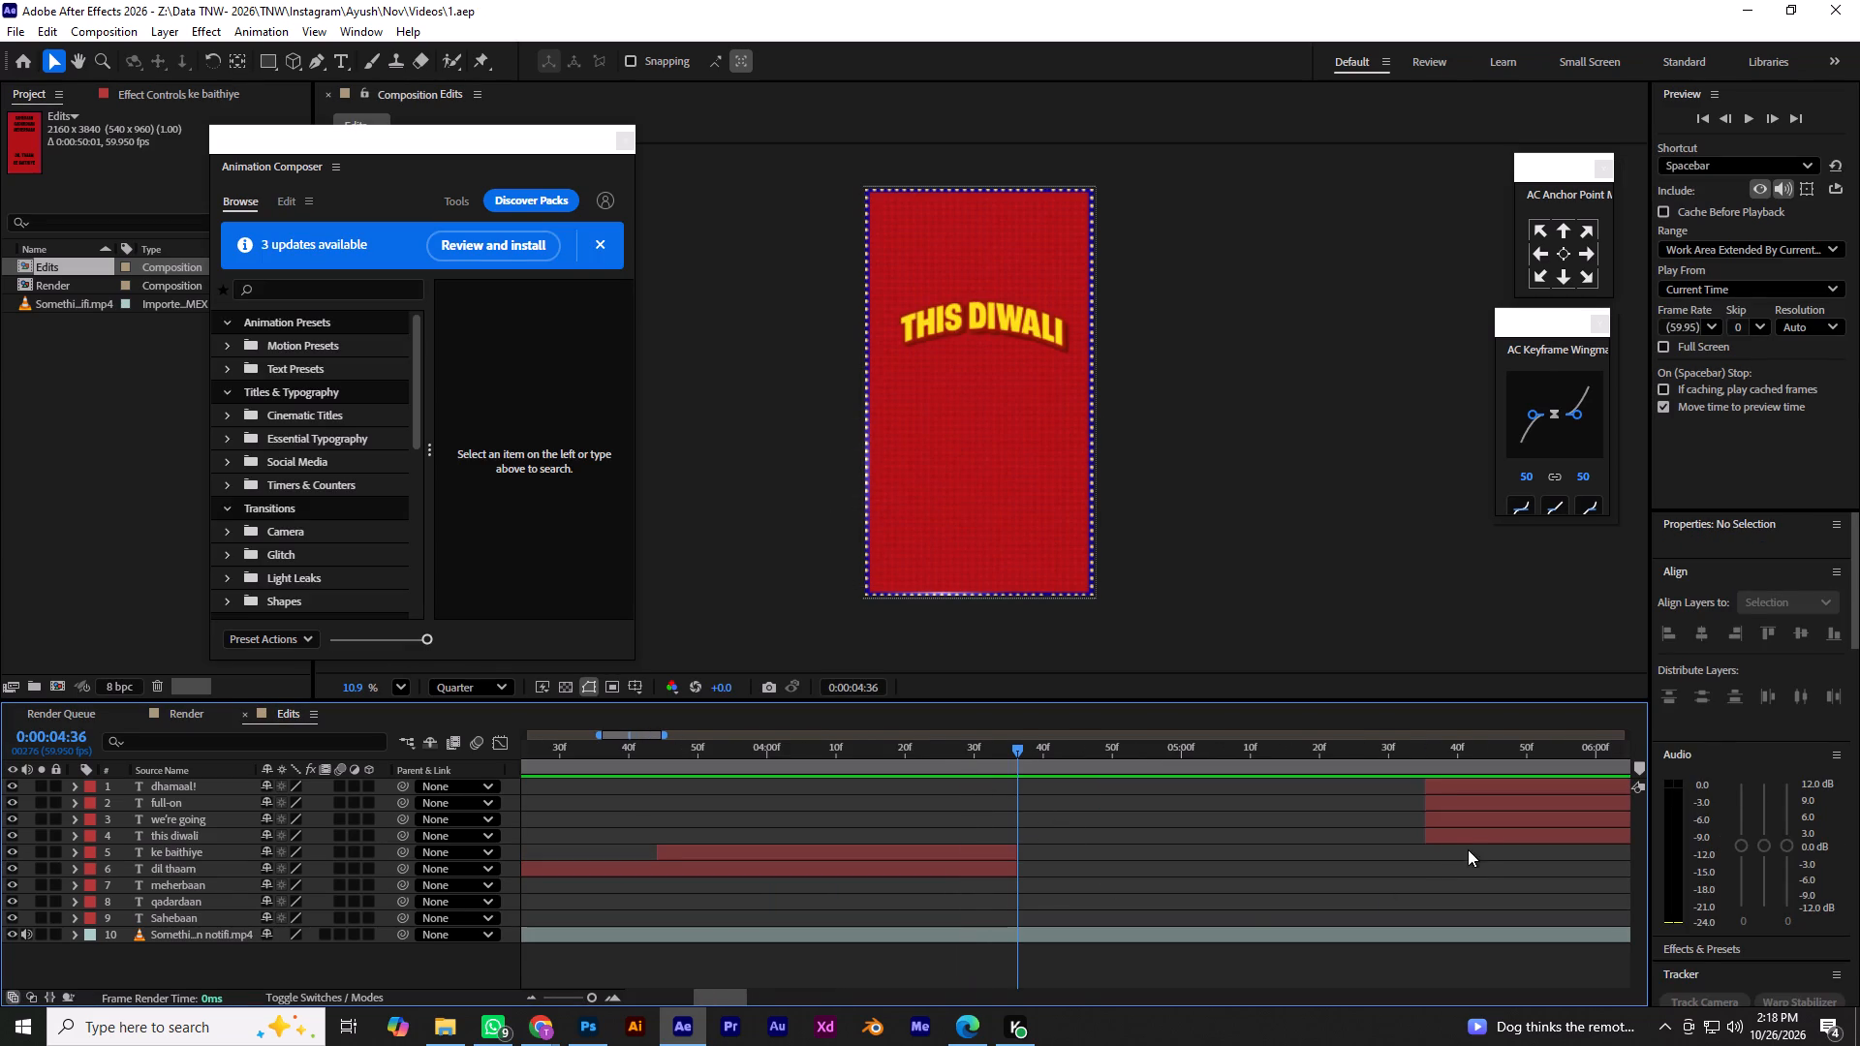
pyautogui.click(1461, 841)
pyautogui.moveTo(1425, 835); pyautogui.dragTo(1013, 867)
# Extend the start of the we're going layer back to 0:00:04:42, matching its yellow caption, and save the project.
pyautogui.moveTo(1019, 754); pyautogui.dragTo(1071, 768)
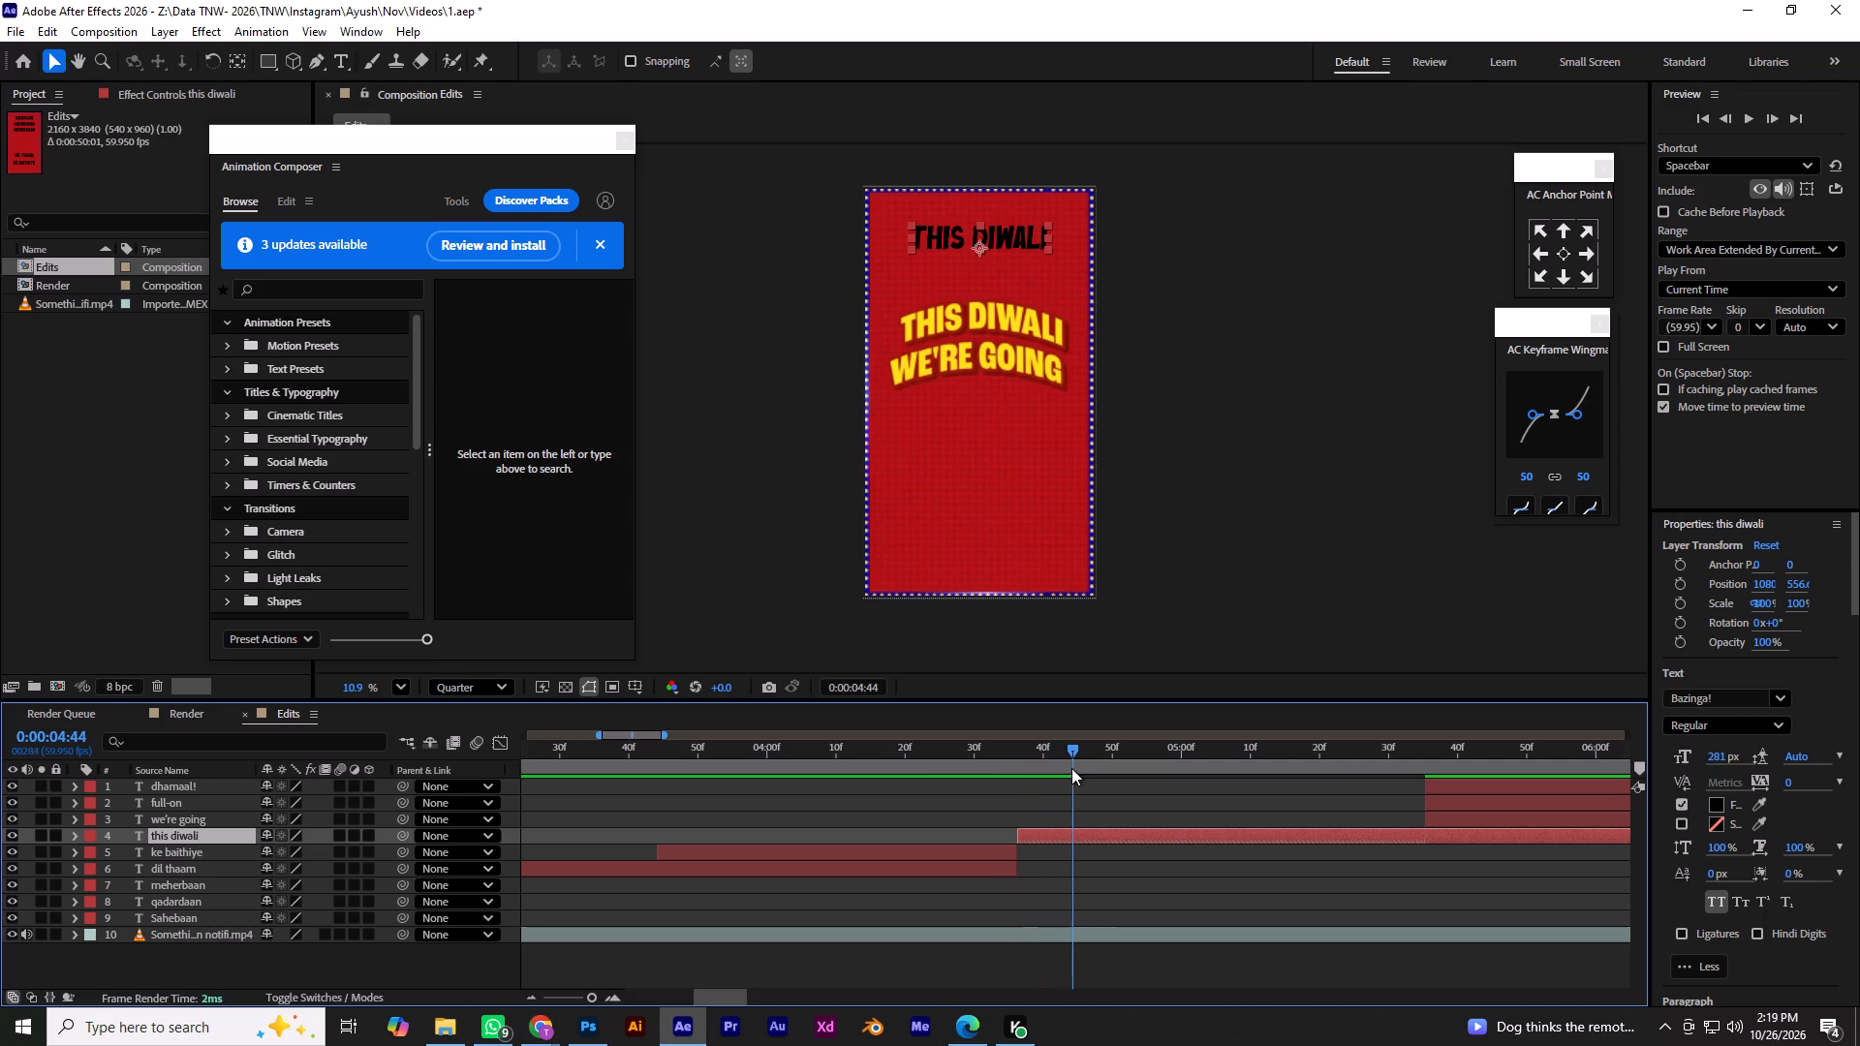
pyautogui.moveTo(1071, 768); pyautogui.dragTo(1059, 775)
pyautogui.moveTo(1428, 821); pyautogui.dragTo(1073, 880)
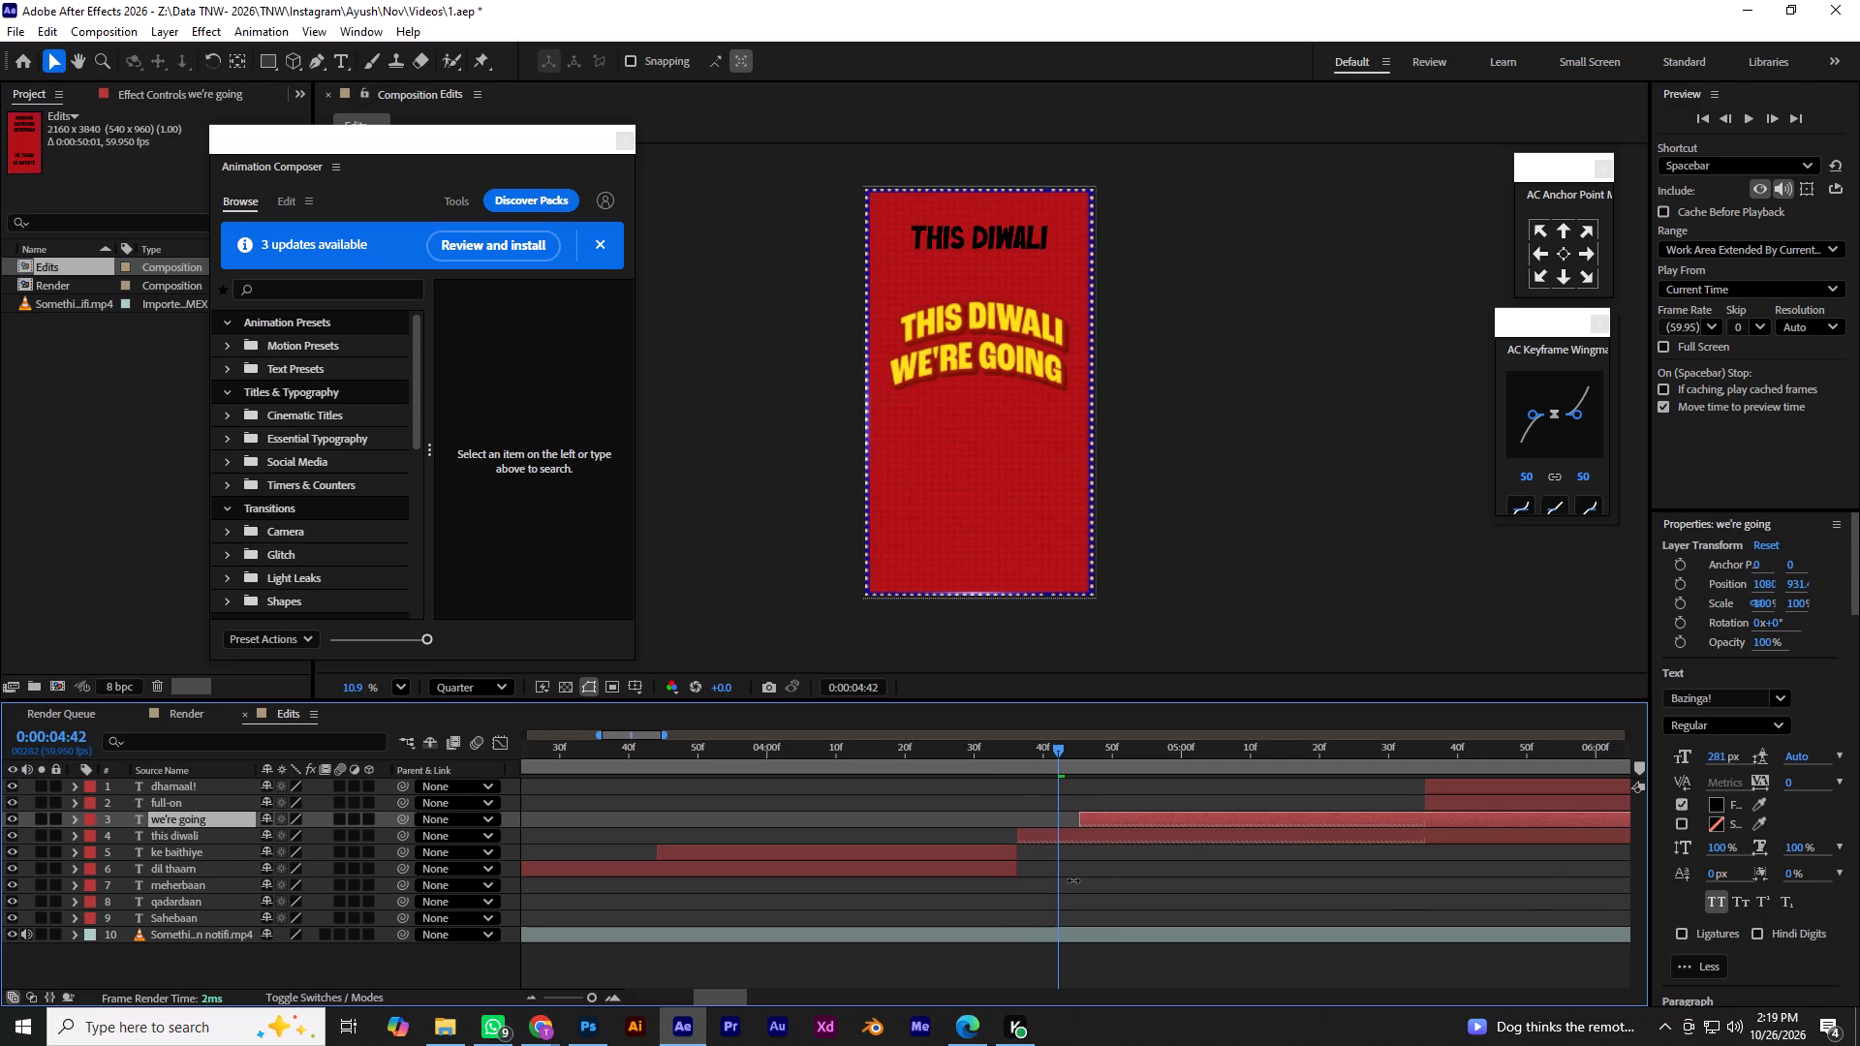
pyautogui.moveTo(1073, 880); pyautogui.dragTo(1065, 878)
pyautogui.keyDown('alt'); pyautogui.scroll(-2, 1069, 895); pyautogui.keyUp('alt')
pyautogui.moveTo(1073, 894); pyautogui.dragTo(1020, 910)
pyautogui.press('space')
pyautogui.press('space')
pyautogui.press('space')
pyautogui.hotkey('ctrl', 's')
# Find the frame where the yellow FULL-ON caption appears and set the full-on layer's start to 0:00:04:52.
pyautogui.keyDown('alt'); pyautogui.scroll(1, 1092, 889); pyautogui.keyUp('alt')
pyautogui.press('space')
pyautogui.moveTo(1080, 860); pyautogui.dragTo(994, 886)
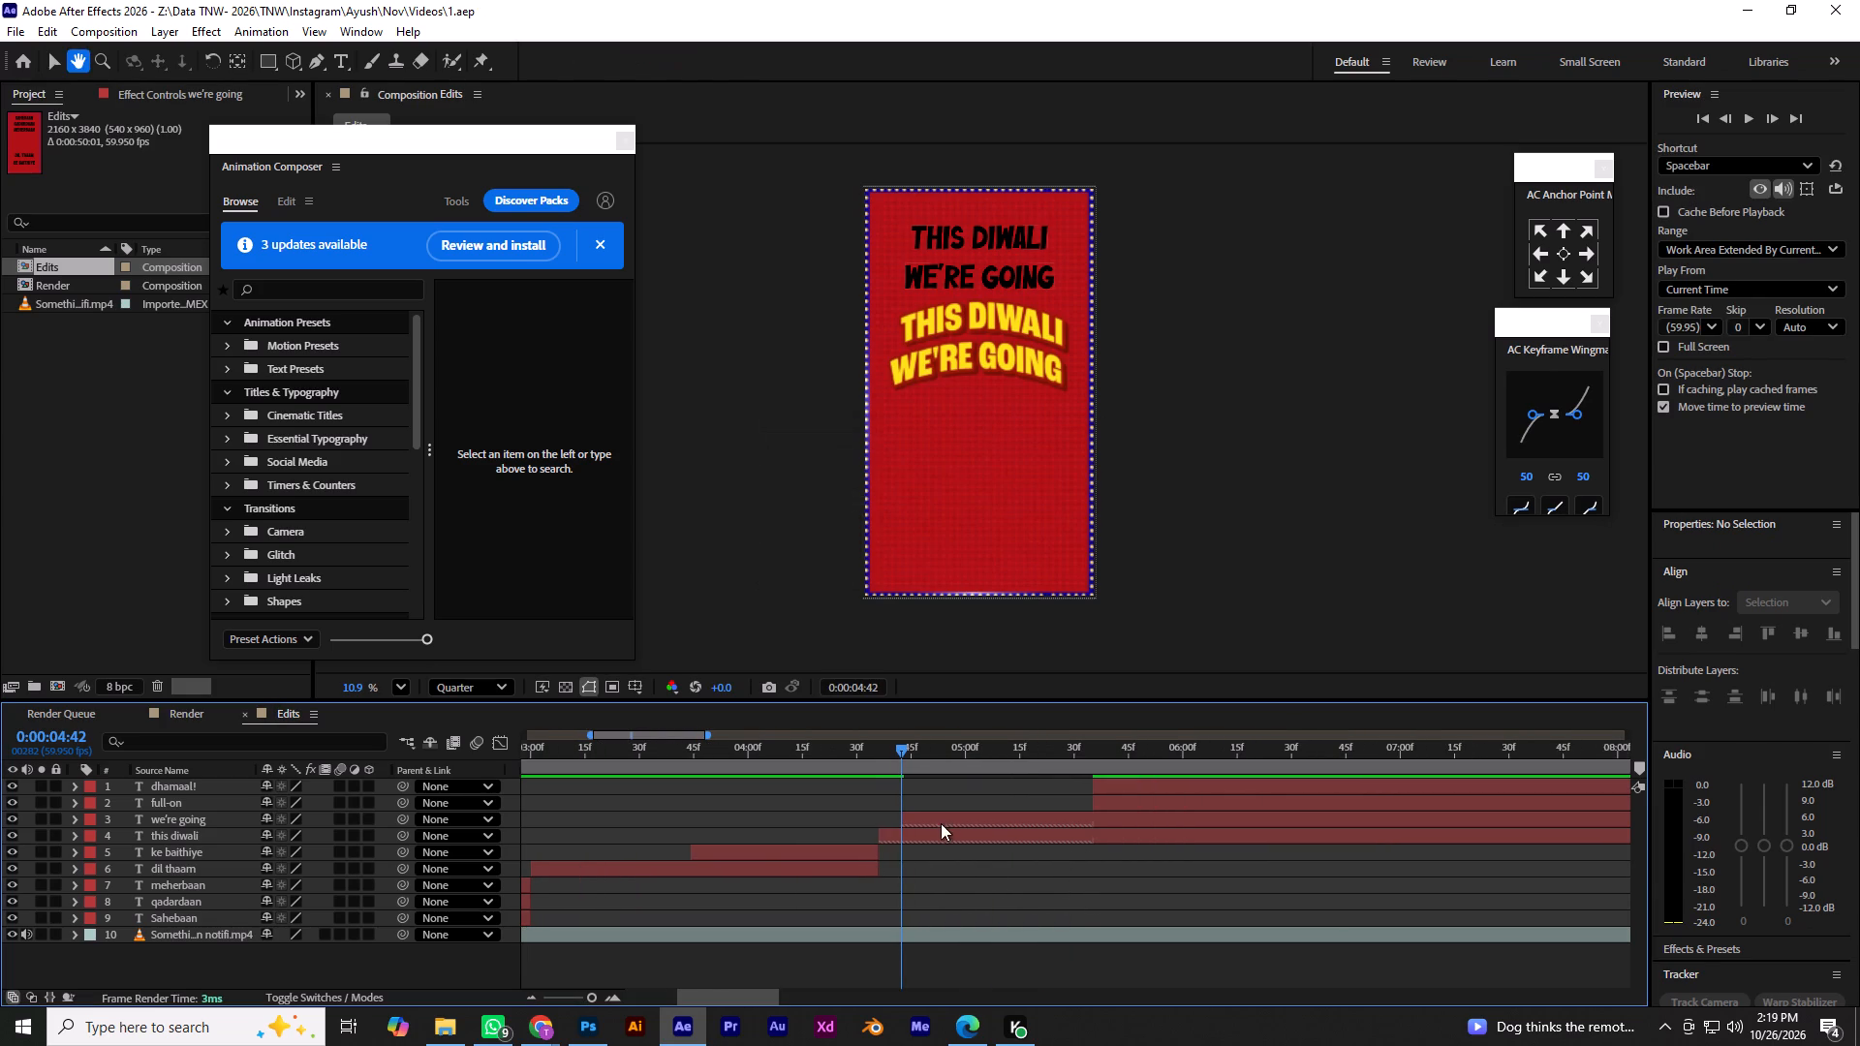
pyautogui.click(941, 821)
pyautogui.moveTo(901, 750); pyautogui.dragTo(931, 751)
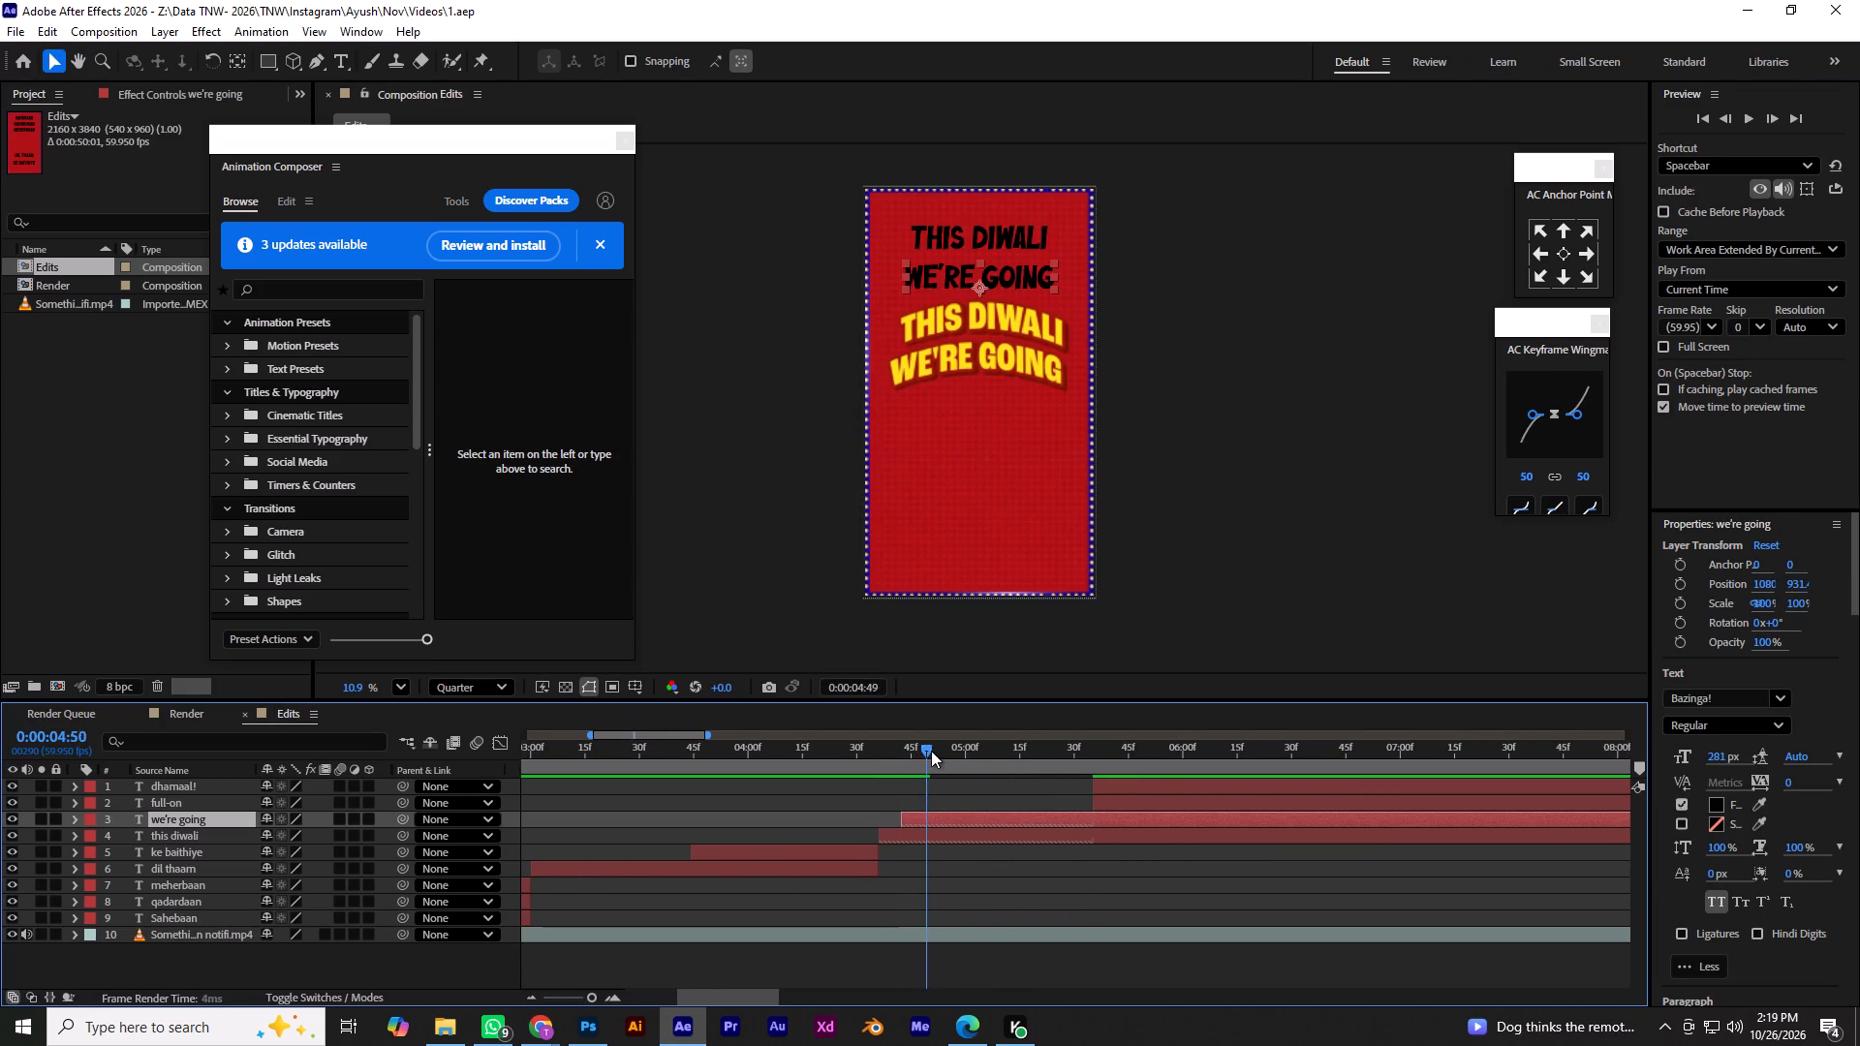
pyautogui.moveTo(931, 751); pyautogui.dragTo(952, 751)
pyautogui.keyDown('alt'); pyautogui.scroll(4, 950, 761); pyautogui.keyUp('alt')
pyautogui.moveTo(889, 751); pyautogui.dragTo(868, 754)
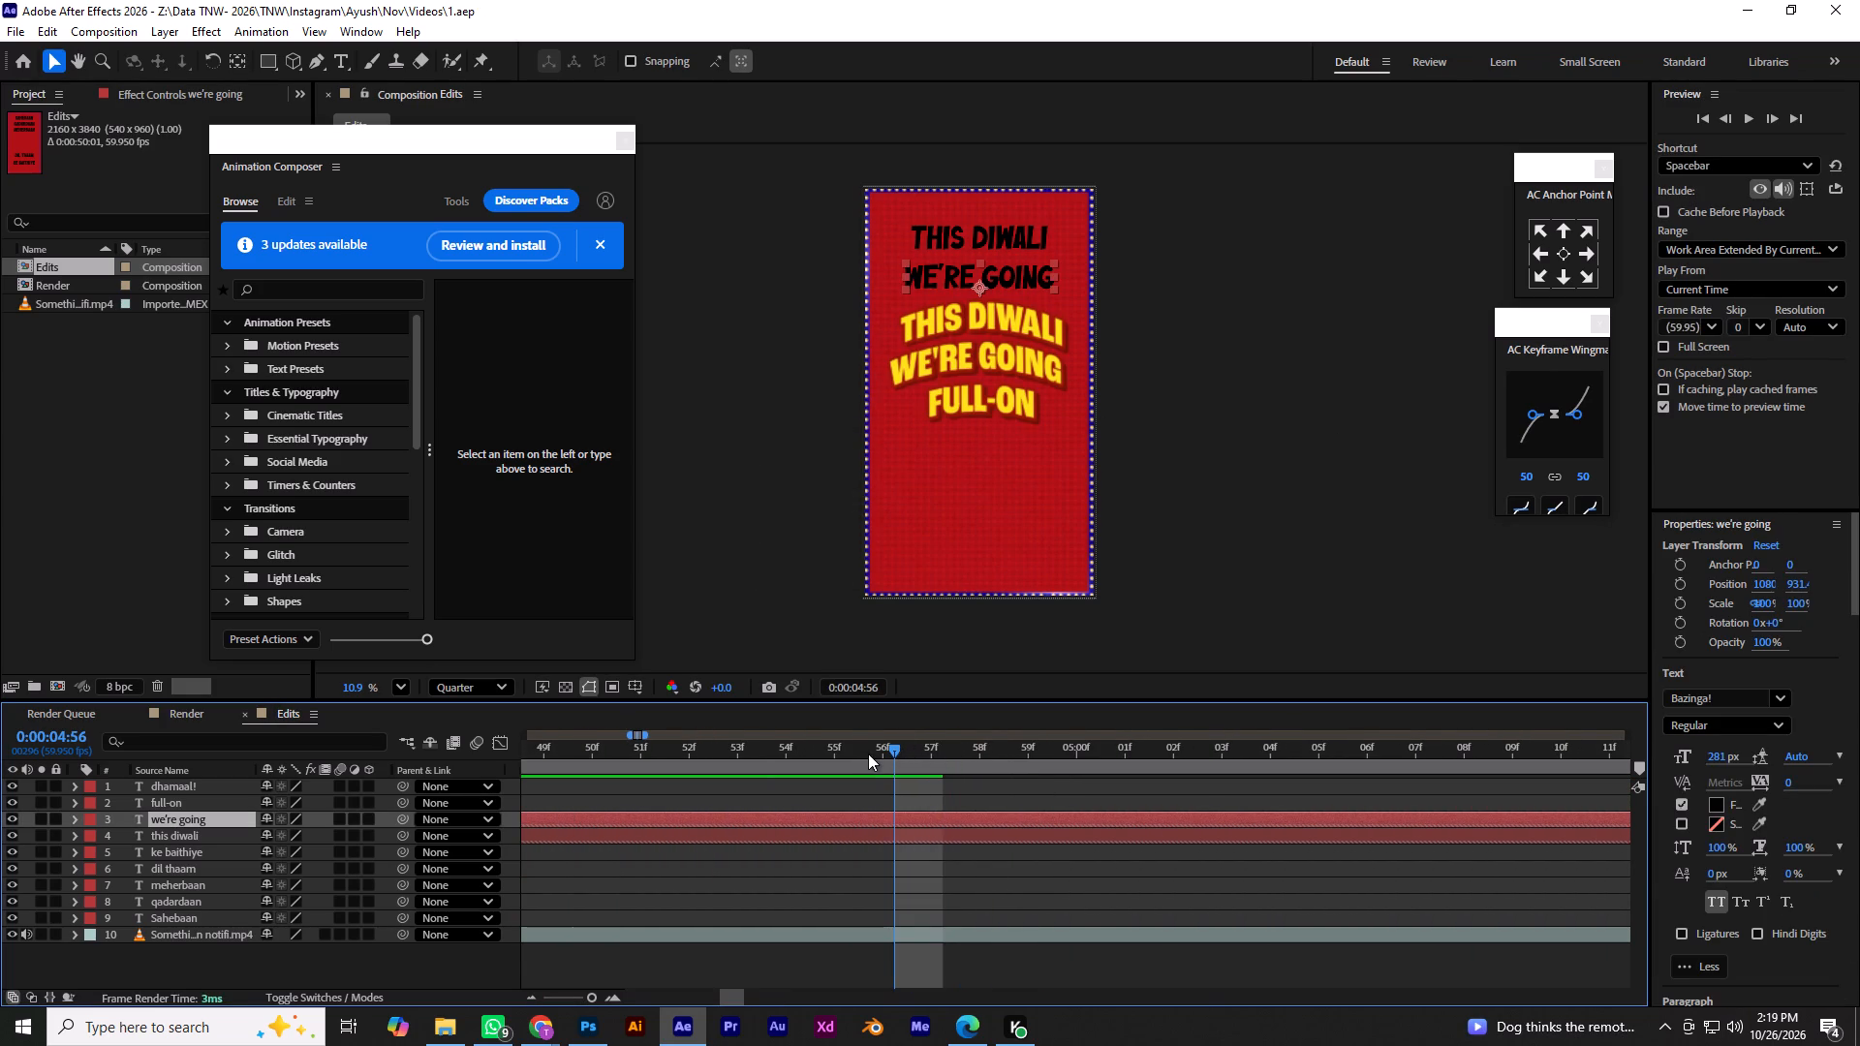
pyautogui.moveTo(868, 754); pyautogui.dragTo(727, 792)
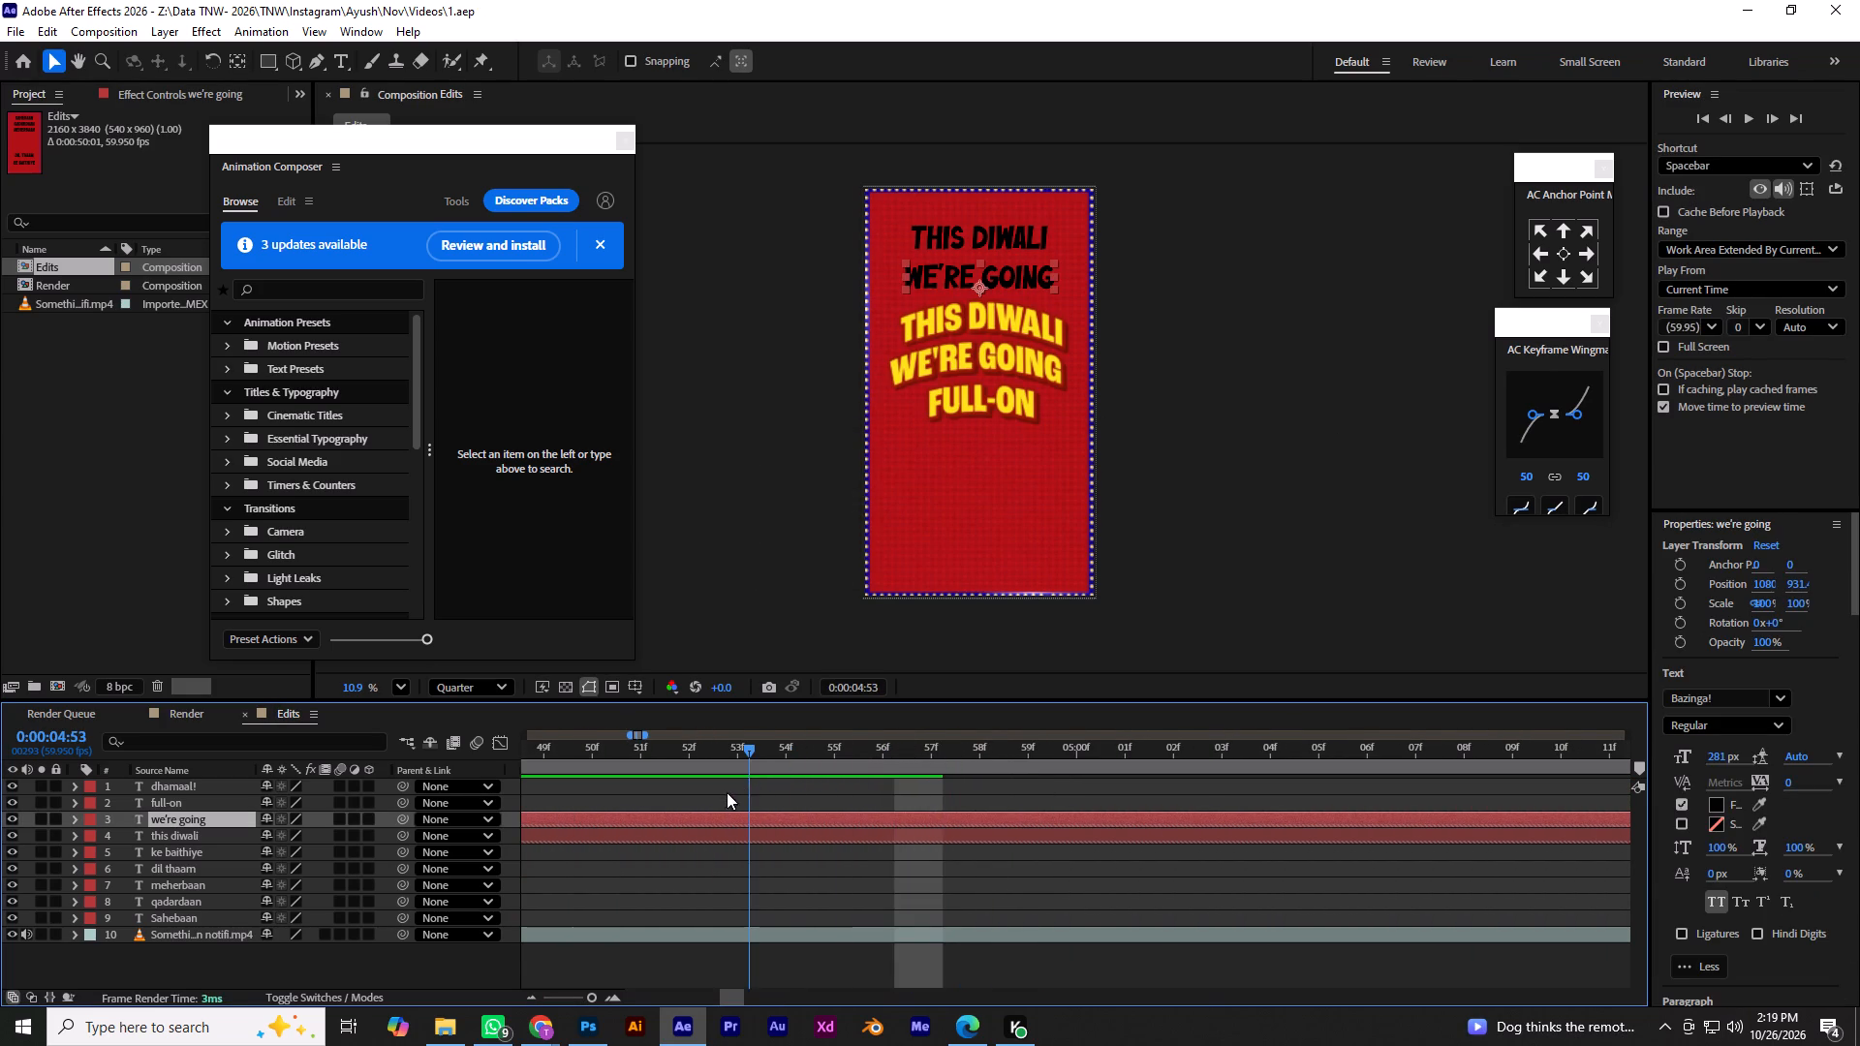
pyautogui.moveTo(727, 792); pyautogui.dragTo(668, 815)
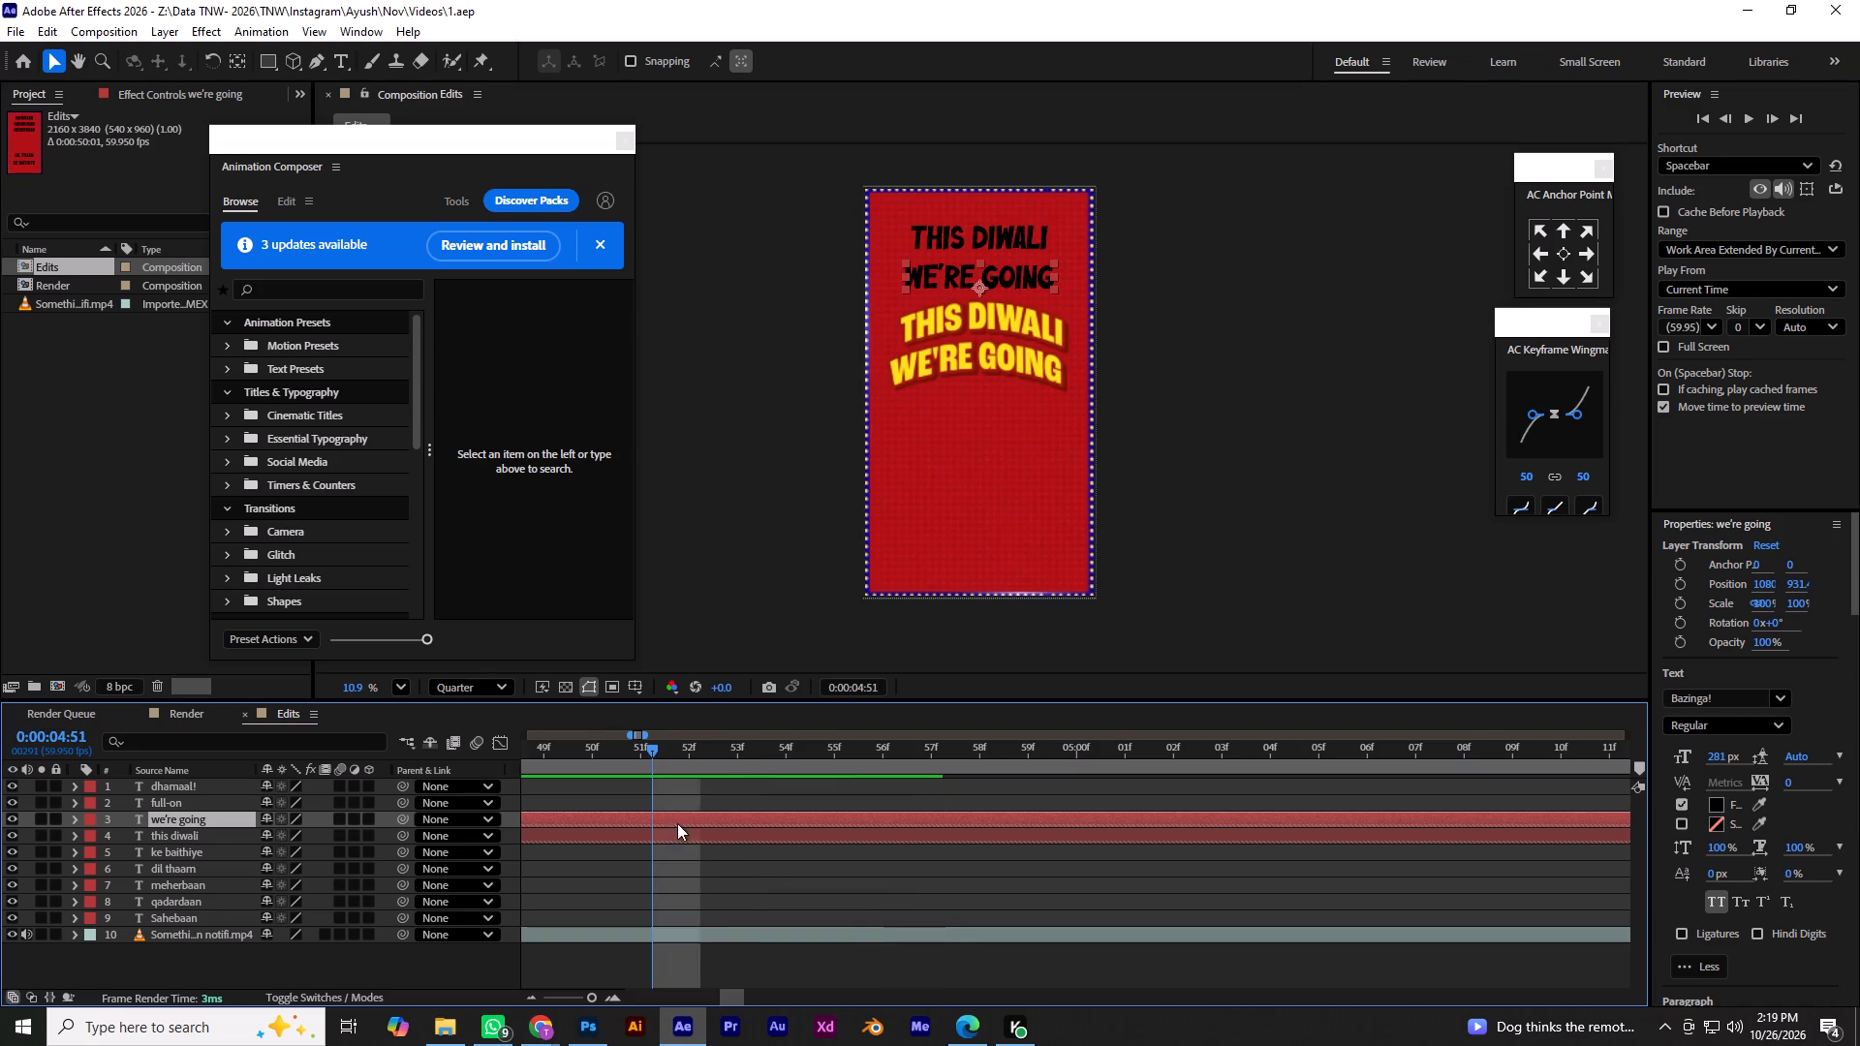
pyautogui.keyDown('alt'); pyautogui.scroll(-3, 750, 820); pyautogui.keyUp('alt')
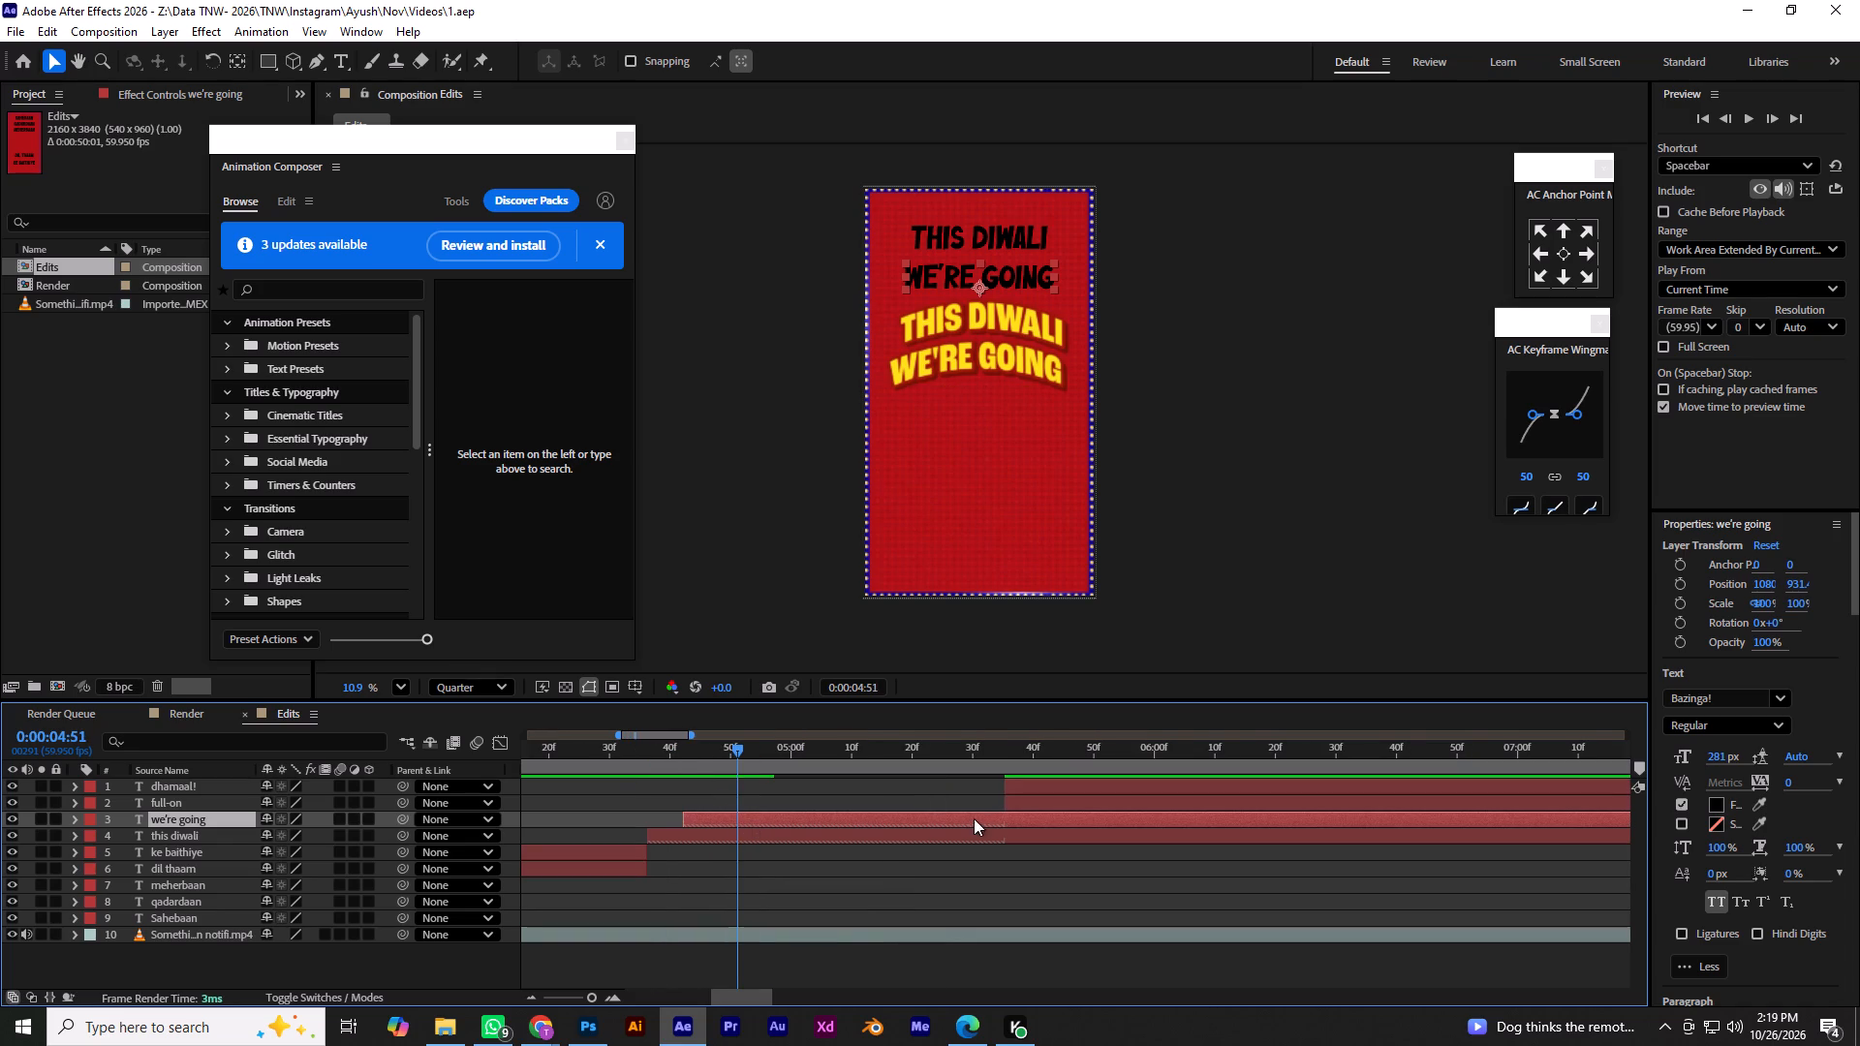
pyautogui.moveTo(1005, 805); pyautogui.dragTo(745, 814)
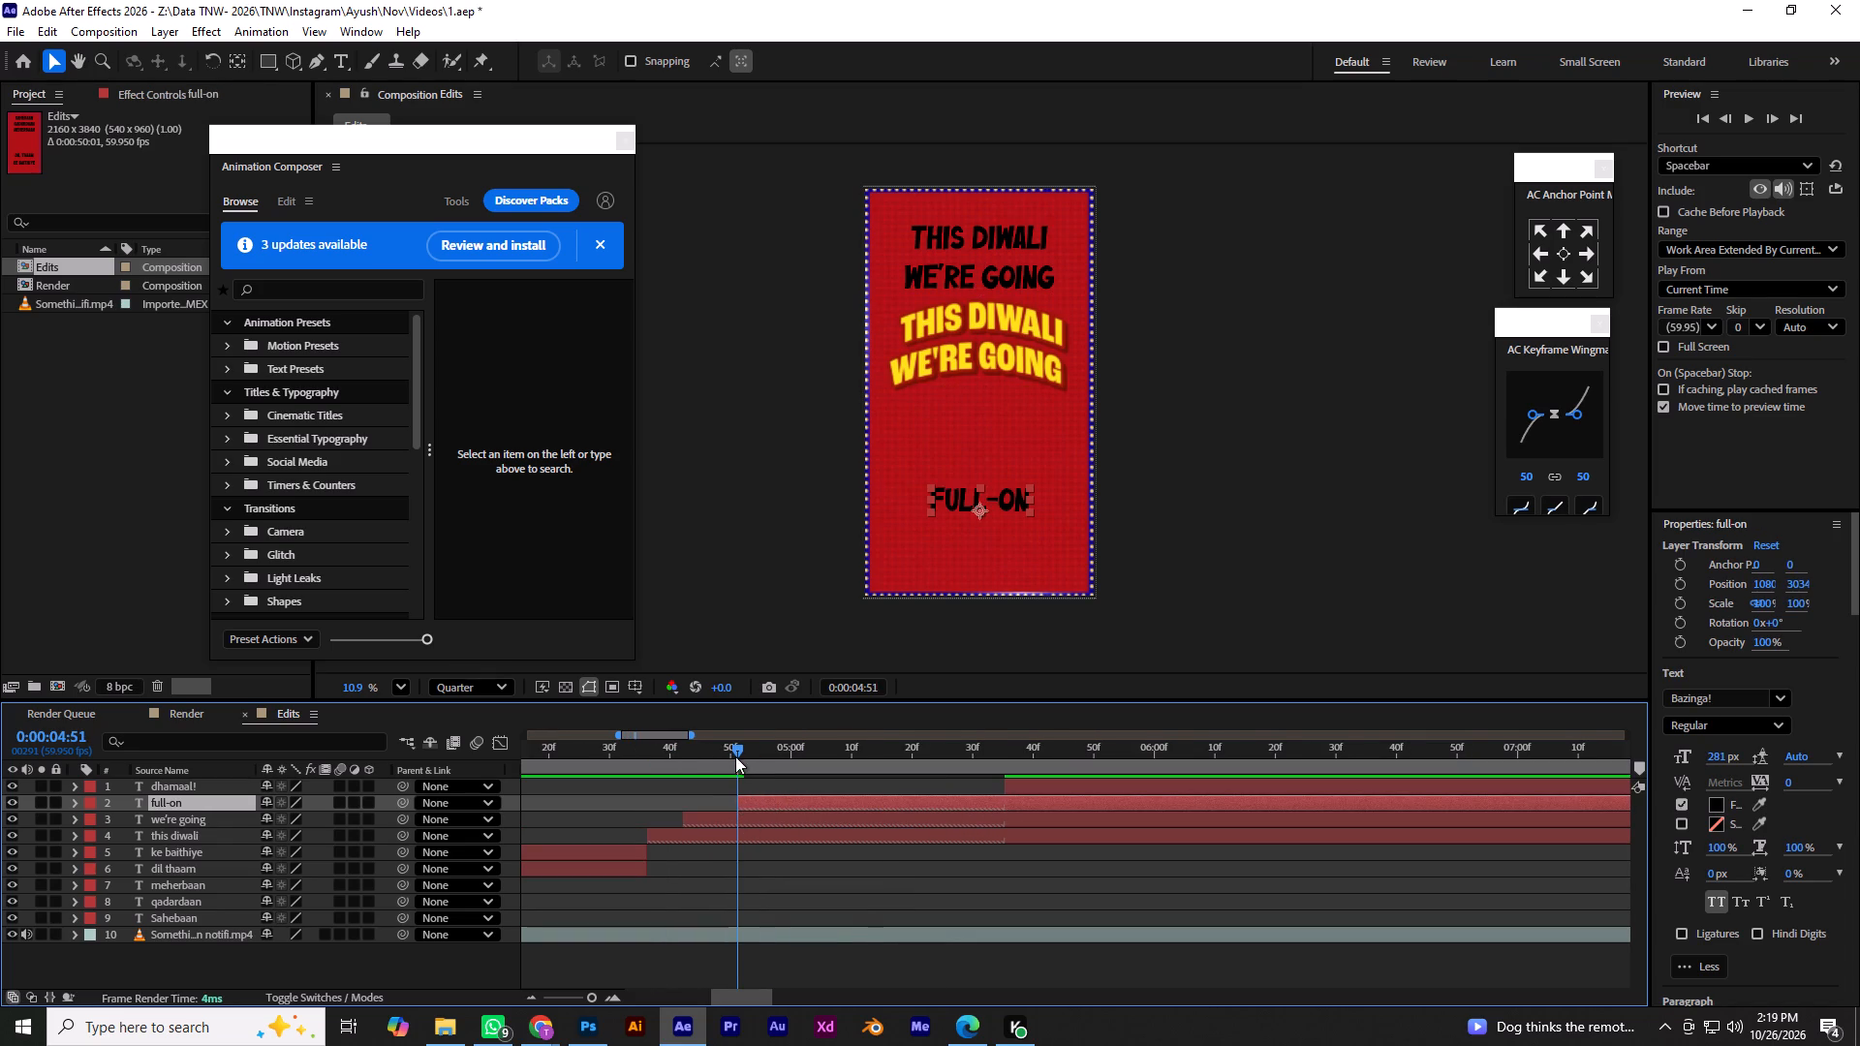
pyautogui.keyDown('alt'); pyautogui.scroll(3, 728, 781); pyautogui.keyUp('alt')
pyautogui.moveTo(806, 748); pyautogui.dragTo(836, 753)
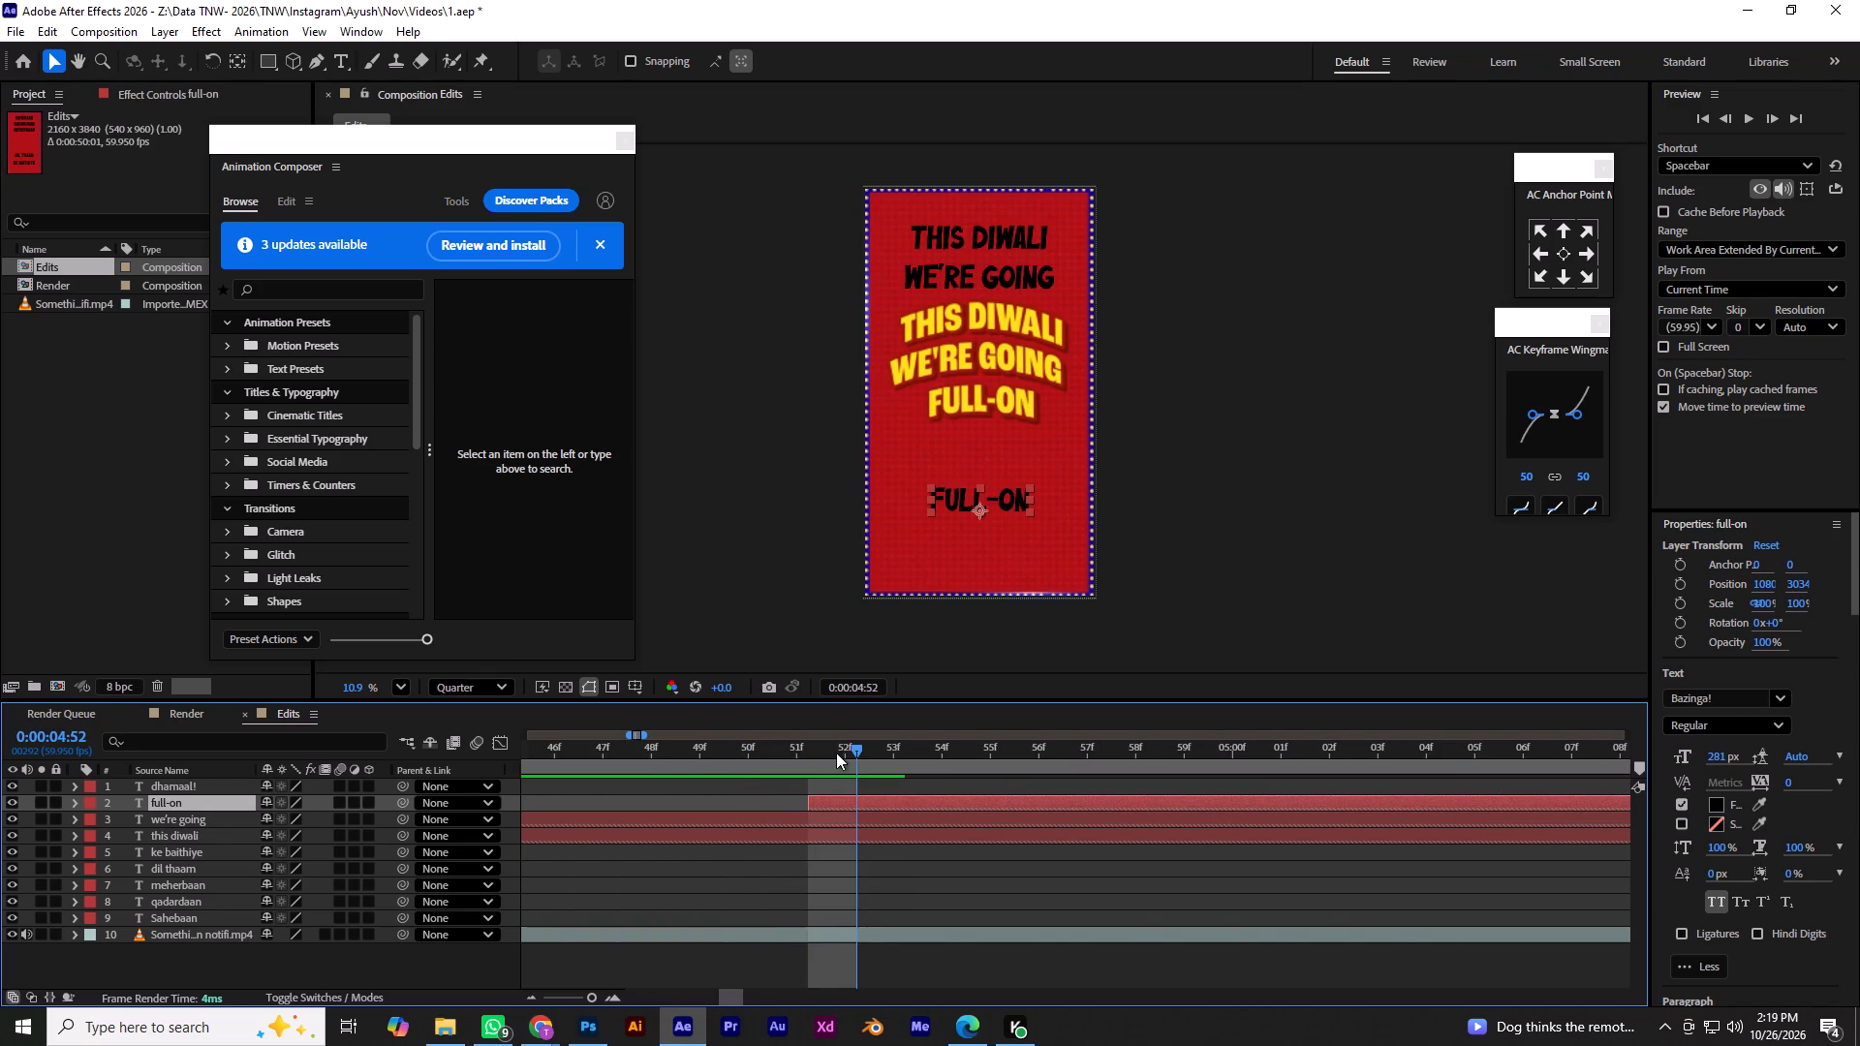
pyautogui.moveTo(836, 753); pyautogui.dragTo(840, 754)
pyautogui.moveTo(808, 800); pyautogui.dragTo(872, 815)
# Find the frame where the yellow DHAMAAL! caption appears, extend the dhamaal! layer's start to 0:00:05:00, and save.
pyautogui.keyDown('alt'); pyautogui.scroll(-5, 872, 820); pyautogui.keyUp('alt')
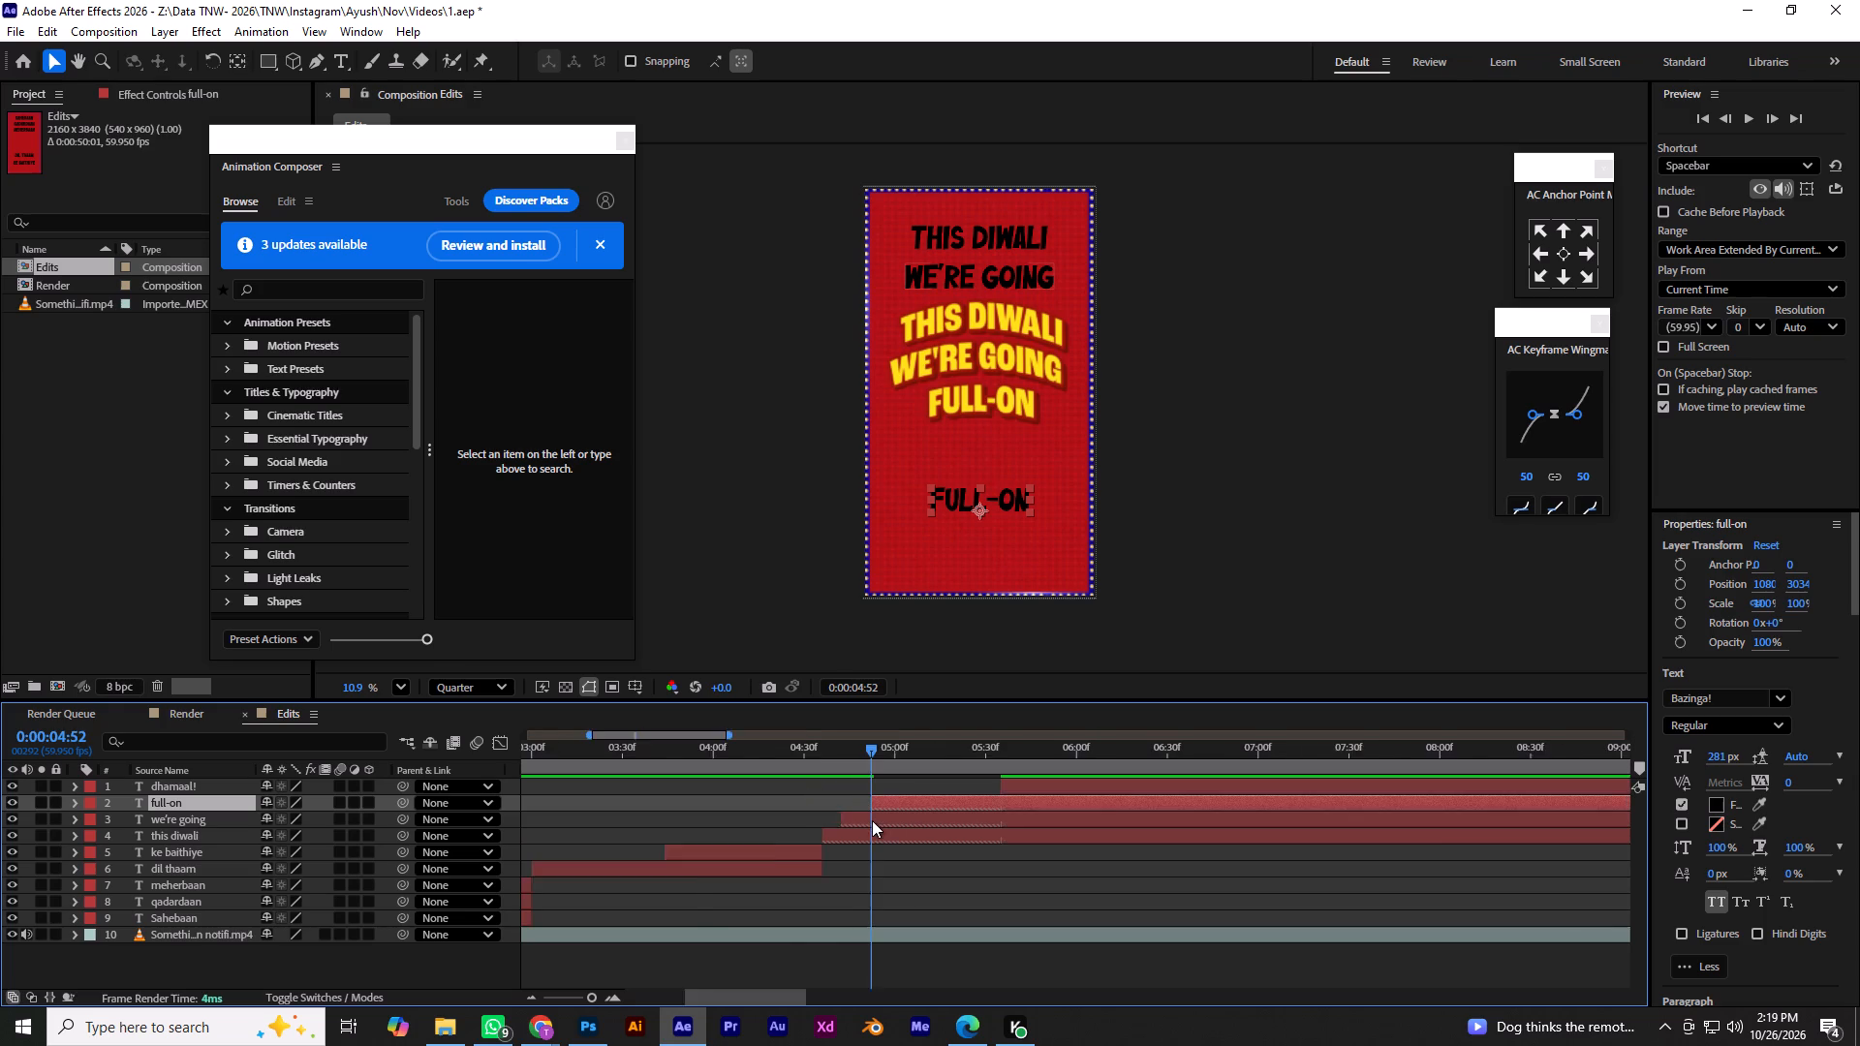
pyautogui.moveTo(872, 754); pyautogui.dragTo(886, 766)
pyautogui.keyDown('alt'); pyautogui.scroll(5, 886, 766); pyautogui.keyUp('alt')
pyautogui.moveTo(846, 753); pyautogui.dragTo(810, 759)
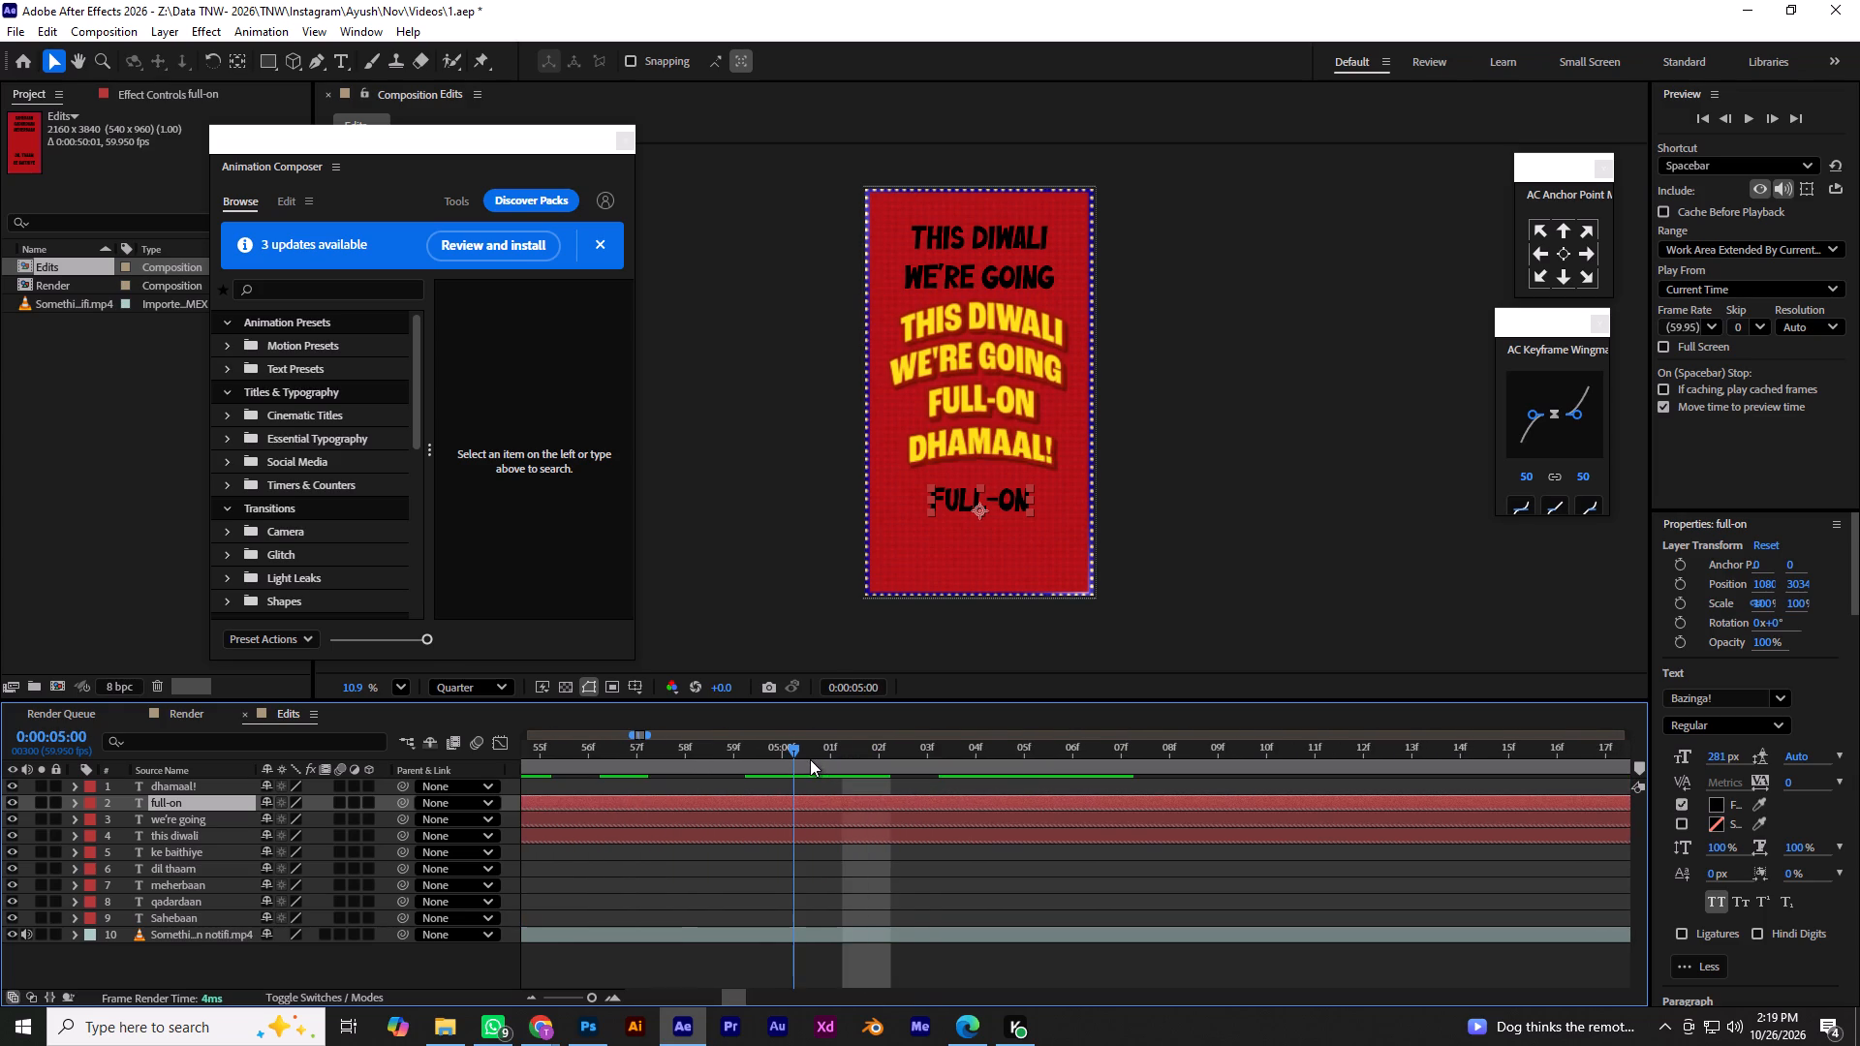
pyautogui.moveTo(810, 759); pyautogui.dragTo(781, 779)
pyautogui.keyDown('alt'); pyautogui.scroll(-6, 786, 818); pyautogui.keyUp('alt')
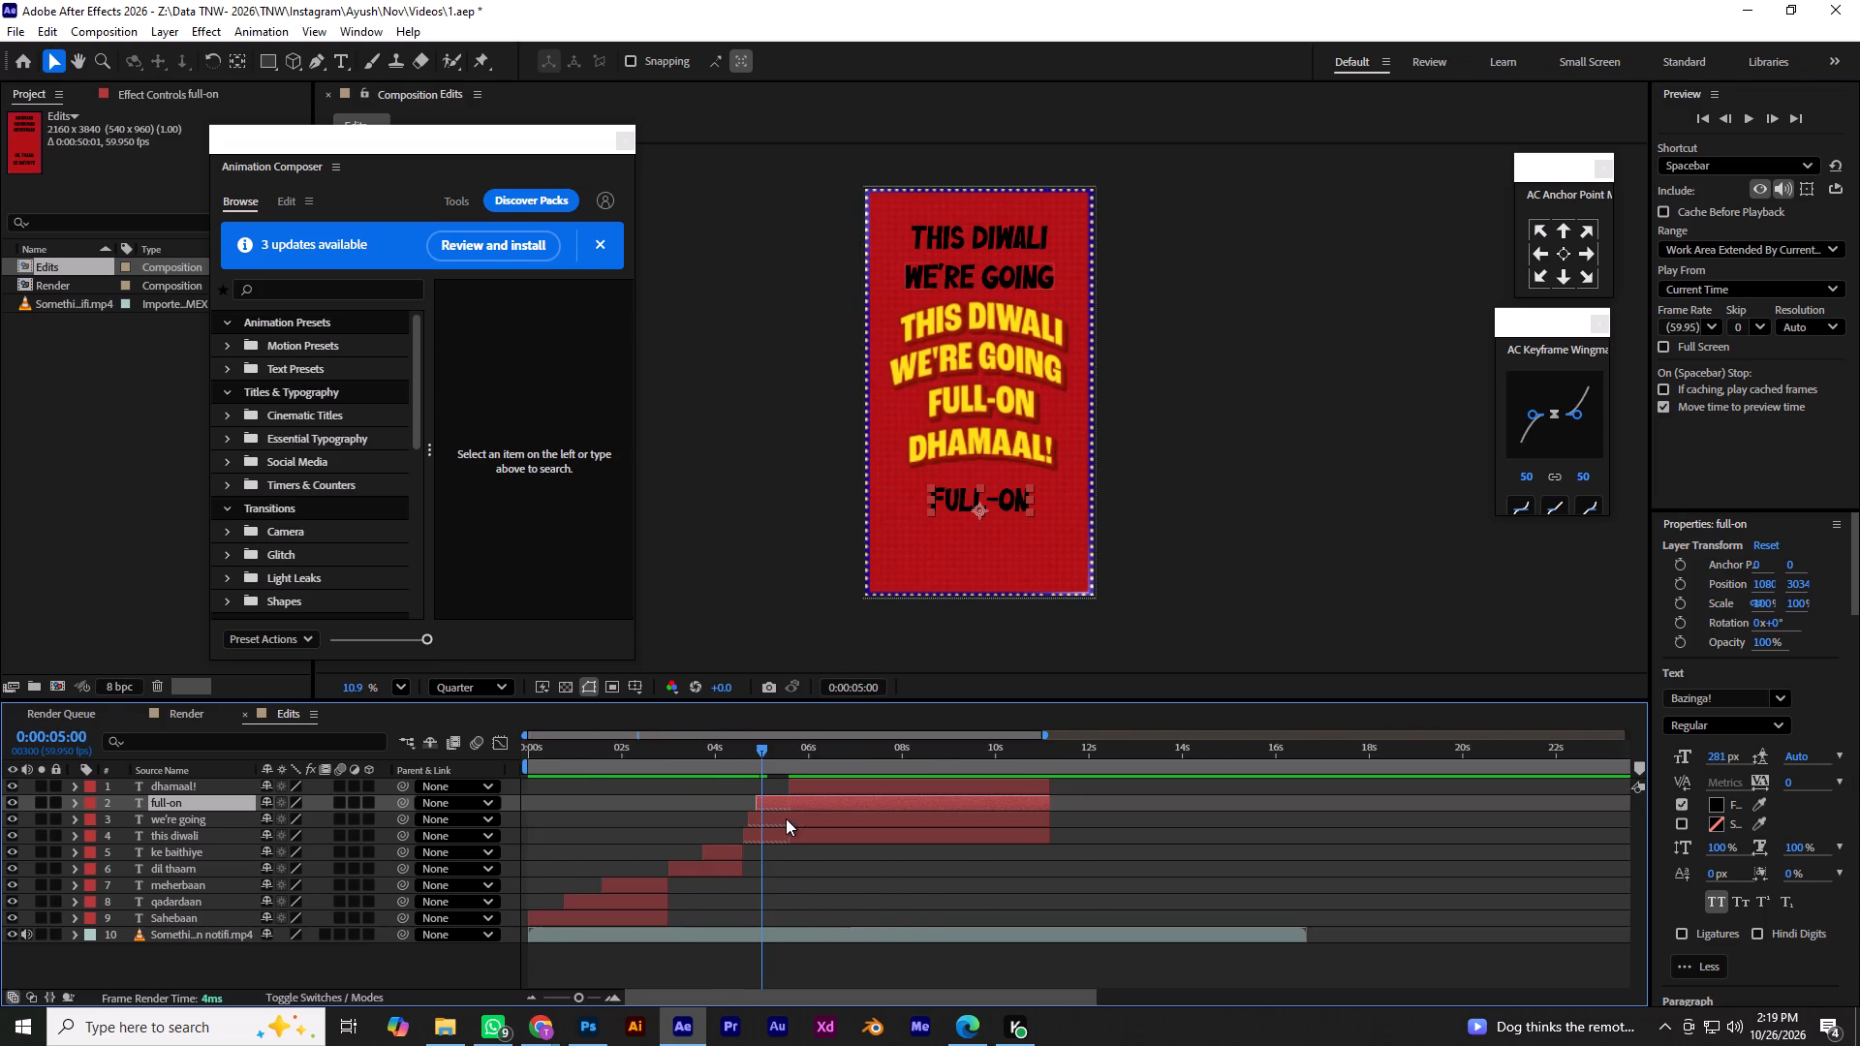
pyautogui.keyDown('alt'); pyautogui.scroll(4, 782, 800); pyautogui.keyUp('alt')
pyautogui.click(897, 790)
pyautogui.press('space')
pyautogui.moveTo(802, 785); pyautogui.dragTo(944, 794)
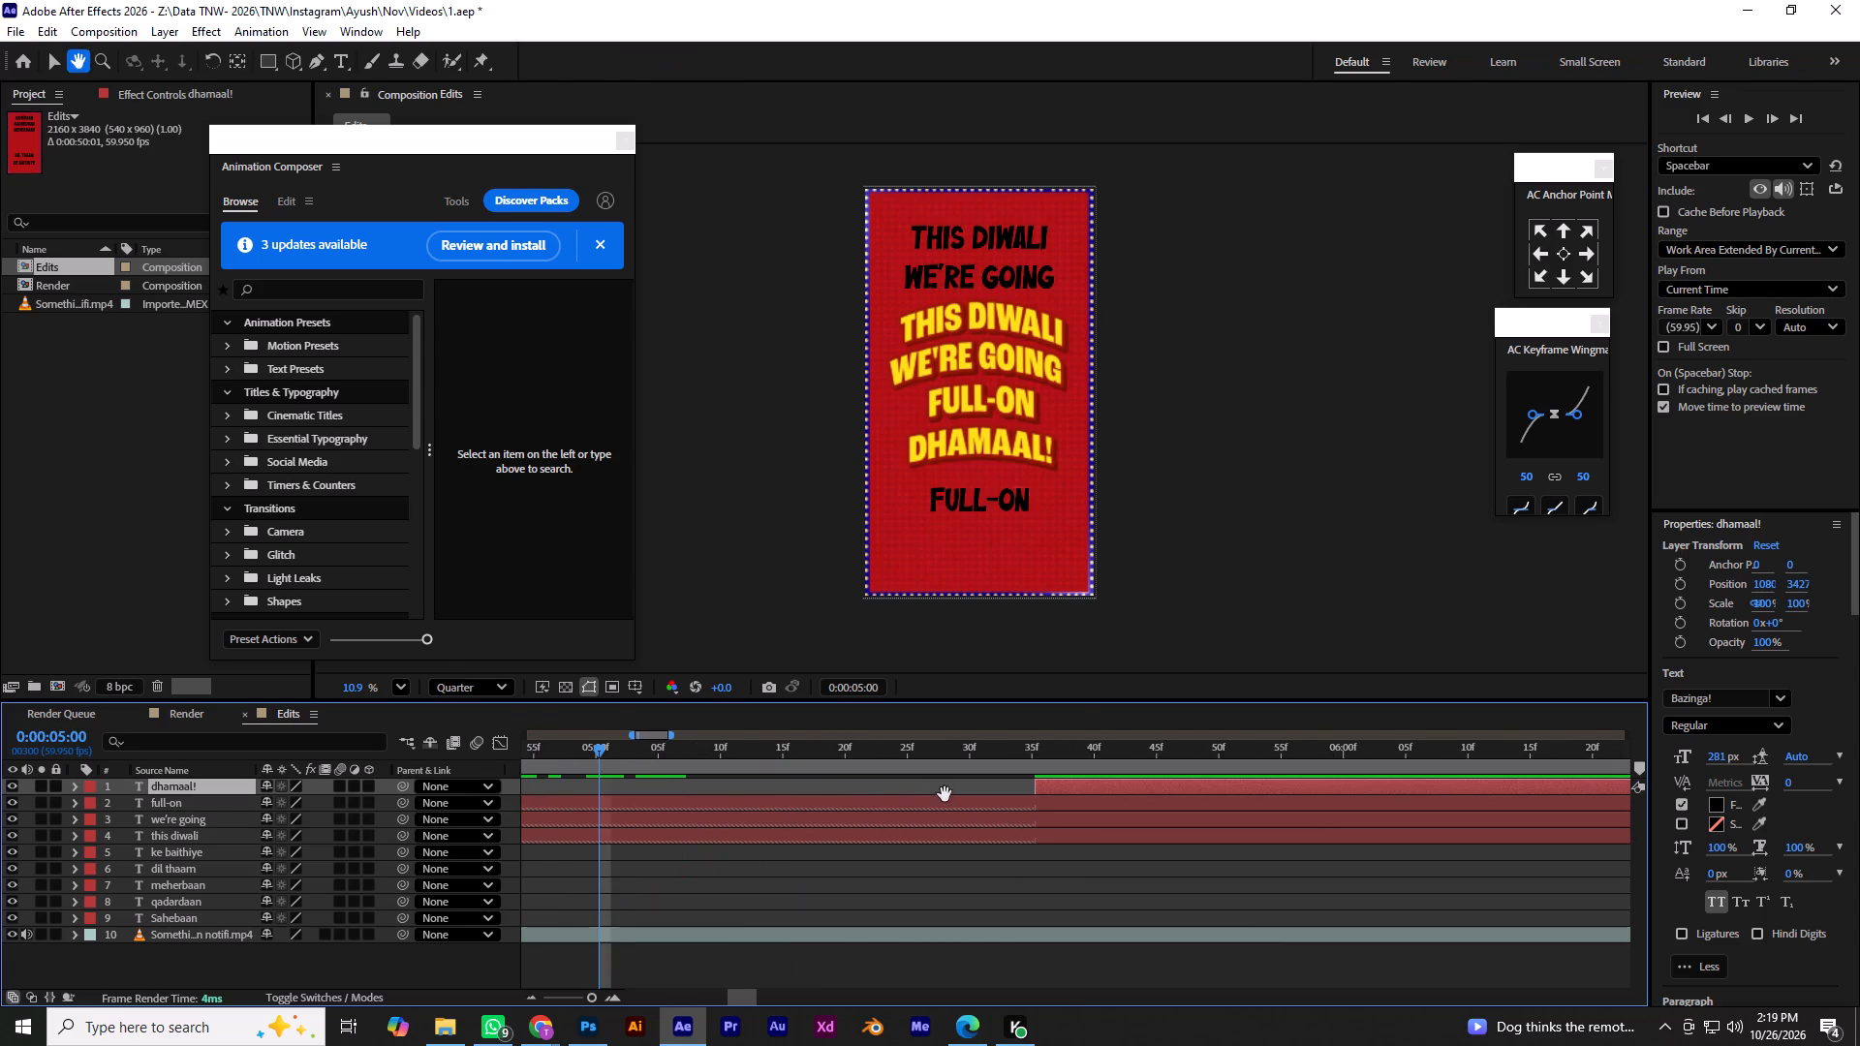
pyautogui.moveTo(1042, 790); pyautogui.dragTo(606, 807)
pyautogui.keyDown('alt'); pyautogui.scroll(-3, 608, 844); pyautogui.keyUp('alt')
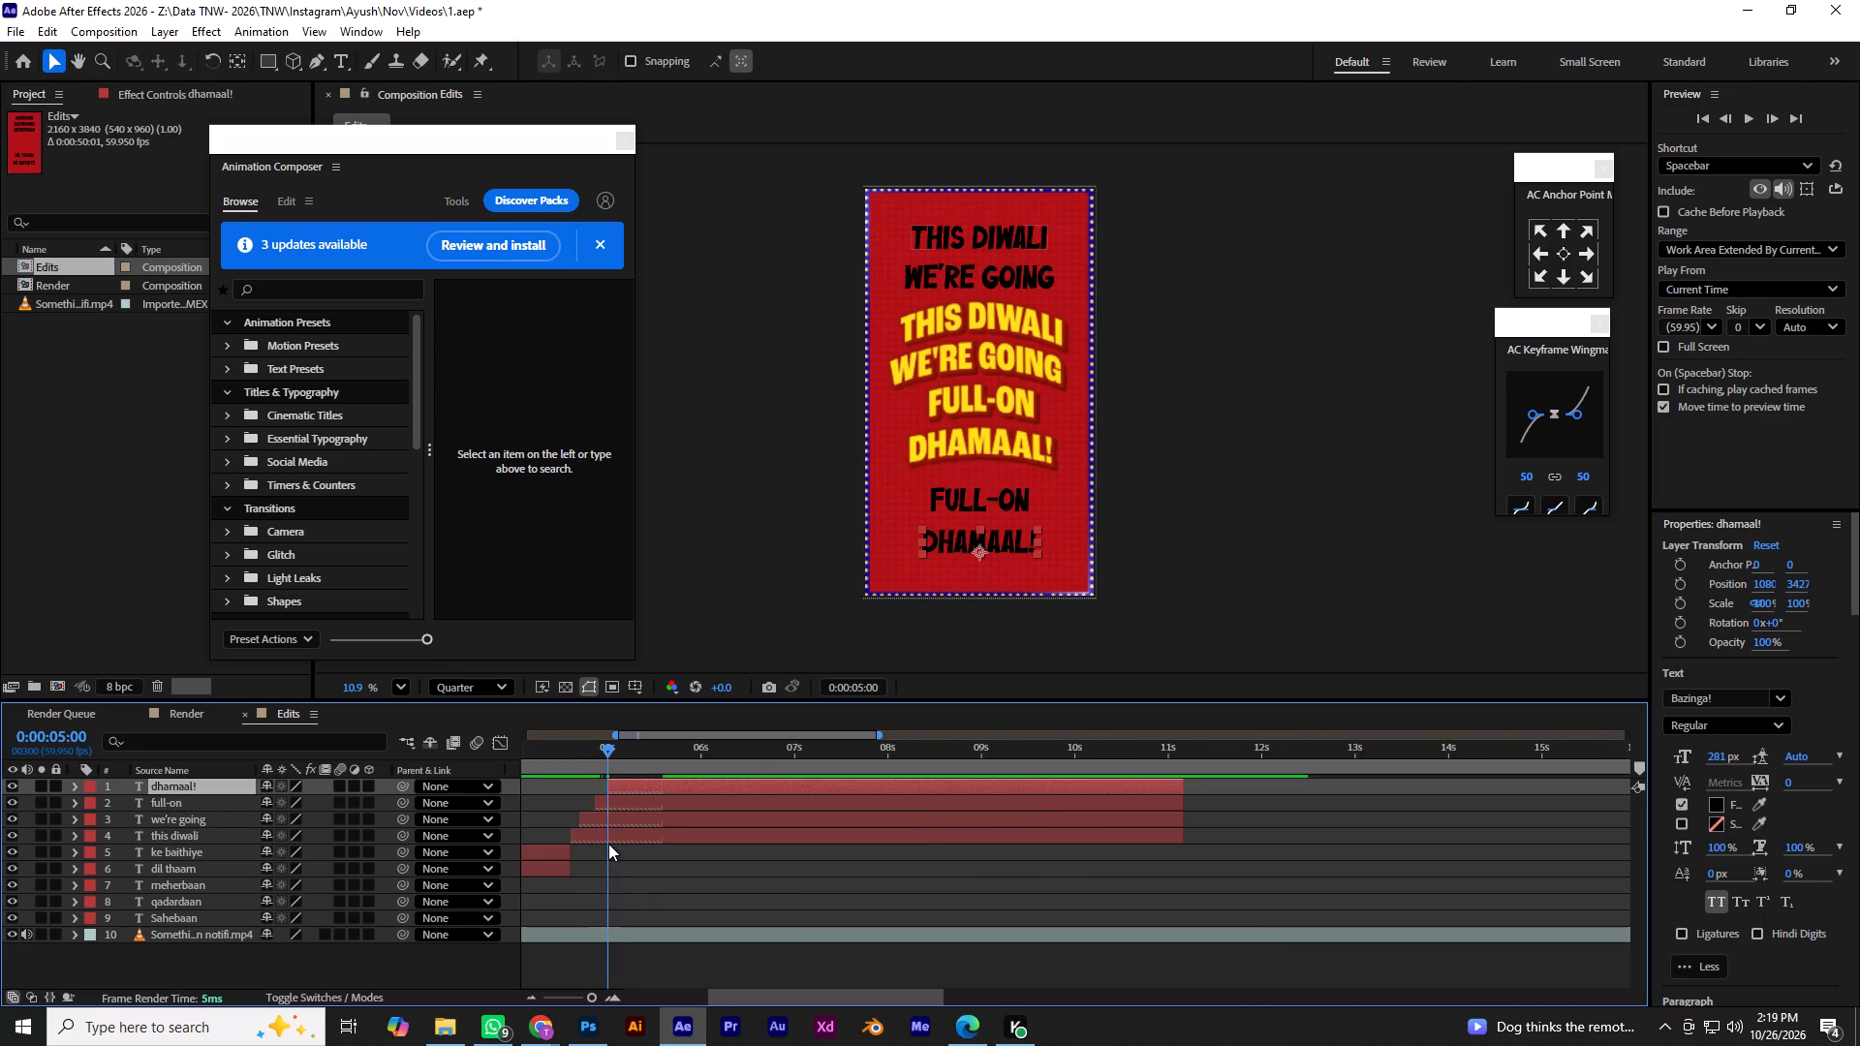
pyautogui.hotkey('ctrl', 's')
# Trim the ends of the this diwali, we're going, full-on and dhamaal! layers to 0:00:06:27 and save.
pyautogui.moveTo(609, 751); pyautogui.dragTo(657, 771)
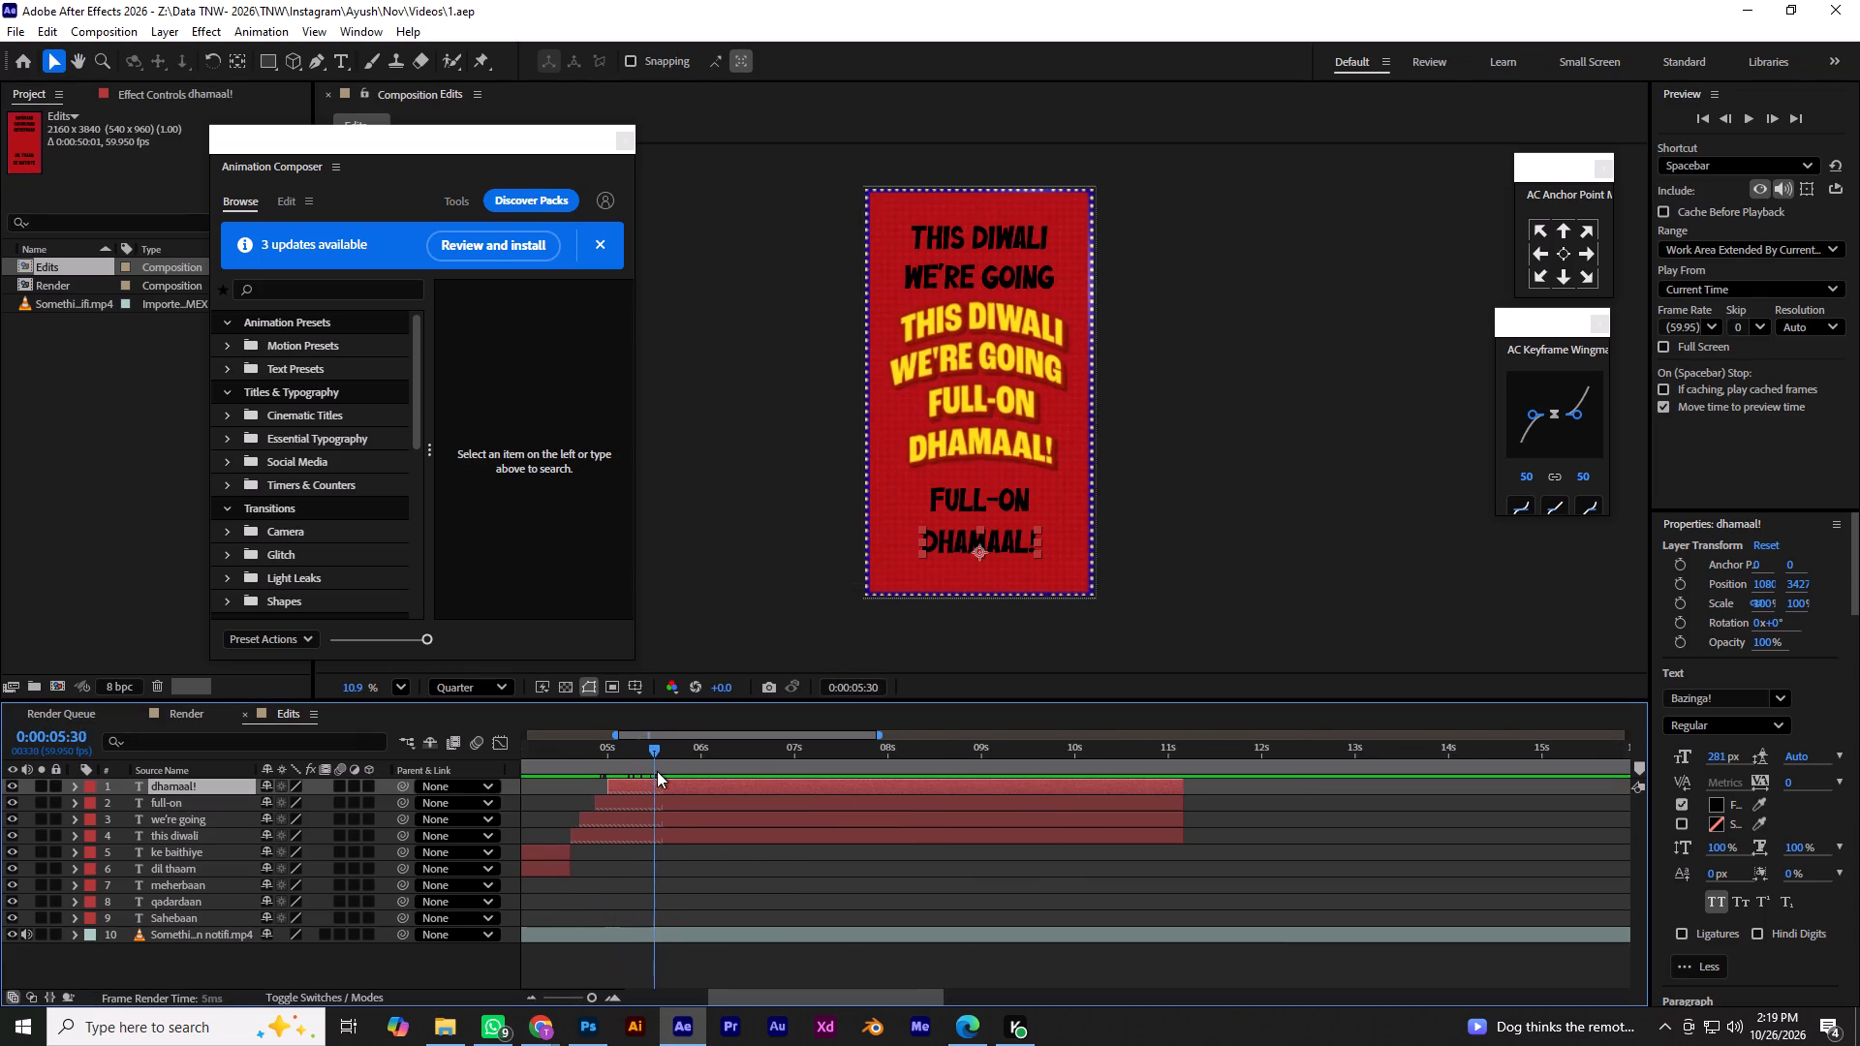
pyautogui.moveTo(657, 771); pyautogui.dragTo(755, 809)
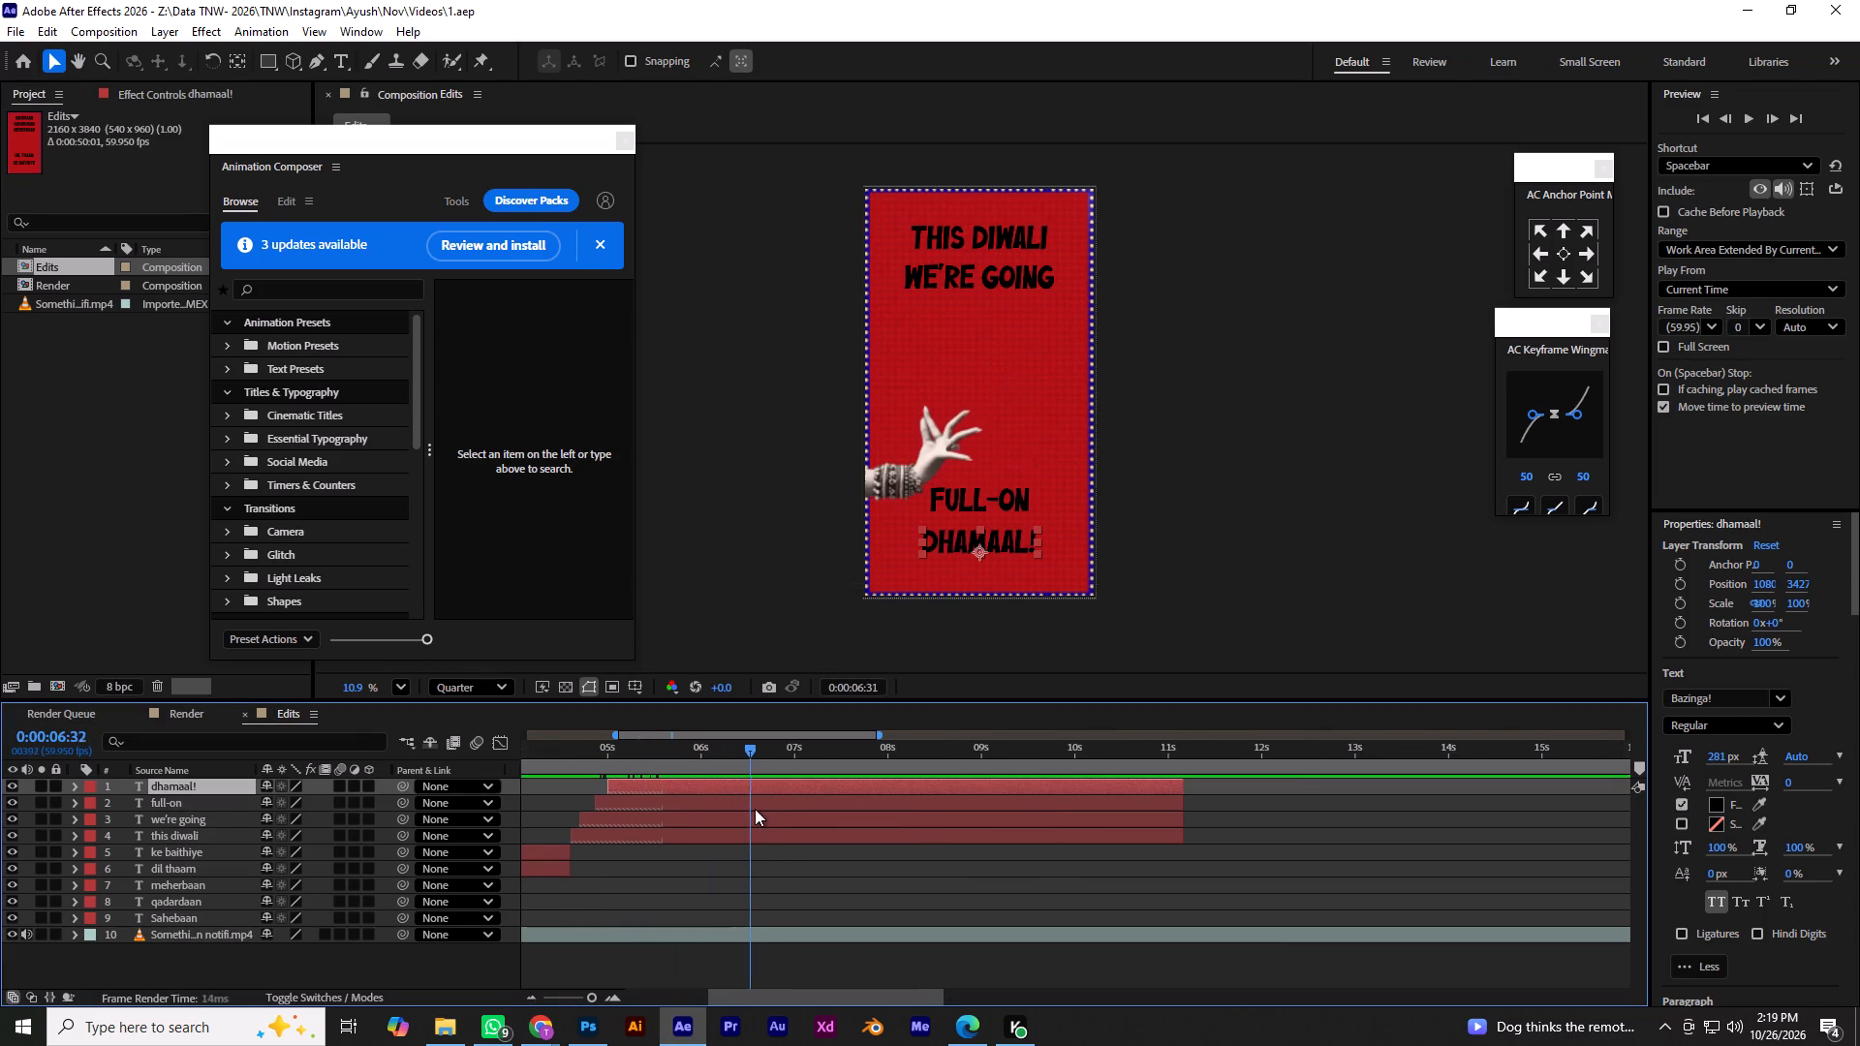
pyautogui.moveTo(755, 809); pyautogui.dragTo(747, 818)
pyautogui.keyDown('alt'); pyautogui.scroll(2, 742, 817); pyautogui.keyUp('alt')
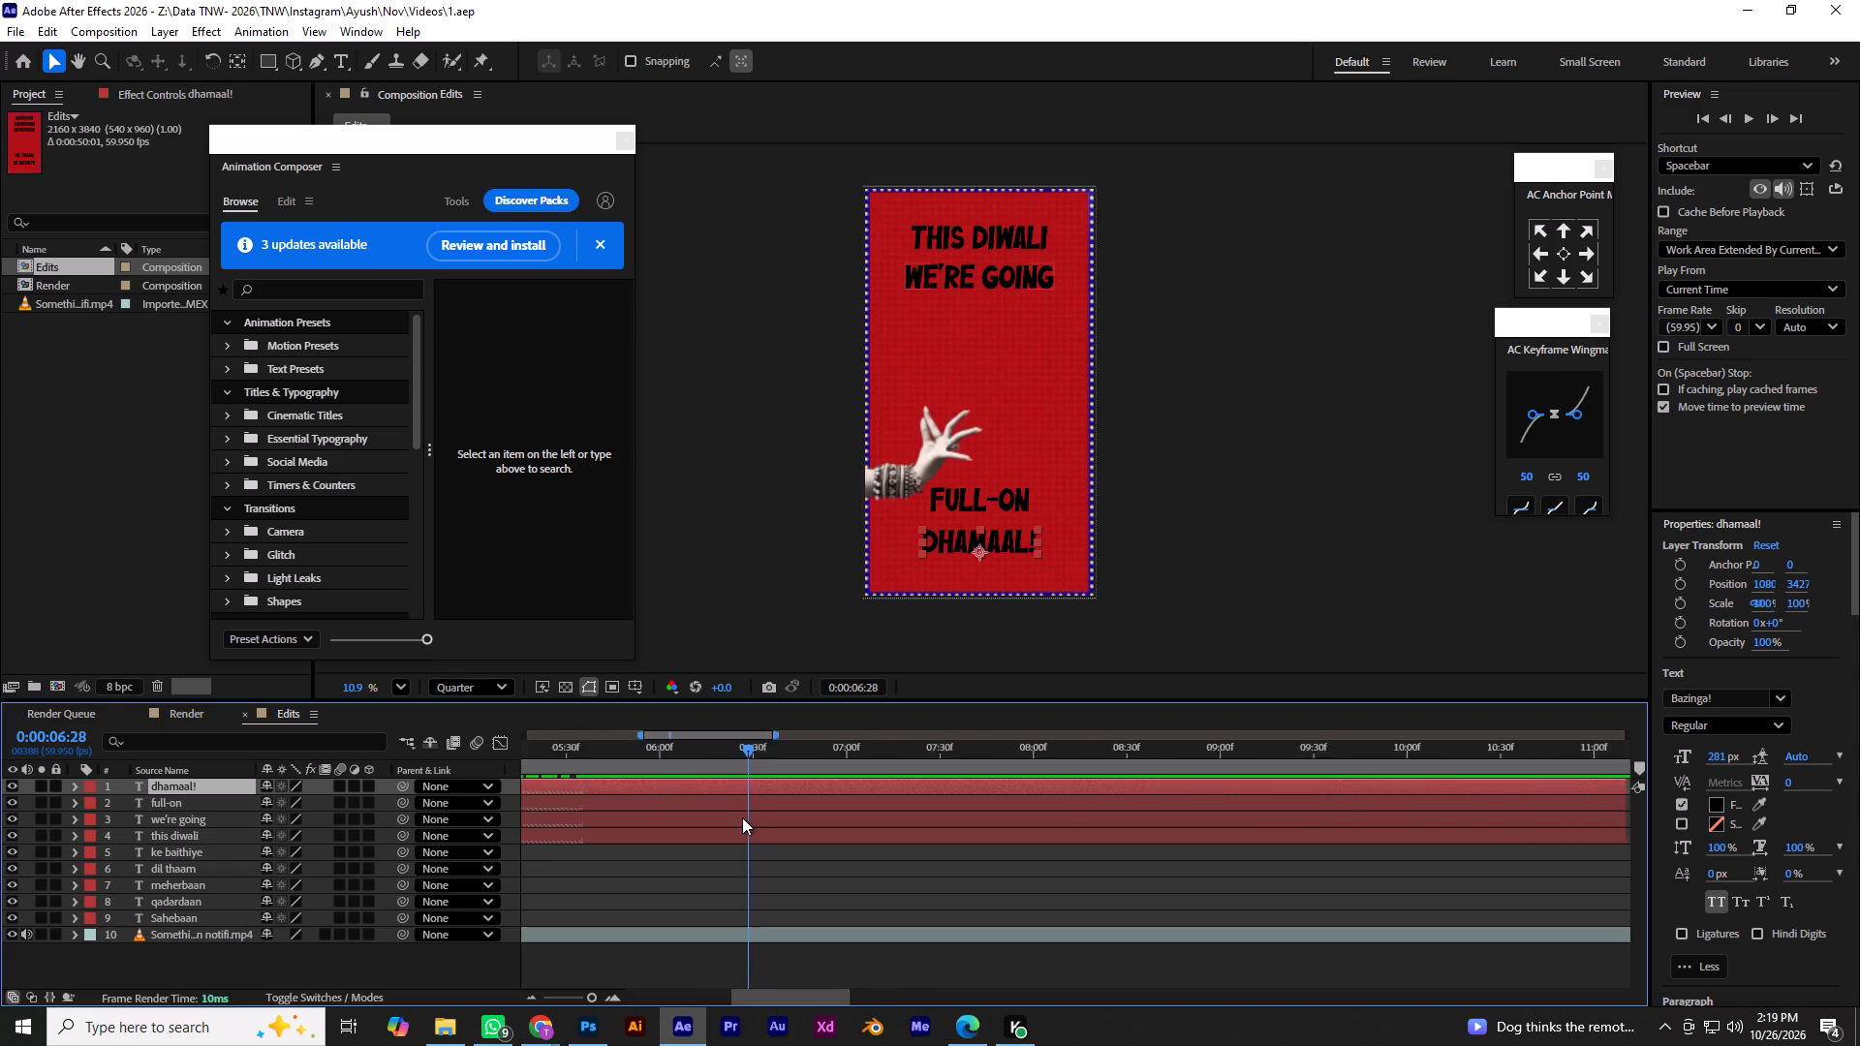
pyautogui.keyDown('alt'); pyautogui.scroll(2, 742, 817); pyautogui.keyUp('alt')
pyautogui.moveTo(789, 750); pyautogui.dragTo(778, 757)
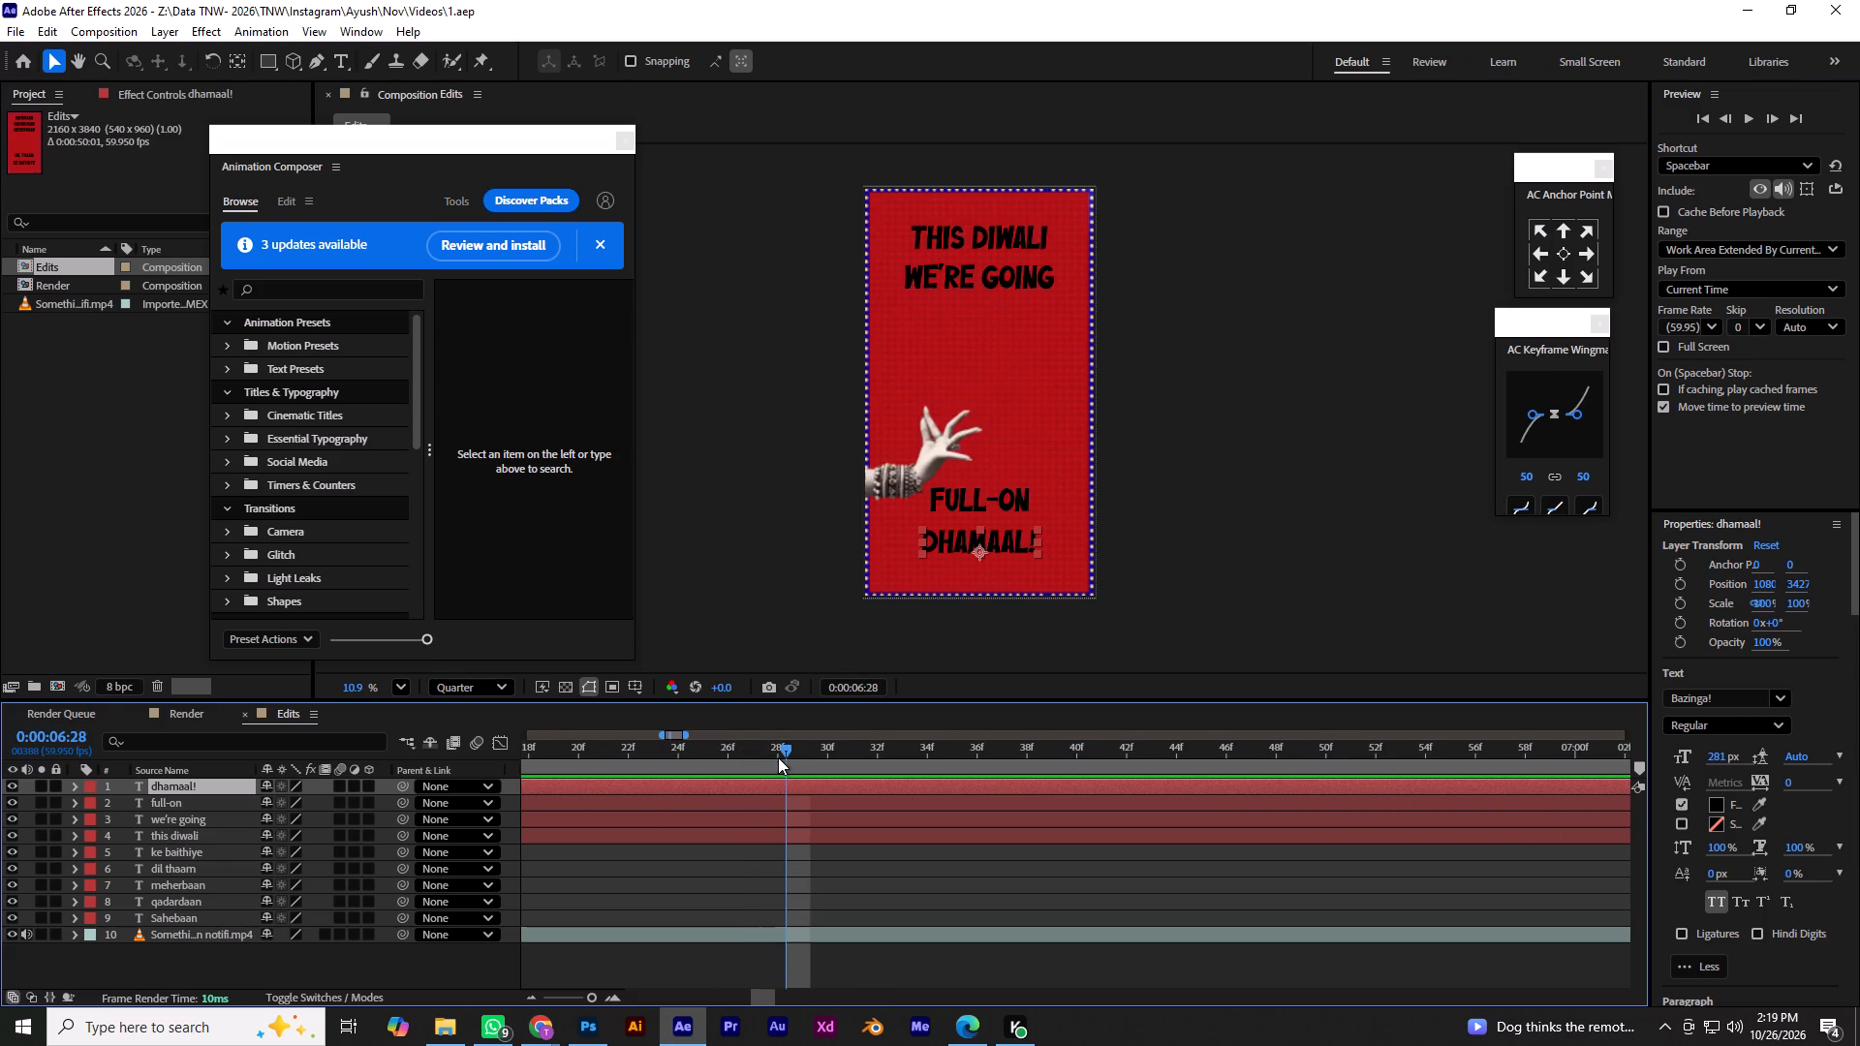
pyautogui.moveTo(778, 757); pyautogui.dragTo(772, 759)
pyautogui.click(772, 759)
pyautogui.keyDown('shift'); pyautogui.click(788, 838); pyautogui.keyUp('shift')
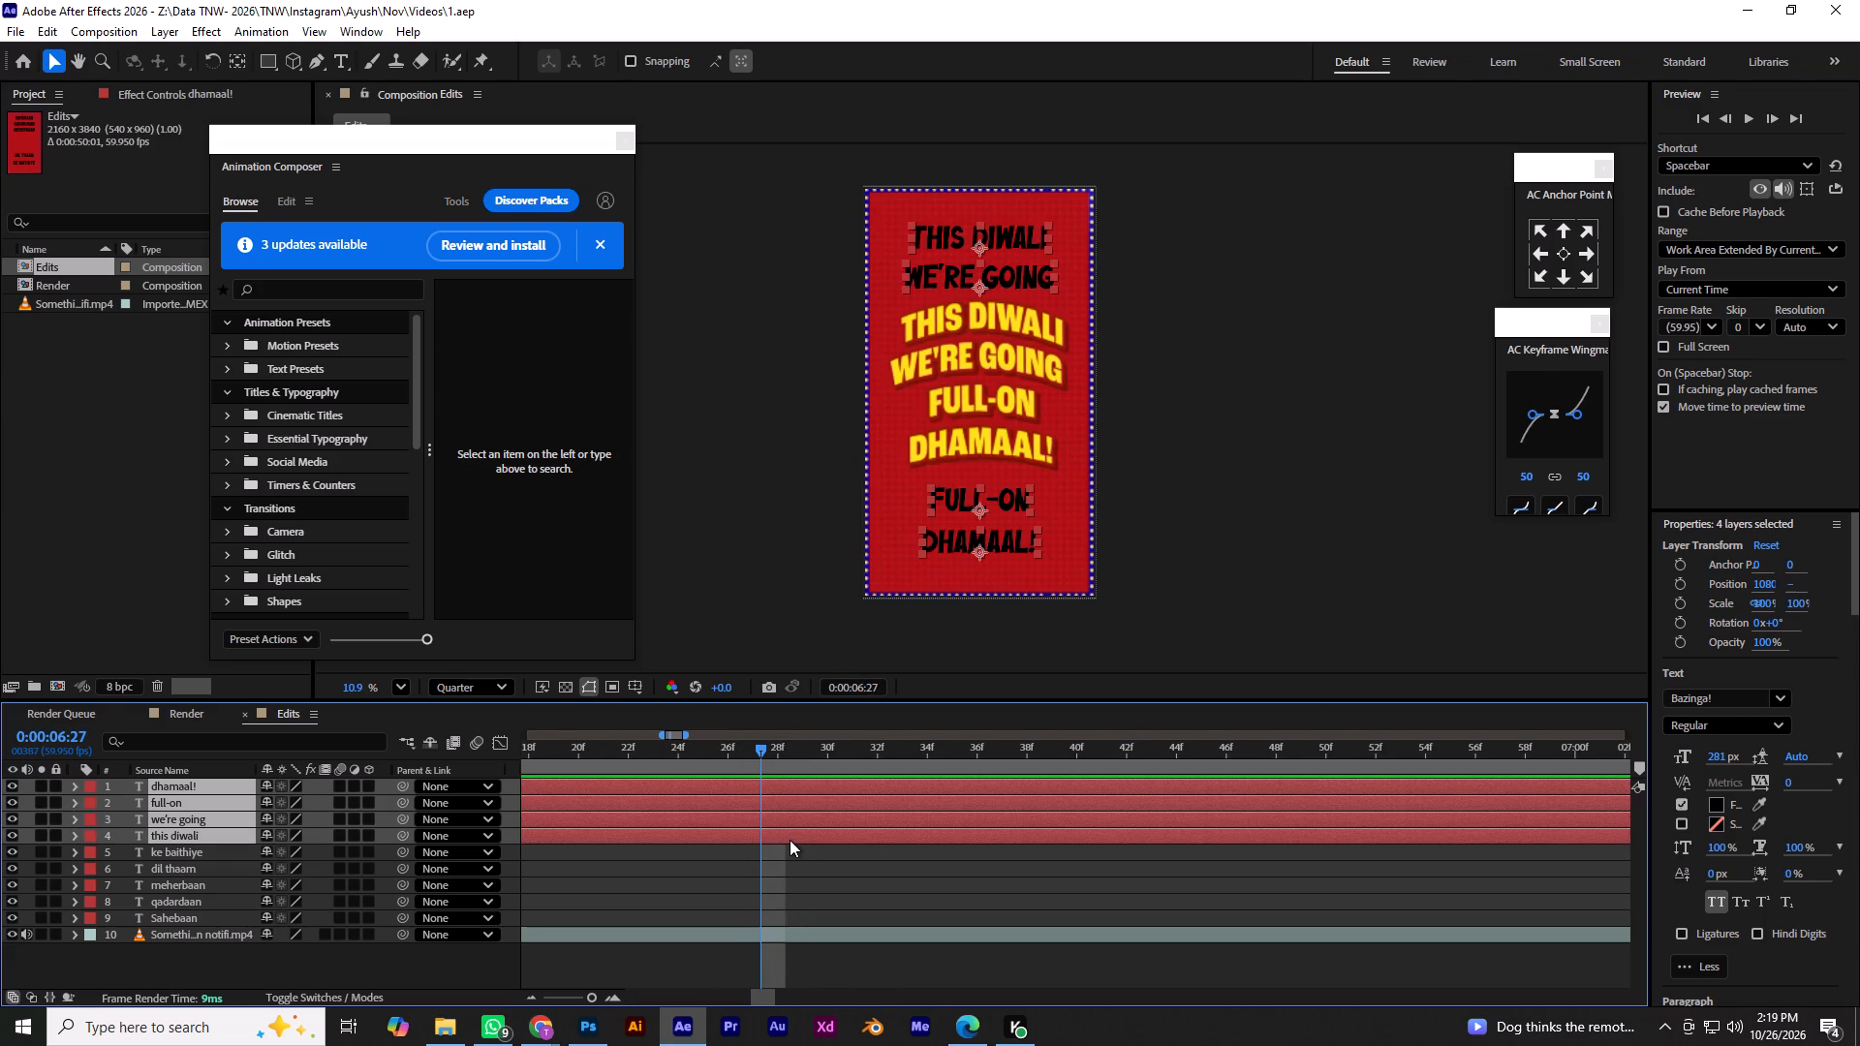
pyautogui.hotkey('alt', ']')
pyautogui.hotkey('ctrl', 's')
# Hide the reference video layer and preview the text layers from the start of the Edits composition.
pyautogui.keyDown('alt'); pyautogui.scroll(-3, 815, 852); pyautogui.keyUp('alt')
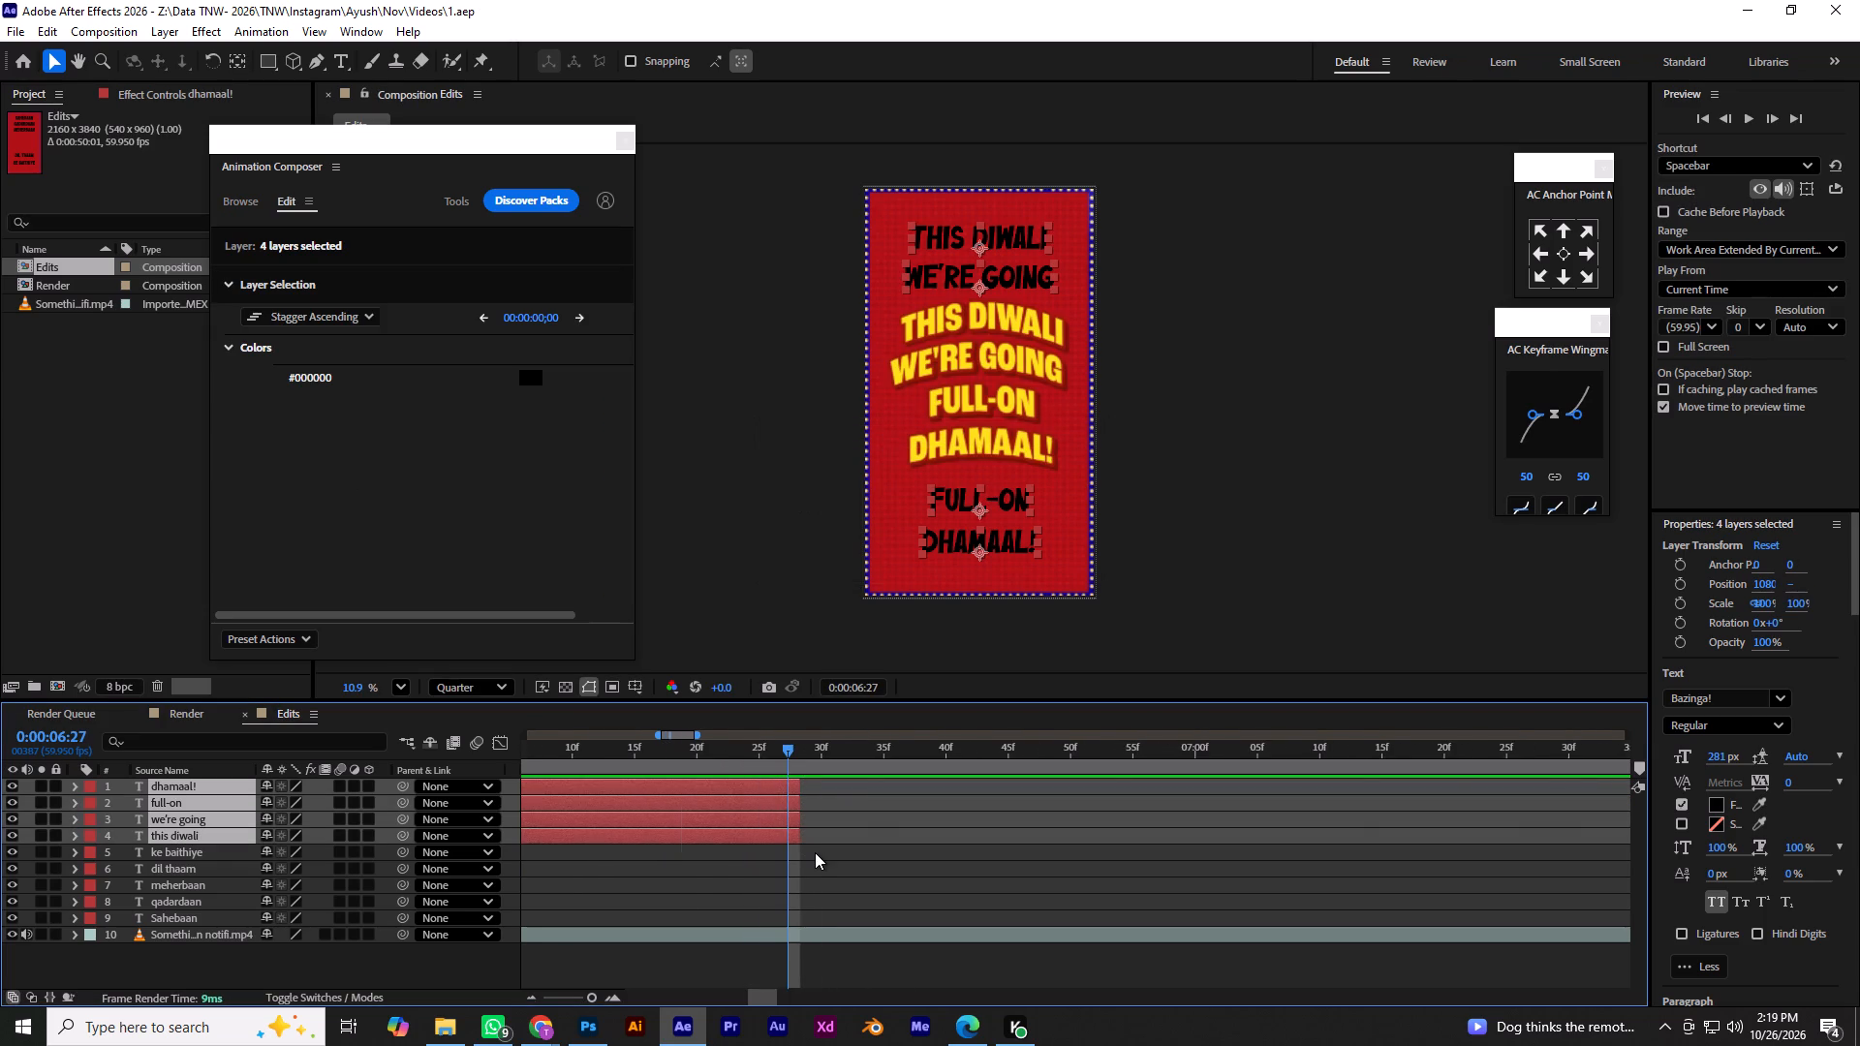
pyautogui.keyDown('alt'); pyautogui.scroll(-3, 815, 852); pyautogui.keyUp('alt')
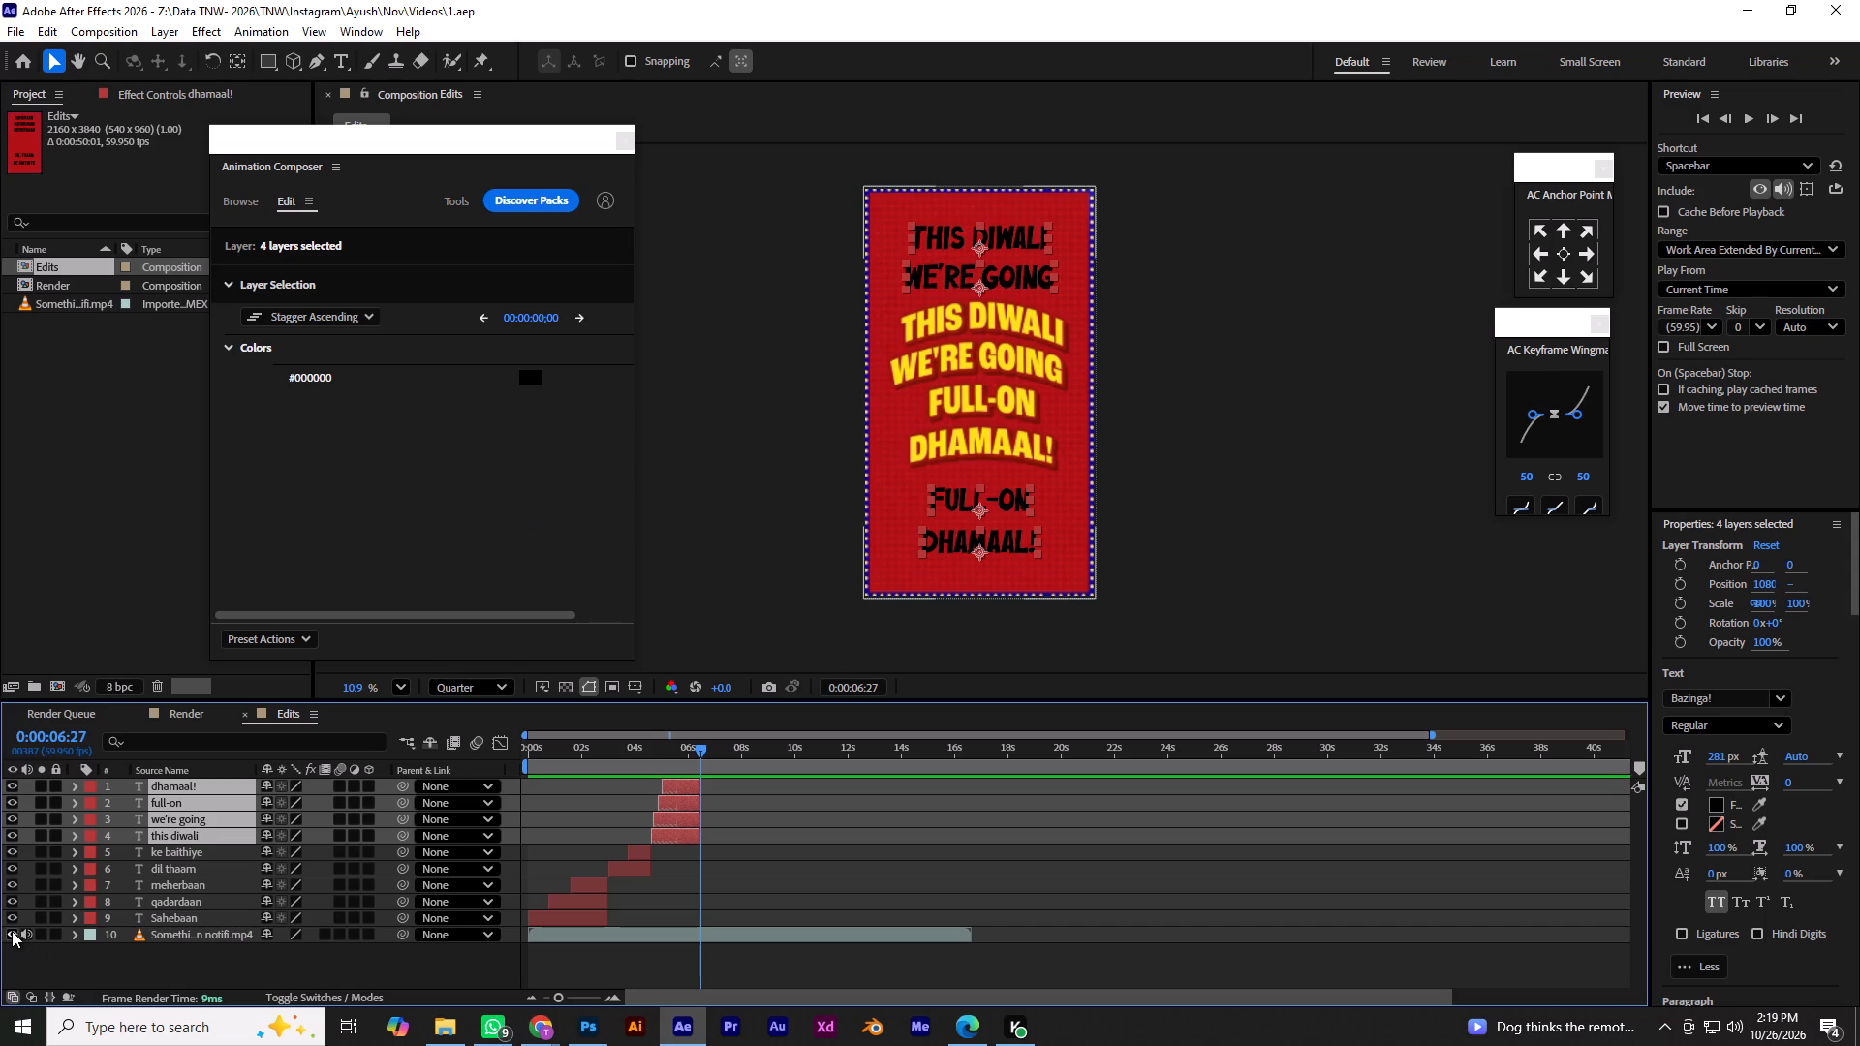
pyautogui.click(12, 931)
pyautogui.moveTo(697, 751); pyautogui.dragTo(405, 791)
pyautogui.press('space')
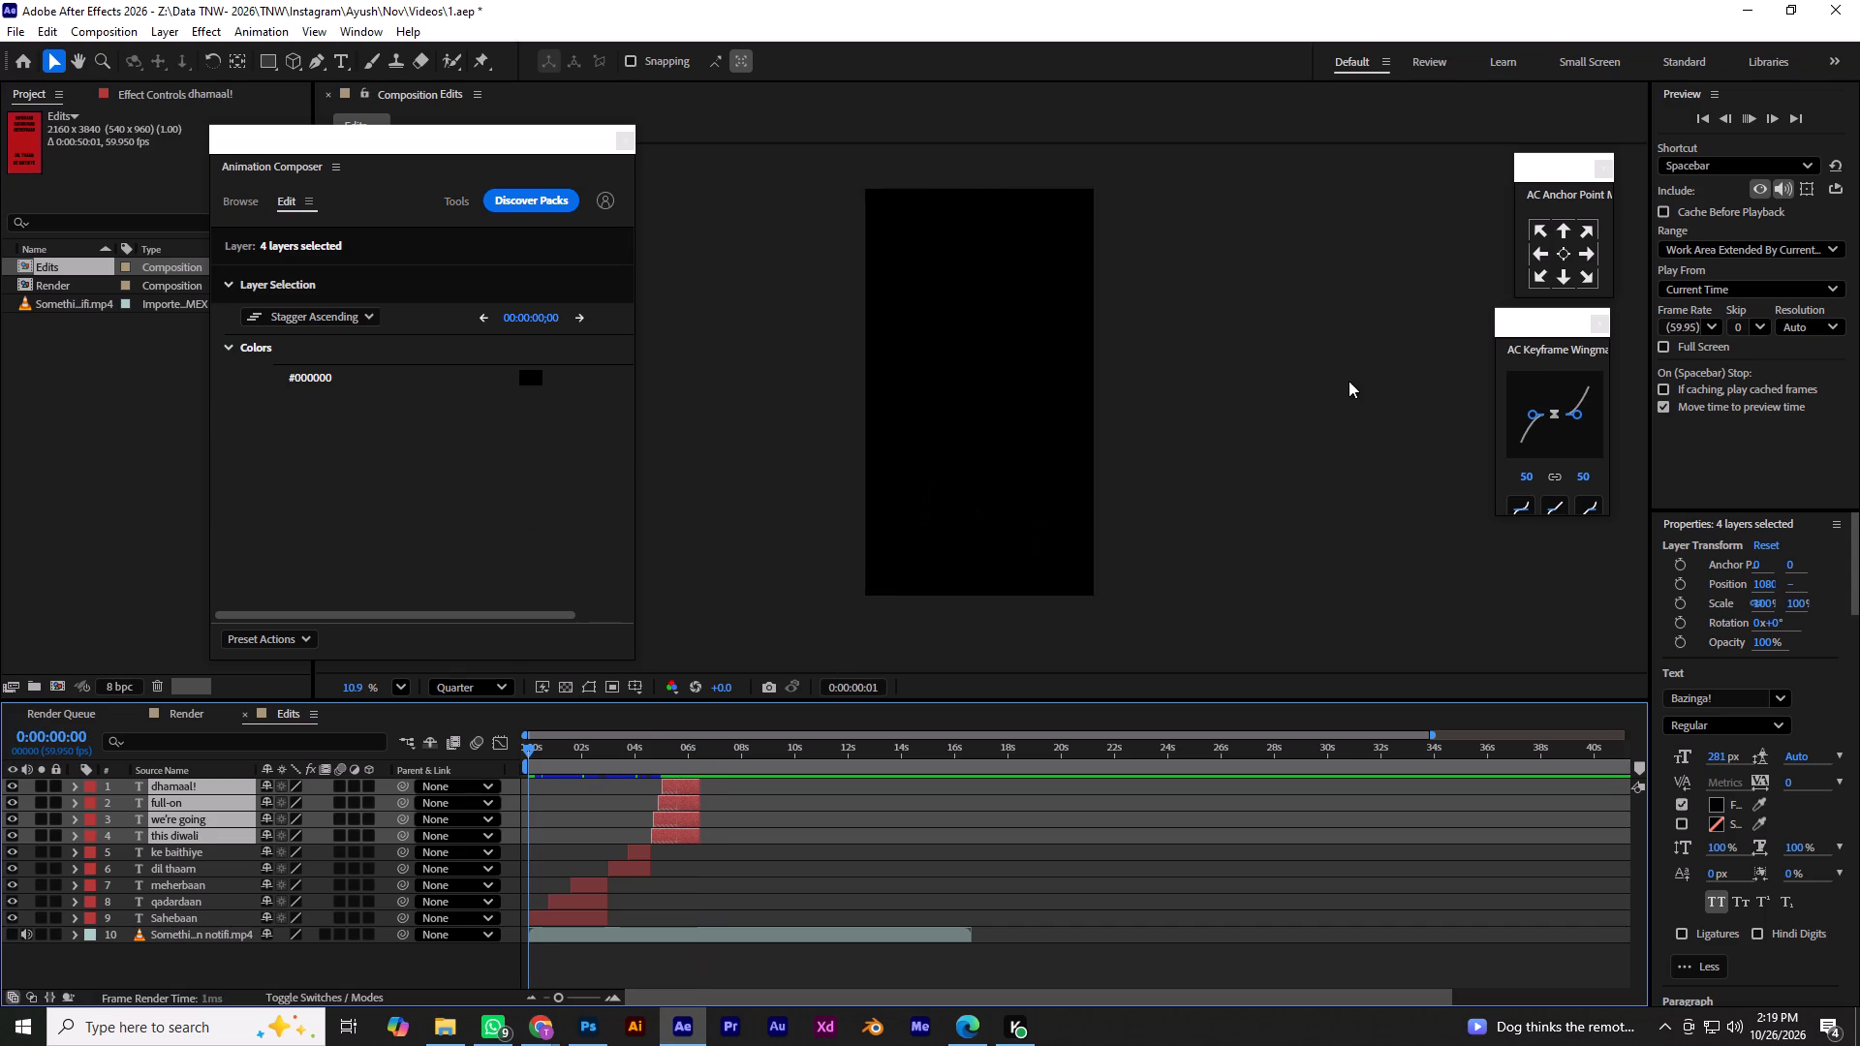
# Change the fill colour of all nine text layers to white (#FFFFFF) and save the project.
pyautogui.press('space')
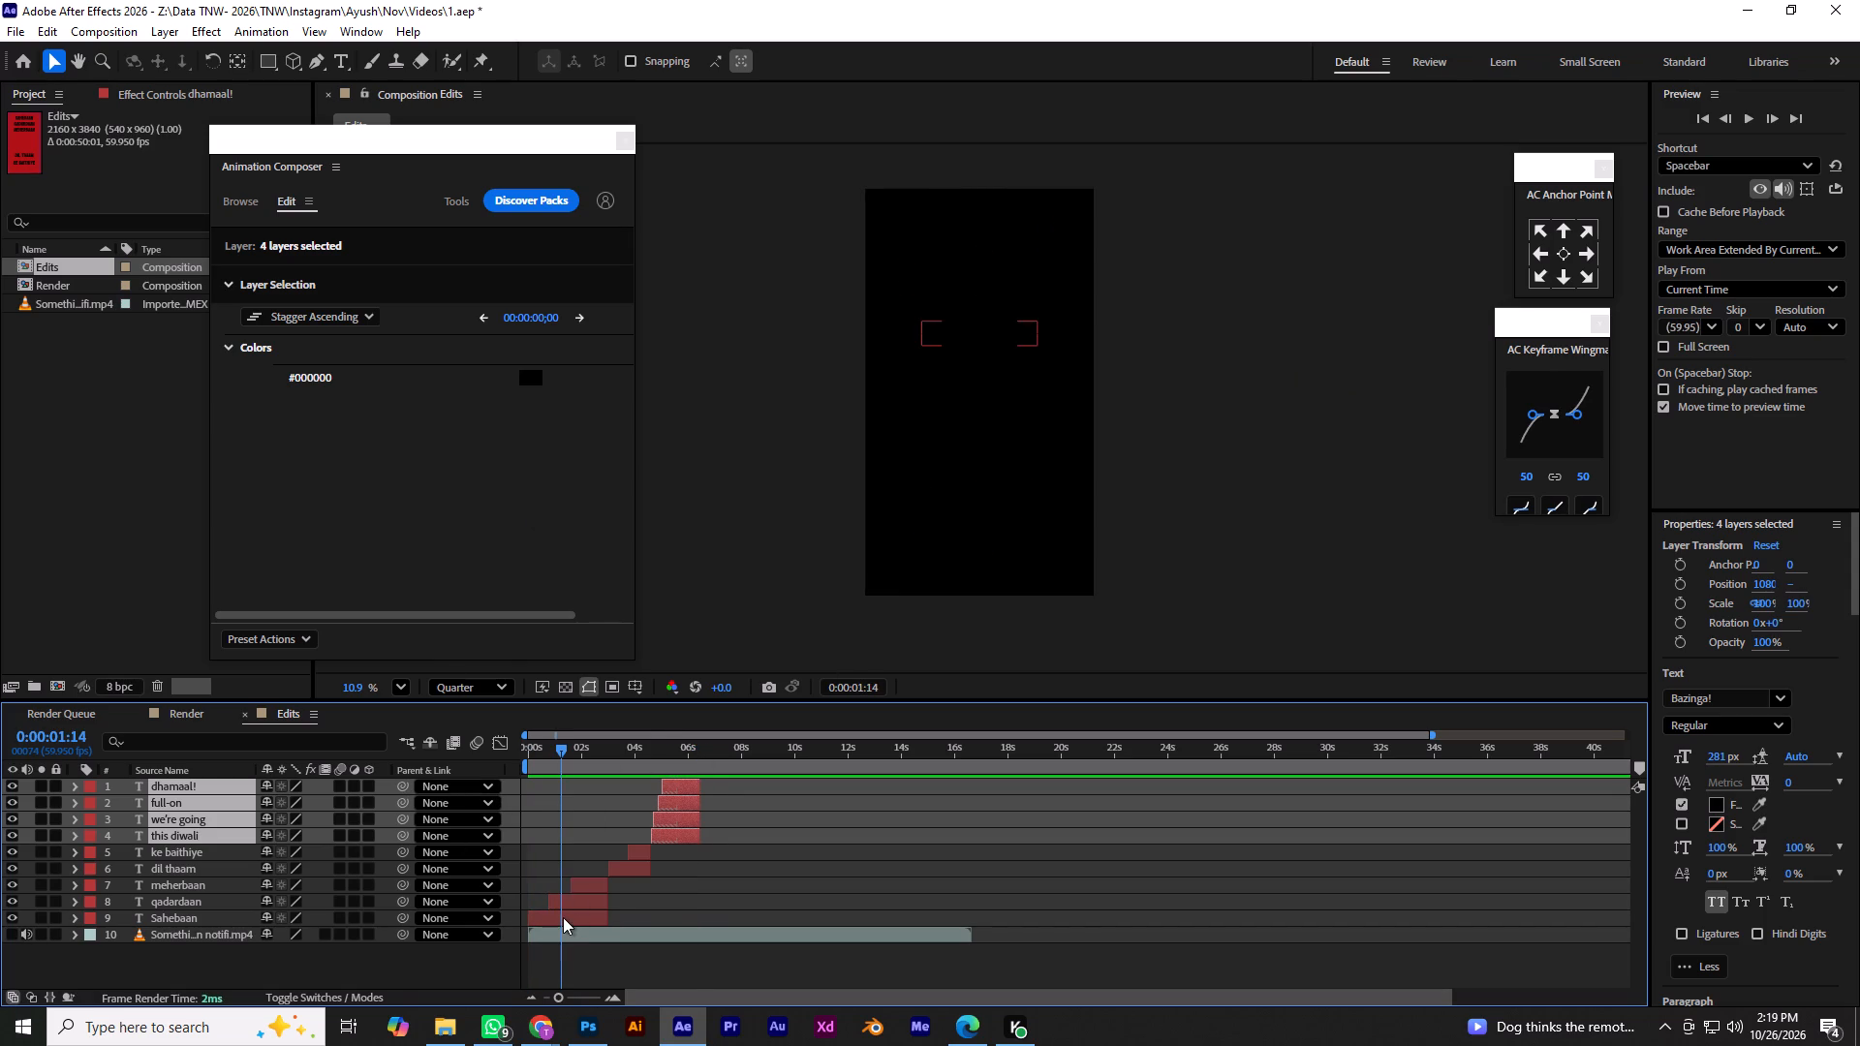
pyautogui.keyDown('shift'); pyautogui.click(563, 917); pyautogui.keyUp('shift')
pyautogui.click(1715, 802)
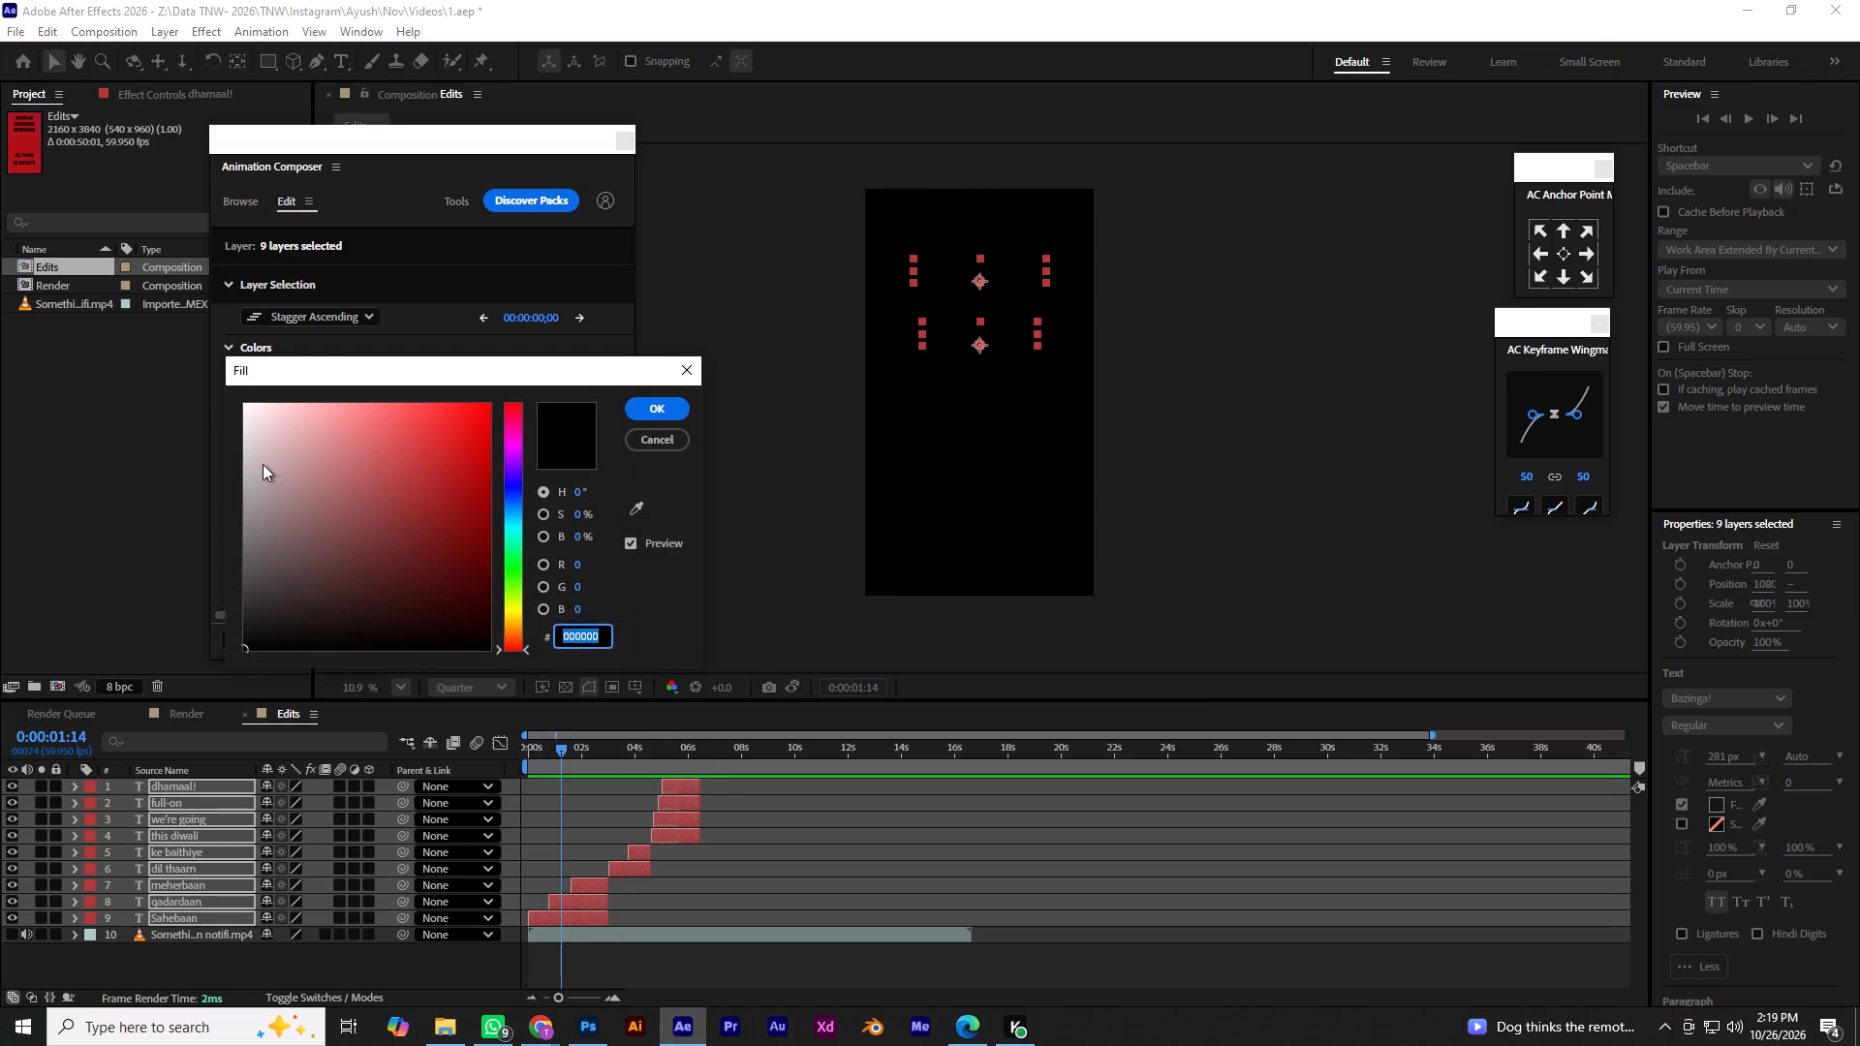
pyautogui.moveTo(259, 460); pyautogui.dragTo(153, 284)
pyautogui.click(680, 409)
pyautogui.hotkey('ctrl', 's')
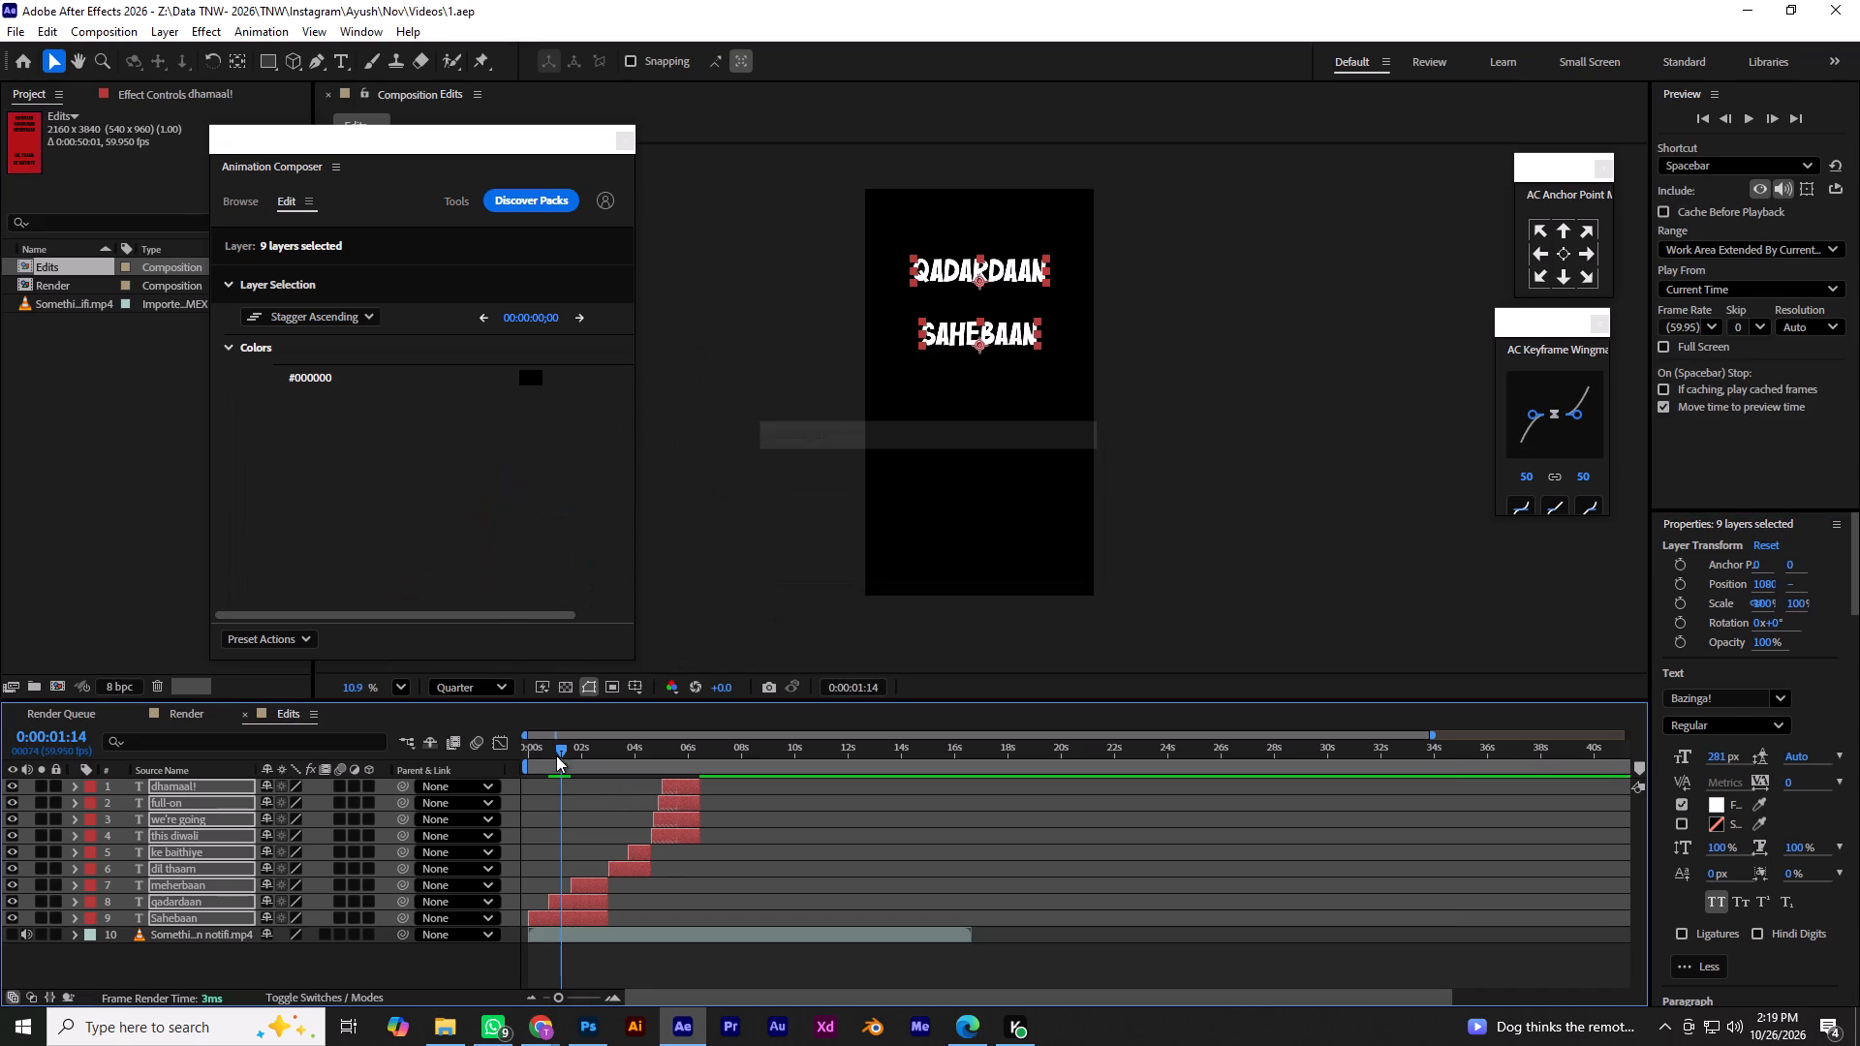
# Shift all nine text layers together about one frame later than the start of the Edits composition.
pyautogui.moveTo(556, 754); pyautogui.dragTo(363, 810)
pyautogui.press('space')
pyautogui.press('space')
pyautogui.moveTo(542, 743); pyautogui.dragTo(418, 780)
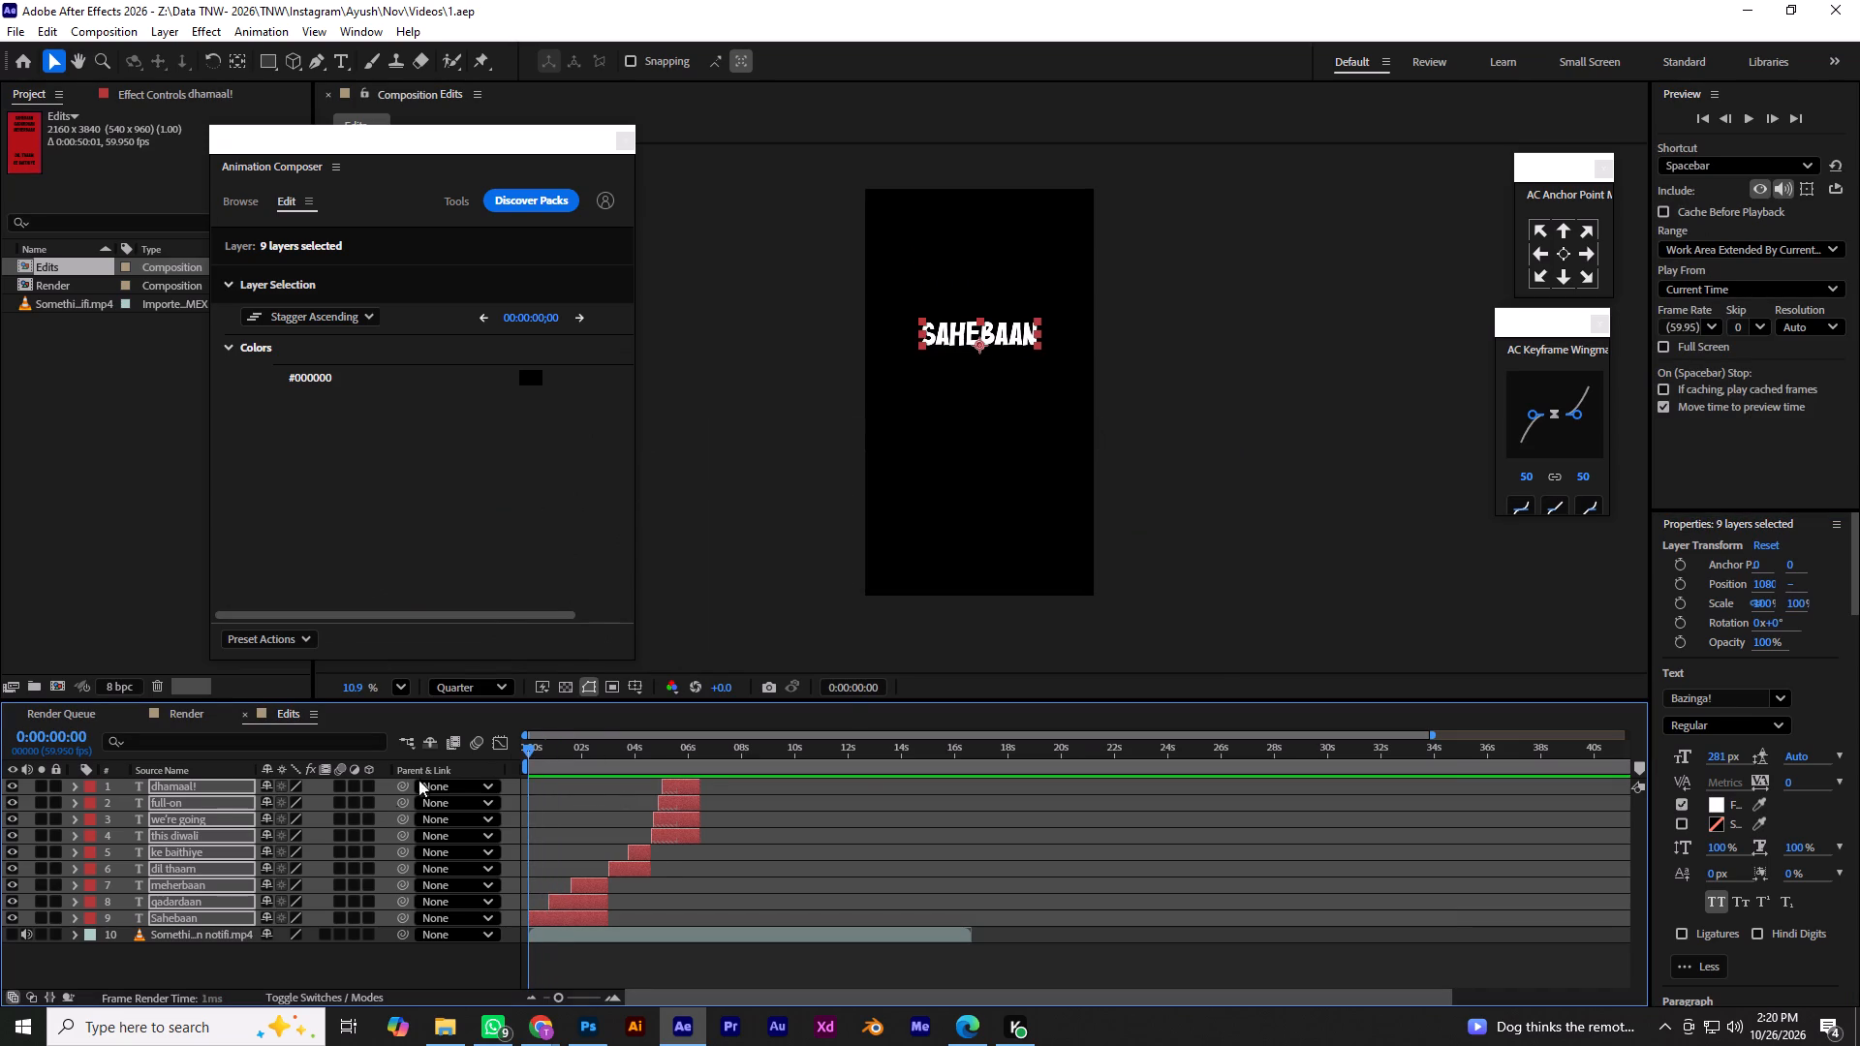
pyautogui.moveTo(418, 780); pyautogui.dragTo(383, 790)
pyautogui.keyDown('alt'); pyautogui.scroll(4, 530, 883); pyautogui.keyUp('alt')
pyautogui.press('space')
pyautogui.moveTo(532, 882); pyautogui.dragTo(870, 846)
pyautogui.moveTo(530, 919); pyautogui.dragTo(534, 919)
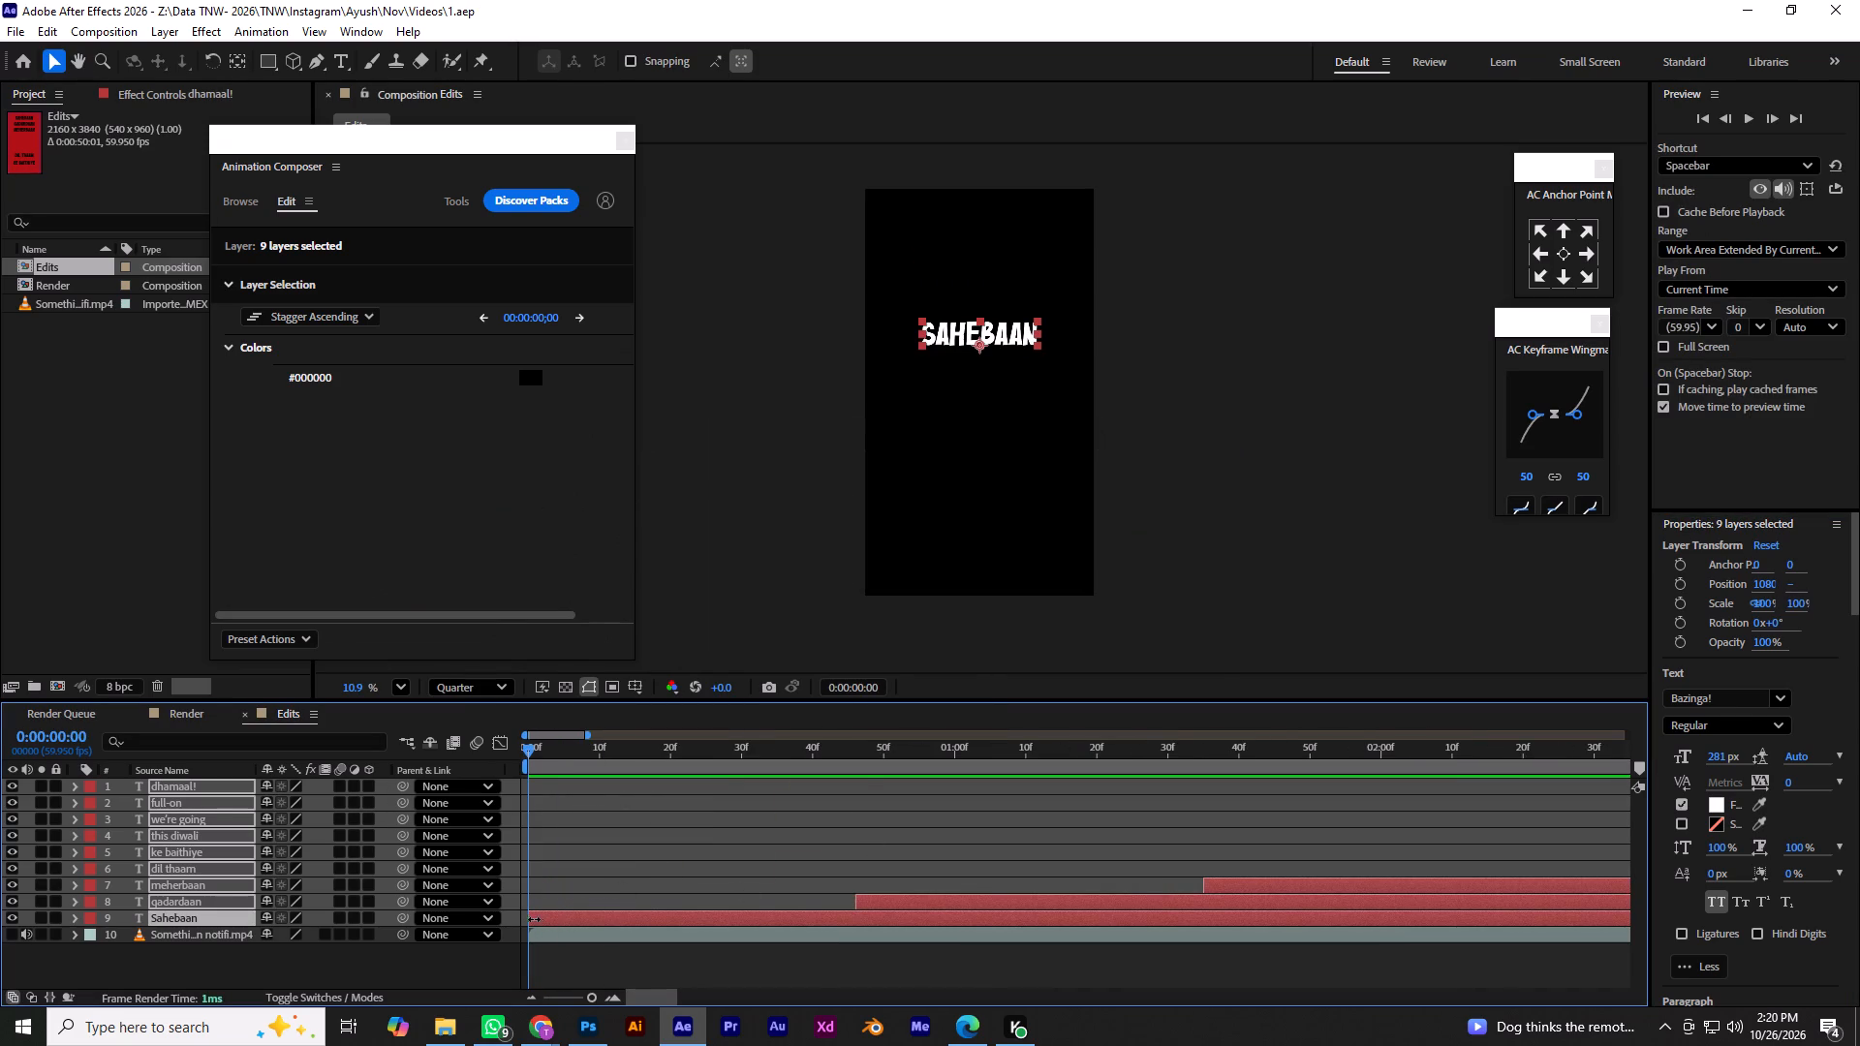
pyautogui.moveTo(534, 919); pyautogui.dragTo(539, 918)
# Preview the shifted white captions from the start of the composition and save the project.
pyautogui.press('space')
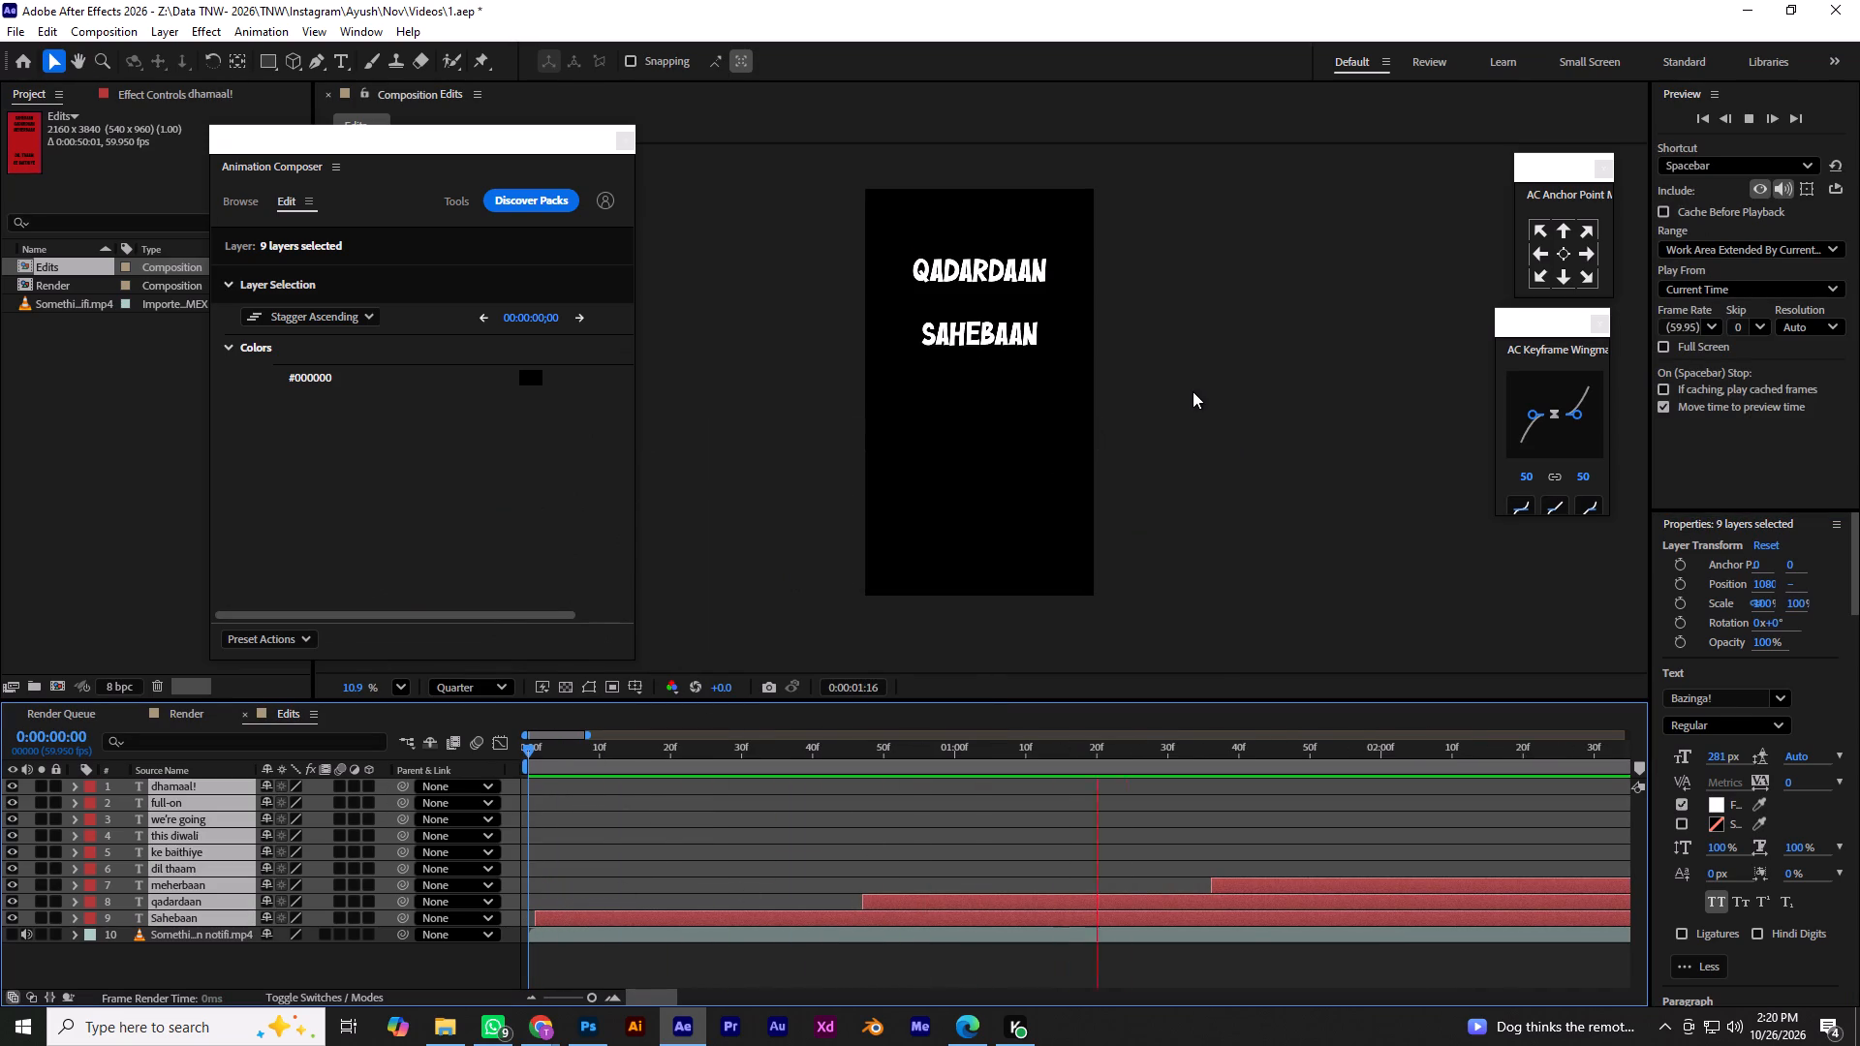
pyautogui.keyDown('alt'); pyautogui.scroll(-2, 1195, 388); pyautogui.keyUp('alt')
pyautogui.keyDown('alt'); pyautogui.scroll(-2, 1134, 442); pyautogui.keyUp('alt')
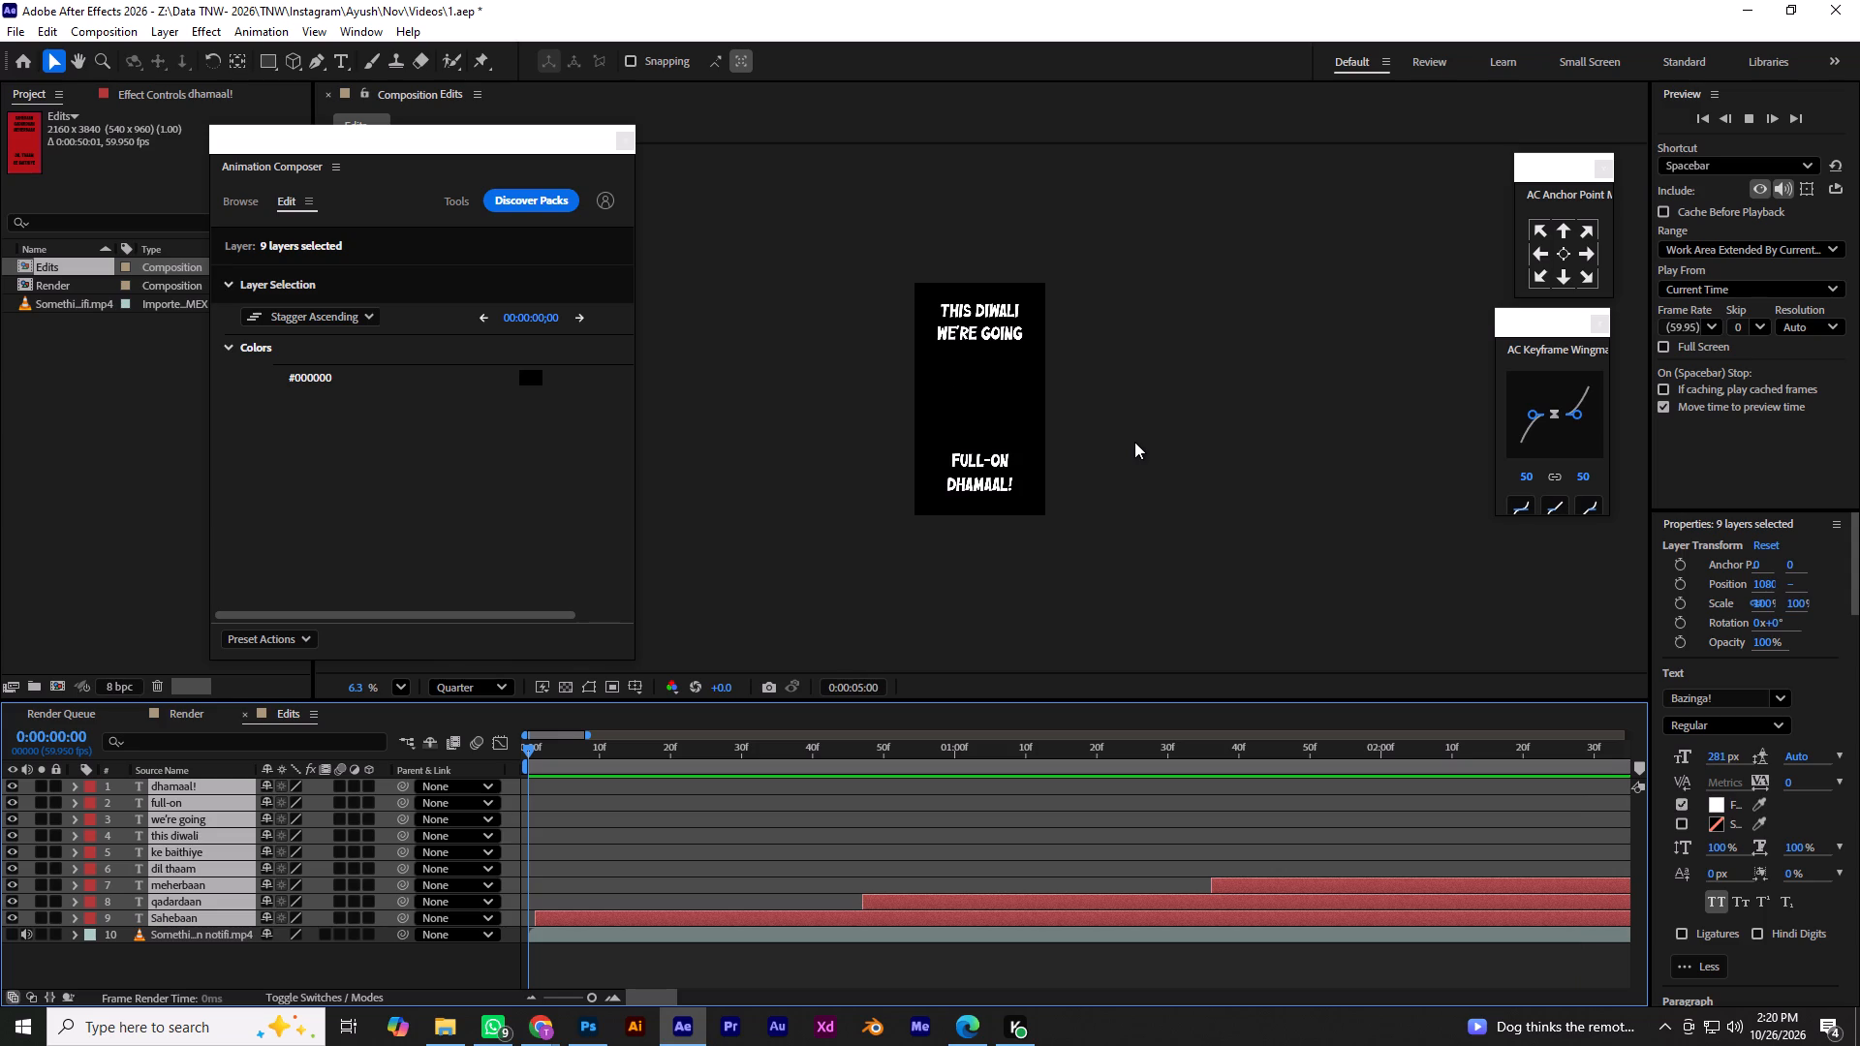
pyautogui.keyDown('alt'); pyautogui.scroll(-2, 1134, 442); pyautogui.keyUp('alt')
pyautogui.keyDown('alt'); pyautogui.scroll(-3, 995, 857); pyautogui.keyUp('alt')
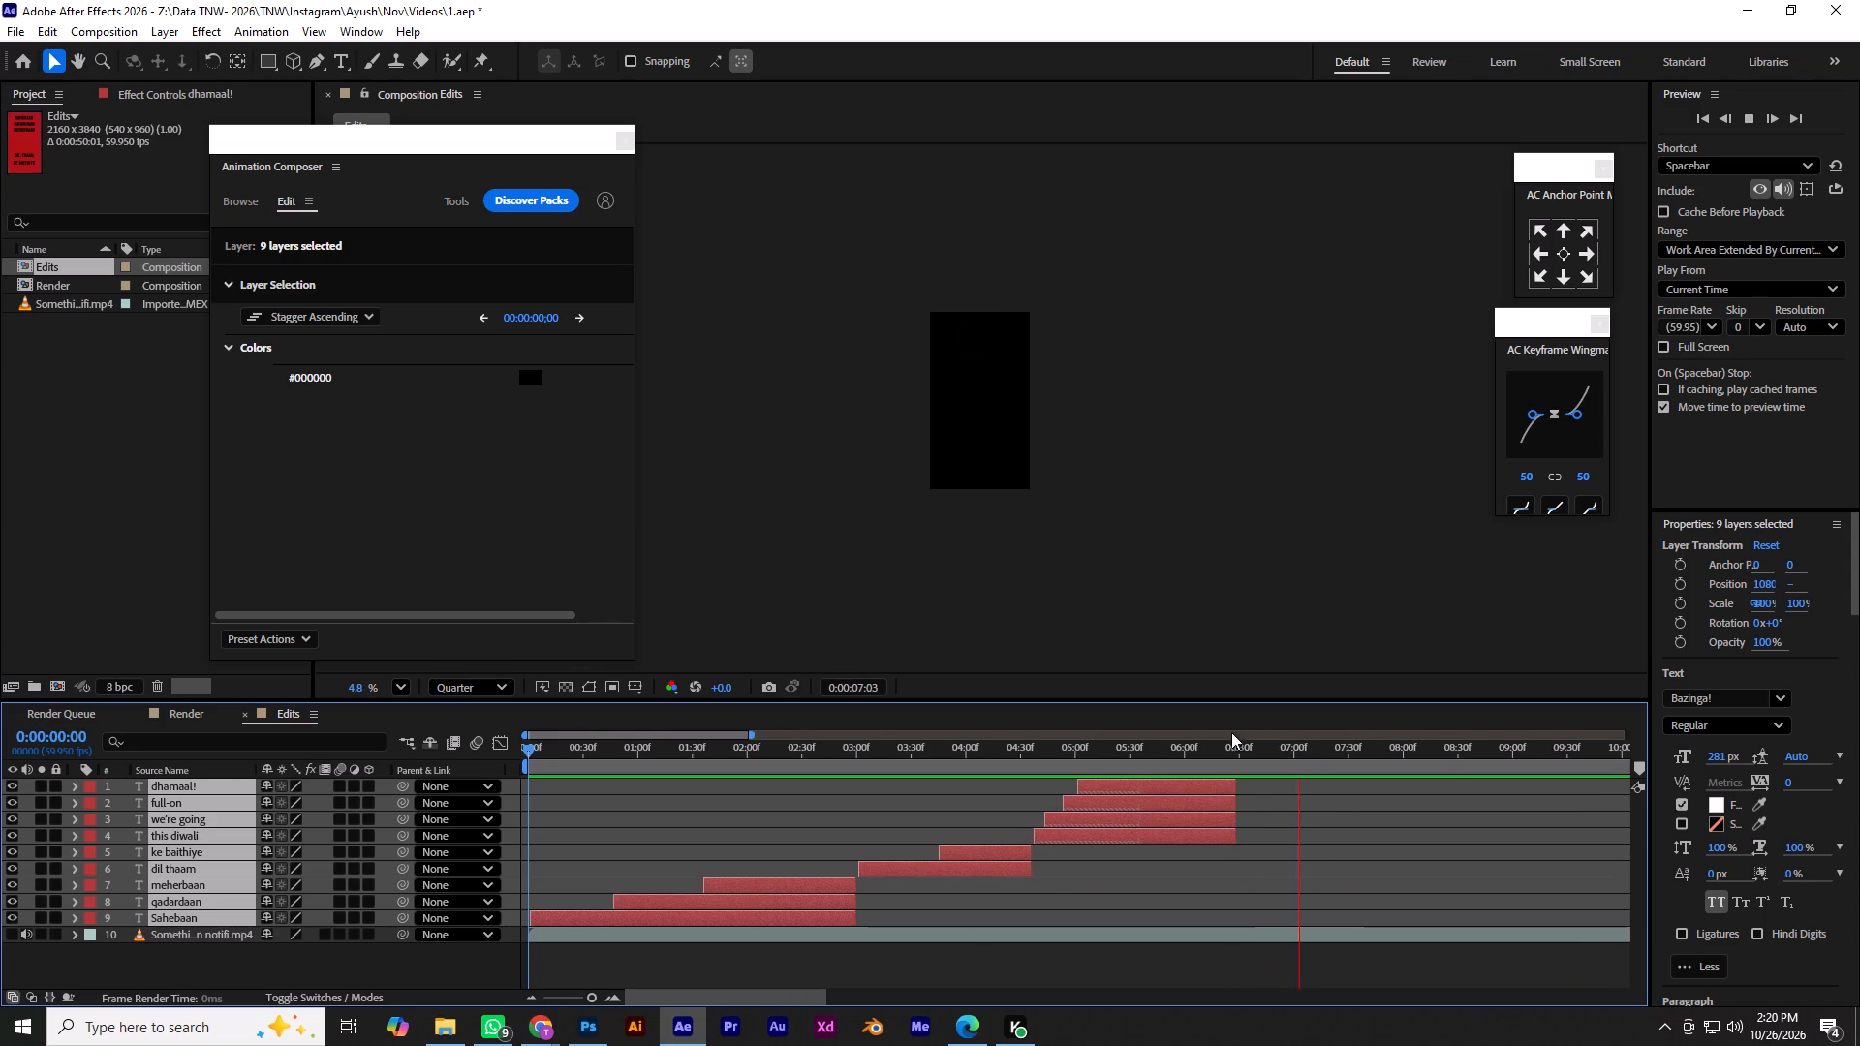
pyautogui.press('space')
pyautogui.moveTo(1340, 748); pyautogui.dragTo(427, 935)
pyautogui.press('space')
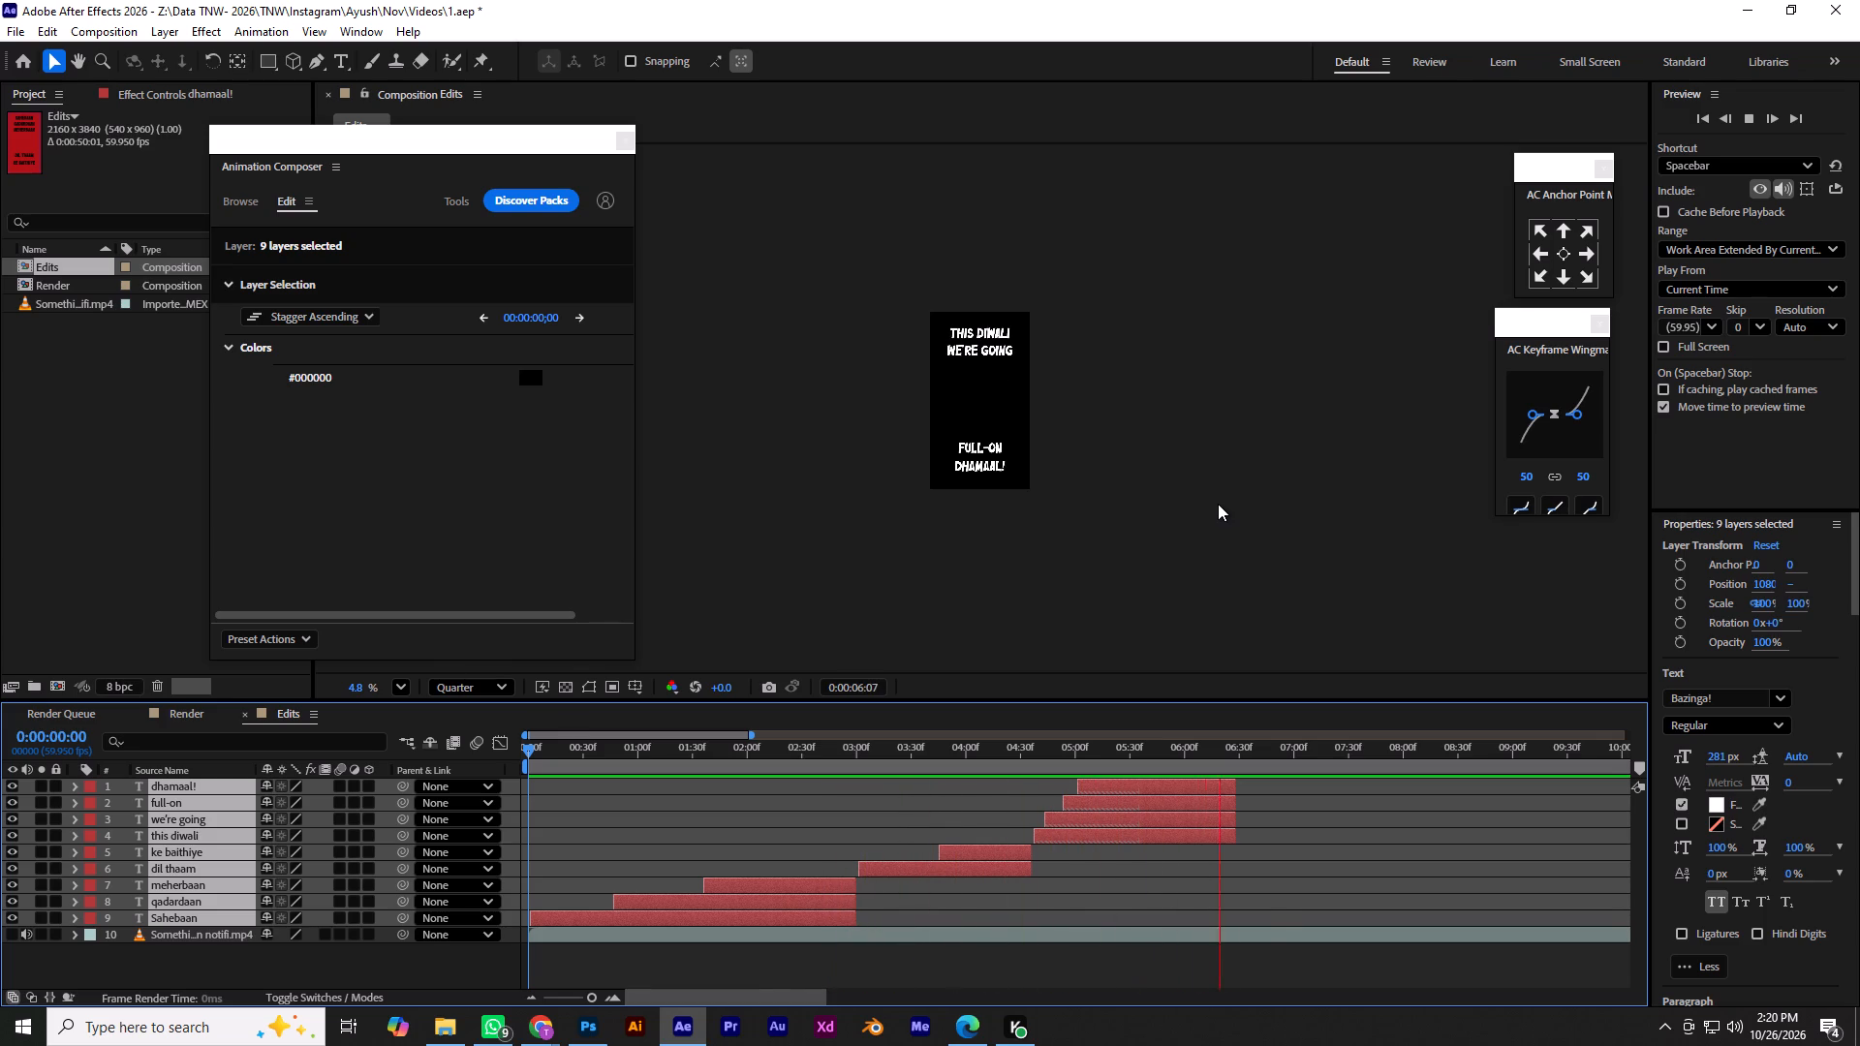
pyautogui.press('space')
pyautogui.keyDown('alt'); pyautogui.scroll(-1, 1127, 848); pyautogui.keyUp('alt')
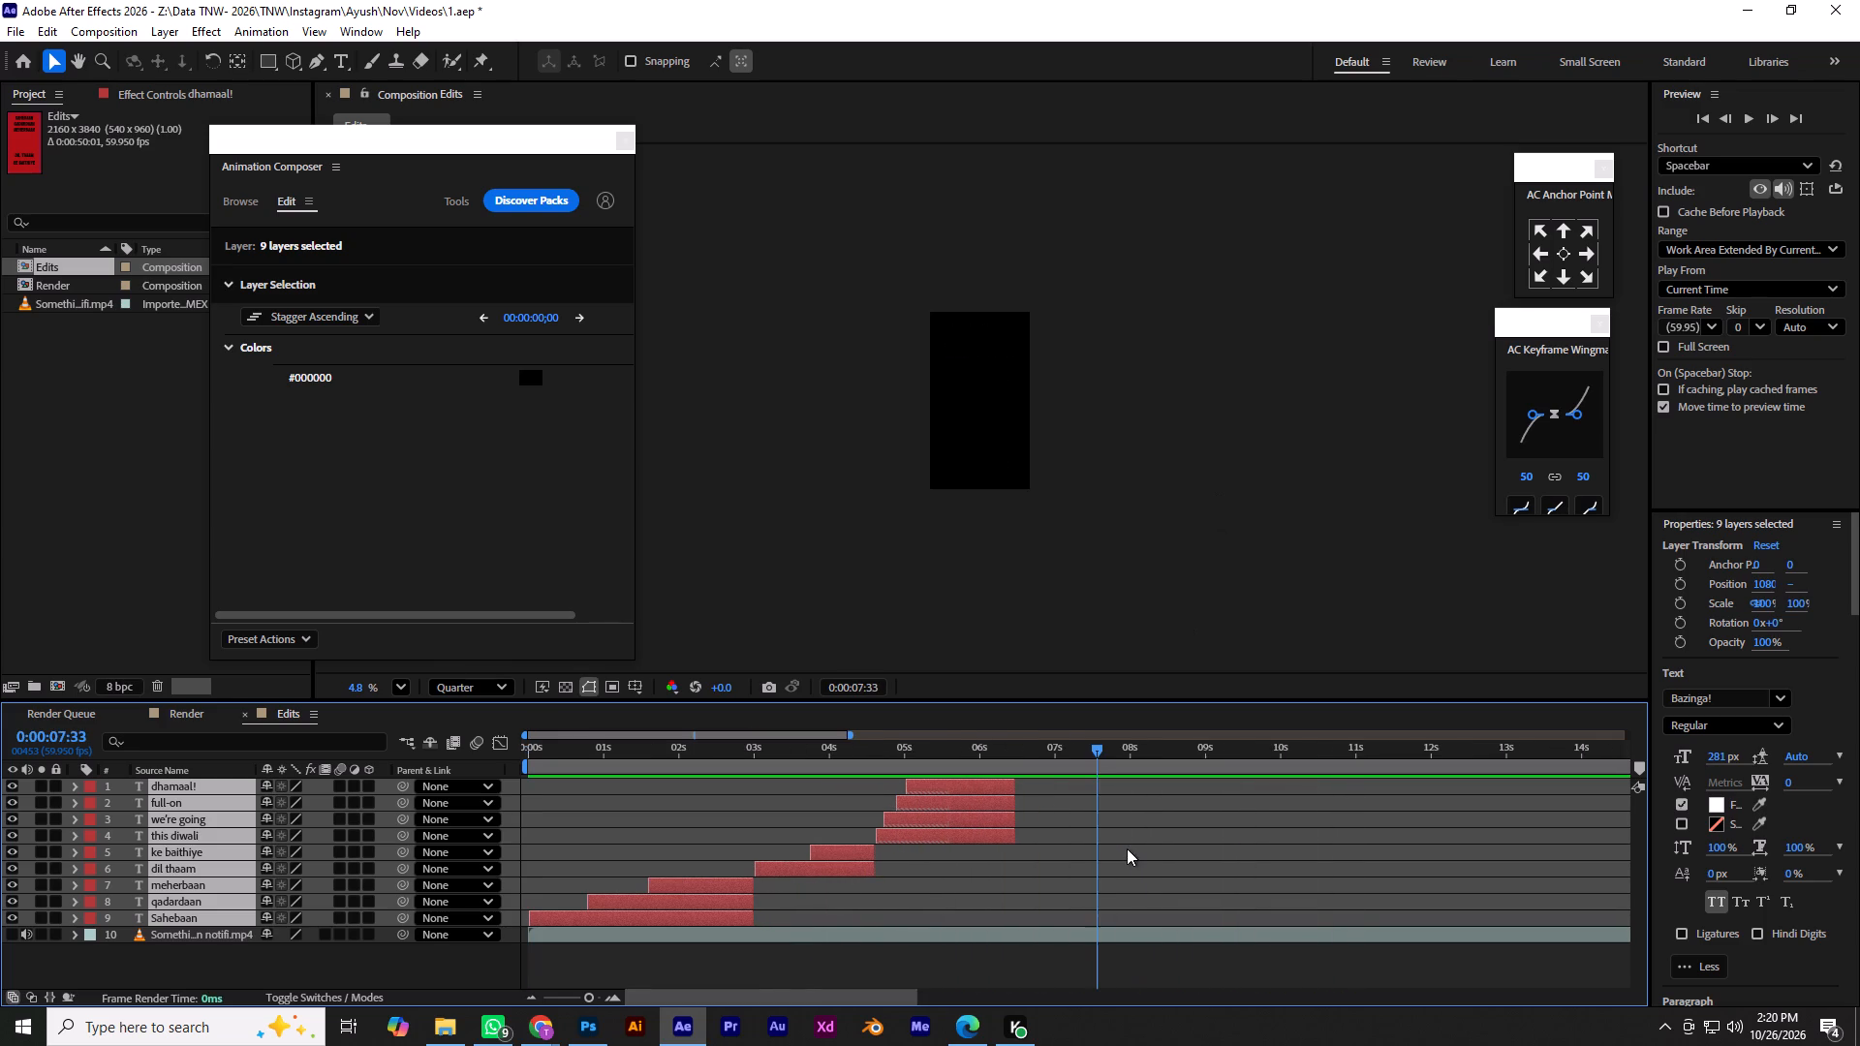
pyautogui.hotkey('ctrl', 's')
# At 0:00:02:09, stack the qadardaan and meherbaan text evenly below sahebaan in that order, and save.
pyautogui.moveTo(1098, 750); pyautogui.dragTo(534, 836)
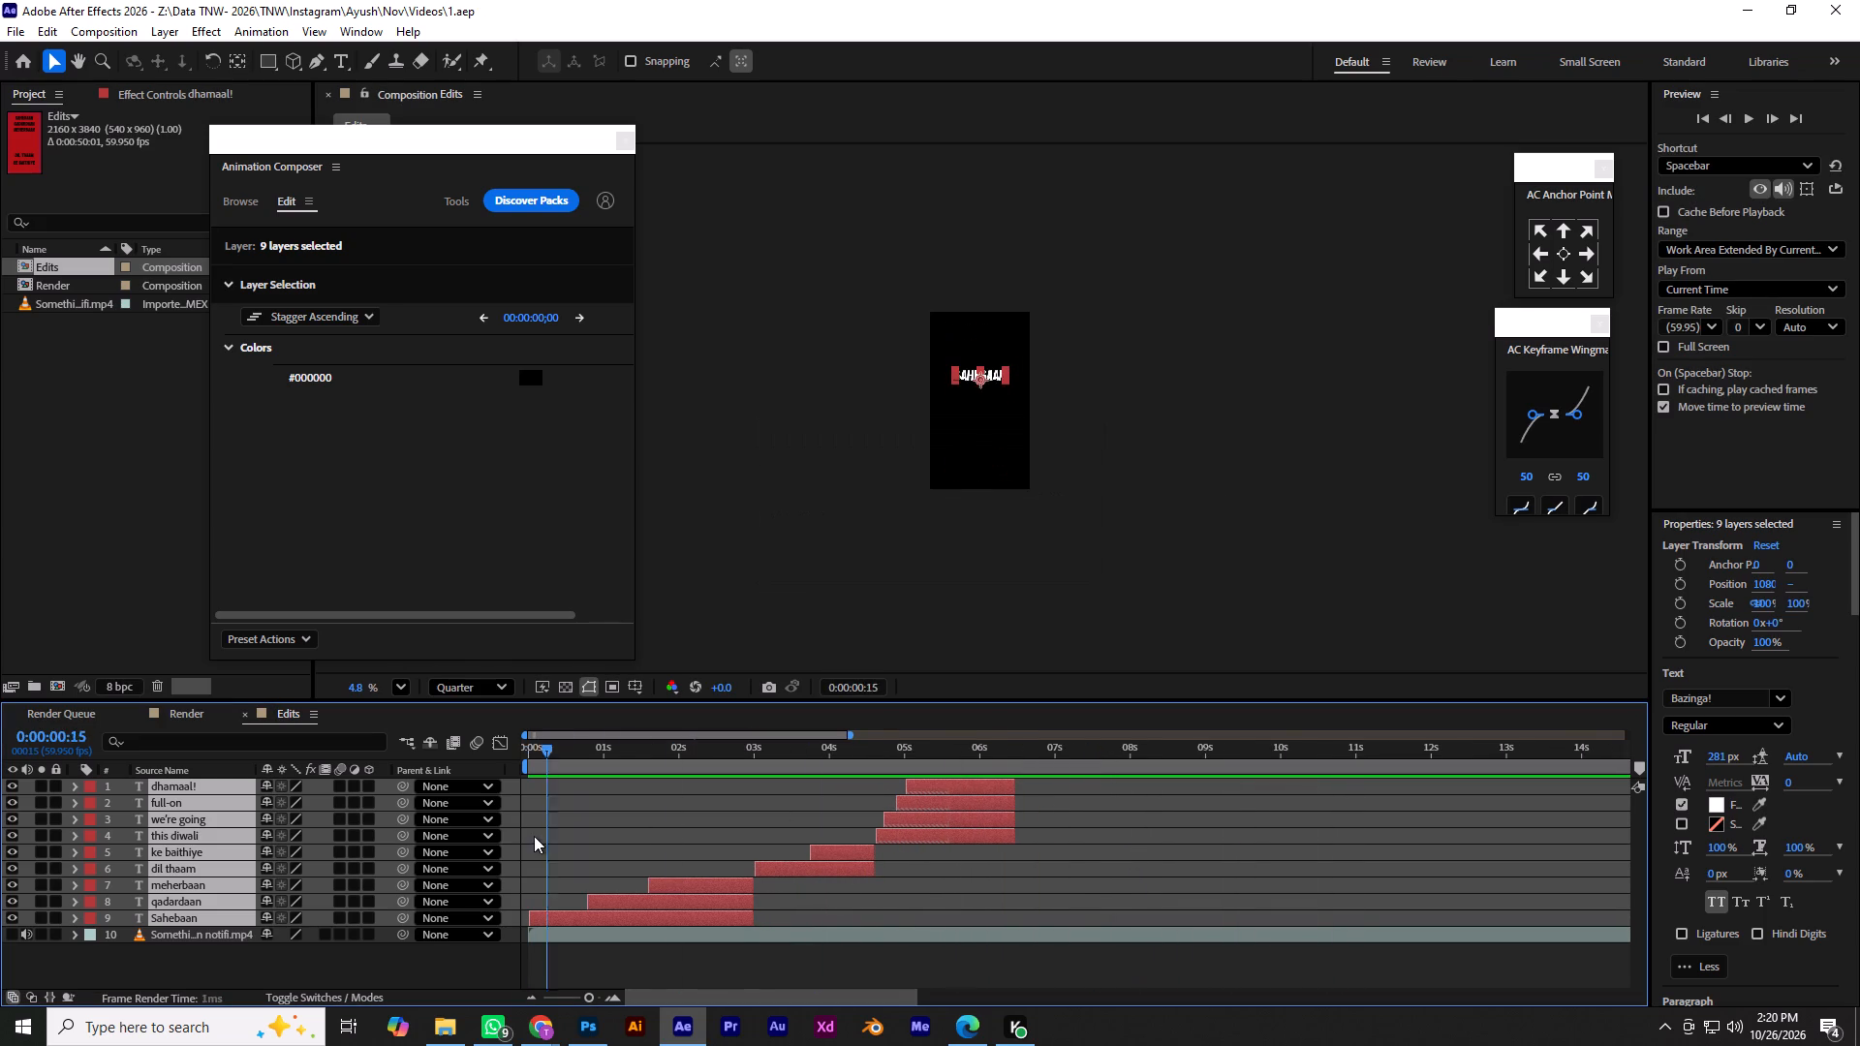
pyautogui.moveTo(534, 836); pyautogui.dragTo(522, 840)
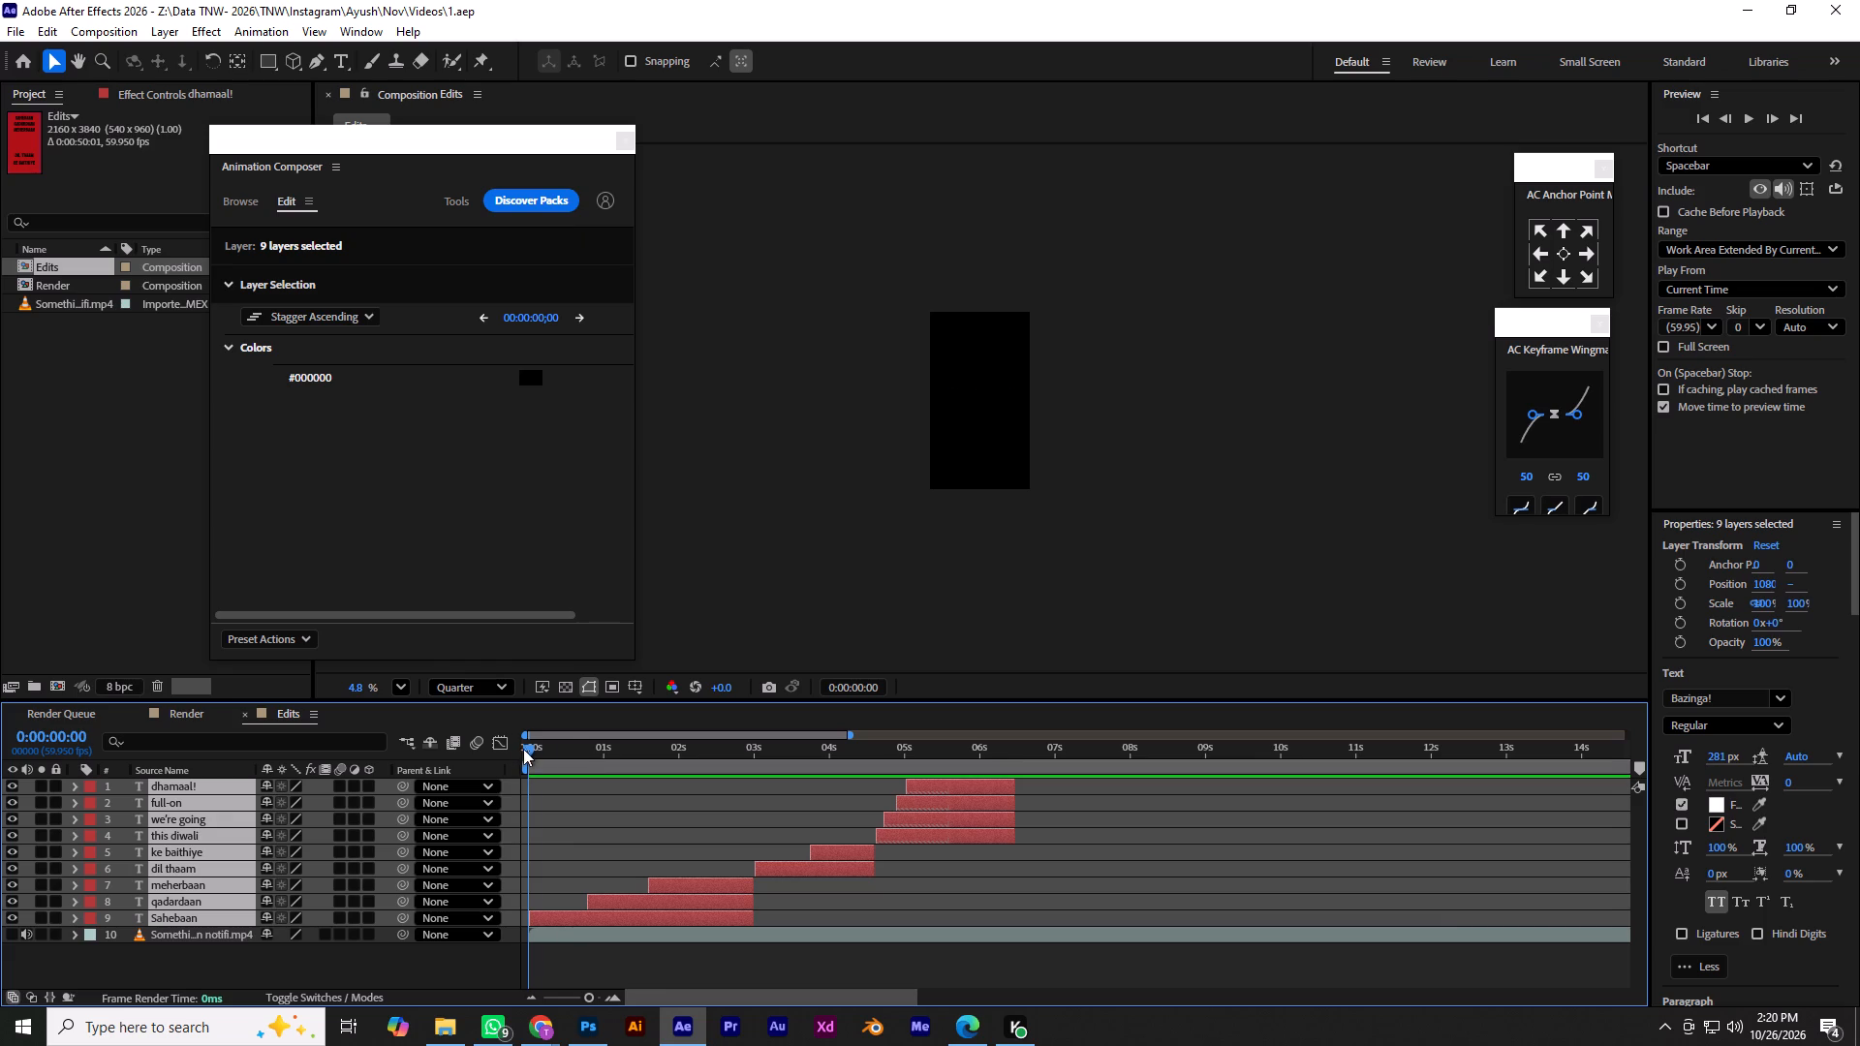
pyautogui.moveTo(525, 749); pyautogui.dragTo(687, 785)
pyautogui.hotkey('ctrl', 's')
pyautogui.keyDown('alt'); pyautogui.scroll(4, 793, 280); pyautogui.keyUp('alt')
pyautogui.click(1169, 358)
pyautogui.keyDown('alt'); pyautogui.scroll(2, 1040, 414); pyautogui.keyUp('alt')
pyautogui.moveTo(988, 312); pyautogui.dragTo(988, 384)
pyautogui.hotkey('ctrl', 'z')
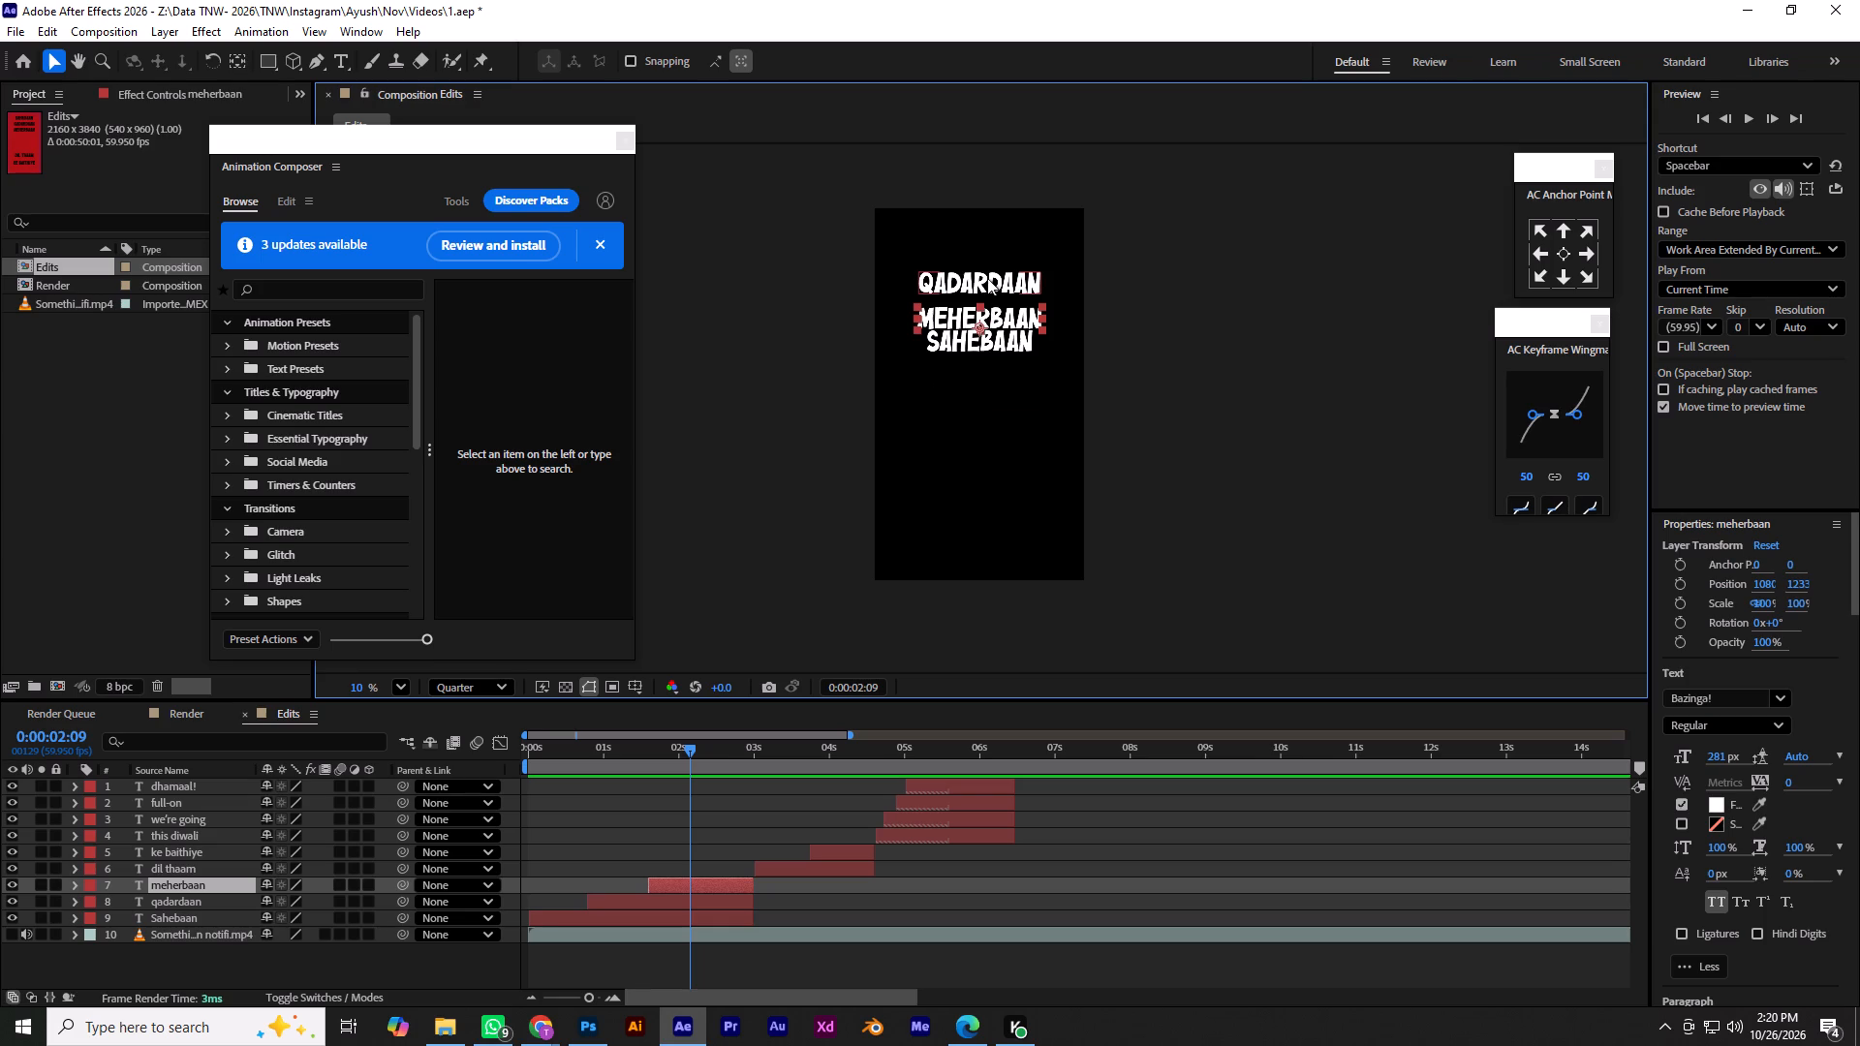
pyautogui.moveTo(986, 285); pyautogui.dragTo(989, 398)
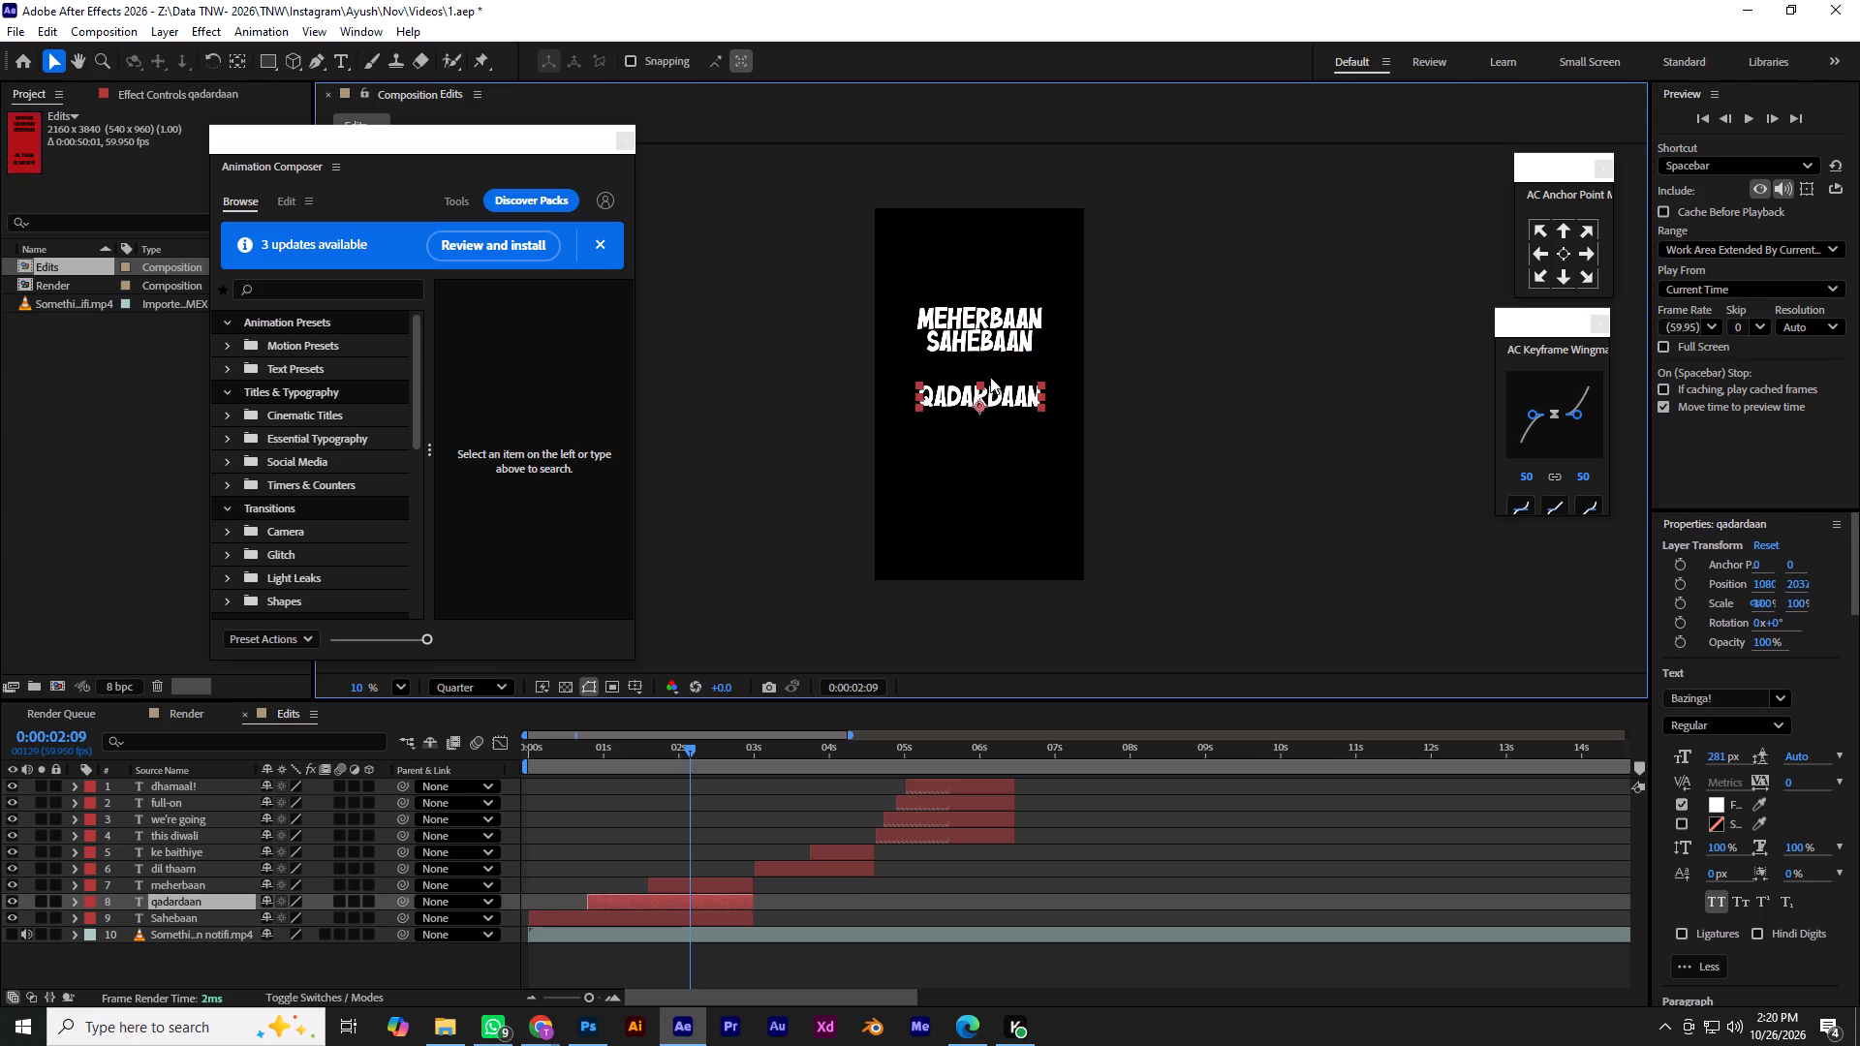
pyautogui.moveTo(984, 320); pyautogui.dragTo(986, 453)
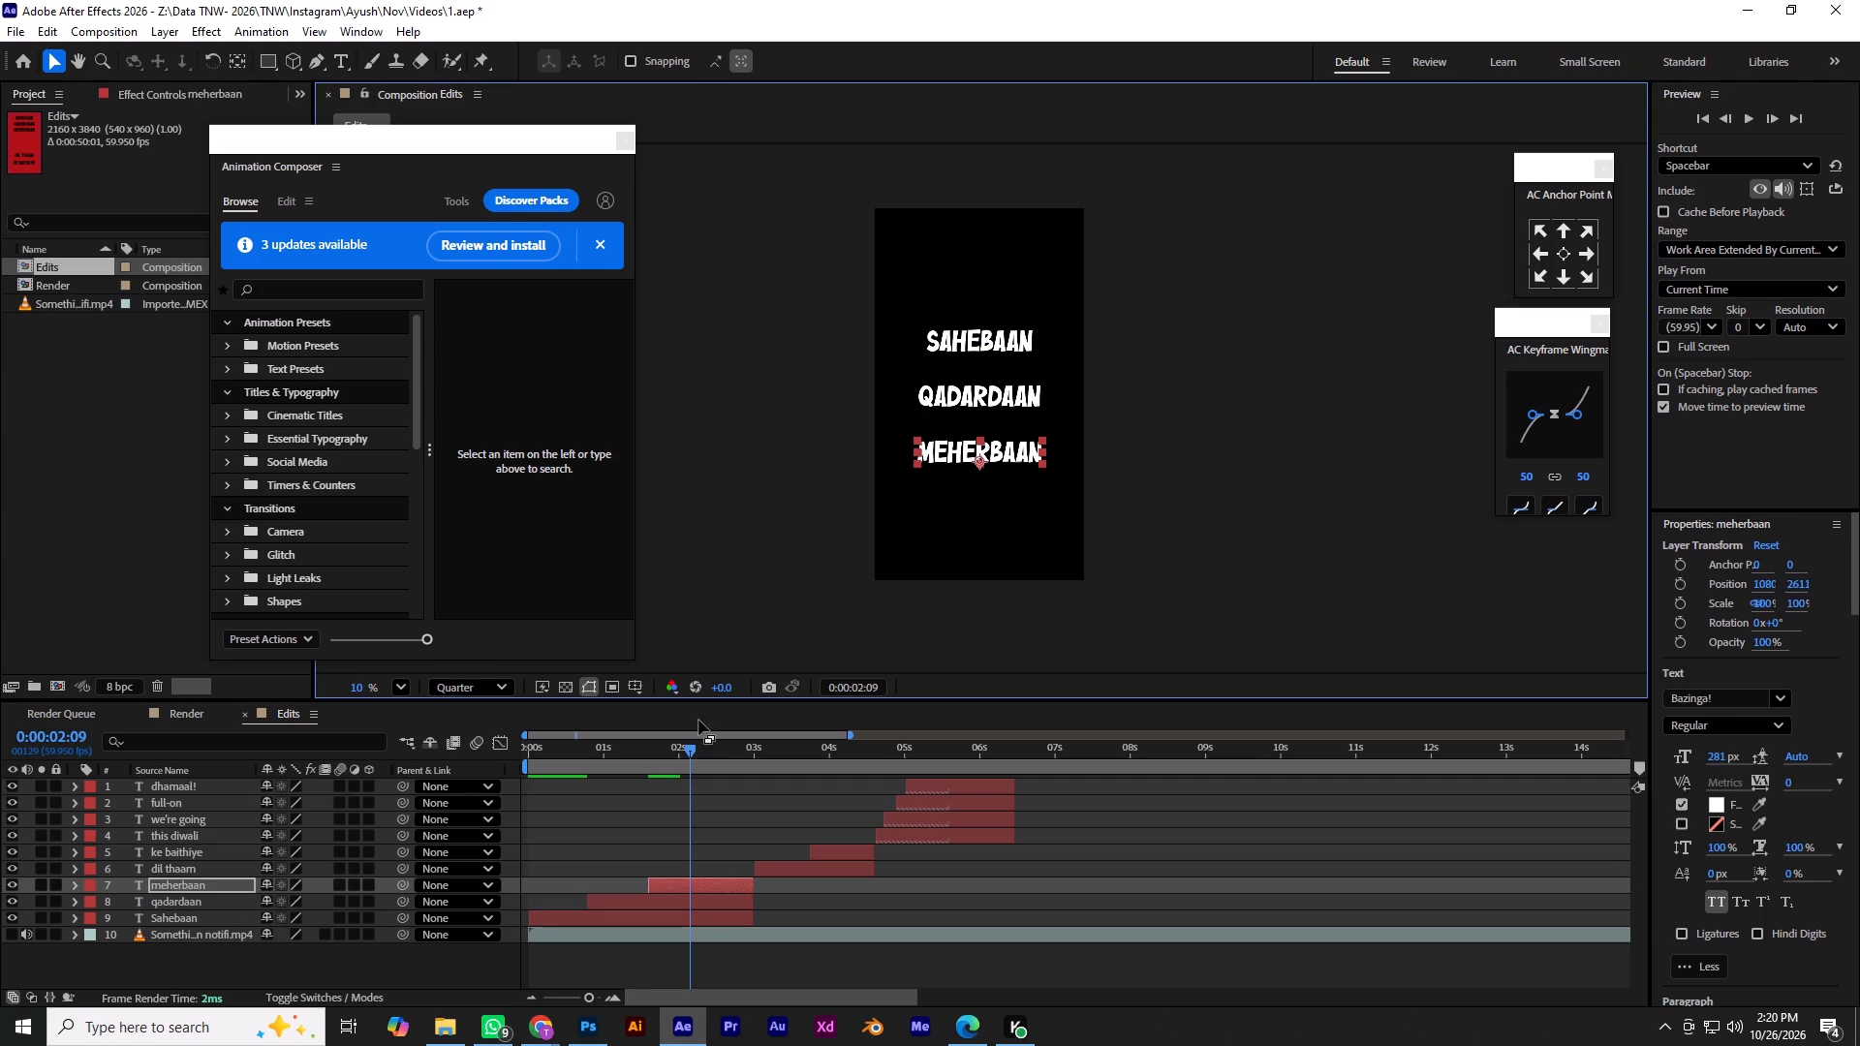
pyautogui.hotkey('ctrl', 's')
# Preview from the start, move the ke baithiye text up directly beneath dil thaam, and save.
pyautogui.keyDown('ctrl'); pyautogui.moveTo(679, 757); pyautogui.dragTo(402, 839); pyautogui.keyUp('ctrl')
pyautogui.press('space')
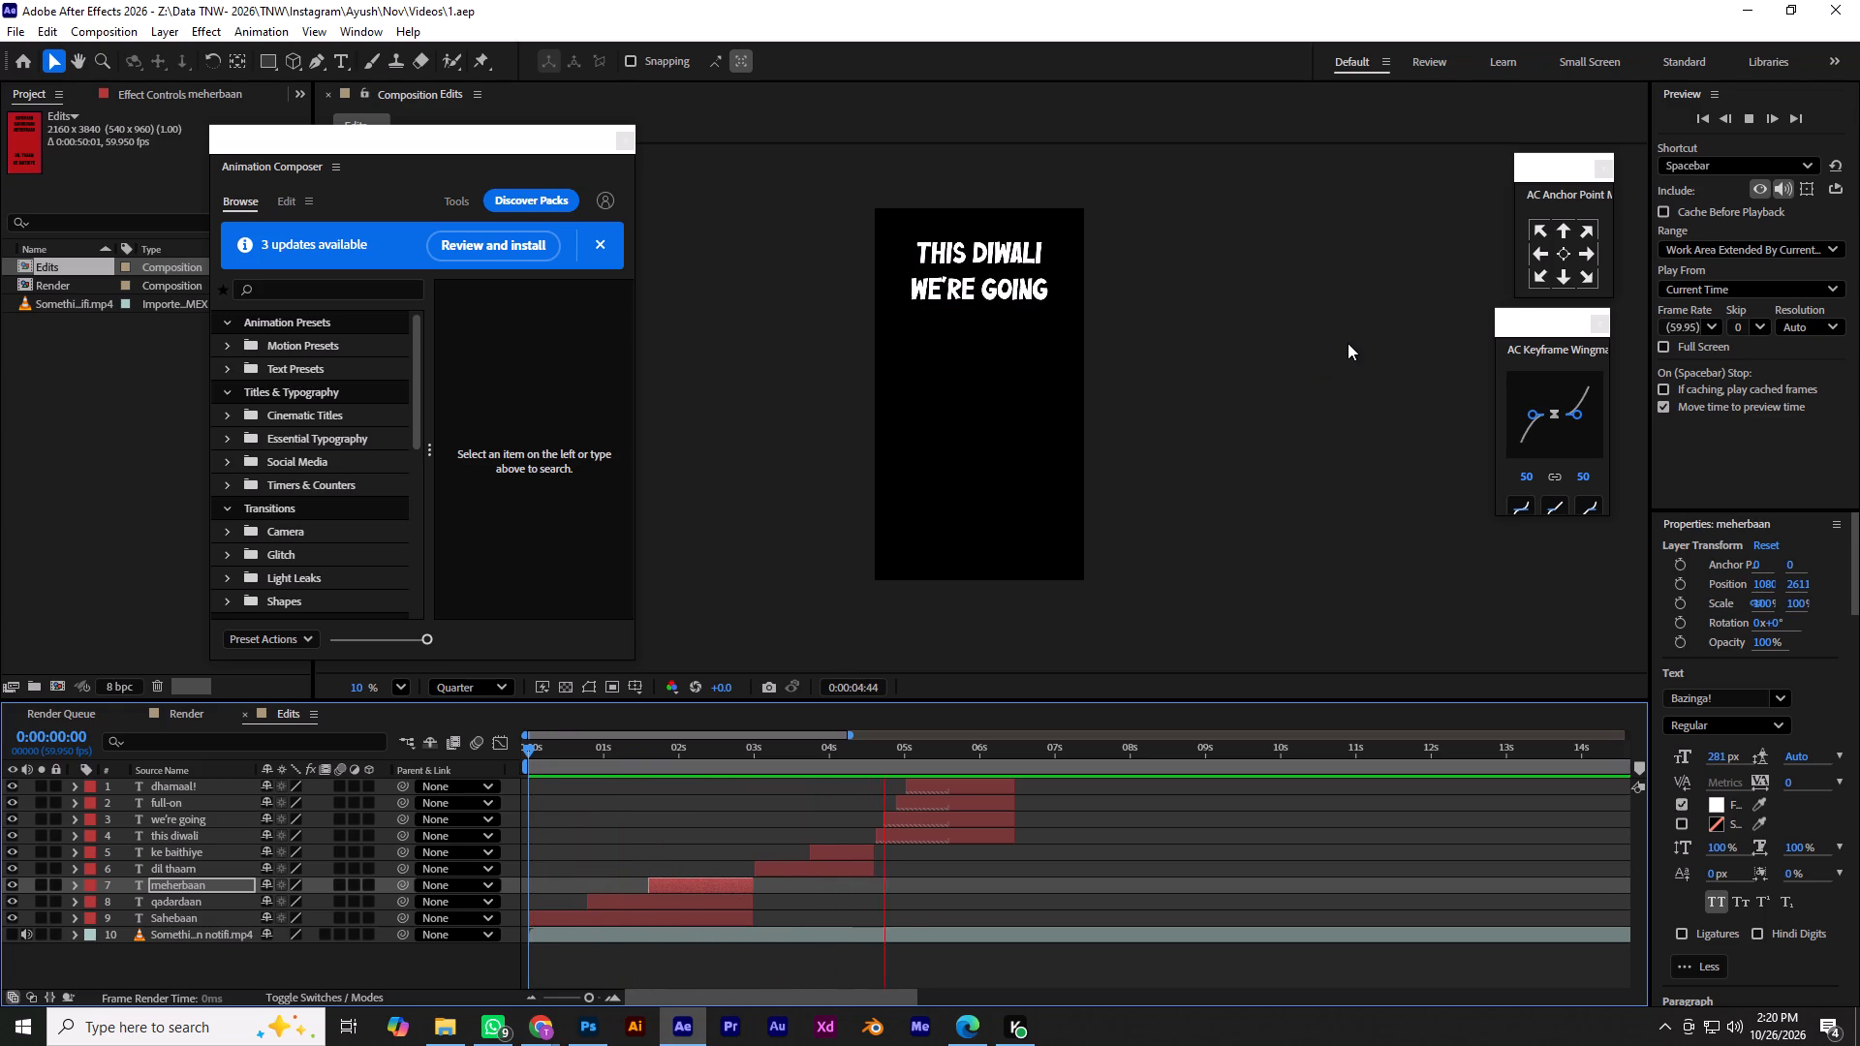
pyautogui.press('space')
pyautogui.moveTo(910, 752); pyautogui.dragTo(847, 784)
pyautogui.moveTo(984, 512); pyautogui.dragTo(982, 400)
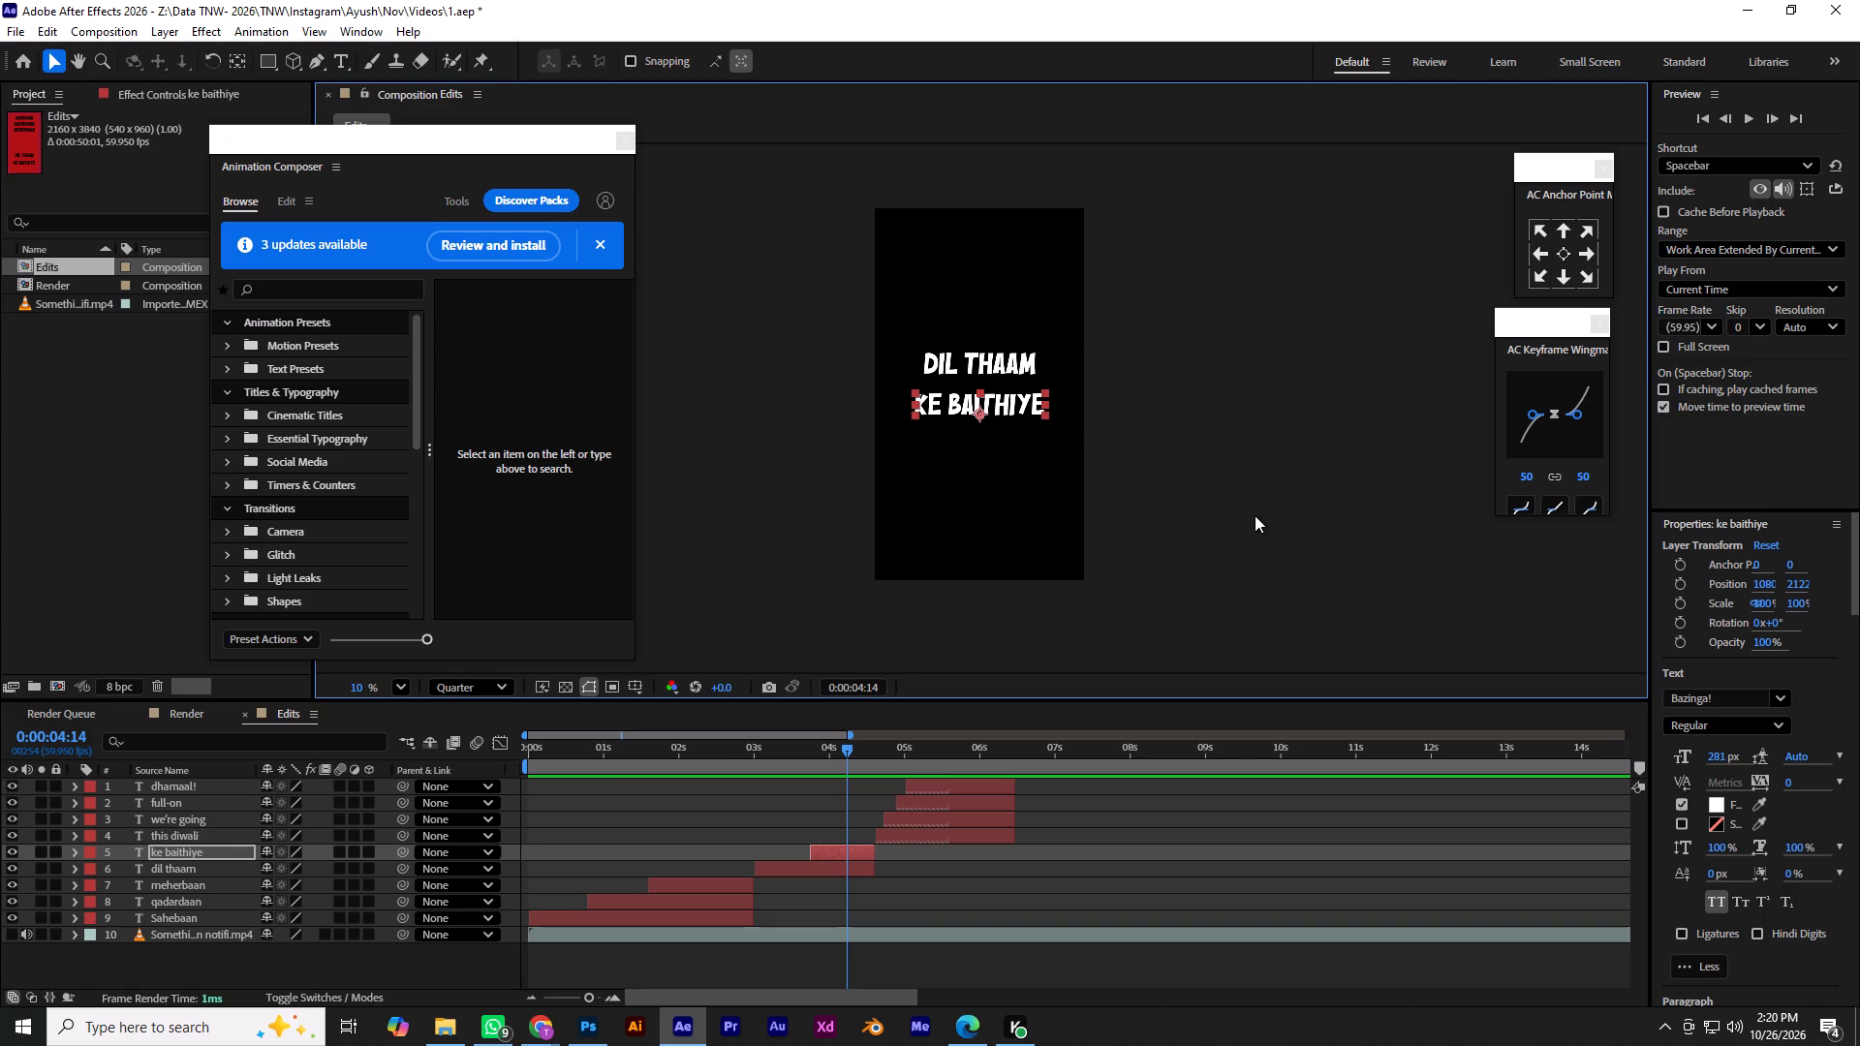
pyautogui.hotkey('ctrl', 's')
# At 0:00:05:28, move the this diwali and we're going text lines down together toward the middle of the frame.
pyautogui.press('space')
pyautogui.press('space')
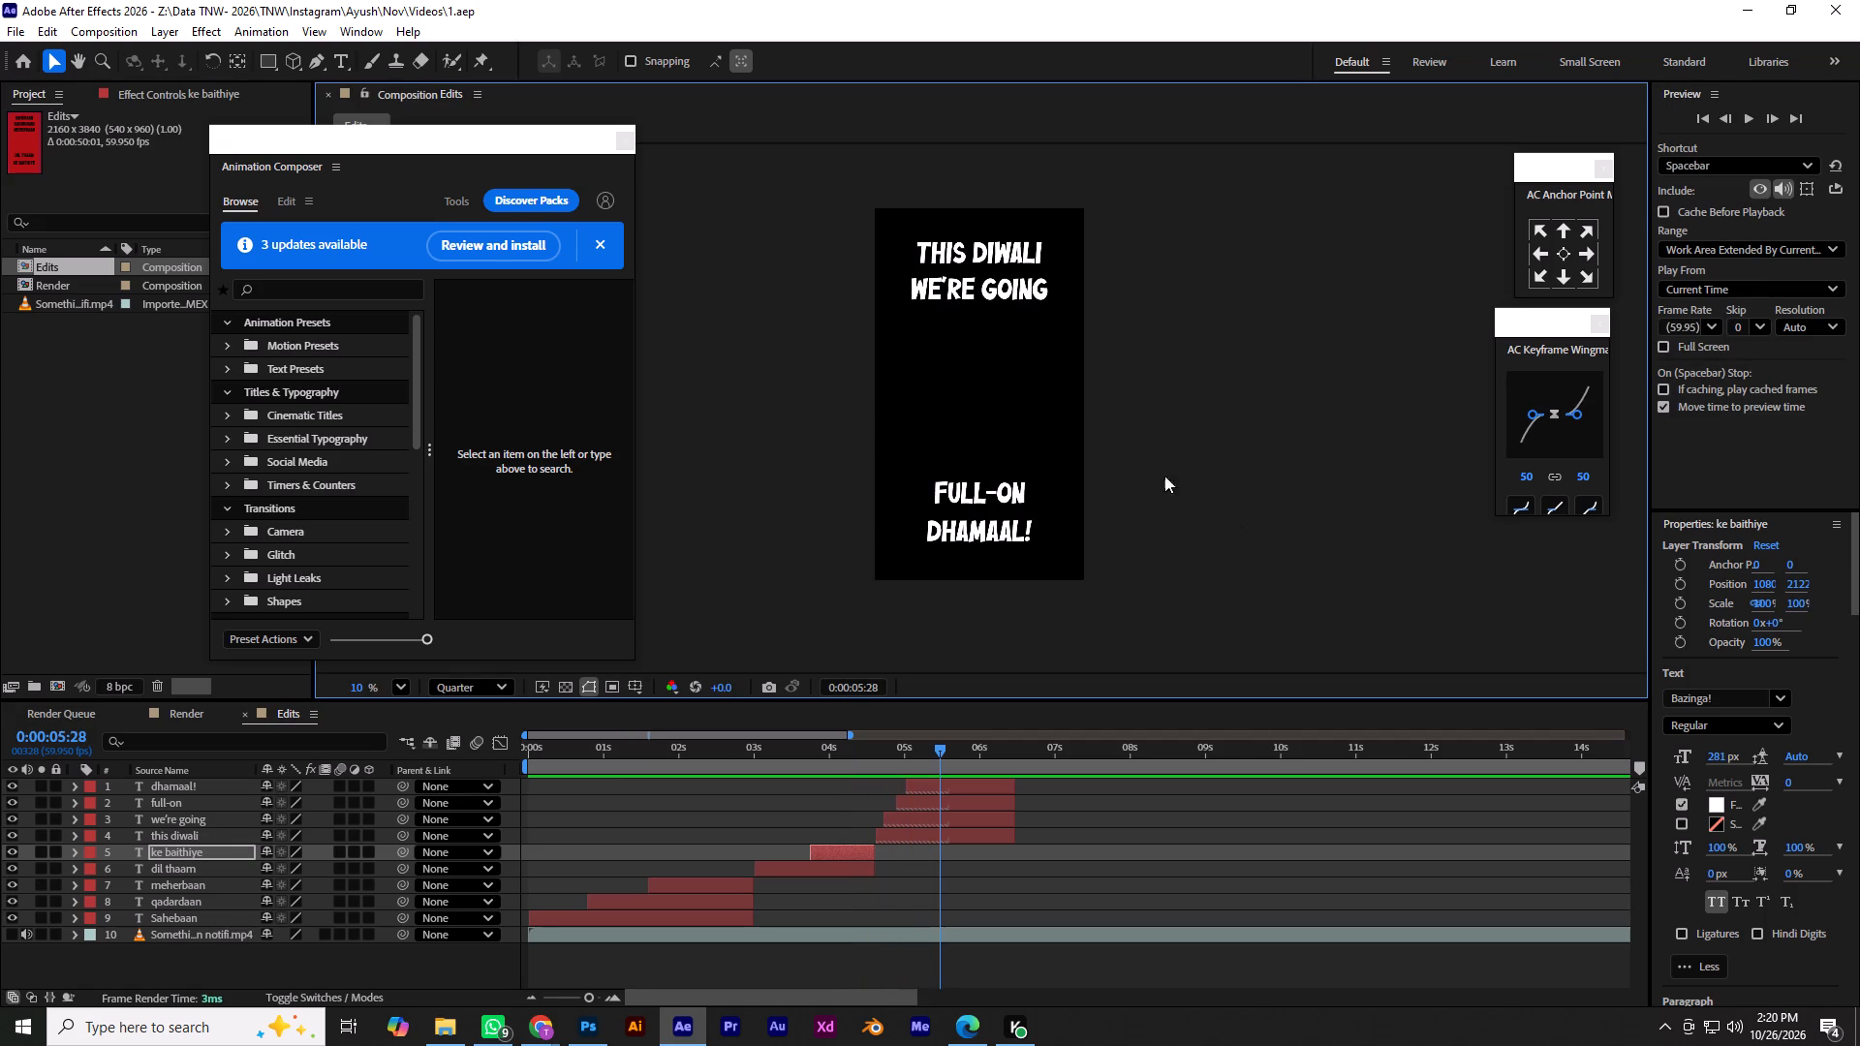
pyautogui.click(1005, 301)
pyautogui.click(996, 287)
pyautogui.keyDown('shift'); pyautogui.click(1004, 253); pyautogui.keyUp('shift')
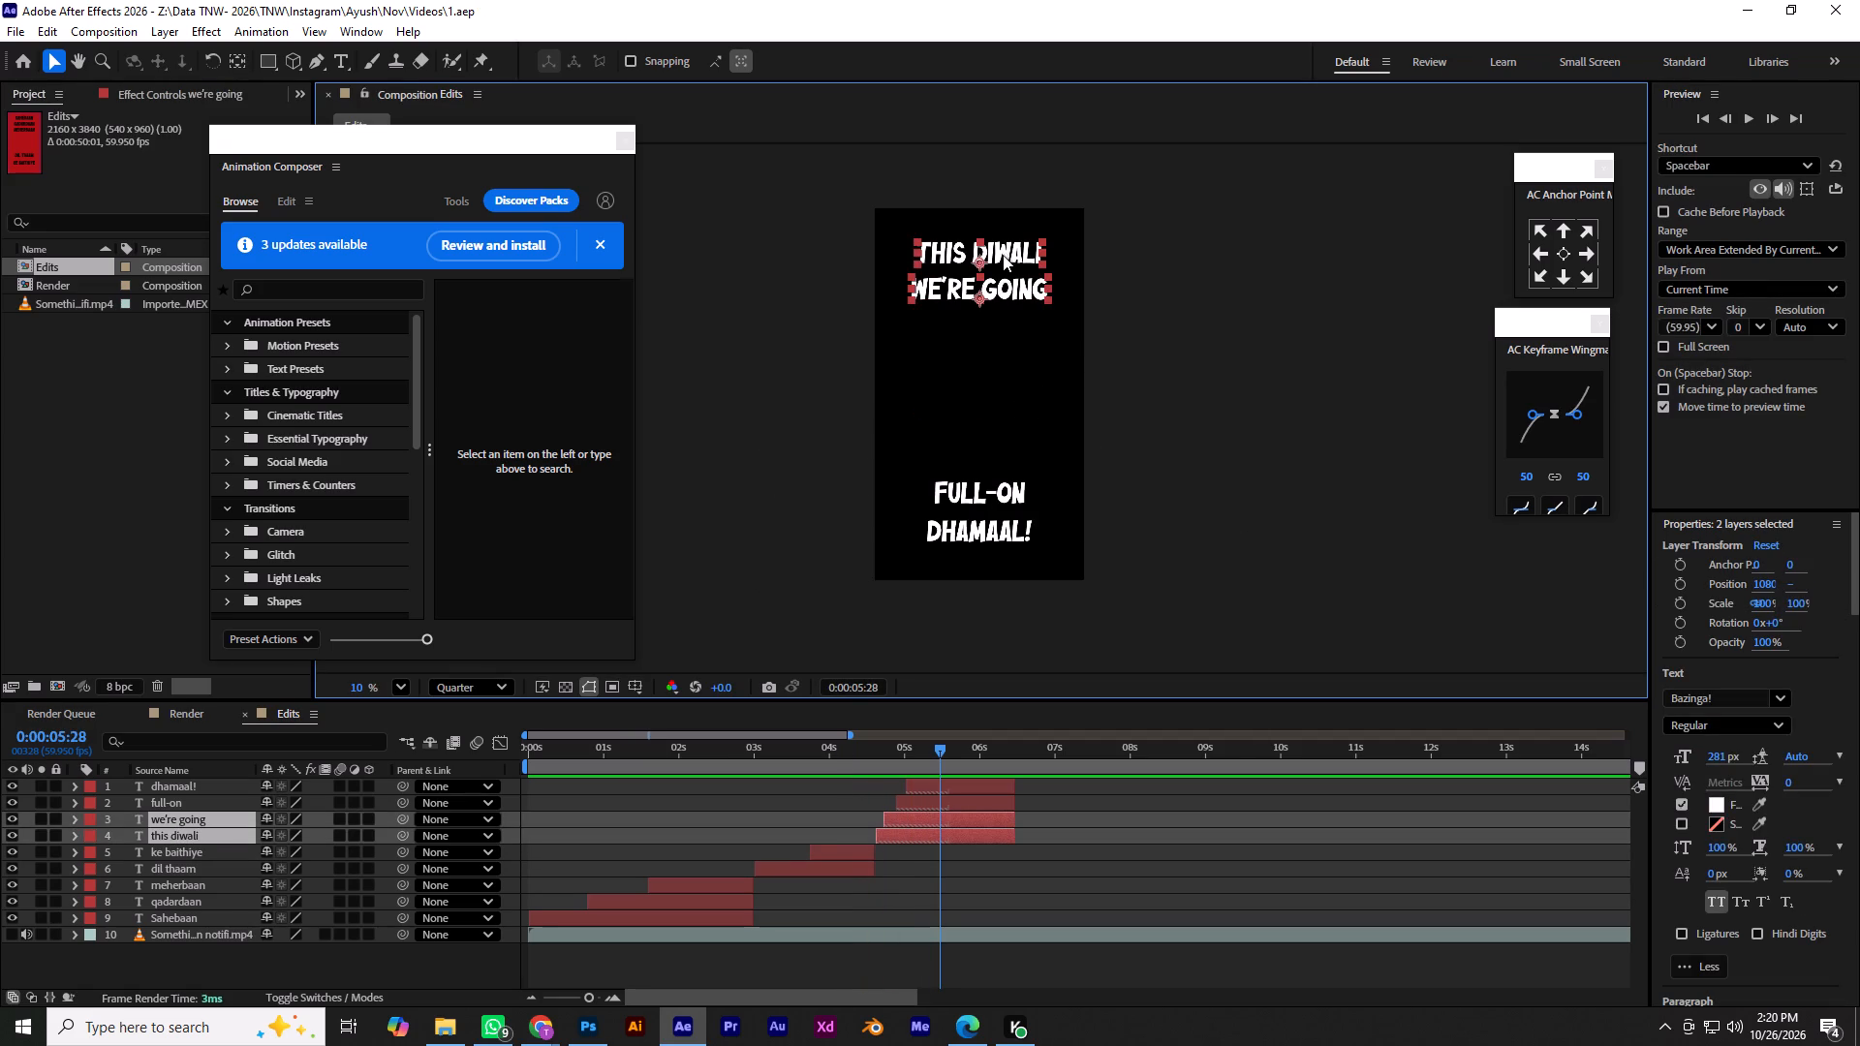
pyautogui.moveTo(1003, 254); pyautogui.dragTo(1000, 314)
pyautogui.moveTo(999, 289); pyautogui.dragTo(994, 342)
pyautogui.moveTo(998, 279); pyautogui.dragTo(992, 366)
# Move the full-on and dhamaal! text lines up together directly beneath we're going.
pyautogui.click(981, 491)
pyautogui.keyDown('shift'); pyautogui.click(987, 533); pyautogui.keyUp('shift')
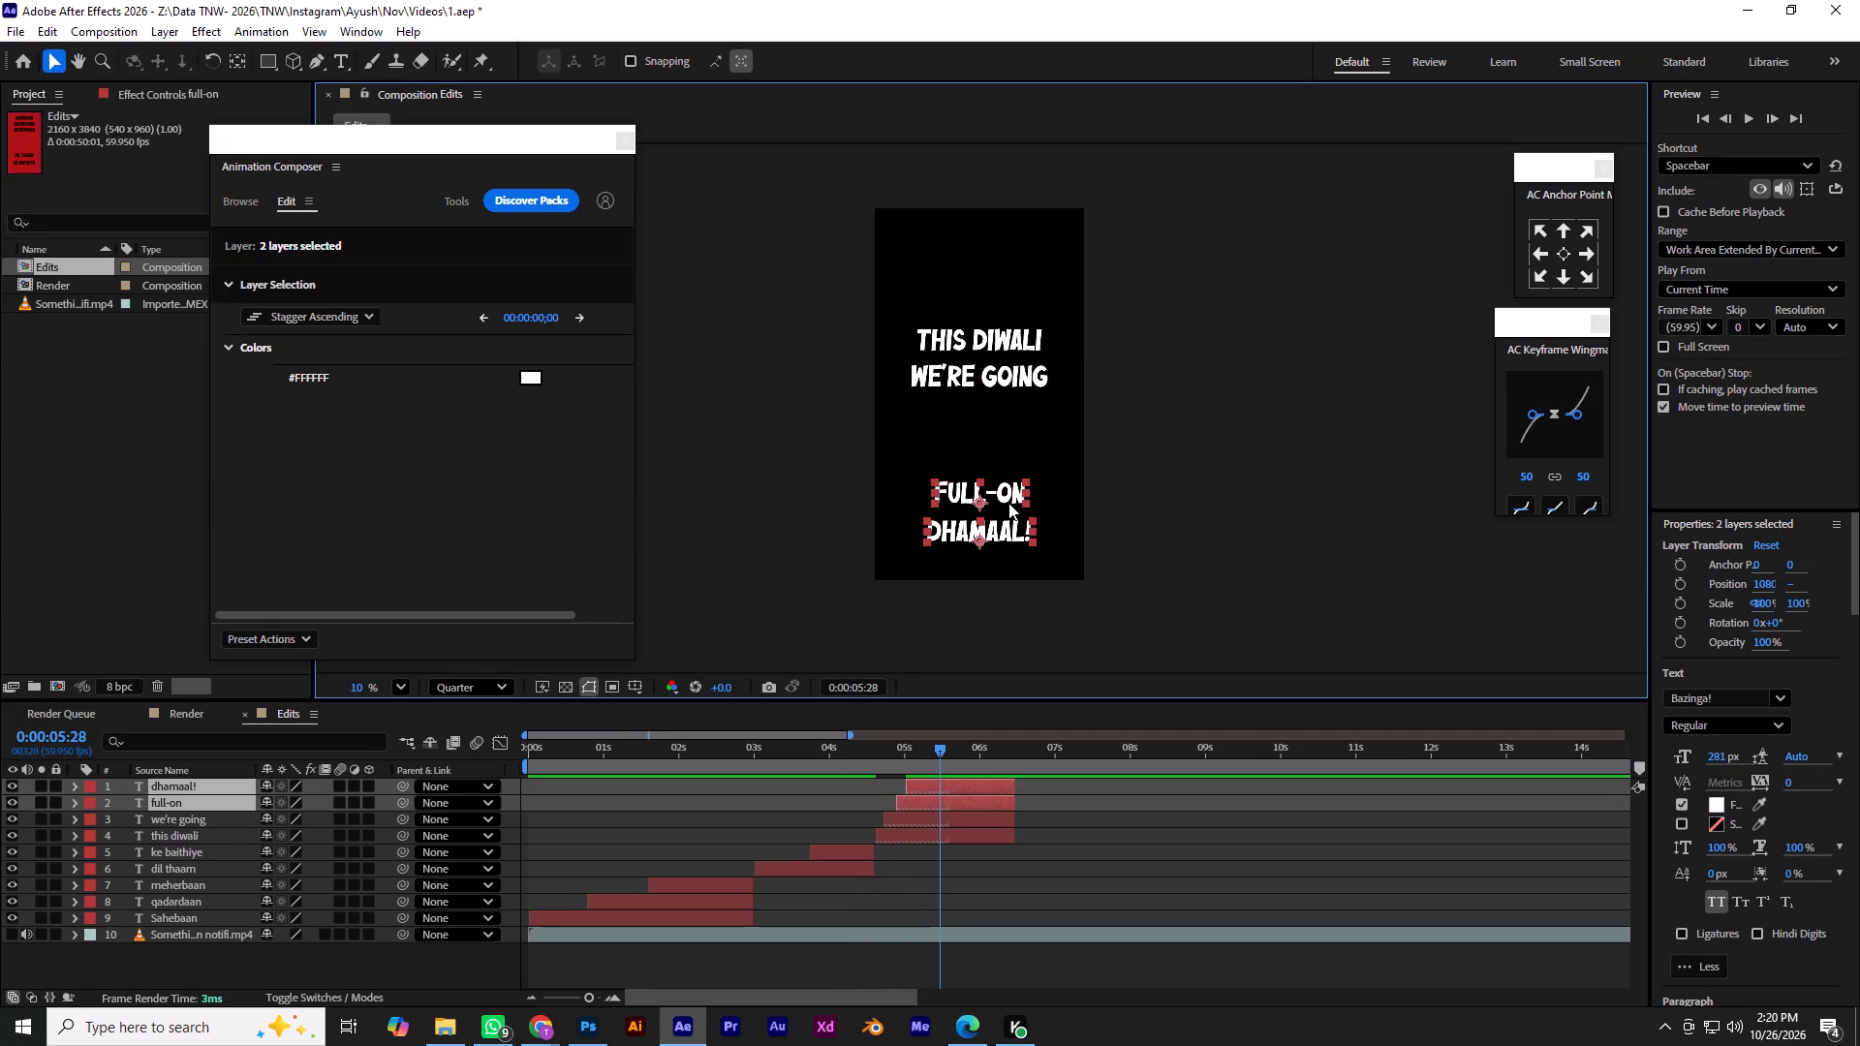
pyautogui.moveTo(1007, 500); pyautogui.dragTo(1011, 421)
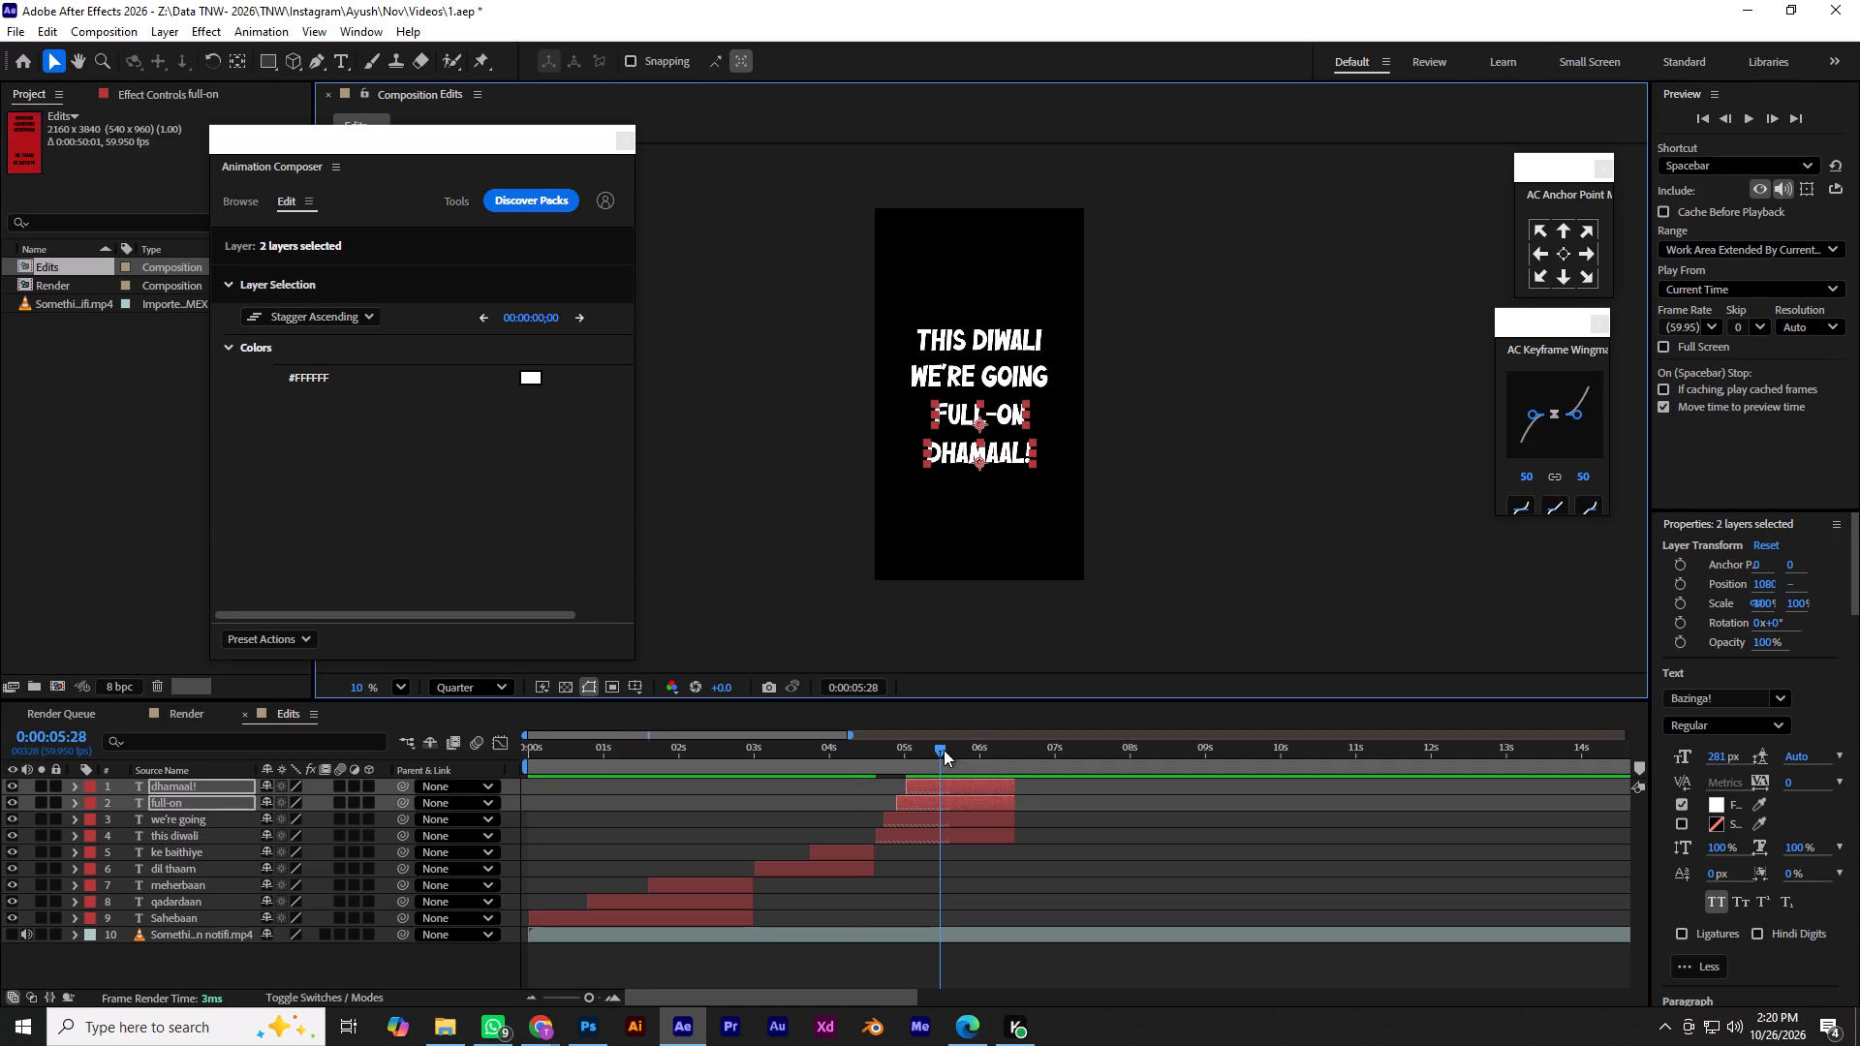
# Preview the rearranged closing captions from 0:00:04:08 through to the end of the text.
pyautogui.moveTo(944, 750); pyautogui.dragTo(843, 778)
pyautogui.press('space')
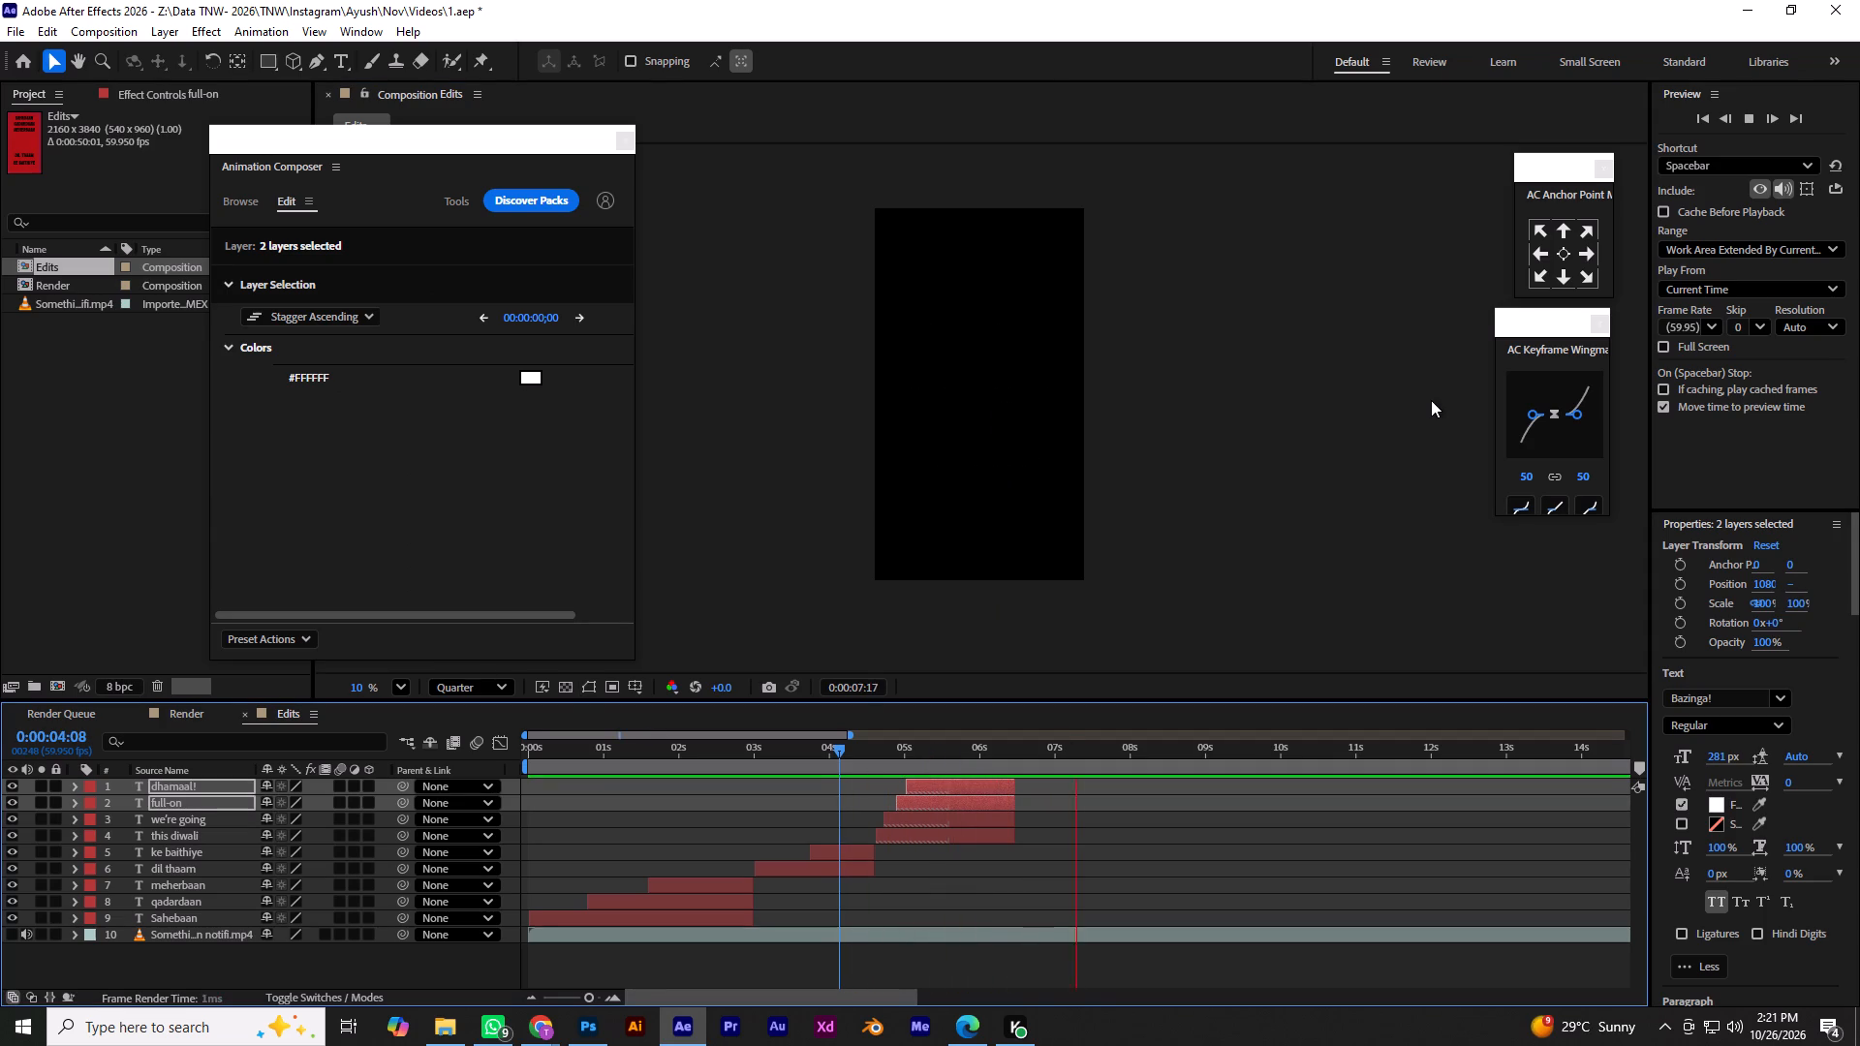
pyautogui.keyDown('alt'); pyautogui.scroll(-2, 1107, 834); pyautogui.keyUp('alt')
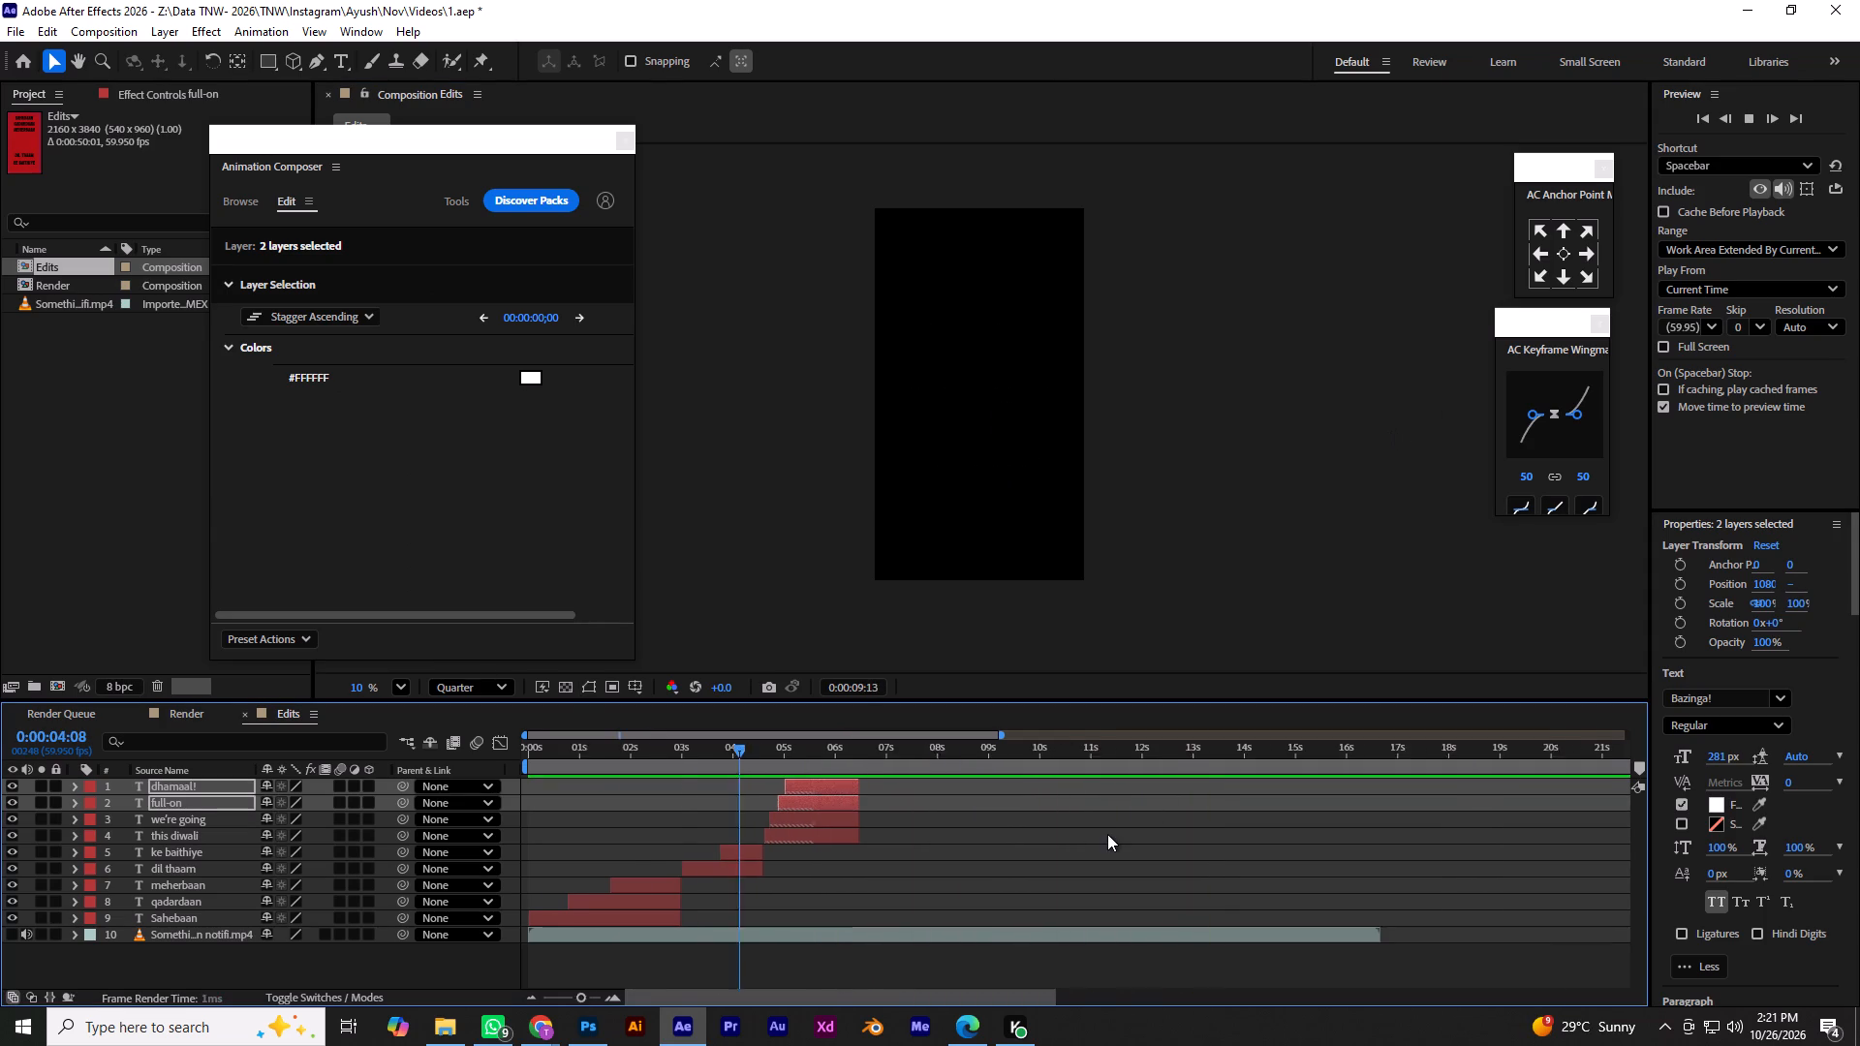
pyautogui.keyDown('alt'); pyautogui.scroll(-1, 1107, 834); pyautogui.keyUp('alt')
pyautogui.scroll(3, 770, 894)
pyautogui.press('space')
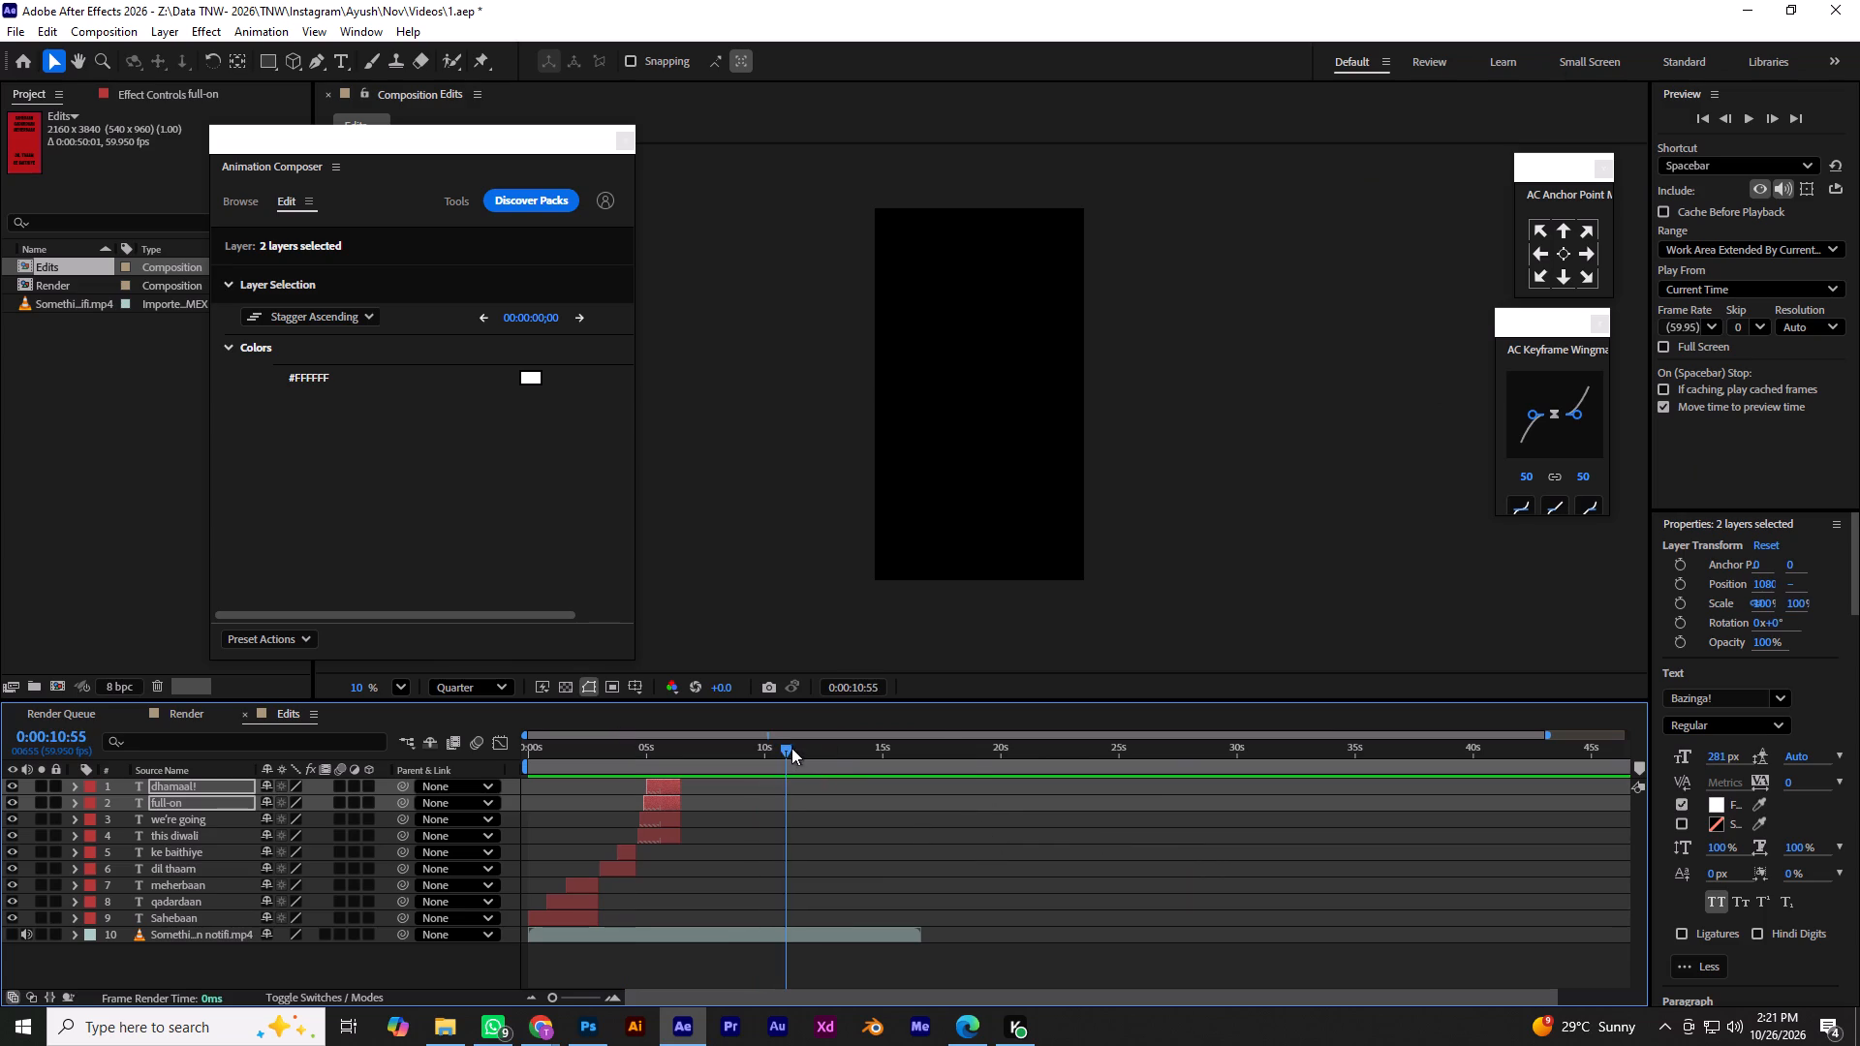
# Set the work area's end to the end of the reference video layer, at 0:00:16:38.
pyautogui.moveTo(792, 748); pyautogui.dragTo(926, 814)
pyautogui.press('n')
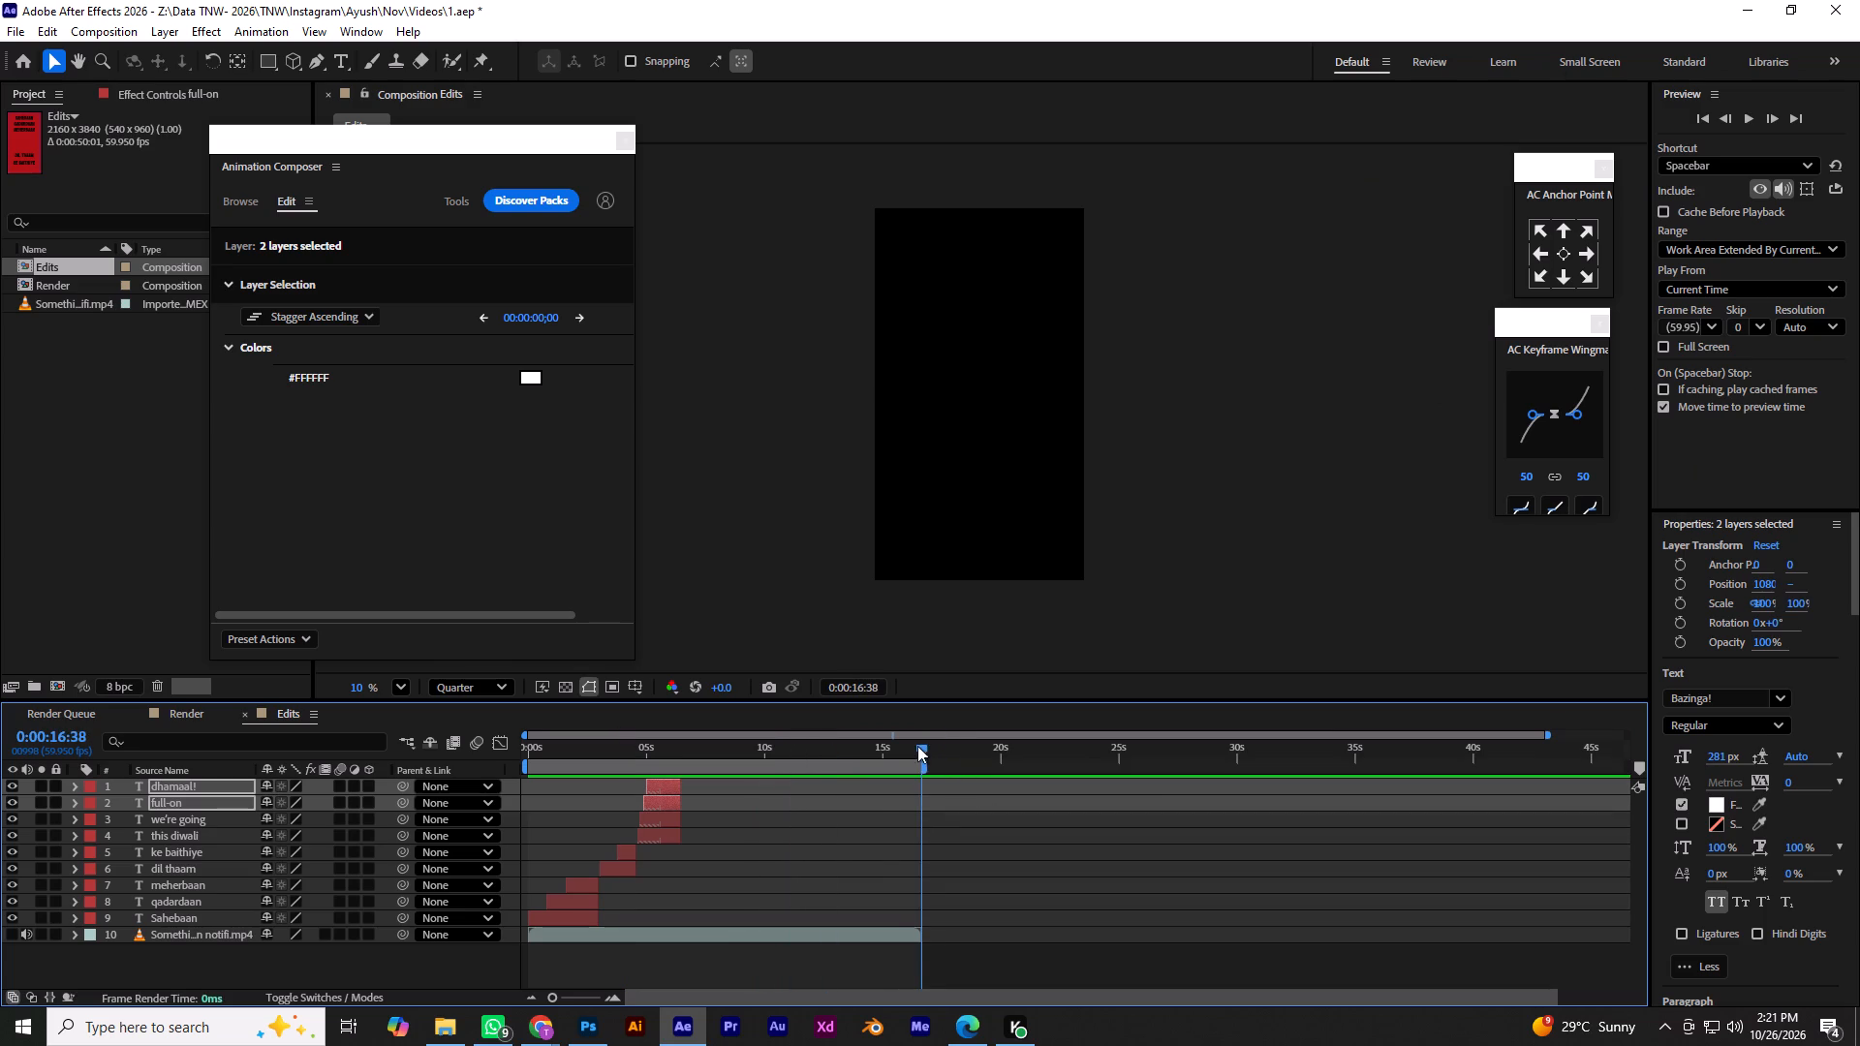
# Preview the Edits composition from its start.
pyautogui.moveTo(924, 747); pyautogui.dragTo(384, 831)
pyautogui.press('space')
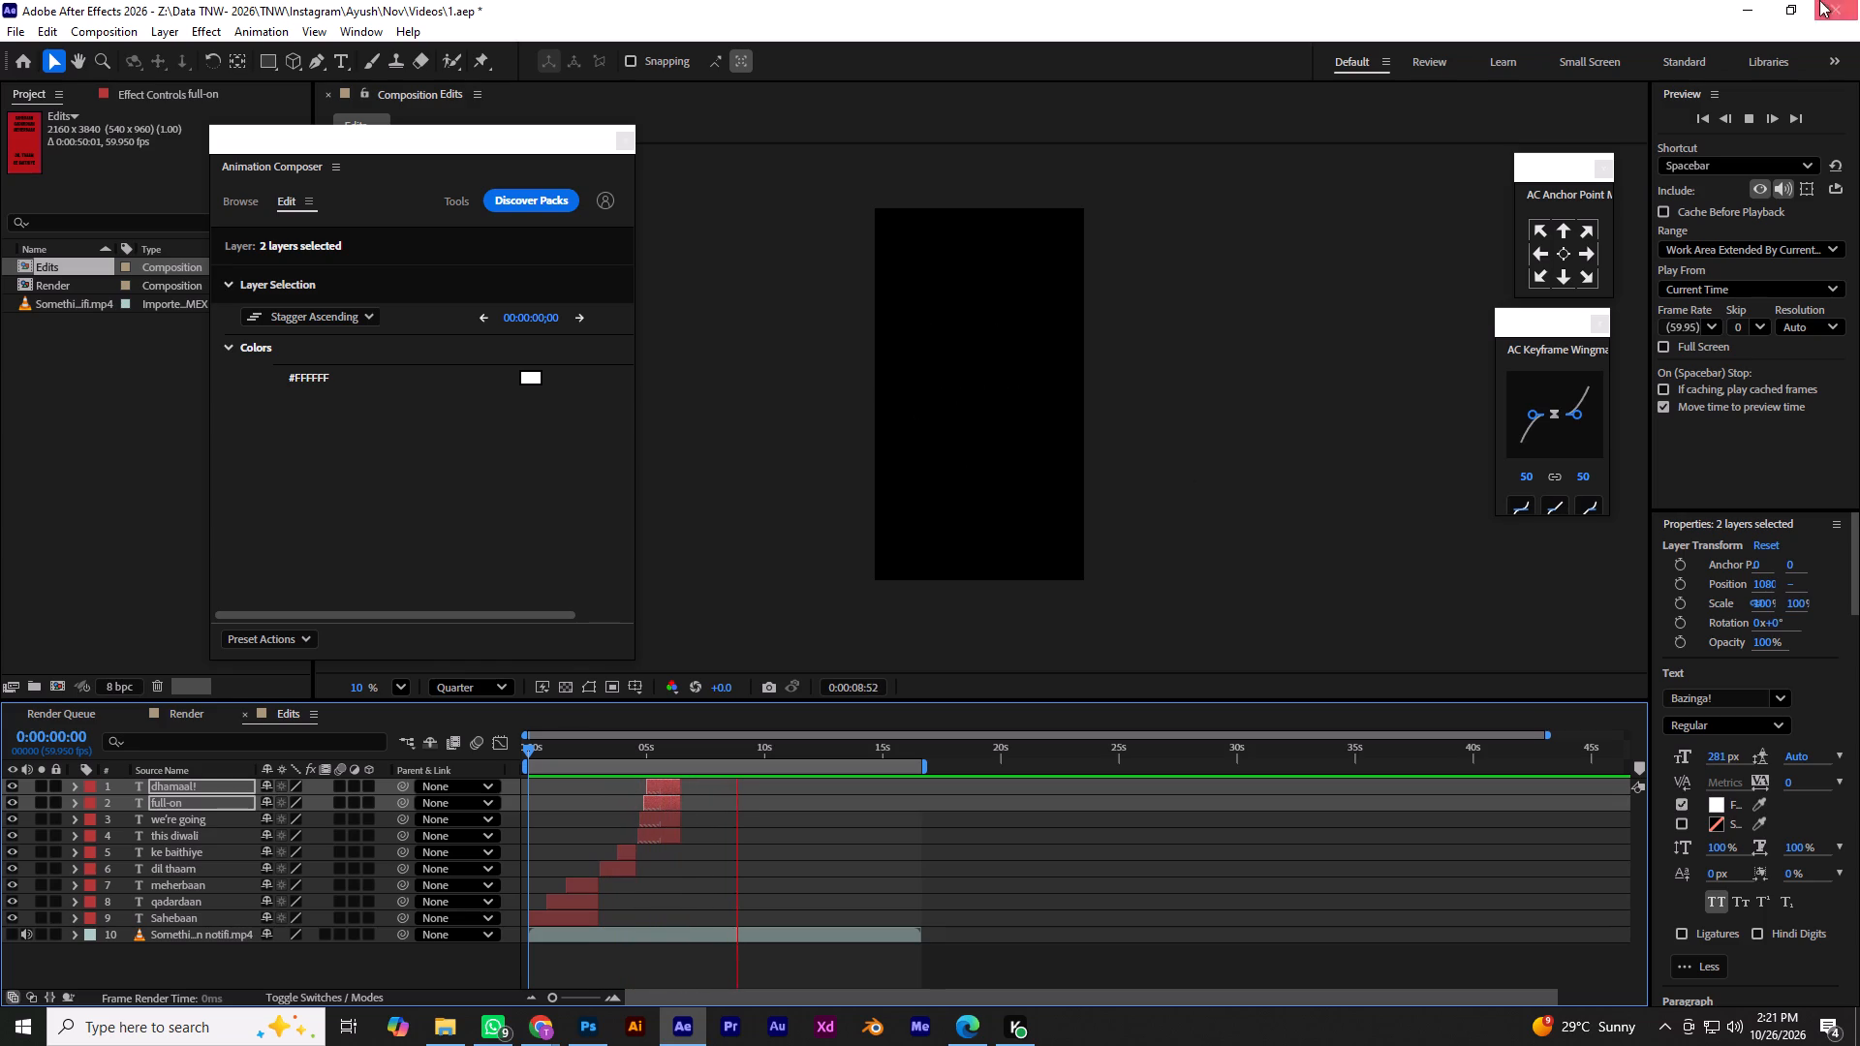
# Stop the preview and save the project.
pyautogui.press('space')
pyautogui.hotkey('ctrl', 's')
# Compare the captions with the reference video at 0:00:04:35 by temporarily showing the reference layer.
pyautogui.moveTo(758, 749); pyautogui.dragTo(647, 790)
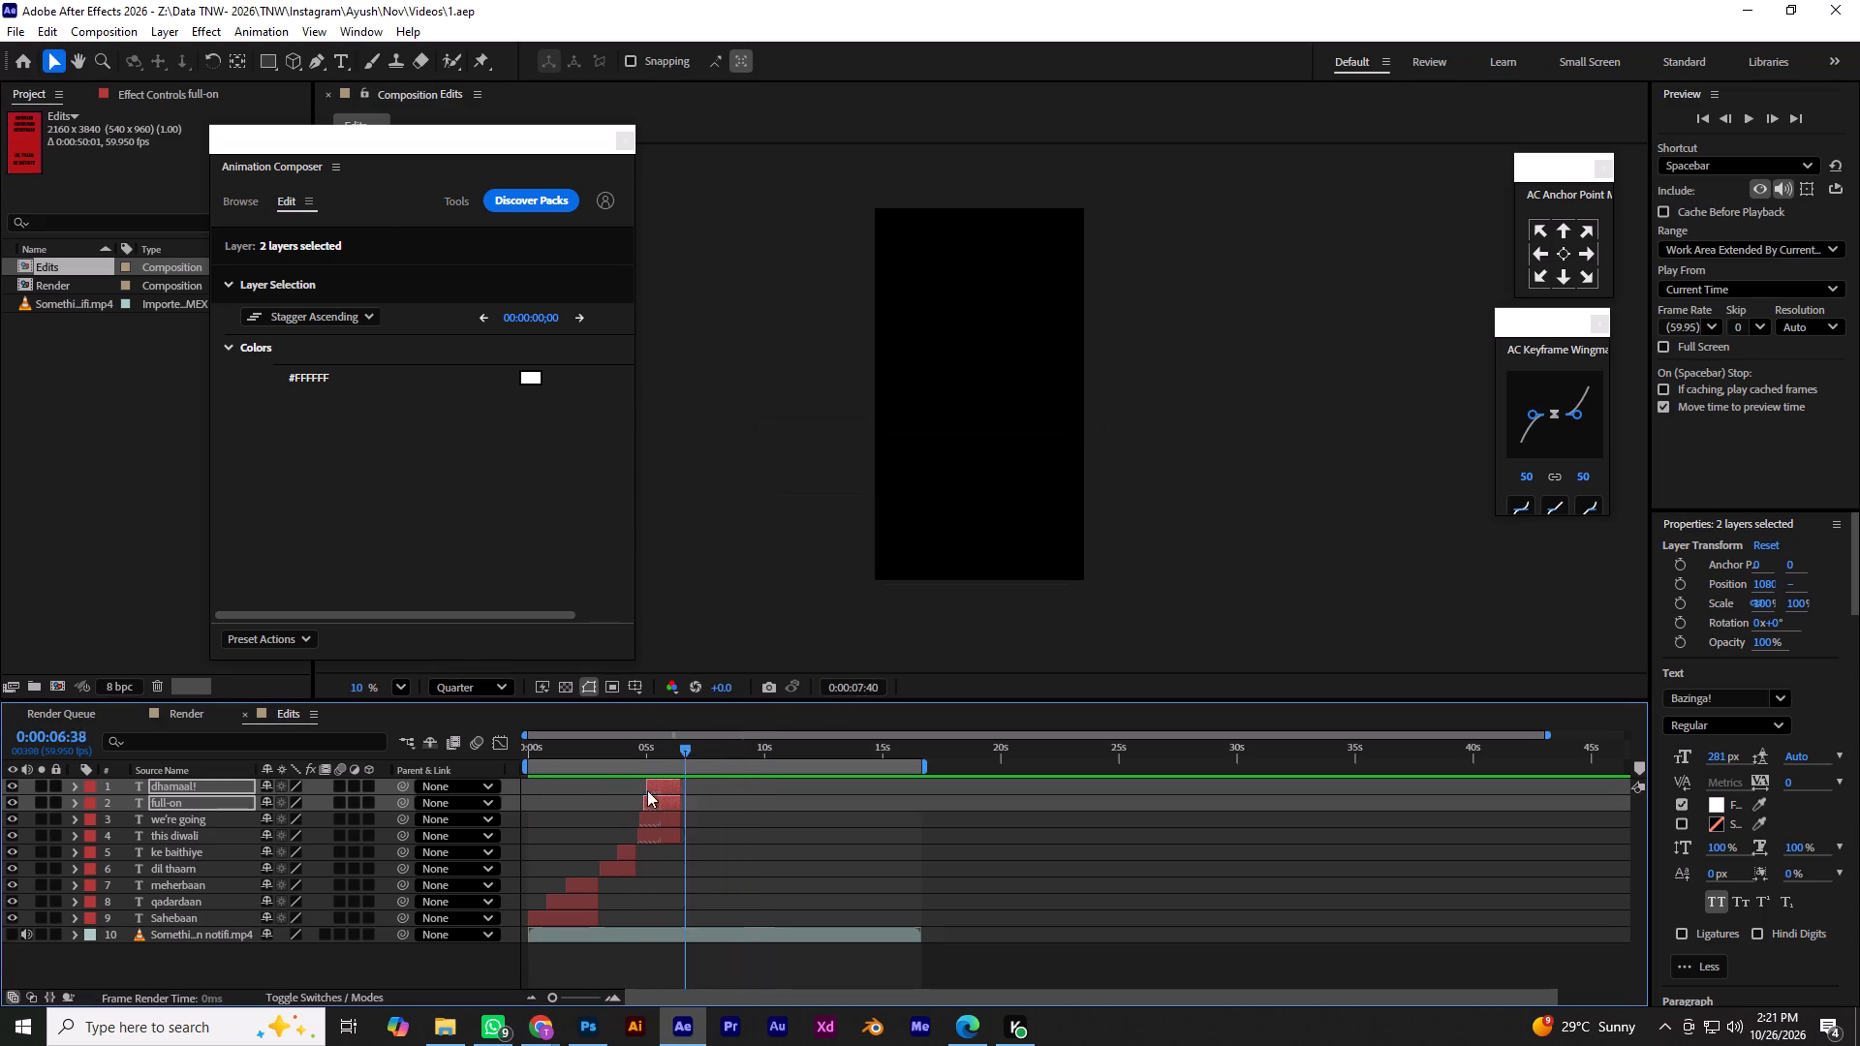
pyautogui.moveTo(647, 790); pyautogui.dragTo(630, 846)
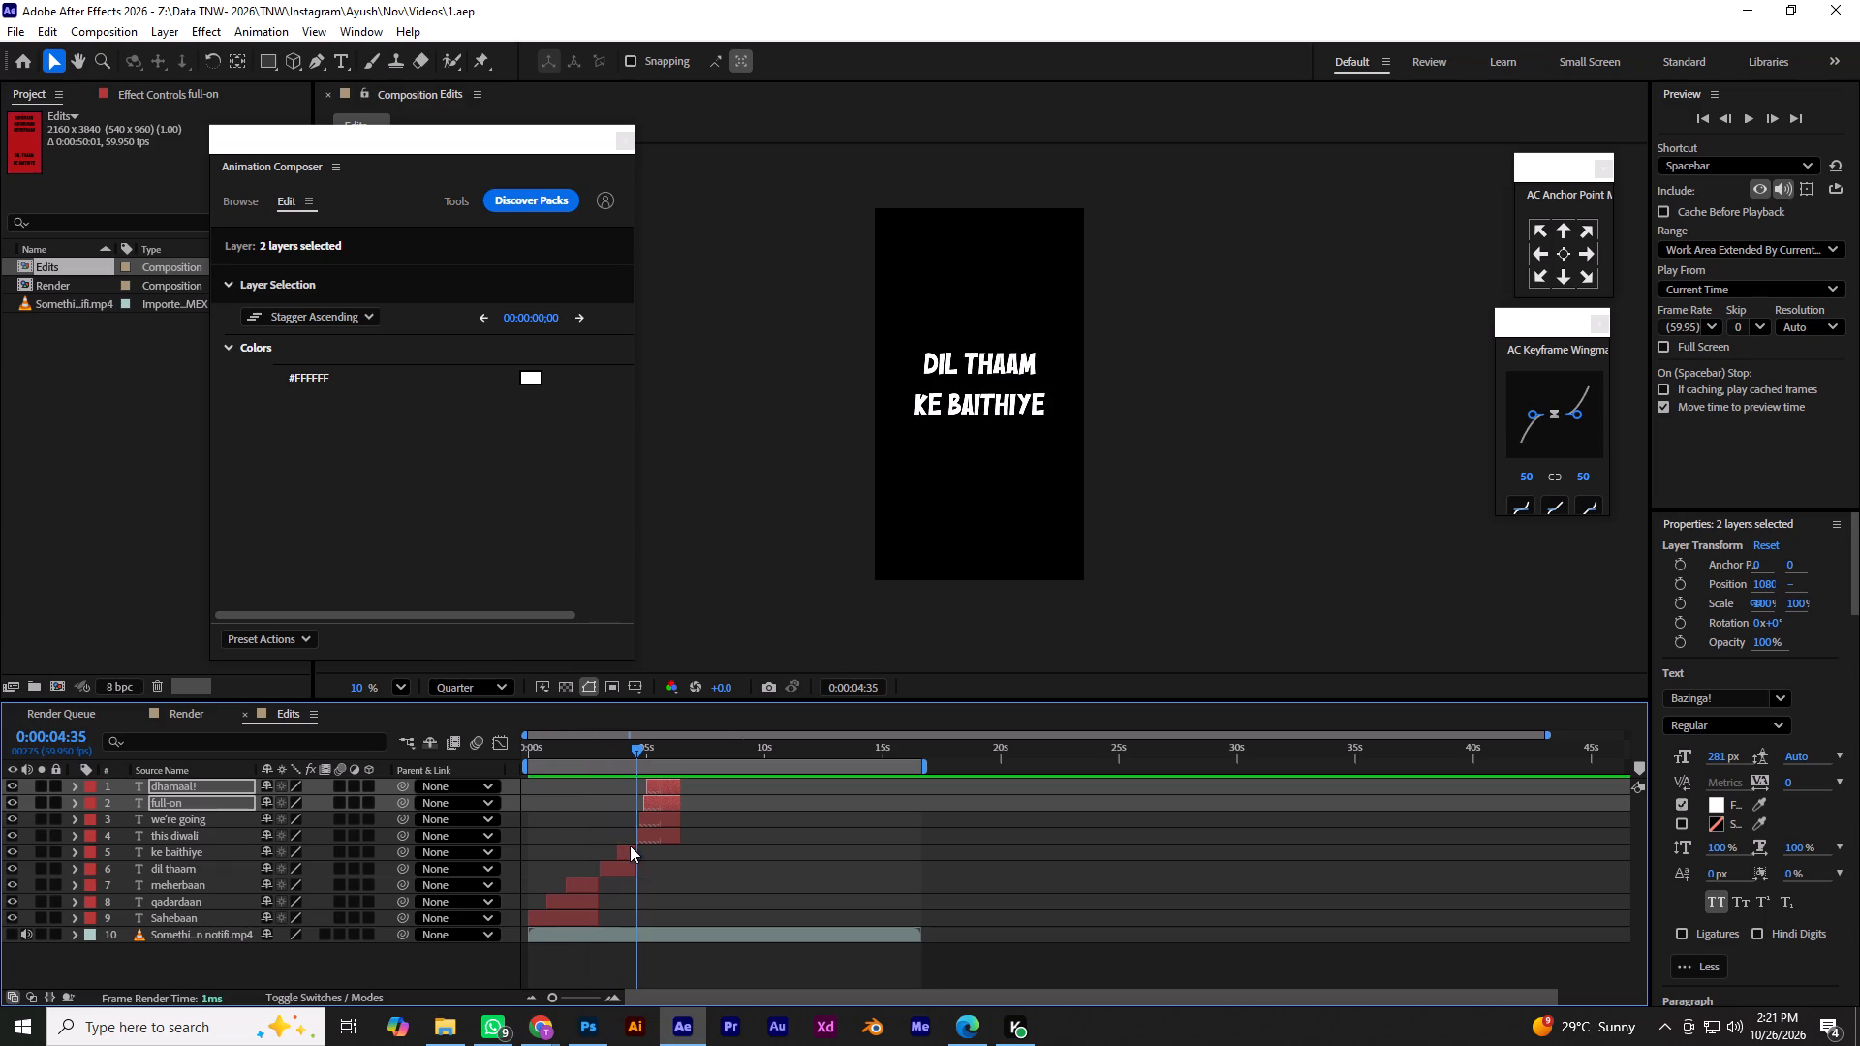
pyautogui.click(15, 941)
pyautogui.click(15, 936)
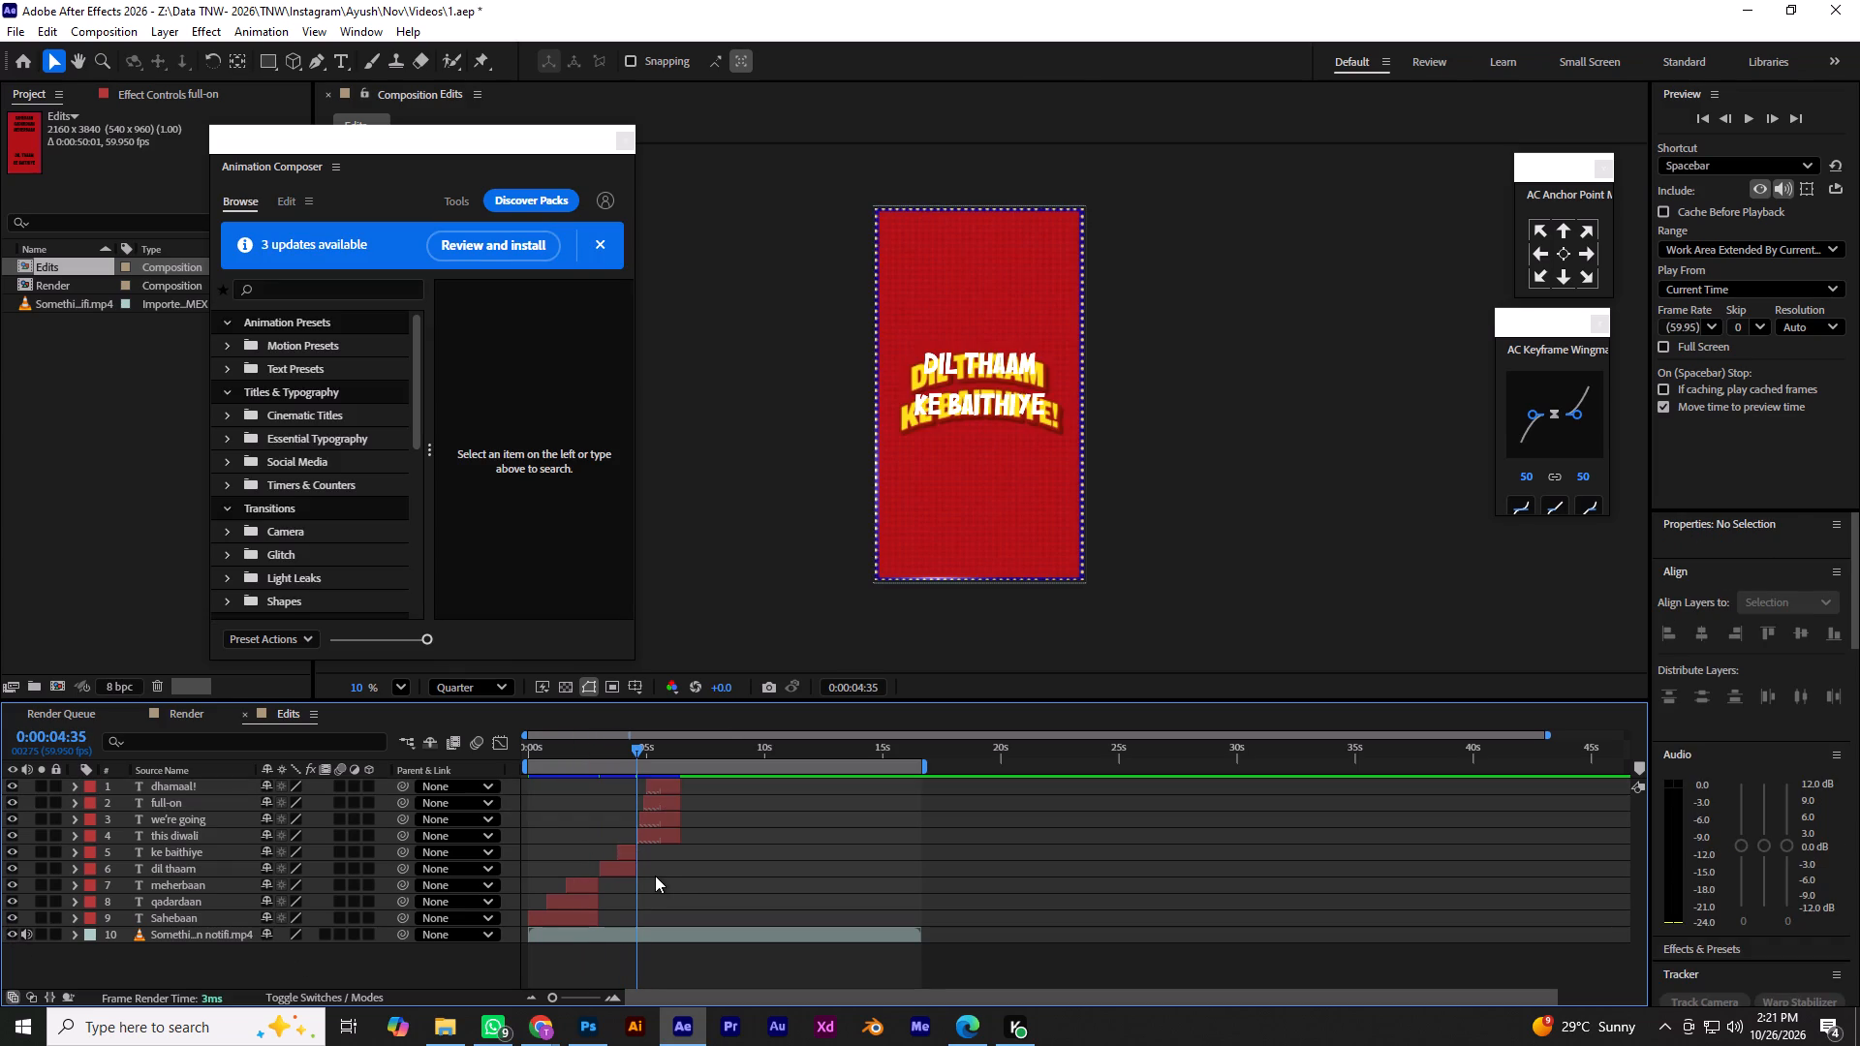
pyautogui.keyDown('alt'); pyautogui.scroll(4, 655, 875); pyautogui.keyUp('alt')
pyautogui.keyDown('alt'); pyautogui.scroll(-2, 654, 874); pyautogui.keyUp('alt')
pyautogui.hotkey('ctrl', 'z')
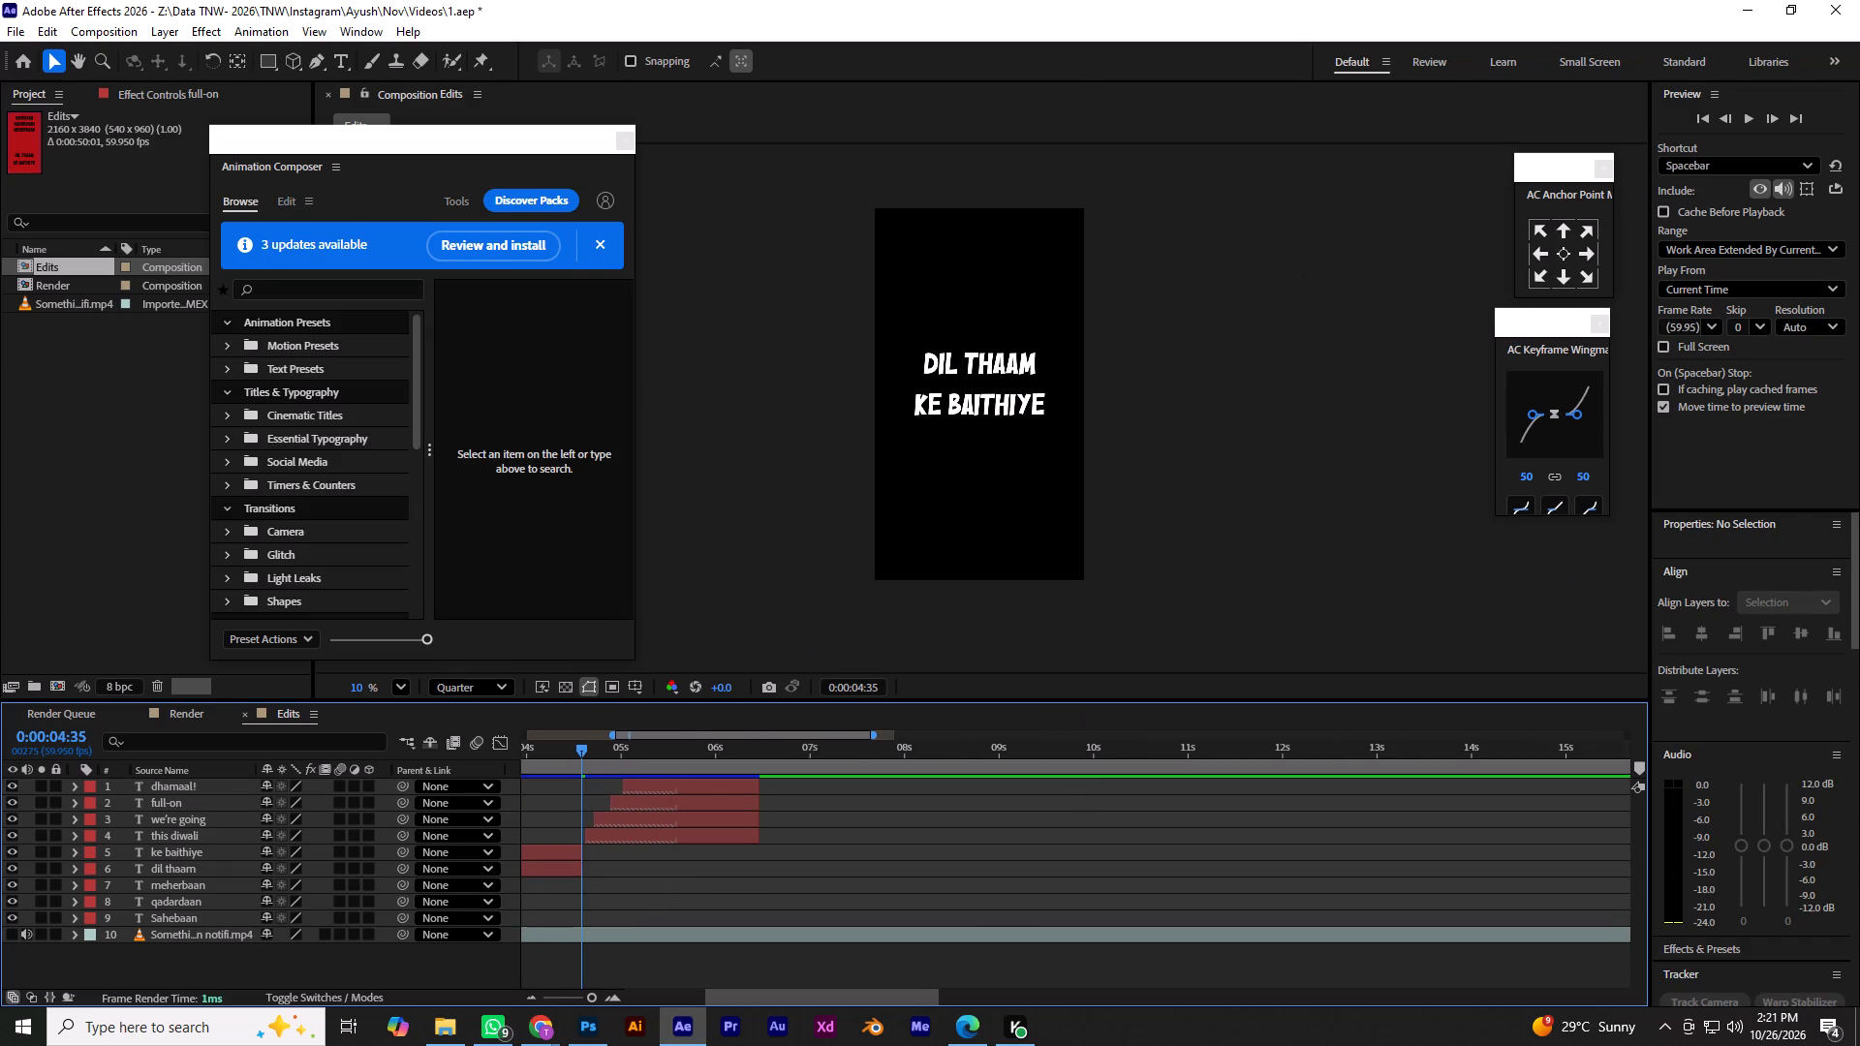
# Switch to Chrome and search Pinterest for "diwali asthatic bg".
pyautogui.click(540, 1031)
pyautogui.click(474, 984)
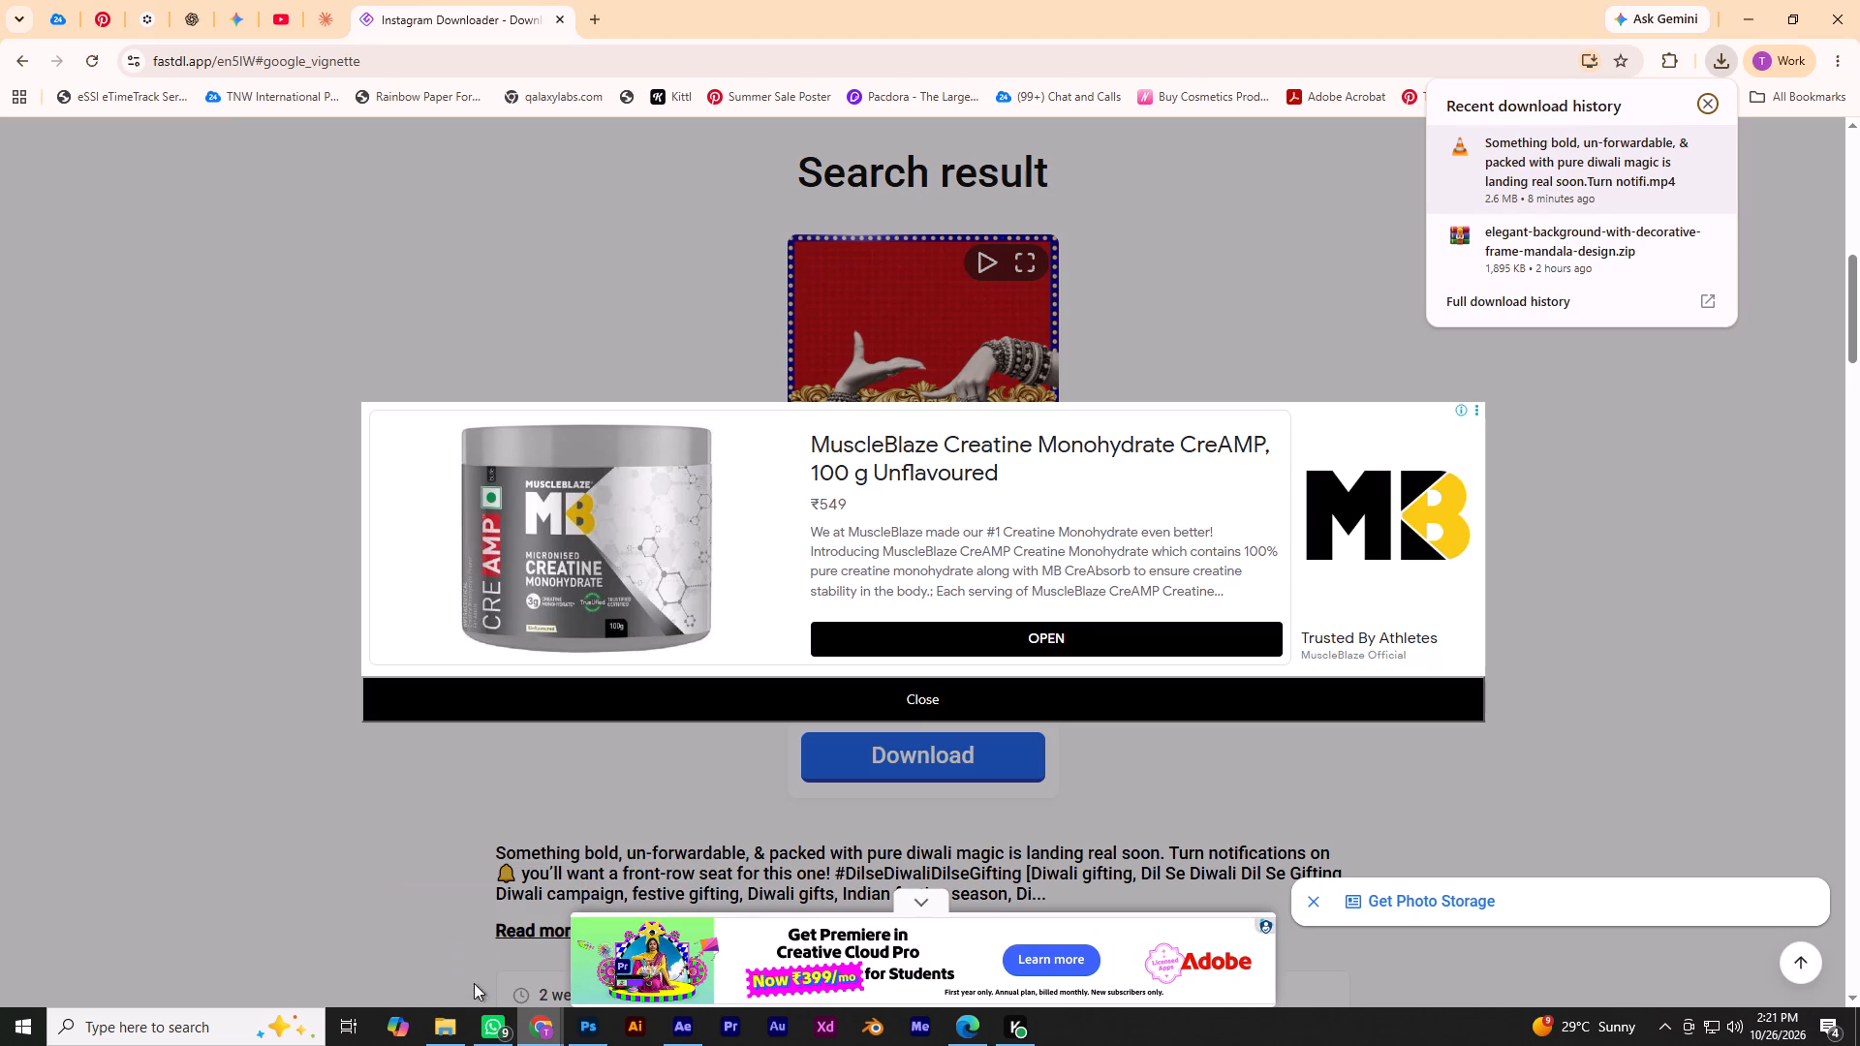
pyautogui.click(96, 12)
pyautogui.click(241, 166)
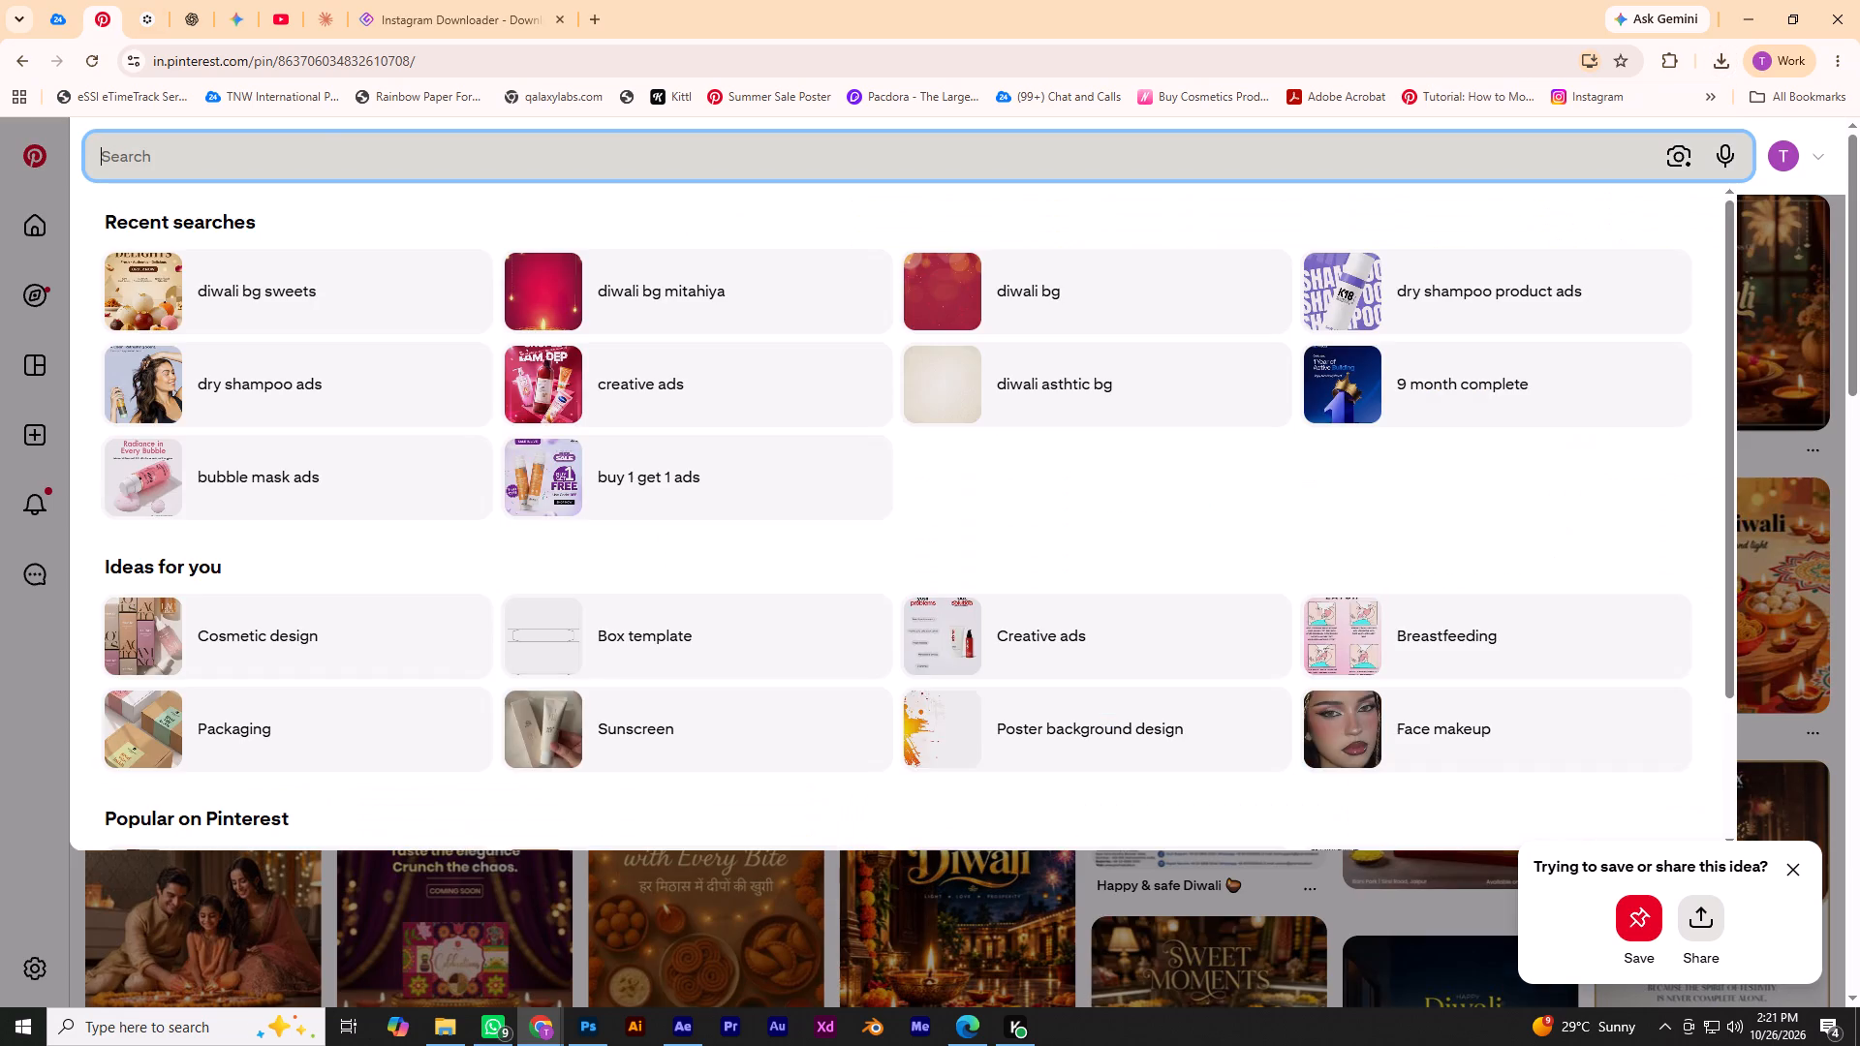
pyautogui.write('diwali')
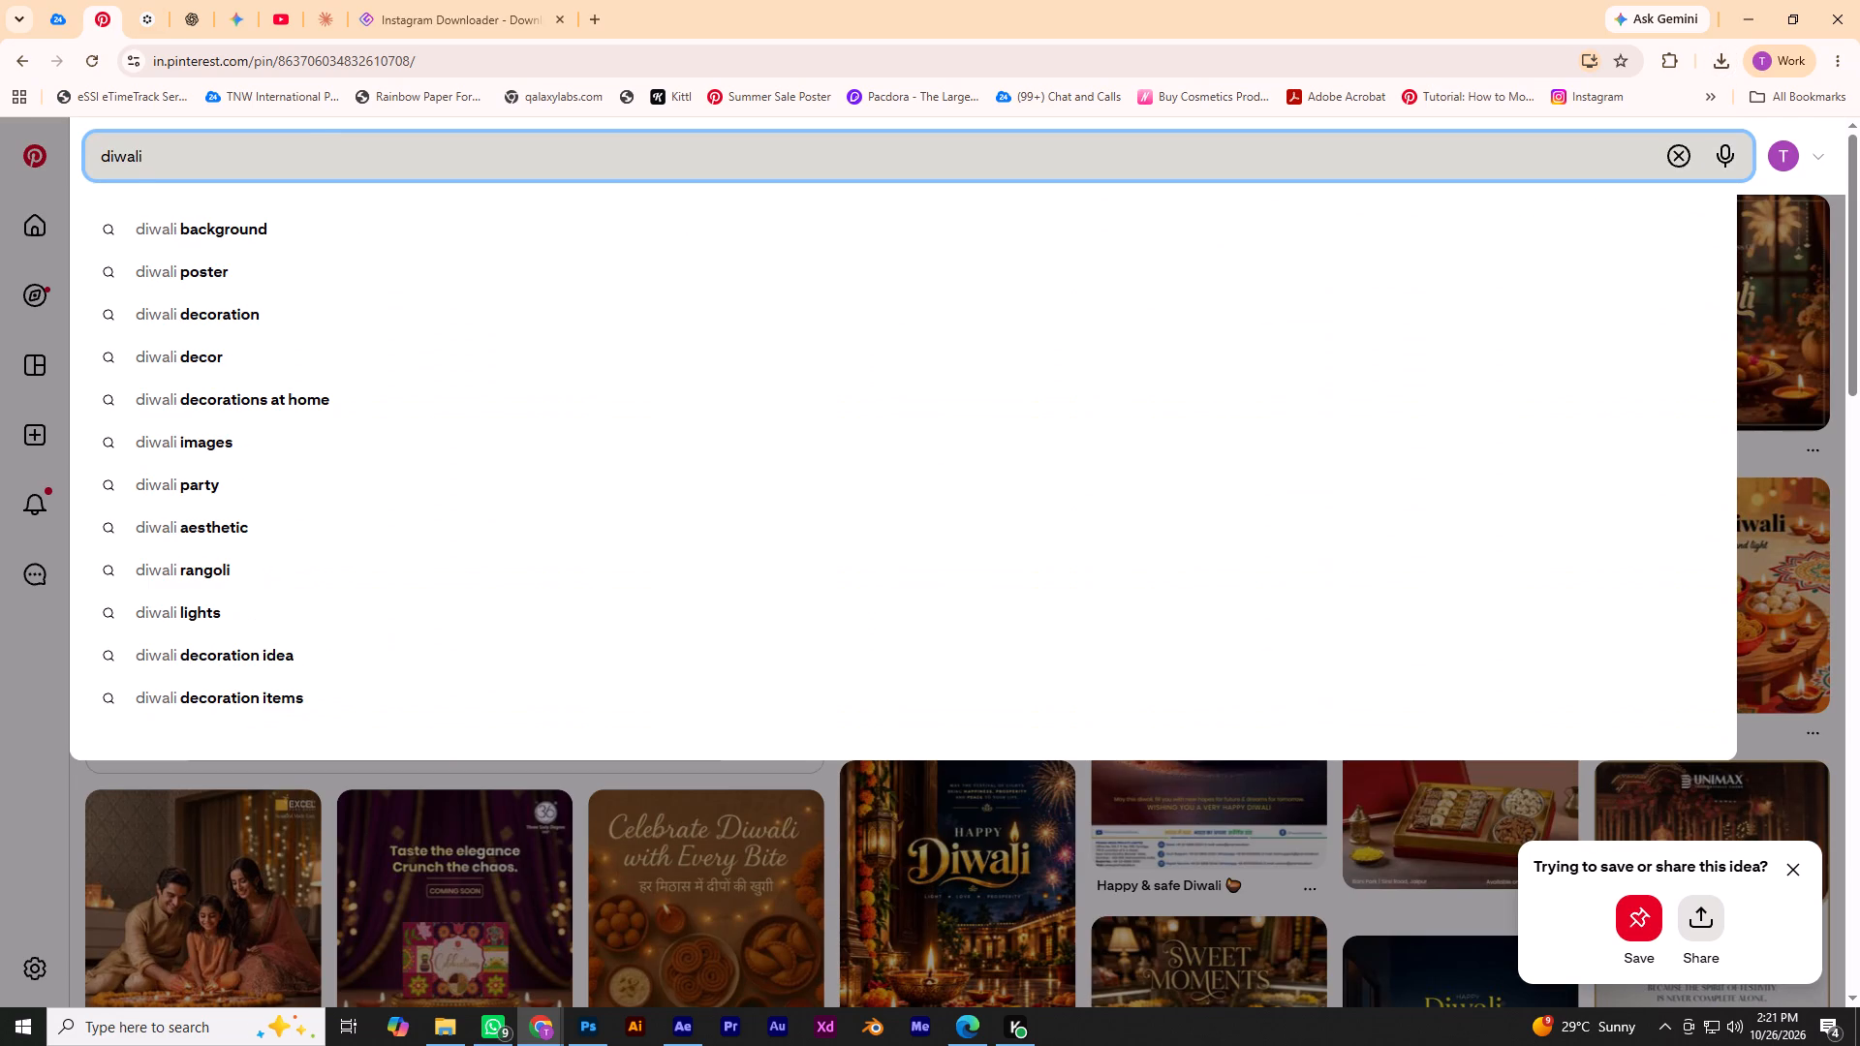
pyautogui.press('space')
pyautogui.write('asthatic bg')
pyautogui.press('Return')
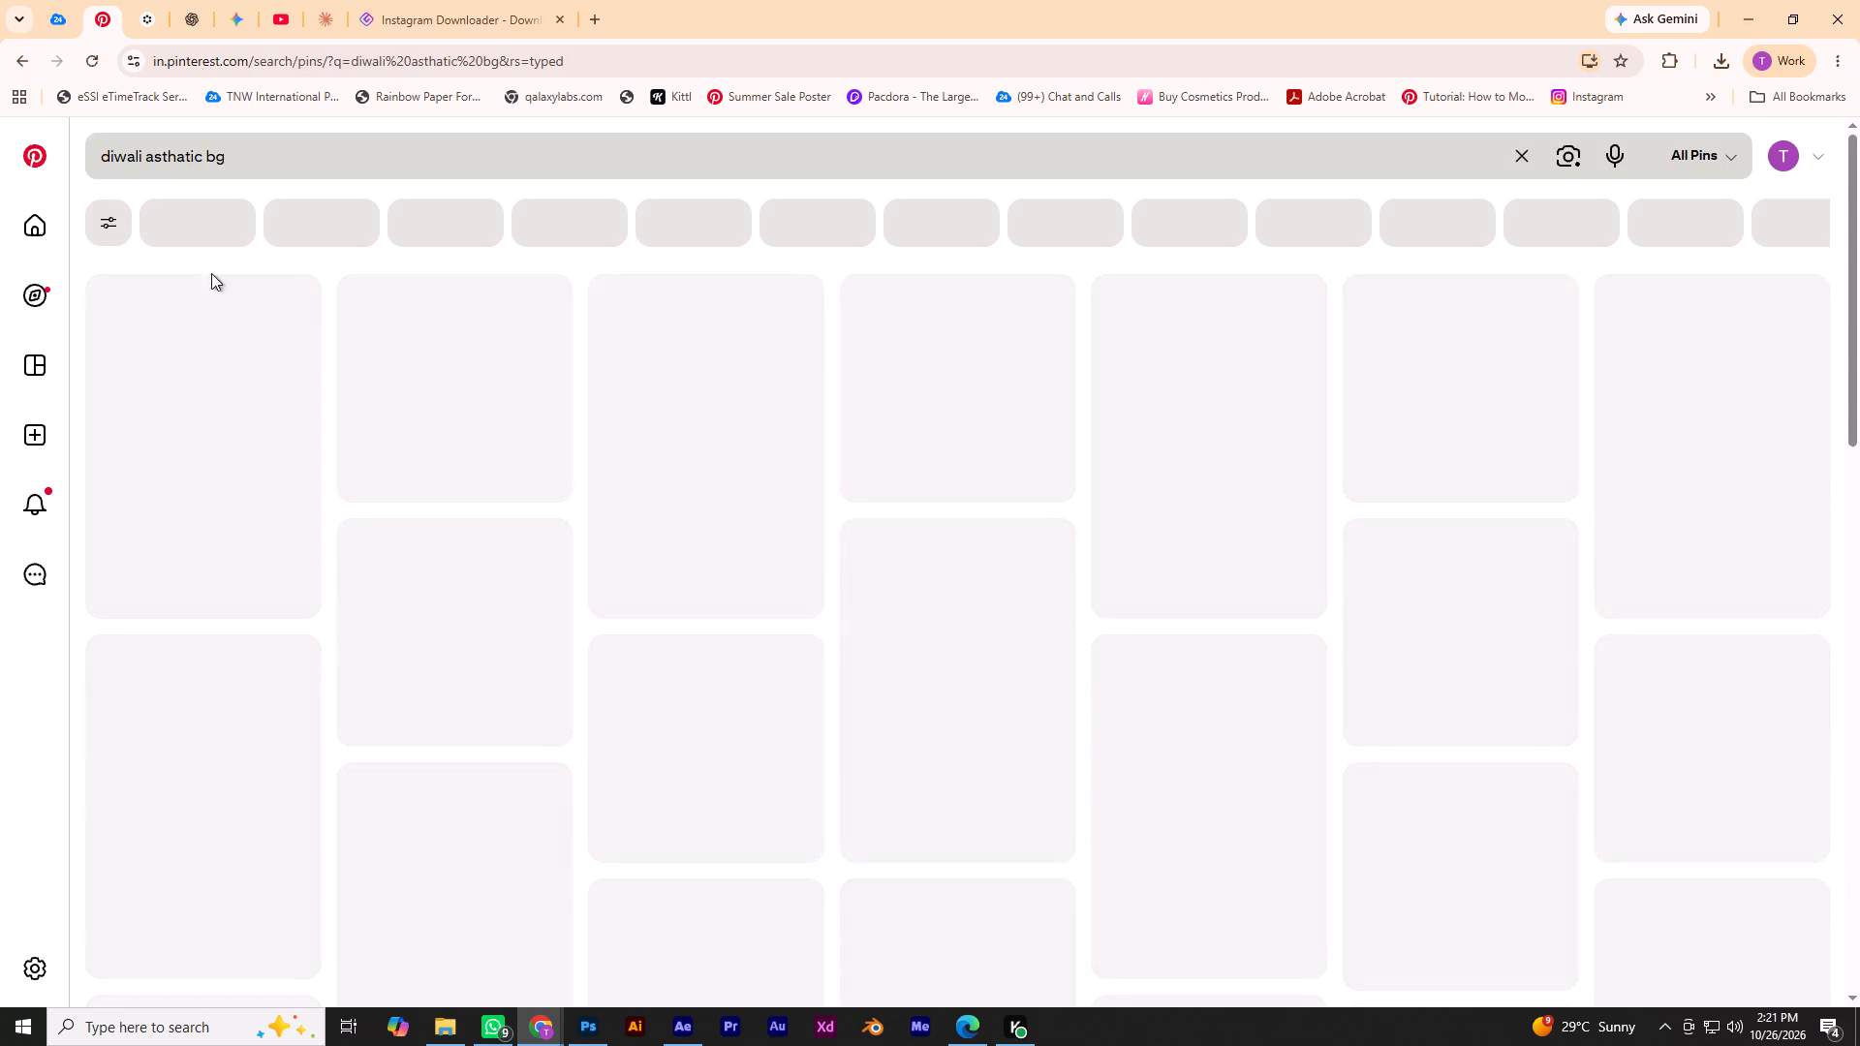
# Look through the Pinterest results for a Diwali background that suits the caption video.
pyautogui.scroll(-2, 323, 454)
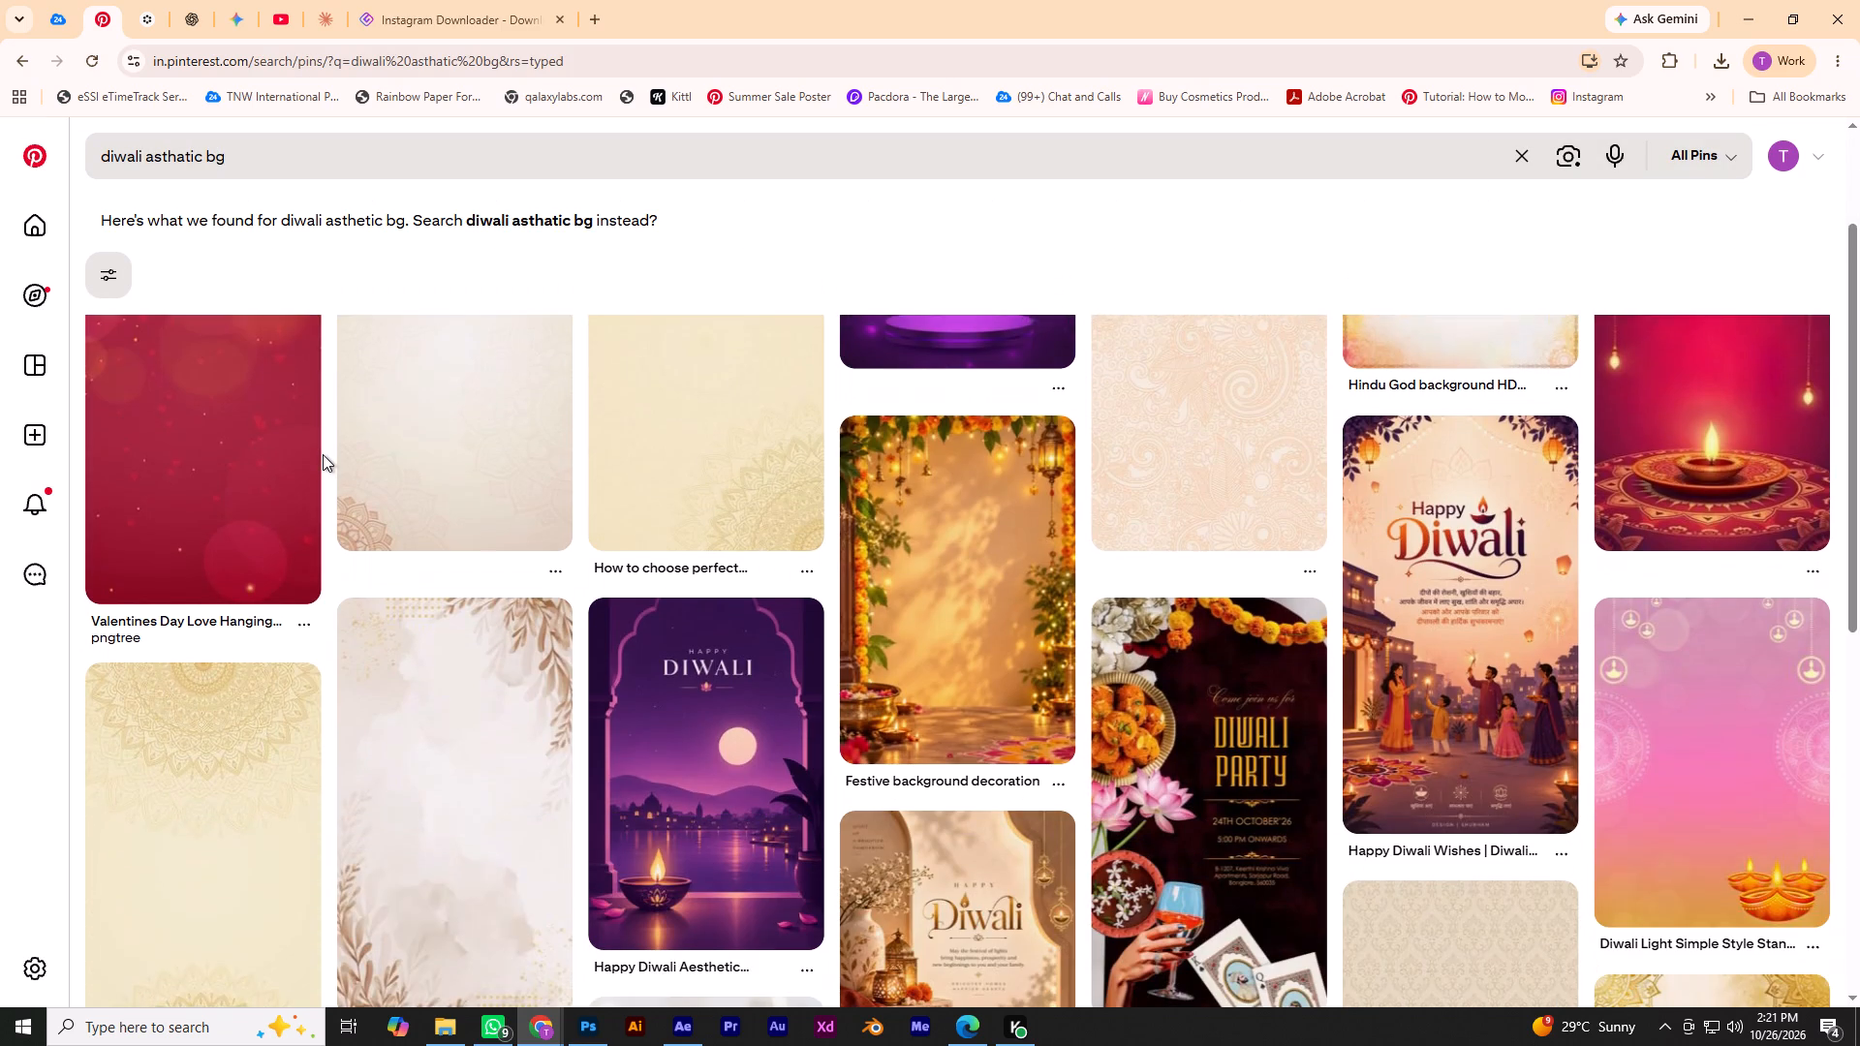
pyautogui.scroll(-6, 323, 454)
pyautogui.click(960, 1037)
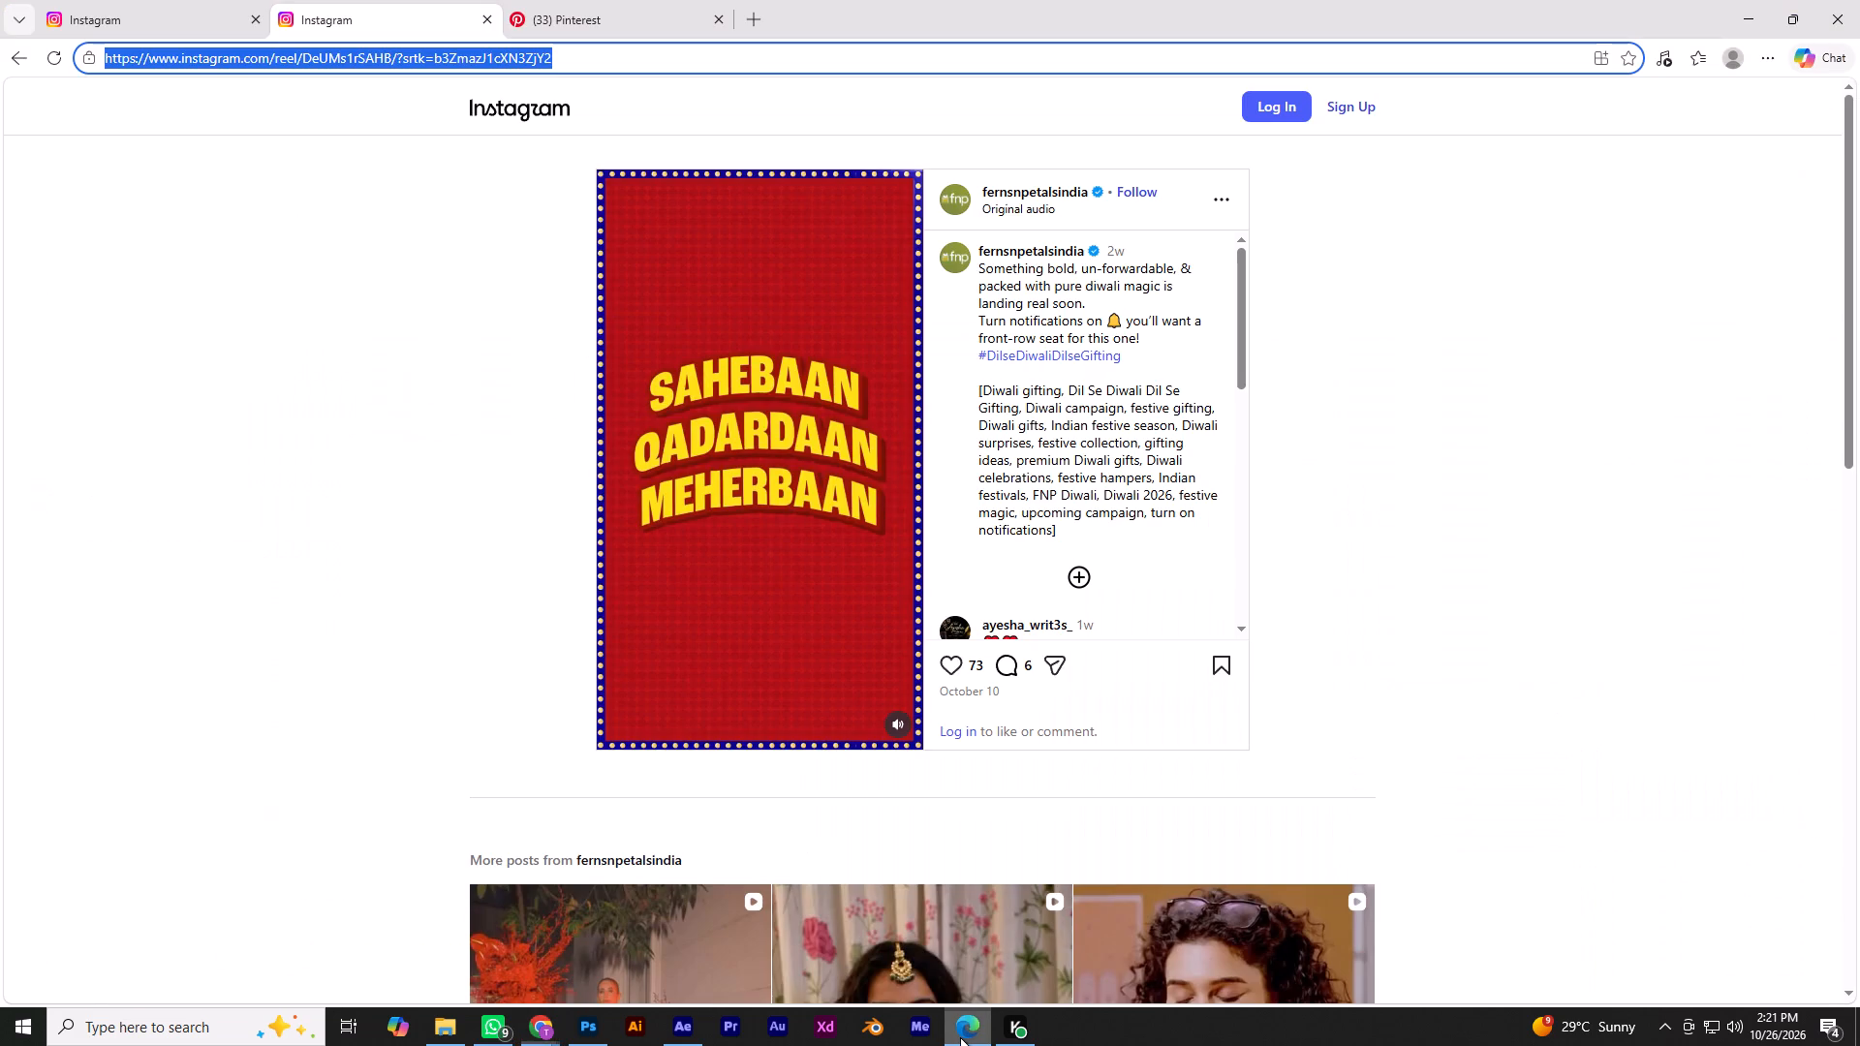
pyautogui.click(960, 1037)
pyautogui.scroll(-4, 494, 742)
pyautogui.scroll(-5, 586, 815)
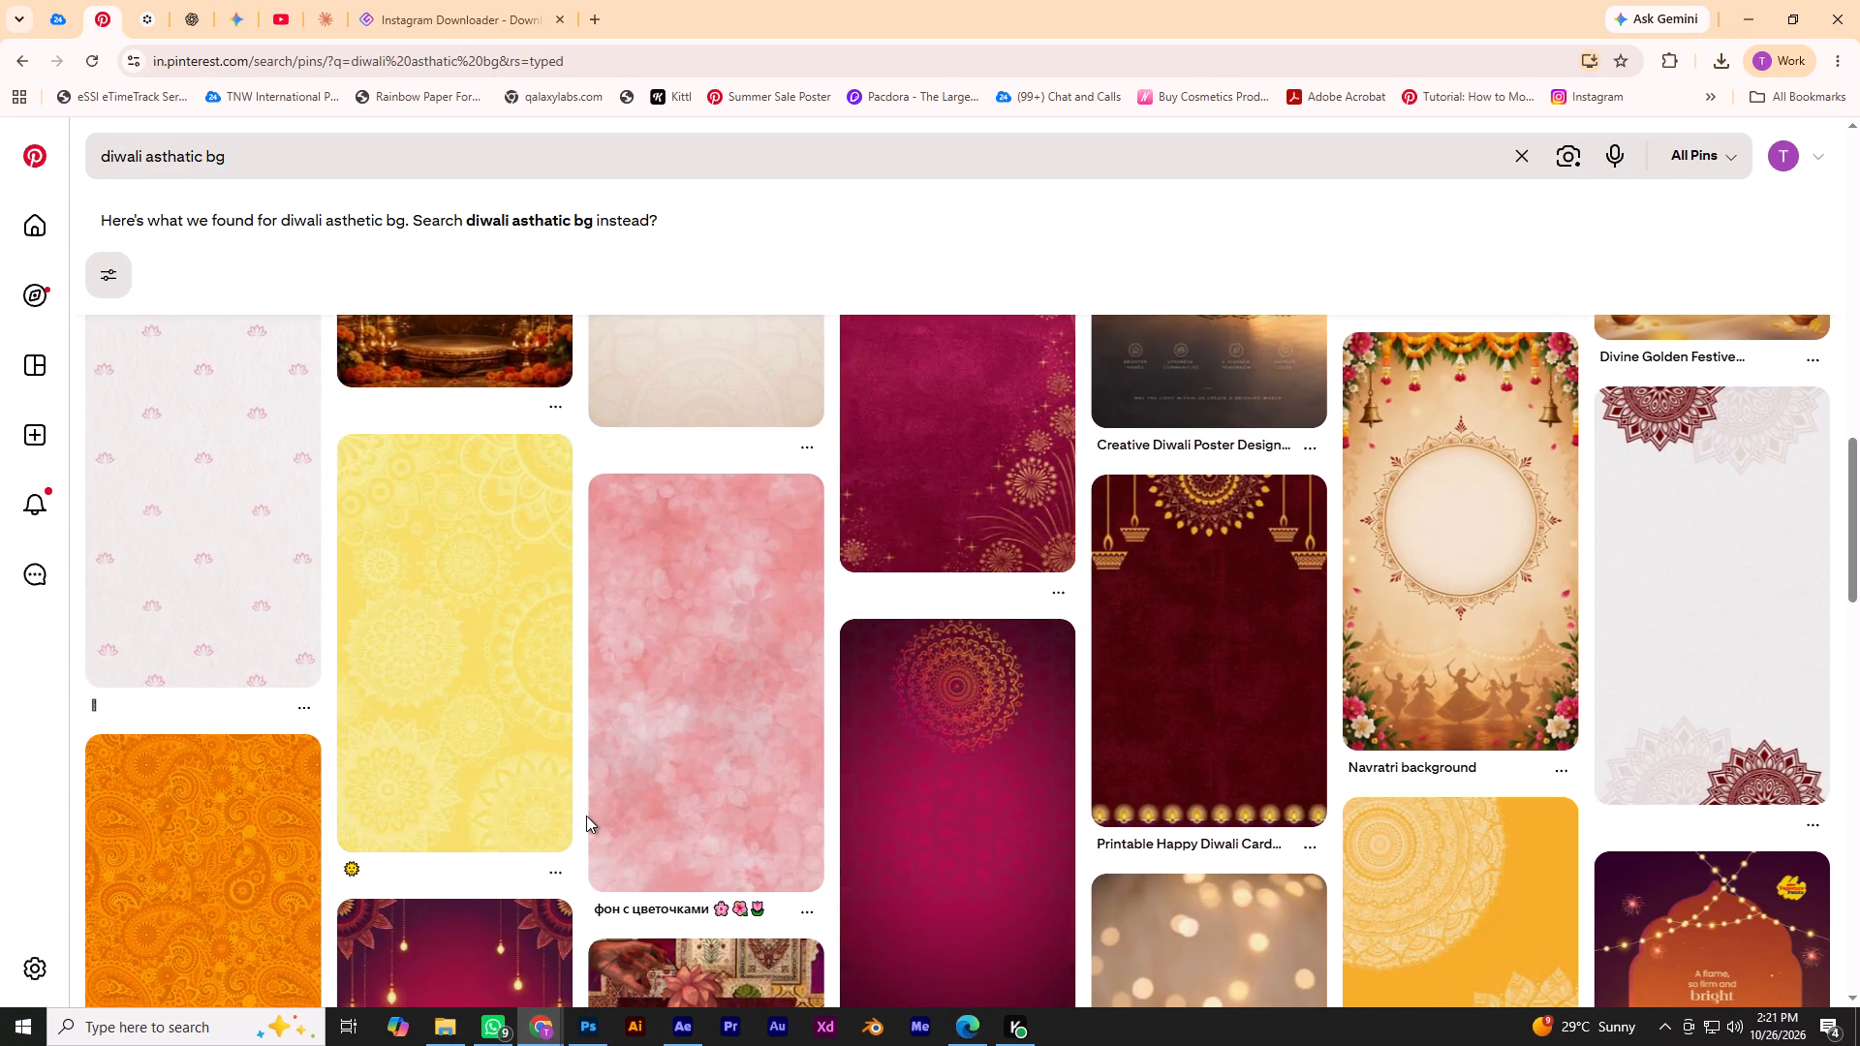
pyautogui.scroll(-10, 586, 815)
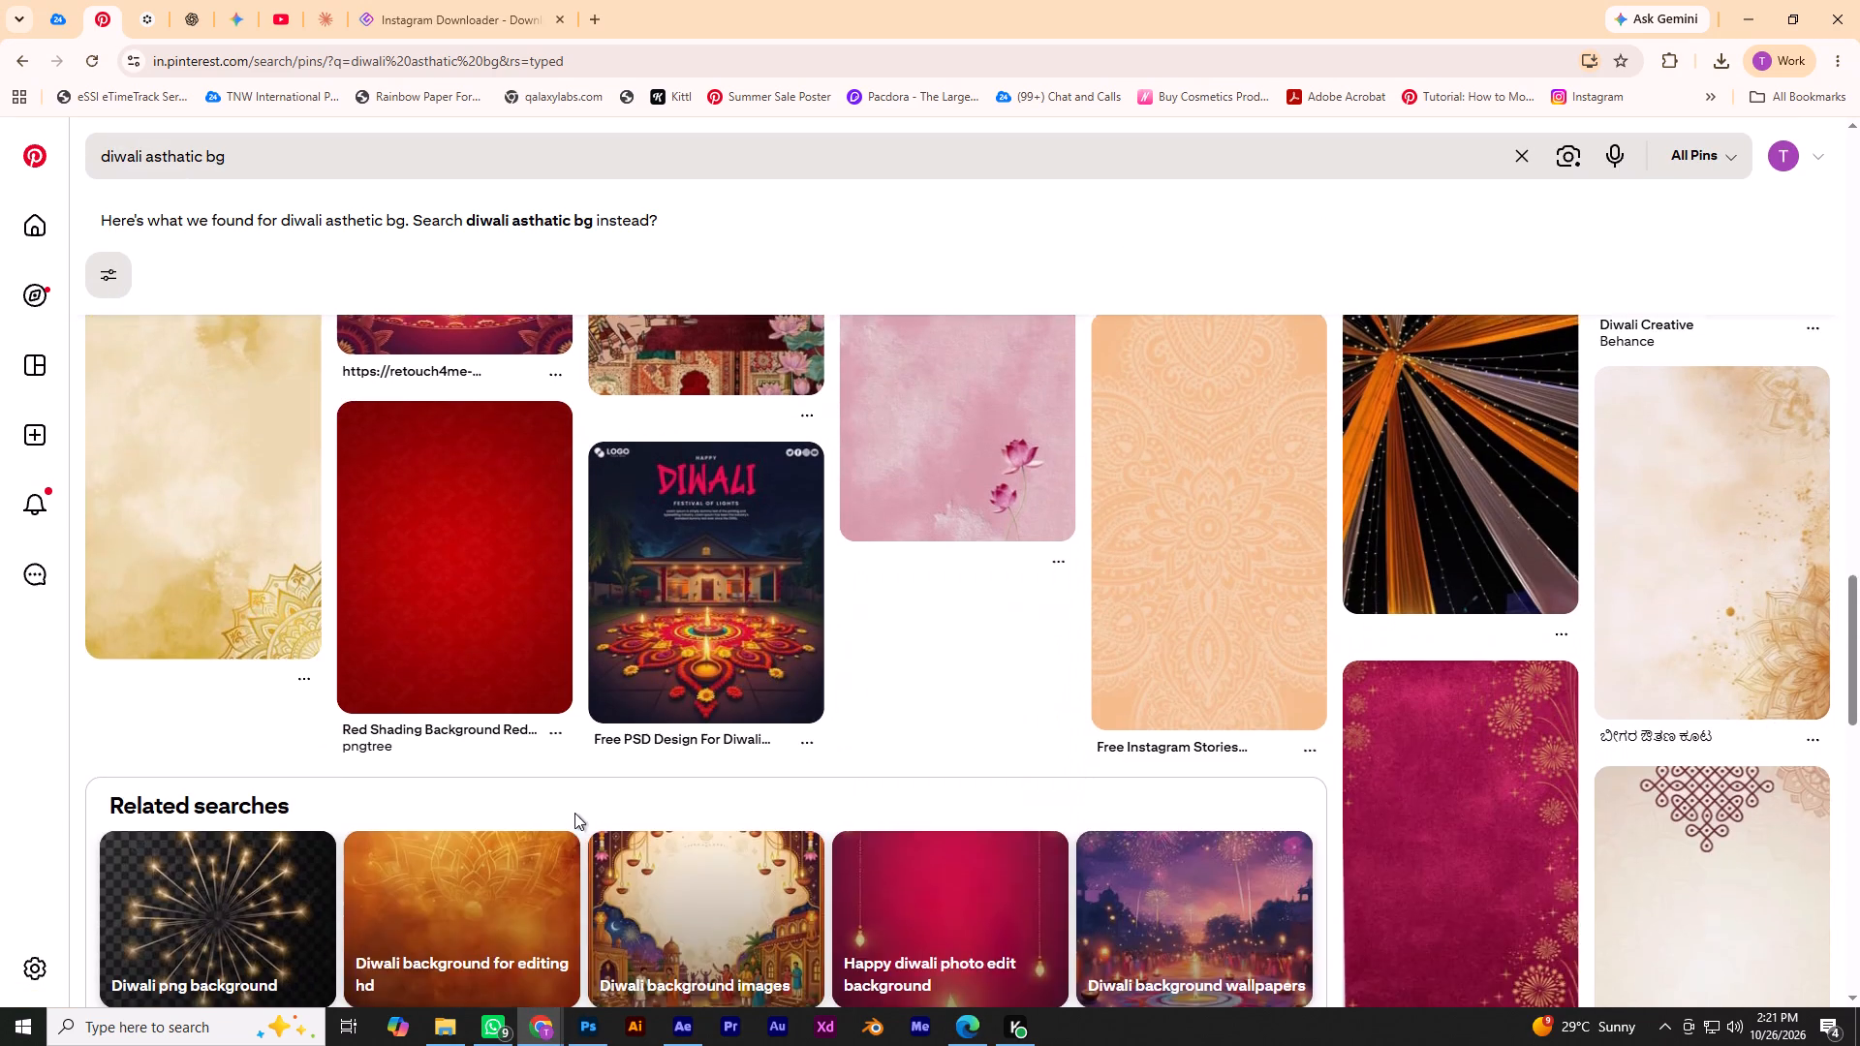
pyautogui.scroll(-10, 574, 813)
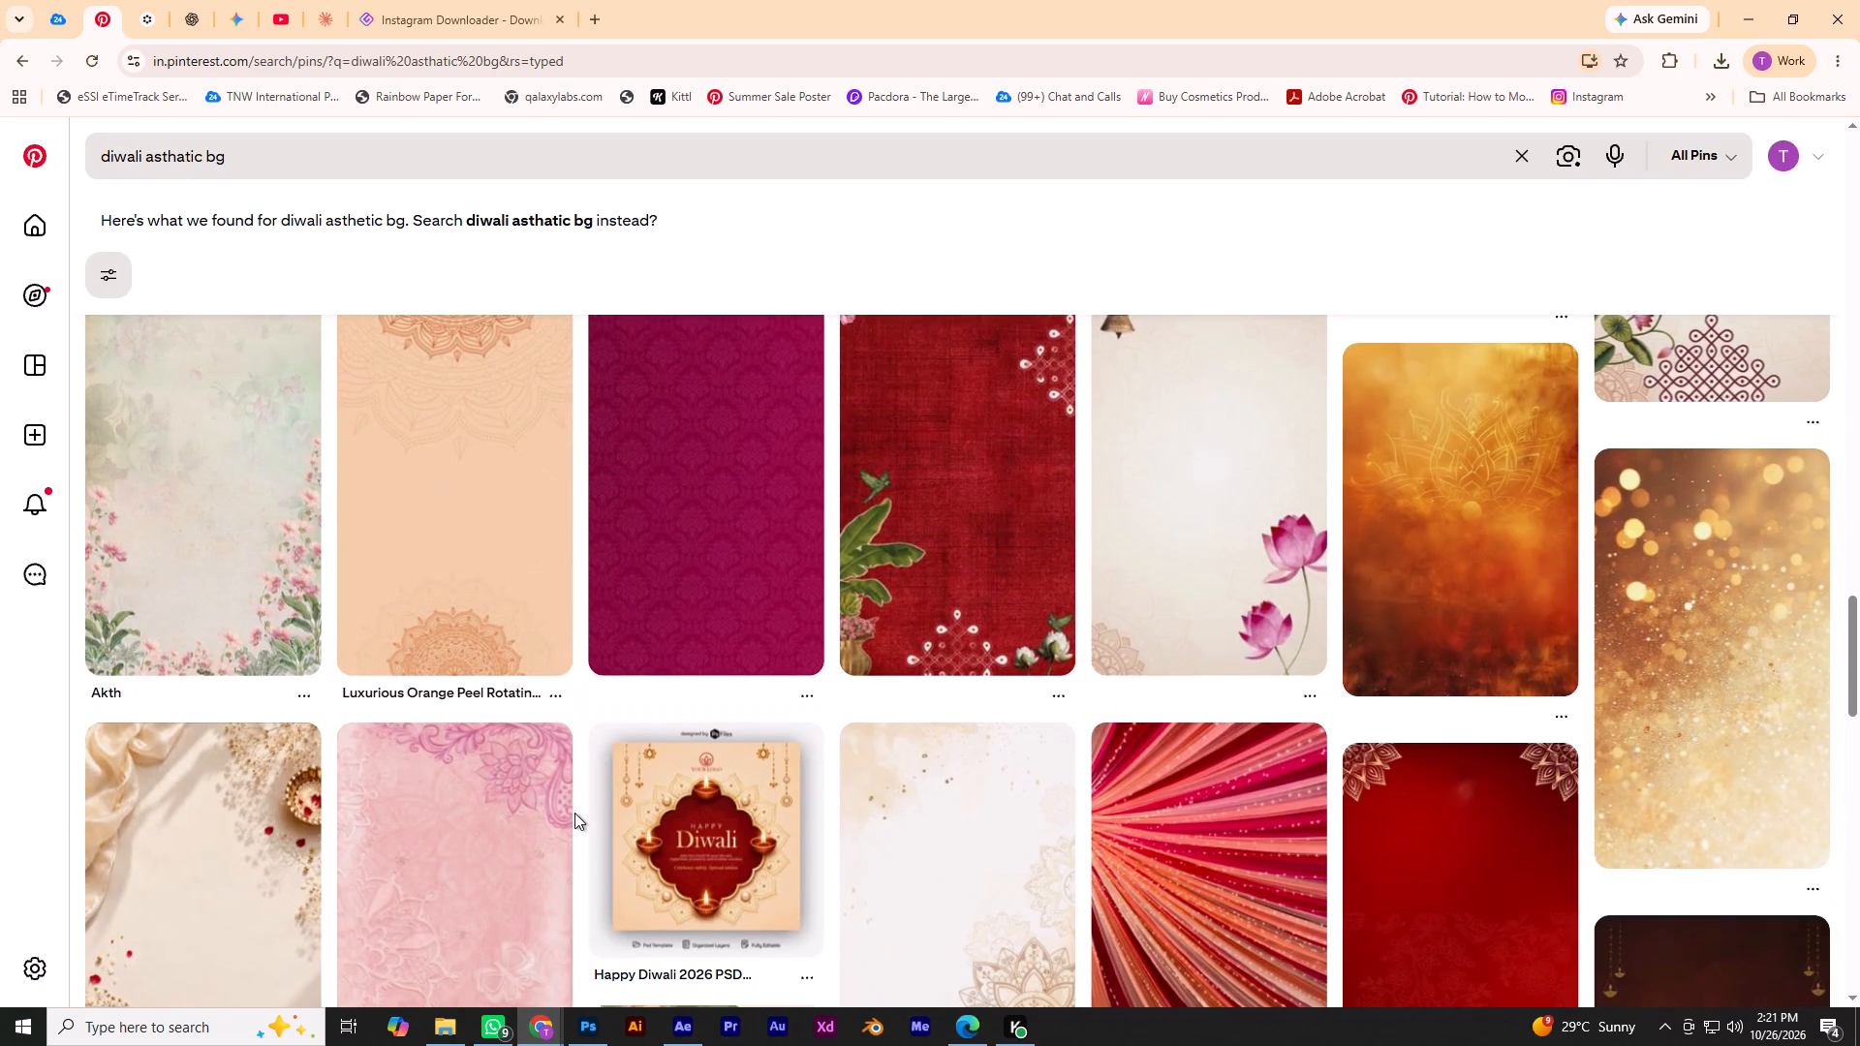
pyautogui.scroll(-13, 574, 813)
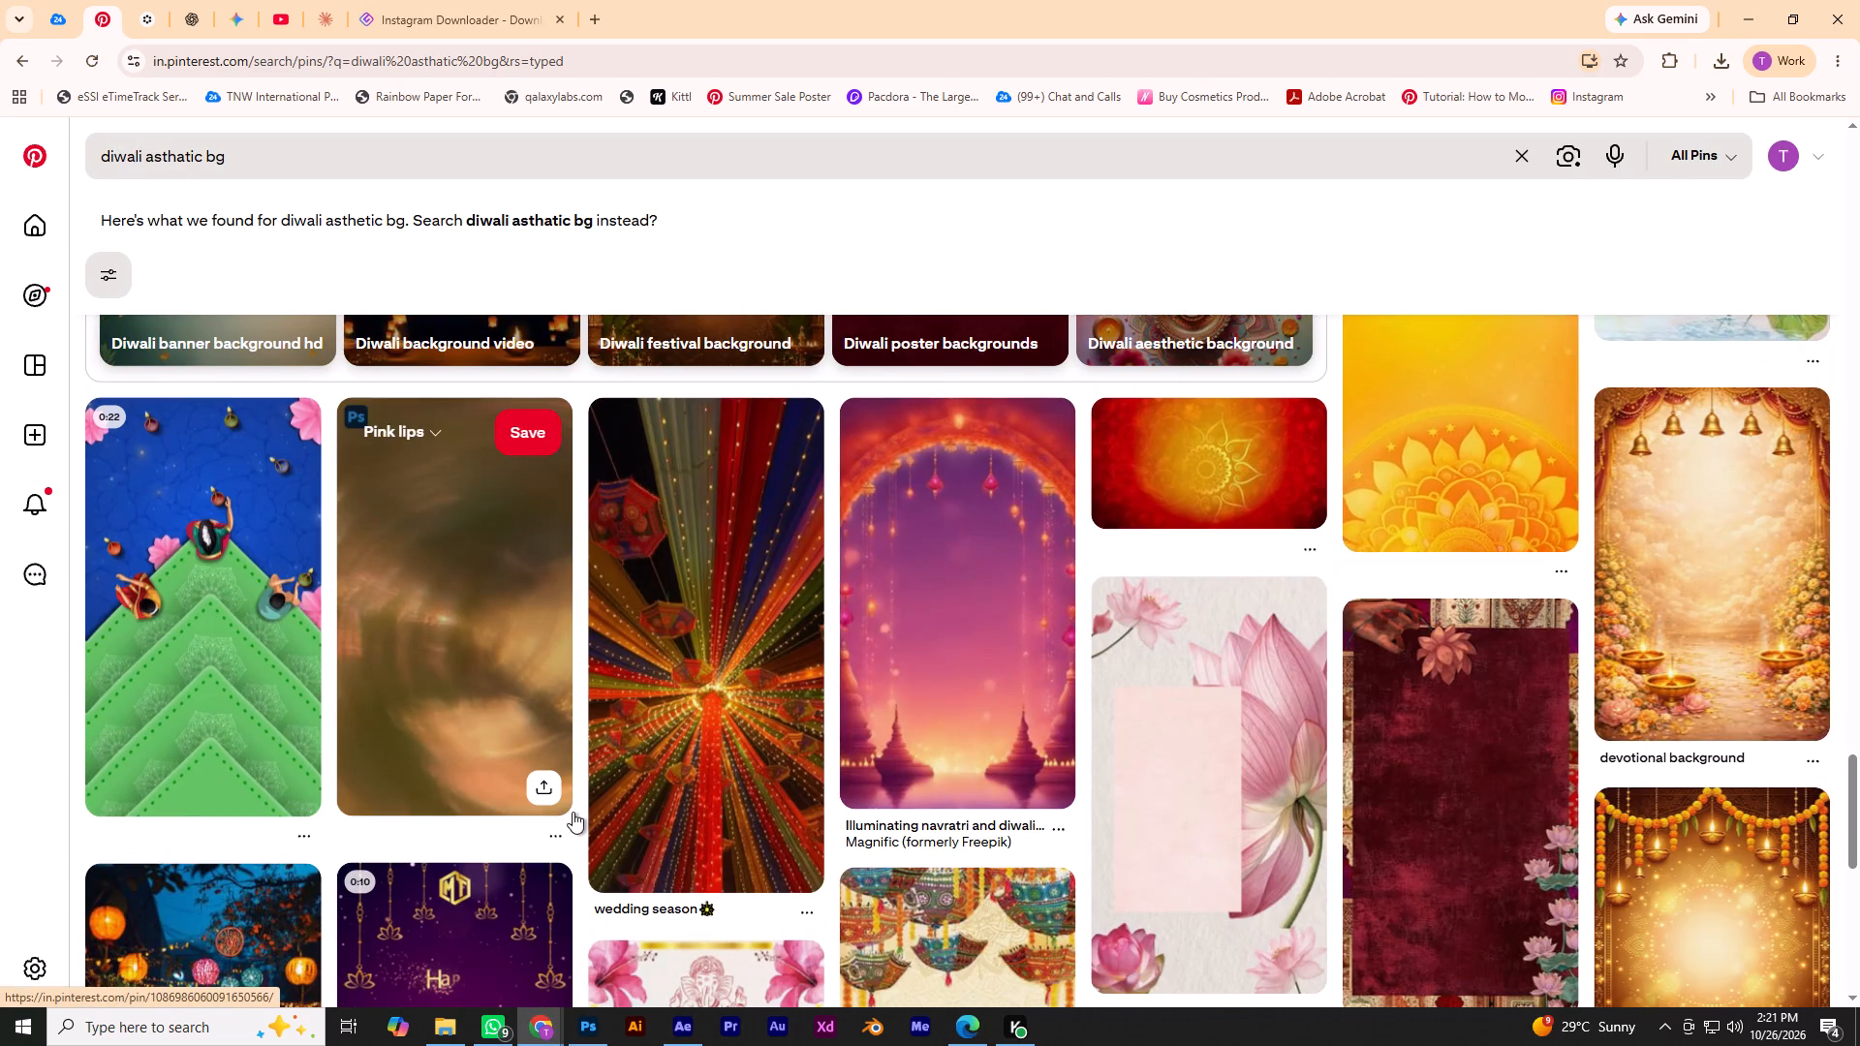
pyautogui.scroll(-14, 573, 812)
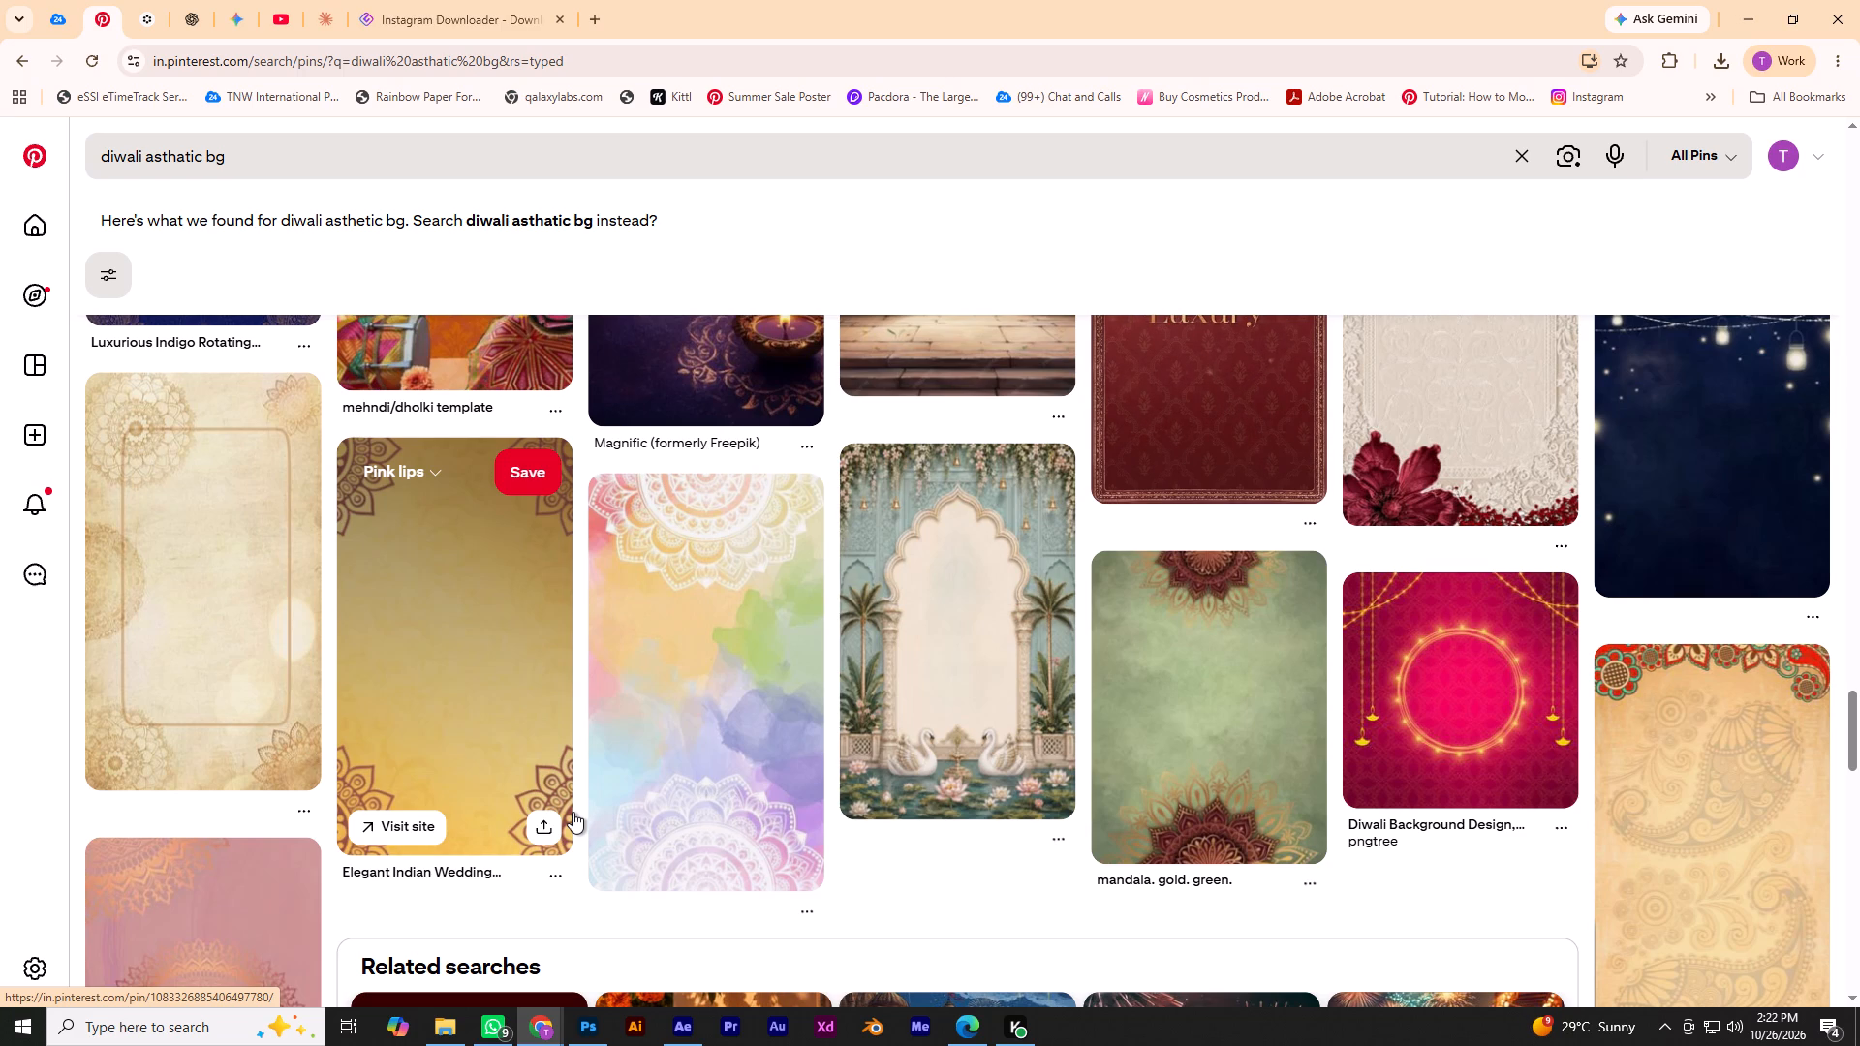
# Switch to Chrome and look through the Pinterest results for Diwali aesthetic backgrounds.
pyautogui.scroll(-8, 482, 831)
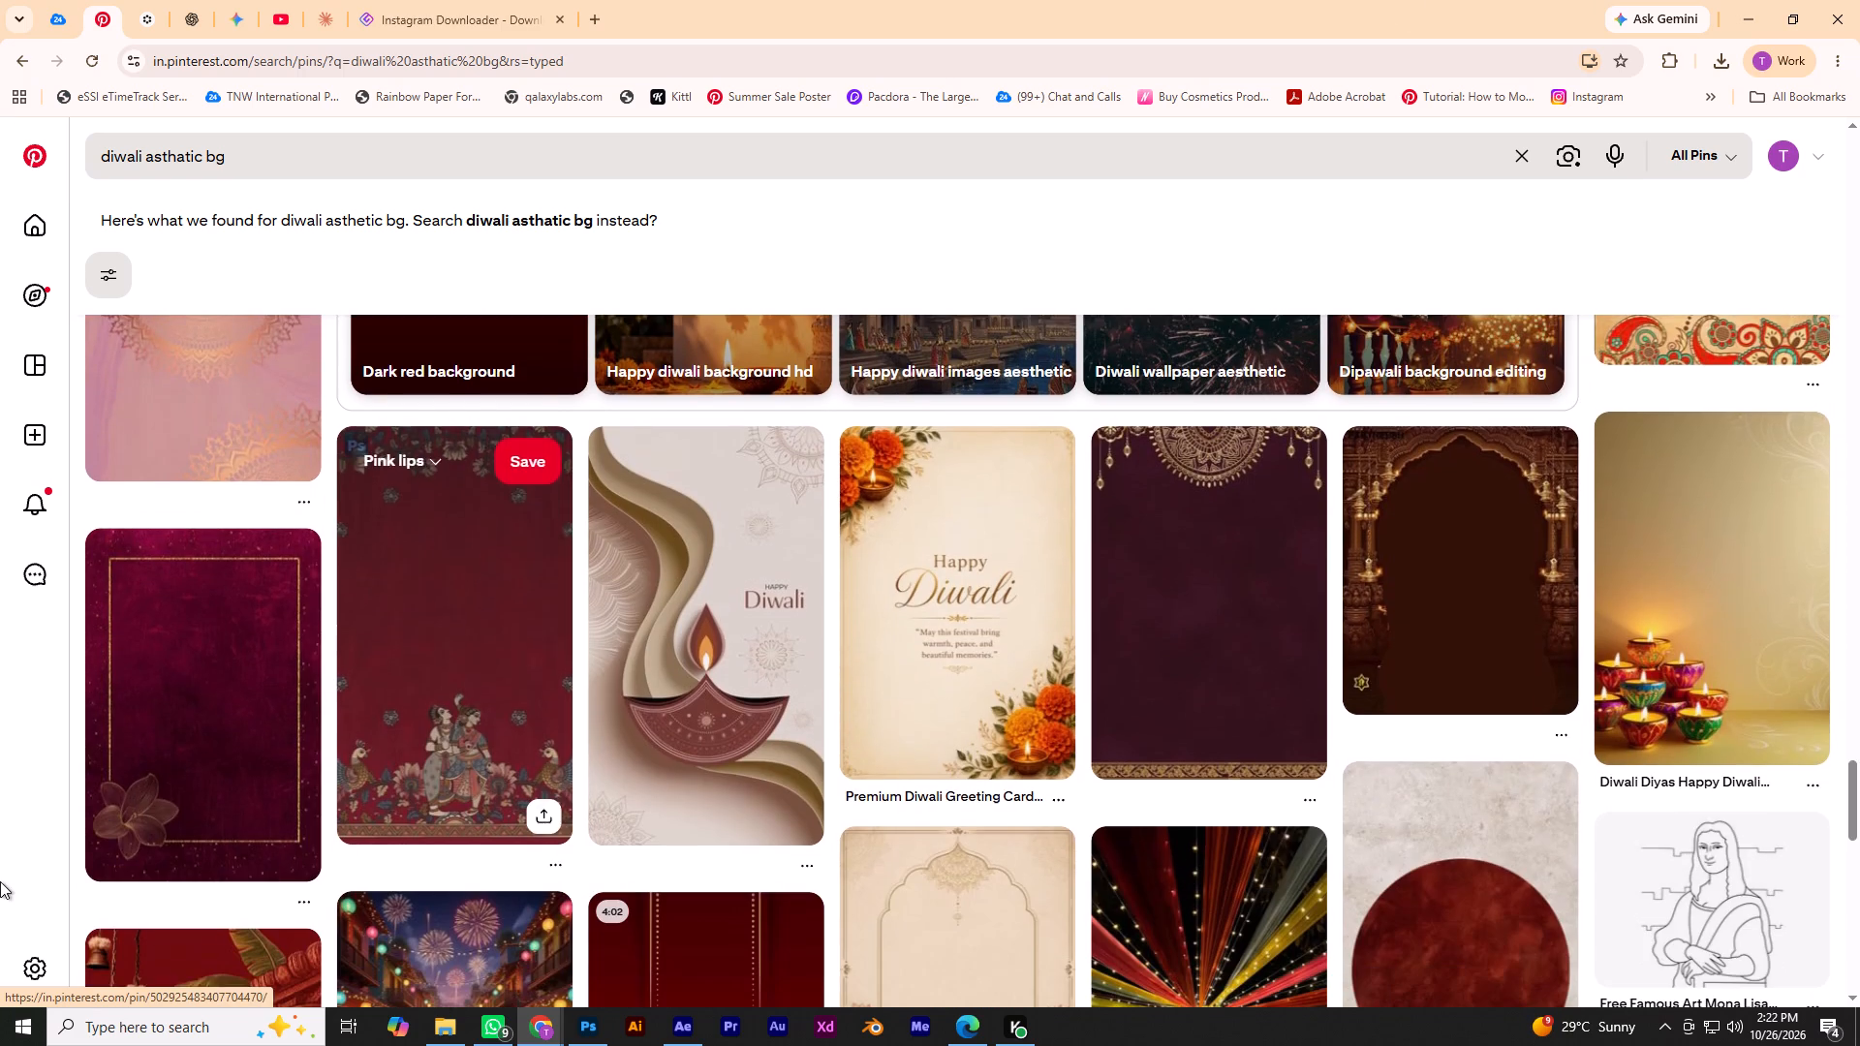
pyautogui.scroll(-7, 73, 815)
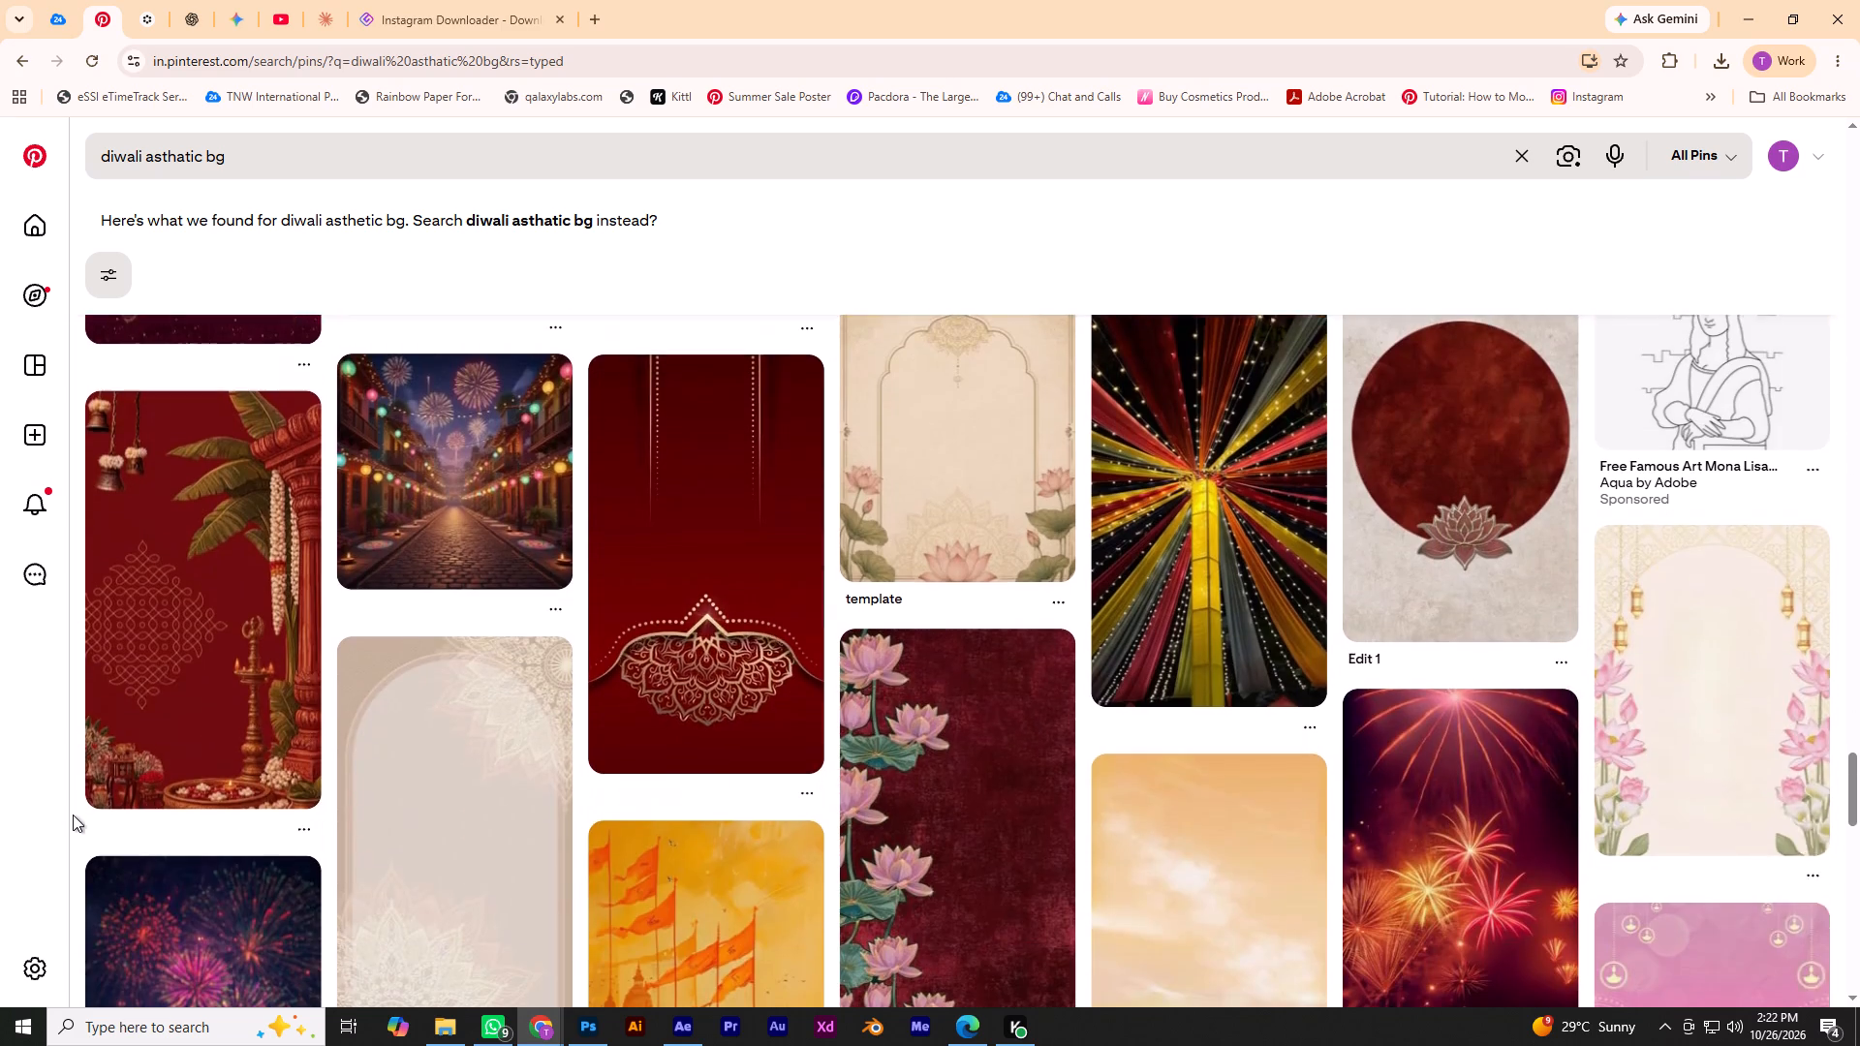
pyautogui.scroll(-3, 73, 815)
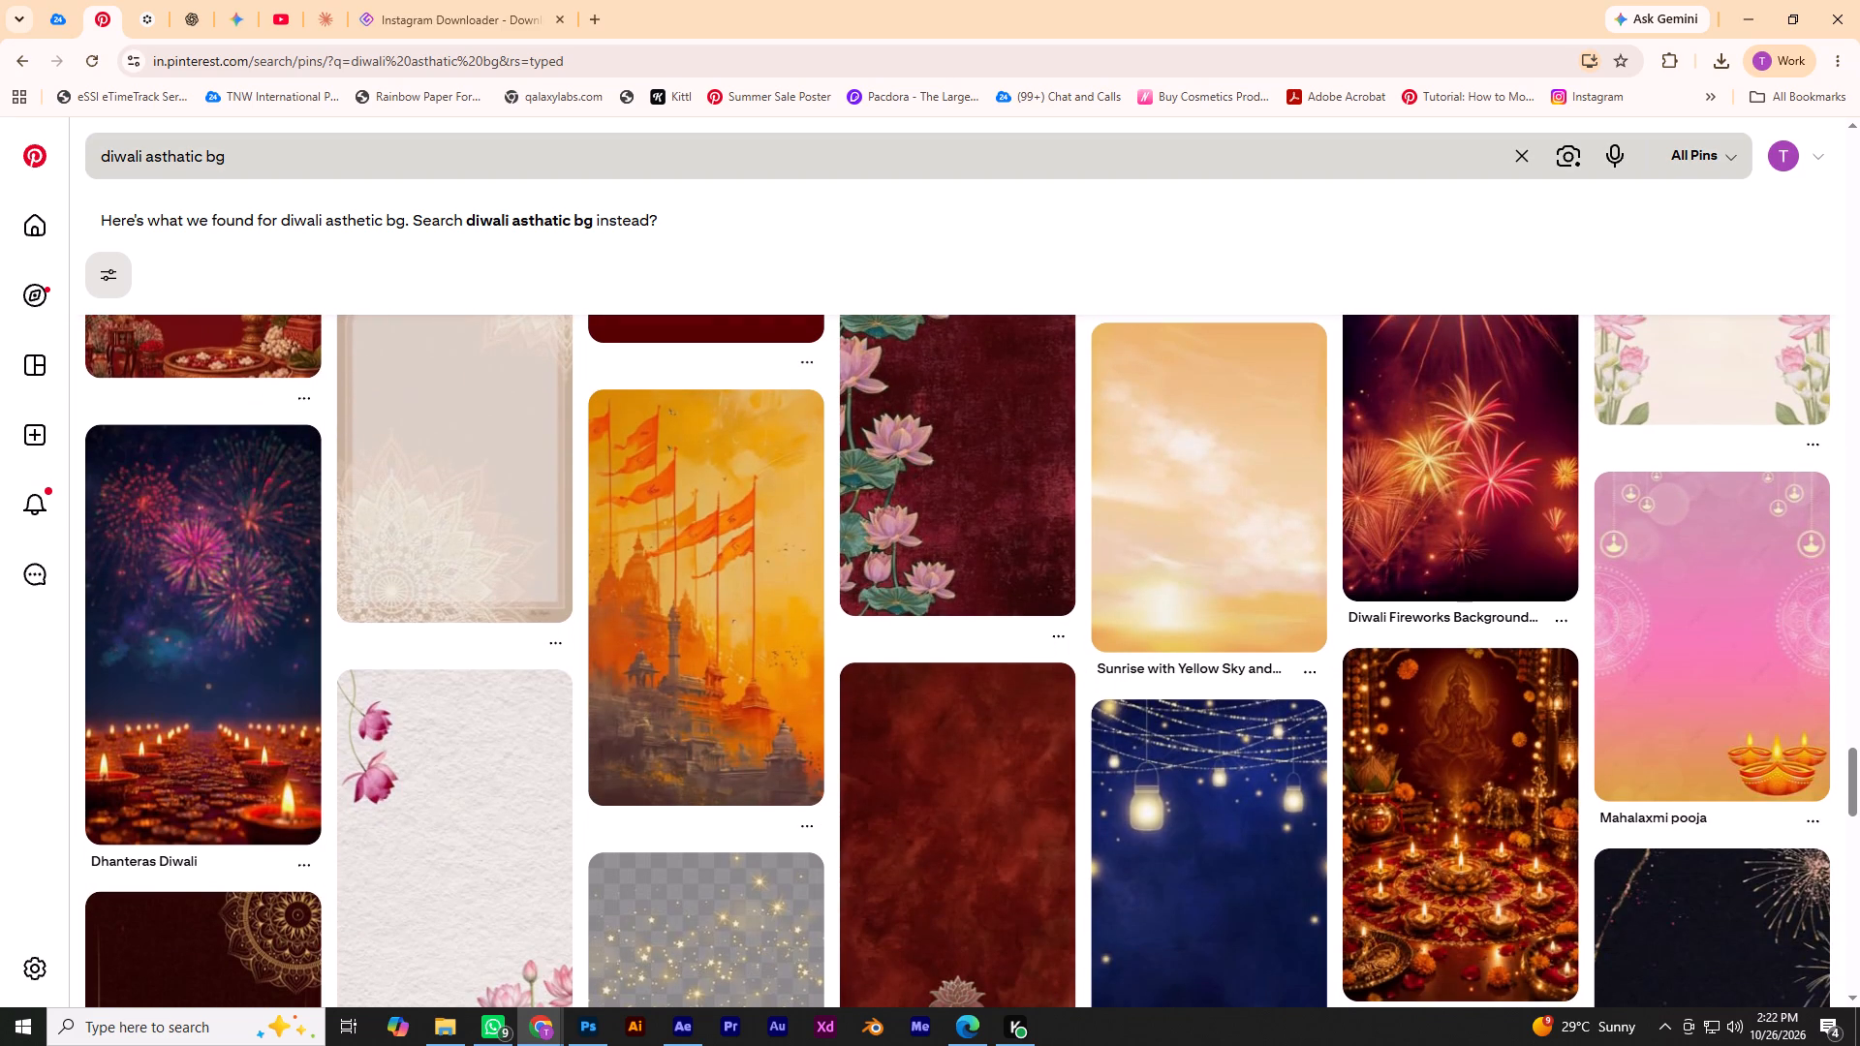
# Search Pinterest for "shapes asthatic bg".
pyautogui.moveTo(143, 153); pyautogui.dragTo(88, 169)
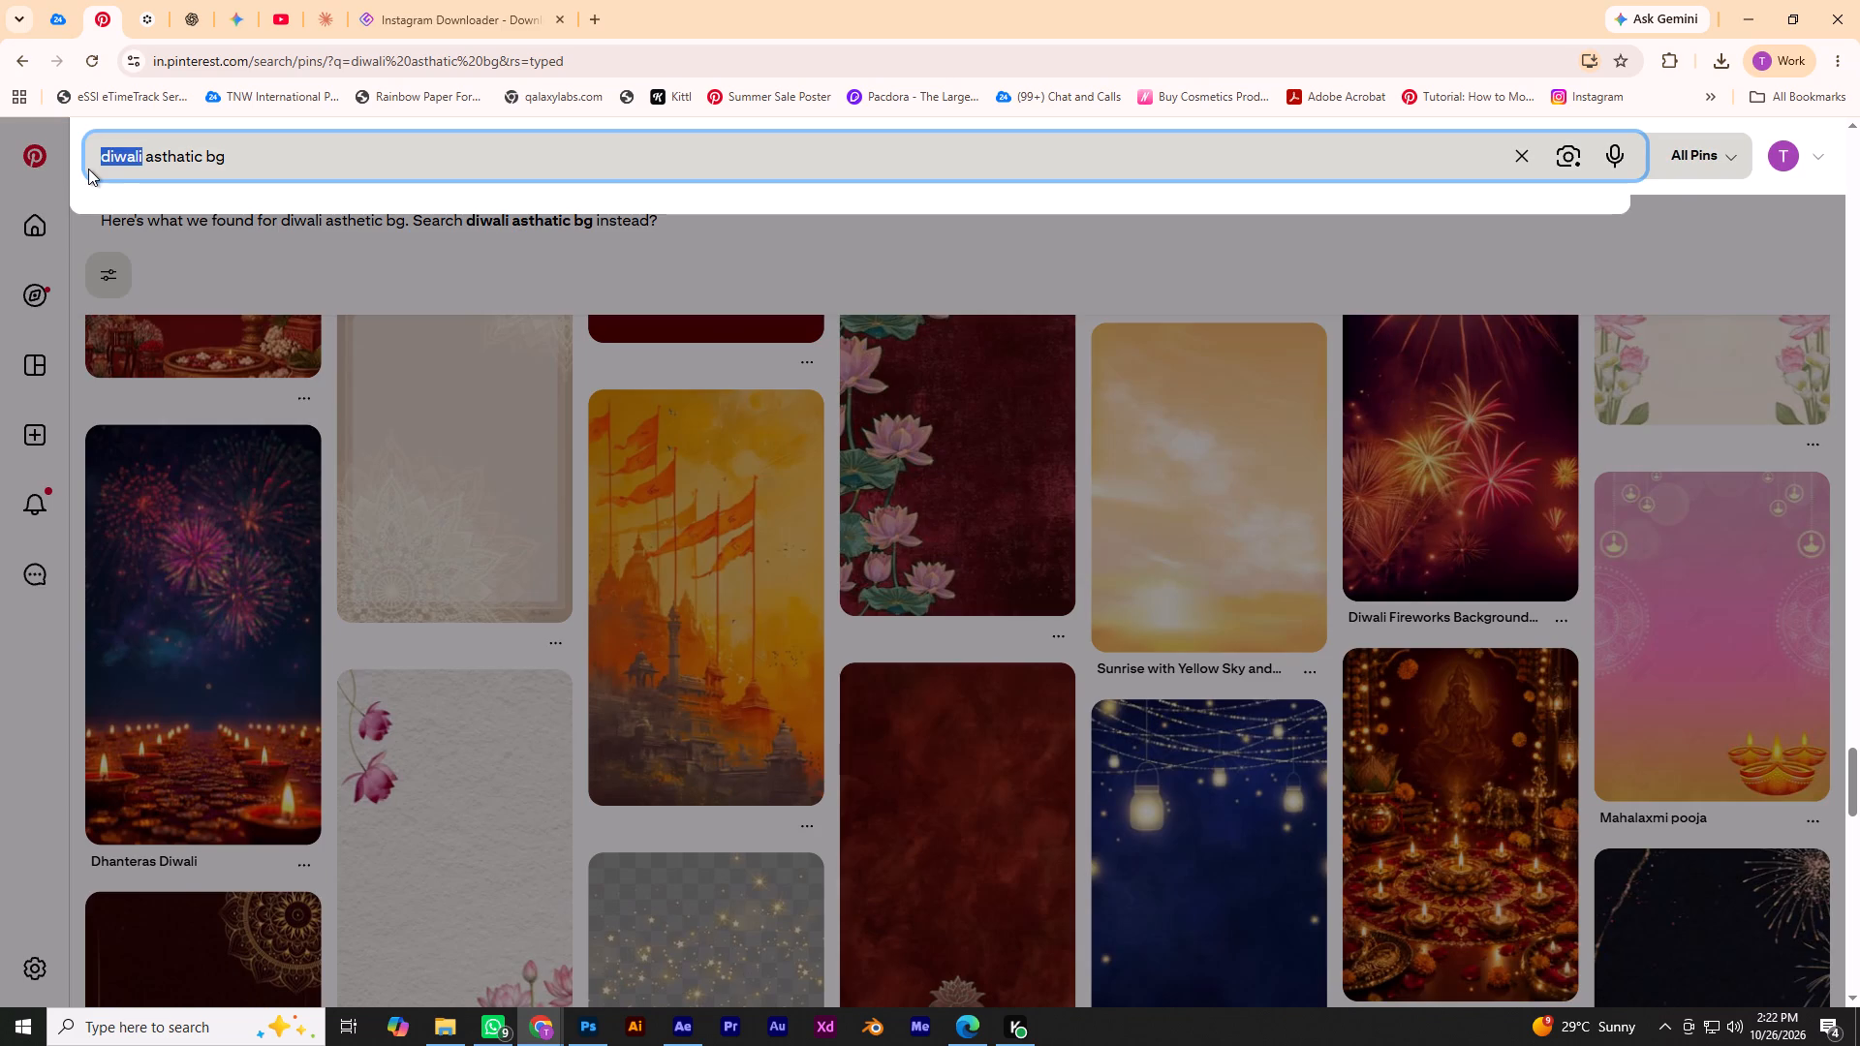
pyautogui.press('BackSpace')
pyautogui.write('shapes')
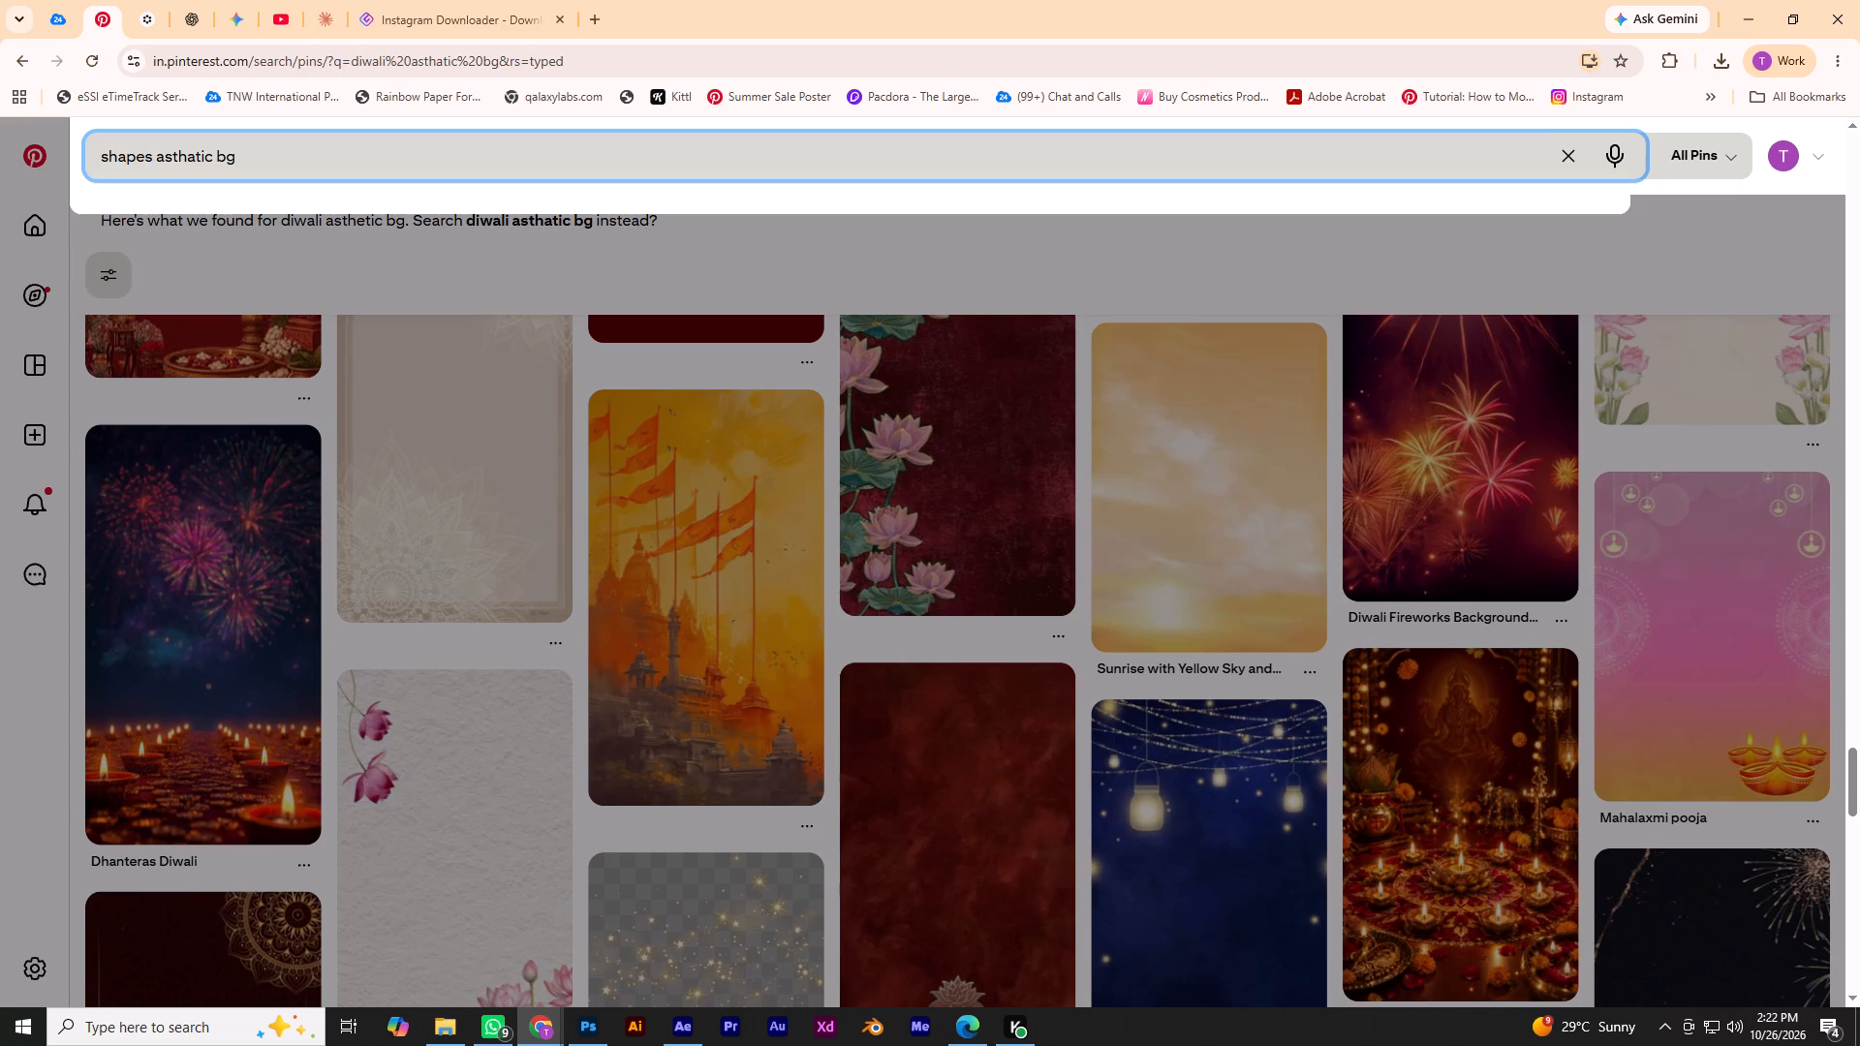
pyautogui.press('Return')
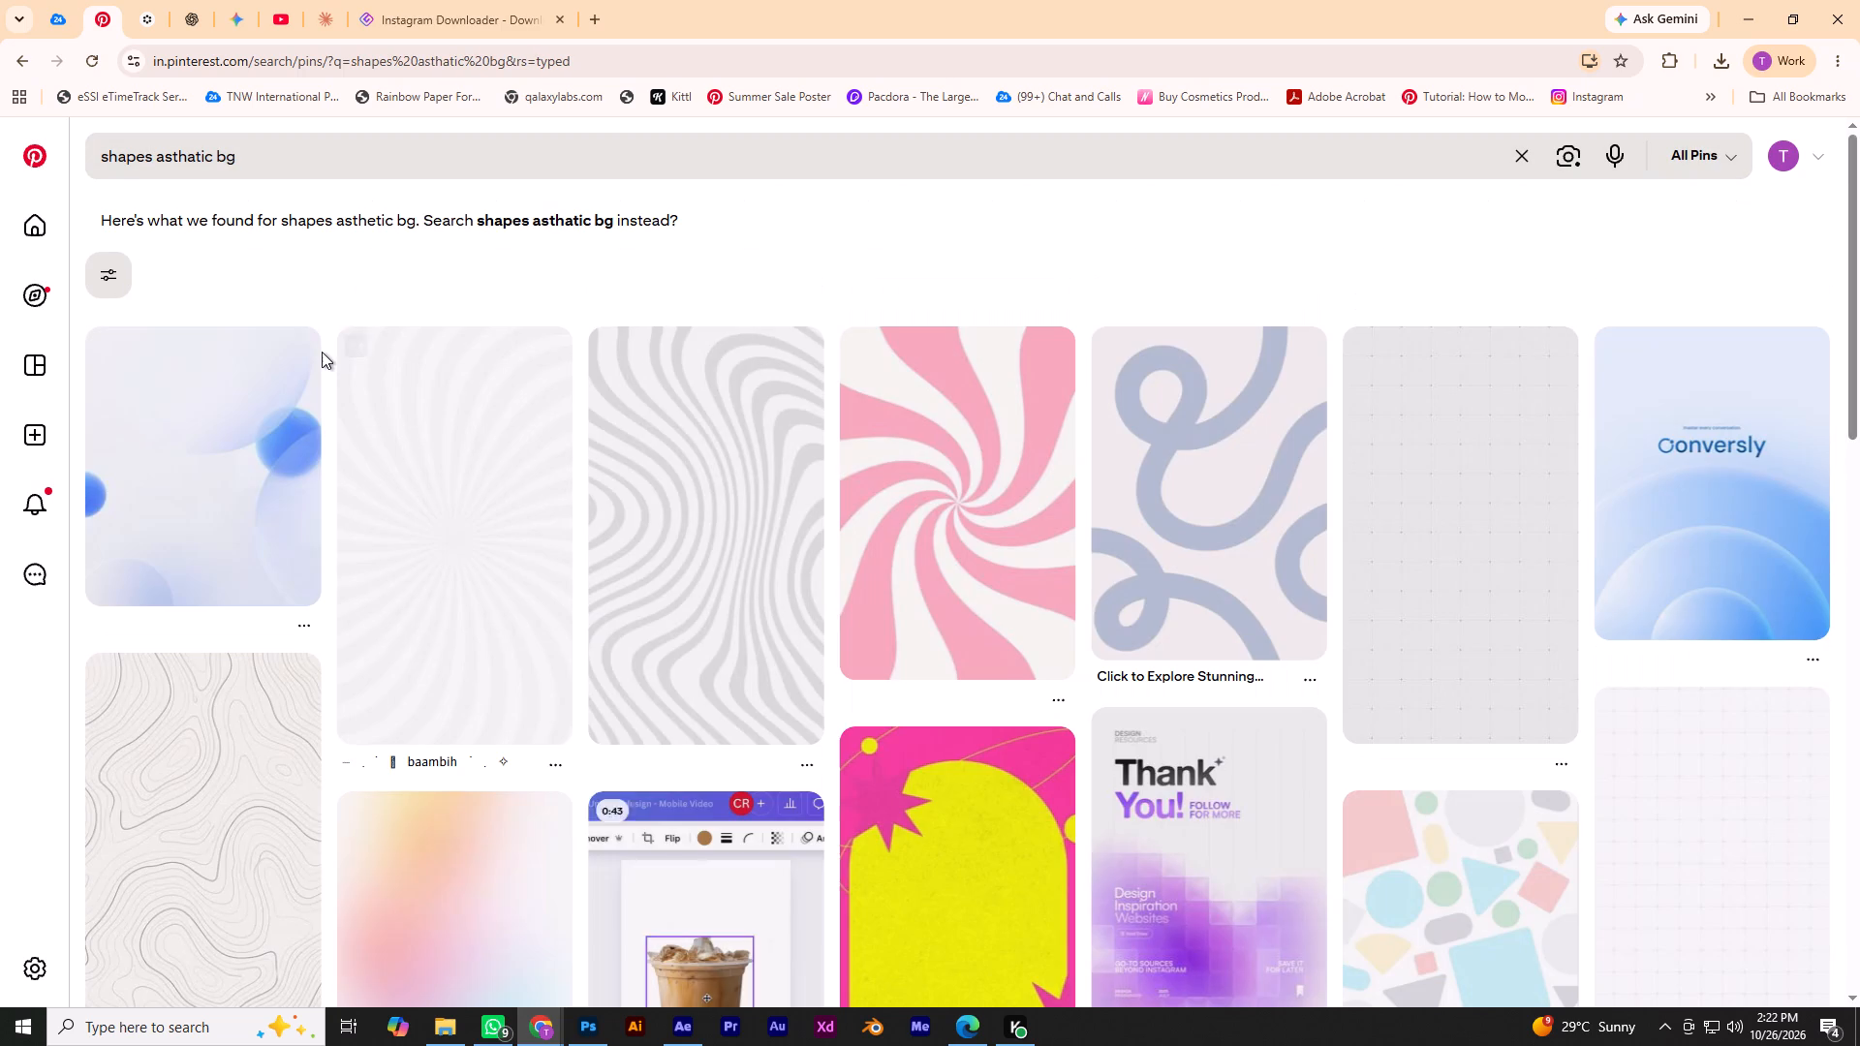
# Look through the "shapes asthatic bg" results for a suitable background and open the pink sun-ray wallpaper pin.
pyautogui.scroll(-5, 325, 354)
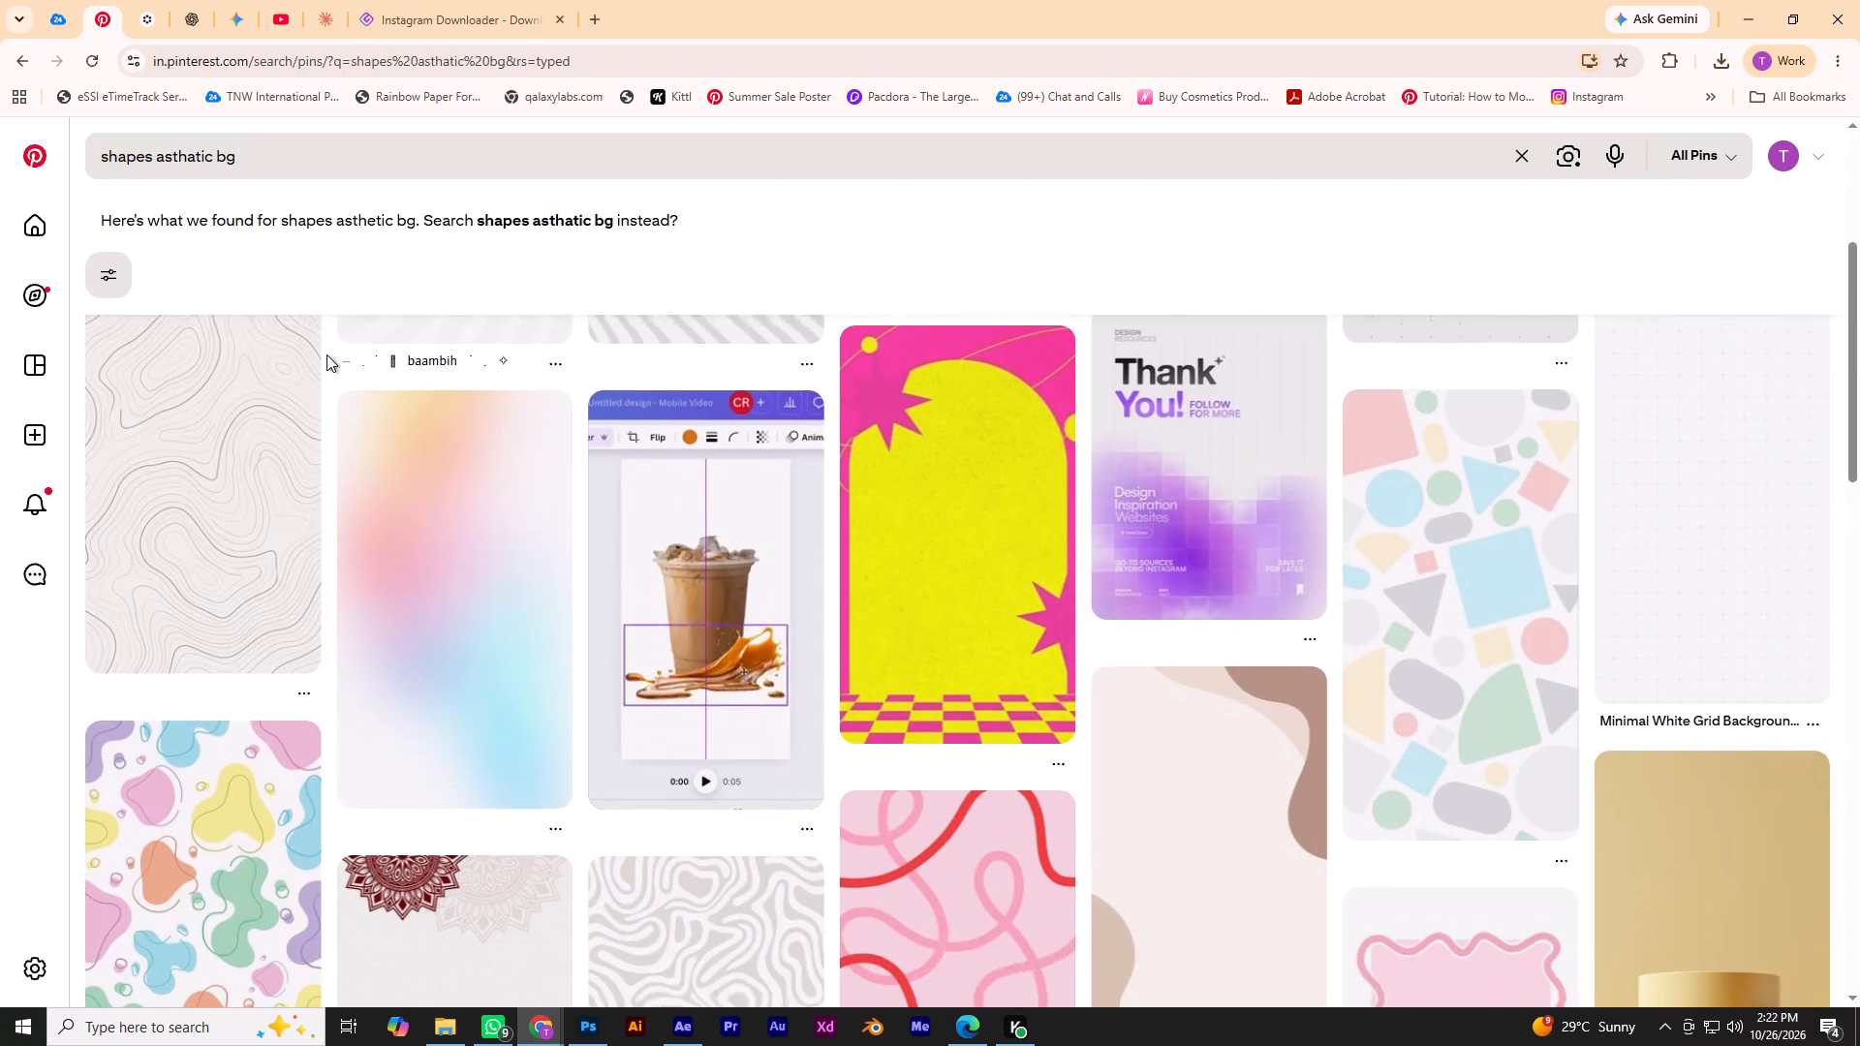
pyautogui.scroll(-4, 322, 500)
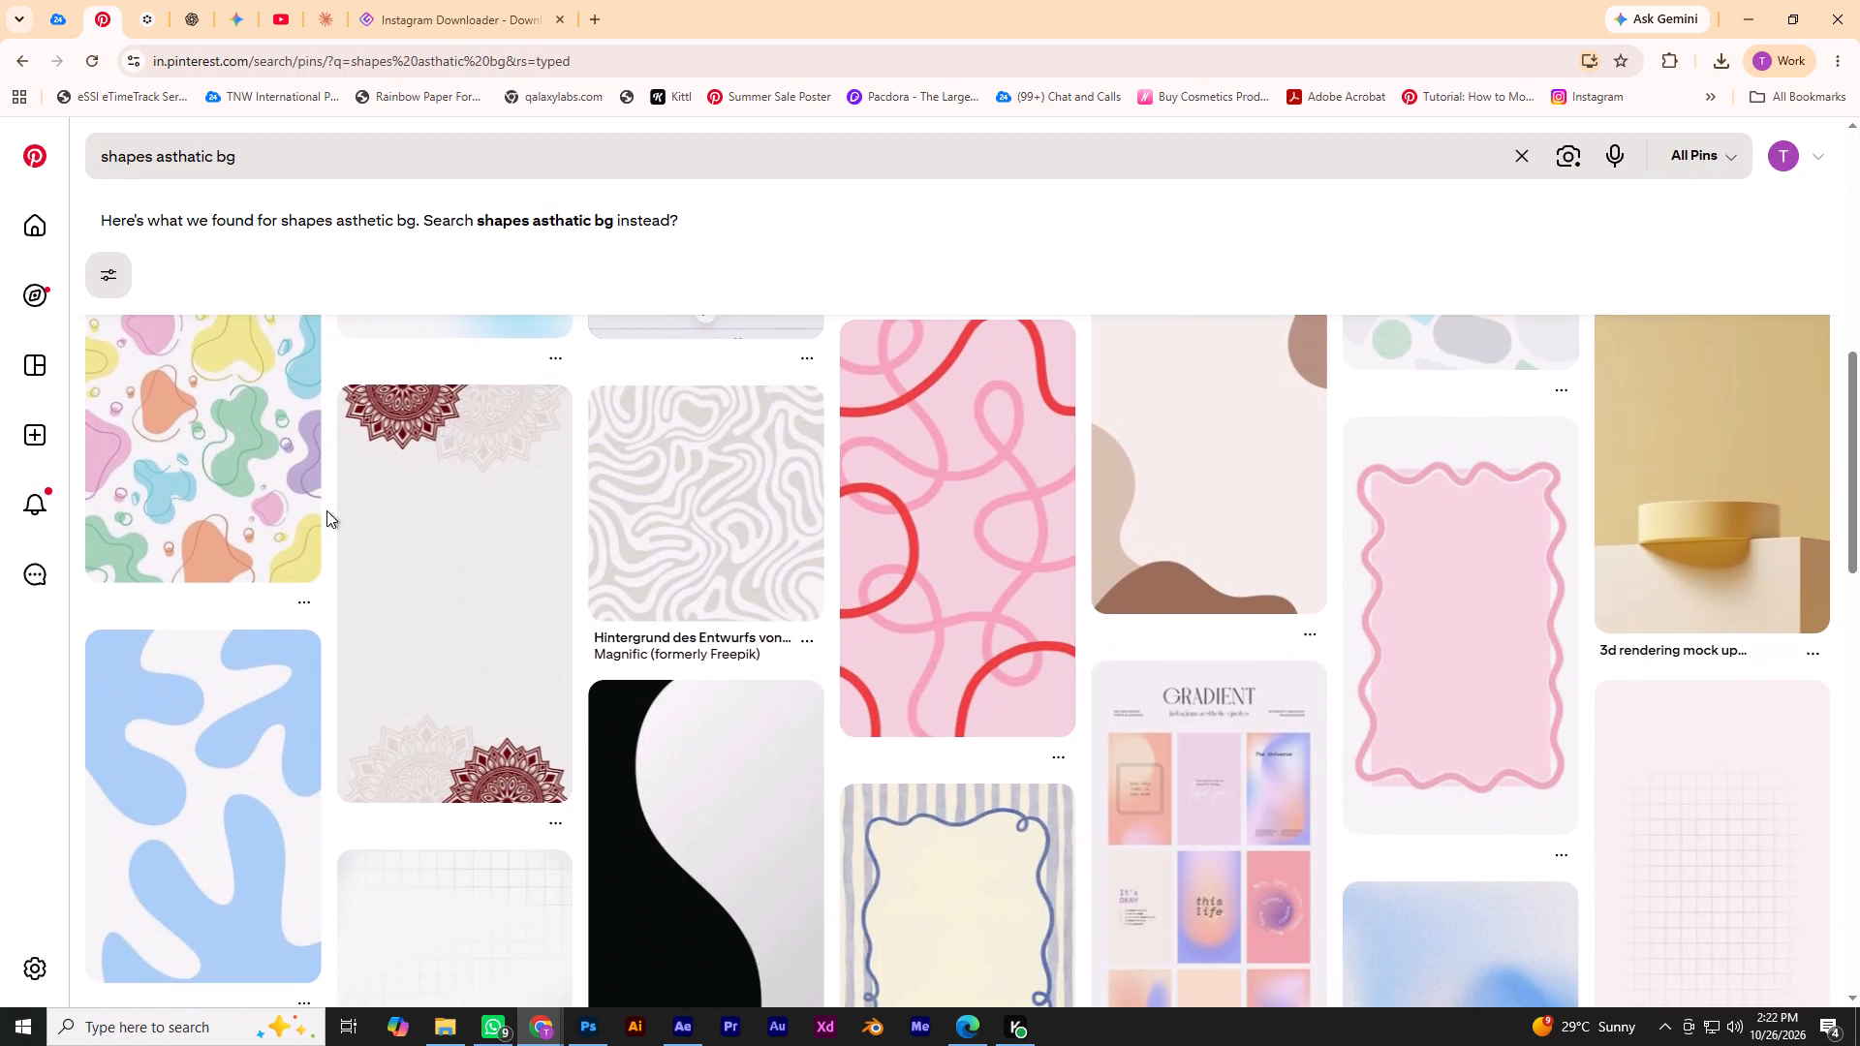
pyautogui.scroll(-11, 326, 510)
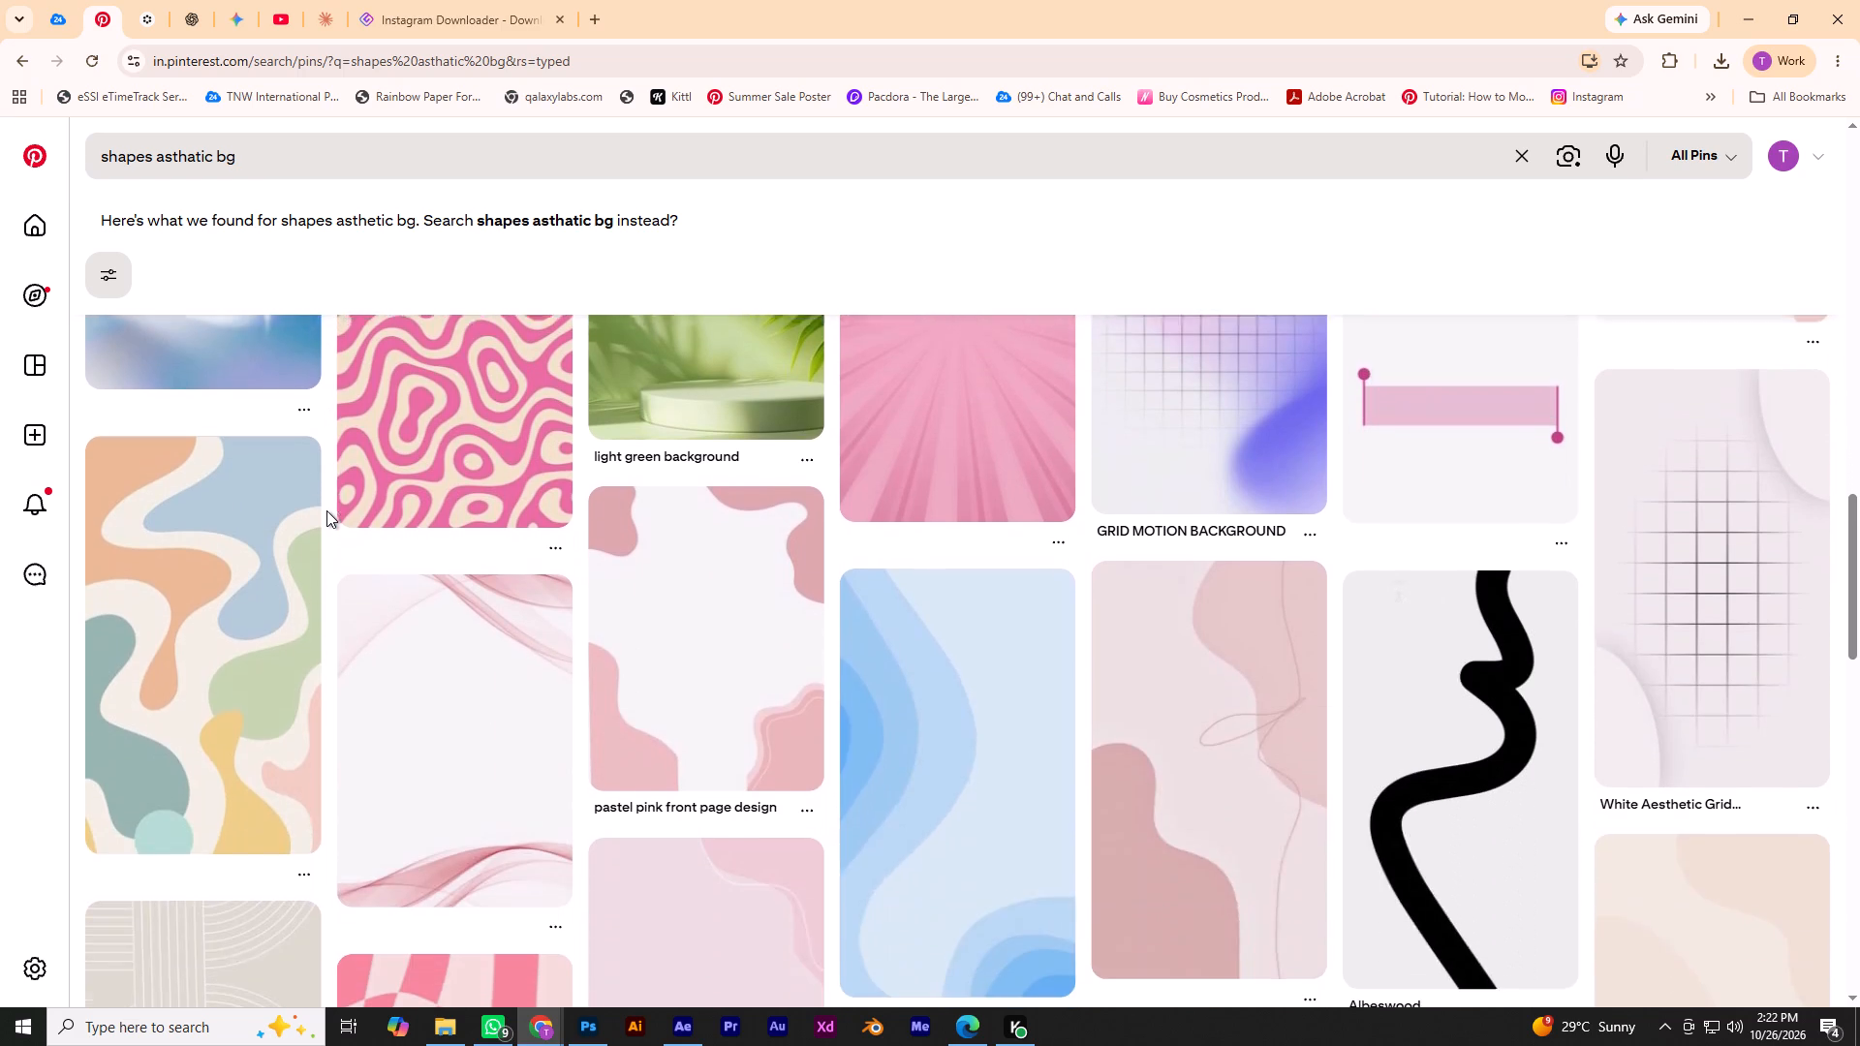
pyautogui.scroll(-6, 326, 510)
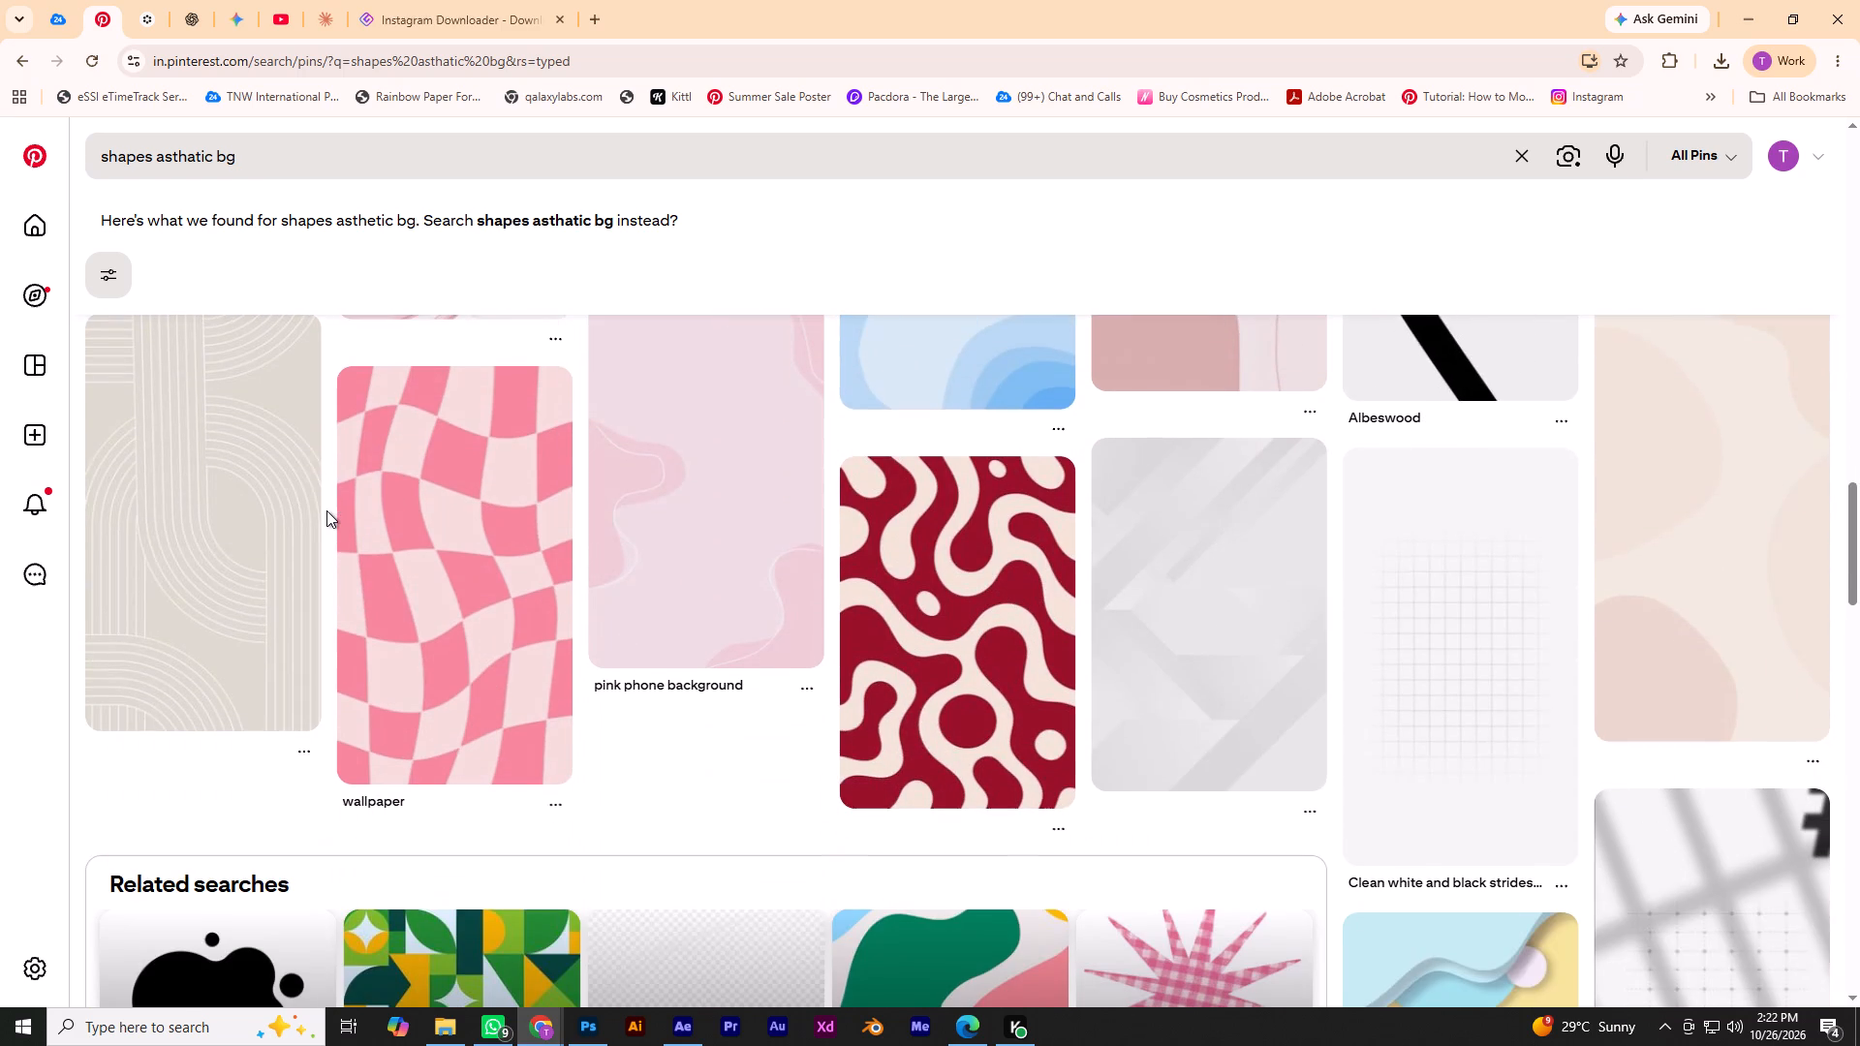
pyautogui.scroll(-19, 326, 510)
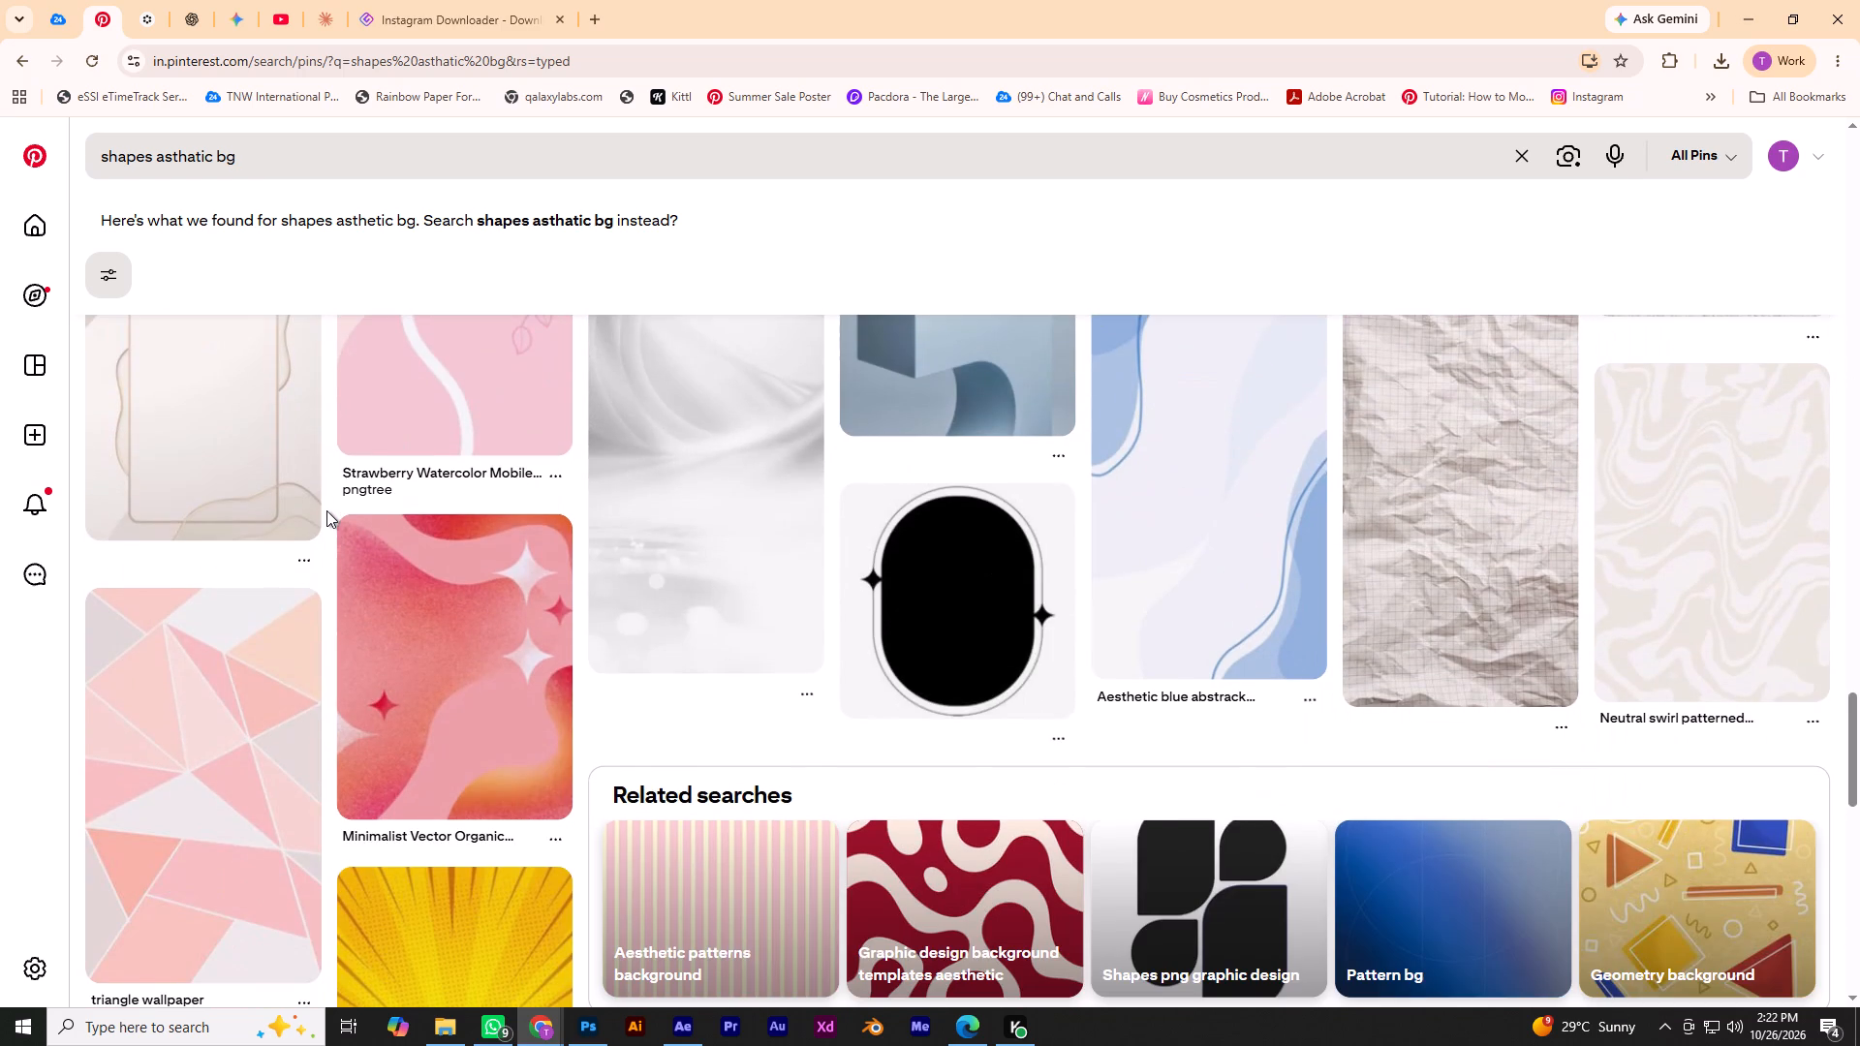
pyautogui.scroll(-9, 326, 510)
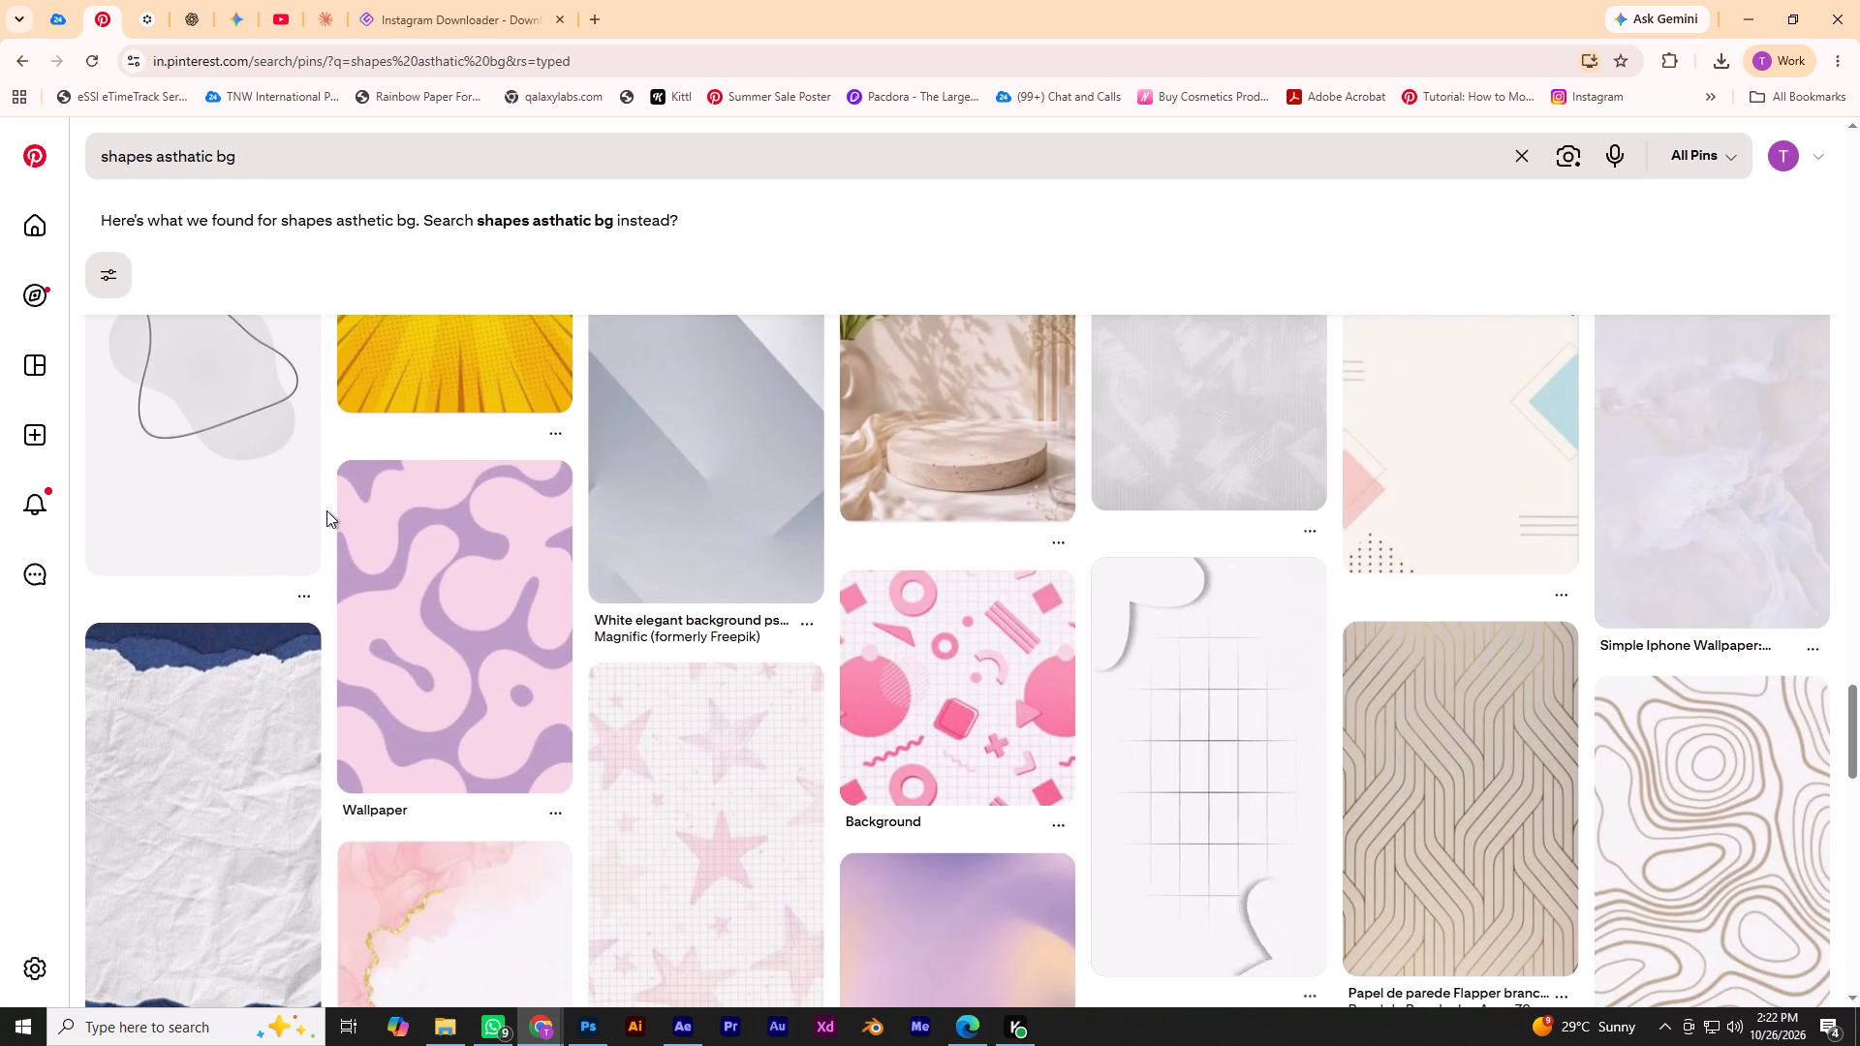
pyautogui.scroll(-4, 326, 510)
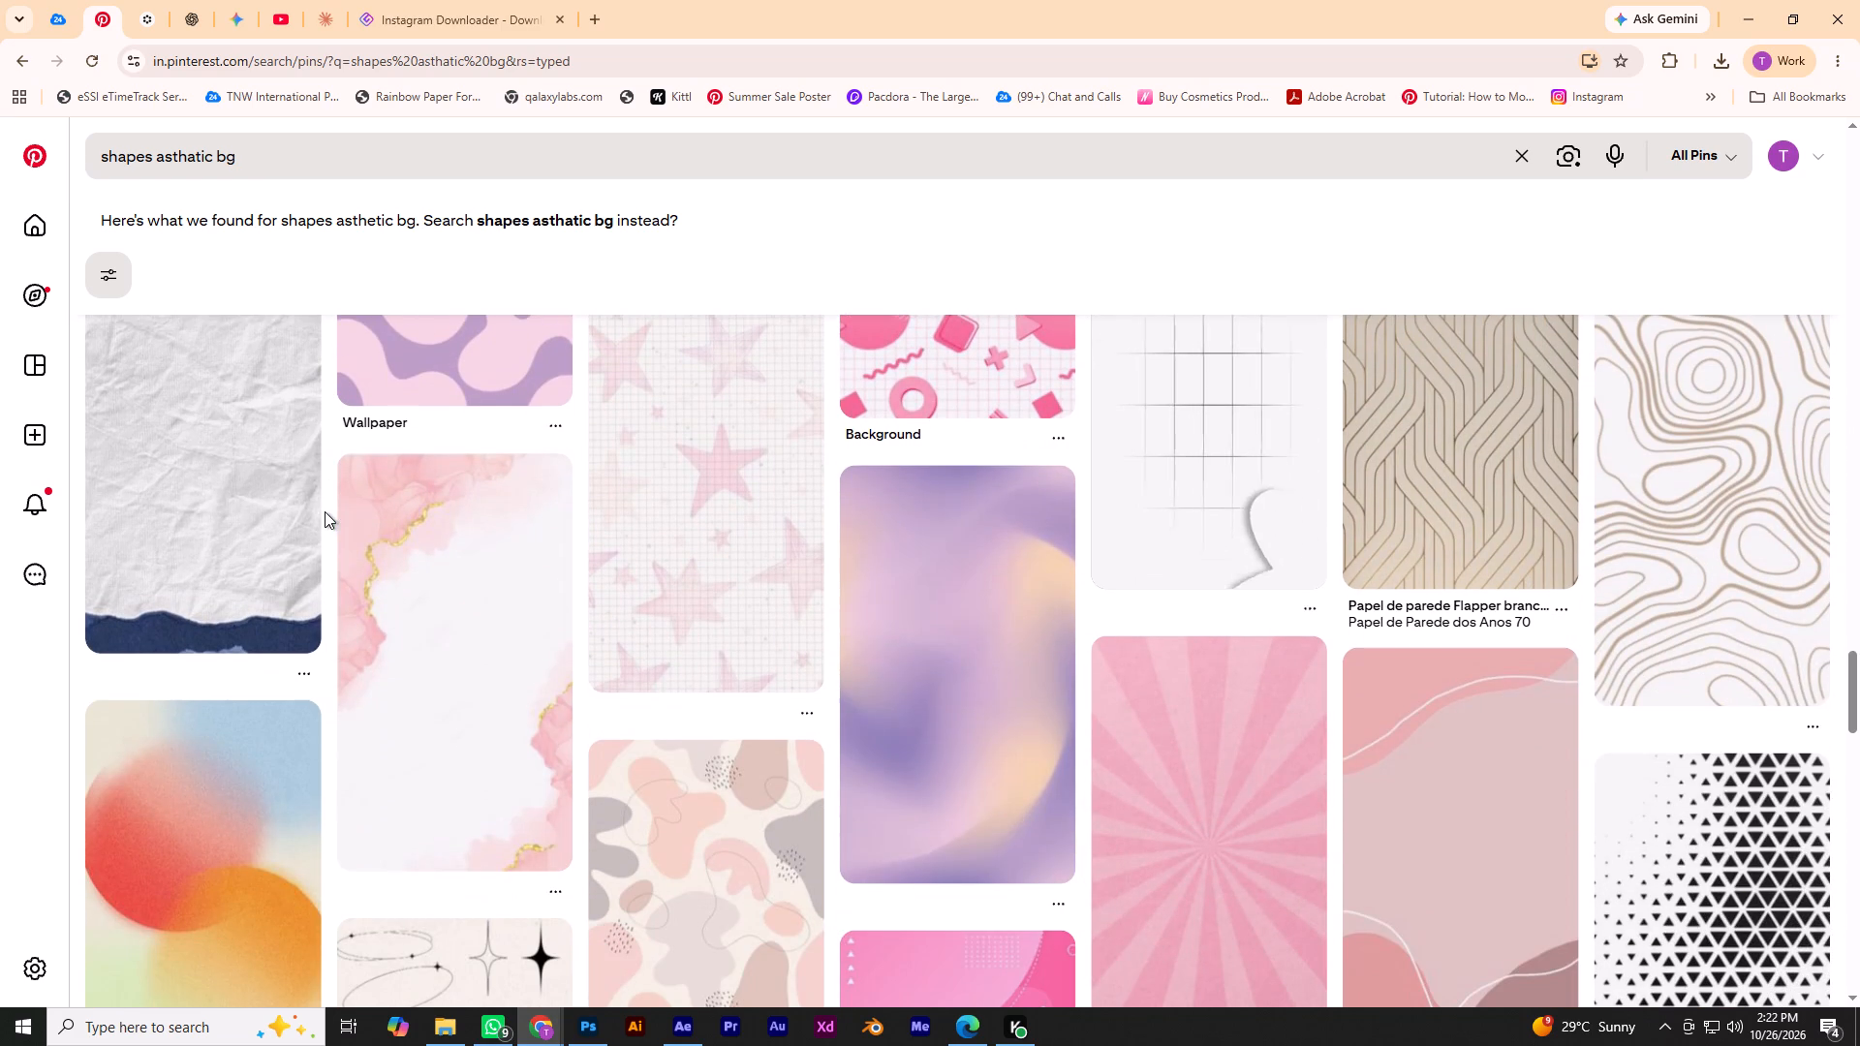
pyautogui.scroll(-2, 448, 599)
pyautogui.click(1275, 650)
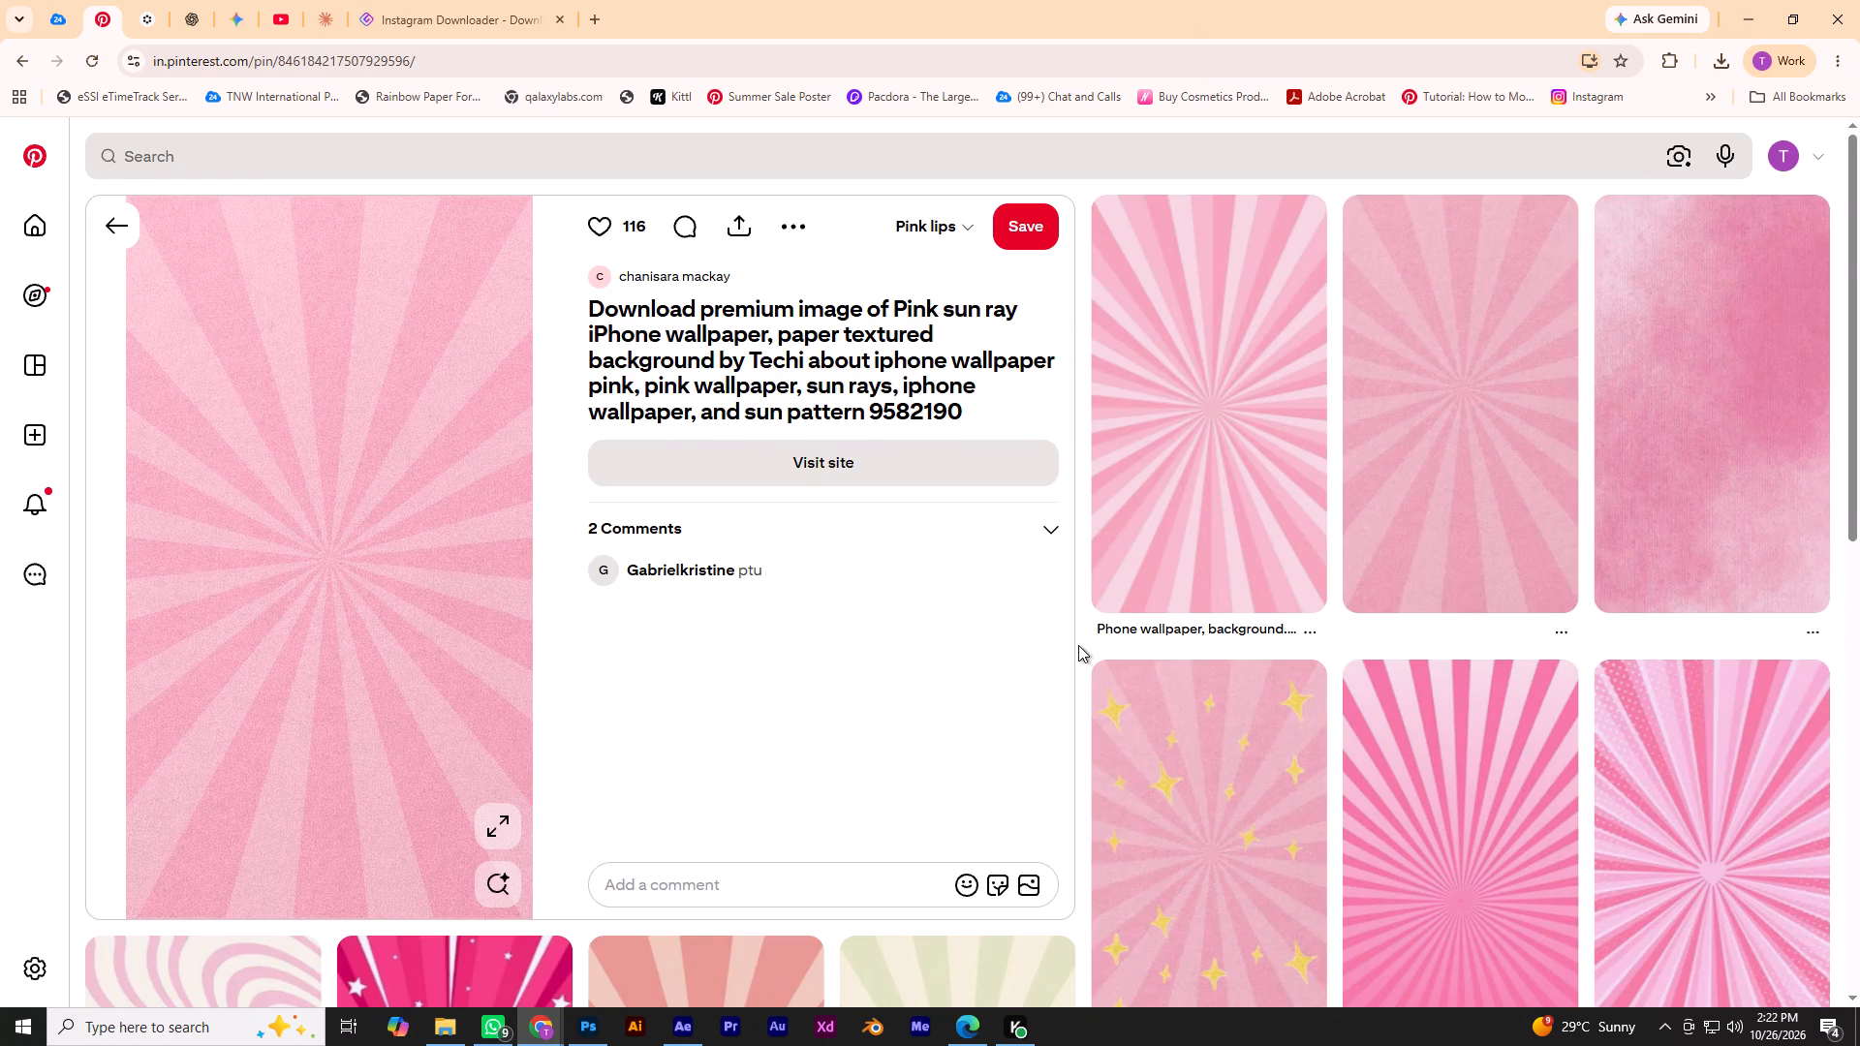
# Open the pale yellow and cream sunburst pin from the related pins and save its image as a PNG in Downloads.
pyautogui.scroll(-3, 1078, 645)
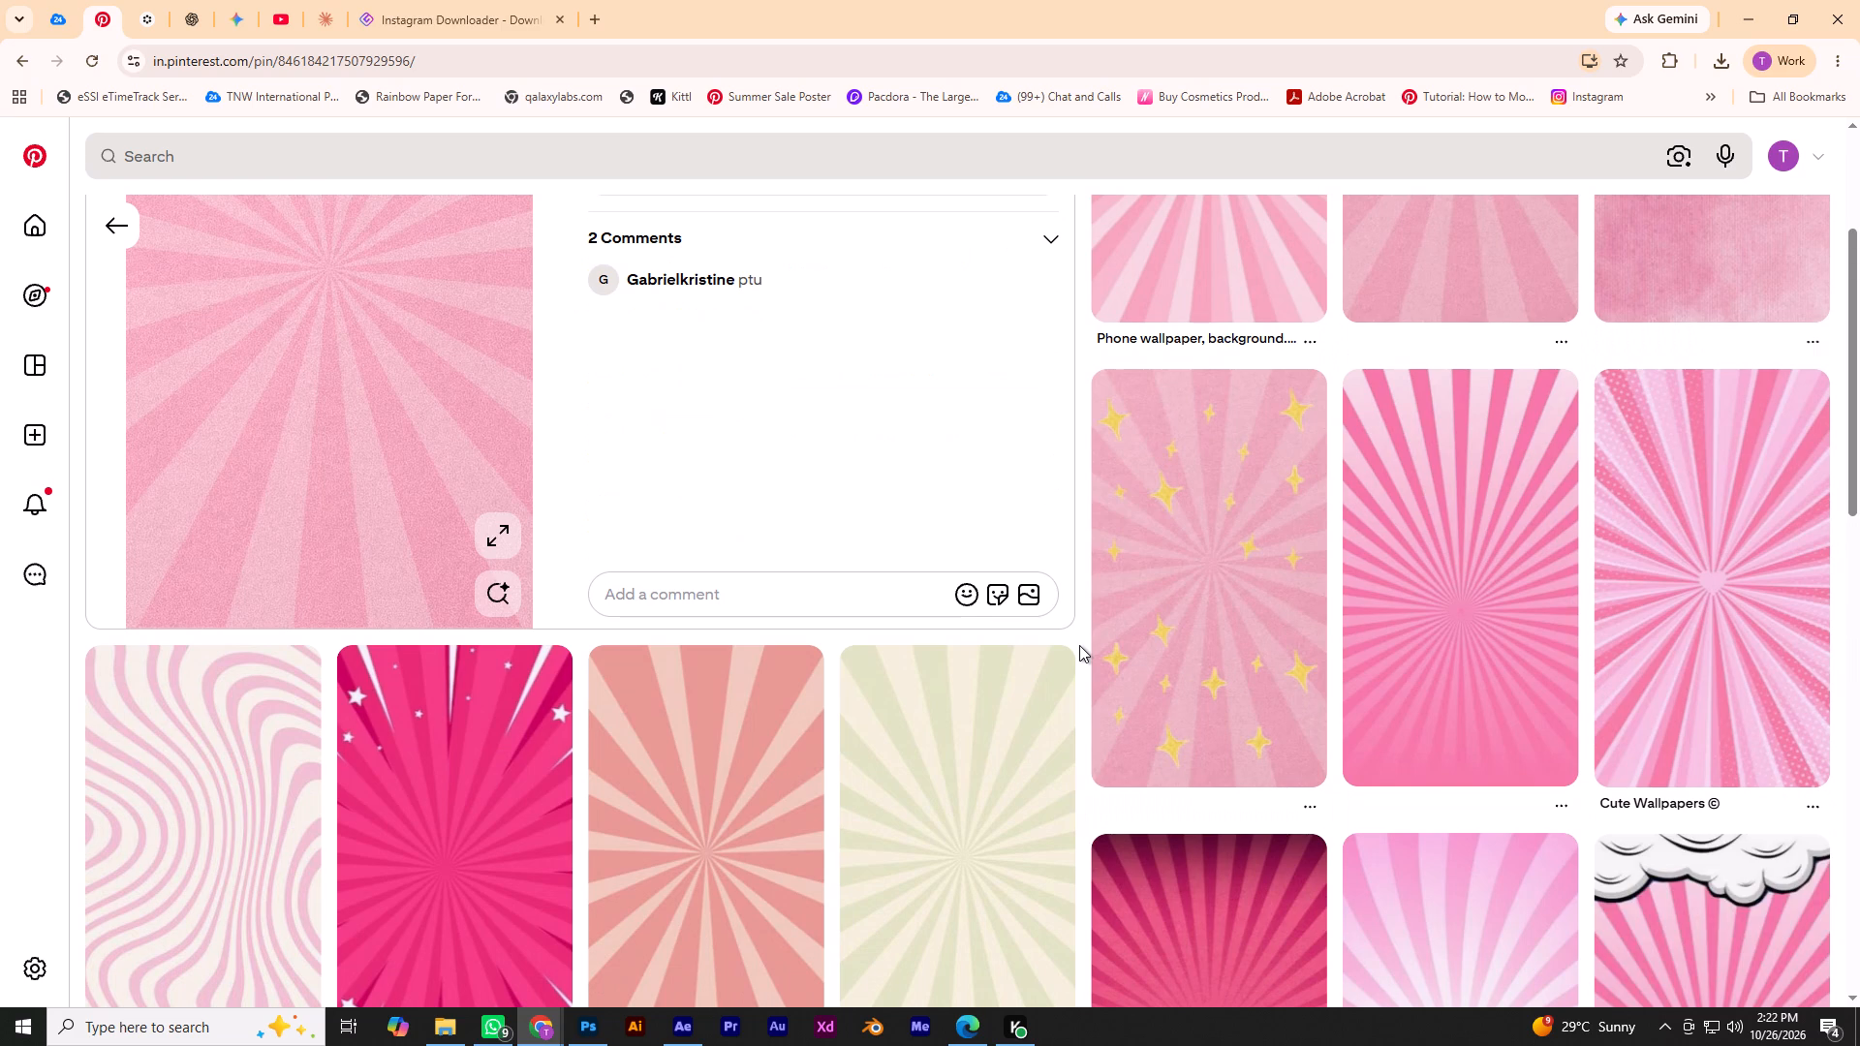
pyautogui.scroll(-7, 1079, 645)
pyautogui.scroll(-4, 1859, 437)
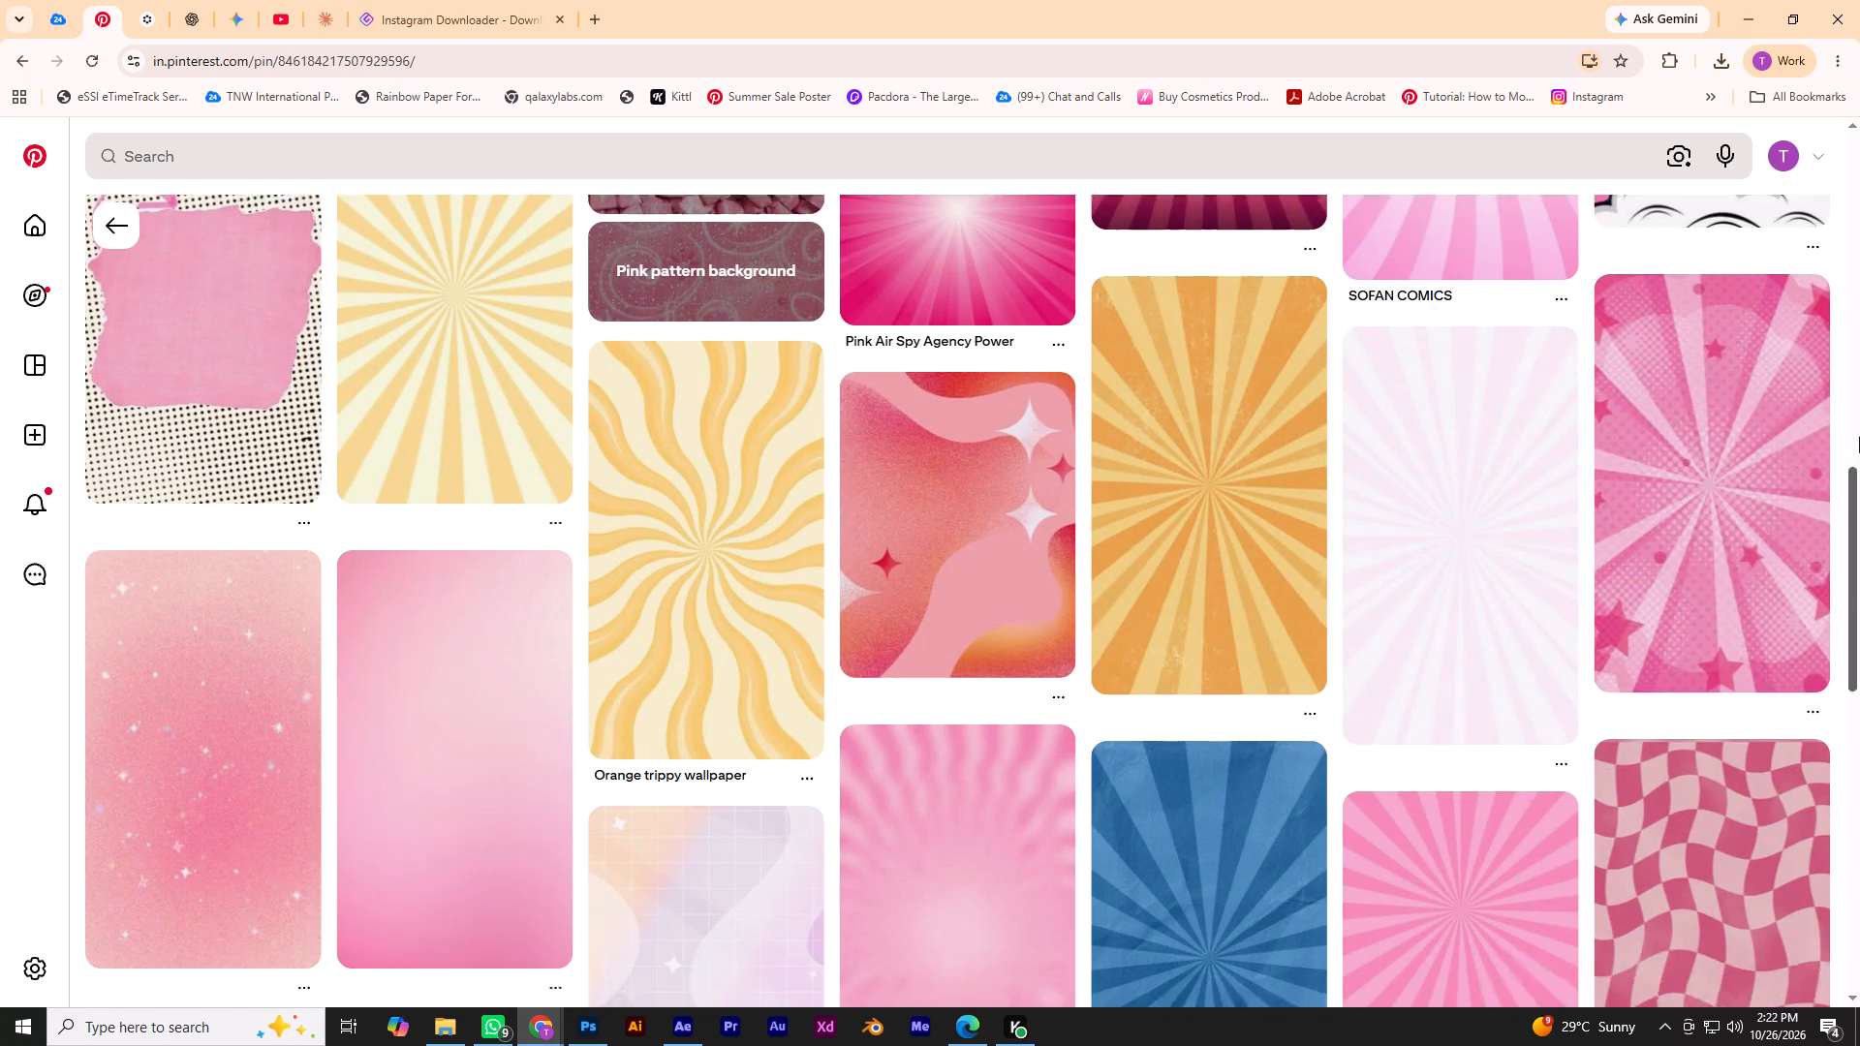
pyautogui.scroll(3, 1203, 555)
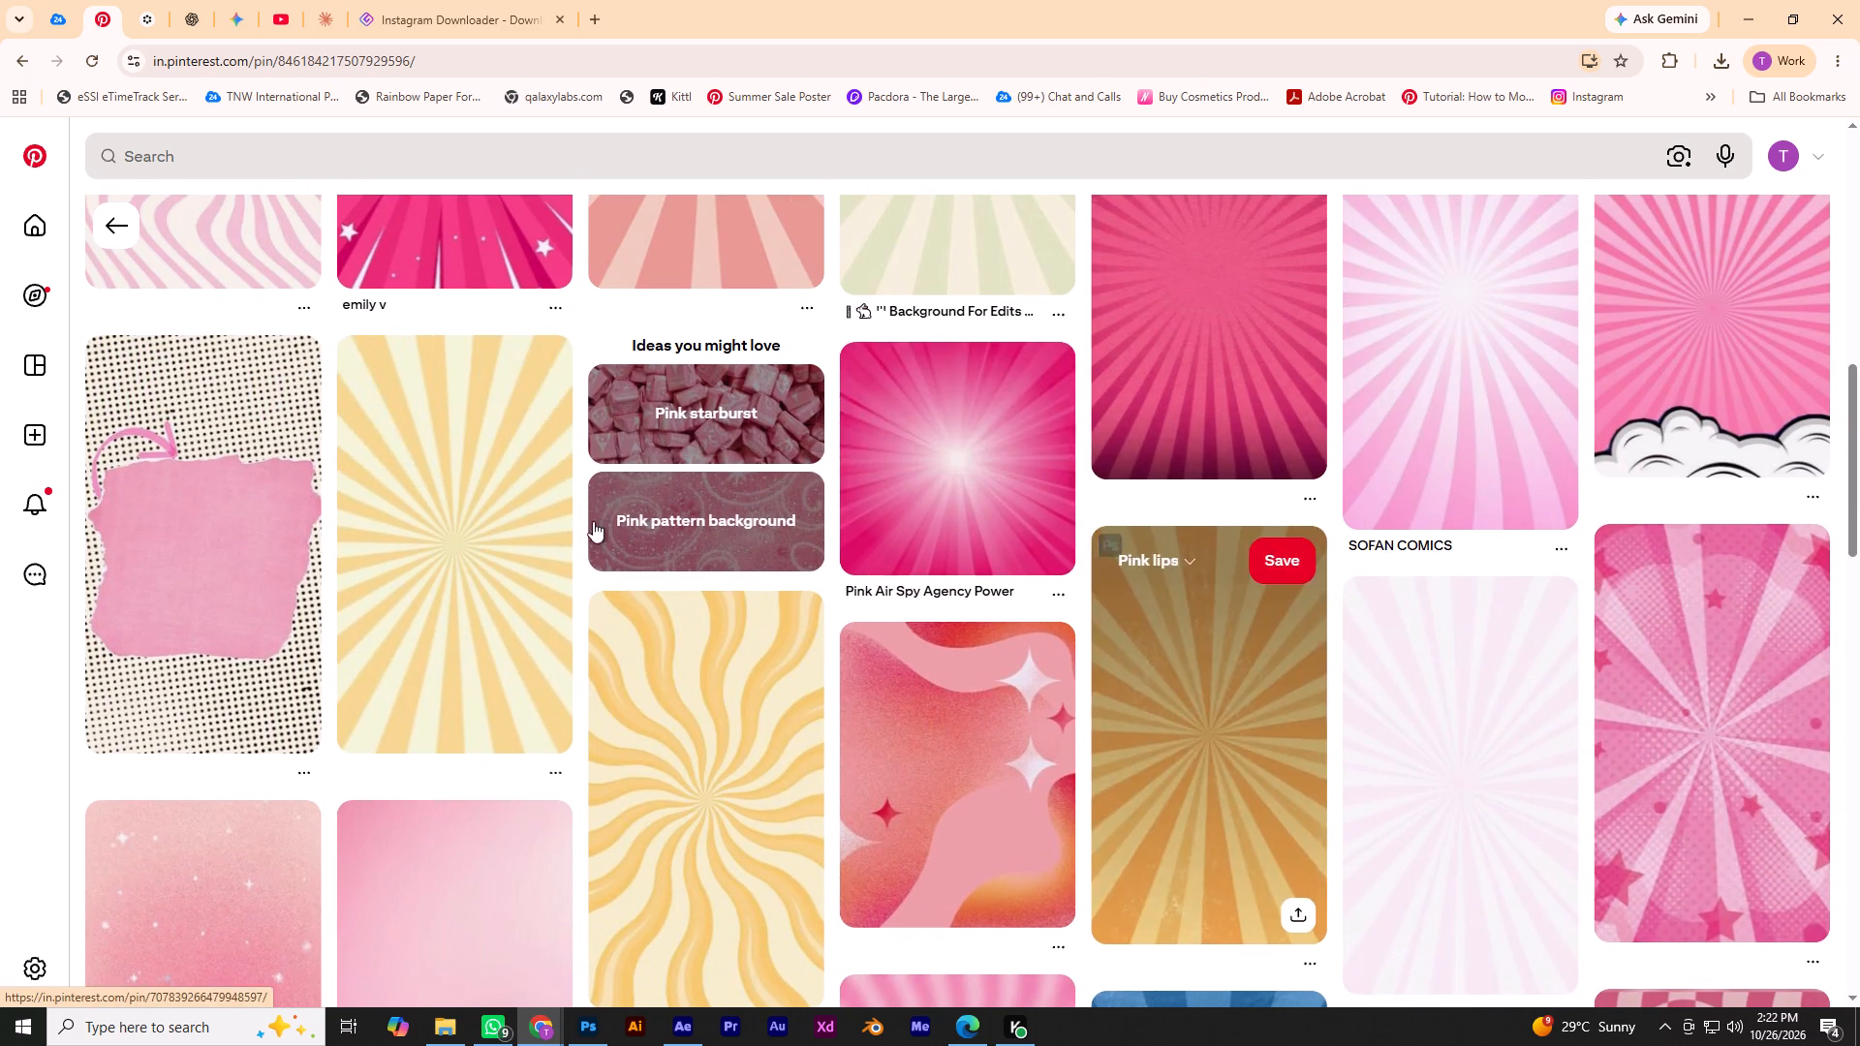
pyautogui.click(435, 538)
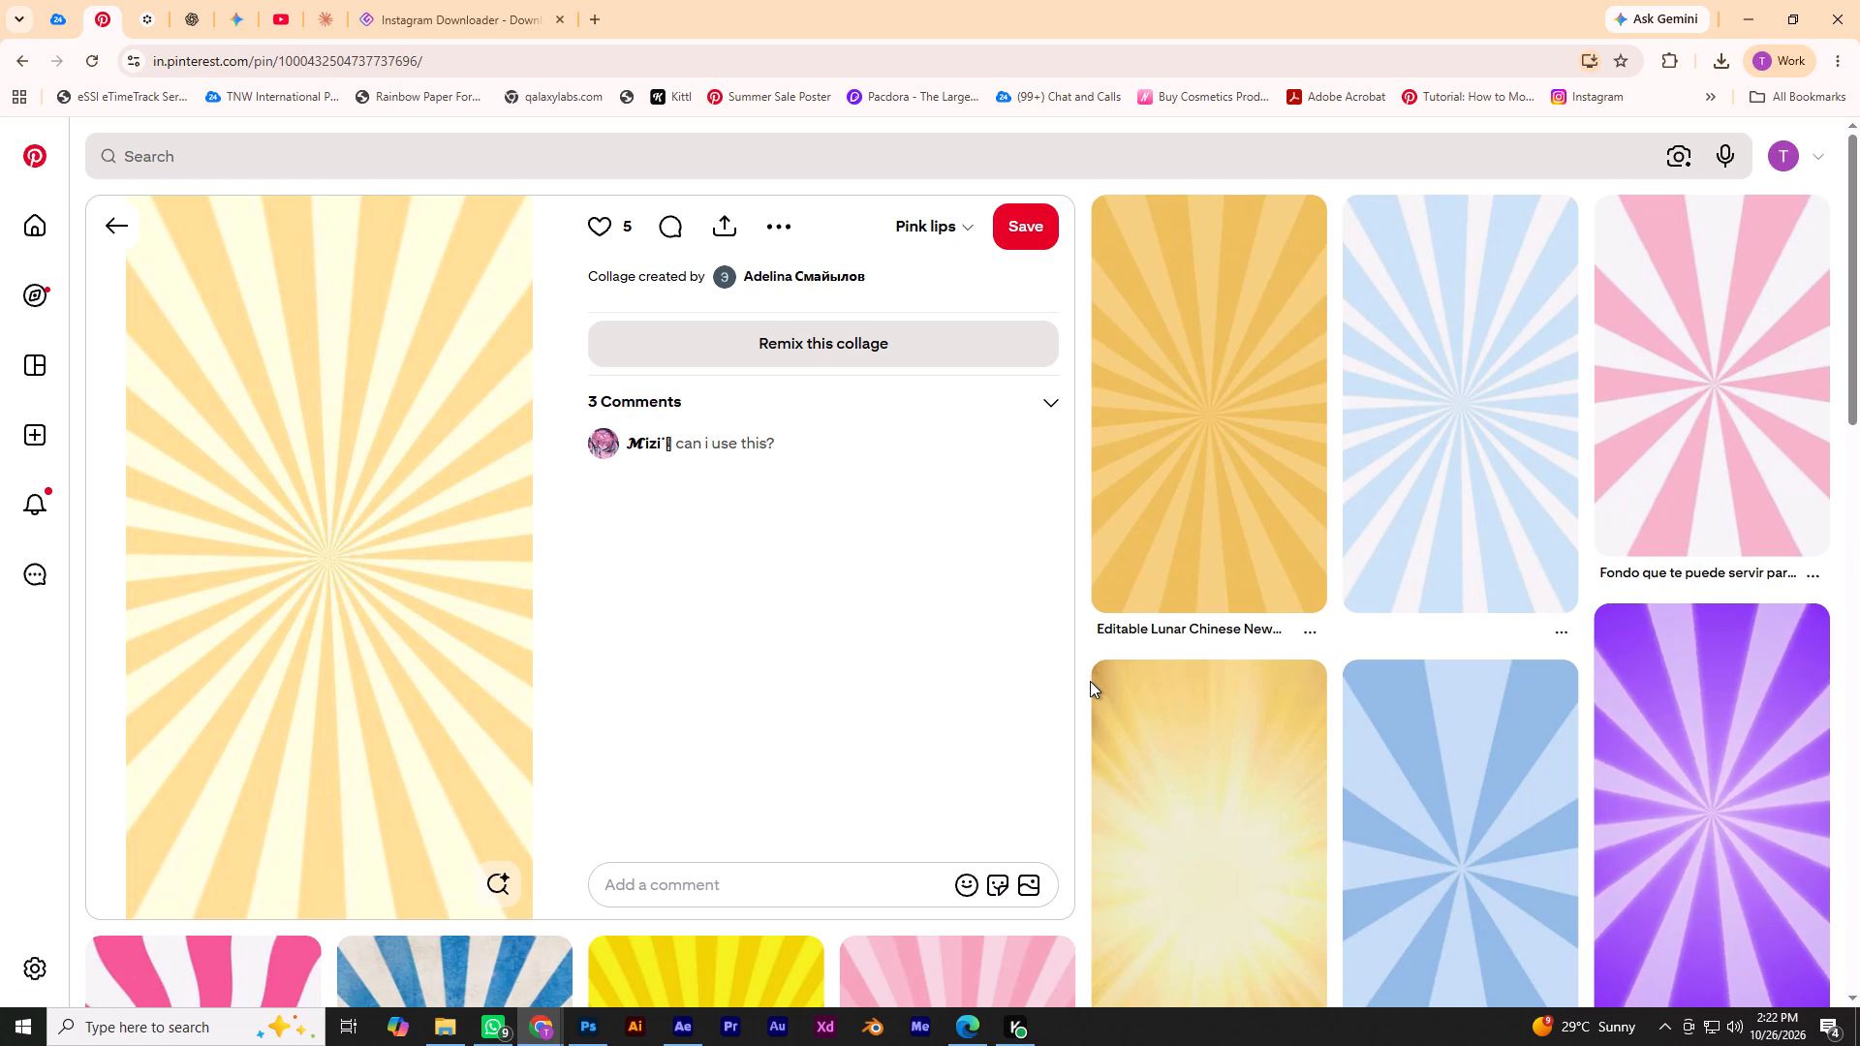
pyautogui.rightClick(294, 535)
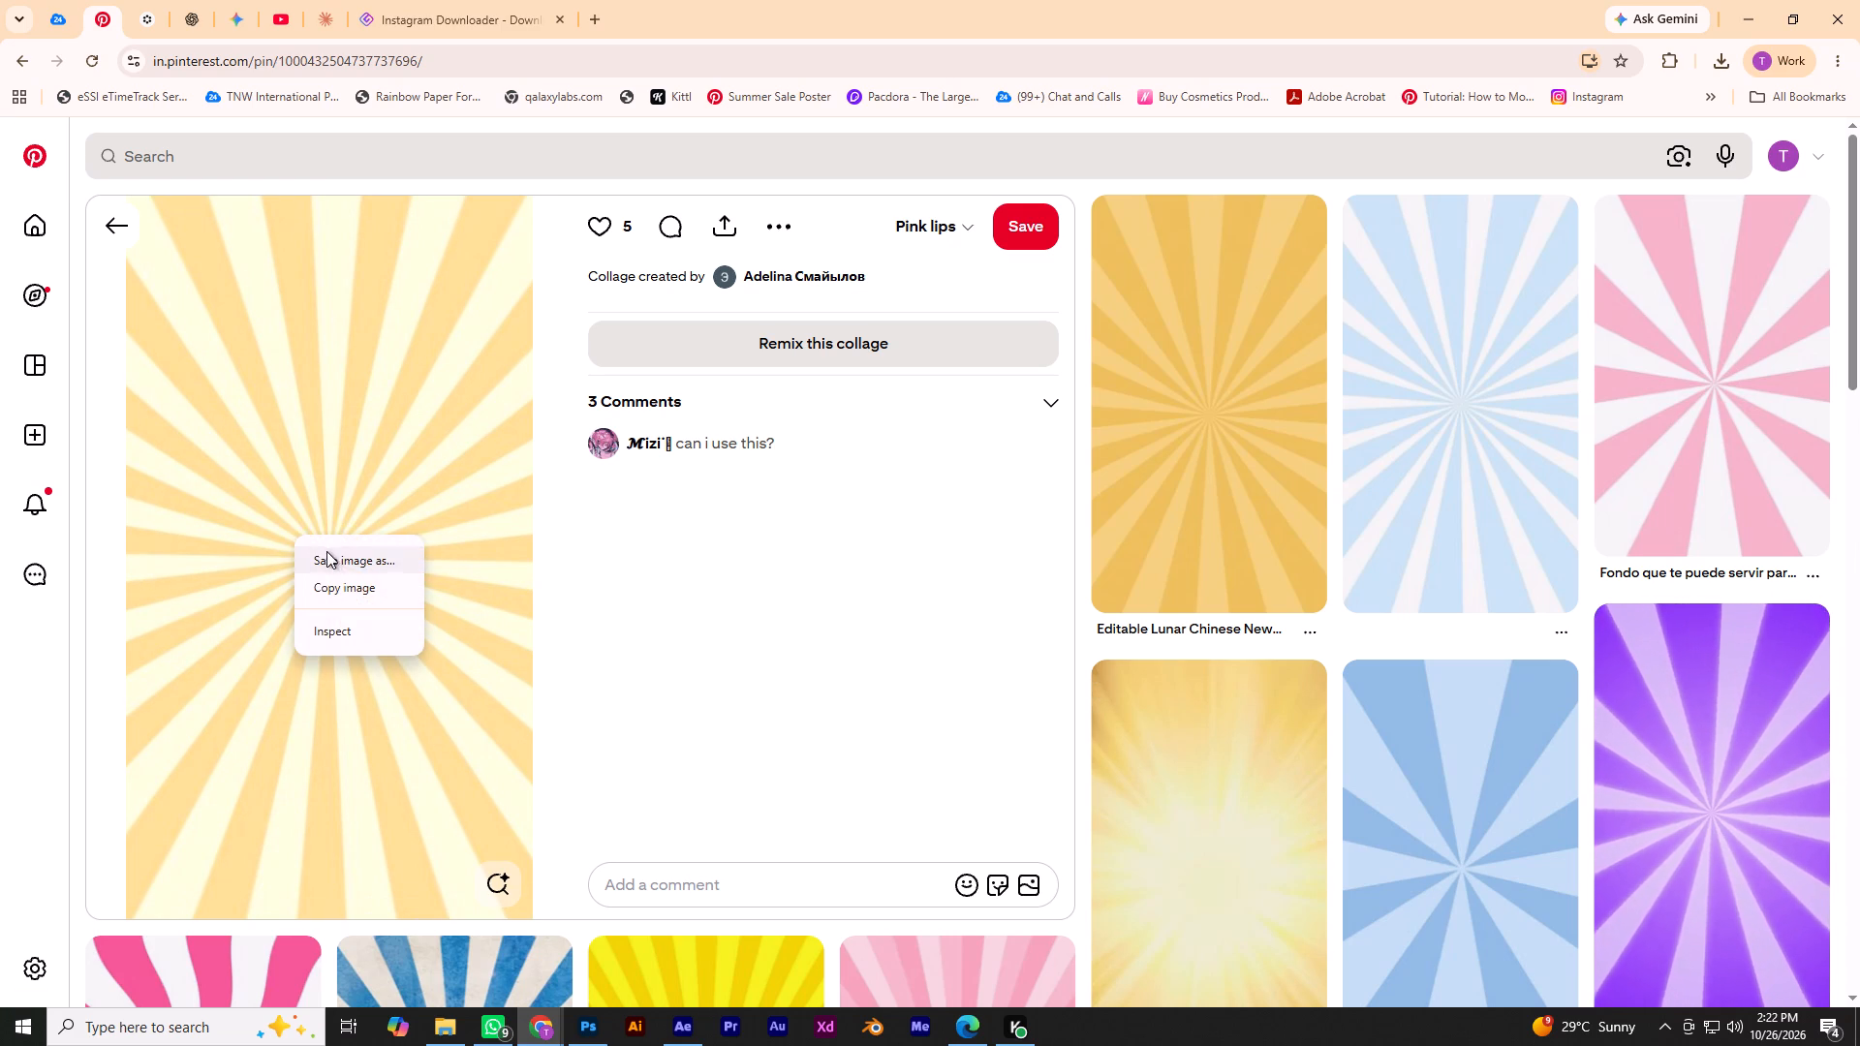
pyautogui.click(360, 565)
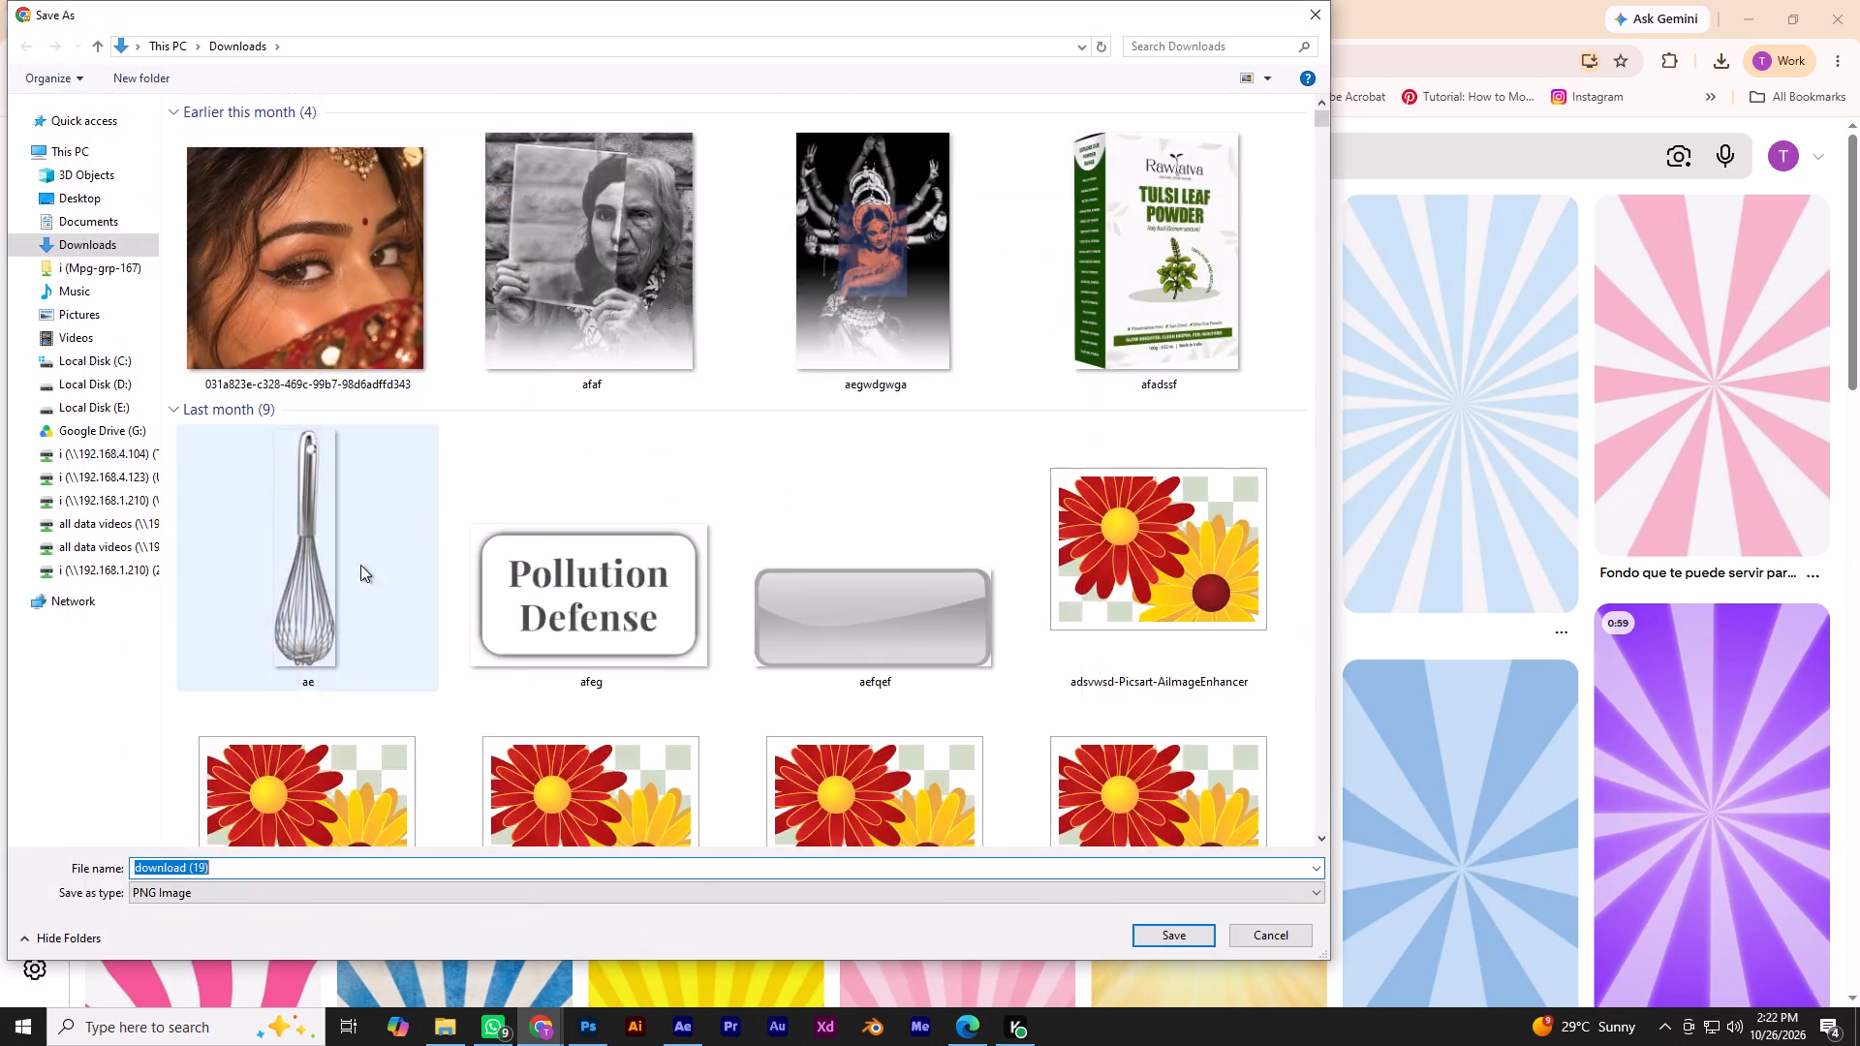
pyautogui.press('Return')
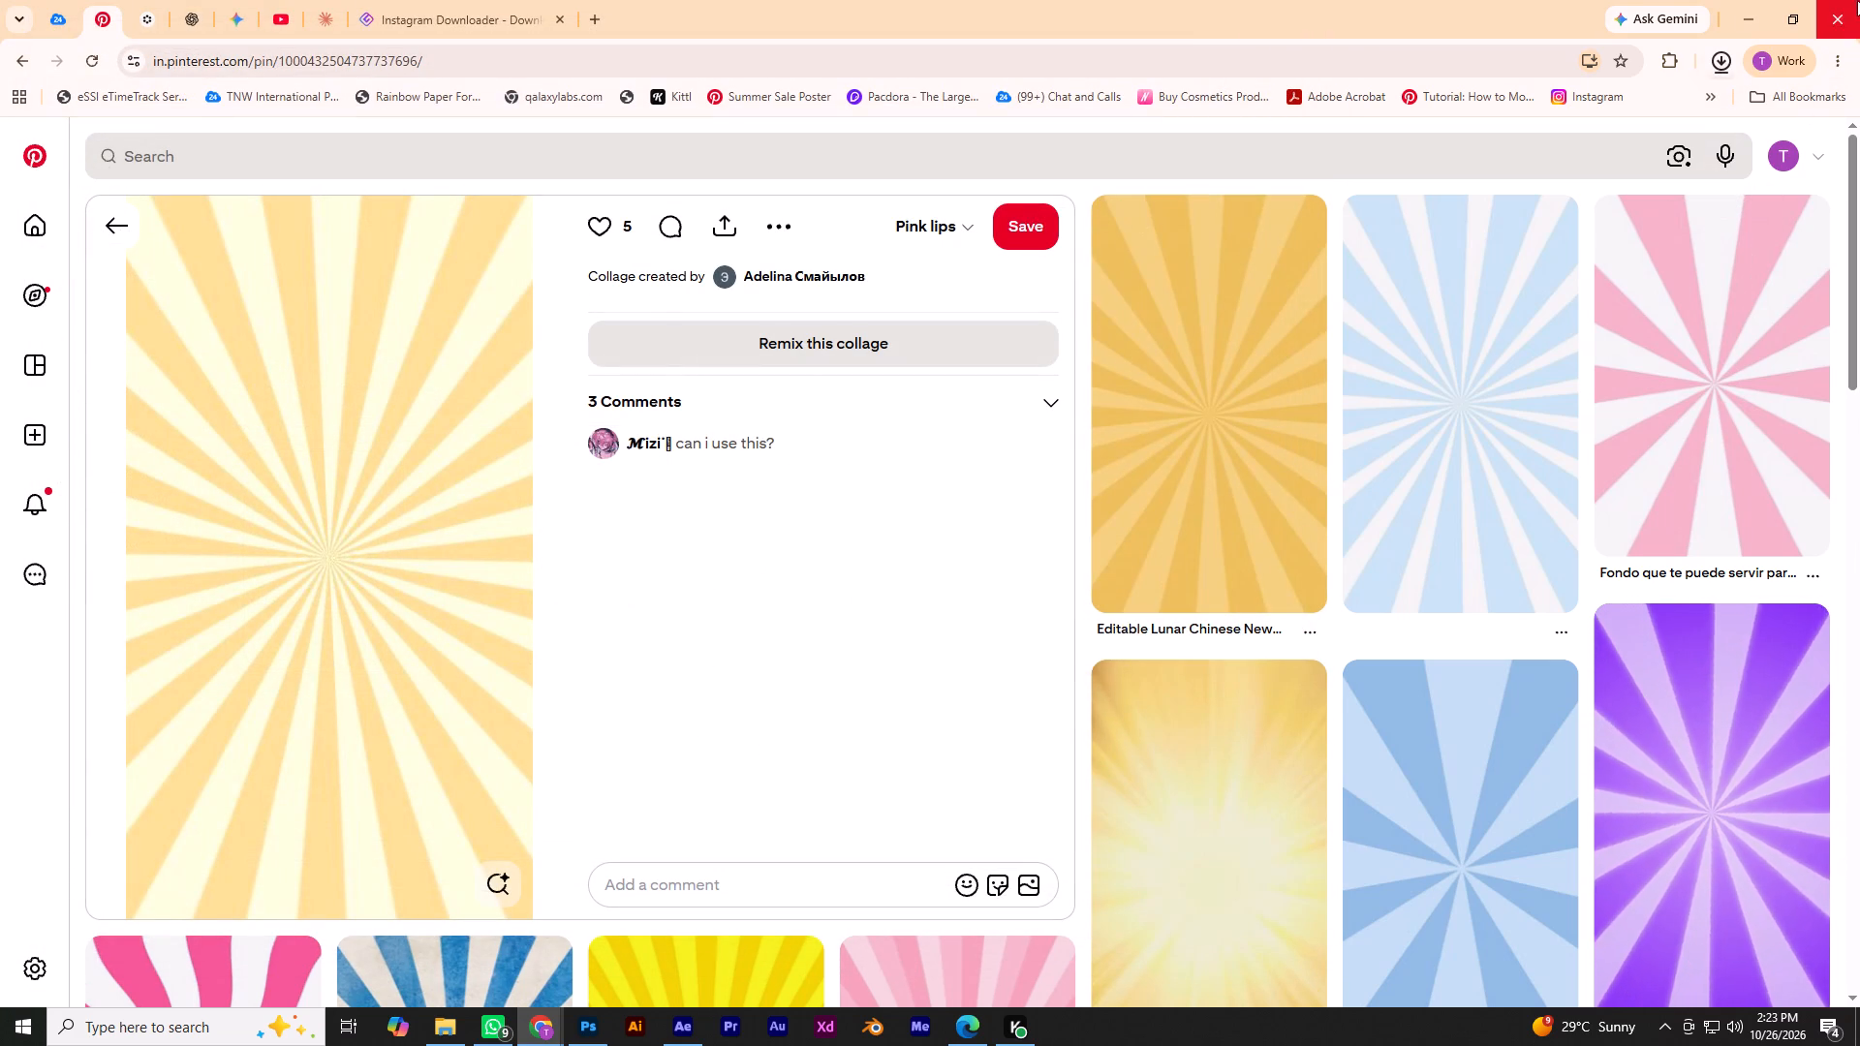
# Bring the newly downloaded sunburst image from Chrome's recent downloads into After Effects.
pyautogui.click(1722, 58)
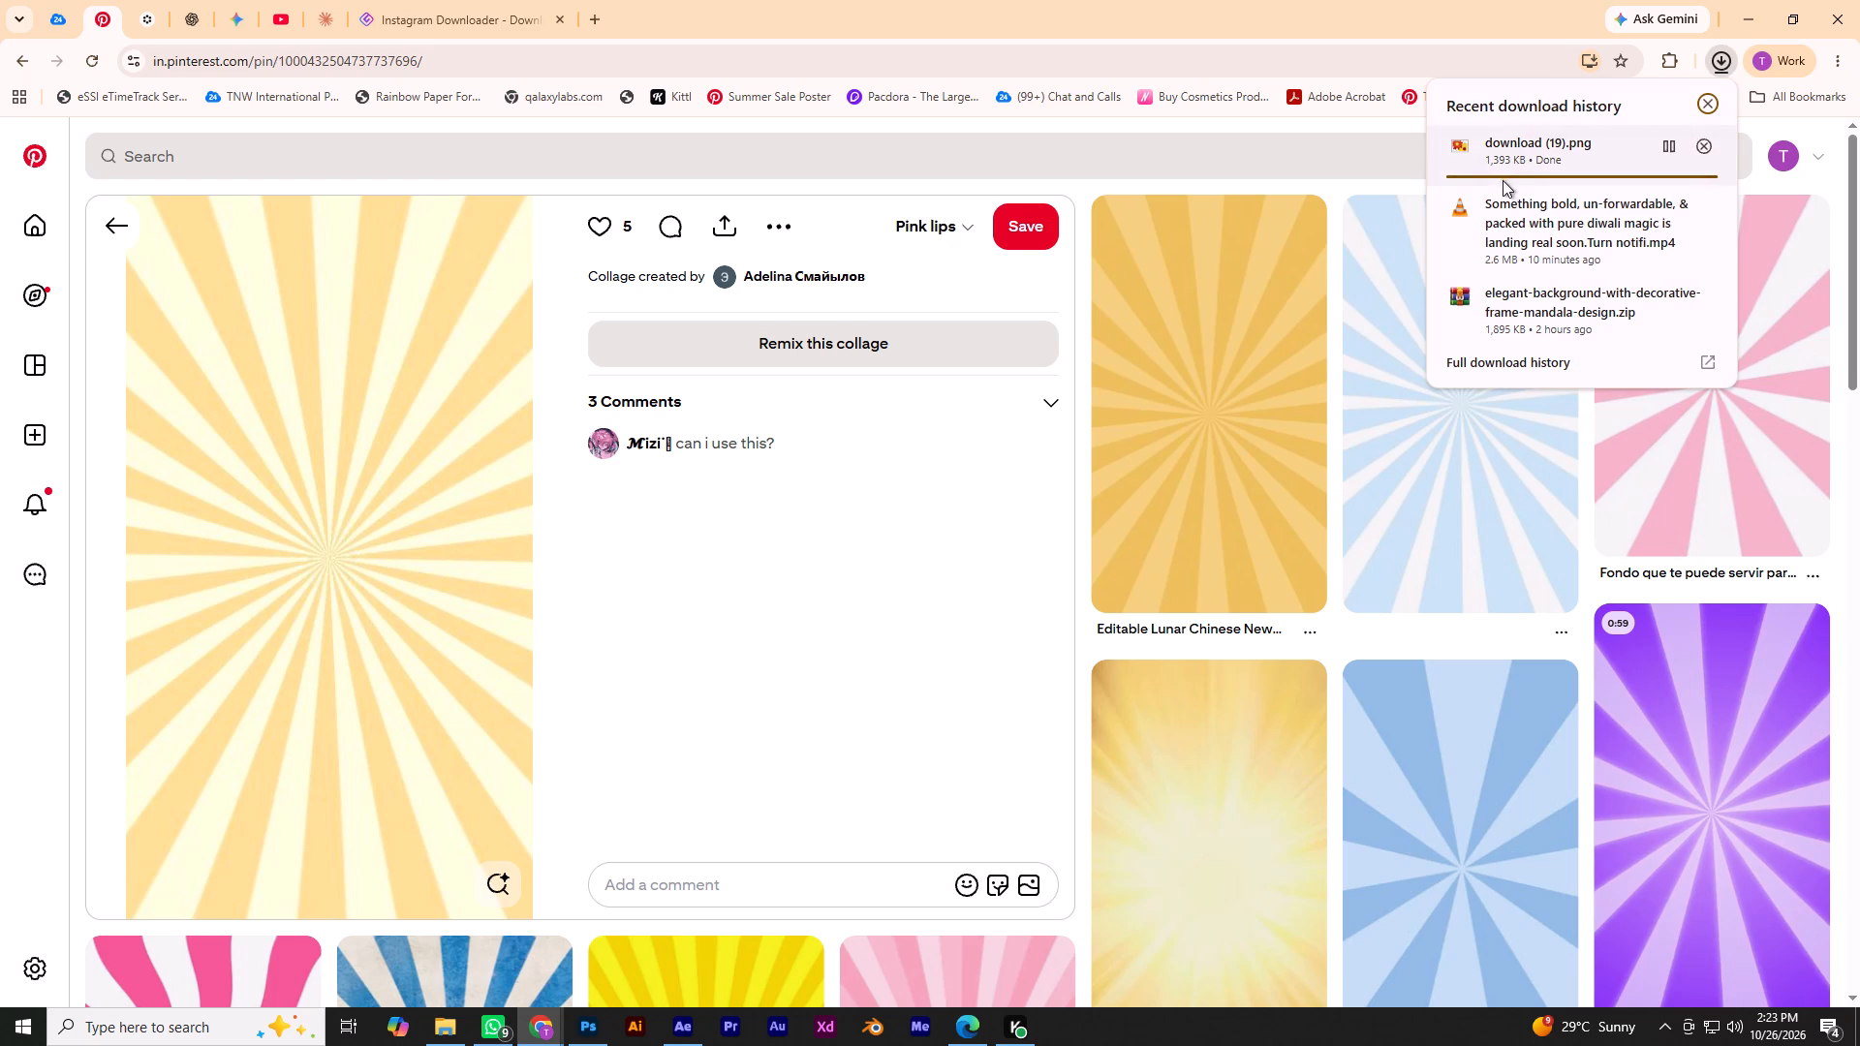
pyautogui.moveTo(1523, 152); pyautogui.dragTo(725, 963)
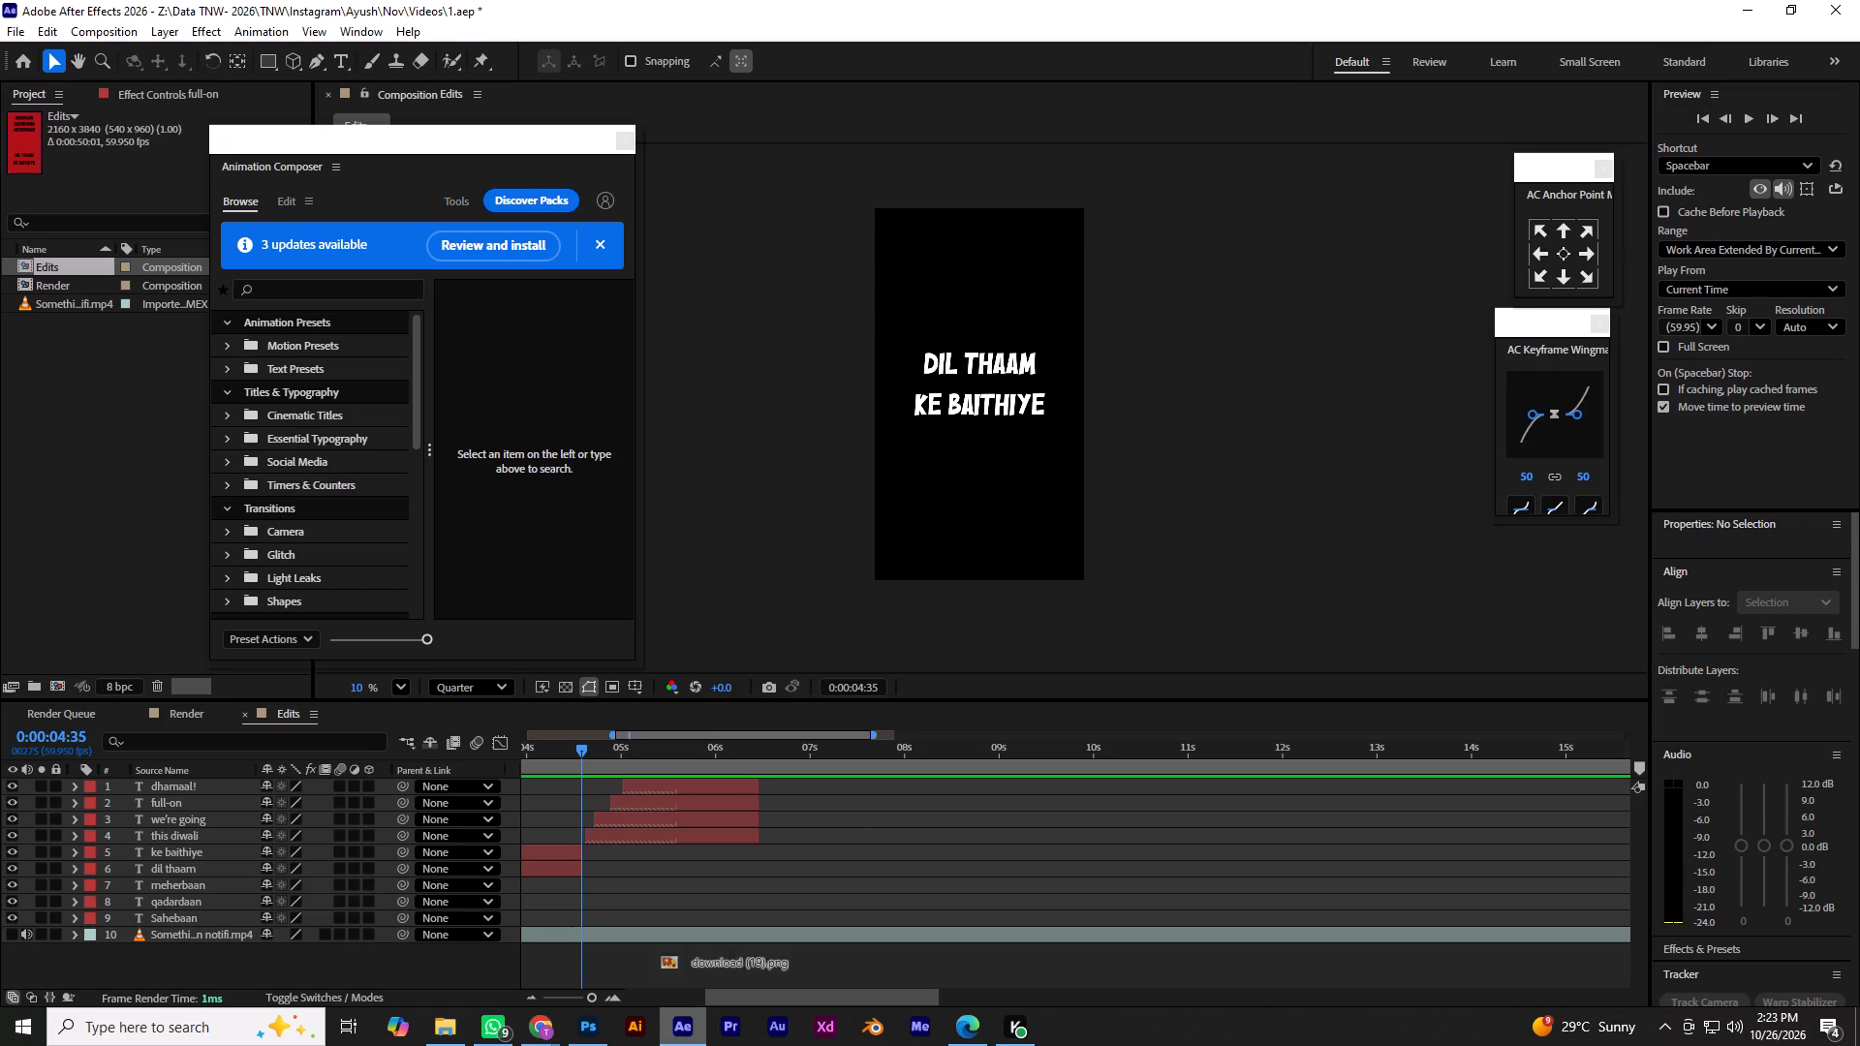
# Add the sunburst image to the Edits composition as the bottom layer, scaled to 200%, and save the project.
pyautogui.moveTo(725, 963); pyautogui.dragTo(1038, 484)
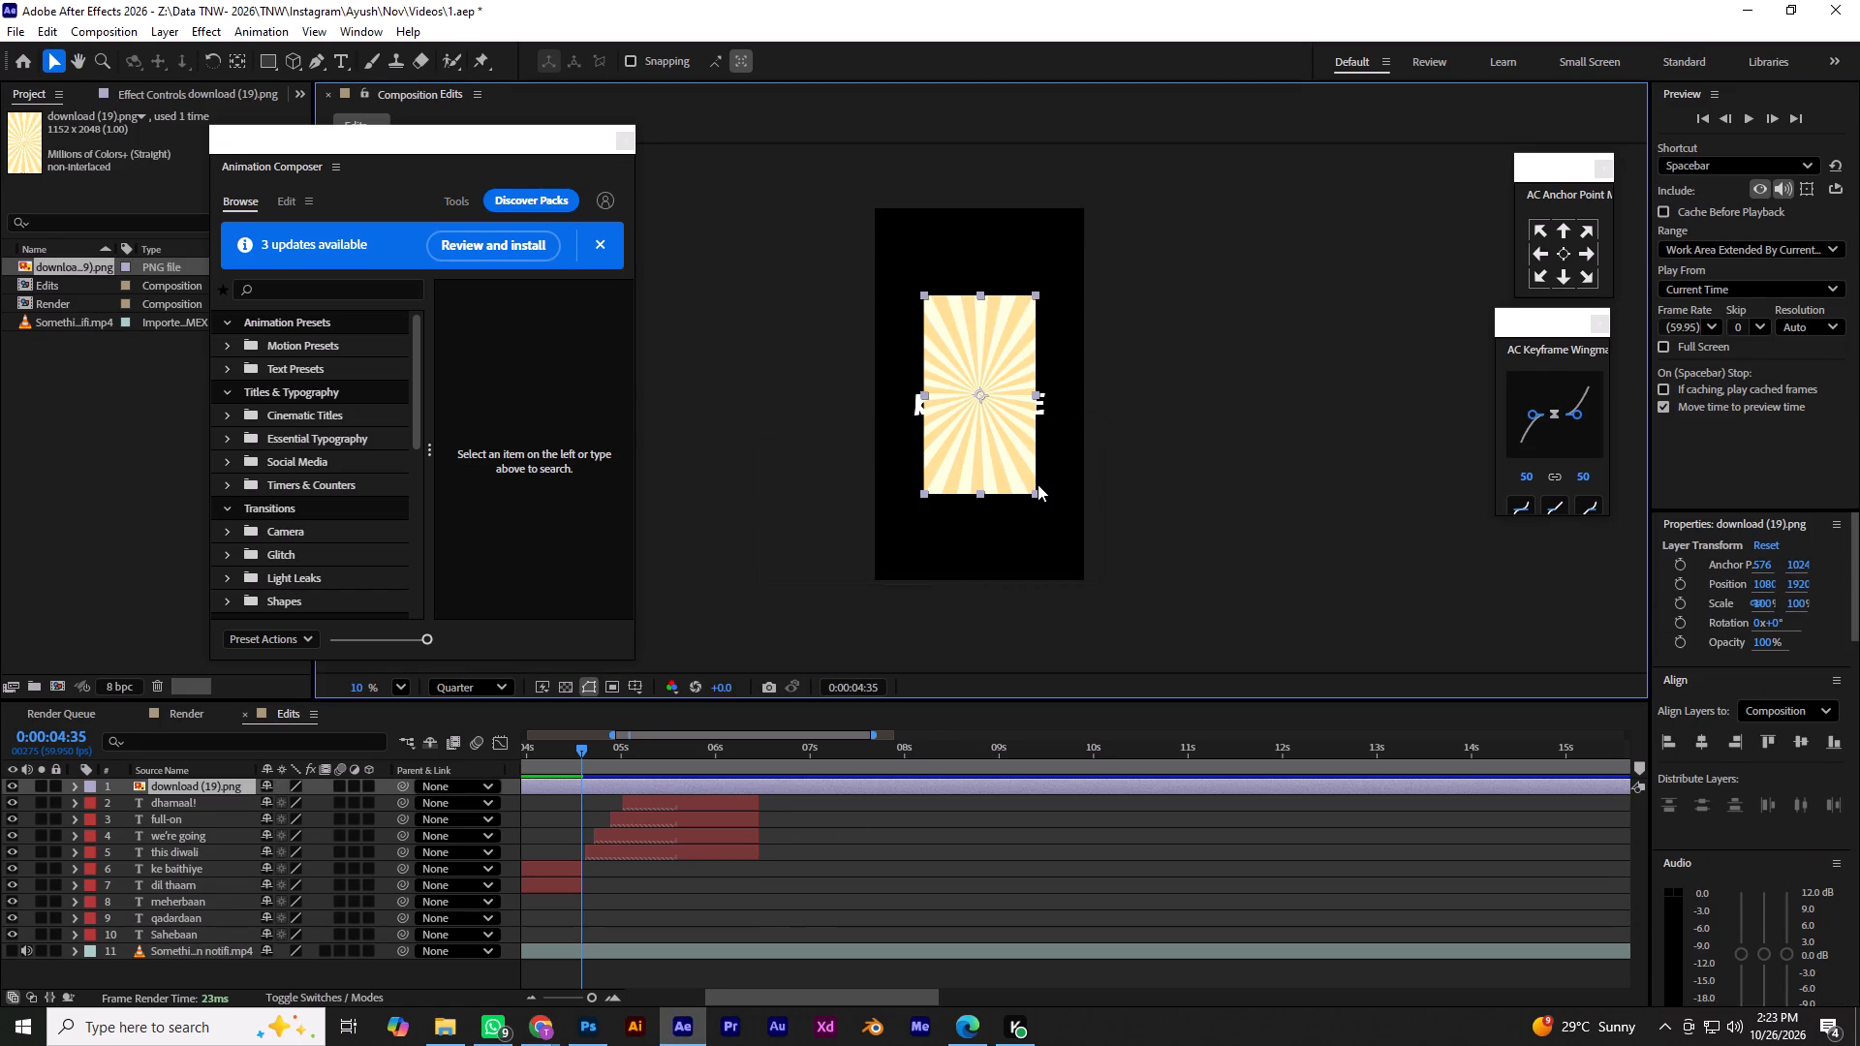
pyautogui.hotkey('ctrl', 'shift', '[')
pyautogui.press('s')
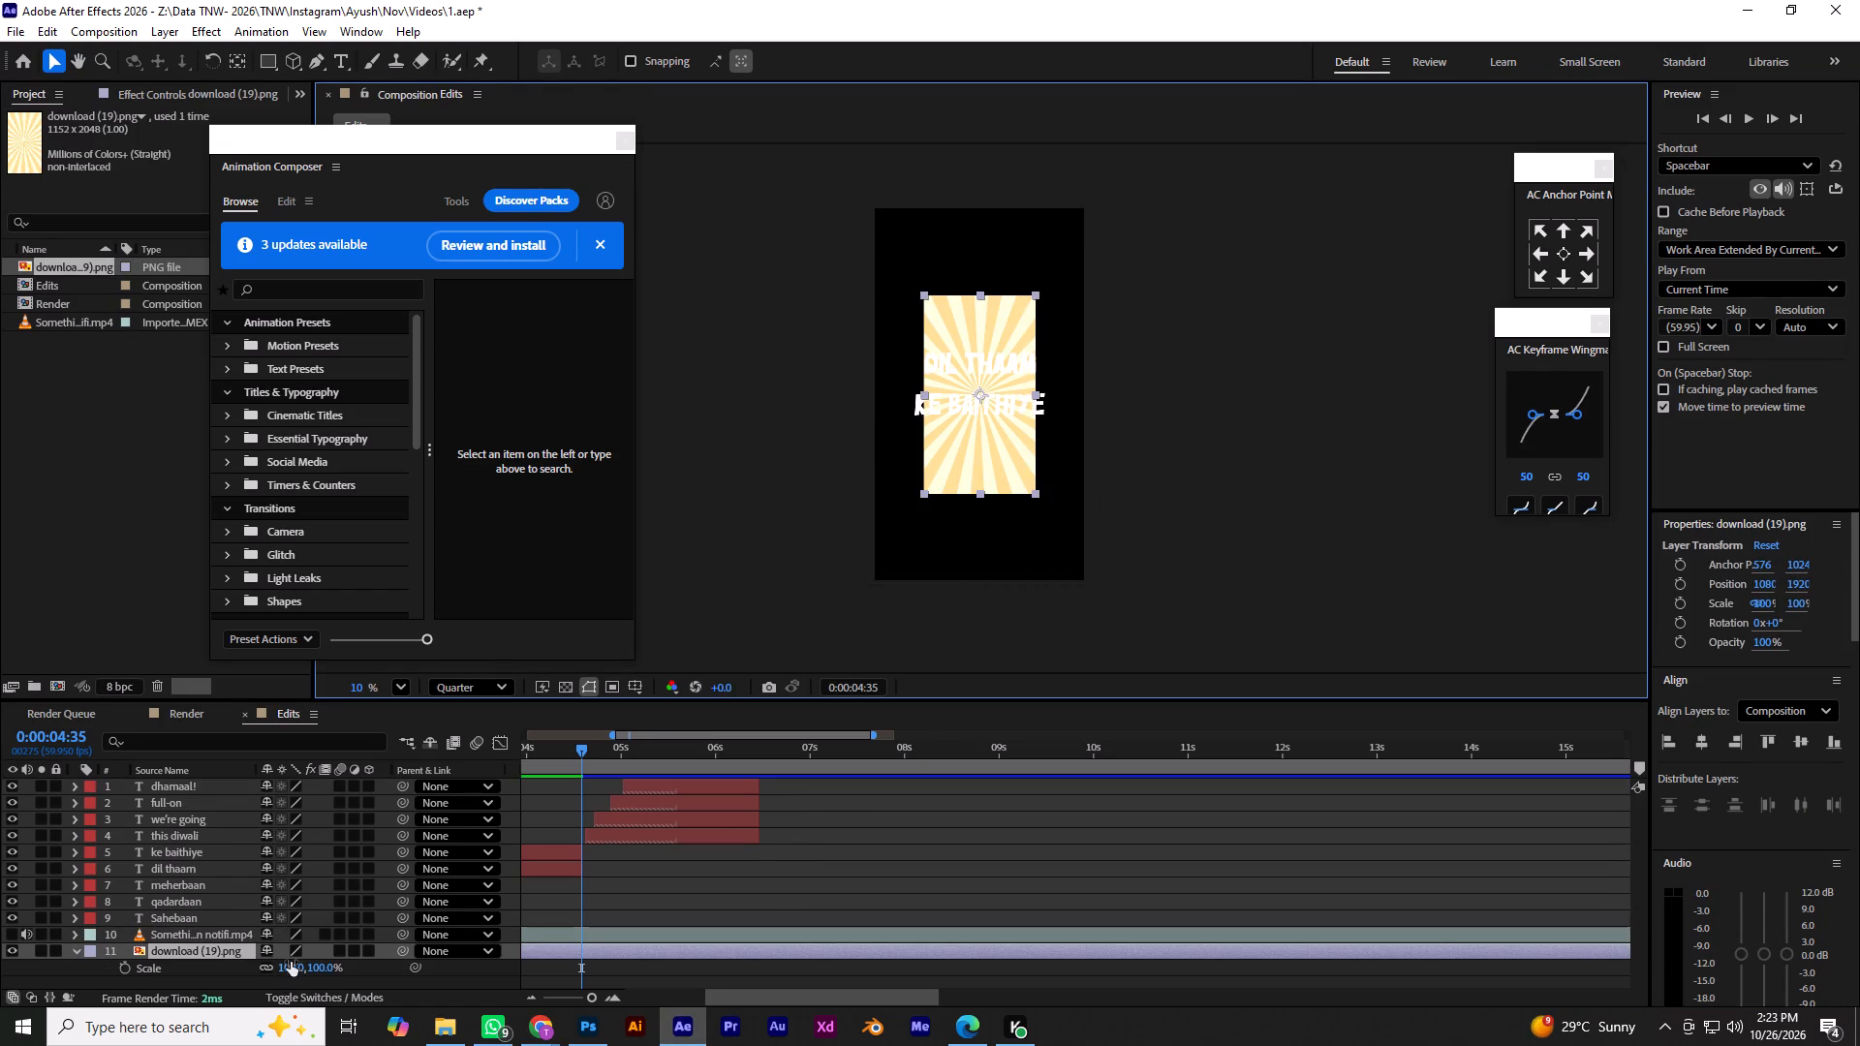
pyautogui.moveTo(322, 968); pyautogui.dragTo(413, 962)
pyautogui.hotkey('ctrl', 's')
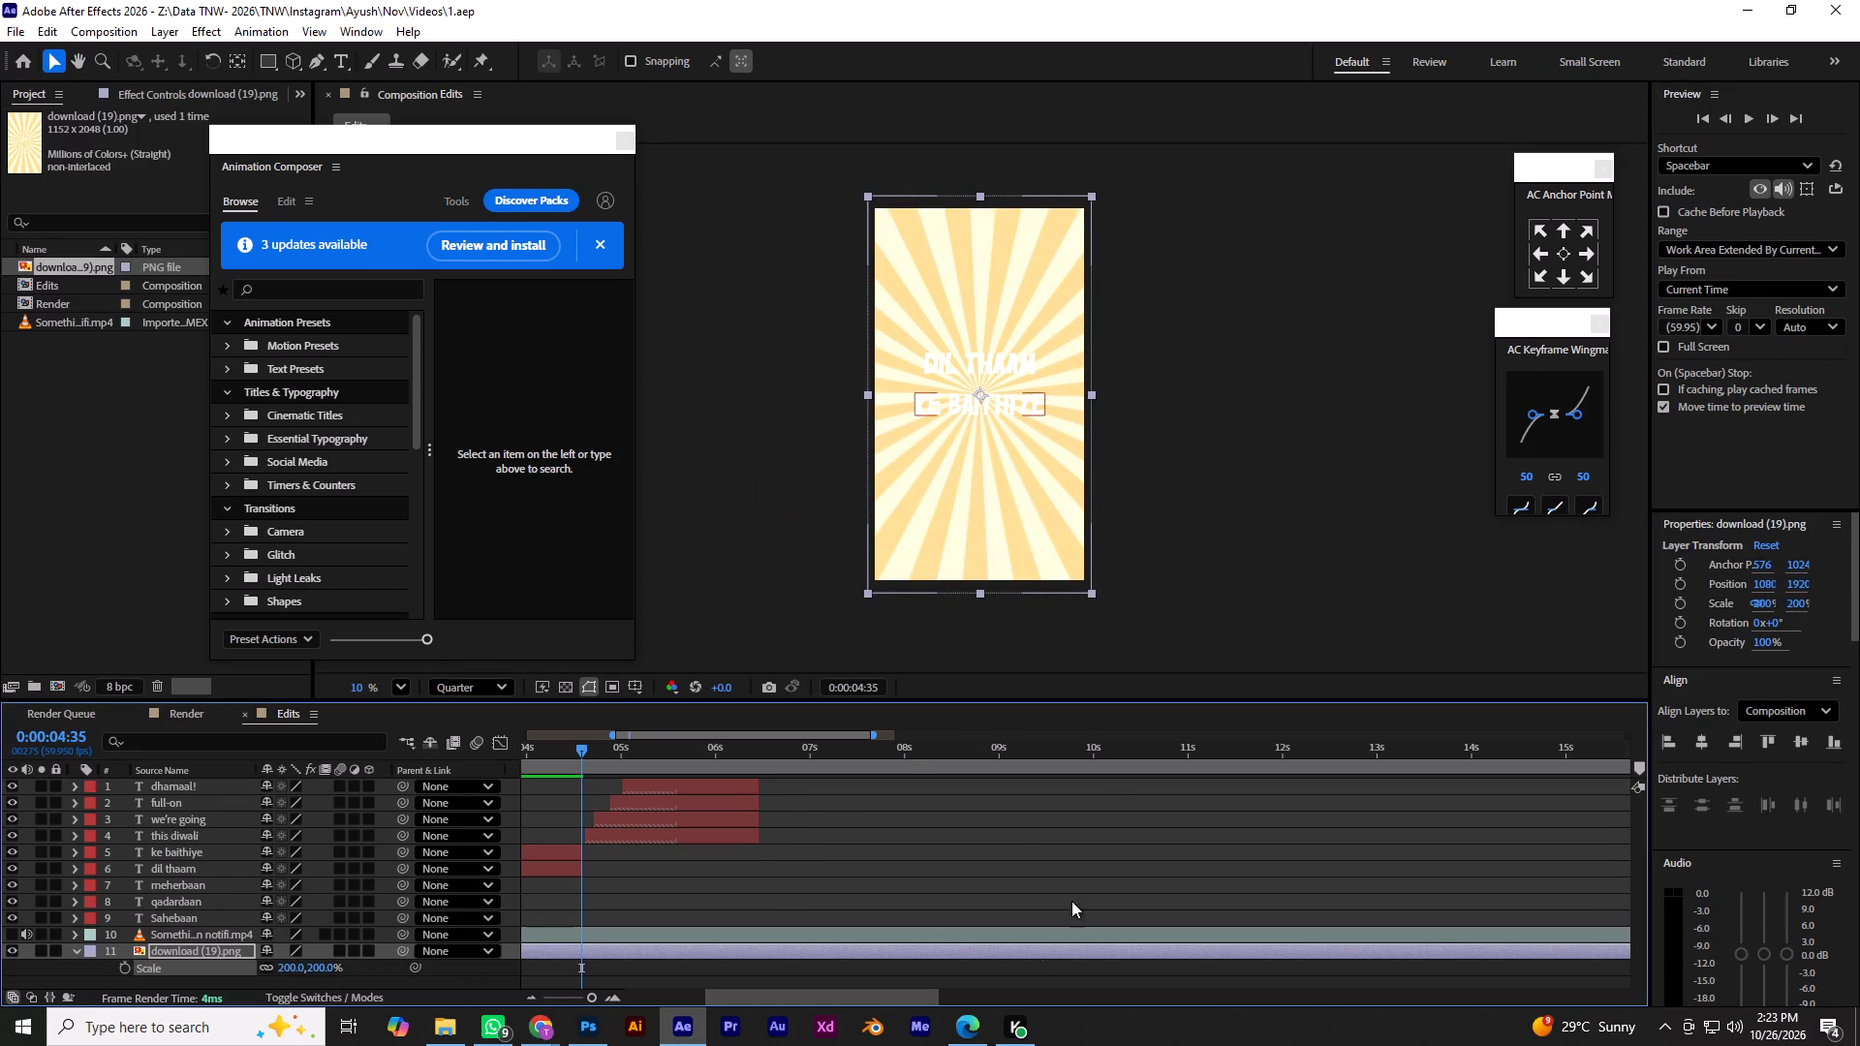
# Switch to Edge to check the look of the reference Instagram reel.
pyautogui.click(970, 1038)
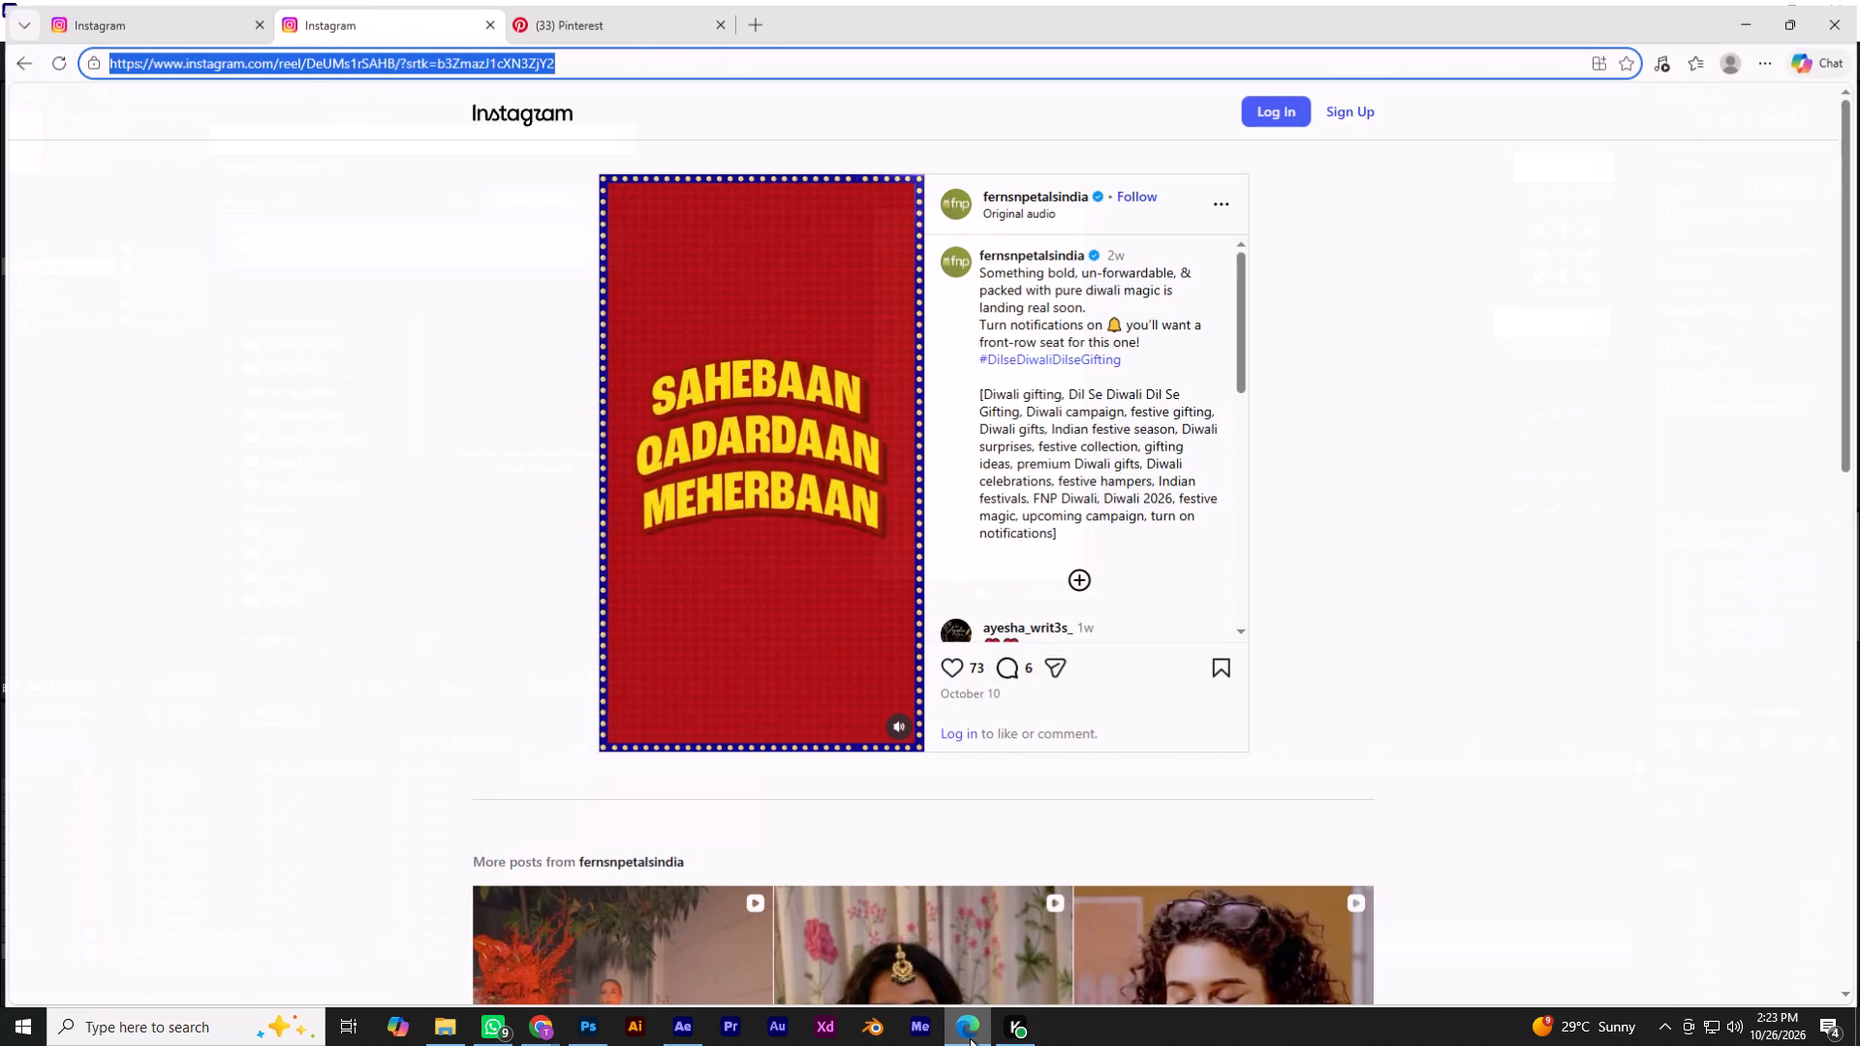
pyautogui.click(970, 1038)
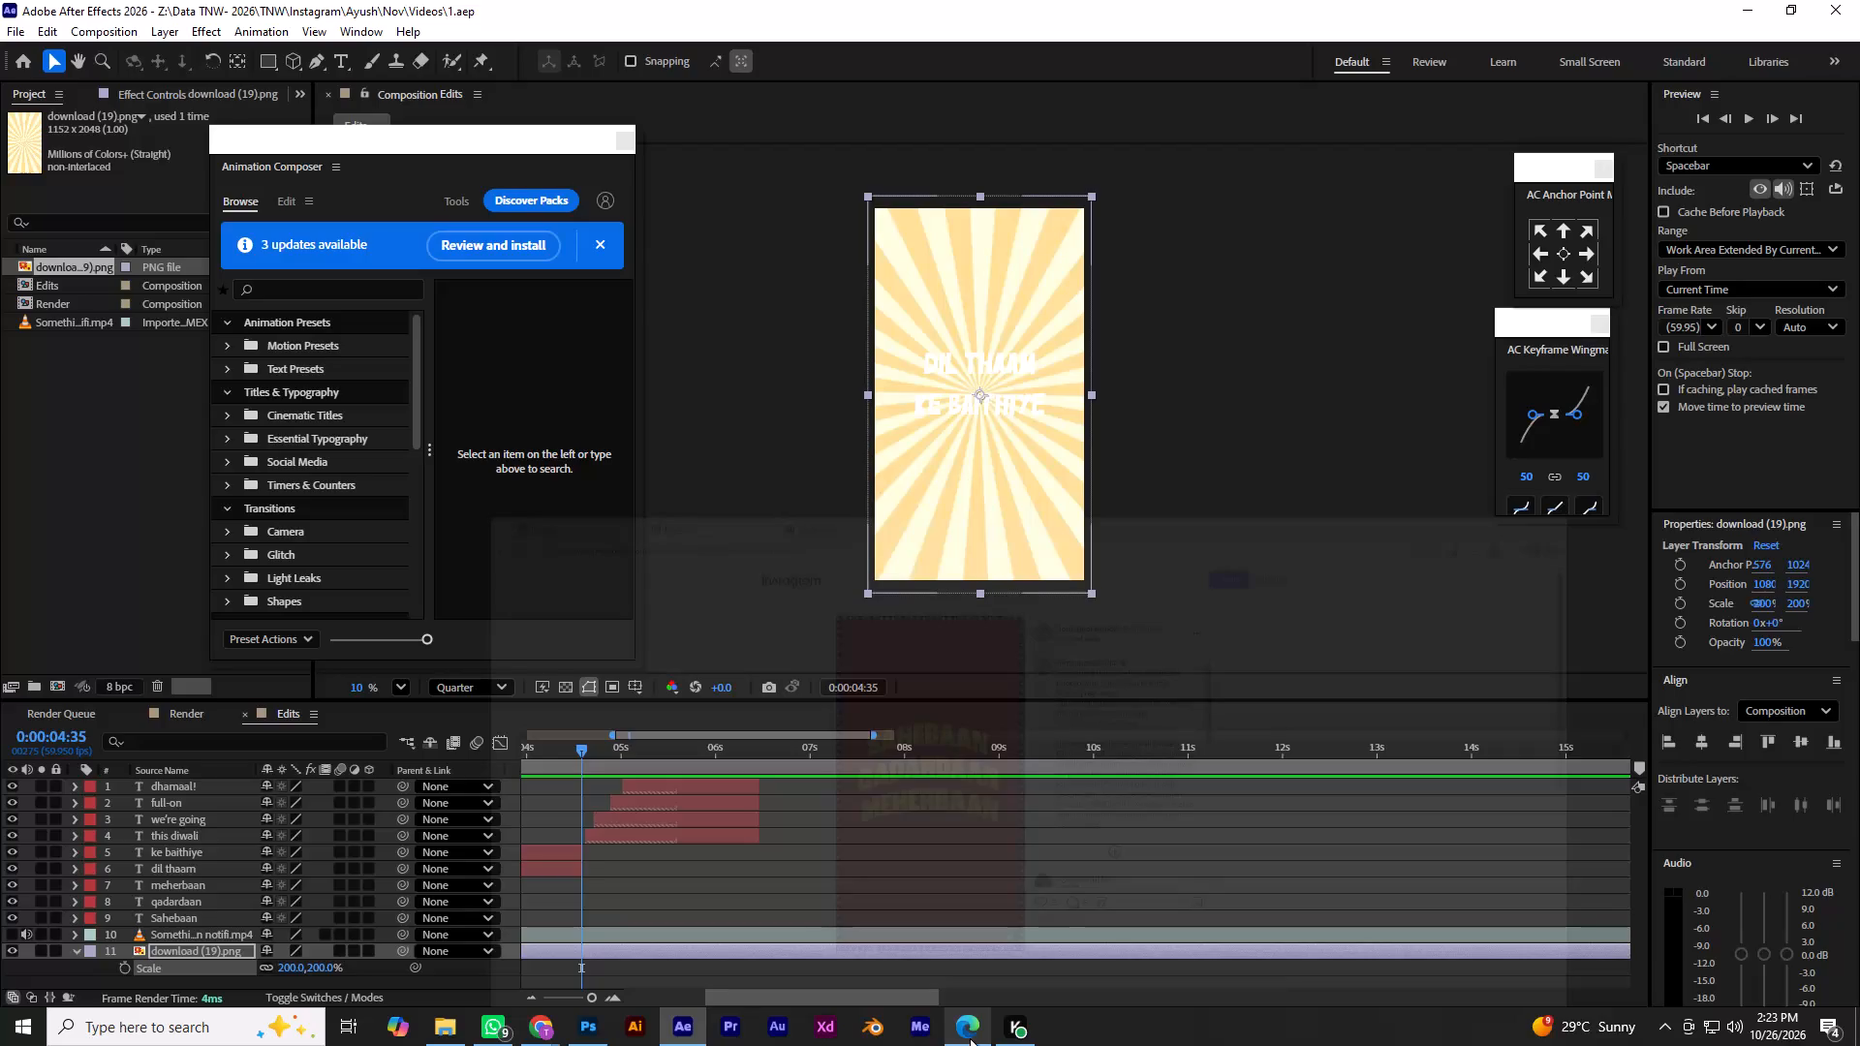
pyautogui.click(970, 1038)
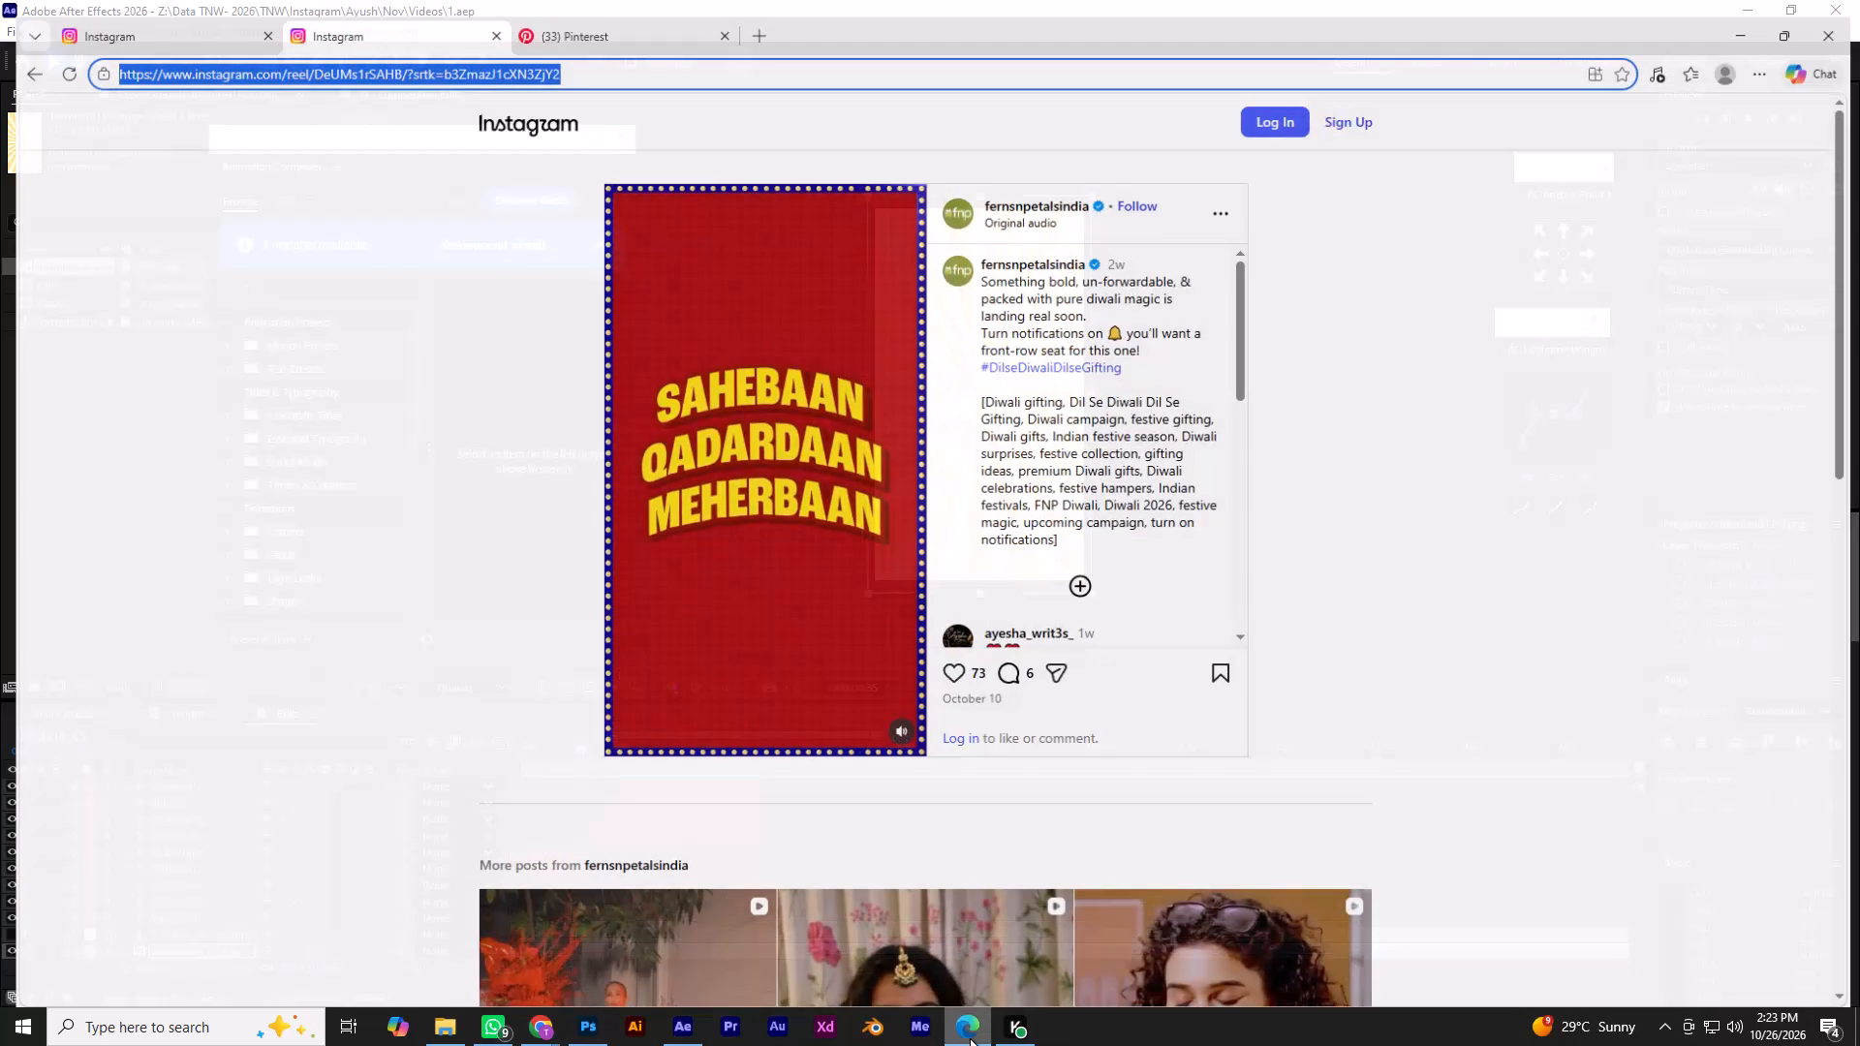
# In Chrome, look through the sunburst pin's related pins for other backgrounds and return to the "shapes asthatic bg" results on Pinterest.
pyautogui.click(517, 1028)
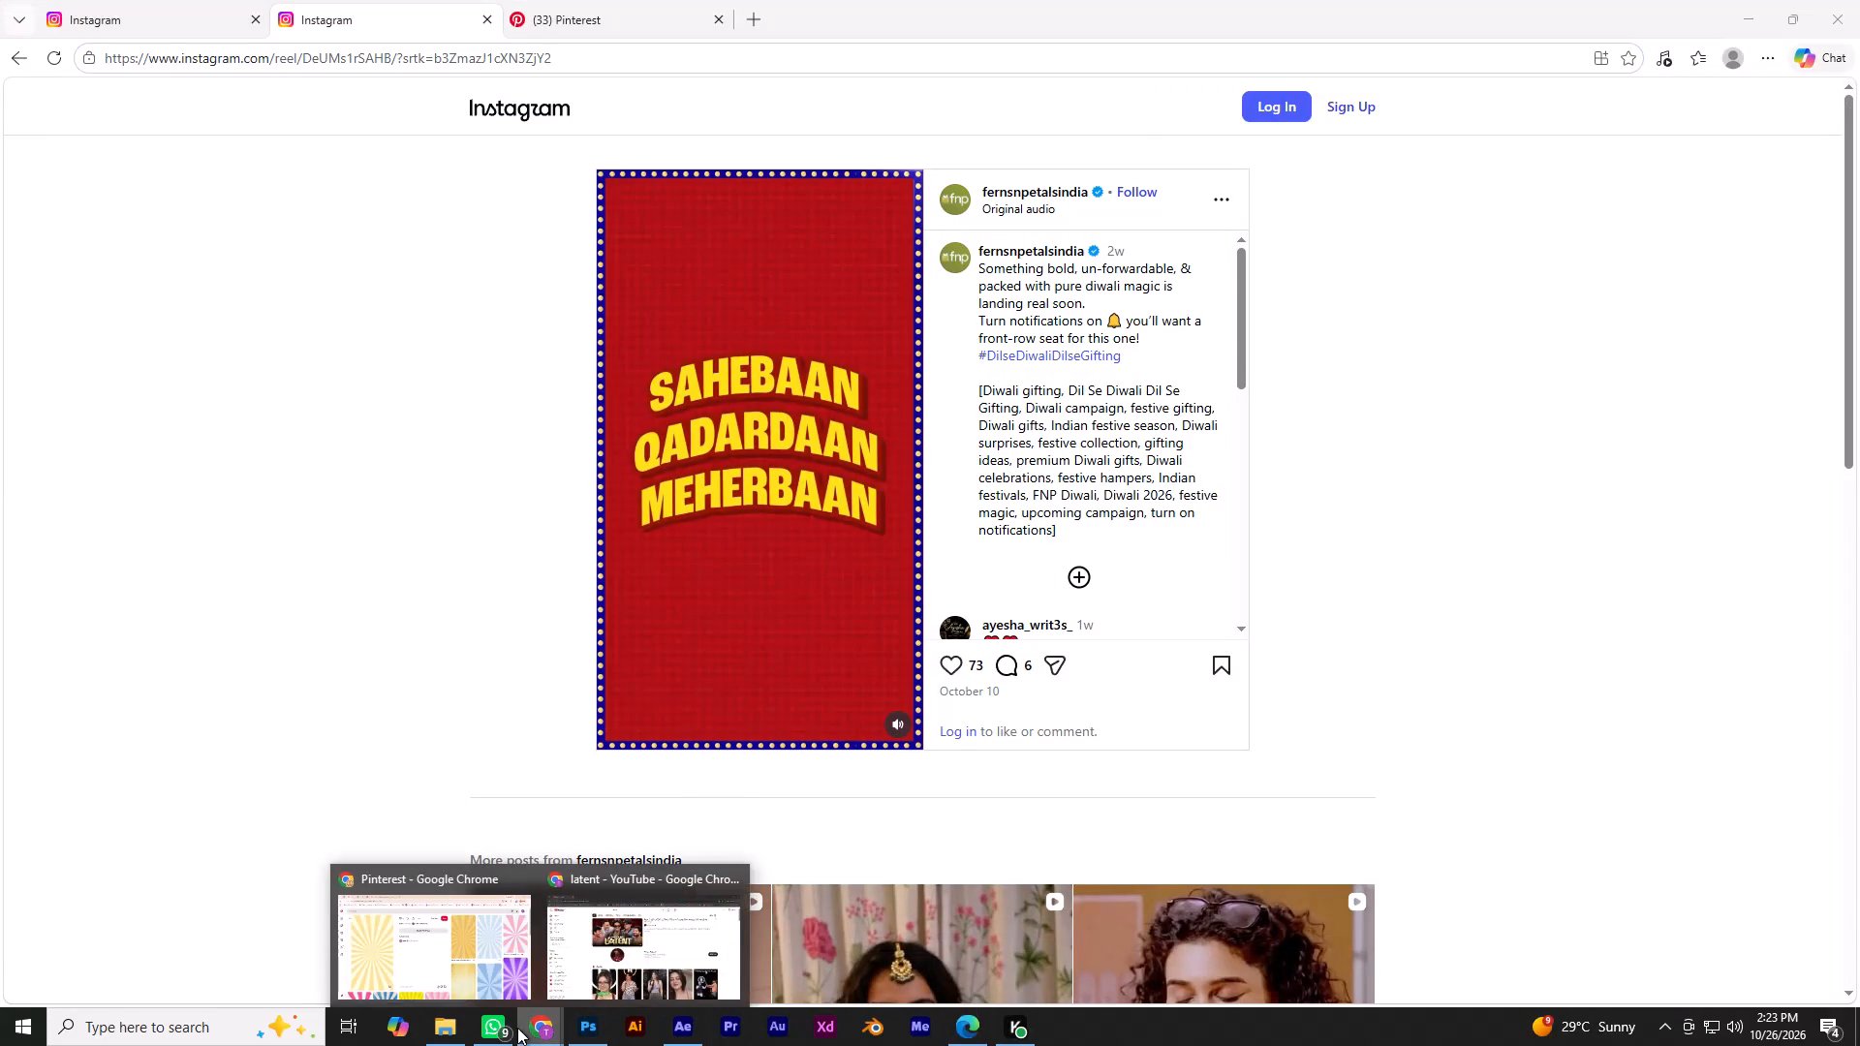
pyautogui.click(485, 969)
pyautogui.scroll(-4, 1053, 732)
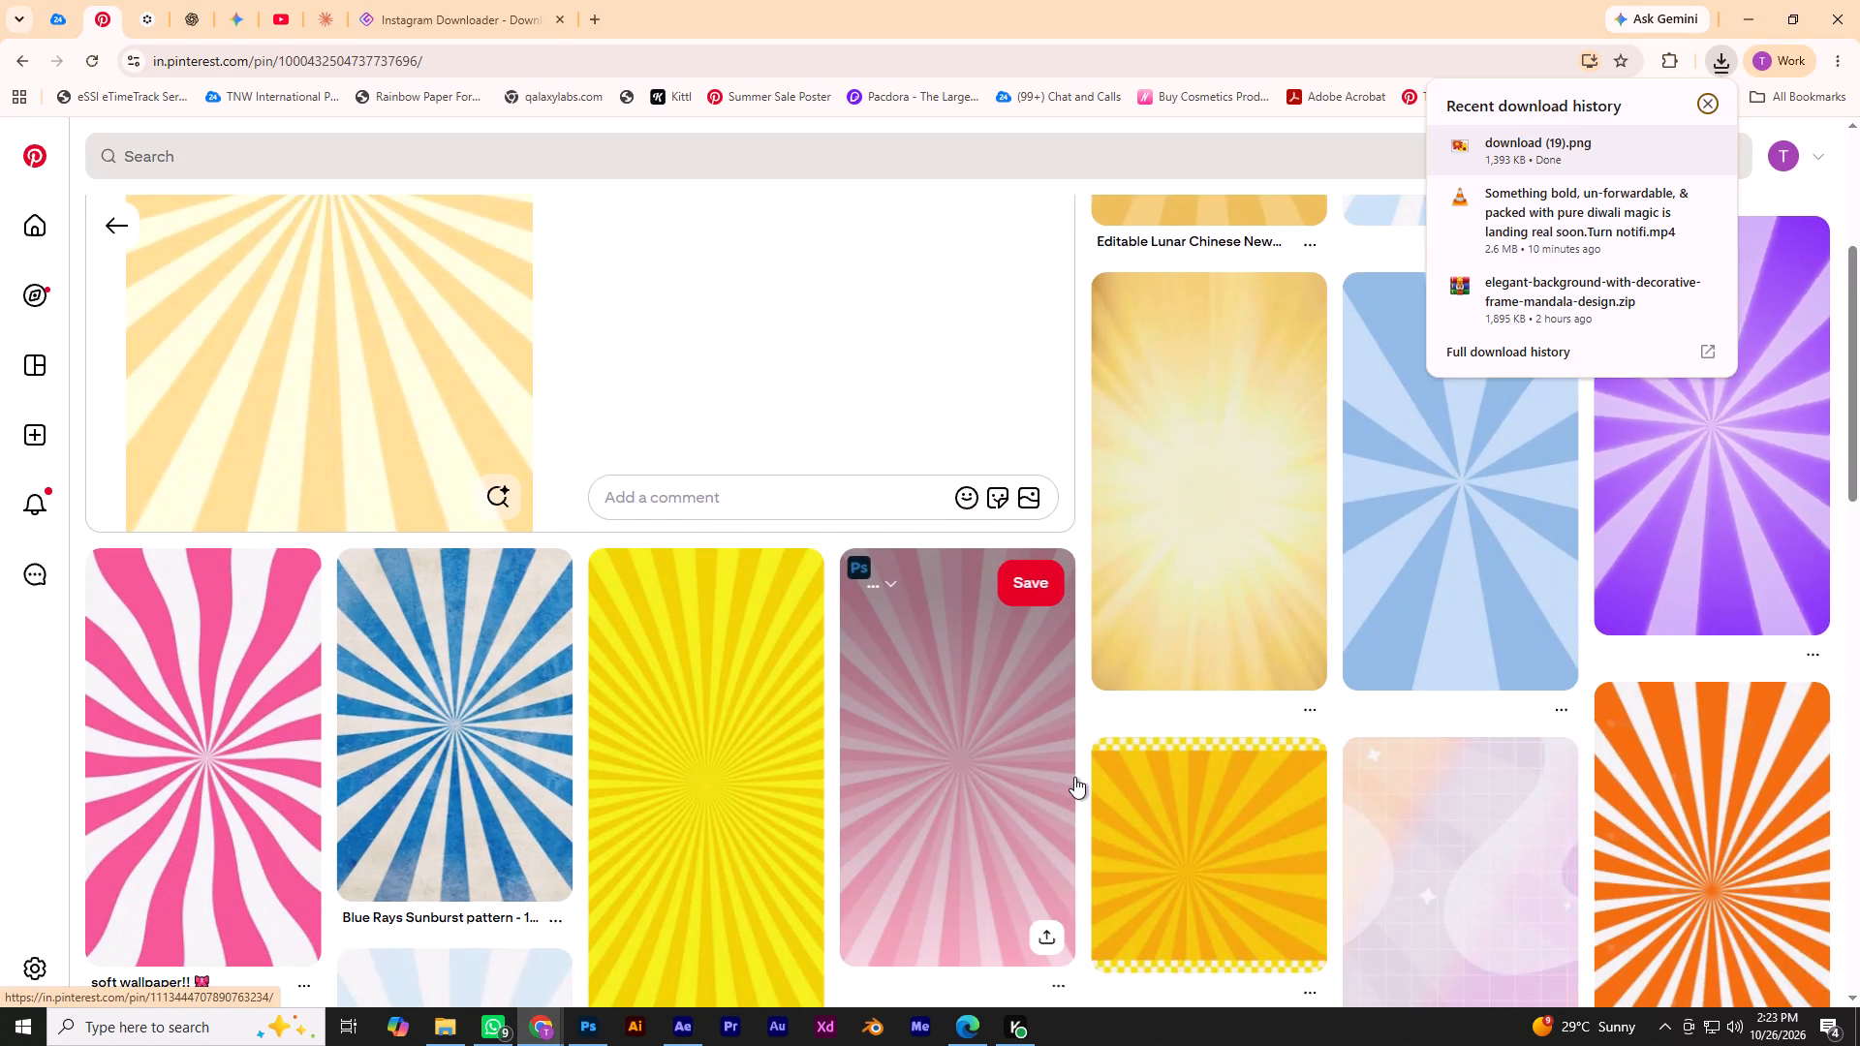
pyautogui.scroll(-8, 1074, 777)
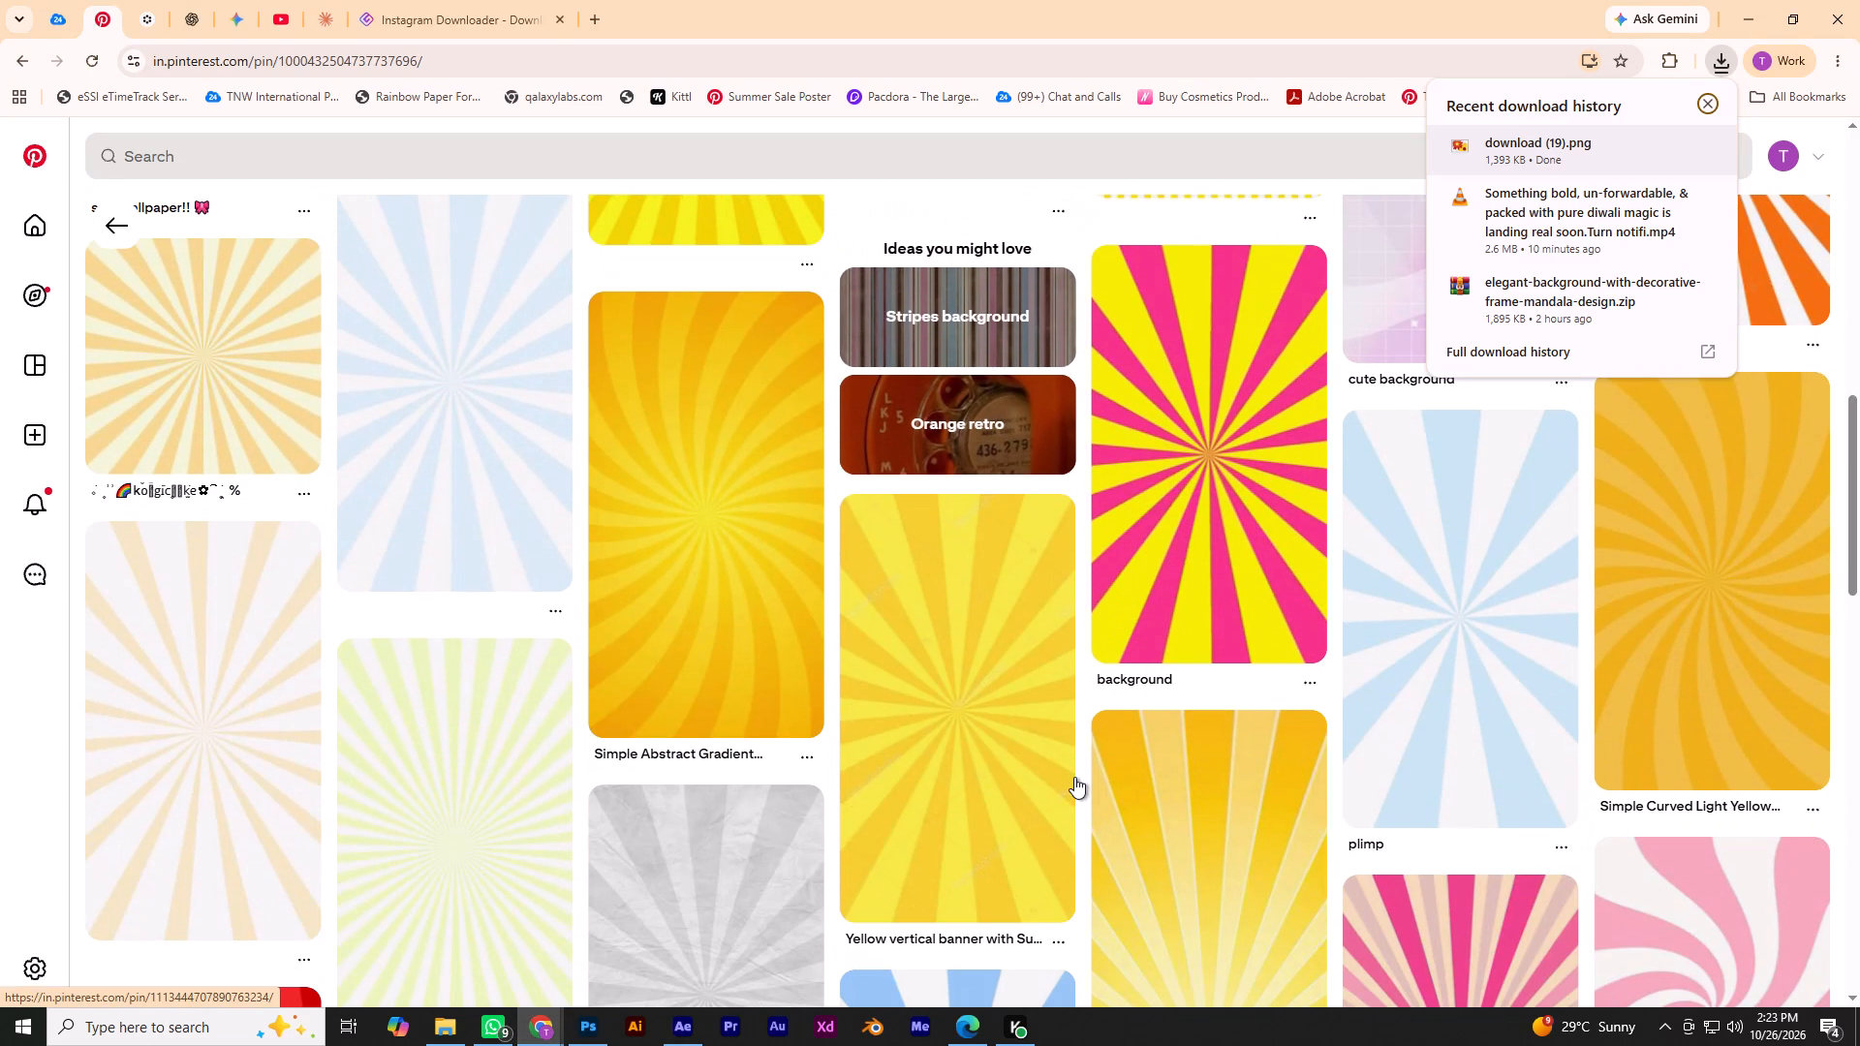
pyautogui.click(21, 48)
pyautogui.click(16, 71)
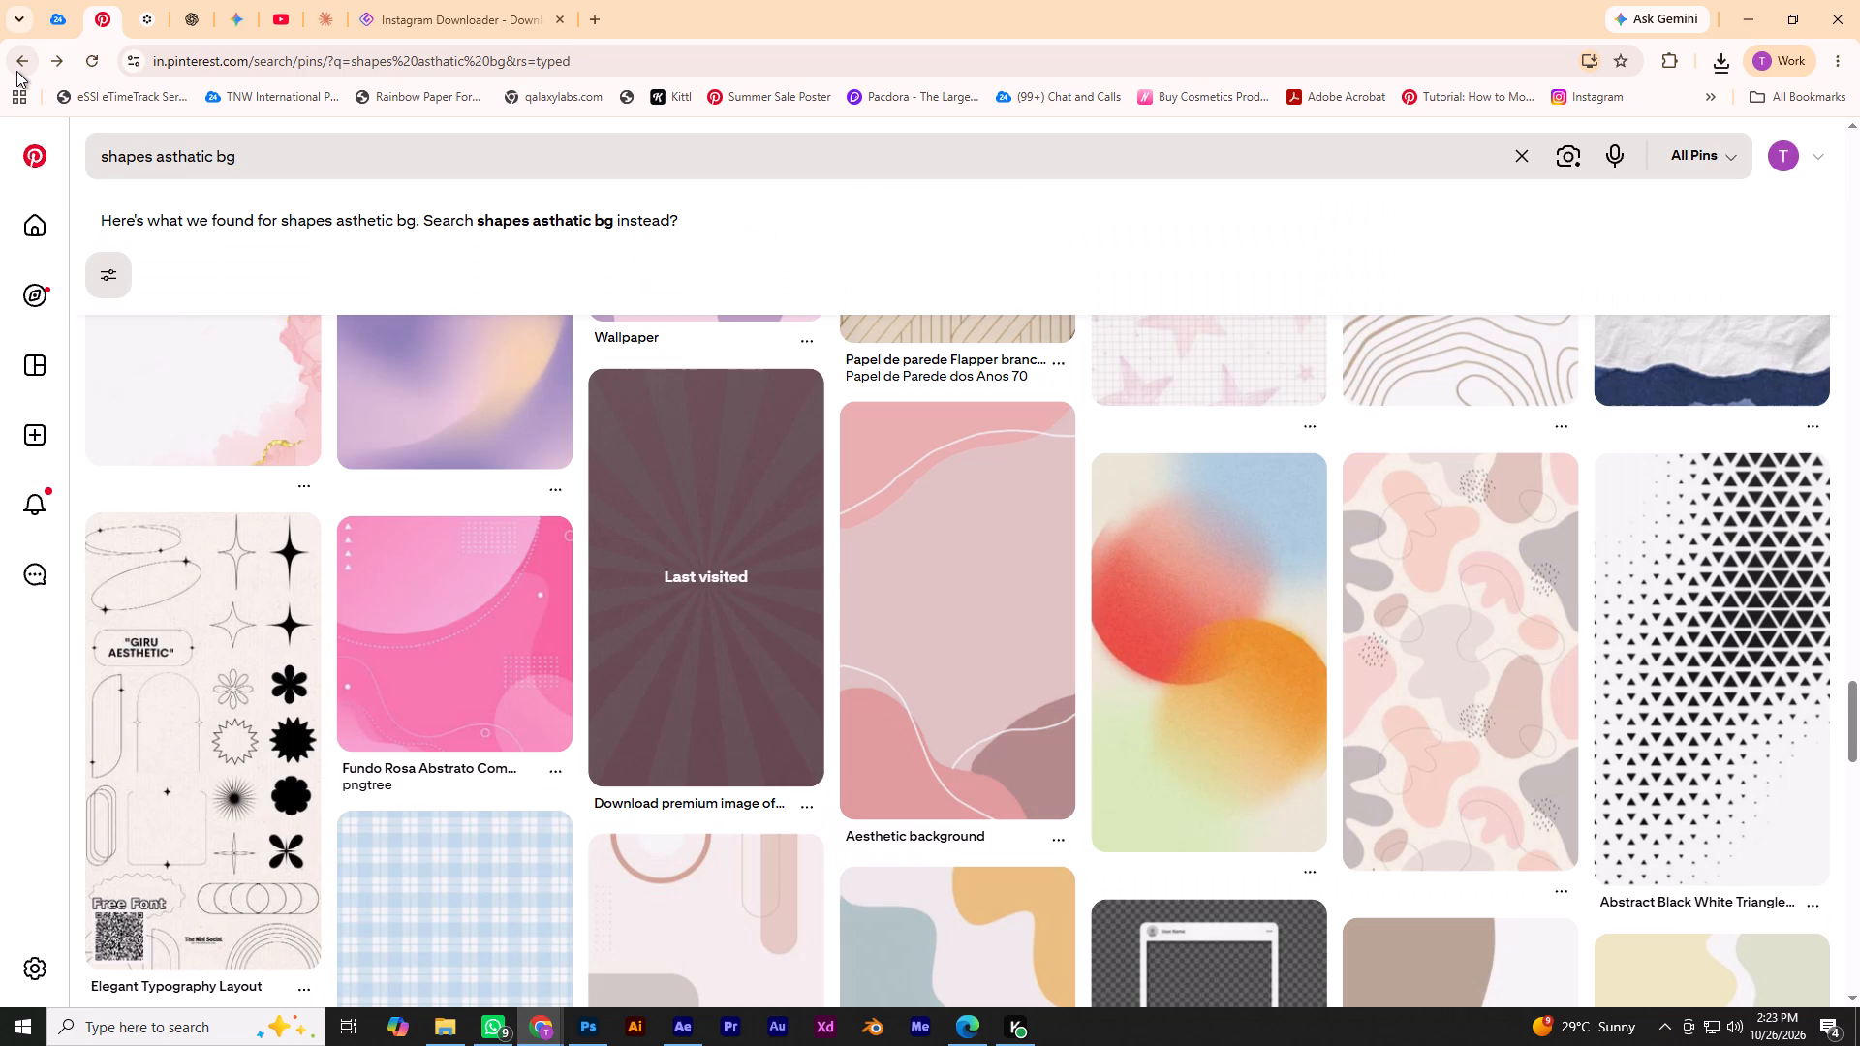
# Search Pinterest for "shapes asthatic bordor".
pyautogui.click(262, 163)
pyautogui.moveTo(216, 150); pyautogui.dragTo(268, 154)
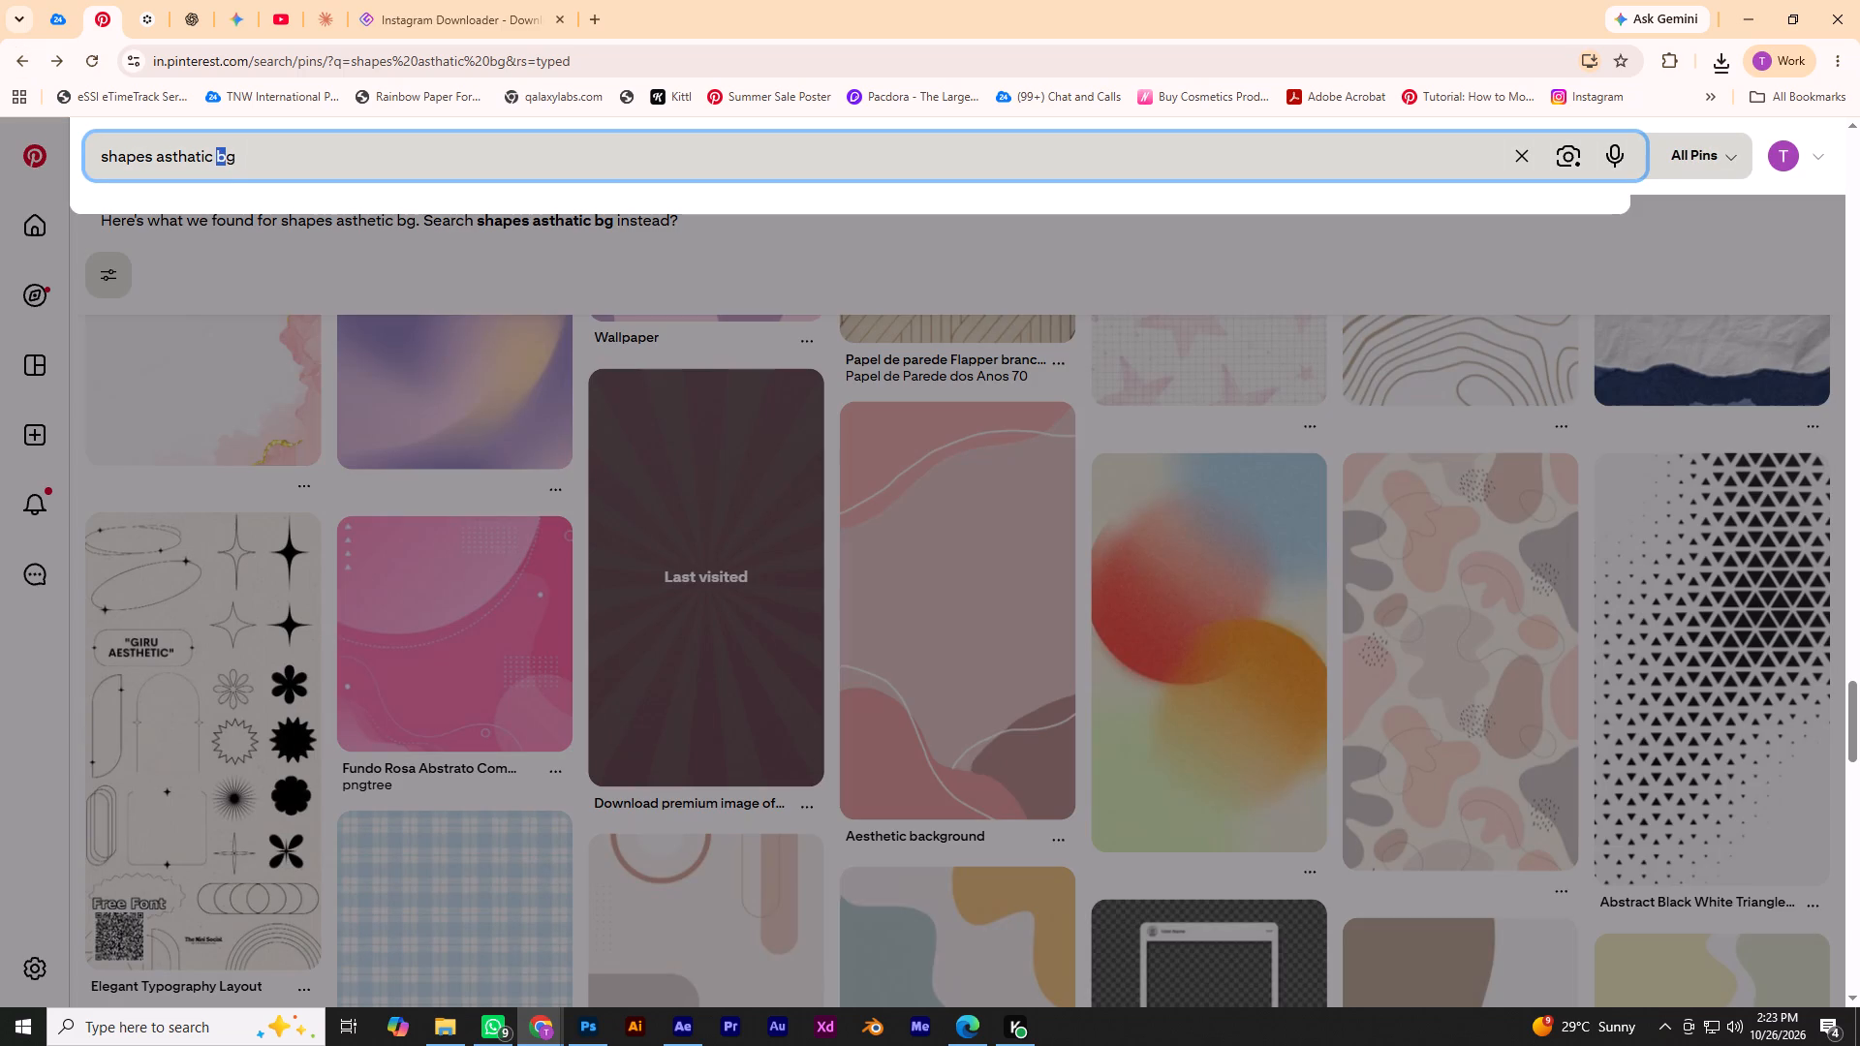
pyautogui.write('bordor')
pyautogui.press('Return')
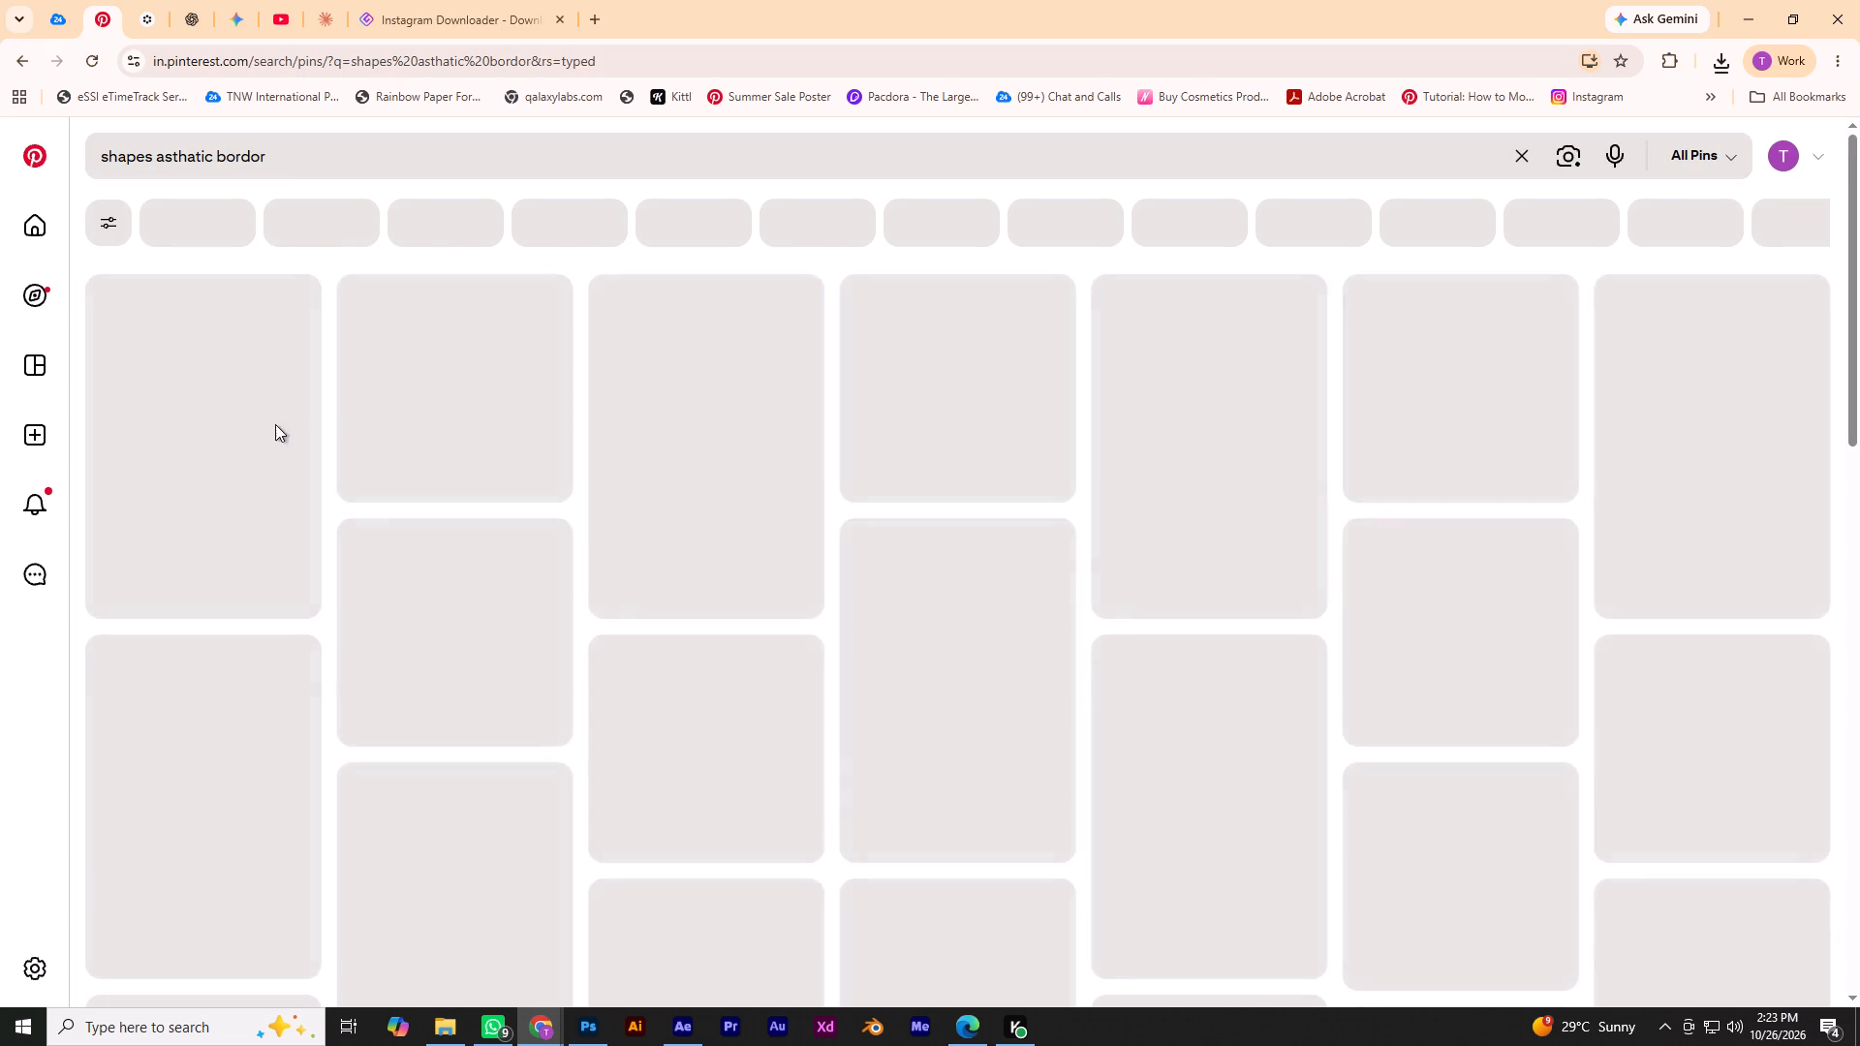
# Look through the border results and open the wavy frame pin with the pink and yellow checkered edge.
pyautogui.scroll(-4, 1859, 581)
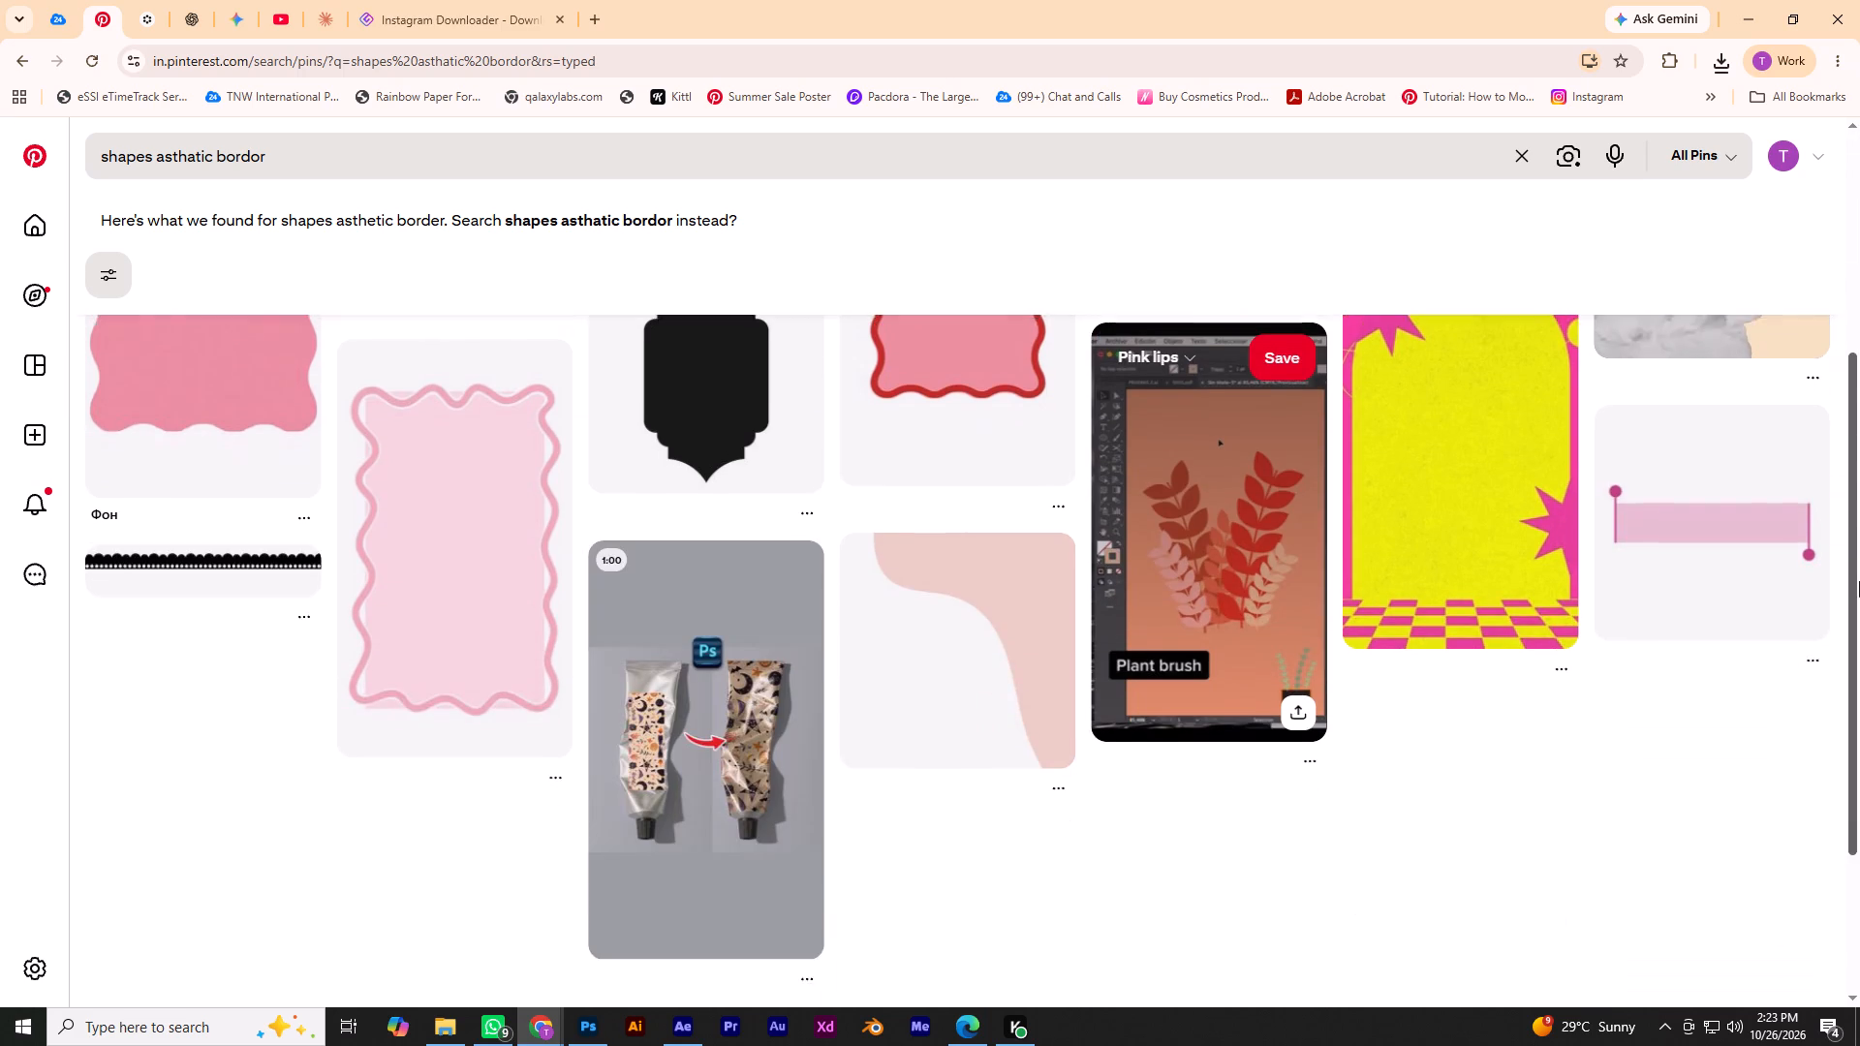
pyautogui.scroll(-7, 1859, 581)
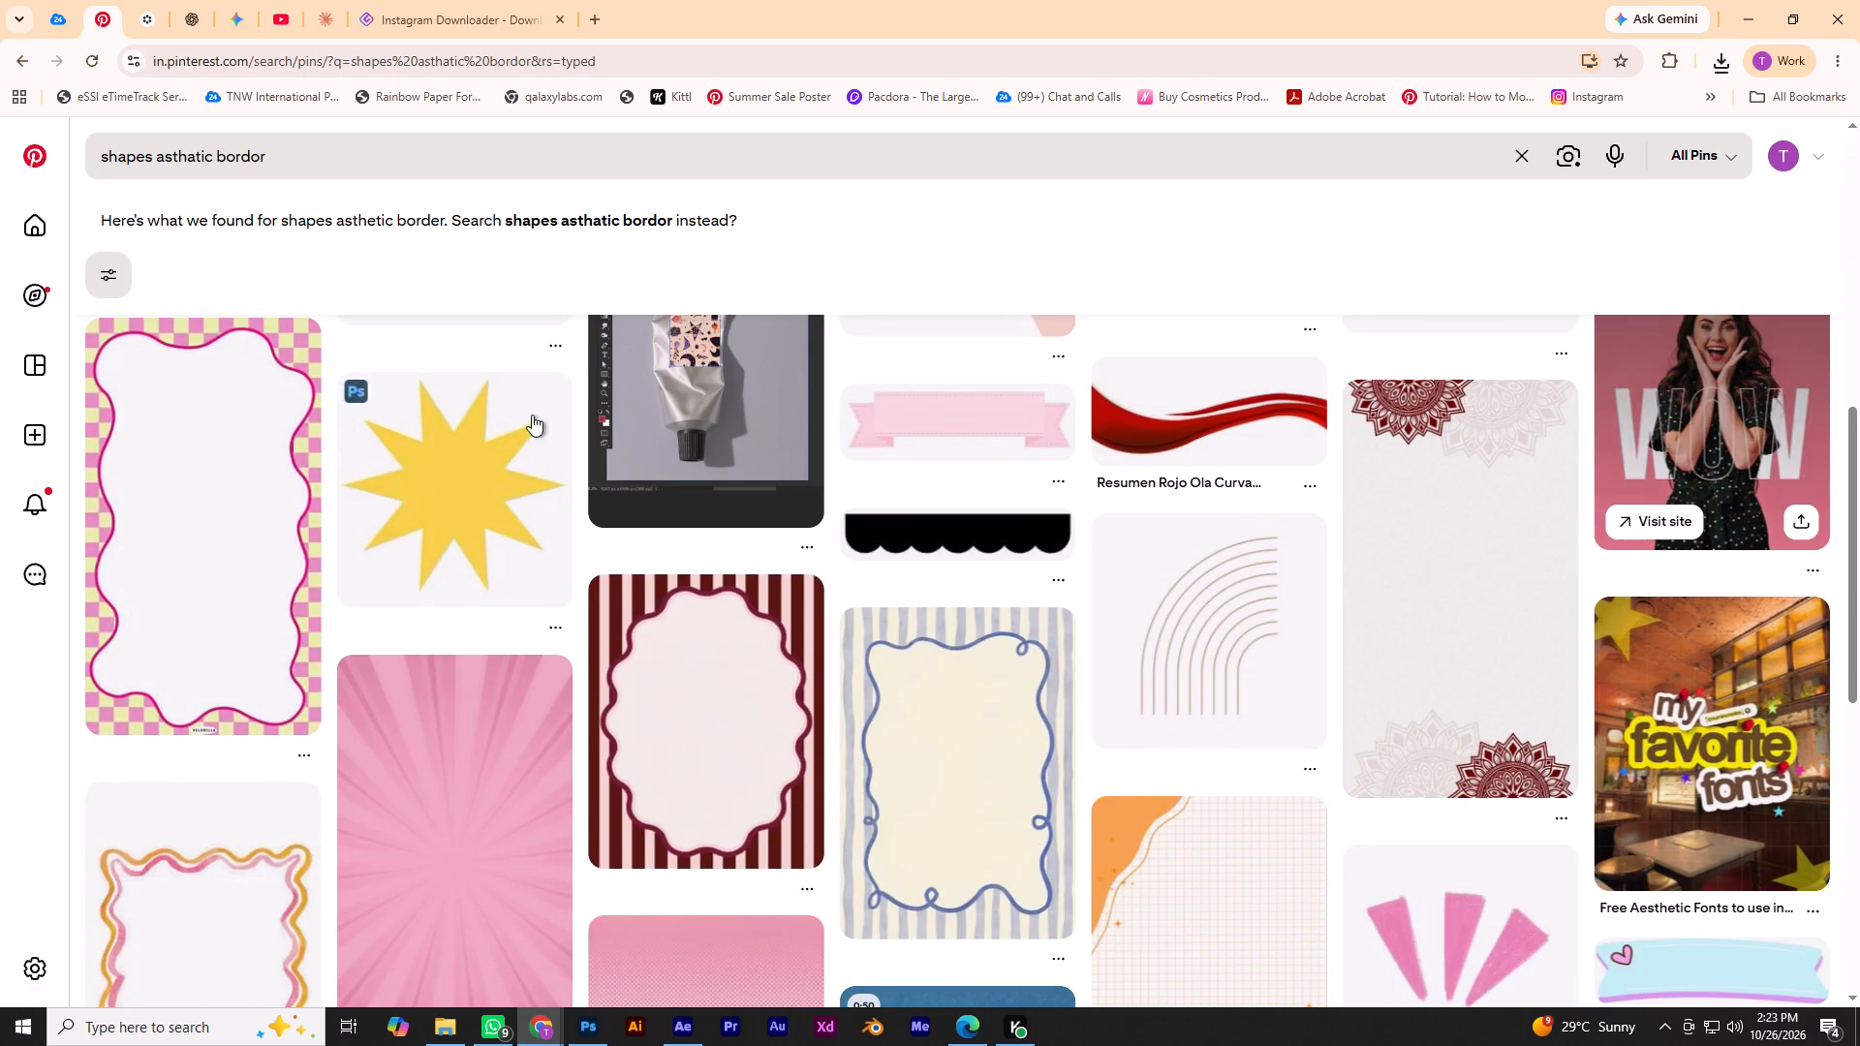
pyautogui.click(198, 490)
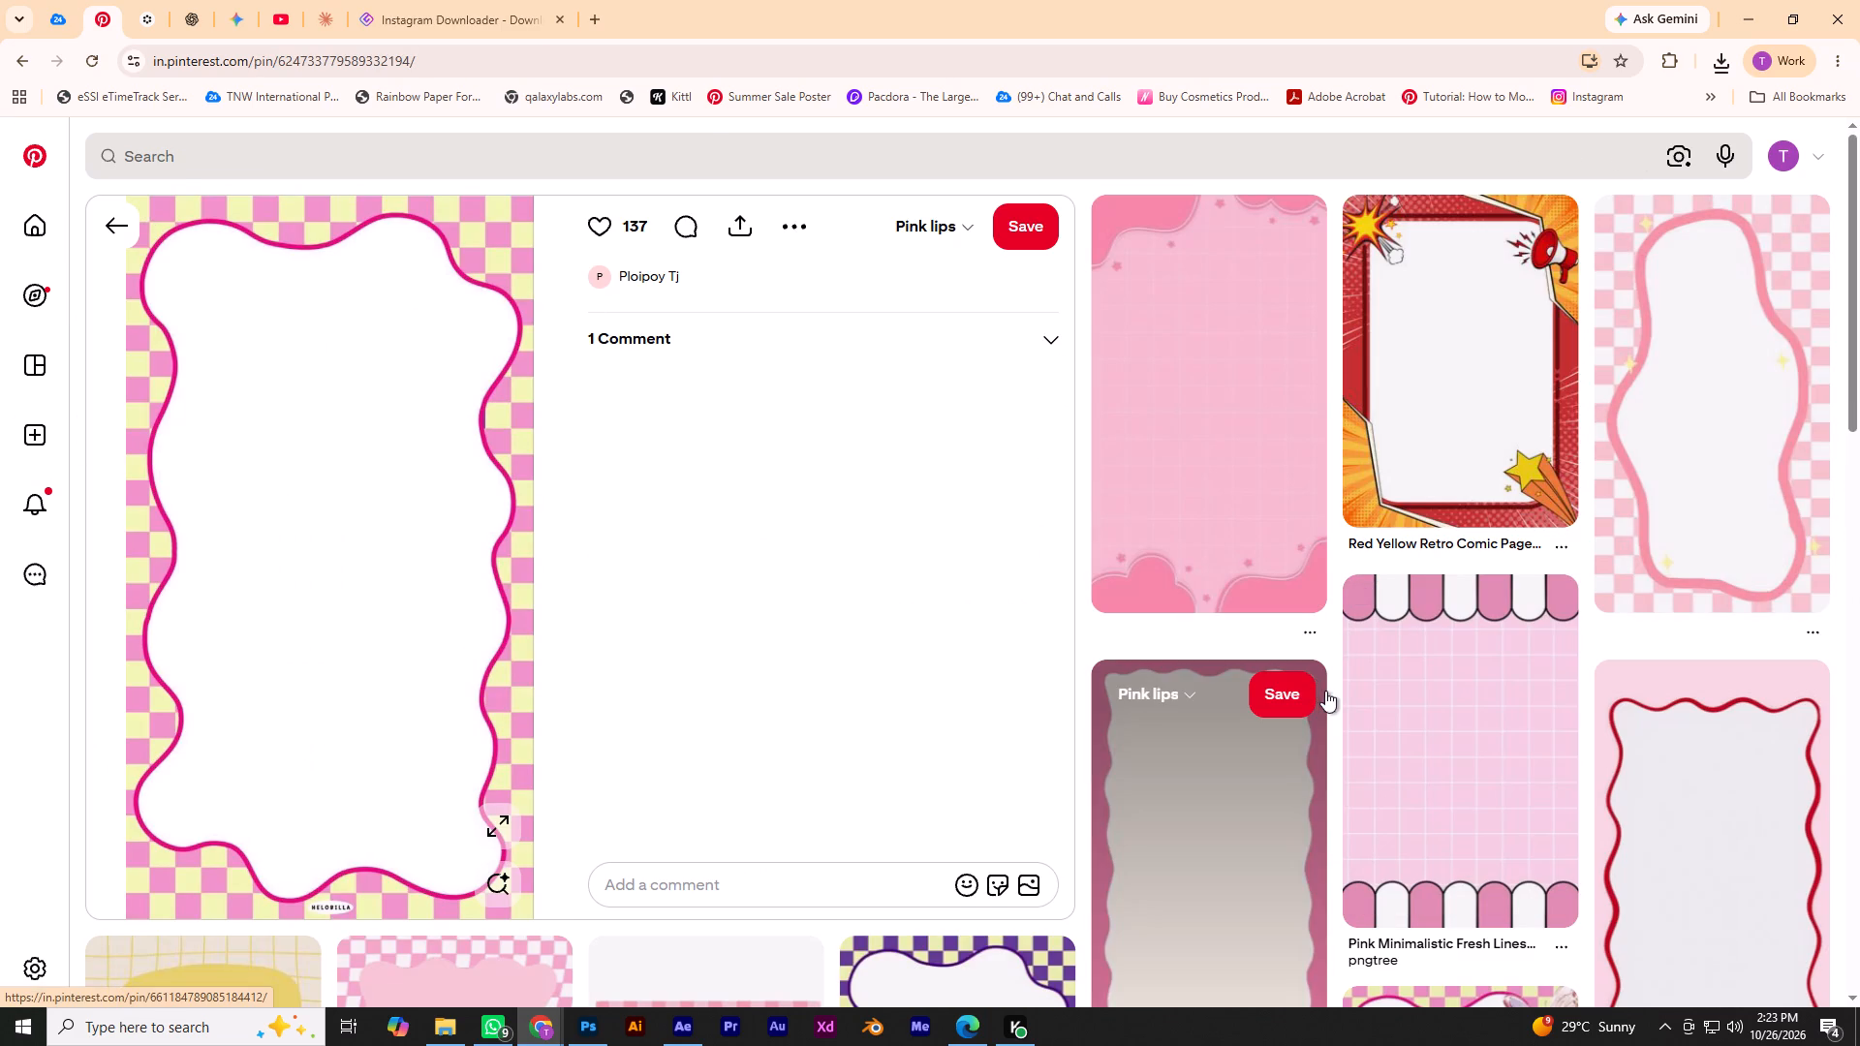
# Examine the frames related to the checkered pin for a suitable border, and return to the search results.
pyautogui.scroll(-10, 1325, 691)
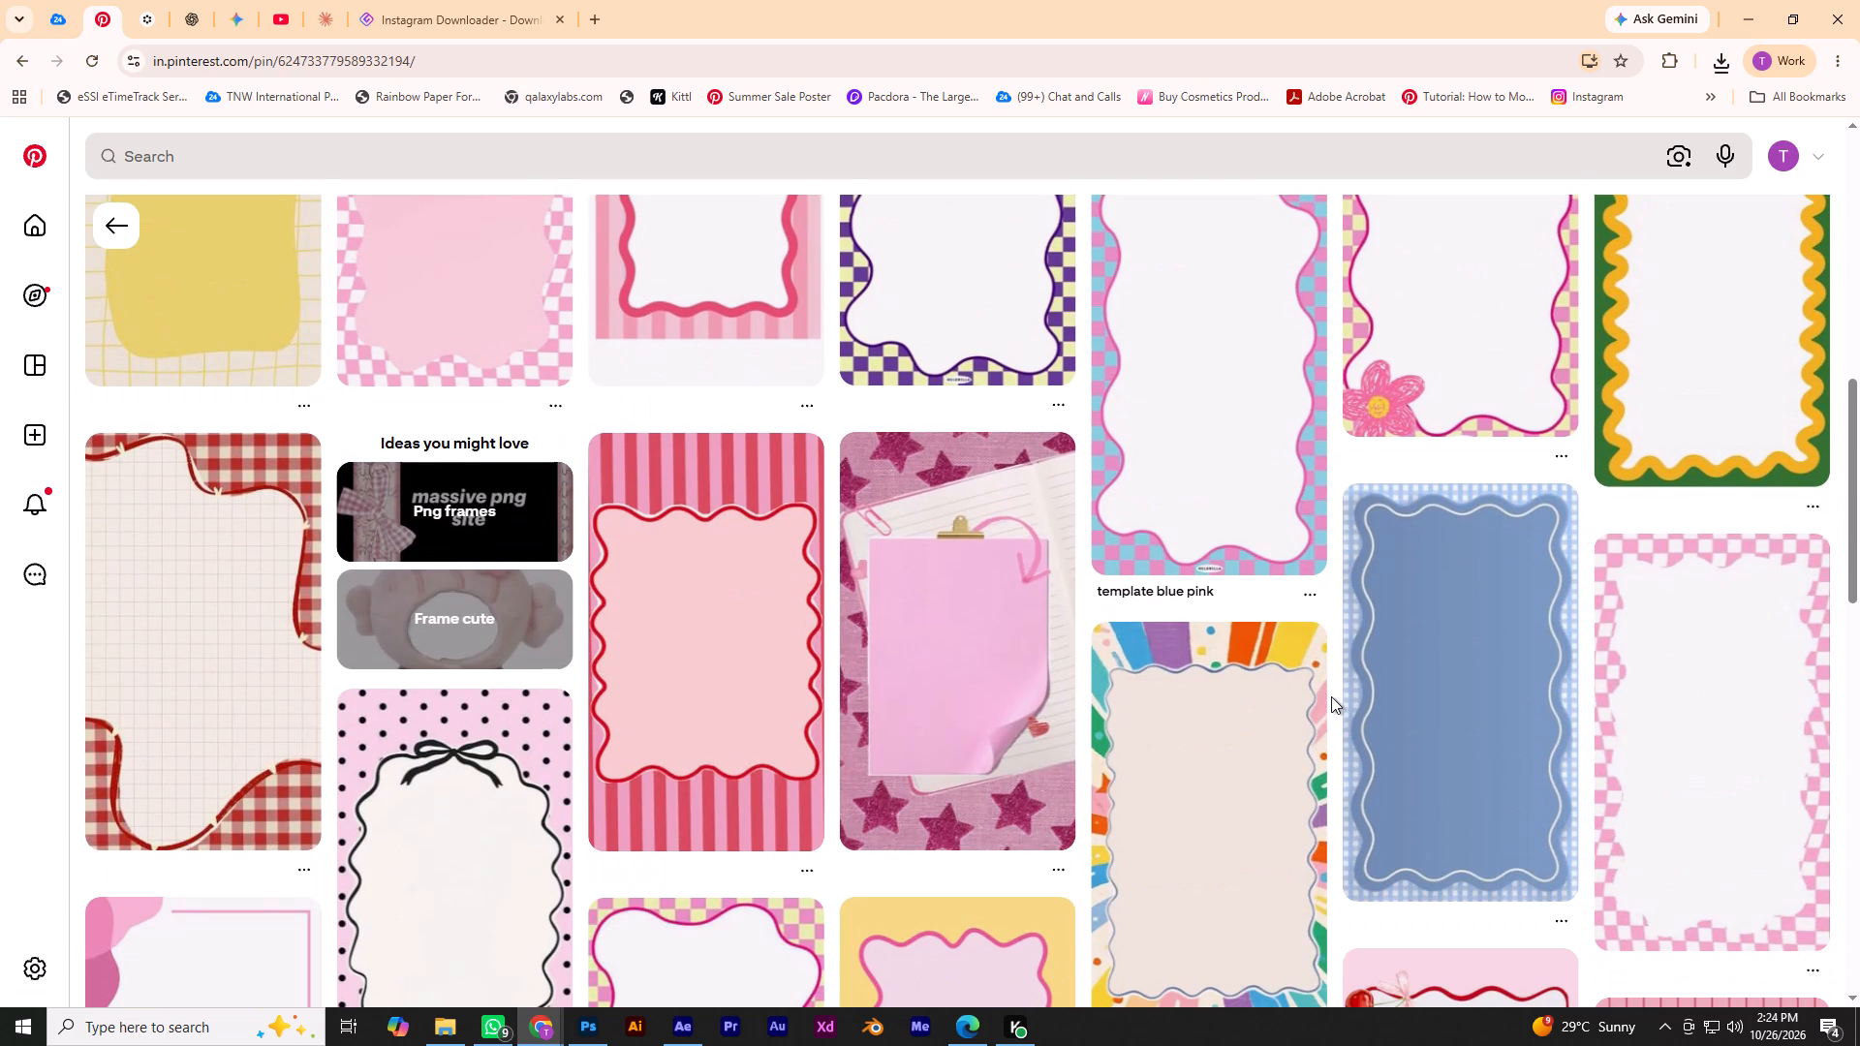
pyautogui.scroll(-3, 1331, 696)
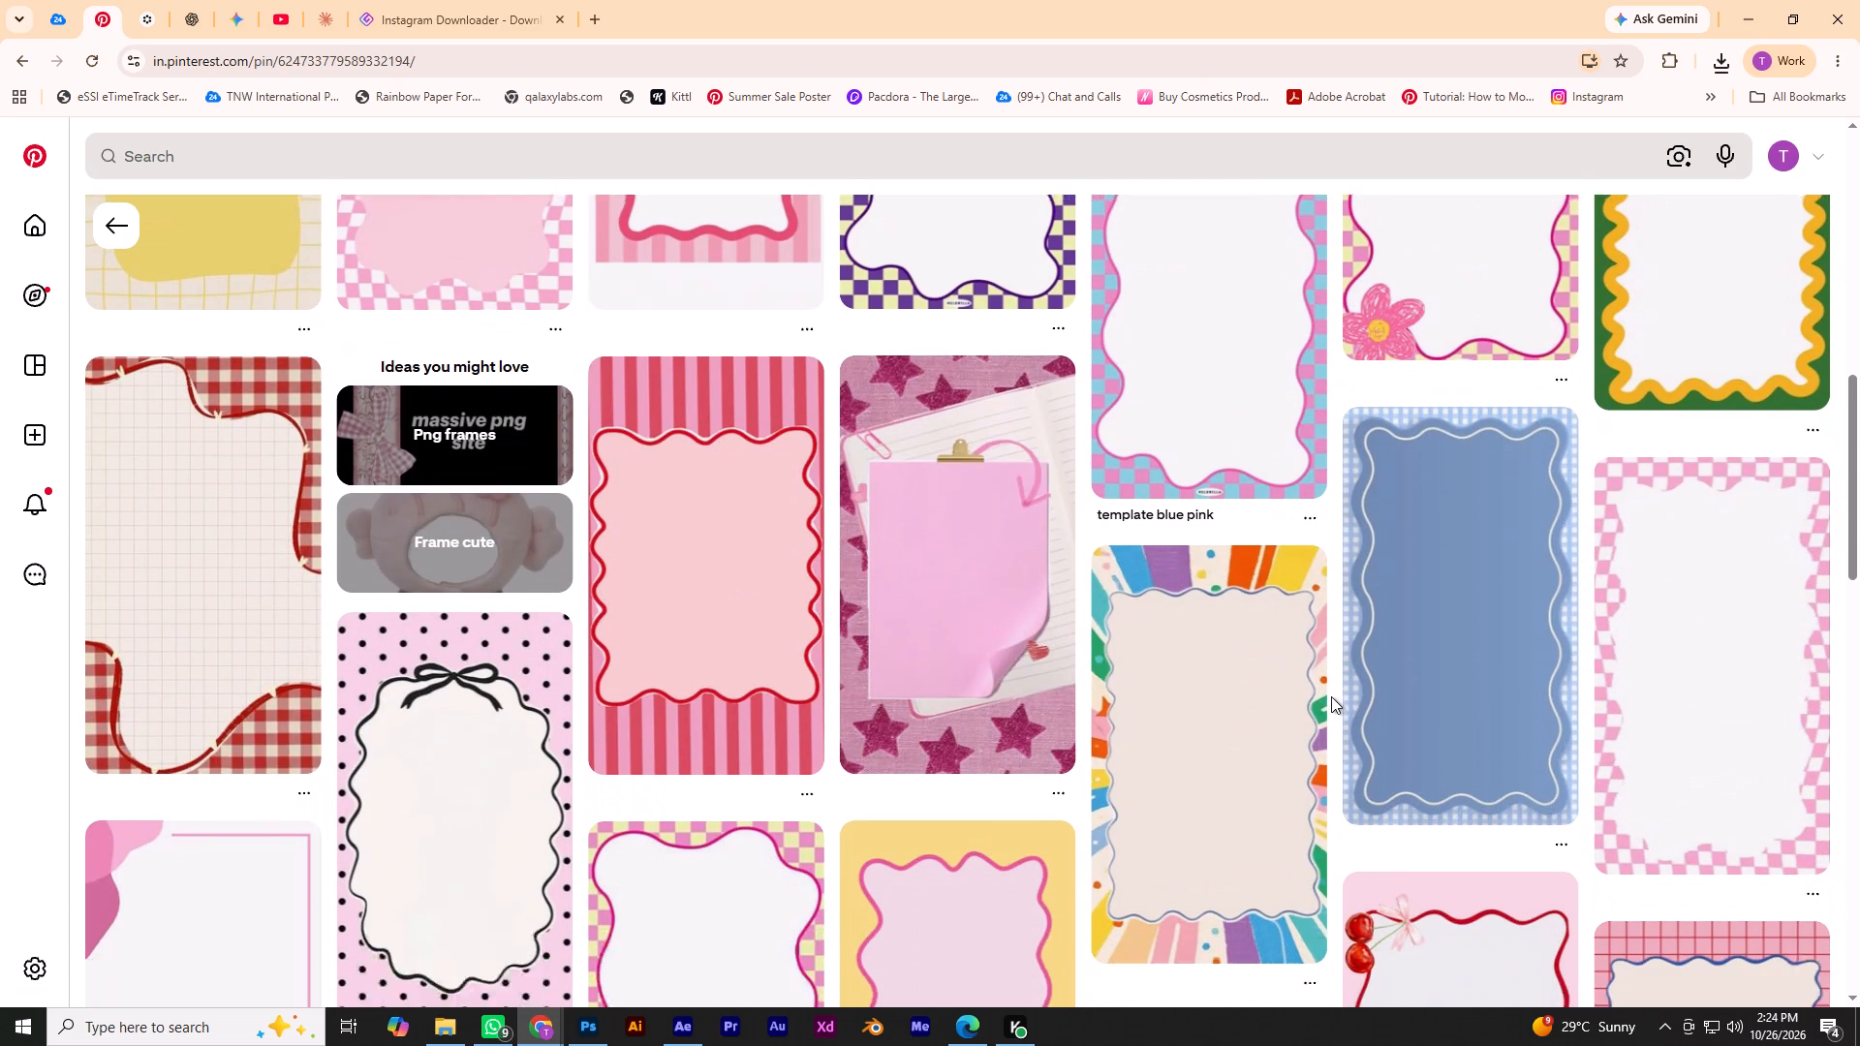
pyautogui.scroll(-6, 1331, 696)
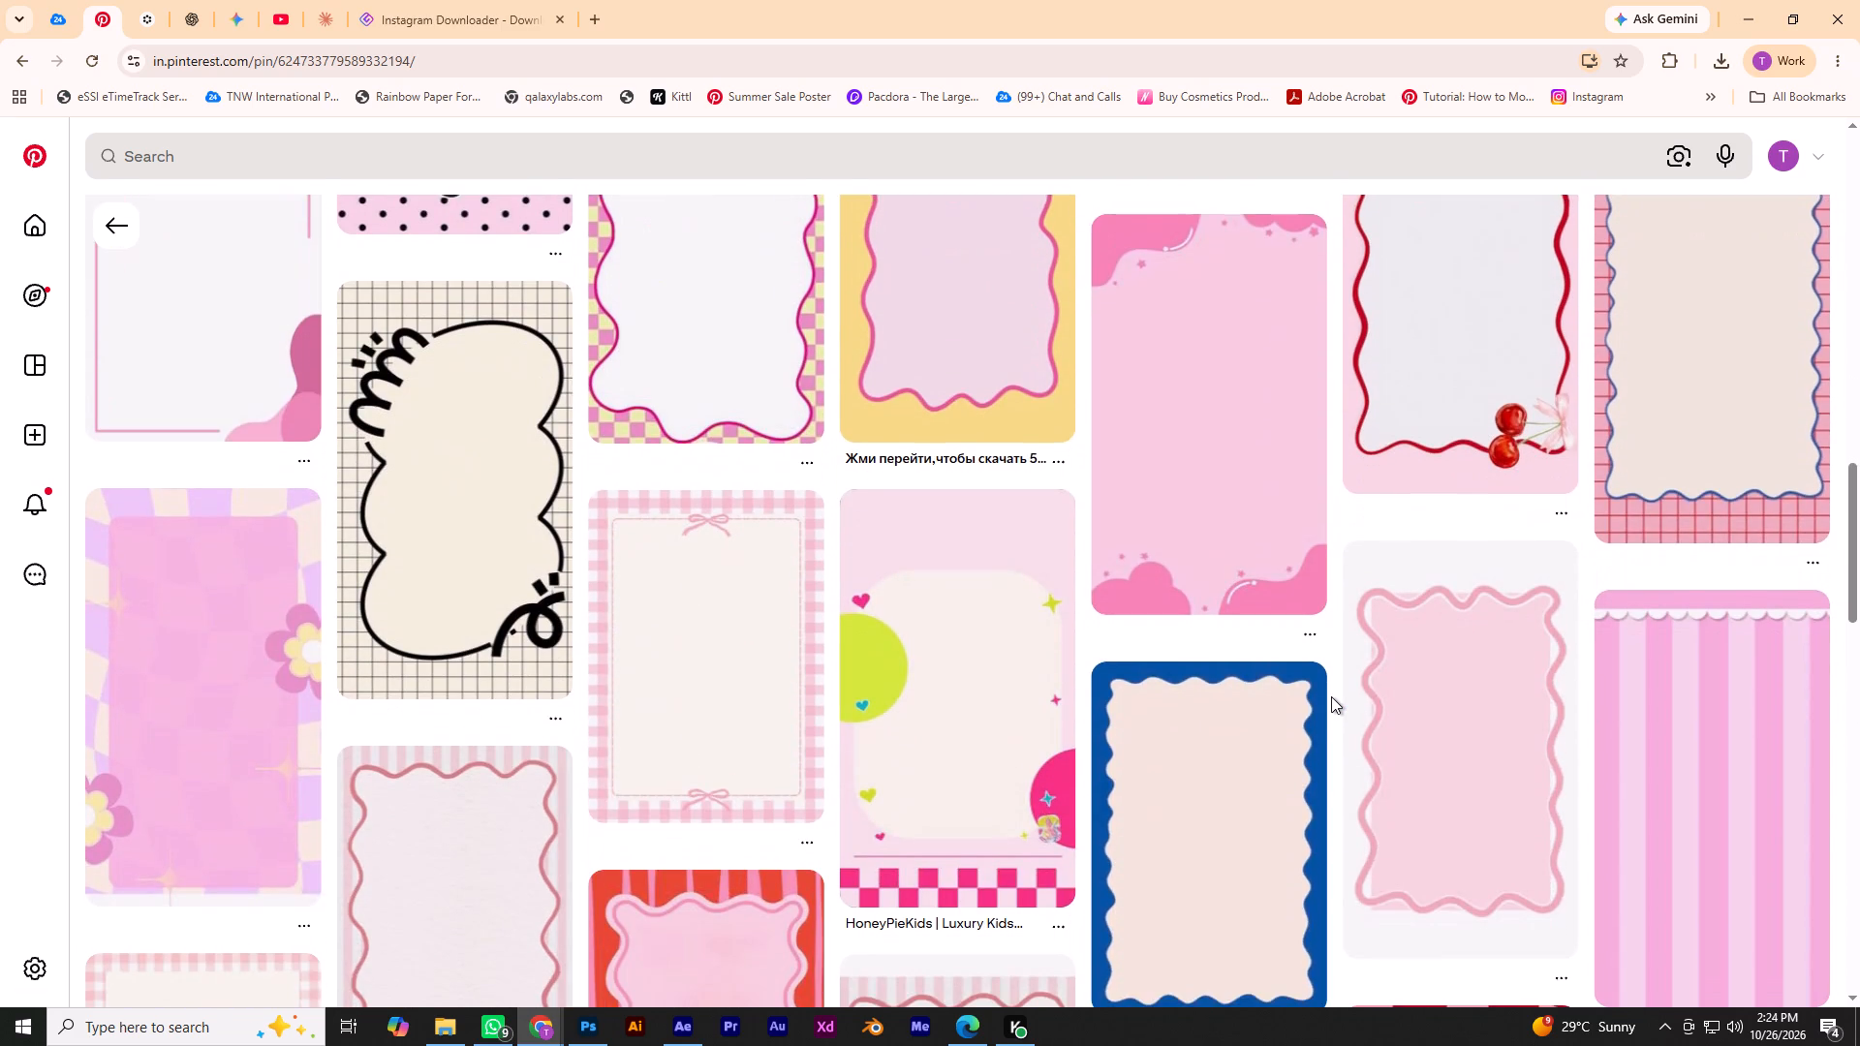
pyautogui.scroll(-6, 1331, 696)
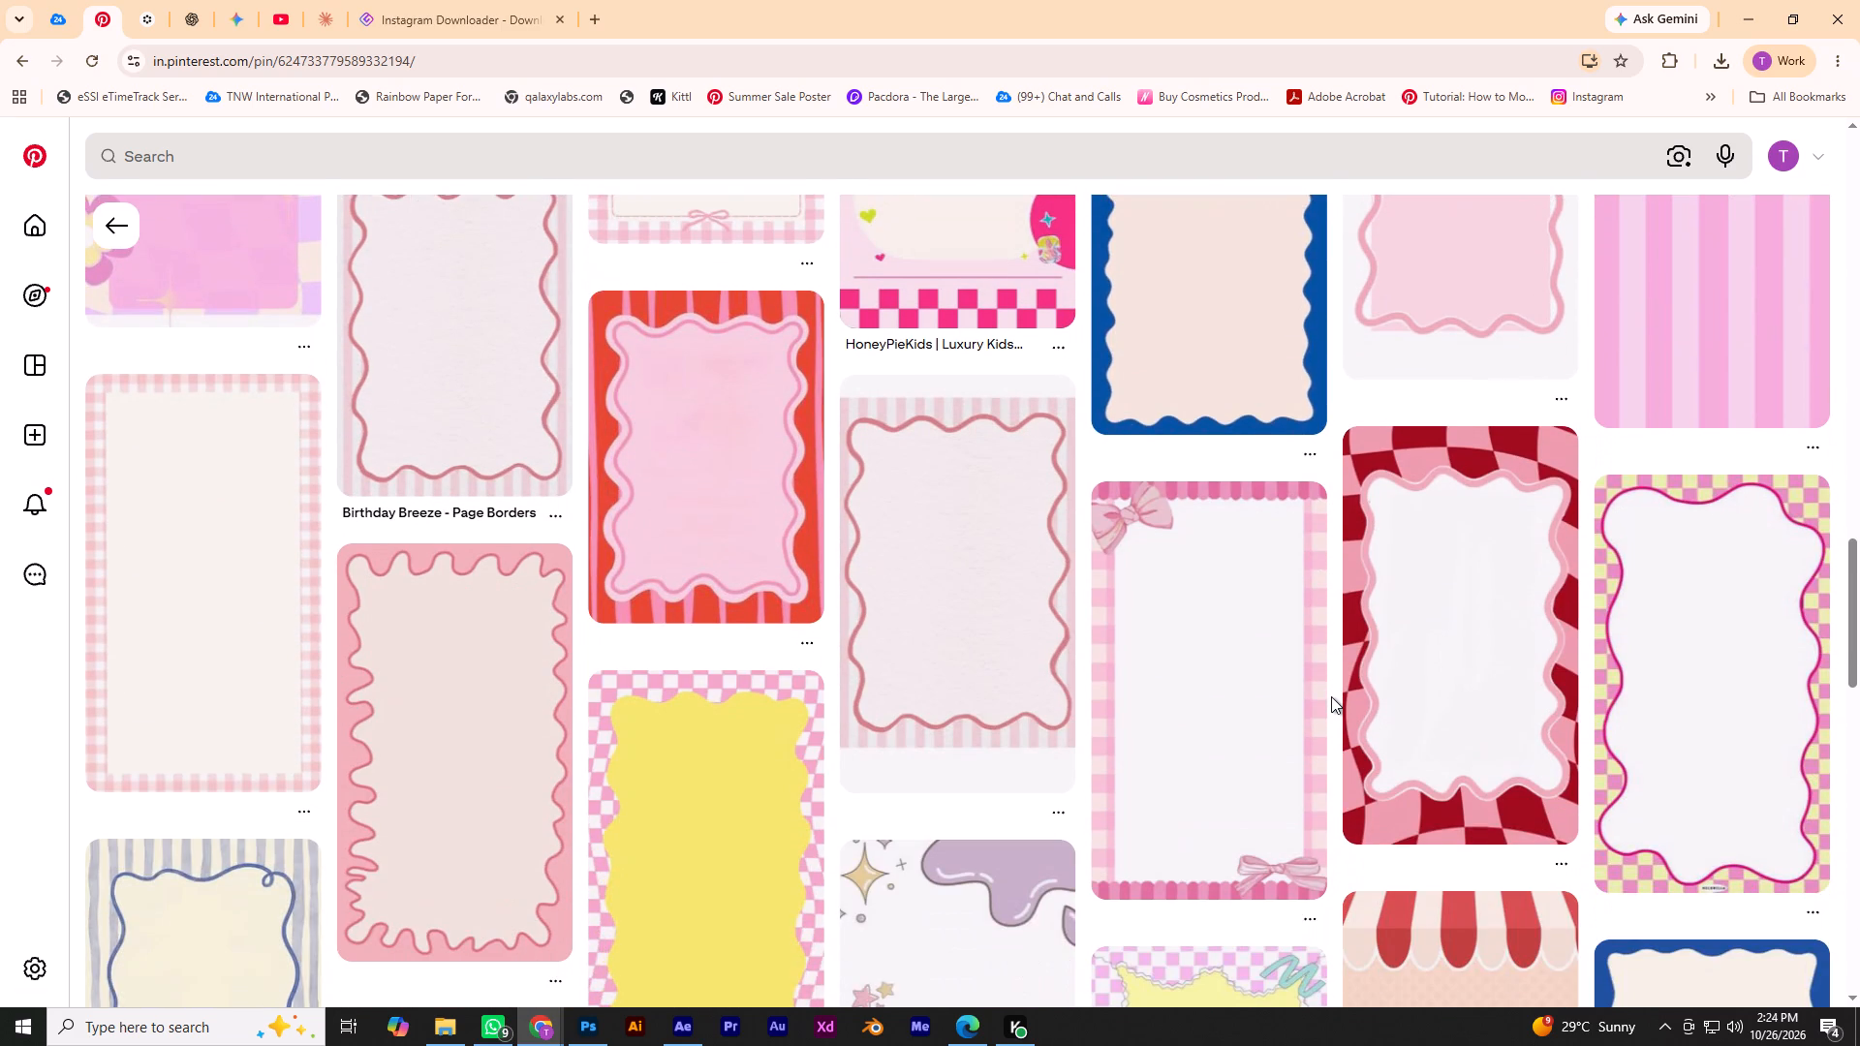
pyautogui.scroll(-5, 1331, 696)
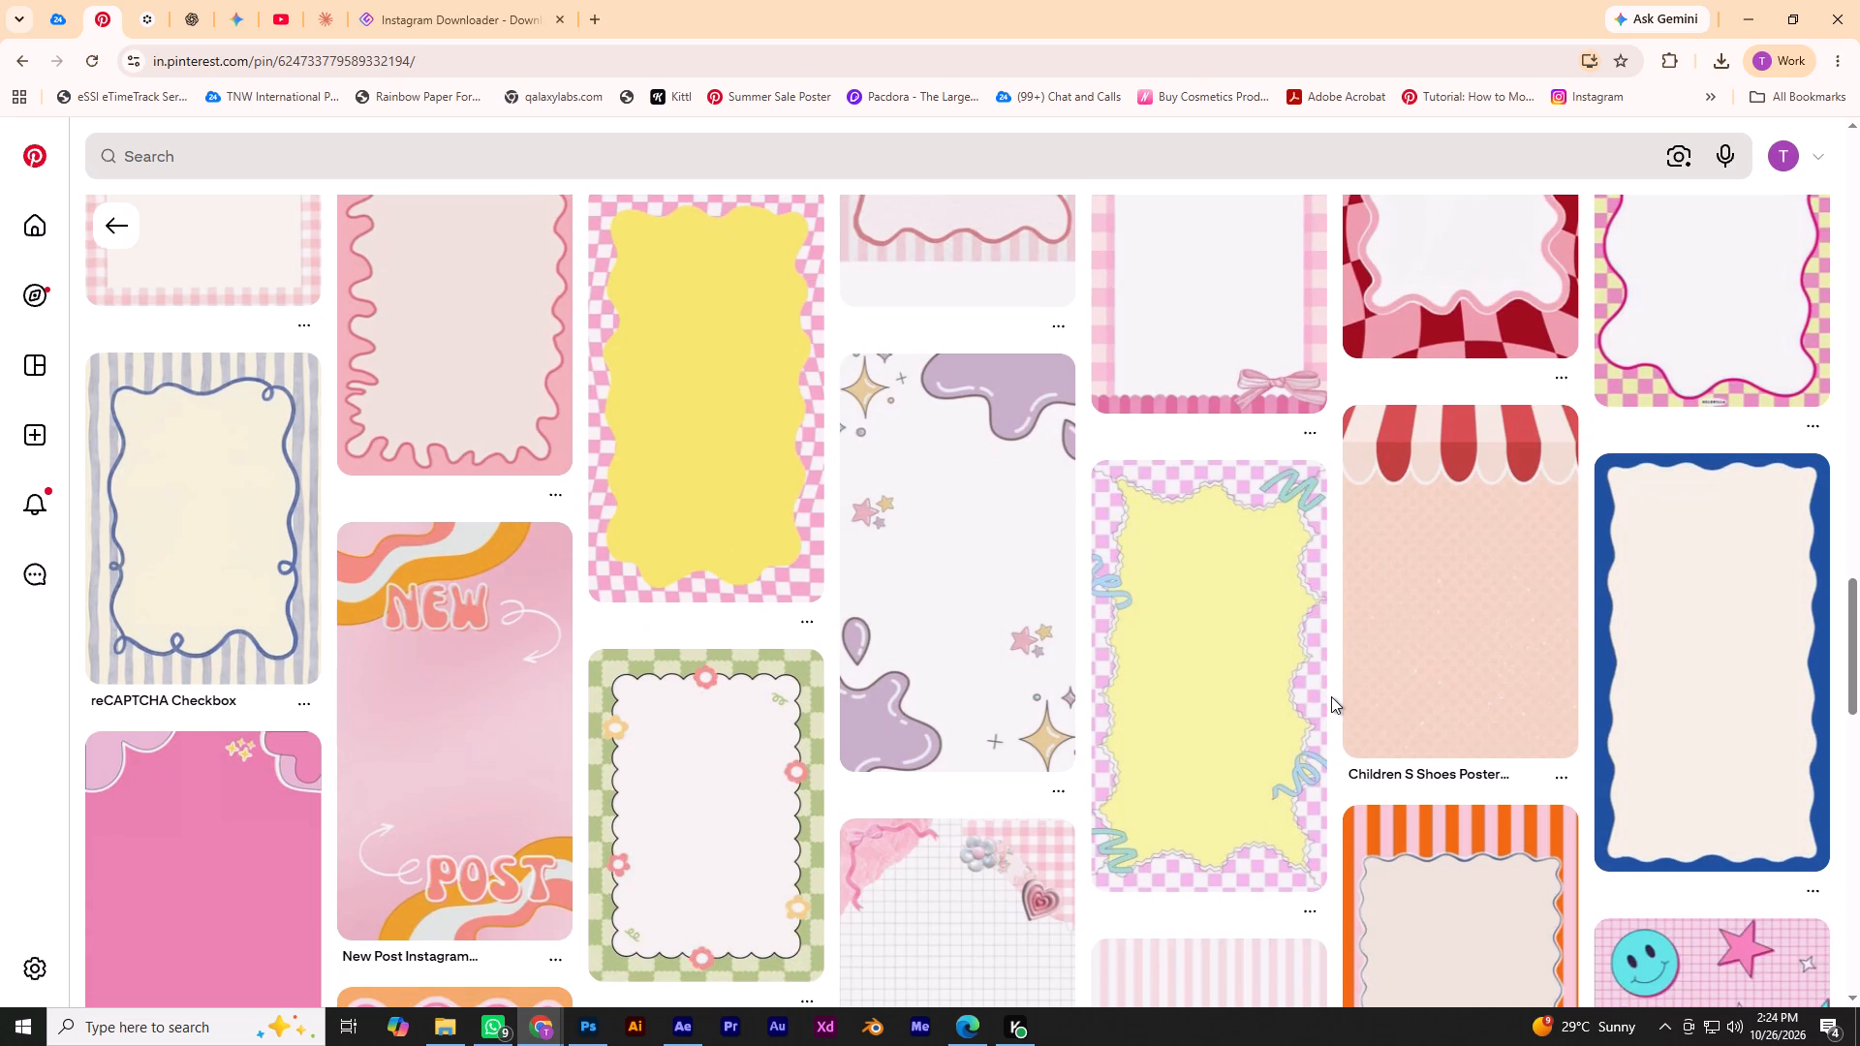
pyautogui.scroll(-4, 1331, 696)
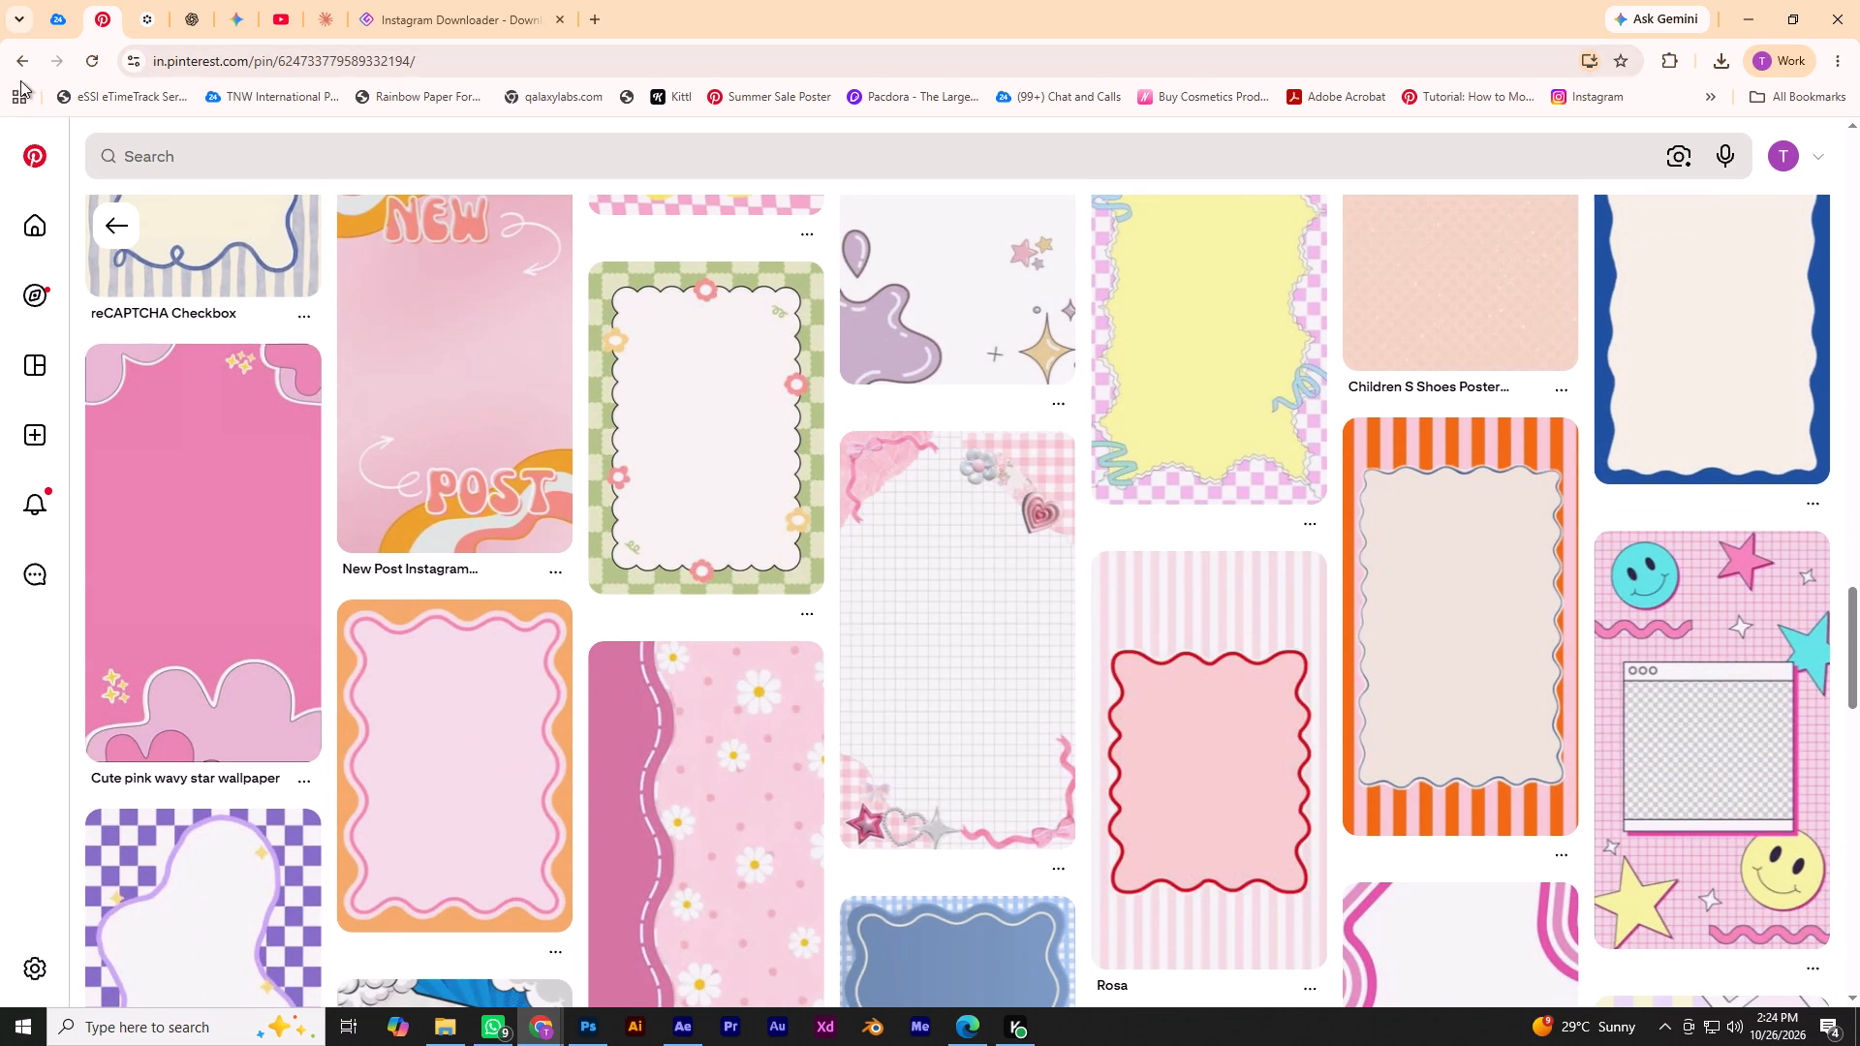
pyautogui.click(27, 62)
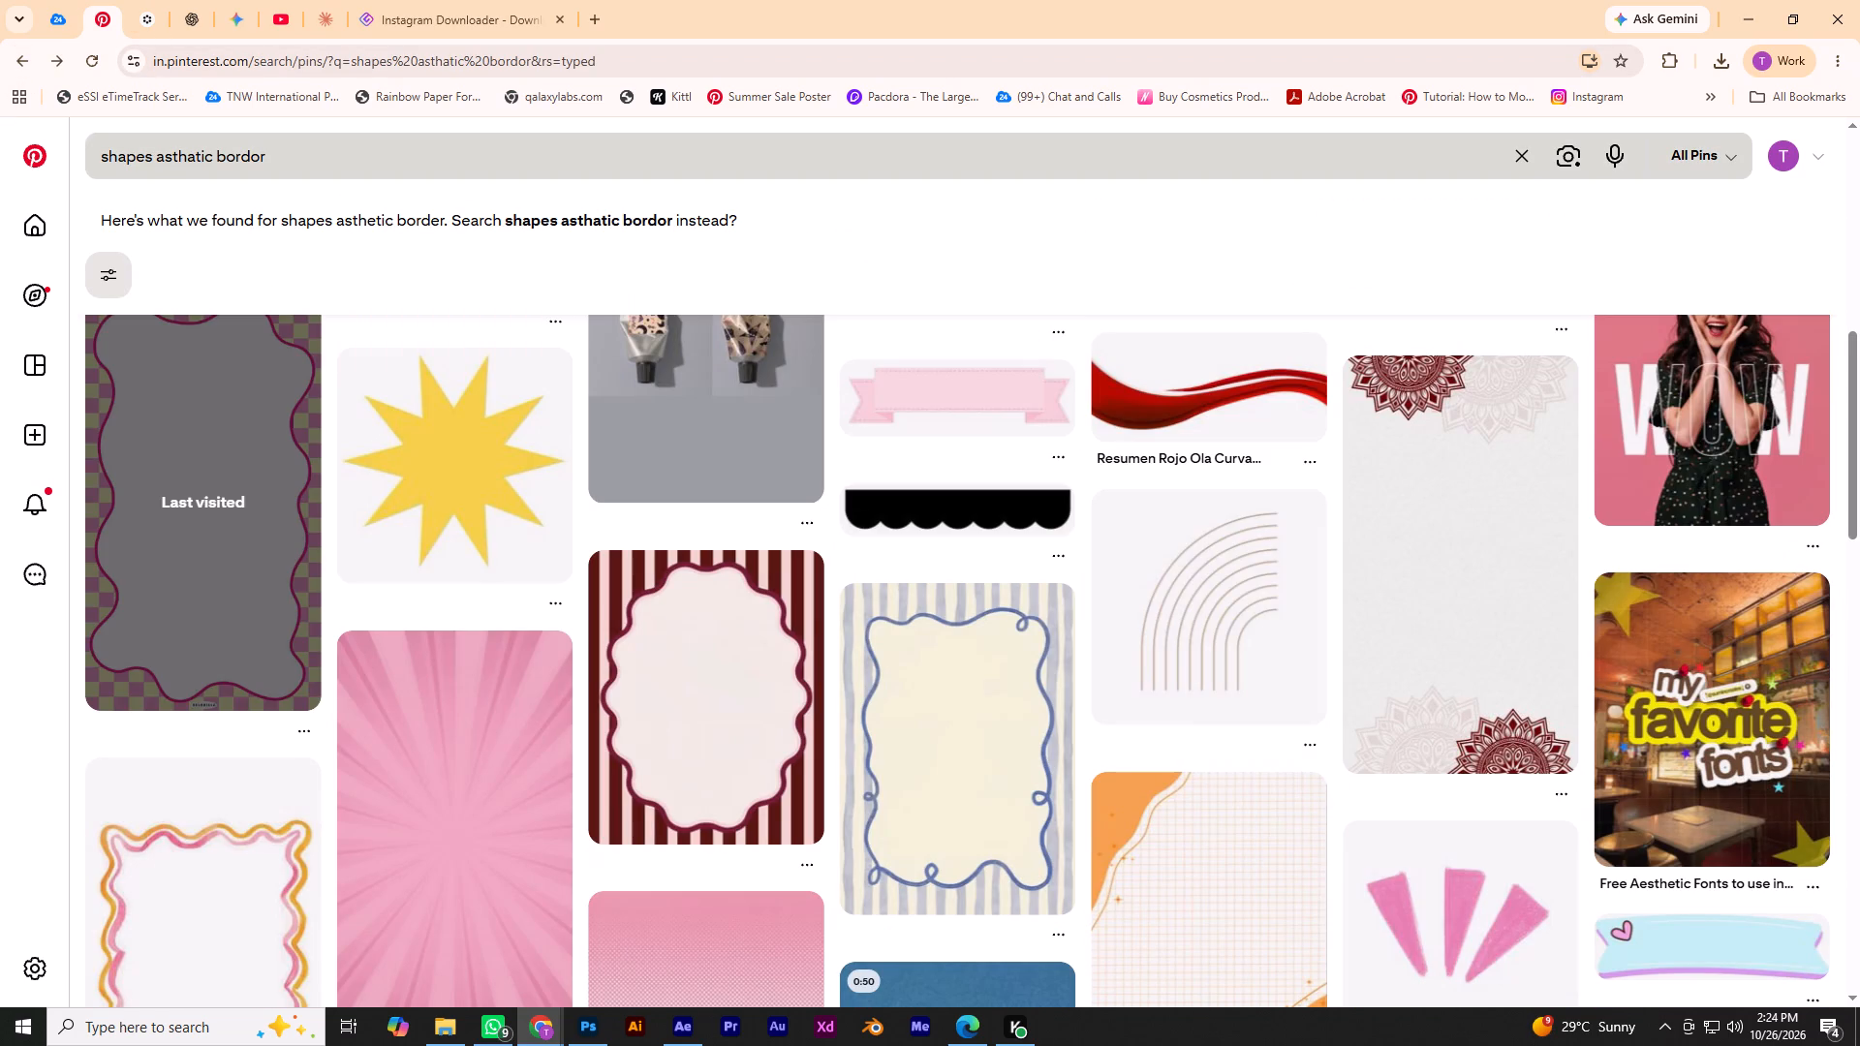
# Shorten the Pinterest search to "bordor" and run it.
pyautogui.moveTo(211, 159); pyautogui.dragTo(69, 169)
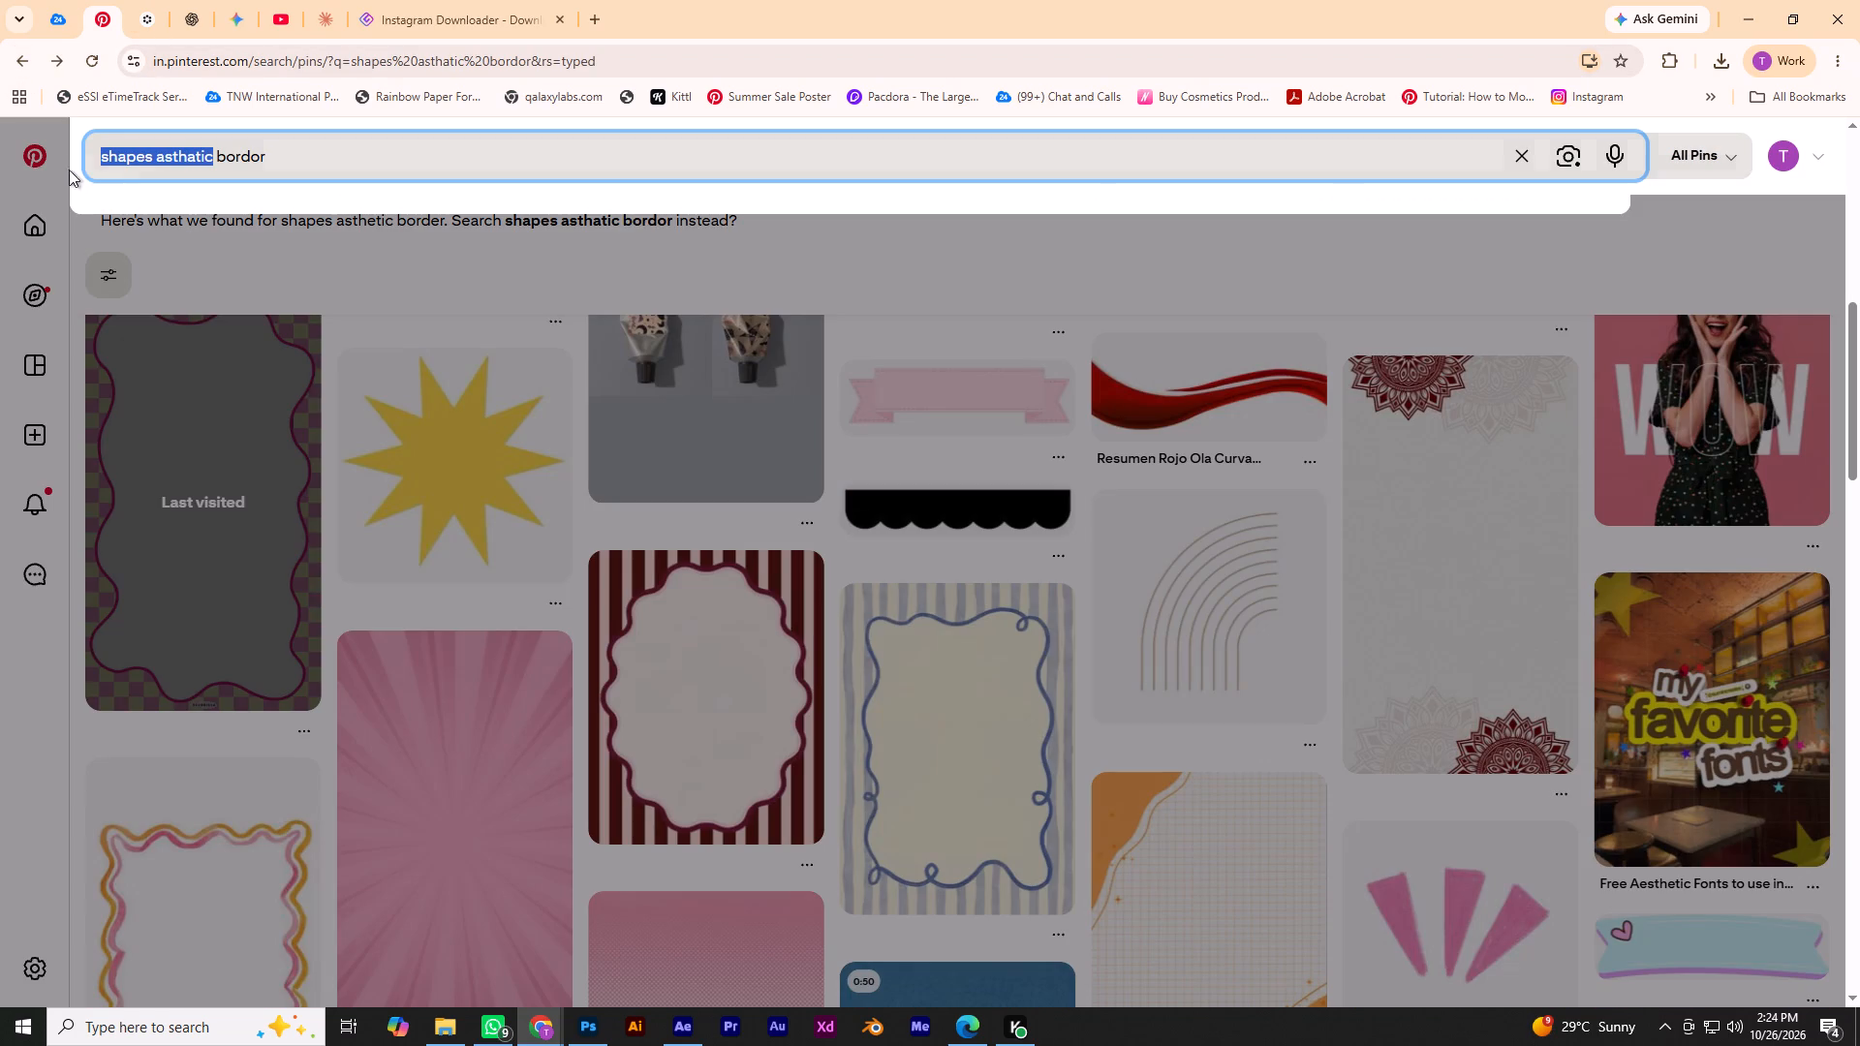
pyautogui.moveTo(69, 169); pyautogui.dragTo(61, 169)
pyautogui.press('BackSpace')
pyautogui.press('Return')
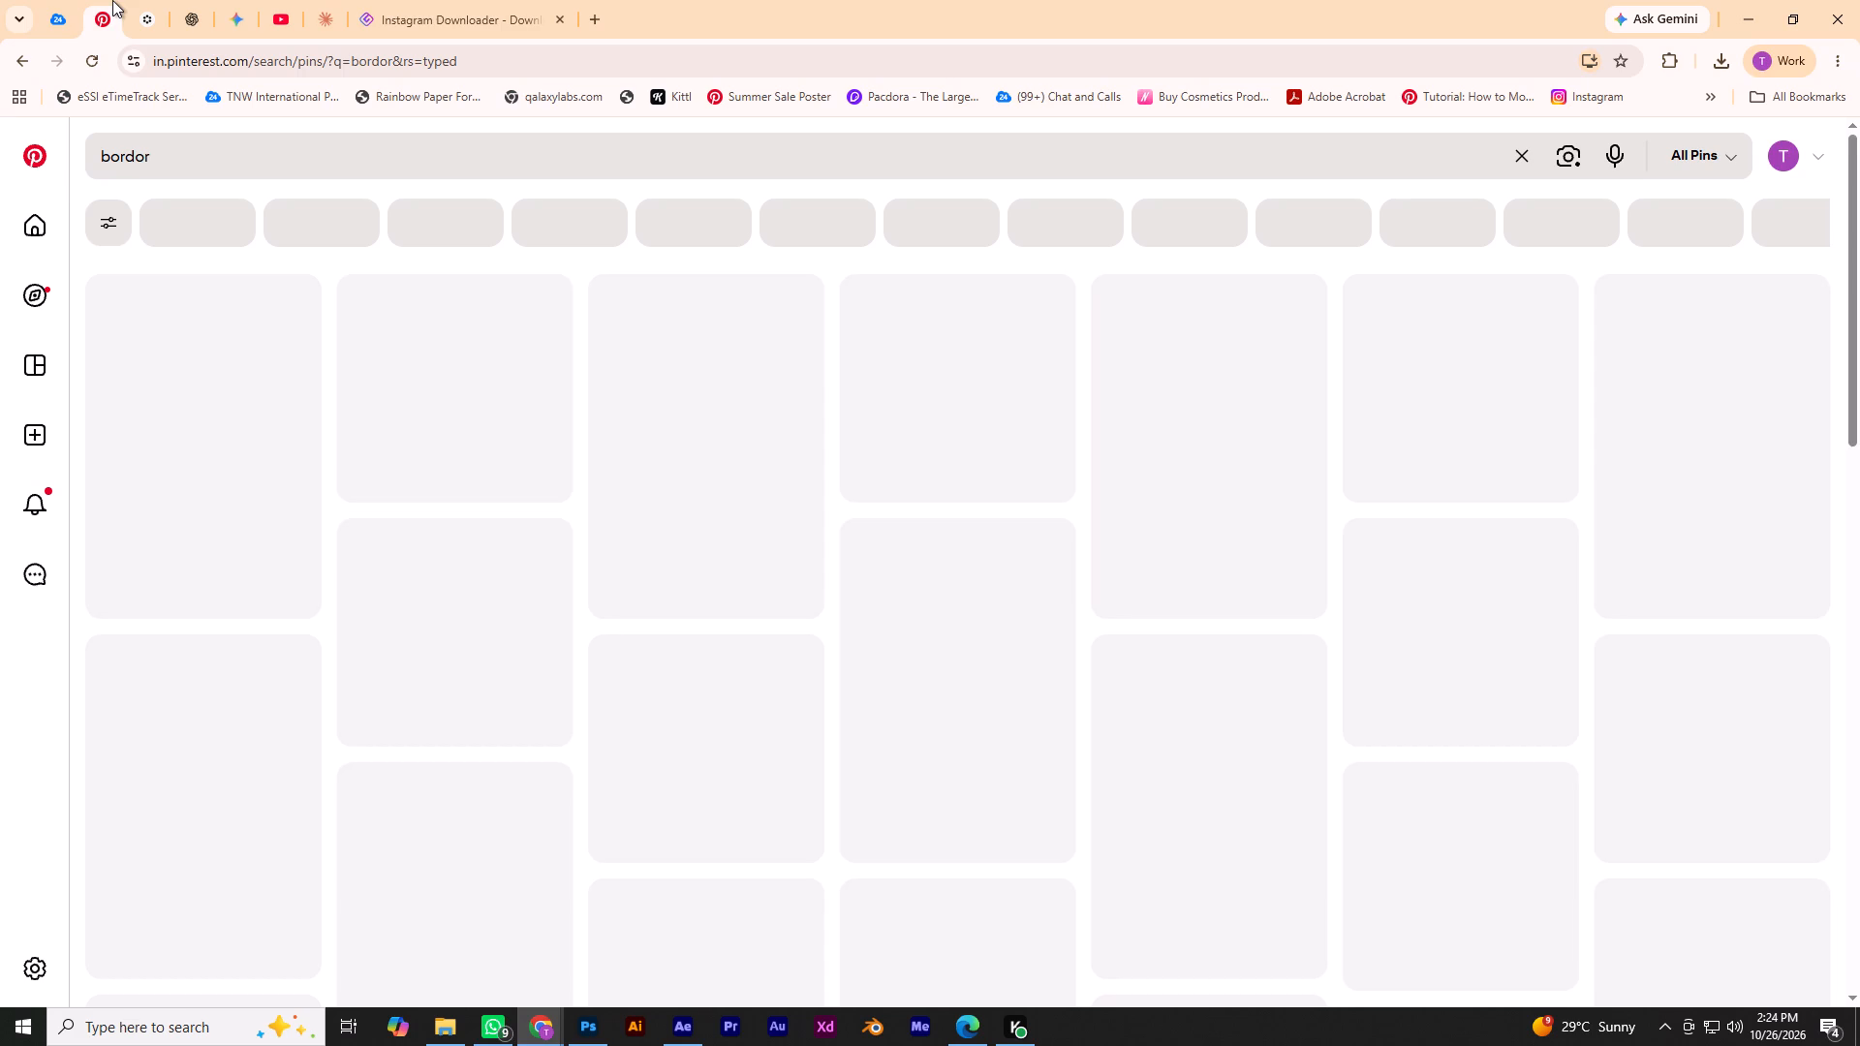
# Look through the border results and open the pin of the pink scalloped lace strip.
pyautogui.scroll(-2, 325, 481)
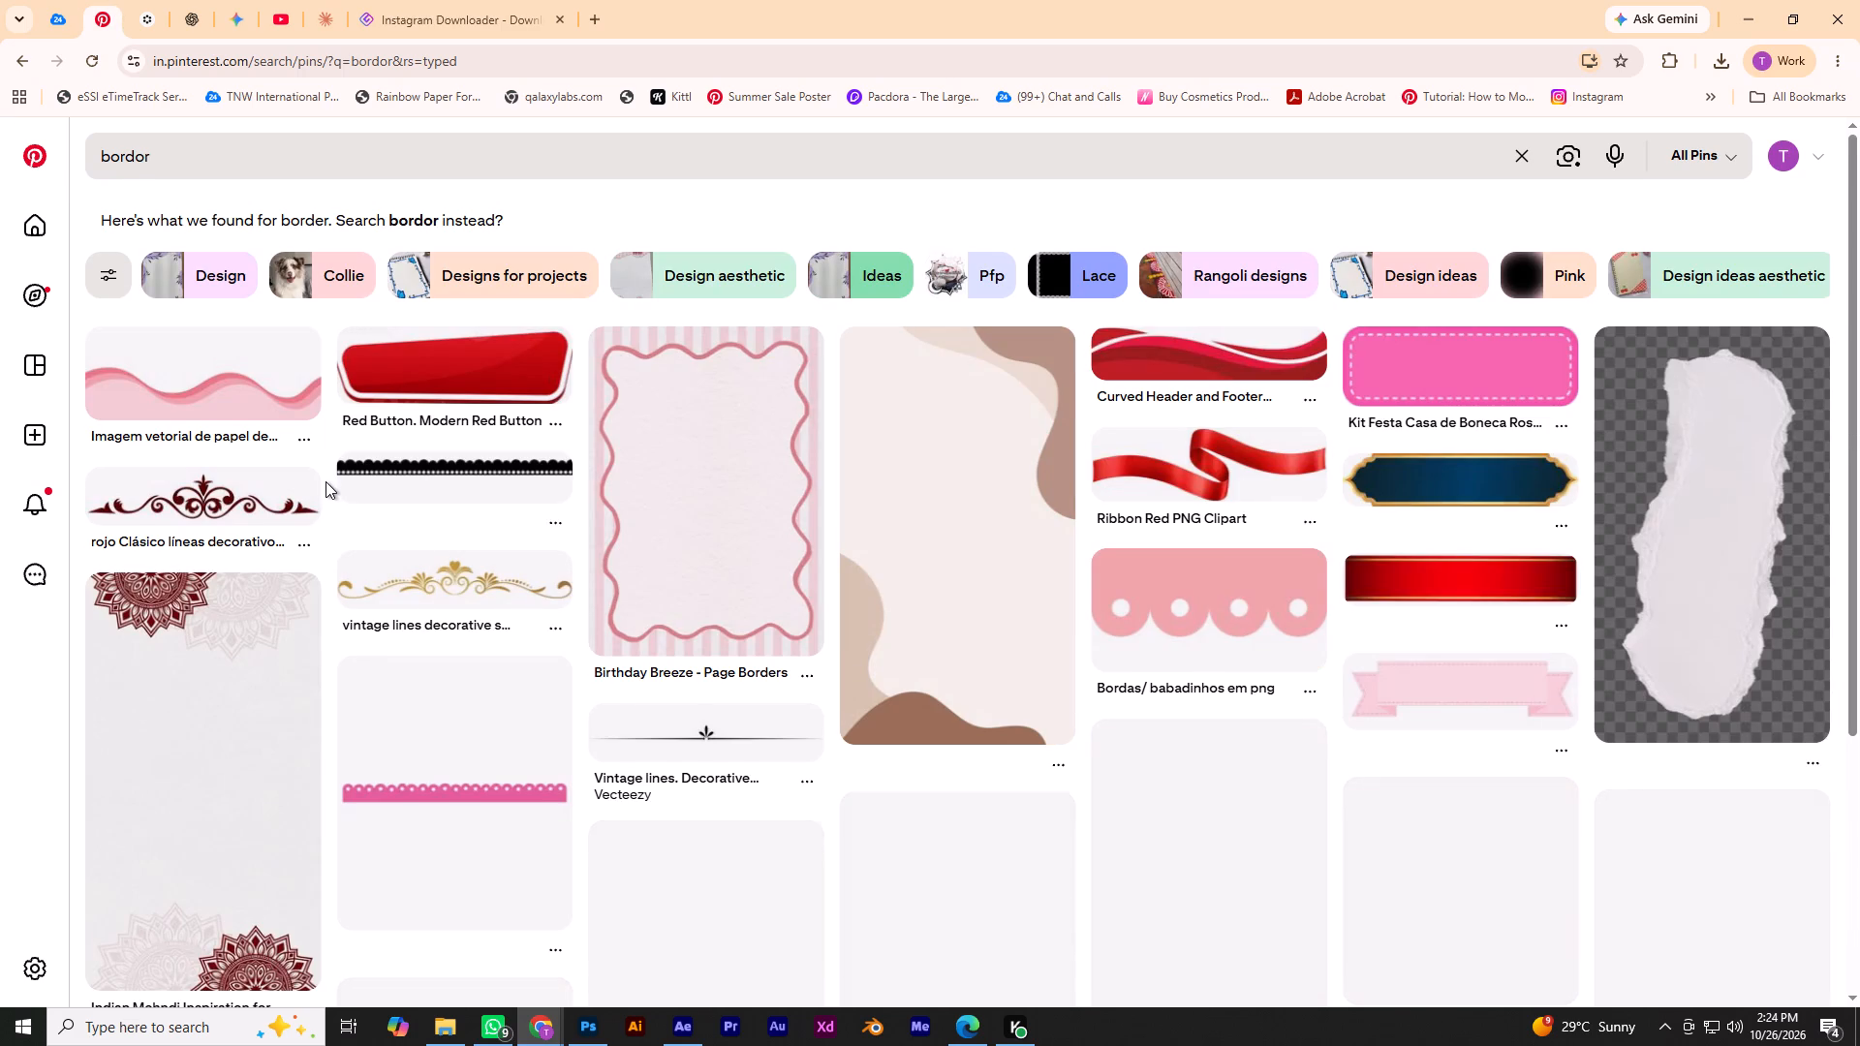
pyautogui.scroll(-1, 325, 481)
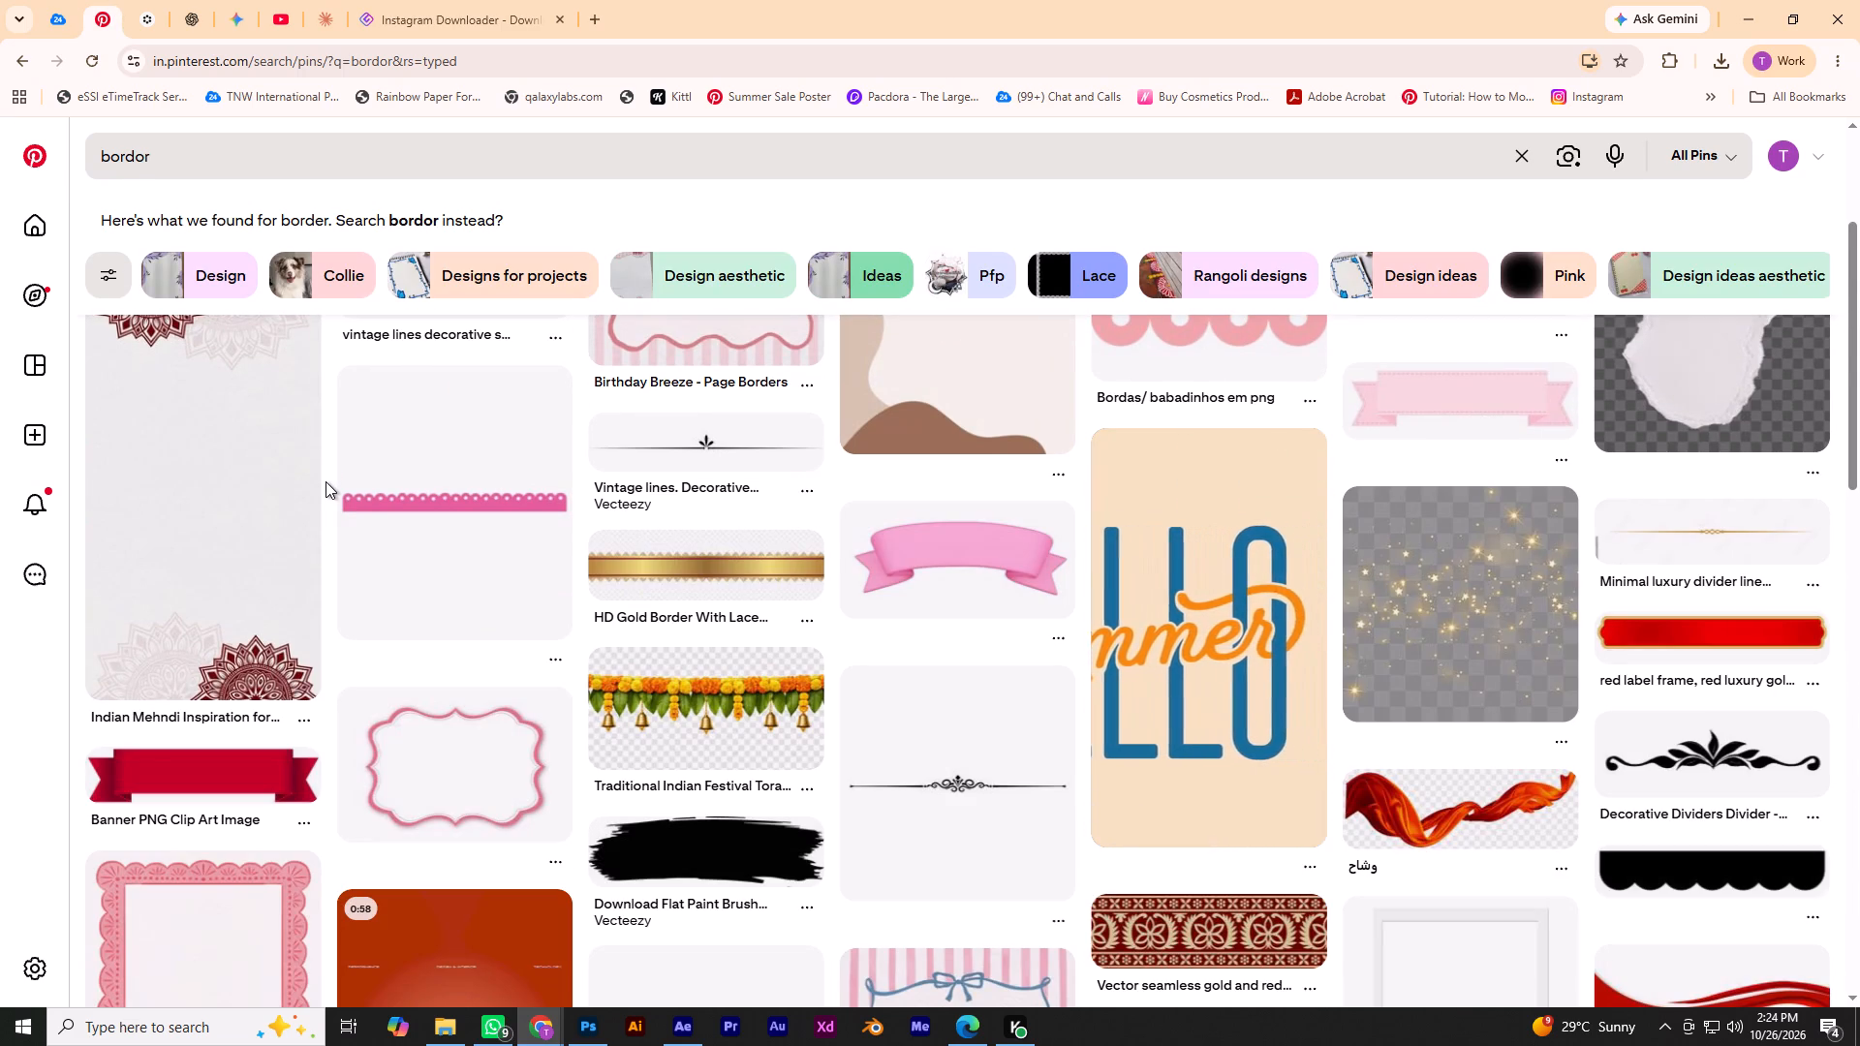
pyautogui.click(403, 499)
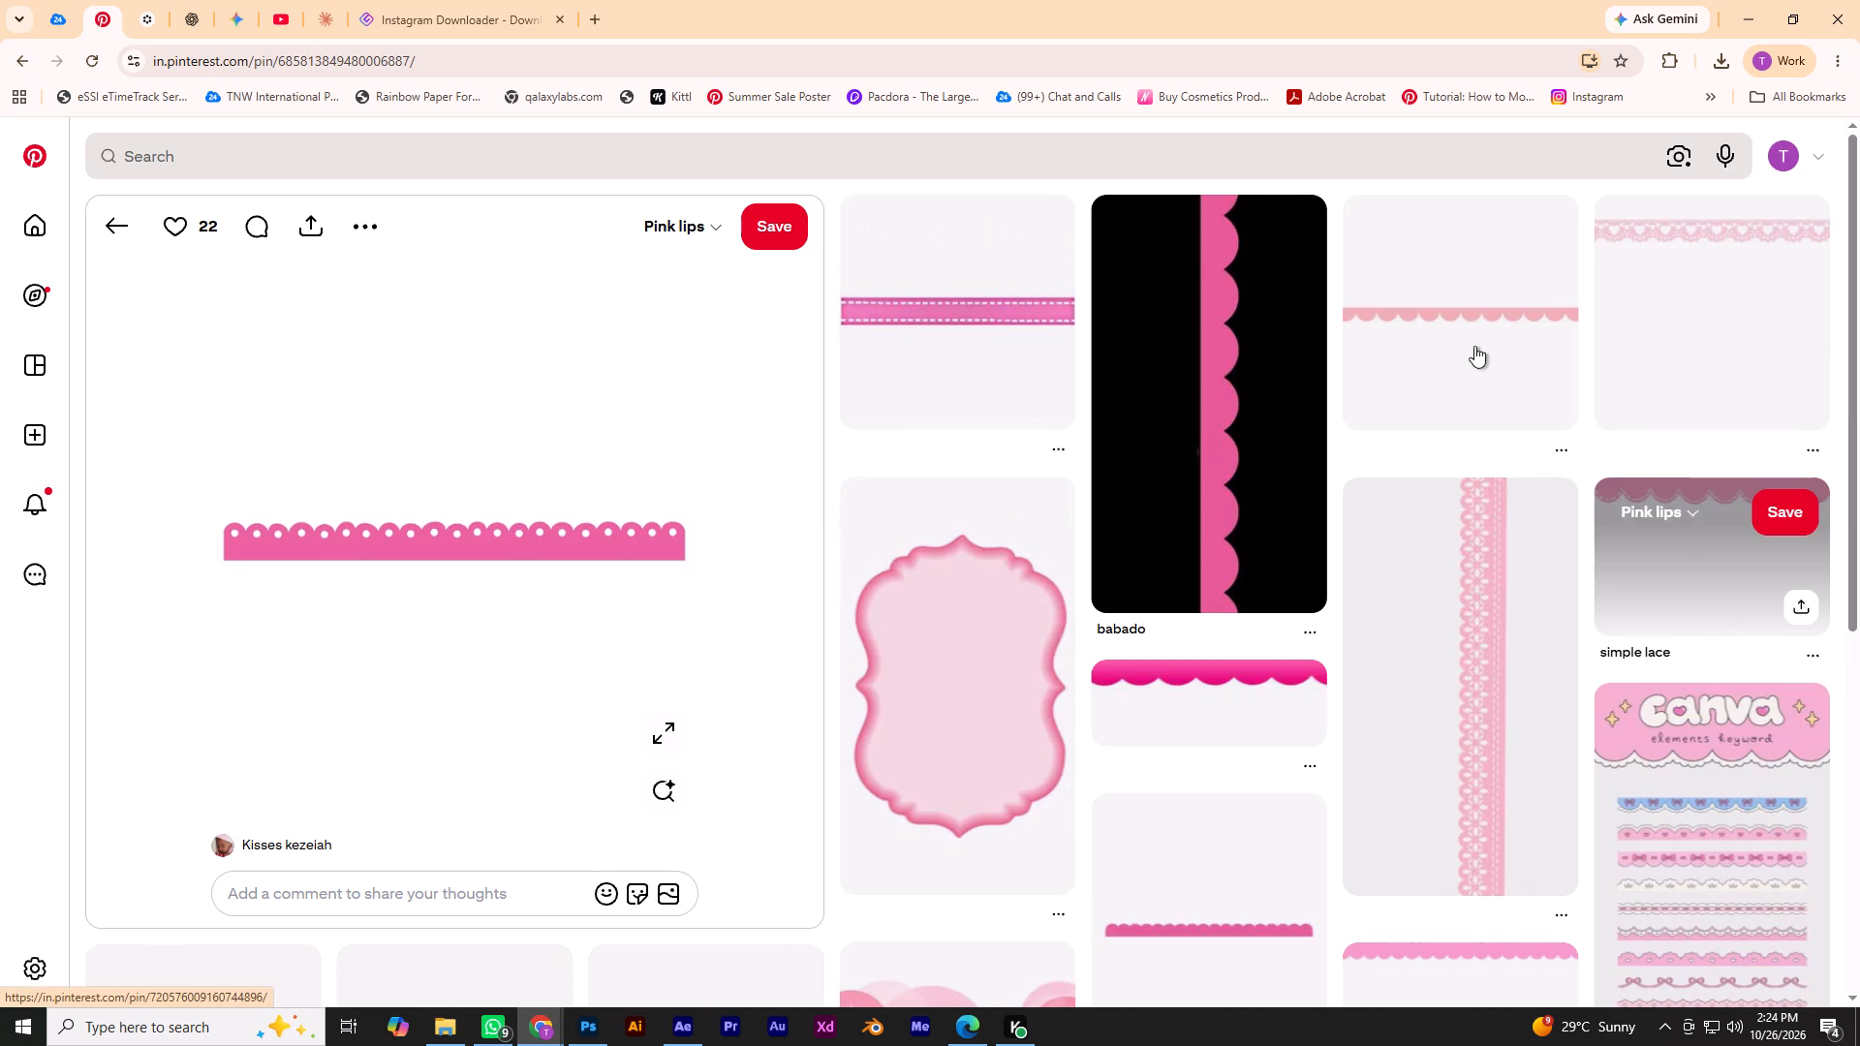
# Open the related pin of the light pink strip with a scalloped lower edge.
pyautogui.click(1464, 343)
pyautogui.scroll(-3, 495, 492)
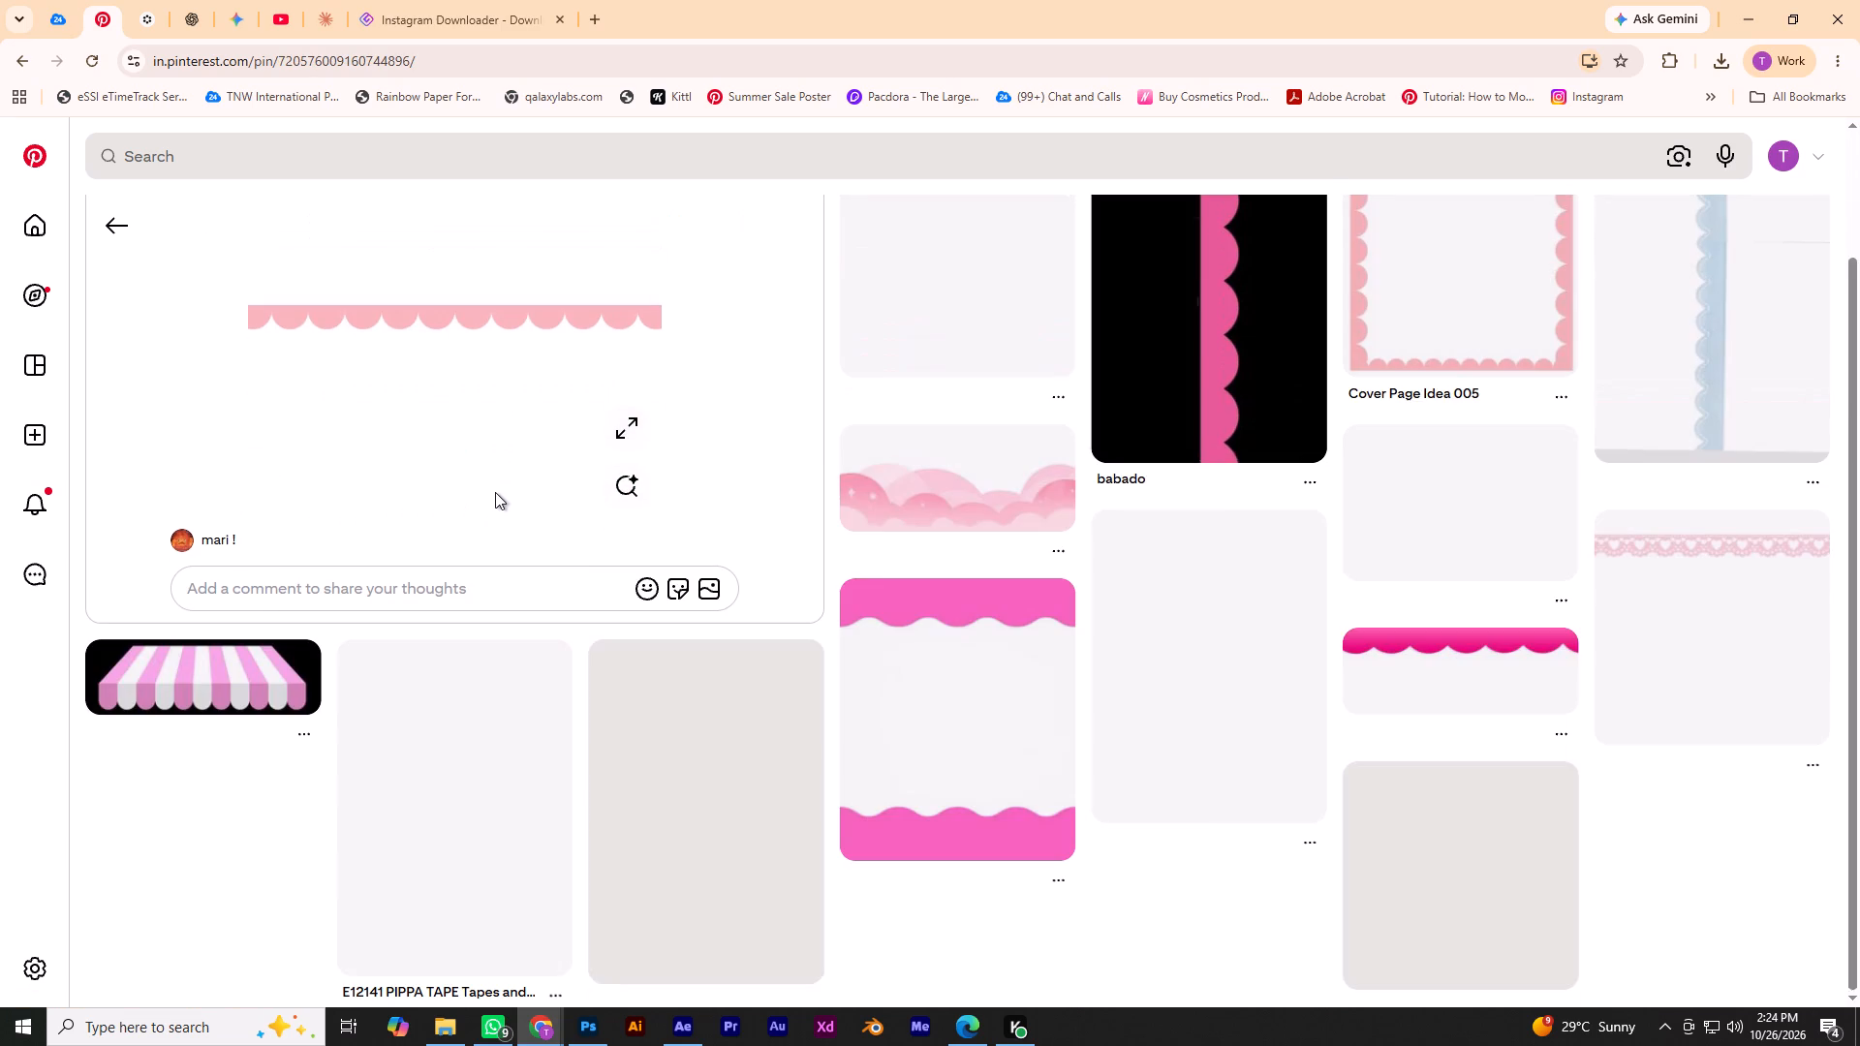
pyautogui.scroll(5, 873, 562)
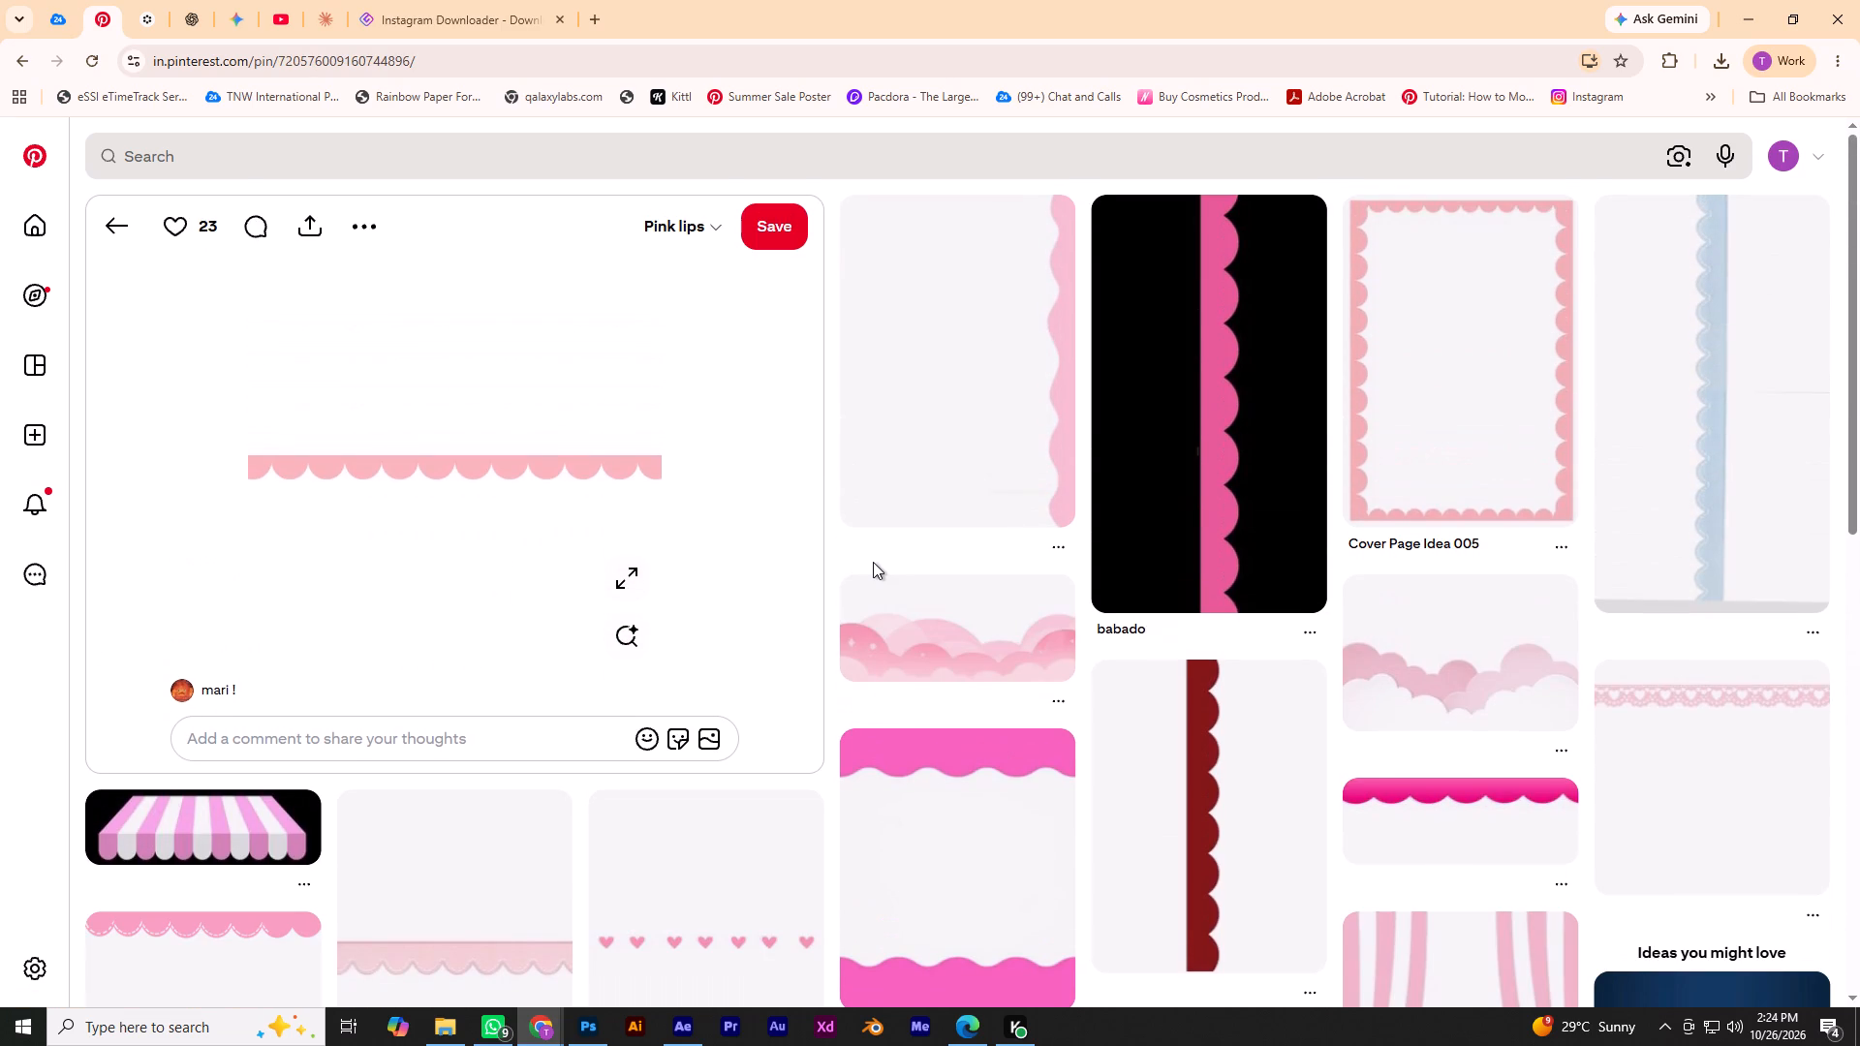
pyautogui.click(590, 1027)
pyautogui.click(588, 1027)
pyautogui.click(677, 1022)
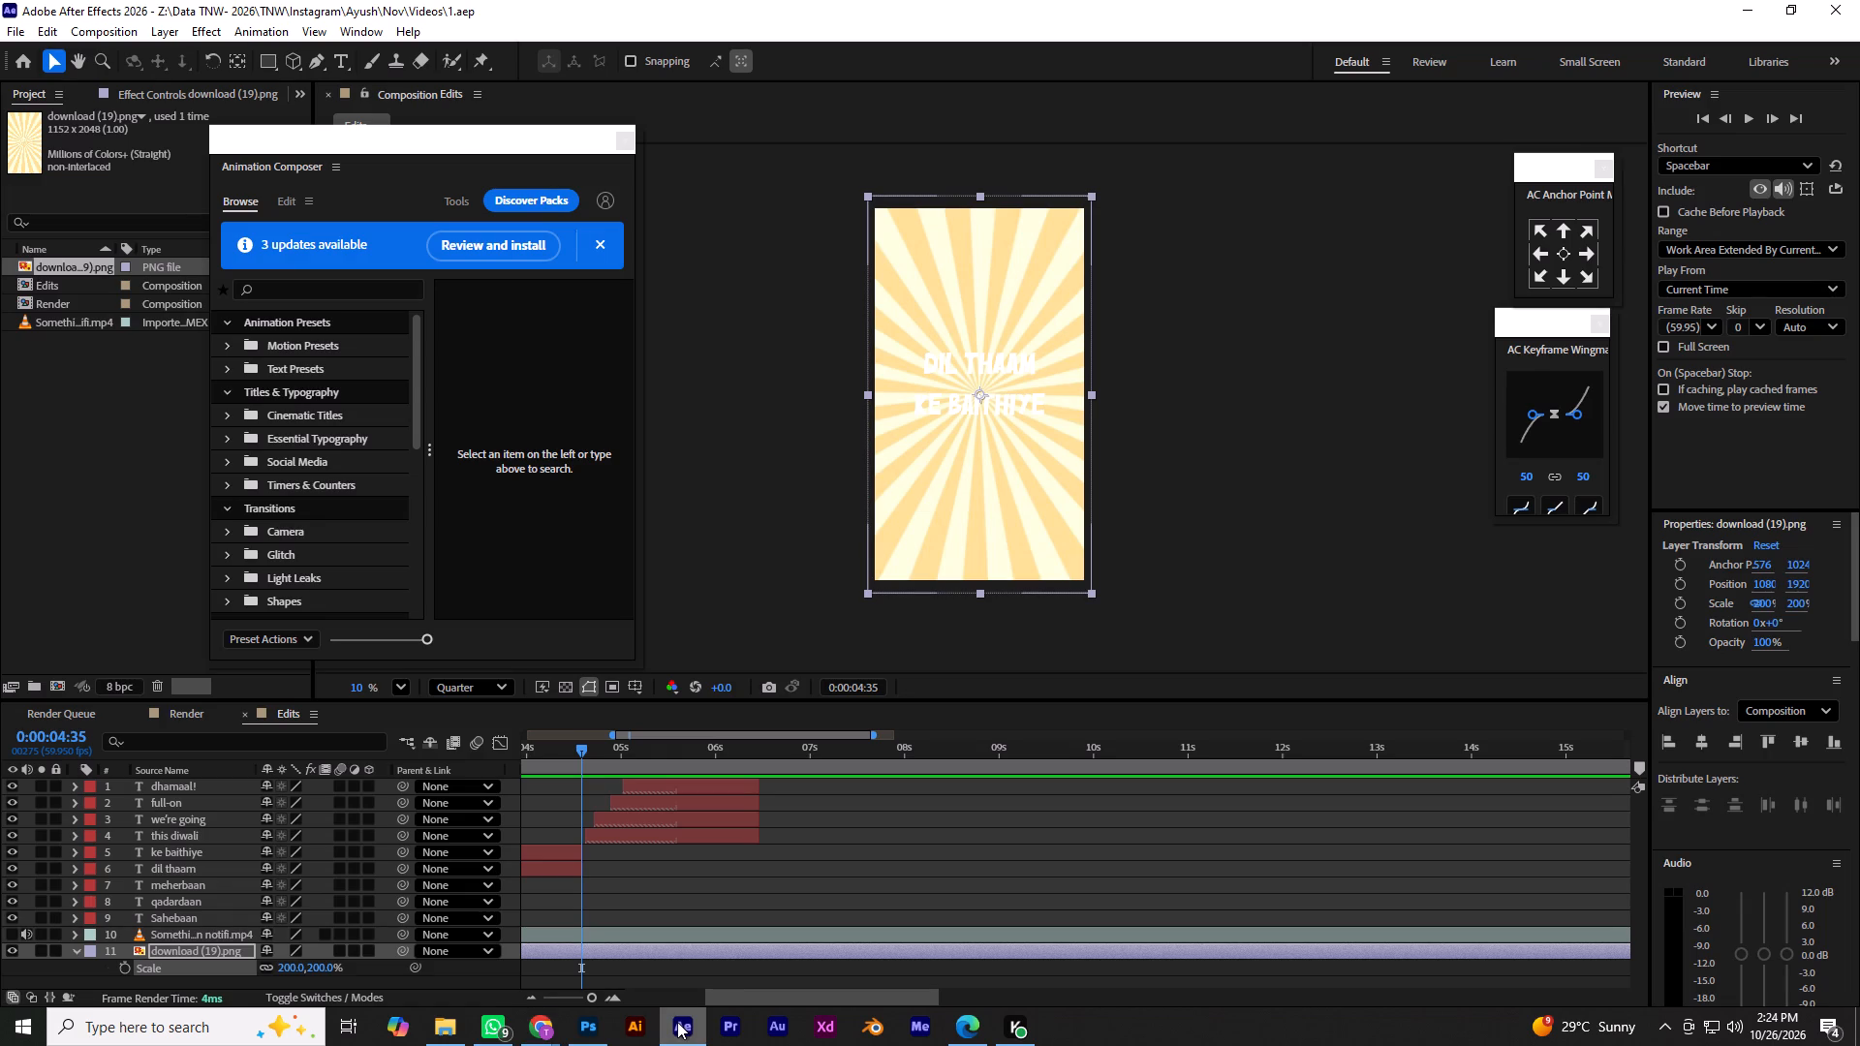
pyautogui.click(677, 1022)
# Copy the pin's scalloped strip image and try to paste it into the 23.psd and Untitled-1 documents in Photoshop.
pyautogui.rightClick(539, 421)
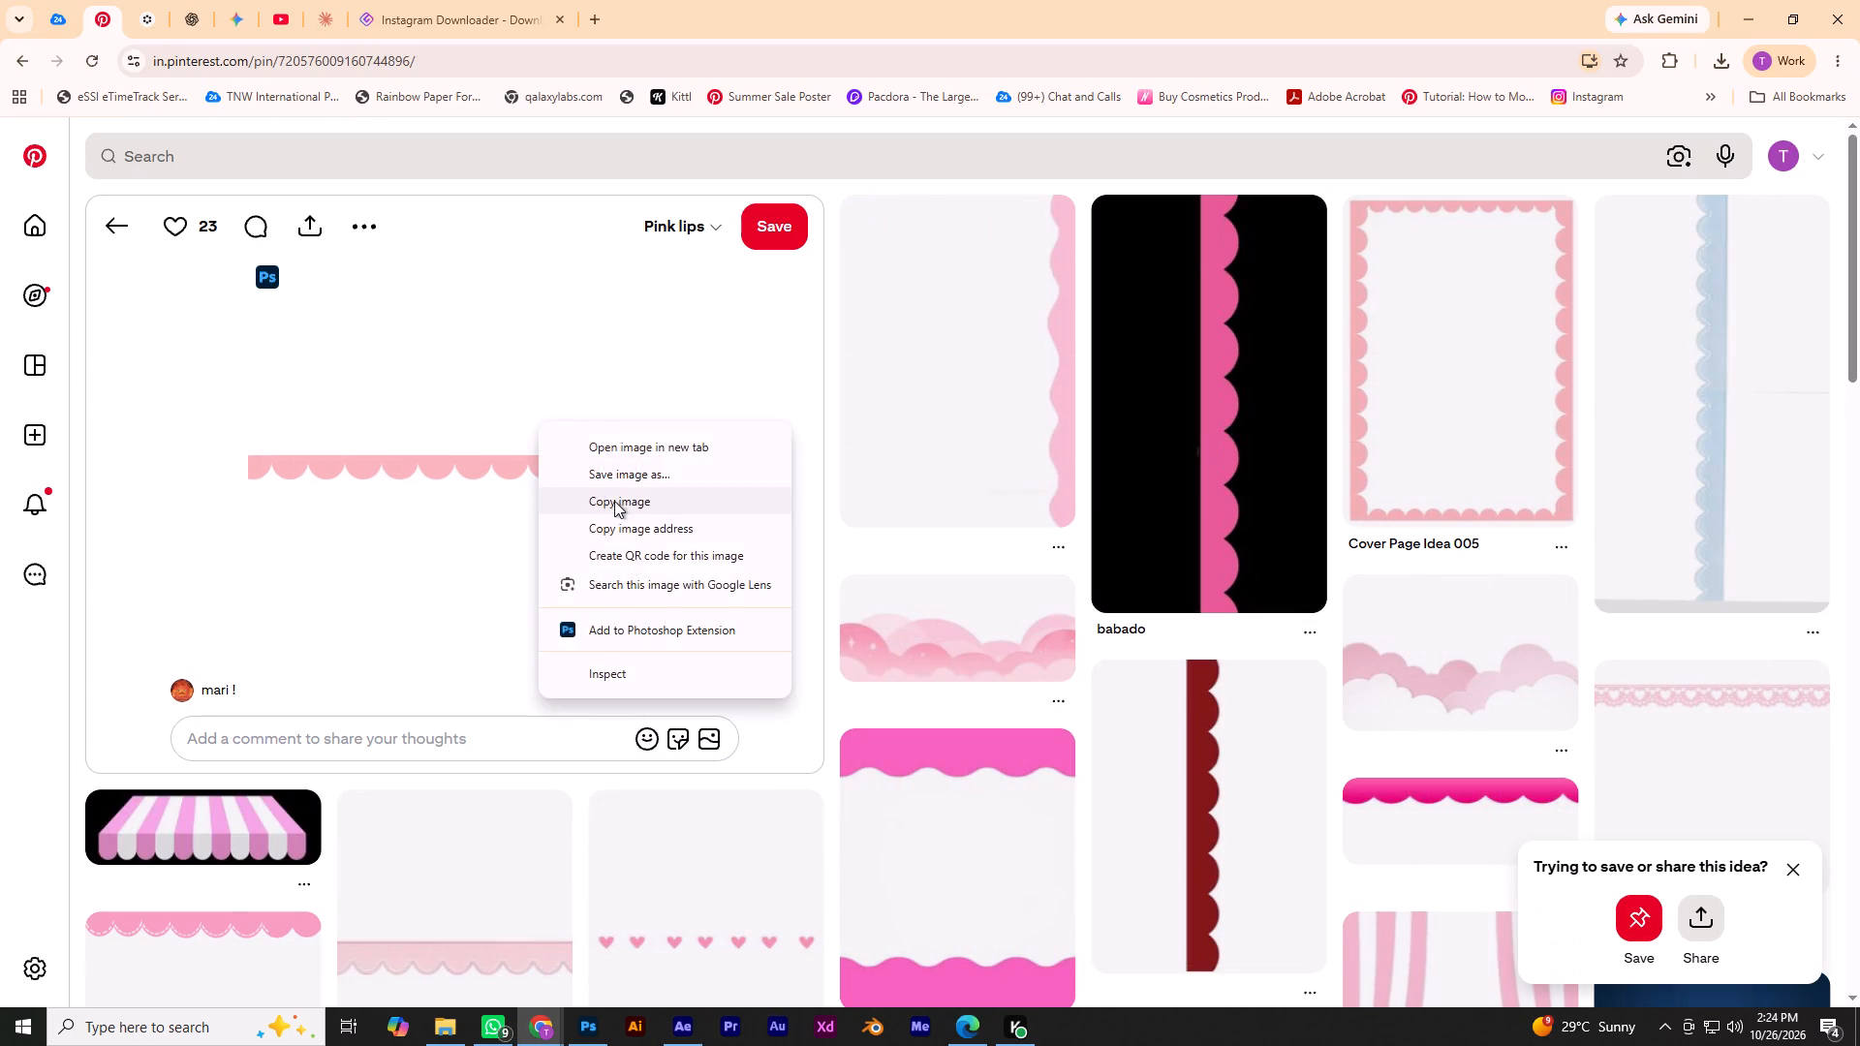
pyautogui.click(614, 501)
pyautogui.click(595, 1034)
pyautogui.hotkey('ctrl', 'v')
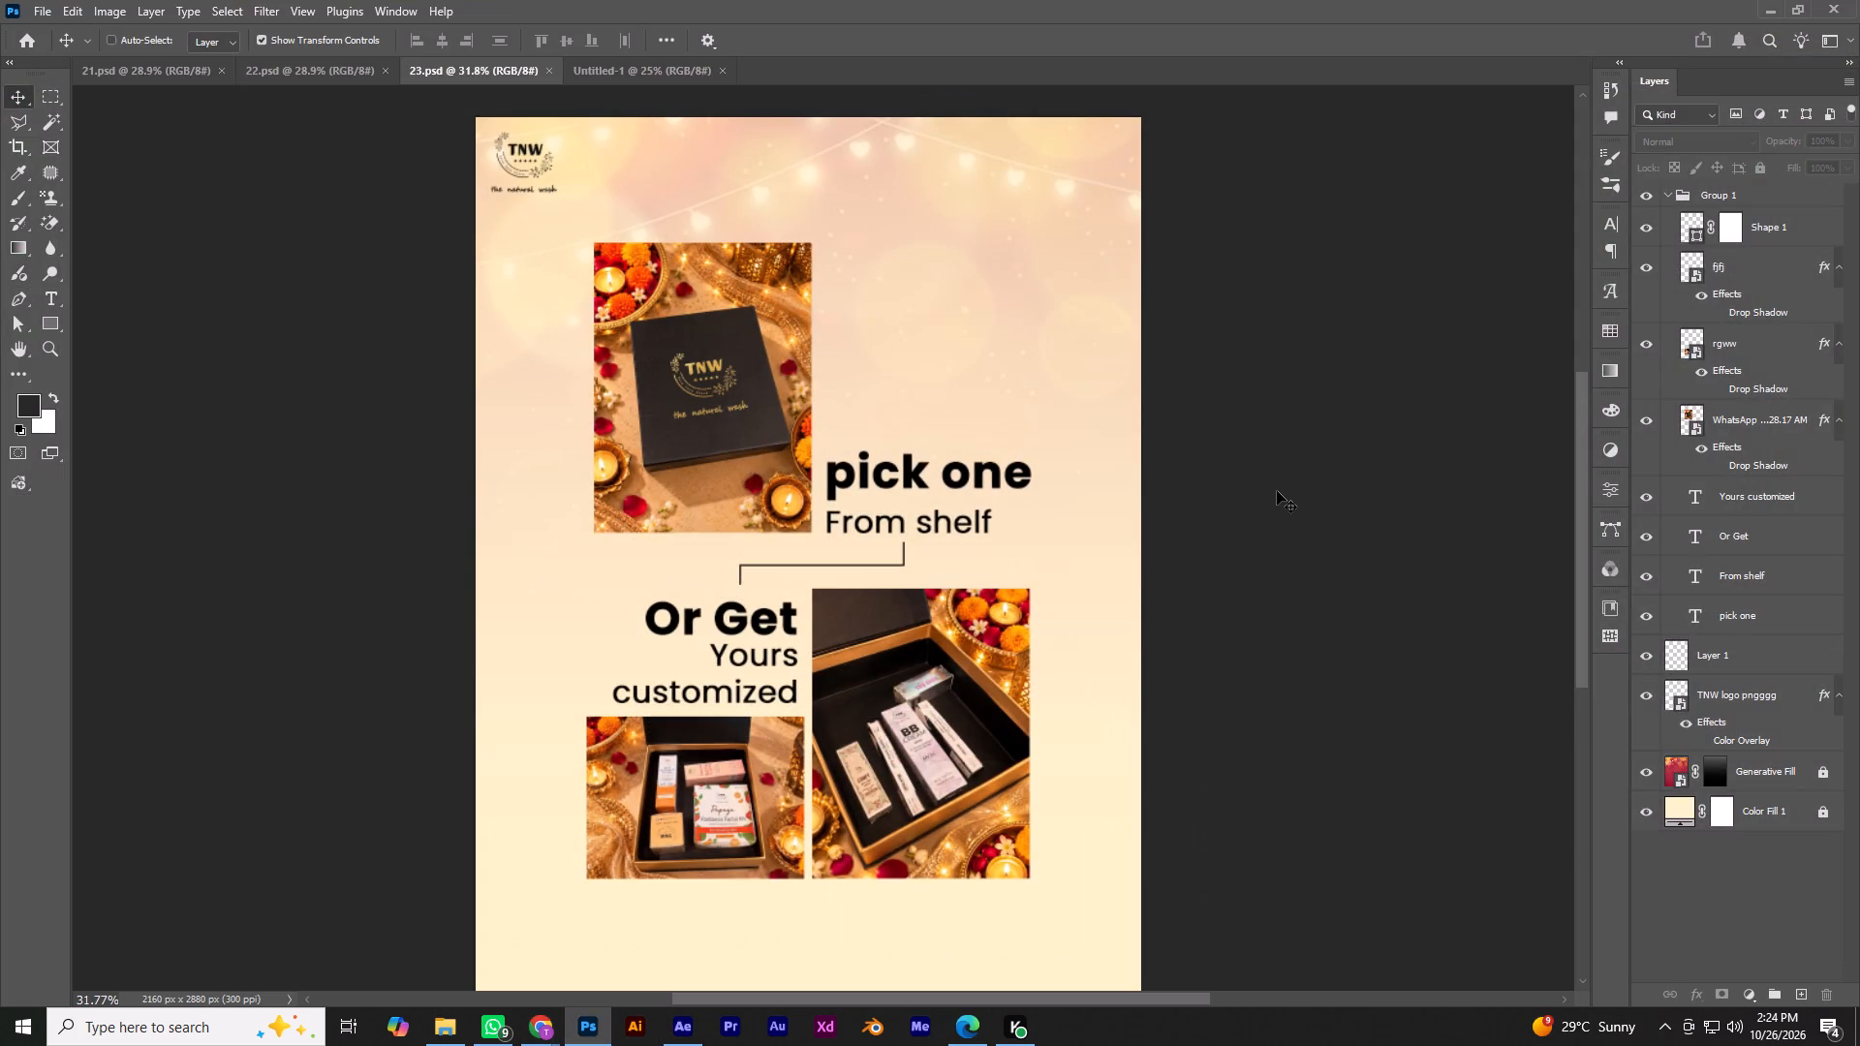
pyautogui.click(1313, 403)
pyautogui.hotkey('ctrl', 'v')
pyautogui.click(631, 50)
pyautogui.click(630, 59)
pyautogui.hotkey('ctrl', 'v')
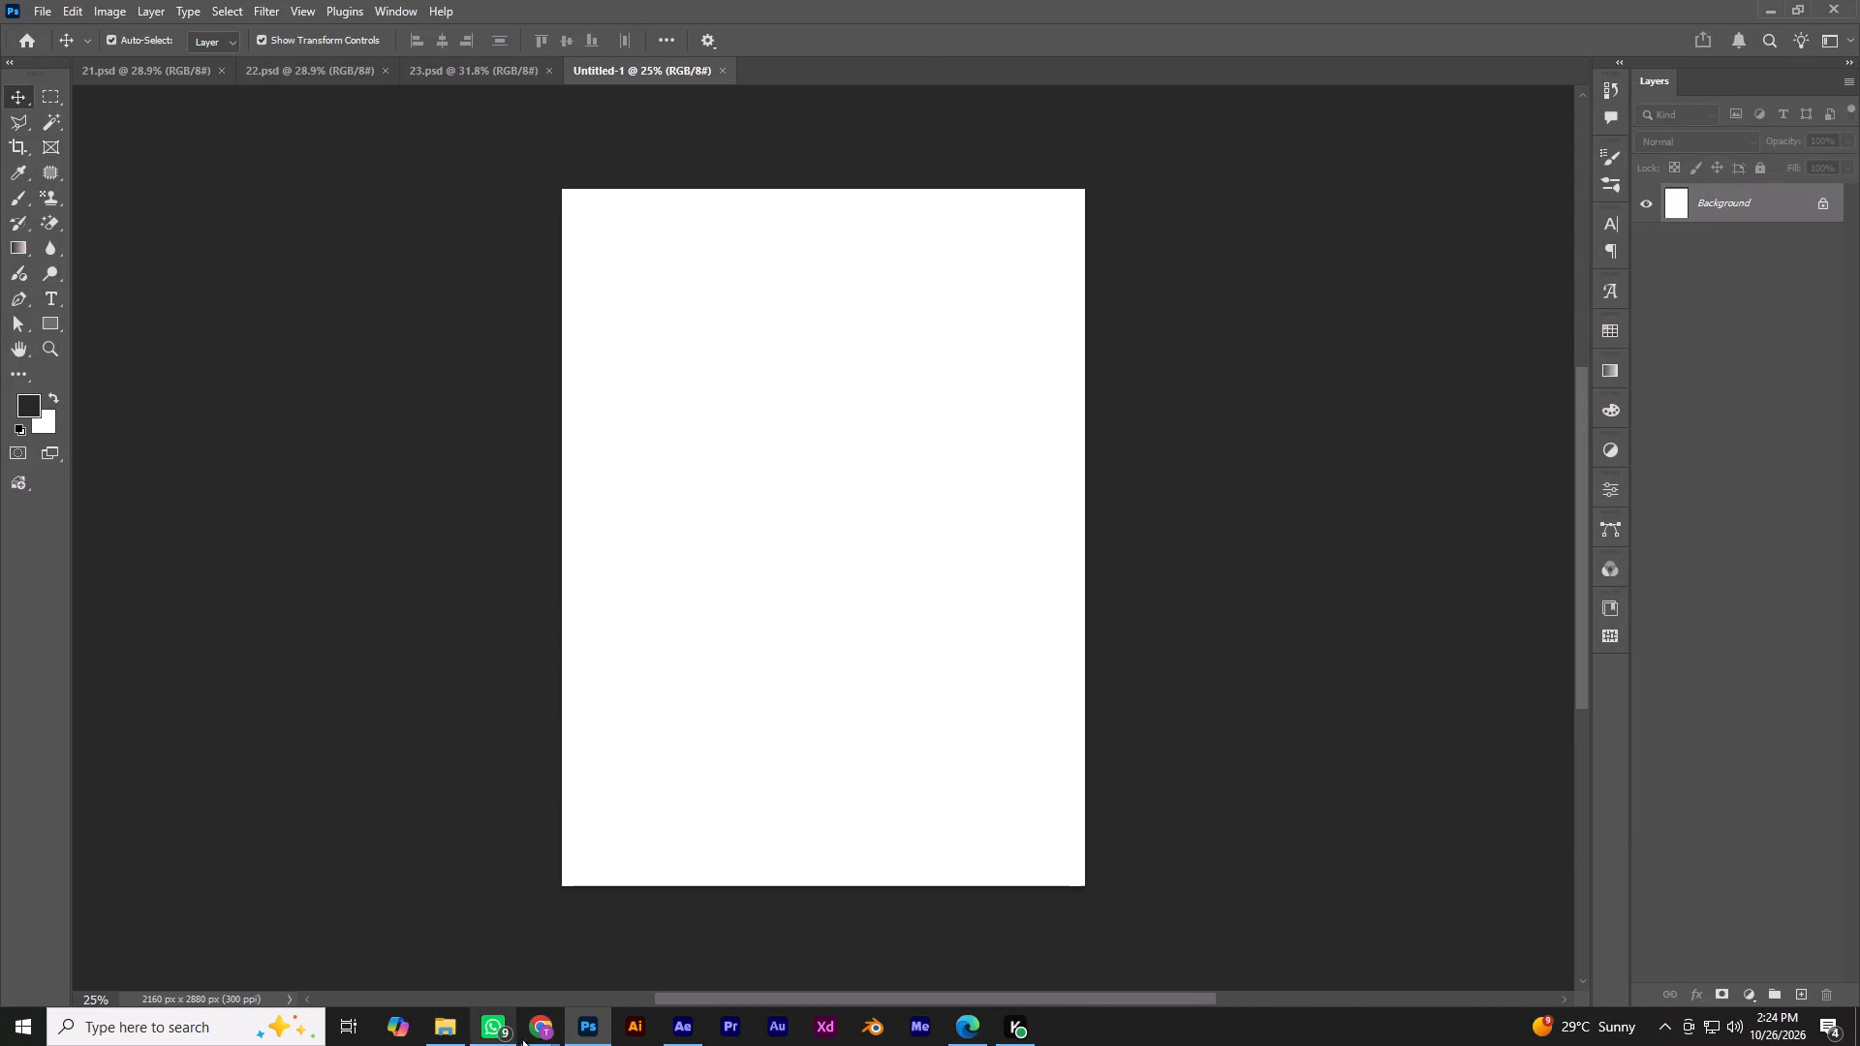
# Copy the scalloped strip image from the Pinterest pin again and paste it into the Untitled-1 document in Photoshop.
pyautogui.click(532, 1031)
pyautogui.click(496, 980)
pyautogui.rightClick(435, 382)
pyautogui.click(511, 460)
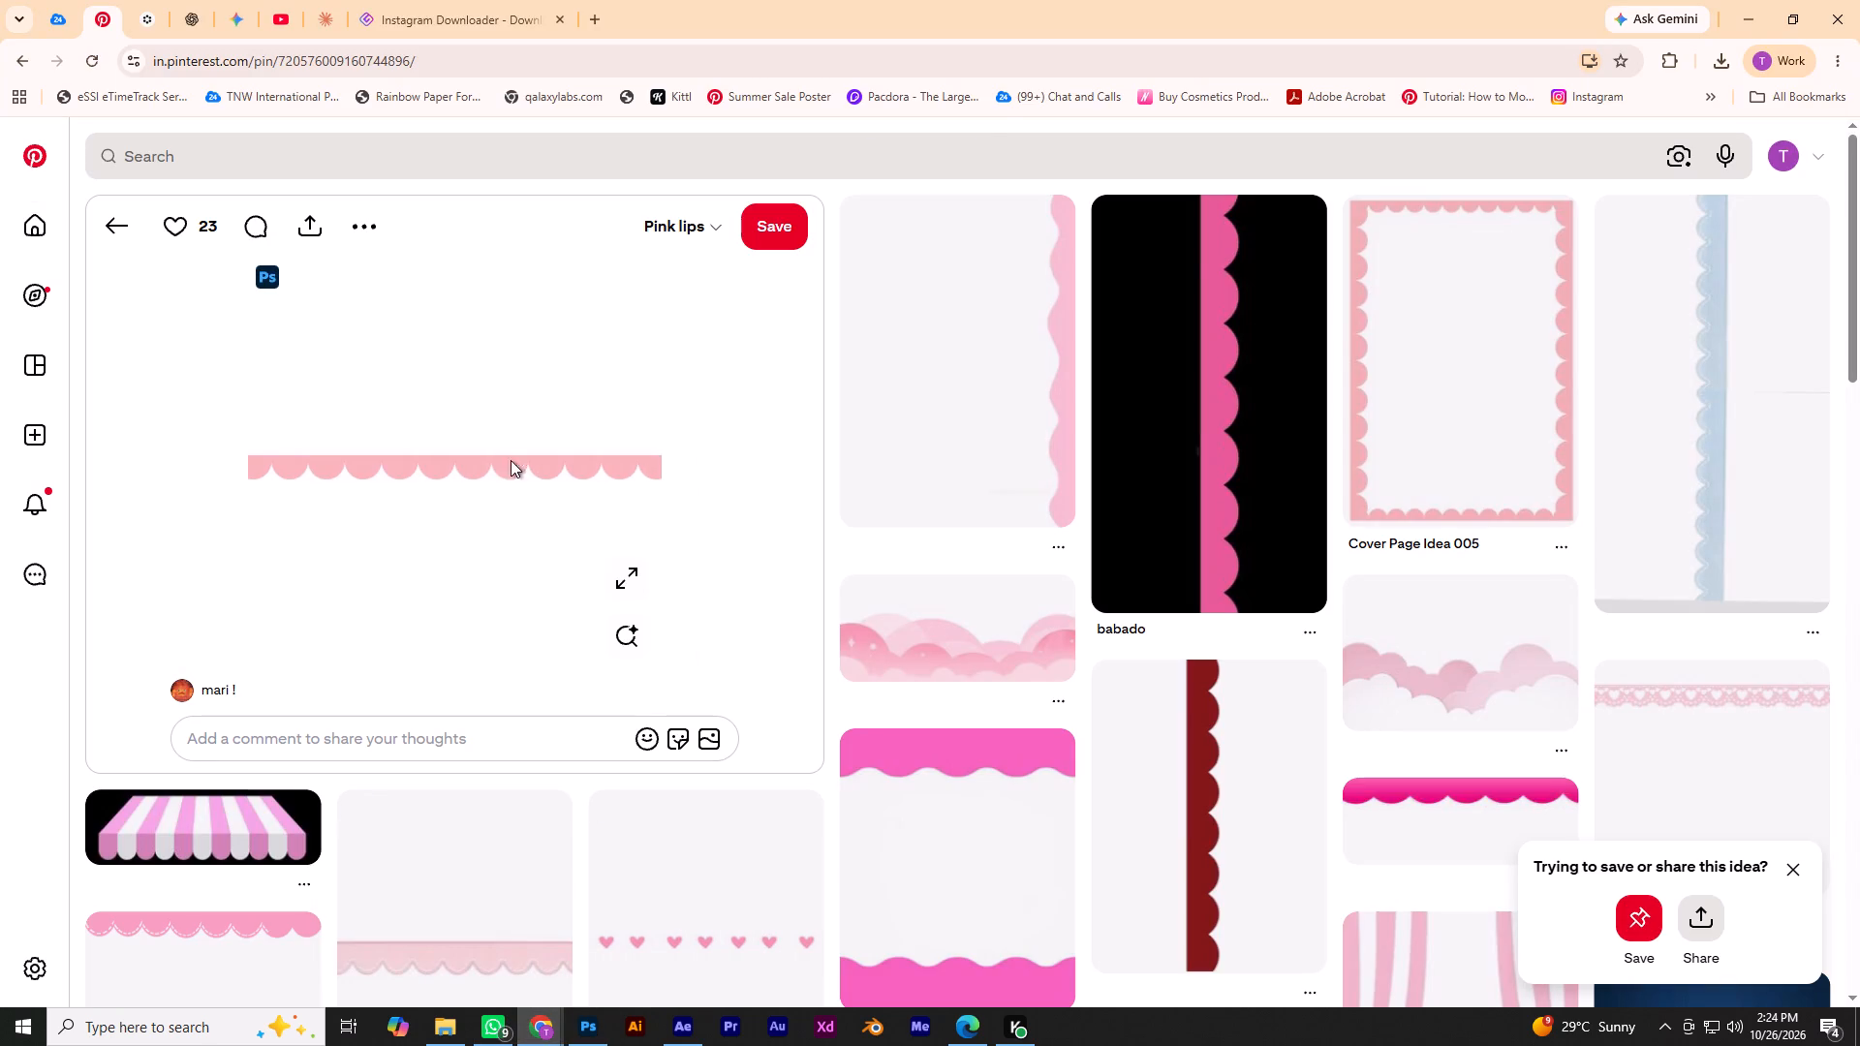
pyautogui.click(608, 1025)
pyautogui.hotkey('ctrl', 'v')
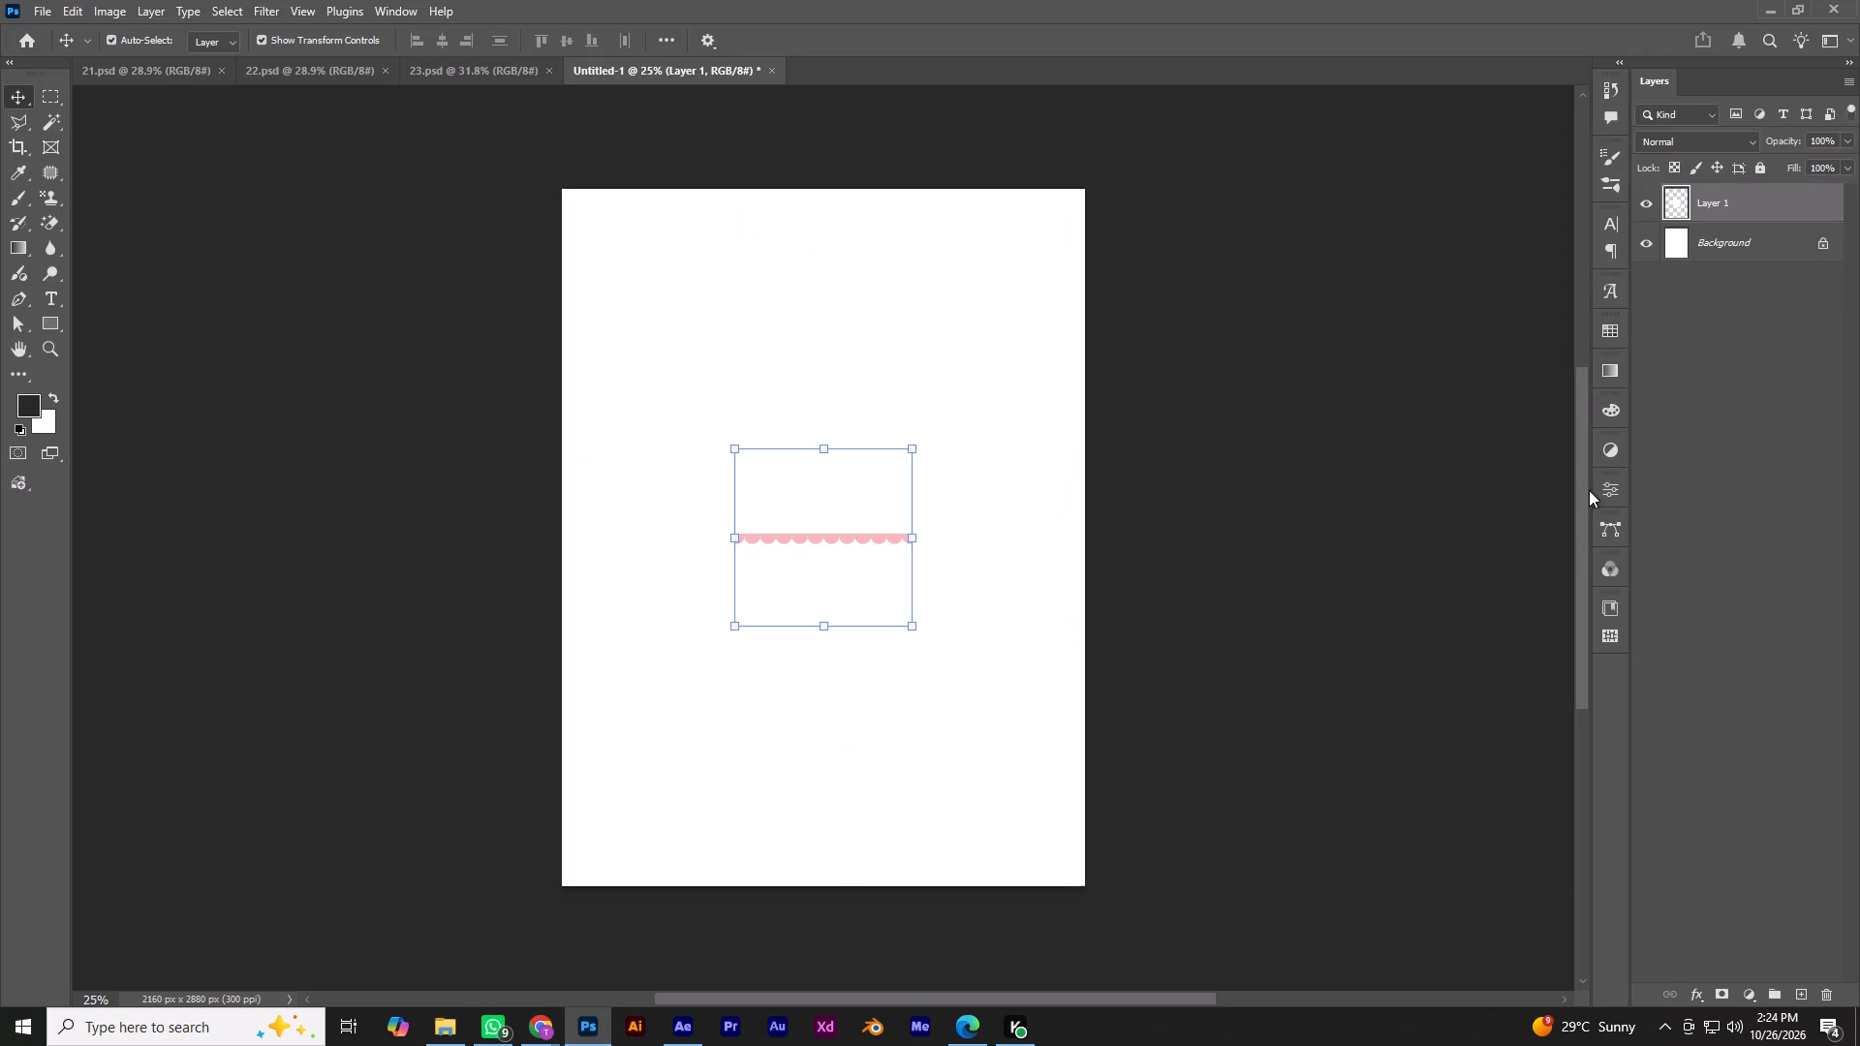
# Hide the Background layer and remove the white areas above and below the pink strip with the Magic Eraser.
pyautogui.click(1637, 237)
pyautogui.keyDown('alt'); pyautogui.scroll(8, 899, 556); pyautogui.keyUp('alt')
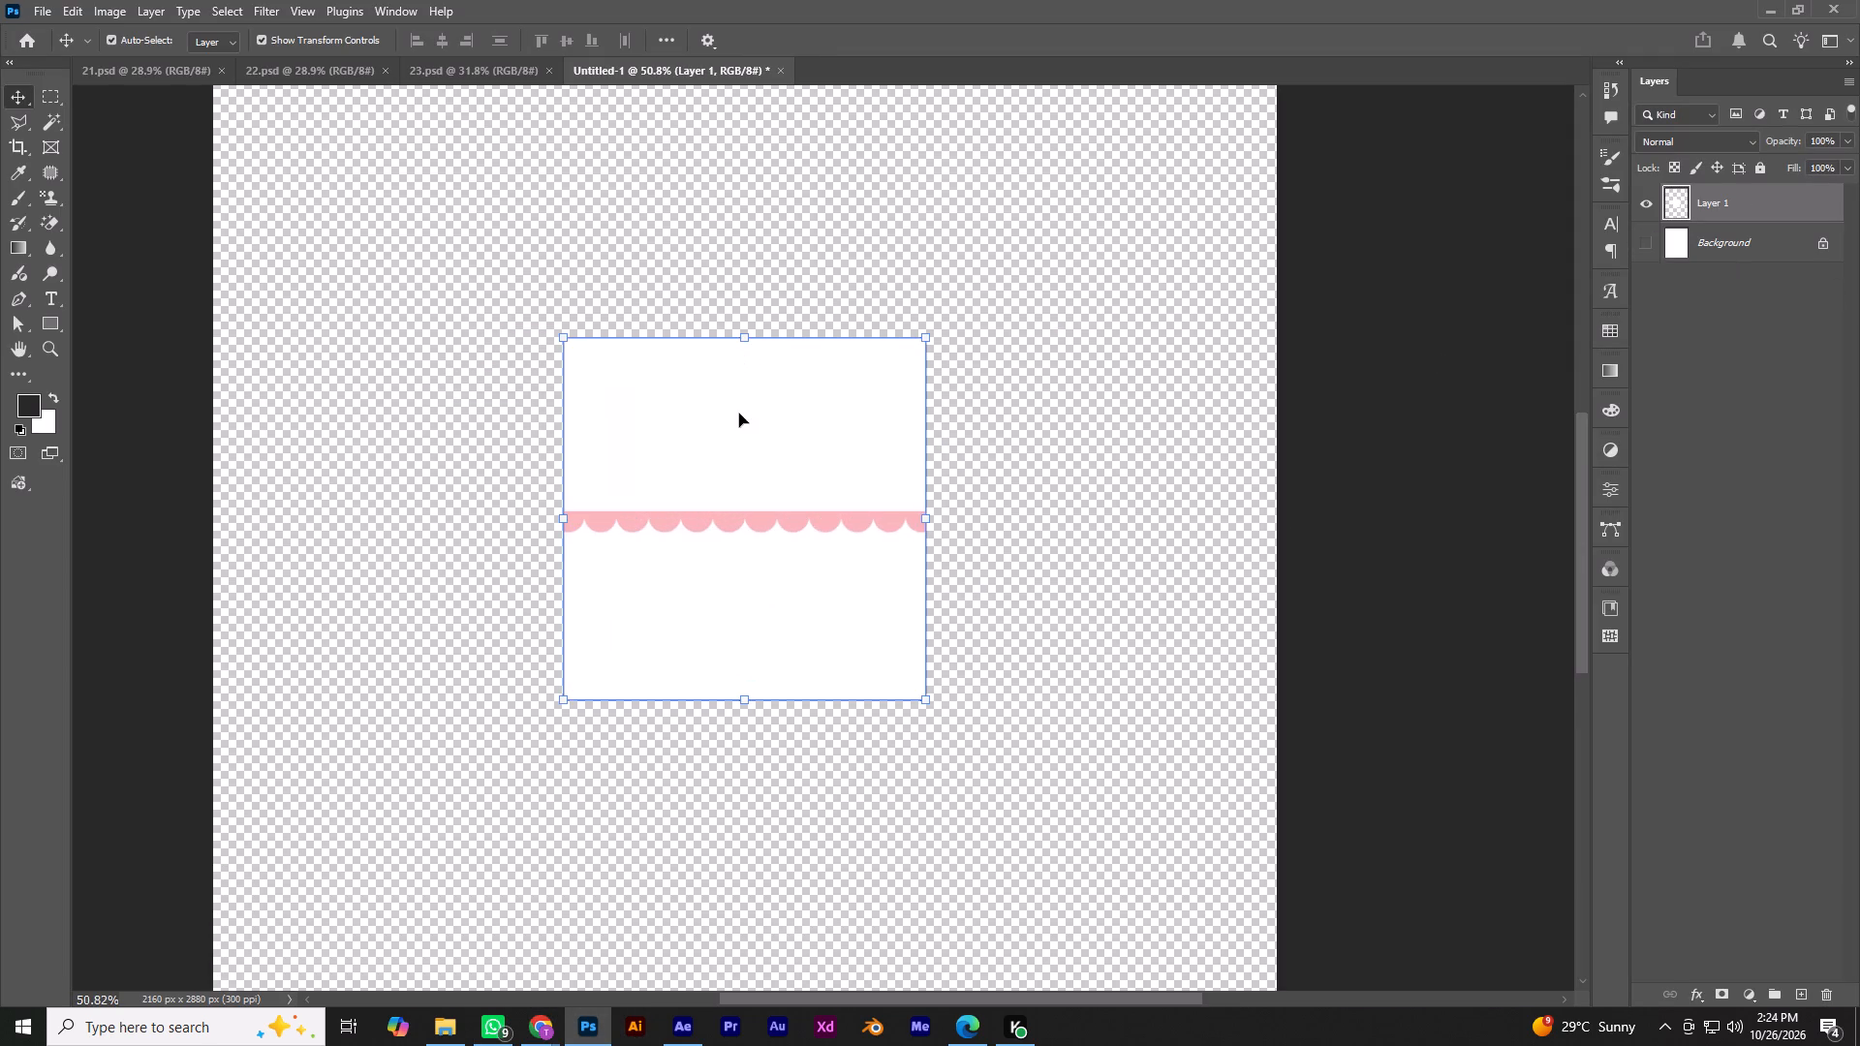
pyautogui.press('e')
pyautogui.click(740, 408)
pyautogui.click(723, 594)
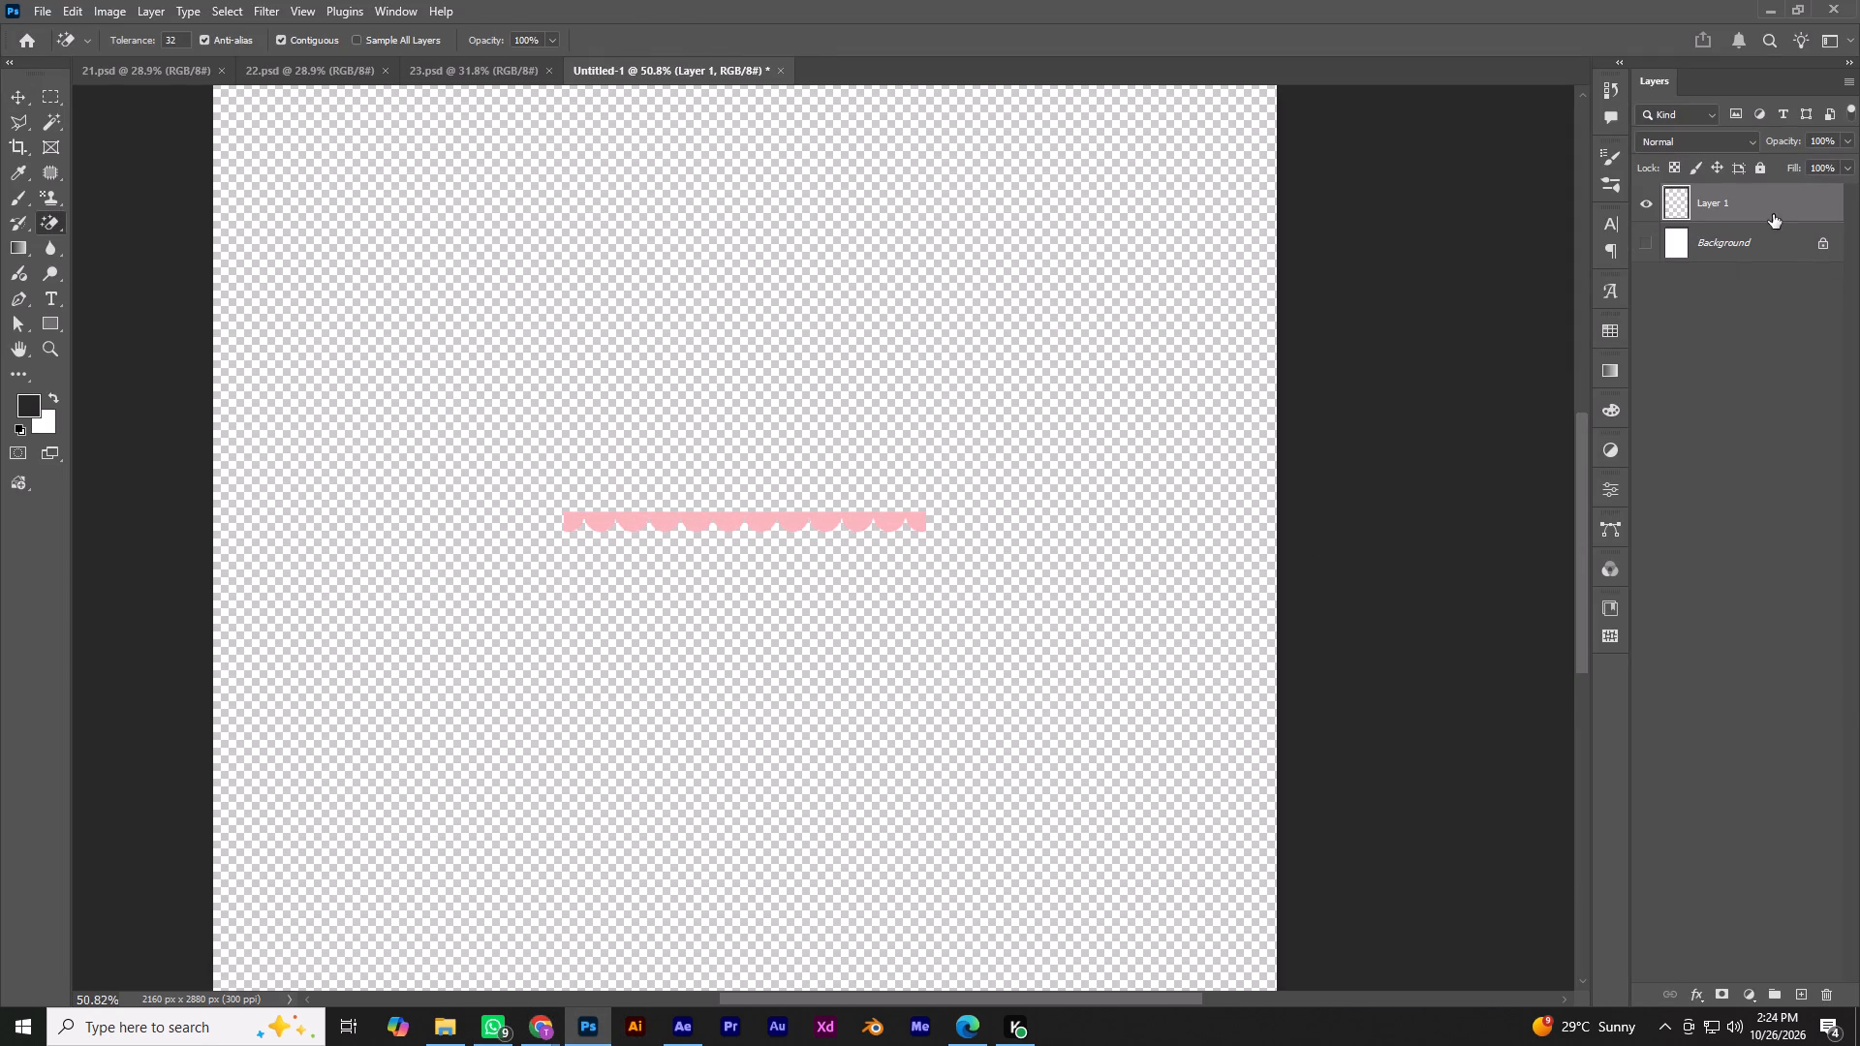
# Convert Layer 1 with the pink strip to a smart object.
pyautogui.rightClick(1769, 209)
pyautogui.click(1747, 575)
pyautogui.hotkey('ctrl', '0')
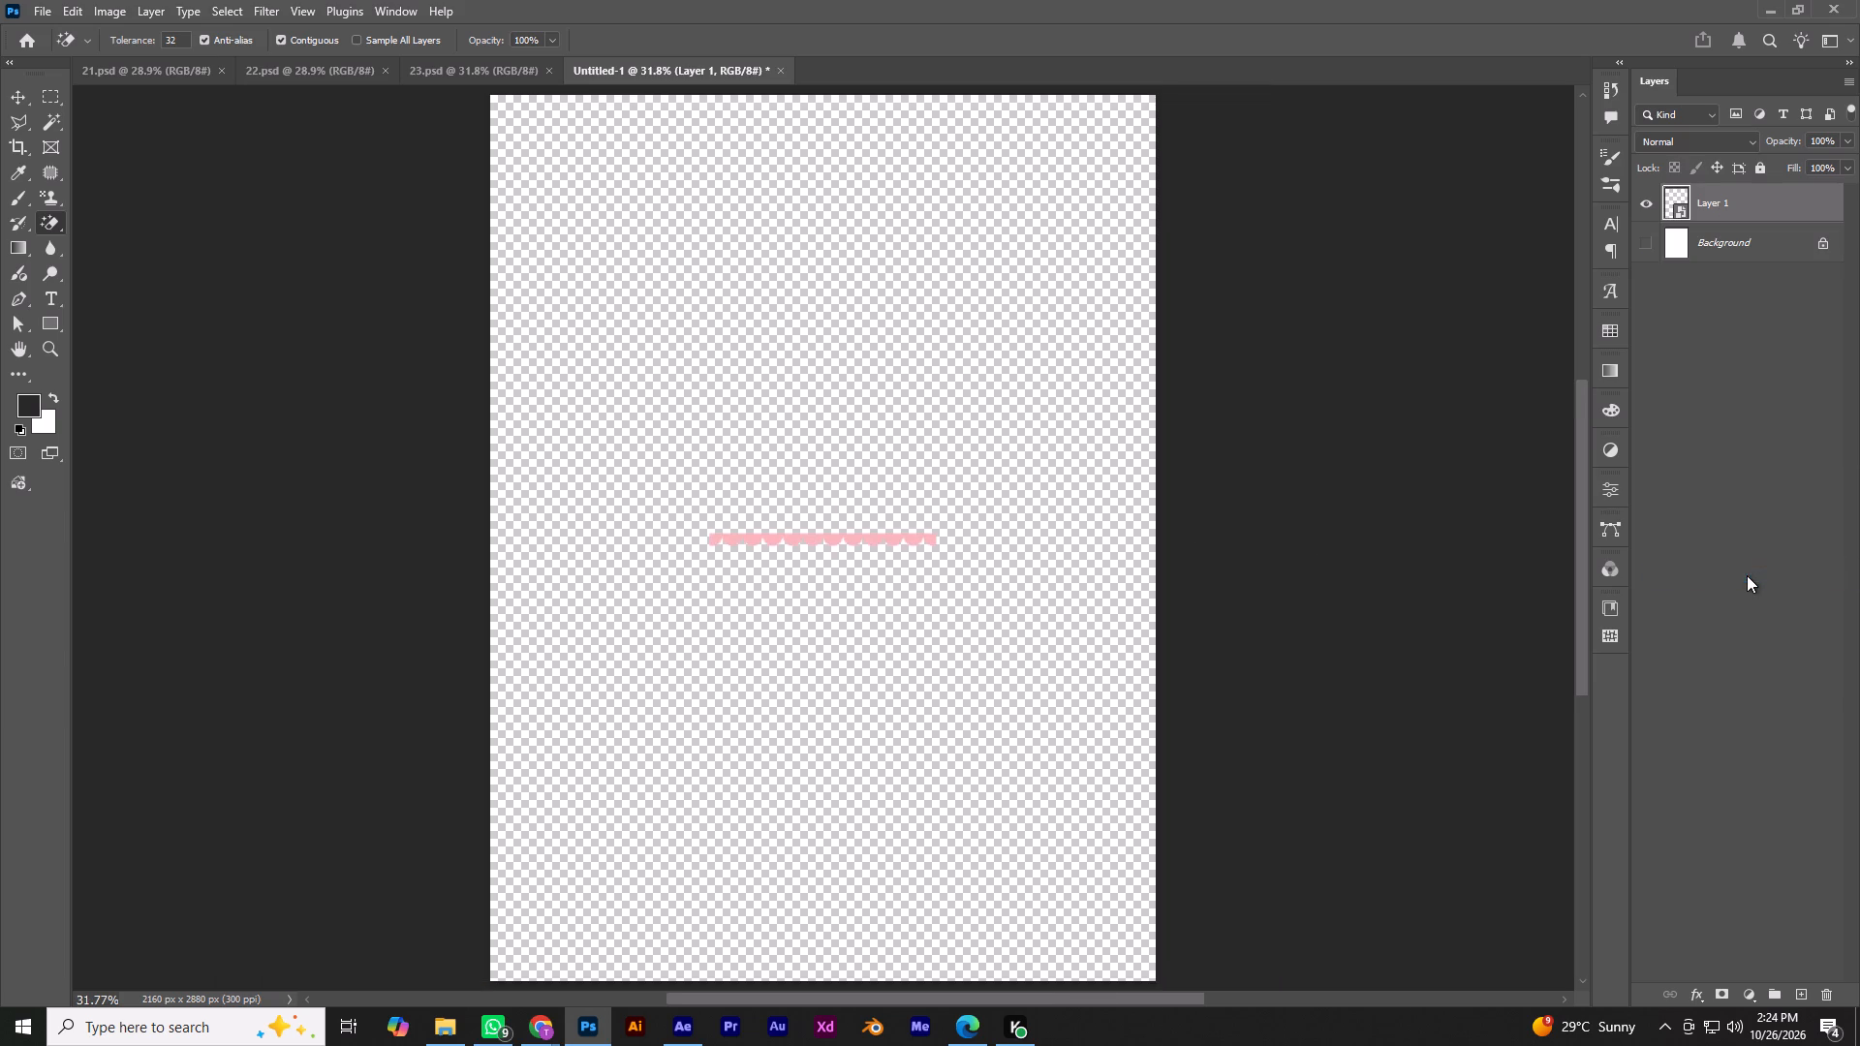
# Rotate the pink strip 90° about its centre so it stands vertically.
pyautogui.click(20, 100)
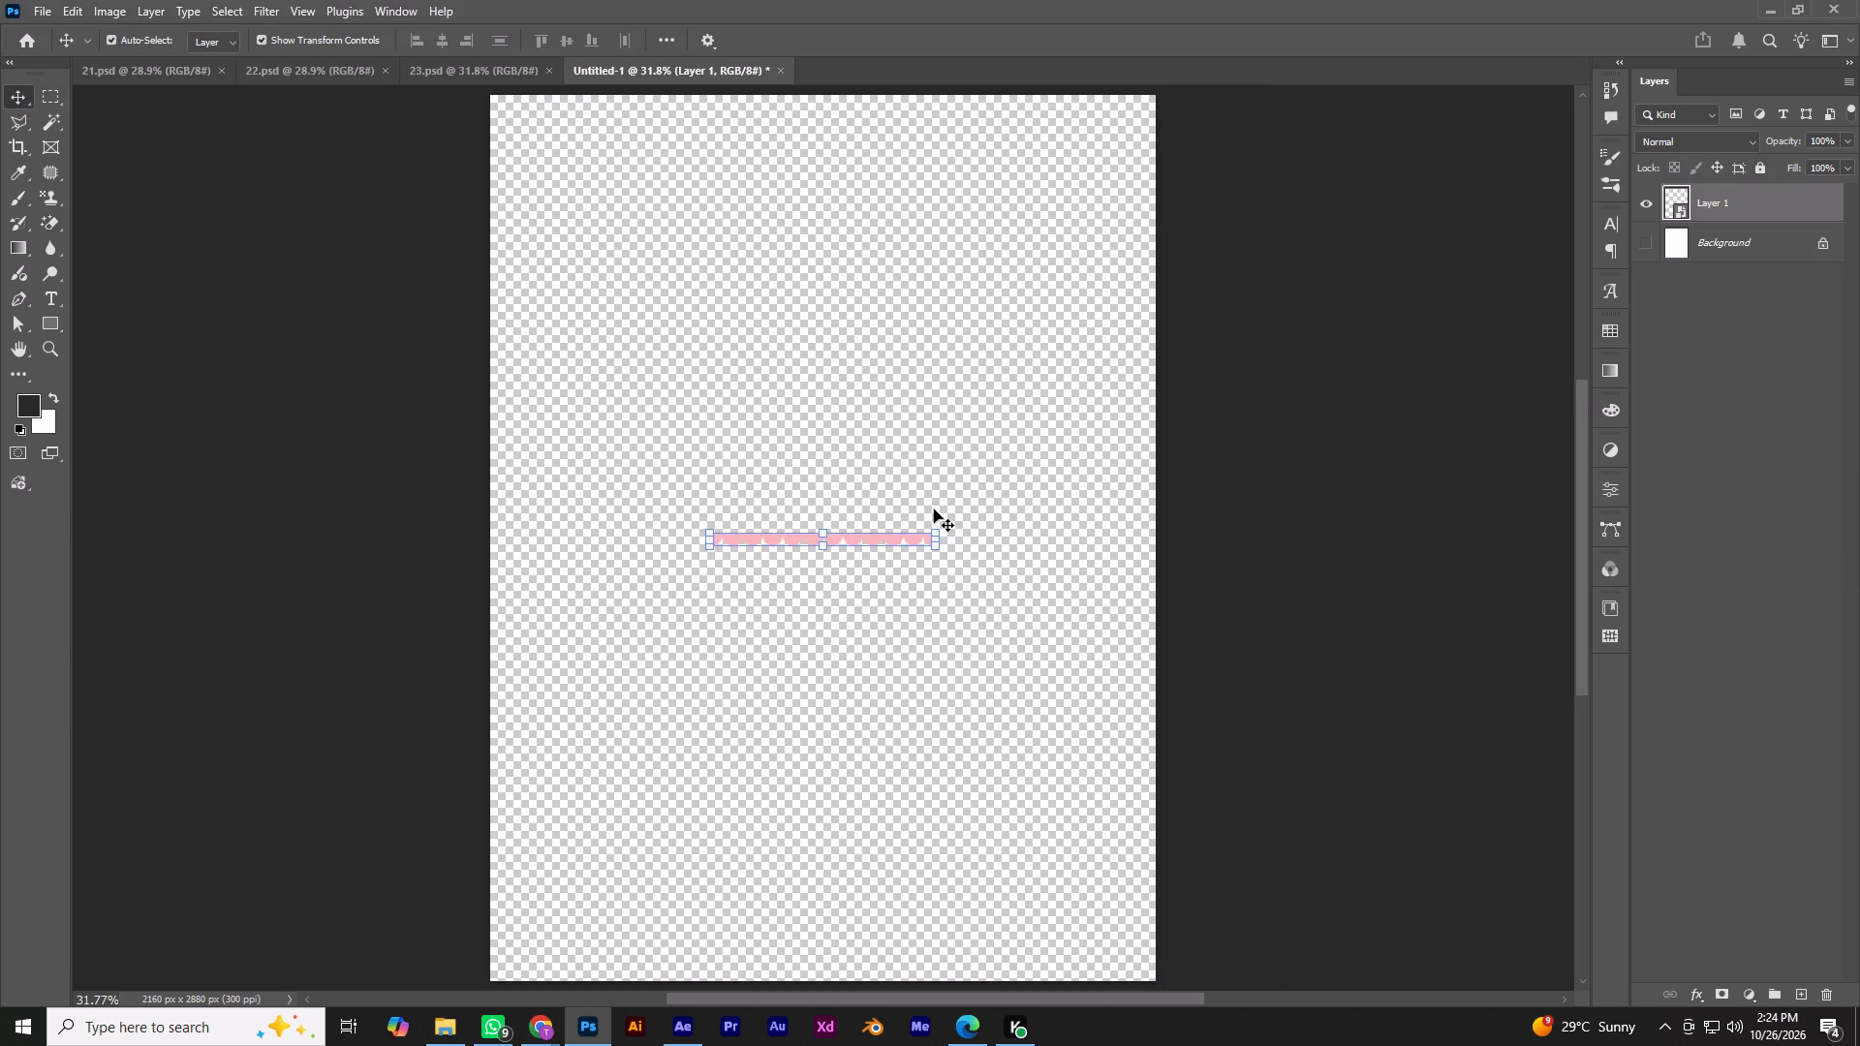
pyautogui.click(943, 518)
pyautogui.moveTo(949, 528); pyautogui.dragTo(939, 578)
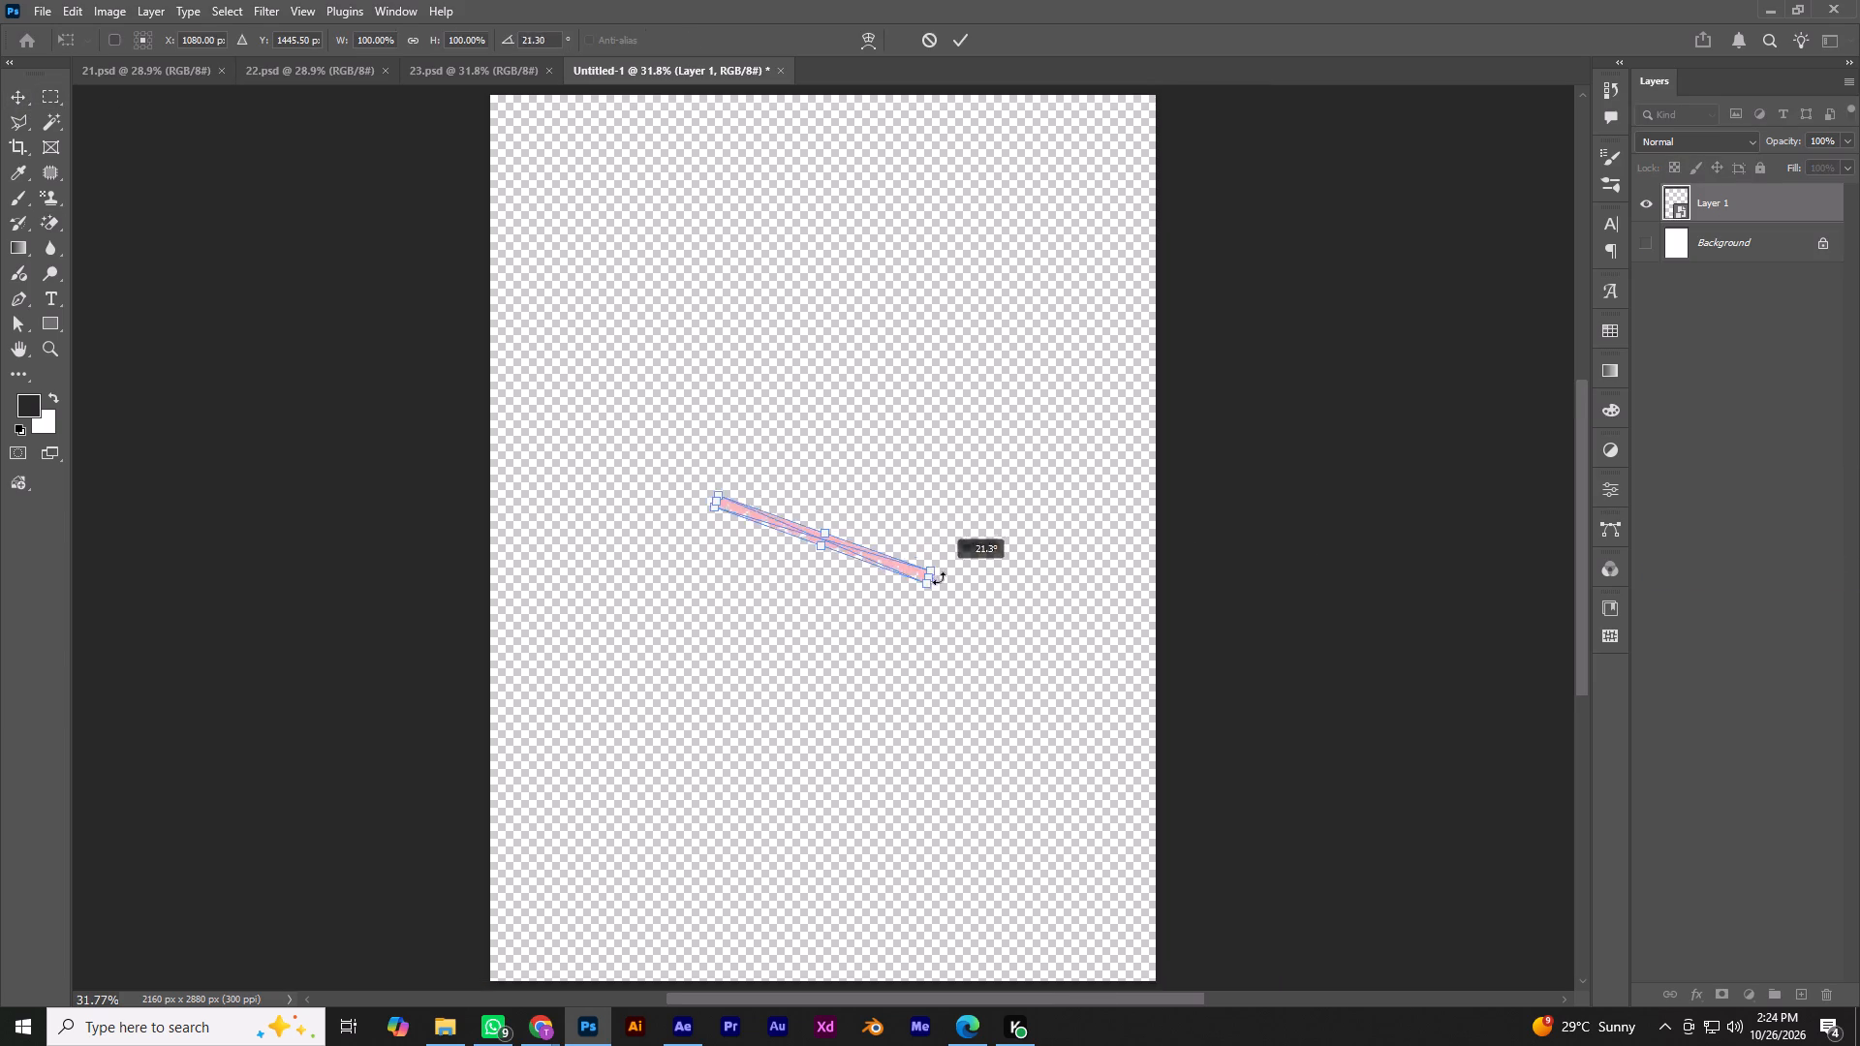
pyautogui.moveTo(939, 578); pyautogui.dragTo(802, 673)
pyautogui.keyDown('shift'); pyautogui.click(803, 673); pyautogui.keyUp('shift')
pyautogui.moveTo(803, 672); pyautogui.dragTo(818, 676)
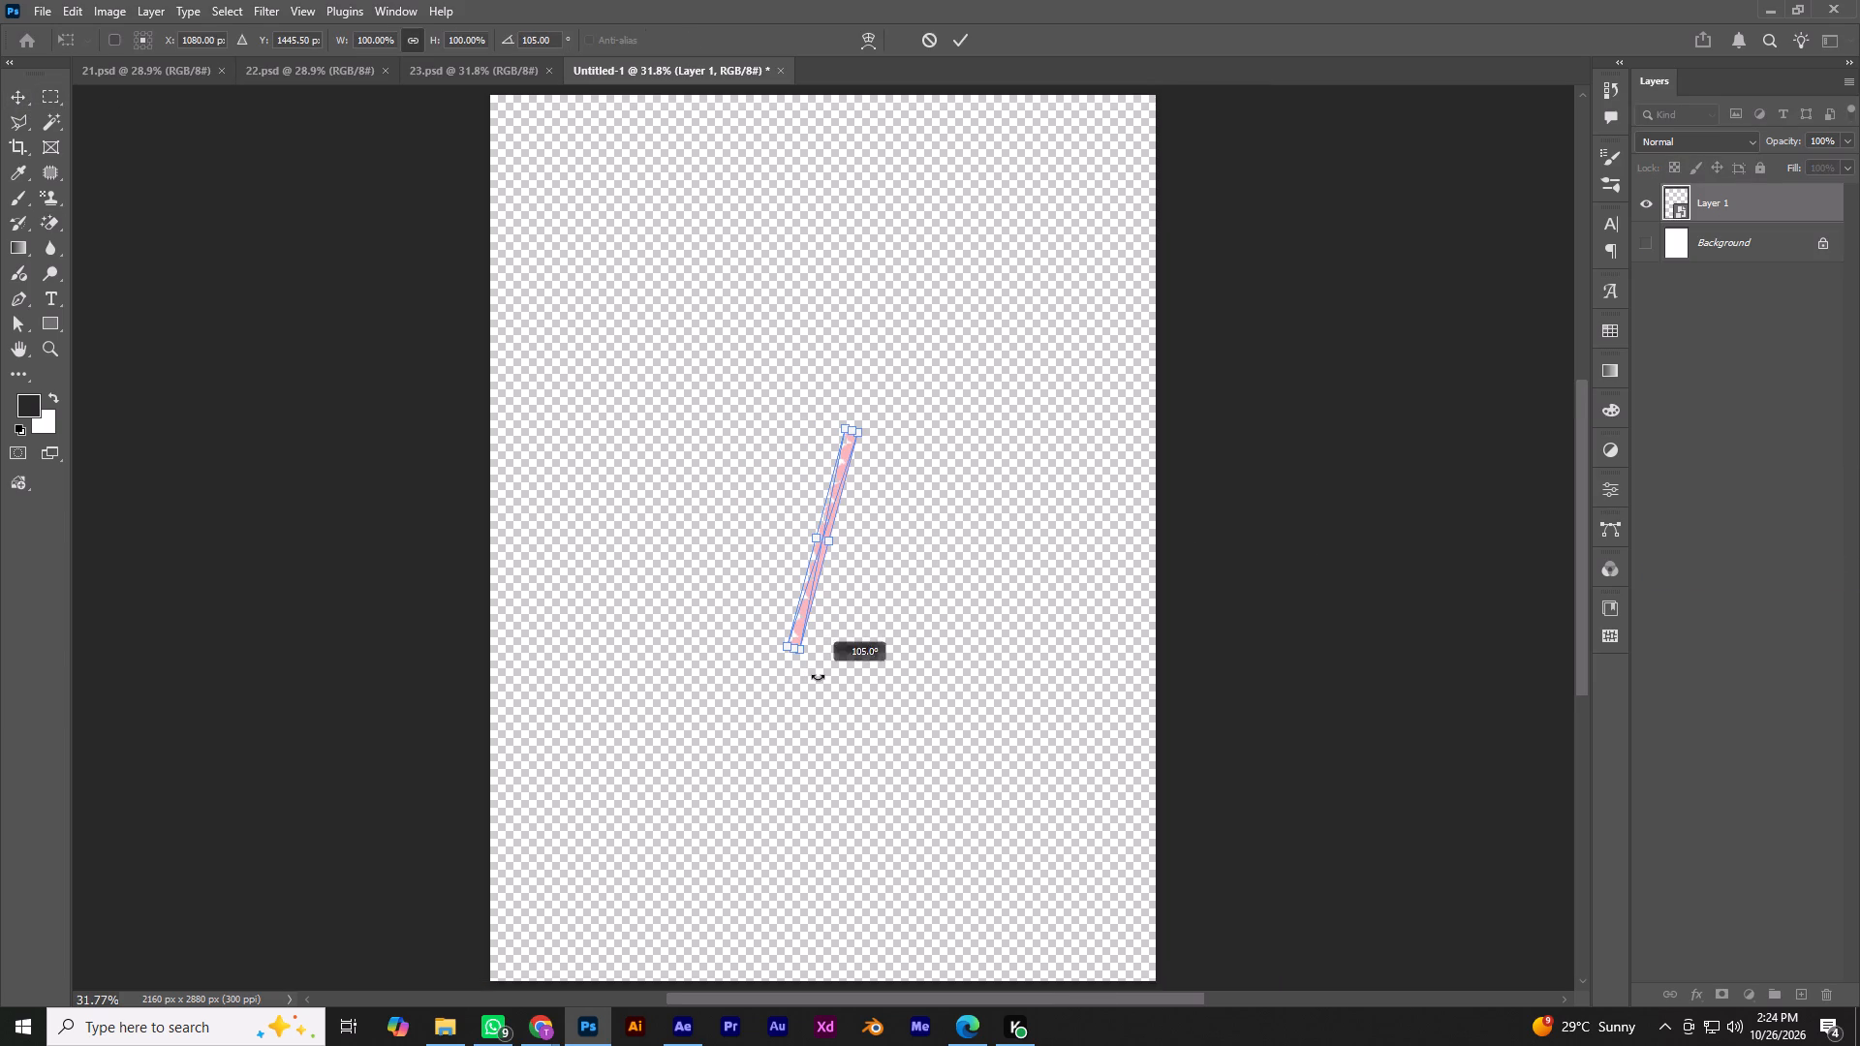
pyautogui.moveTo(818, 676); pyautogui.dragTo(841, 684)
# Scale the vertical strip proportionally to about 1089 px long and 63 px wide.
pyautogui.moveTo(836, 545); pyautogui.dragTo(860, 558)
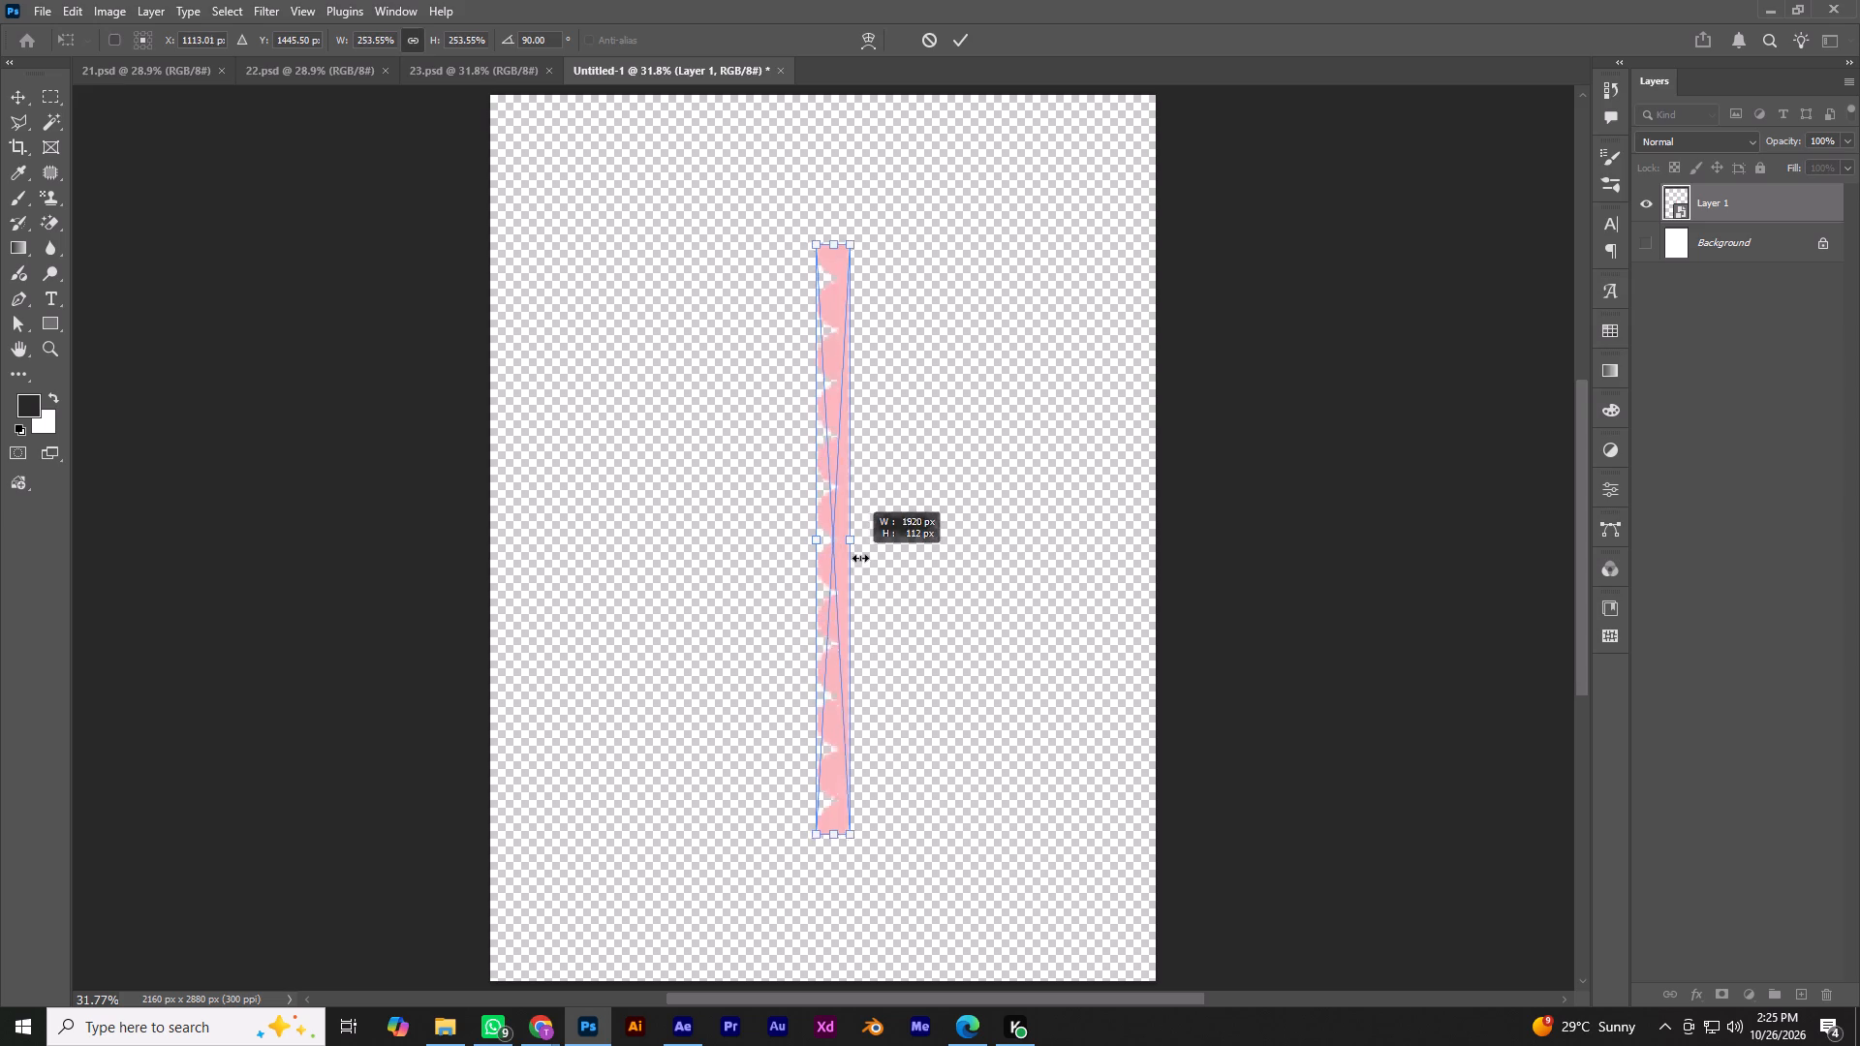
pyautogui.moveTo(860, 558); pyautogui.dragTo(862, 558)
pyautogui.hotkey('alt', 'Return')
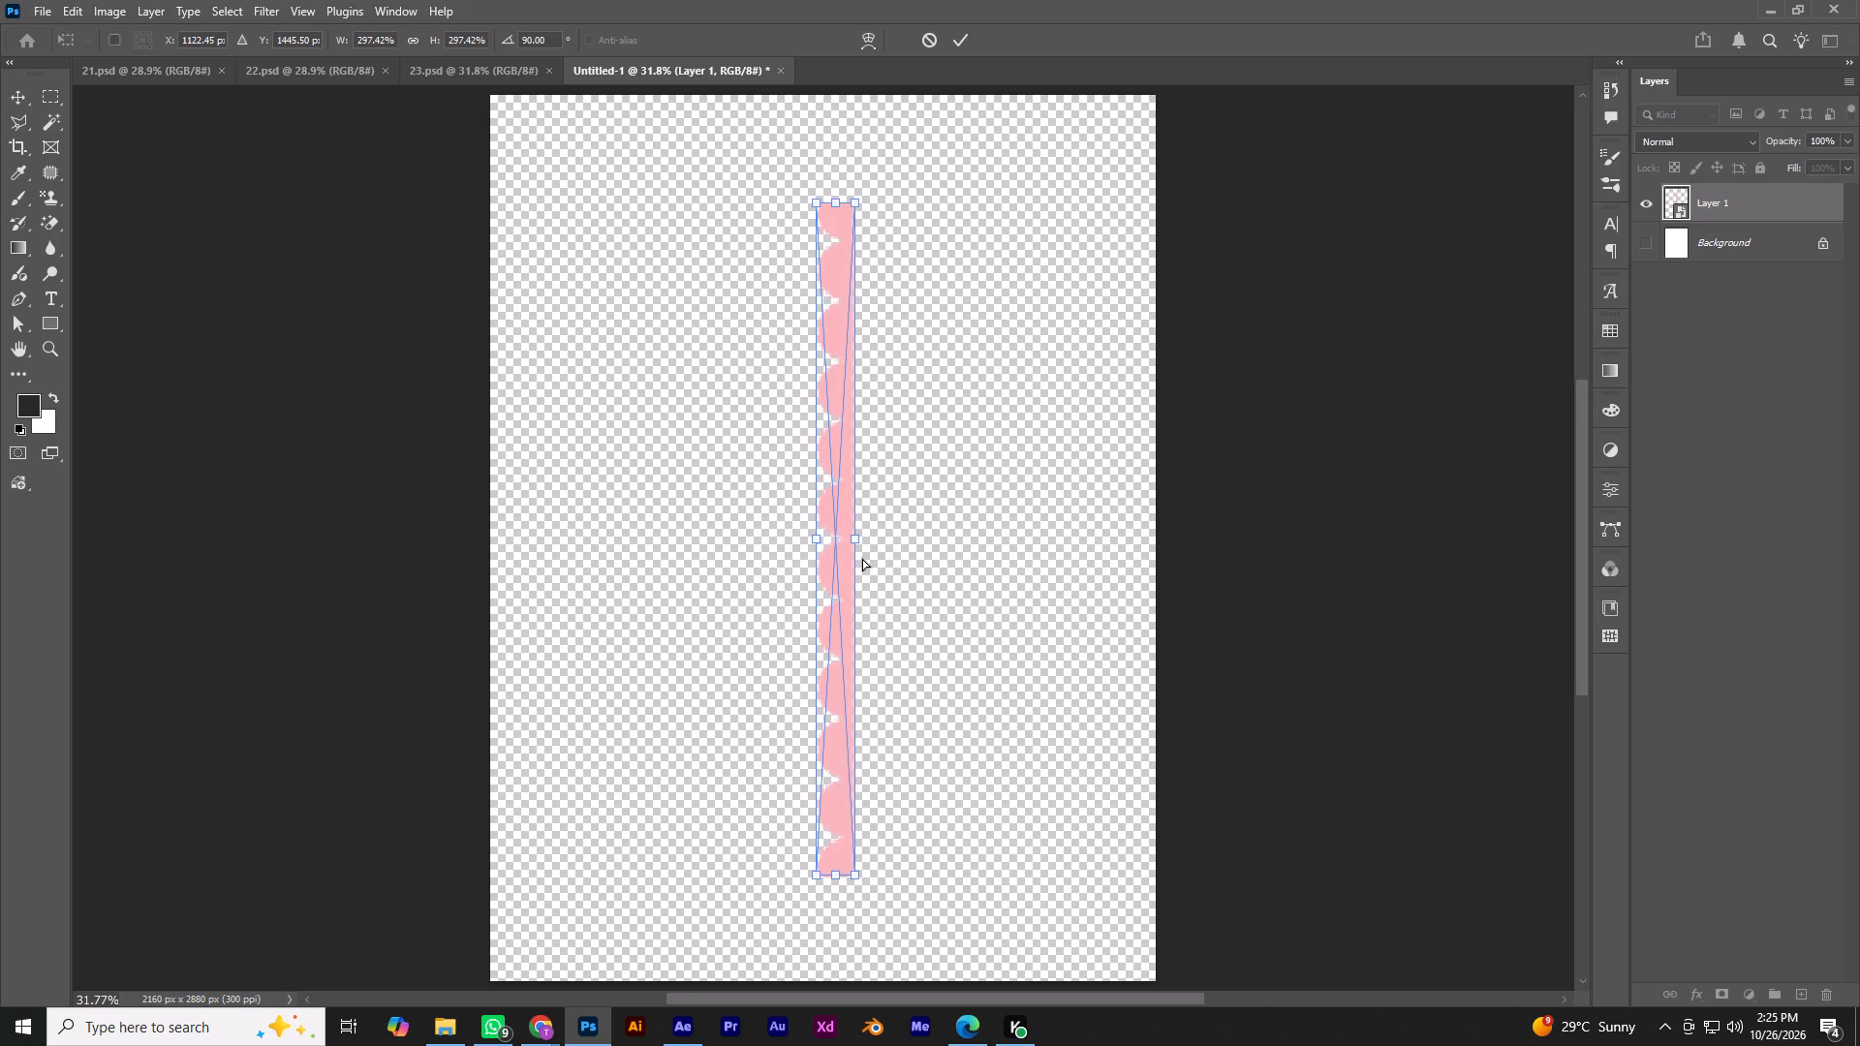
pyautogui.keyDown('ctrl'); pyautogui.scroll(-3, 862, 558); pyautogui.keyUp('ctrl')
pyautogui.press('Return')
pyautogui.click(862, 558)
pyautogui.keyDown('alt'); pyautogui.scroll(-5, 862, 558); pyautogui.keyUp('alt')
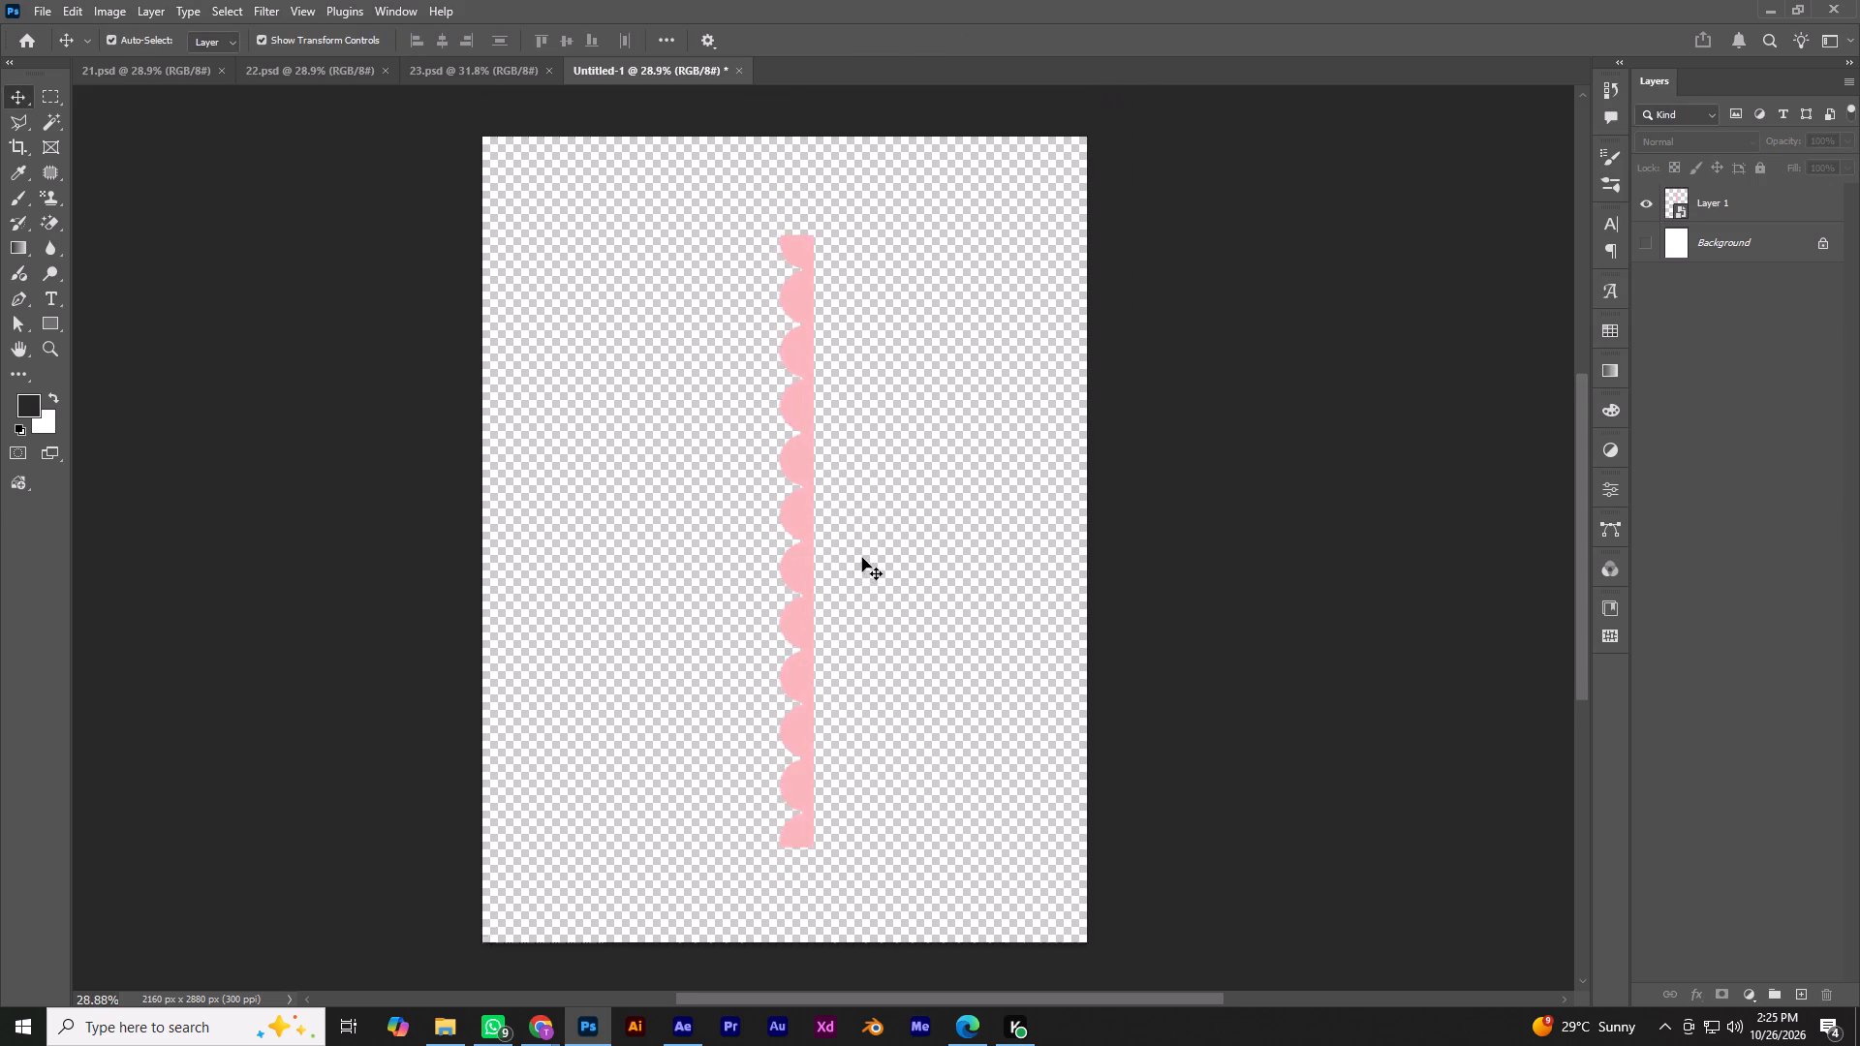
pyautogui.click(821, 556)
pyautogui.keyDown('shift'); pyautogui.moveTo(827, 549); pyautogui.dragTo(819, 548); pyautogui.keyUp('shift')
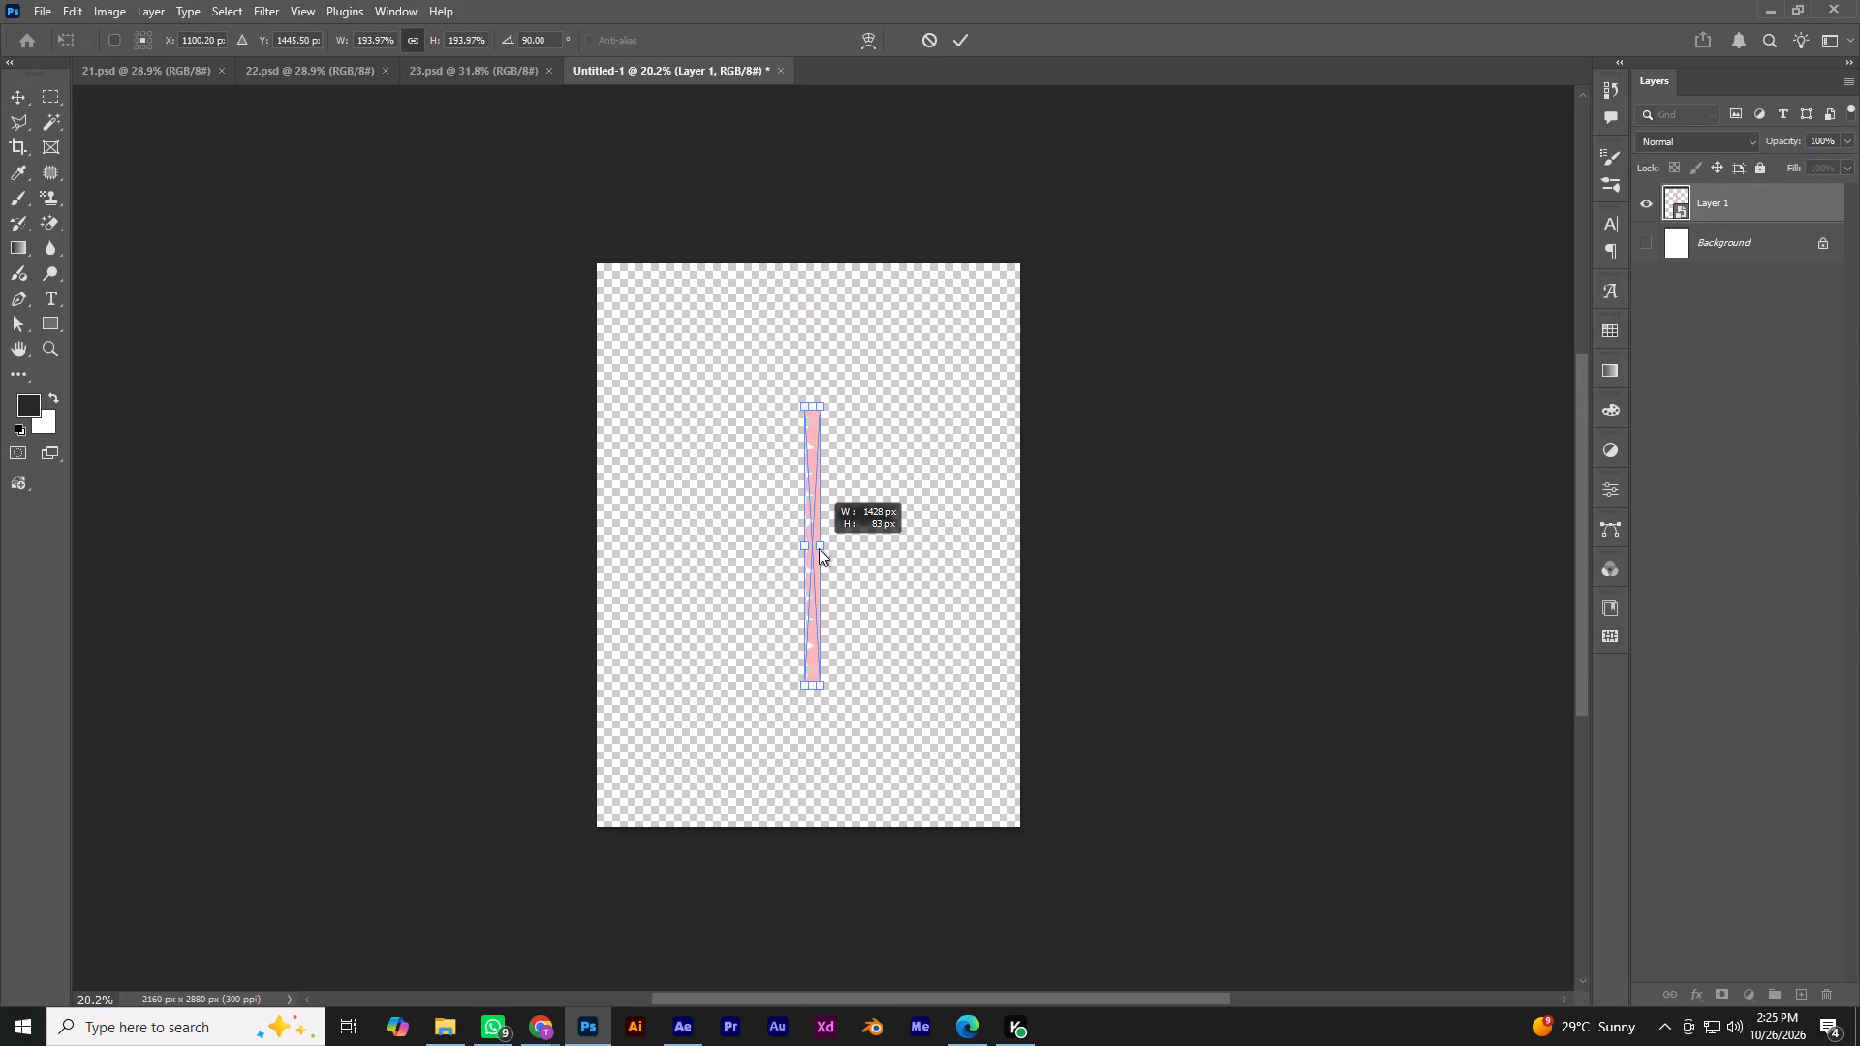
pyautogui.keyDown('shift'); pyautogui.moveTo(819, 548); pyautogui.dragTo(815, 548); pyautogui.keyUp('shift')
pyautogui.press('Return')
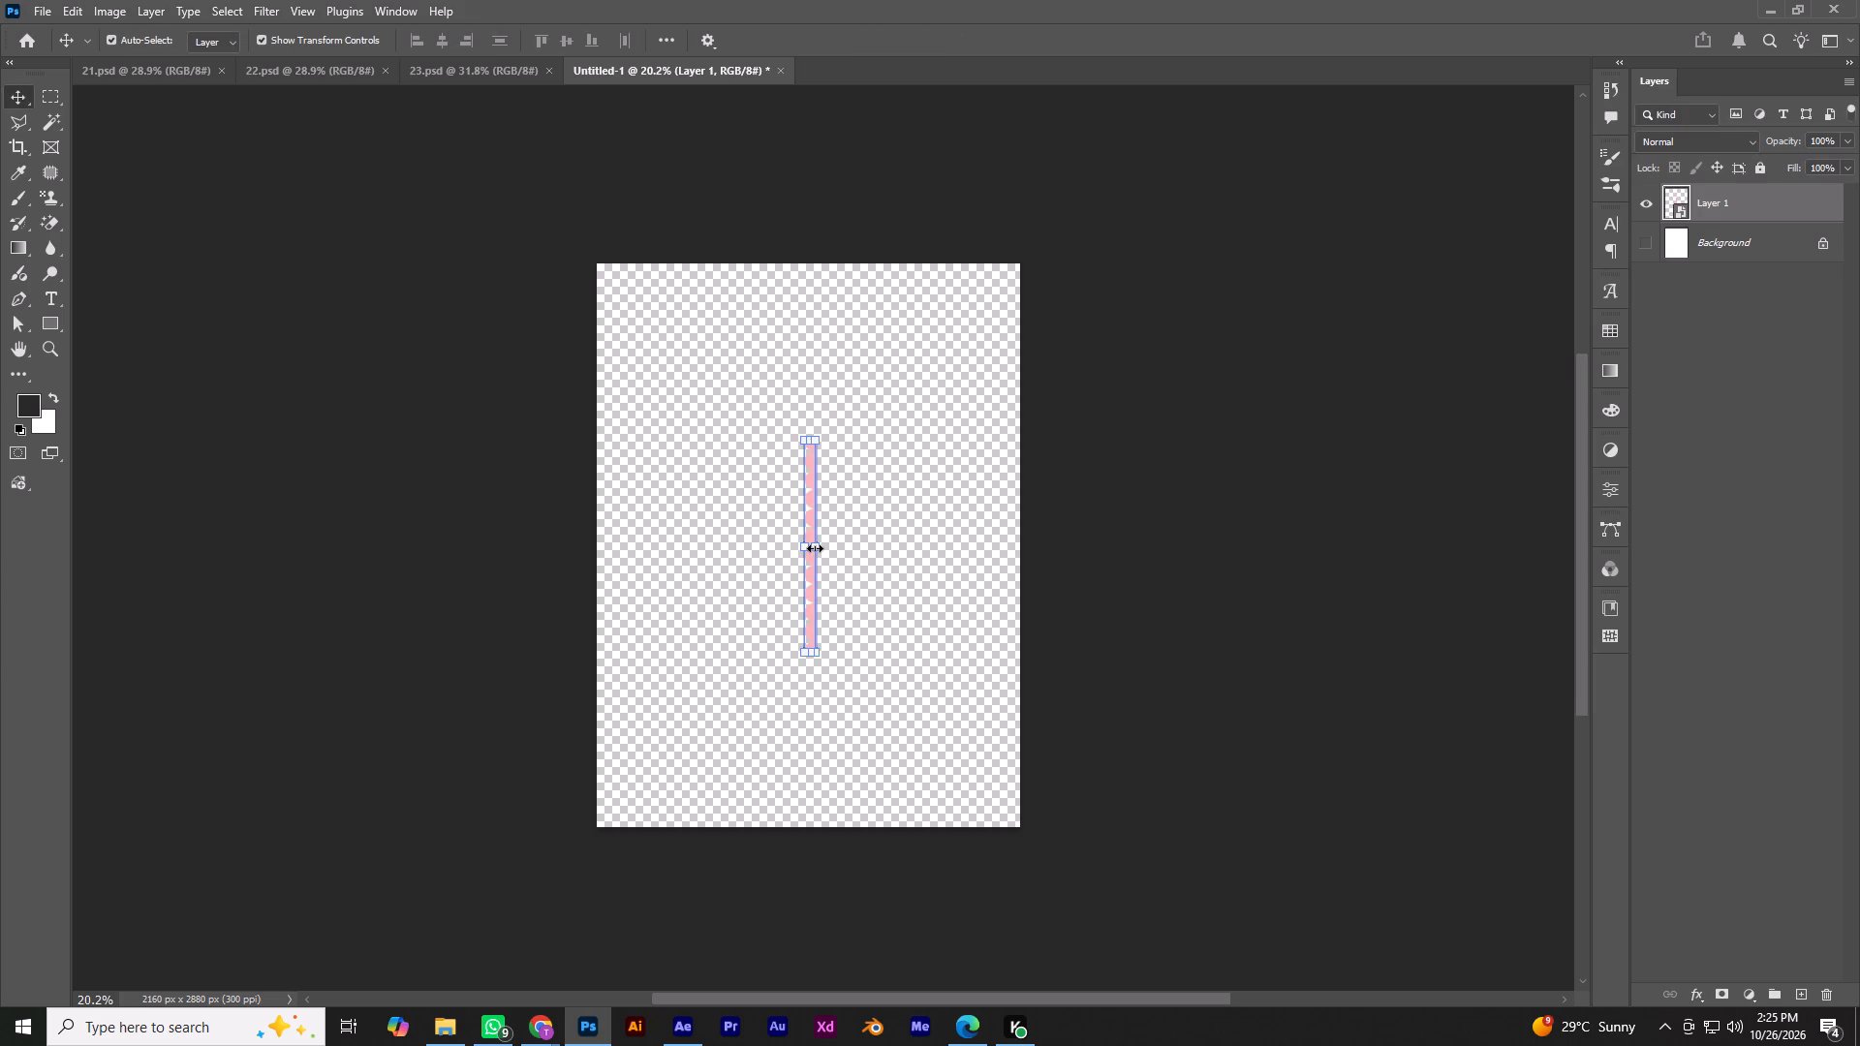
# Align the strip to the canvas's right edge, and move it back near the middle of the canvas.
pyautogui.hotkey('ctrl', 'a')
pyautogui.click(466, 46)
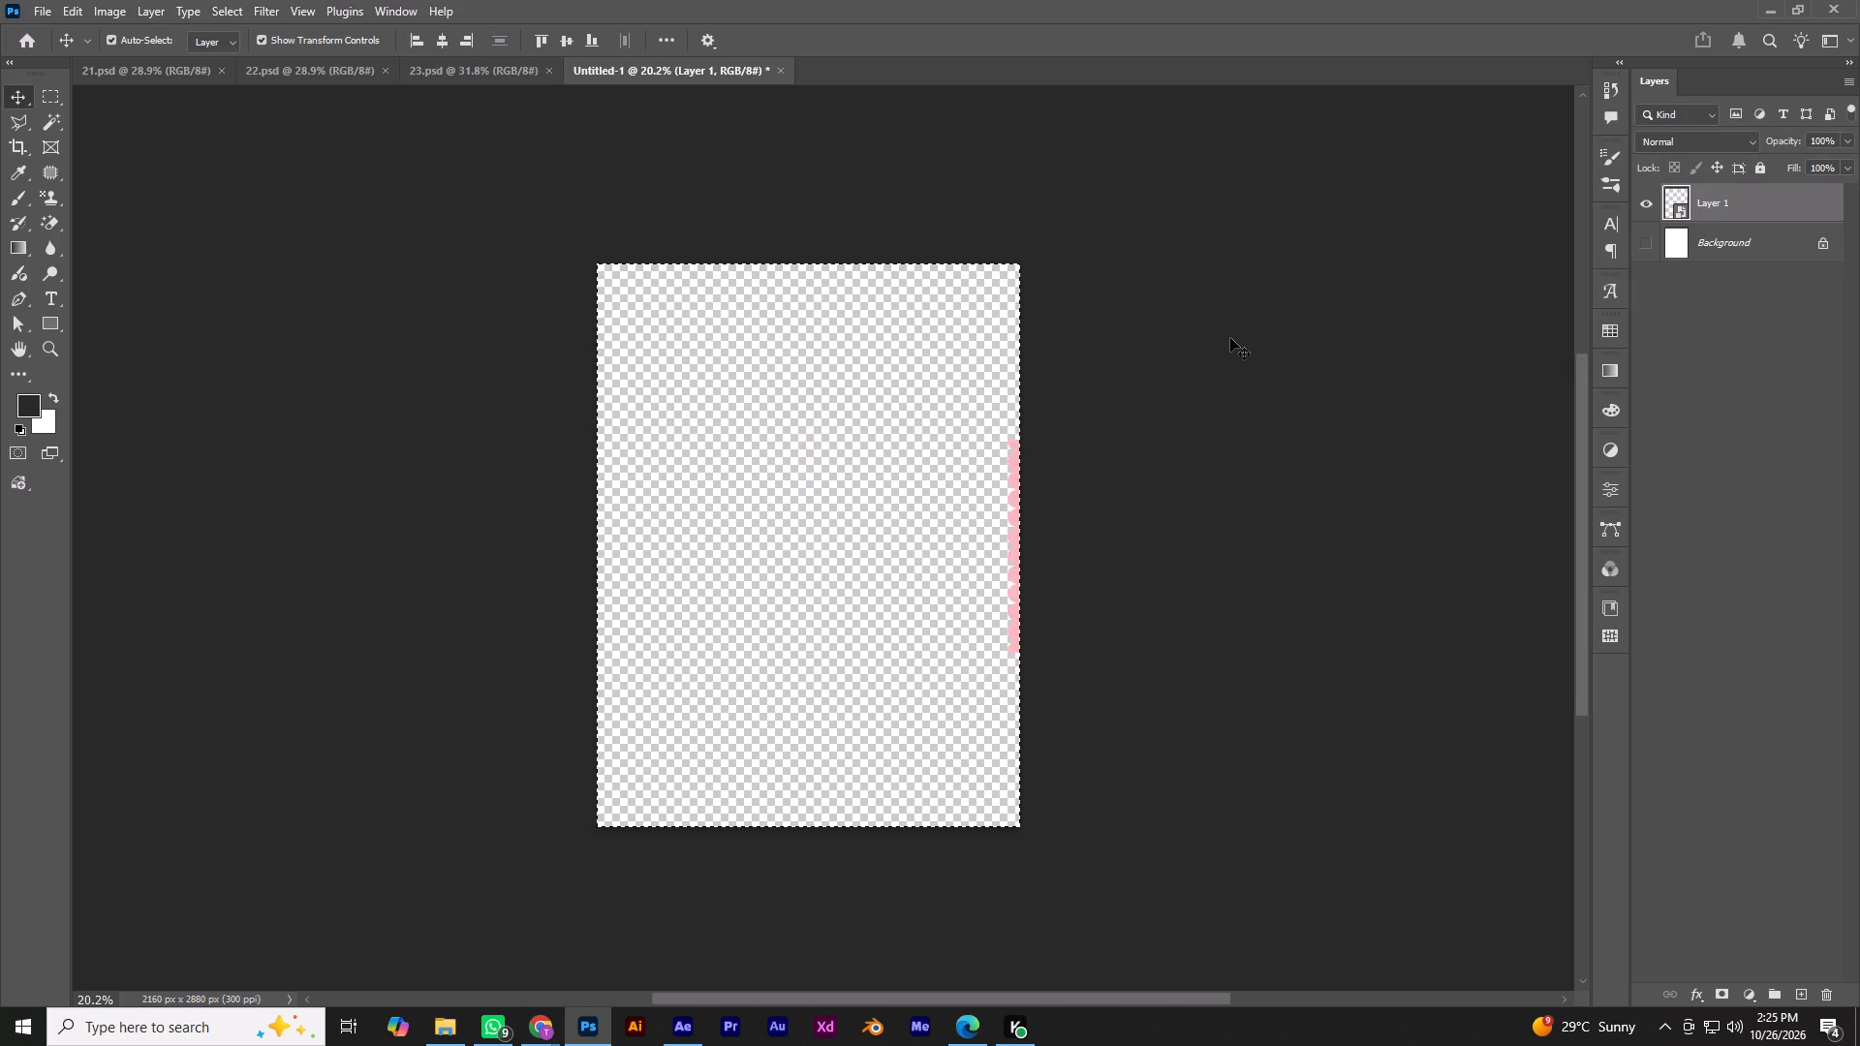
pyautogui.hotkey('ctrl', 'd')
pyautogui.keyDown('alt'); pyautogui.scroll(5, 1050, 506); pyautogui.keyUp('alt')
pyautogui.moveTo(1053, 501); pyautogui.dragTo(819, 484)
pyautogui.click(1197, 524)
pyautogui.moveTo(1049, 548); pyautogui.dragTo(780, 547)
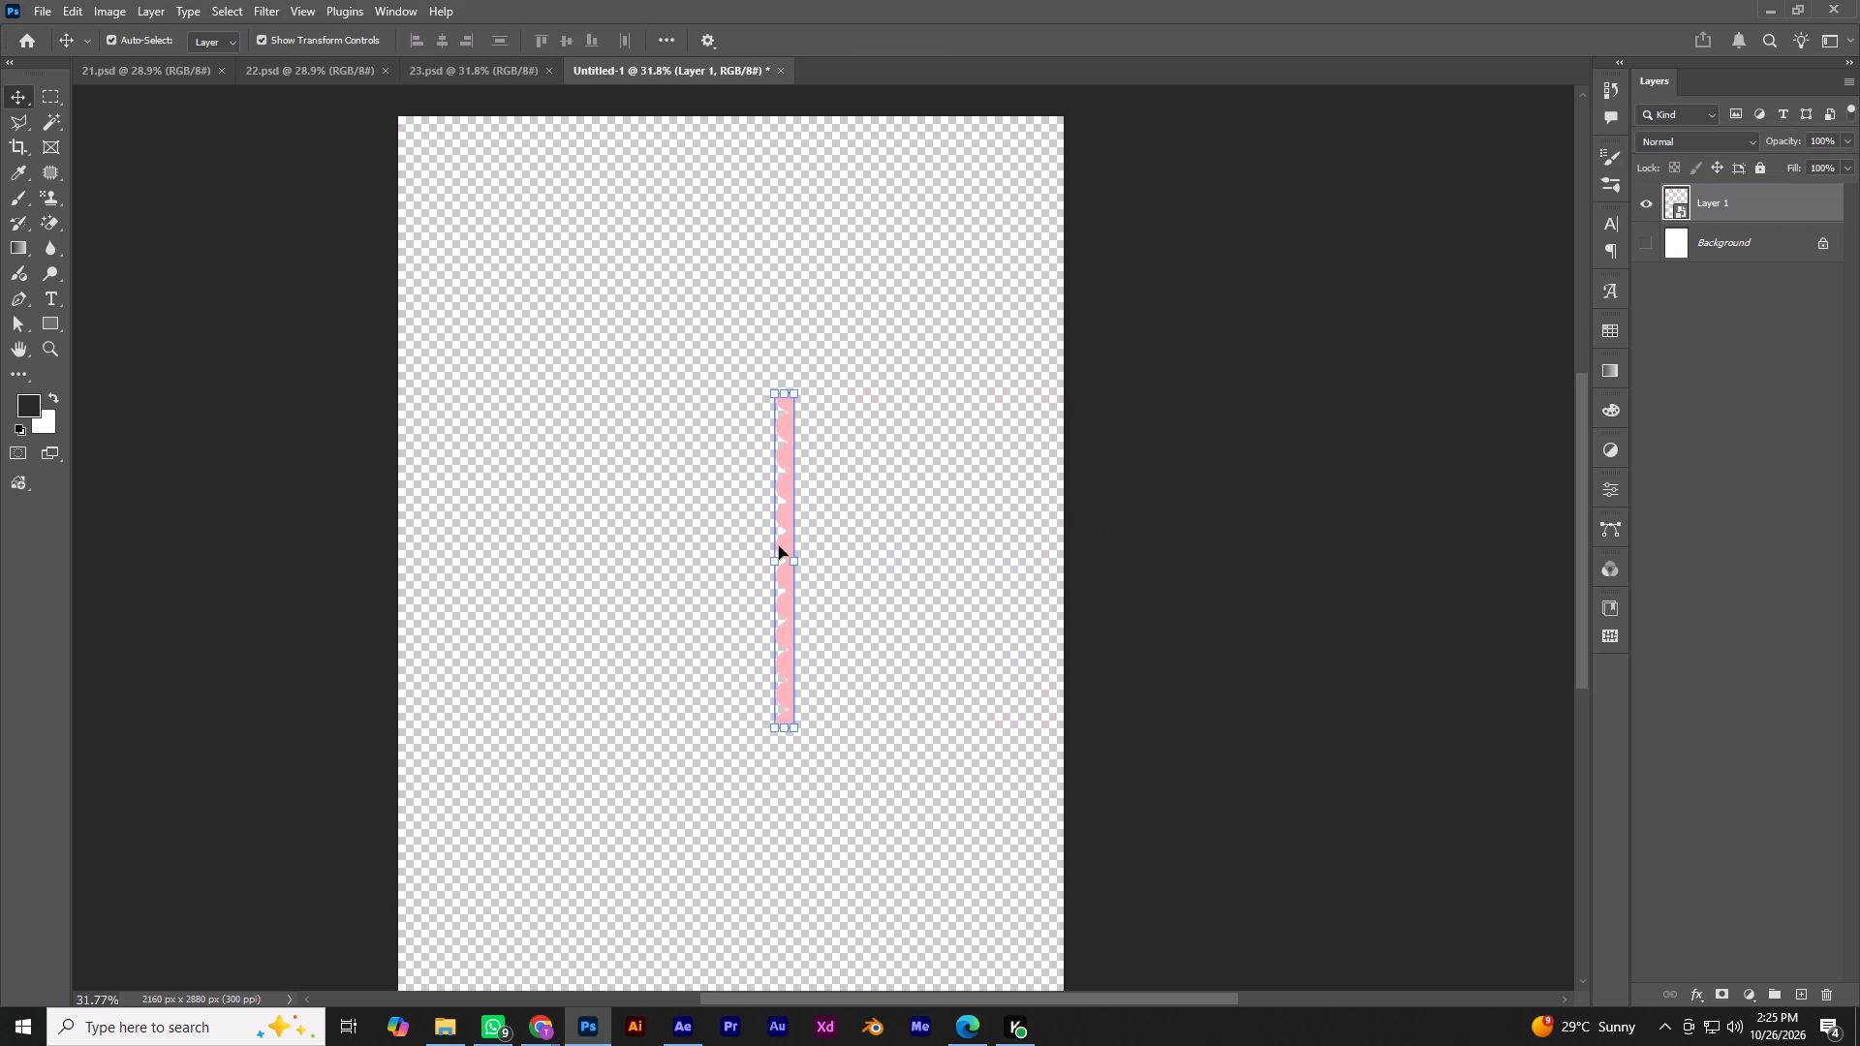
# Export the strip layer as a PNG named aefwew in the Downloads folder.
pyautogui.hotkey('ctrl', 'shift', "'")
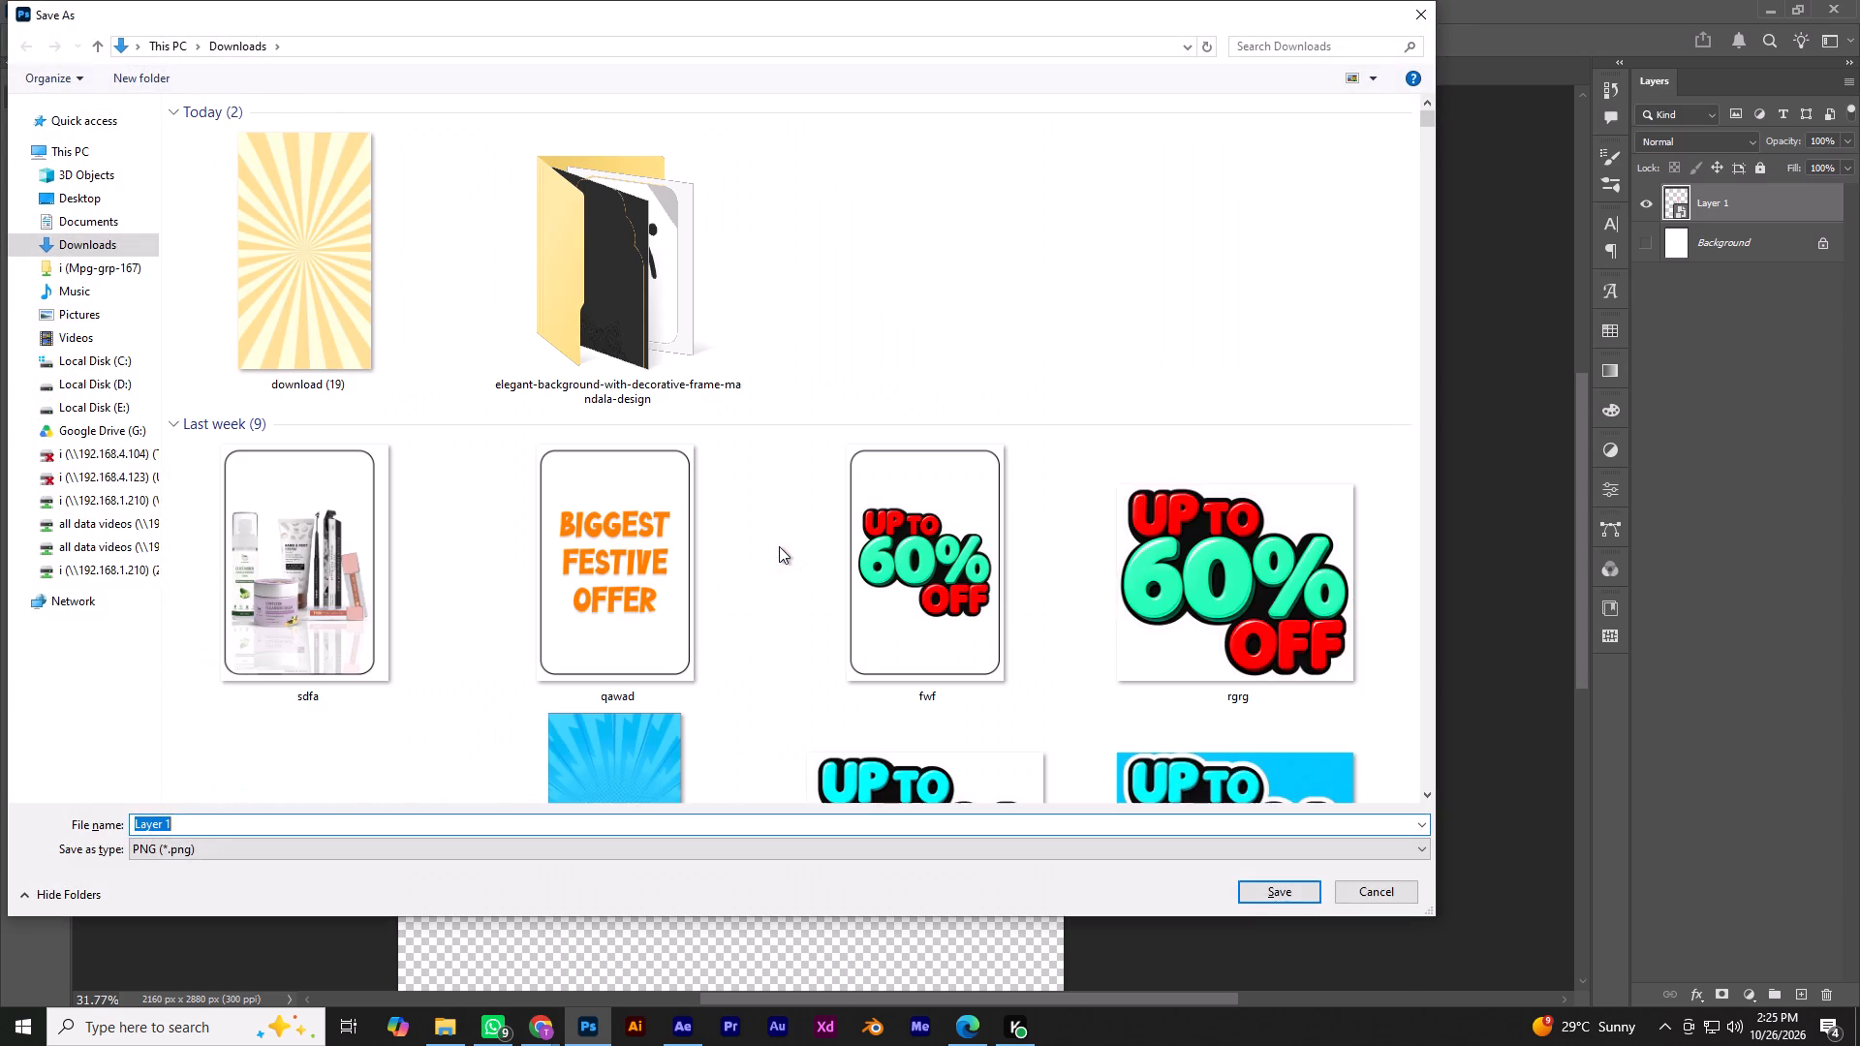
pyautogui.write('aefwew')
pyautogui.press('Return')
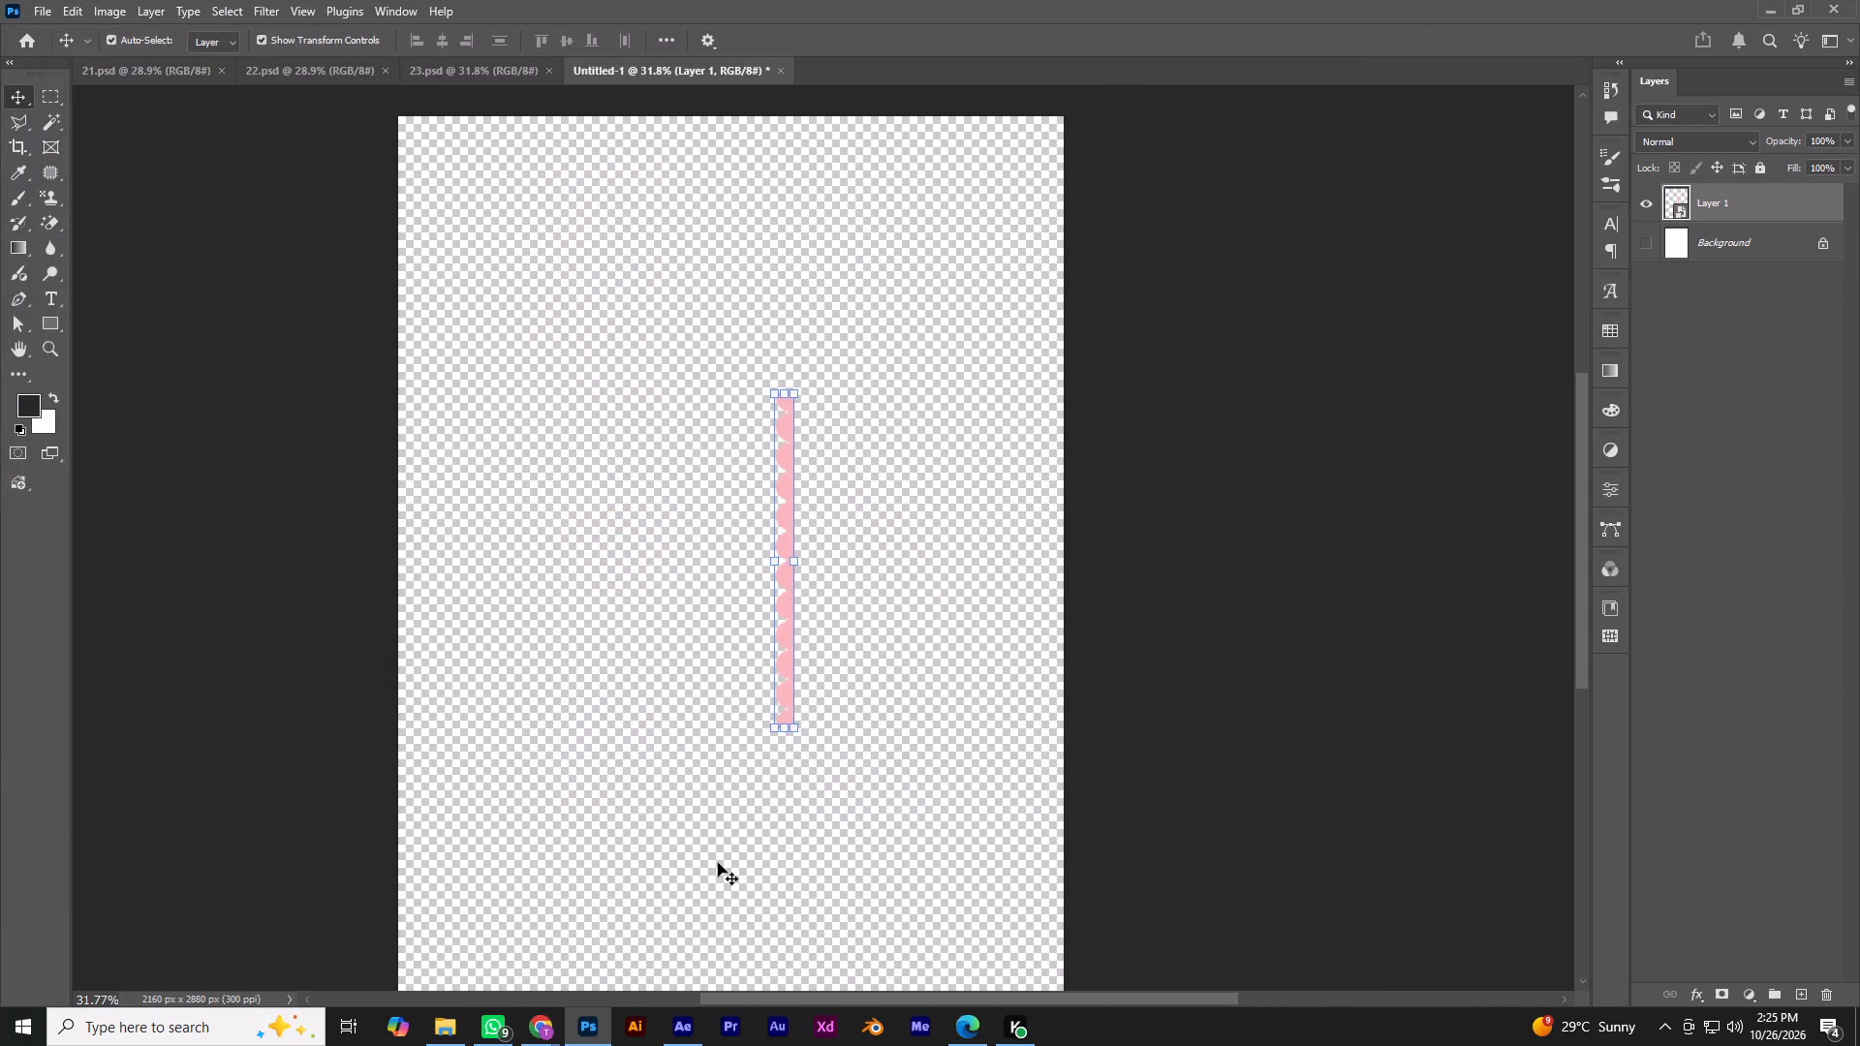
# Switch to After Effects and save the project.
pyautogui.click(696, 1022)
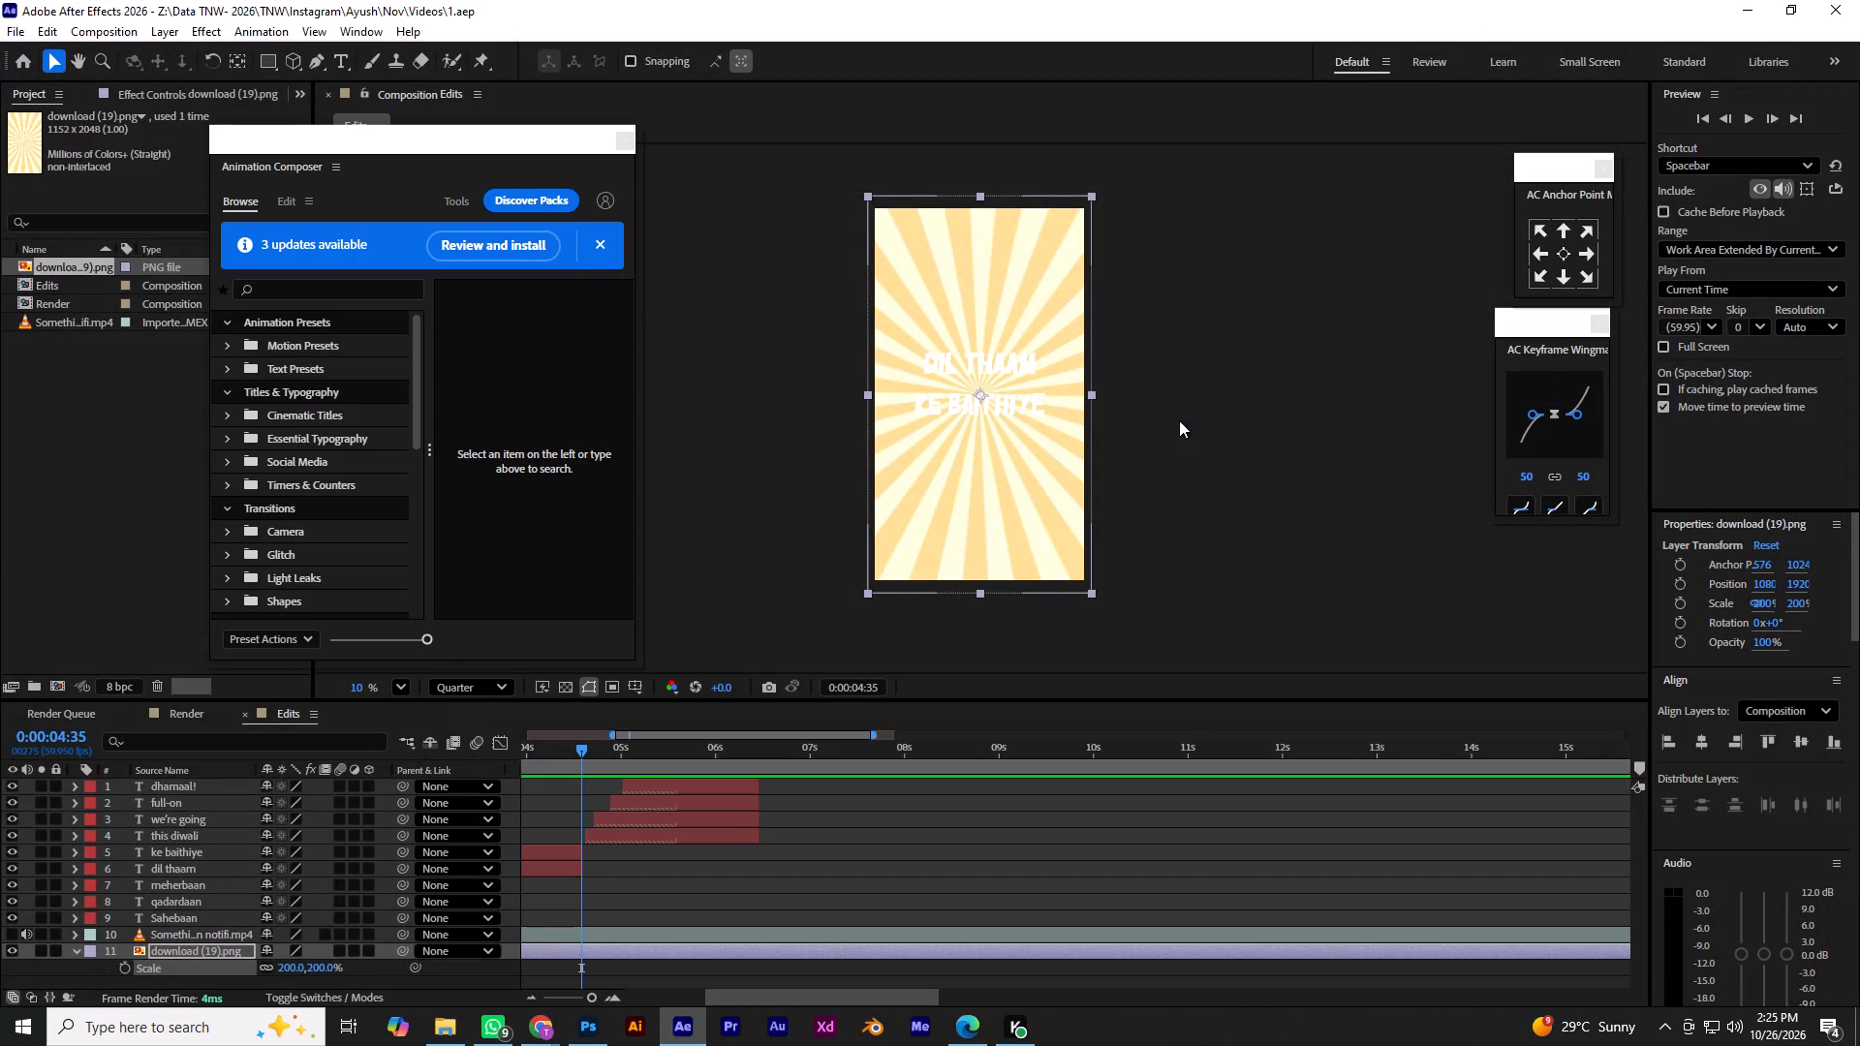
pyautogui.hotkey('ctrl', 's')
# Bring the aefwew image from the Downloads folder into the Edits composition as a new layer.
pyautogui.click(433, 1030)
pyautogui.click(83, 259)
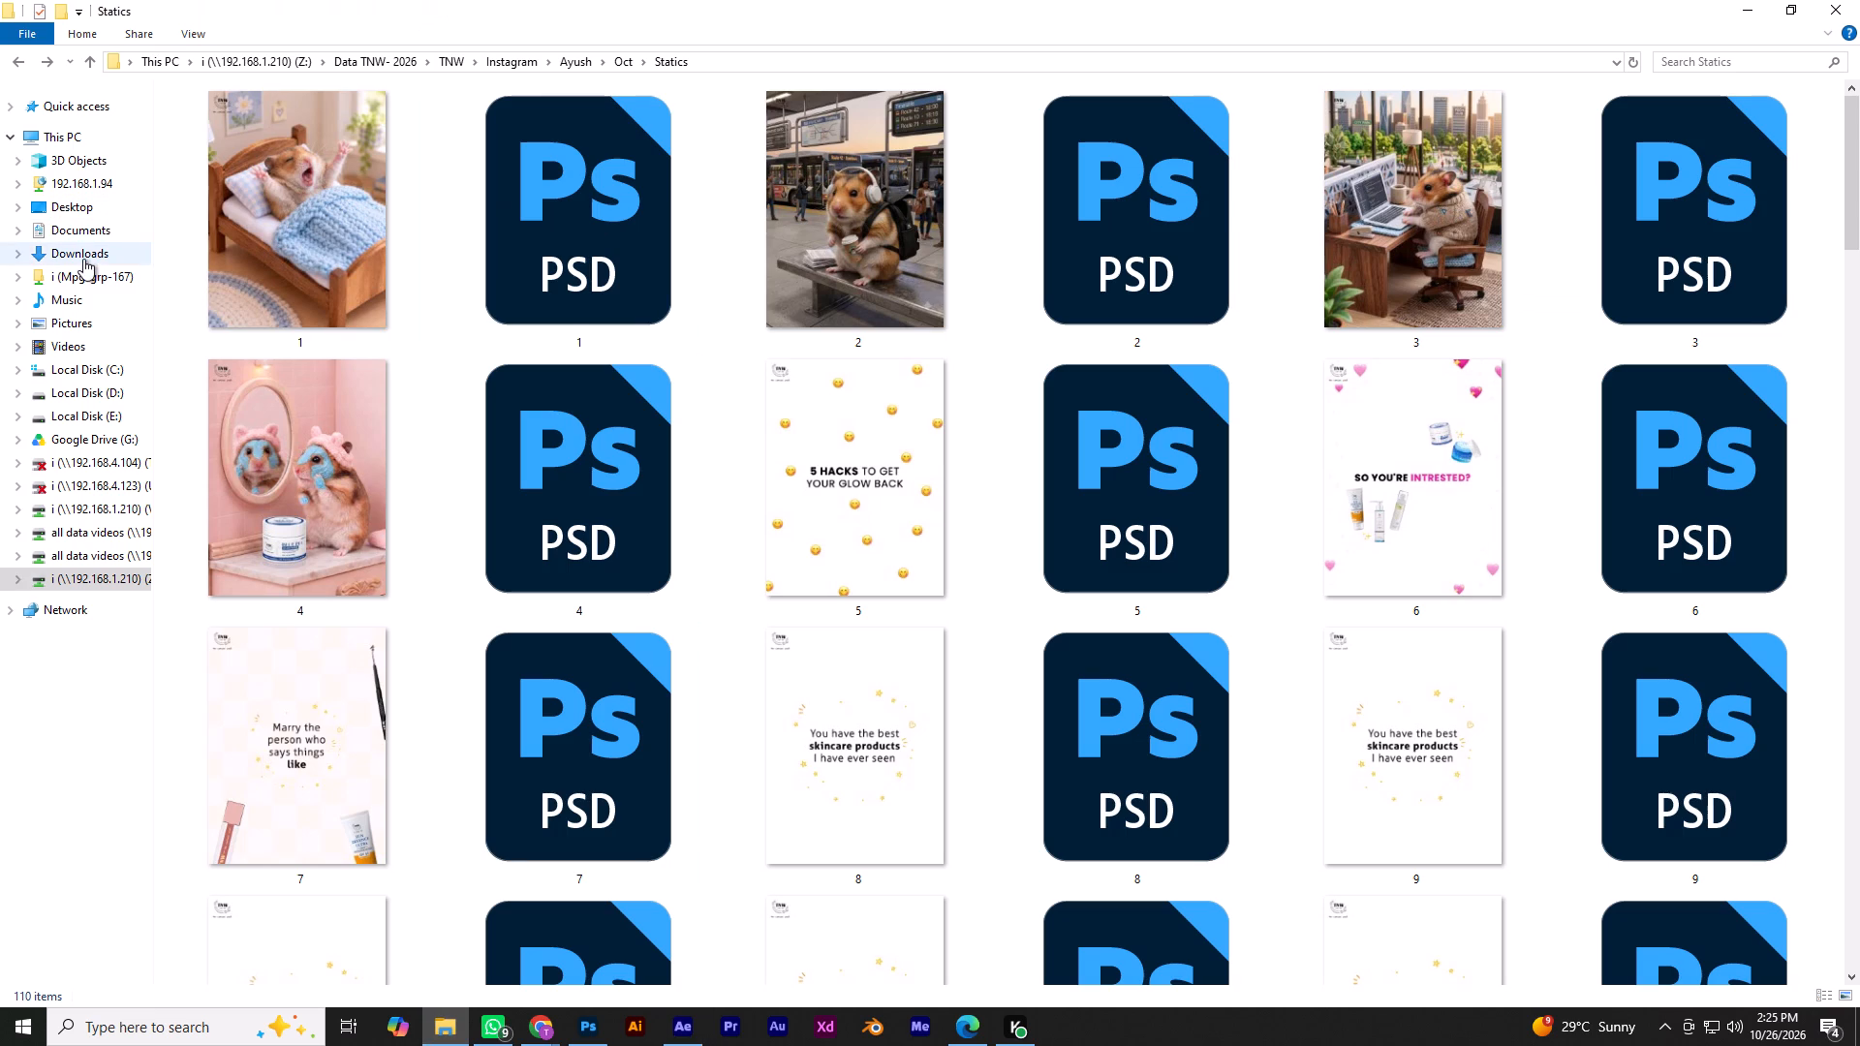
pyautogui.scroll(6, 454, 377)
pyautogui.moveTo(274, 291); pyautogui.dragTo(681, 1014)
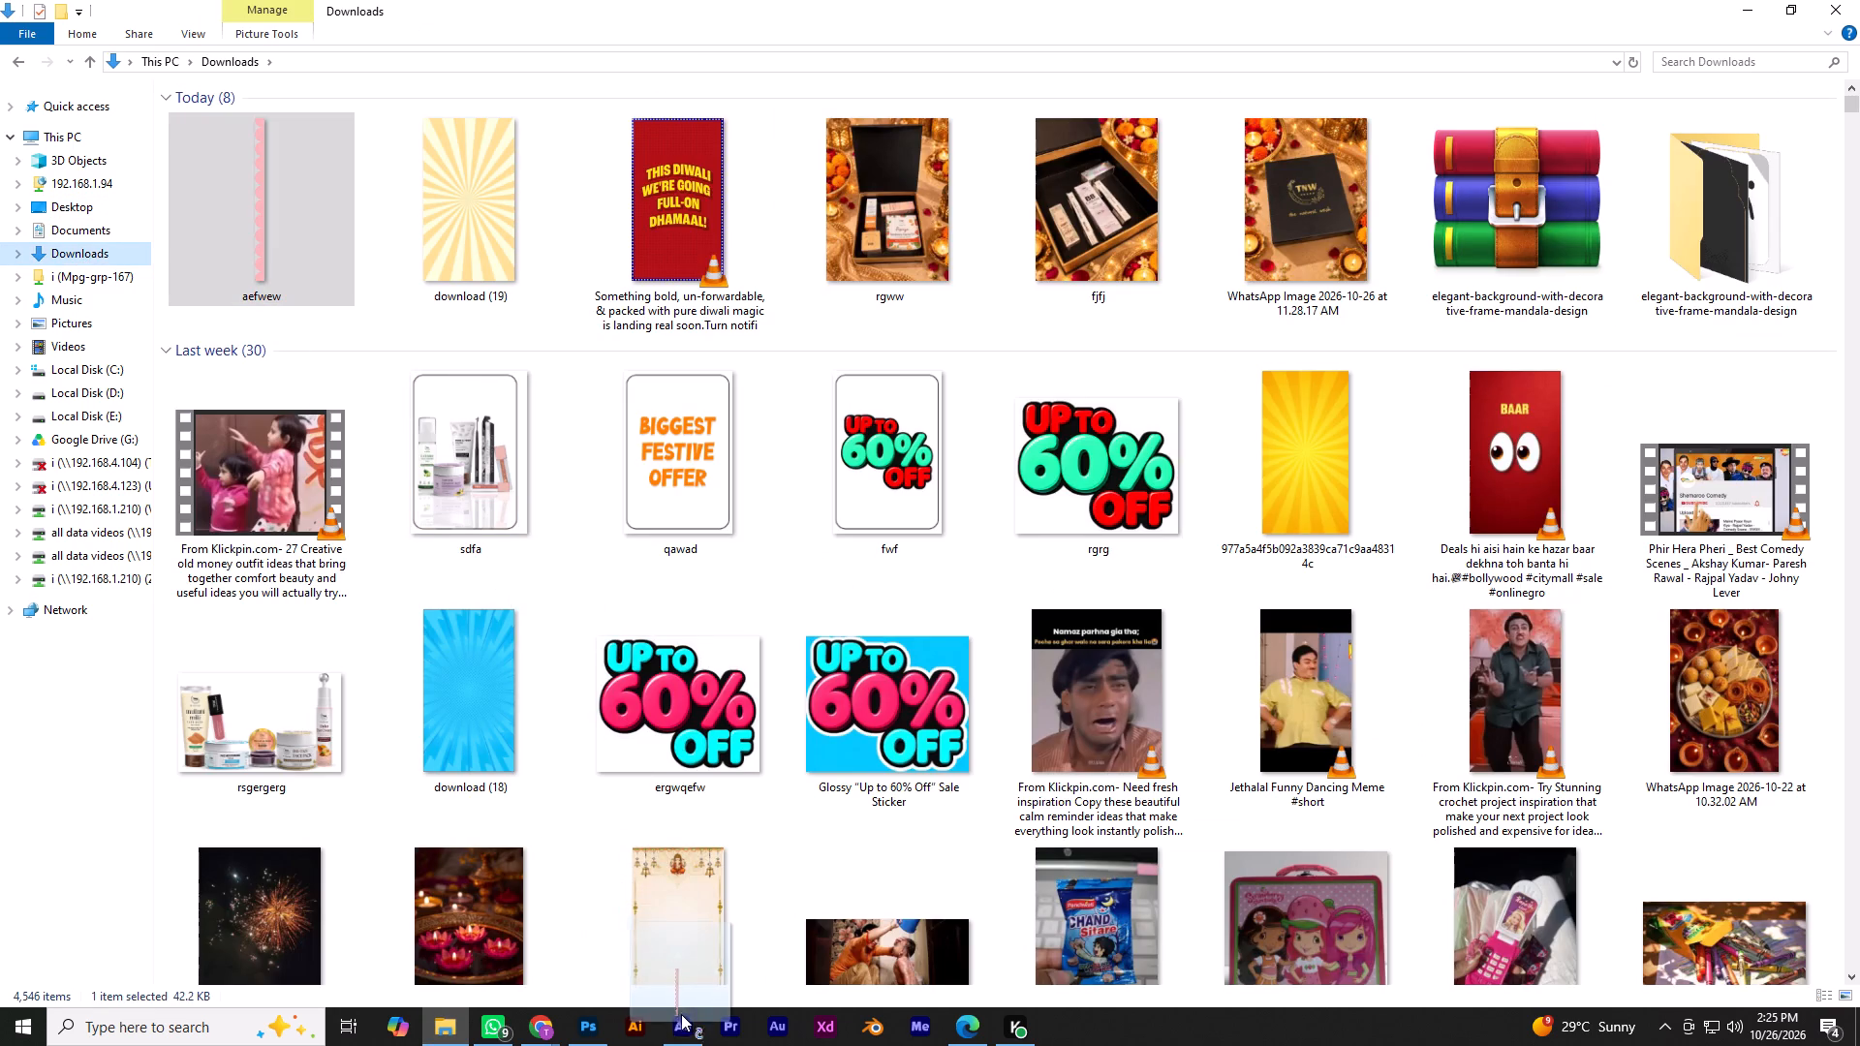
pyautogui.moveTo(681, 1014); pyautogui.dragTo(992, 609)
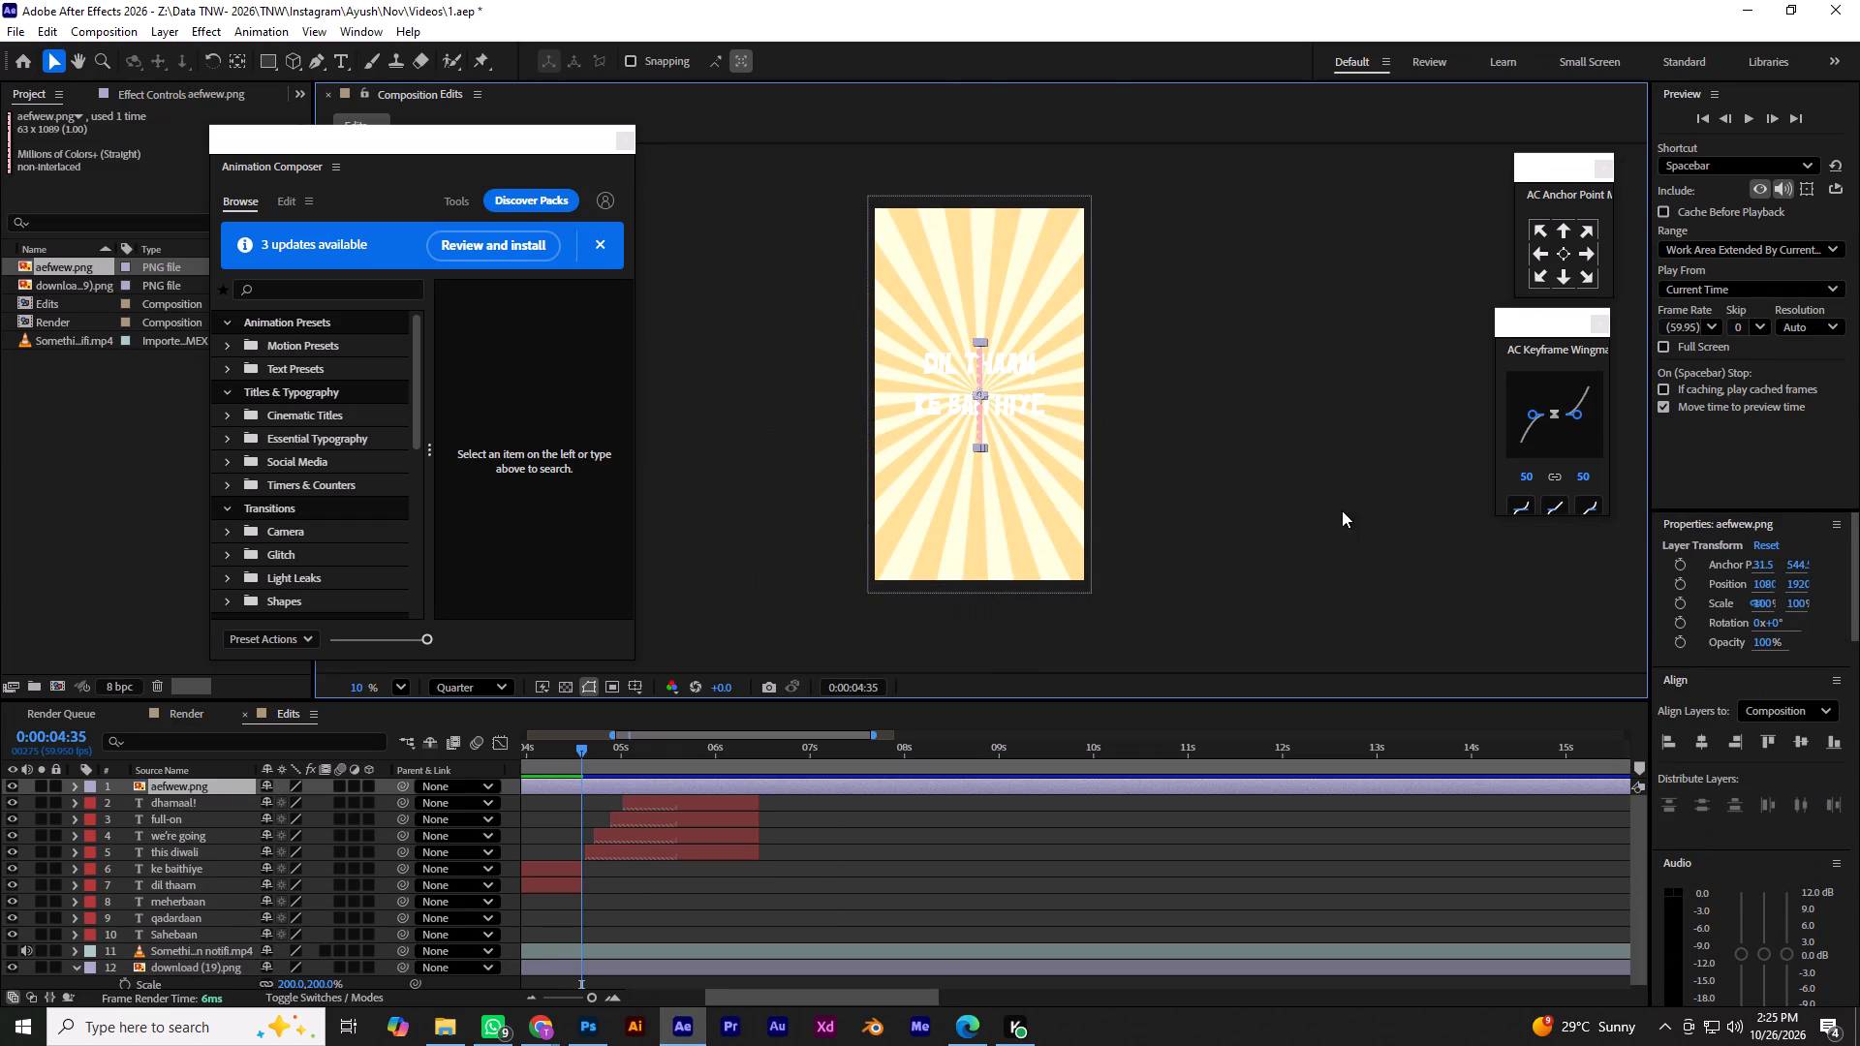
# Align the aefwew.png strip to the right and top edges of the composition.
pyautogui.click(1736, 752)
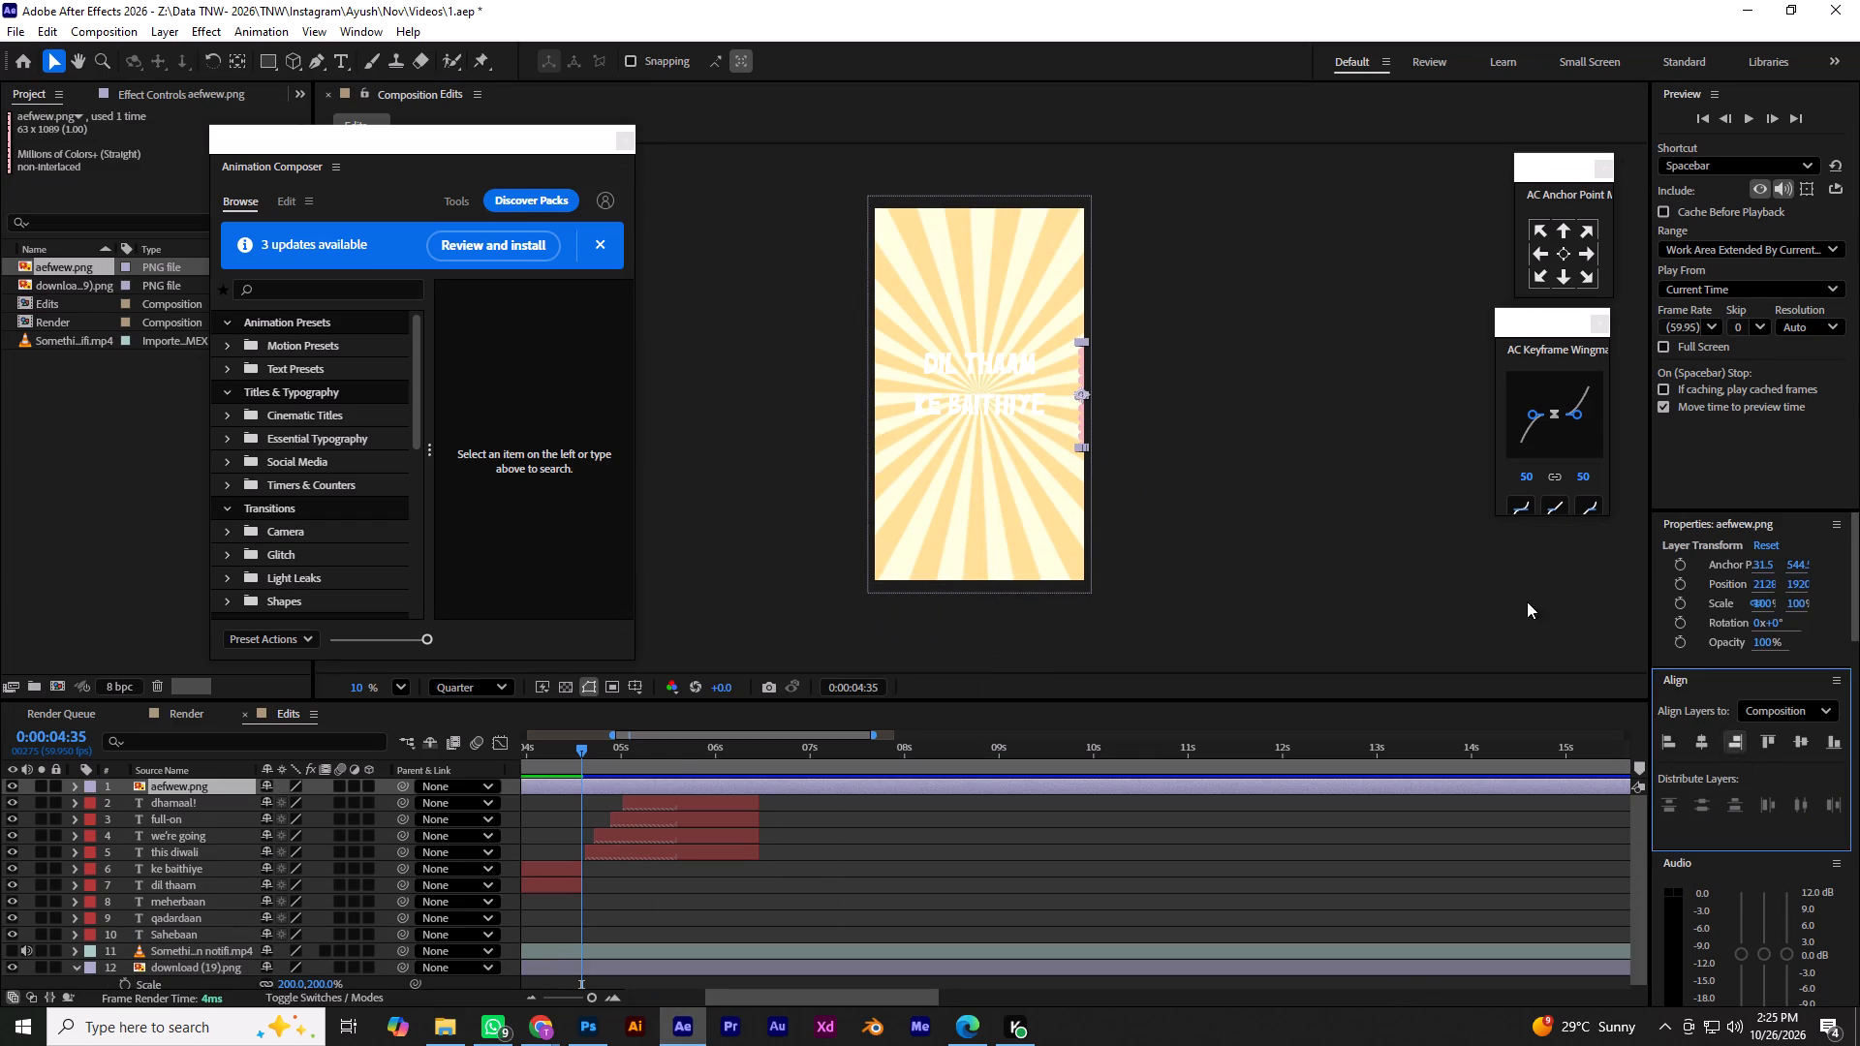
pyautogui.click(1763, 742)
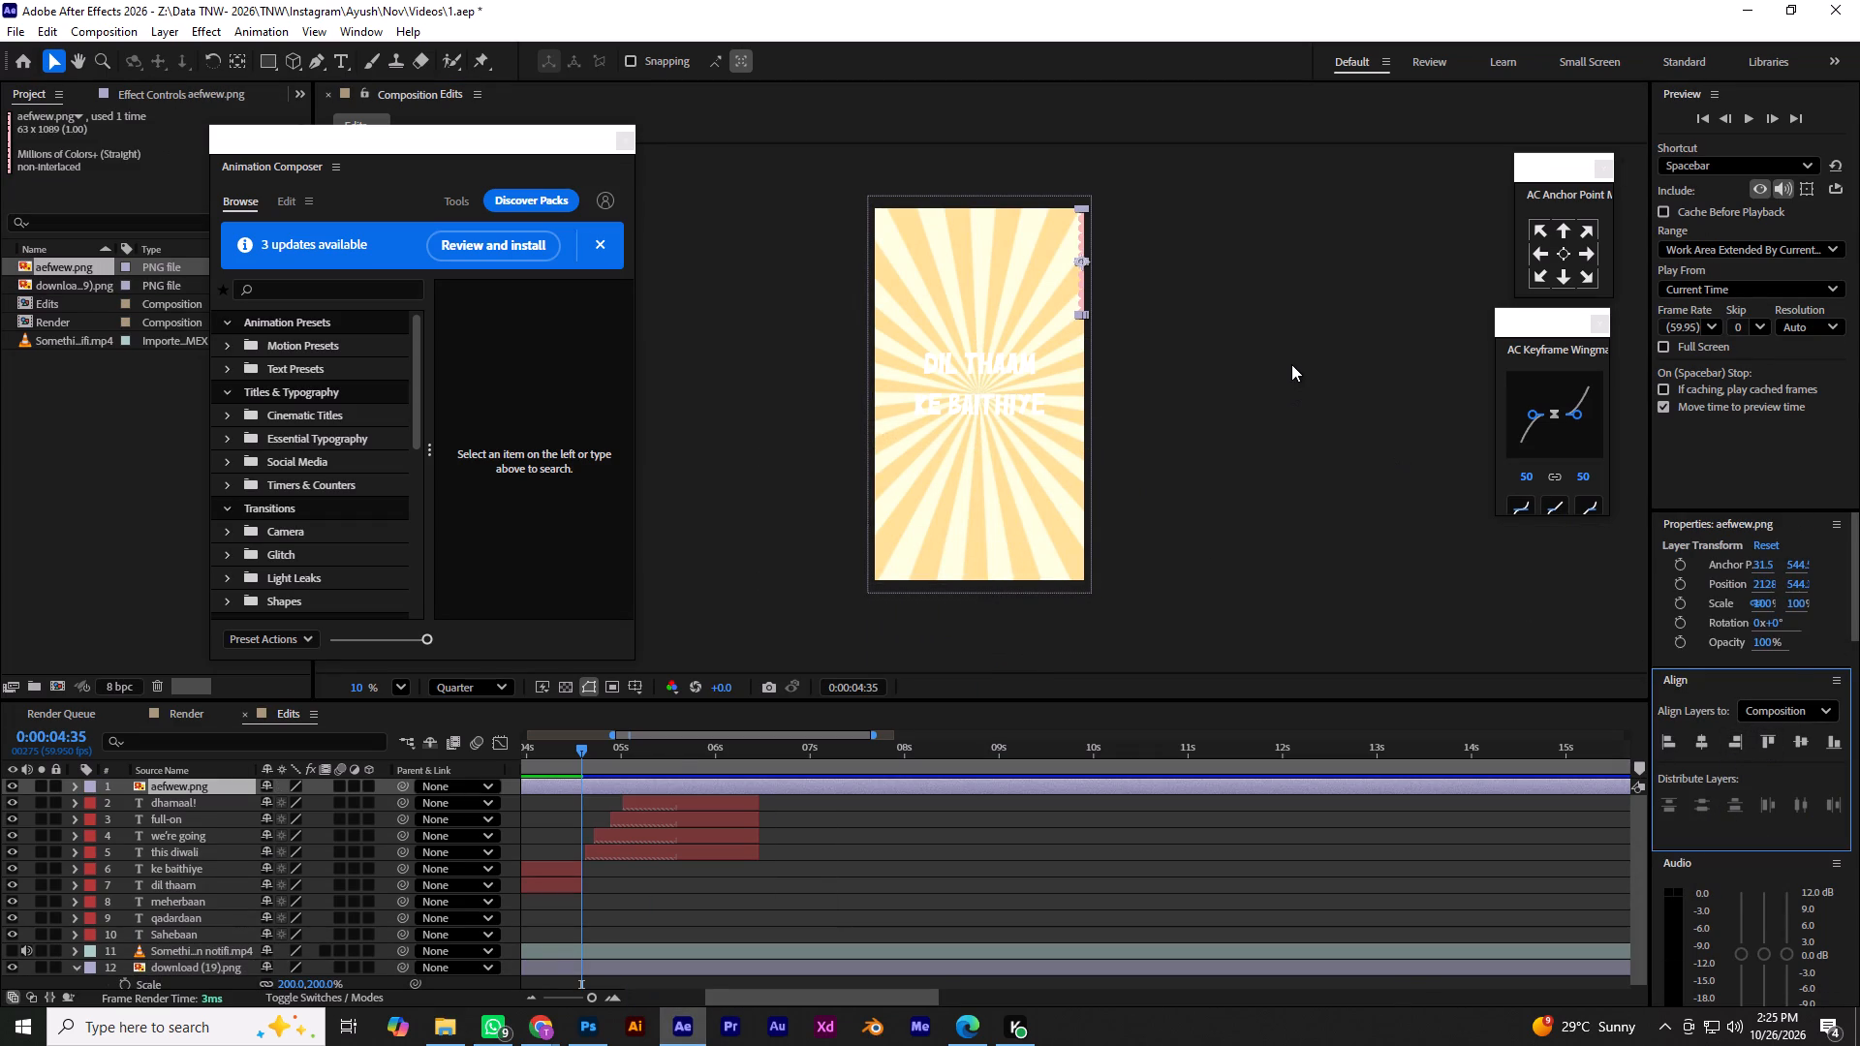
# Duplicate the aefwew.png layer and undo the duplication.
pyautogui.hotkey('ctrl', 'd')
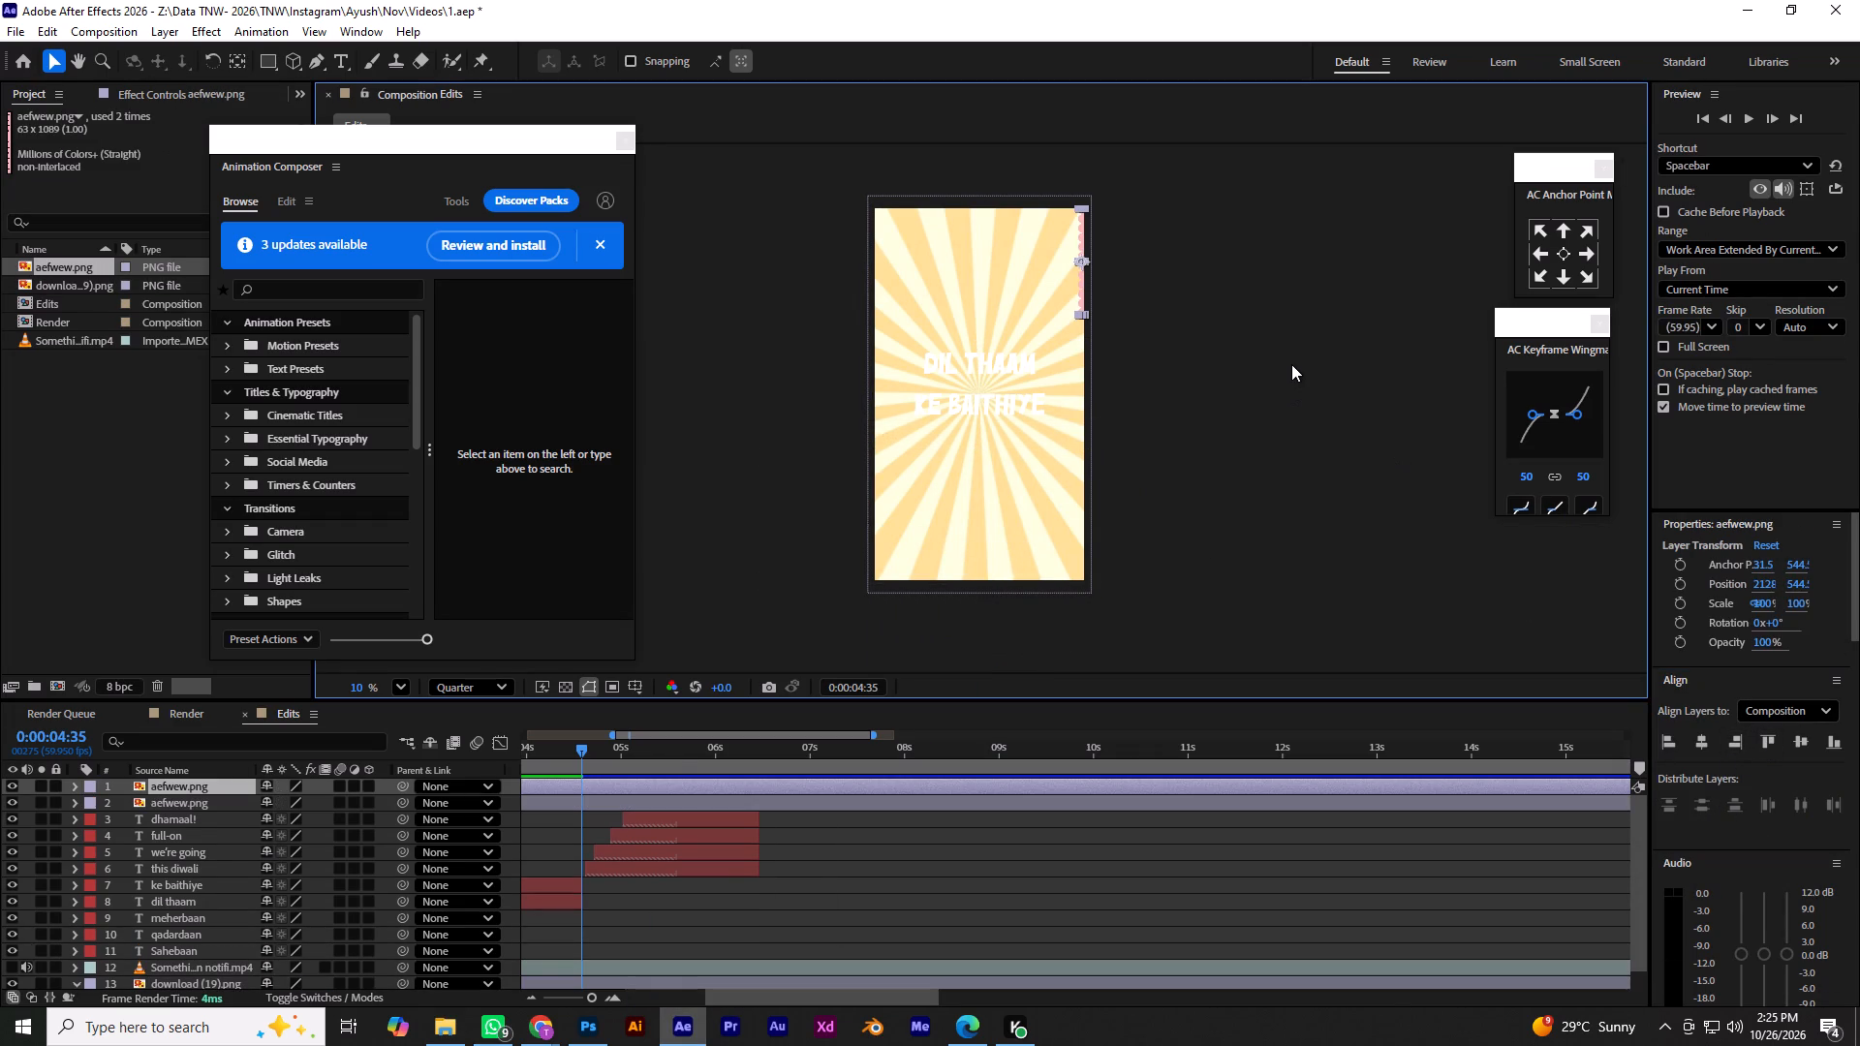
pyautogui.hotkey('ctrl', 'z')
# Move the aefwew.png layer's anchor point to the strip's top centre.
pyautogui.keyDown('alt'); pyautogui.scroll(5, 1147, 304); pyautogui.keyUp('alt')
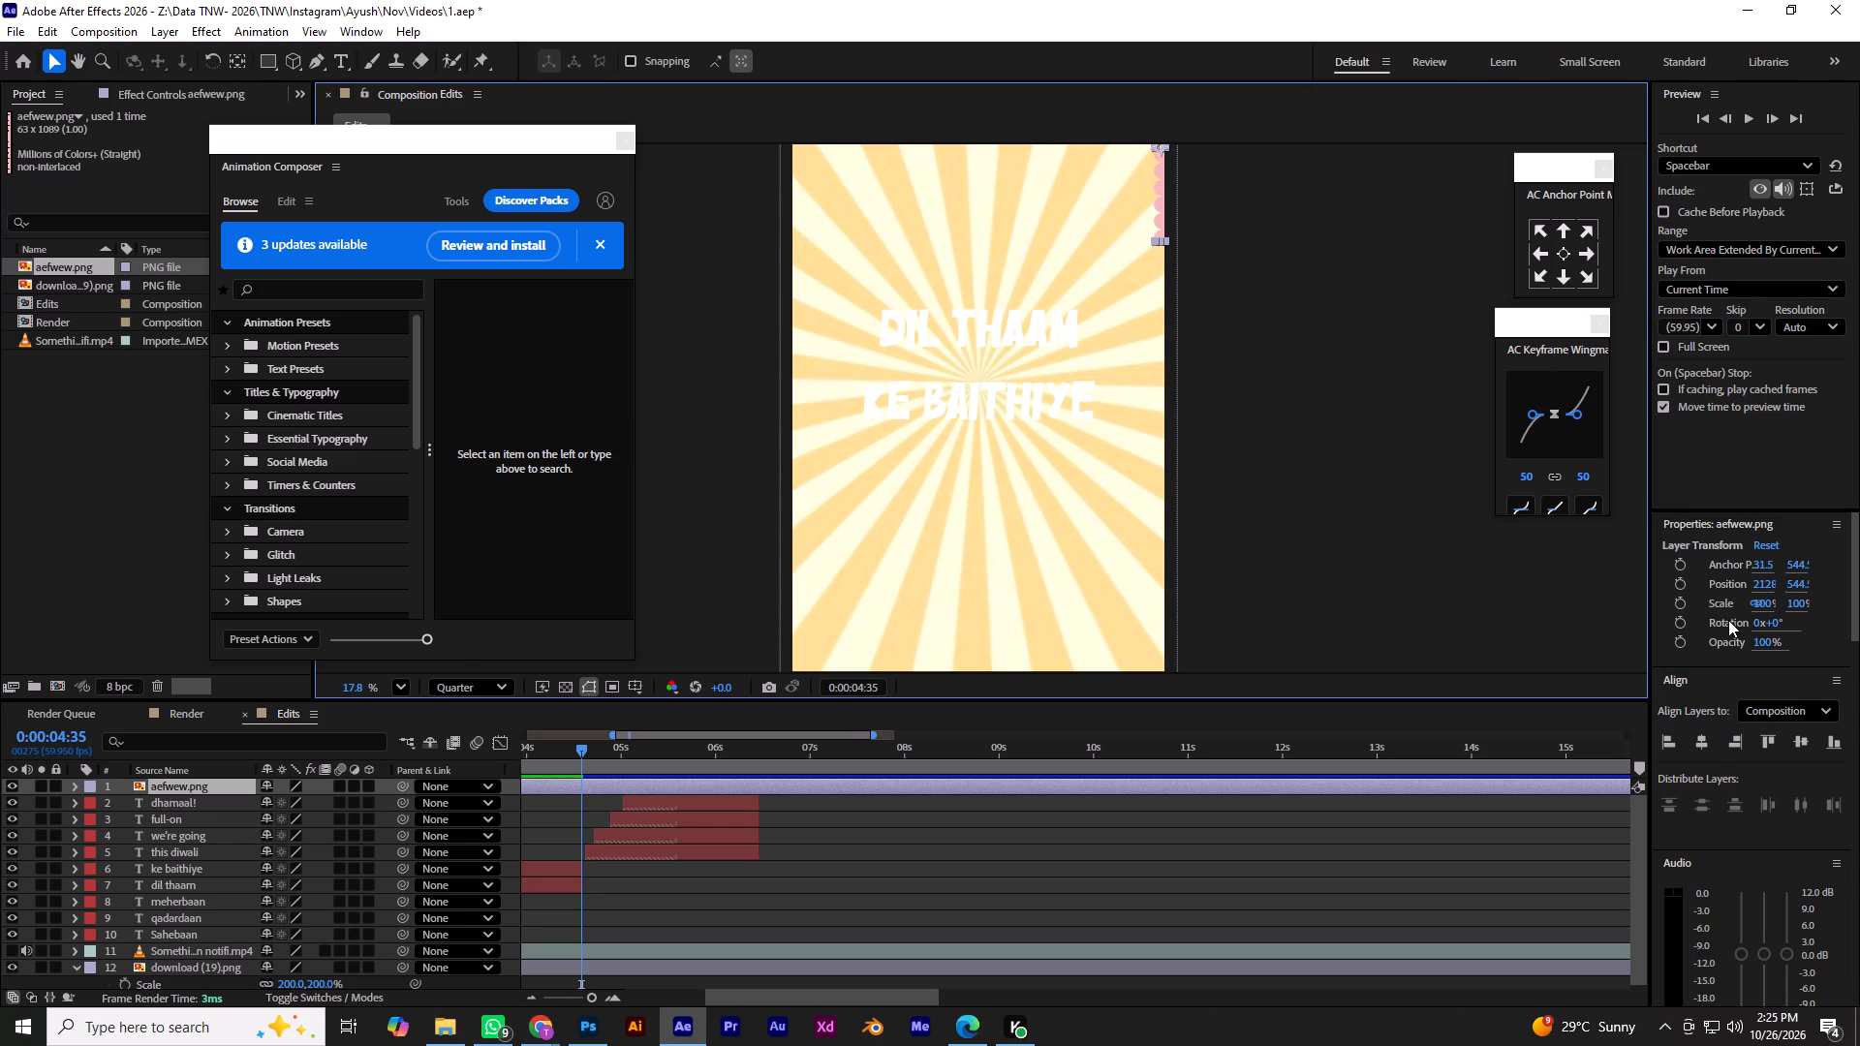
pyautogui.click(1564, 235)
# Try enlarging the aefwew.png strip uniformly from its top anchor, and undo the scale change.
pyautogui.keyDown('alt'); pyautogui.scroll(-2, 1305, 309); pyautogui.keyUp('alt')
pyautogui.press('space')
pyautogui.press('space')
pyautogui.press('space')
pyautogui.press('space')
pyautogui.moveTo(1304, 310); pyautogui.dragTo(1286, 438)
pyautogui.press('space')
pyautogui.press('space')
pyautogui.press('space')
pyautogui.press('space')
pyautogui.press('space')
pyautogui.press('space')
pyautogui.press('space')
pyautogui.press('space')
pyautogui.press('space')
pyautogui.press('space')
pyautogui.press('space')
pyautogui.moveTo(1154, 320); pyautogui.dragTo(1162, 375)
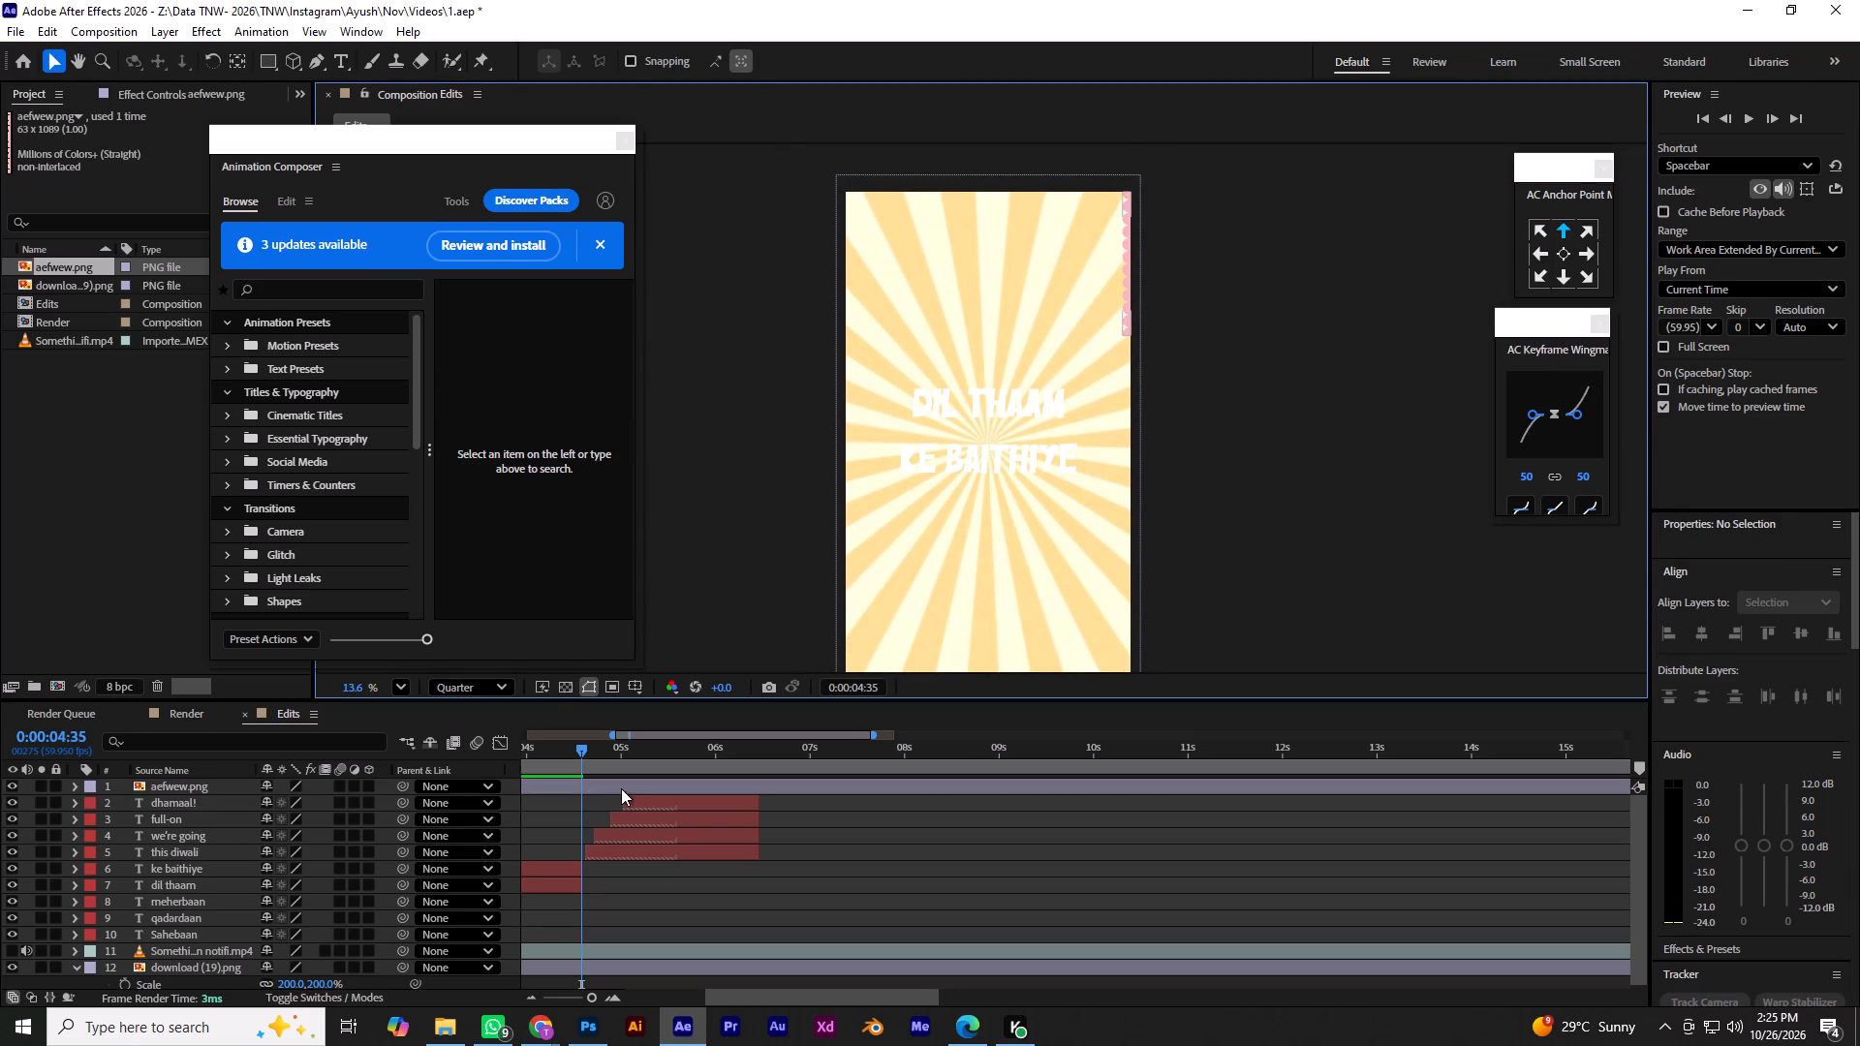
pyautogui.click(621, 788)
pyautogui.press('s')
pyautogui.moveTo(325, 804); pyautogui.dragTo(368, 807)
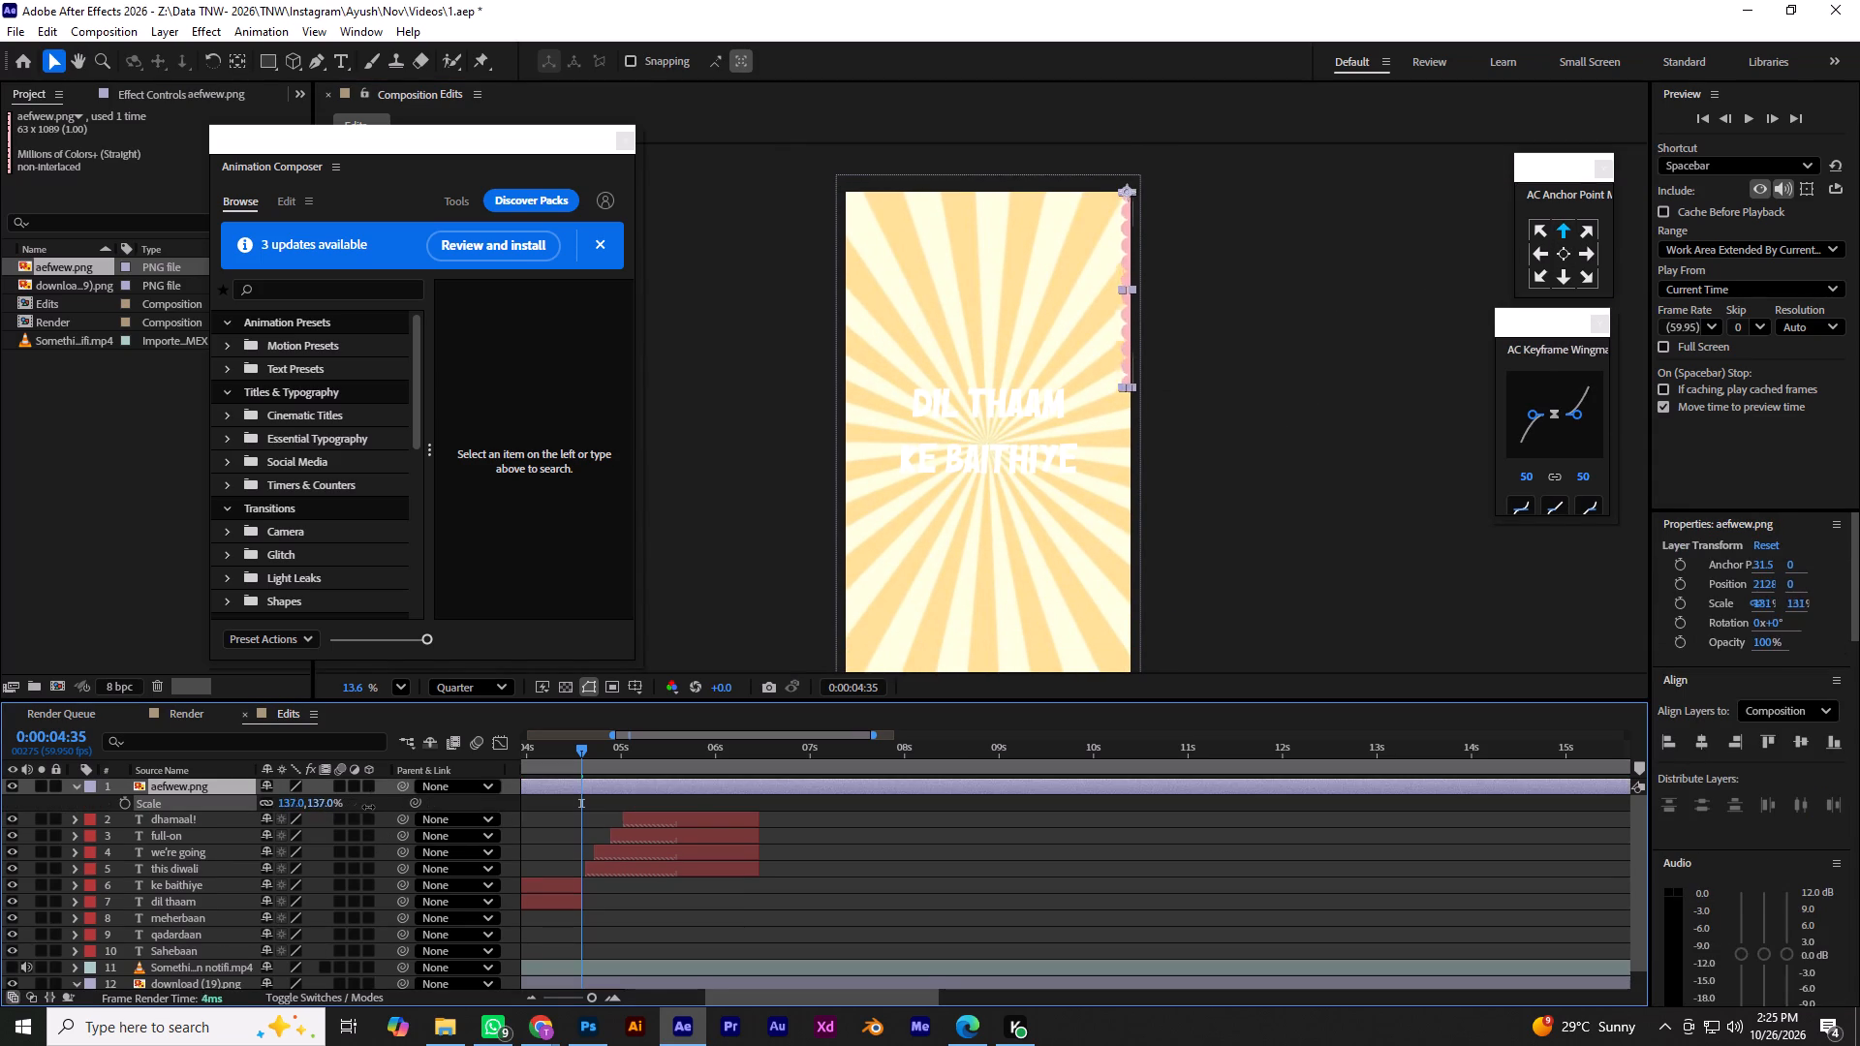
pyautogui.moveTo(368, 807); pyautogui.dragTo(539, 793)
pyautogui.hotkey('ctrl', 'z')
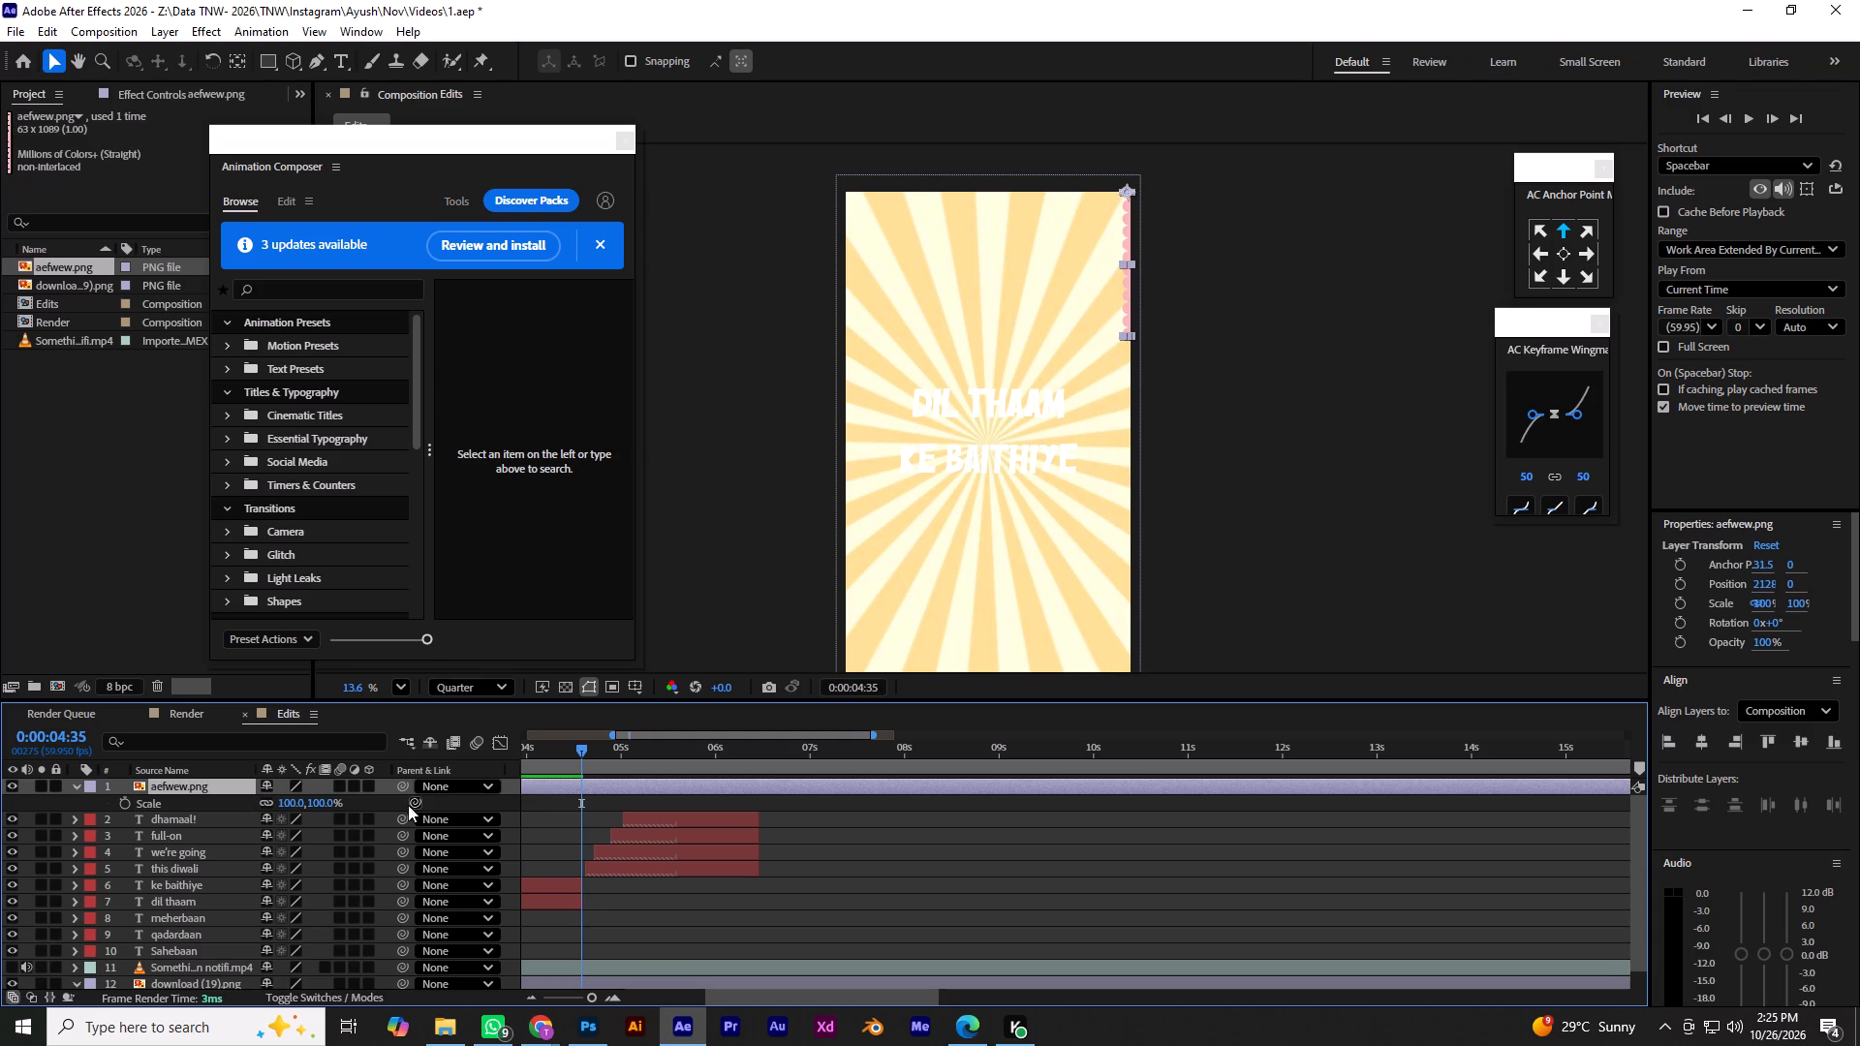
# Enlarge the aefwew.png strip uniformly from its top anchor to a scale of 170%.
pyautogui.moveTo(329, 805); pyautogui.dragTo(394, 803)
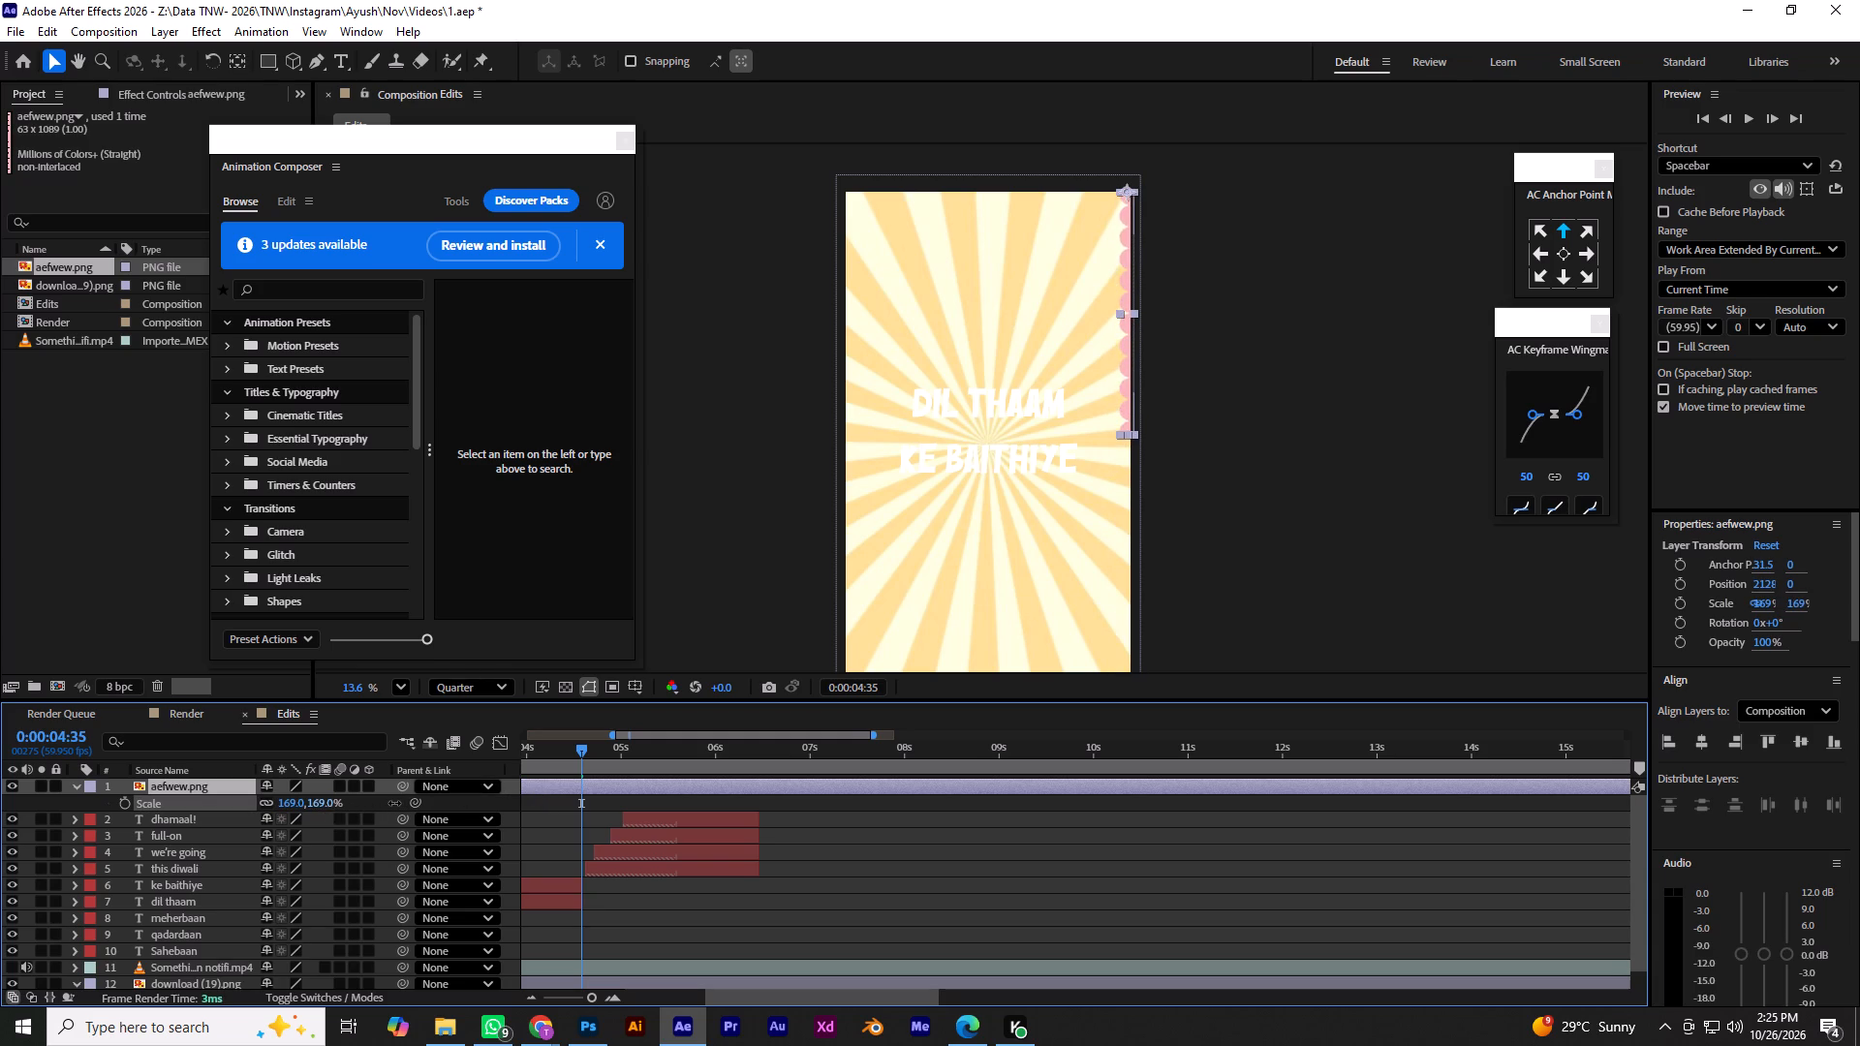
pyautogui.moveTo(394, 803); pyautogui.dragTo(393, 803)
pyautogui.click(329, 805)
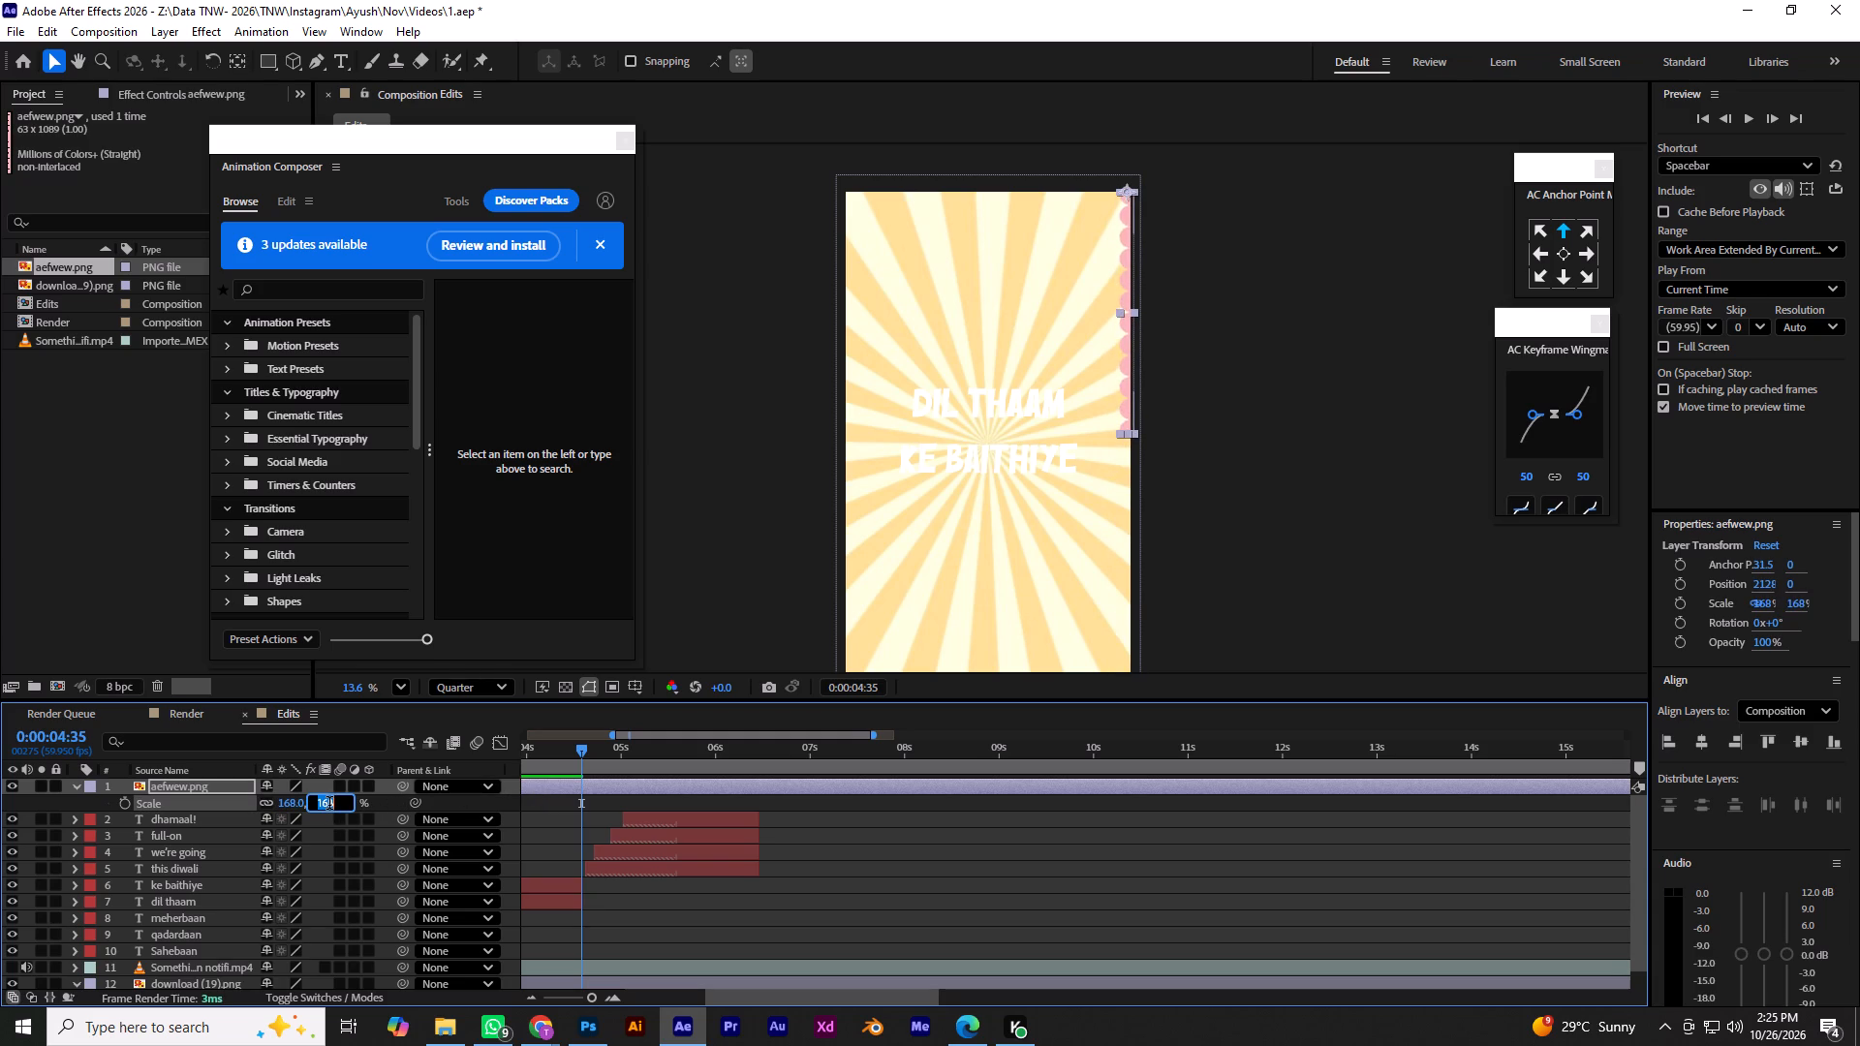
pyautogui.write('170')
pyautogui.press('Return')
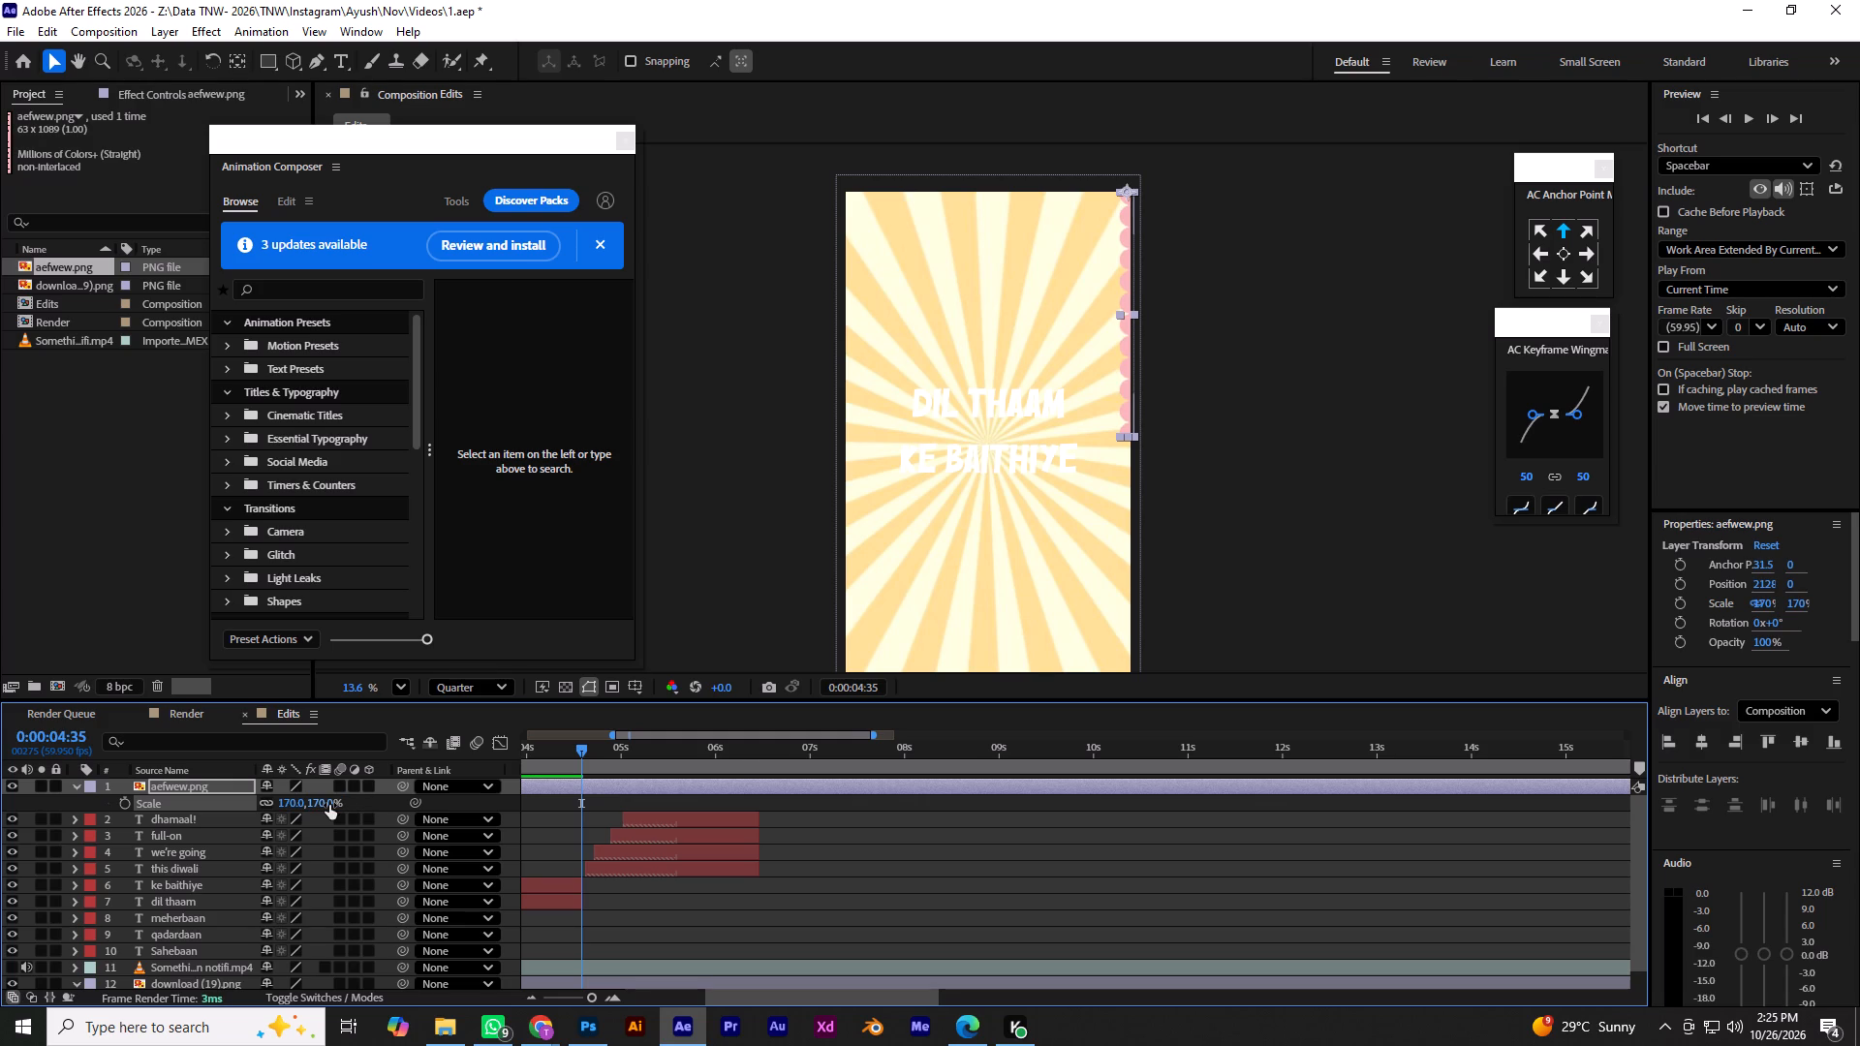
# Duplicate the aefwew.png strip and place the copy directly below the original so the border continues down the right edge.
pyautogui.keyDown('alt'); pyautogui.scroll(-2, 1235, 411); pyautogui.keyUp('alt')
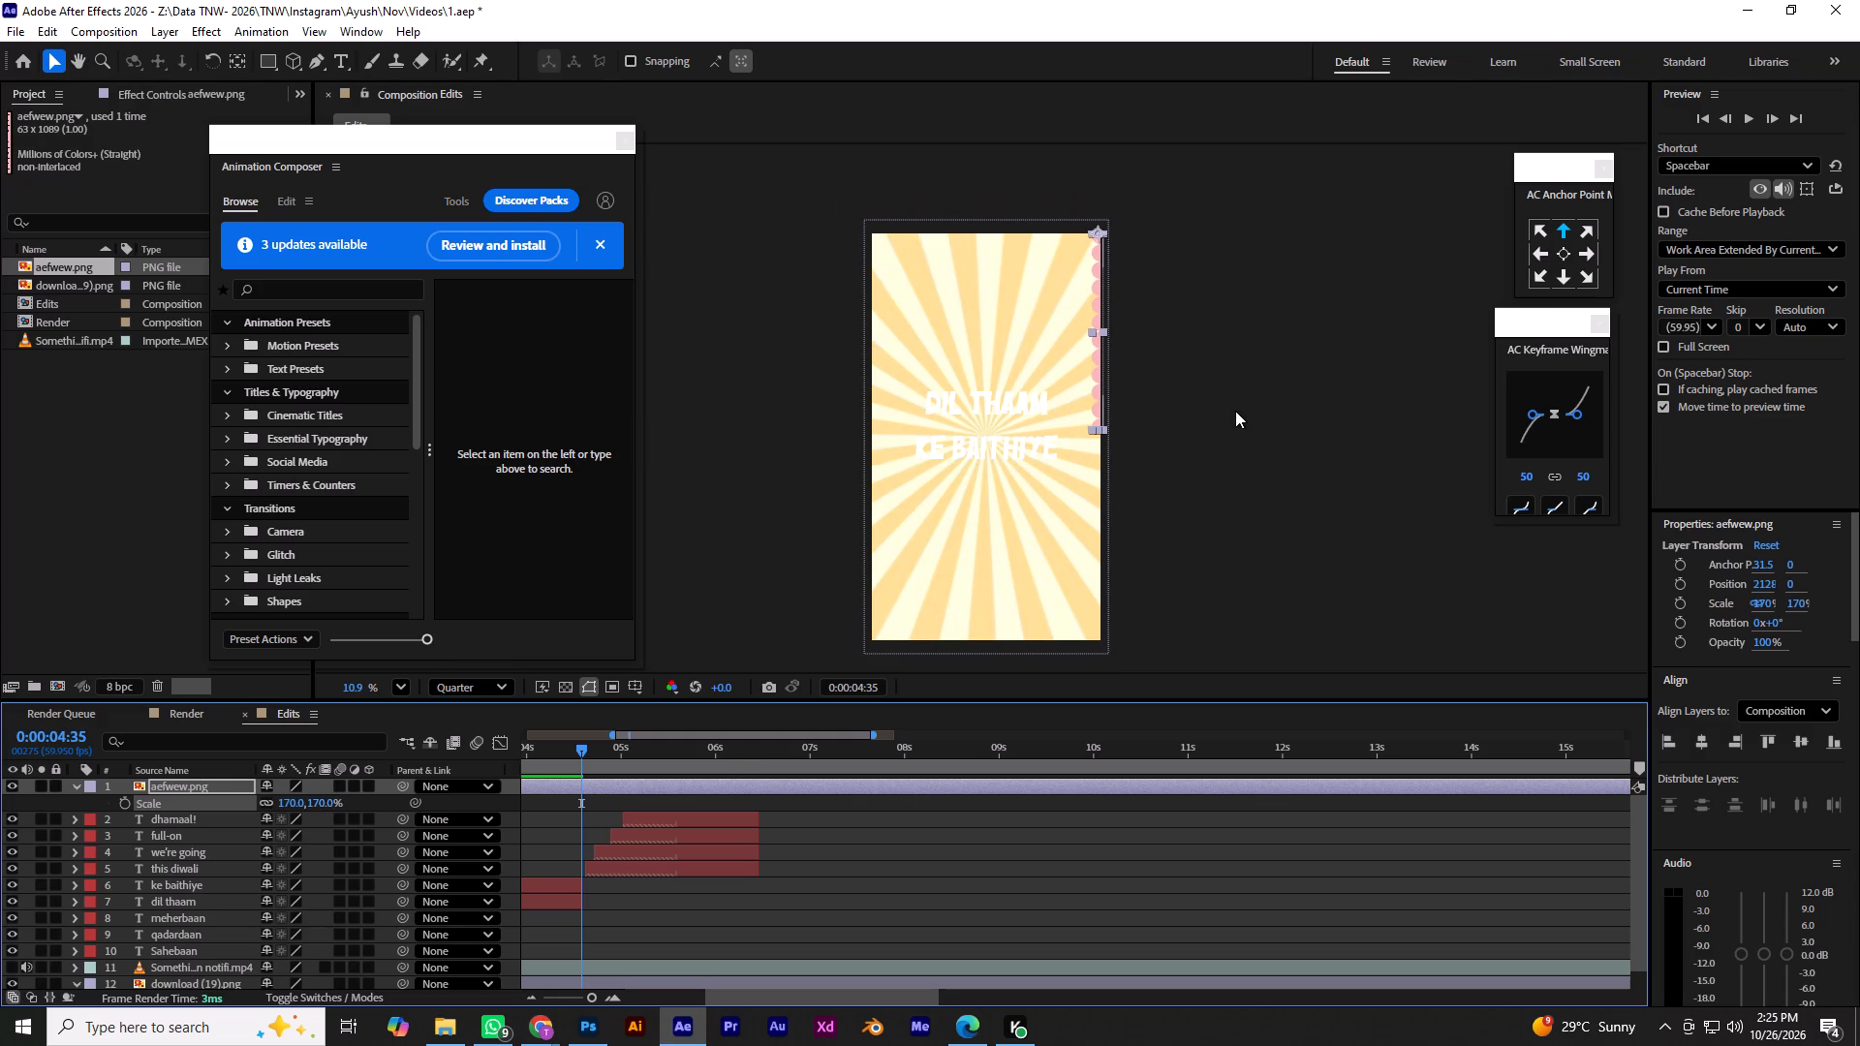
pyautogui.hotkey('ctrl', 'd')
pyautogui.keyDown('alt'); pyautogui.scroll(2, 1118, 413); pyautogui.keyUp('alt')
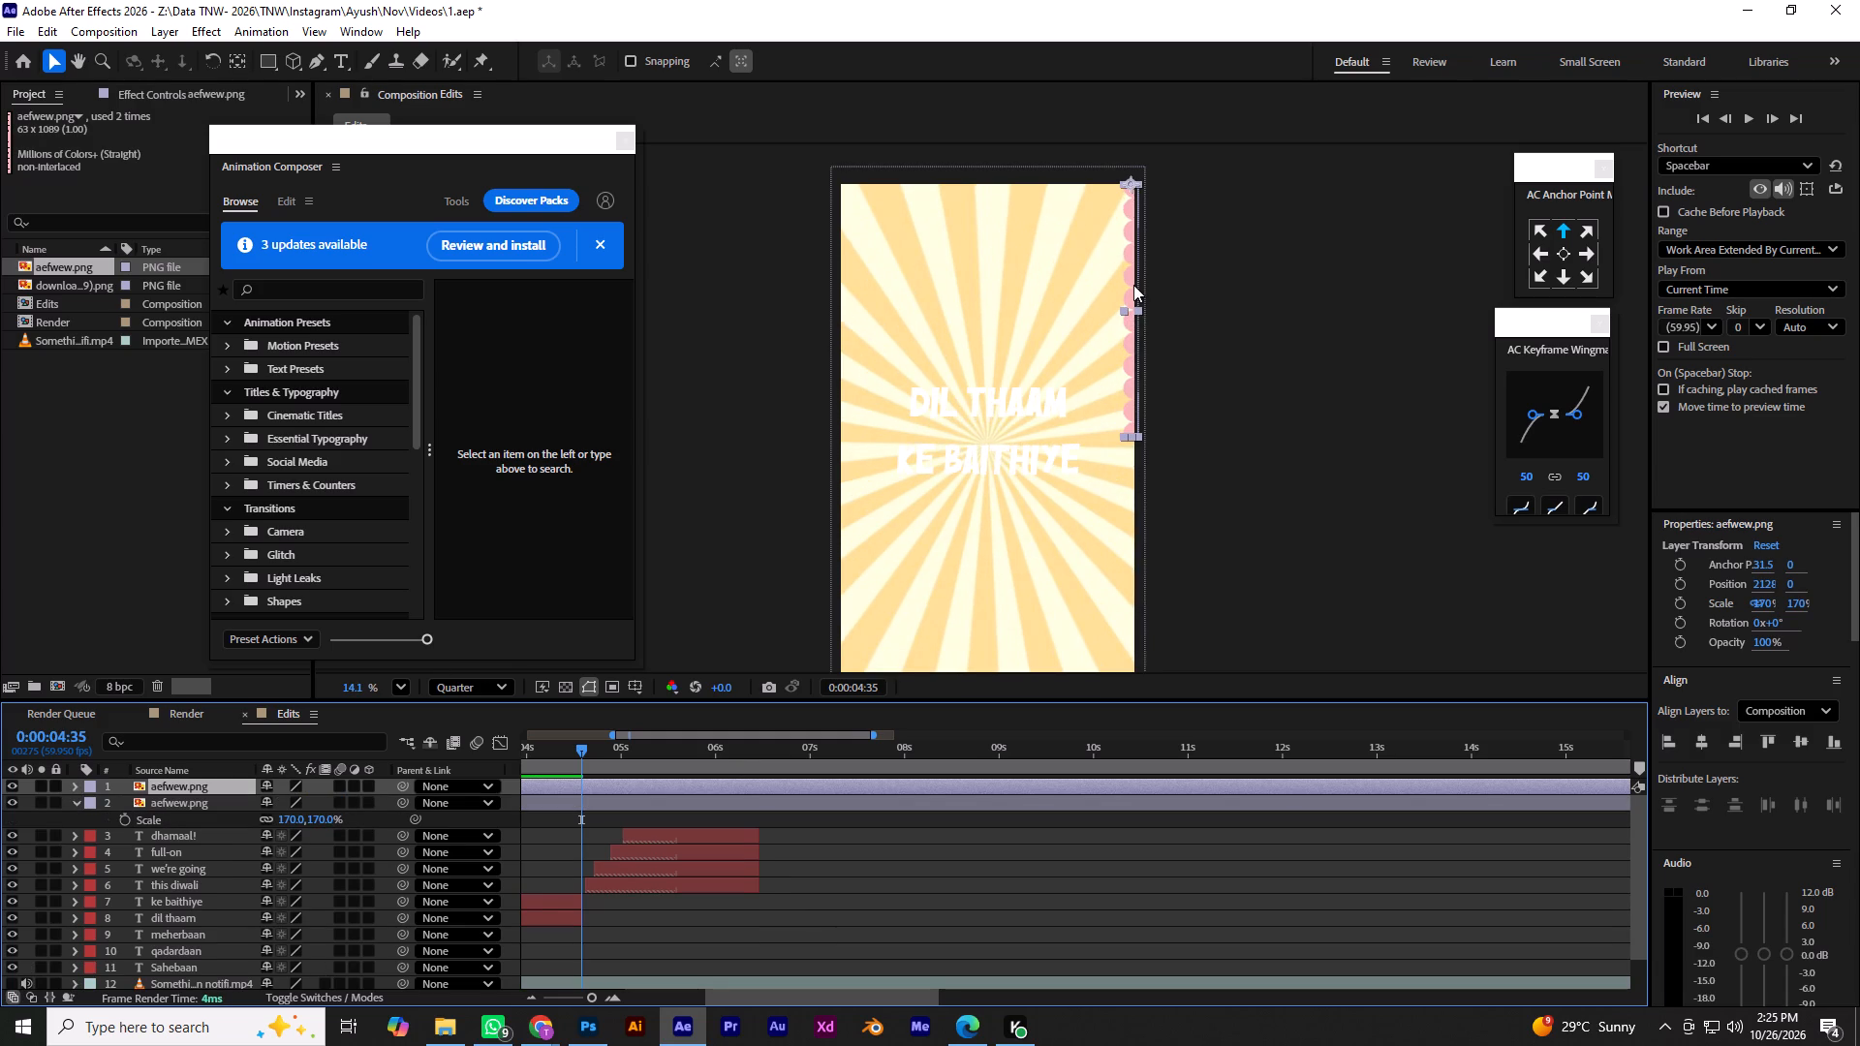
pyautogui.moveTo(1133, 285); pyautogui.dragTo(1132, 544)
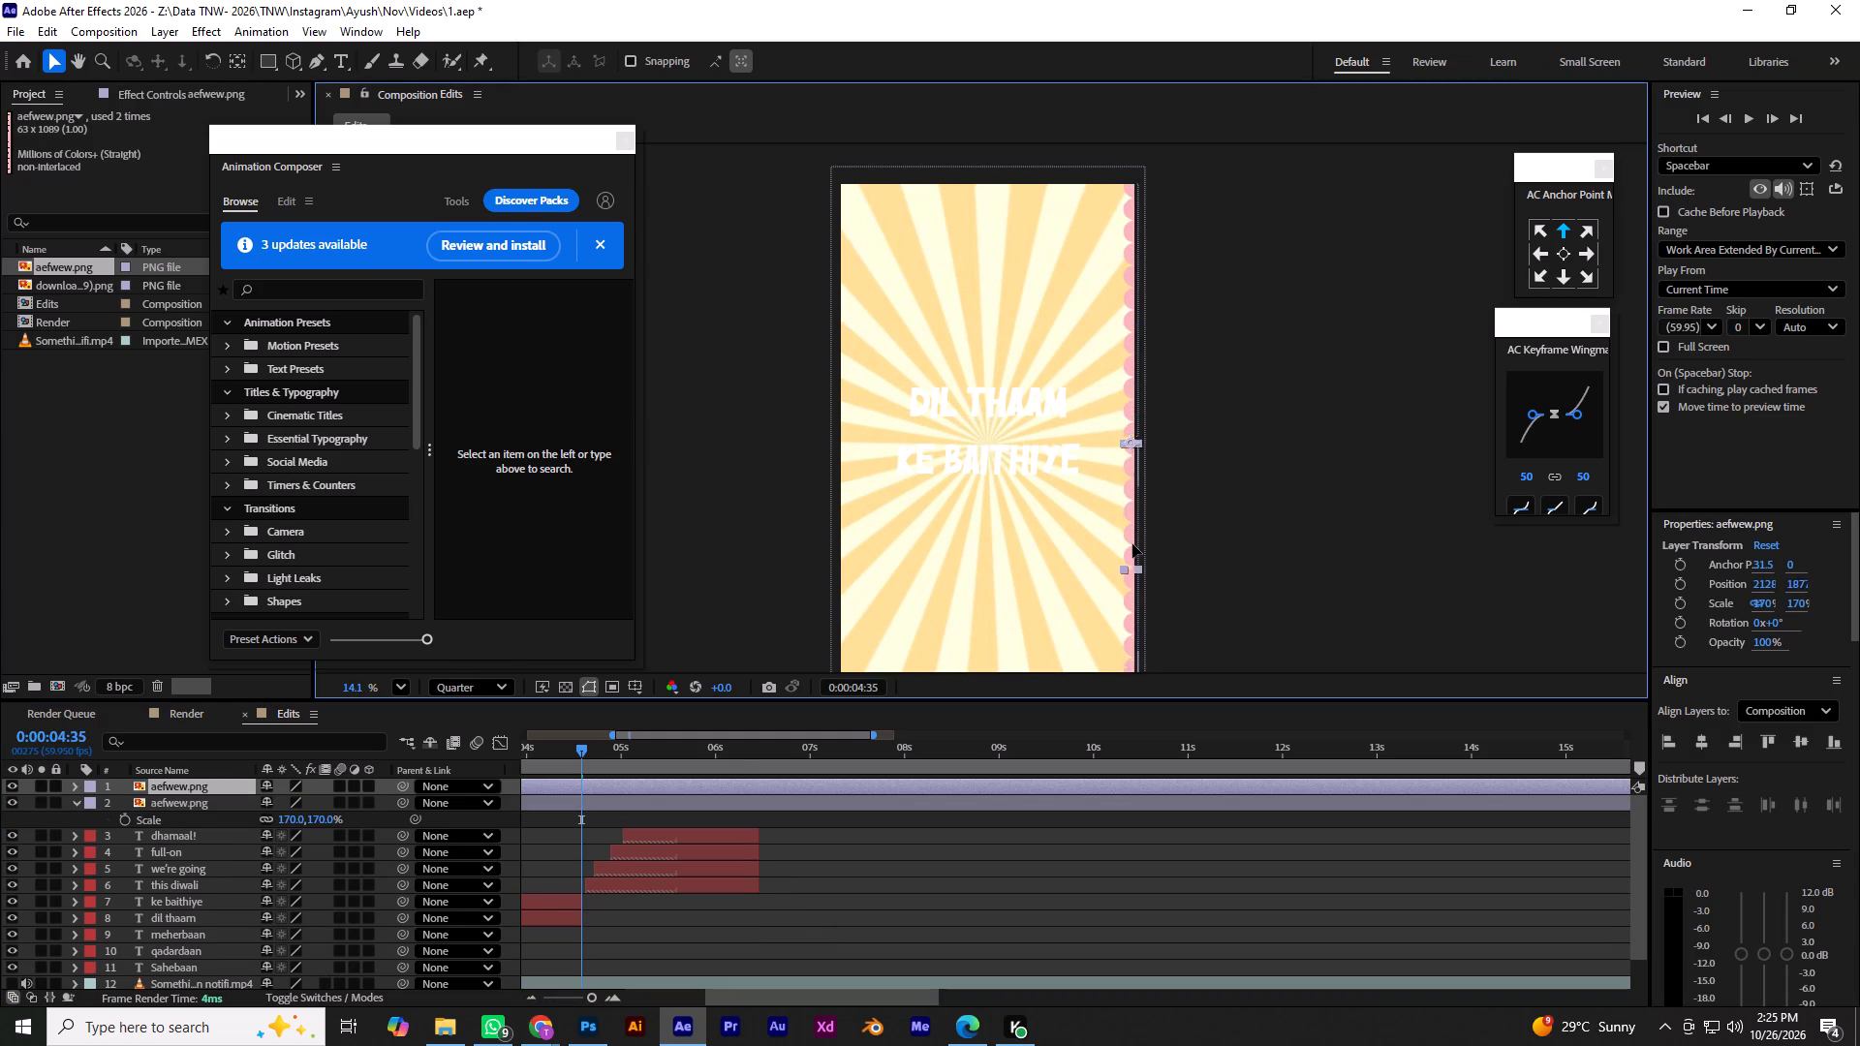
pyautogui.moveTo(1132, 544); pyautogui.dragTo(1133, 538)
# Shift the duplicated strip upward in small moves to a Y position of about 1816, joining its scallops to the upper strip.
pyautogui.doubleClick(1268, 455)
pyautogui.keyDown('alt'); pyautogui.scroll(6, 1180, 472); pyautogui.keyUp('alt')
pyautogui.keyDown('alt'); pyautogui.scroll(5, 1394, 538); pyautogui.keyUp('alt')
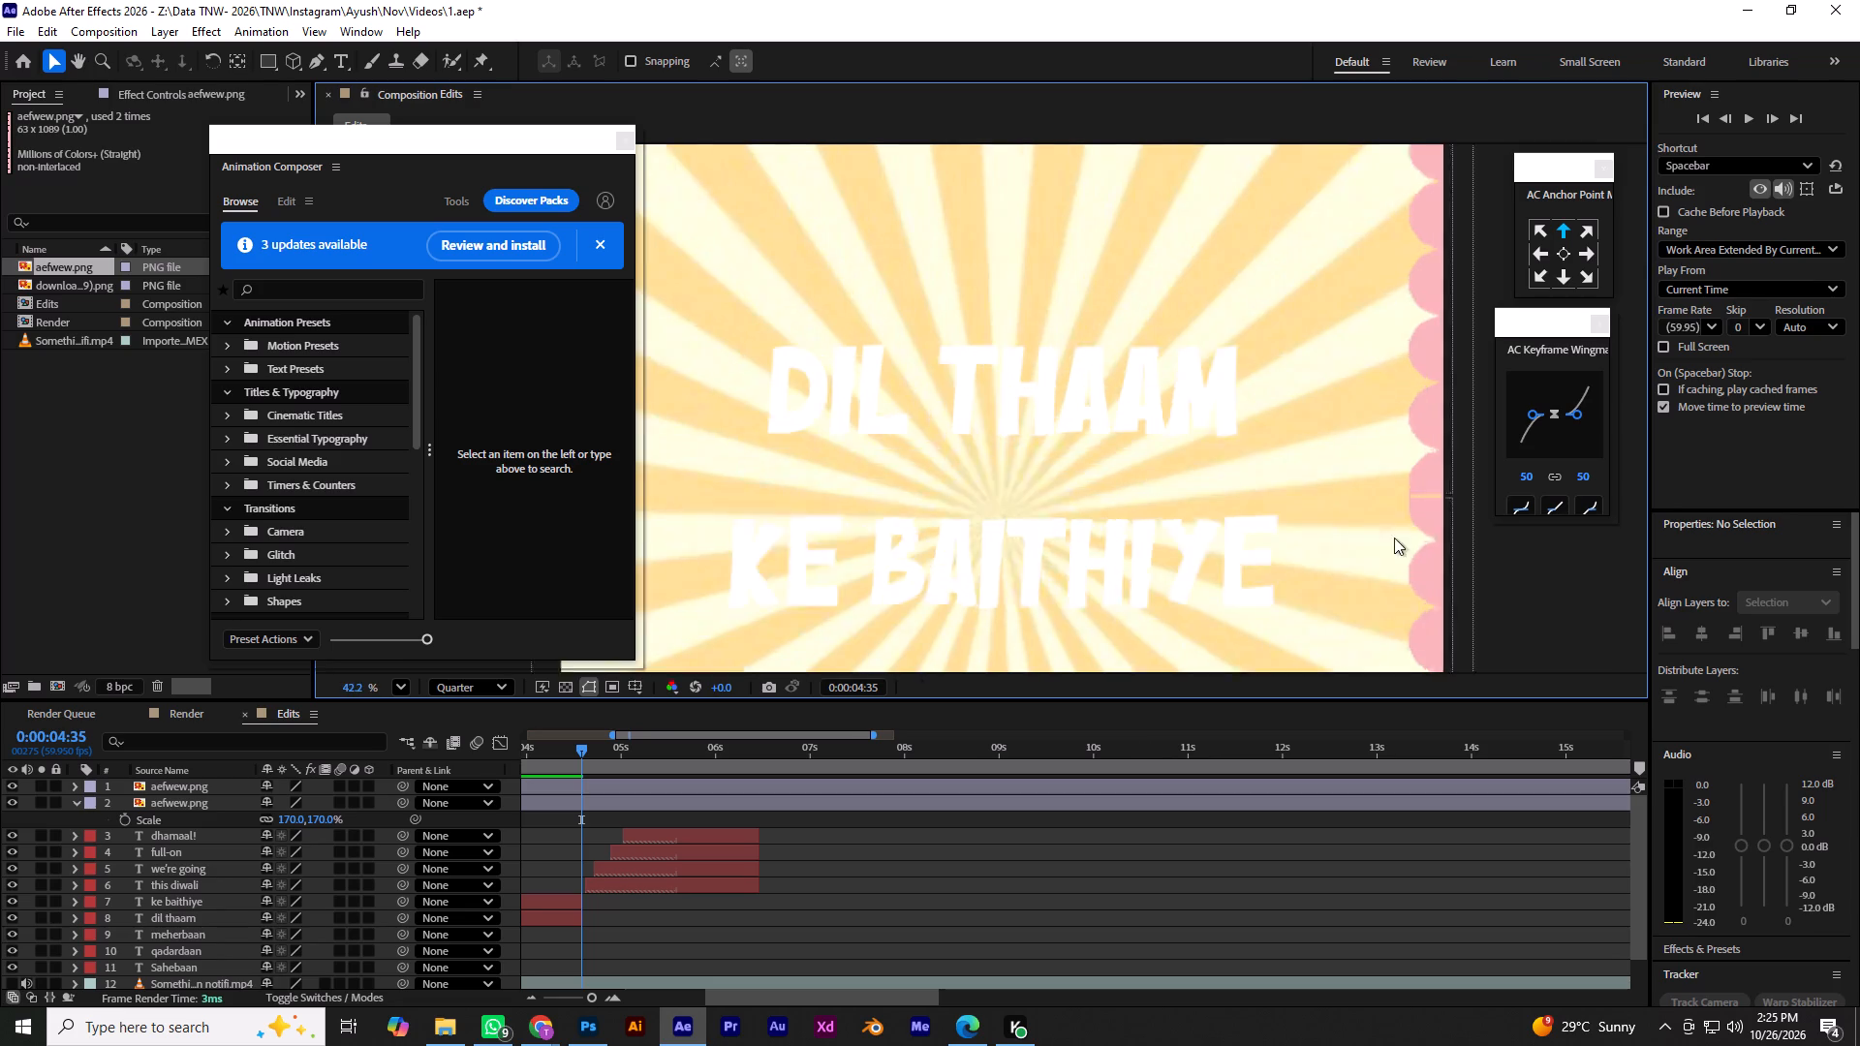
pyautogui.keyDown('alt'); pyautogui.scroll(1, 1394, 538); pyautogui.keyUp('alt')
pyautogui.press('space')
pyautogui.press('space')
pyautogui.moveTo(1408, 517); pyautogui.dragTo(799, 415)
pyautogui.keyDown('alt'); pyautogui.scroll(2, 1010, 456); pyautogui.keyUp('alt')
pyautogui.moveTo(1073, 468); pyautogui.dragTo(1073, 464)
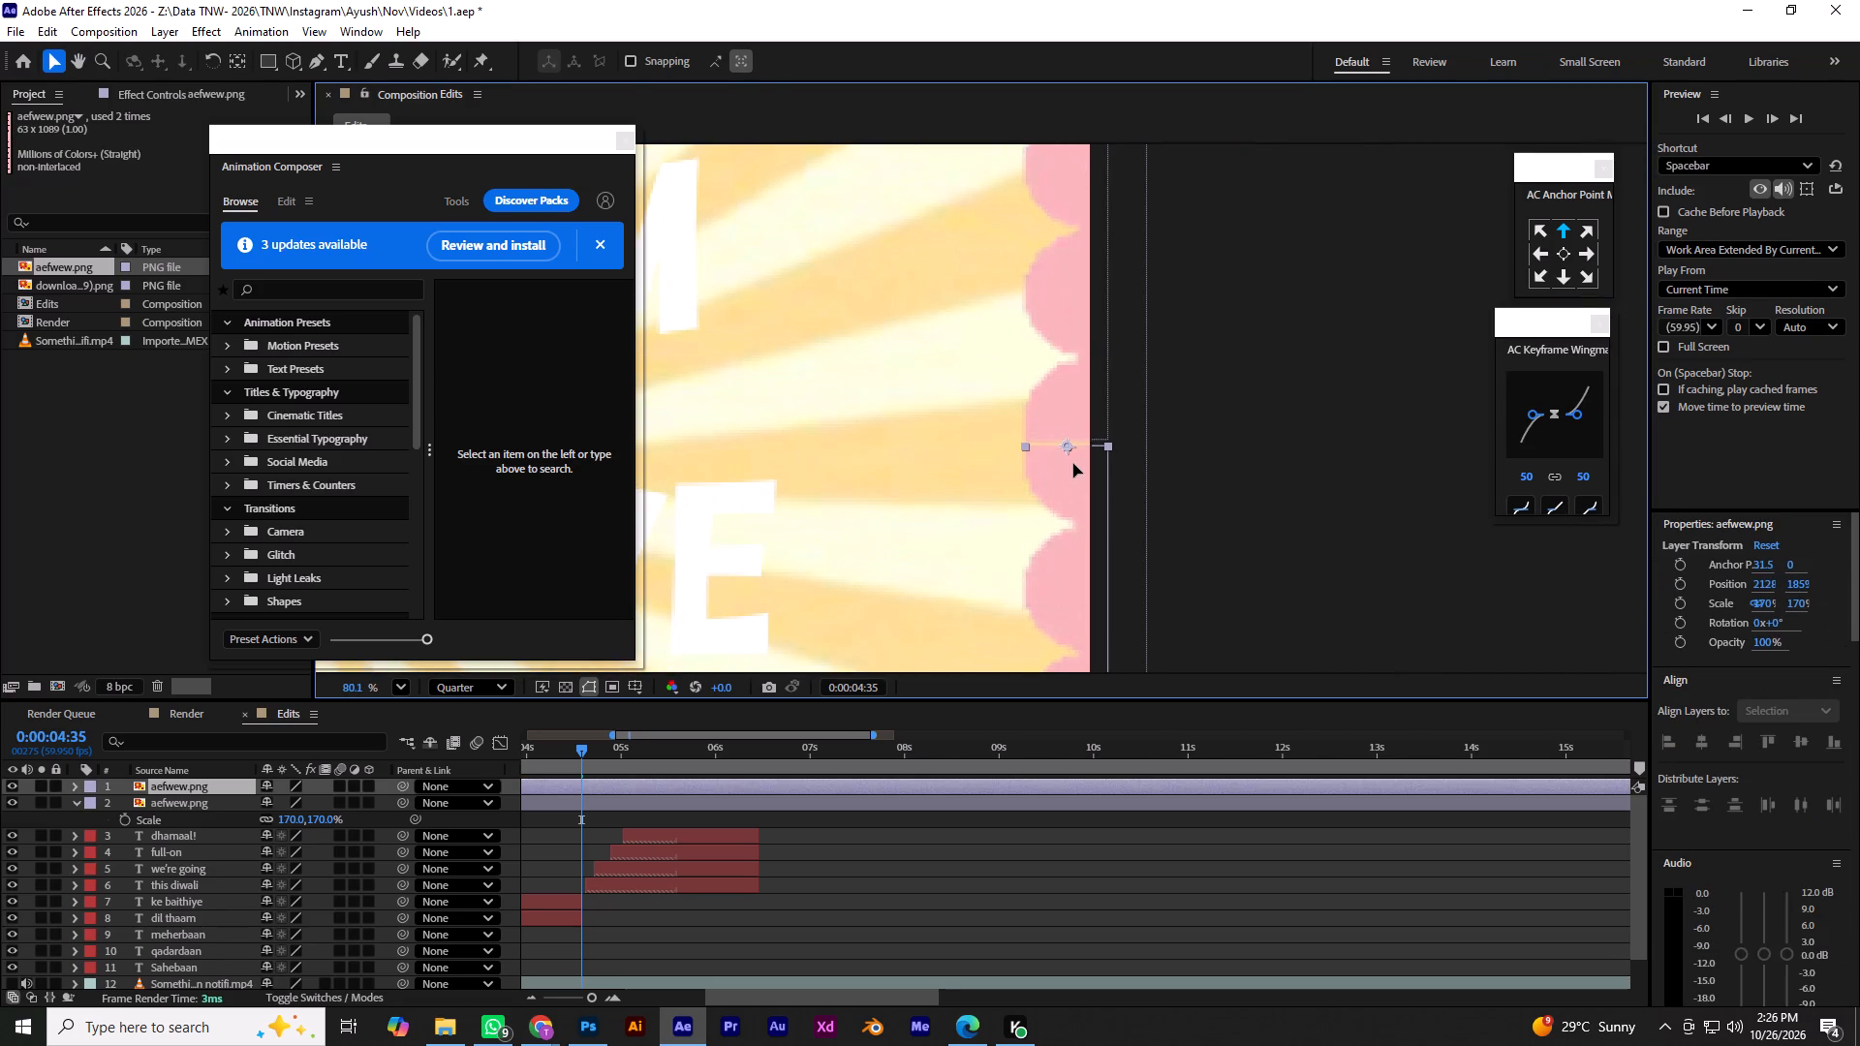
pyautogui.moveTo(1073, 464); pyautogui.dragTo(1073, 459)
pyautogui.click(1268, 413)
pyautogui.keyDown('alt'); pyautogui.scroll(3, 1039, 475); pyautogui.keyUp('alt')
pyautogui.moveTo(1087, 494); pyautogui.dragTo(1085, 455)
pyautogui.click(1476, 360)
# Save the project and fit the whole composition in the viewer.
pyautogui.hotkey('ctrl', 's')
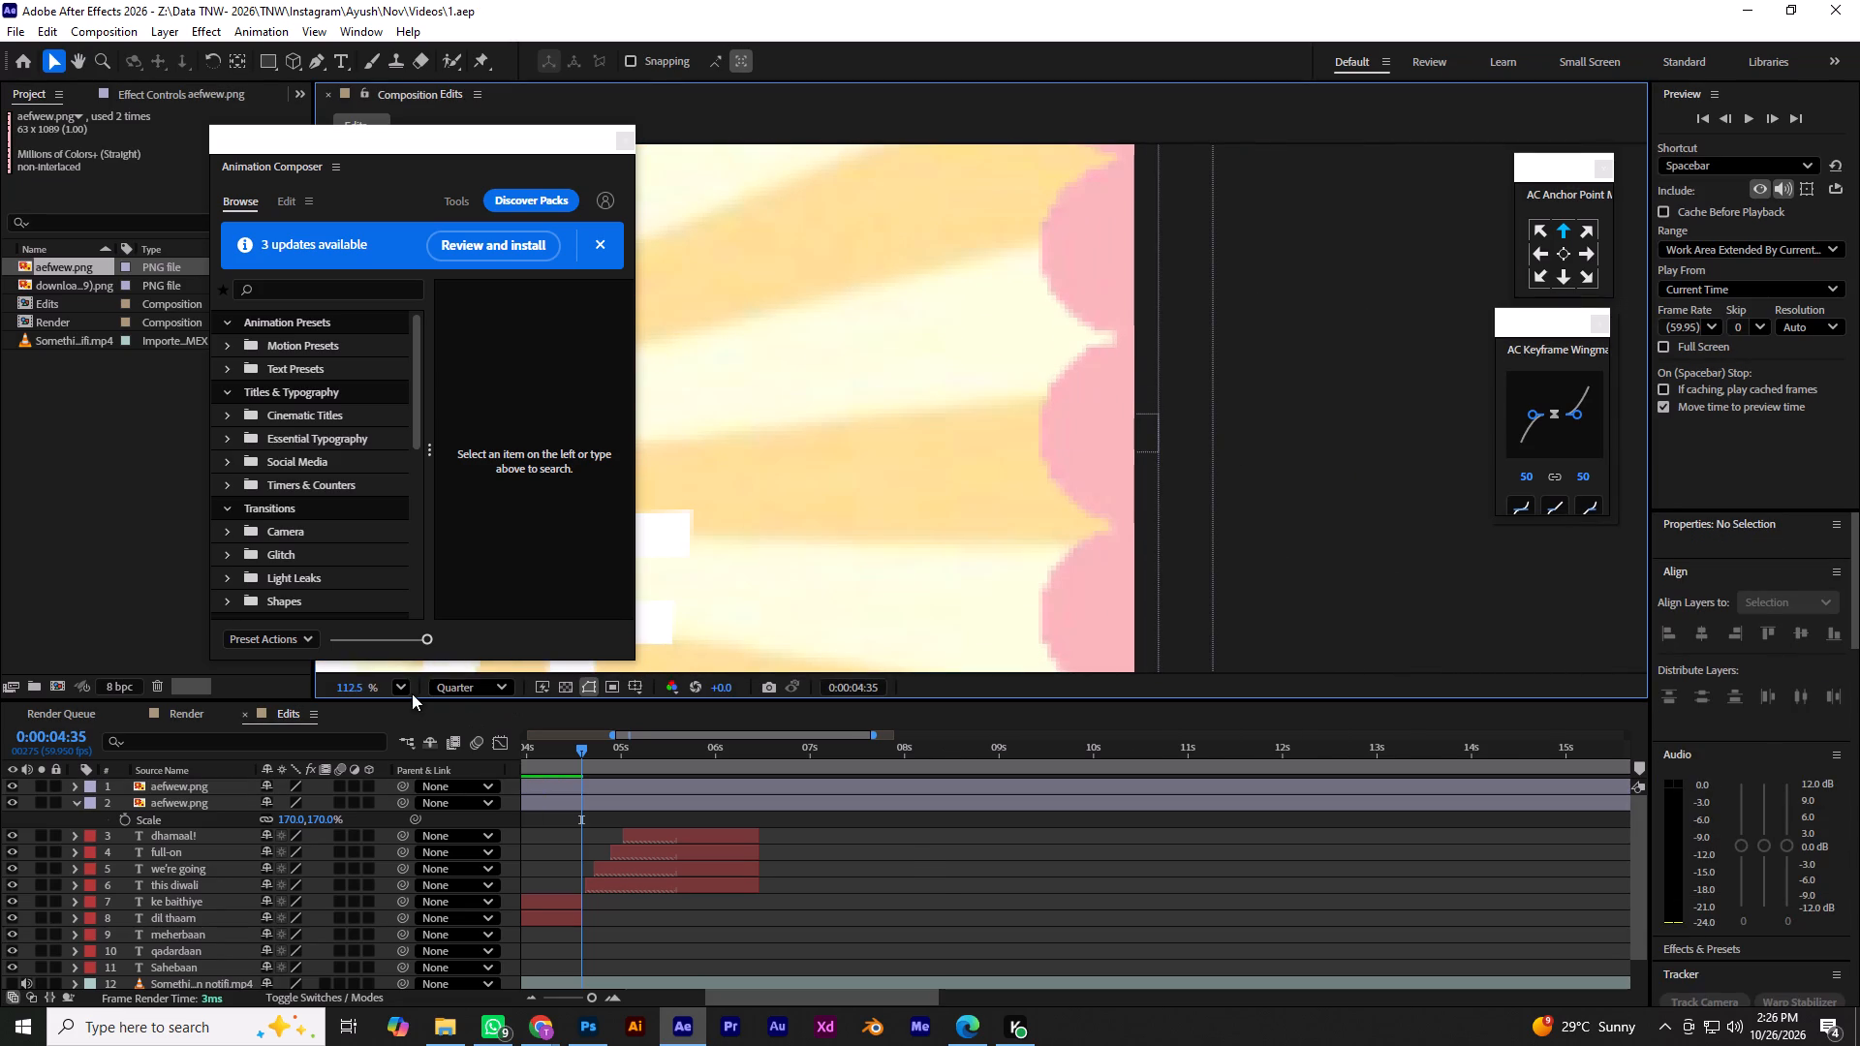
pyautogui.click(401, 689)
pyautogui.click(435, 323)
pyautogui.hotkey('ctrl', 's')
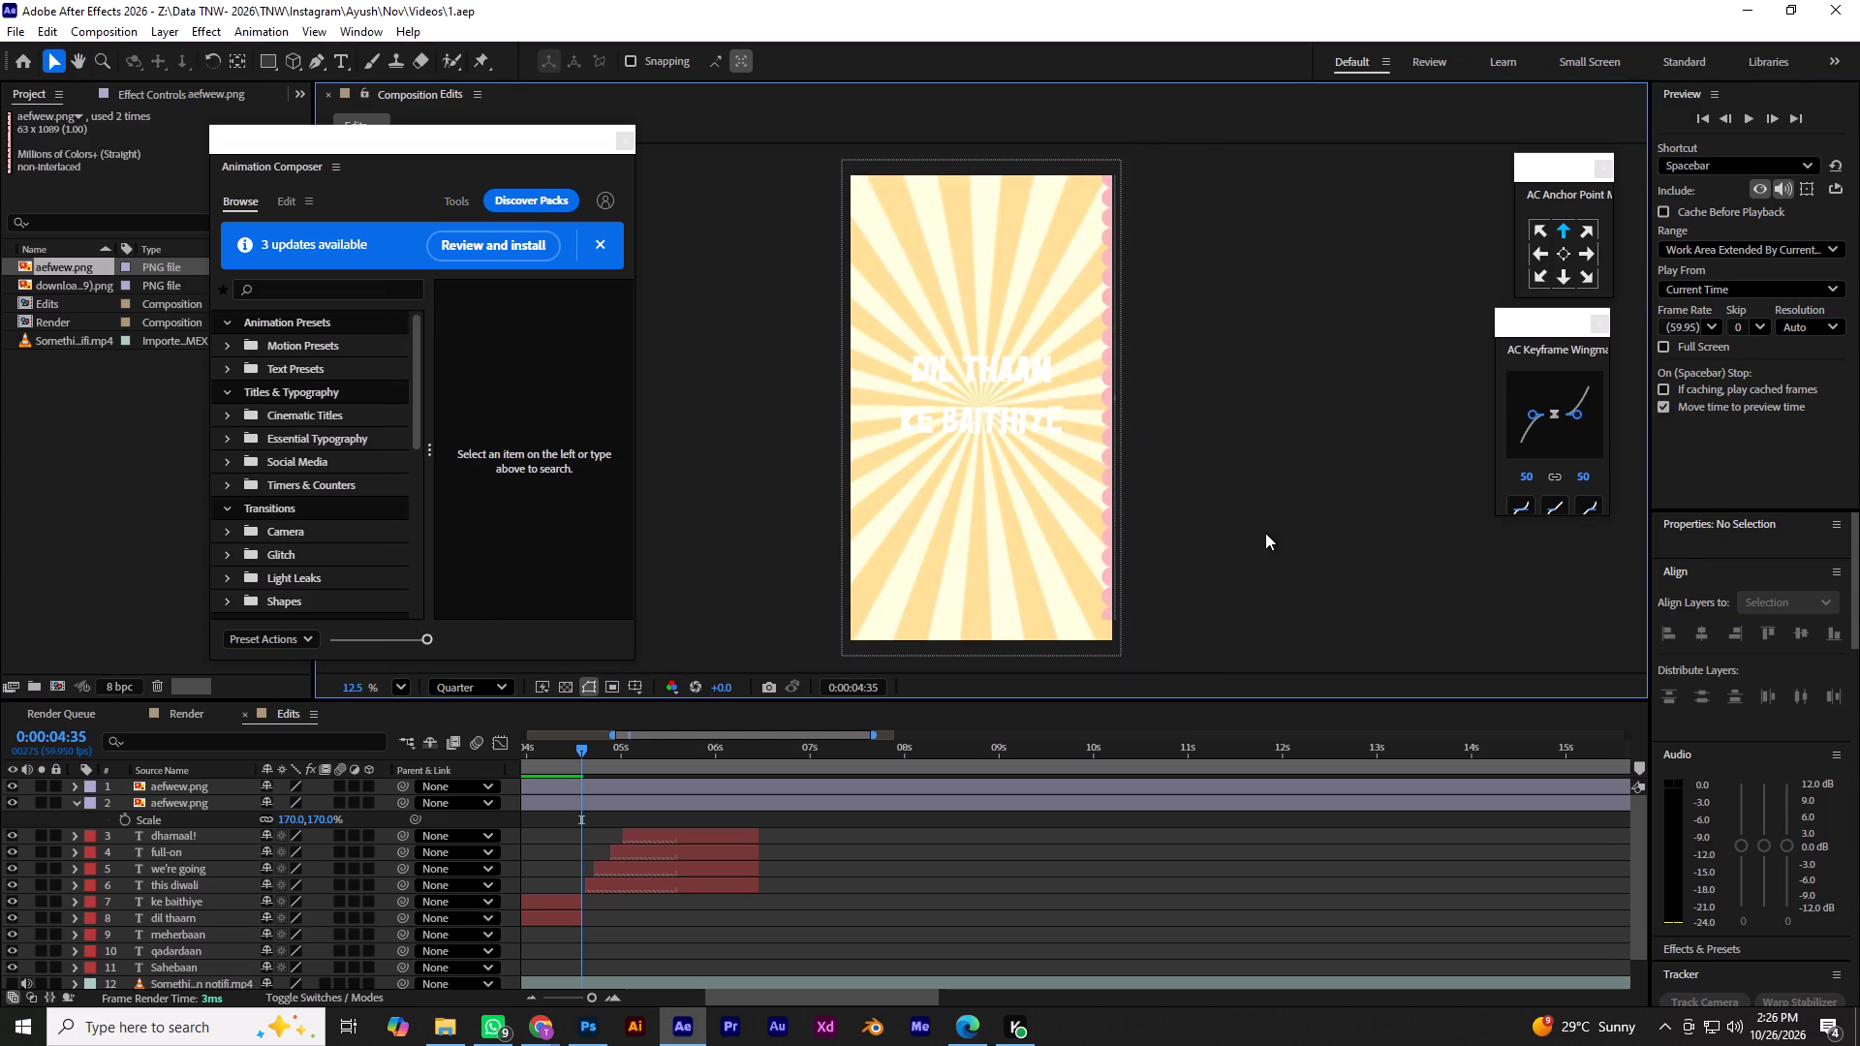
# Align the lower aefwew.png strip to the bottom edge of the composition.
pyautogui.click(1107, 572)
pyautogui.keyDown('alt'); pyautogui.scroll(5, 1107, 569); pyautogui.keyUp('alt')
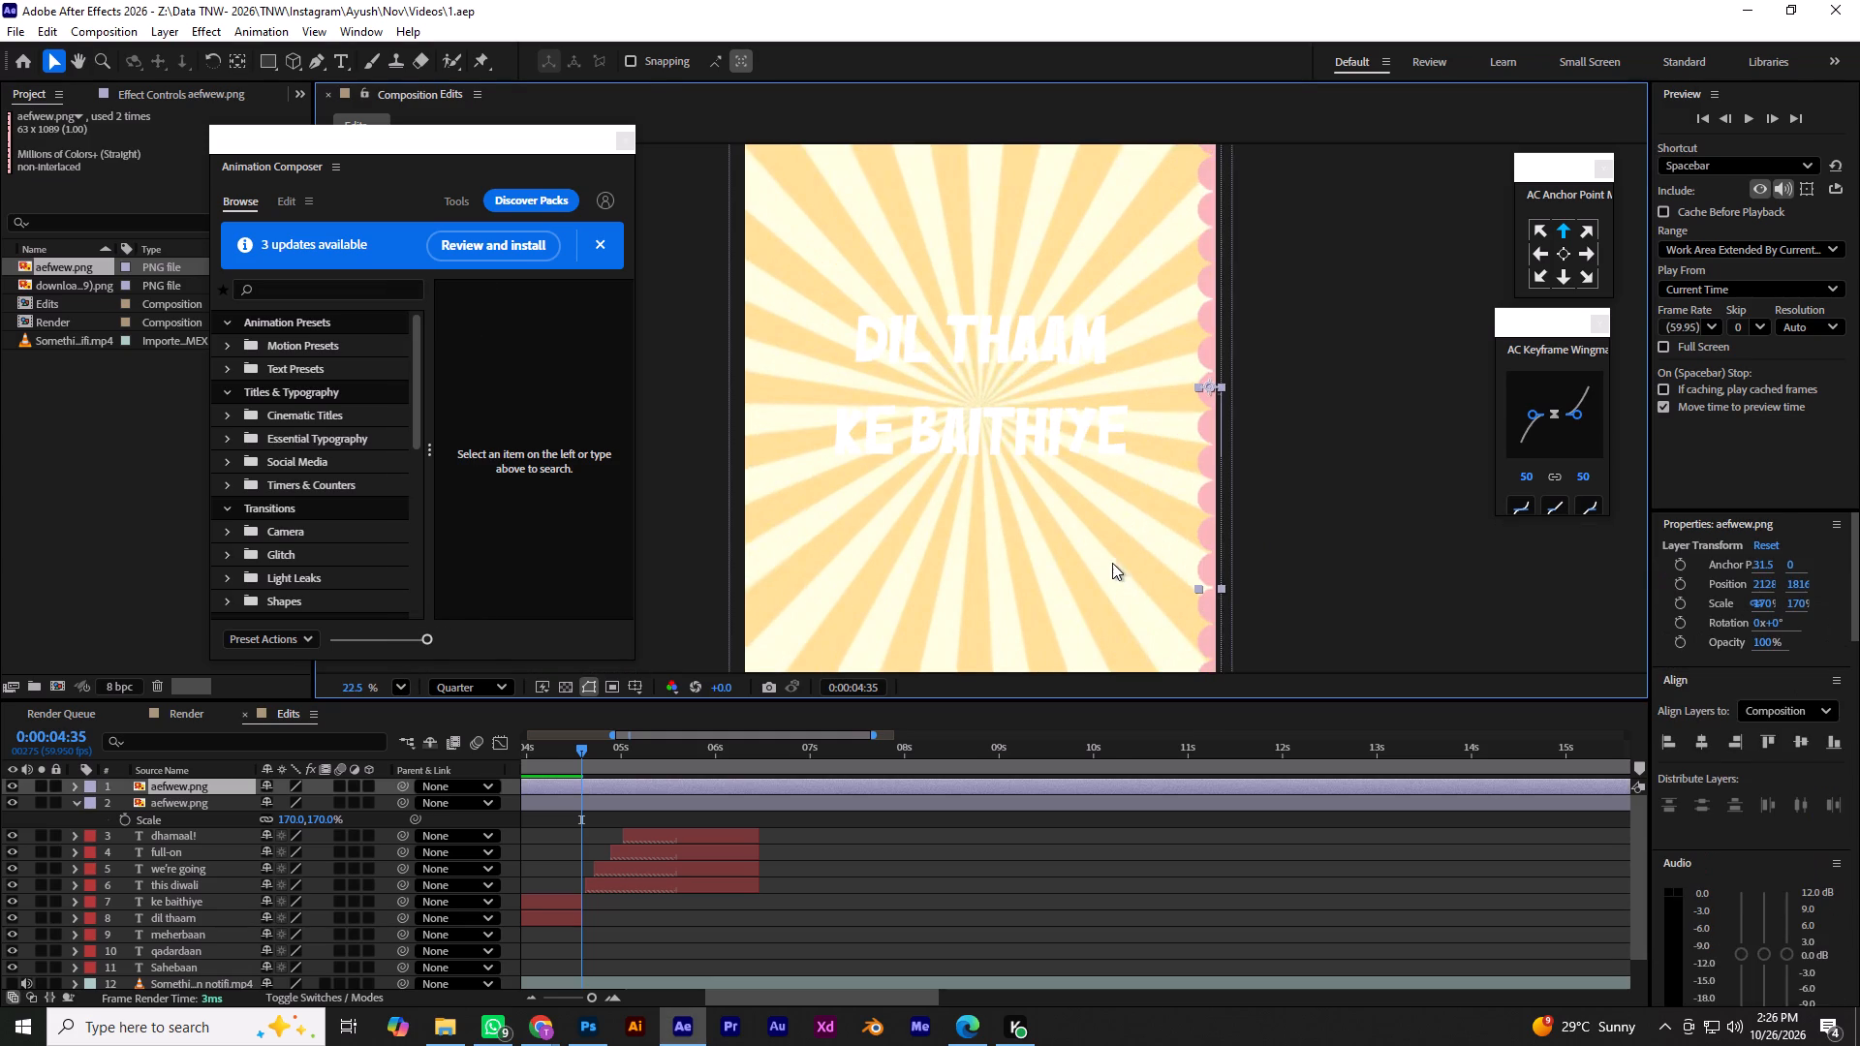
pyautogui.press('space')
pyautogui.press('space')
pyautogui.press('space')
pyautogui.moveTo(1205, 461); pyautogui.dragTo(1066, 255)
pyautogui.keyDown('alt'); pyautogui.scroll(4, 1077, 540); pyautogui.keyUp('alt')
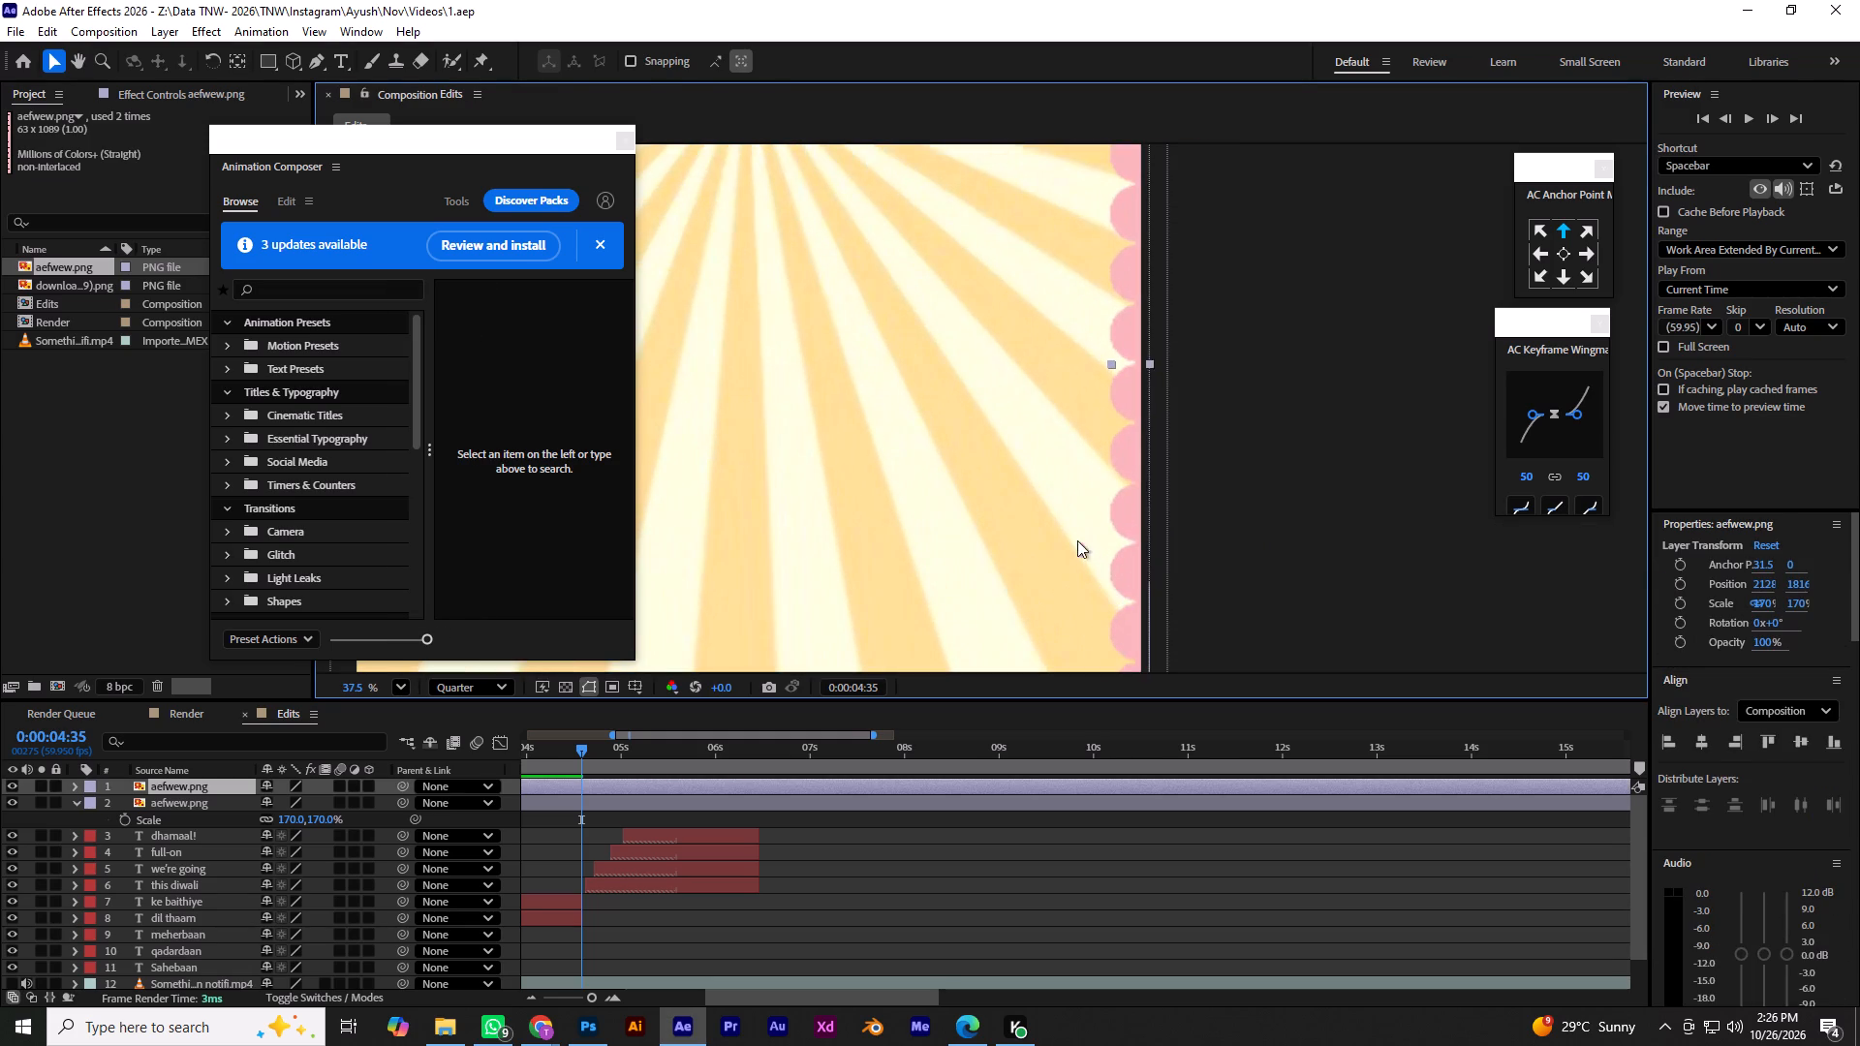
pyautogui.press('space')
pyautogui.press('space')
pyautogui.moveTo(1118, 566); pyautogui.dragTo(1083, 337)
pyautogui.click(1093, 344)
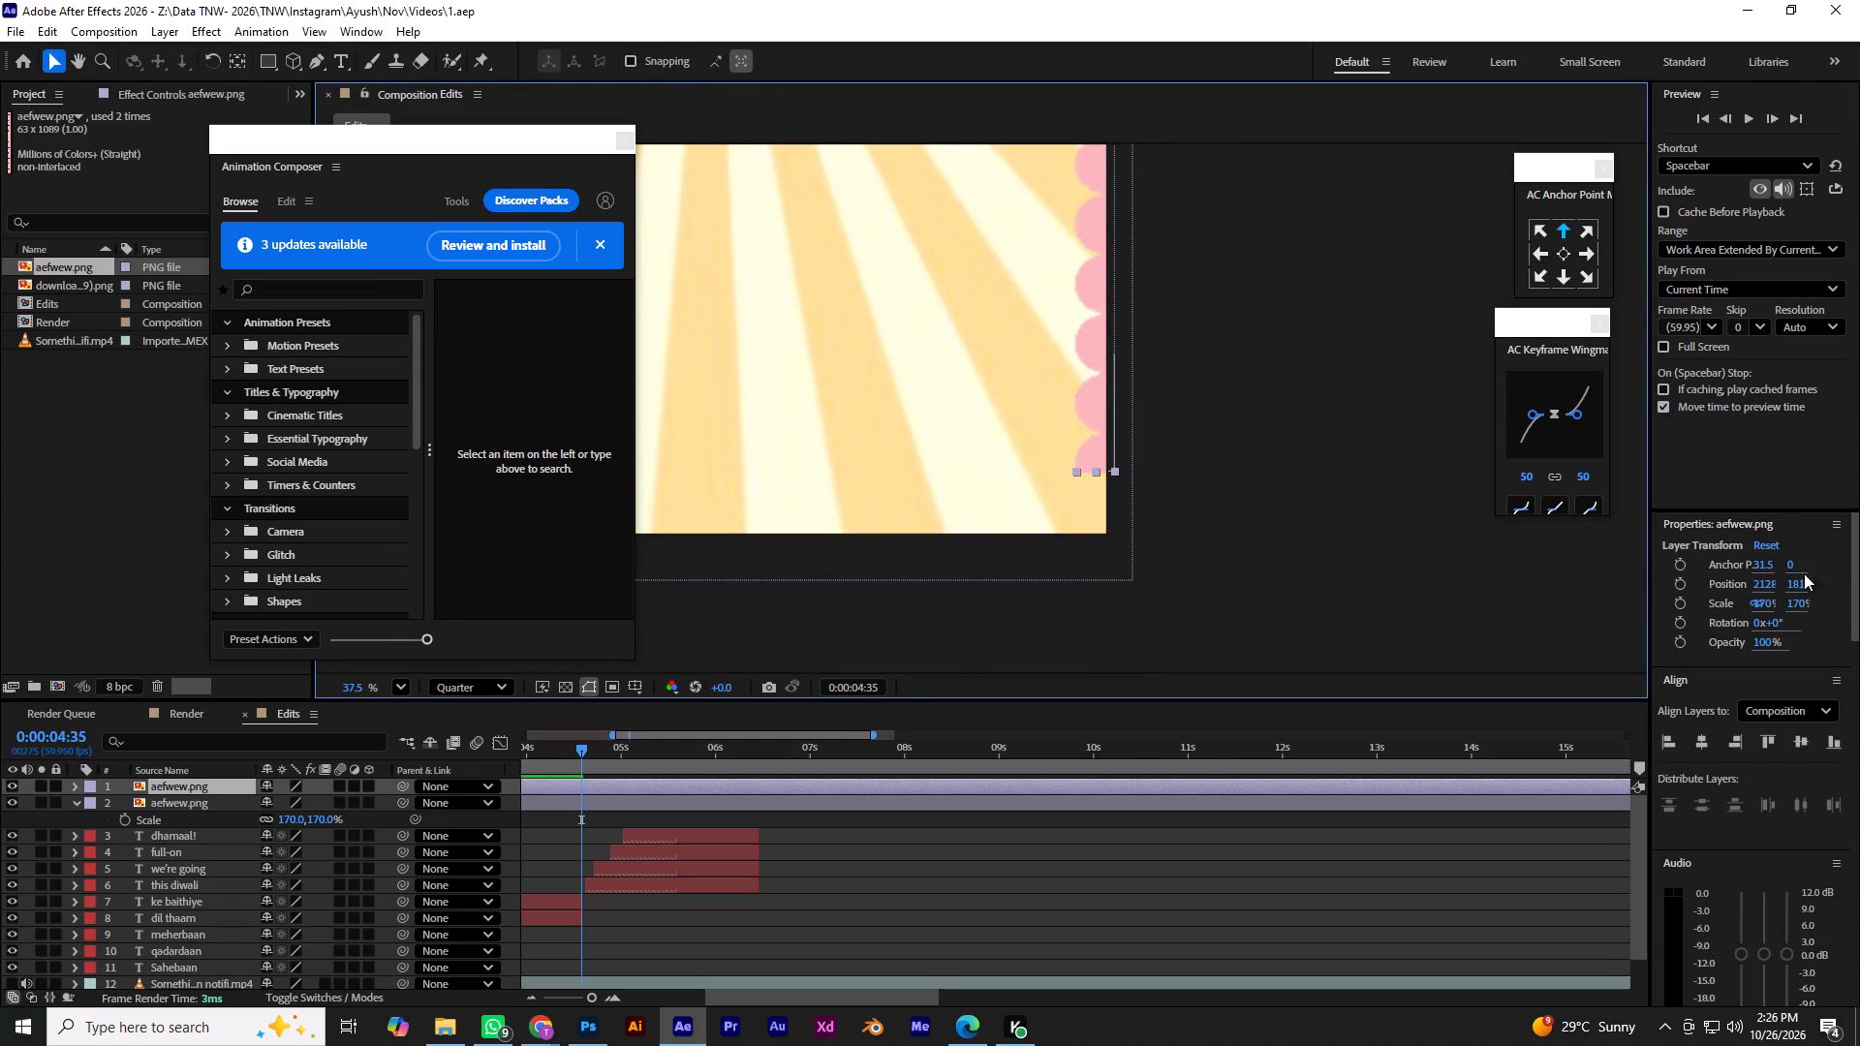
pyautogui.click(1832, 744)
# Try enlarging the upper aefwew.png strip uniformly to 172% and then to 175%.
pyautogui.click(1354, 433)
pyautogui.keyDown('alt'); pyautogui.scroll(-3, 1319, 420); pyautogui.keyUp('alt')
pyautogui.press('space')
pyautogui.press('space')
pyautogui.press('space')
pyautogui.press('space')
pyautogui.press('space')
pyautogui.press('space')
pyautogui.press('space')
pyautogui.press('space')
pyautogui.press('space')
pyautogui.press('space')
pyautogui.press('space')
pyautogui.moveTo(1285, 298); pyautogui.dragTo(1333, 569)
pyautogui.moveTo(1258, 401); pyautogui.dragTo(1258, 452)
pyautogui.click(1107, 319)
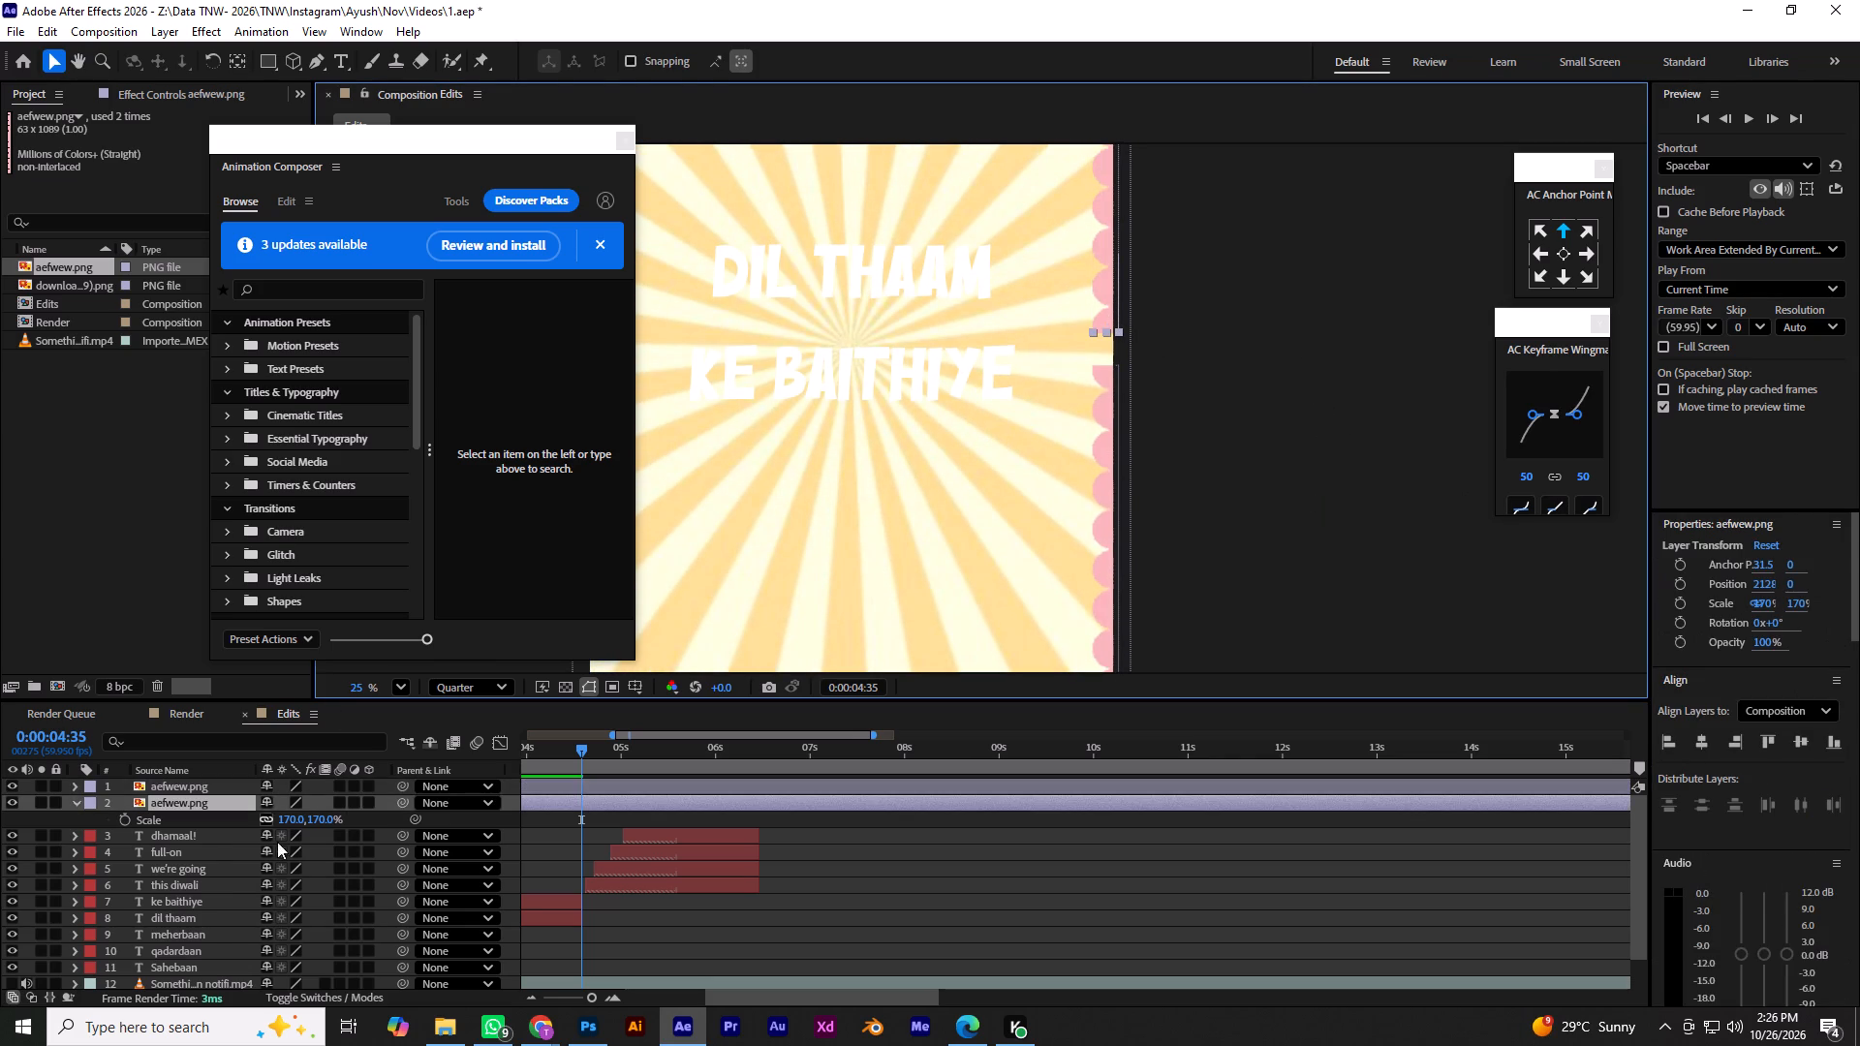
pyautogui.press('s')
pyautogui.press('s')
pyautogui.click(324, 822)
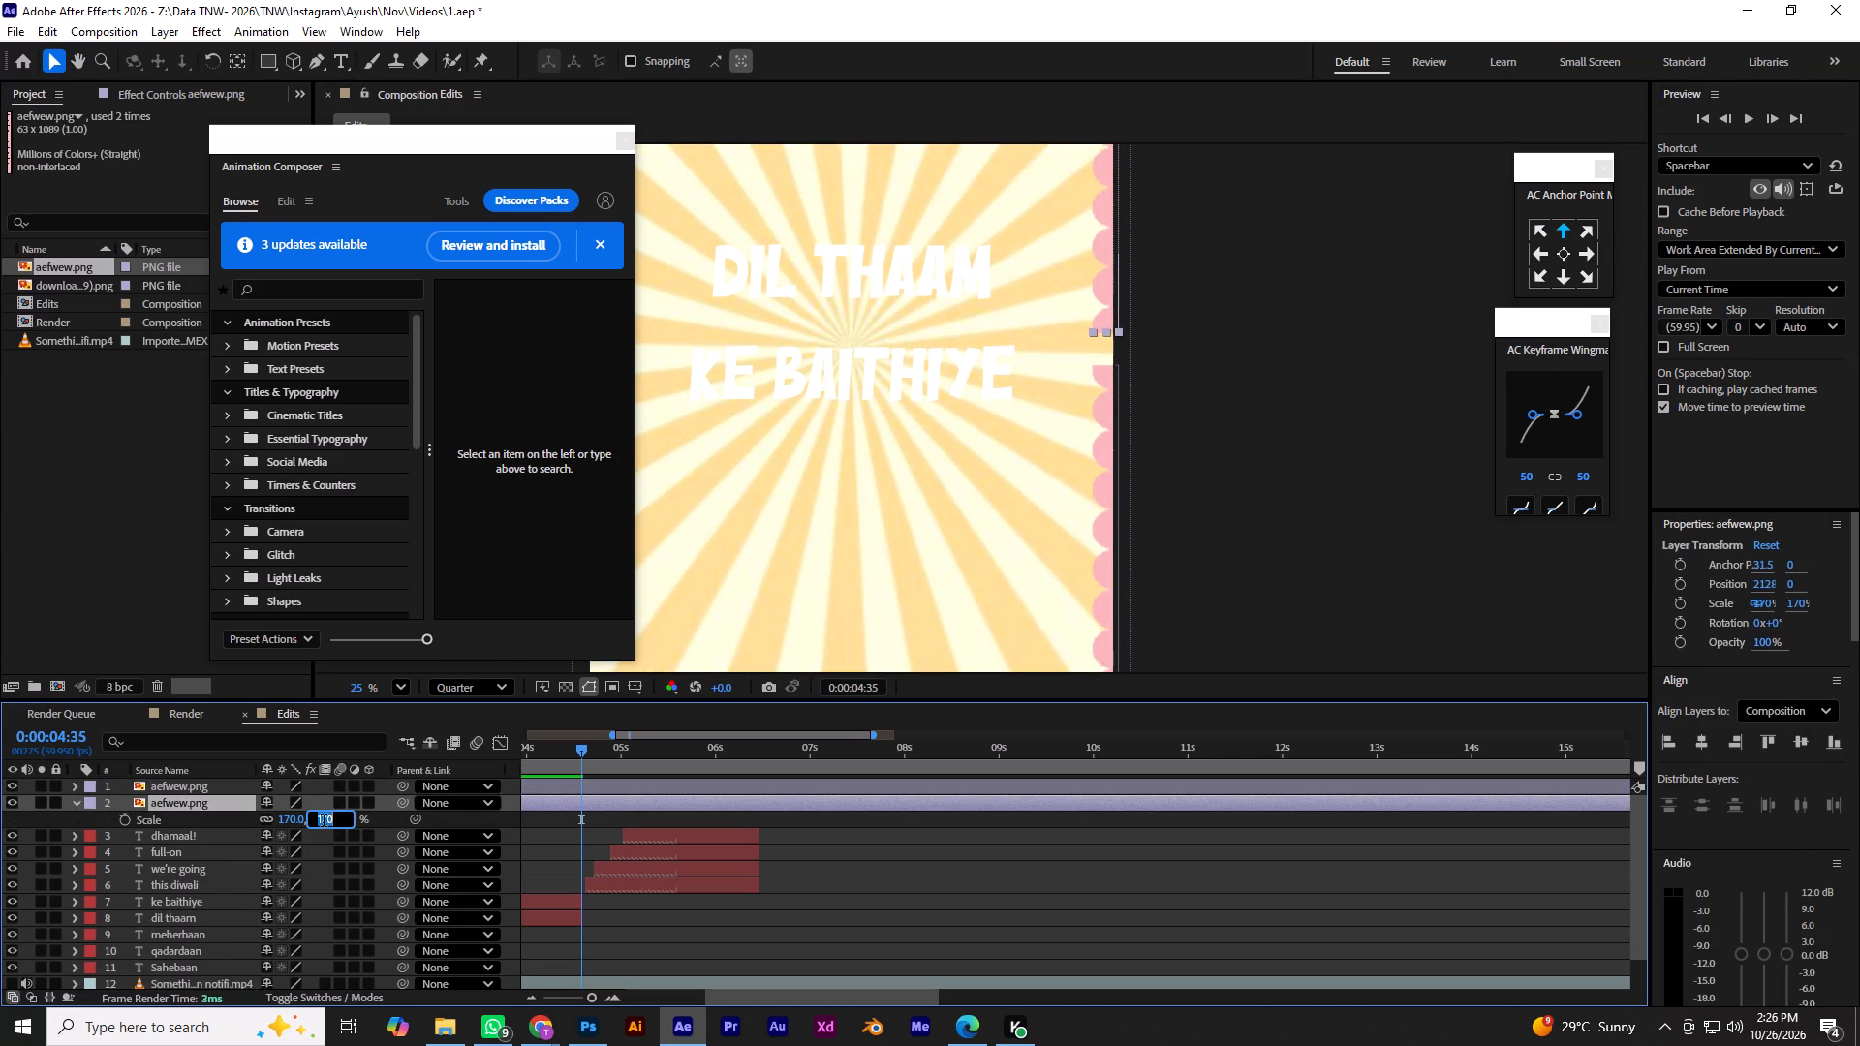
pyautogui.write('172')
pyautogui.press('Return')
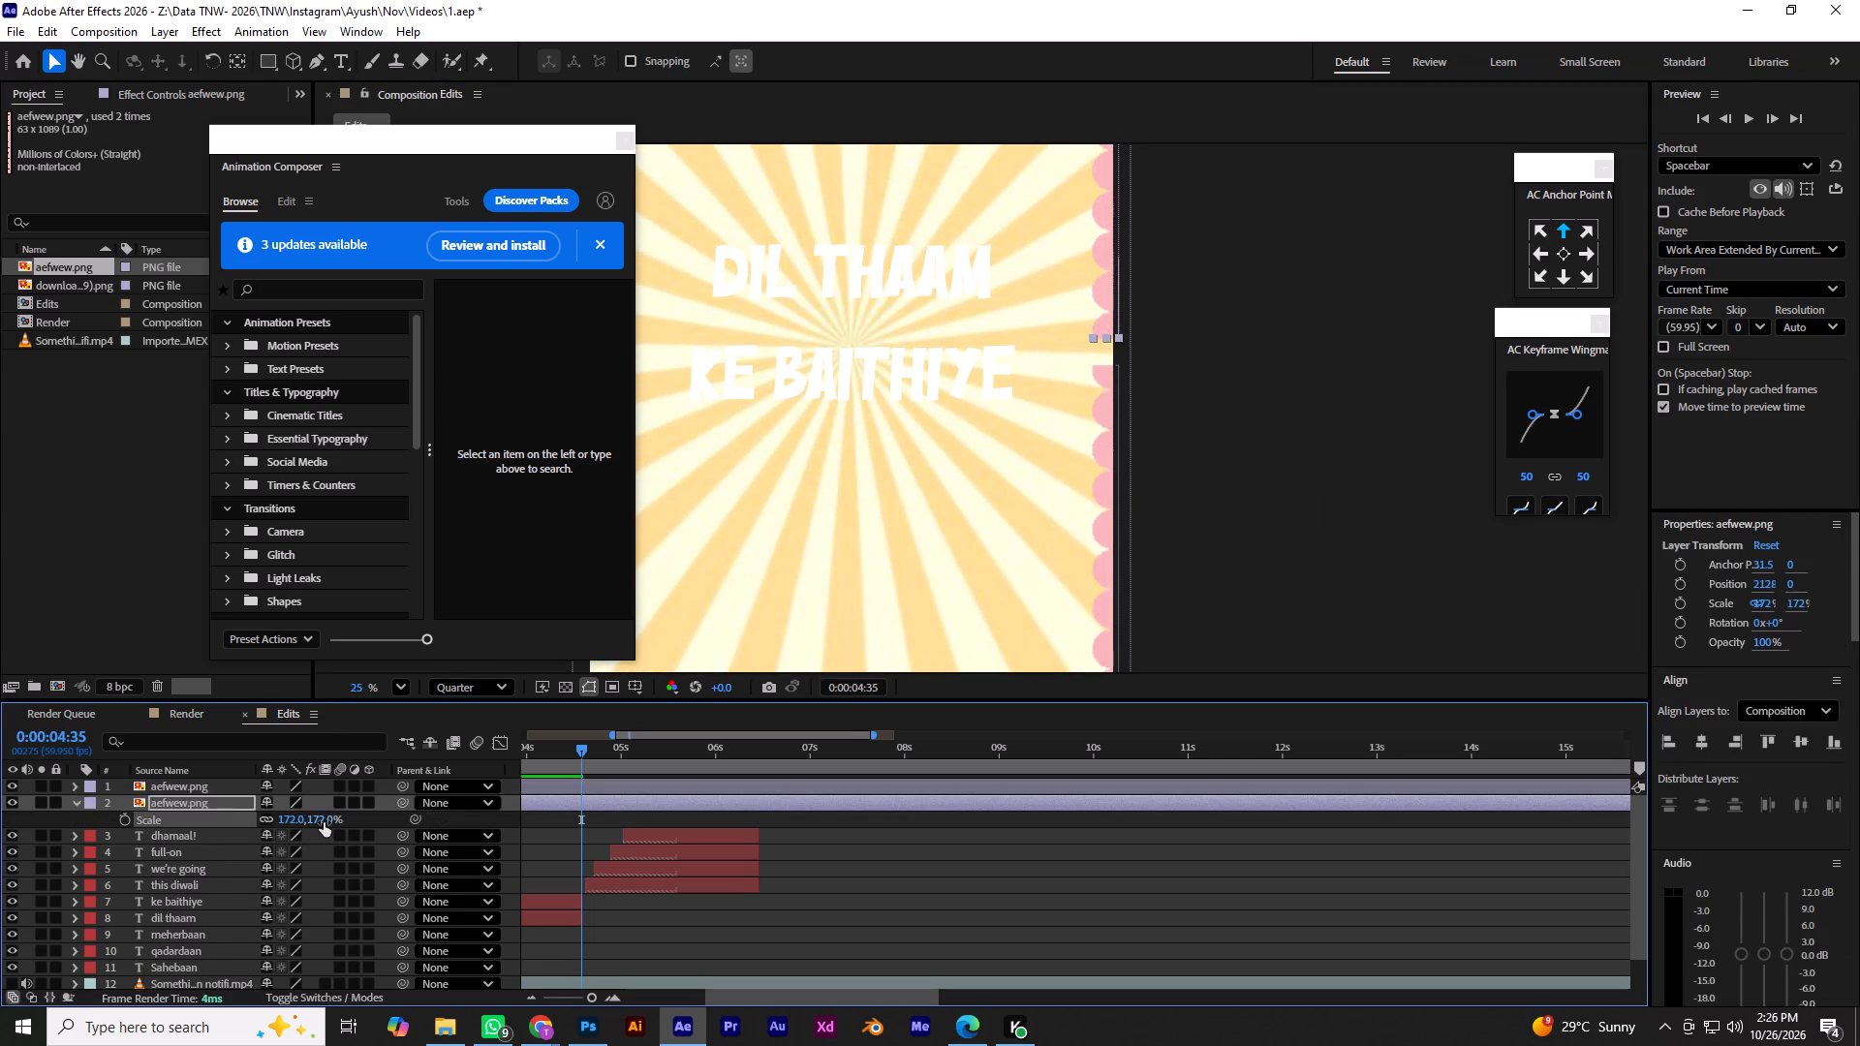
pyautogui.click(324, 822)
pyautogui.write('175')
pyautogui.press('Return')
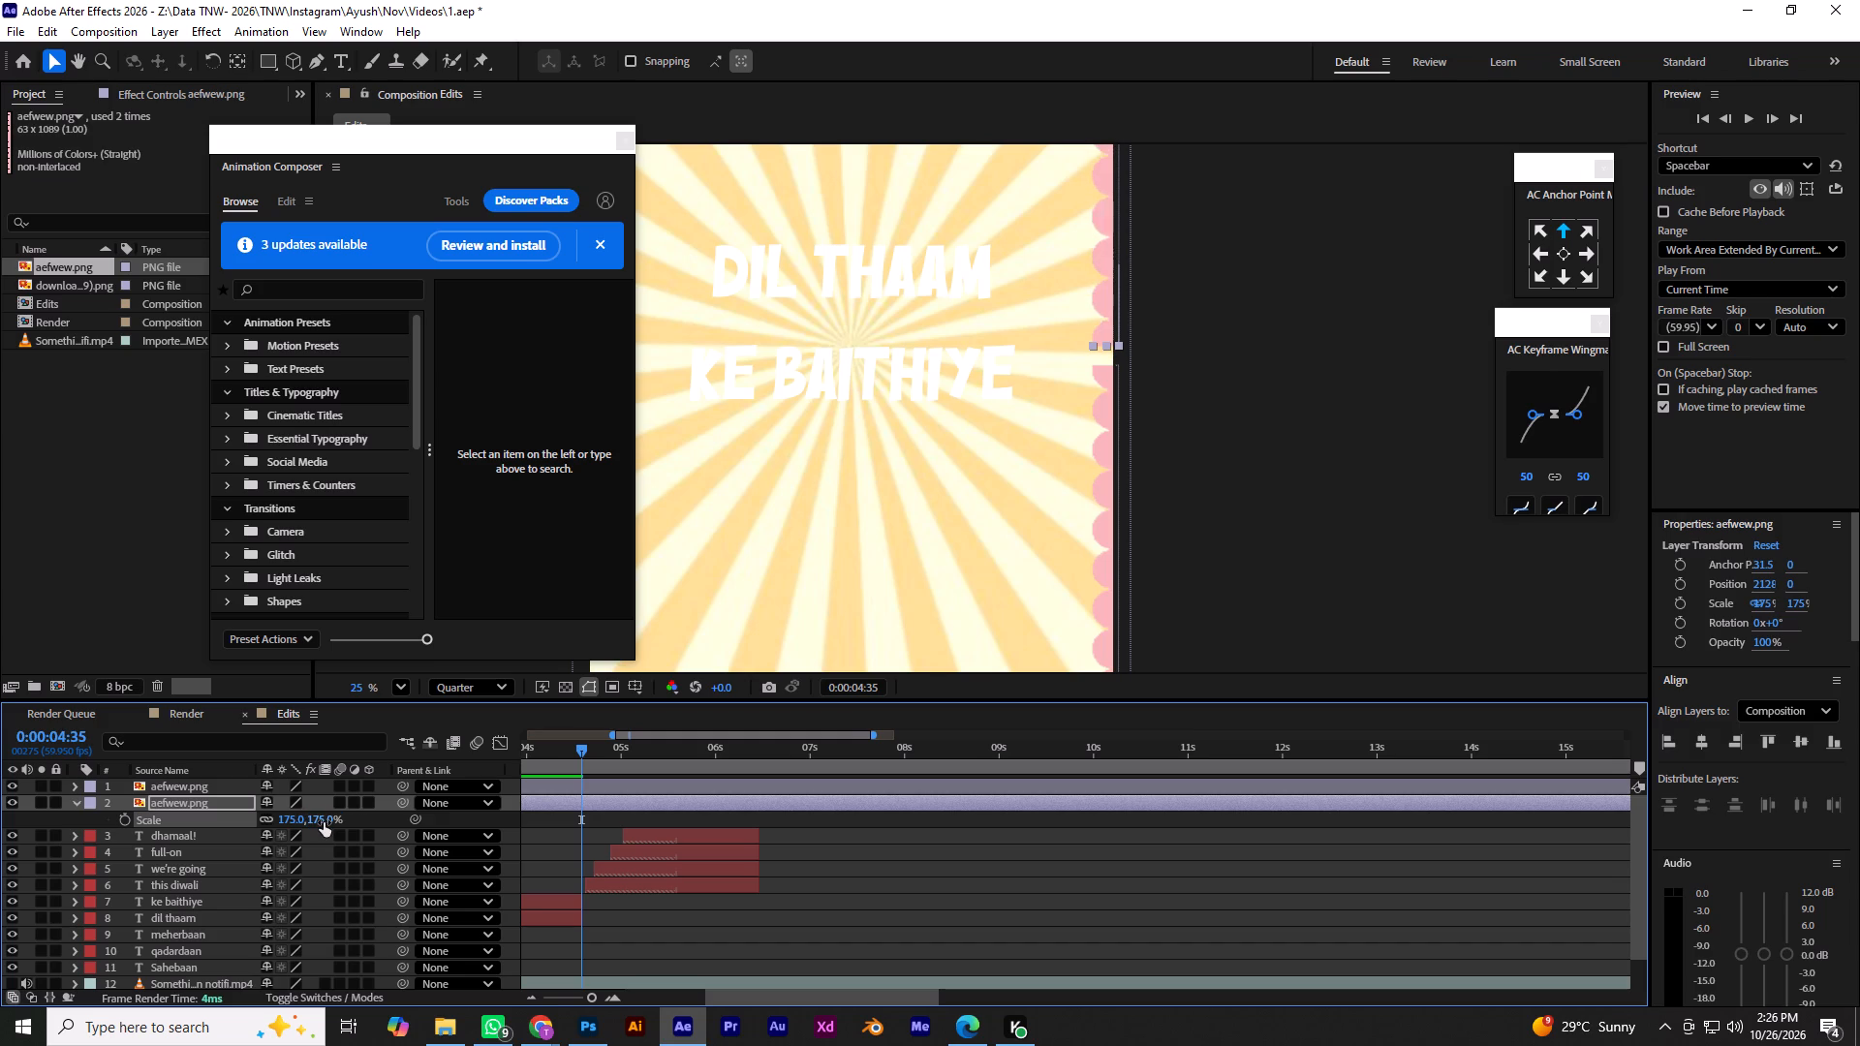
# Move the lower aefwew.png strip's anchor point to its bottom centre and scale the strip uniformly to 175%.
pyautogui.click(170, 783)
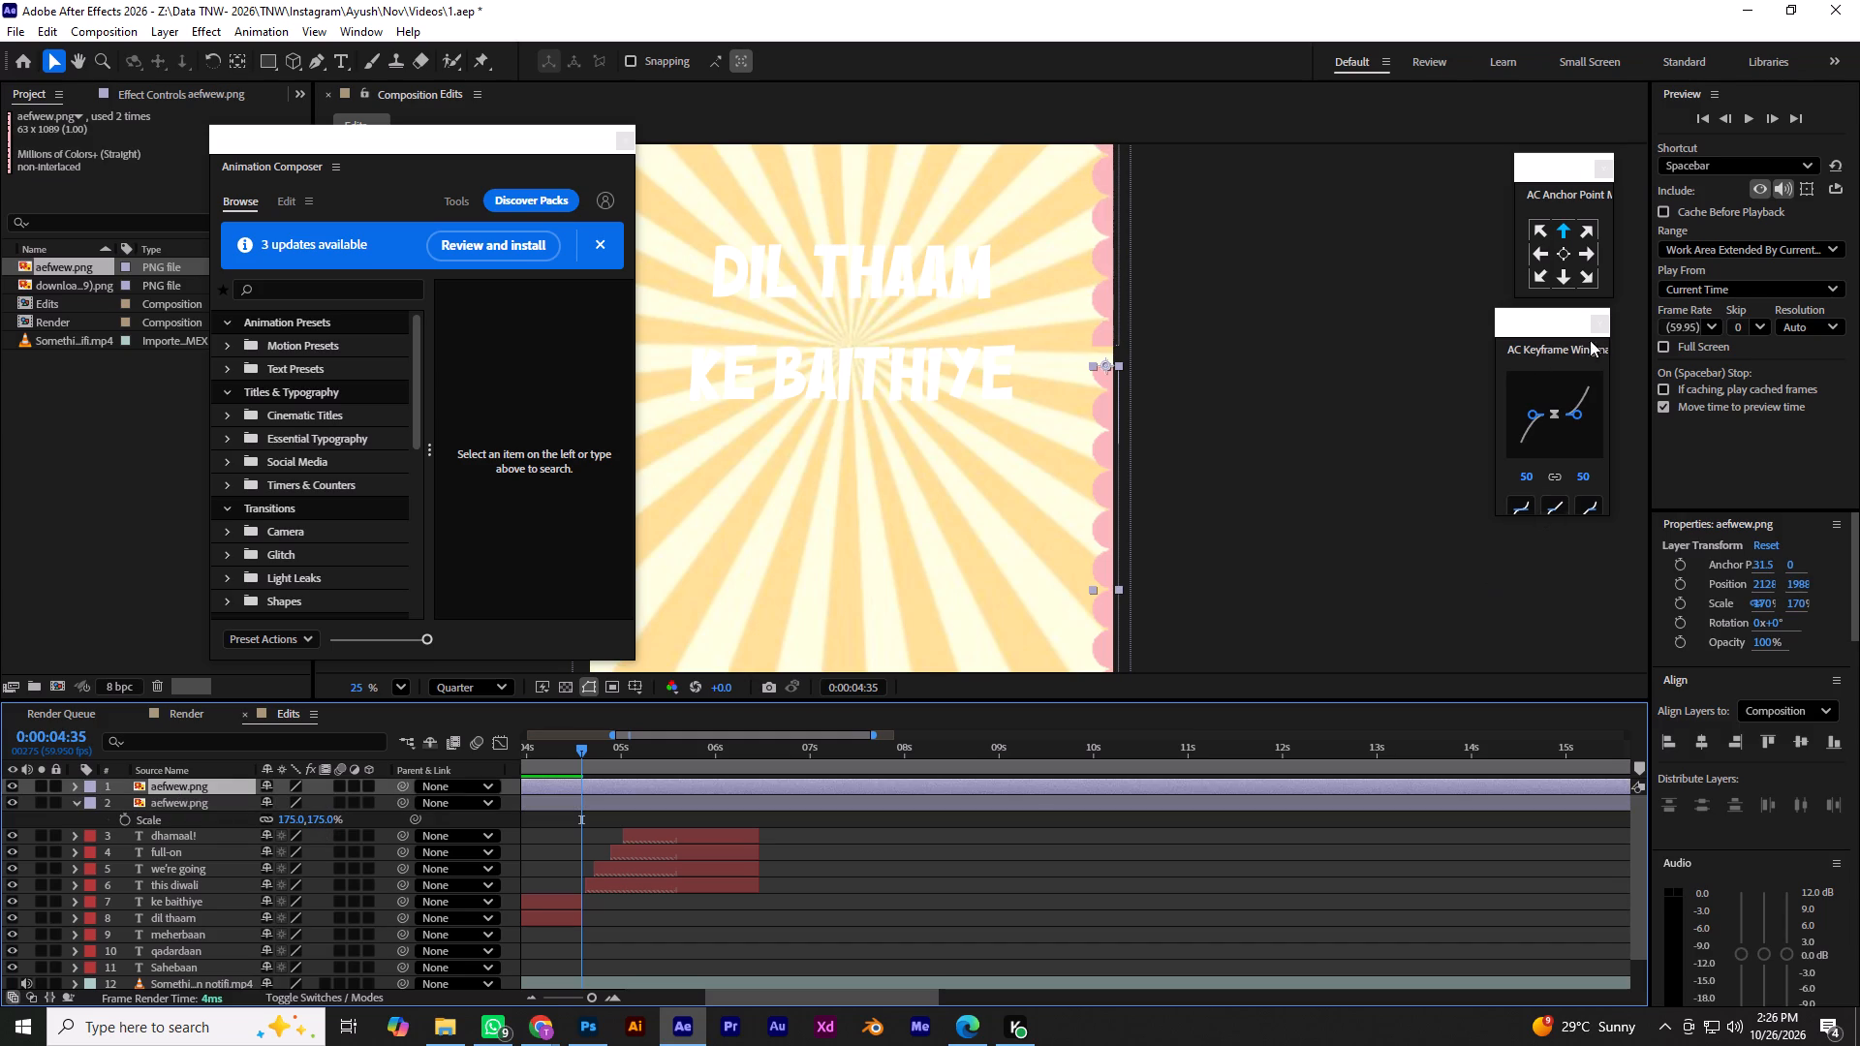
pyautogui.click(1561, 279)
pyautogui.press('s')
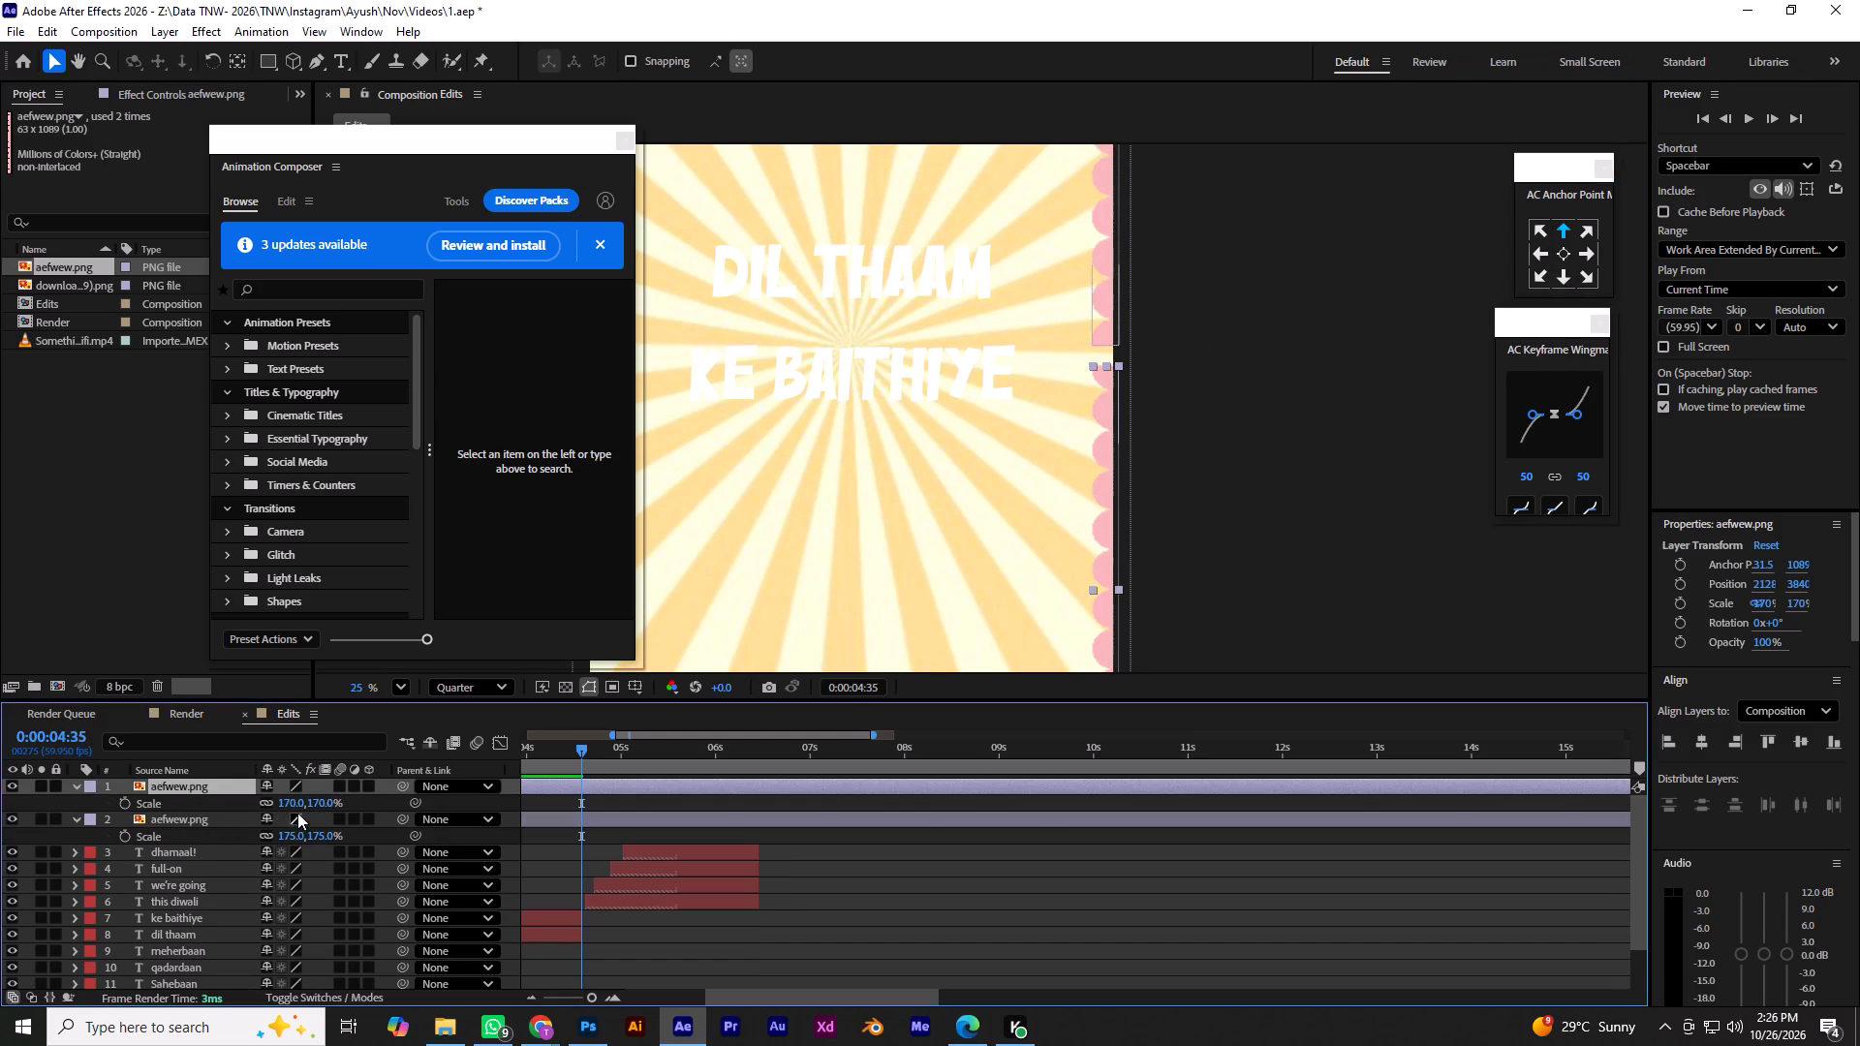
pyautogui.click(330, 800)
pyautogui.write('175')
pyautogui.press('Return')
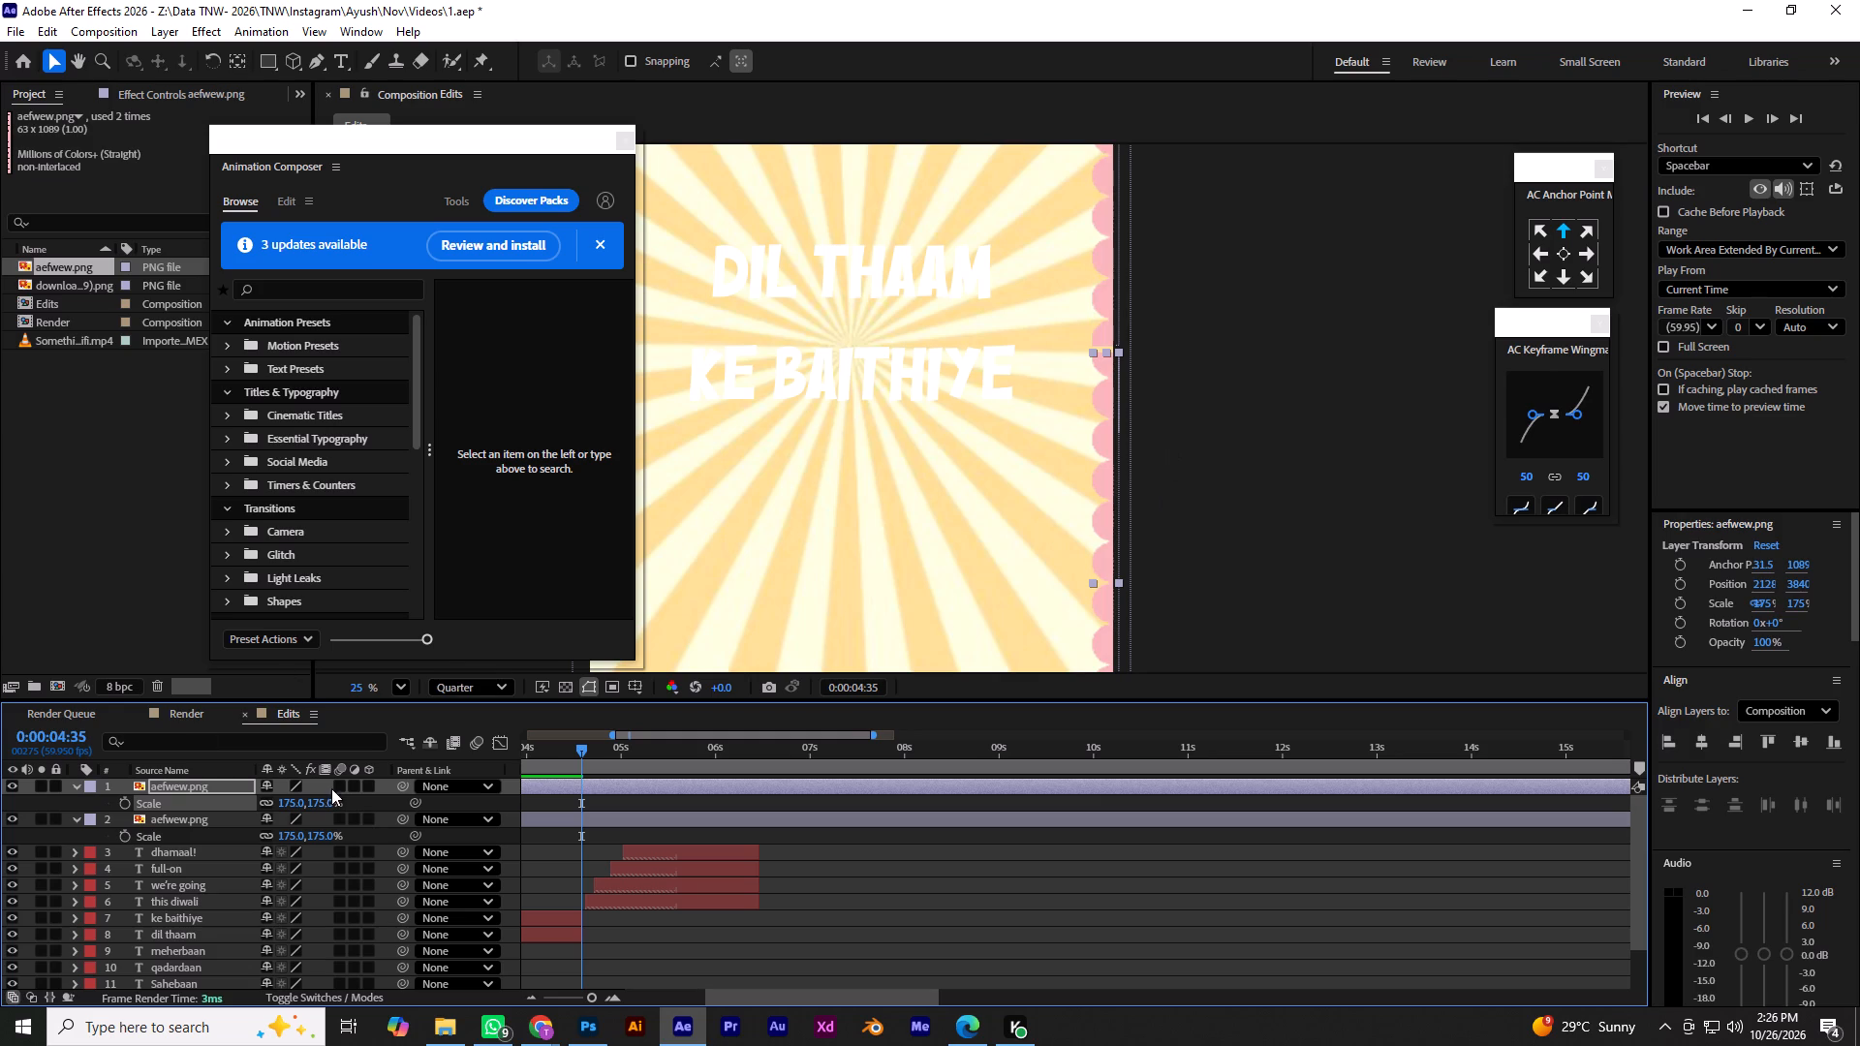
# Set the scale of both the lower and the upper aefwew.png strips to 180%.
pyautogui.click(322, 801)
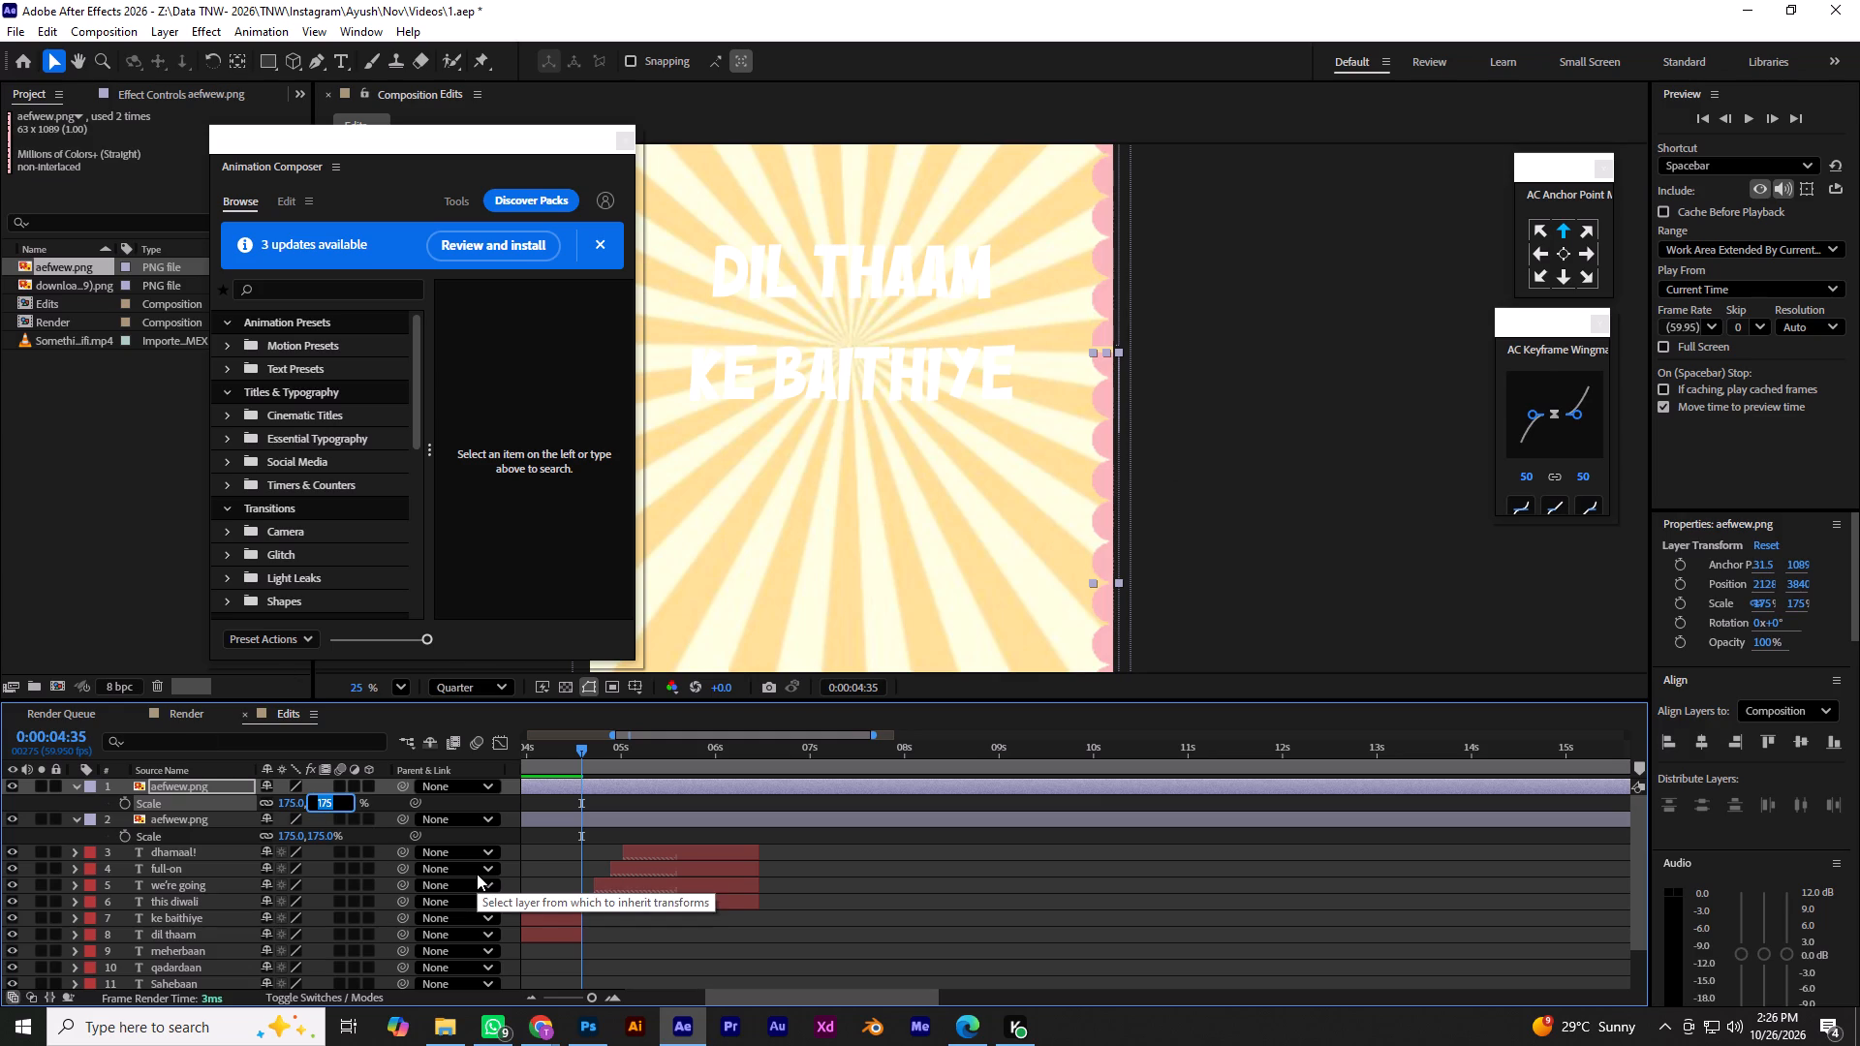
pyautogui.write('180')
pyautogui.press('Return')
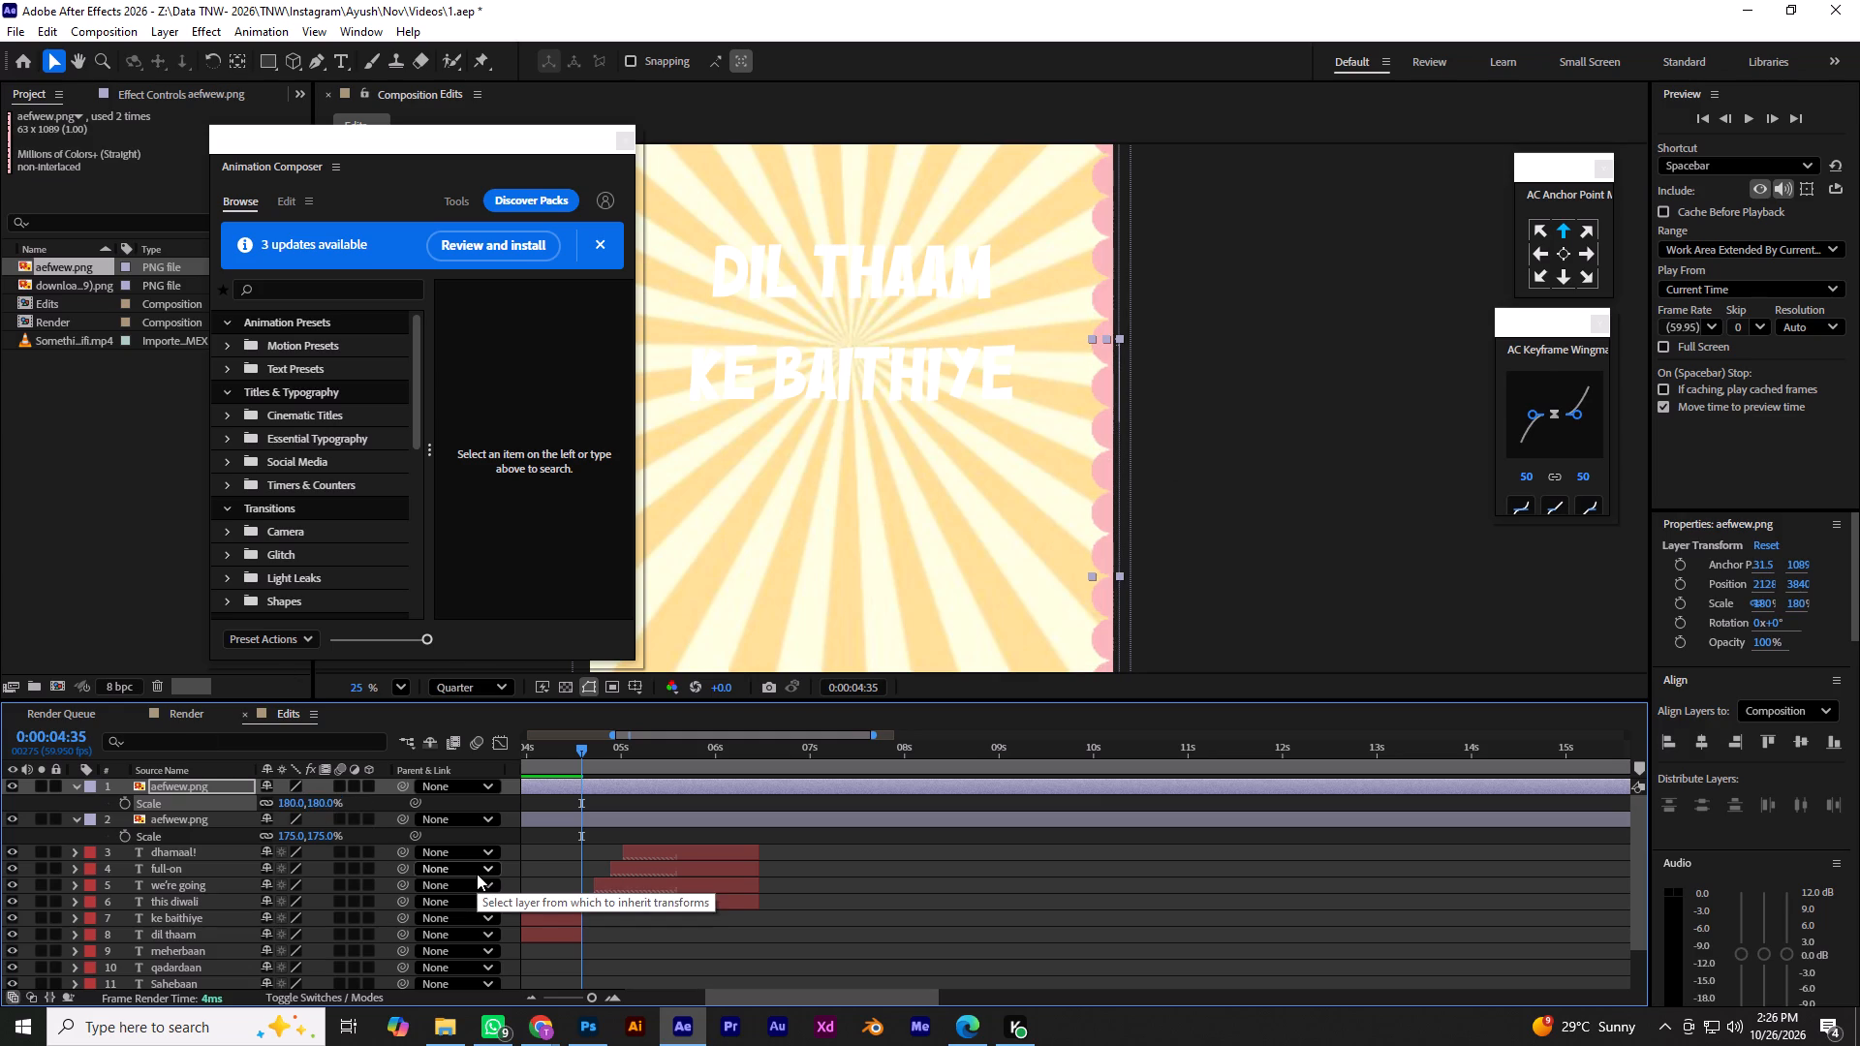
pyautogui.click(320, 838)
pyautogui.write('180')
pyautogui.press('Return')
pyautogui.click(1398, 433)
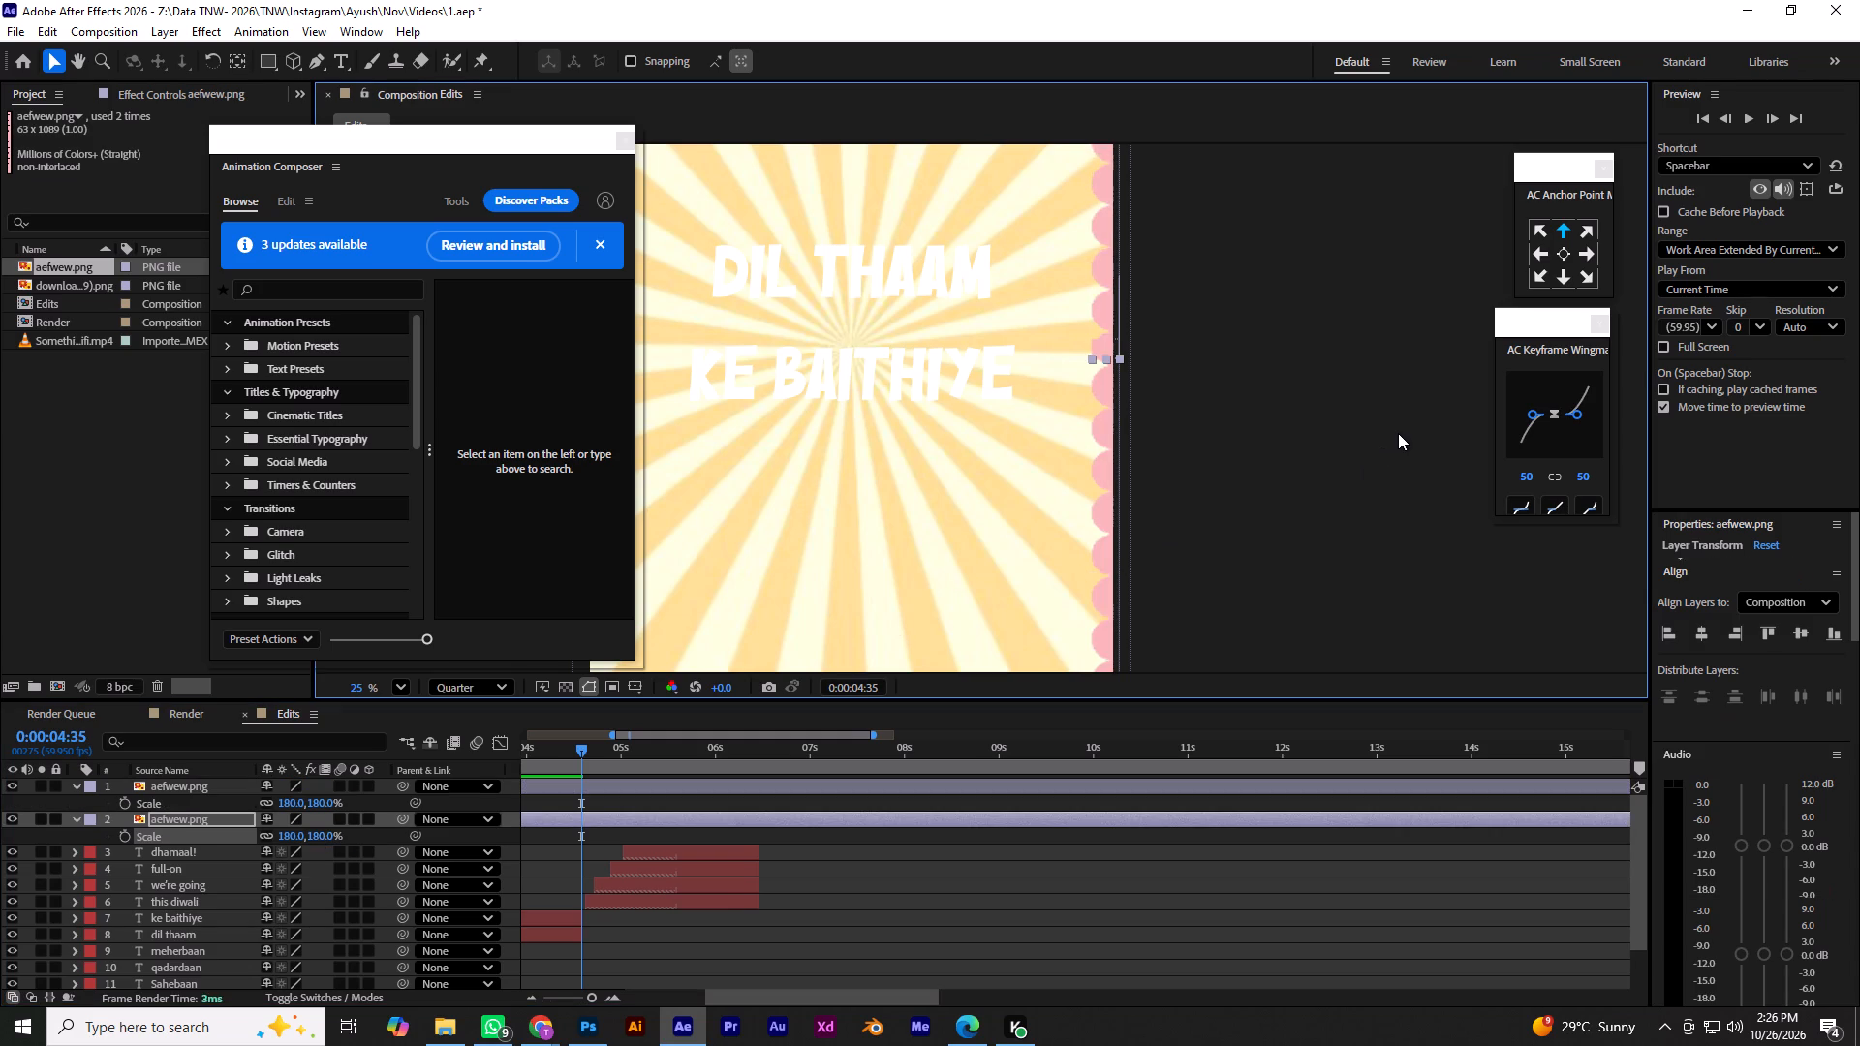
# Align the upper strip to the composition's top edge and the lower strip to its bottom edge.
pyautogui.keyDown('alt'); pyautogui.scroll(5, 1398, 433); pyautogui.keyUp('alt')
pyautogui.click(1234, 229)
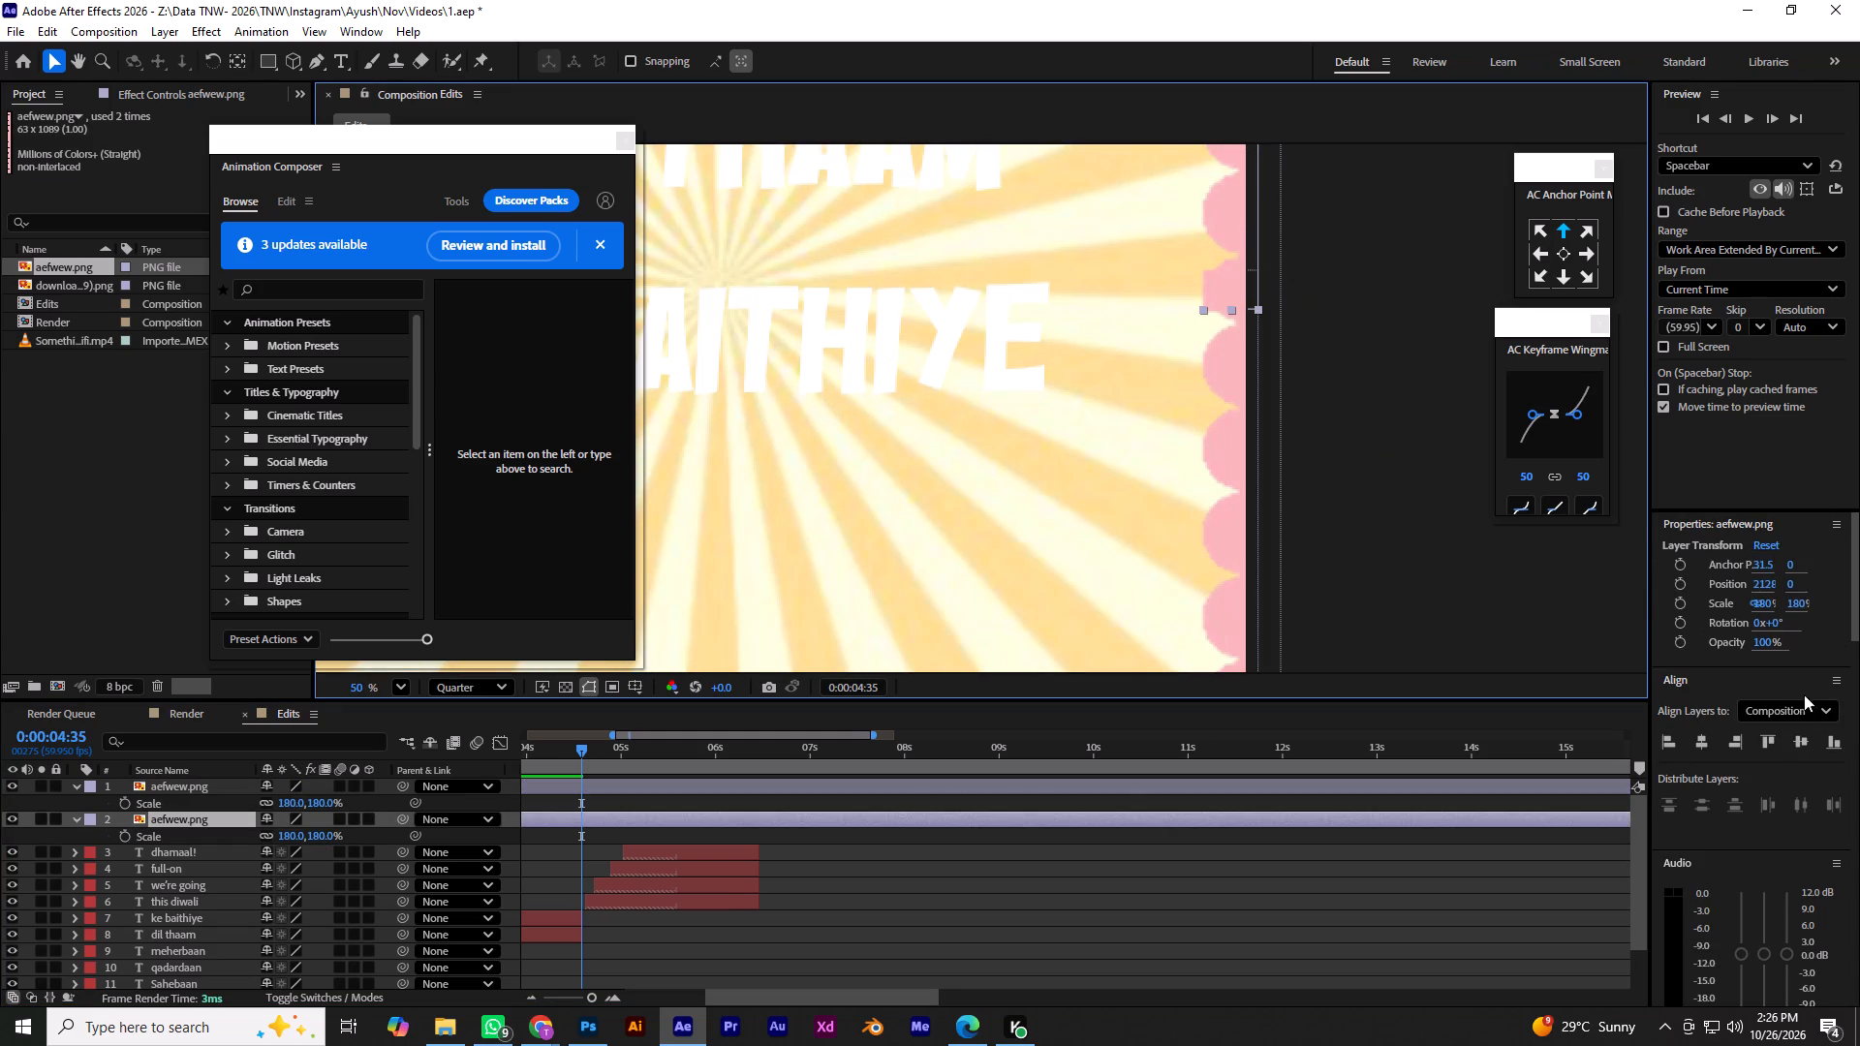
pyautogui.click(1761, 743)
pyautogui.click(1233, 370)
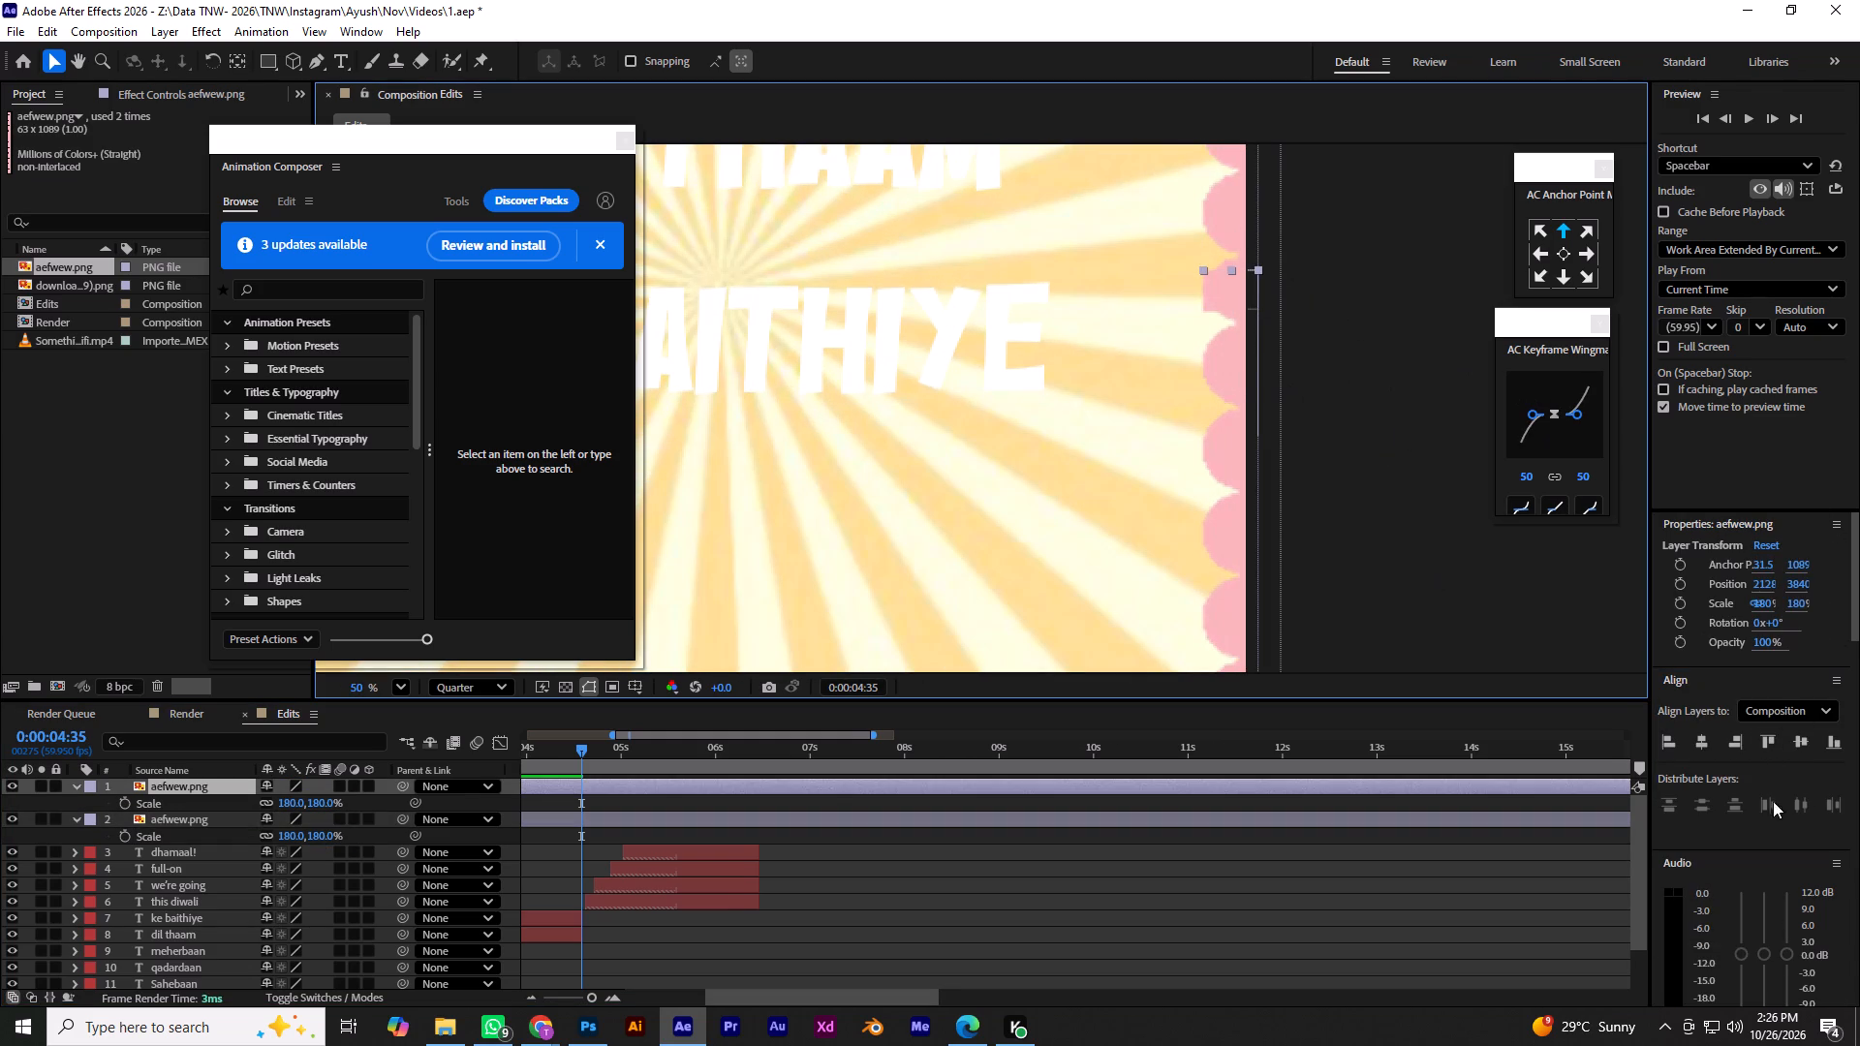
pyautogui.click(1832, 748)
pyautogui.click(1429, 354)
# Nudge the upper strip up to Y position -20 and the lower strip down one large increment, and save the project.
pyautogui.click(1227, 208)
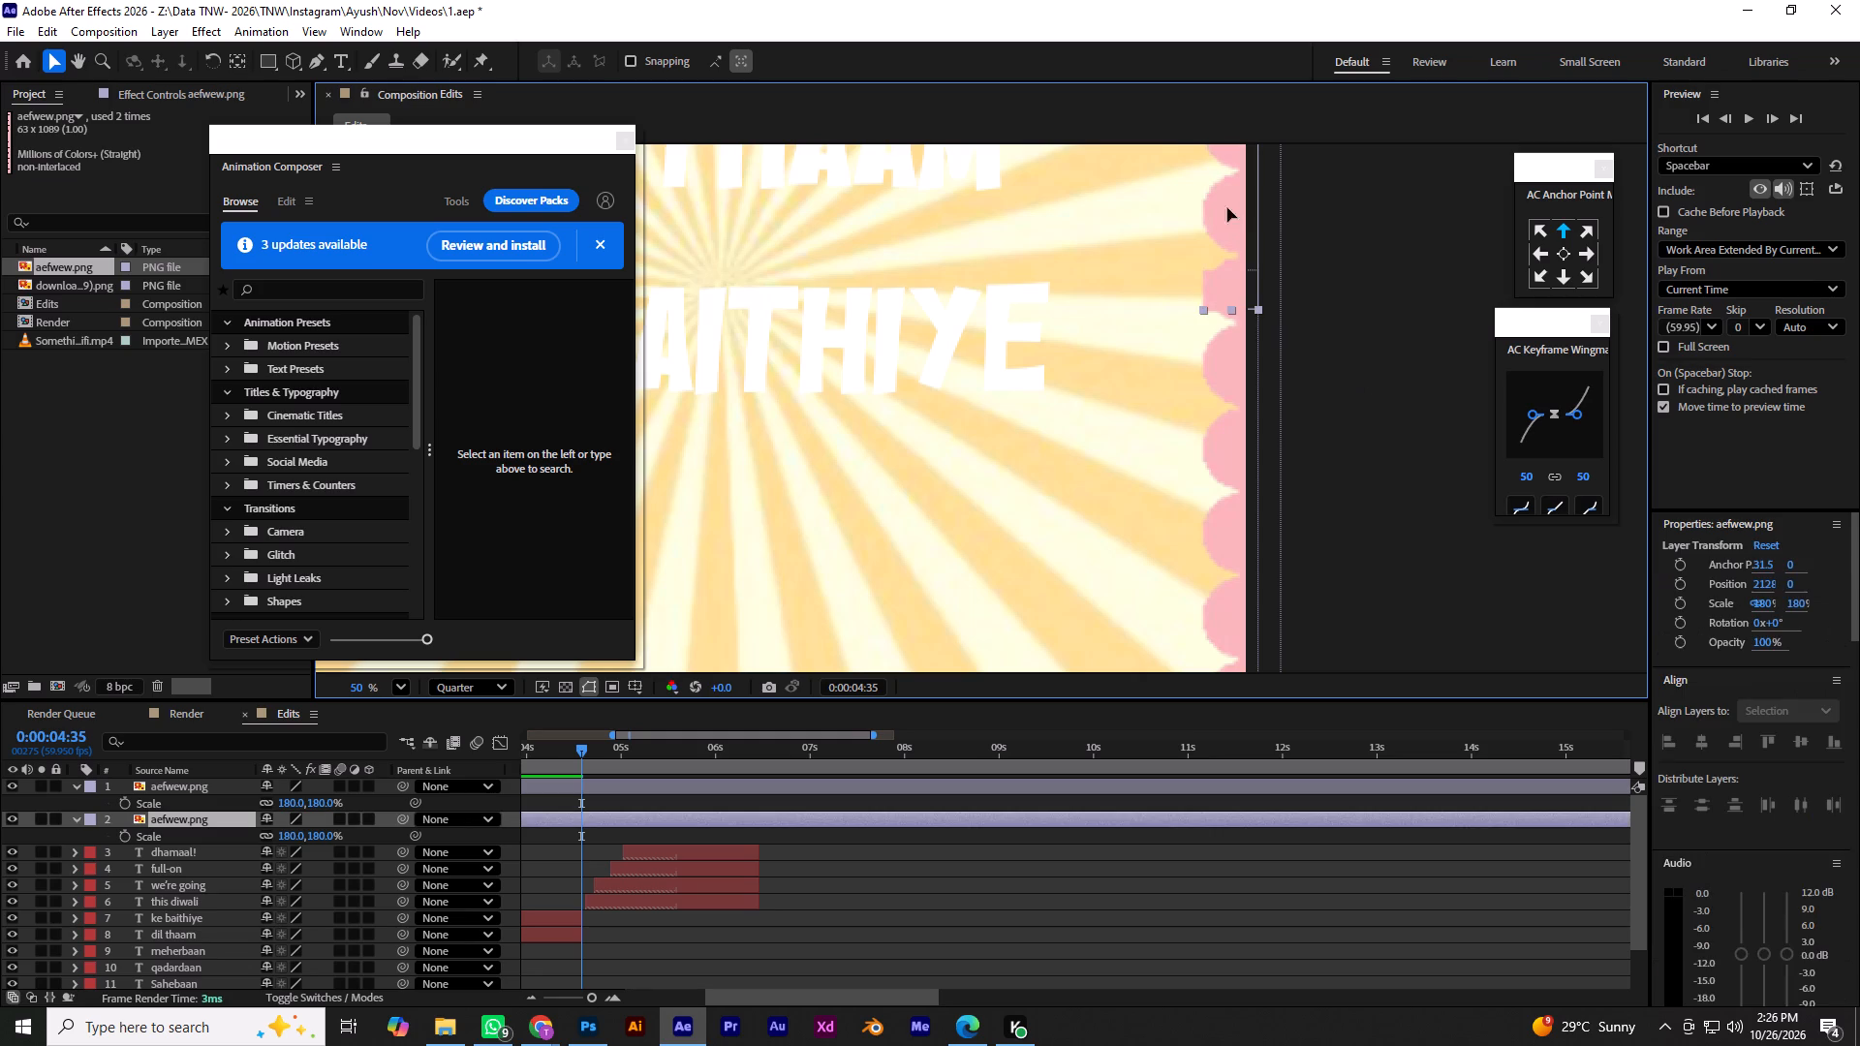
pyautogui.hotkey('shift', 'Up')
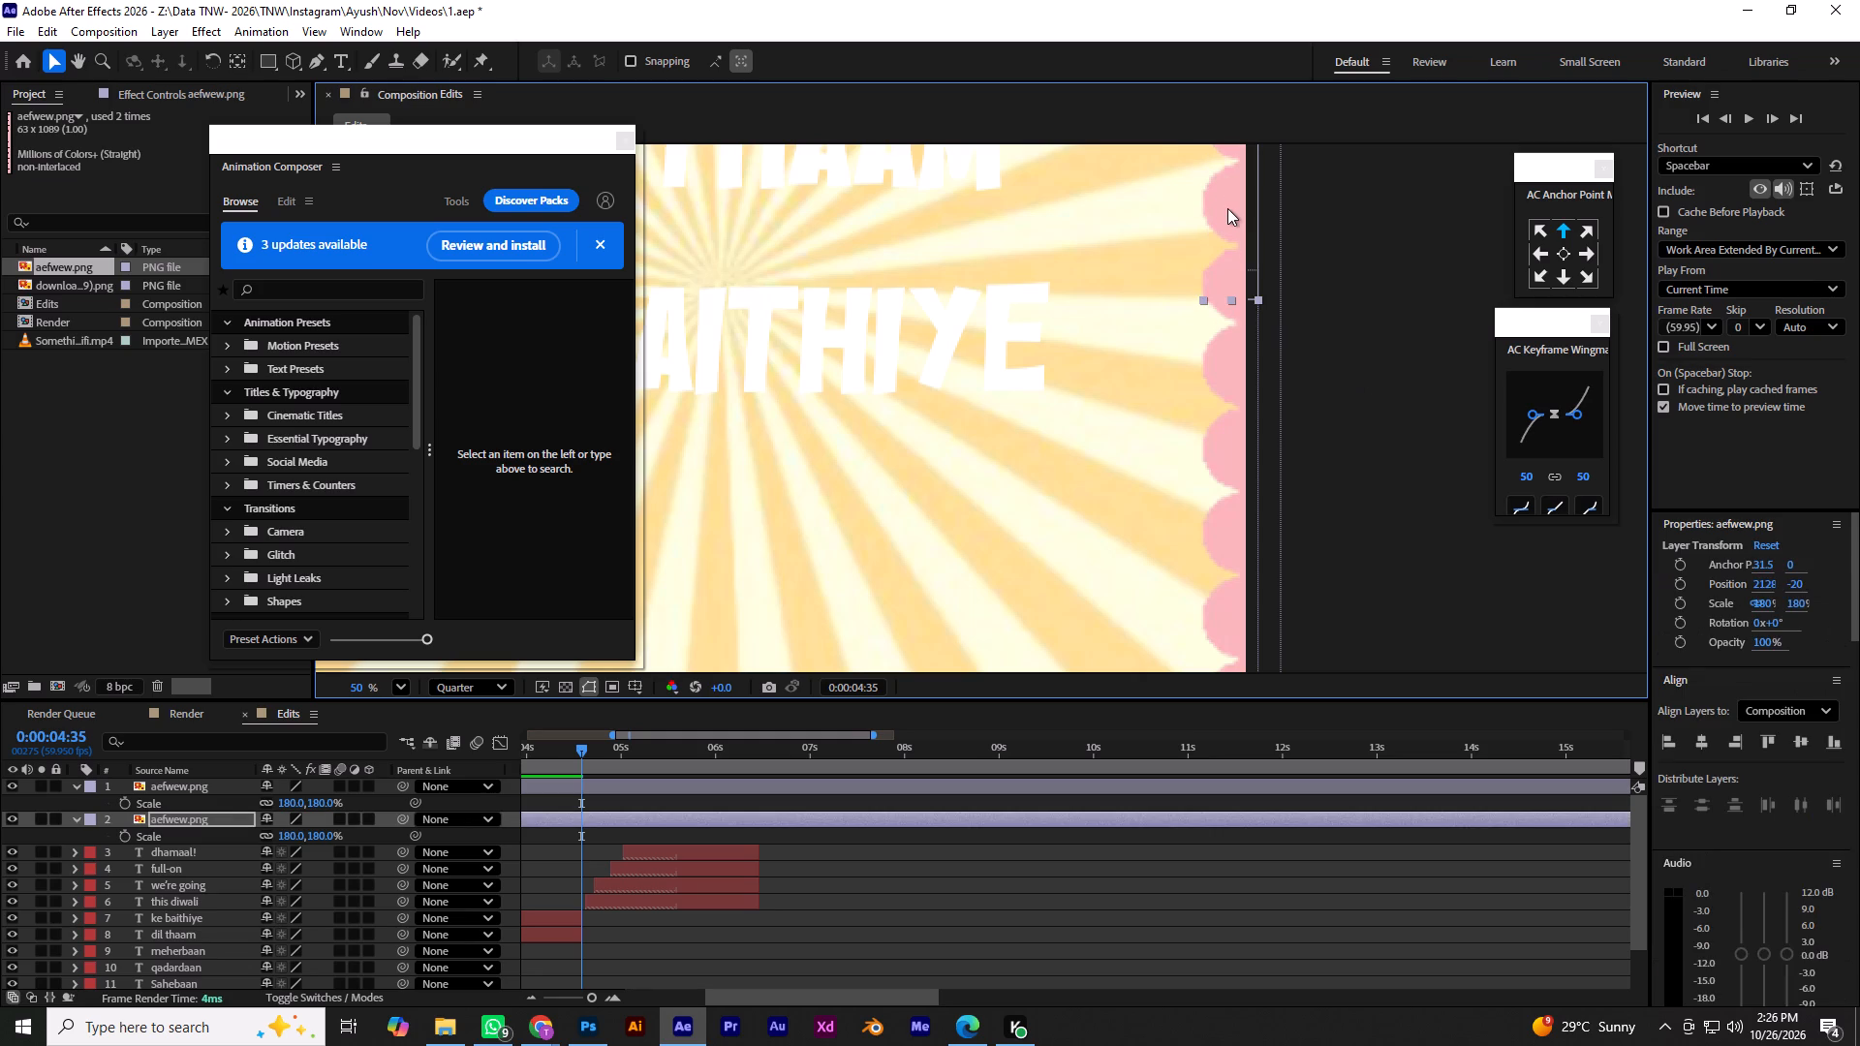
pyautogui.click(1236, 518)
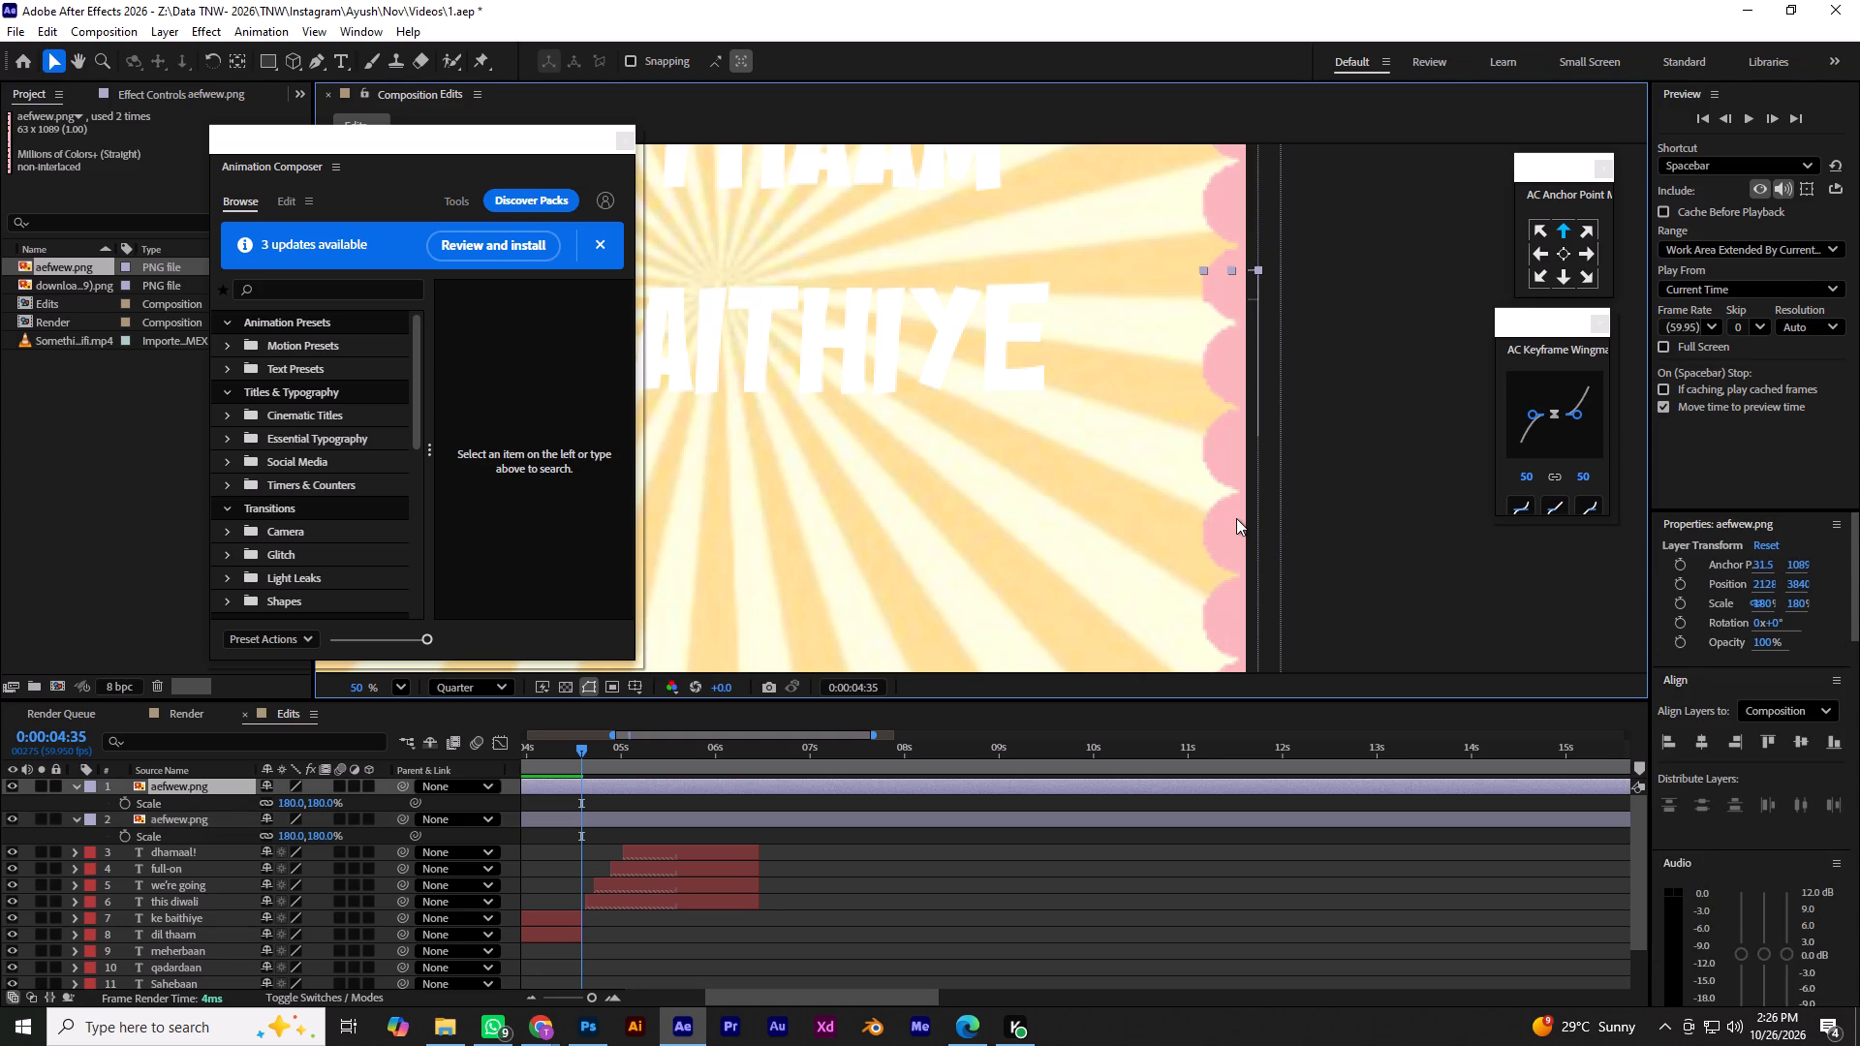
pyautogui.hotkey('shift', 'Down')
pyautogui.click(1420, 354)
pyautogui.keyDown('alt'); pyautogui.scroll(-6, 1367, 367); pyautogui.keyUp('alt')
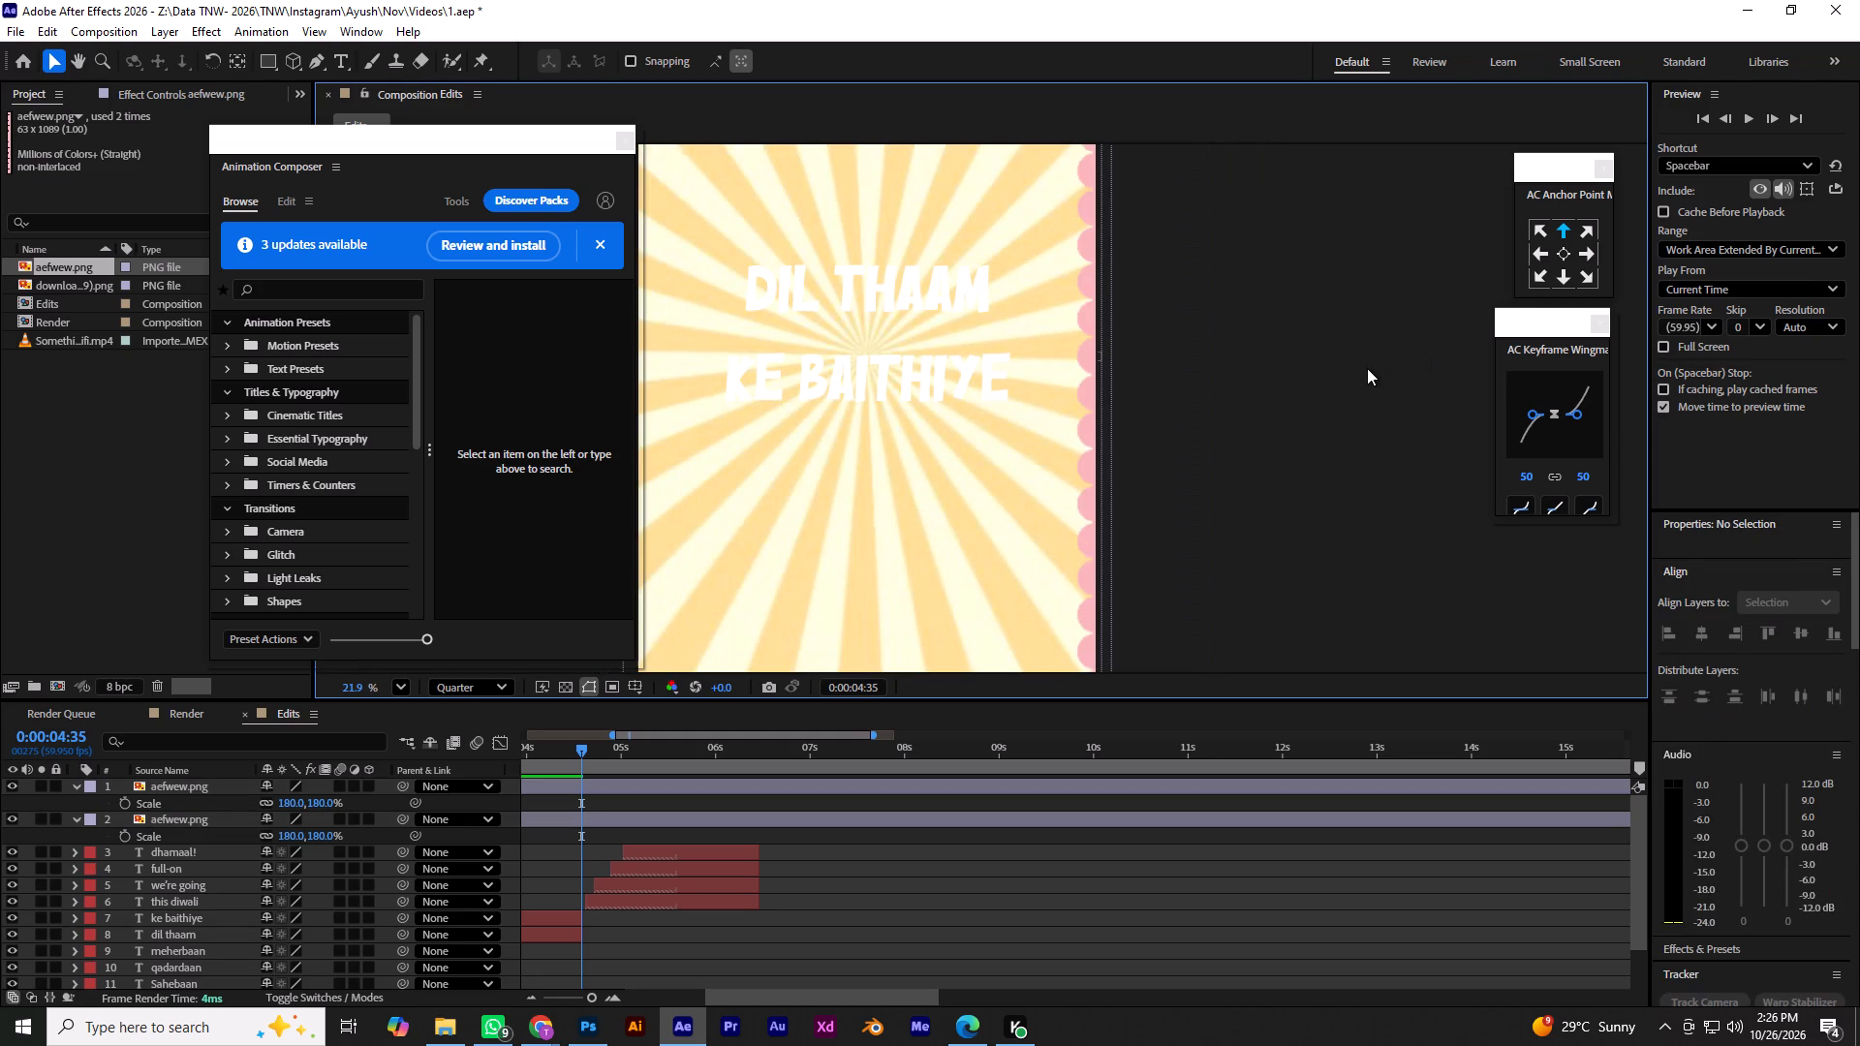
pyautogui.hotkey('ctrl', 's')
# Pre-compose the two aefwew.png strip layers together with the default settings and save the project.
pyautogui.keyDown('shift'); pyautogui.click(581, 812); pyautogui.keyUp('shift')
pyautogui.keyDown('shift'); pyautogui.click(597, 780); pyautogui.keyUp('shift')
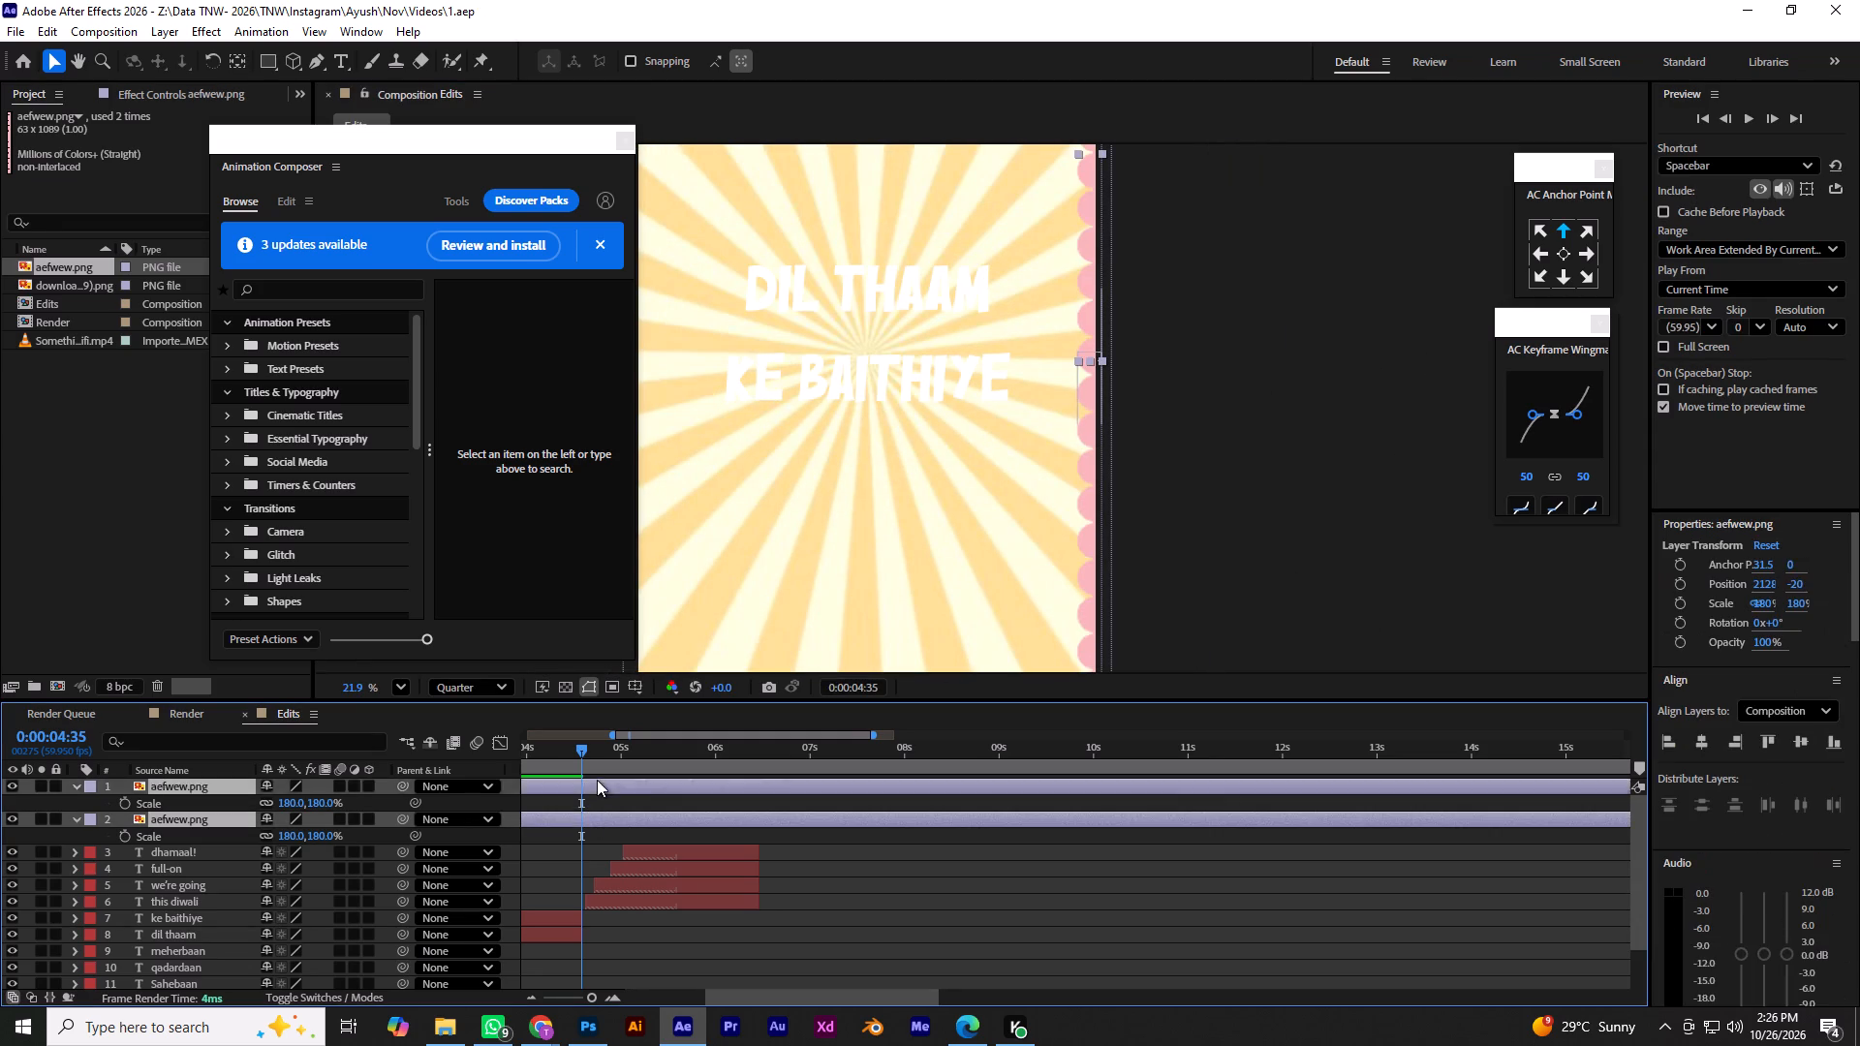
pyautogui.rightClick(597, 780)
pyautogui.click(669, 634)
pyautogui.press('Return')
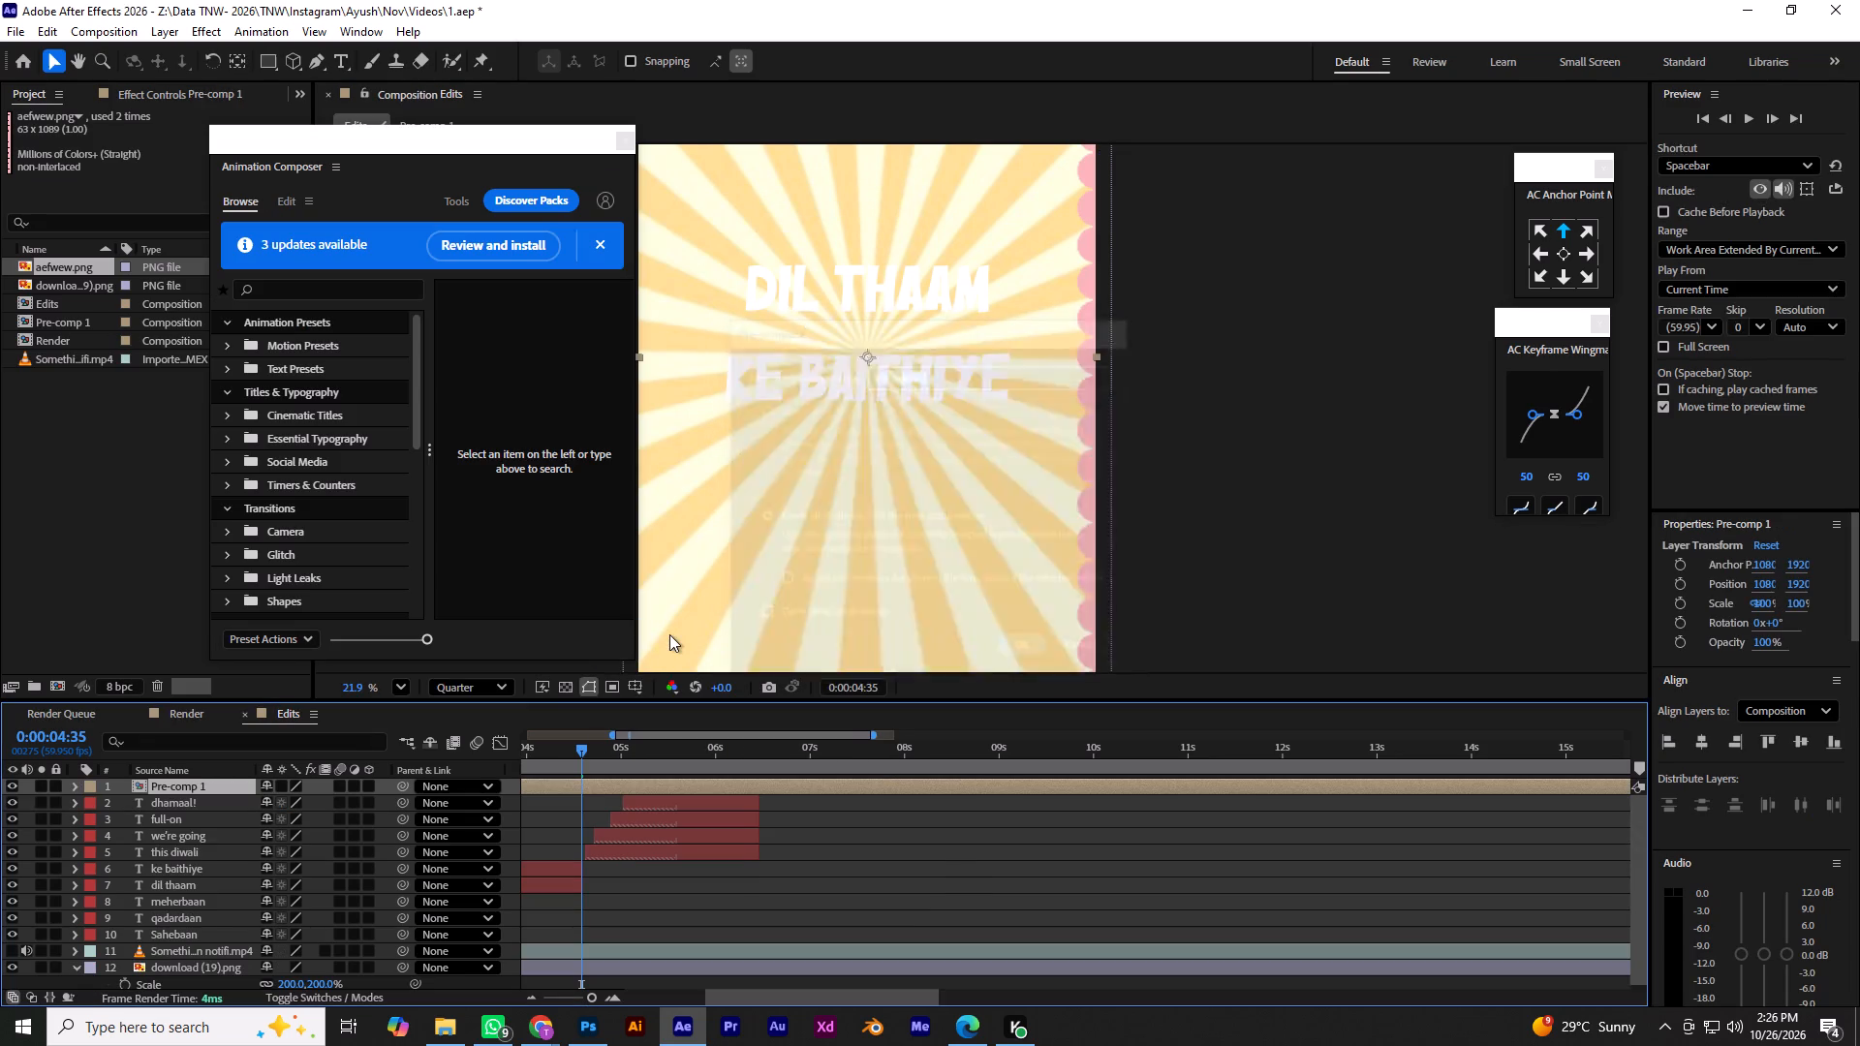
pyautogui.hotkey('ctrl', 's')
# Reorder the border pre-comp so it sits just above the download (19).png sunburst layer, and save the project.
pyautogui.hotkey('ctrl', 'shift', '[')
pyautogui.hotkey('ctrl', ']')
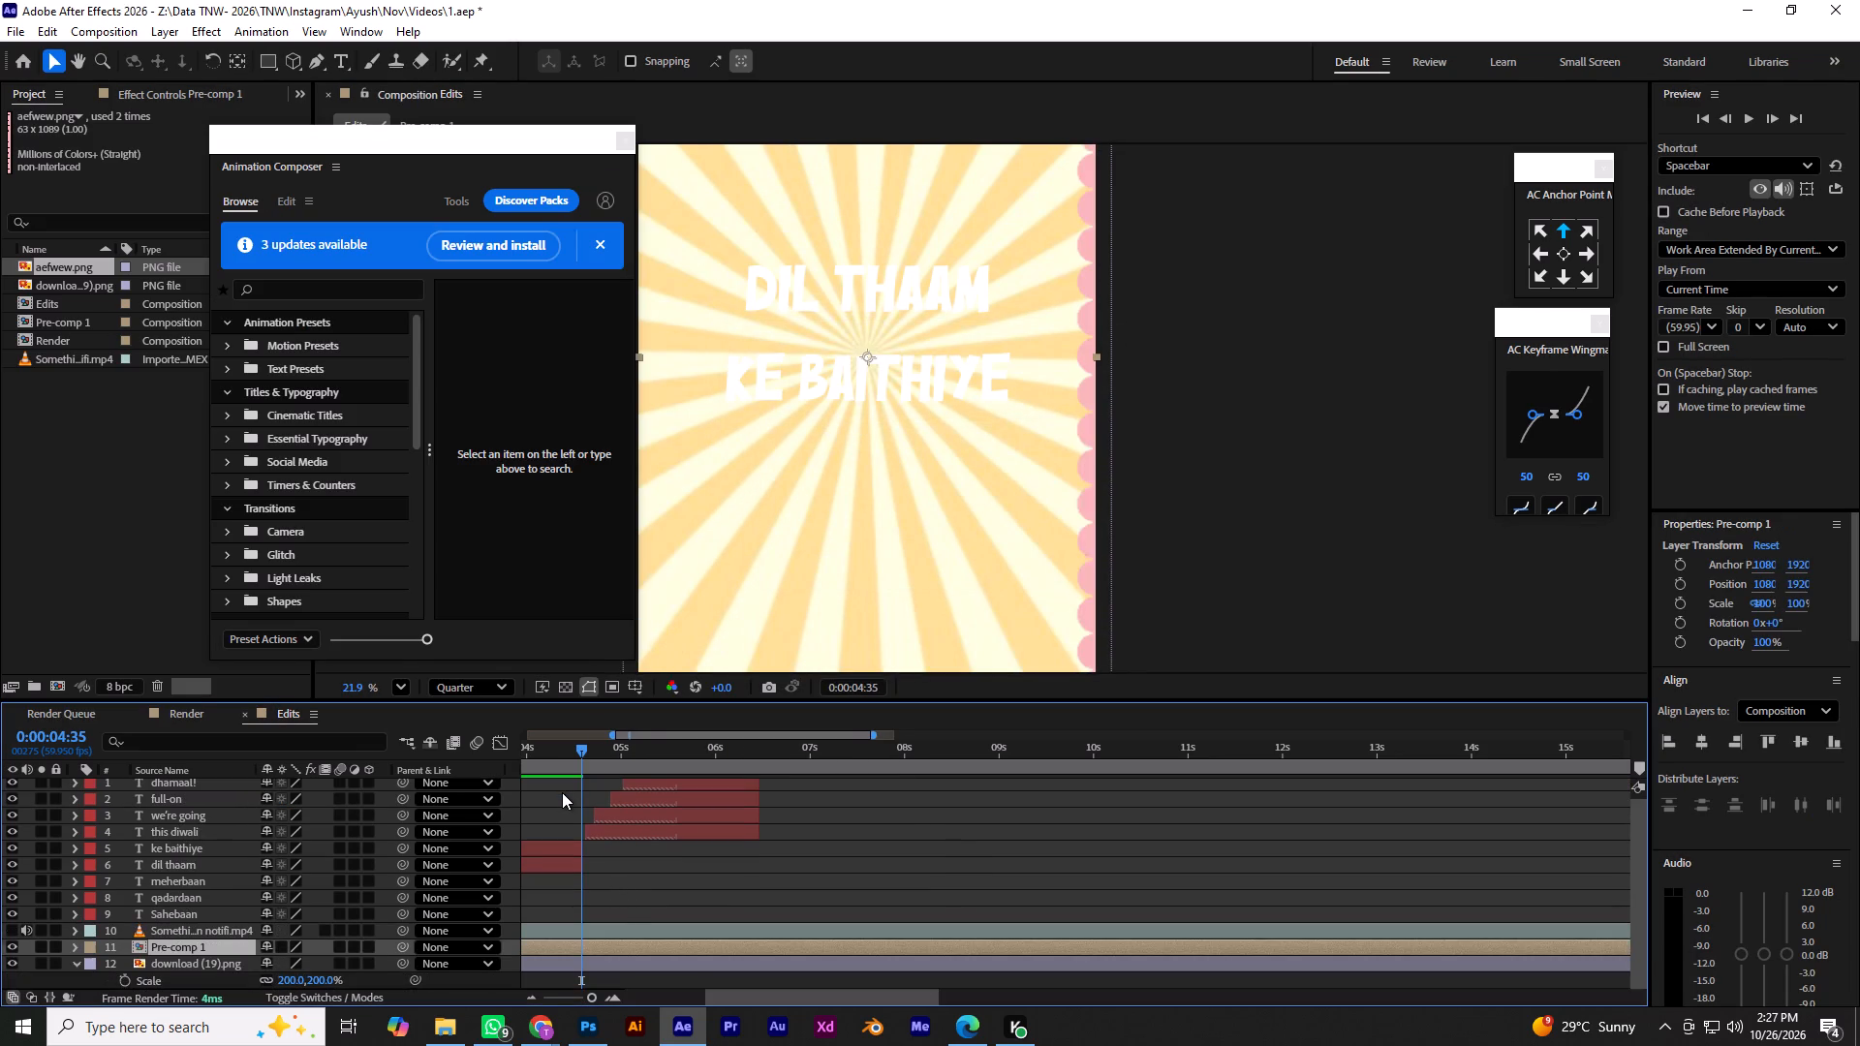
pyautogui.hotkey('ctrl', 's')
# Open the Pre-comp 1 border composition, duplicate both aefwew.png strip layers, and place the copies at the top of the layer stack.
pyautogui.doubleClick(141, 952)
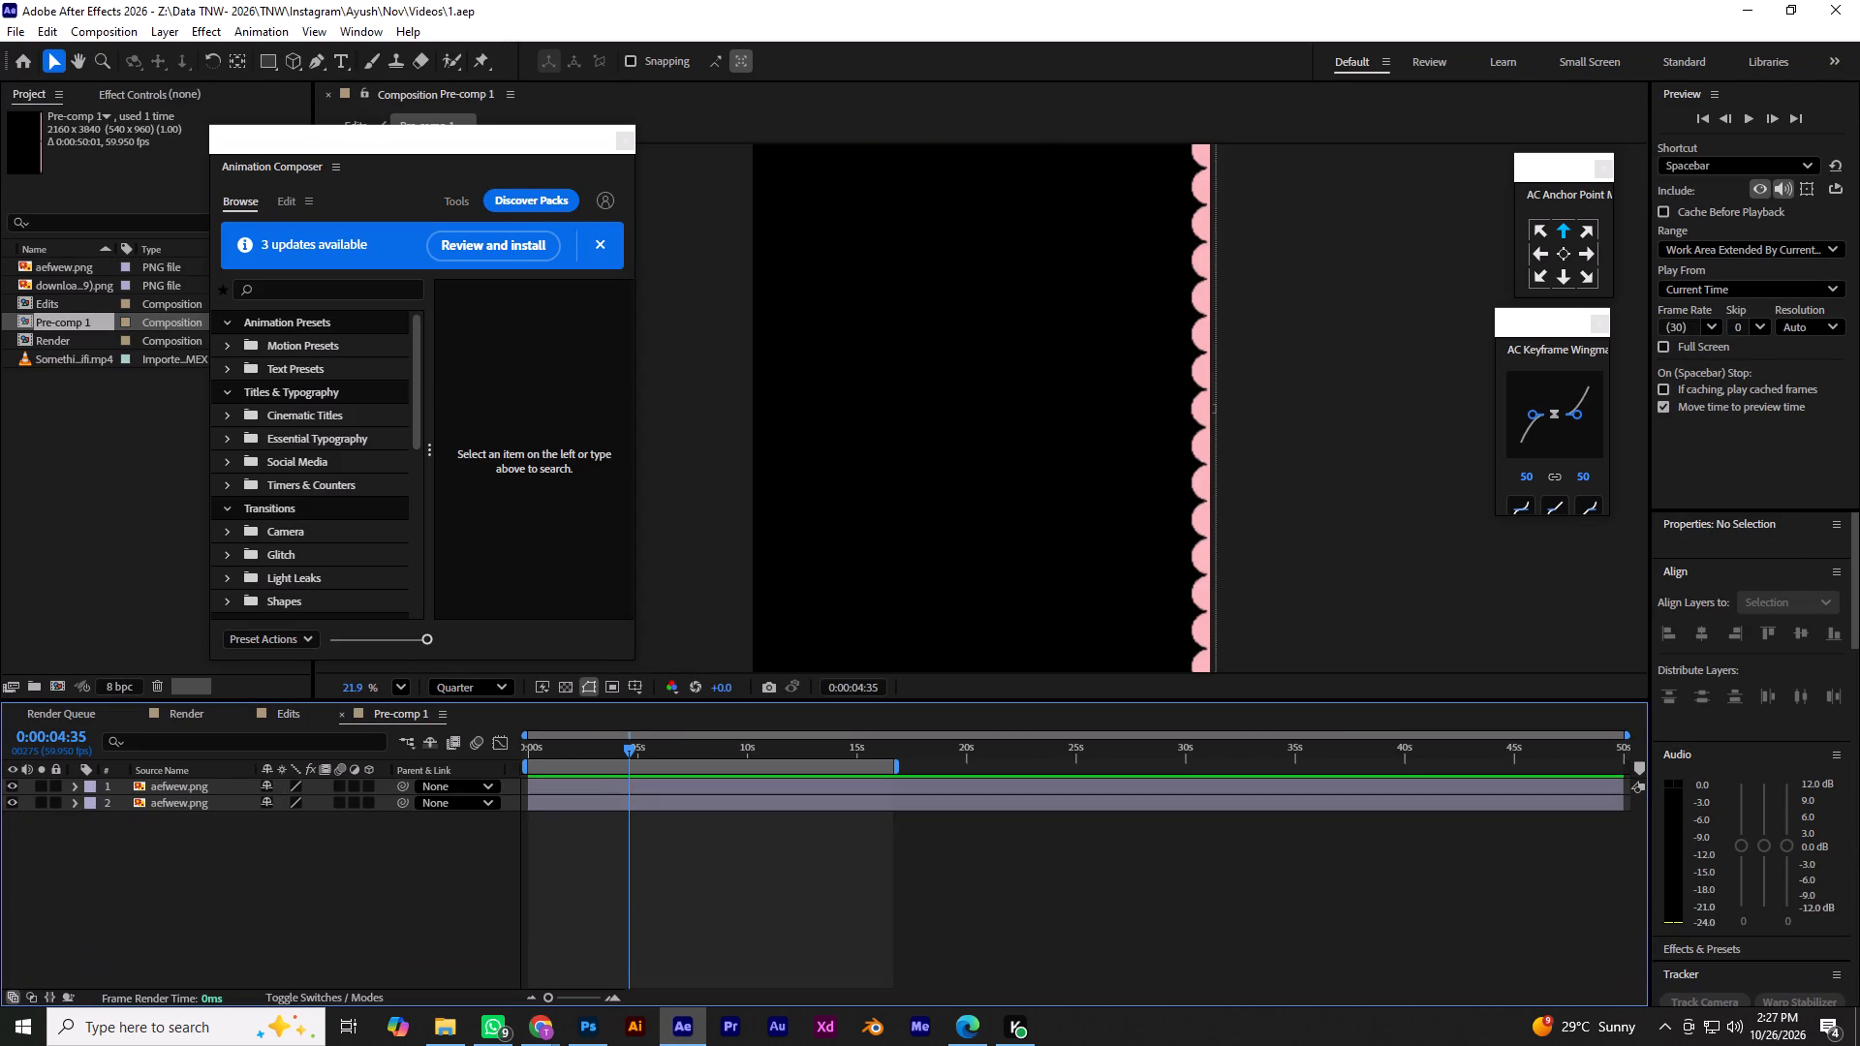
pyautogui.keyDown('alt'); pyautogui.scroll(-5, 1314, 219); pyautogui.keyUp('alt')
pyautogui.keyDown('alt'); pyautogui.scroll(2, 1169, 346); pyautogui.keyUp('alt')
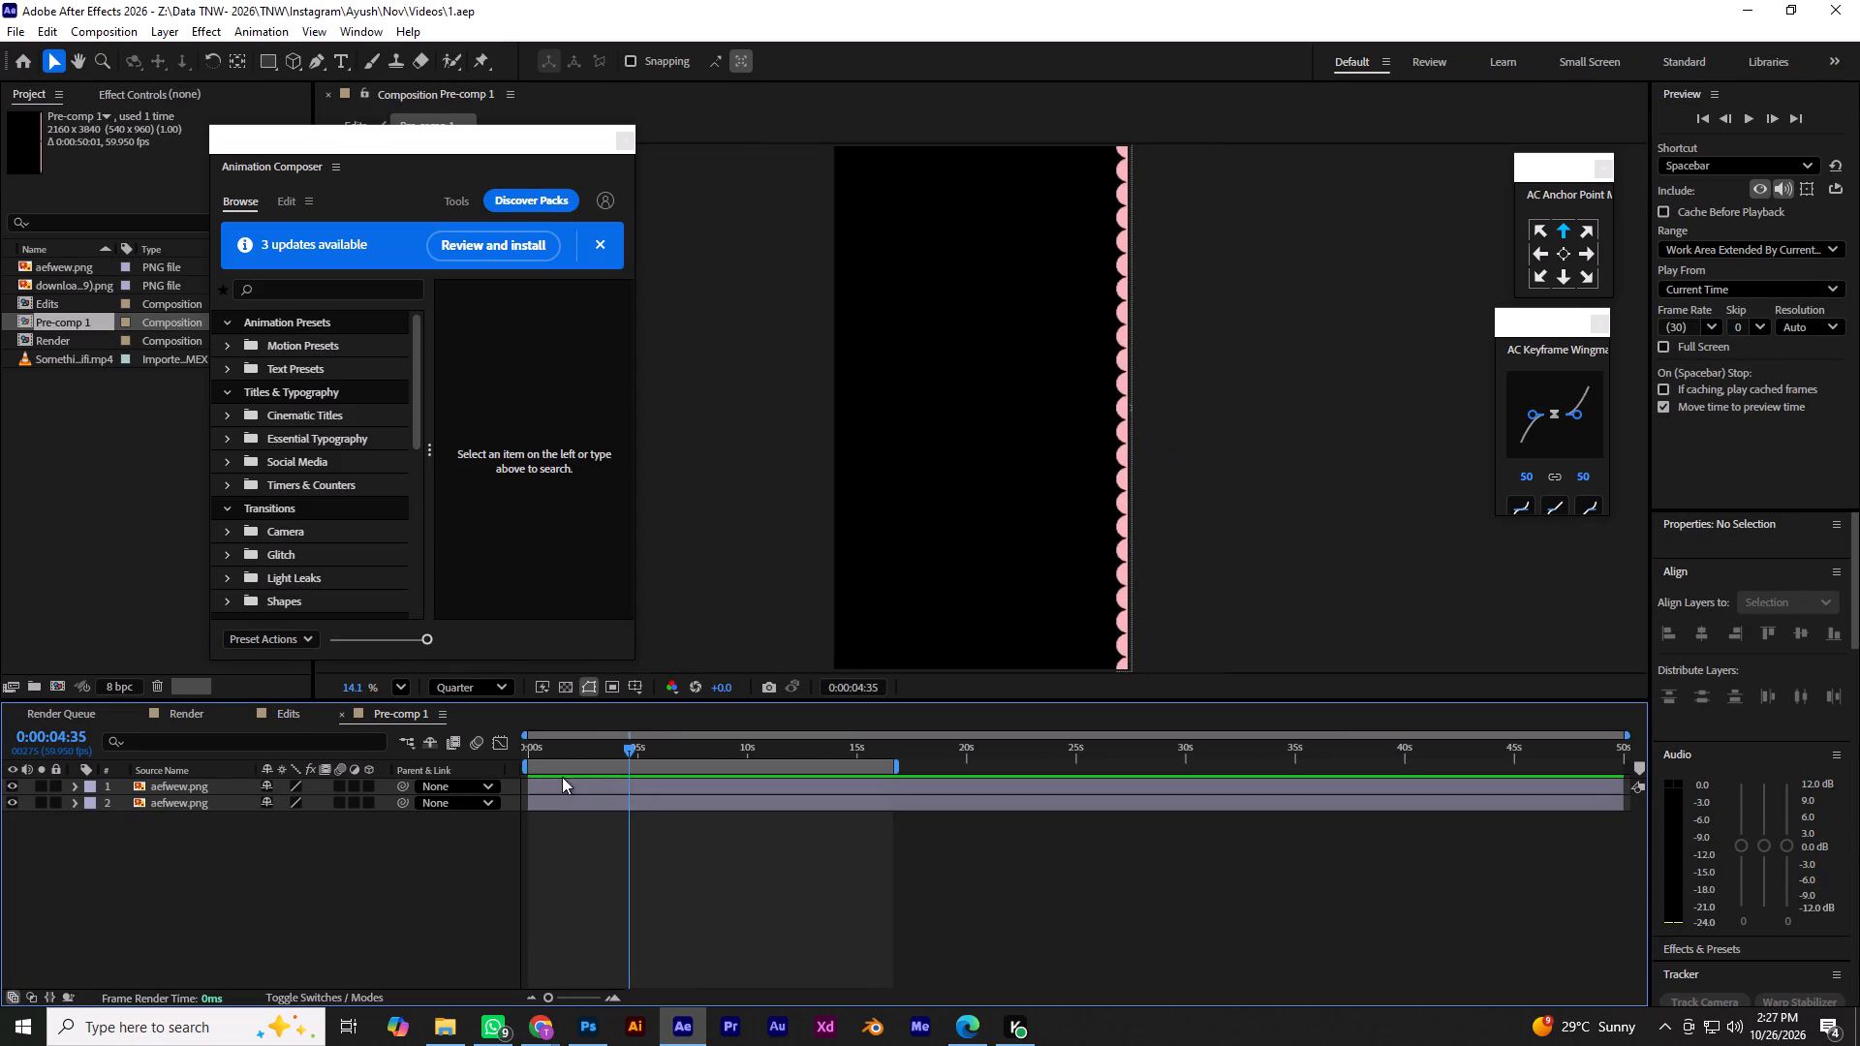
pyautogui.click(558, 788)
pyautogui.keyDown('shift'); pyautogui.click(557, 796); pyautogui.keyUp('shift')
pyautogui.moveTo(613, 748); pyautogui.dragTo(495, 787)
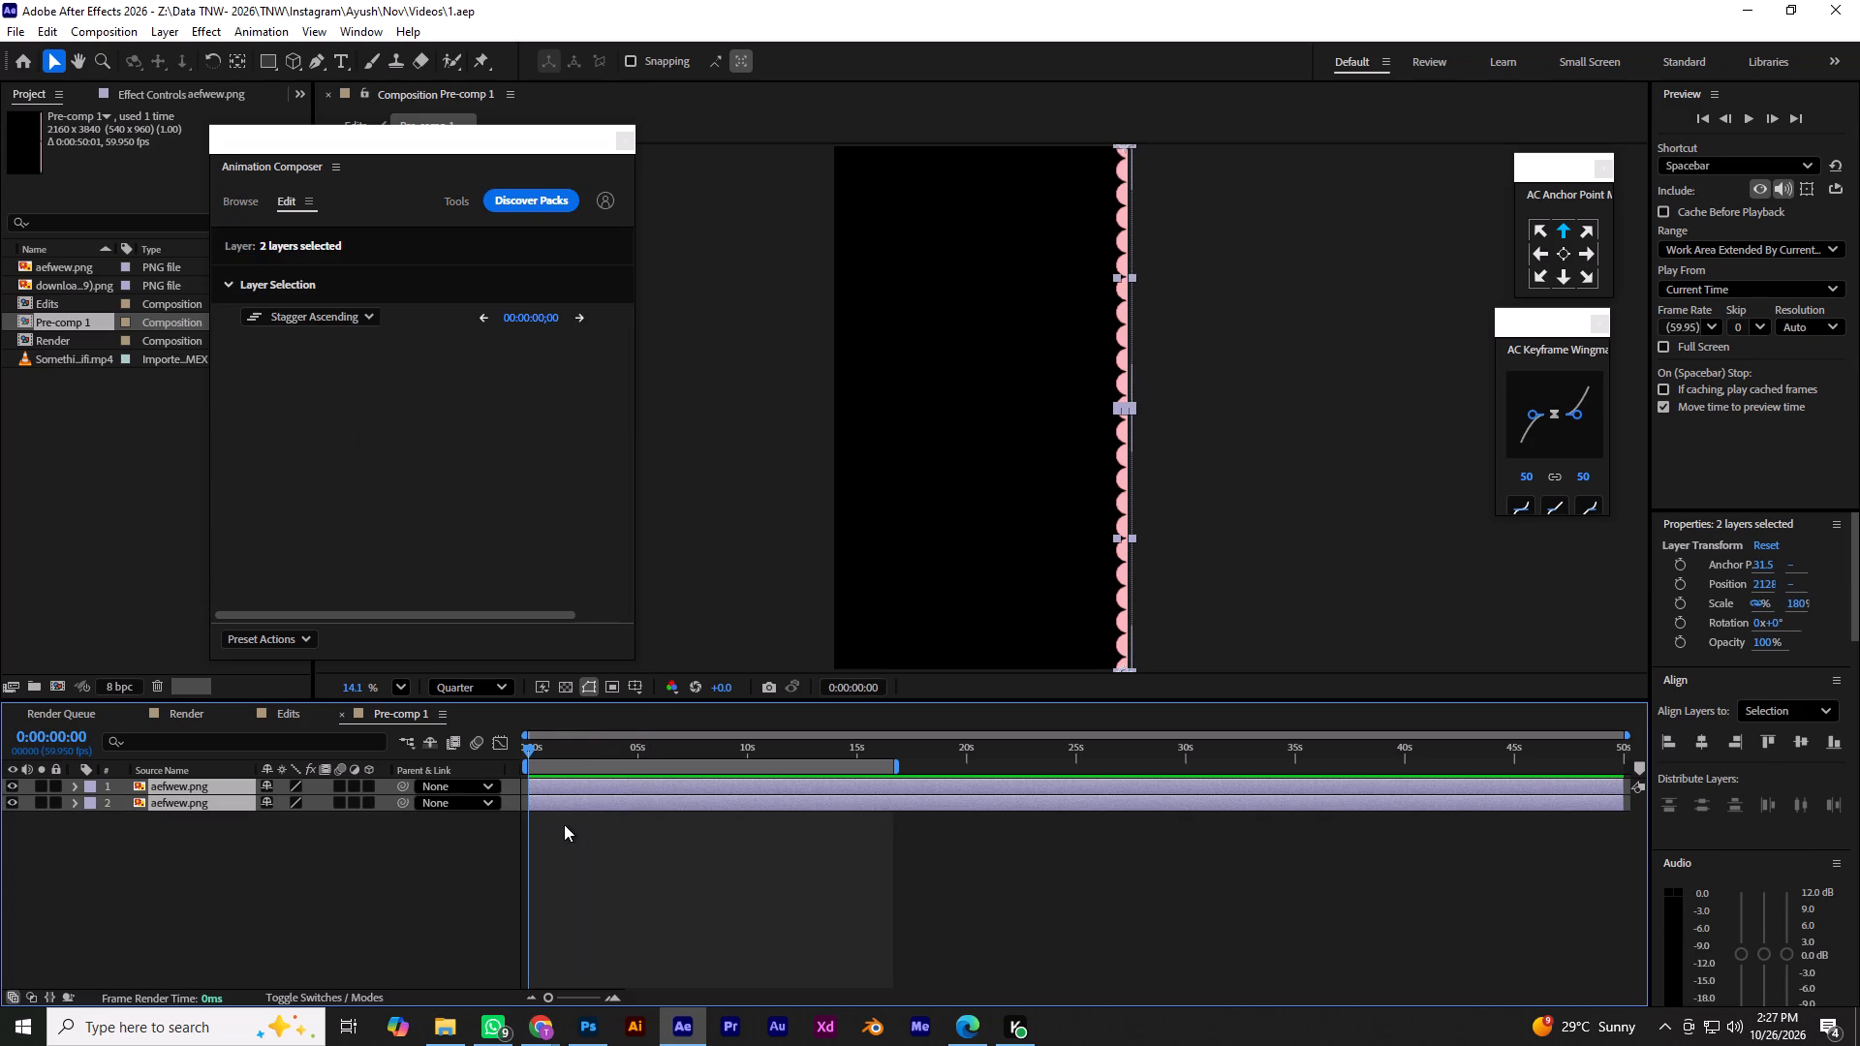
pyautogui.hotkey('ctrl', 'd')
pyautogui.hotkey('ctrl', 'shift', ']')
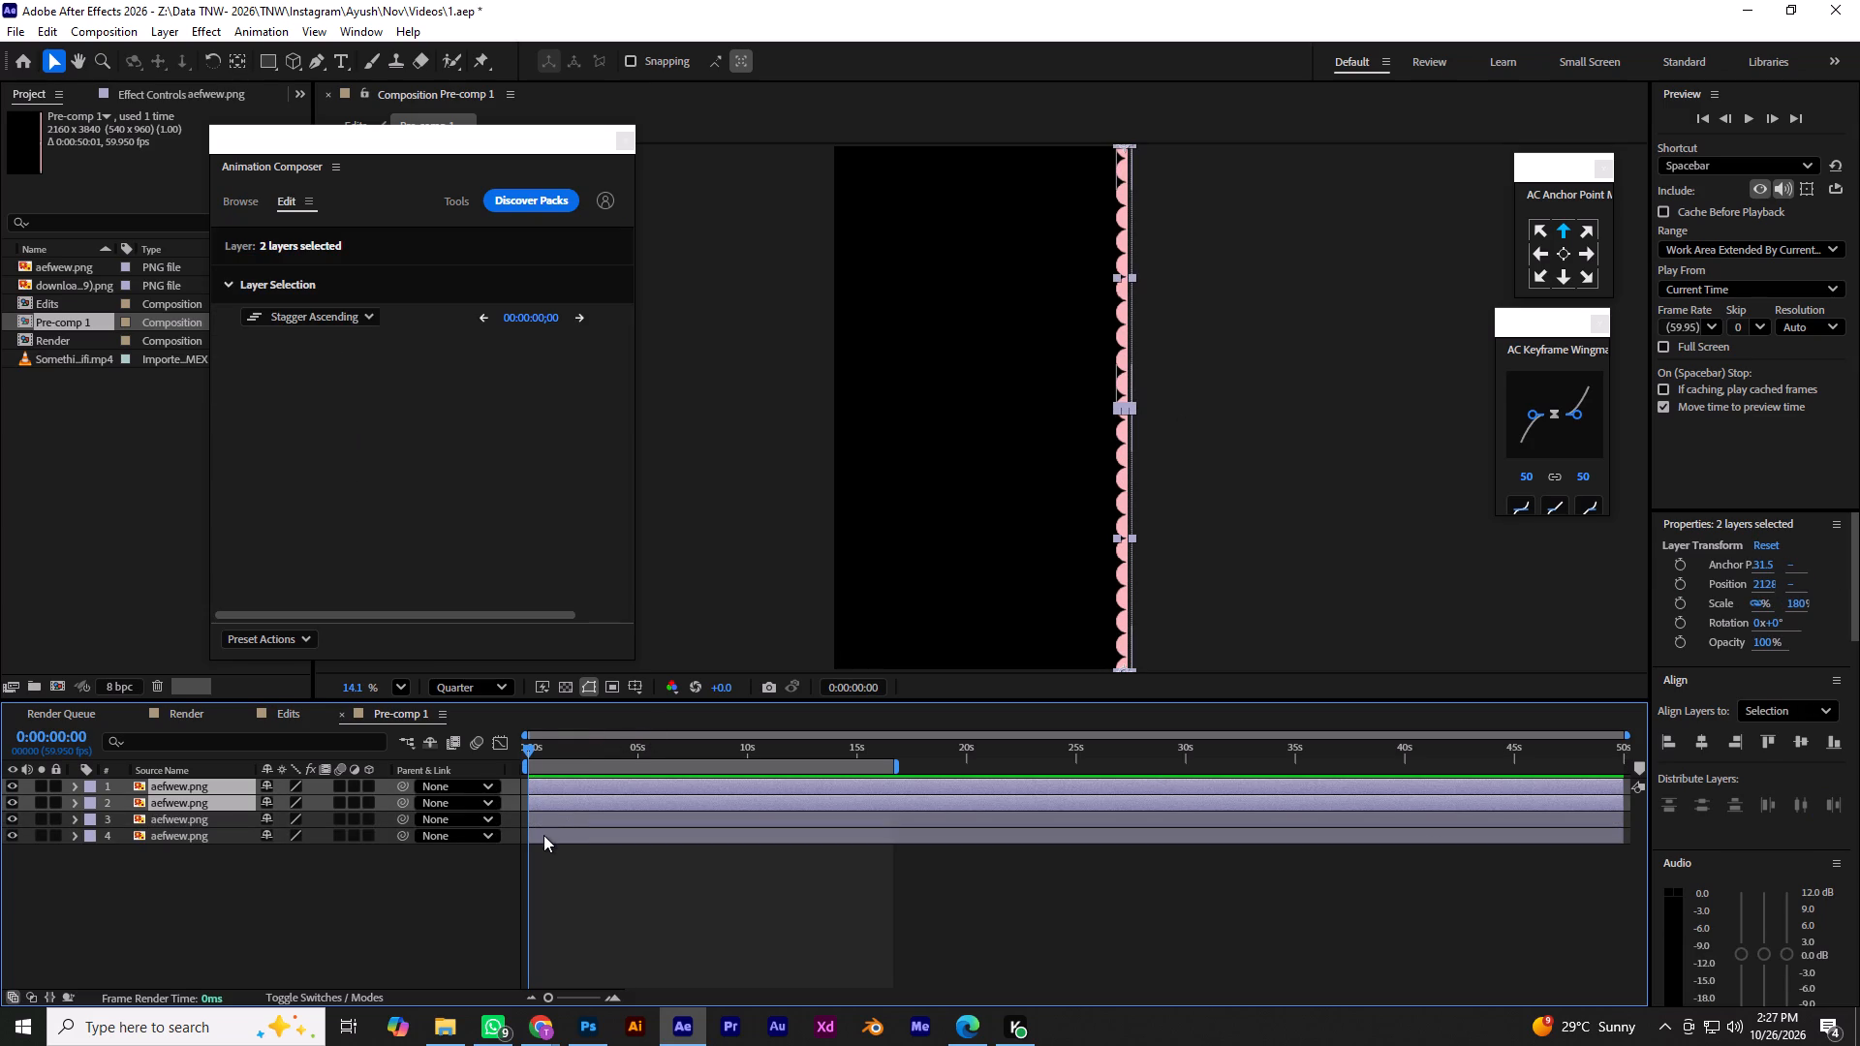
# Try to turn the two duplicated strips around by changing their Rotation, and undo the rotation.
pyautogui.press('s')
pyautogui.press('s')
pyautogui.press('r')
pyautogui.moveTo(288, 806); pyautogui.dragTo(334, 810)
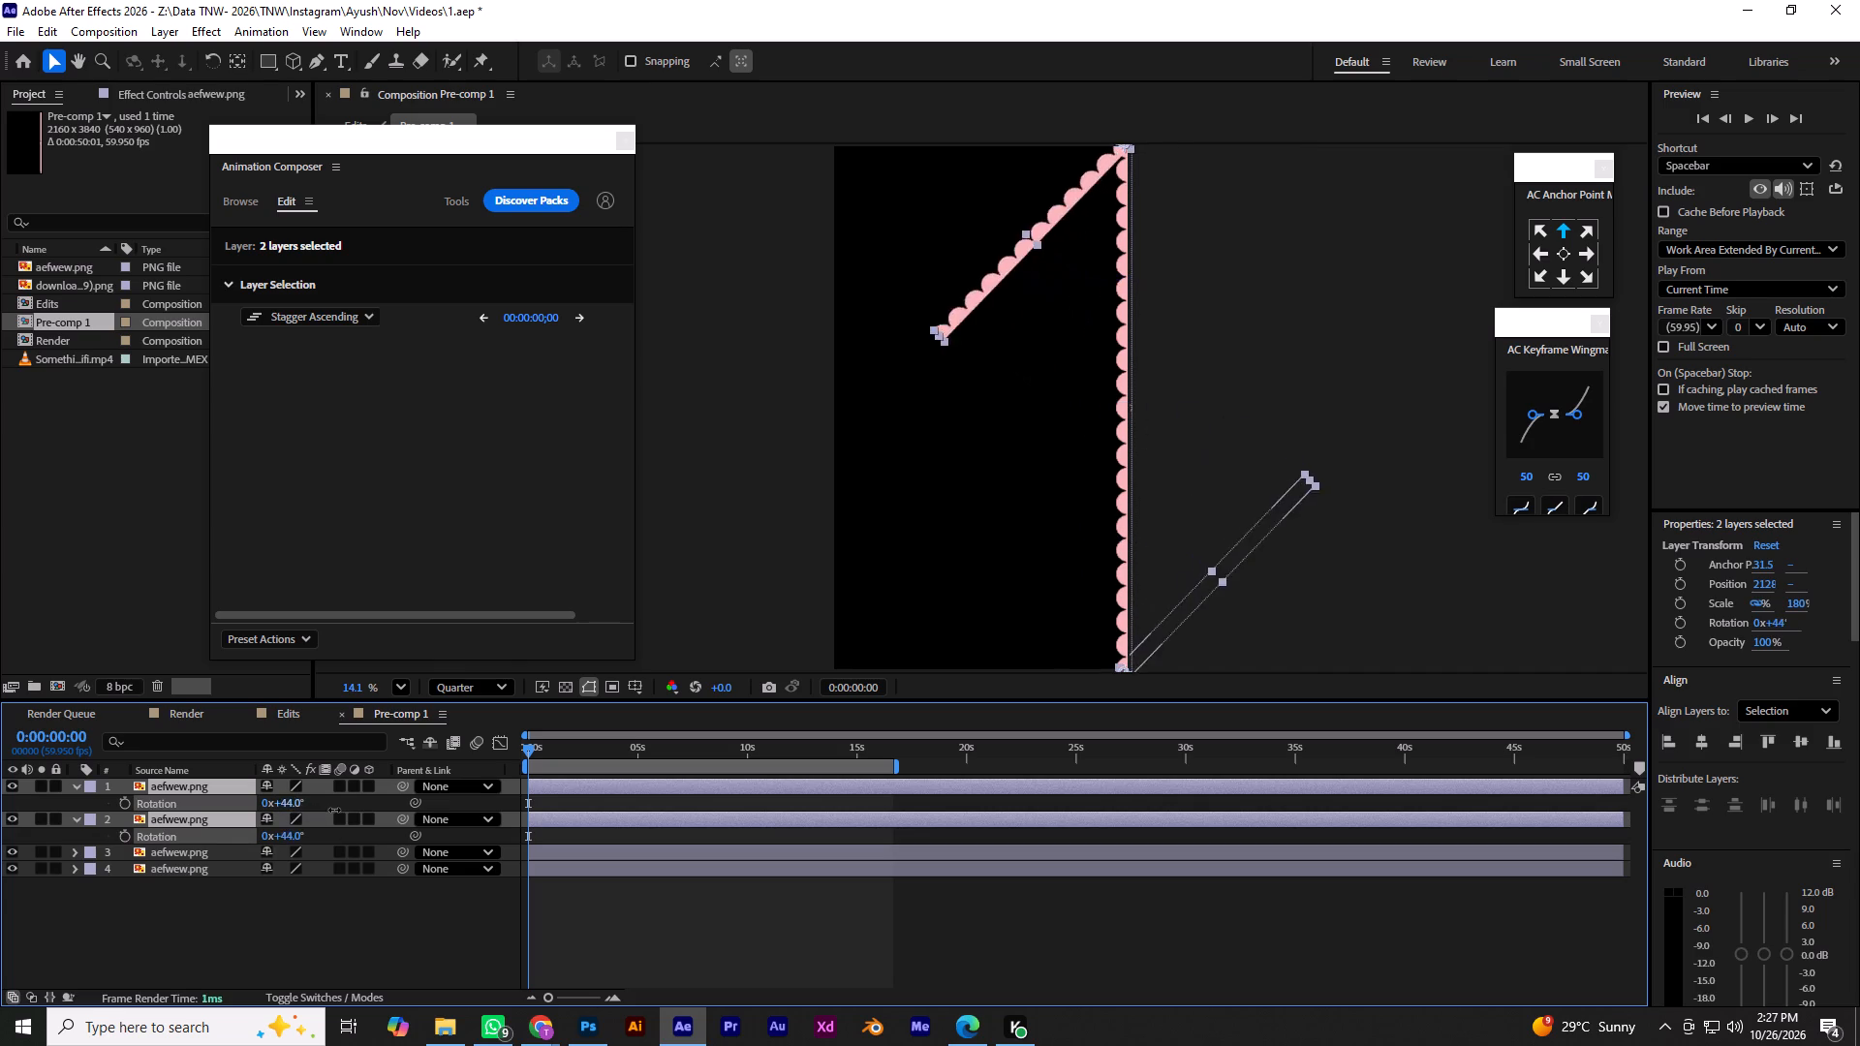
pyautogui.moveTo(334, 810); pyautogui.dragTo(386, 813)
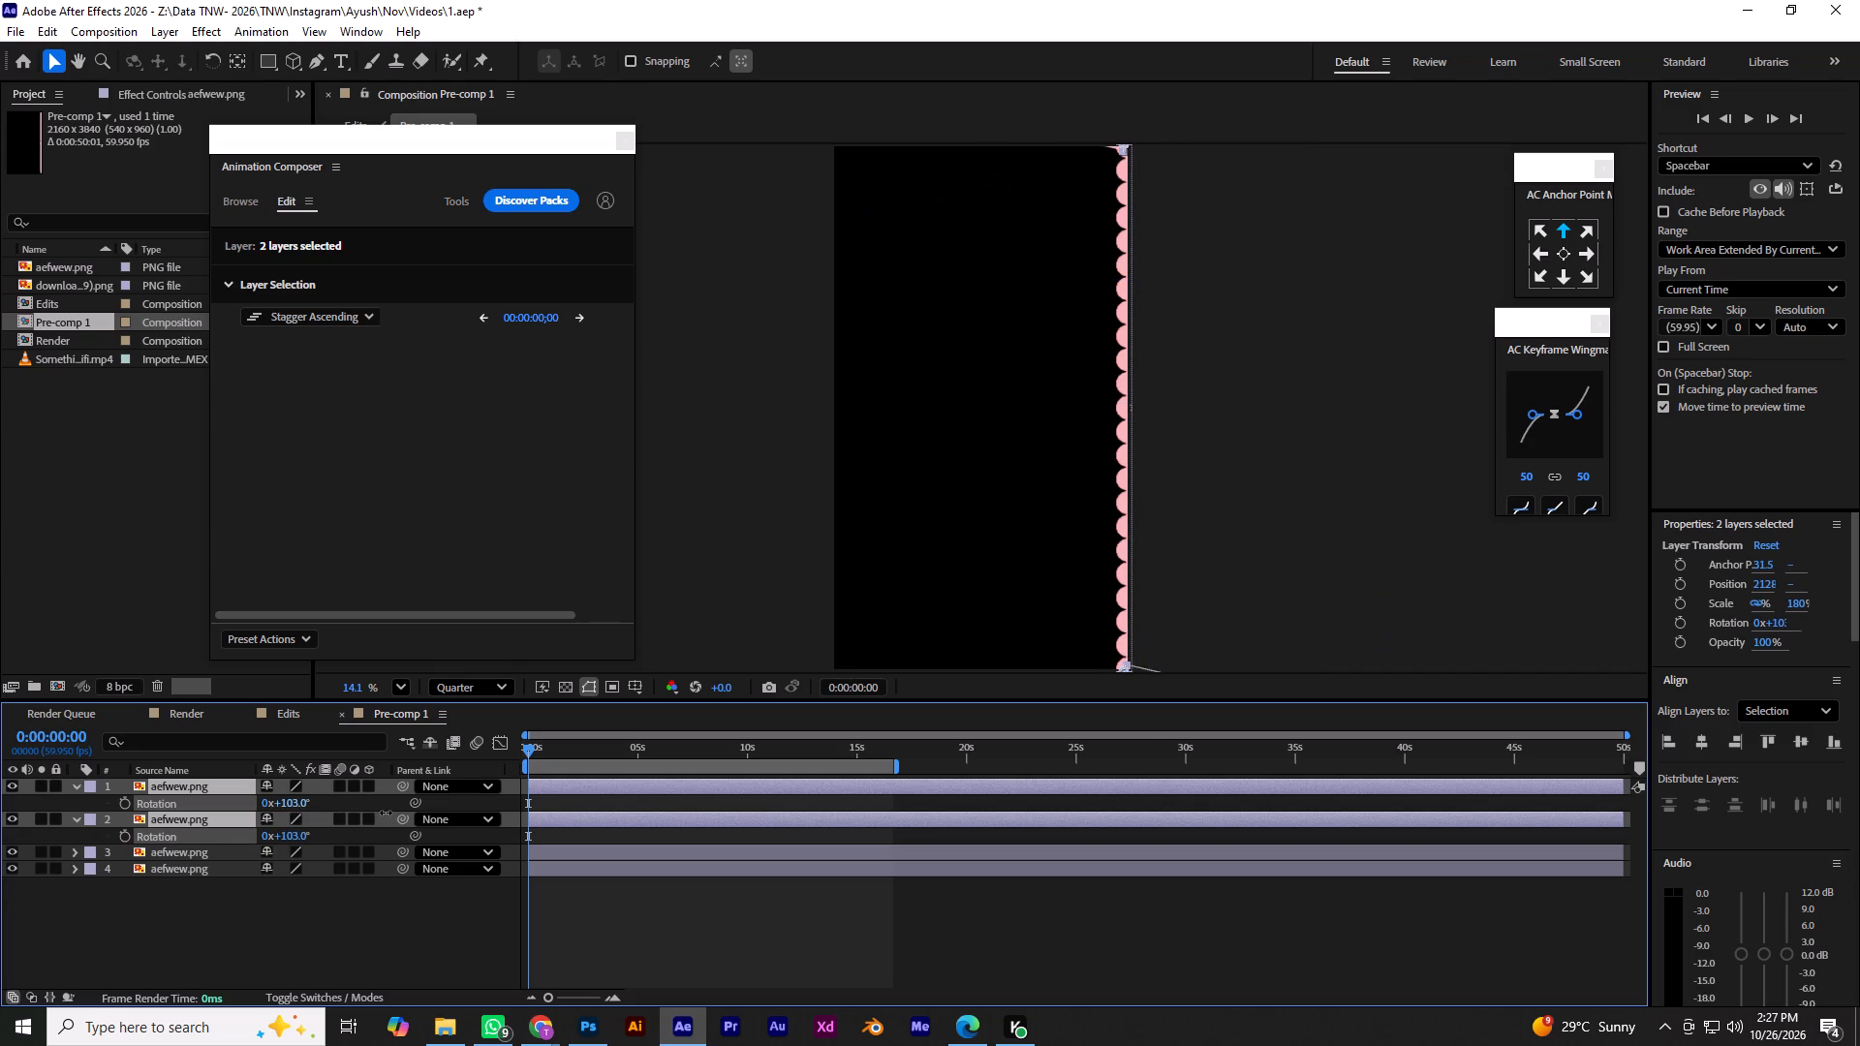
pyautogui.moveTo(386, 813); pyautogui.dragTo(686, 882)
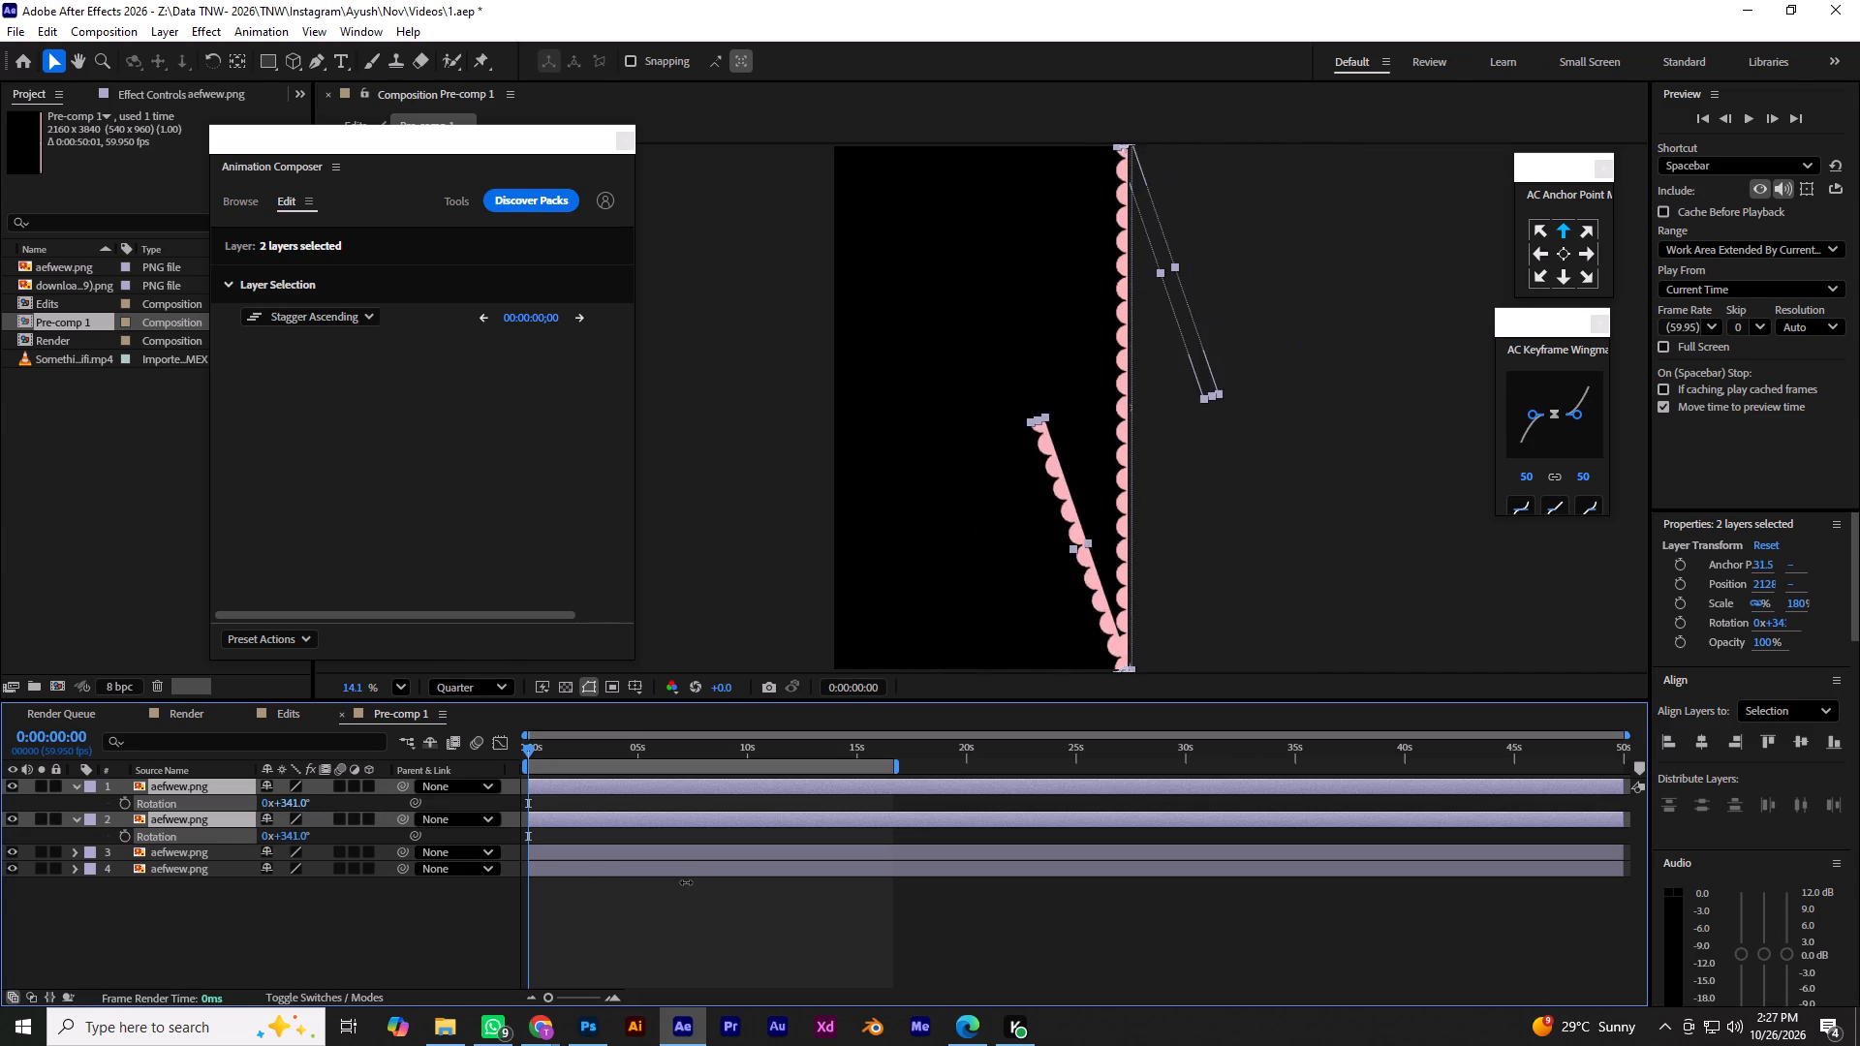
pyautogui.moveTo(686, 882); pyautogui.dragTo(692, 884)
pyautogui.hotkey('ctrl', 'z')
# Move the two duplicated strips horizontally away from the originals to X position 1498 in large increments.
pyautogui.keyDown('alt'); pyautogui.scroll(-2, 1250, 423); pyautogui.keyUp('alt')
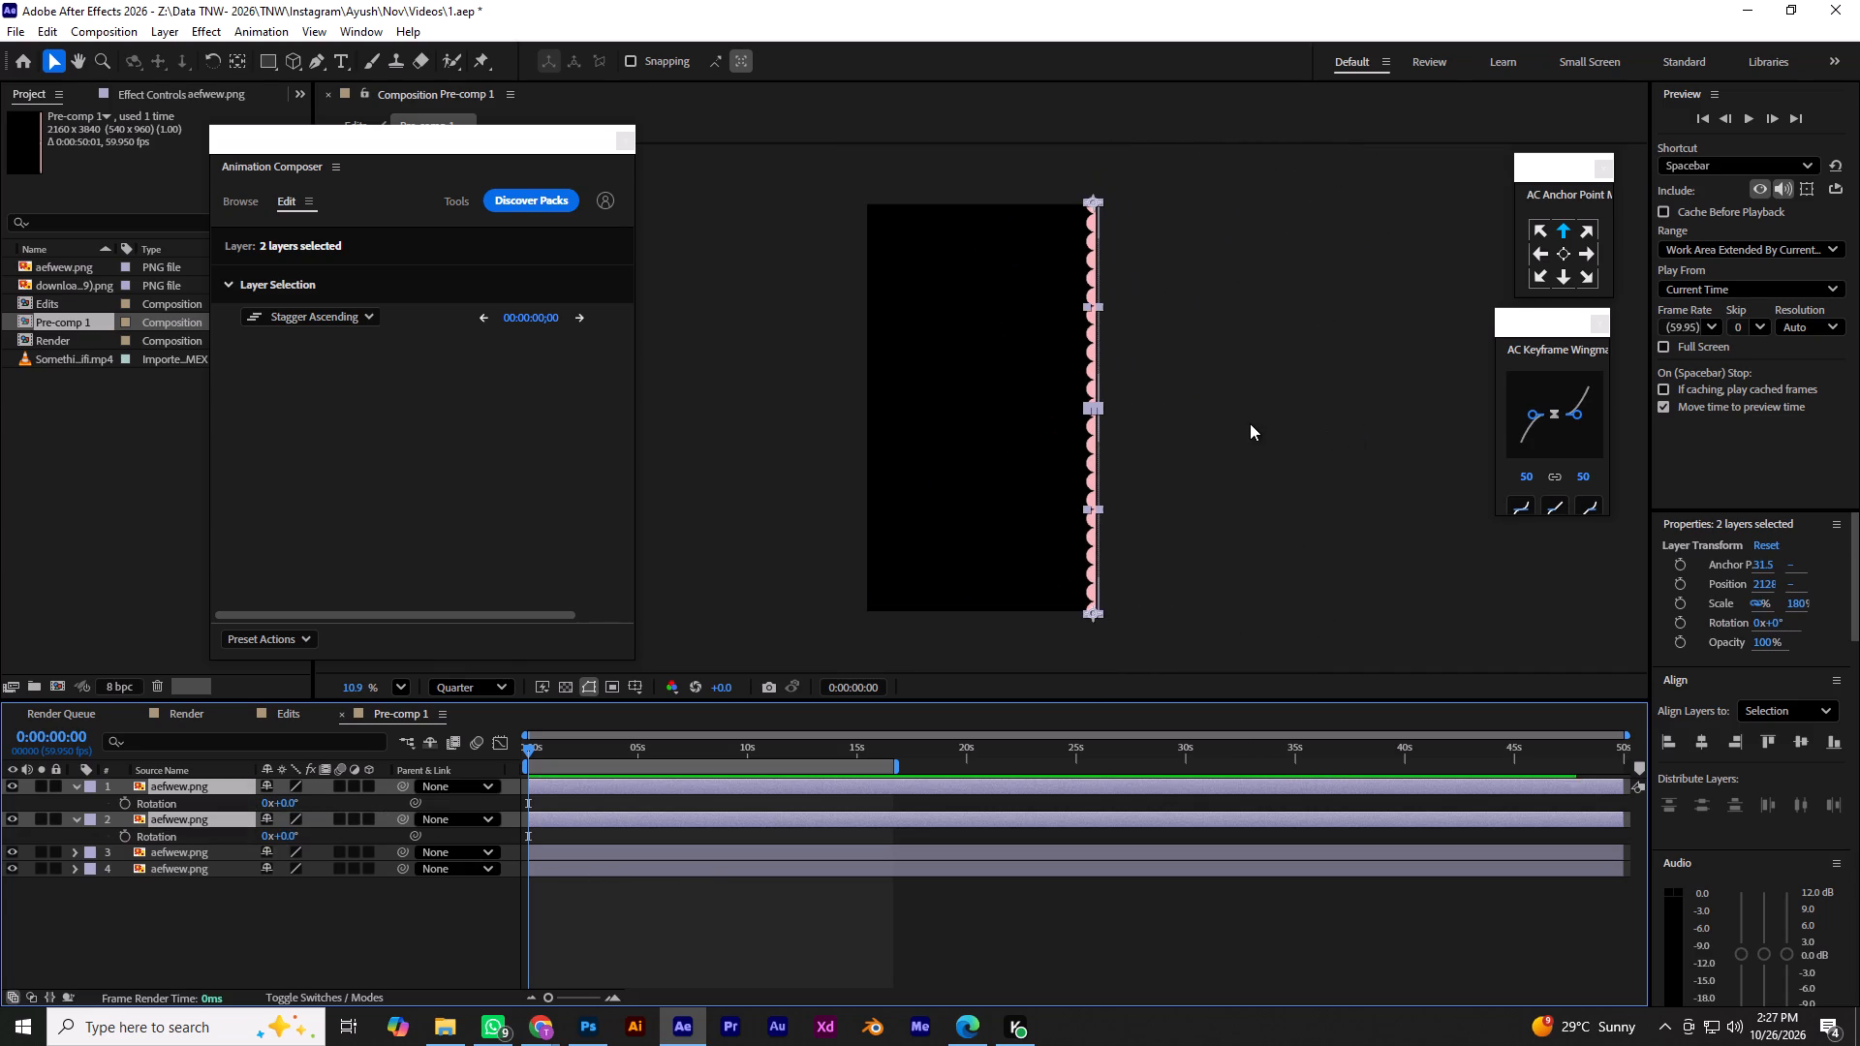
pyautogui.hotkey('shift', 'Left')
pyautogui.hotkey('shift', 'Left')
pyautogui.hotkey('shift', 'Left')
pyautogui.hotkey('shift', 'Left')
pyautogui.hotkey('shift', 'Left')
pyautogui.hotkey('shift', 'Left')
pyautogui.hotkey('shift', 'Left')
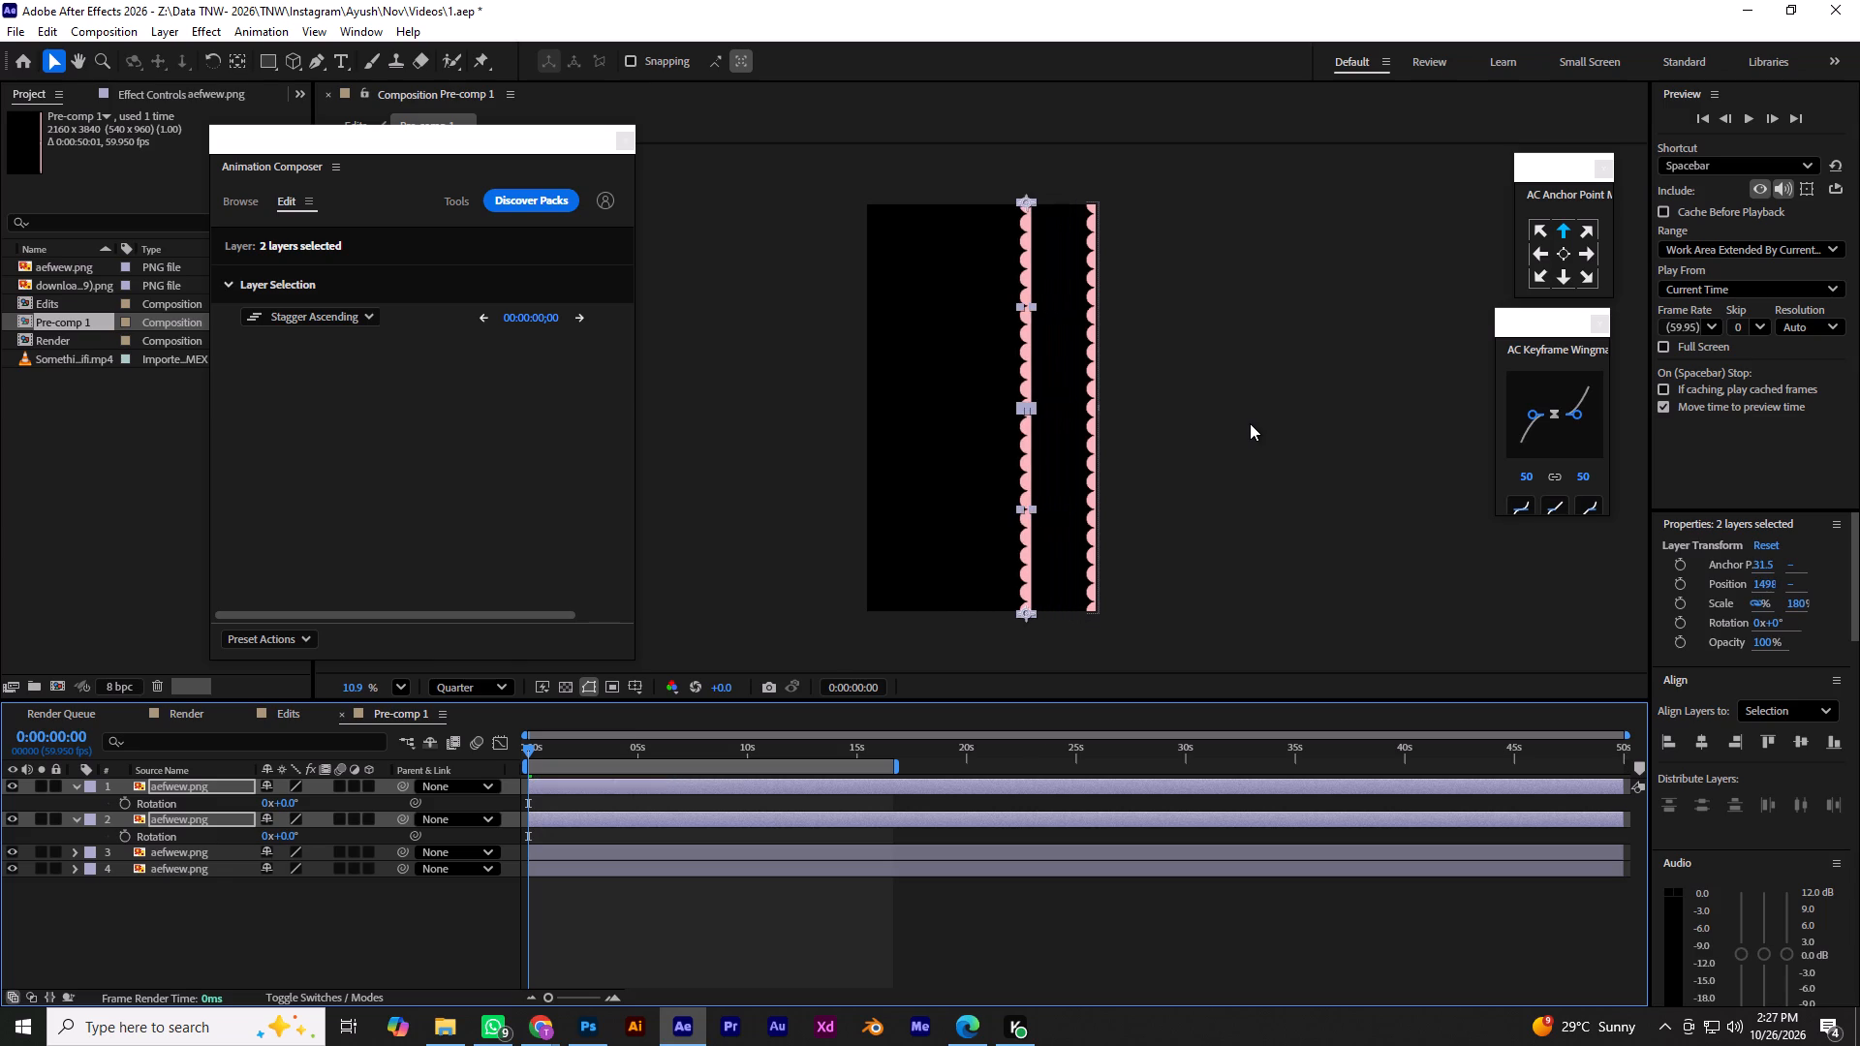
# Mirror the two duplicated strips horizontally by unlinking their Scale and setting its X value to -180%.
pyautogui.press('s')
pyautogui.click(270, 799)
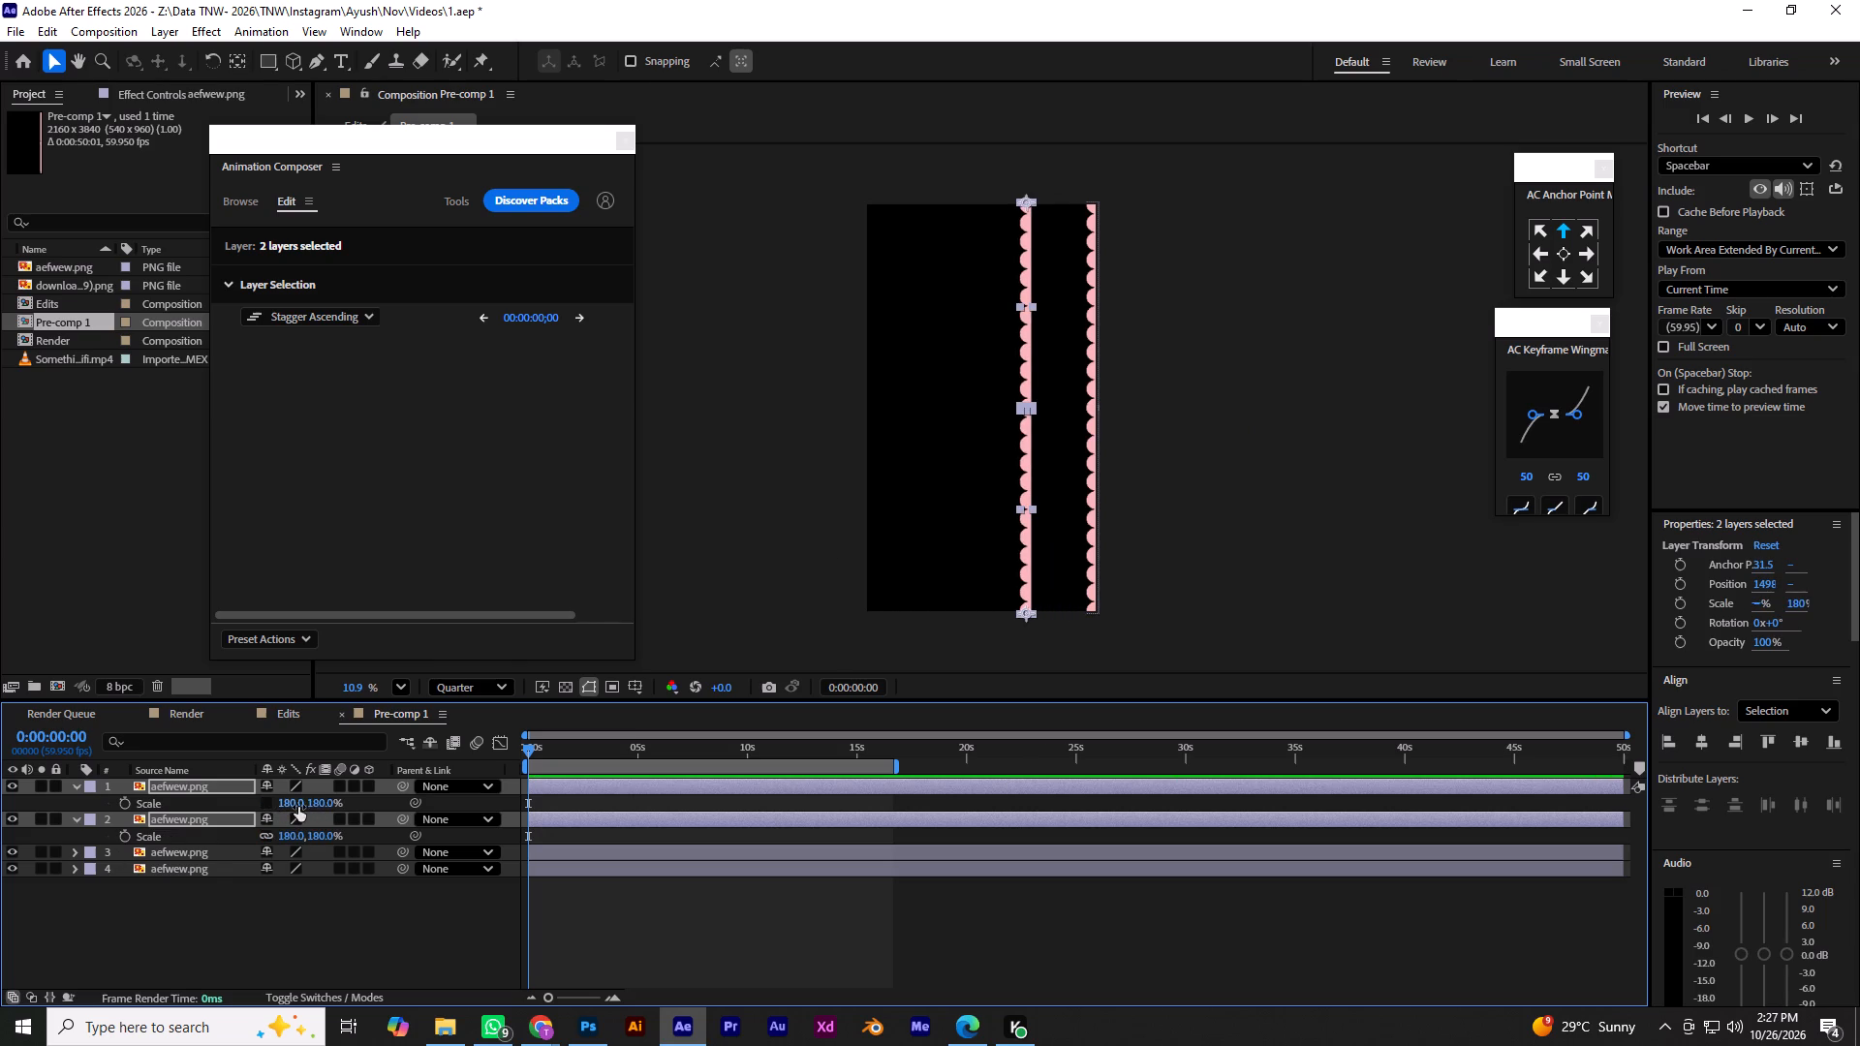
pyautogui.click(298, 807)
pyautogui.write('-180')
pyautogui.press('Return')
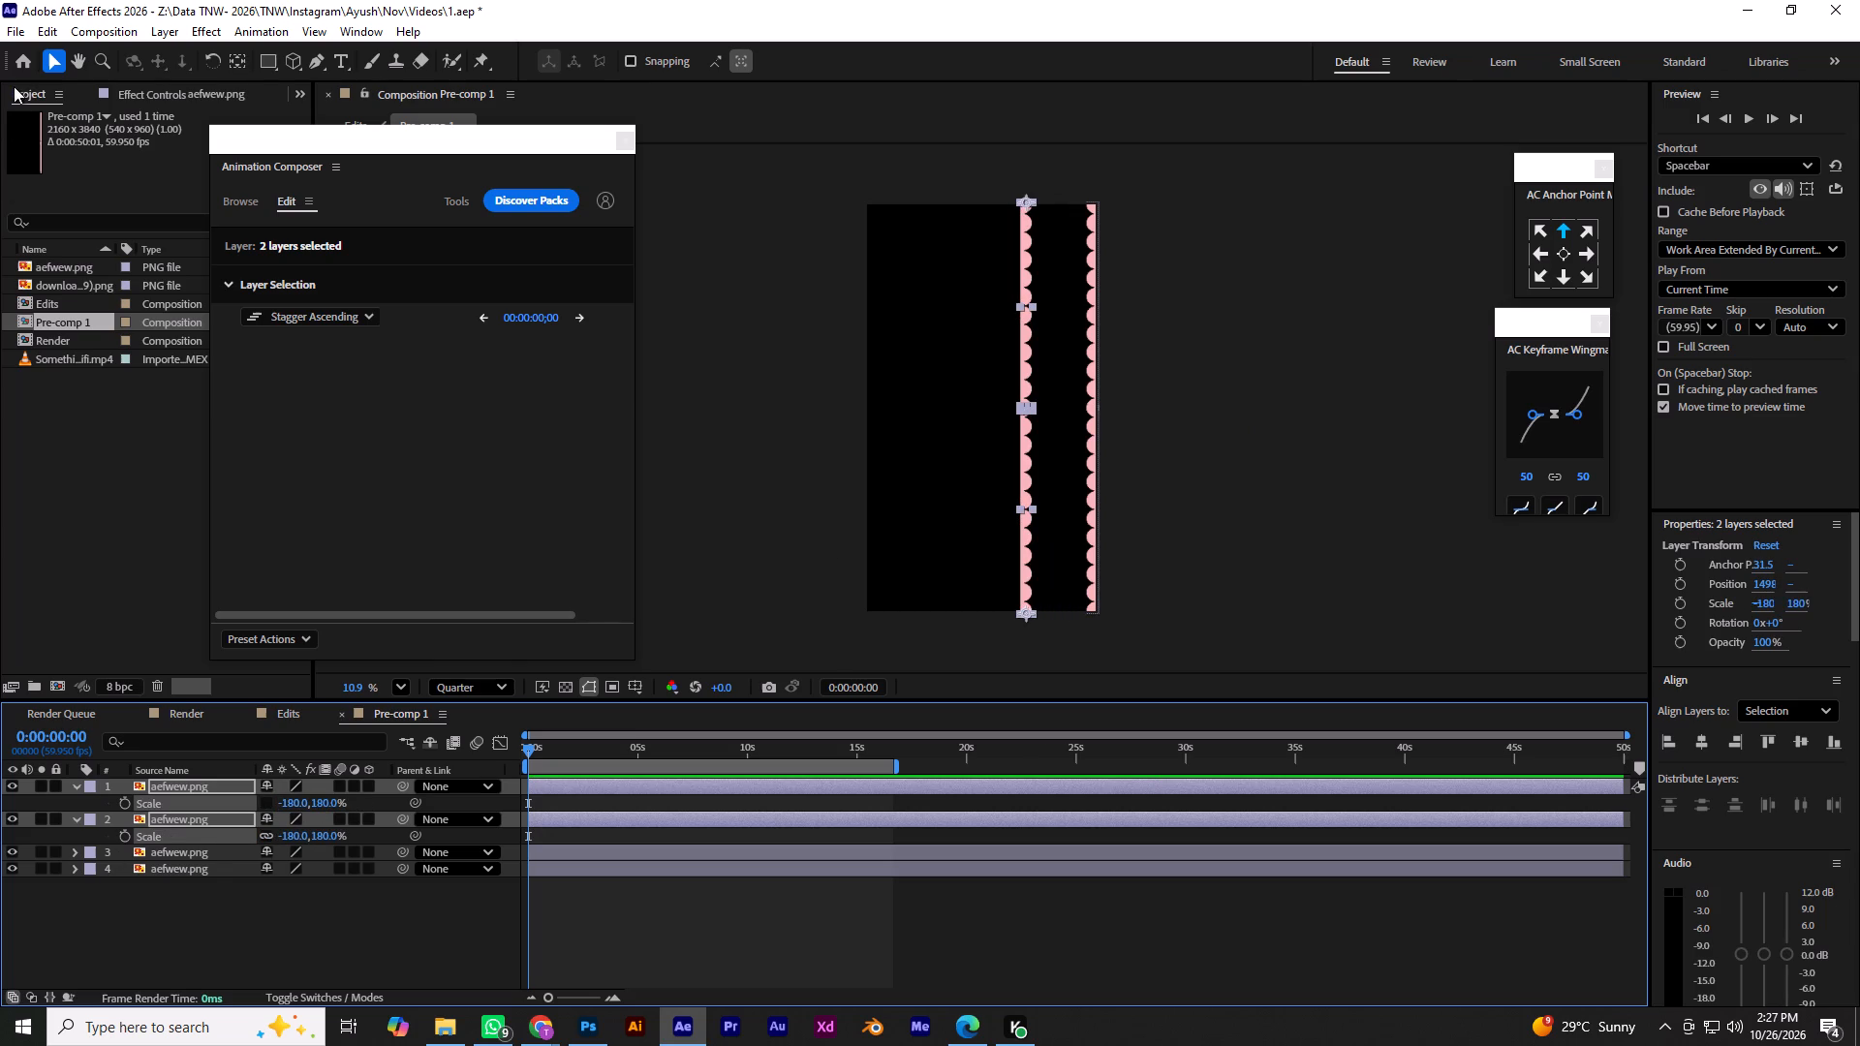
# Align the mirrored upper strip to the composition's left edge and save the project.
pyautogui.click(1673, 744)
pyautogui.click(1357, 486)
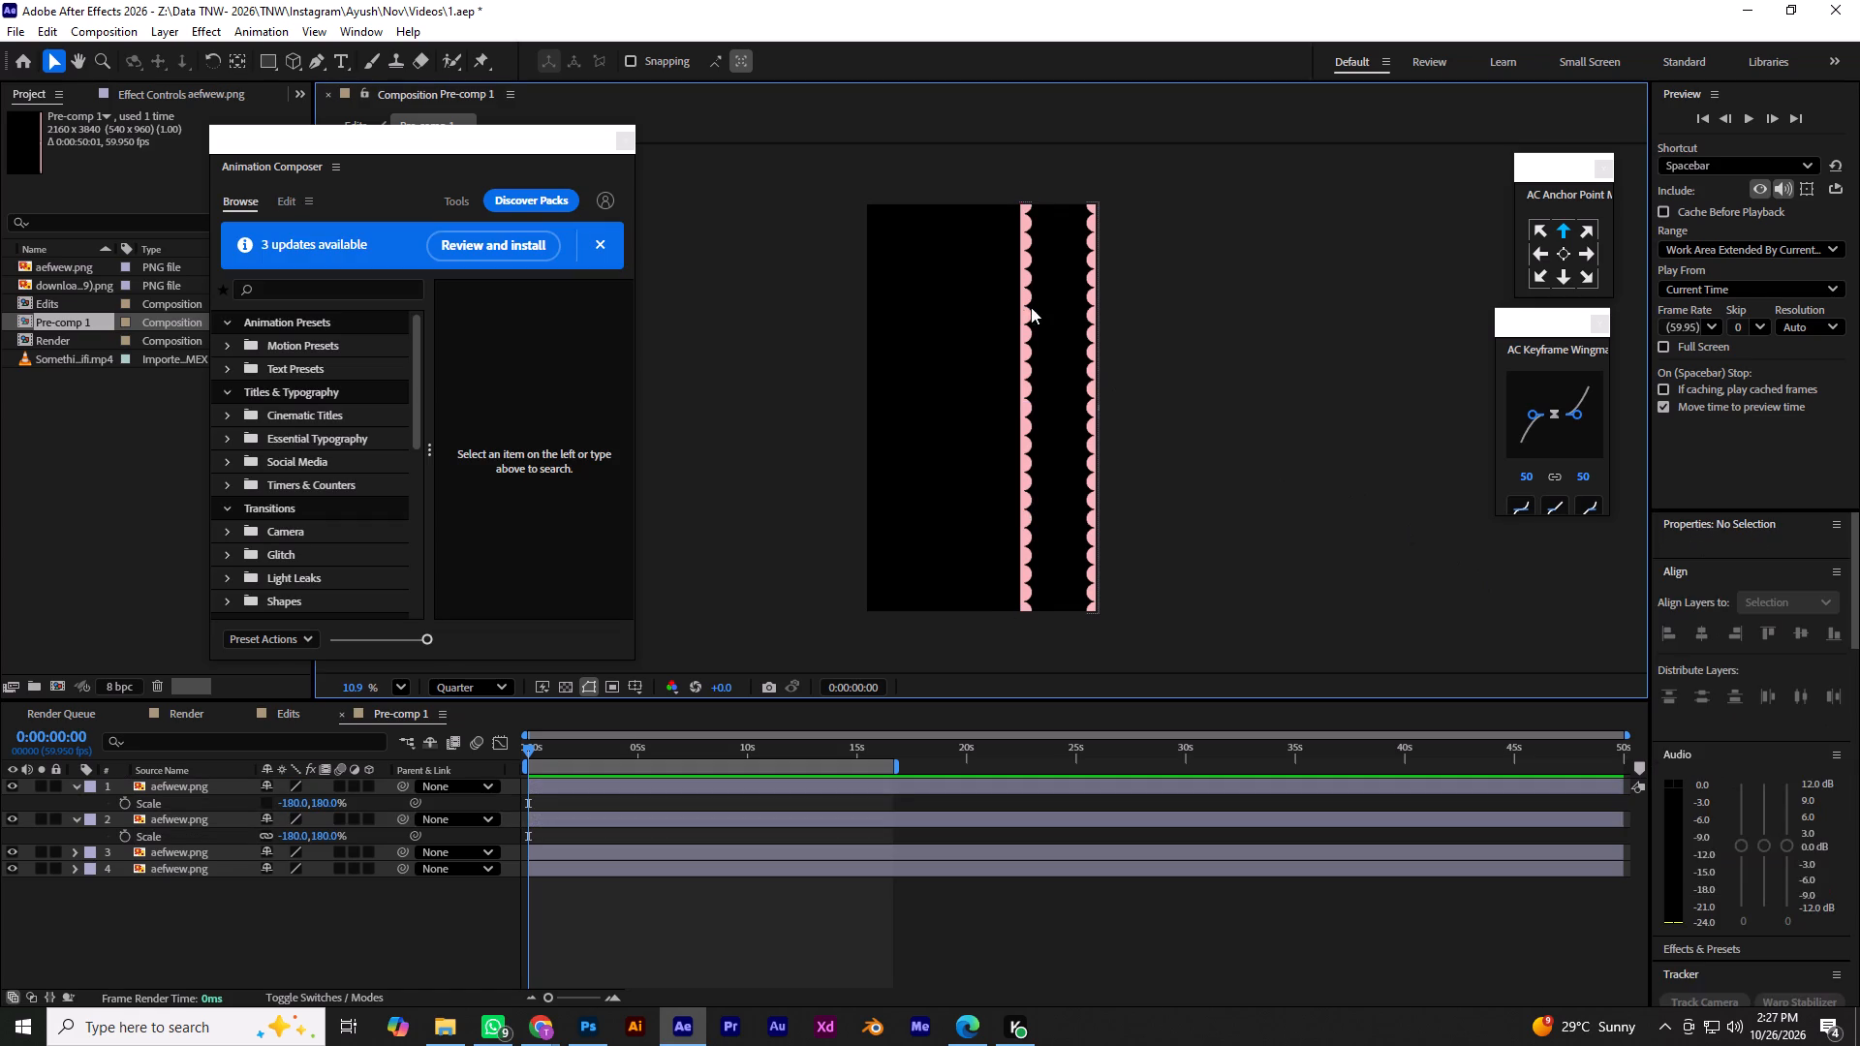
pyautogui.click(1030, 305)
pyautogui.click(1669, 739)
pyautogui.hotkey('ctrl', 's')
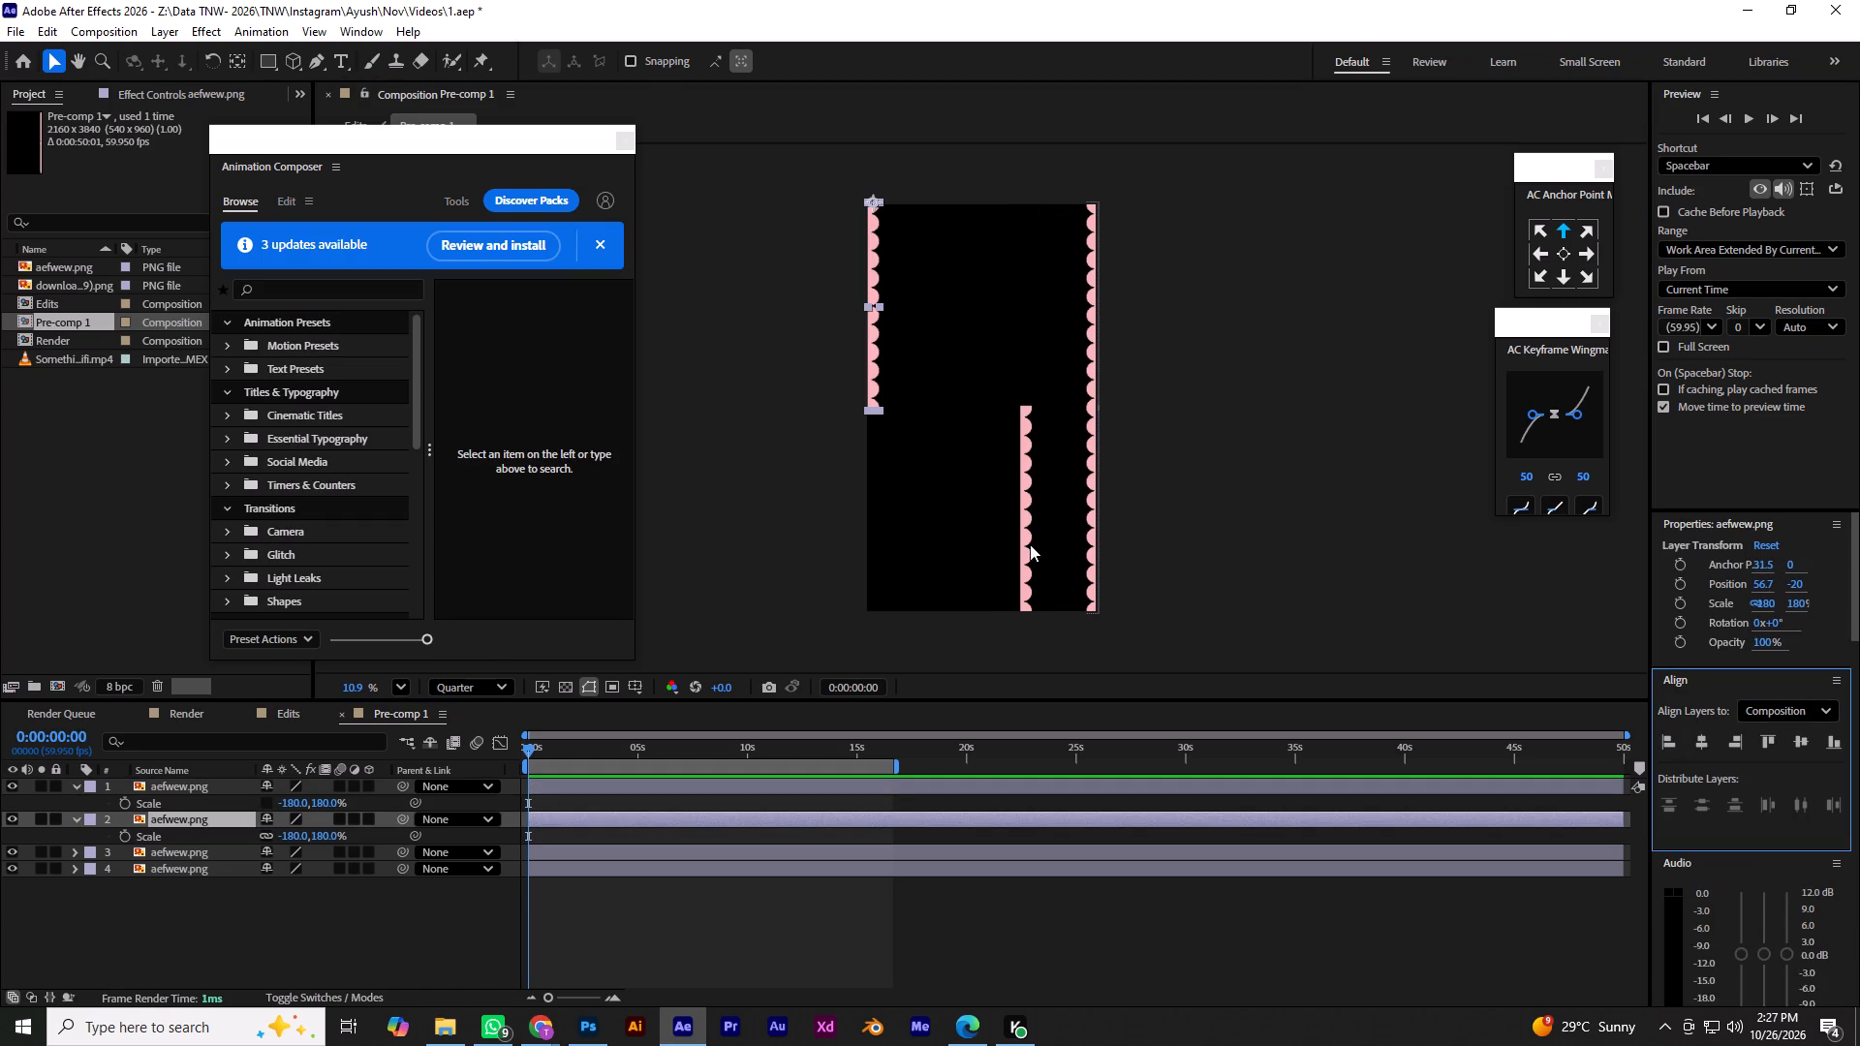
# Align the mirrored lower strip to the composition's left edge and save the project.
pyautogui.click(1025, 539)
pyautogui.click(1410, 541)
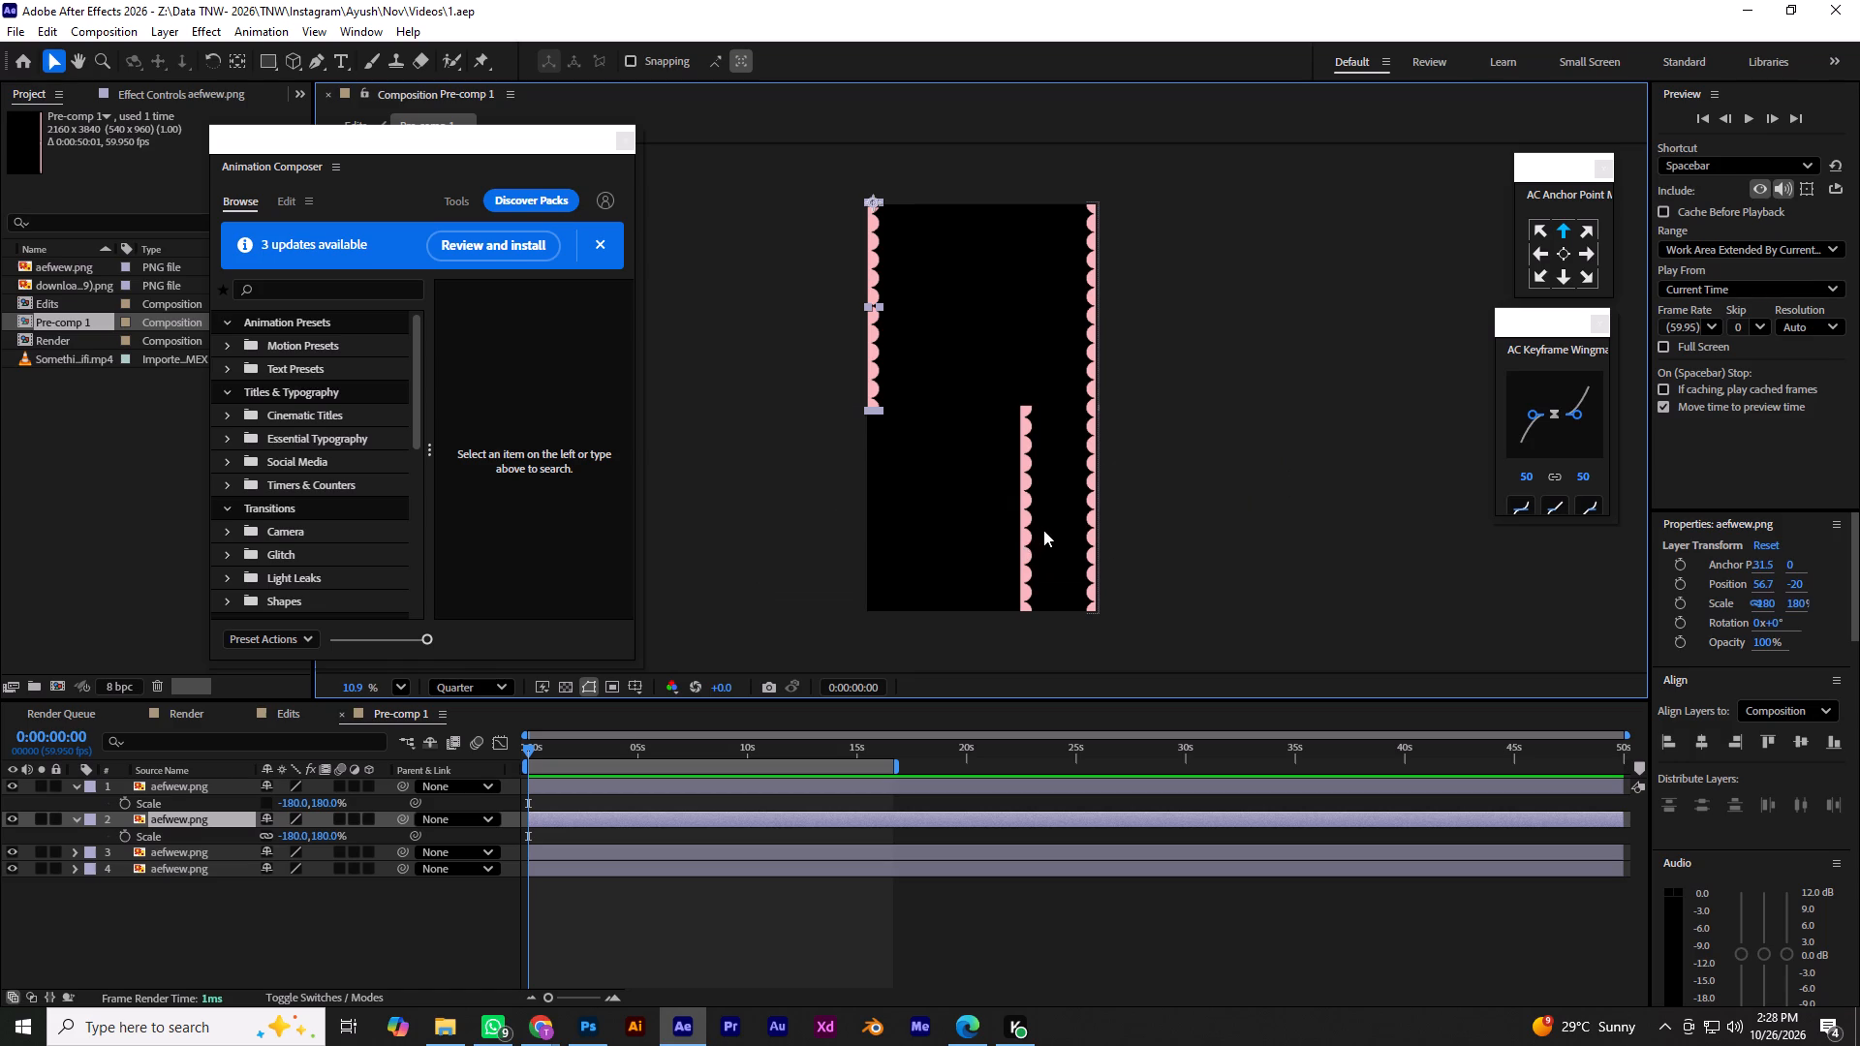
pyautogui.click(1021, 530)
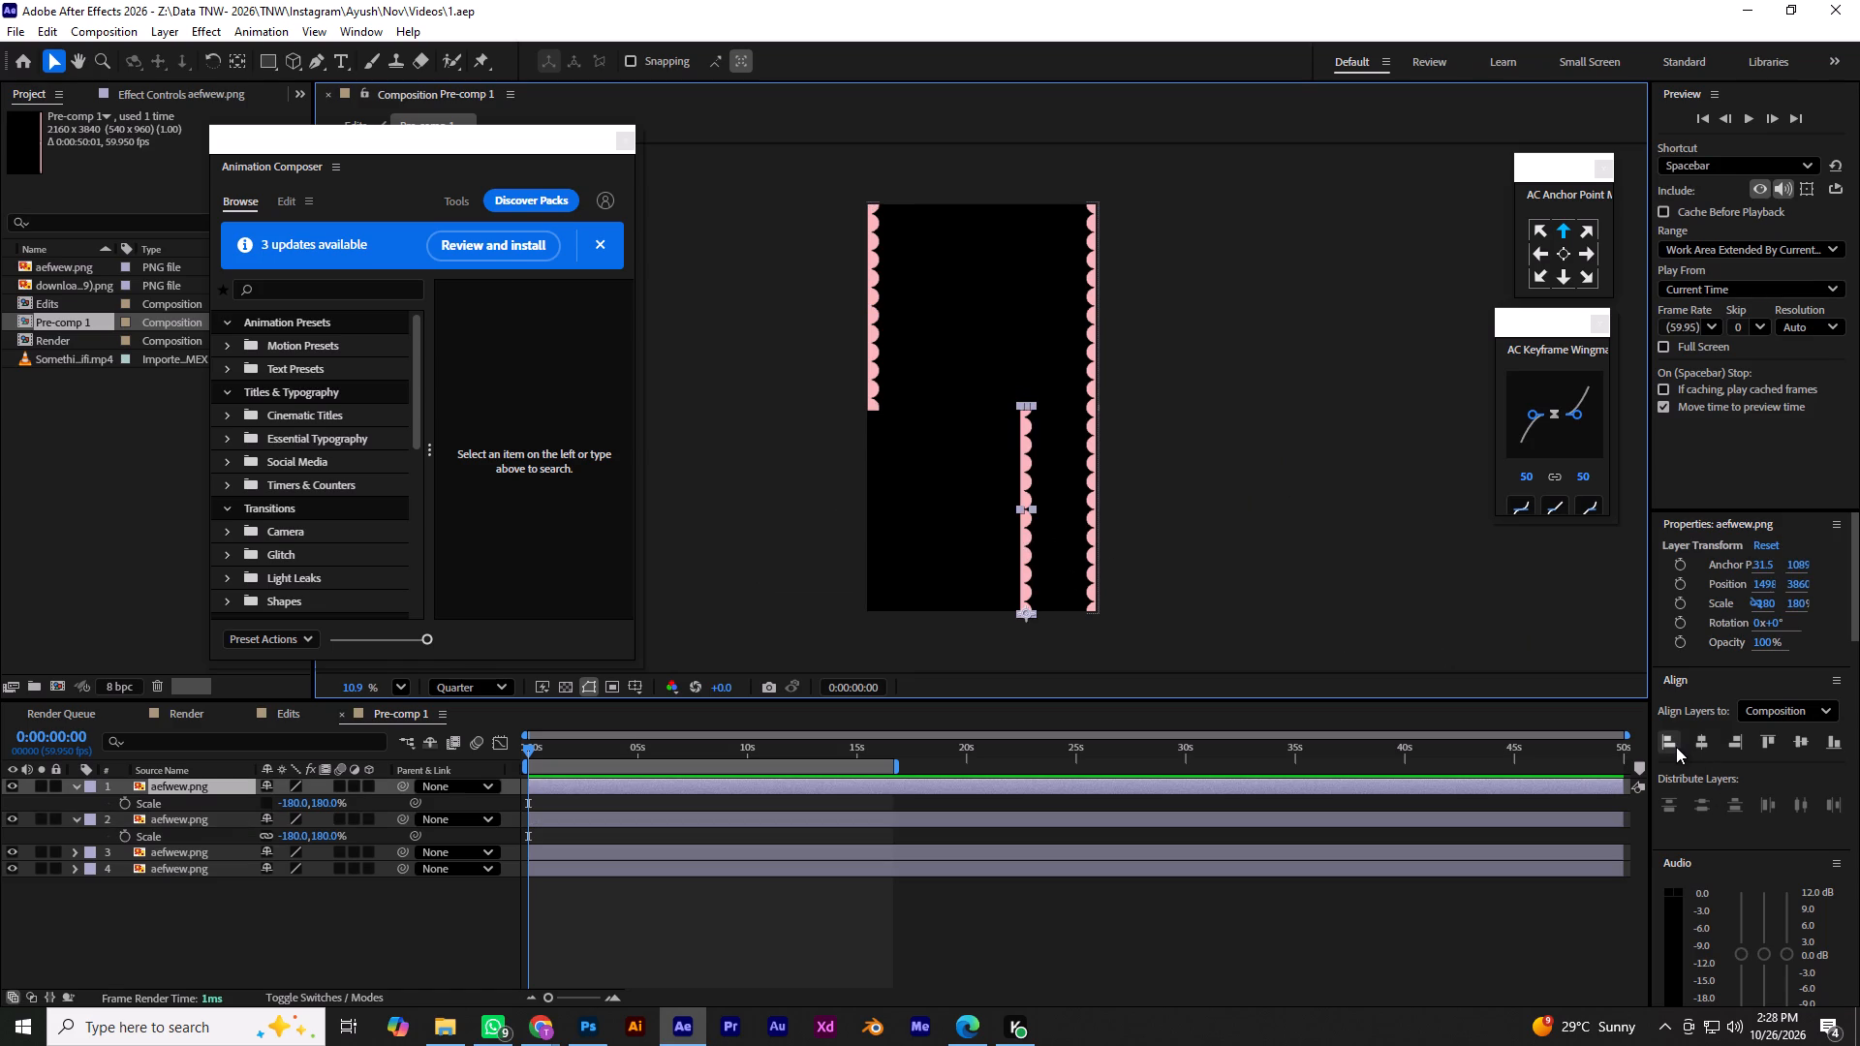
pyautogui.click(1676, 747)
pyautogui.click(1224, 454)
pyautogui.hotkey('ctrl', 's')
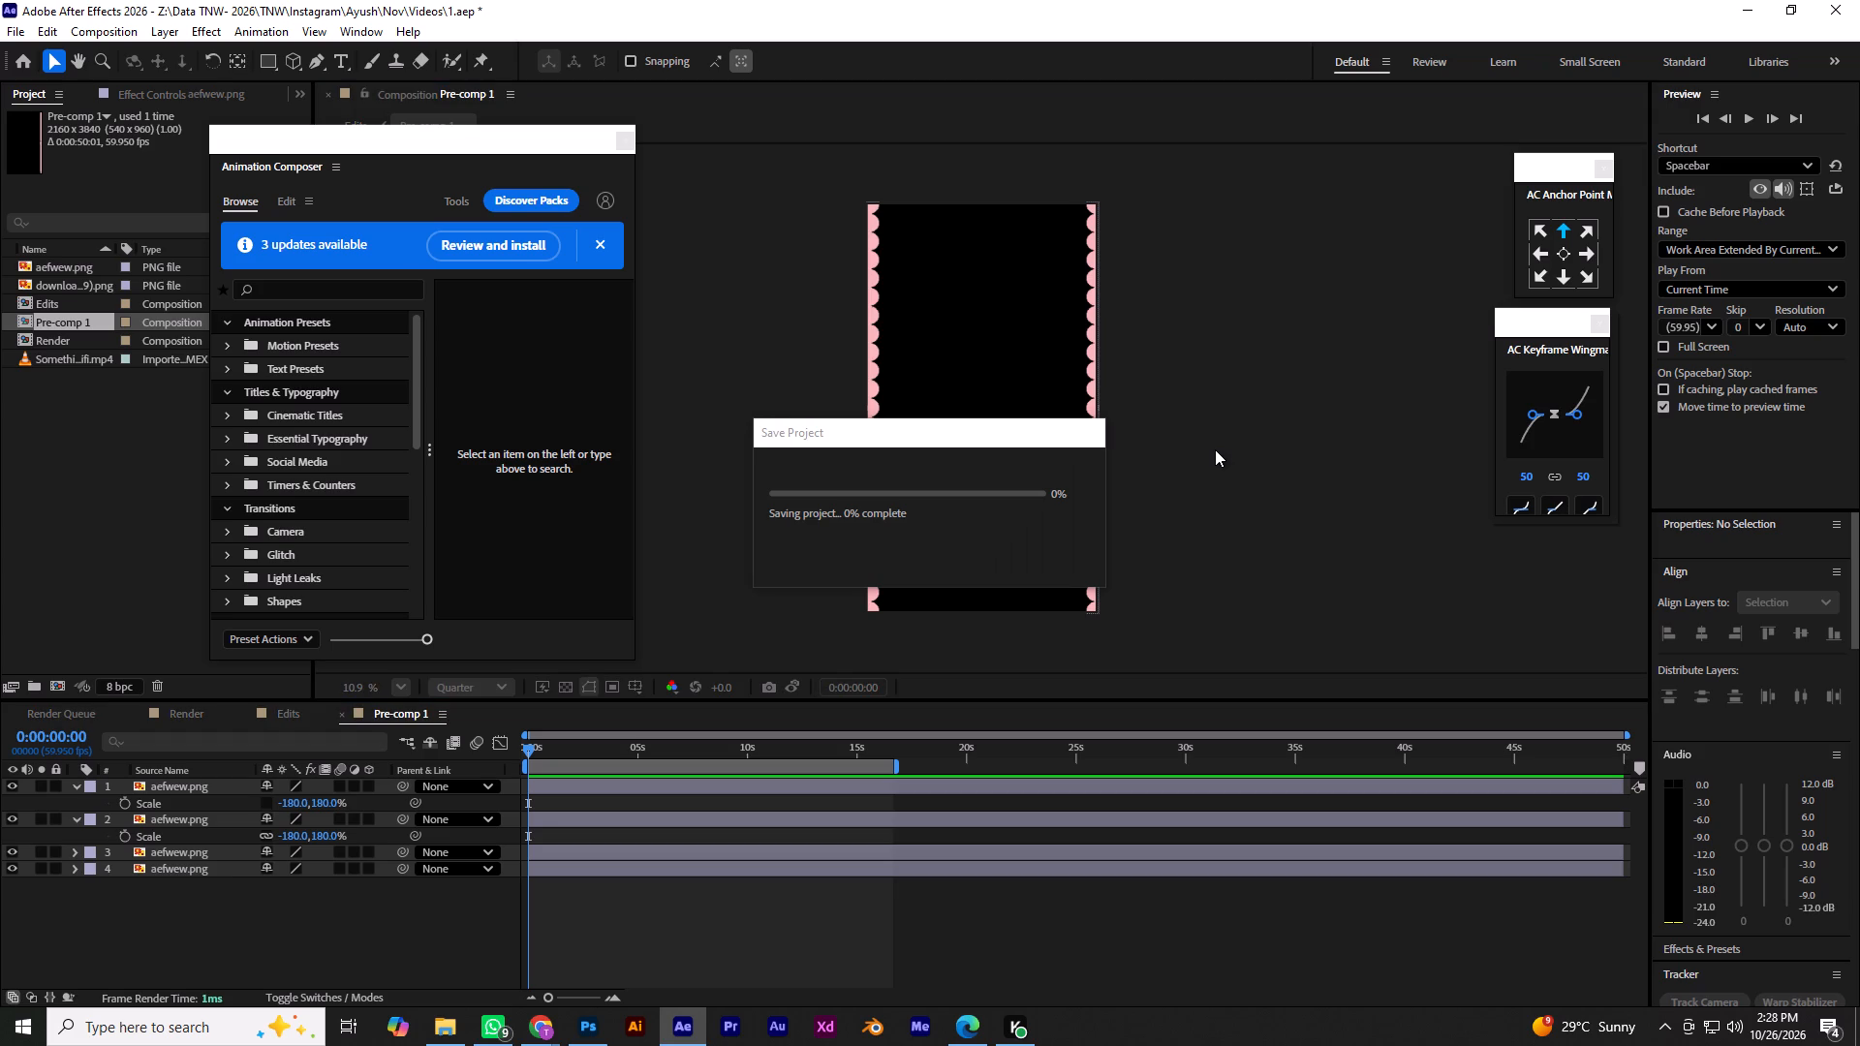
pyautogui.scroll(-1, 1215, 449)
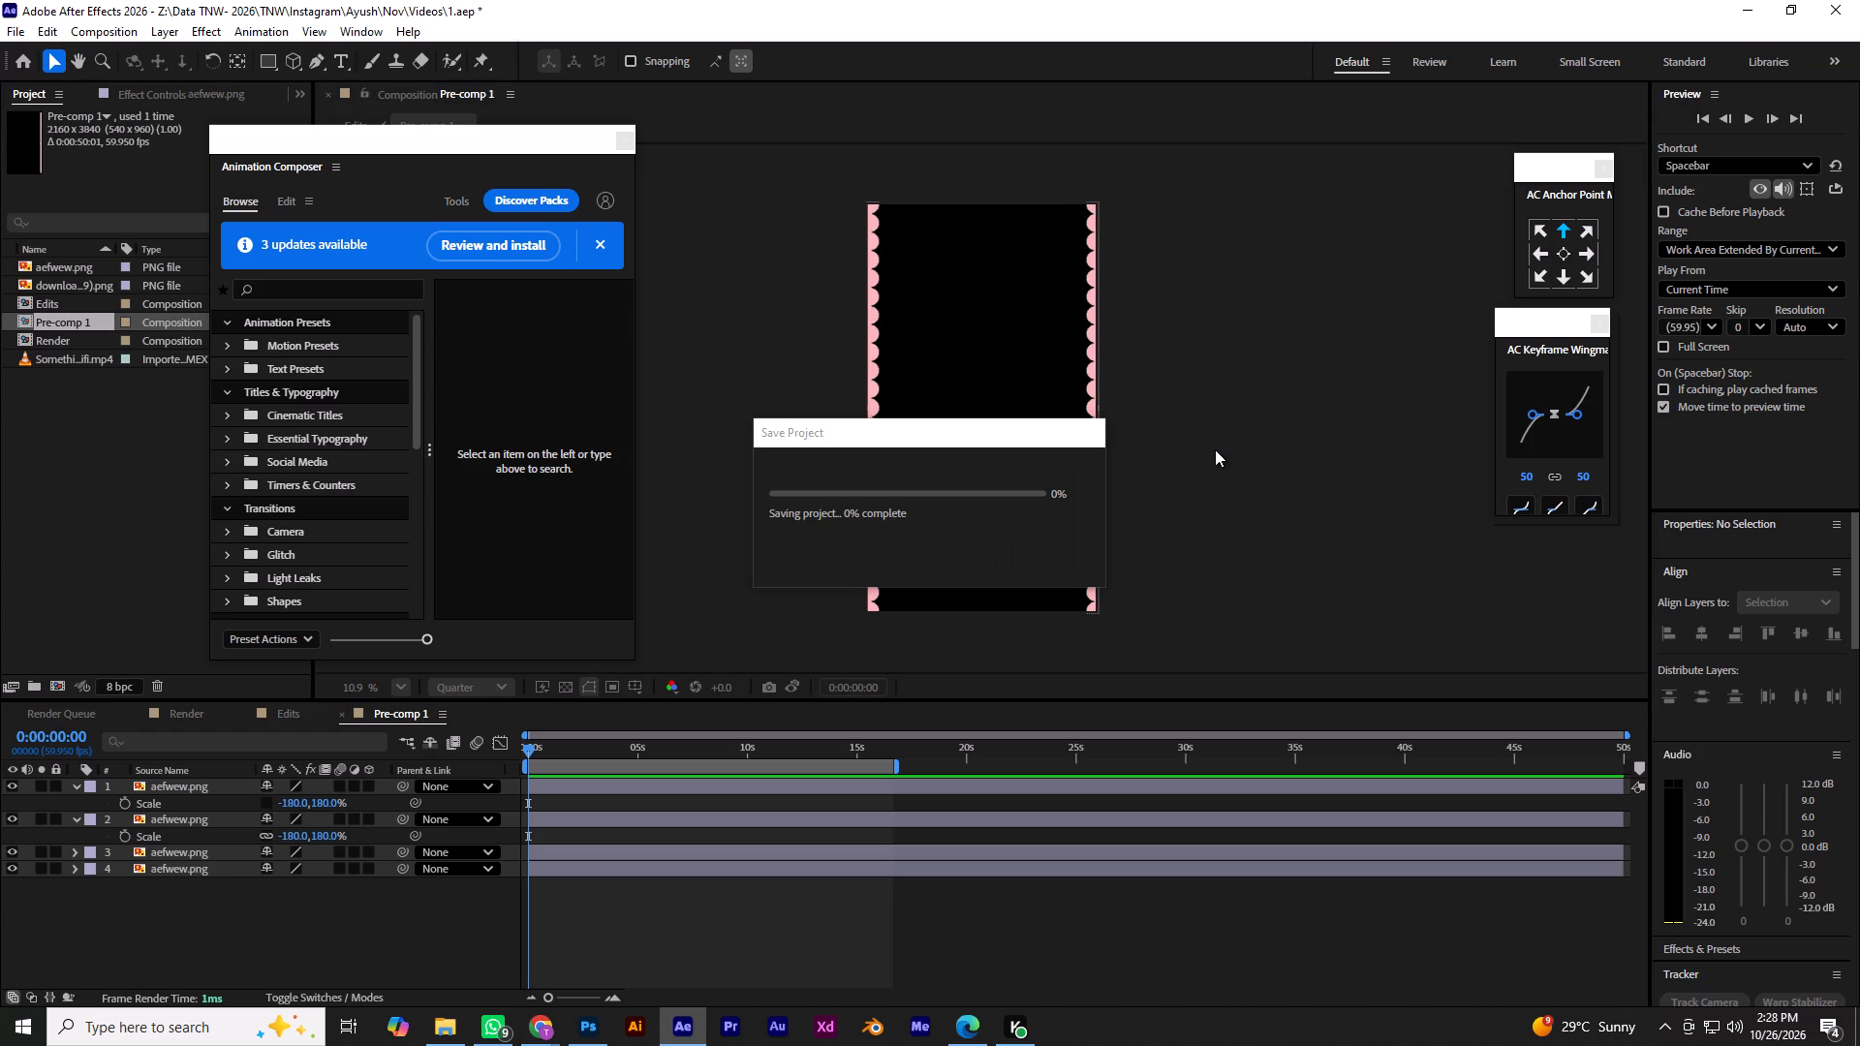
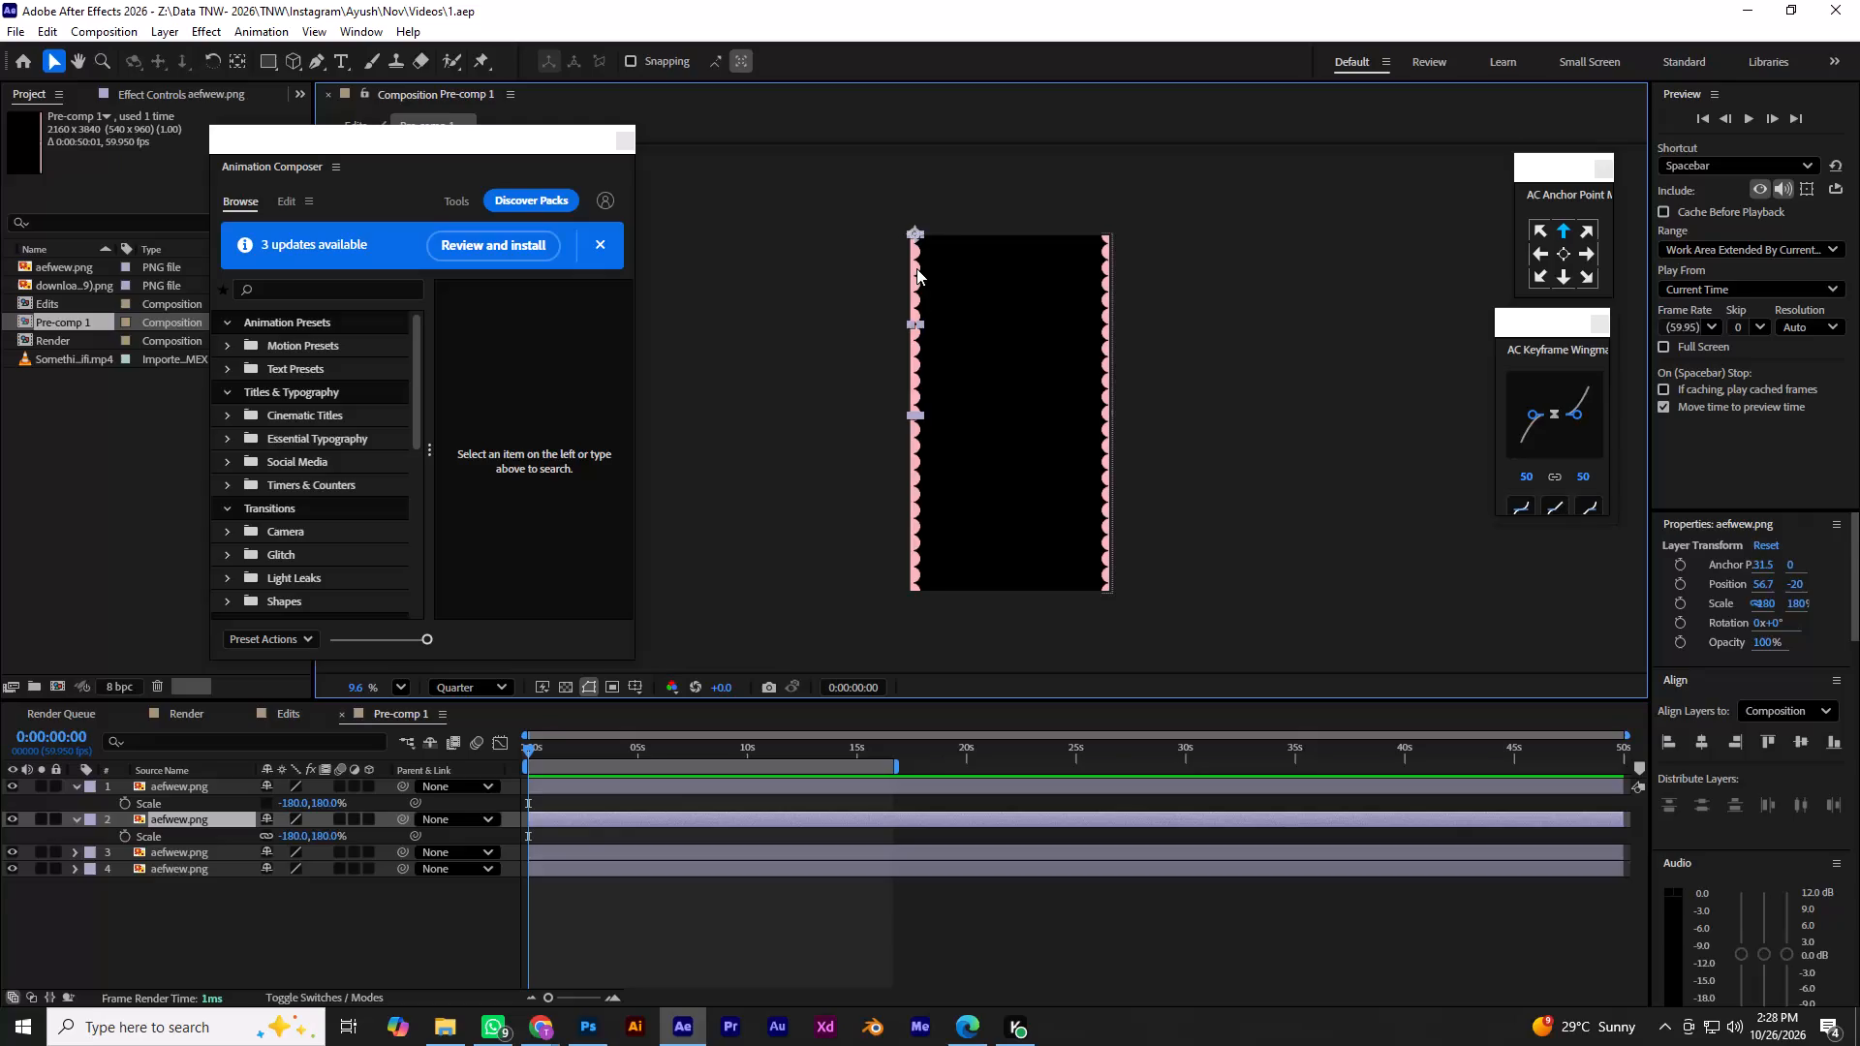
# Duplicate the upper left-hand scalloped strip and set the copy's Rotation to 90°.
pyautogui.hotkey('ctrl', 'd')
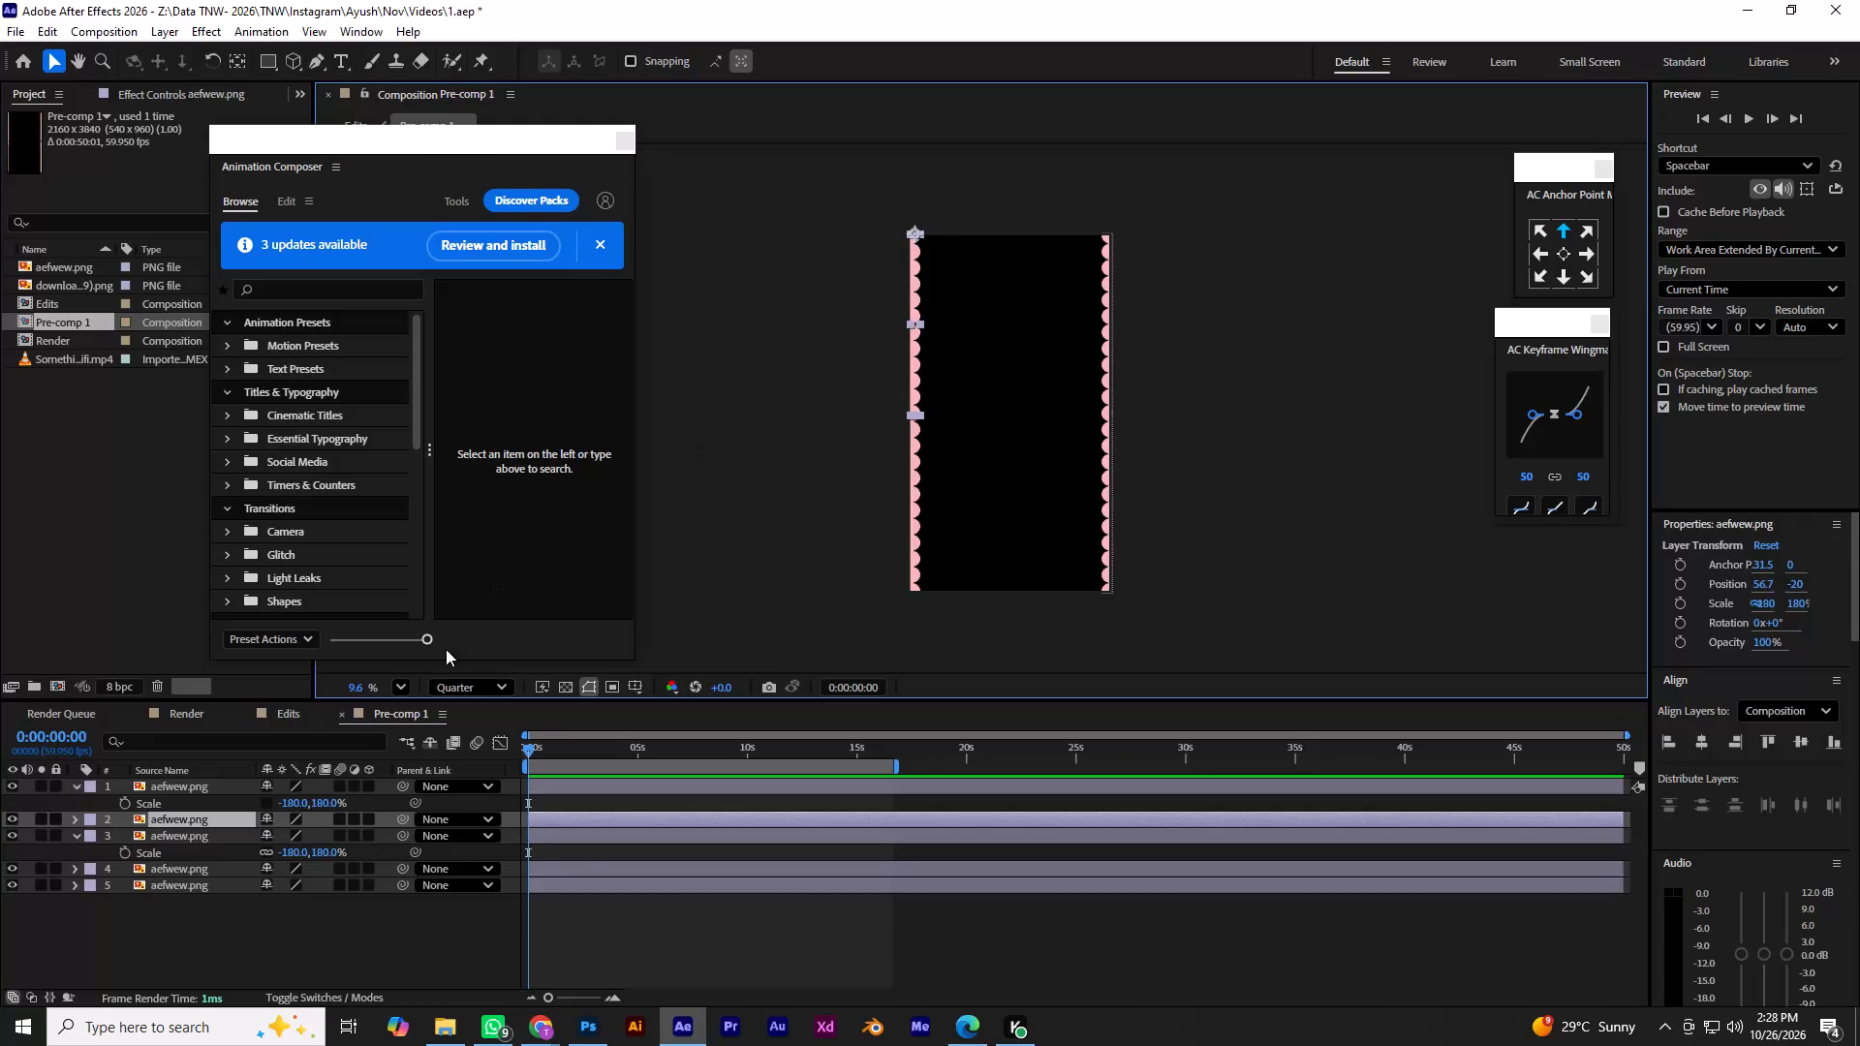
pyautogui.click(262, 803)
pyautogui.press('r')
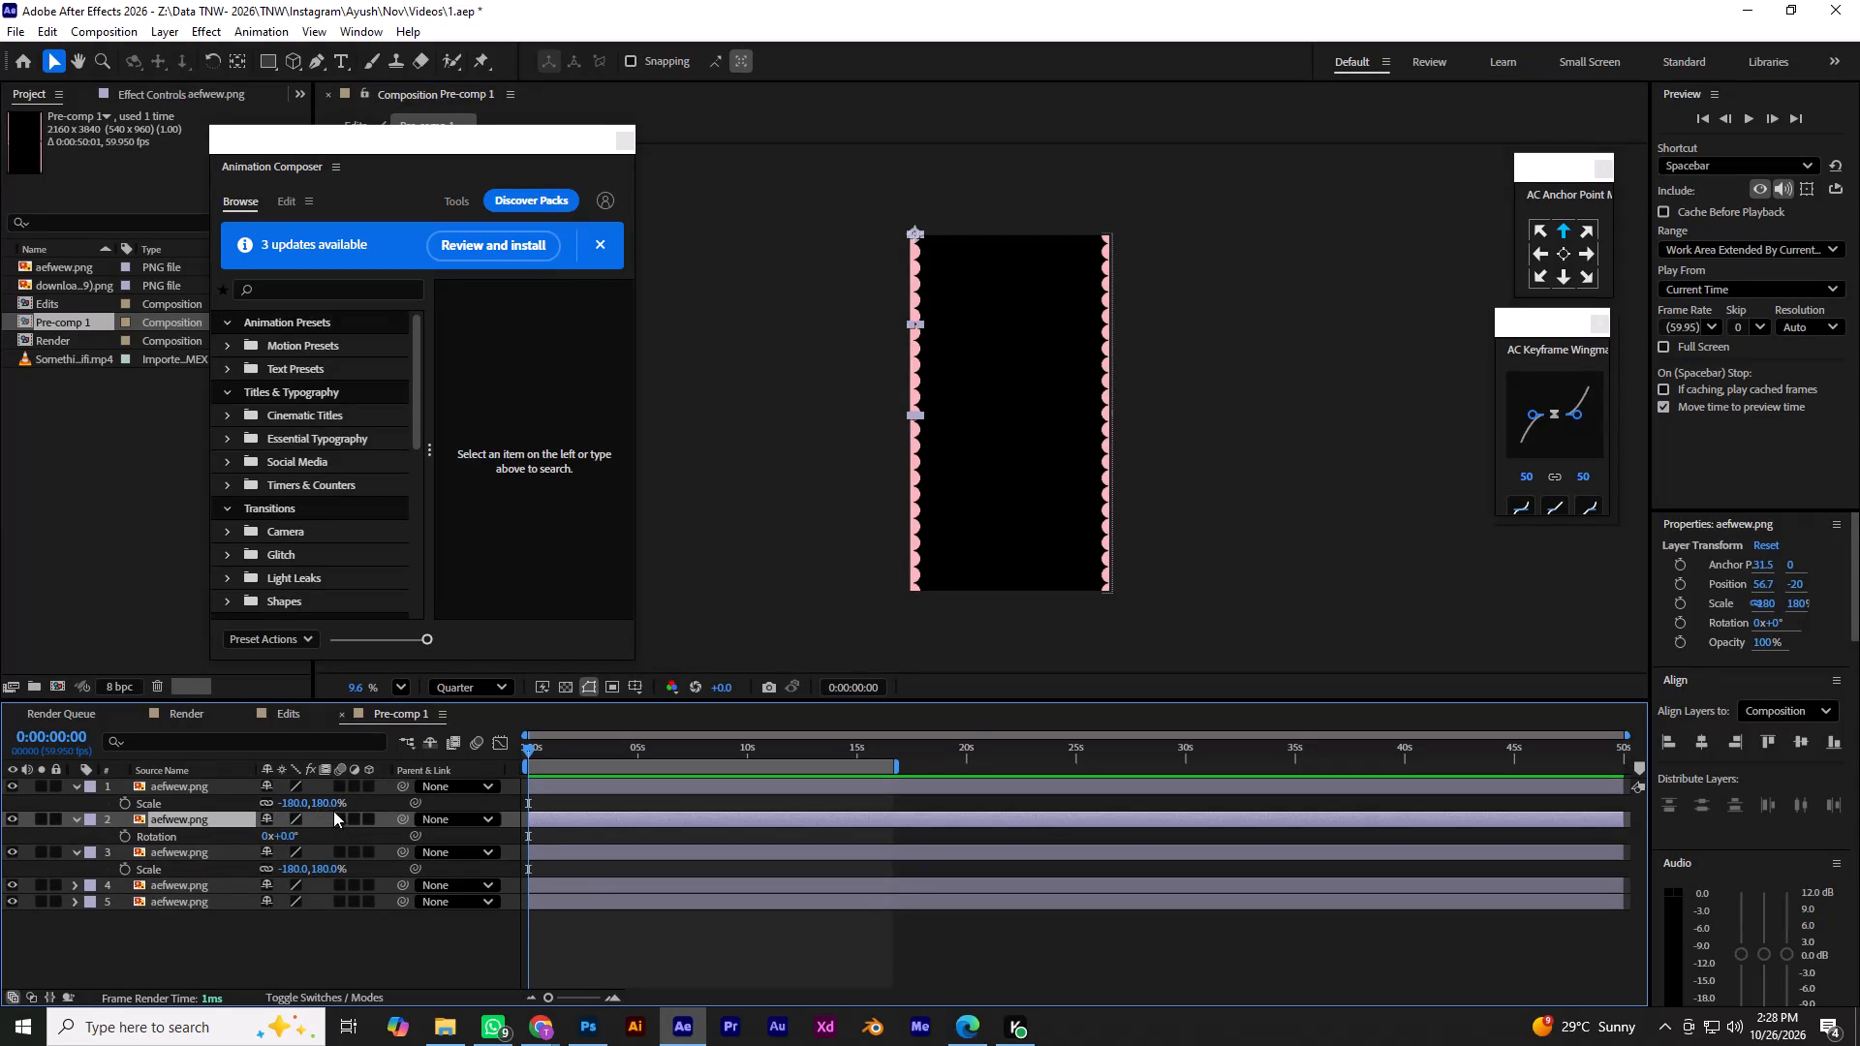
pyautogui.moveTo(283, 832); pyautogui.dragTo(315, 836)
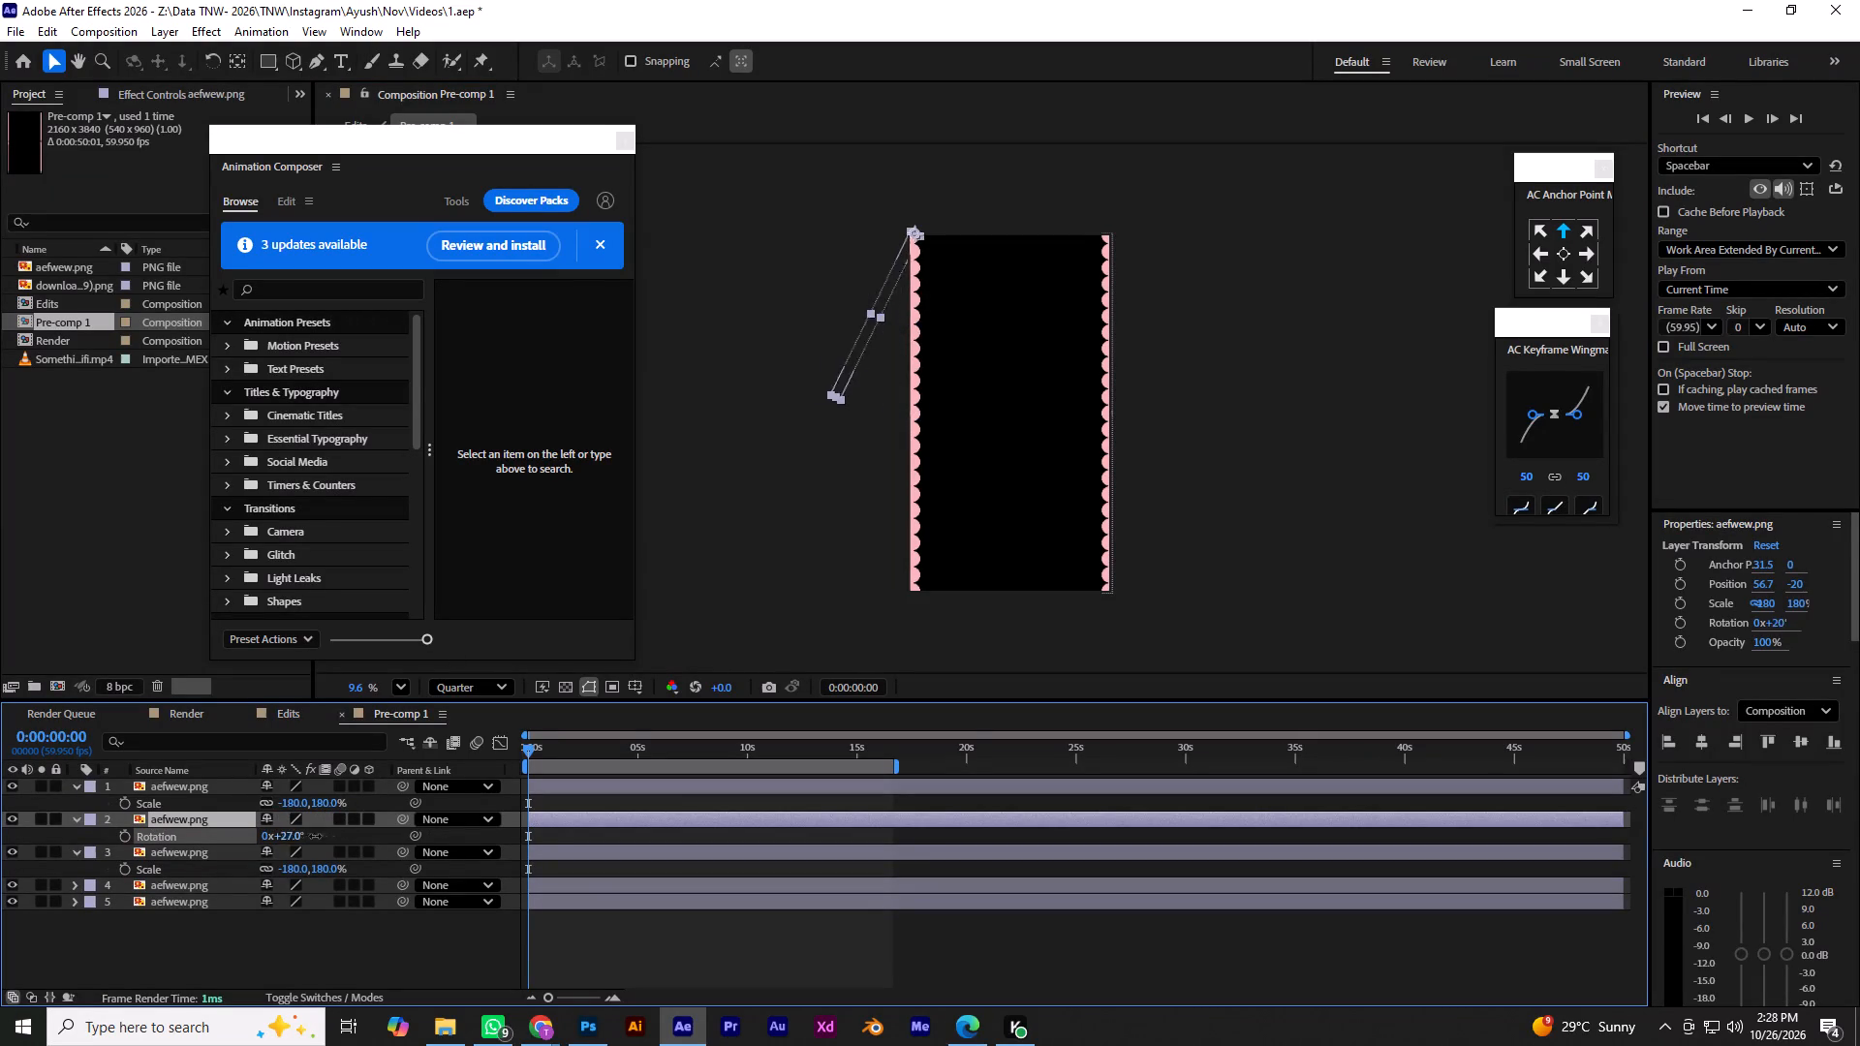
pyautogui.moveTo(315, 836); pyautogui.dragTo(373, 842)
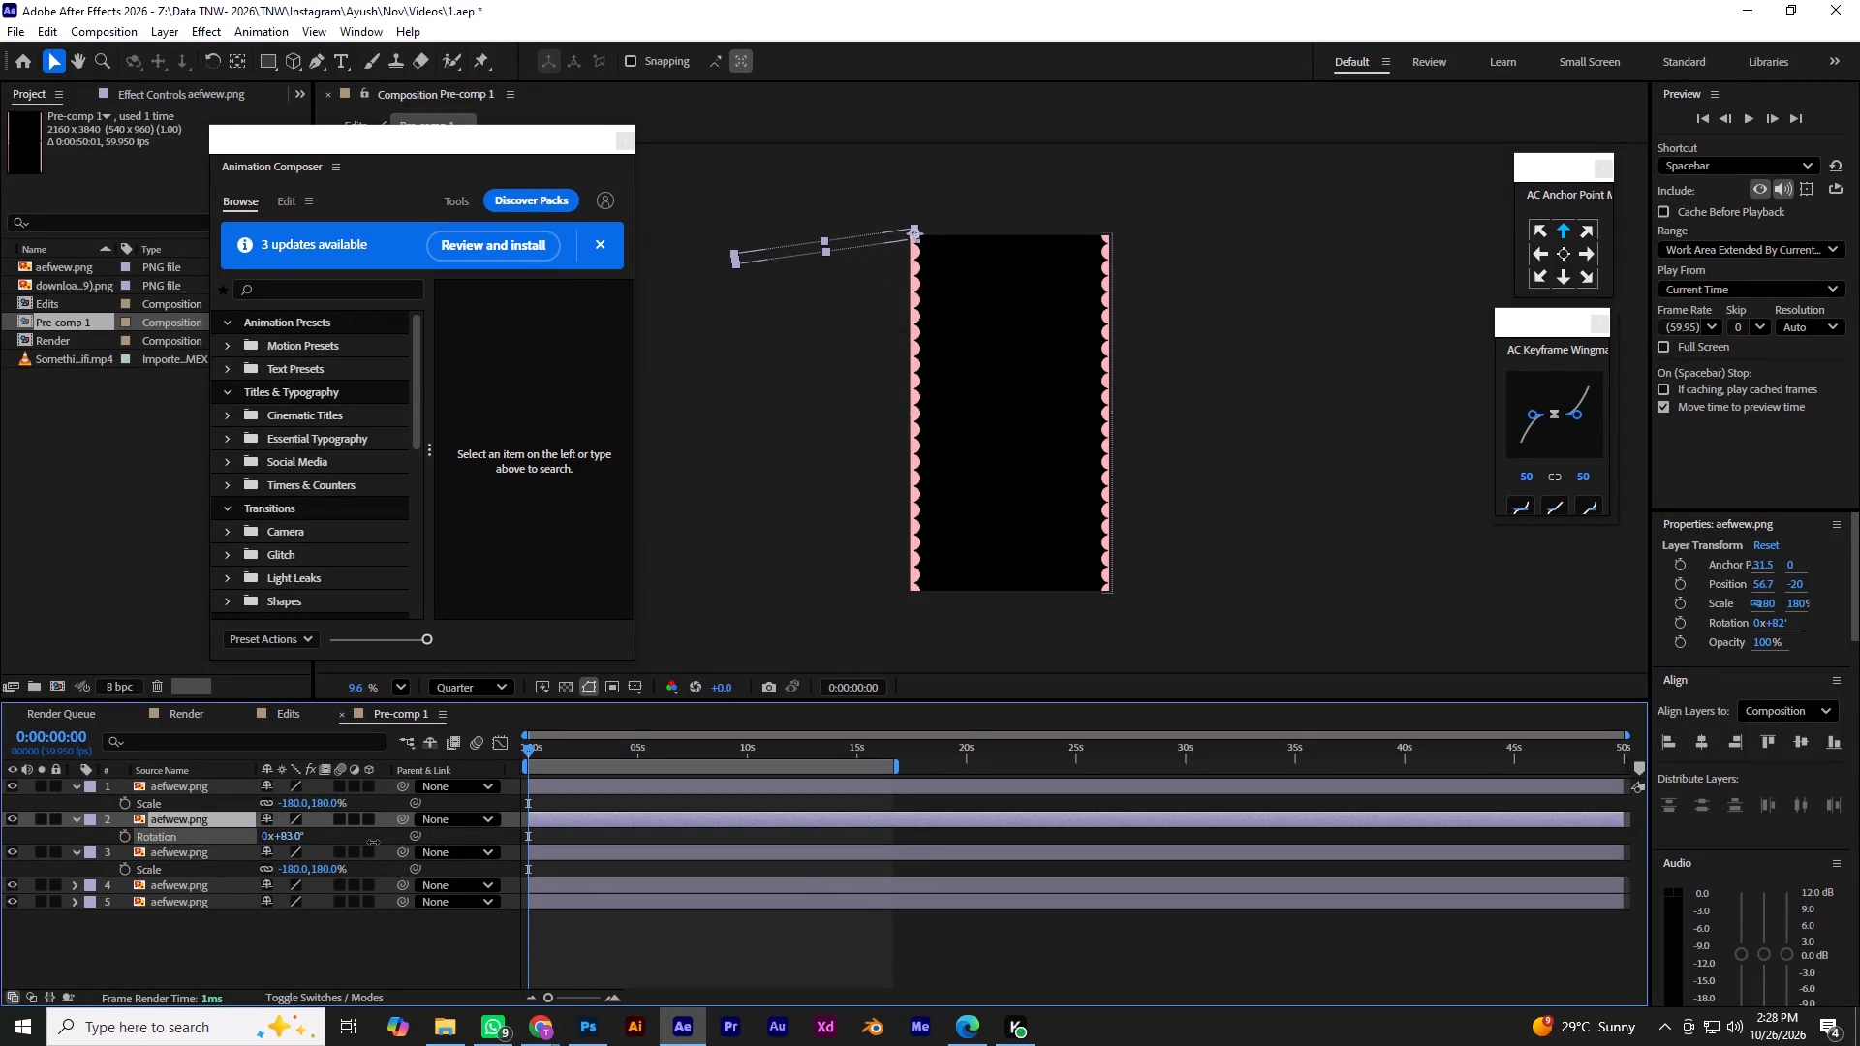
pyautogui.moveTo(373, 842); pyautogui.dragTo(375, 841)
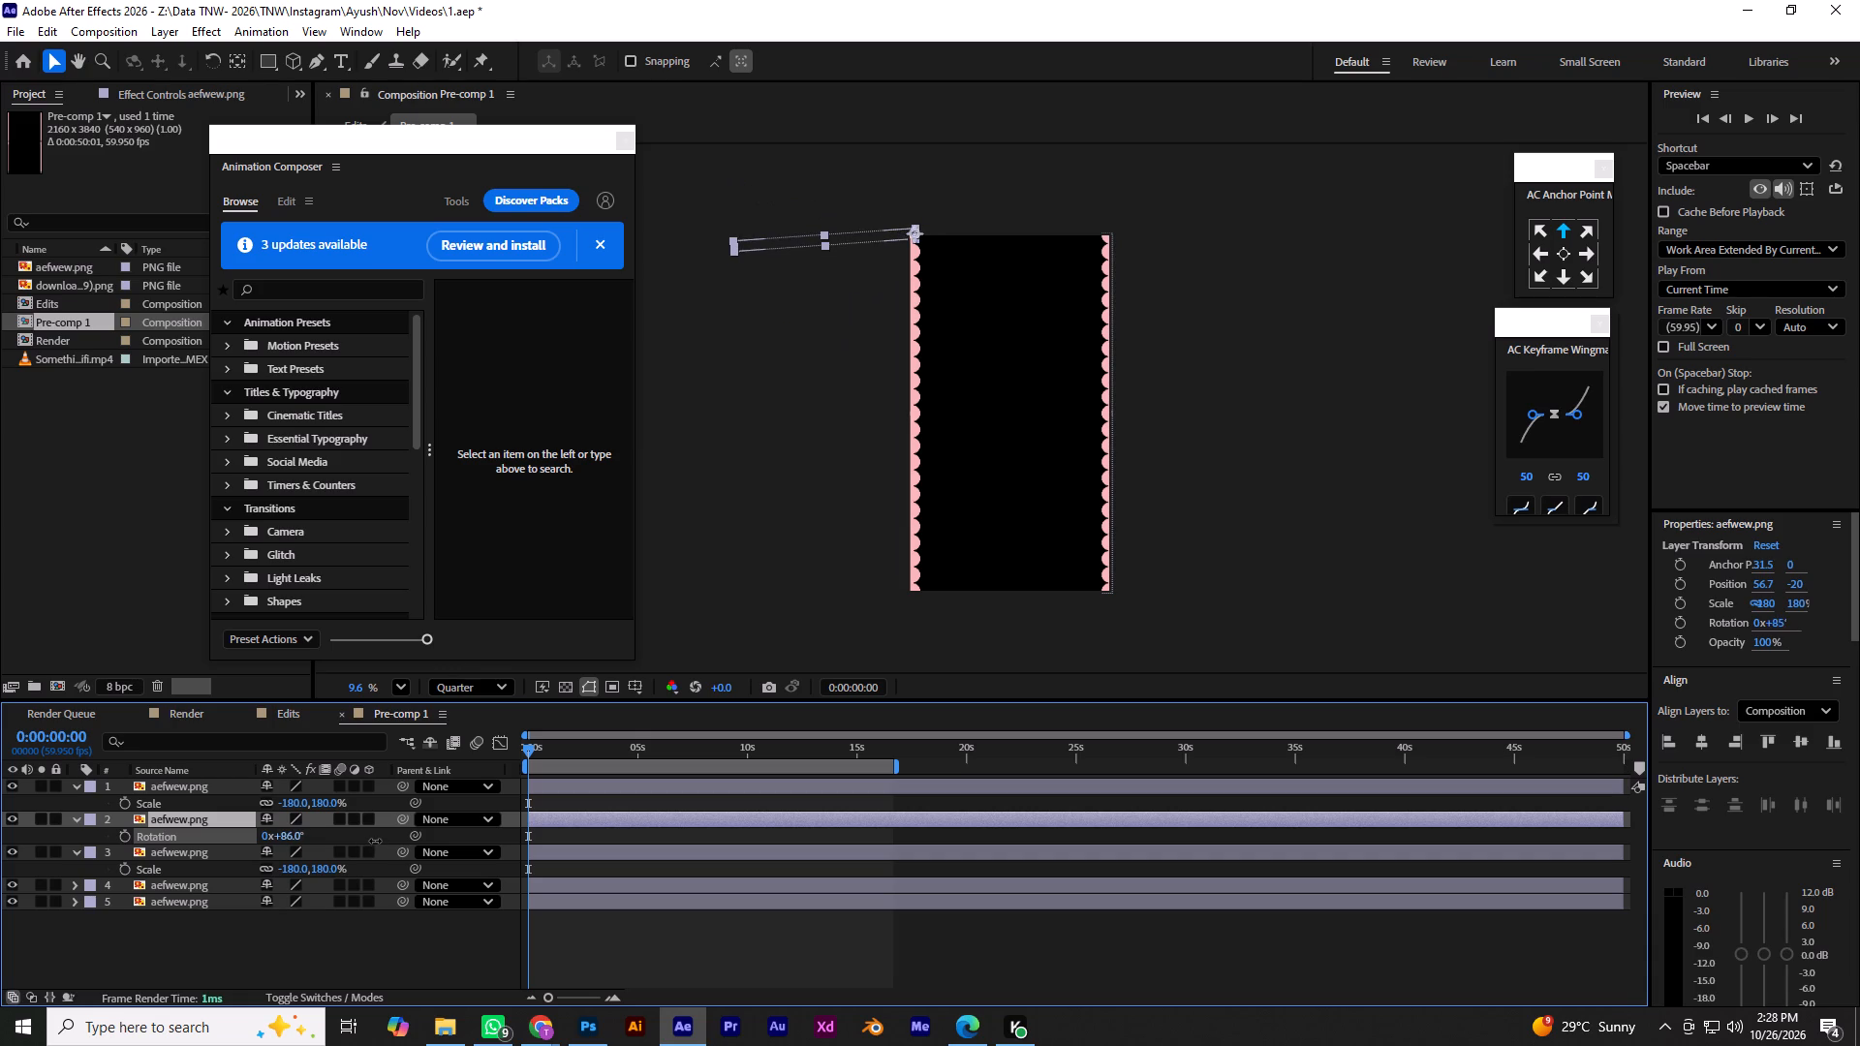
pyautogui.moveTo(375, 841); pyautogui.dragTo(384, 846)
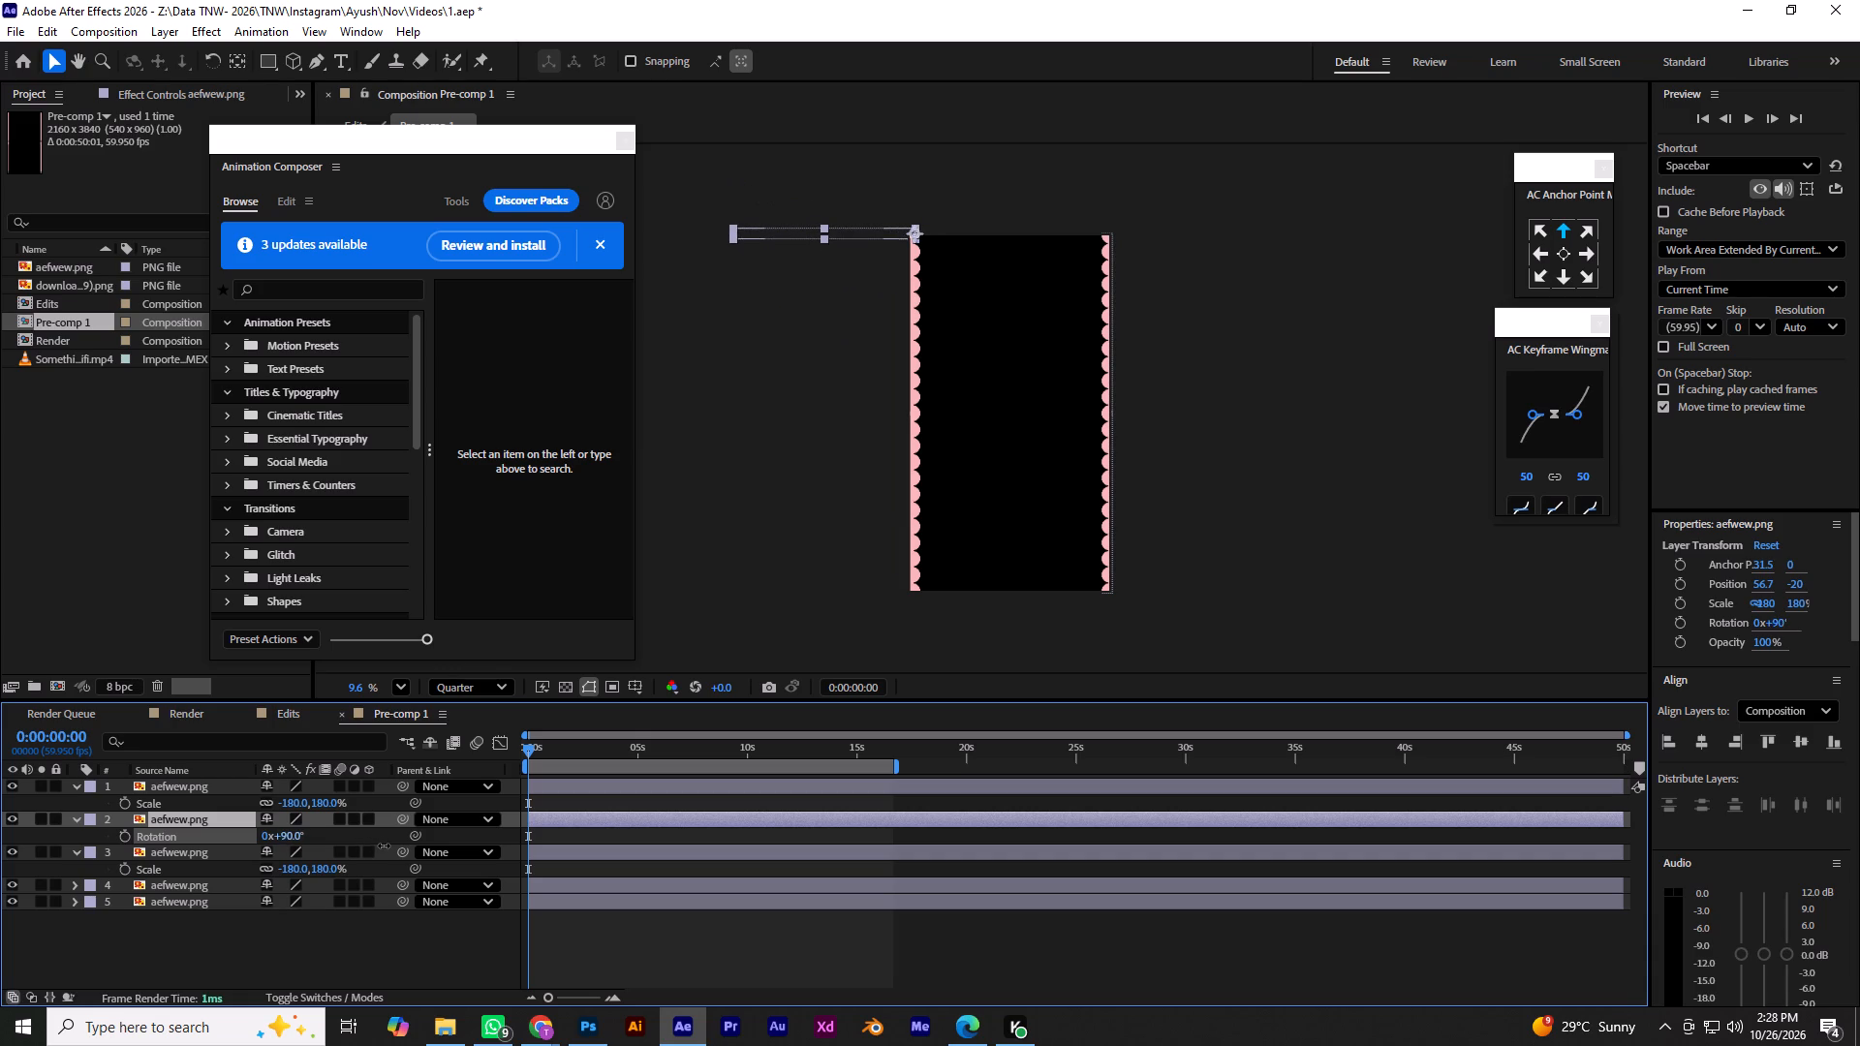
pyautogui.moveTo(384, 846); pyautogui.dragTo(379, 845)
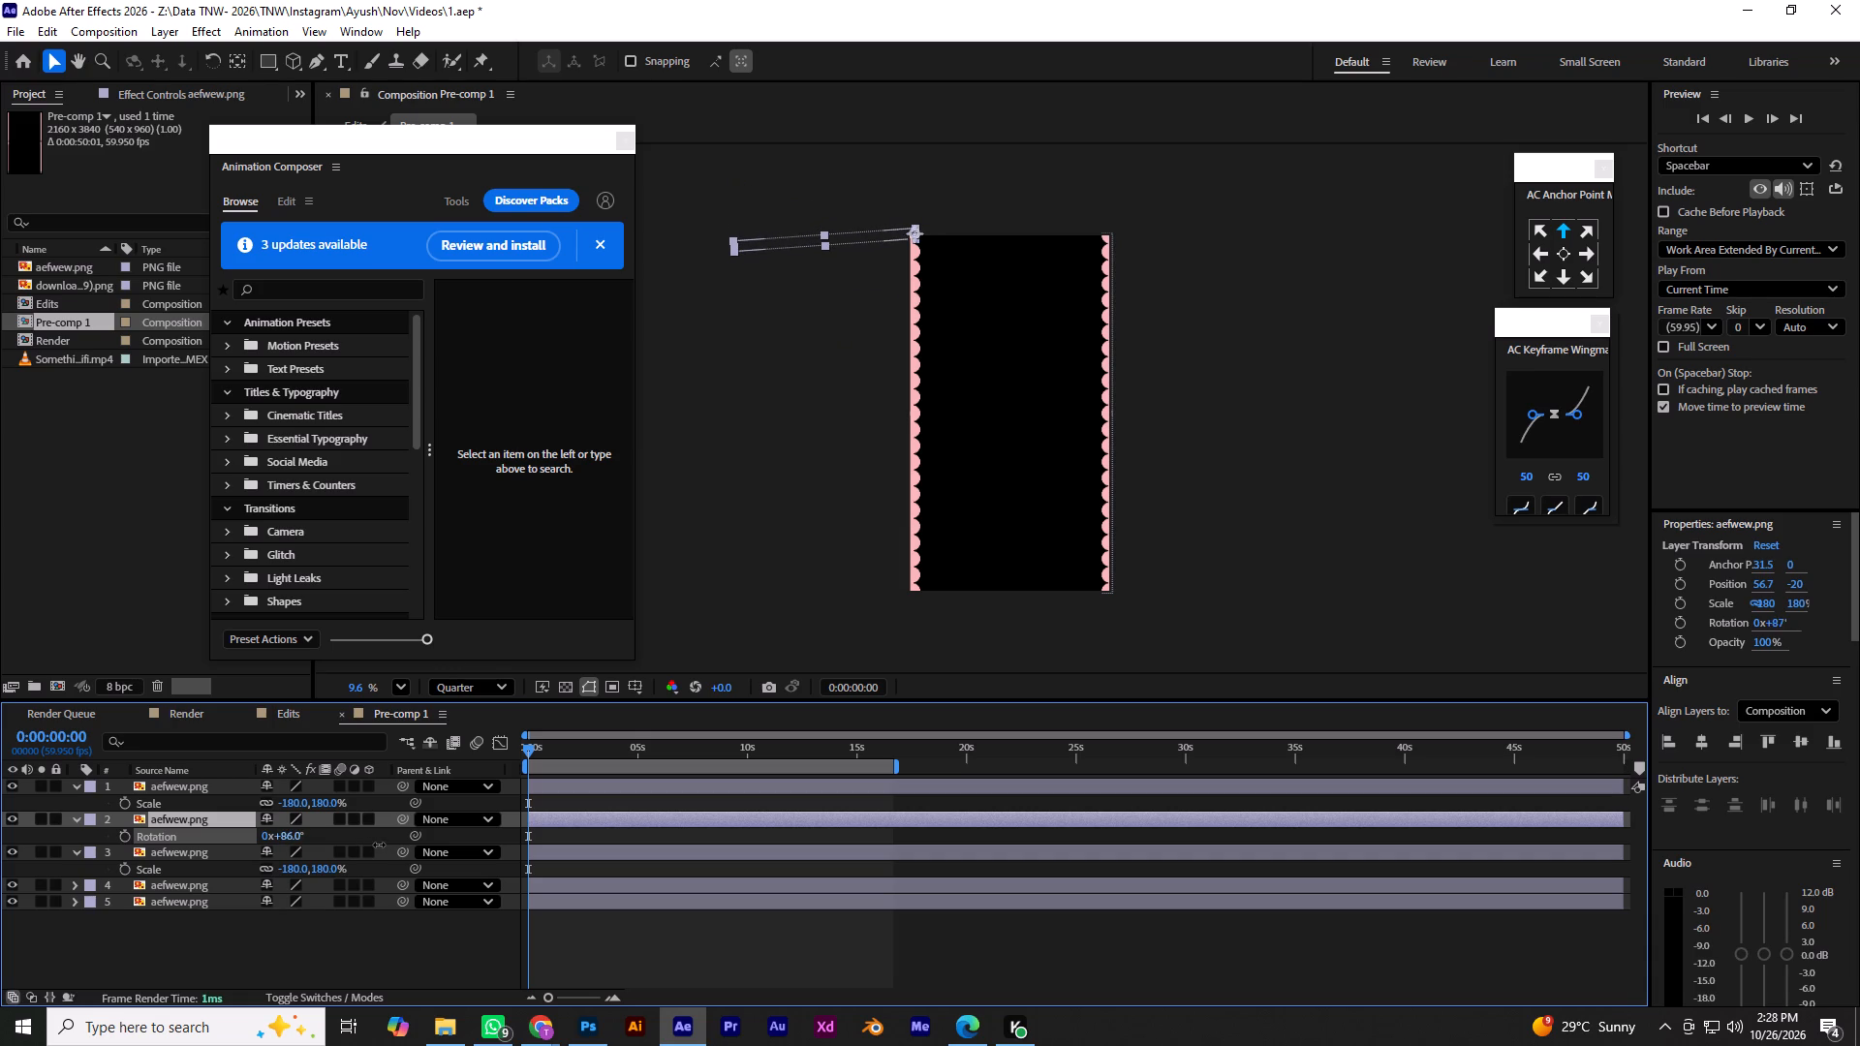
pyautogui.moveTo(379, 845); pyautogui.dragTo(379, 844)
pyautogui.click(283, 837)
pyautogui.write('90')
pyautogui.press('Return')
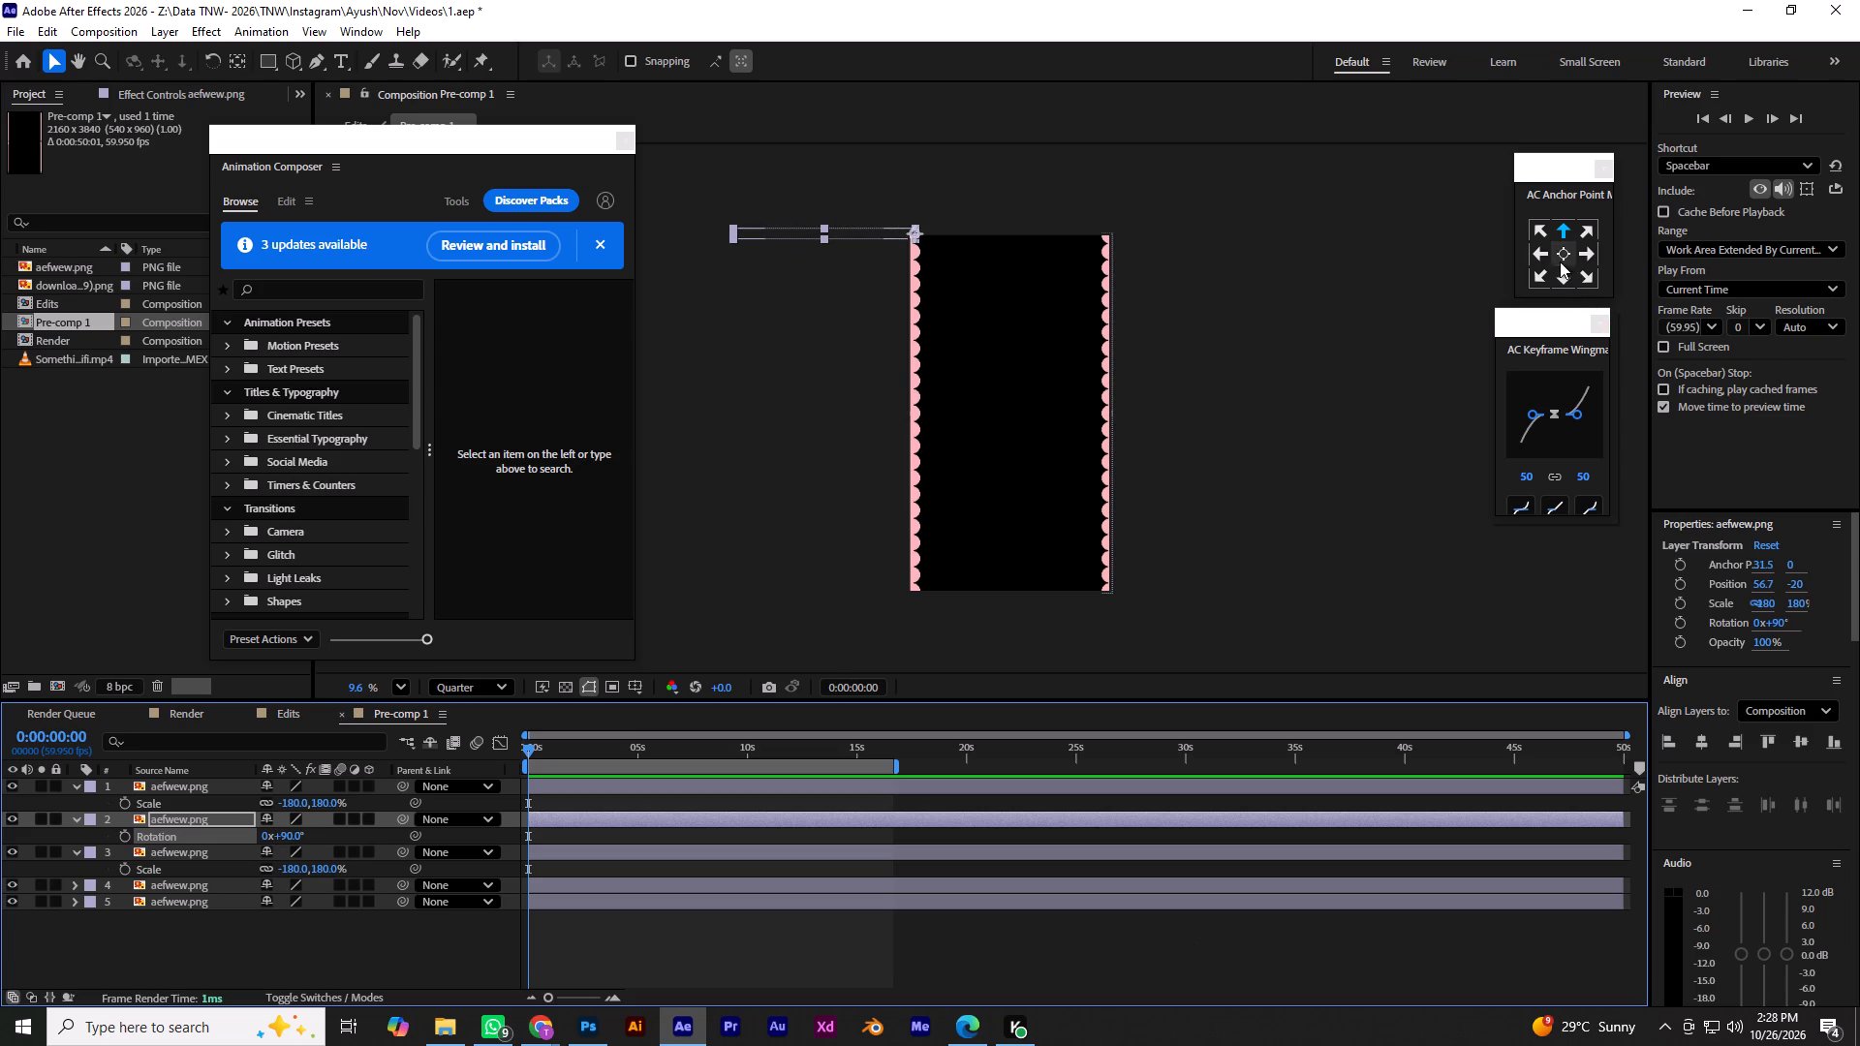
# Centre the rotated strip's anchor point, align it to the composition's horizontal centre and top edge, and save the project.
pyautogui.click(1560, 258)
pyautogui.click(1800, 742)
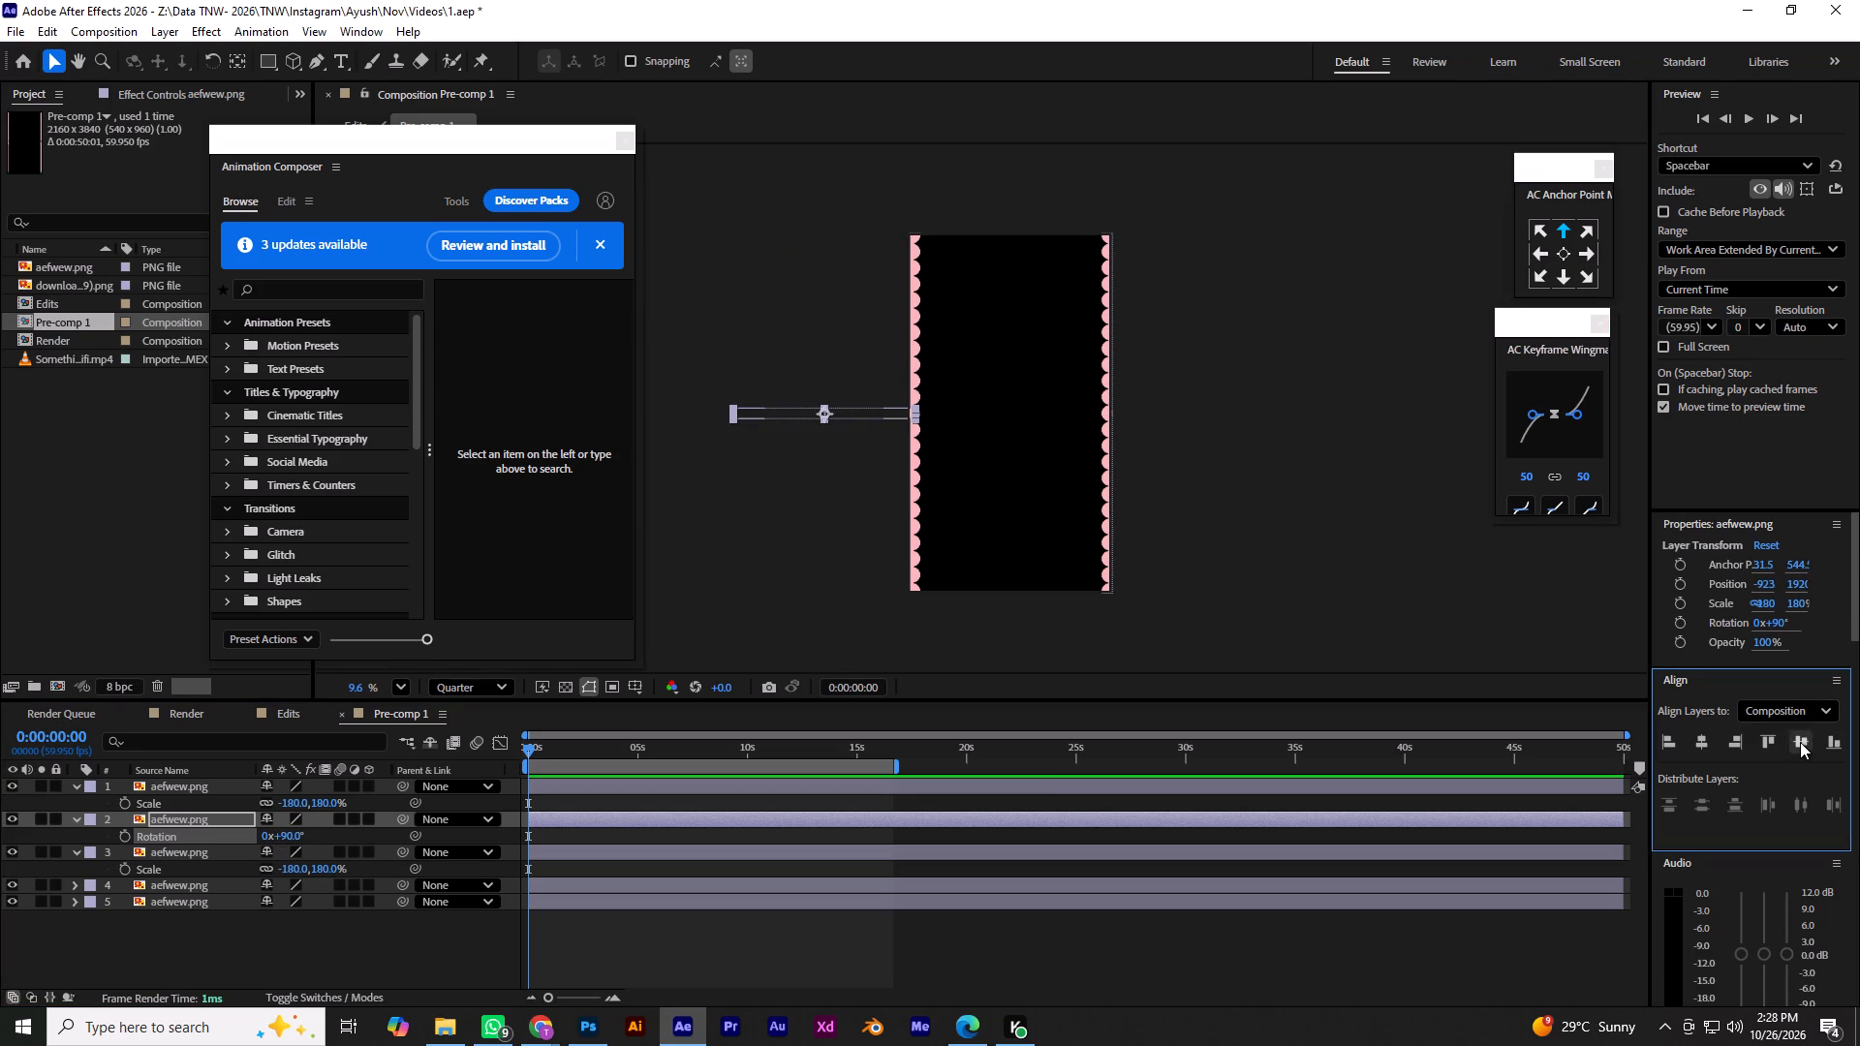
pyautogui.click(1698, 747)
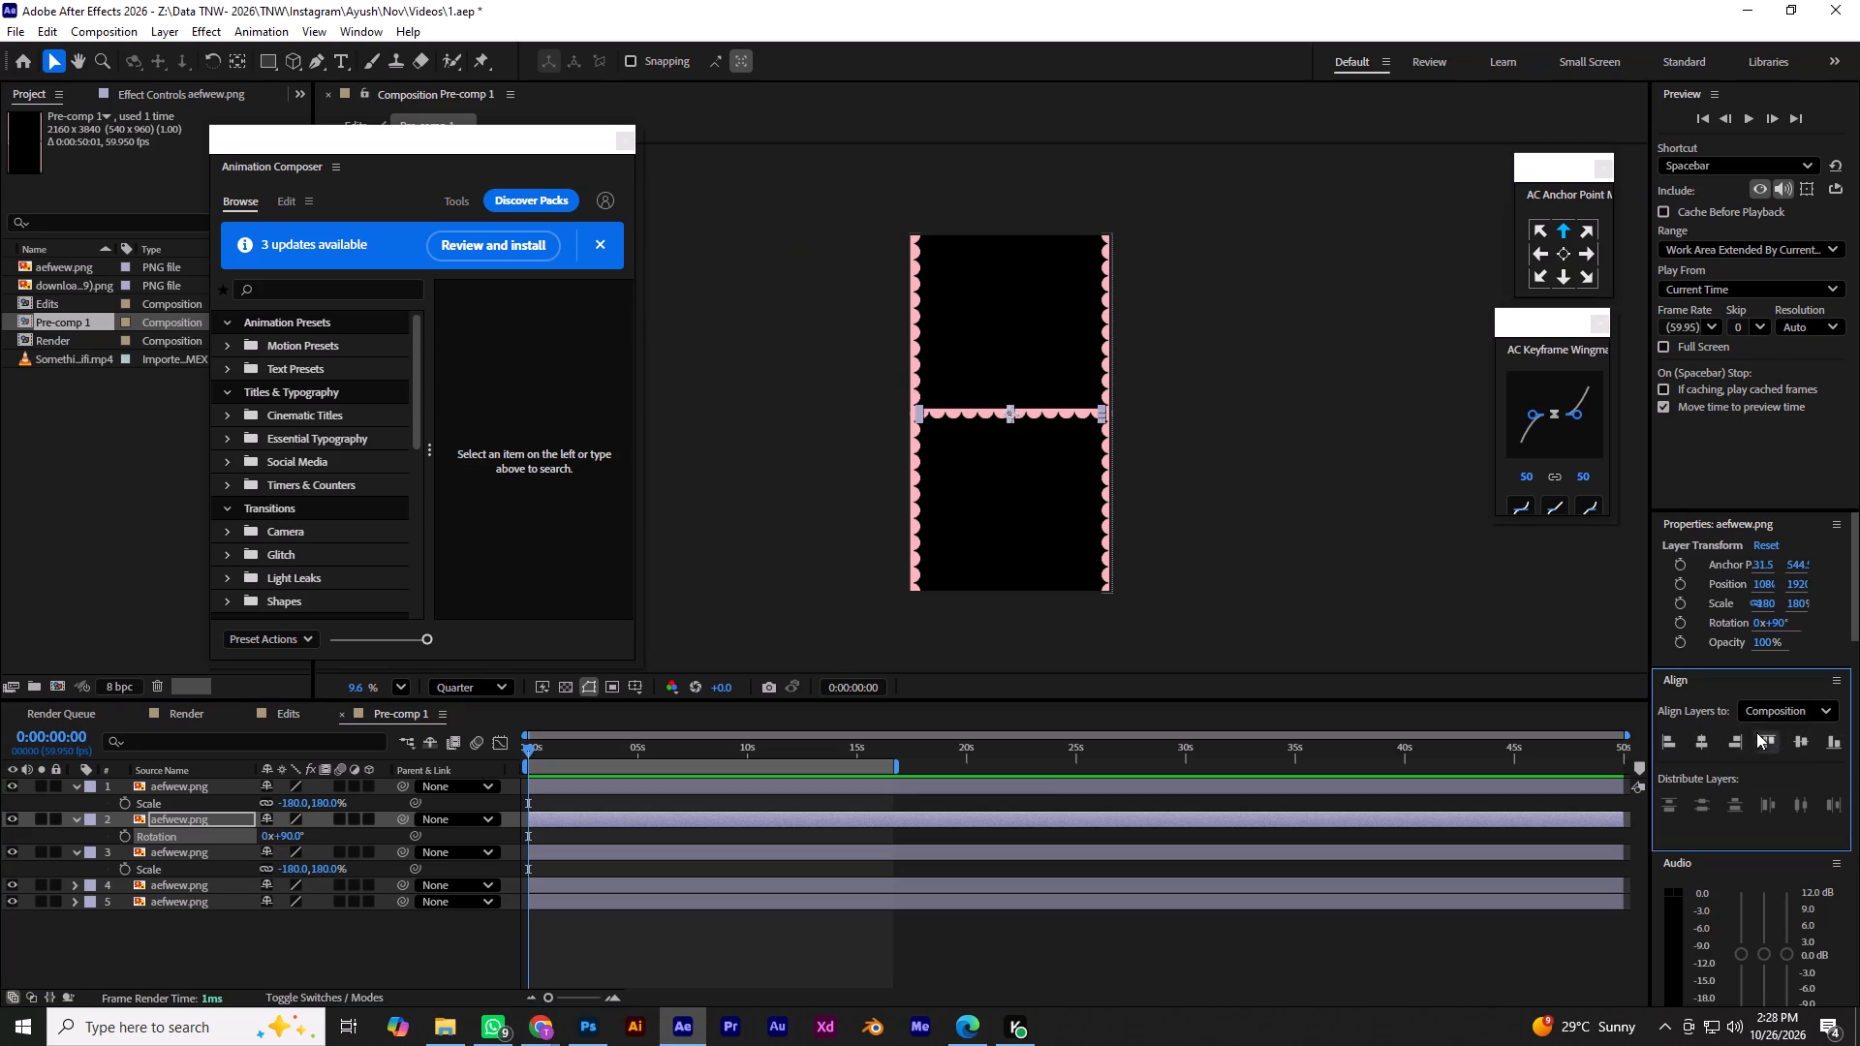
pyautogui.click(1763, 732)
pyautogui.click(1314, 245)
pyautogui.hotkey('ctrl', 's')
# Slide the top strip left to X position about 874 so its scallops meet the left border at the corner.
pyautogui.keyDown('alt'); pyautogui.scroll(6, 1039, 231); pyautogui.keyUp('alt')
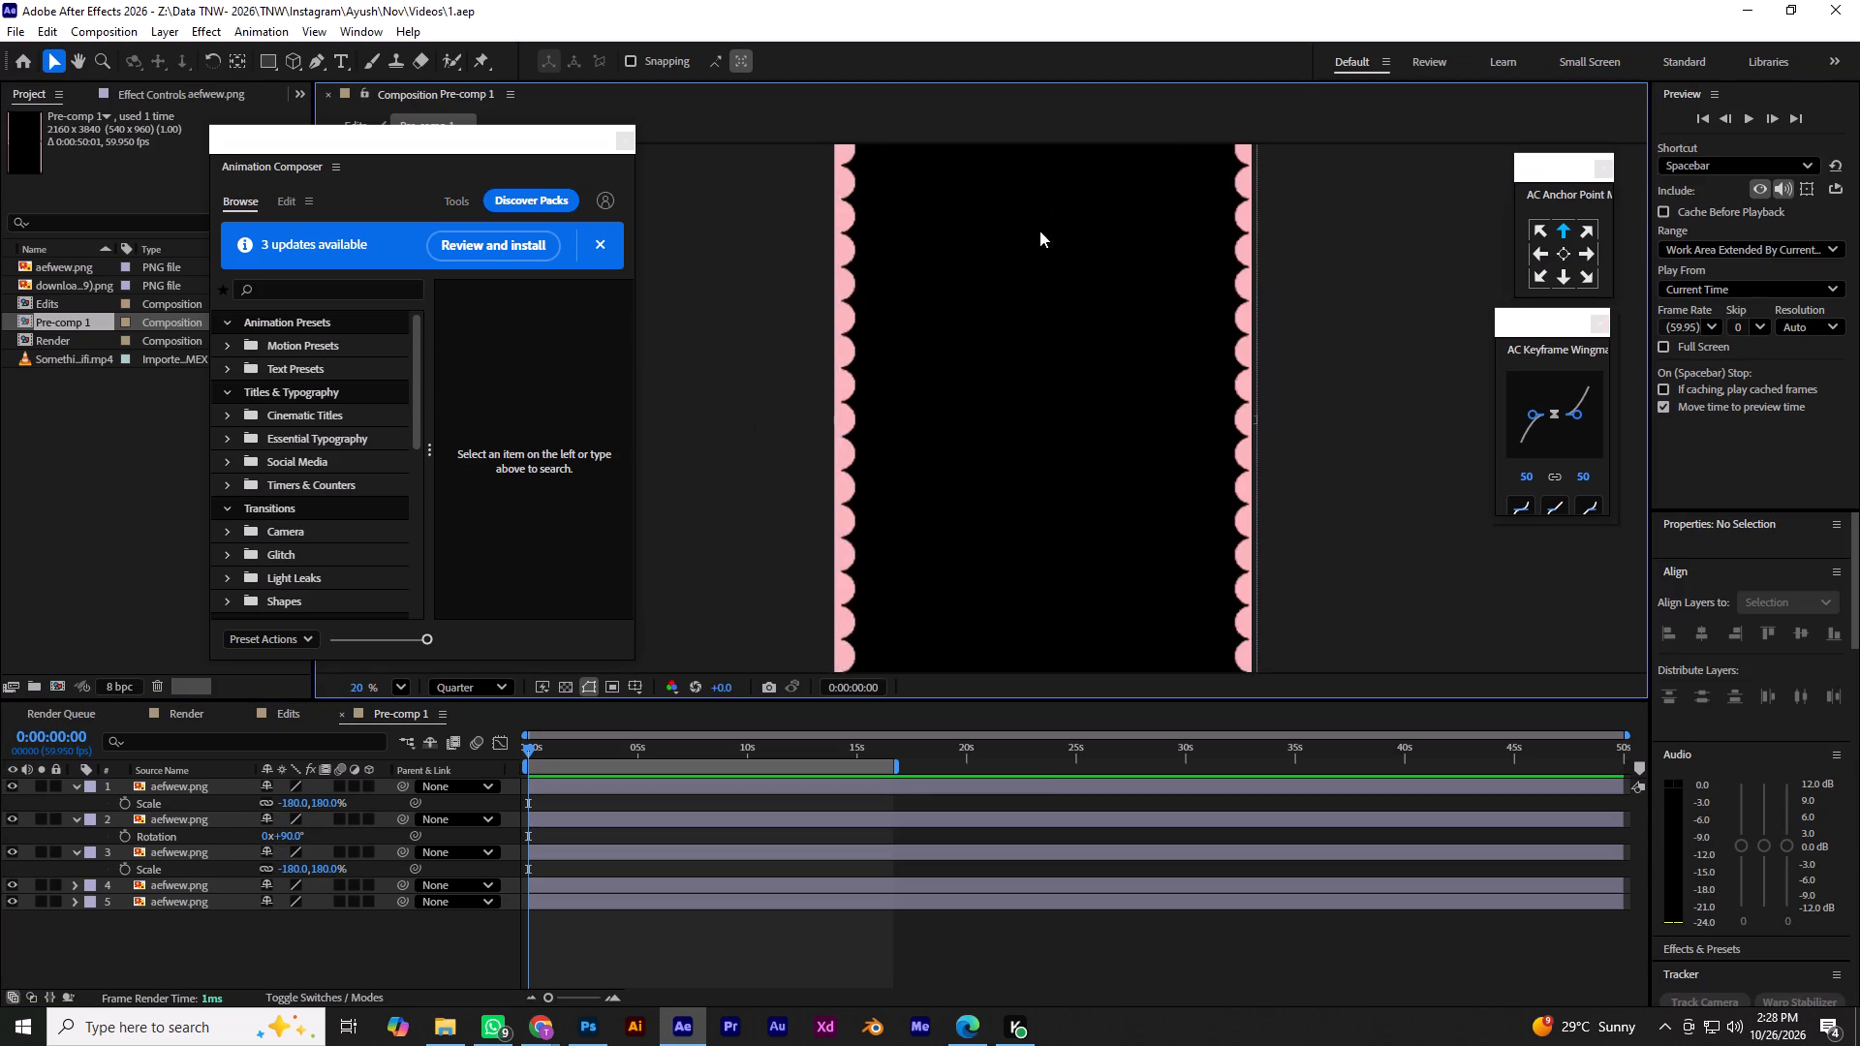
pyautogui.press('space')
pyautogui.moveTo(1046, 235); pyautogui.dragTo(983, 632)
pyautogui.keyDown('alt'); pyautogui.scroll(5, 995, 453); pyautogui.keyUp('alt')
pyautogui.click(989, 498)
pyautogui.keyDown('alt'); pyautogui.scroll(-2, 990, 498); pyautogui.keyUp('alt')
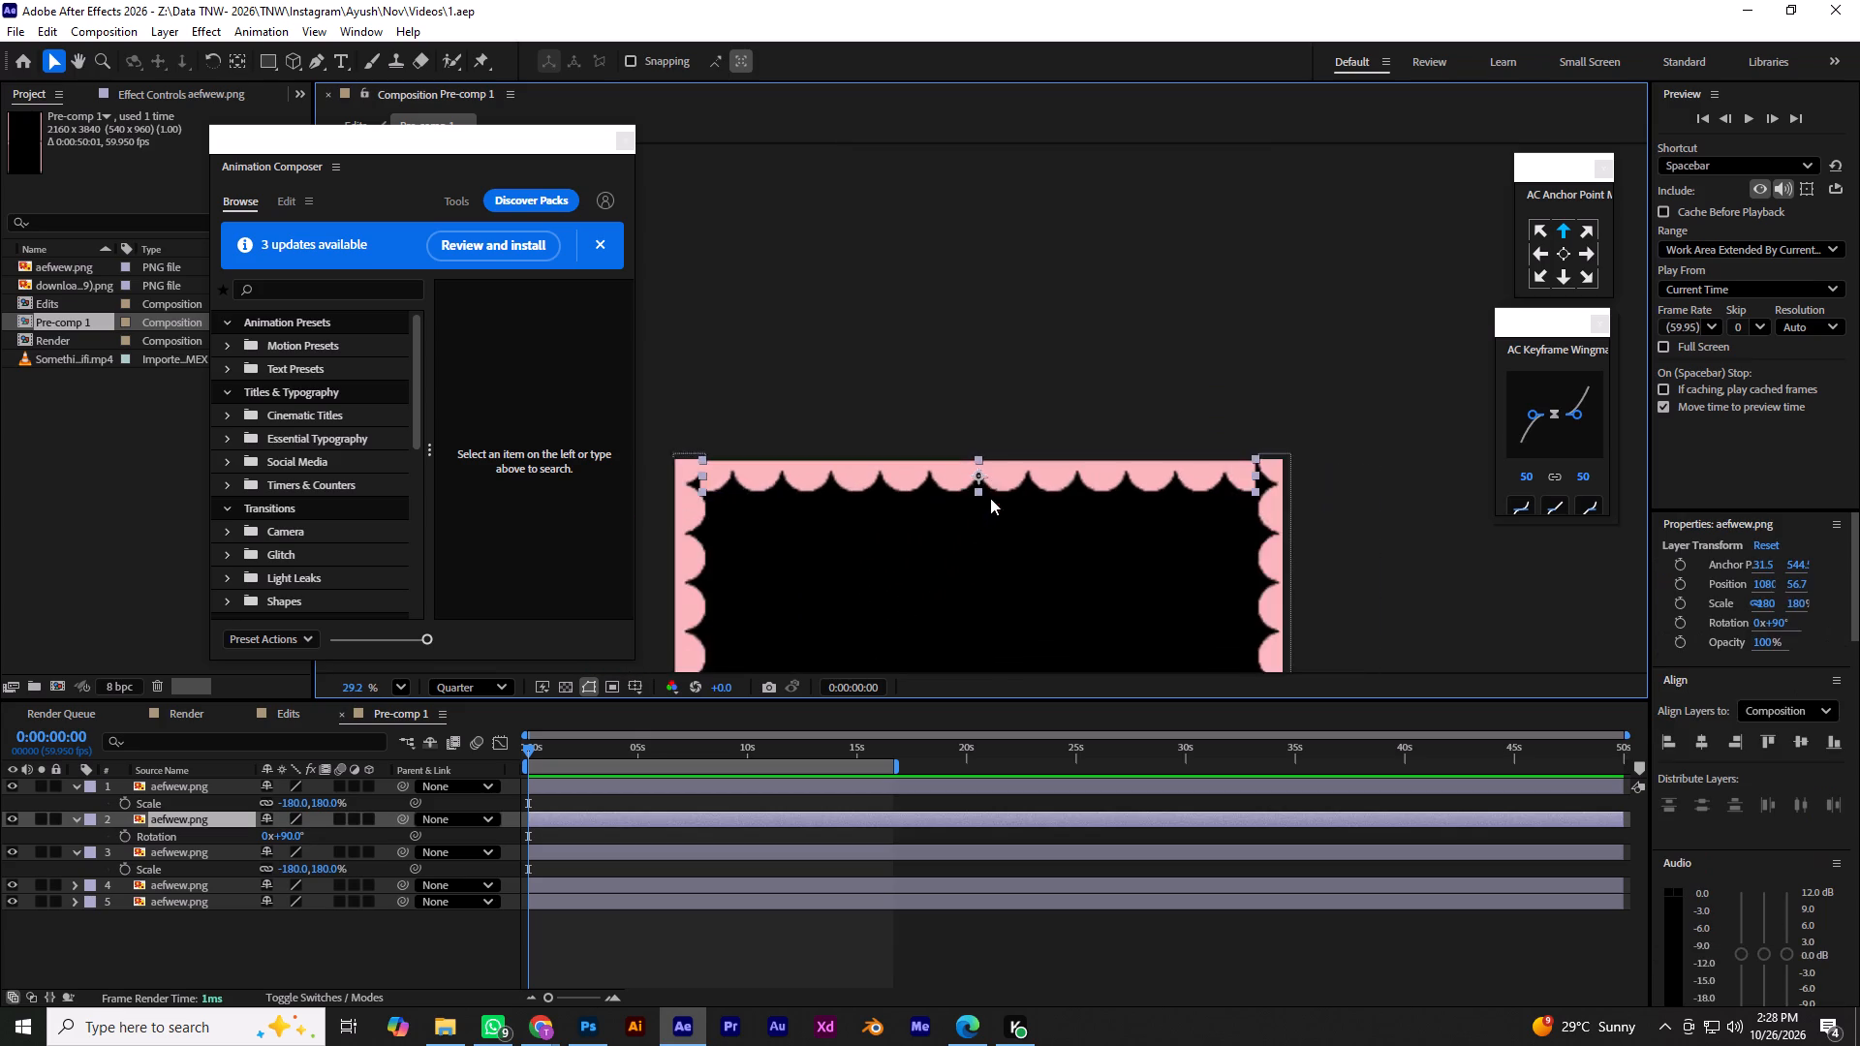
pyautogui.press('space')
pyautogui.moveTo(990, 498); pyautogui.dragTo(1084, 419)
pyautogui.keyDown('alt'); pyautogui.scroll(2, 1078, 404); pyautogui.keyUp('alt')
pyautogui.moveTo(1080, 398); pyautogui.dragTo(1040, 385)
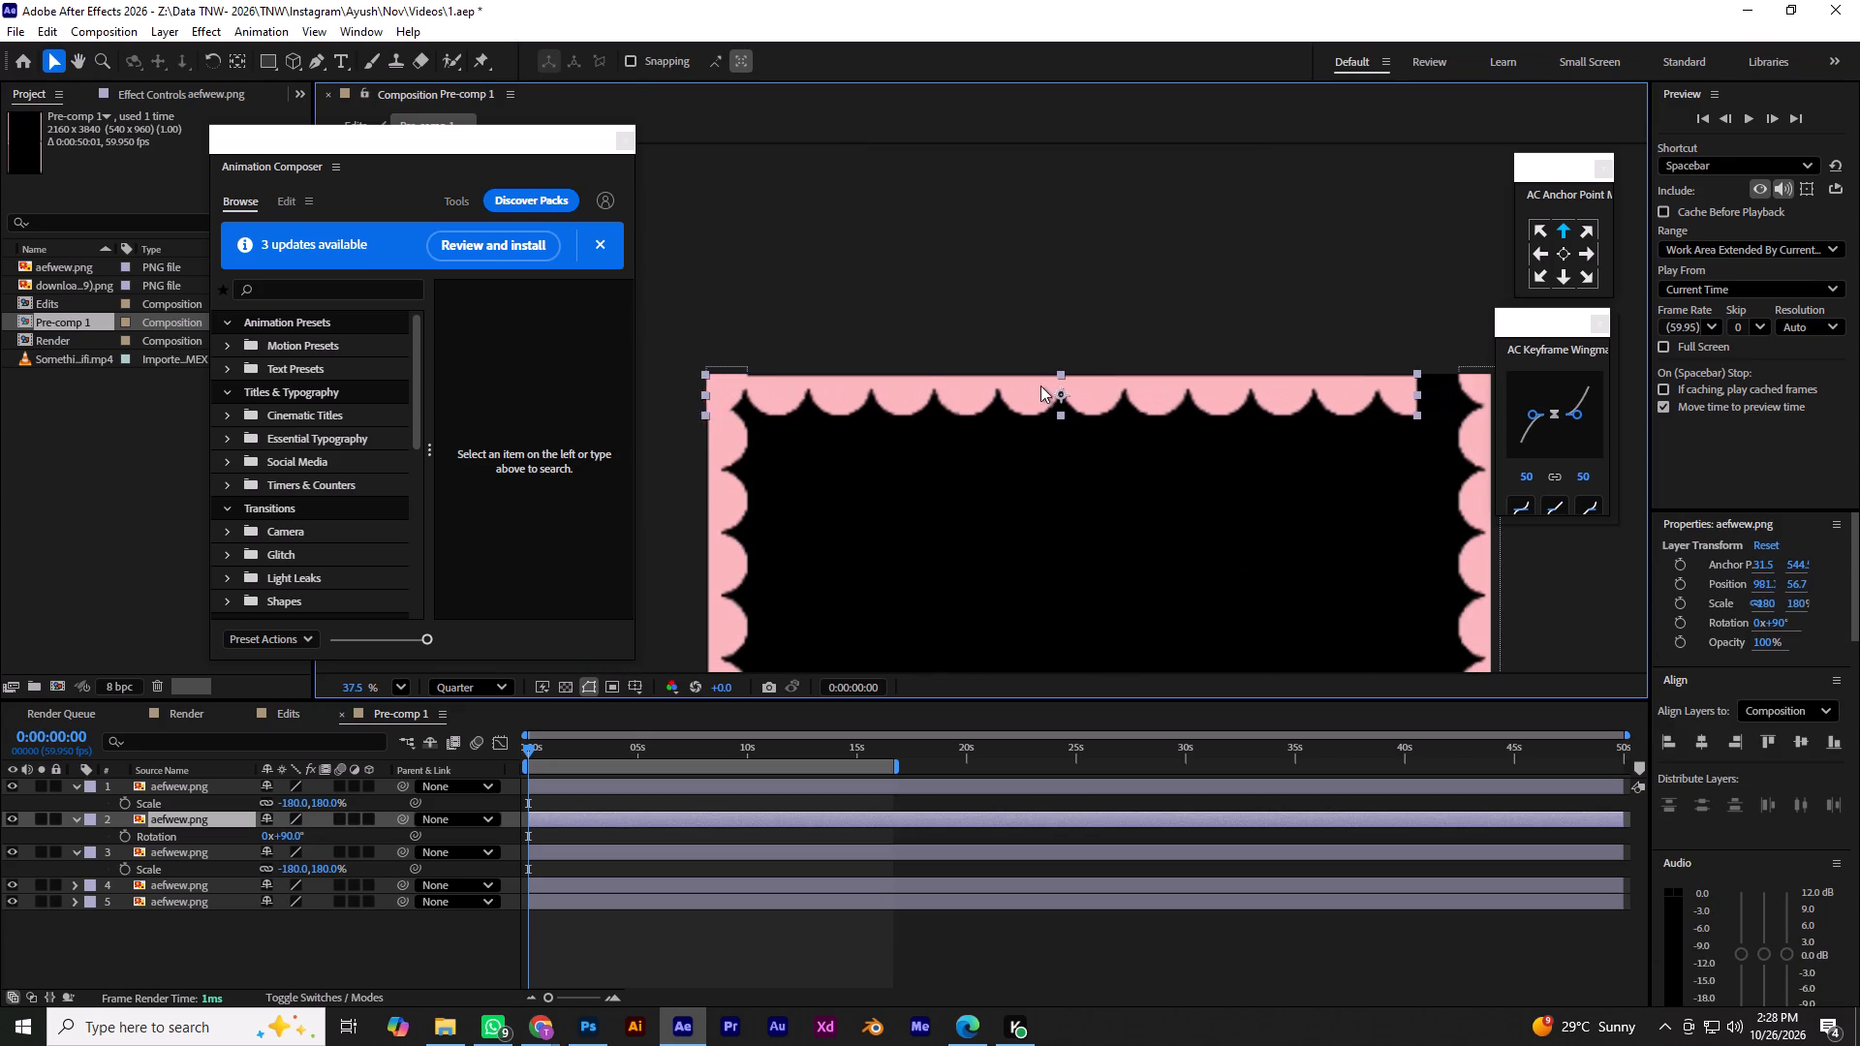
pyautogui.moveTo(1040, 385); pyautogui.dragTo(1040, 378)
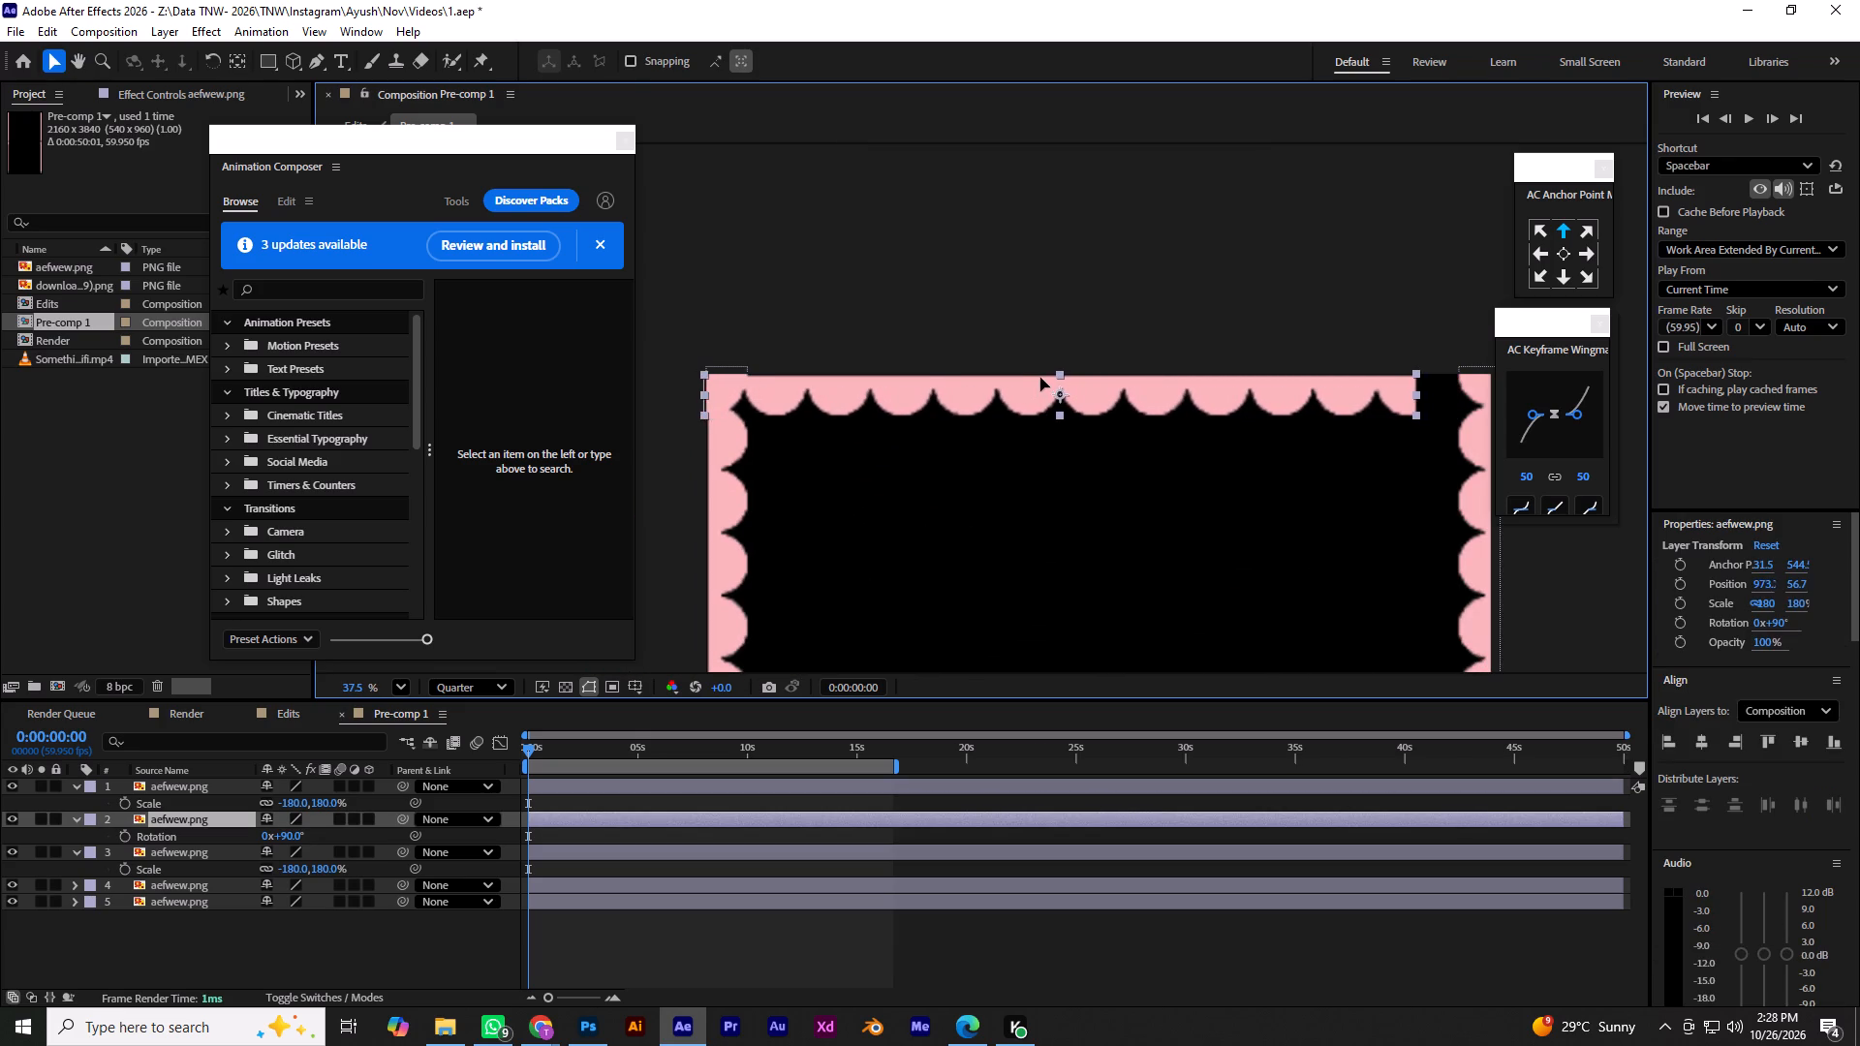
pyautogui.moveTo(1040, 378); pyautogui.dragTo(1007, 377)
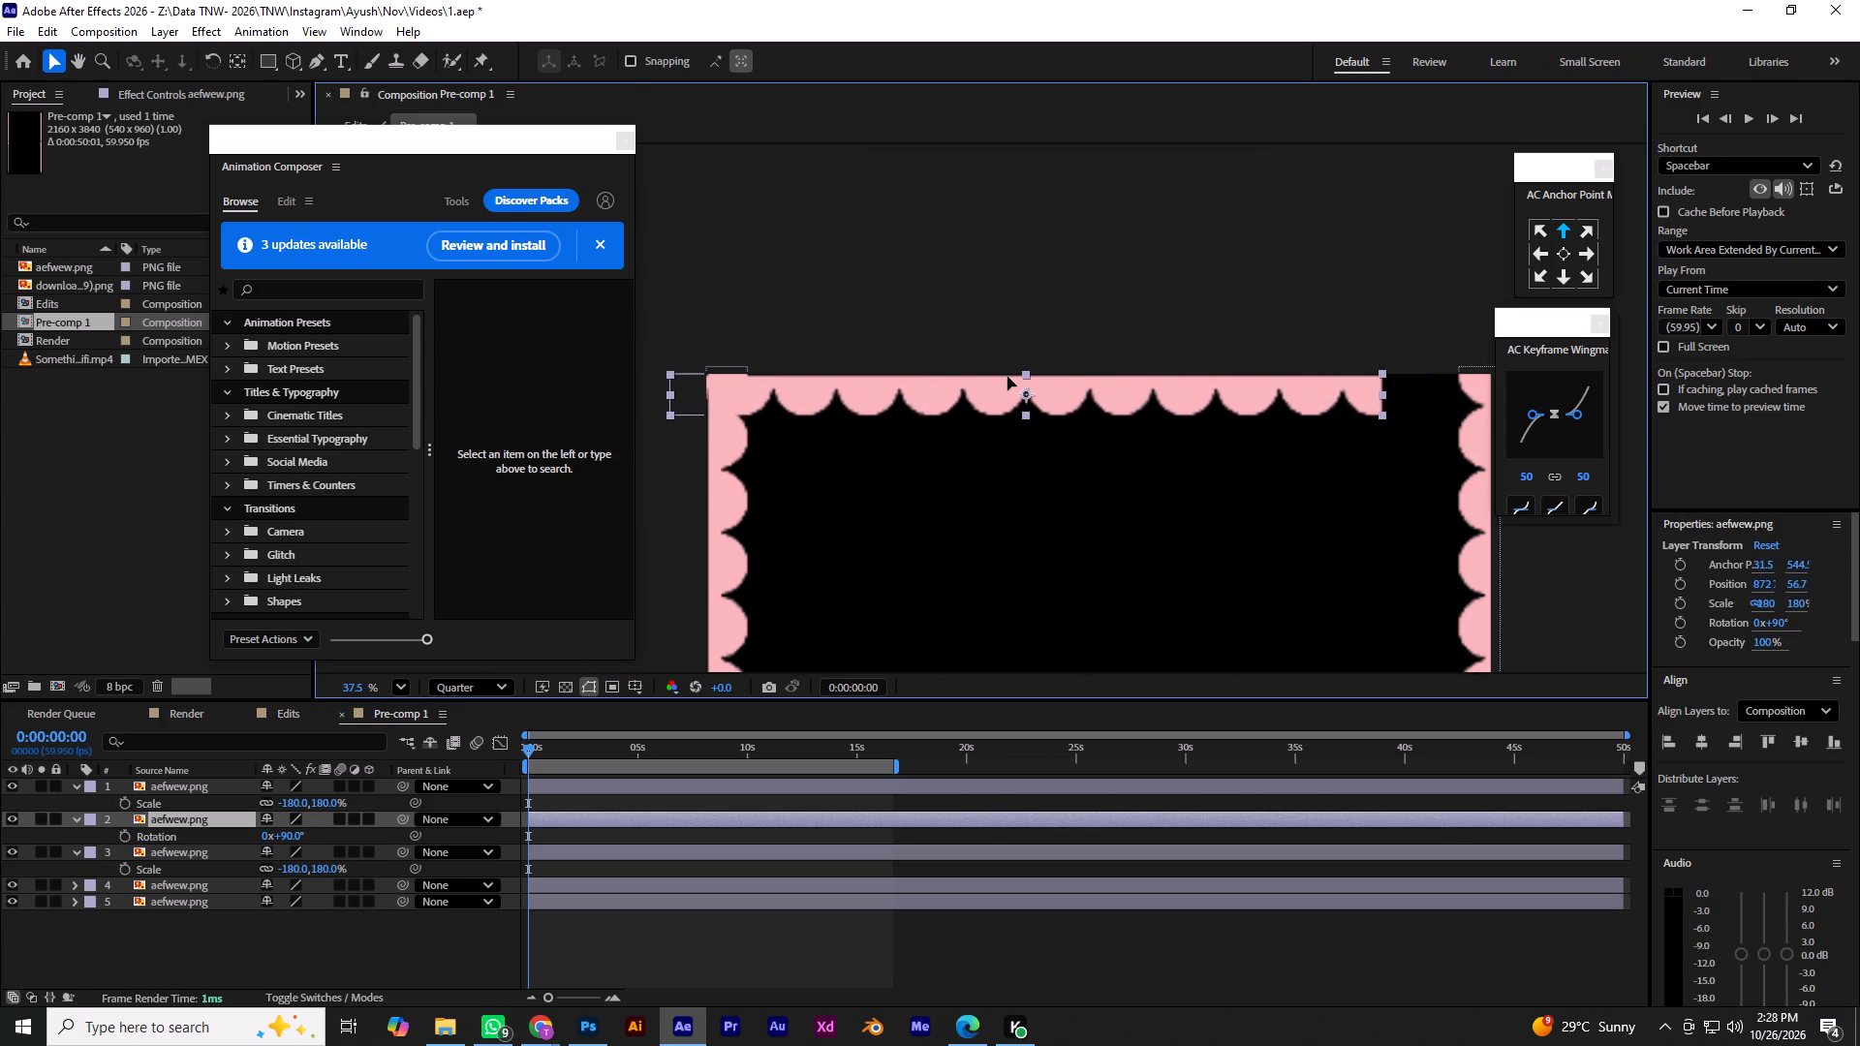
pyautogui.moveTo(1007, 377); pyautogui.dragTo(1008, 380)
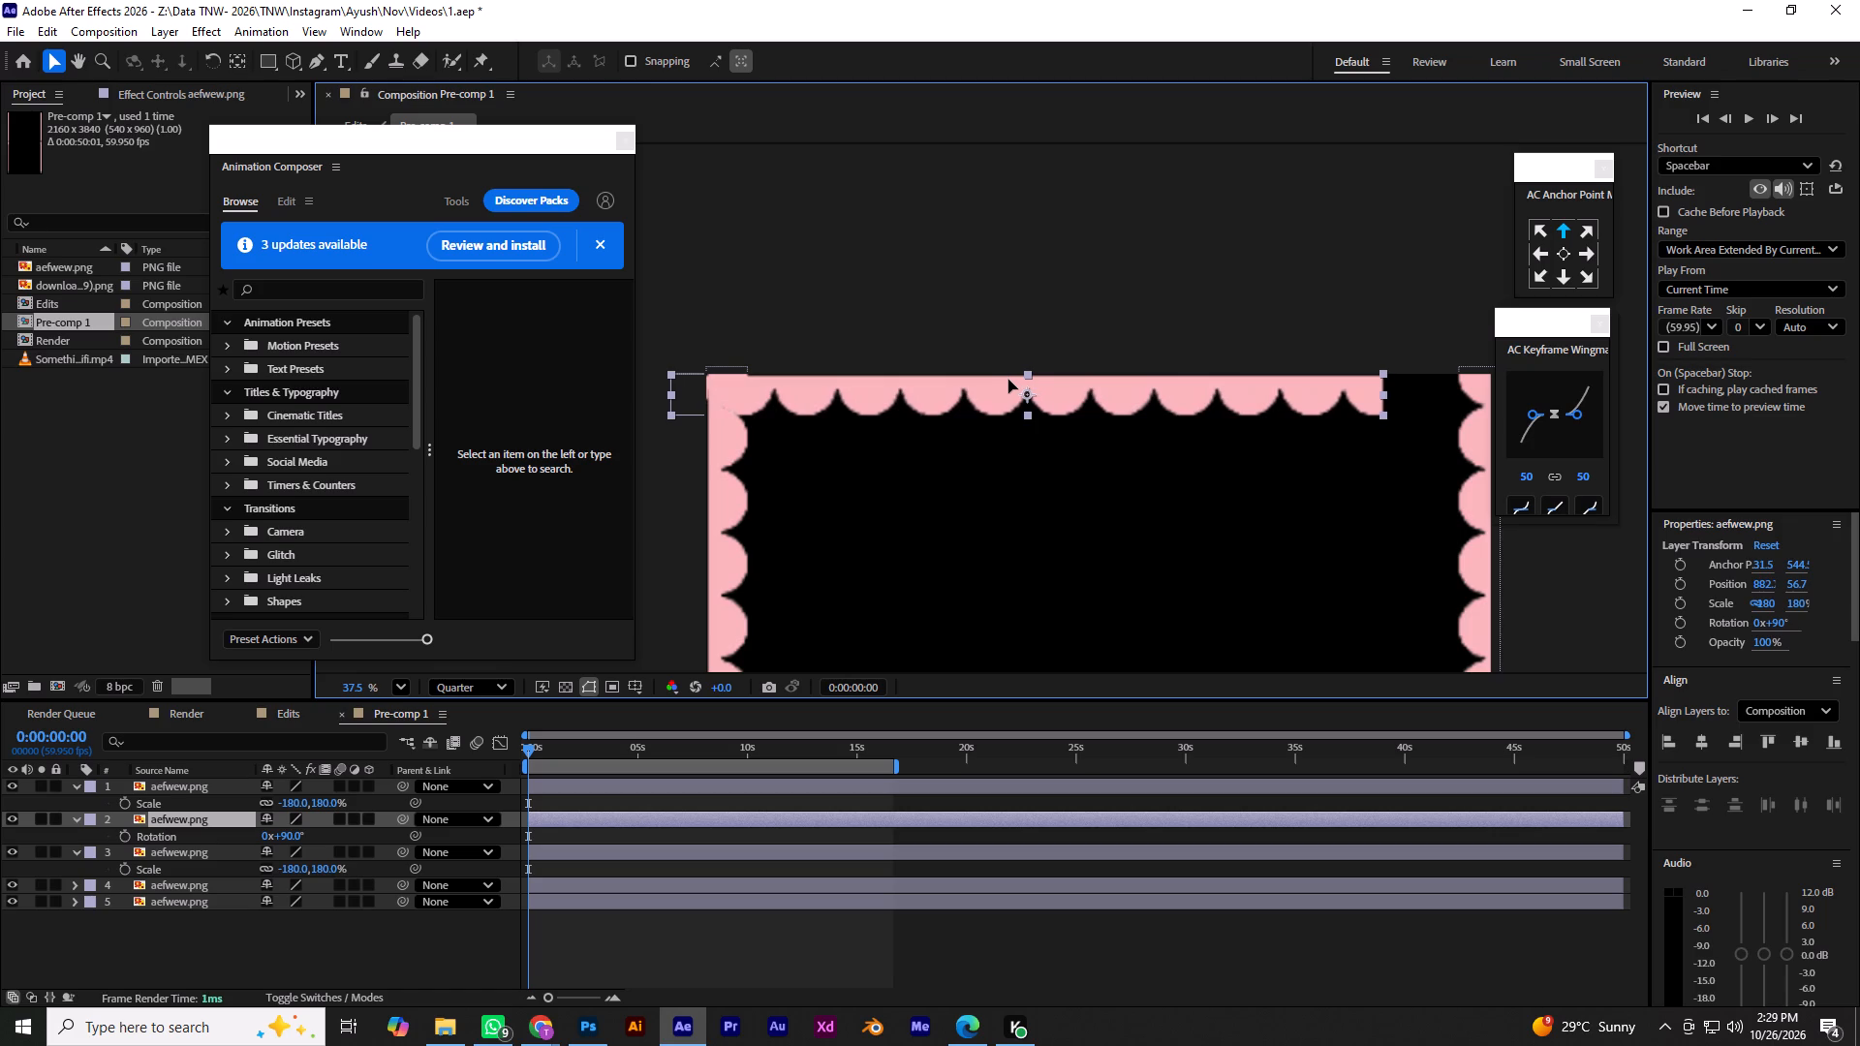
pyautogui.moveTo(1008, 380); pyautogui.dragTo(1006, 380)
# Move the top strip's anchor point to the middle of its inner scalloped edge.
pyautogui.keyDown('alt'); pyautogui.scroll(-2, 1086, 473); pyautogui.keyUp('alt')
pyautogui.press('space')
pyautogui.moveTo(1092, 482); pyautogui.dragTo(1064, 465)
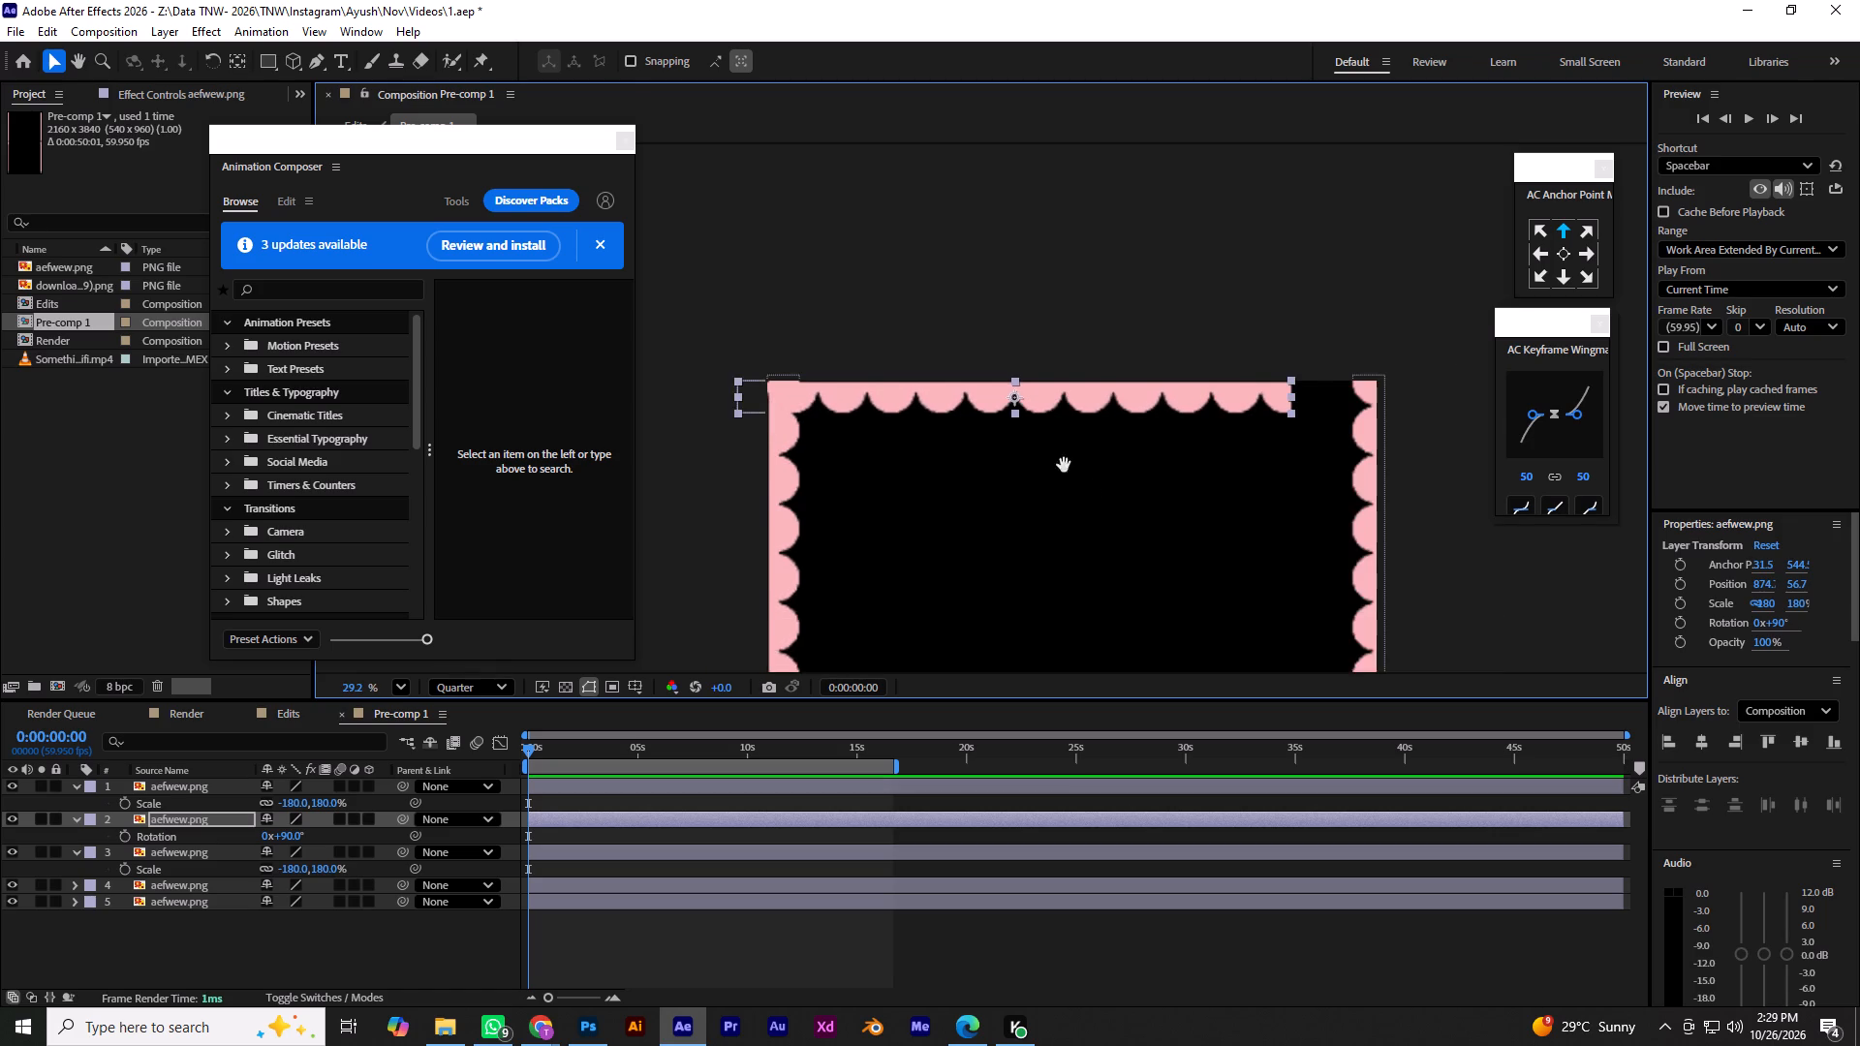
pyautogui.moveTo(1064, 465); pyautogui.dragTo(1051, 448)
pyautogui.click(1534, 254)
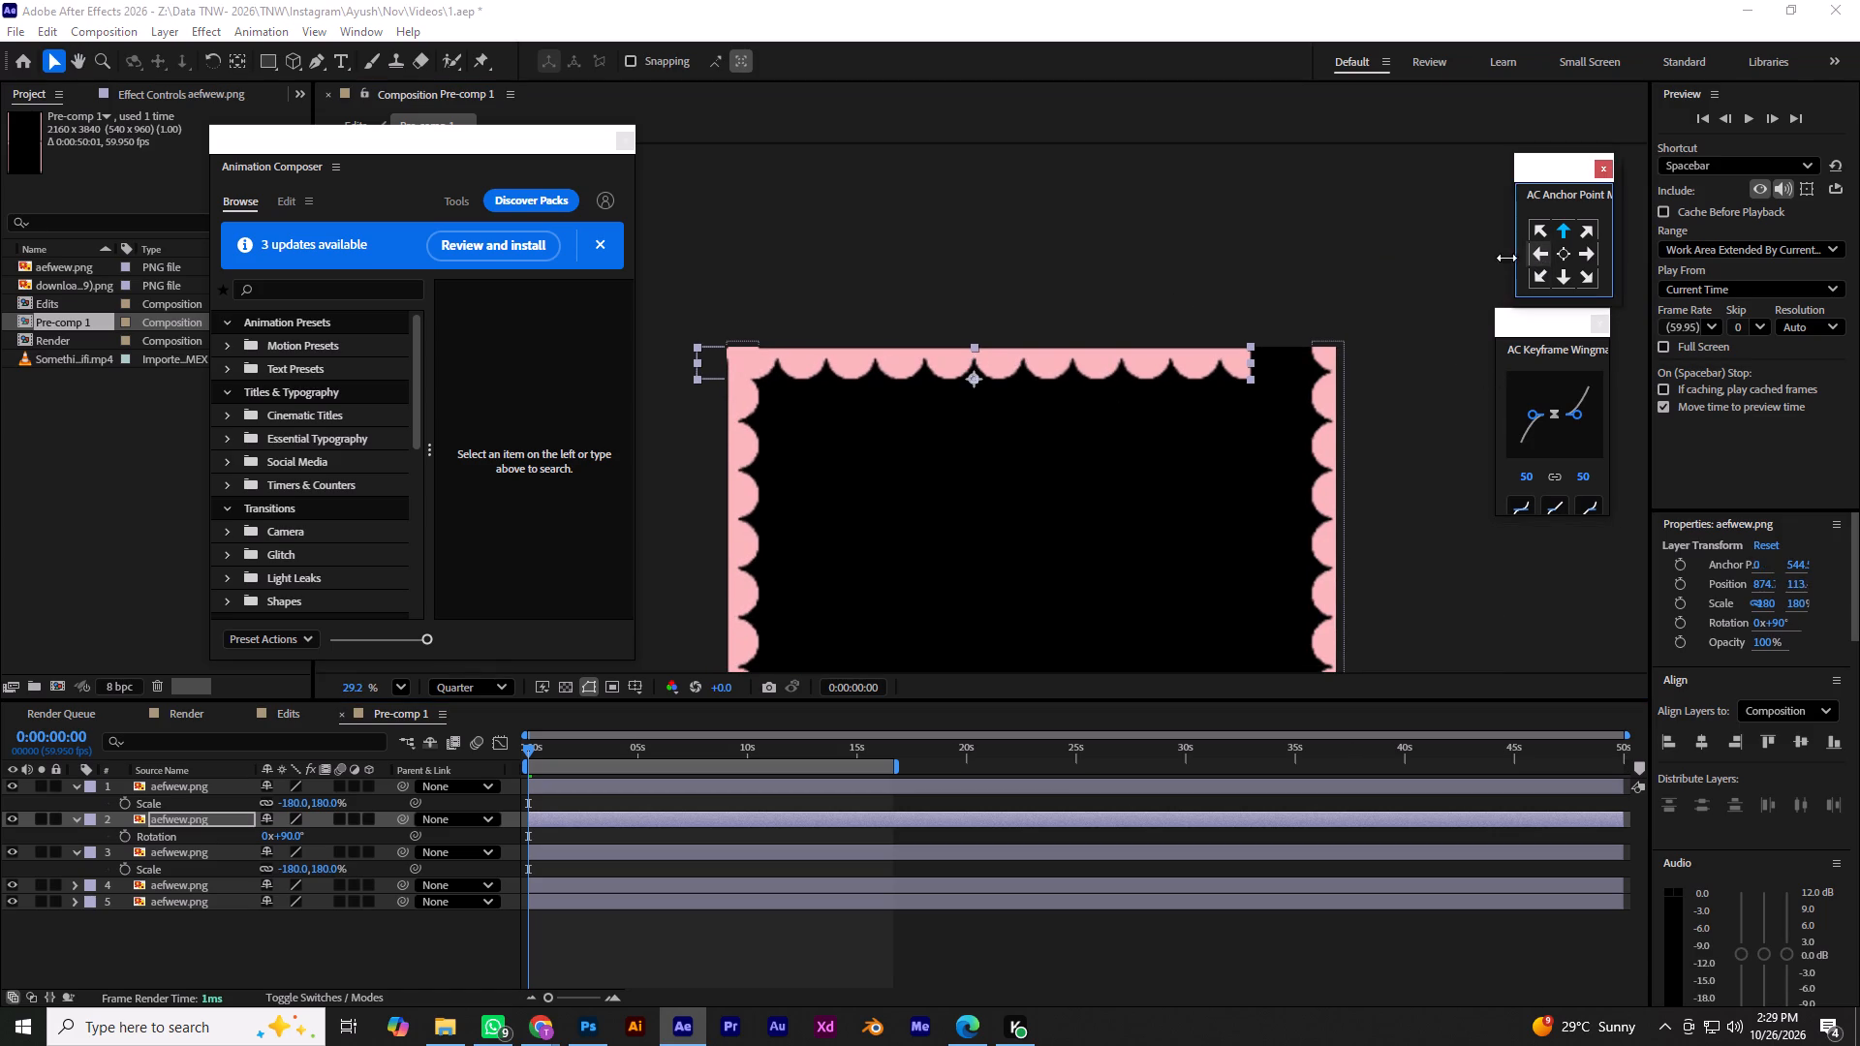
pyautogui.click(1249, 229)
# Duplicate the top strip, slide the copy right to X position about 2791 to complete the top border, and save.
pyautogui.click(1069, 361)
pyautogui.hotkey('ctrl', 'd')
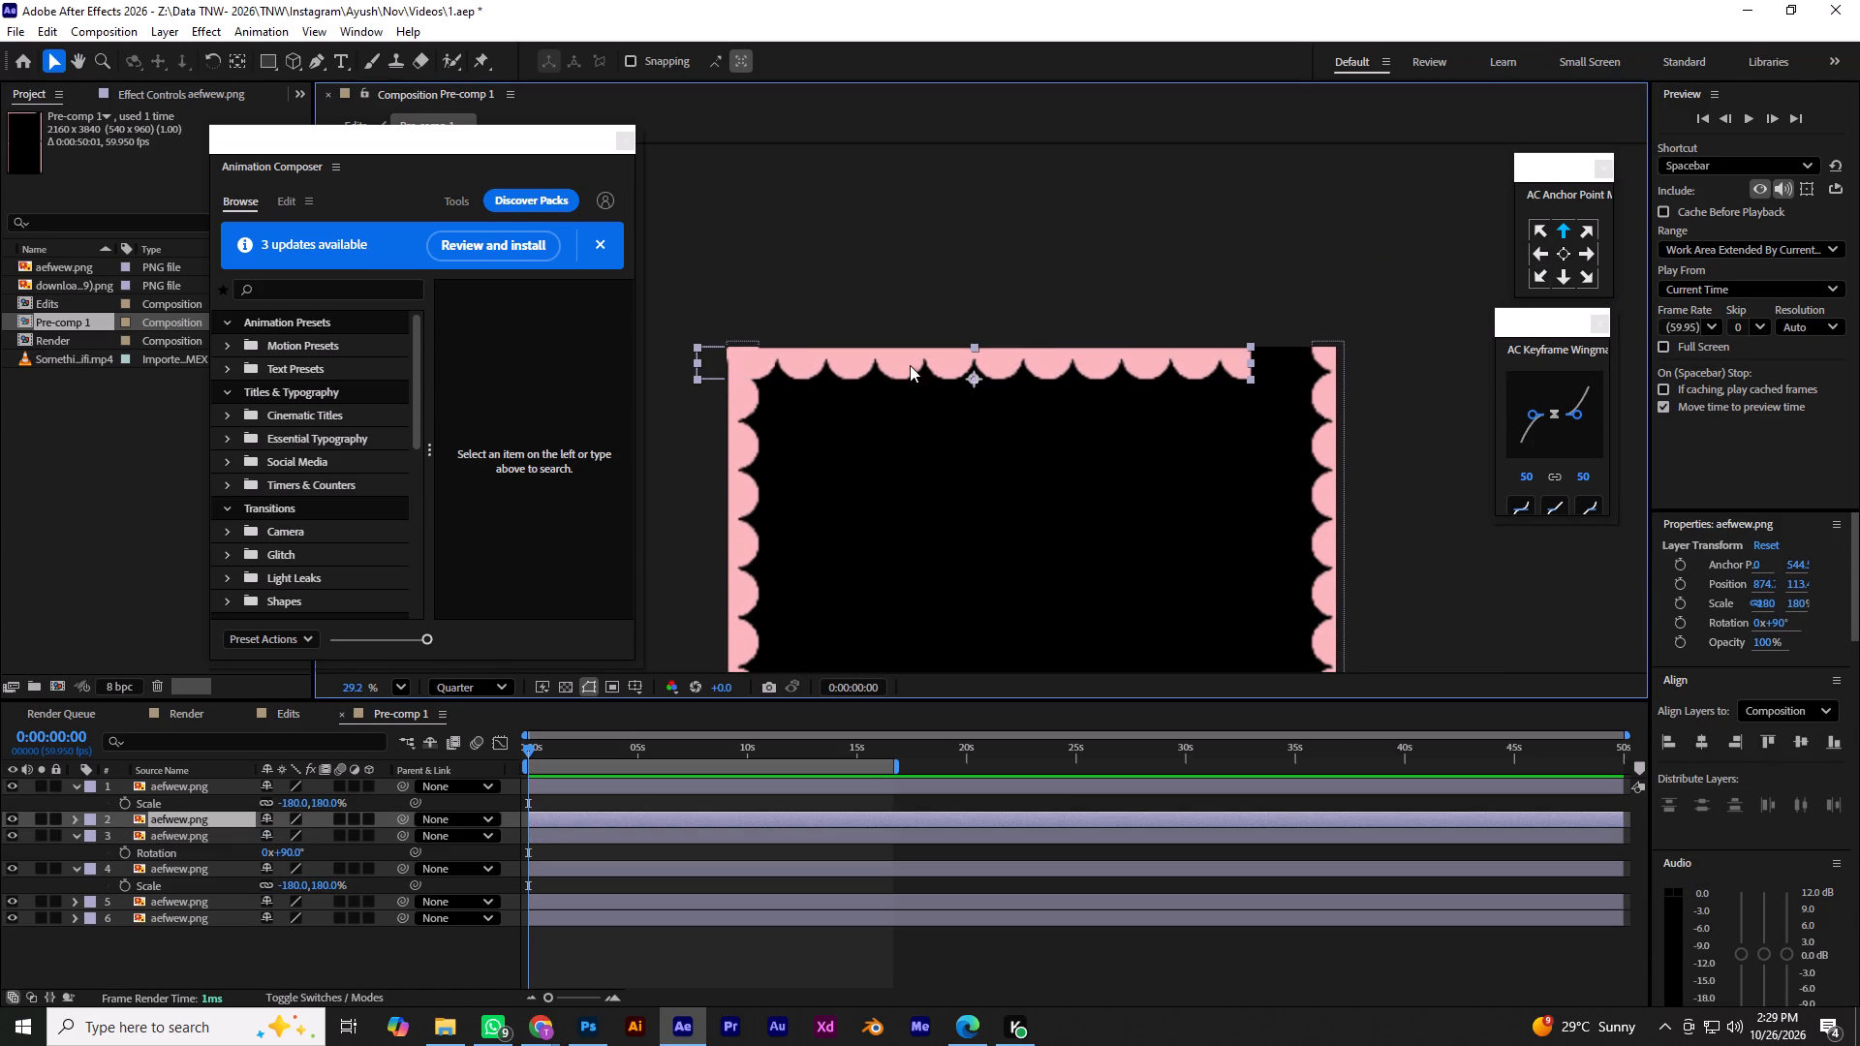
pyautogui.moveTo(793, 359); pyautogui.dragTo(1346, 362)
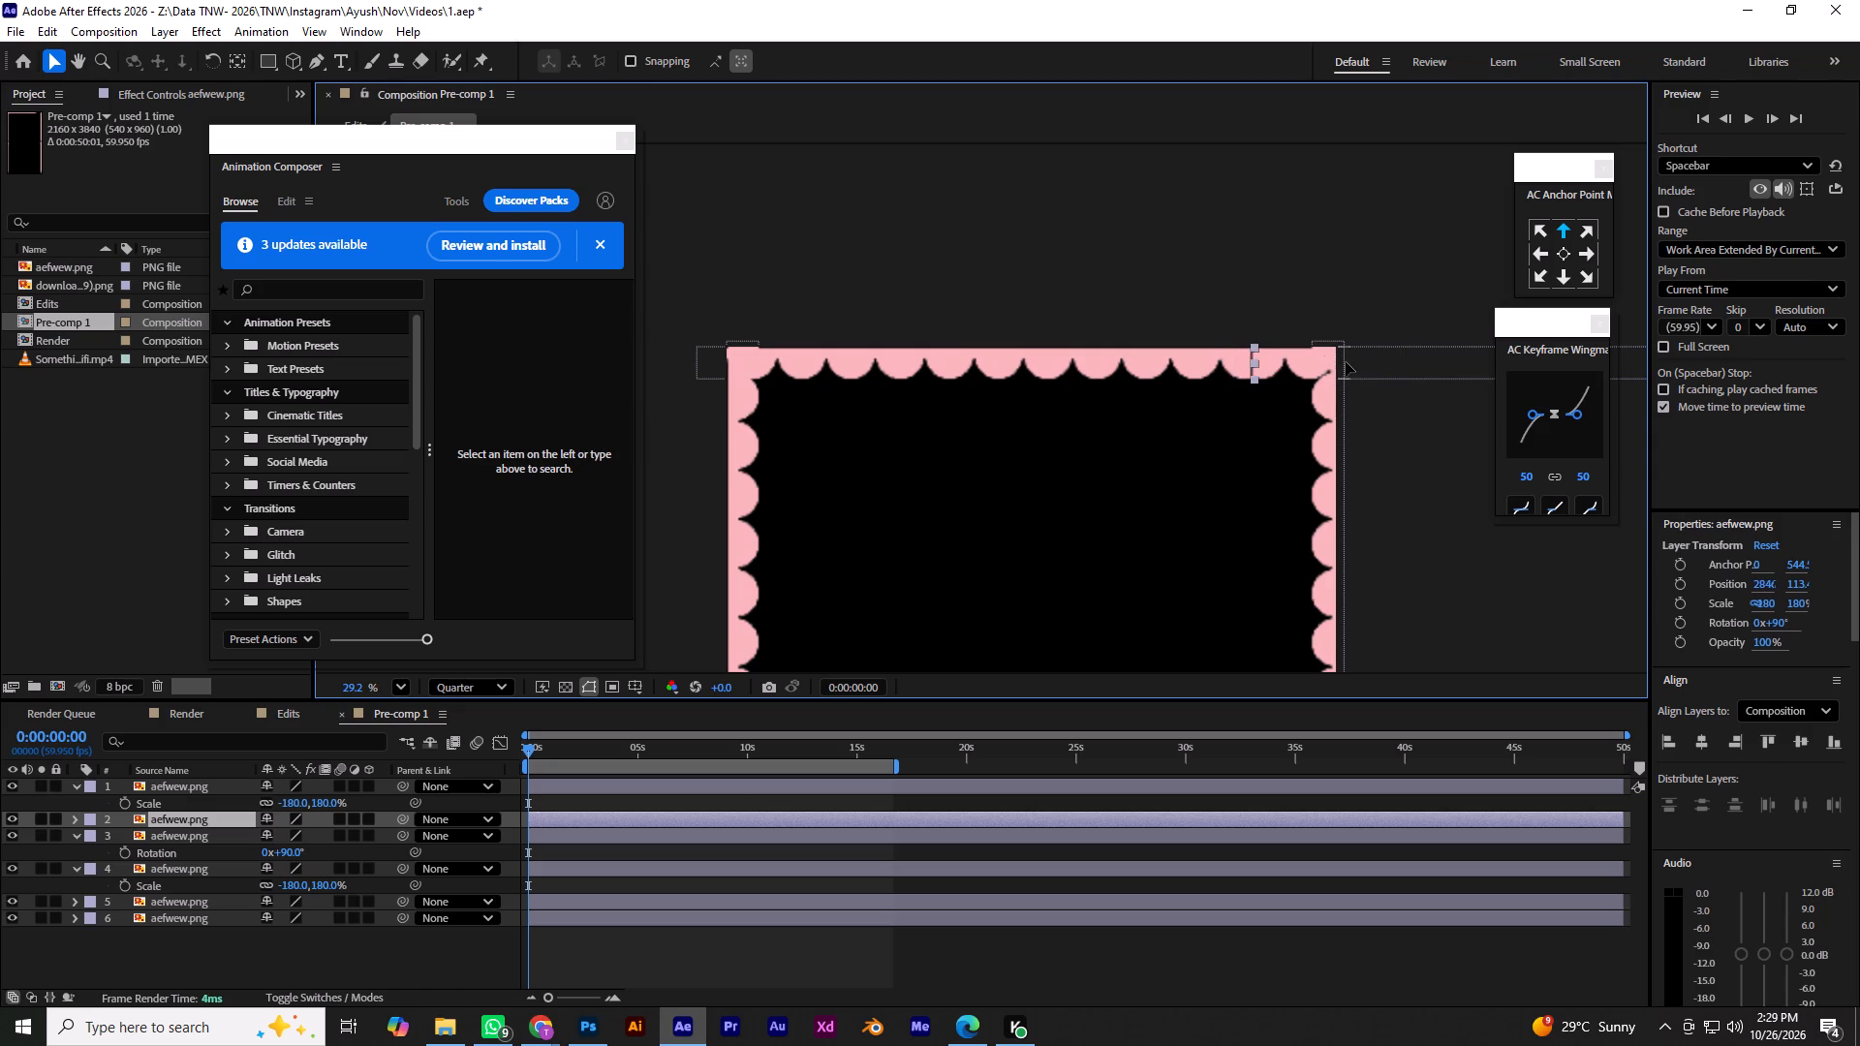
pyautogui.moveTo(1346, 362); pyautogui.dragTo(1335, 358)
pyautogui.doubleClick(1222, 231)
pyautogui.hotkey('ctrl', 's')
# Duplicate both top strips, bring the copies to the front and move them down to Y position about 3425.
pyautogui.click(1241, 362)
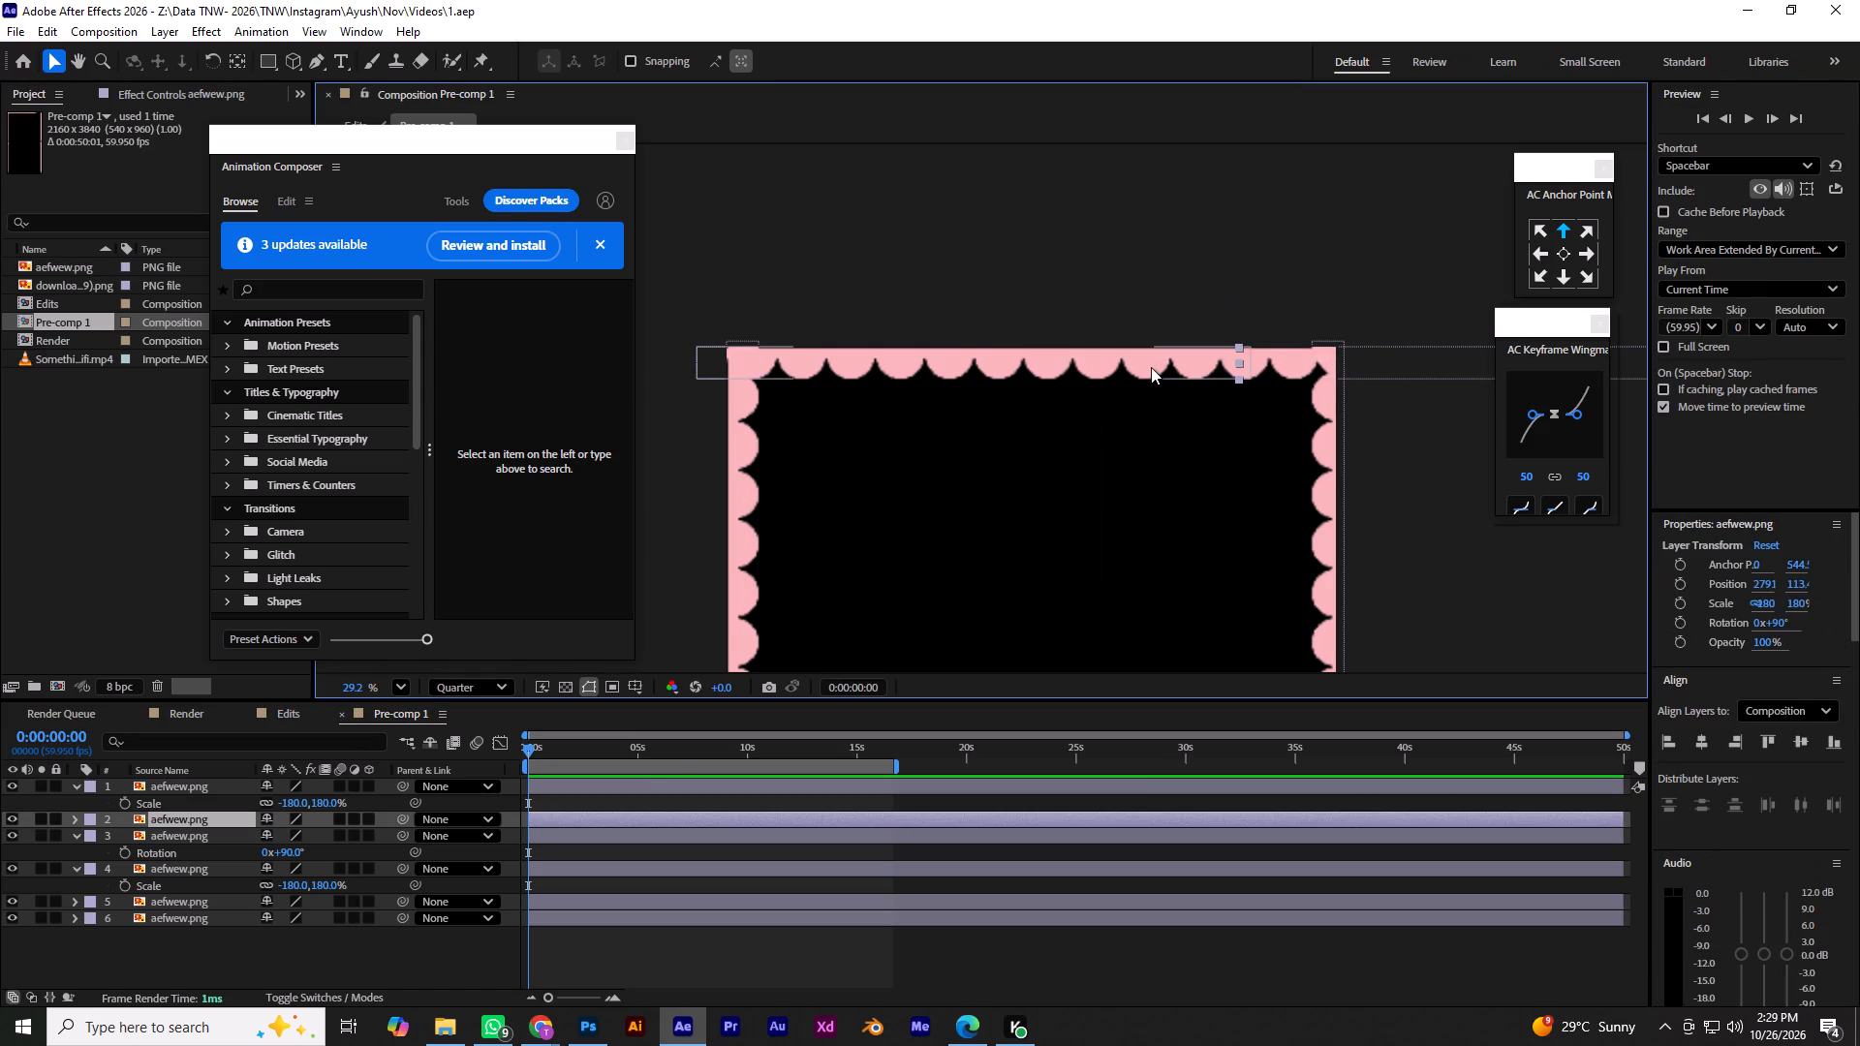
pyautogui.keyDown('shift'); pyautogui.click(1145, 364); pyautogui.keyUp('shift')
pyautogui.hotkey('ctrl', 'd')
pyautogui.hotkey('ctrl', 'shift', ']')
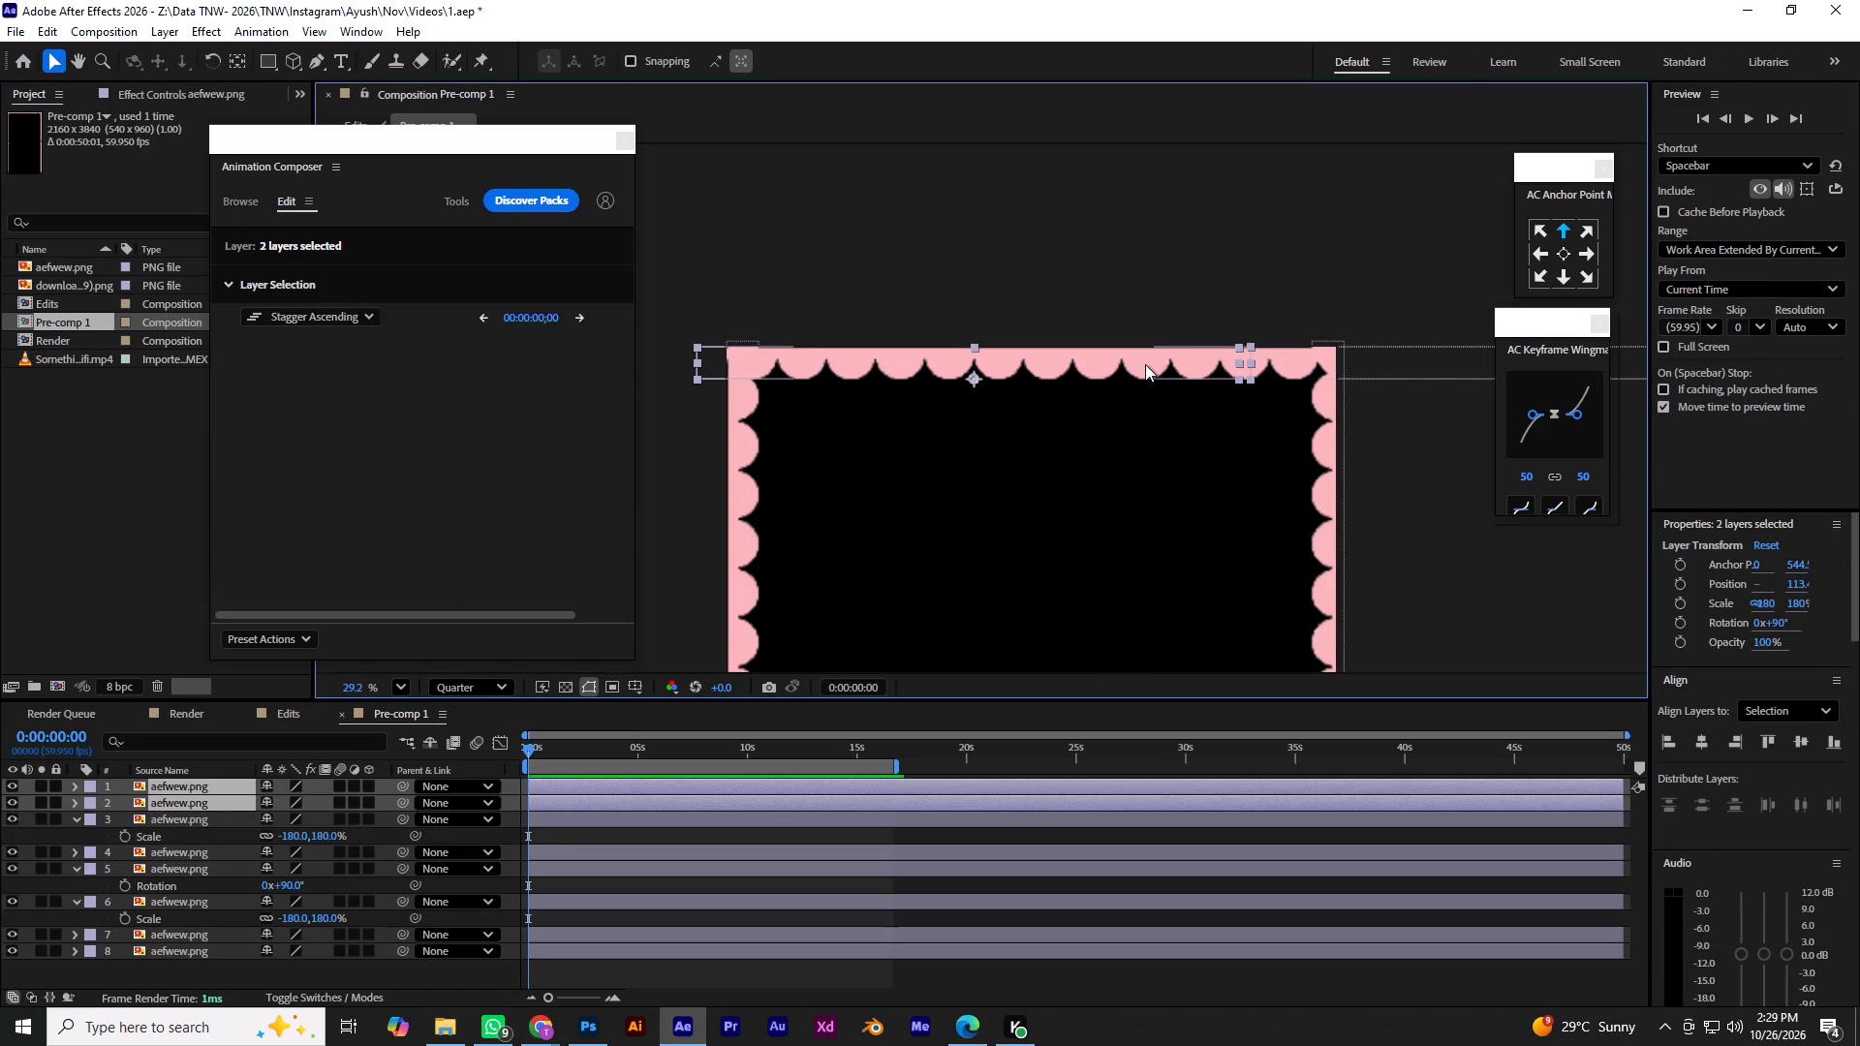
pyautogui.keyDown('alt'); pyautogui.scroll(-8, 1046, 476); pyautogui.keyUp('alt')
pyautogui.press('space')
pyautogui.press('space')
pyautogui.press('space')
pyautogui.press('space')
pyautogui.moveTo(1046, 476); pyautogui.dragTo(1046, 334)
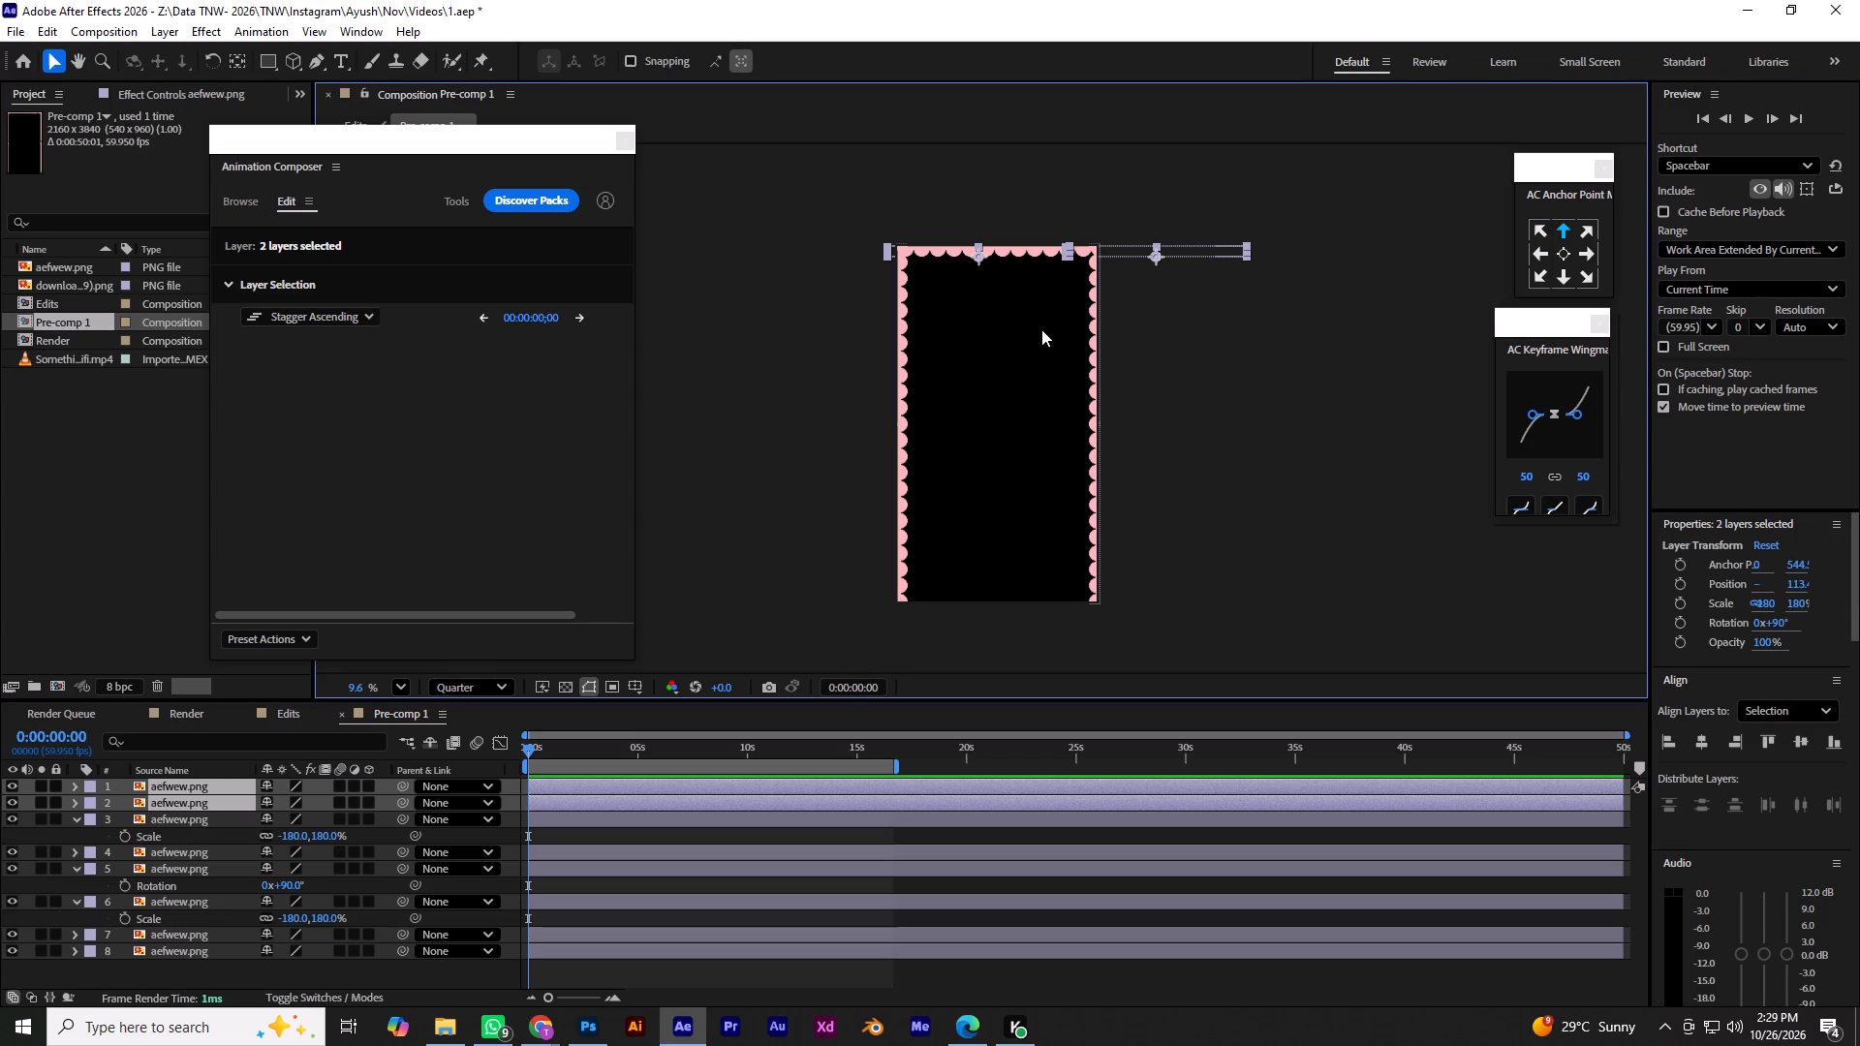
pyautogui.moveTo(978, 256); pyautogui.dragTo(976, 351)
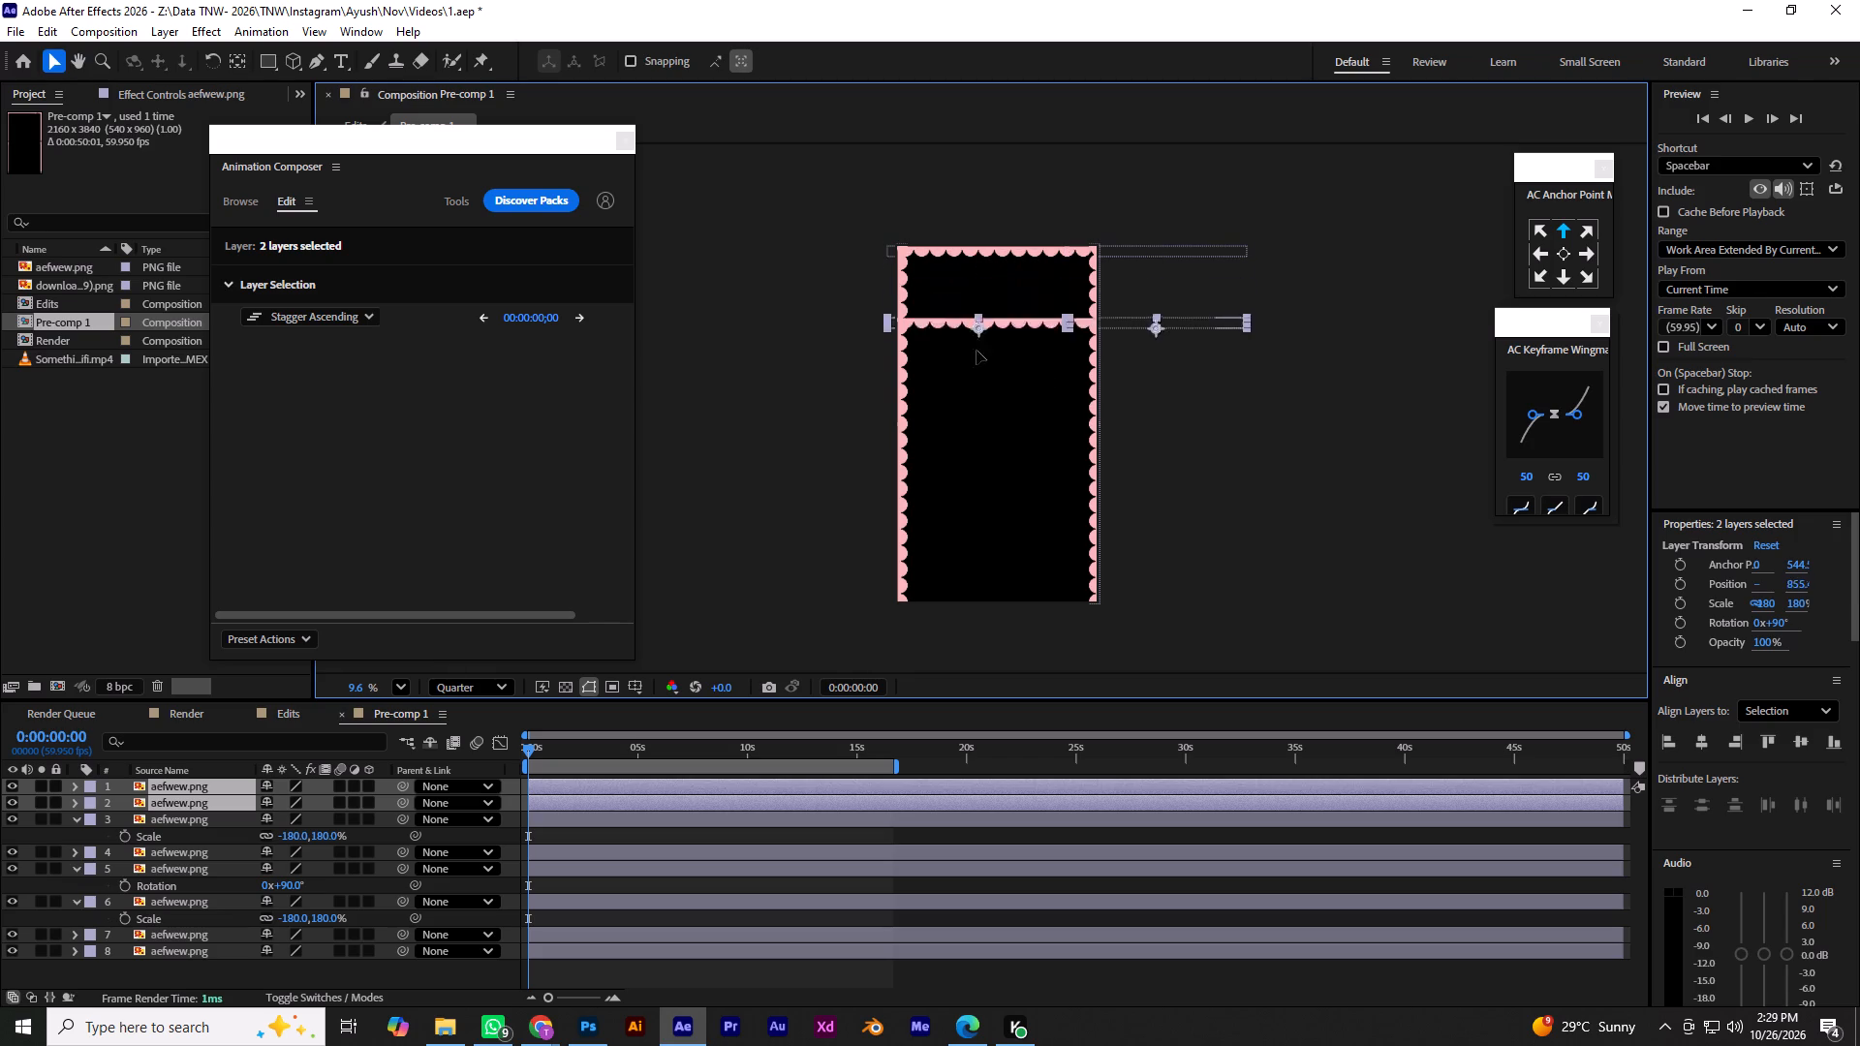
pyautogui.moveTo(976, 351); pyautogui.dragTo(972, 563)
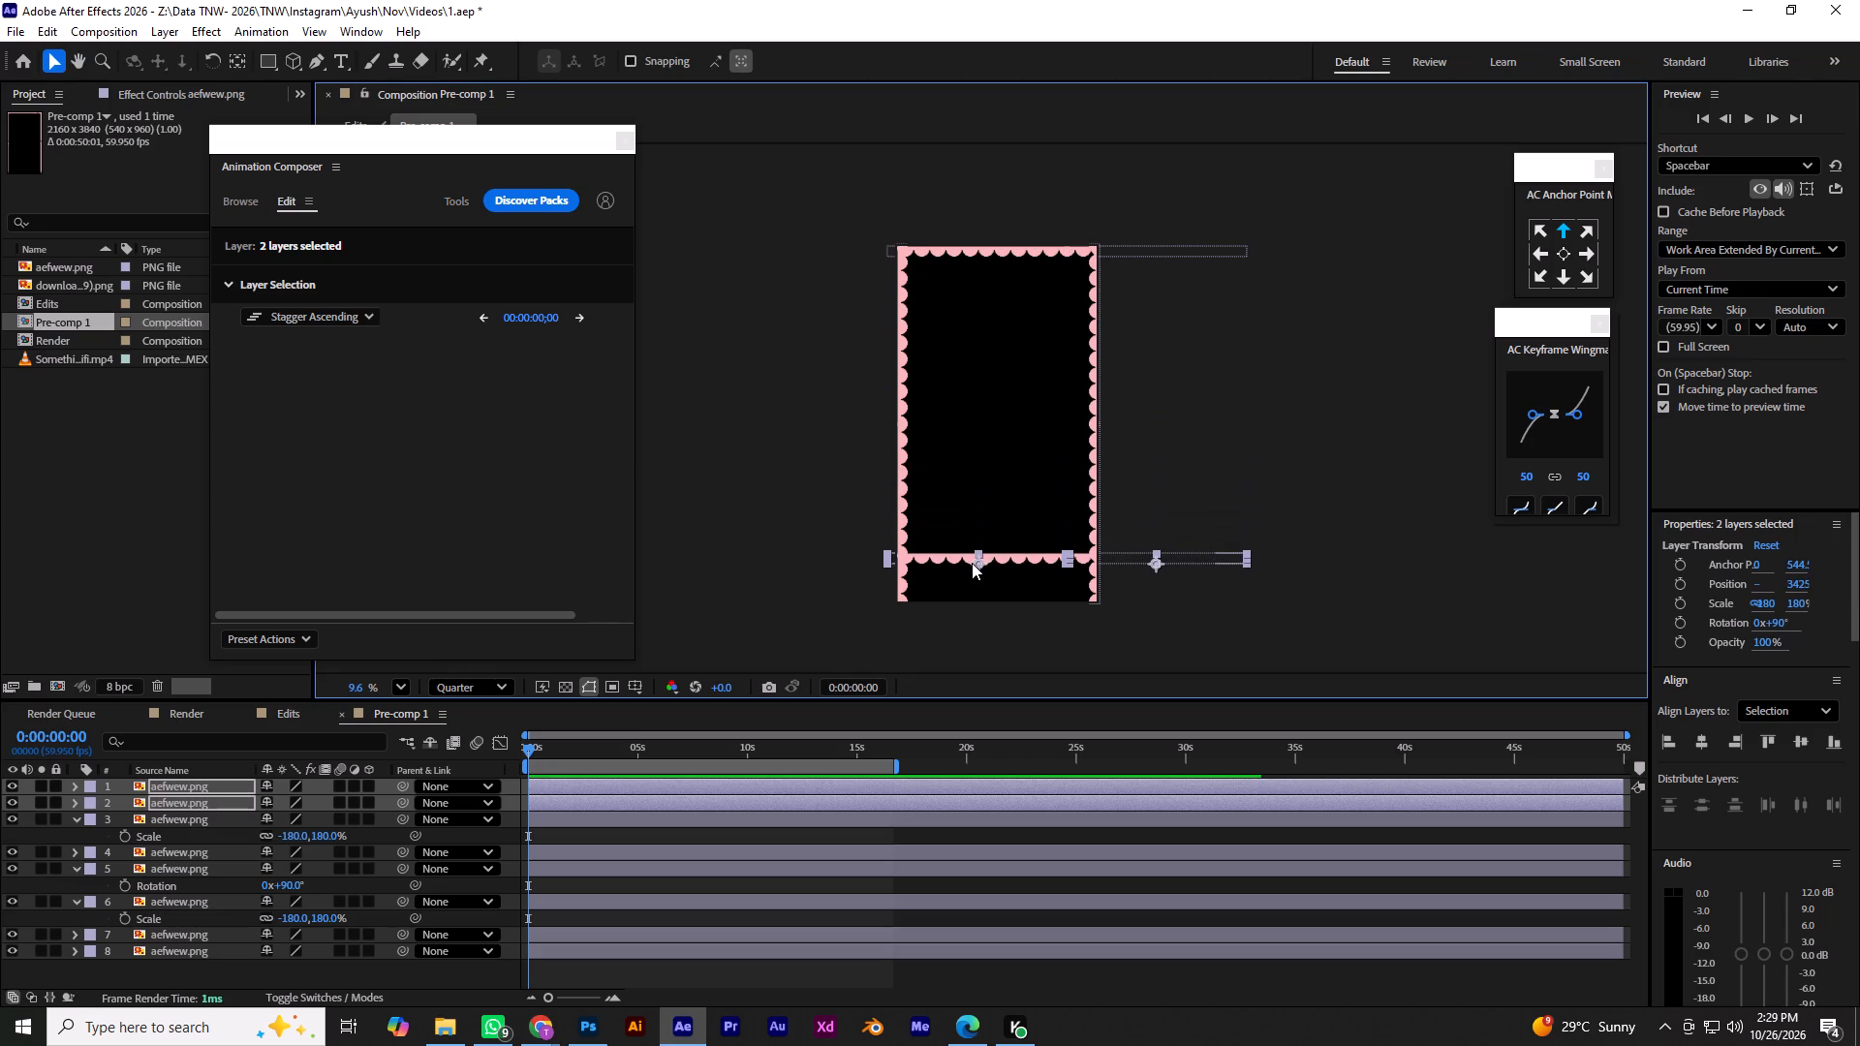
# Set the Rotation of both lowered strips to 270° so their scallops face inward.
pyautogui.press('r')
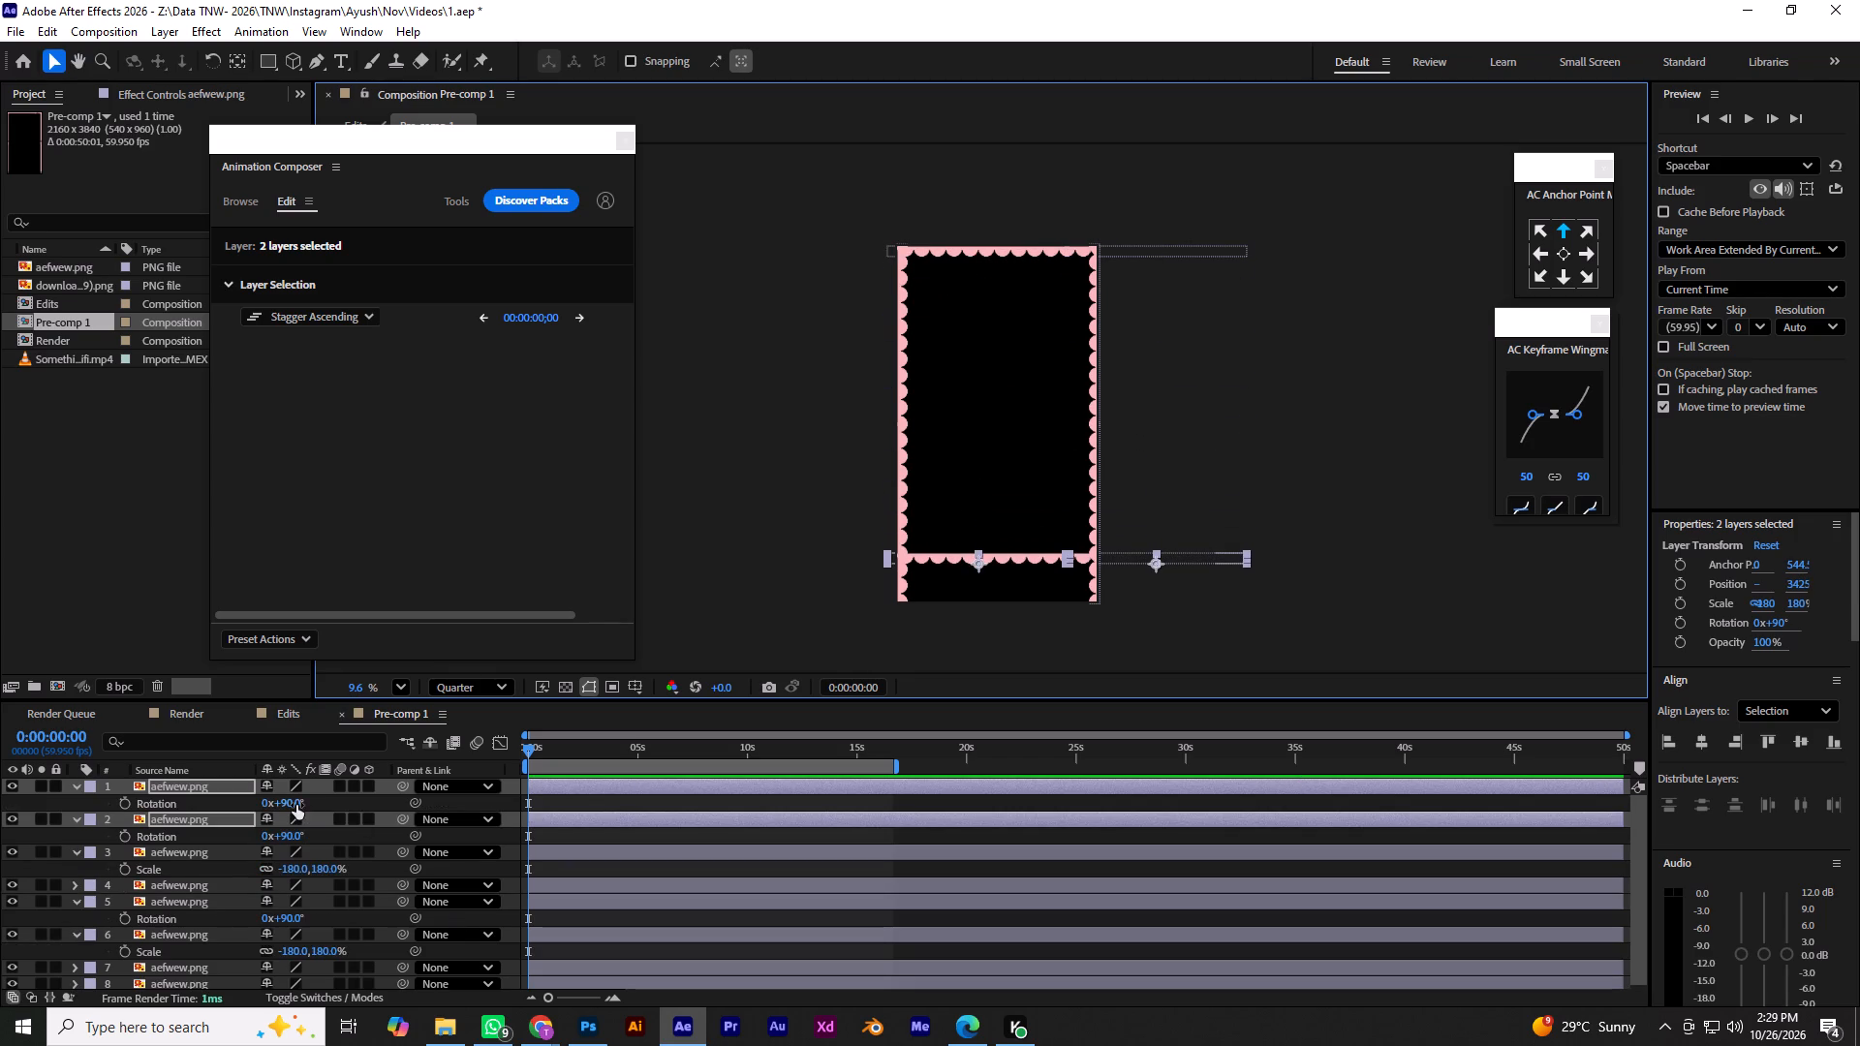
pyautogui.moveTo(296, 805); pyautogui.dragTo(470, 819)
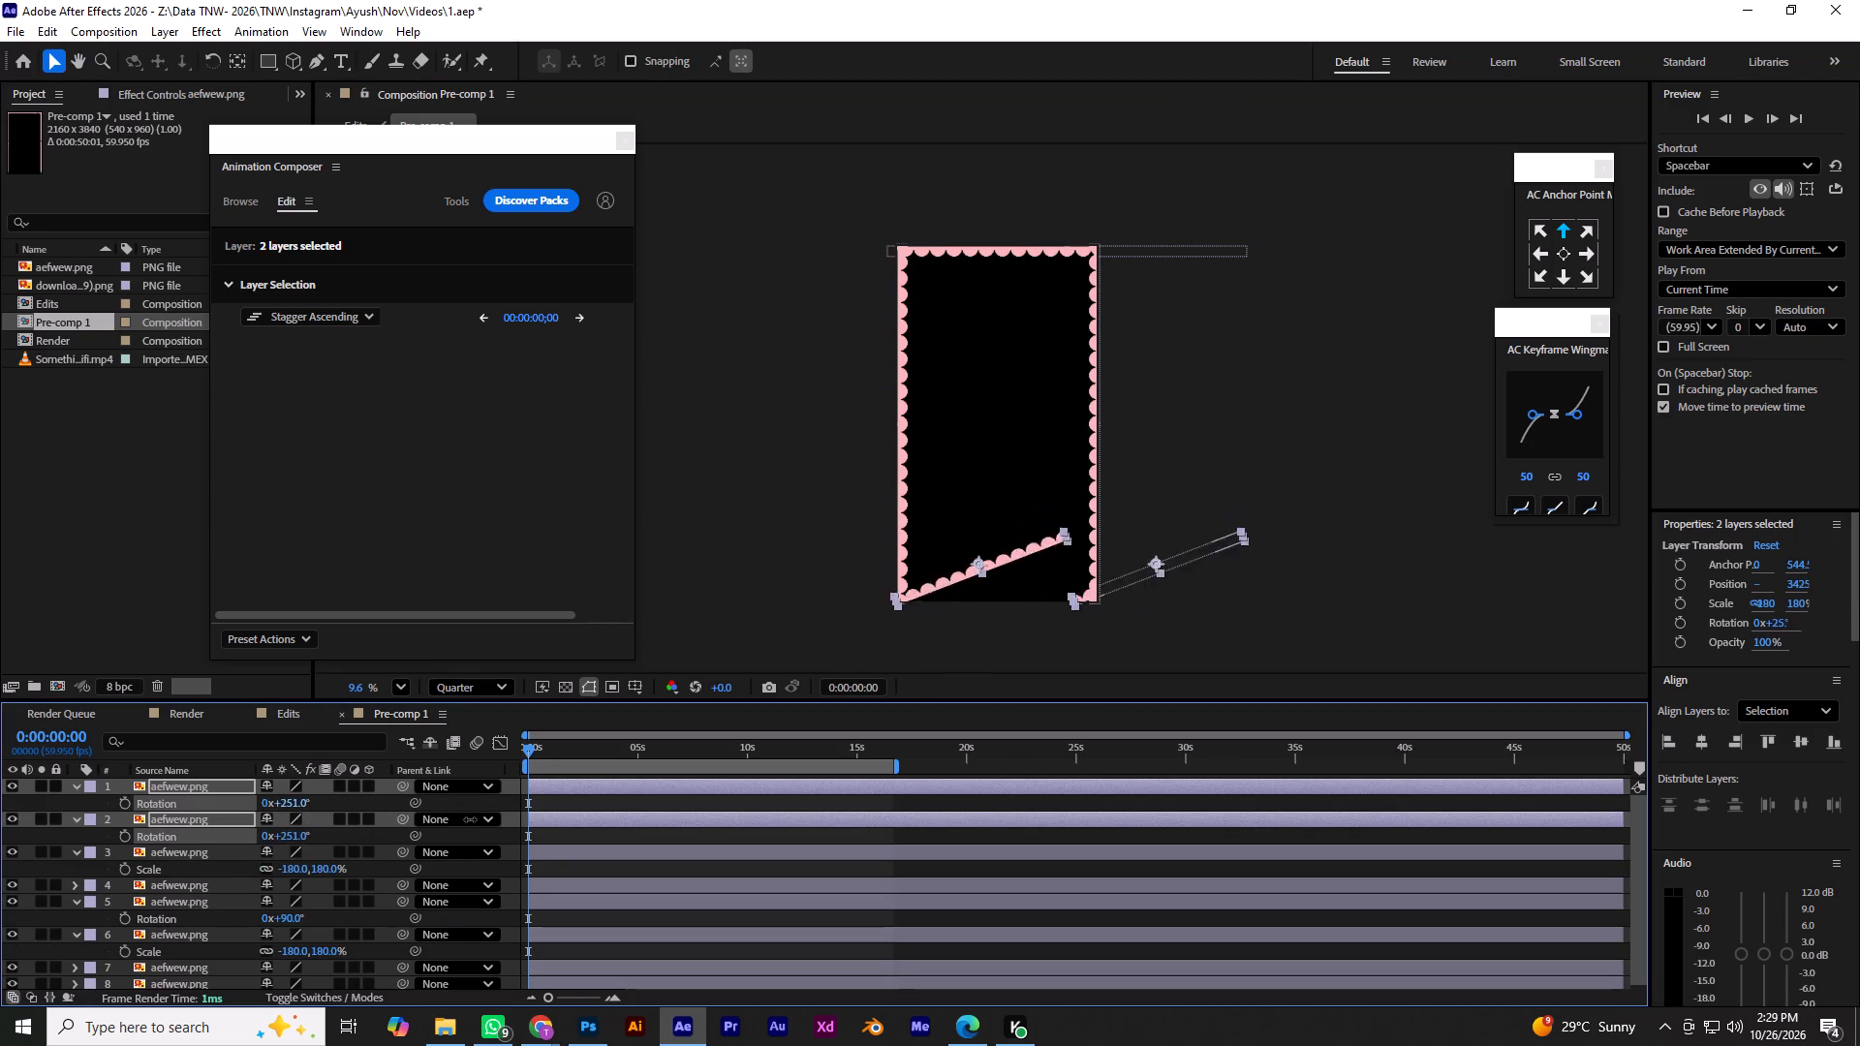
pyautogui.moveTo(470, 819); pyautogui.dragTo(488, 826)
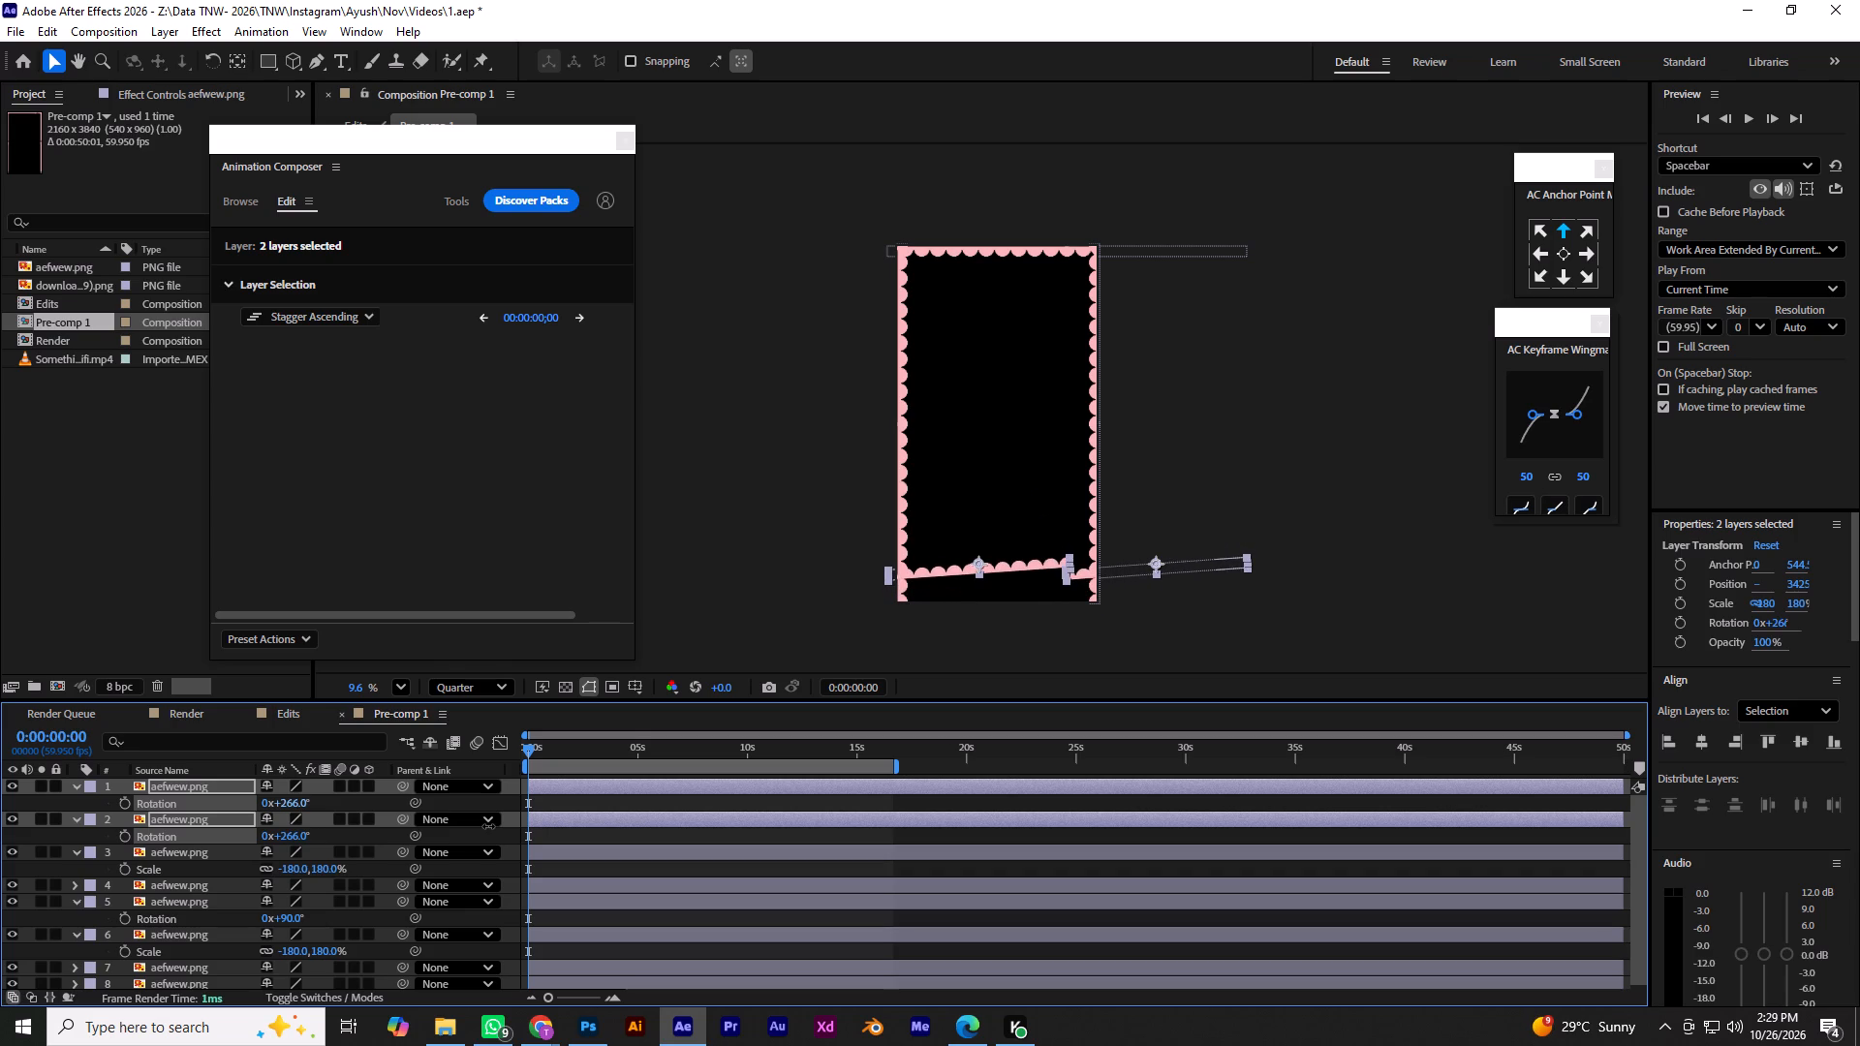
pyautogui.moveTo(488, 826); pyautogui.dragTo(492, 827)
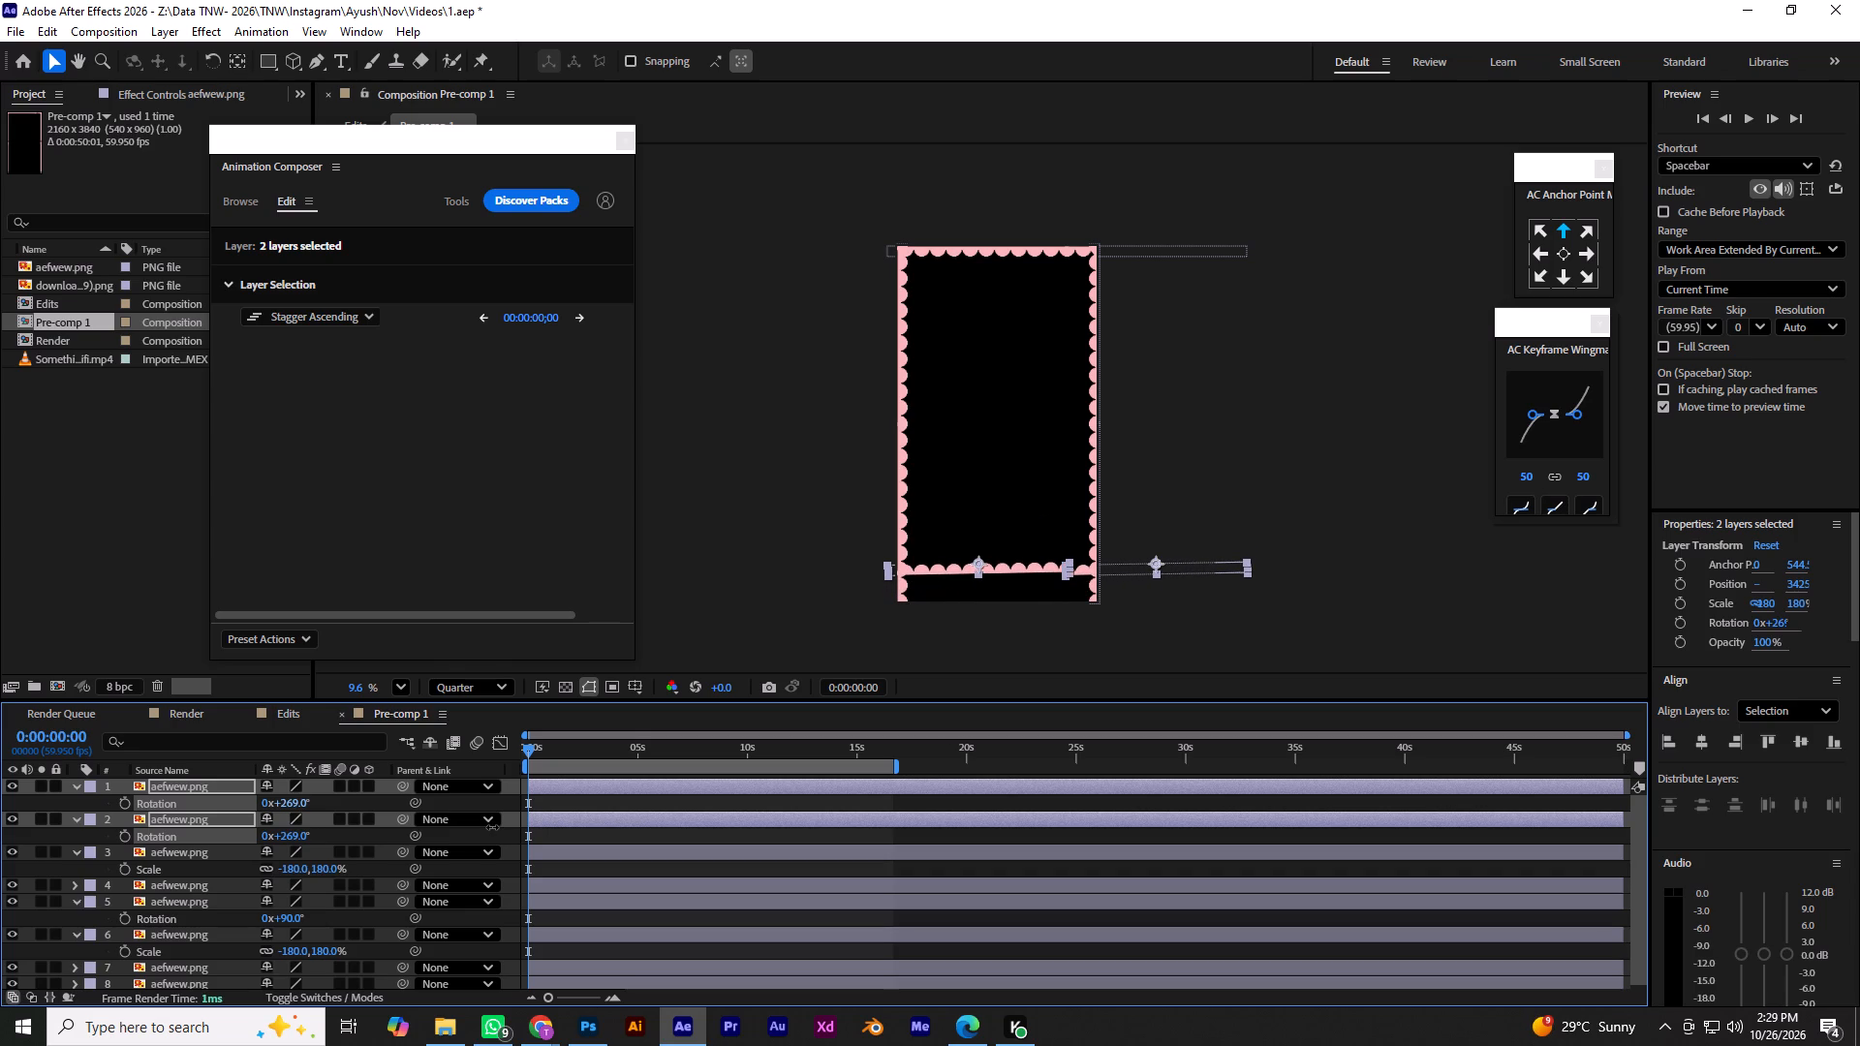
pyautogui.moveTo(492, 827); pyautogui.dragTo(496, 830)
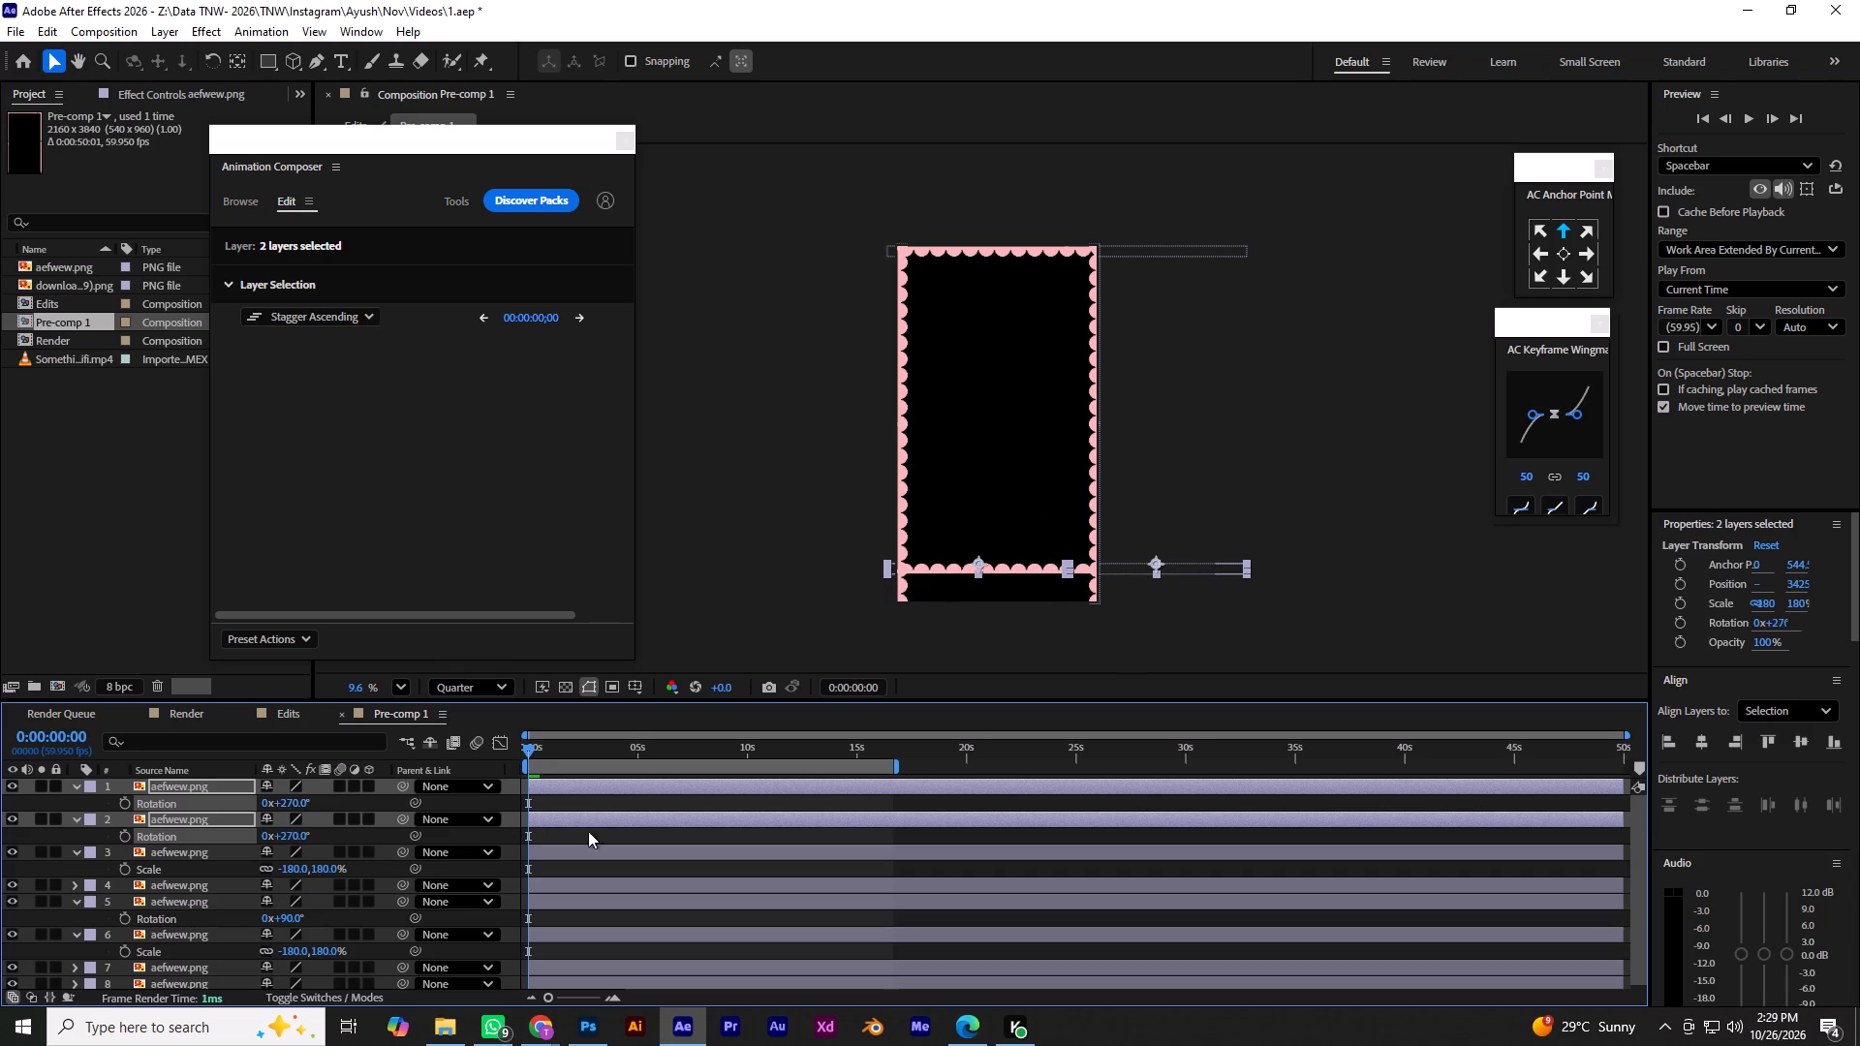
# Align each of the two lowered strips to the composition's bottom edge and save the project.
pyautogui.click(1830, 741)
pyautogui.click(1369, 487)
pyautogui.click(941, 571)
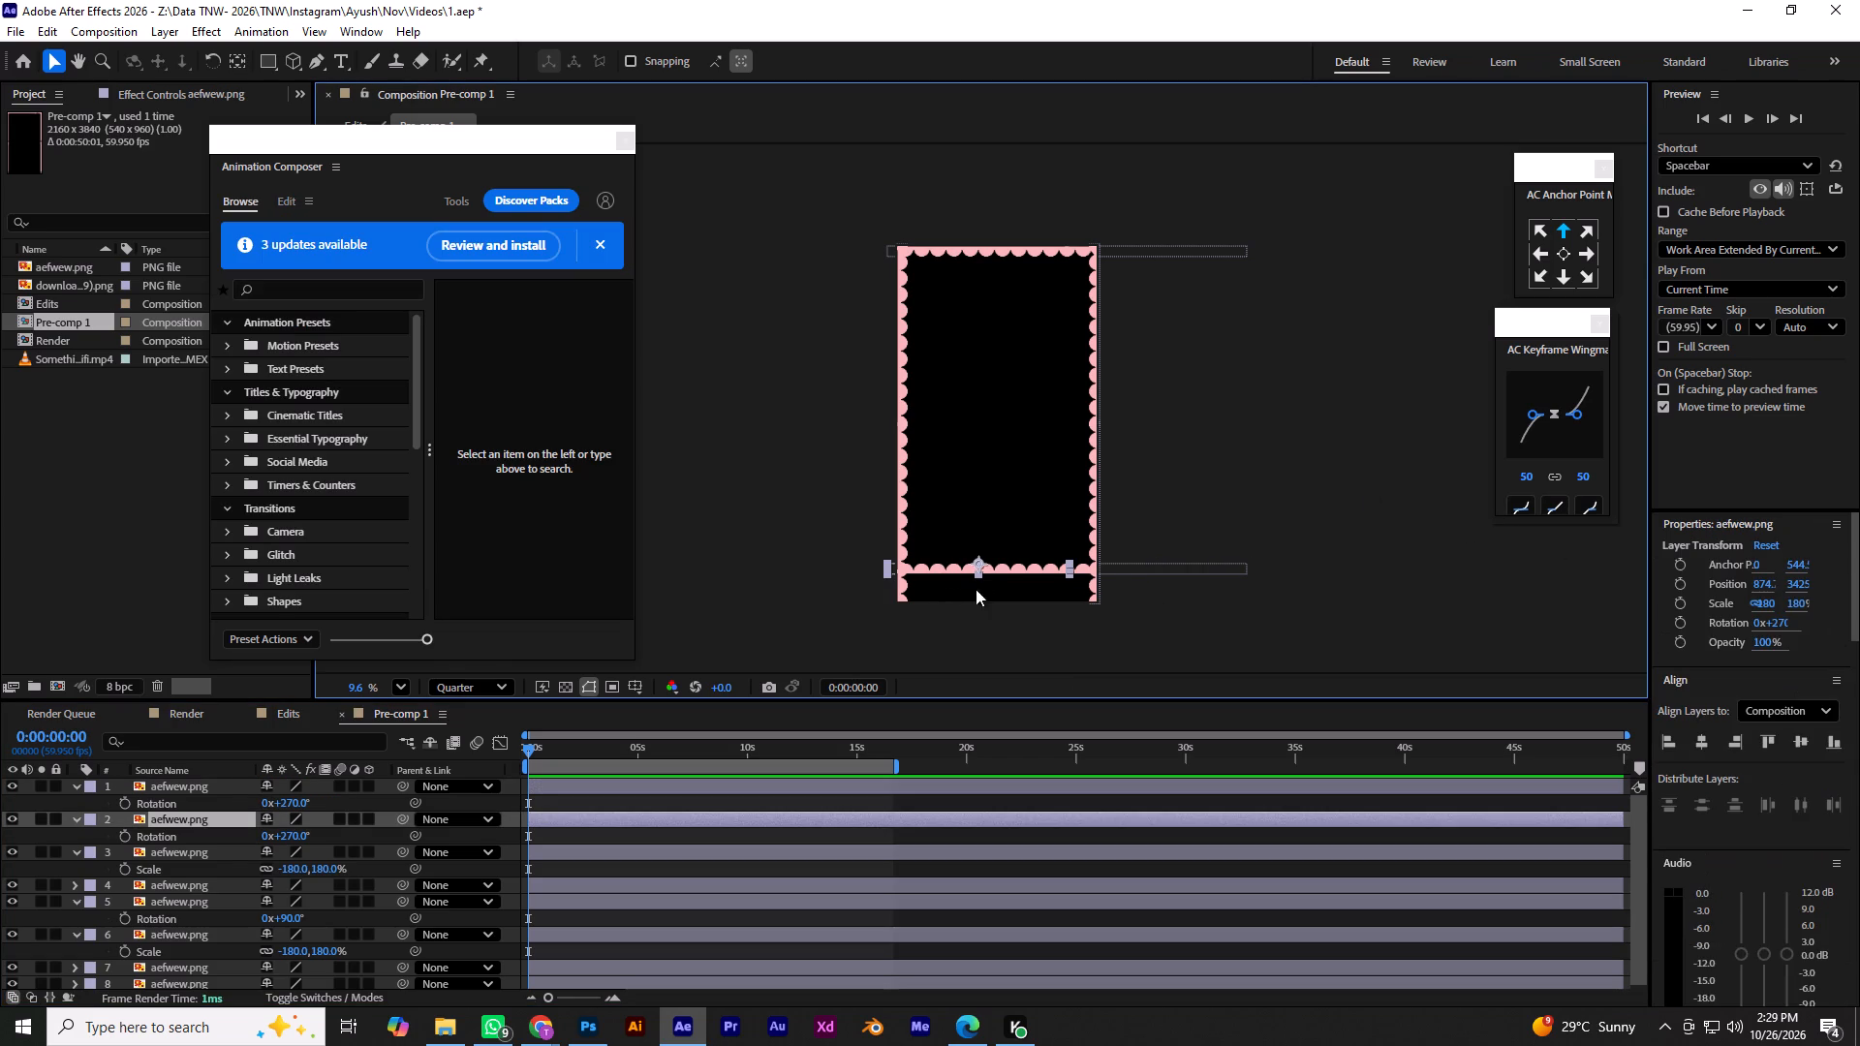
pyautogui.click(1831, 743)
pyautogui.click(1135, 569)
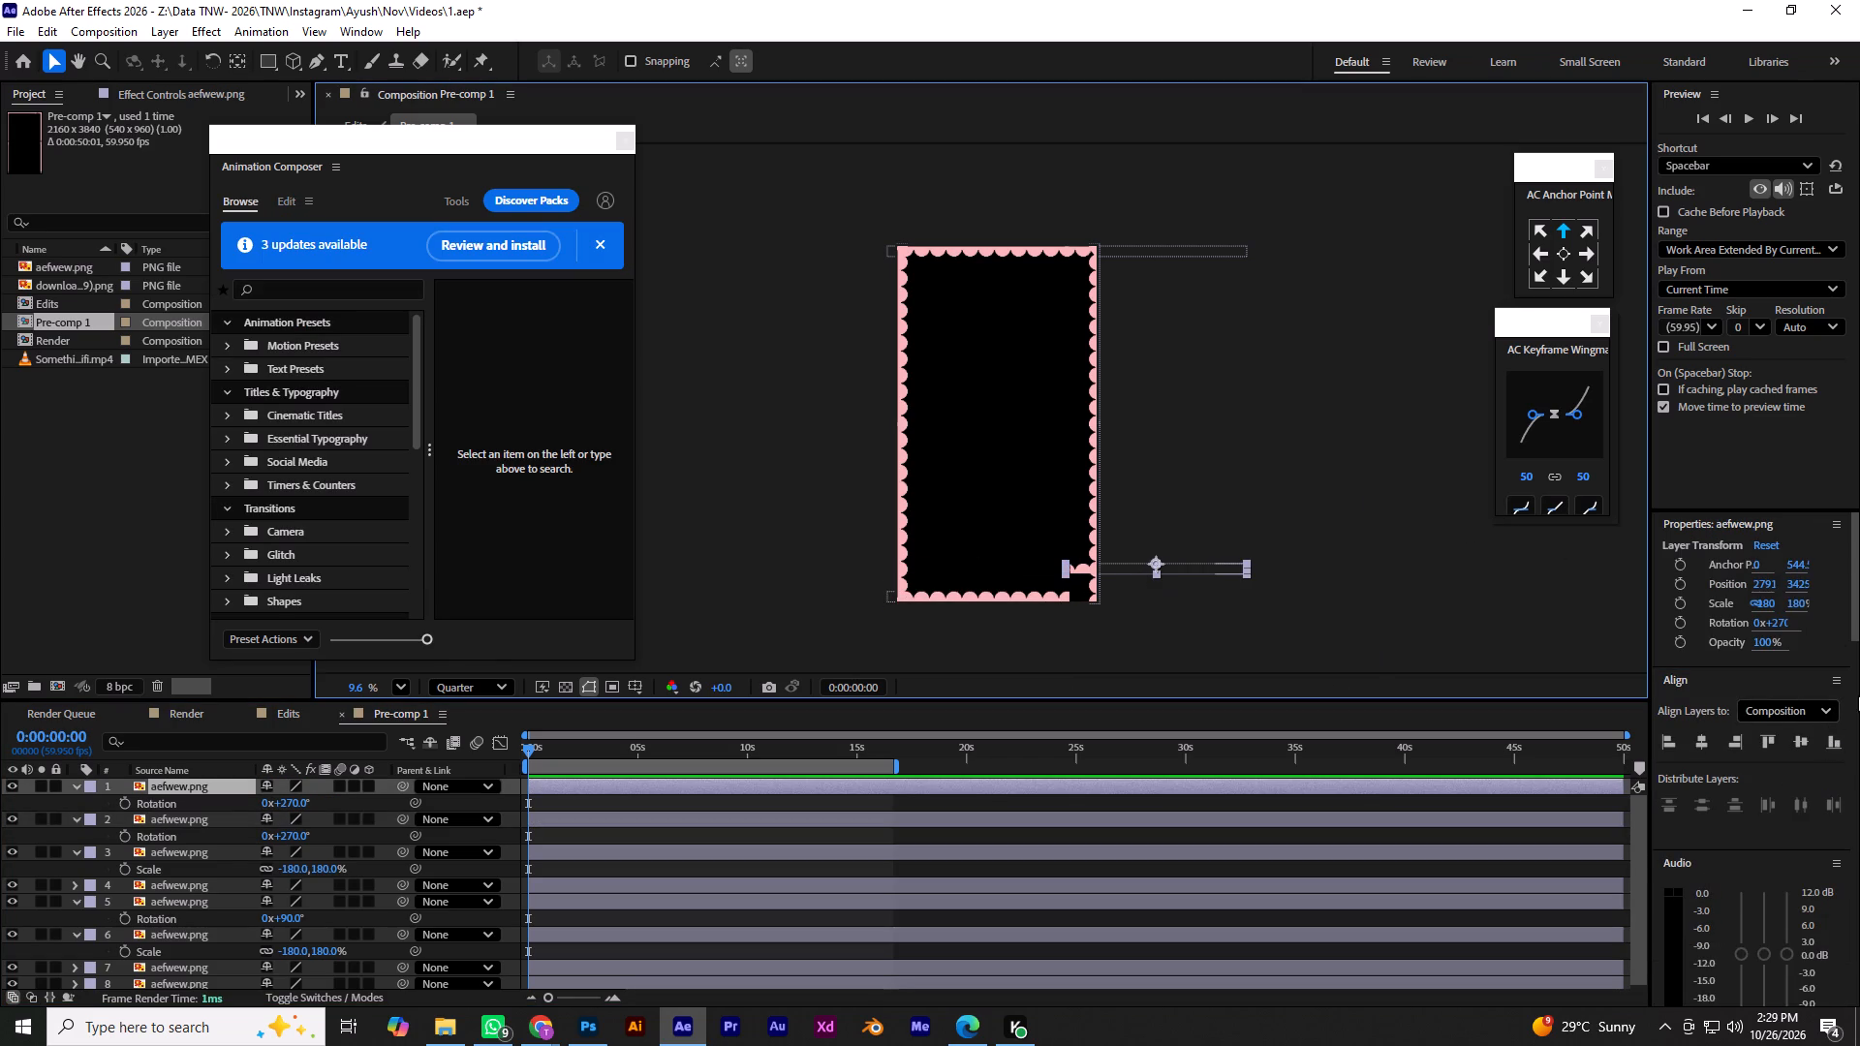
pyautogui.click(1835, 743)
pyautogui.click(1395, 449)
pyautogui.hotkey('ctrl', 's')
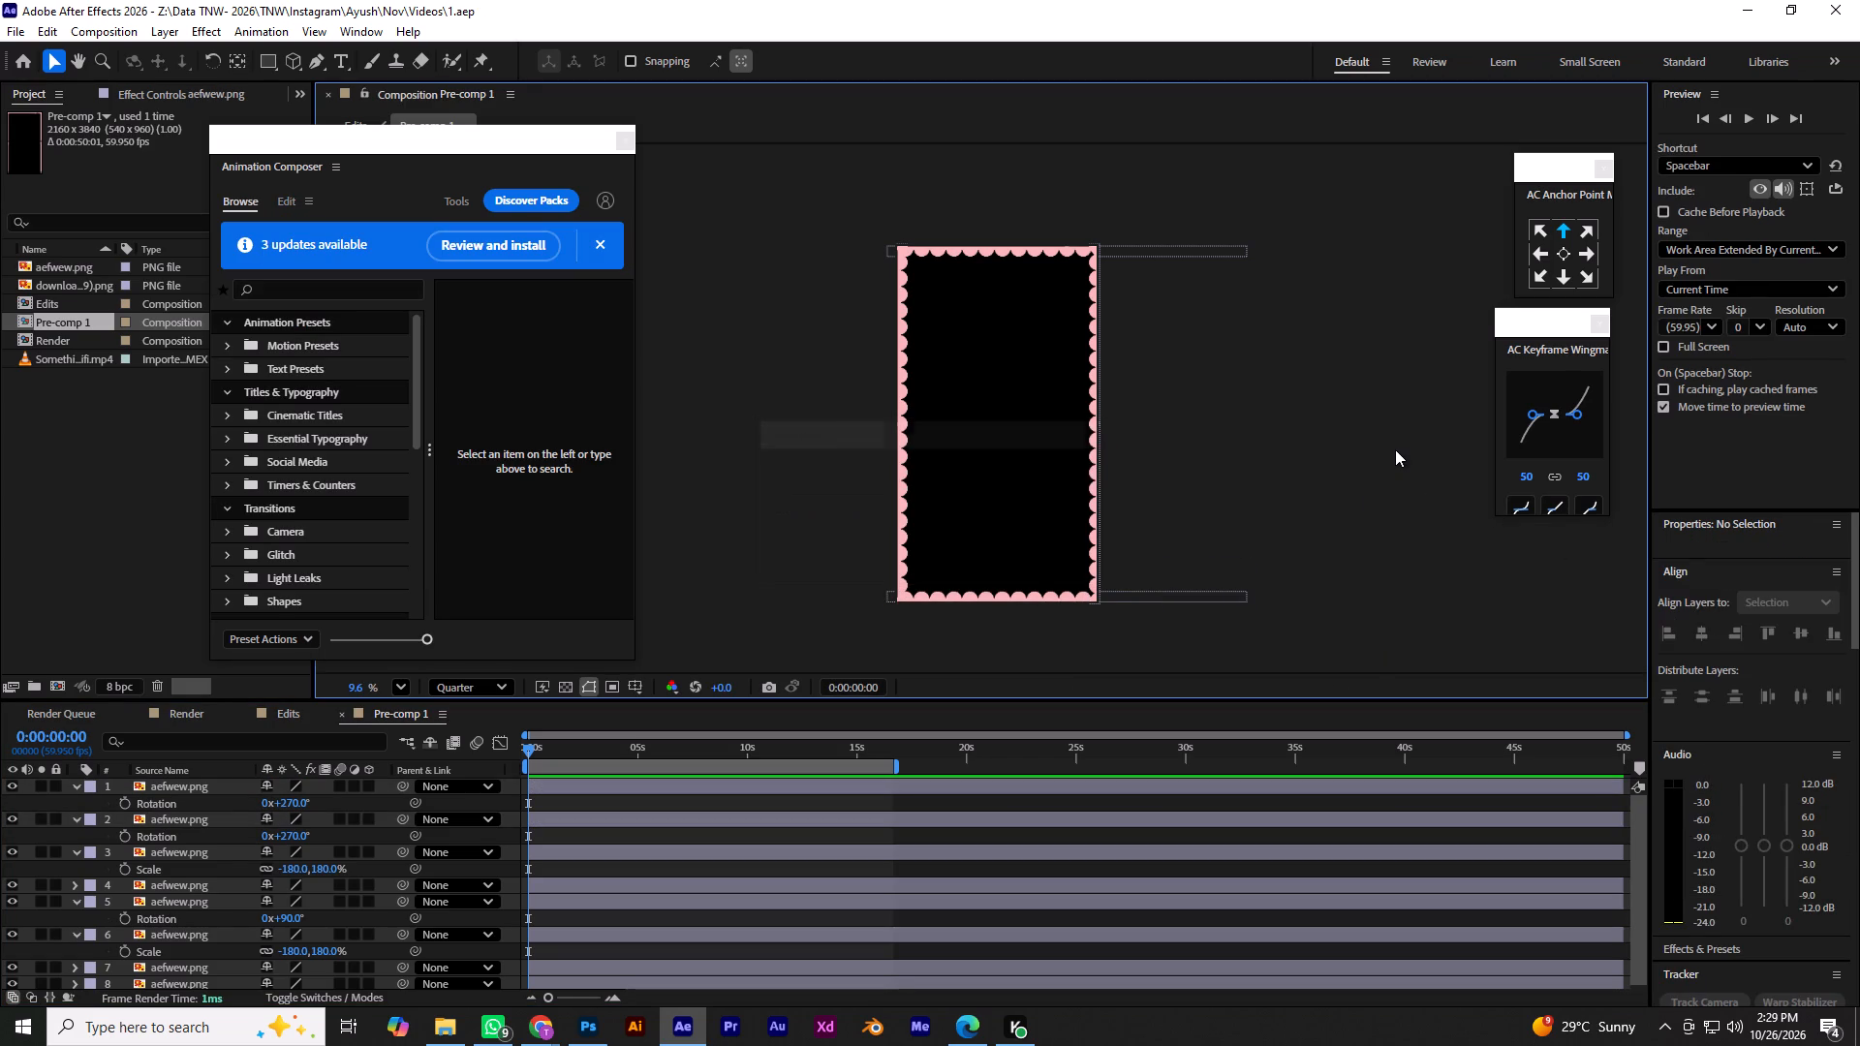
# Return to the Edits composition, check the scalloped frame over the sunburst background, and save the project.
pyautogui.click(287, 715)
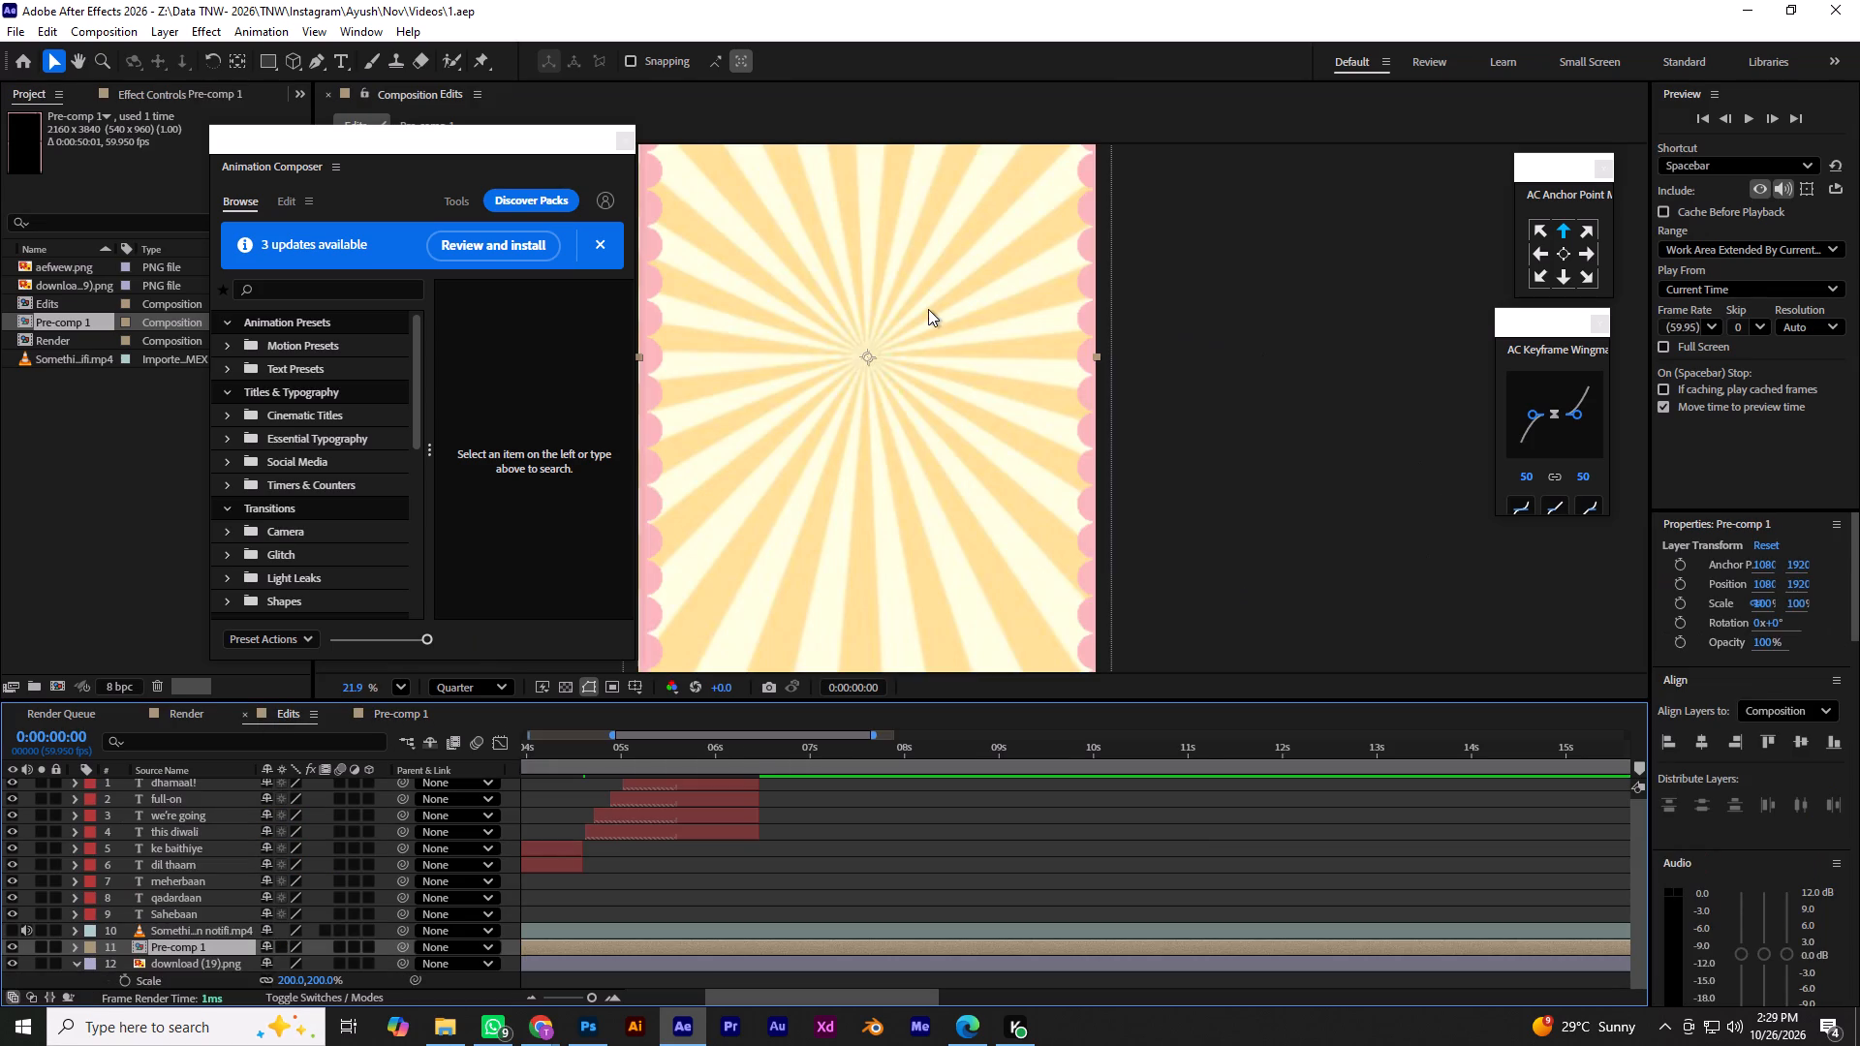
pyautogui.keyDown('alt'); pyautogui.scroll(-6, 928, 309); pyautogui.keyUp('alt')
pyautogui.keyDown('alt'); pyautogui.scroll(2, 928, 309); pyautogui.keyUp('alt')
pyautogui.click(1167, 346)
pyautogui.hotkey('ctrl', 's')
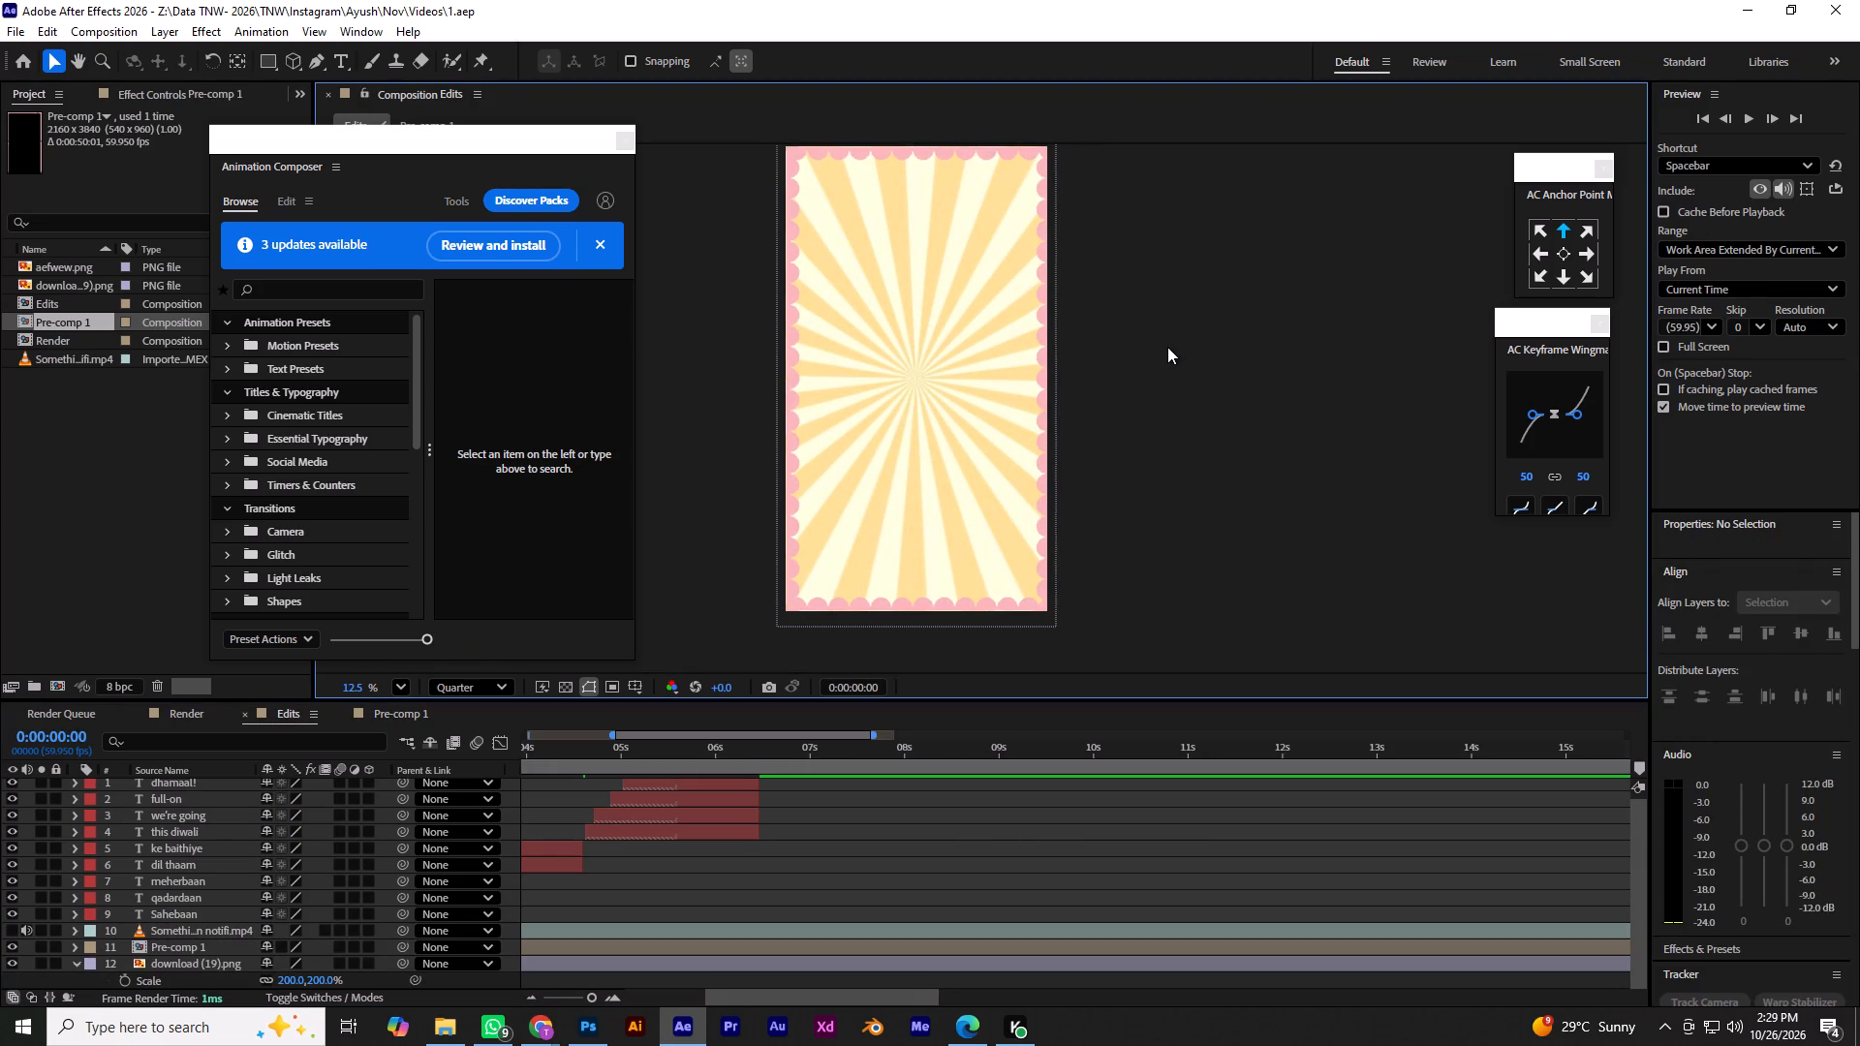
# Set the Edits composition's preview resolution to Full and save the project.
pyautogui.click(402, 684)
pyautogui.click(438, 322)
pyautogui.click(1326, 453)
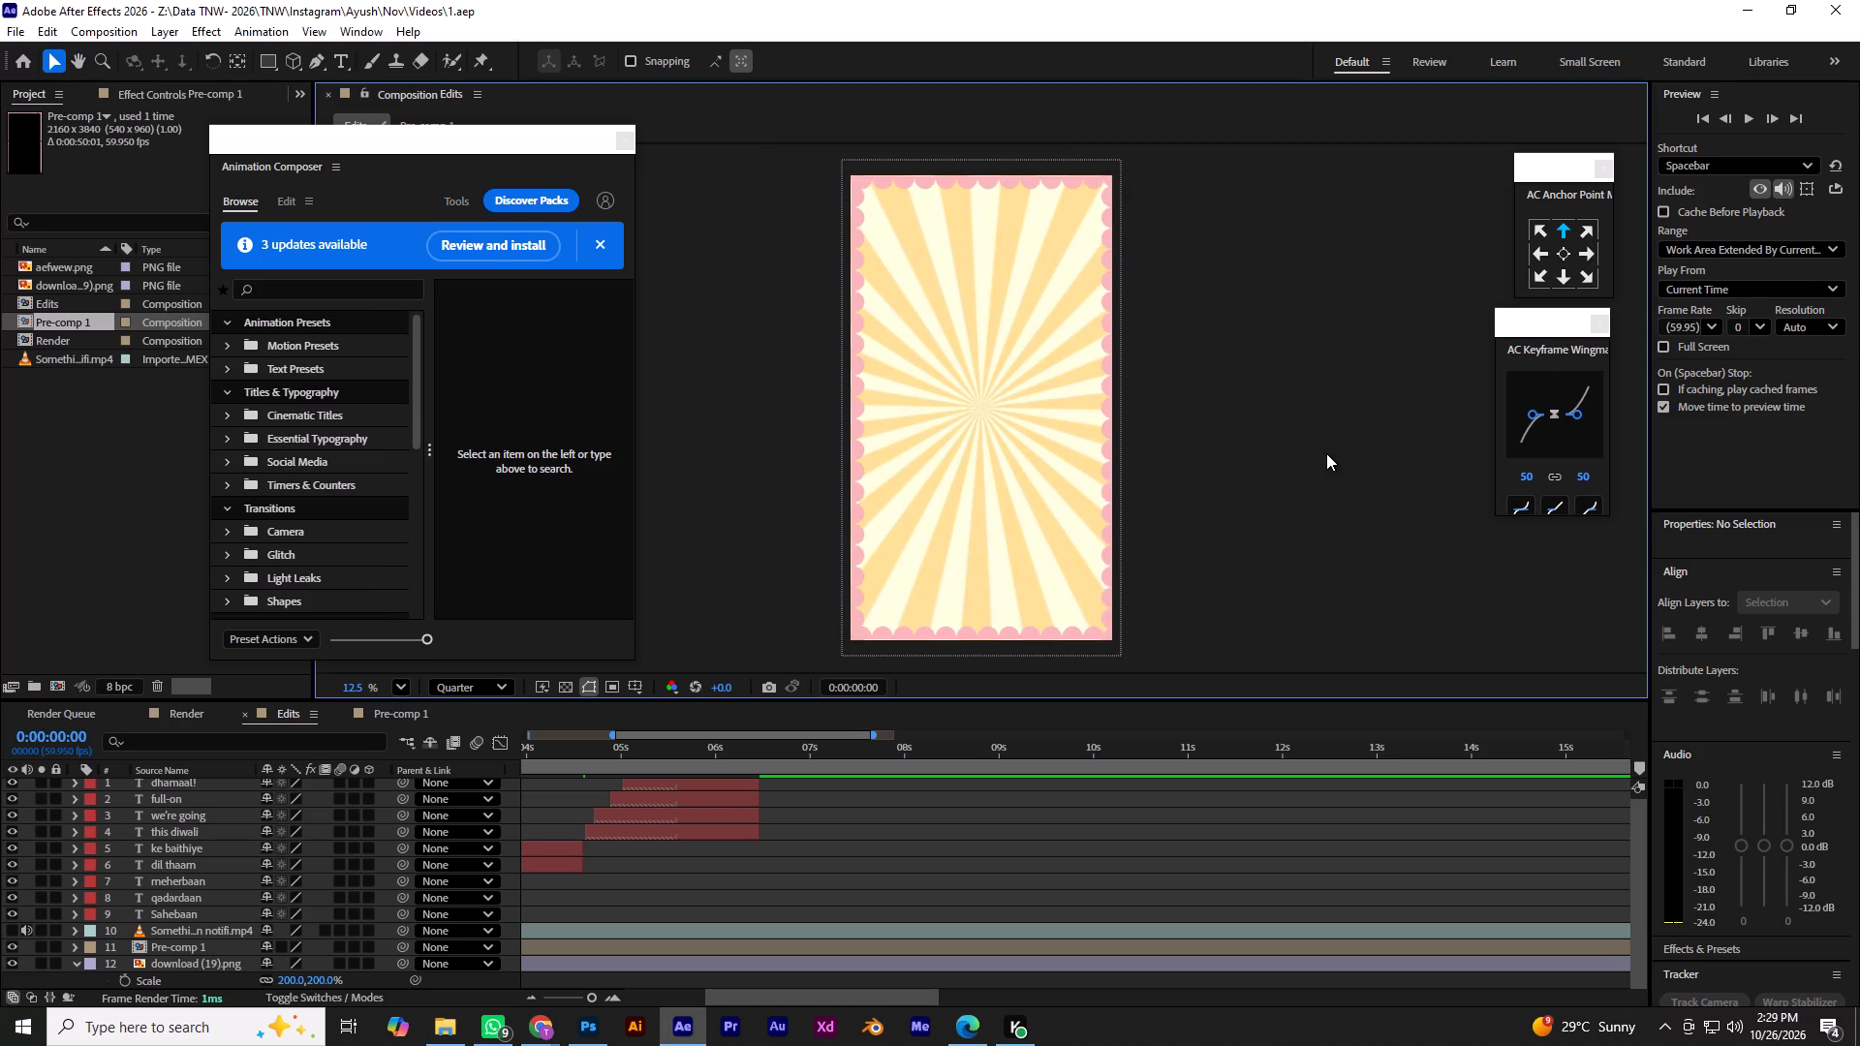
pyautogui.hotkey('ctrl', 's')
pyautogui.click(492, 676)
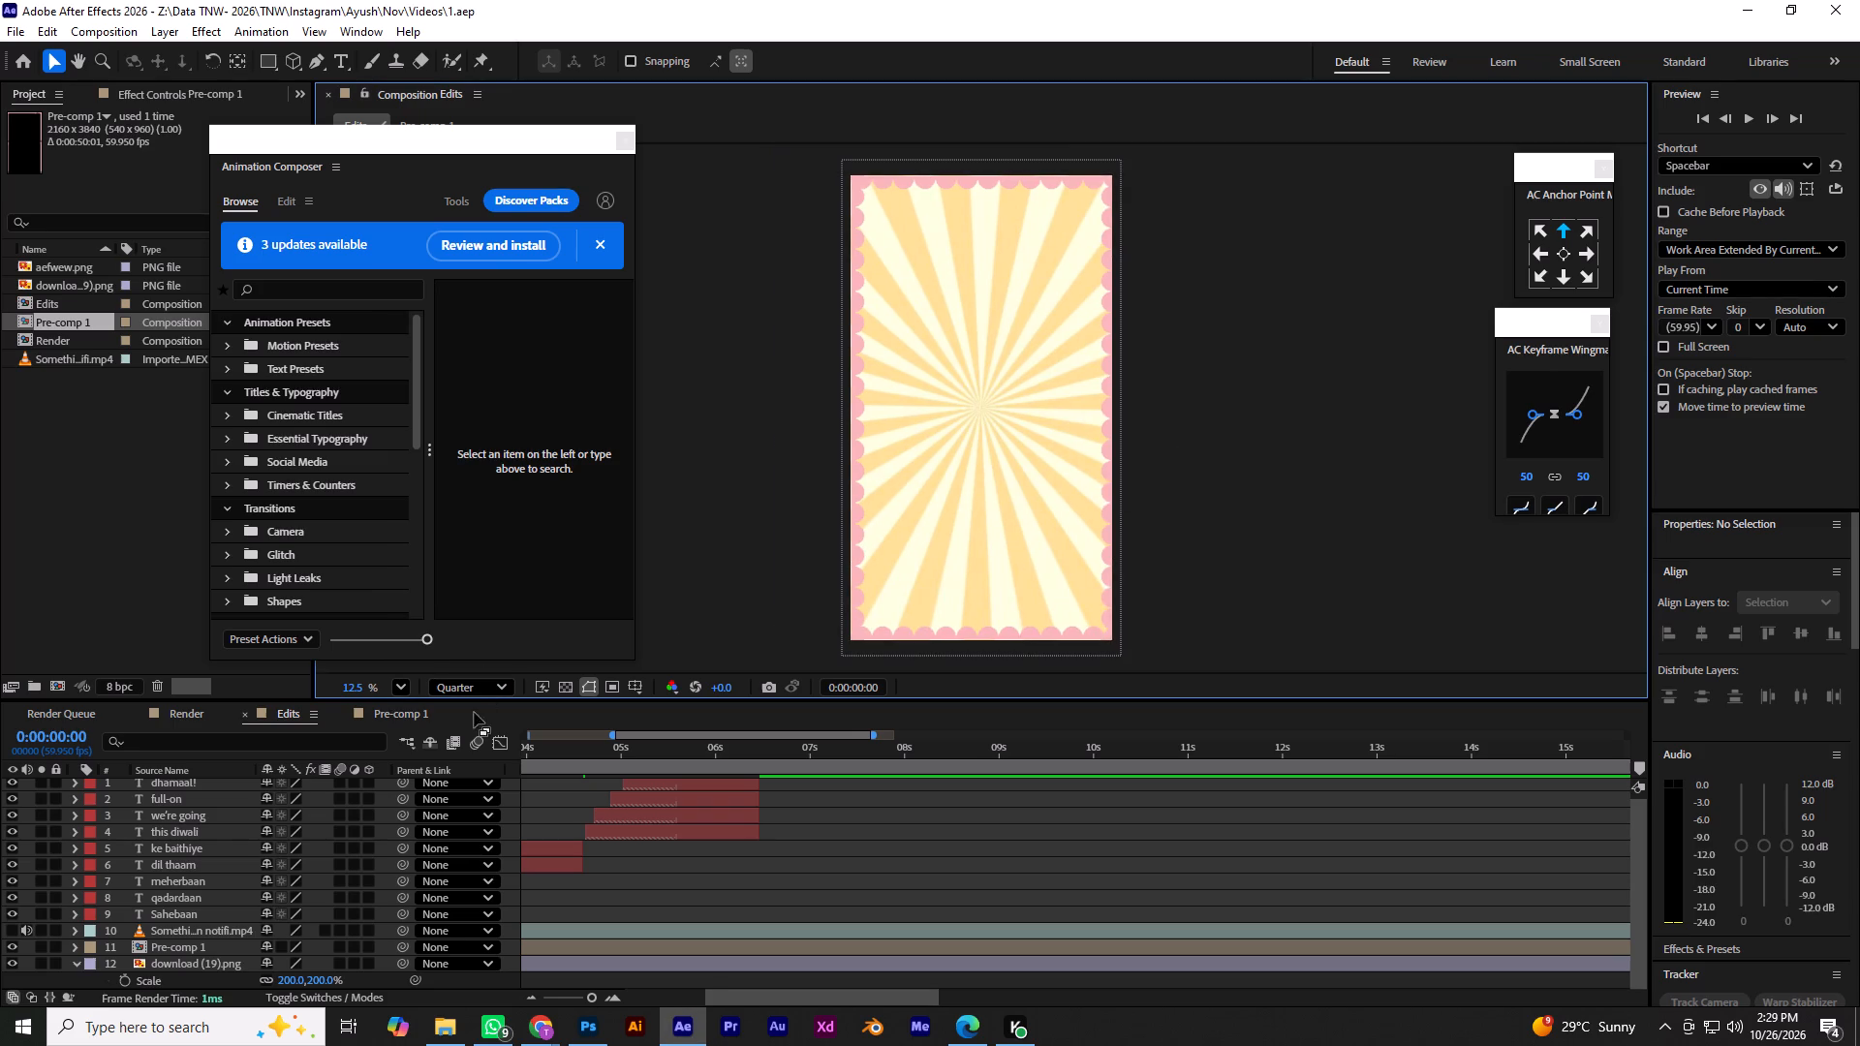
pyautogui.click(468, 691)
pyautogui.click(458, 746)
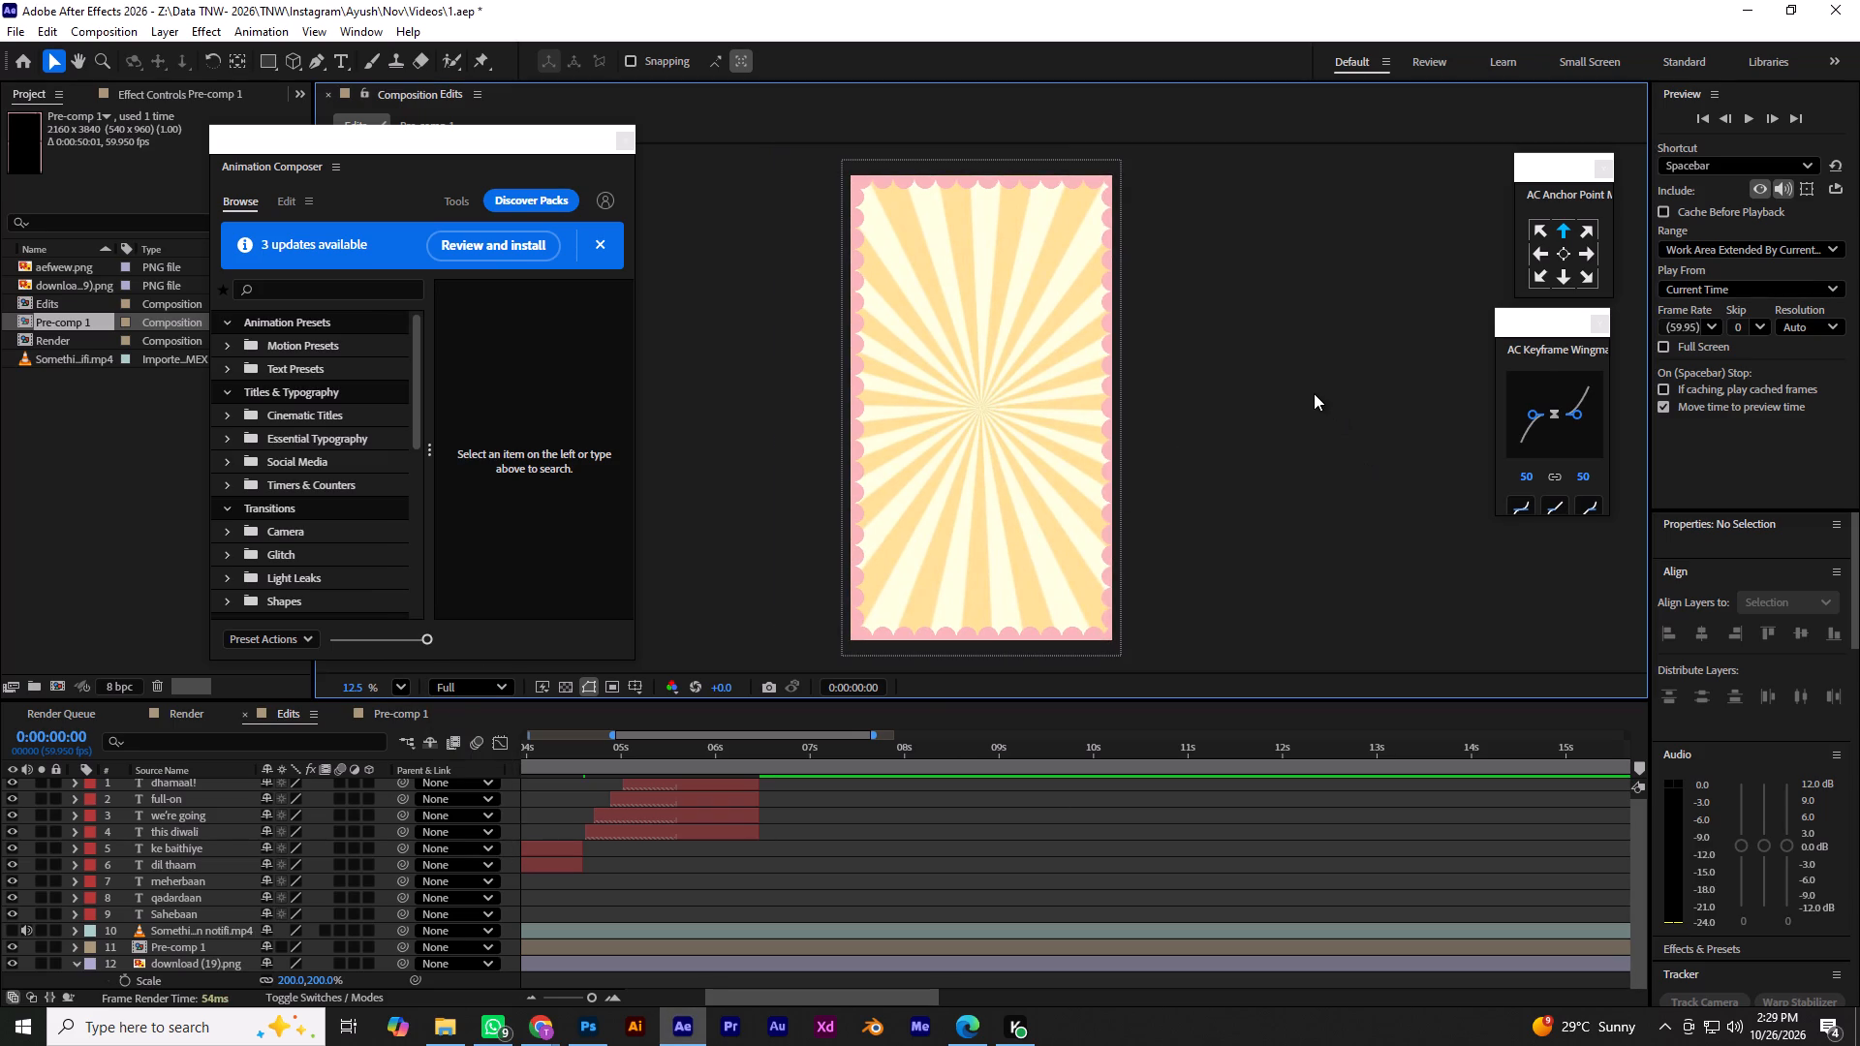
pyautogui.click(1314, 393)
pyautogui.hotkey('ctrl', 's')
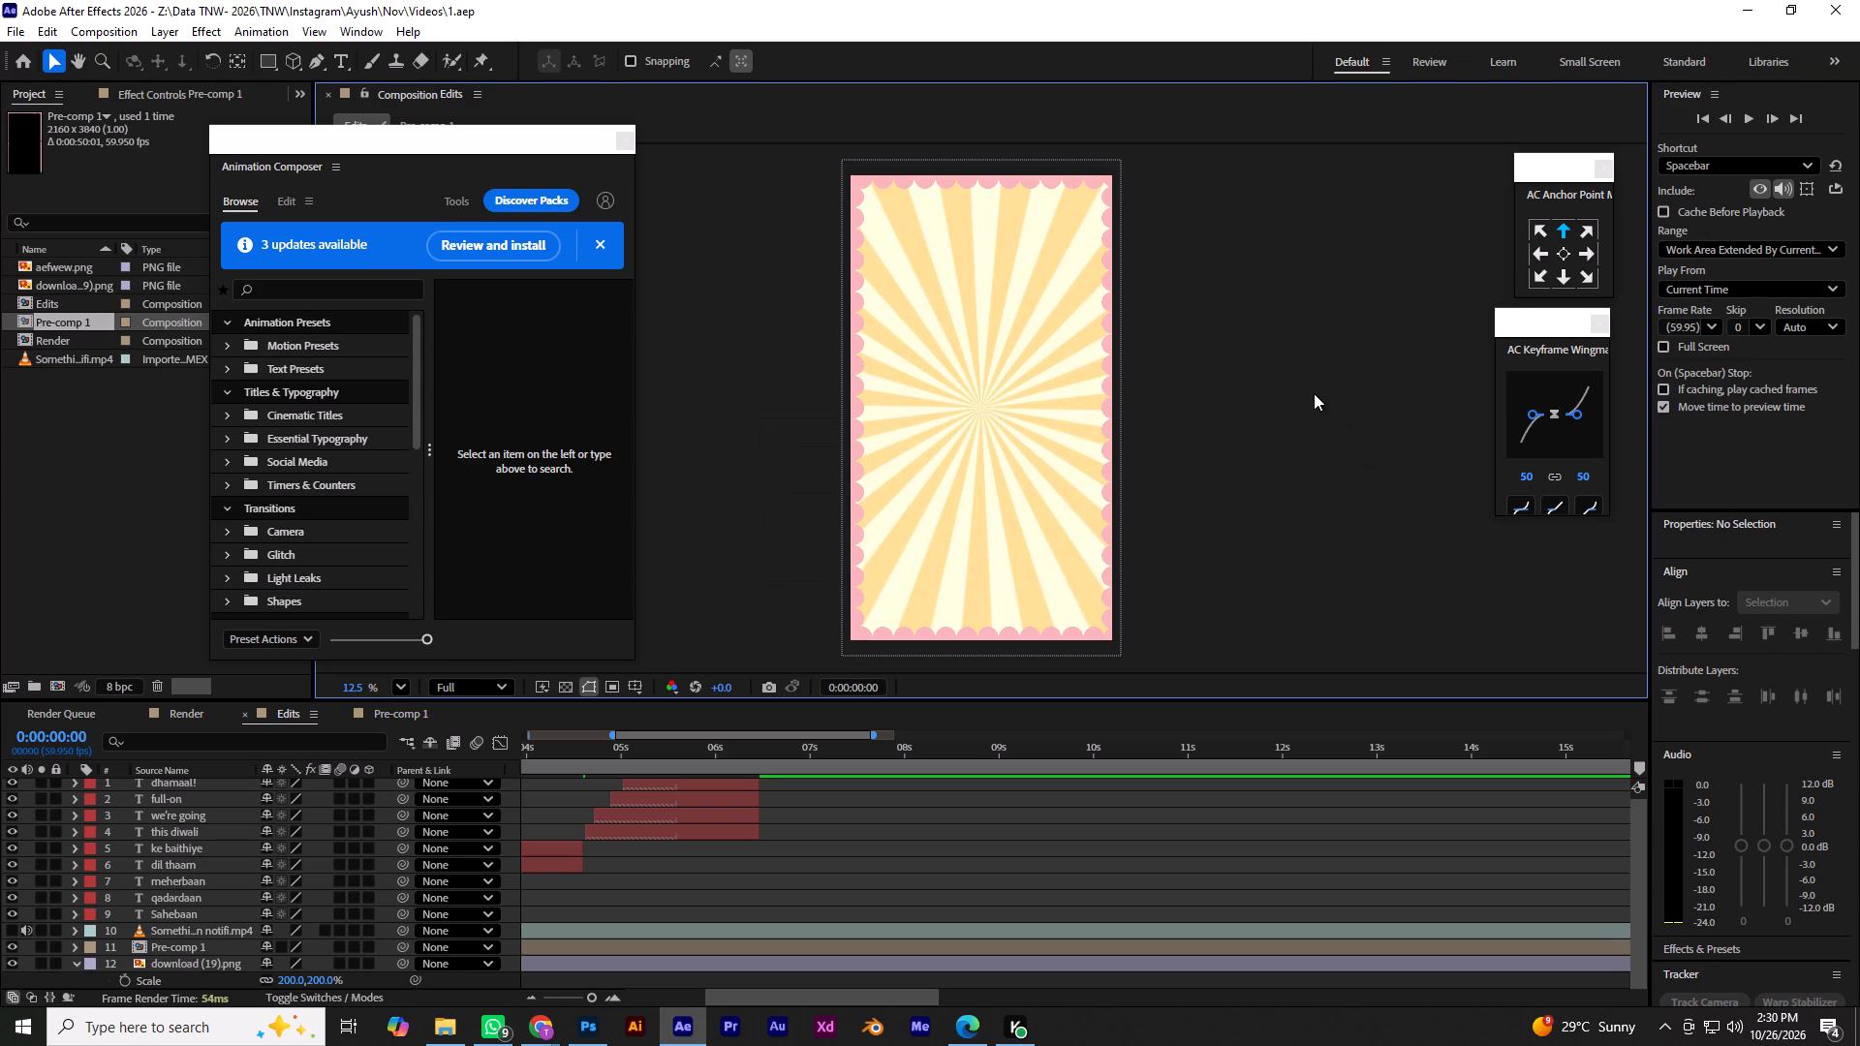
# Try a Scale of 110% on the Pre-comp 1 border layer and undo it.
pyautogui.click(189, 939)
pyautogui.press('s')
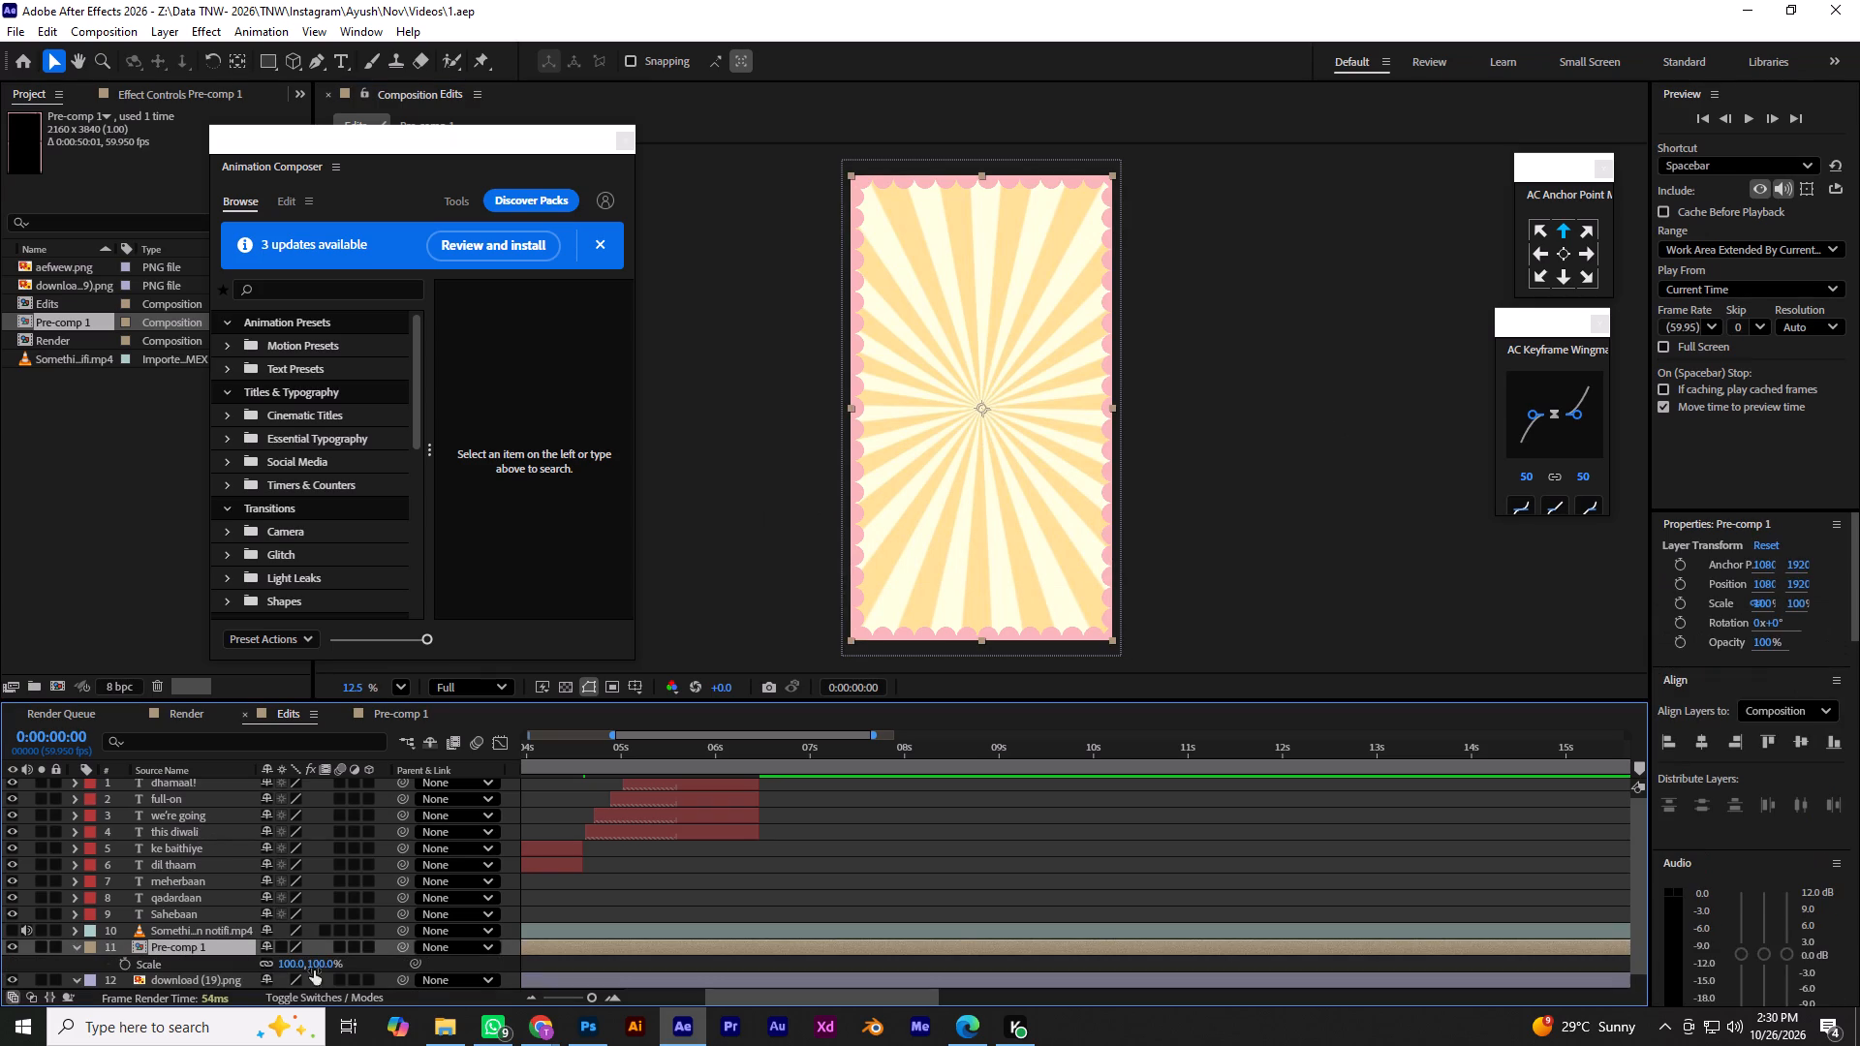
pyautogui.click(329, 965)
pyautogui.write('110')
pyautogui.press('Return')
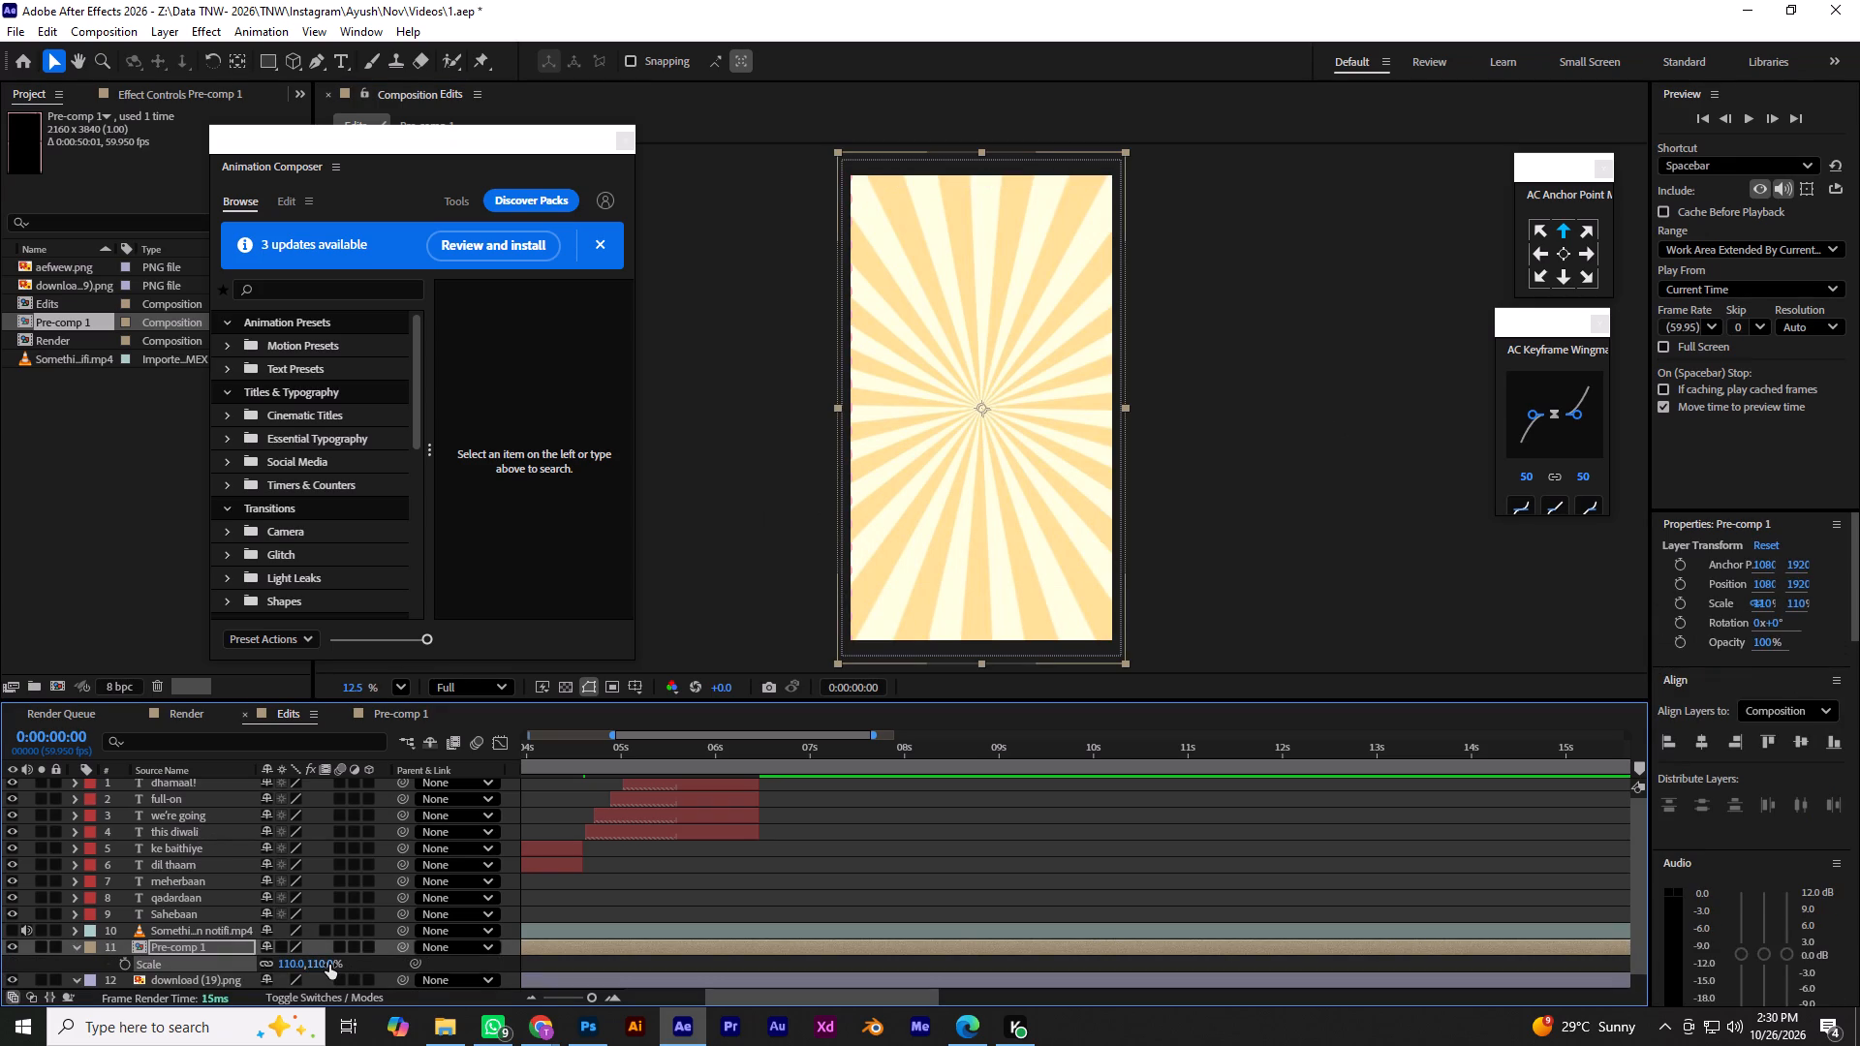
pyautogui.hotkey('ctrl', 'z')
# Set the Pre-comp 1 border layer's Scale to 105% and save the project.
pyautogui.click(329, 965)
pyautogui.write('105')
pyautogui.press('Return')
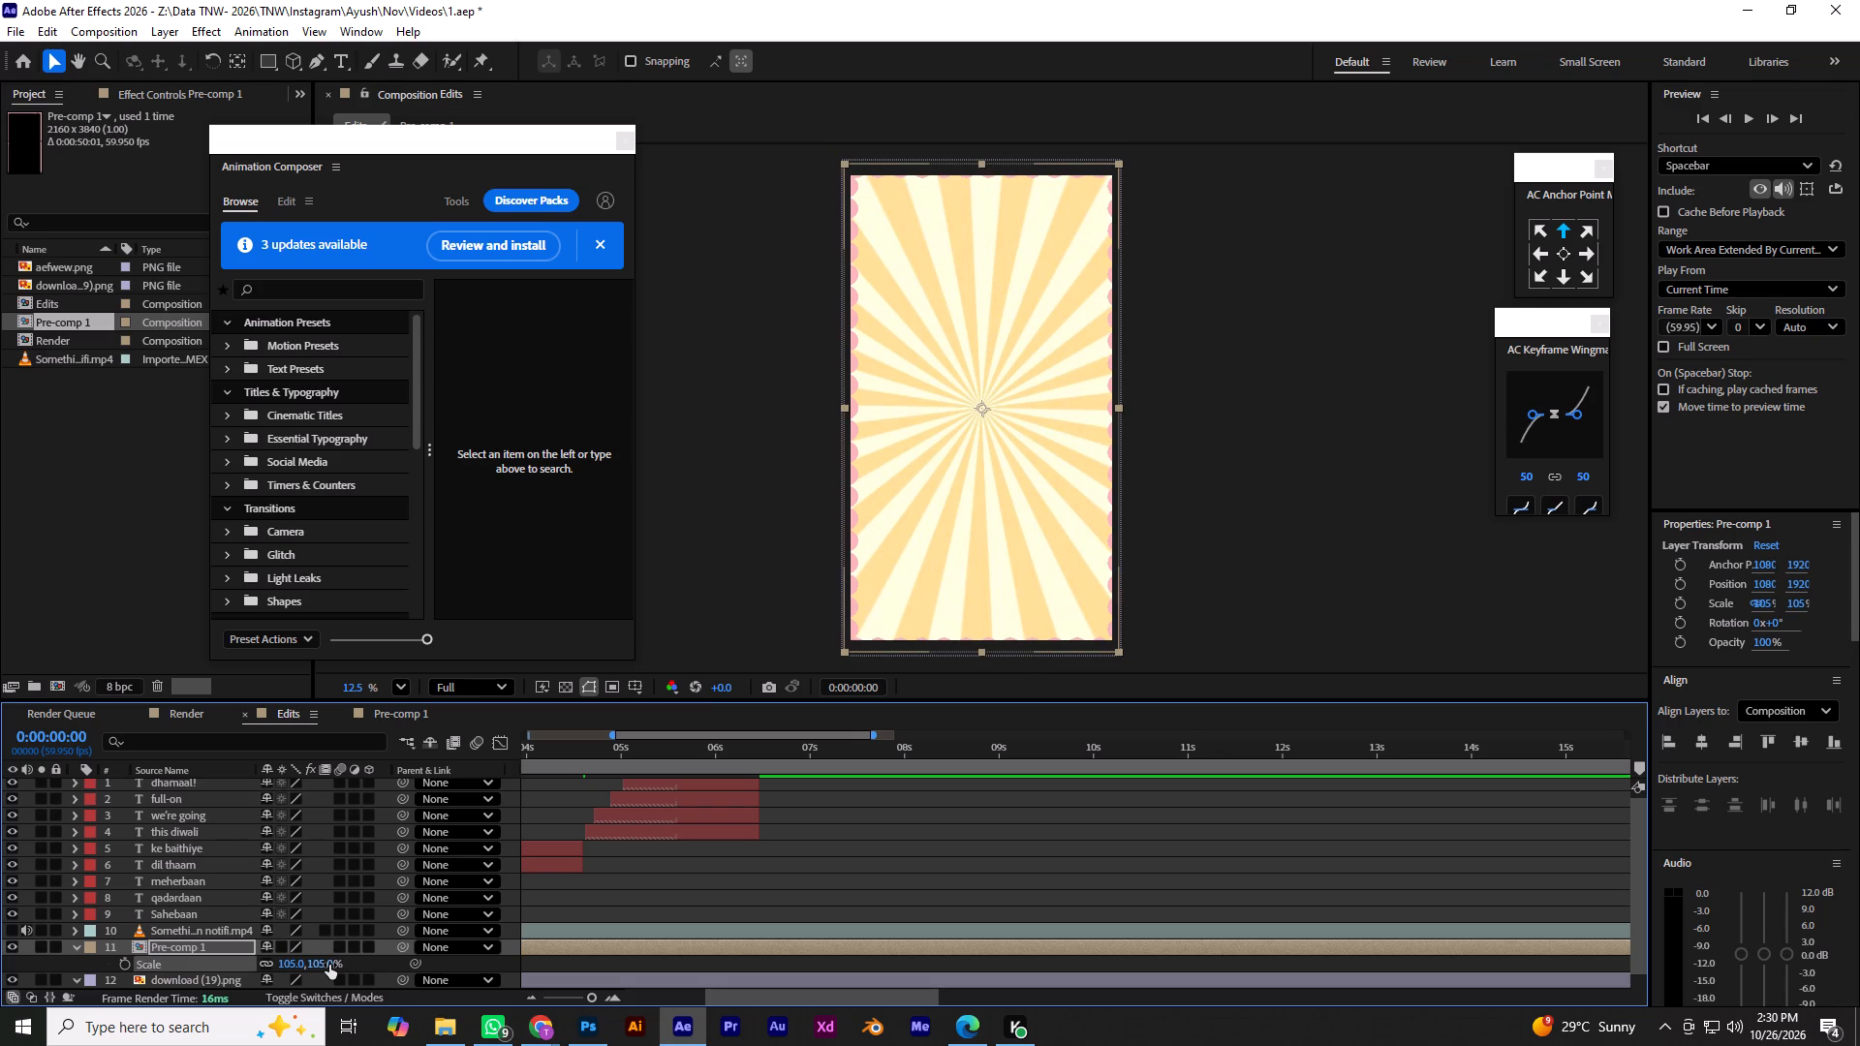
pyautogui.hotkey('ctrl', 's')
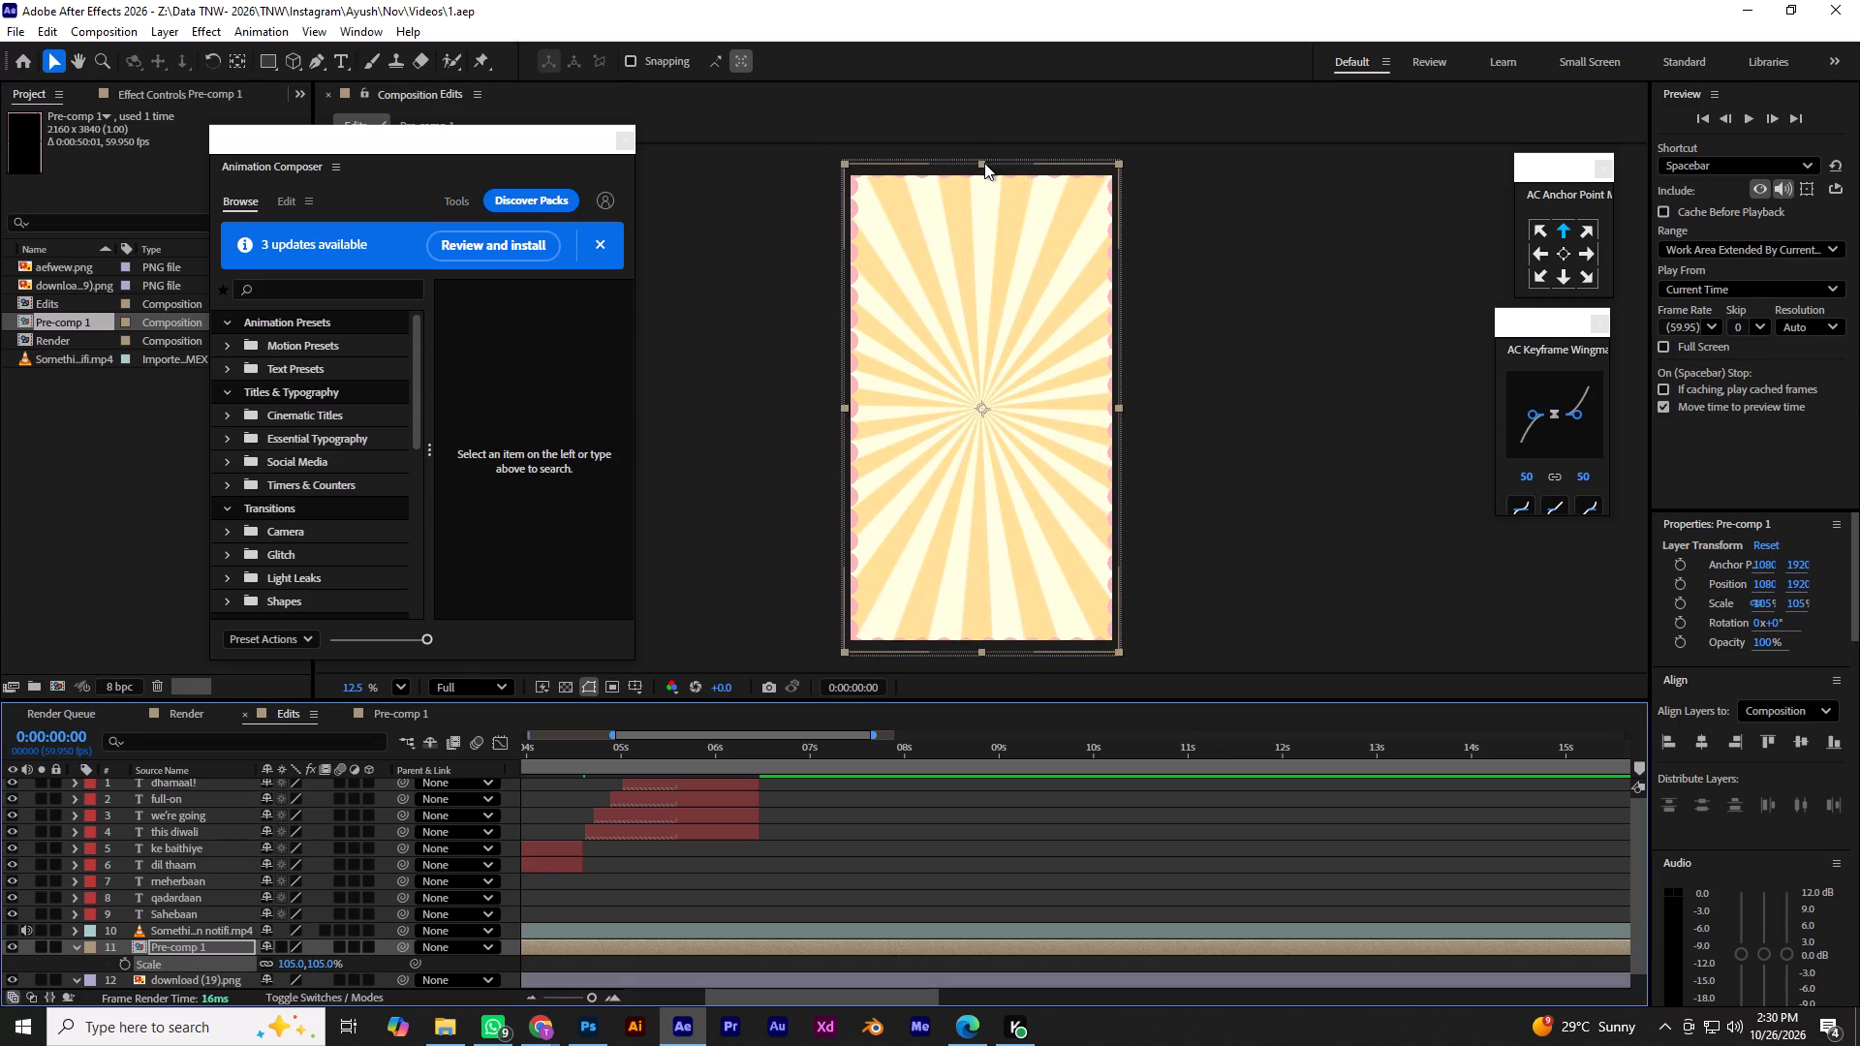
# Centre Pre-comp 1 in the composition, resize it to a Scale of about 102.8% by 102.5%, and save the project.
pyautogui.click(982, 163)
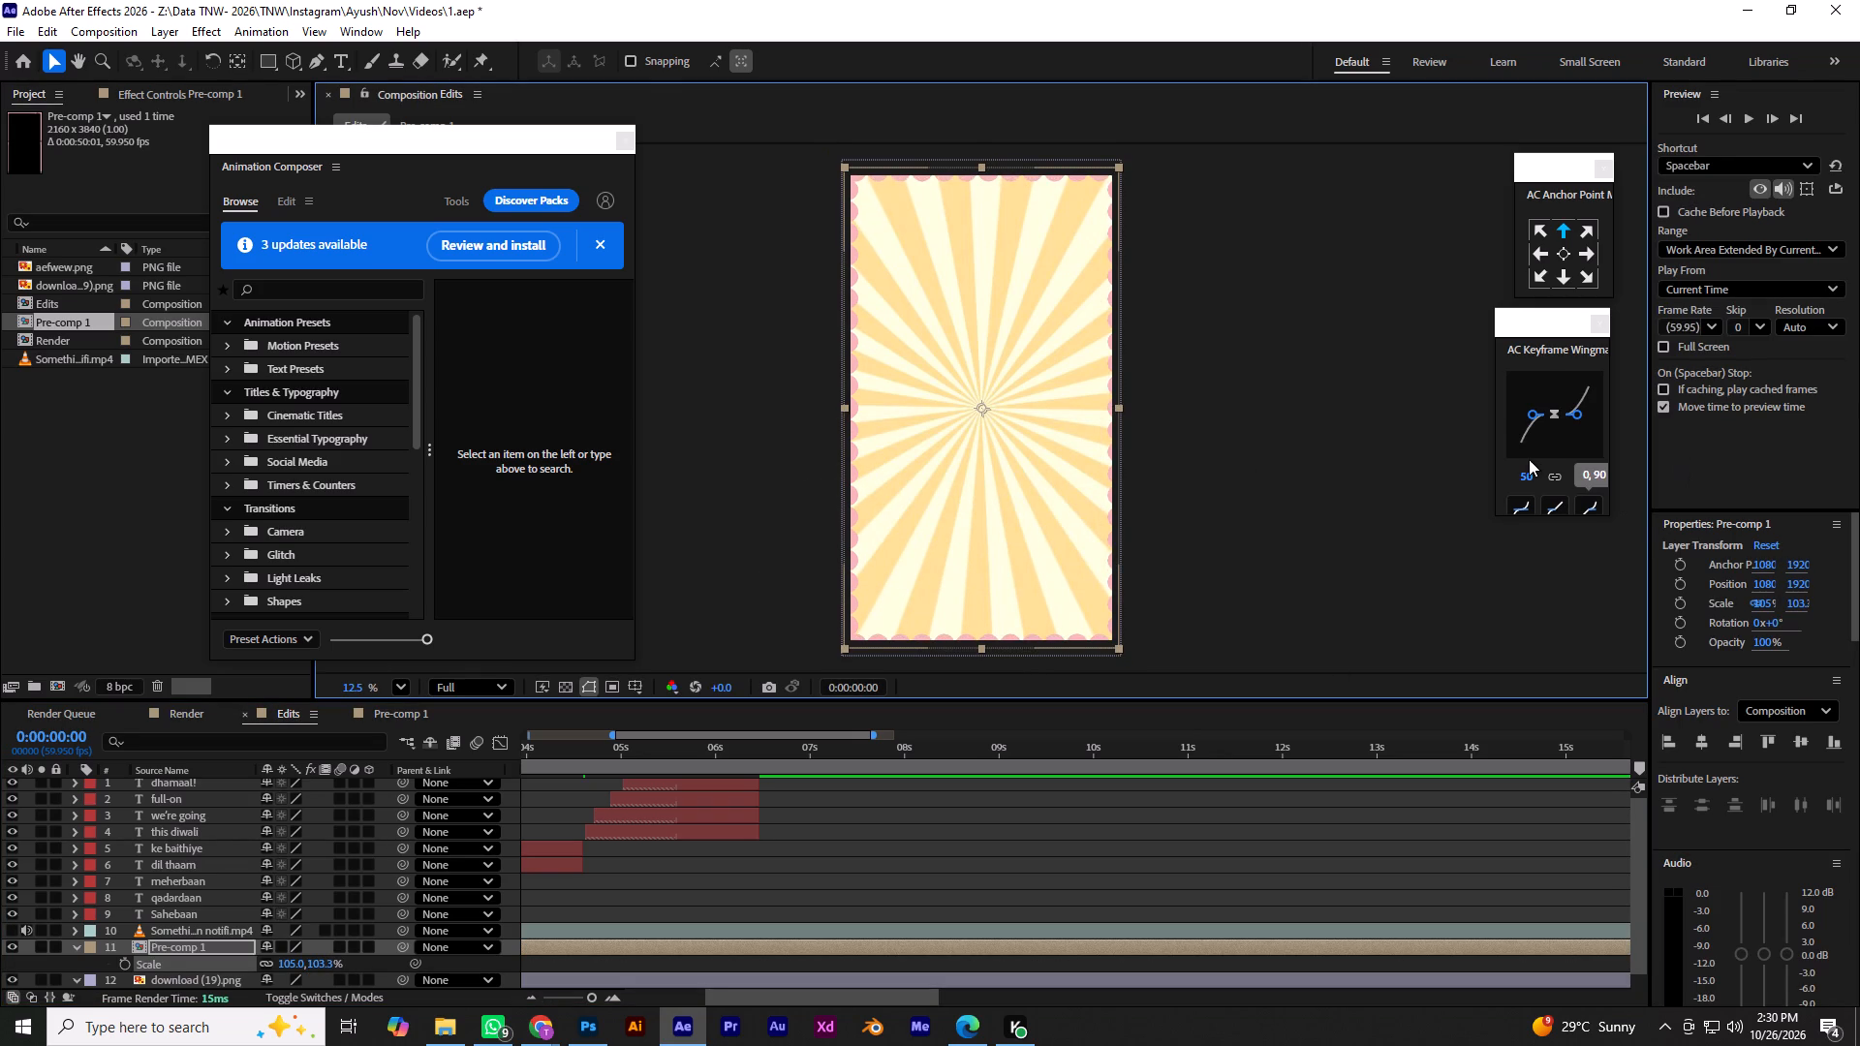
pyautogui.hotkey('ctrl', 'z')
pyautogui.click(1701, 740)
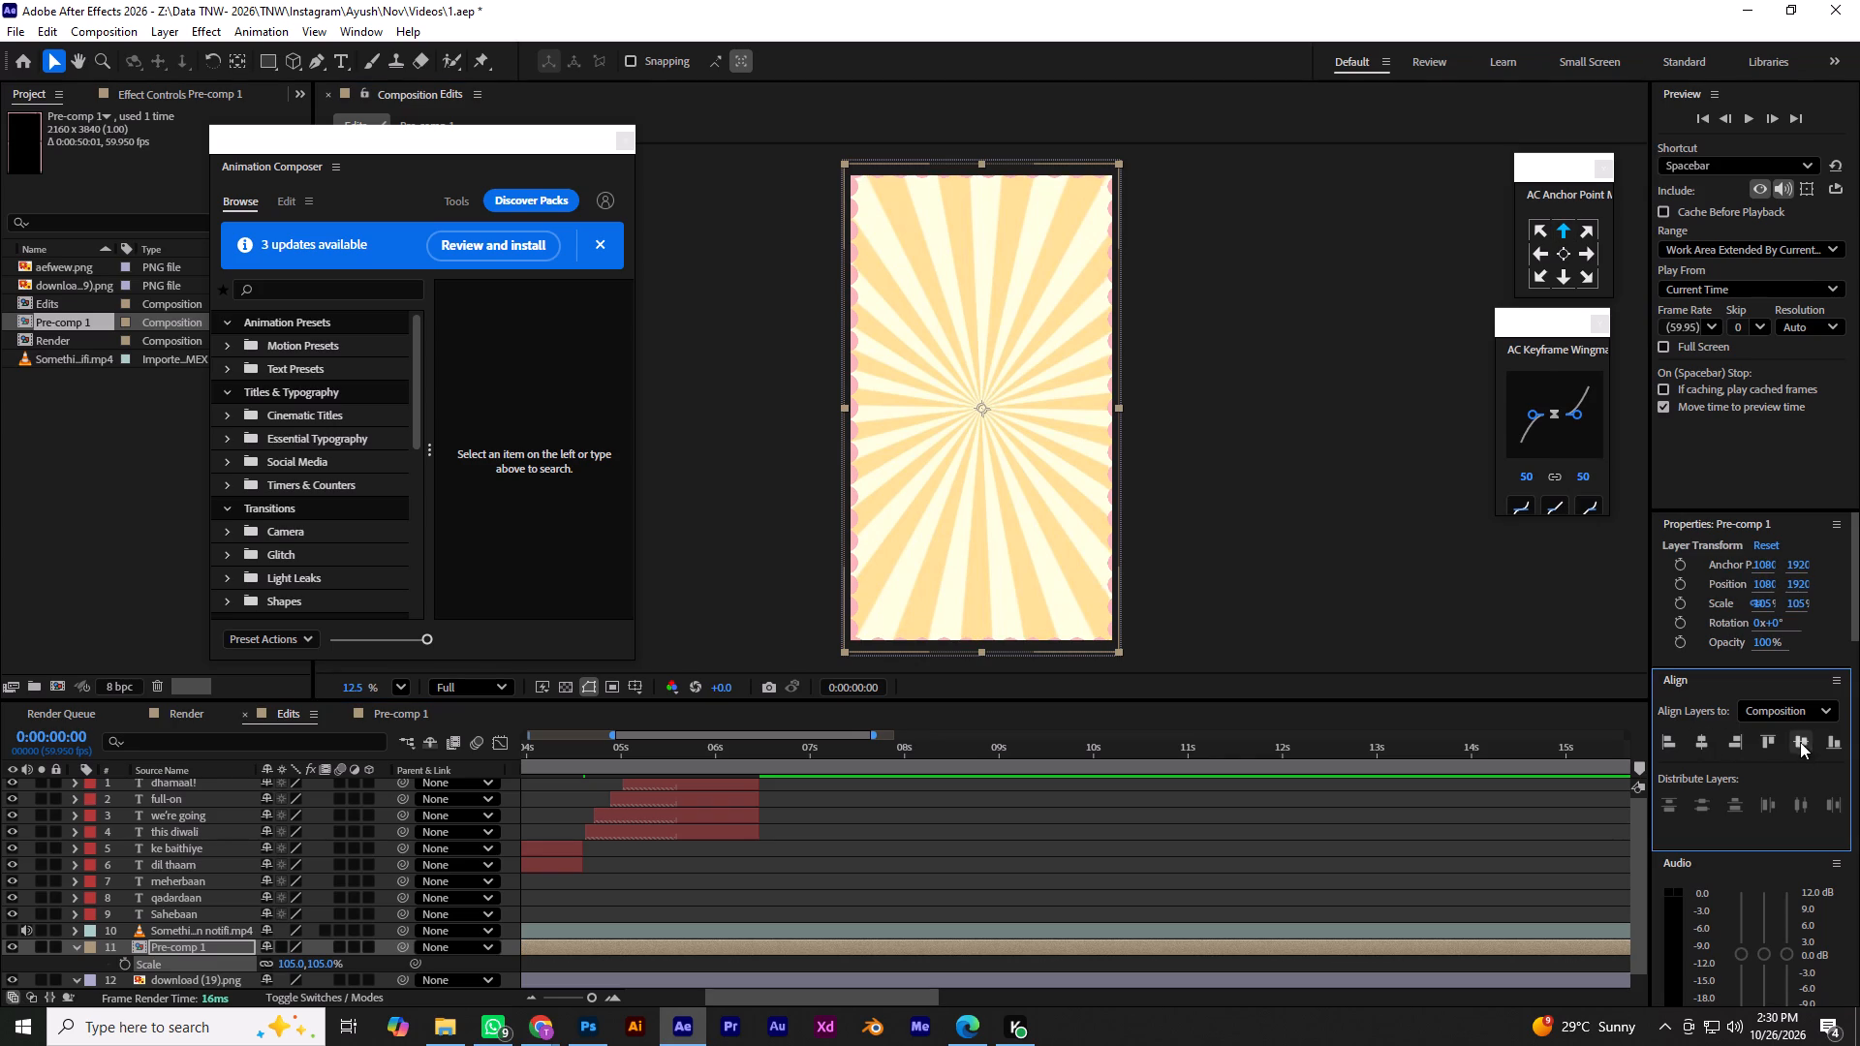
pyautogui.click(1800, 741)
pyautogui.click(1117, 402)
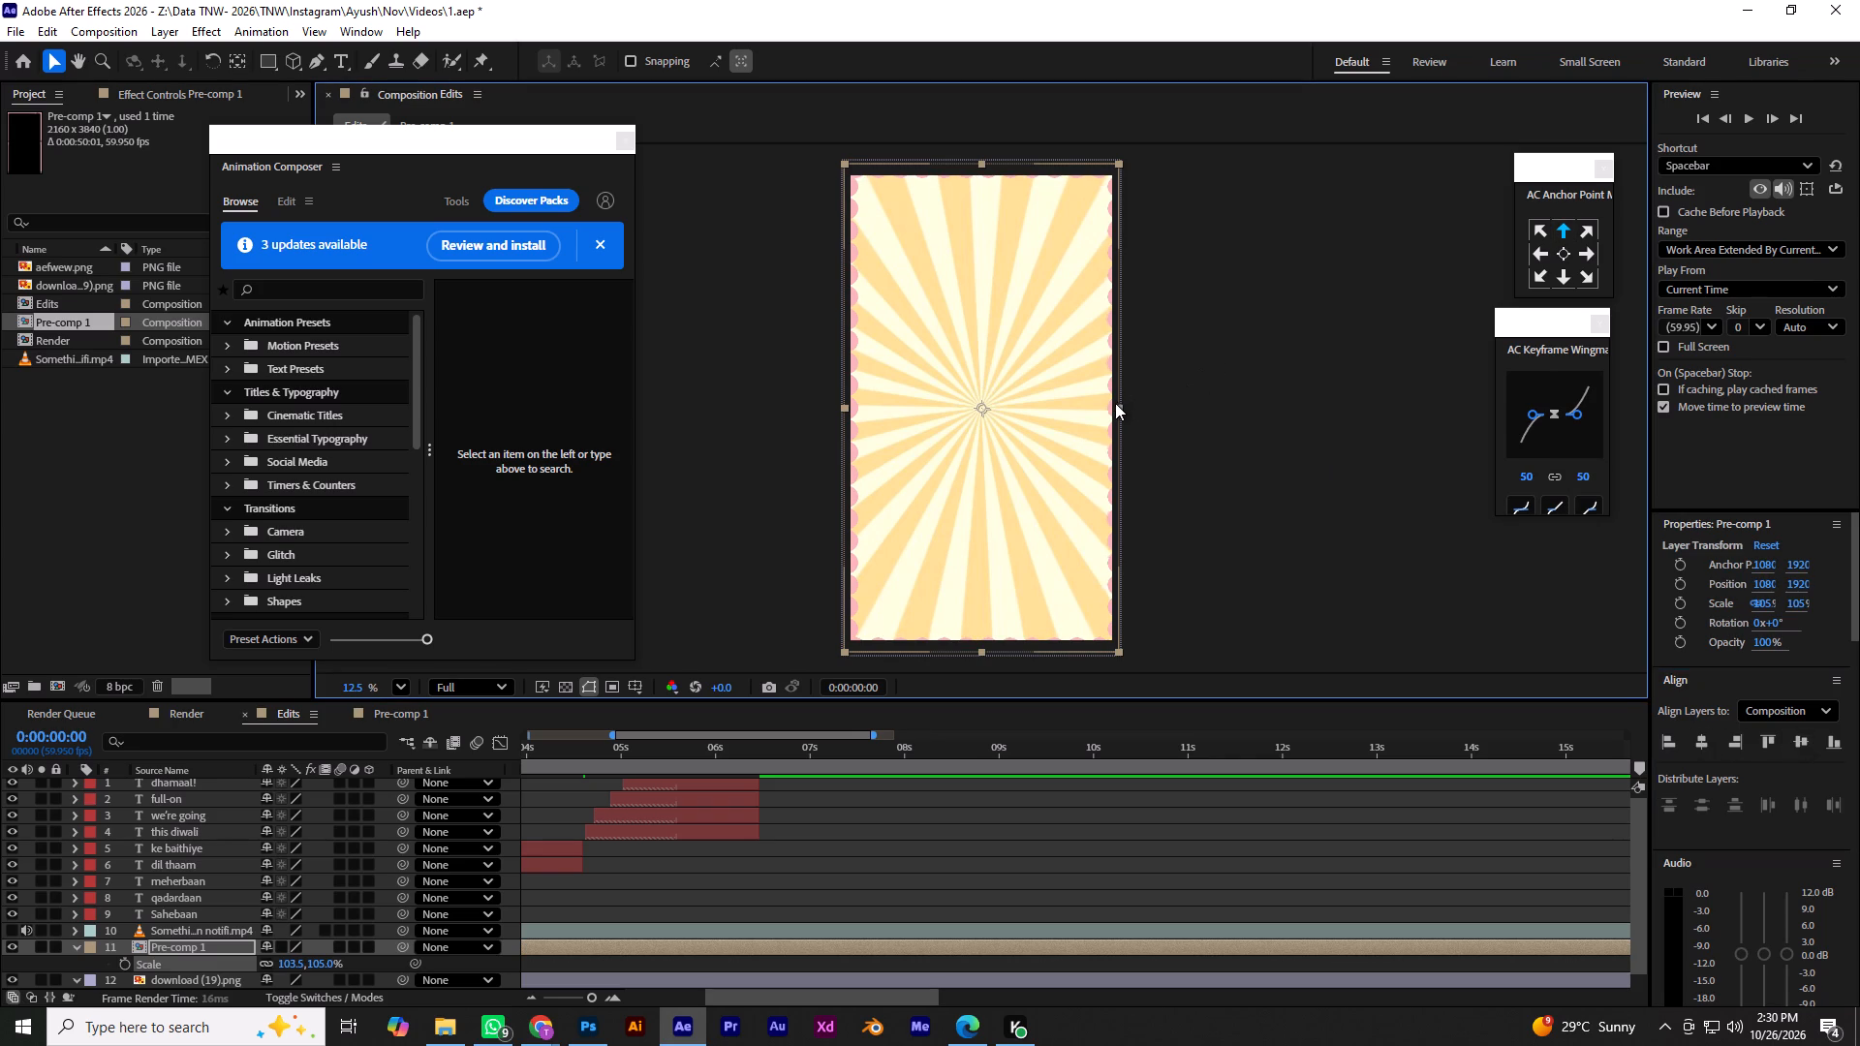
pyautogui.press('Left')
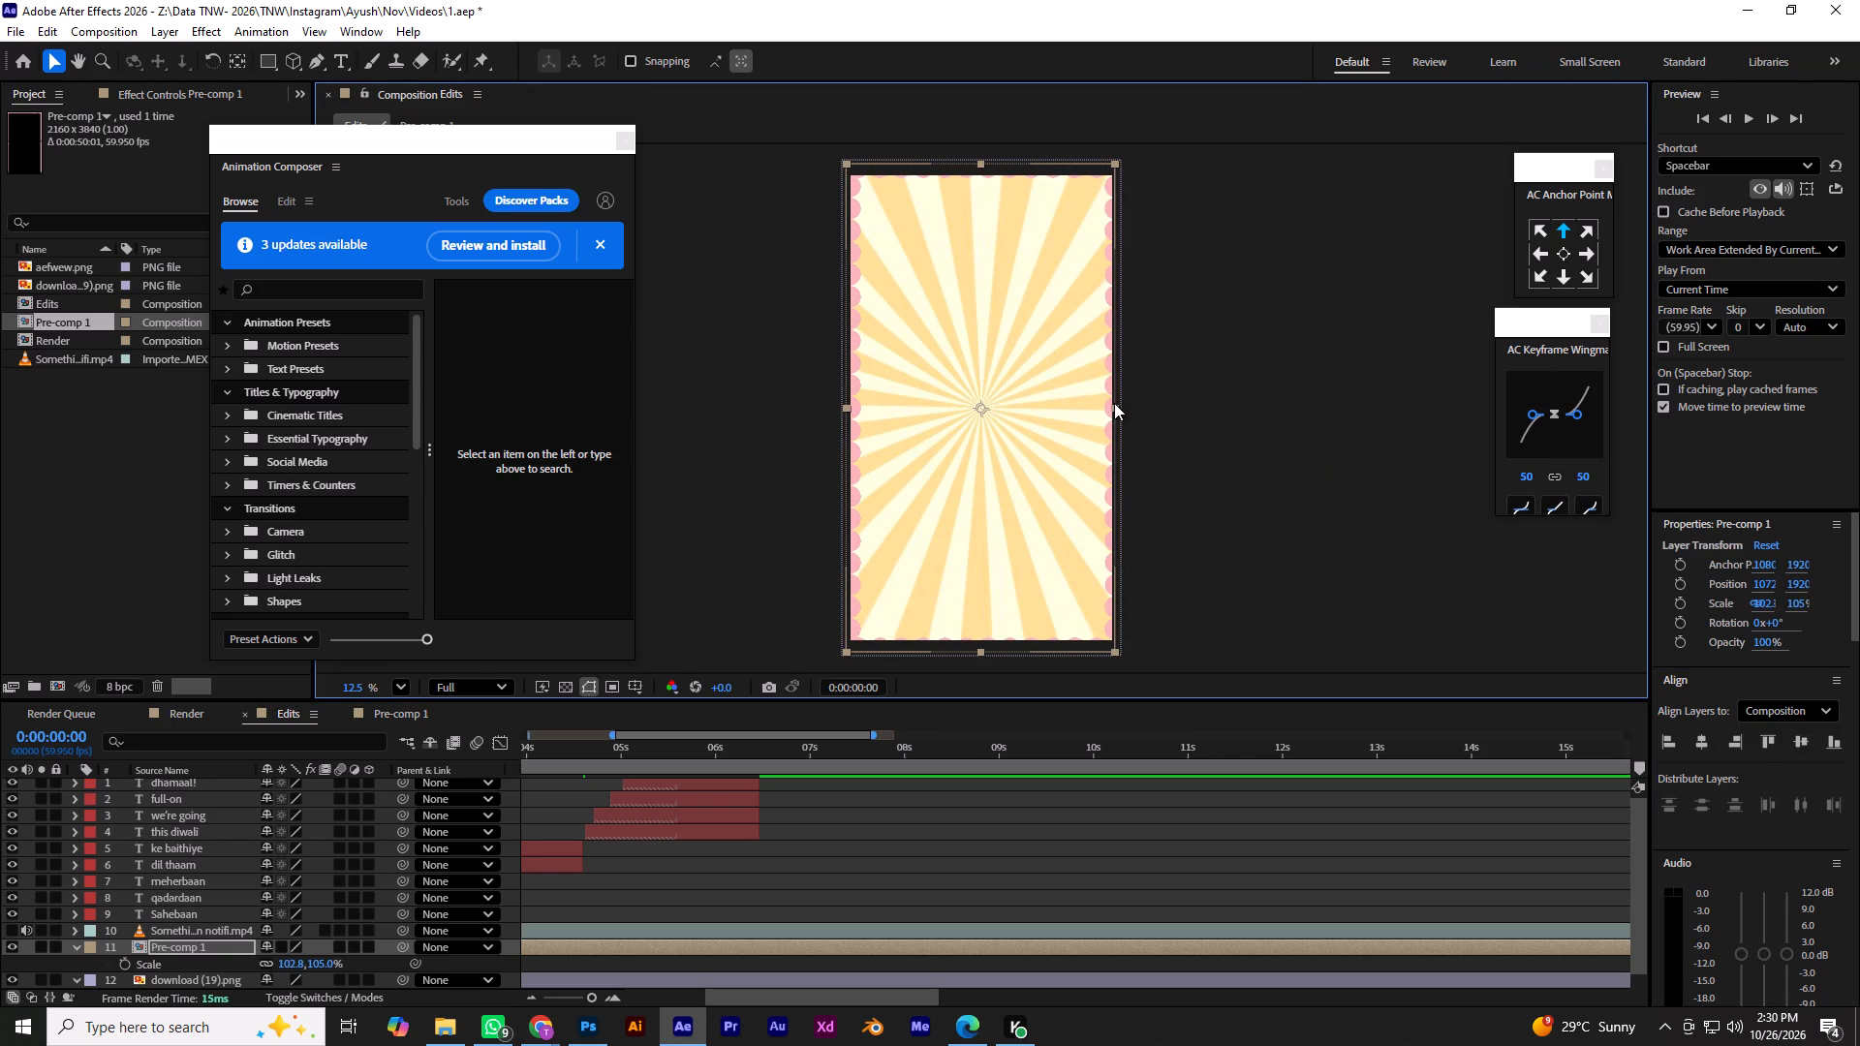
pyautogui.hotkey('ctrl', 'z')
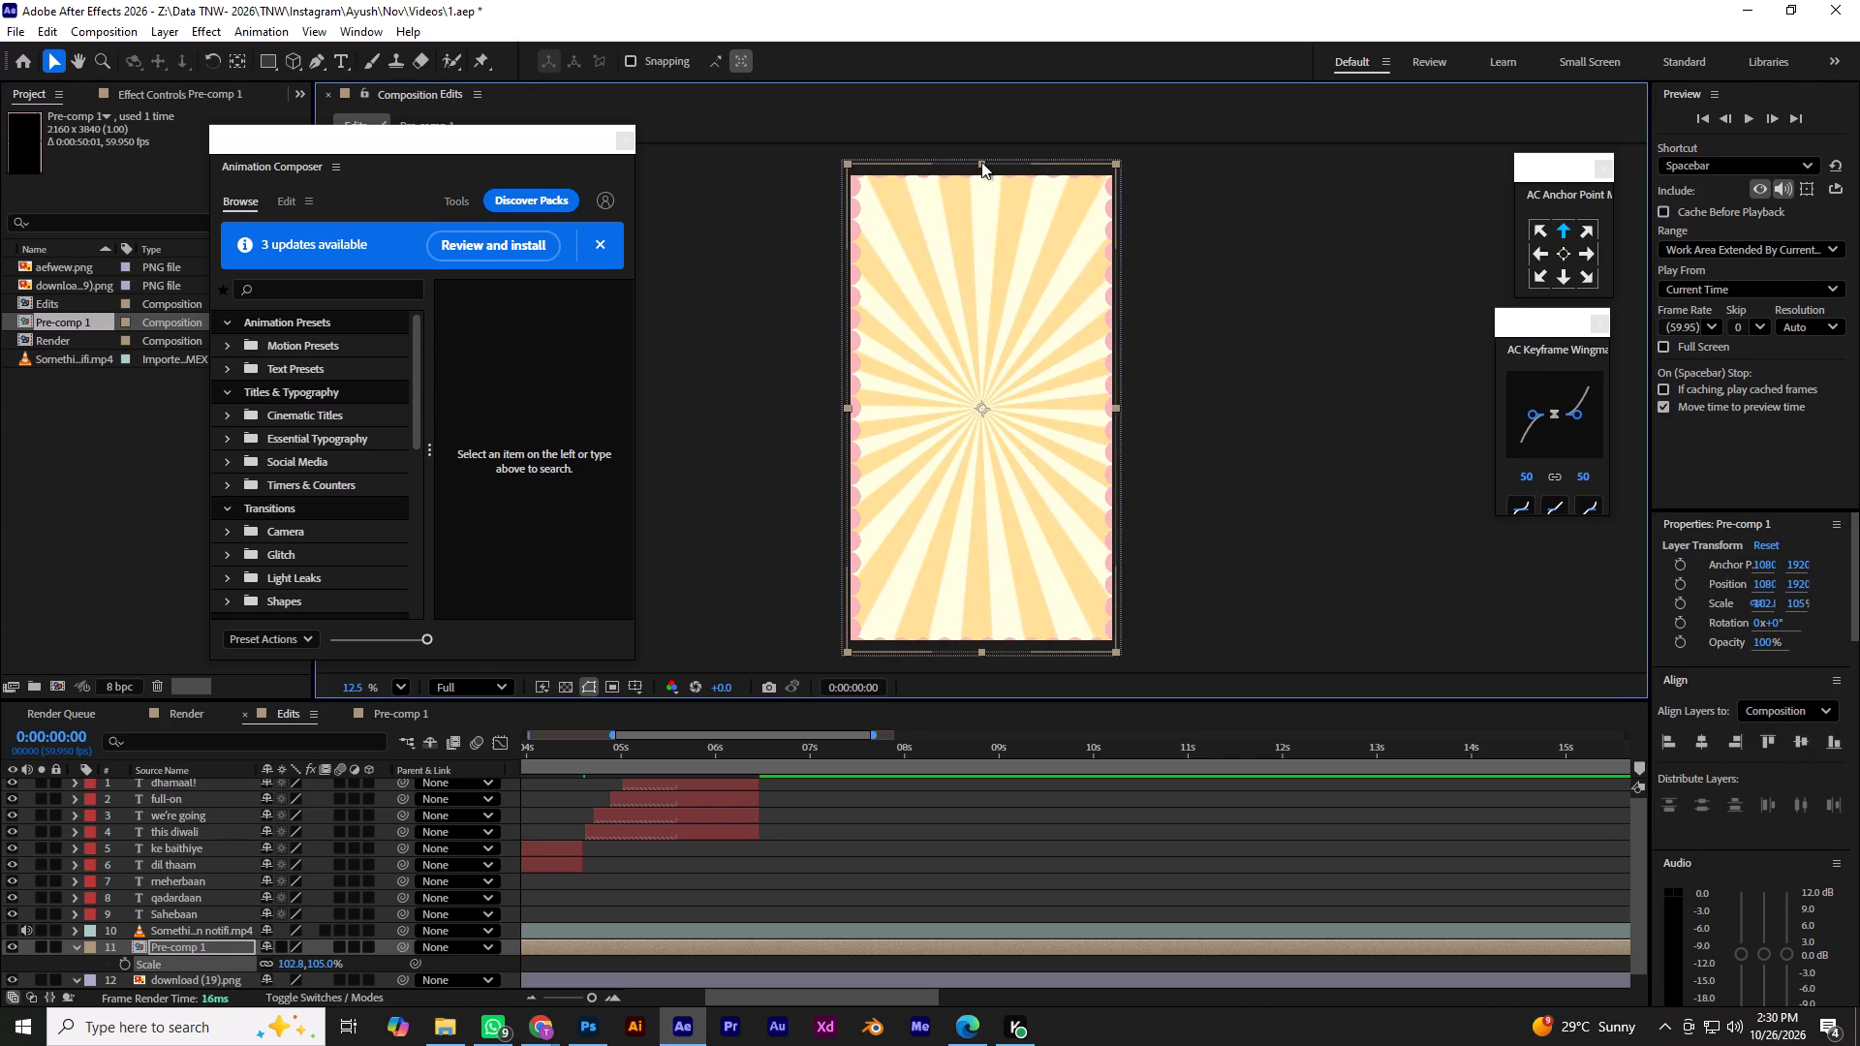
pyautogui.click(981, 162)
pyautogui.click(1329, 292)
pyautogui.hotkey('ctrl', 's')
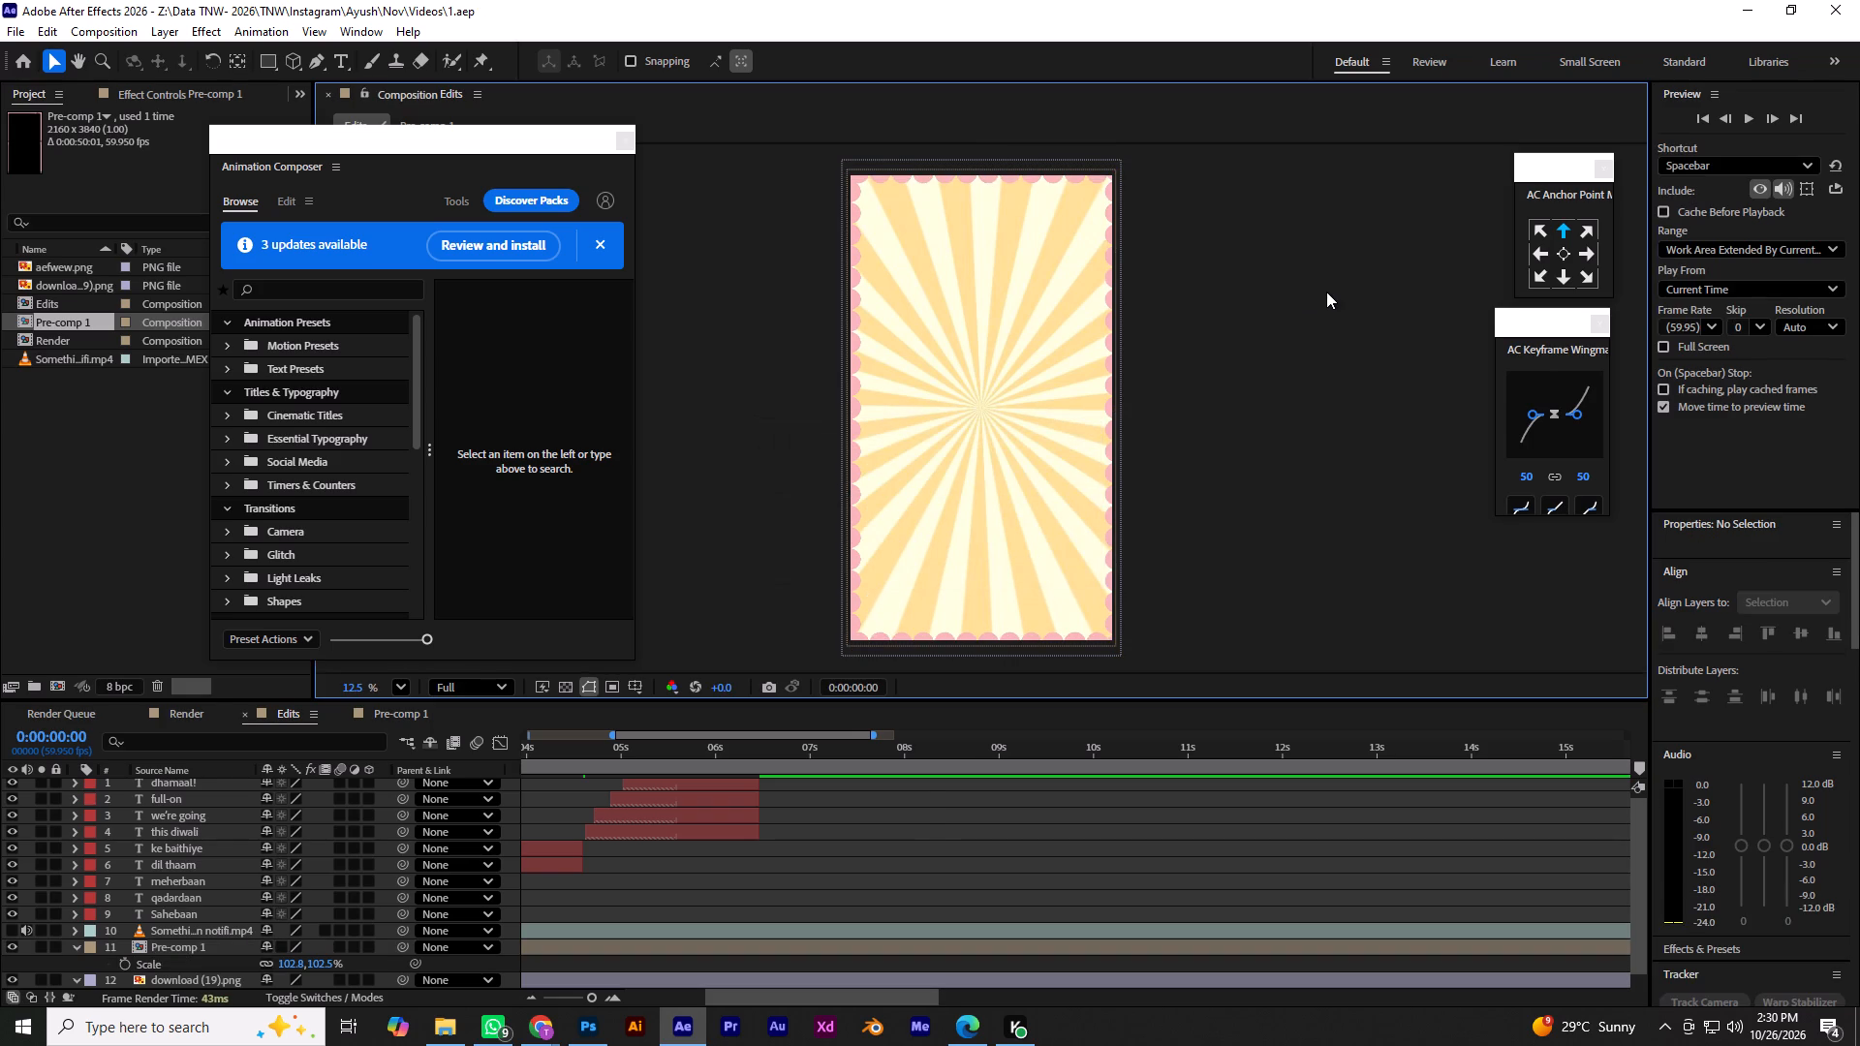
# Select the Pre-comp 1 layer and look through the stacked side panels for layer and effect options.
pyautogui.click(583, 948)
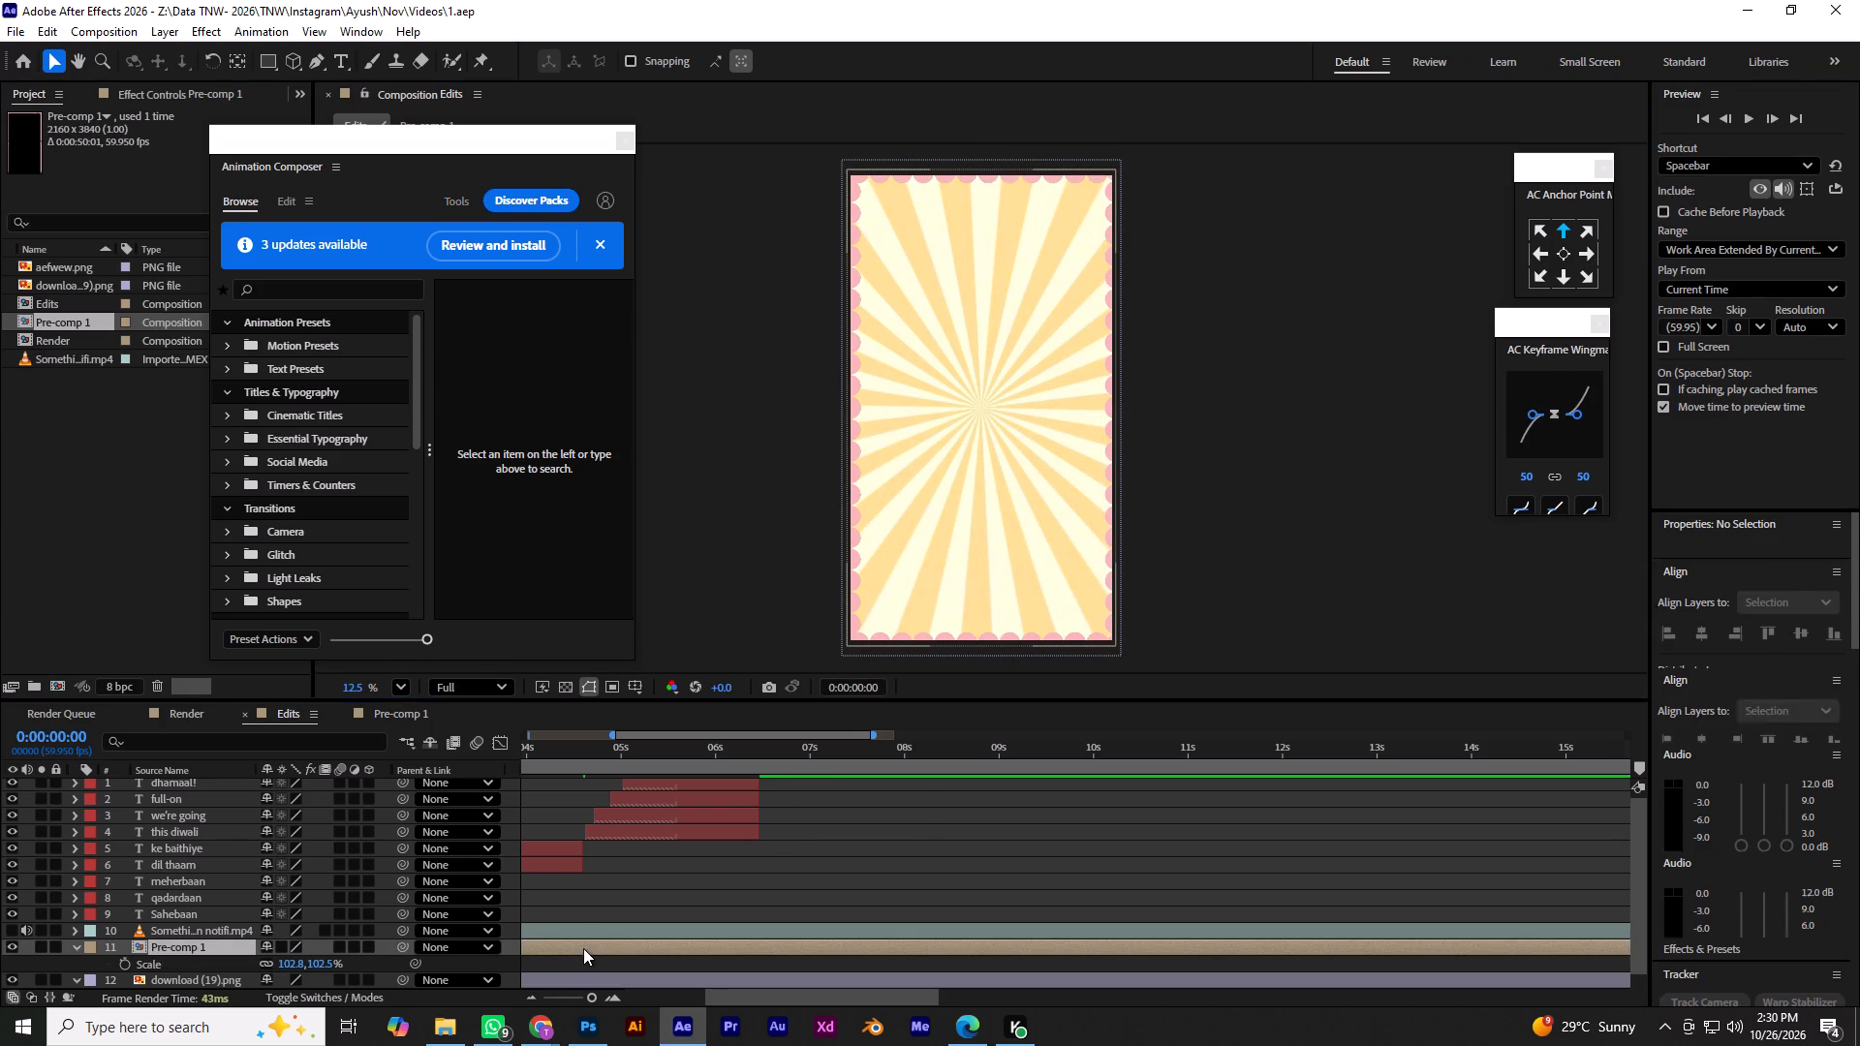
pyautogui.scroll(-4, 1705, 775)
pyautogui.scroll(3, 1727, 760)
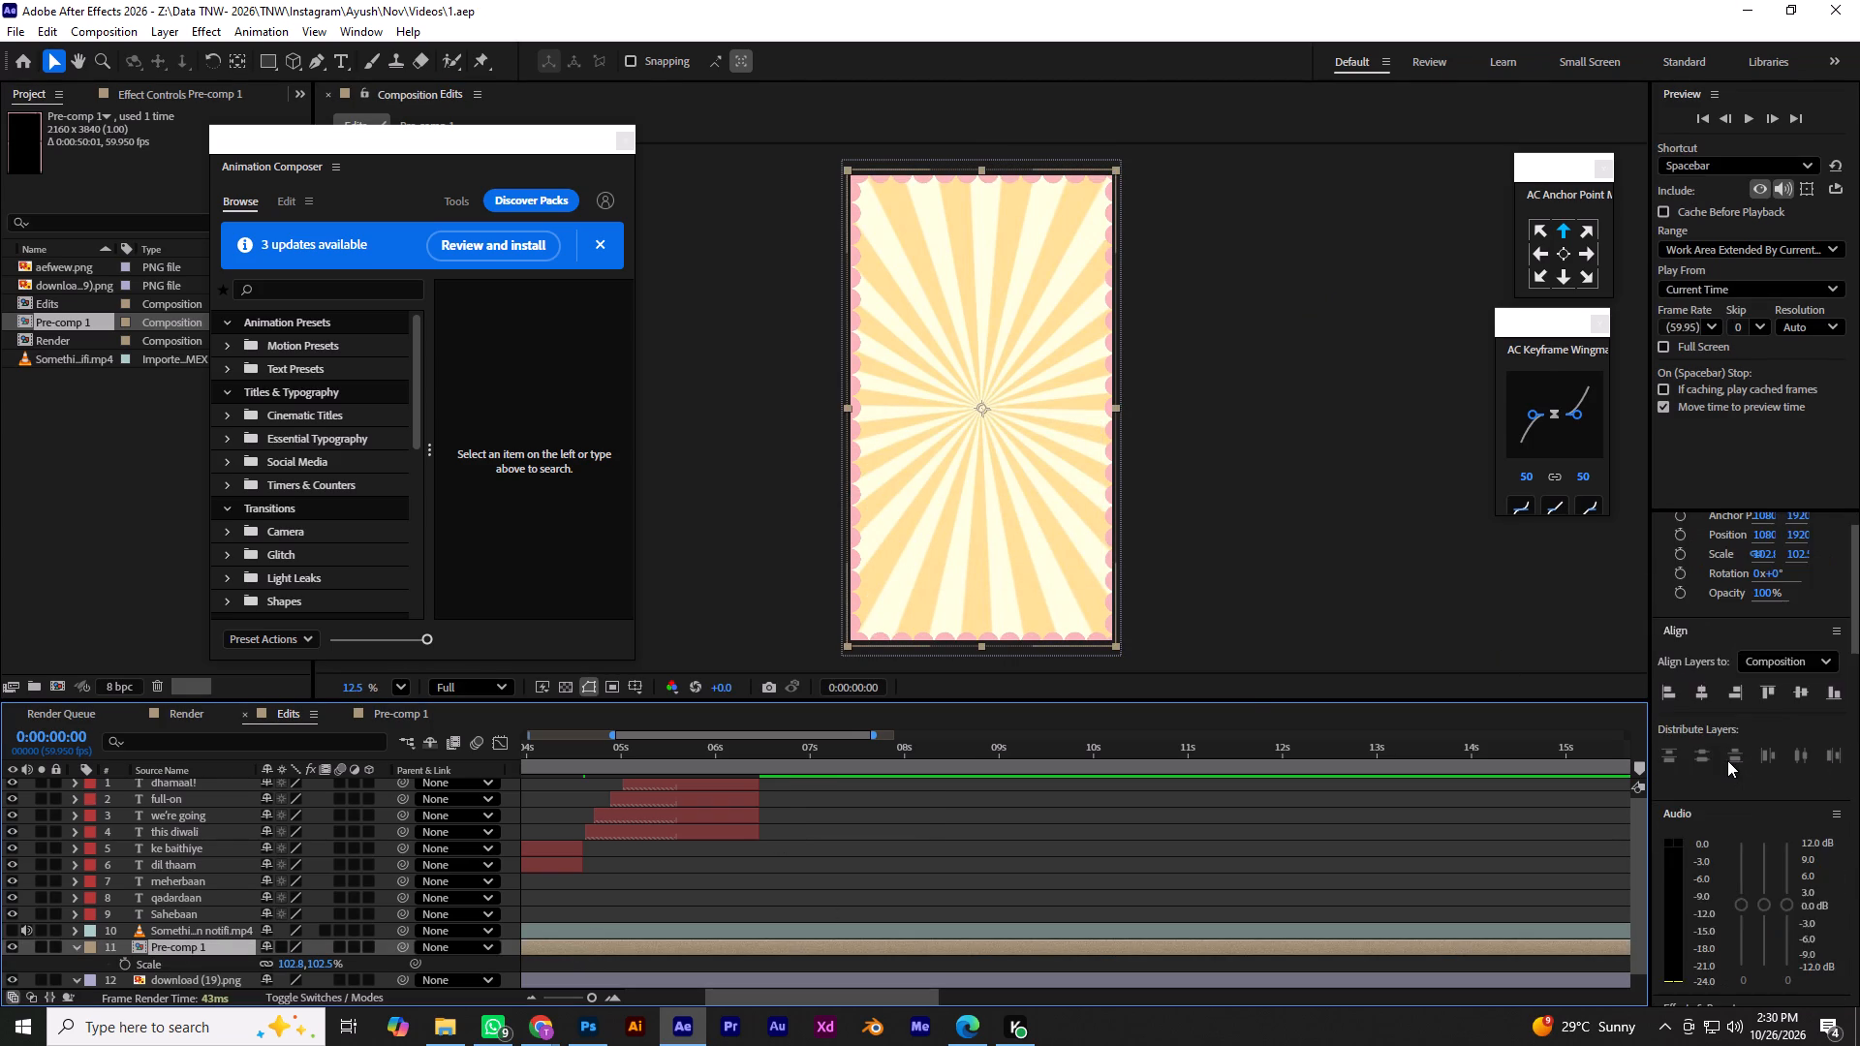
pyautogui.scroll(9, 1727, 760)
pyautogui.scroll(-6, 1727, 760)
pyautogui.scroll(11, 1727, 760)
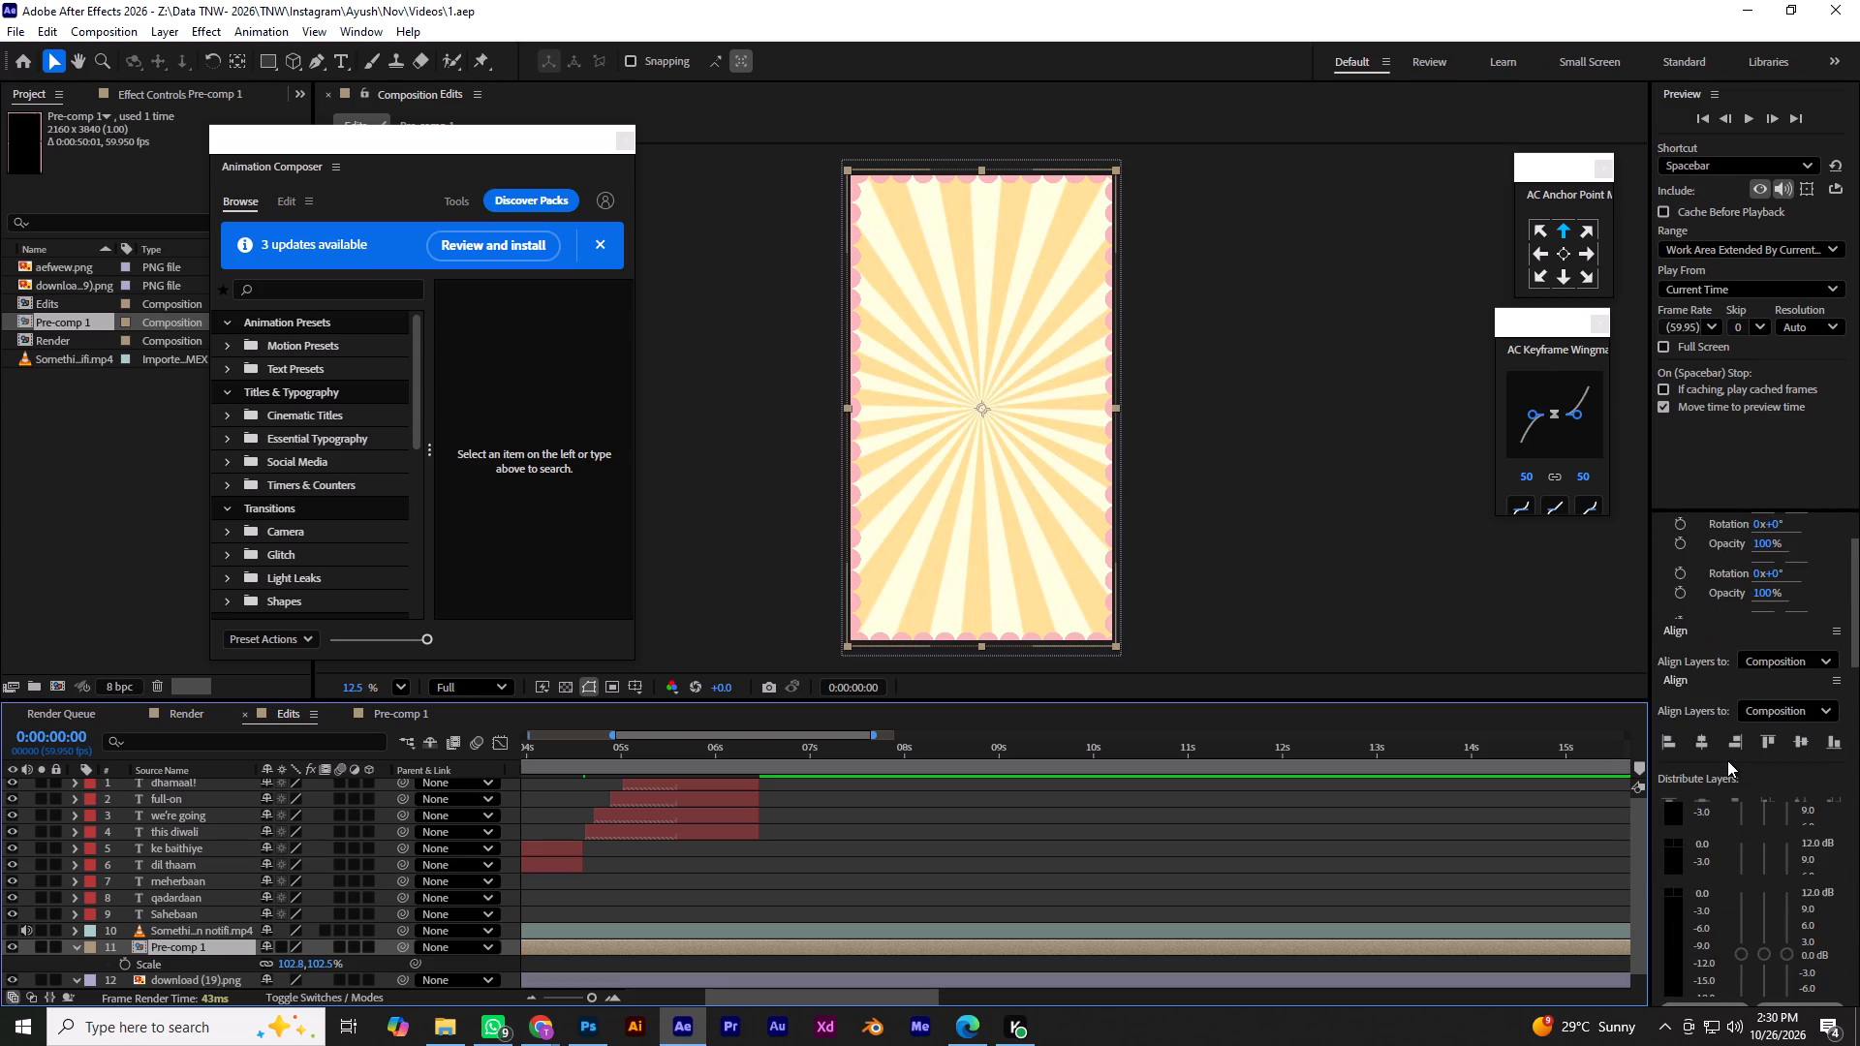
pyautogui.scroll(6, 1727, 760)
pyautogui.scroll(-17, 1727, 760)
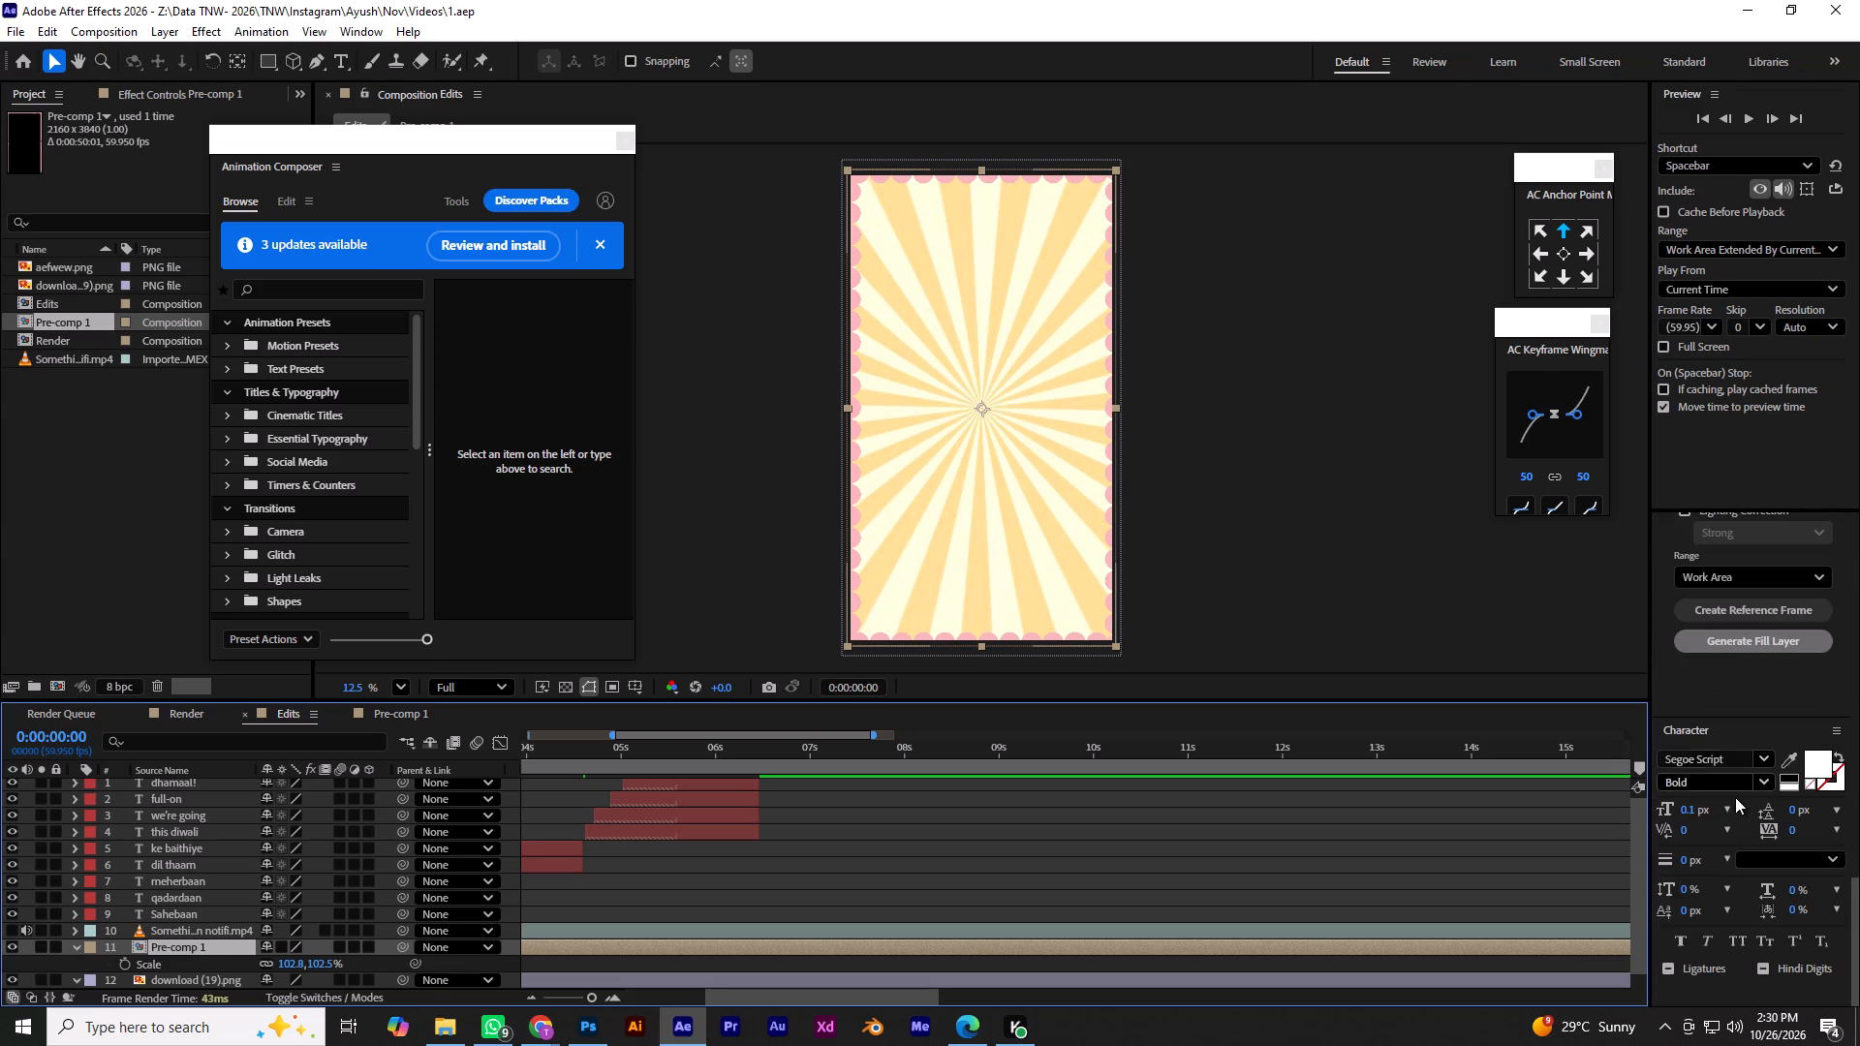
pyautogui.scroll(-7, 1728, 833)
pyautogui.click(1699, 660)
pyautogui.scroll(5, 1699, 713)
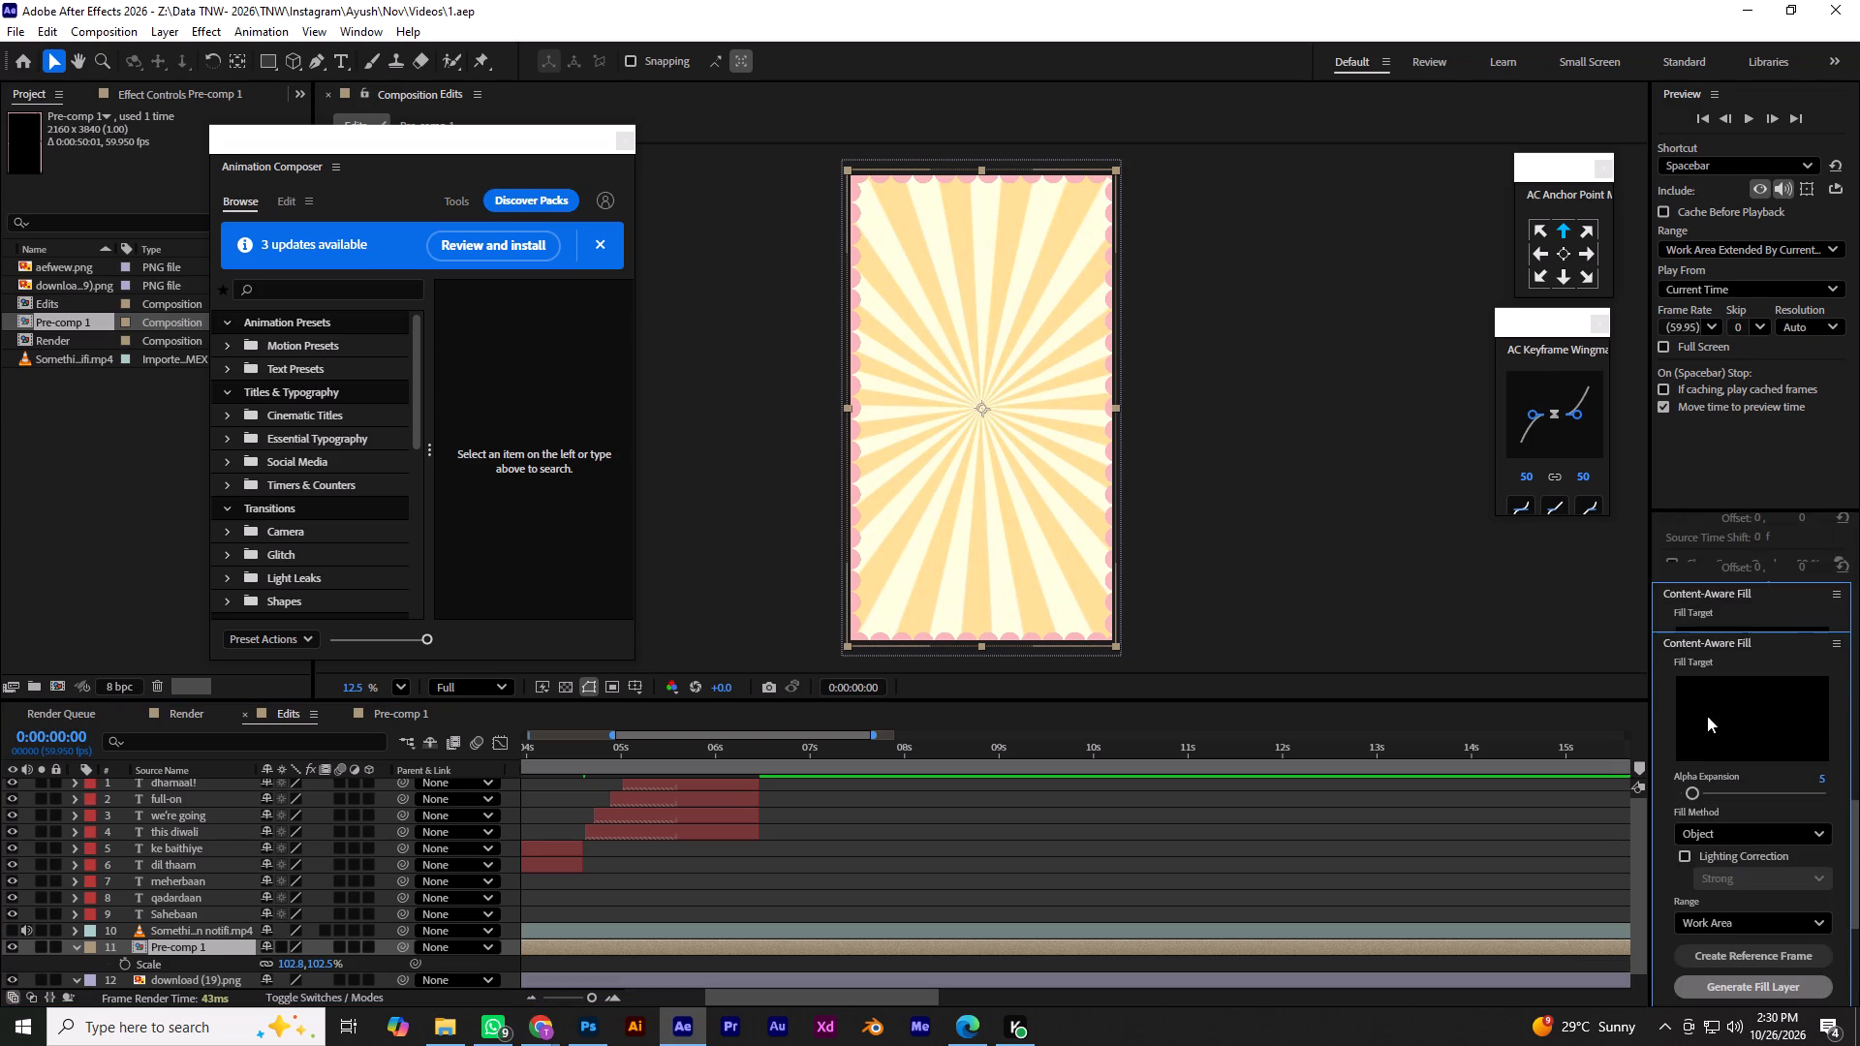
pyautogui.scroll(15, 1717, 710)
pyautogui.scroll(-3, 1717, 739)
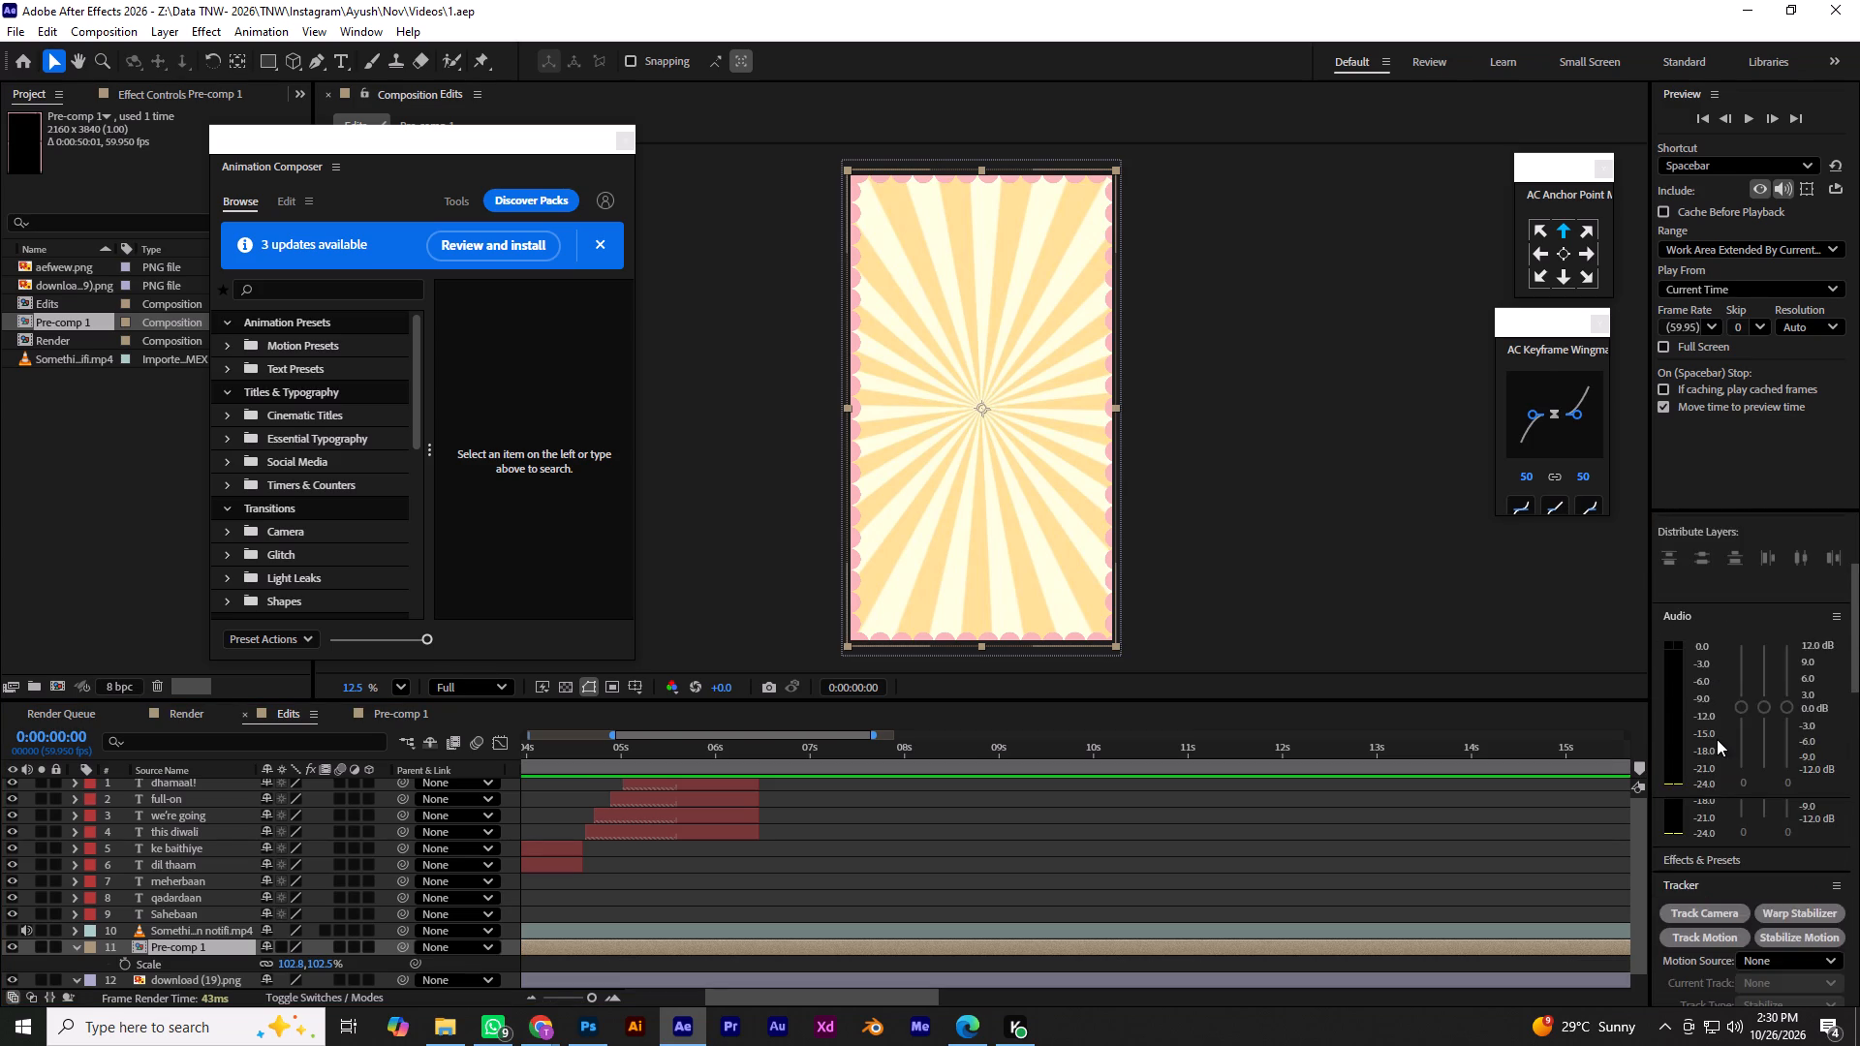
pyautogui.scroll(-3, 1717, 739)
pyautogui.click(1475, 537)
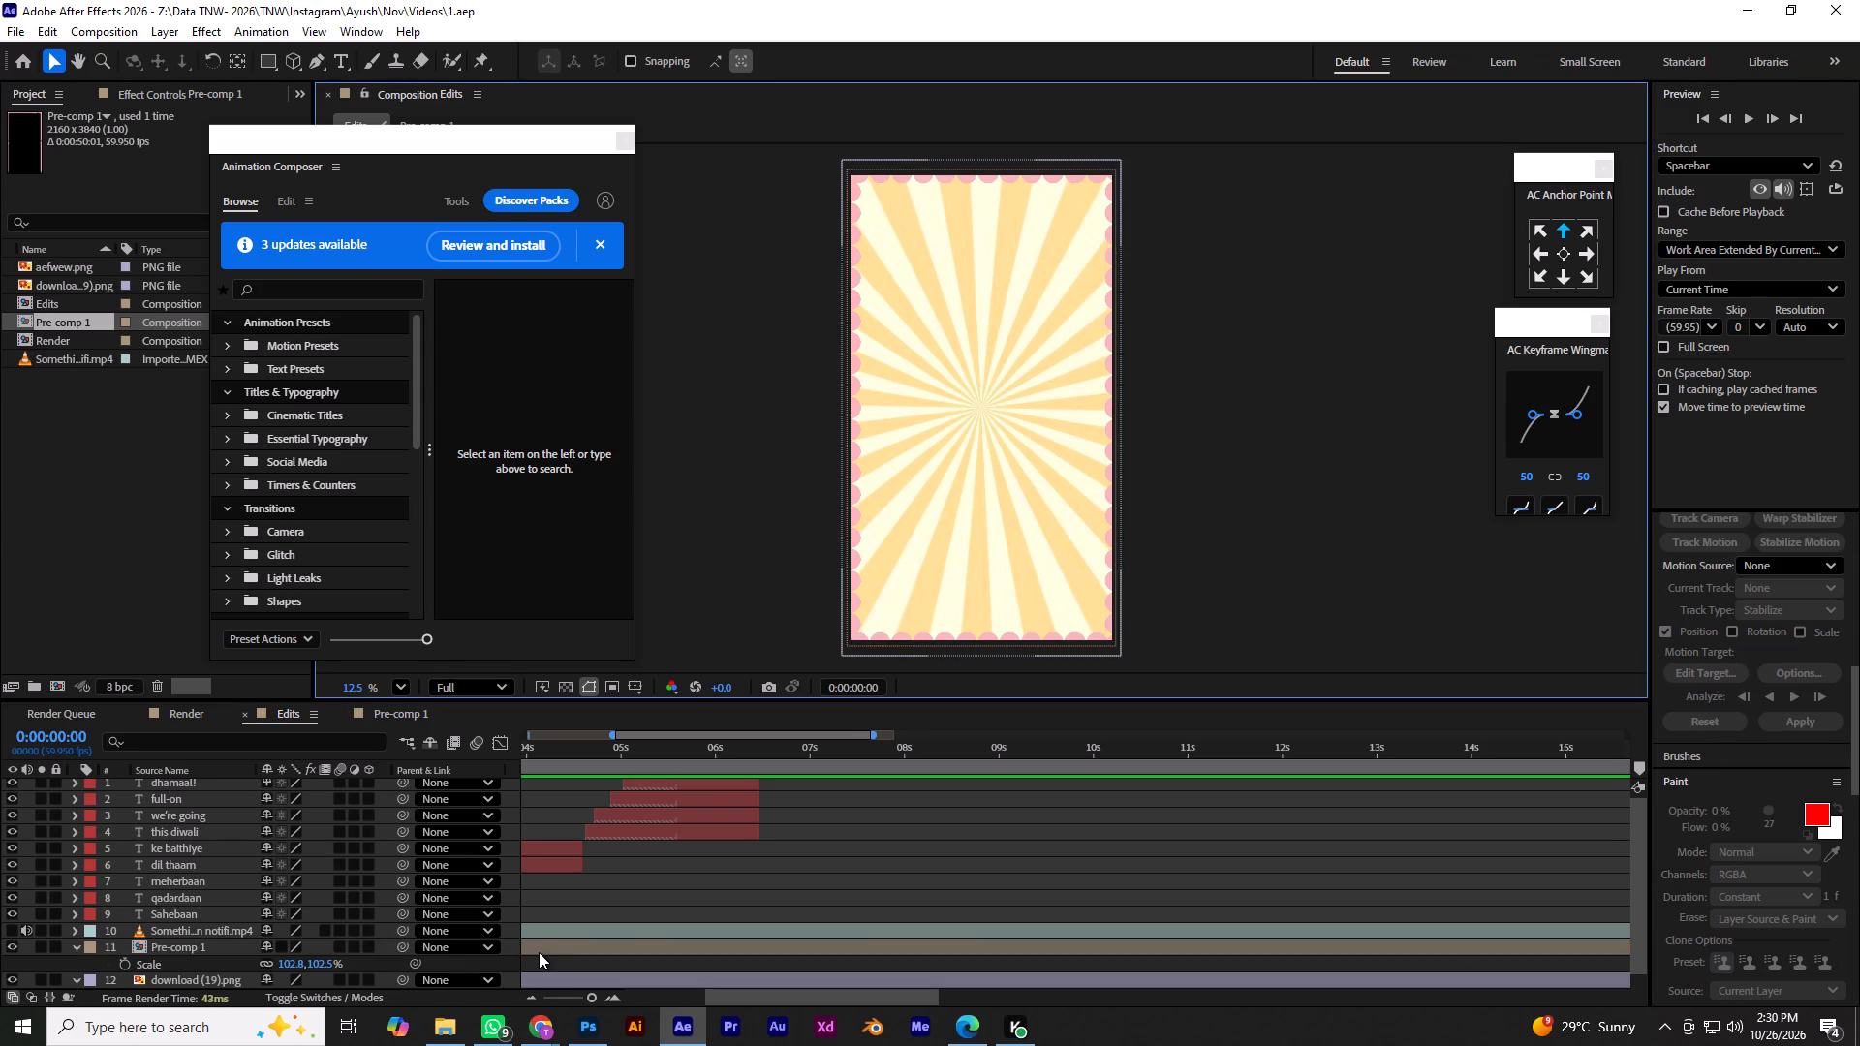
pyautogui.click(539, 952)
pyautogui.scroll(17, 1728, 526)
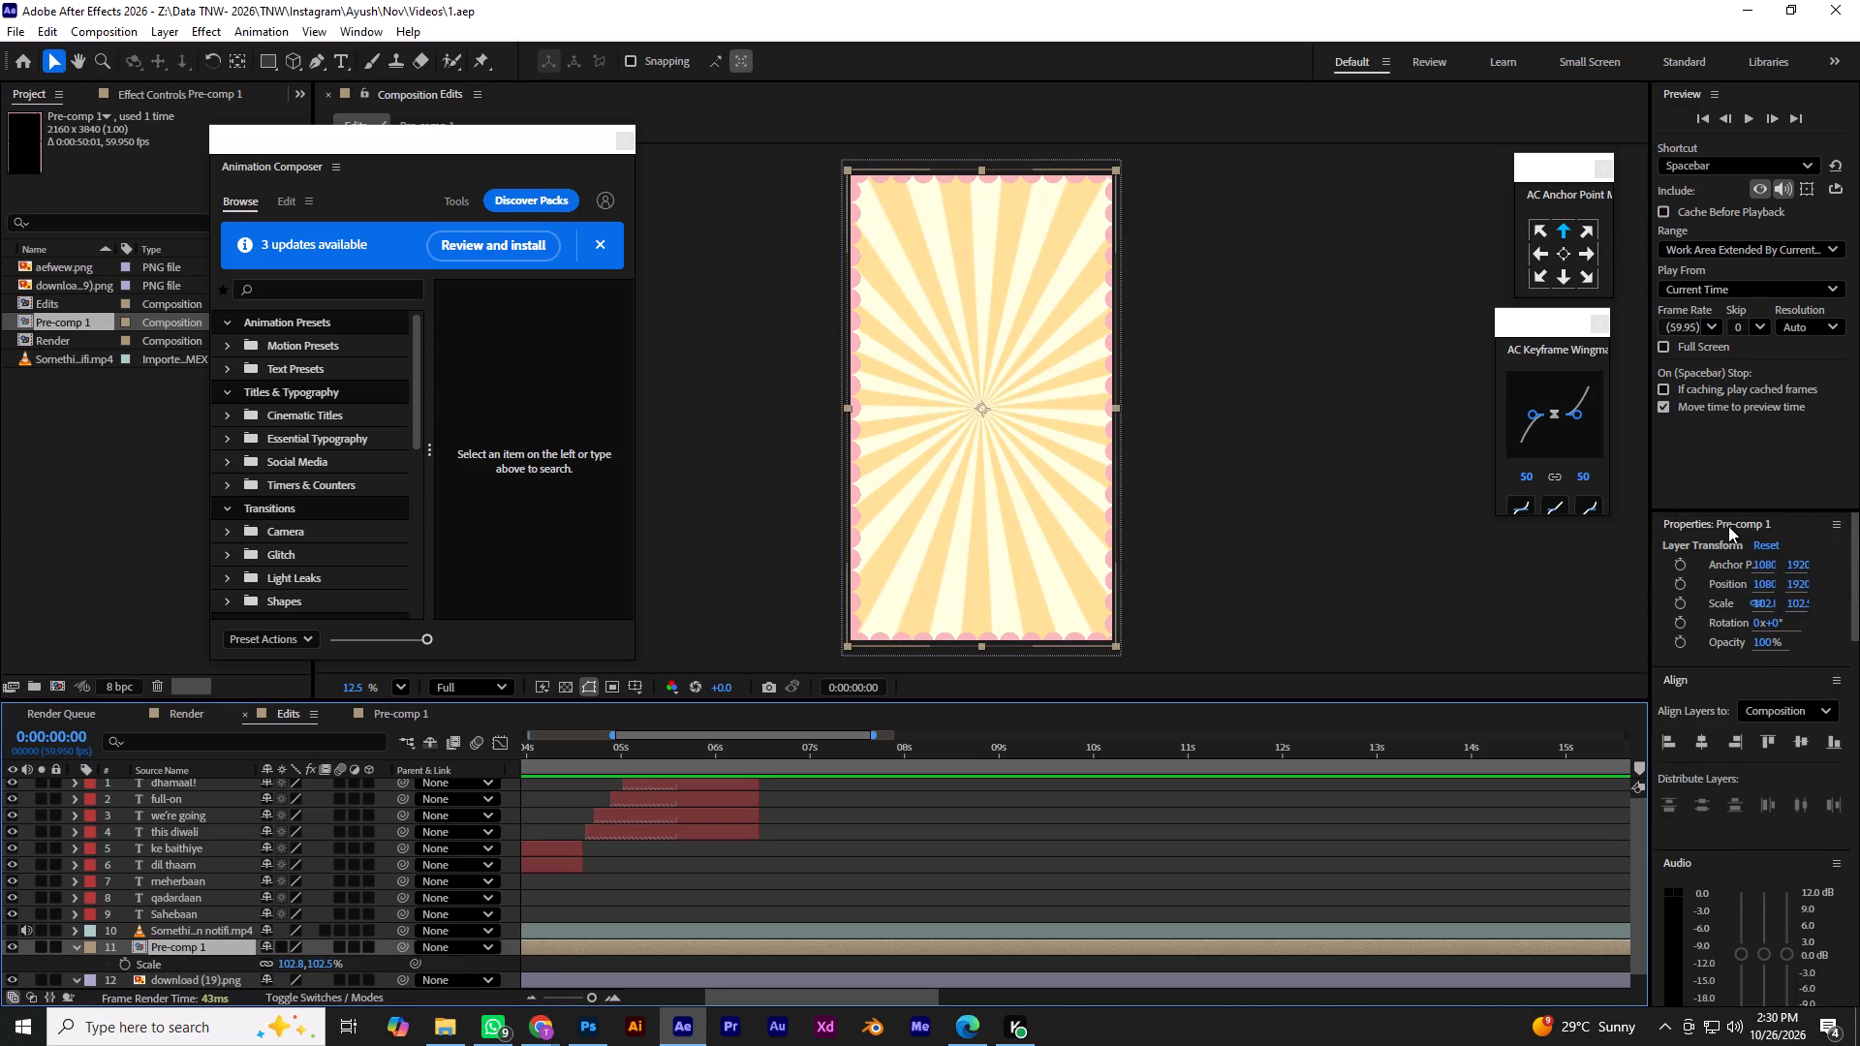
pyautogui.scroll(-2, 1728, 526)
pyautogui.scroll(2, 1743, 636)
# Collapse the Align and Properties panels and look through the panels stacked beneath them.
pyautogui.click(1700, 684)
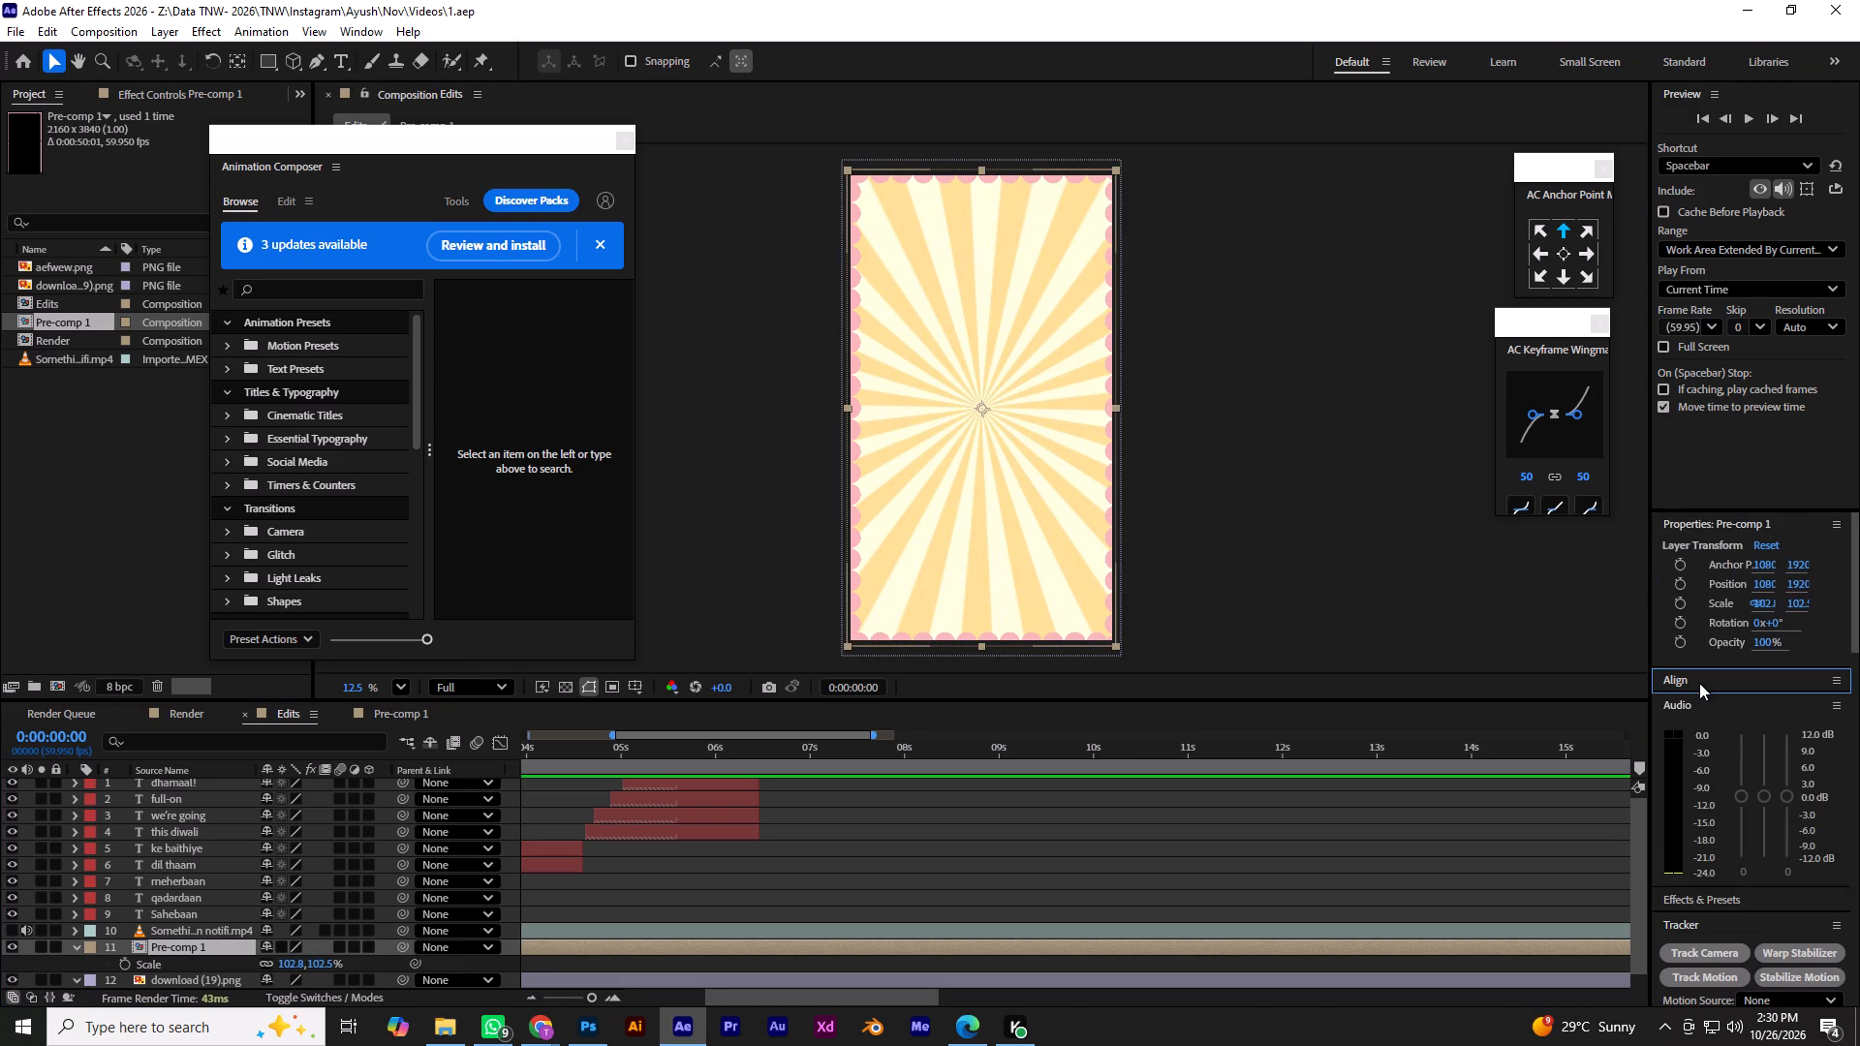
pyautogui.click(1699, 683)
pyautogui.click(1696, 704)
pyautogui.click(1696, 711)
pyautogui.click(1697, 688)
pyautogui.scroll(-11, 1697, 688)
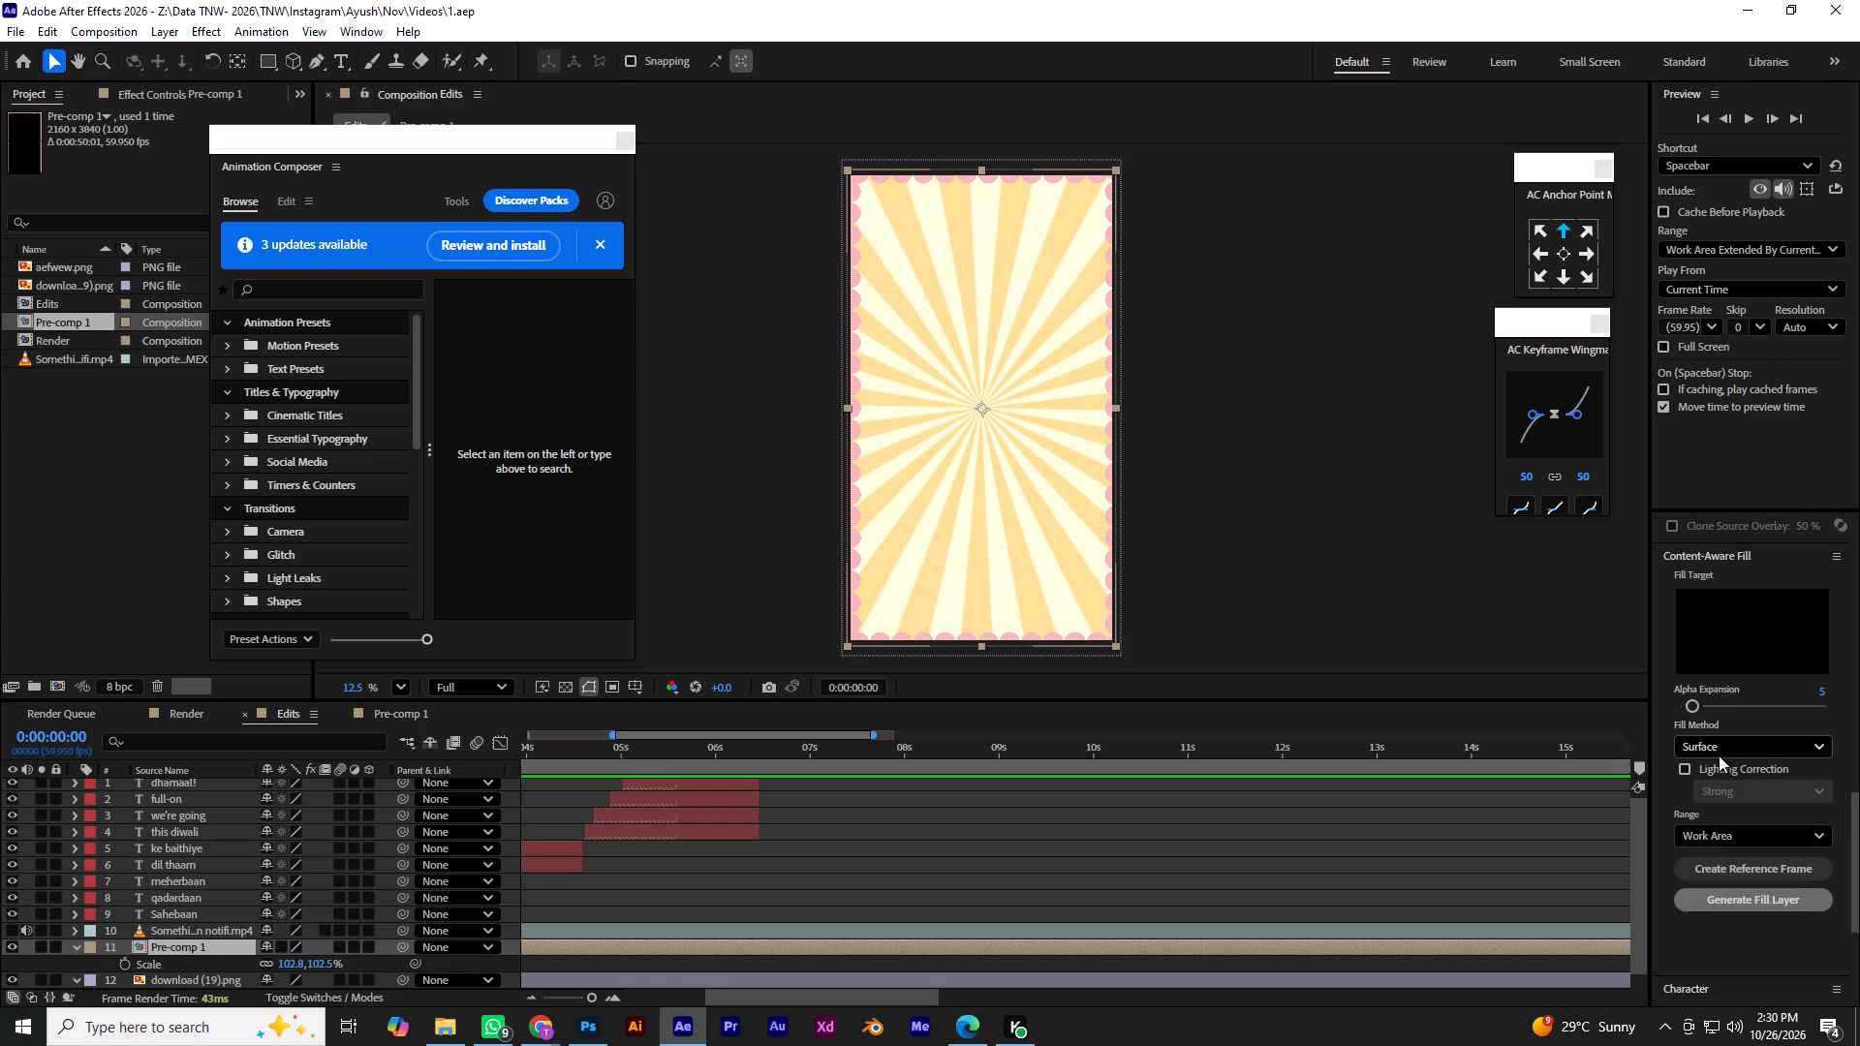
pyautogui.scroll(-3, 1719, 755)
pyautogui.scroll(9, 1719, 755)
pyautogui.scroll(11, 1725, 662)
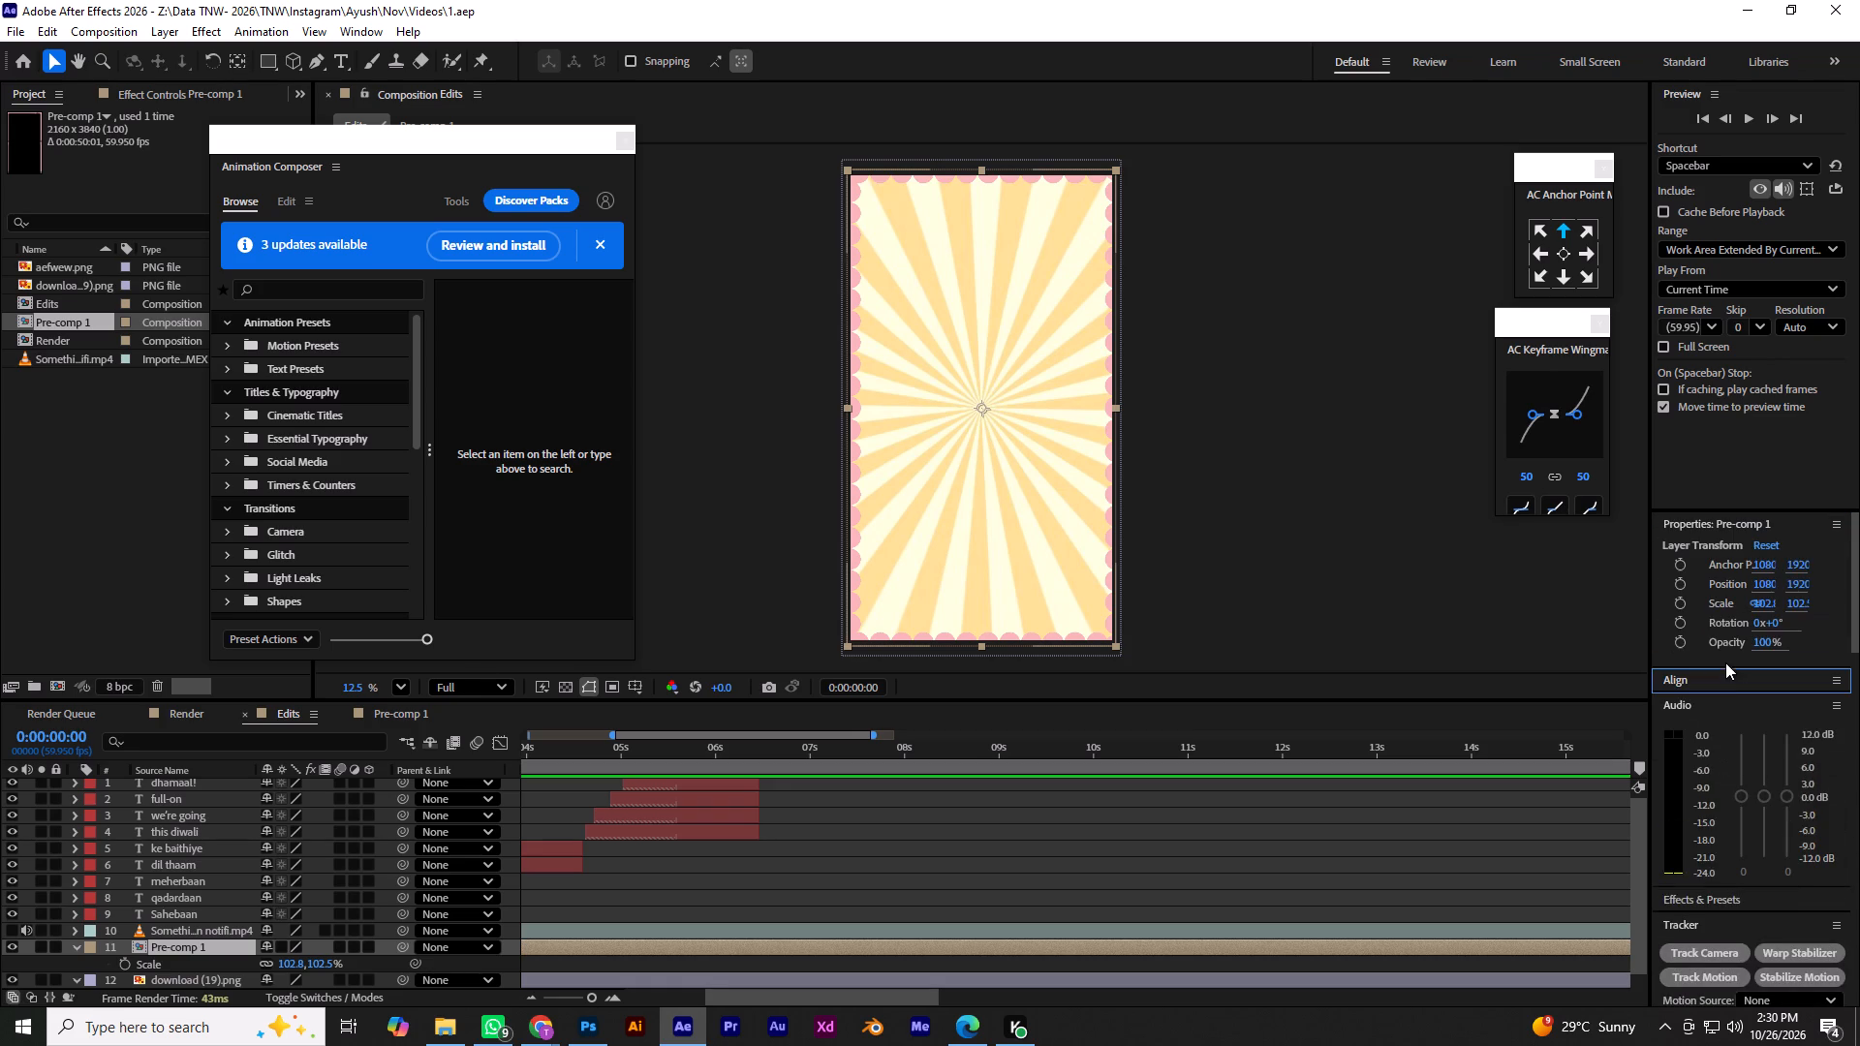
pyautogui.scroll(5, 1725, 662)
pyautogui.click(1690, 519)
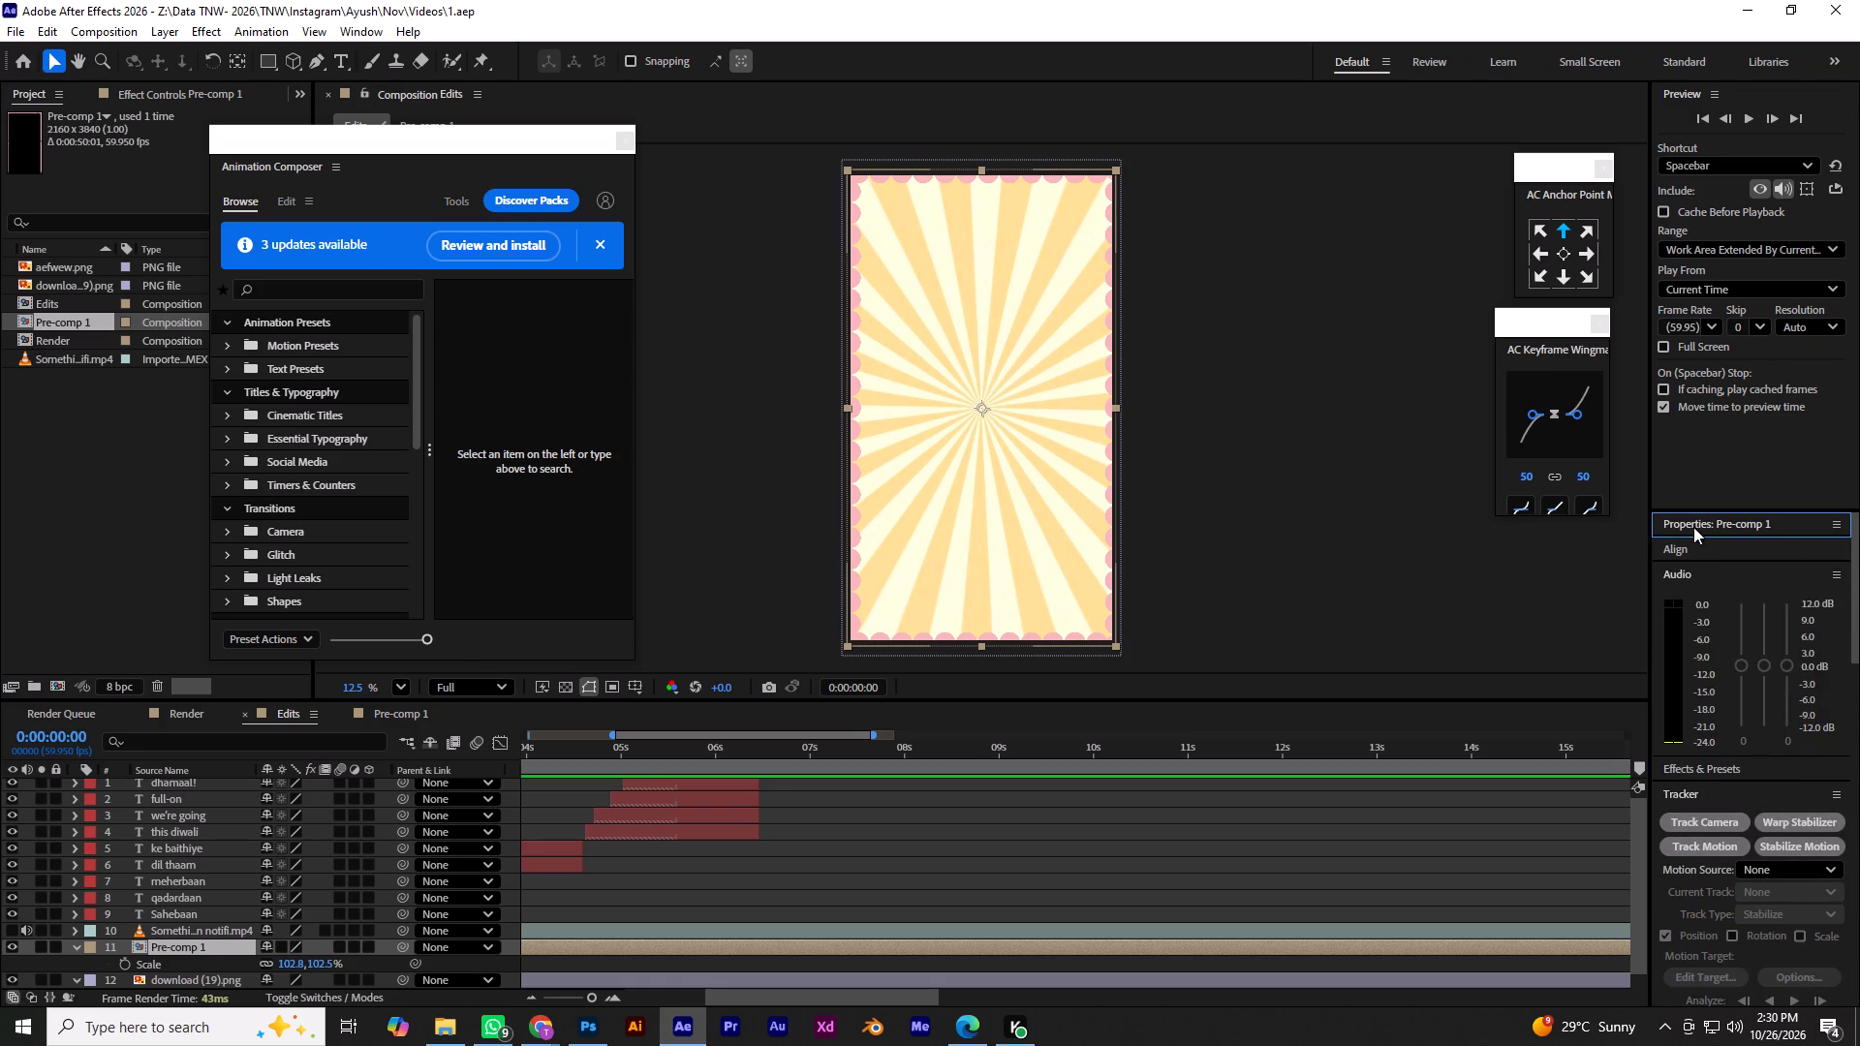
pyautogui.click(1693, 527)
pyautogui.scroll(-2, 1737, 611)
pyautogui.scroll(4, 1737, 612)
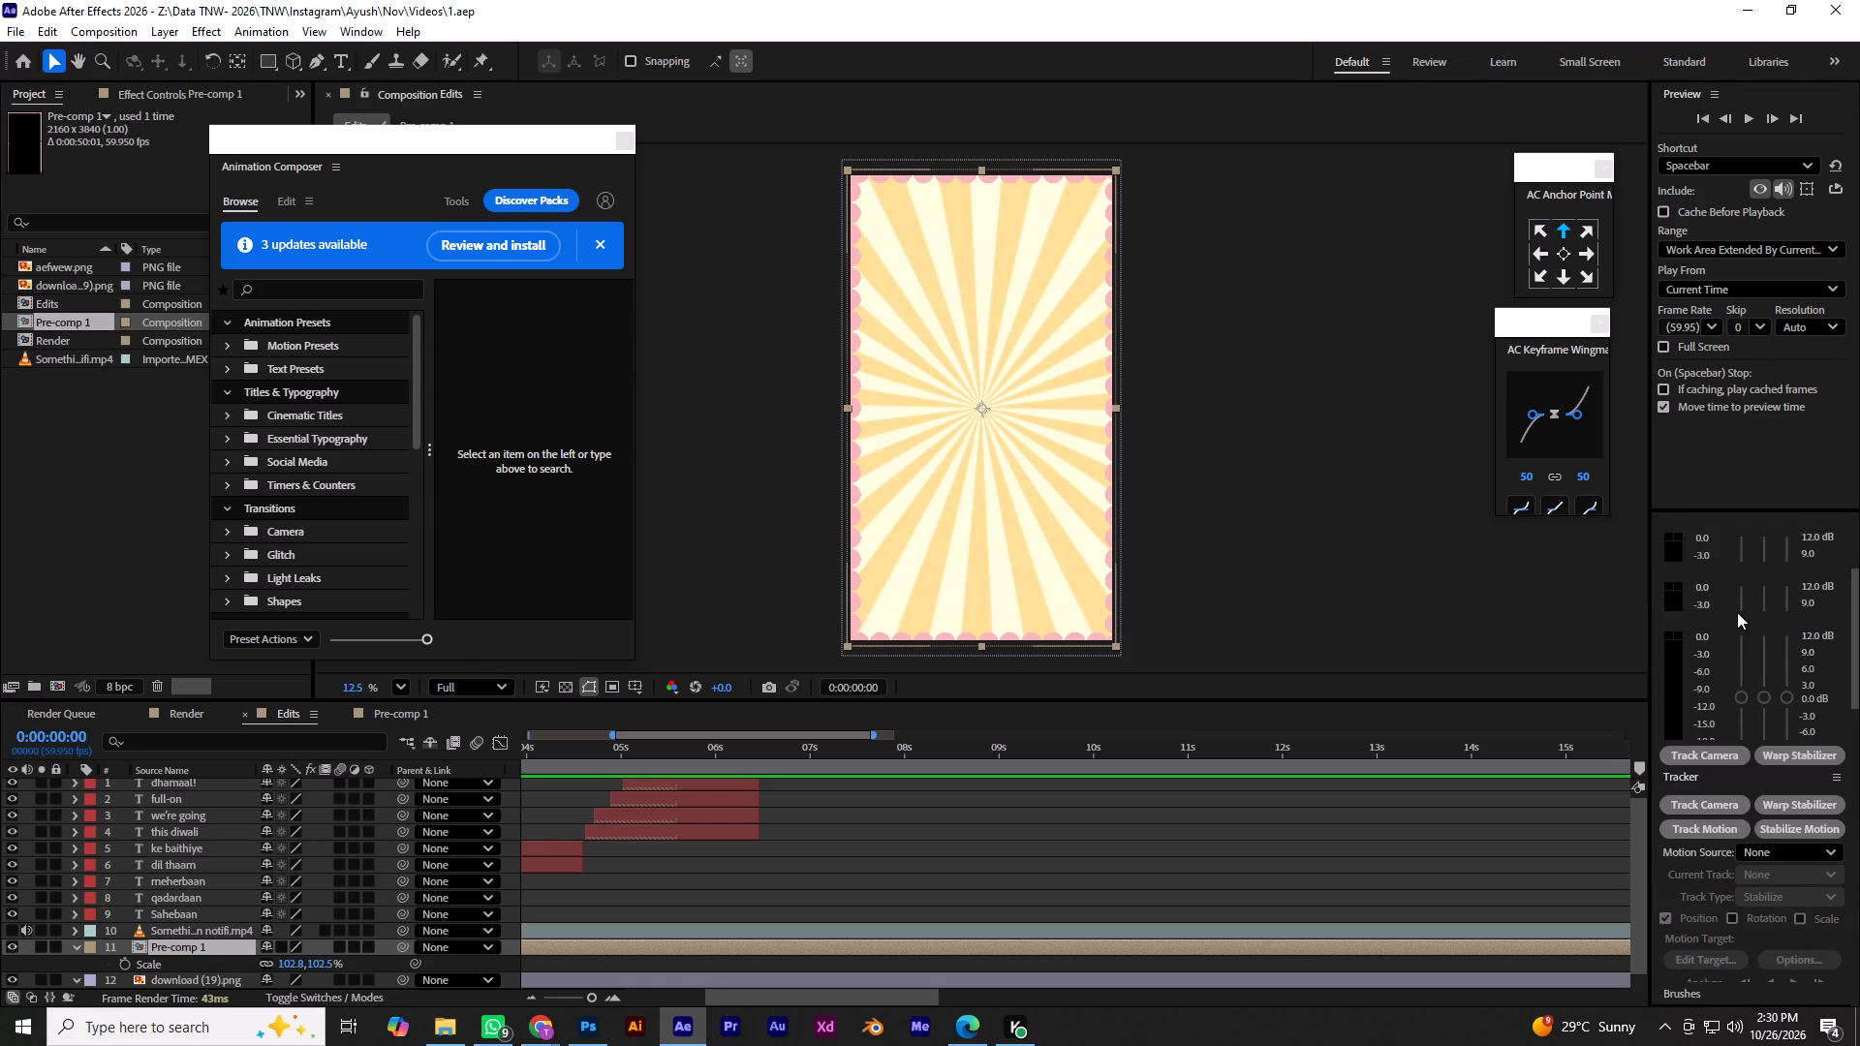
pyautogui.click(1740, 526)
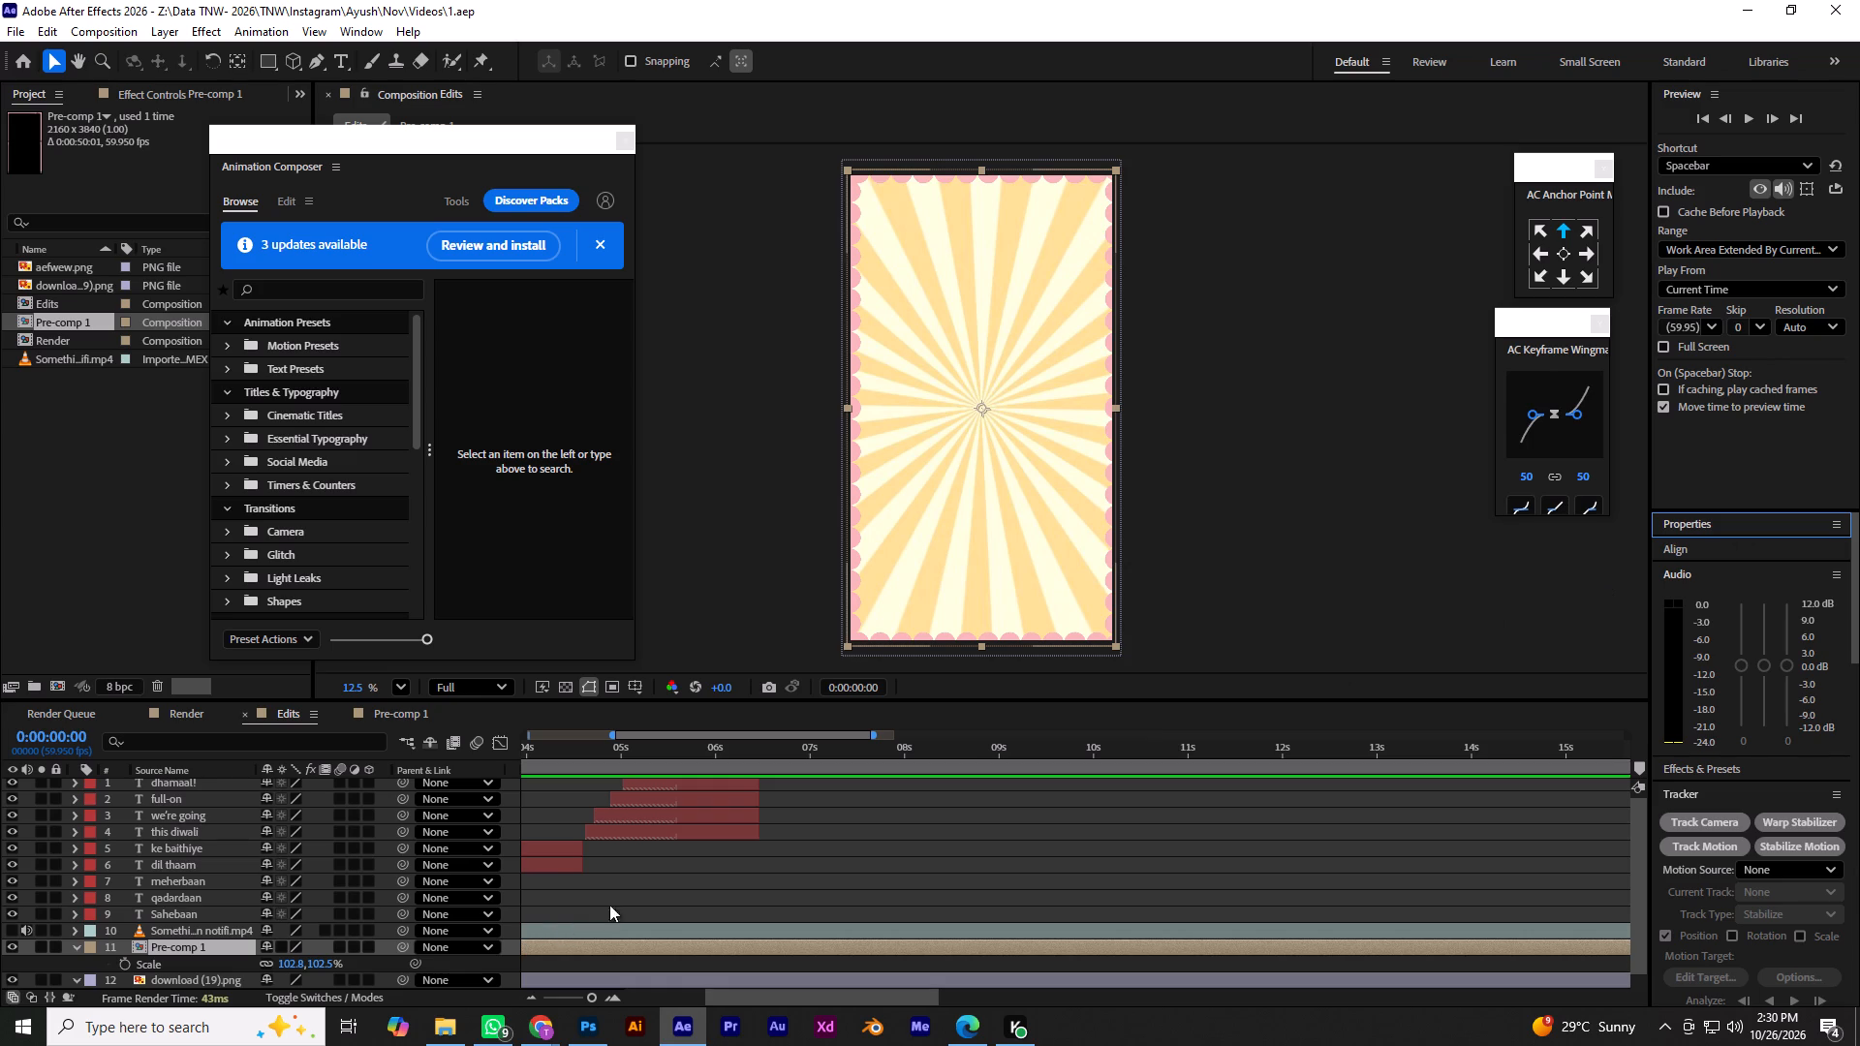
pyautogui.scroll(-1, 1788, 809)
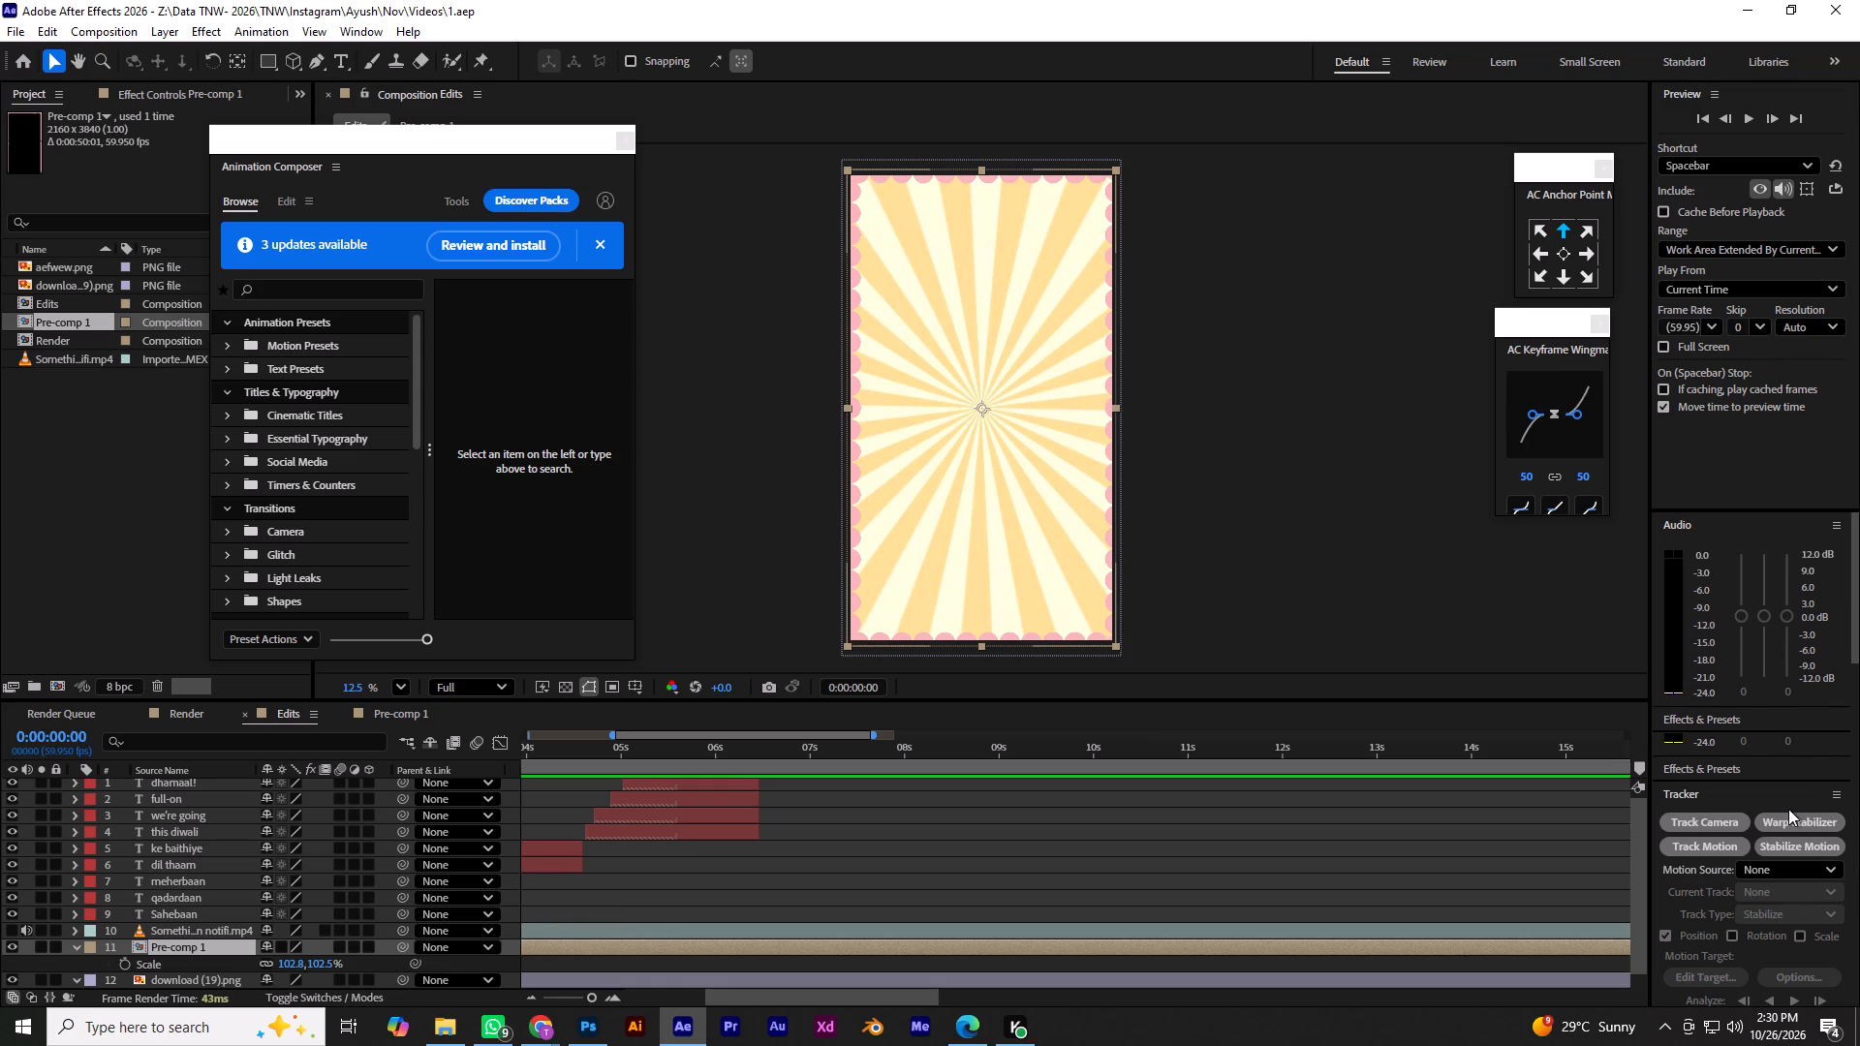
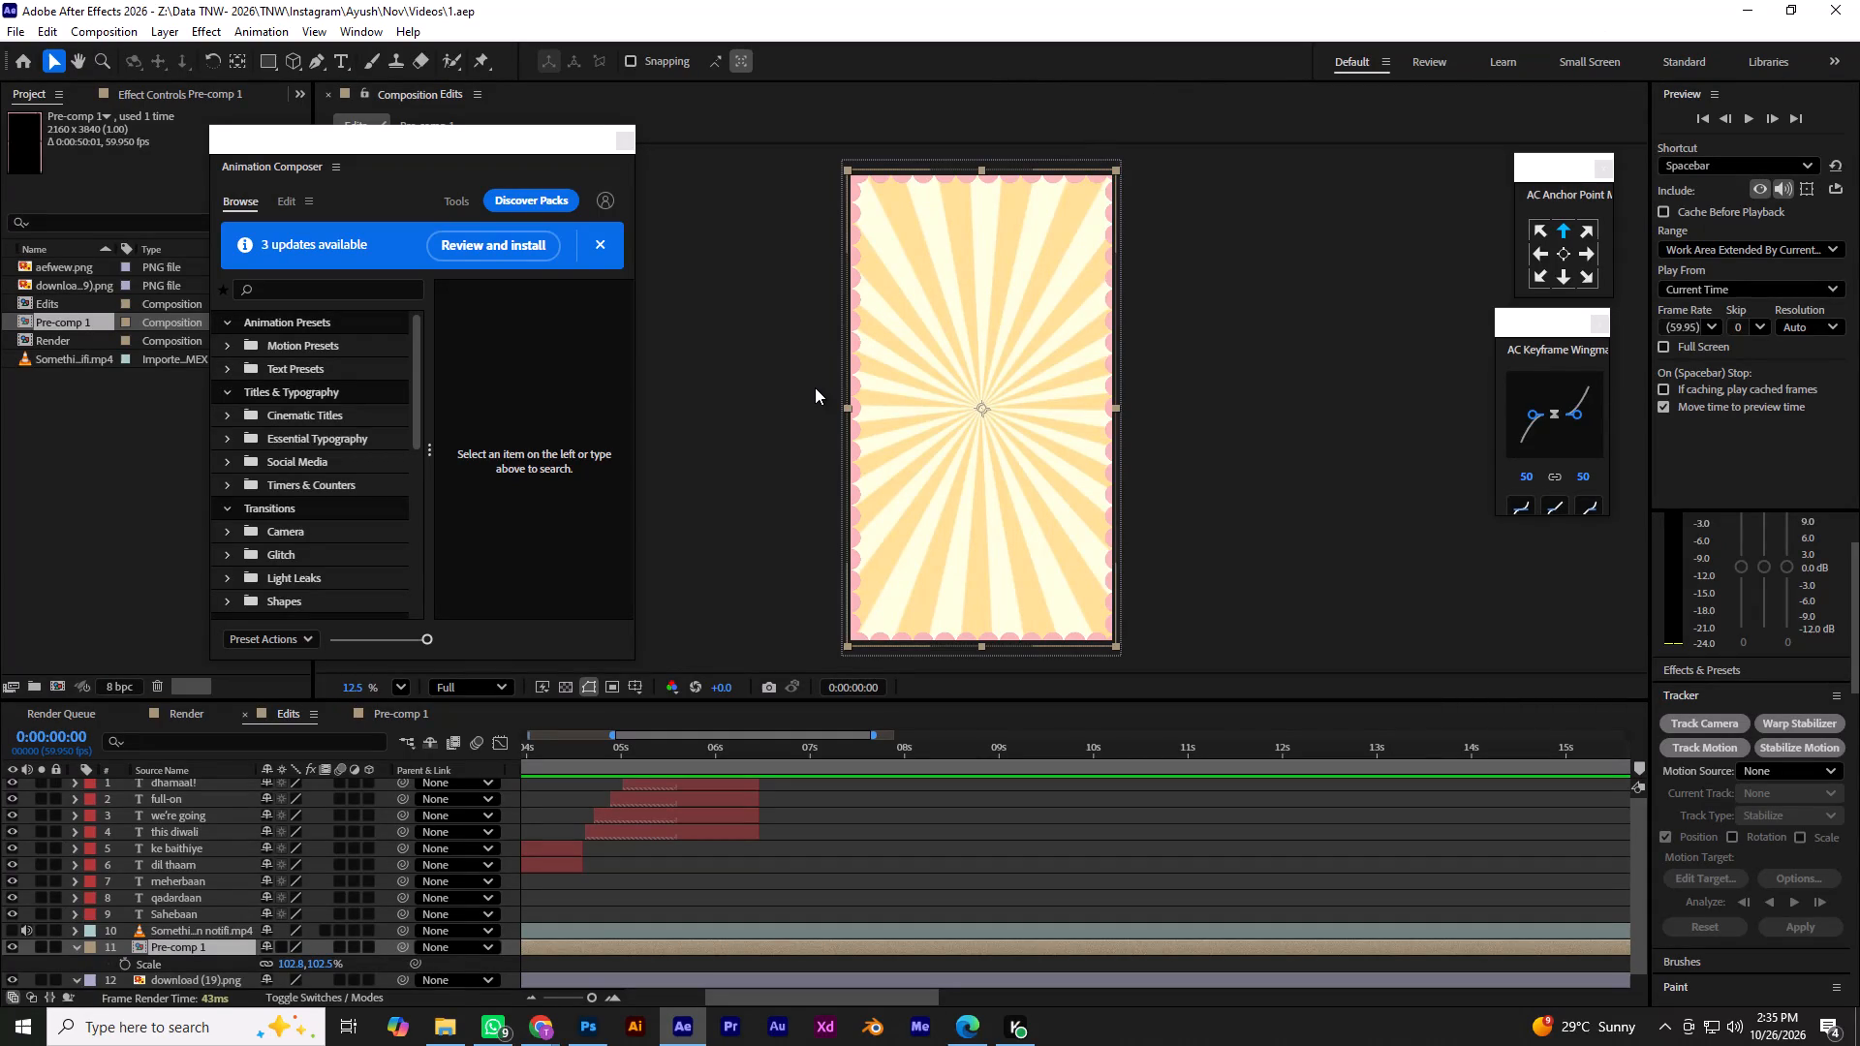
# Nudge the Pre-comp 1 border layer one increment to the left in the composition and deselect it.
pyautogui.press('Left')
pyautogui.click(1223, 391)
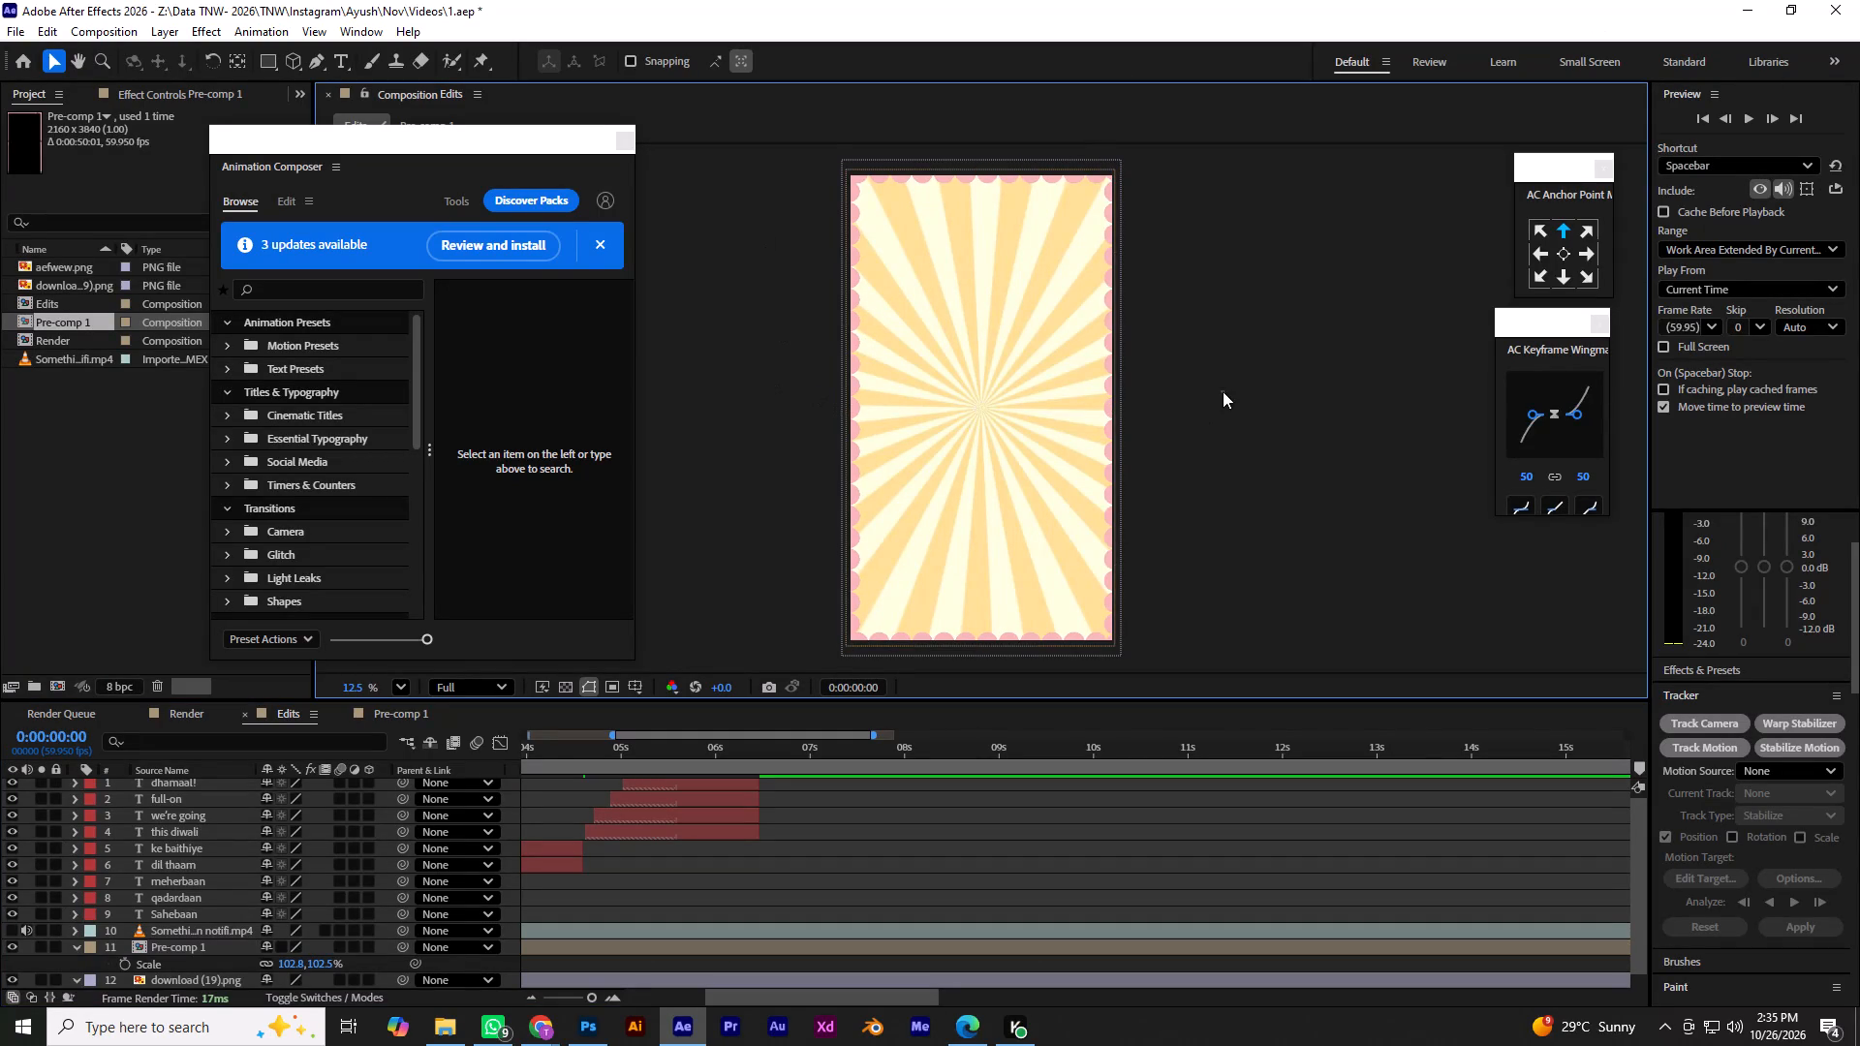
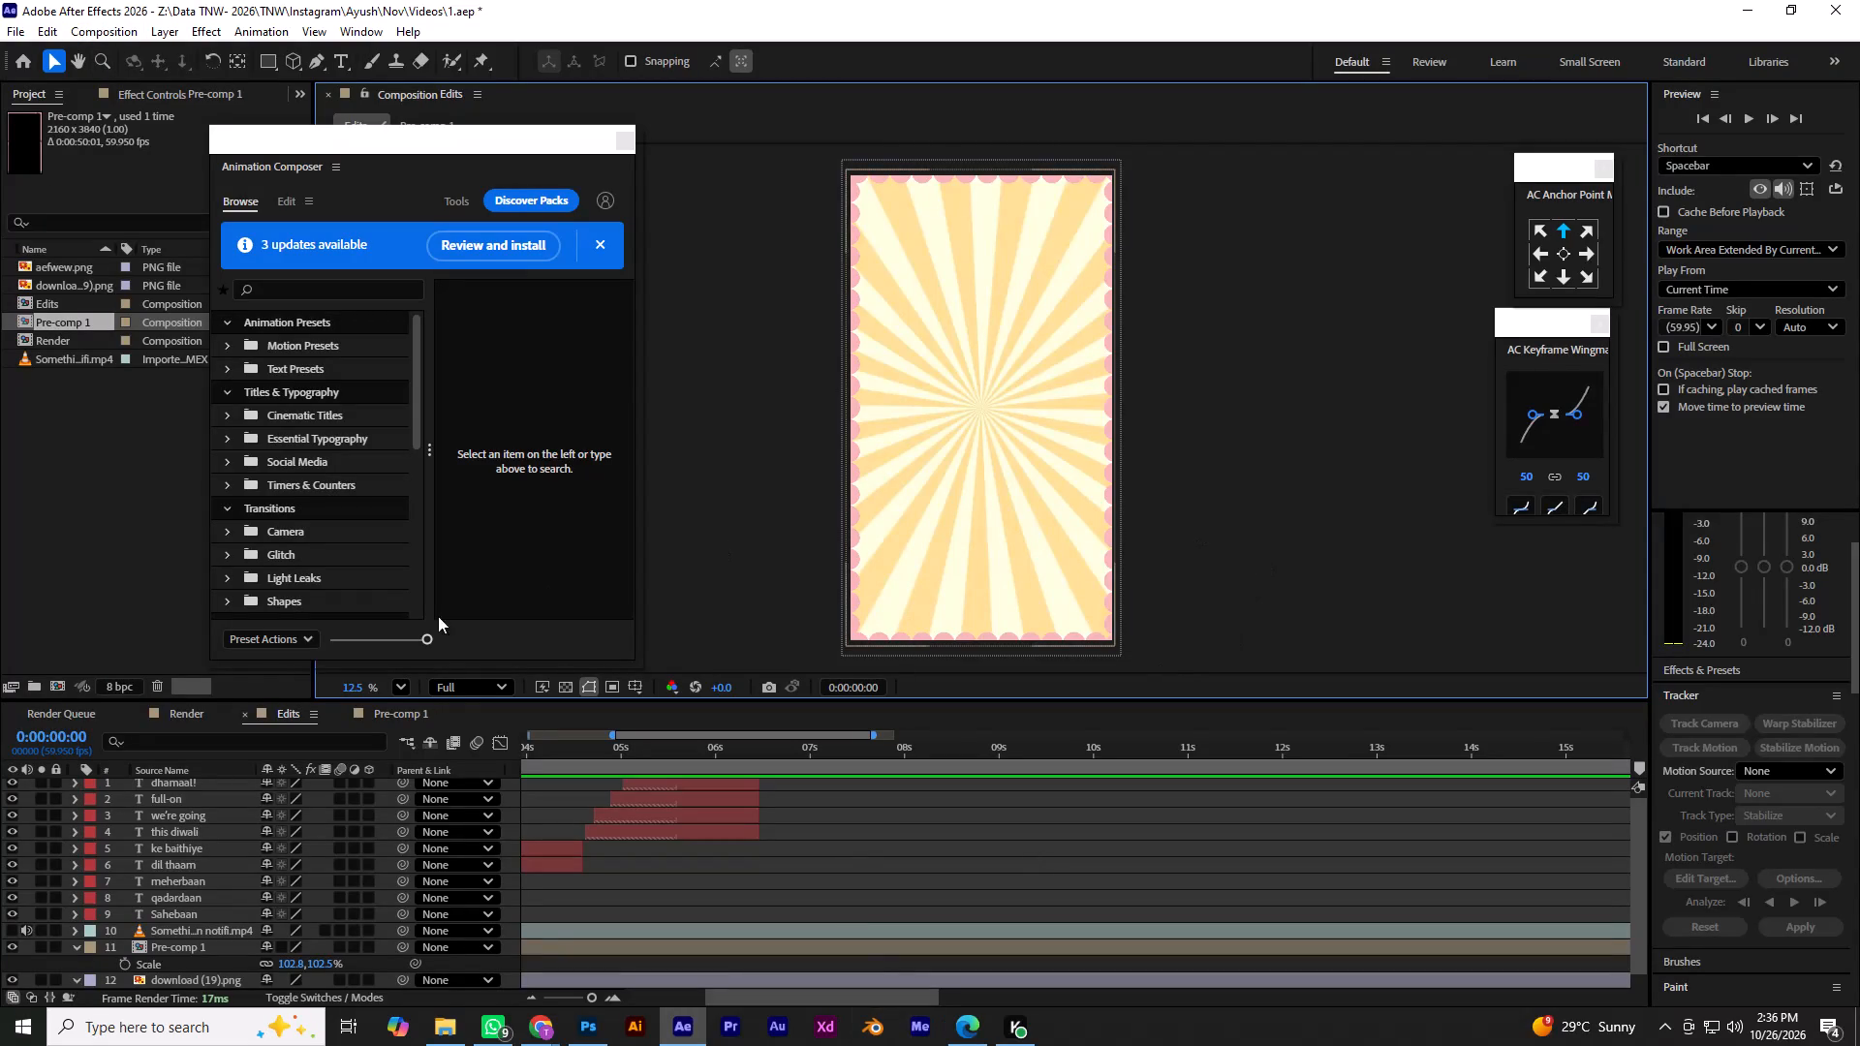
# Set the Edits composition's preview resolution to Quarter.
pyautogui.click(453, 681)
pyautogui.click(465, 815)
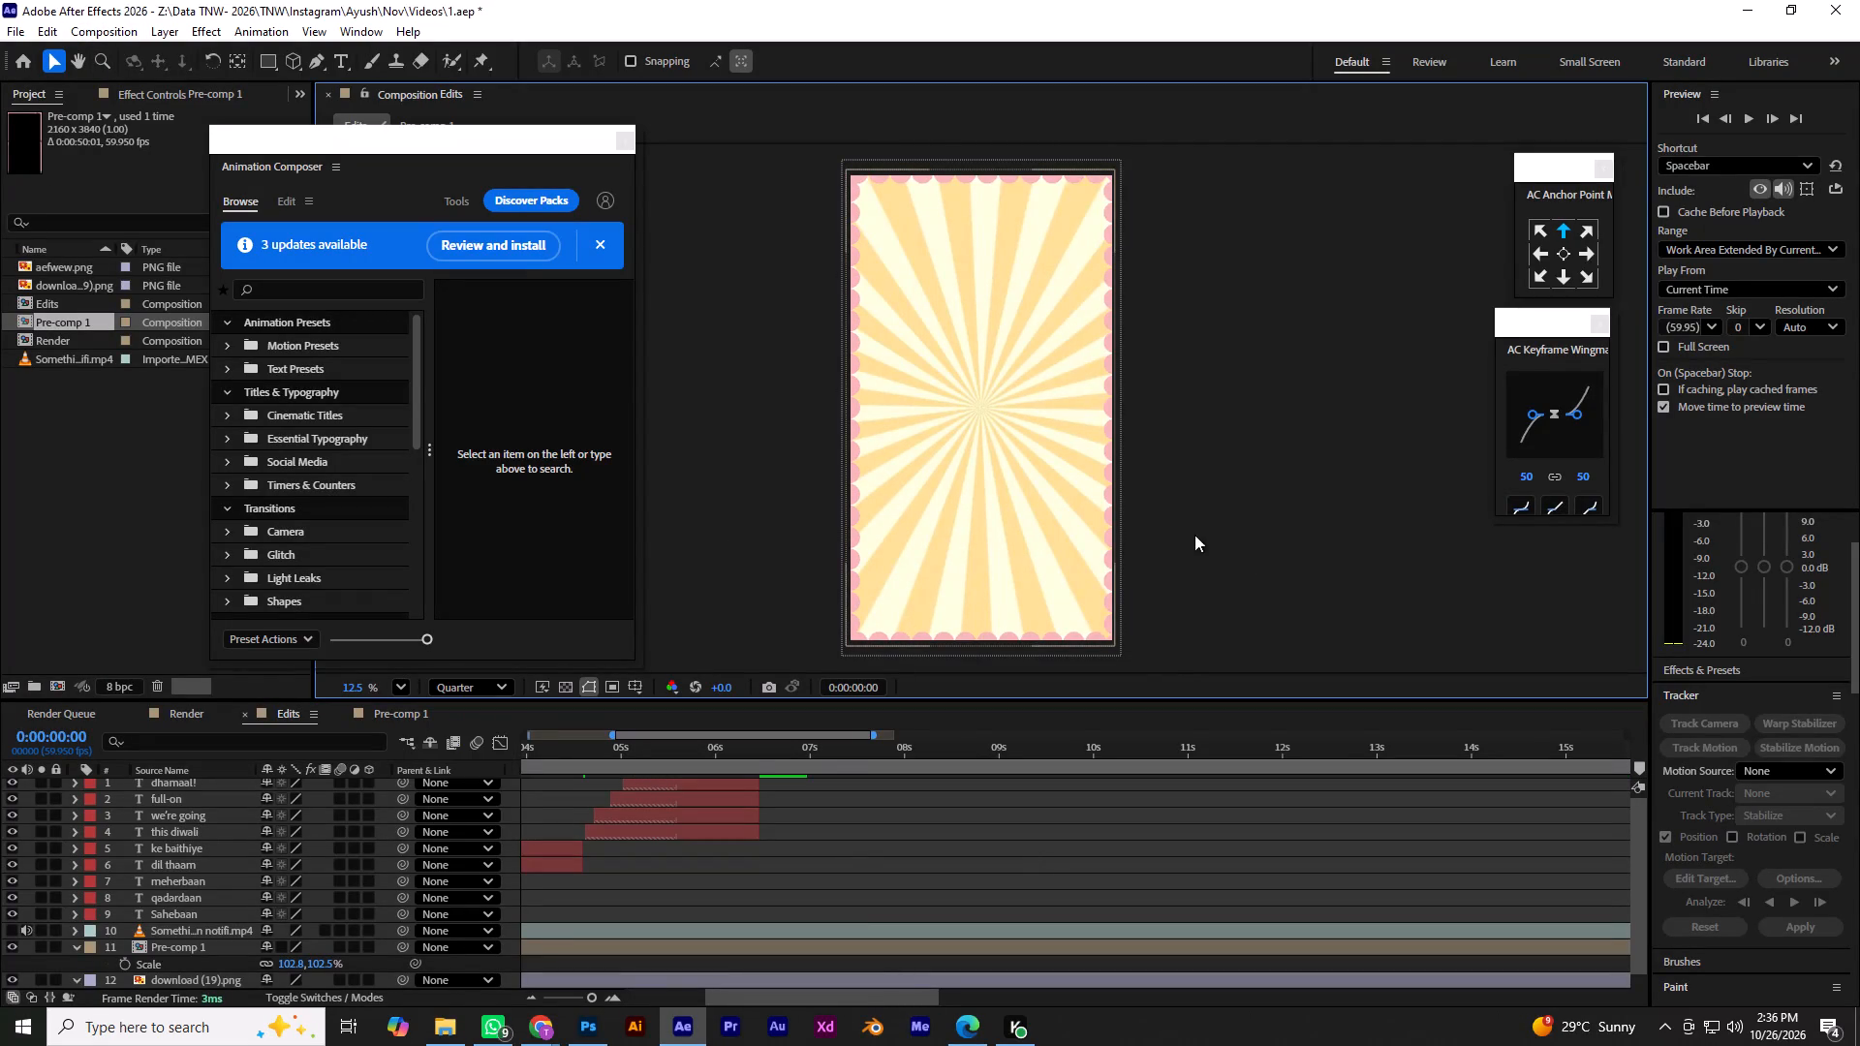
# Play back the Edits composition from the start to check the opening captions against the sunburst background.
pyautogui.keyDown('alt'); pyautogui.scroll(-1, 1175, 386); pyautogui.keyUp('alt')
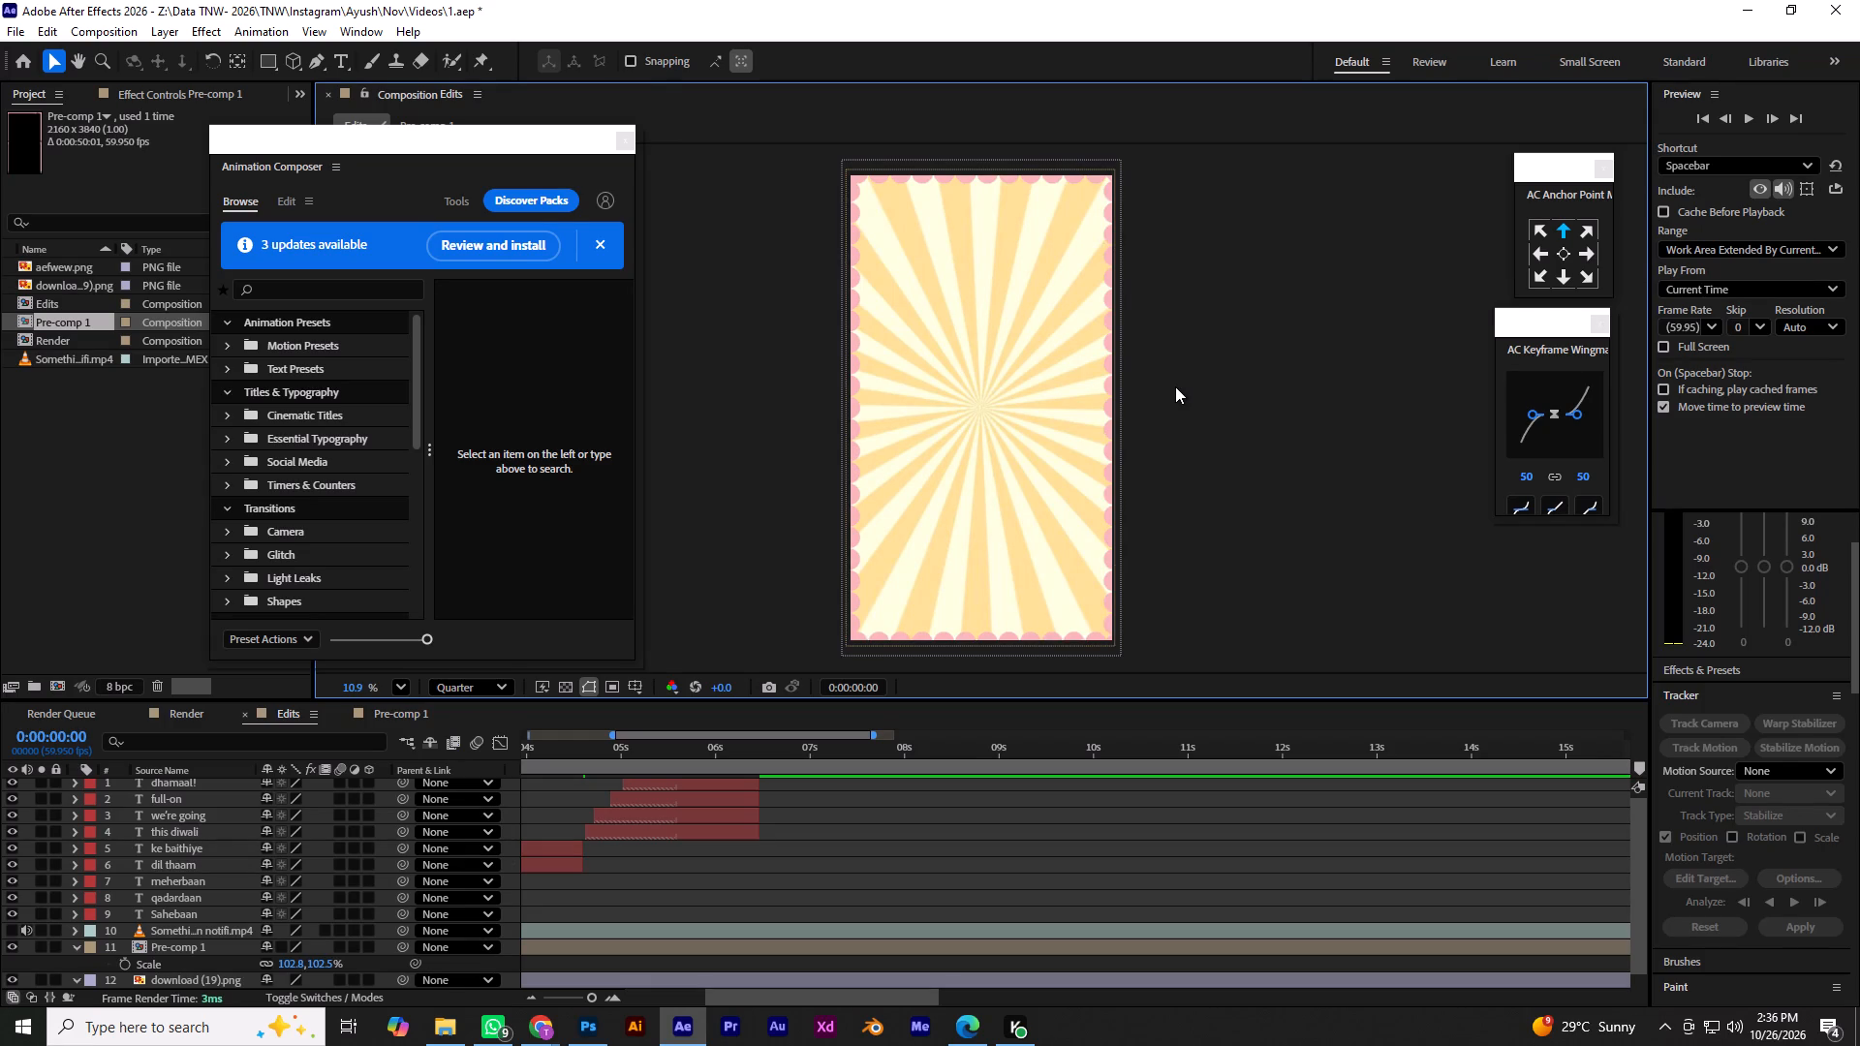
pyautogui.keyDown('alt'); pyautogui.scroll(-2, 1175, 386); pyautogui.keyUp('alt')
pyautogui.keyDown('alt'); pyautogui.scroll(3, 1175, 386); pyautogui.keyUp('alt')
pyautogui.press('space')
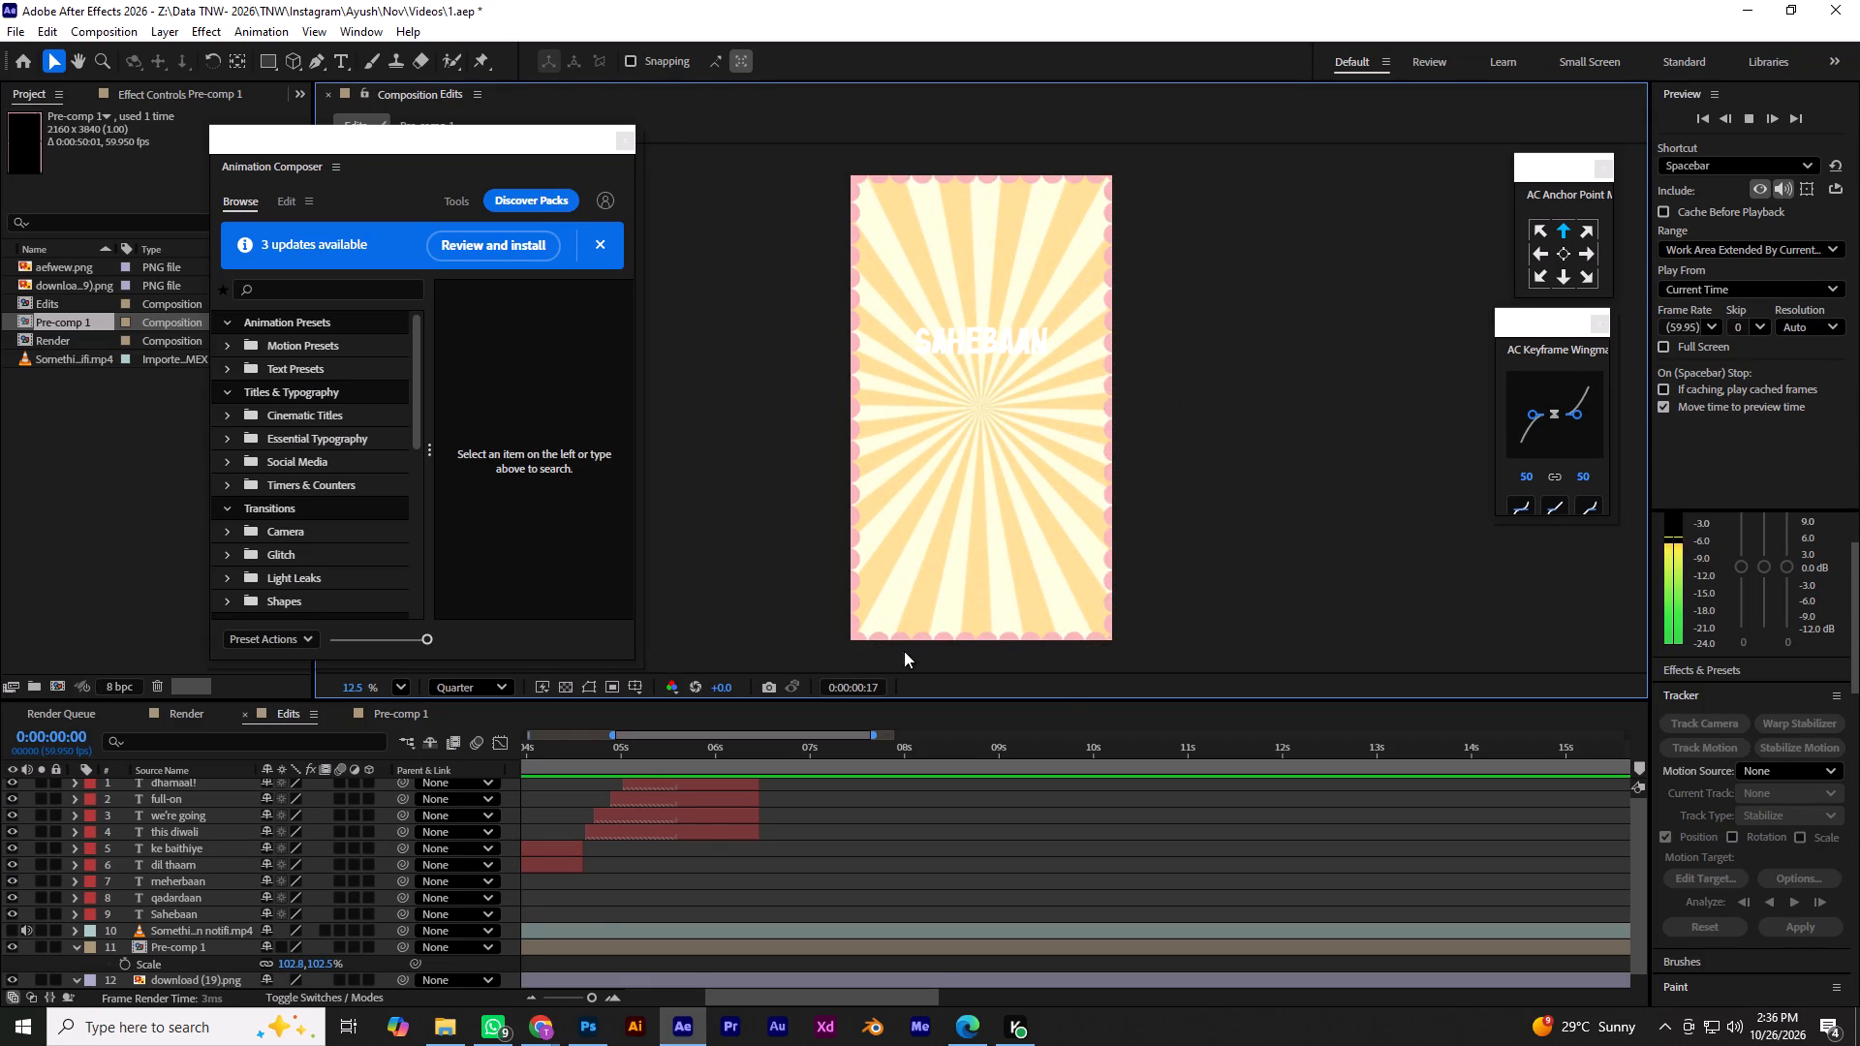
pyautogui.keyDown('alt'); pyautogui.scroll(-3, 703, 817); pyautogui.keyUp('alt')
pyautogui.press('space')
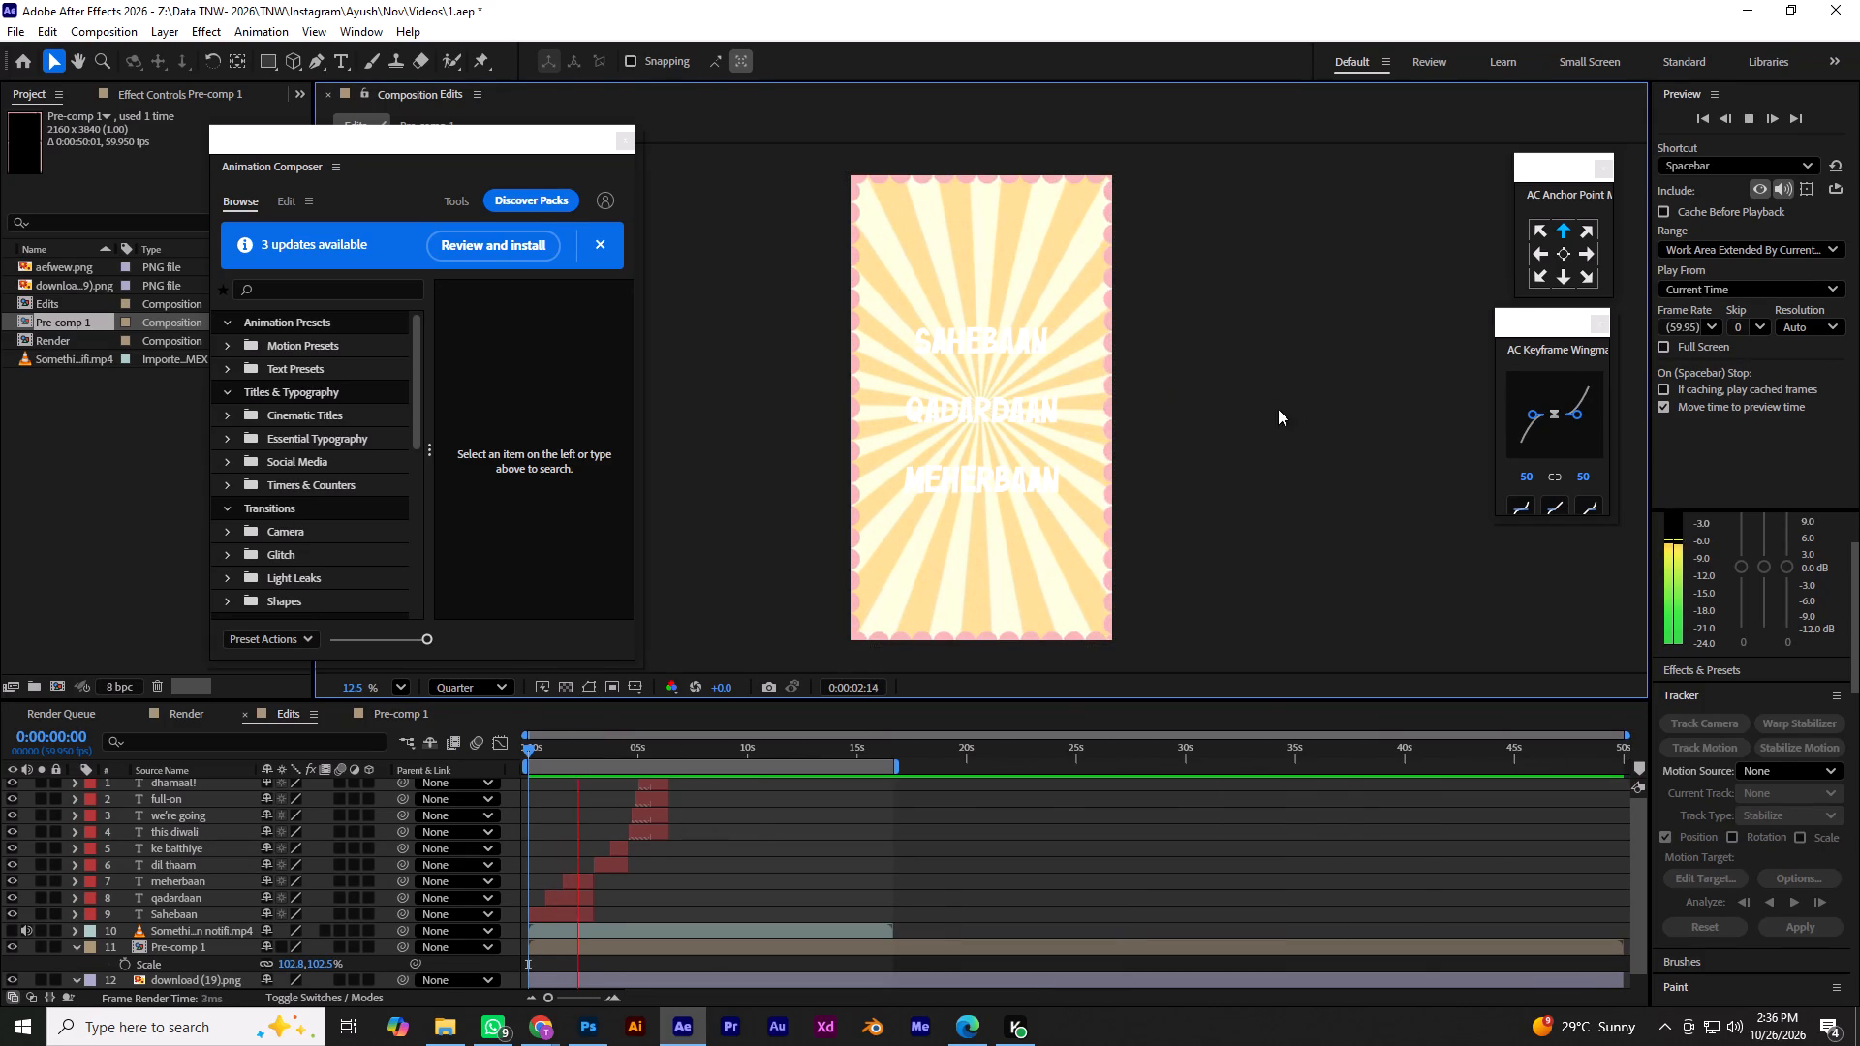
# Change the fill of the Sahebaan, qadardaan and meherbaan text layers to a bright orange, about #F06601.
pyautogui.click(581, 882)
pyautogui.keyDown('shift'); pyautogui.click(581, 914); pyautogui.keyUp('shift')
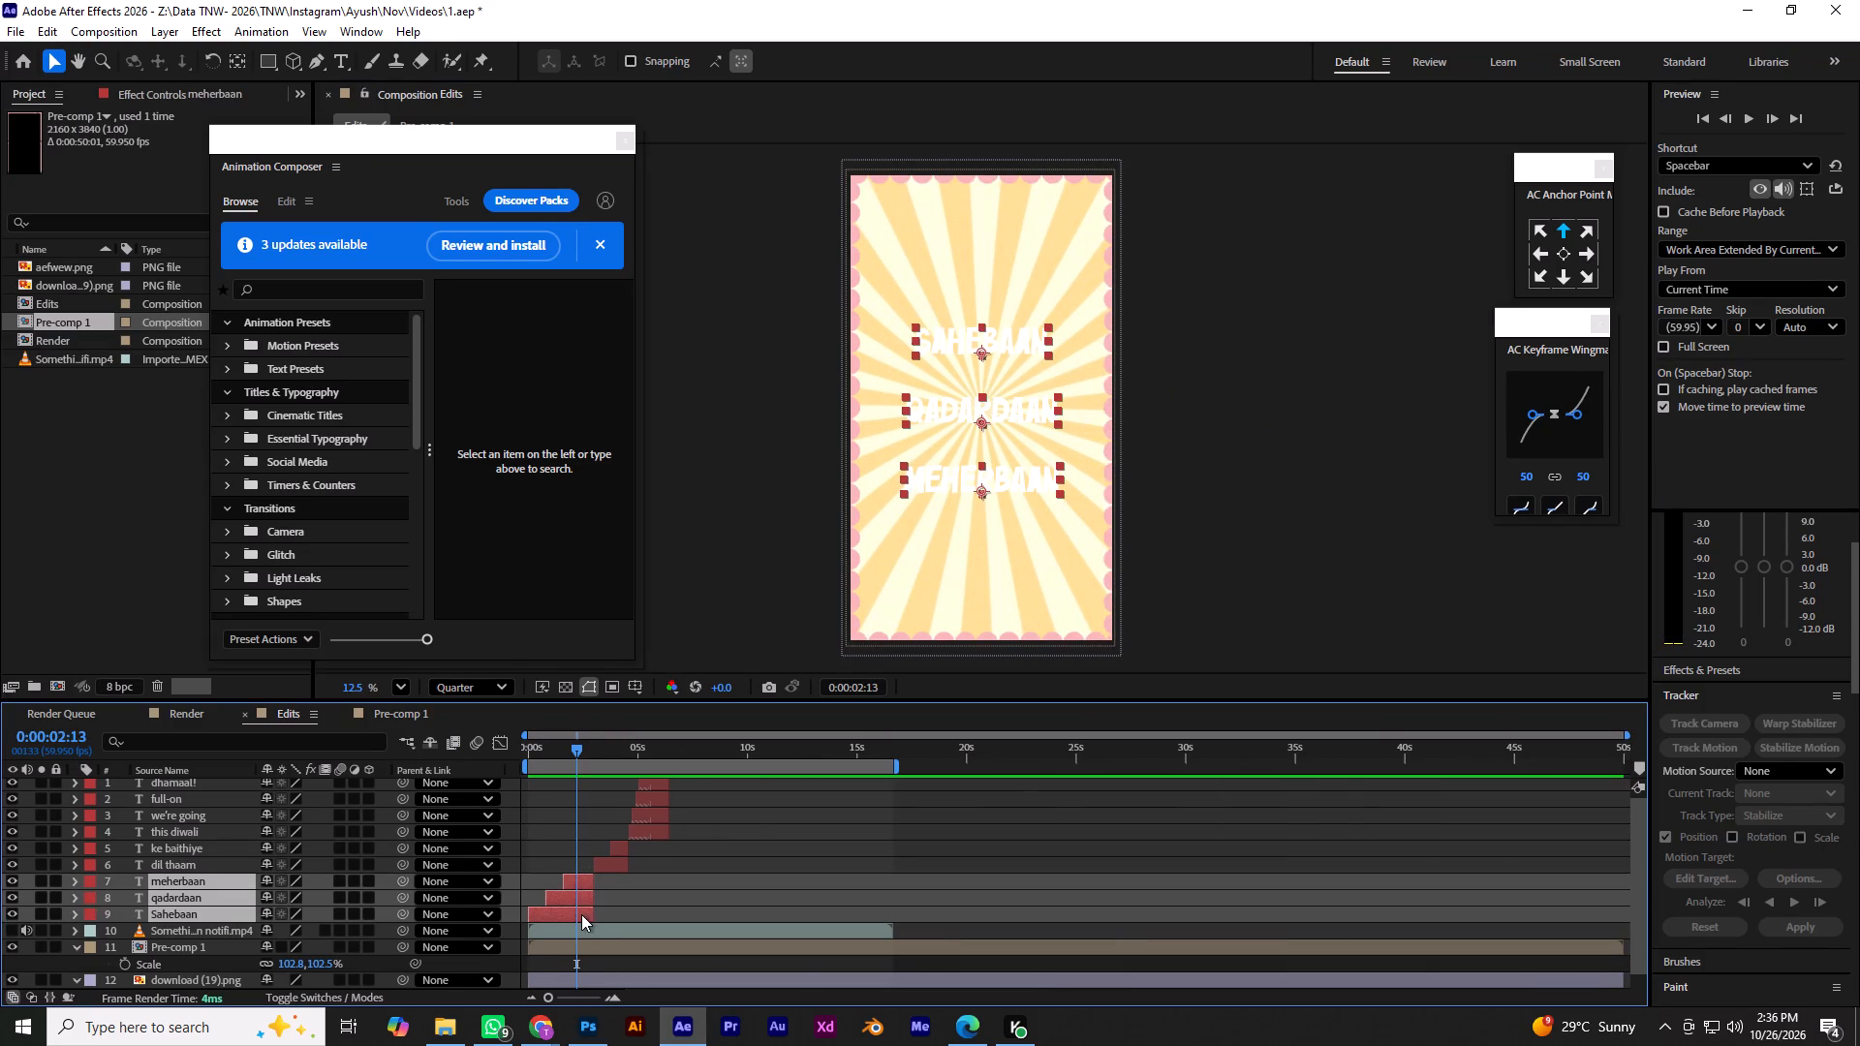
pyautogui.scroll(-2, 1721, 742)
pyautogui.scroll(10, 1721, 742)
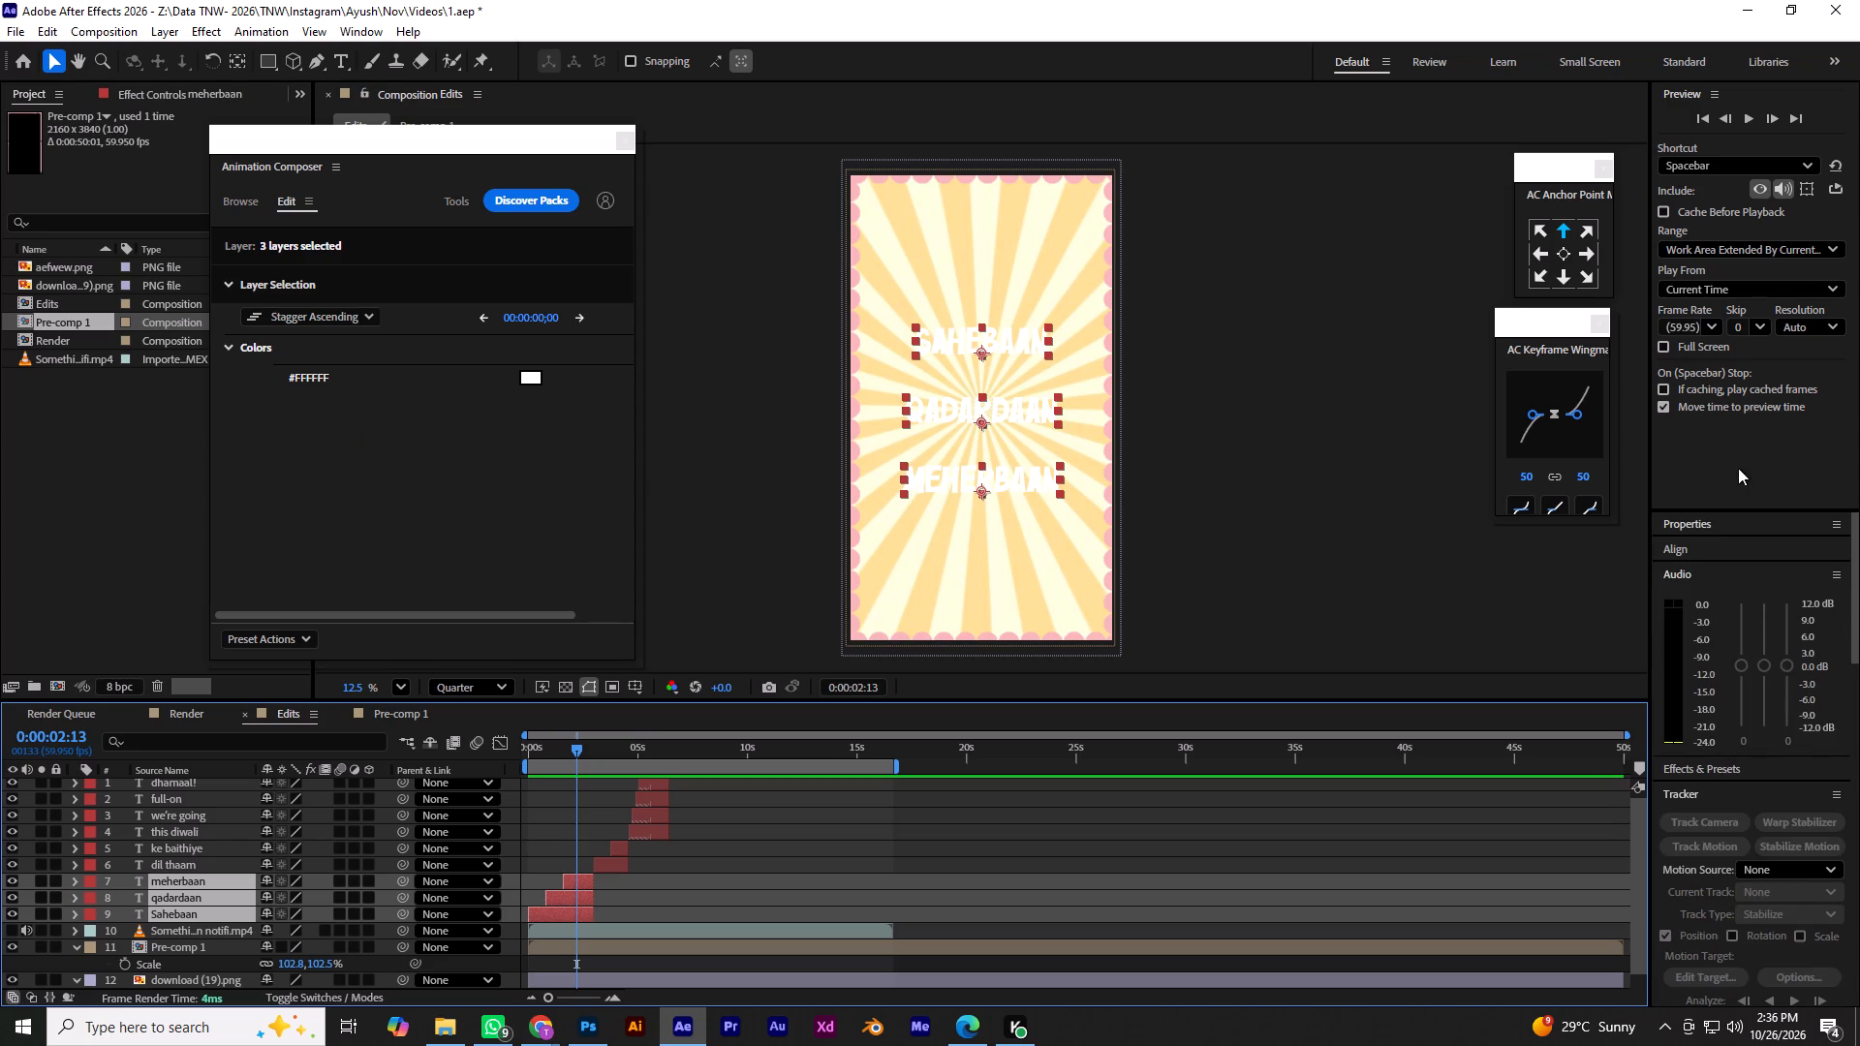
pyautogui.click(1709, 529)
pyautogui.click(1709, 805)
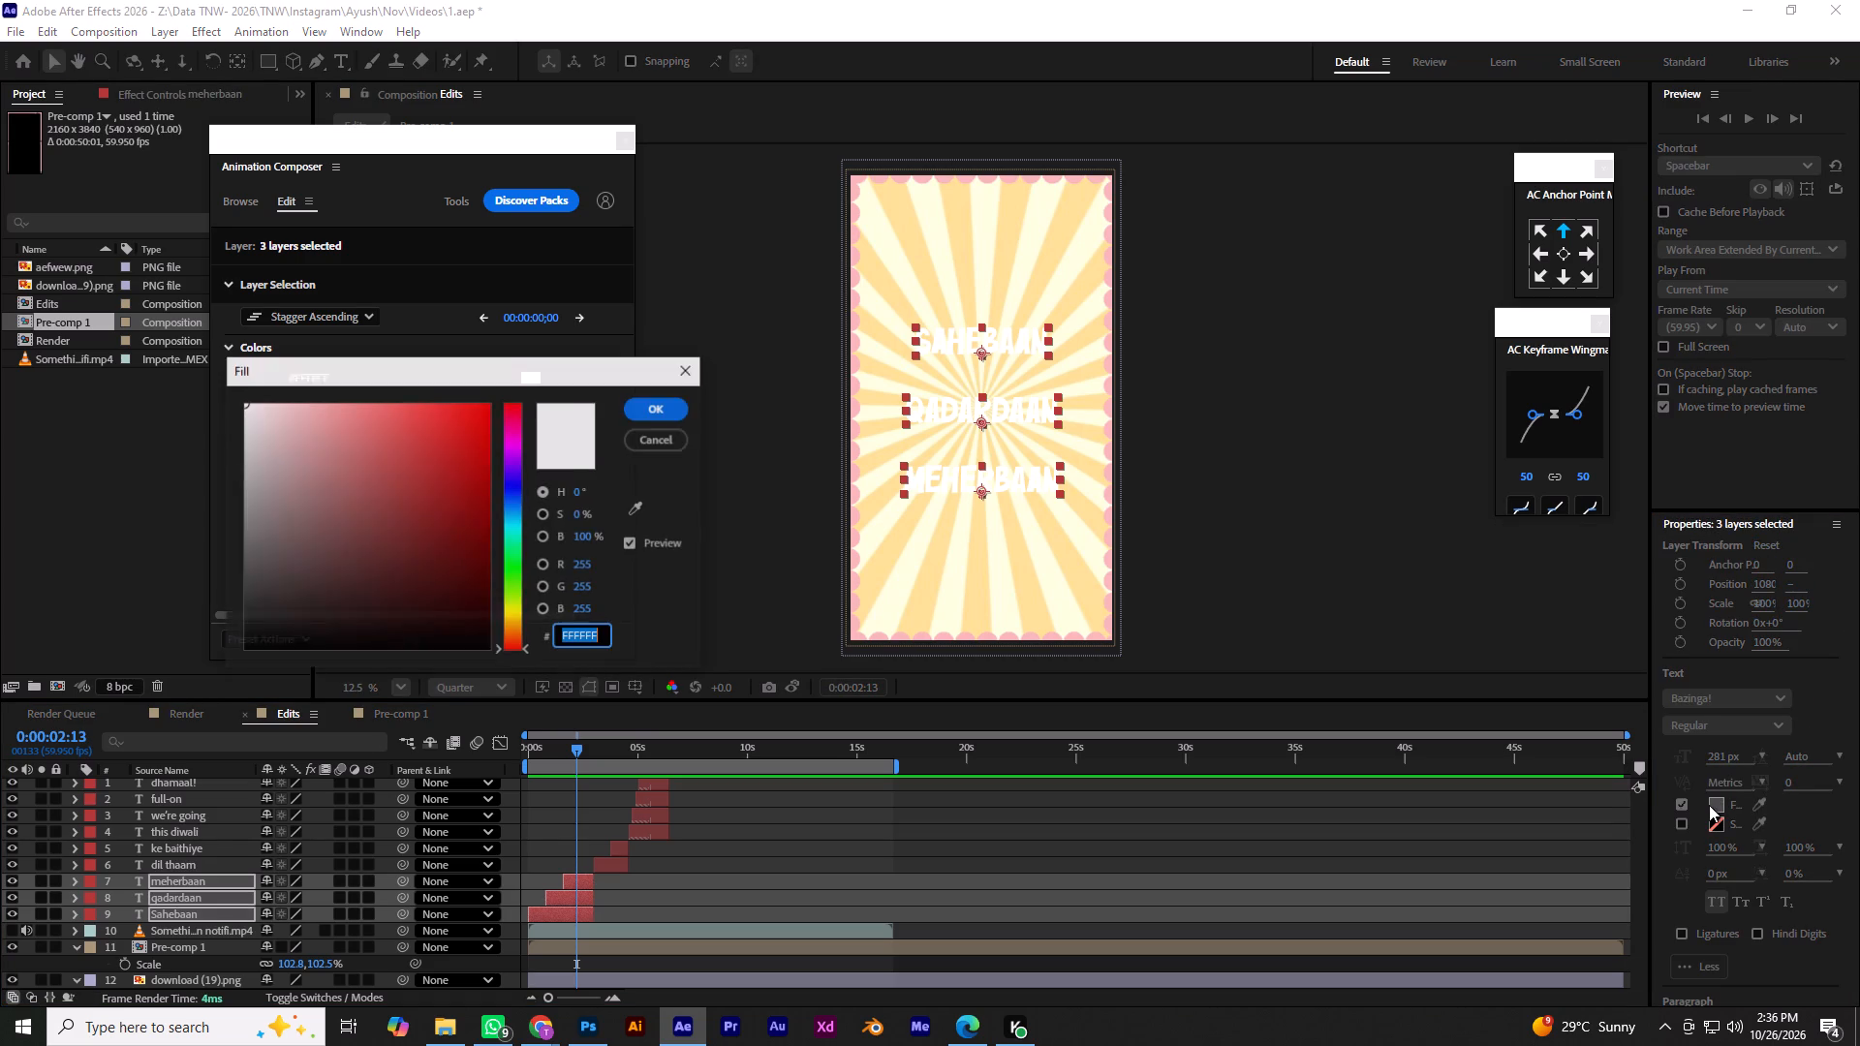
pyautogui.click(635, 503)
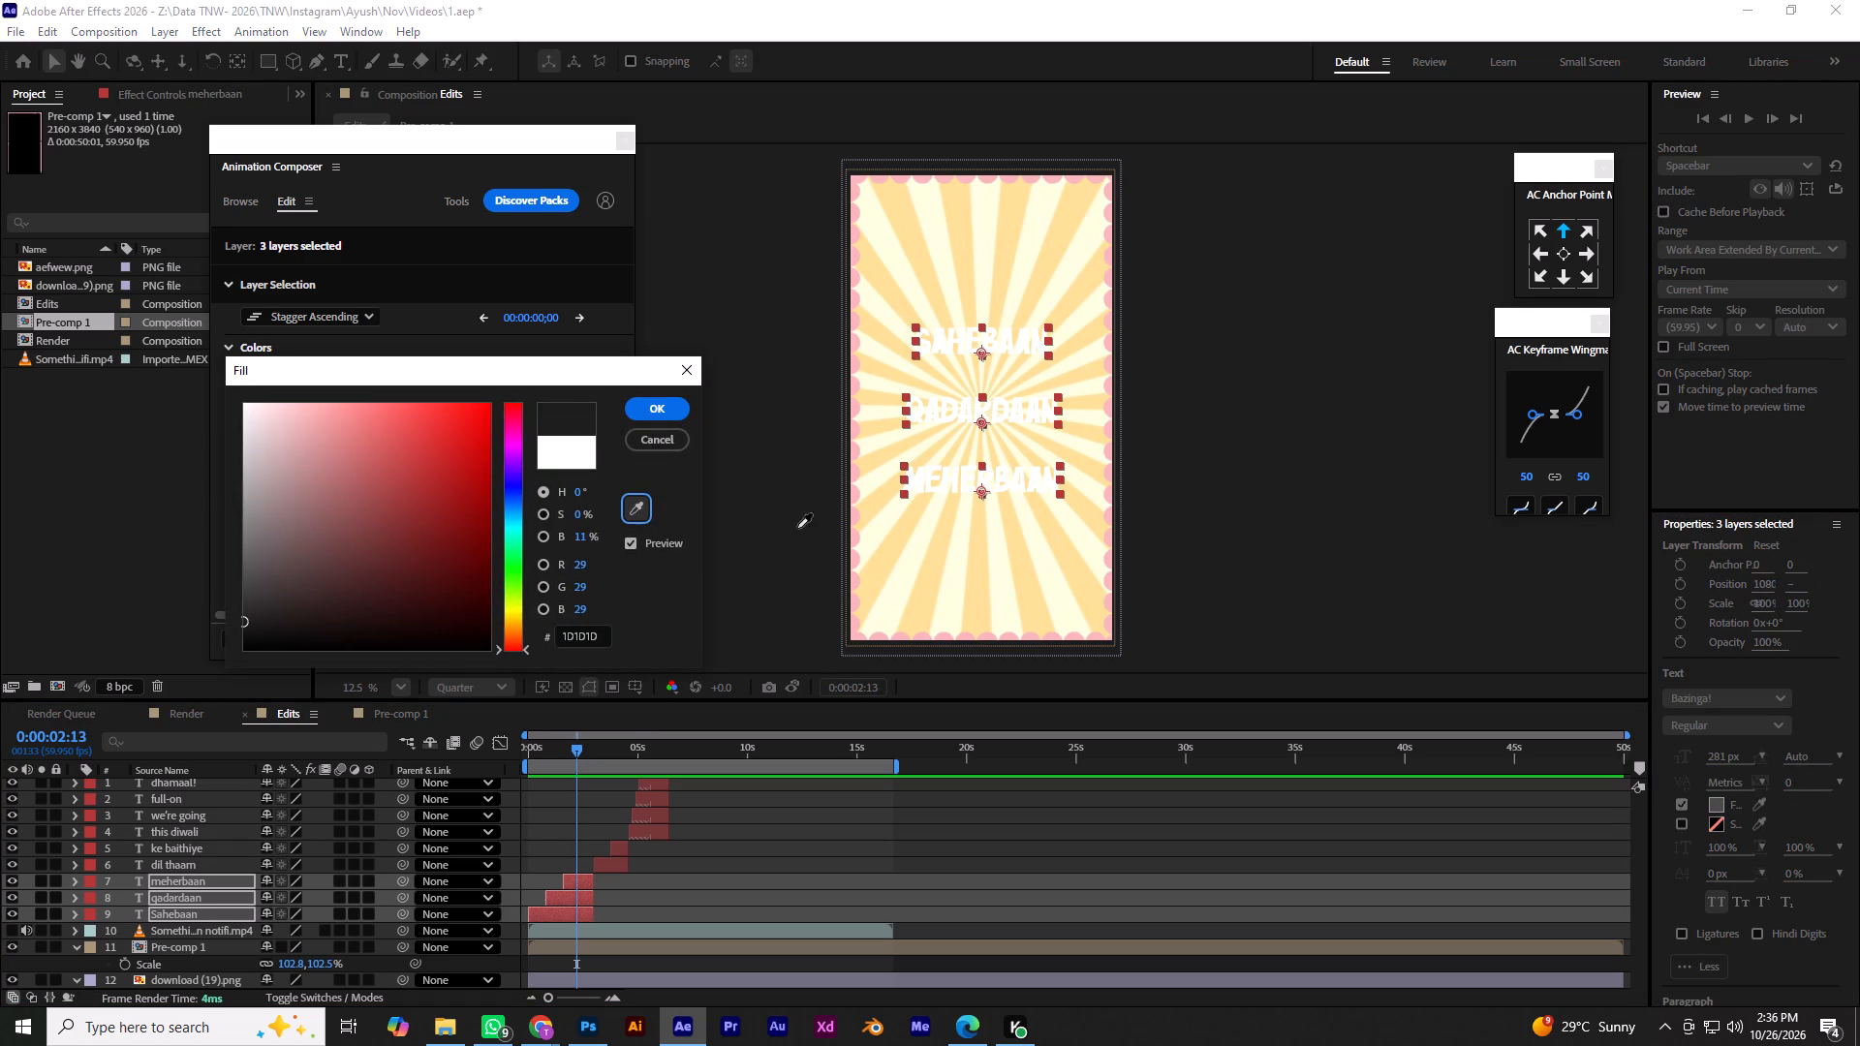
pyautogui.click(855, 450)
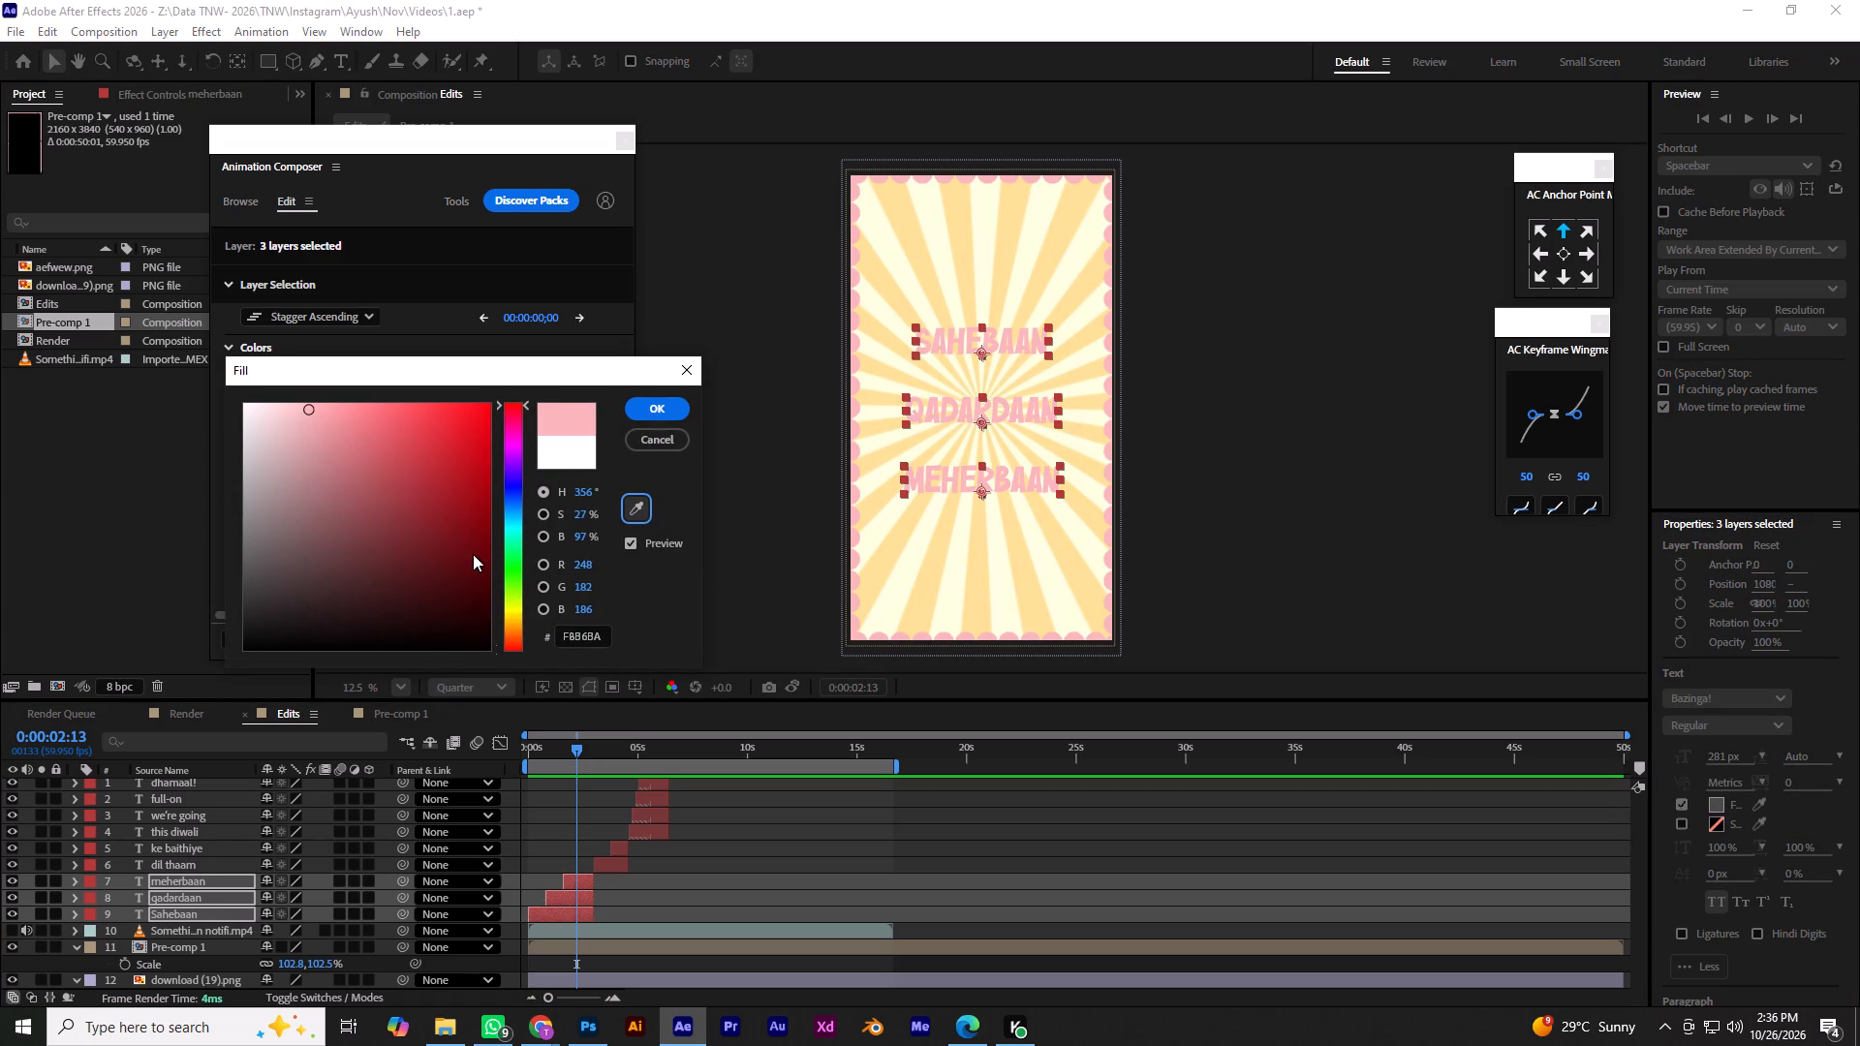
pyautogui.moveTo(473, 554); pyautogui.dragTo(491, 448)
pyautogui.moveTo(517, 570); pyautogui.dragTo(518, 579)
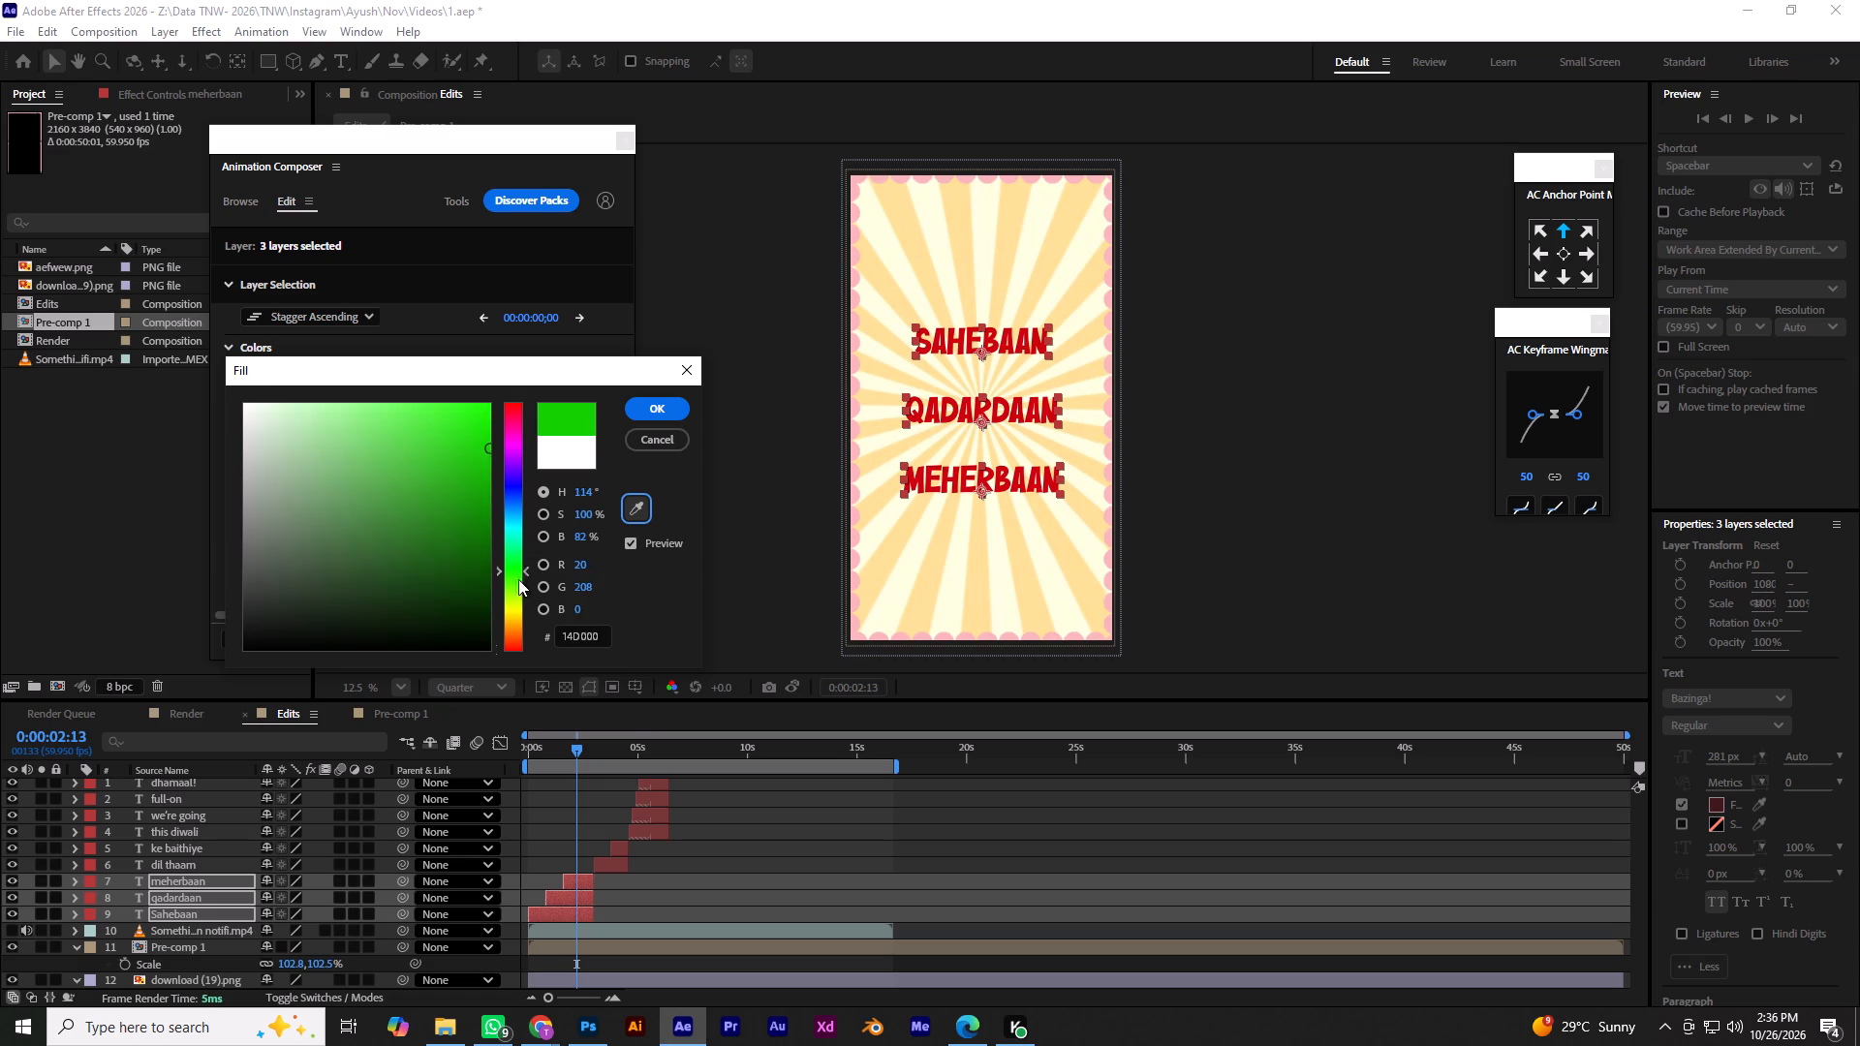
pyautogui.moveTo(518, 579); pyautogui.dragTo(518, 620)
pyautogui.moveTo(481, 571); pyautogui.dragTo(493, 545)
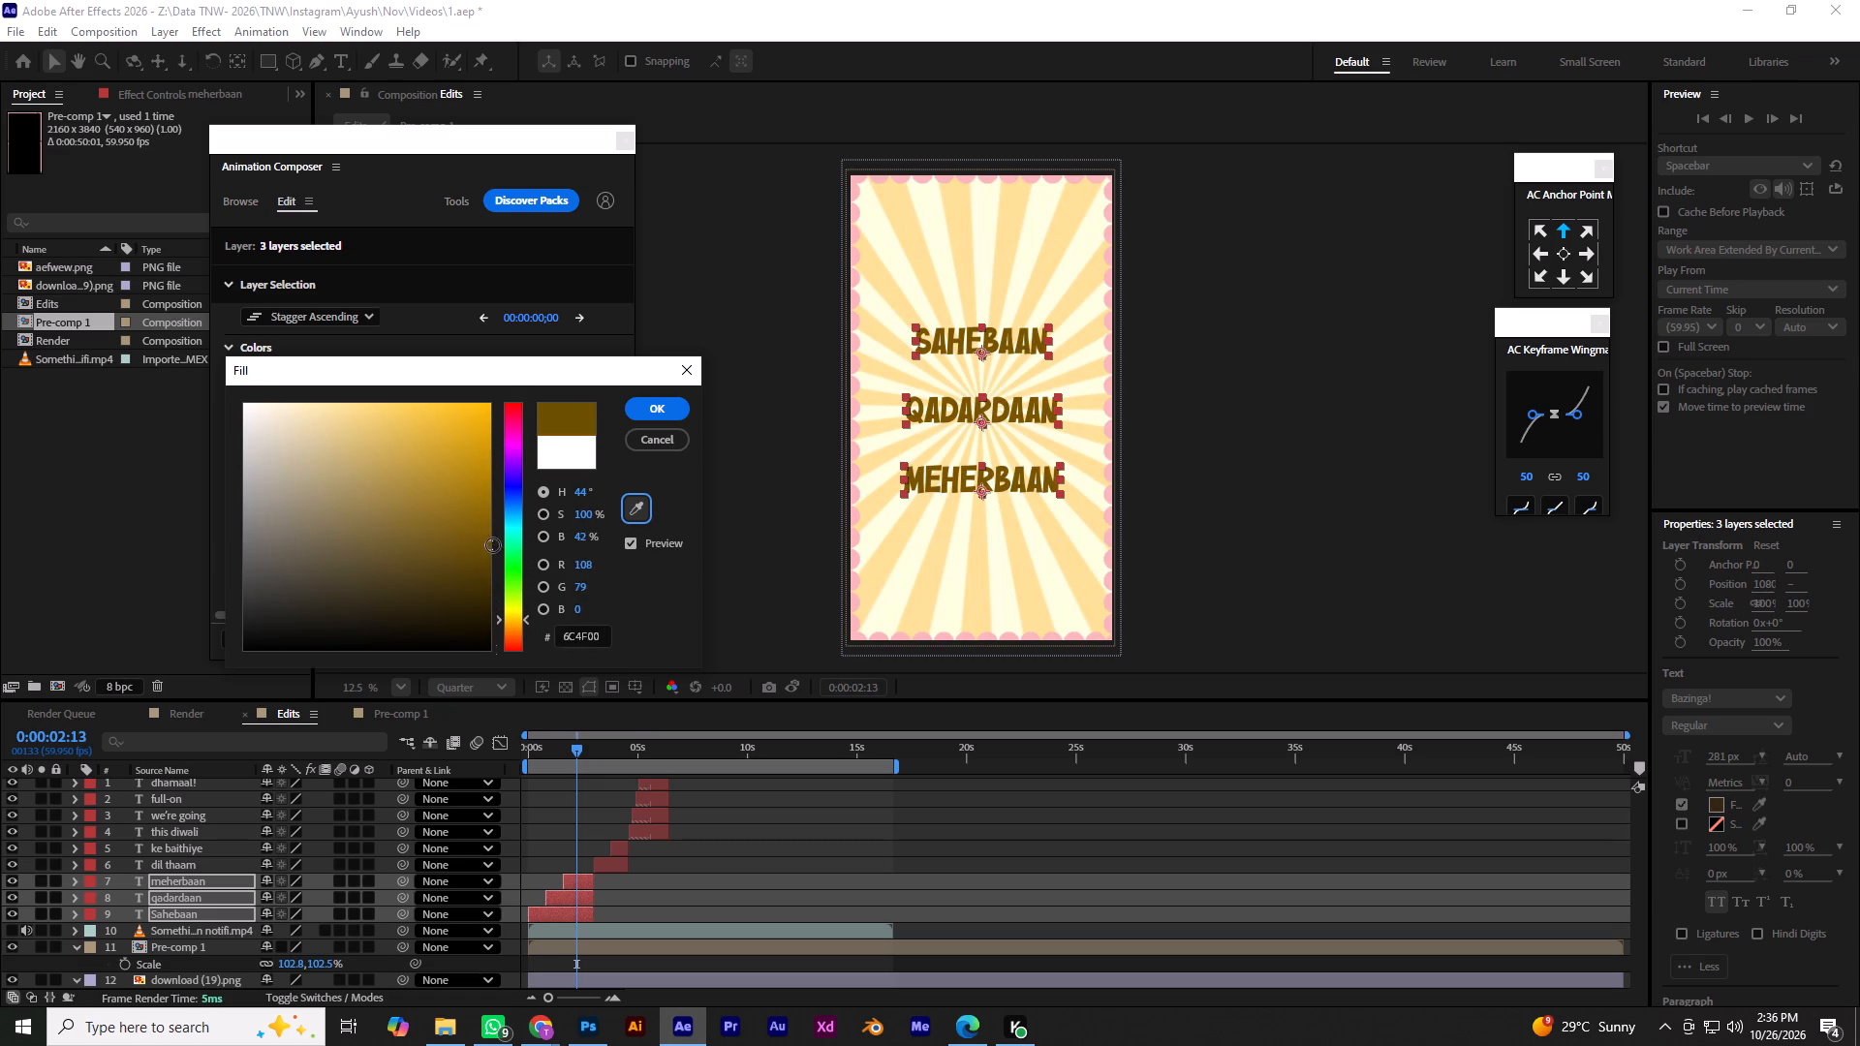
pyautogui.moveTo(493, 545); pyautogui.dragTo(489, 417)
pyautogui.moveTo(515, 621); pyautogui.dragTo(515, 632)
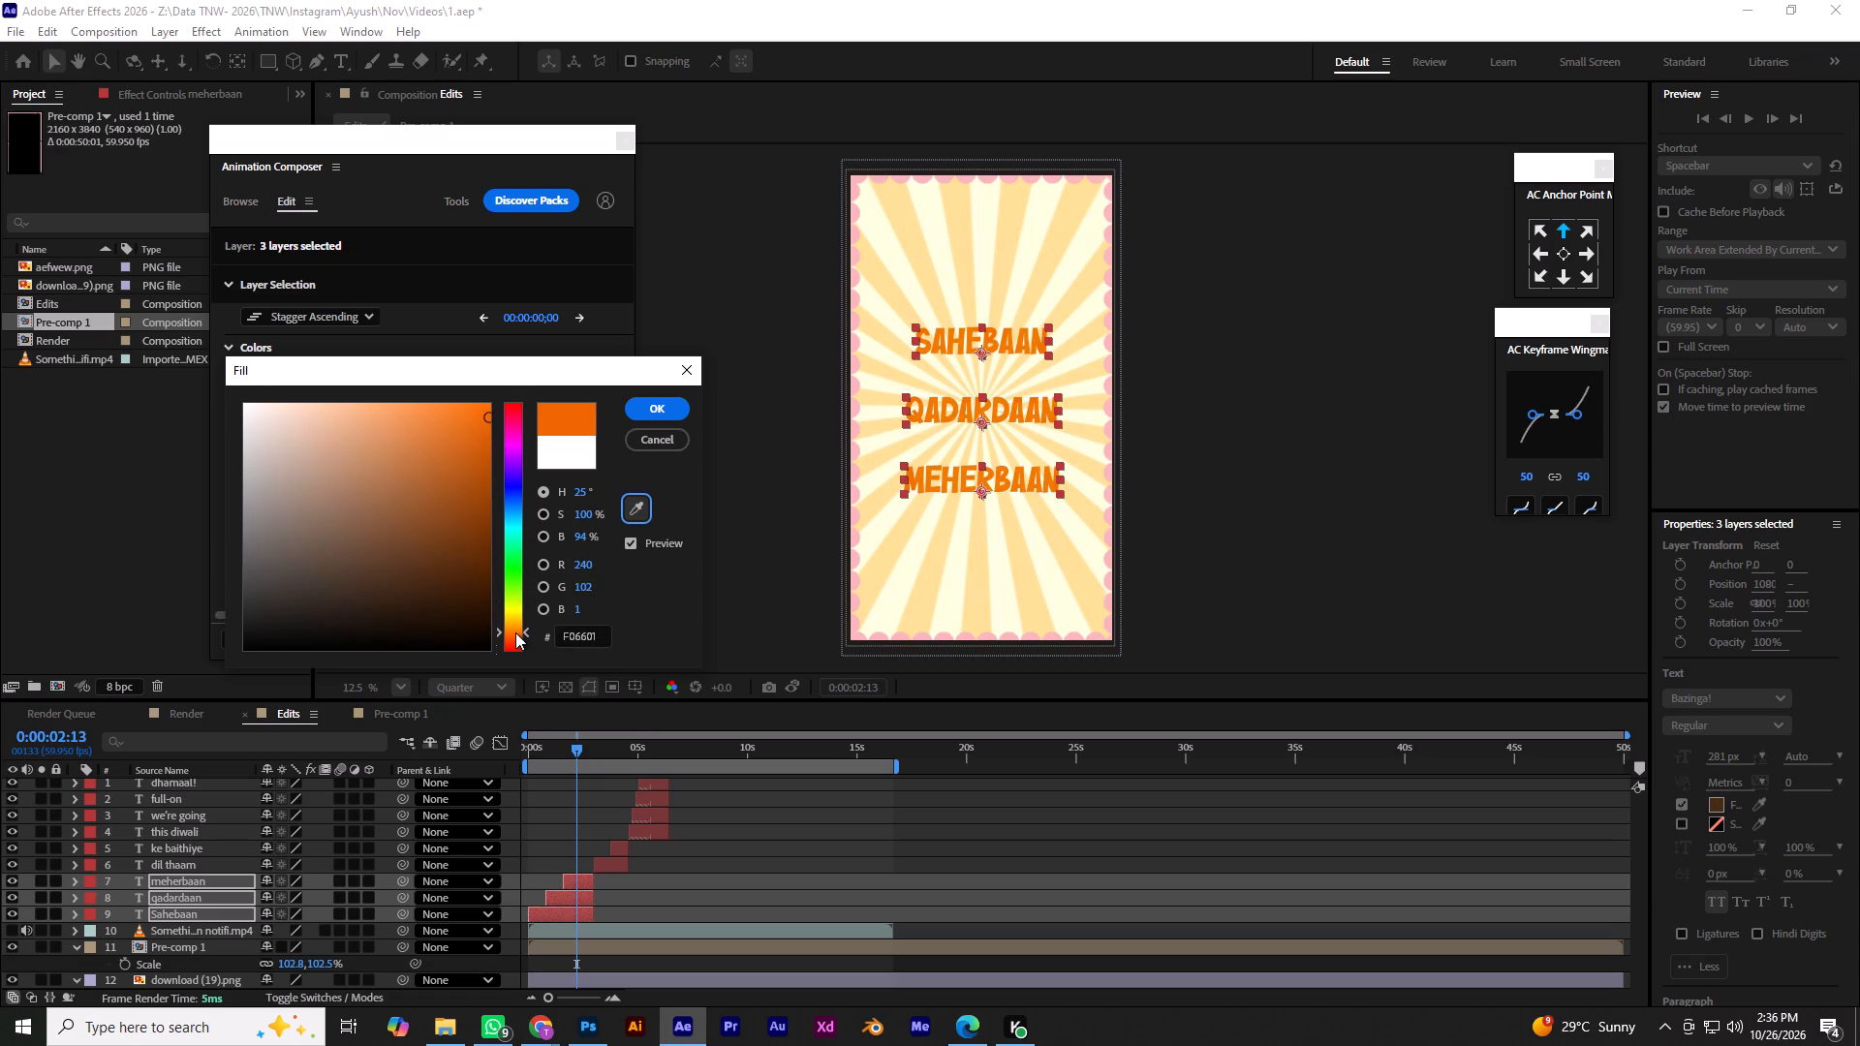
pyautogui.moveTo(515, 632); pyautogui.dragTo(515, 634)
pyautogui.click(638, 413)
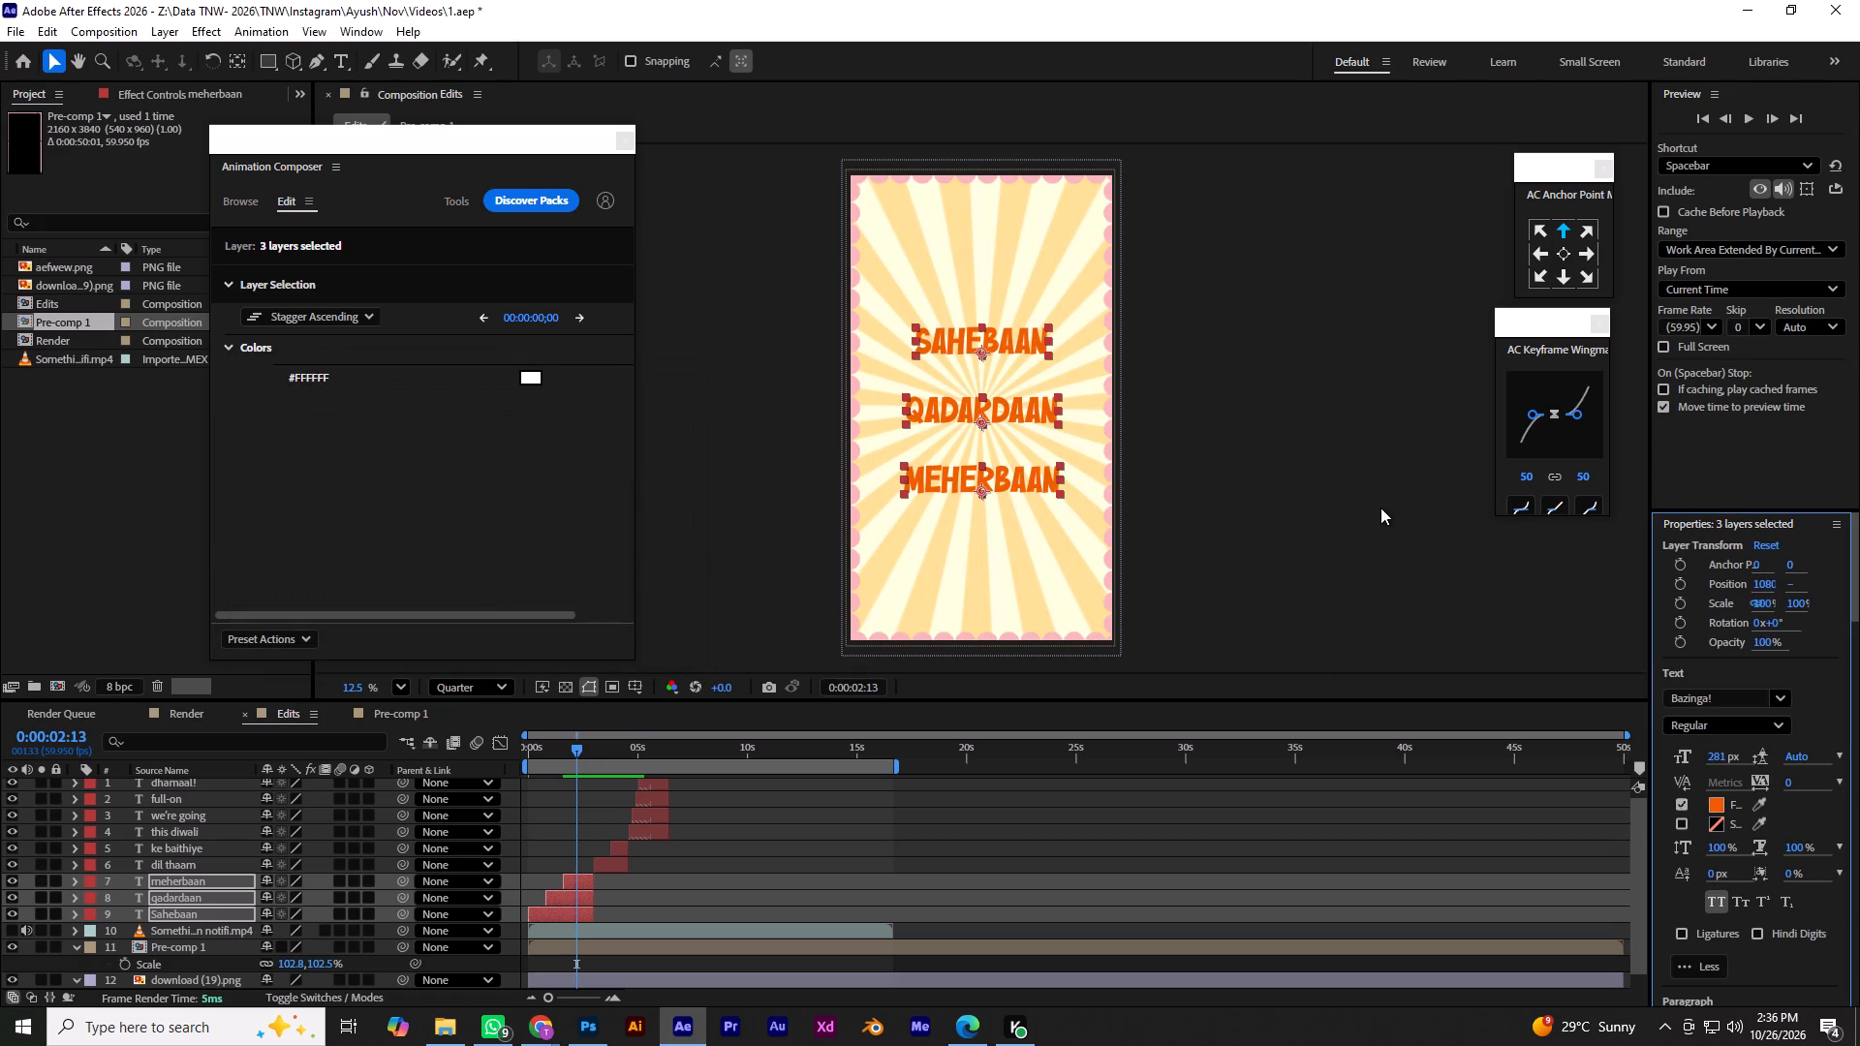
# Deselect the caption layers and save the project.
pyautogui.click(1380, 508)
pyautogui.hotkey('ctrl', 's')
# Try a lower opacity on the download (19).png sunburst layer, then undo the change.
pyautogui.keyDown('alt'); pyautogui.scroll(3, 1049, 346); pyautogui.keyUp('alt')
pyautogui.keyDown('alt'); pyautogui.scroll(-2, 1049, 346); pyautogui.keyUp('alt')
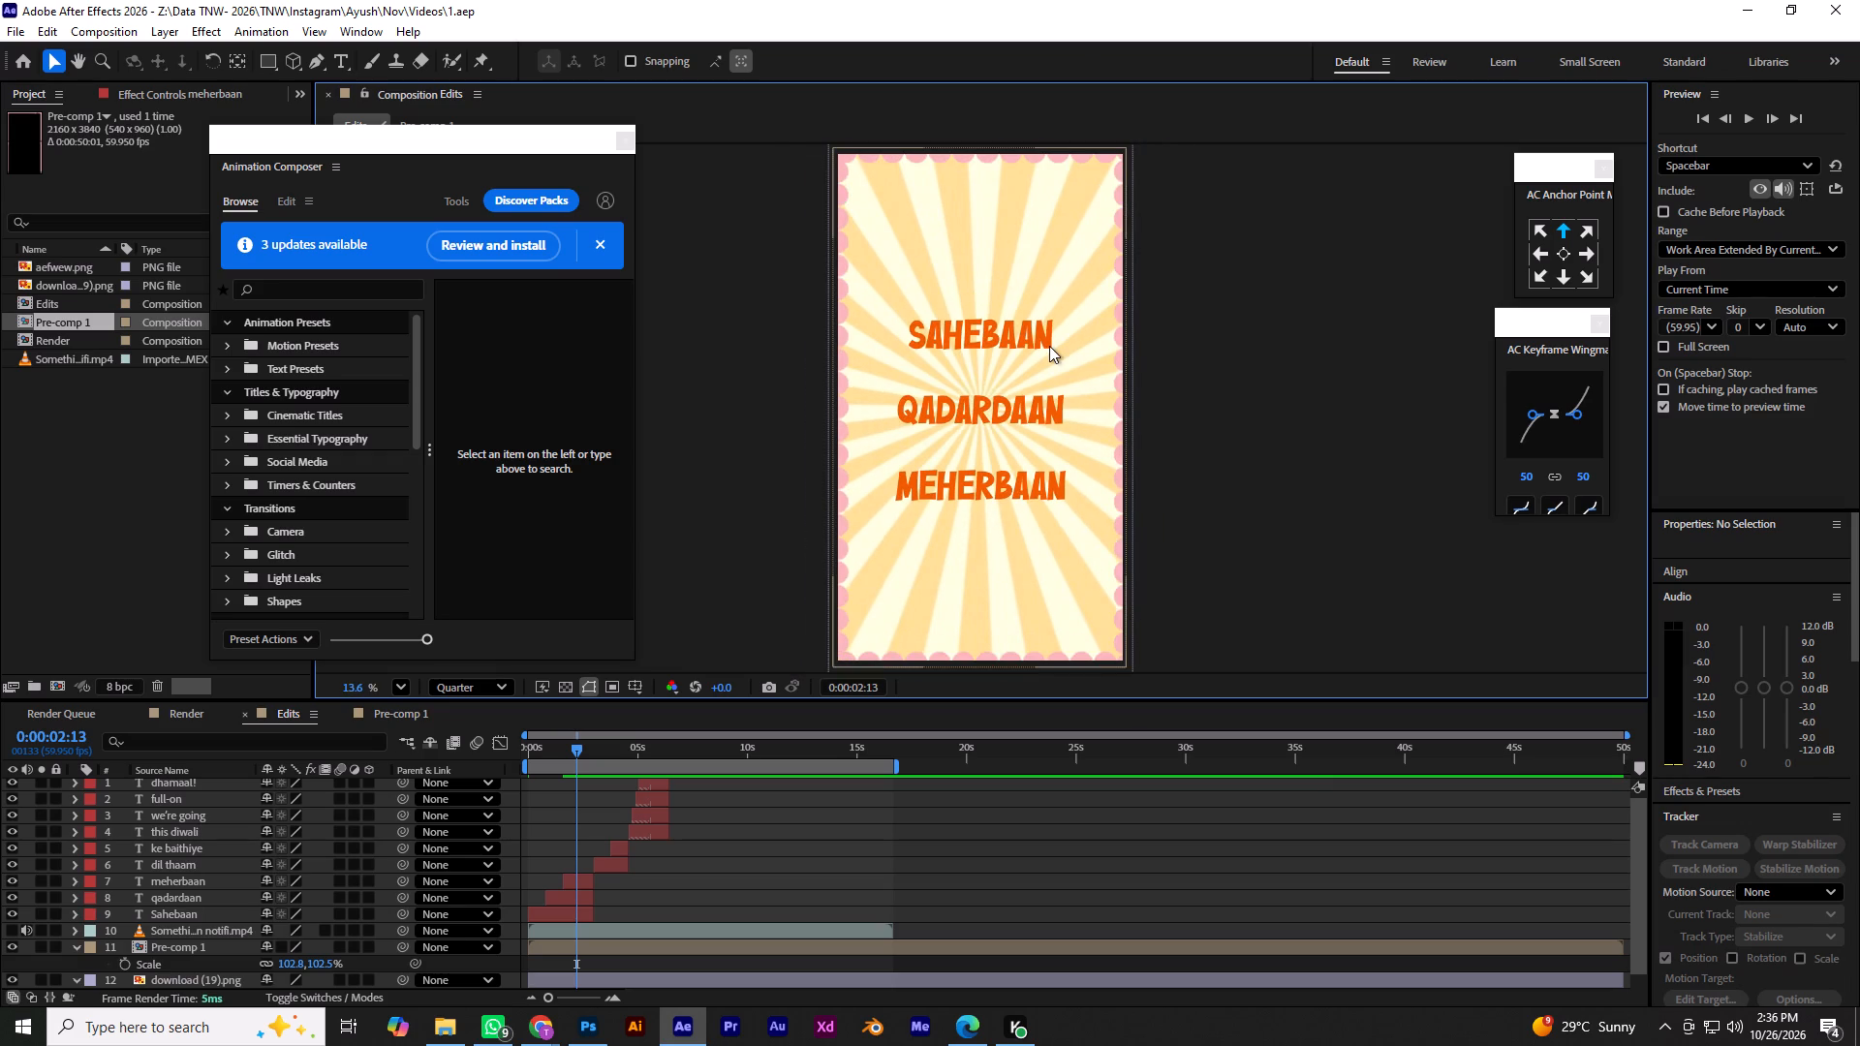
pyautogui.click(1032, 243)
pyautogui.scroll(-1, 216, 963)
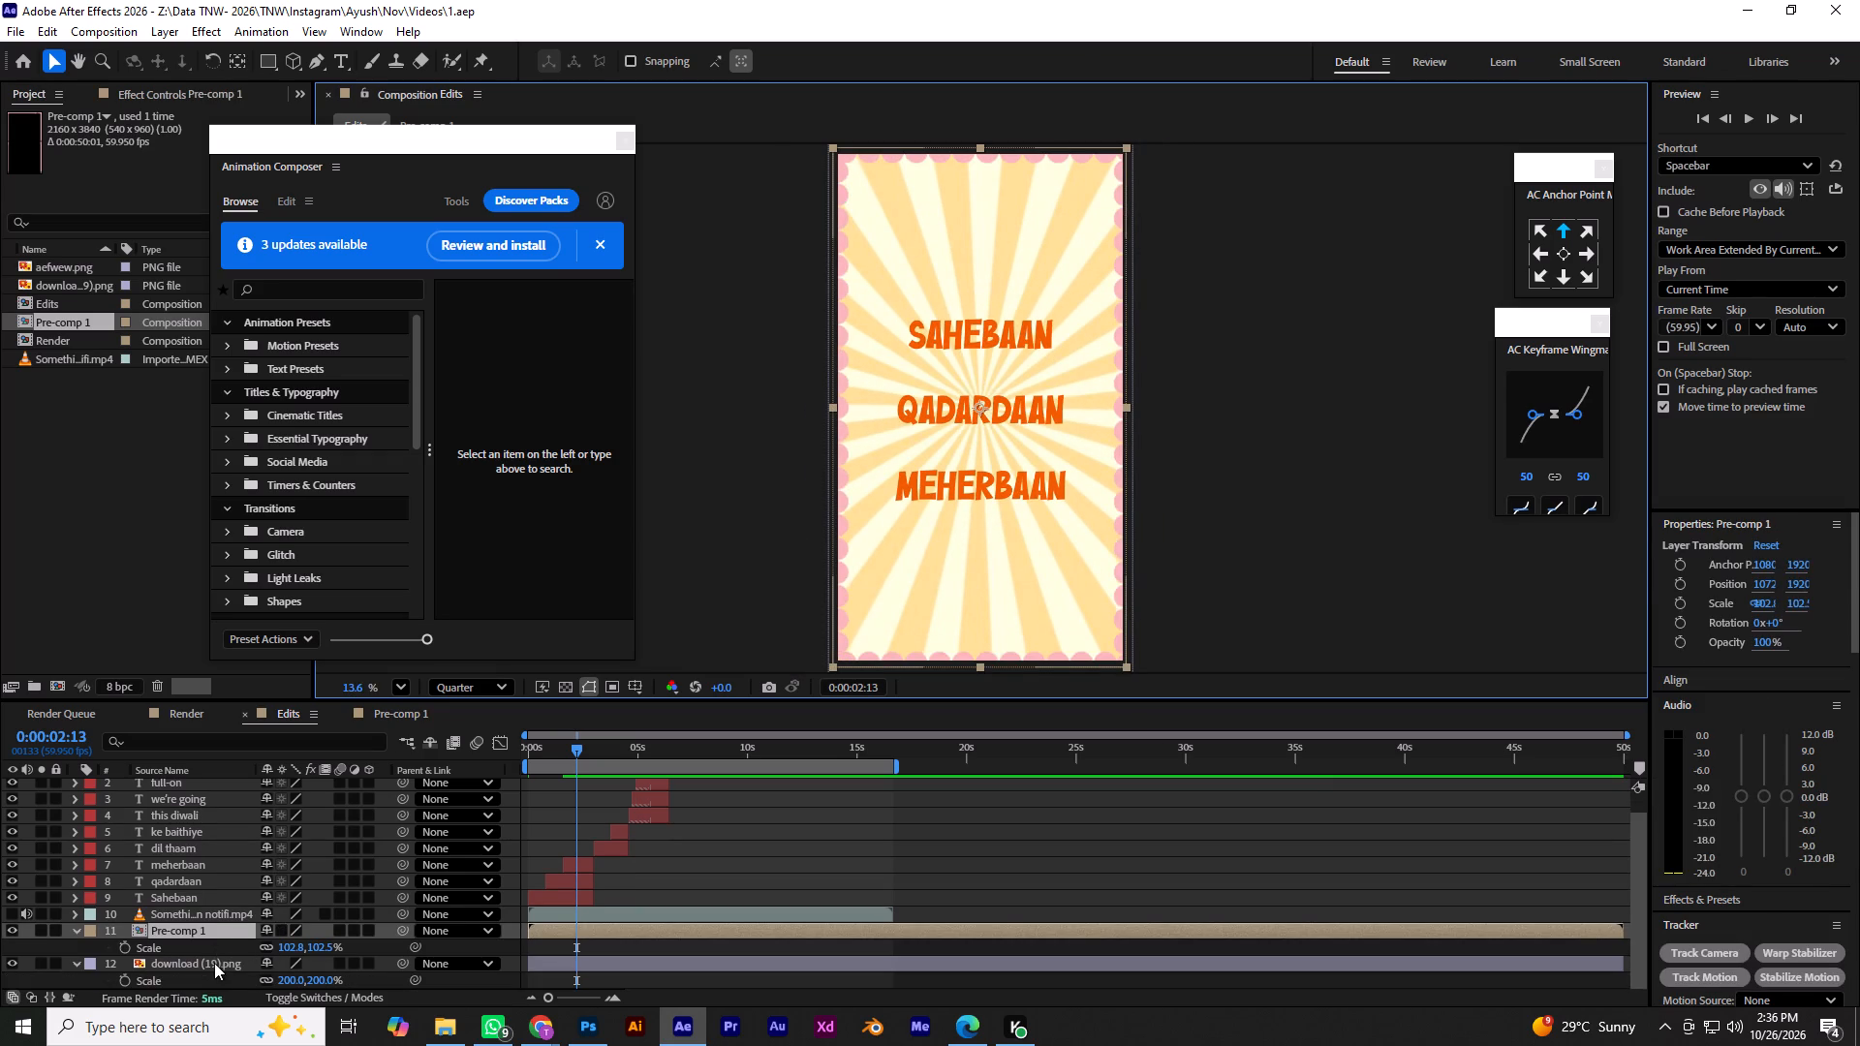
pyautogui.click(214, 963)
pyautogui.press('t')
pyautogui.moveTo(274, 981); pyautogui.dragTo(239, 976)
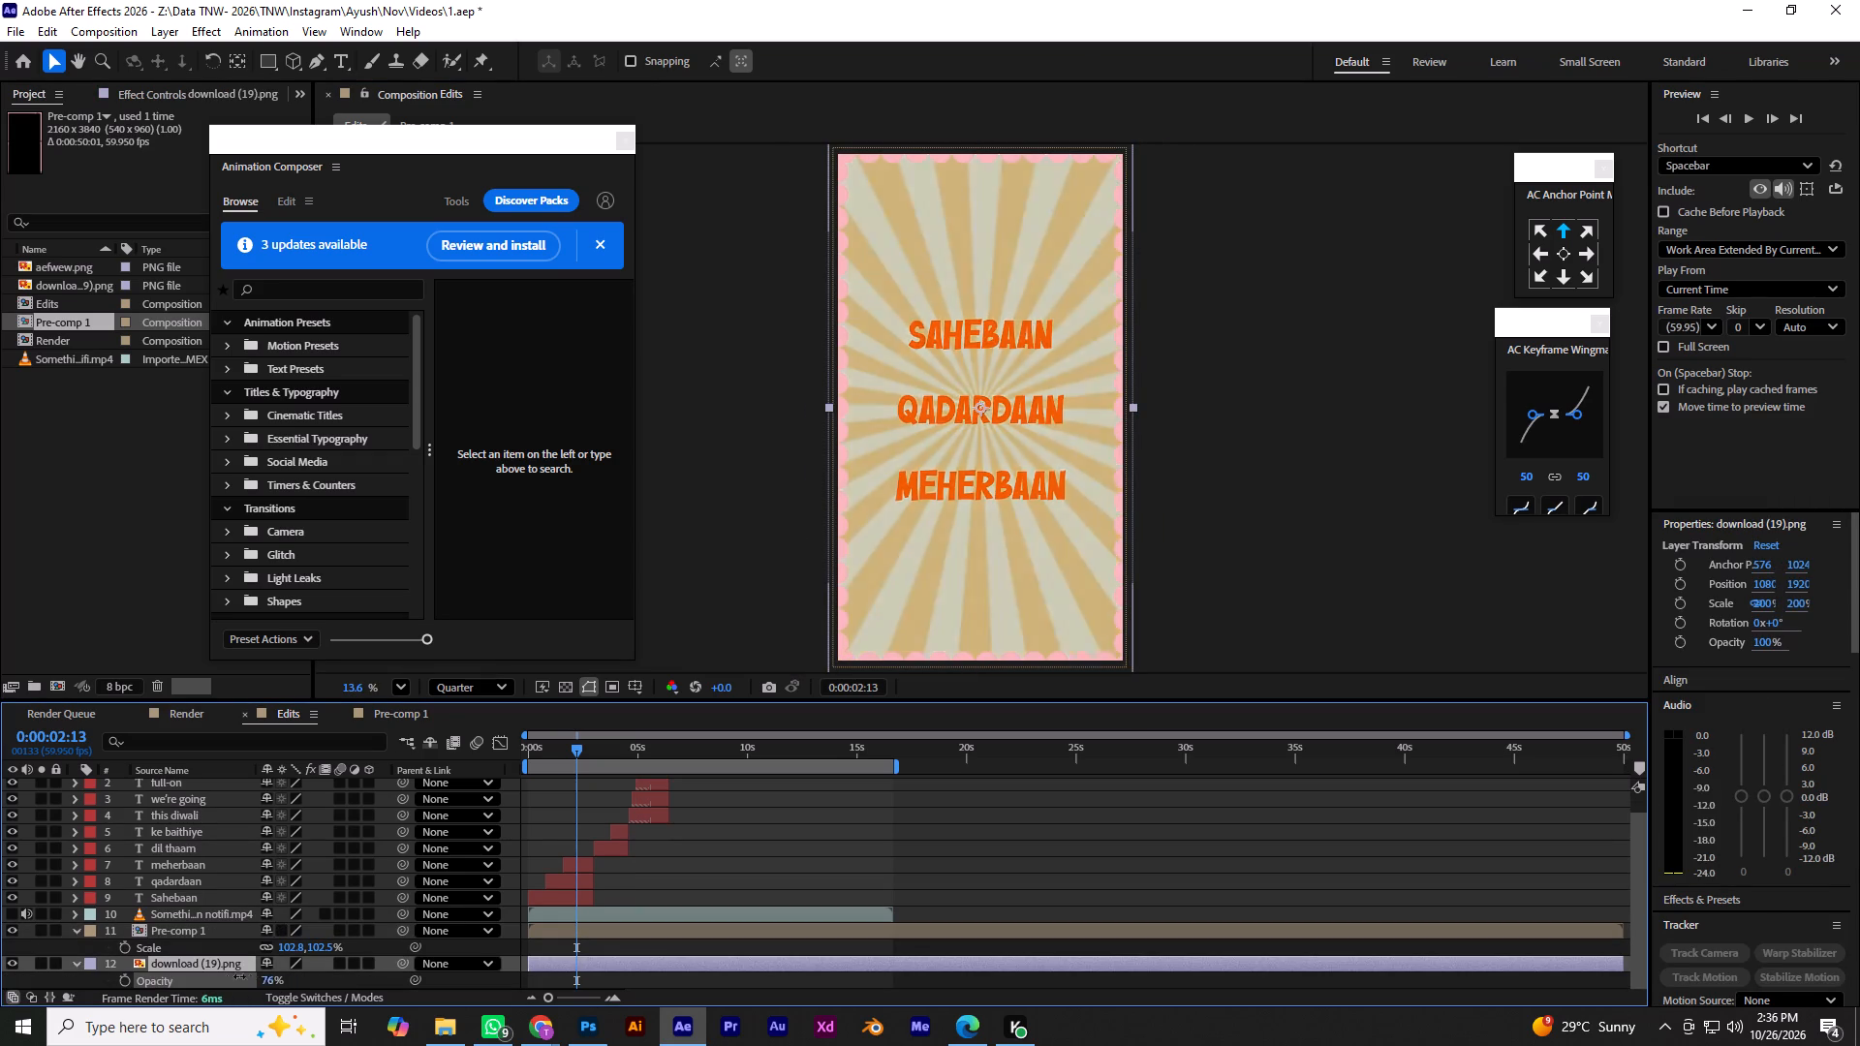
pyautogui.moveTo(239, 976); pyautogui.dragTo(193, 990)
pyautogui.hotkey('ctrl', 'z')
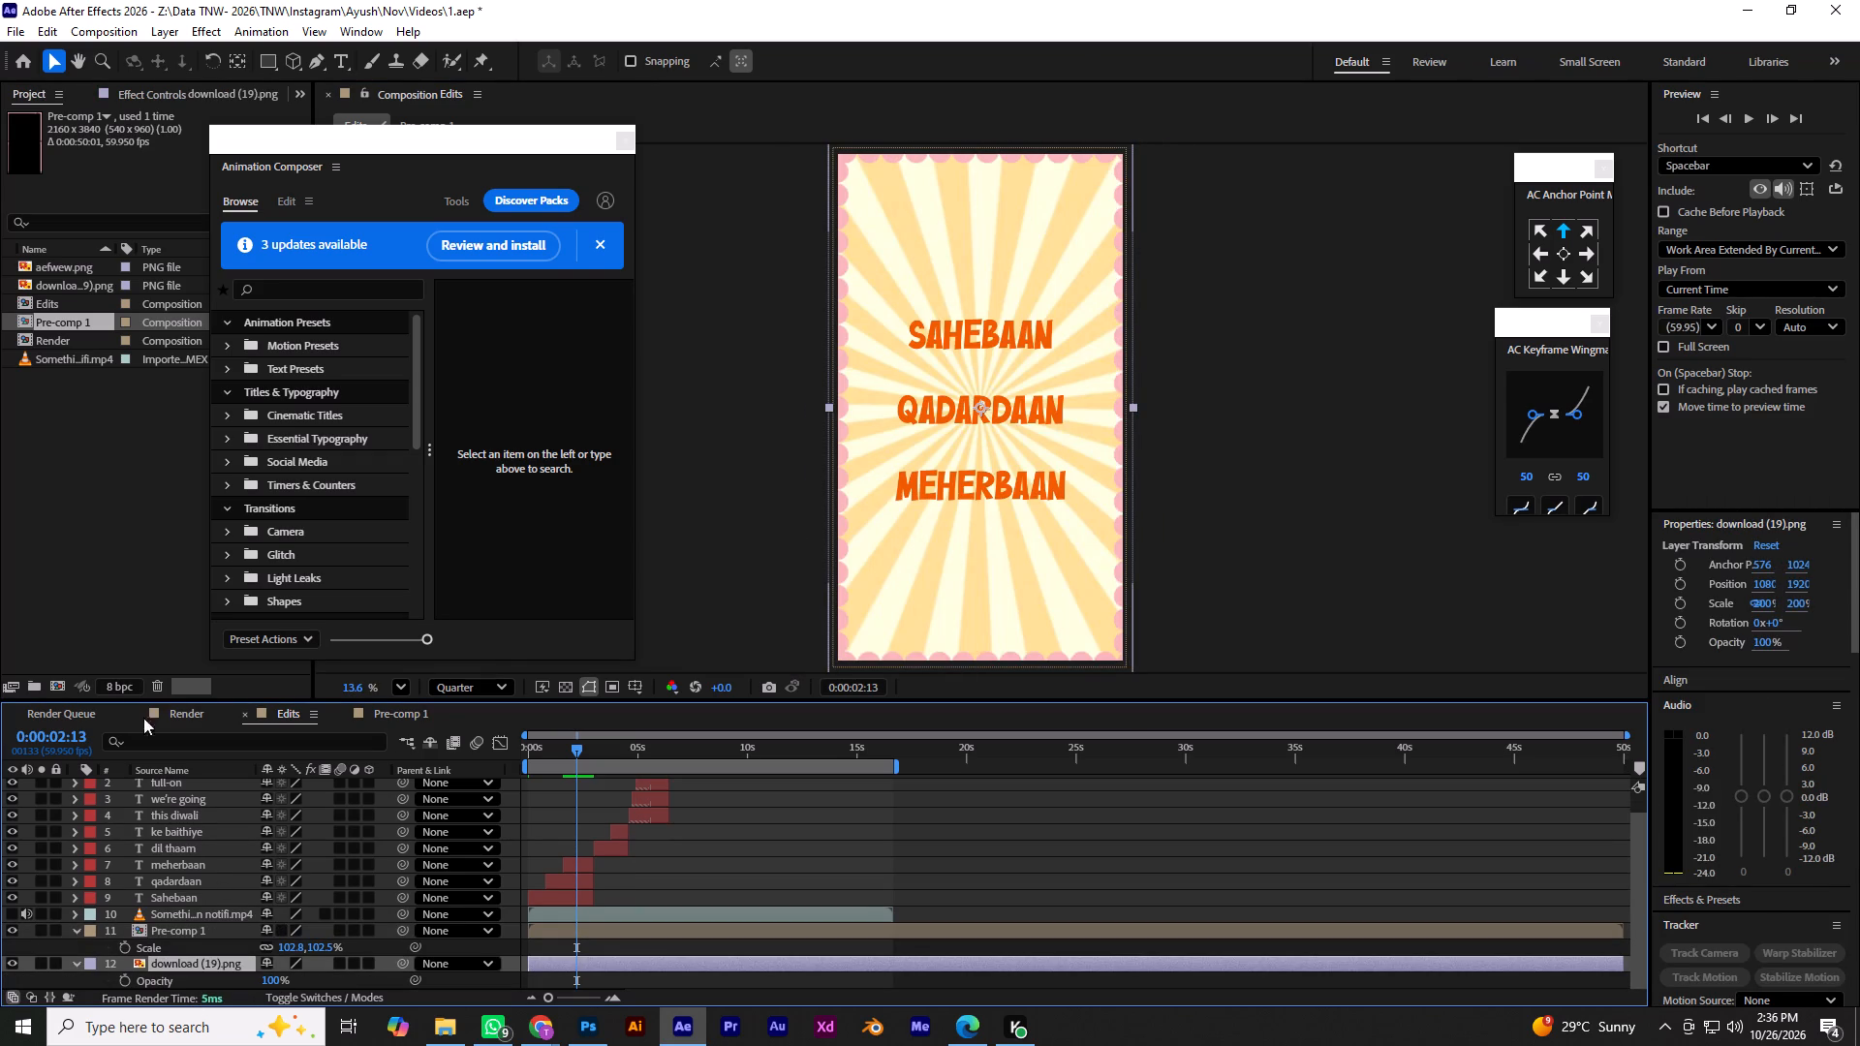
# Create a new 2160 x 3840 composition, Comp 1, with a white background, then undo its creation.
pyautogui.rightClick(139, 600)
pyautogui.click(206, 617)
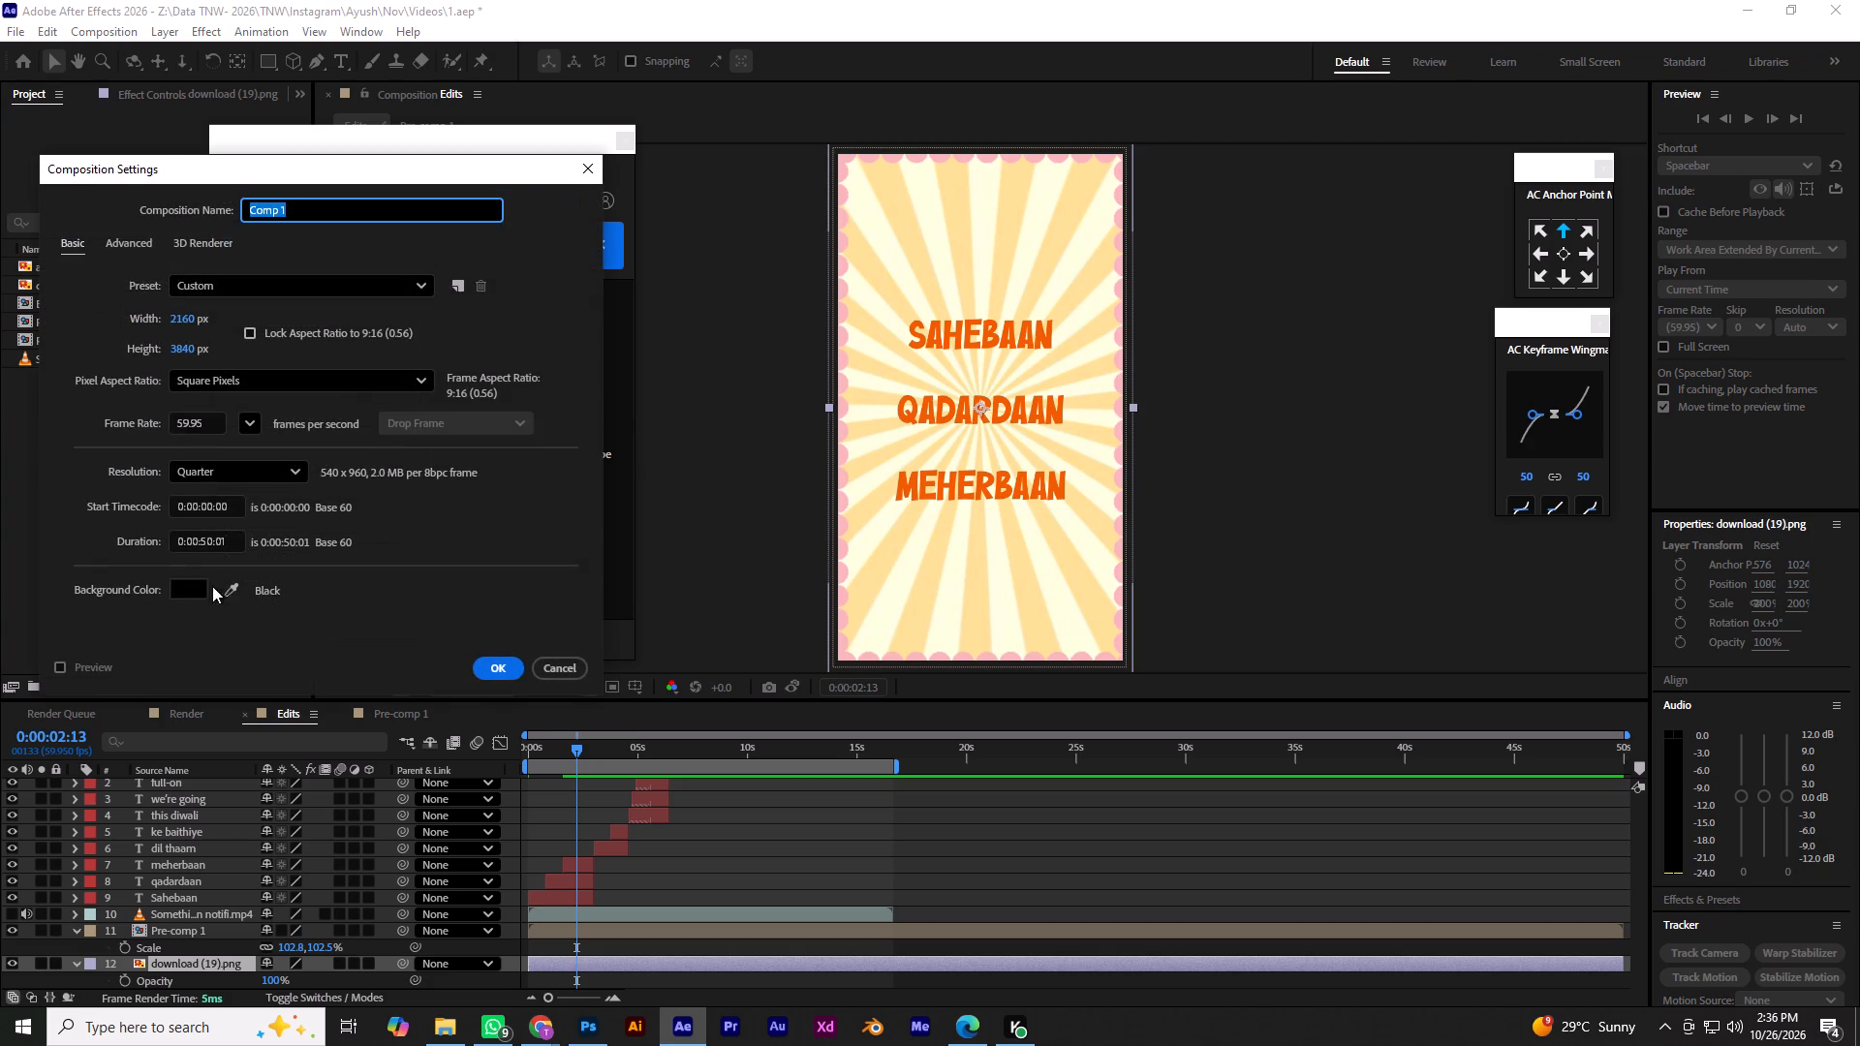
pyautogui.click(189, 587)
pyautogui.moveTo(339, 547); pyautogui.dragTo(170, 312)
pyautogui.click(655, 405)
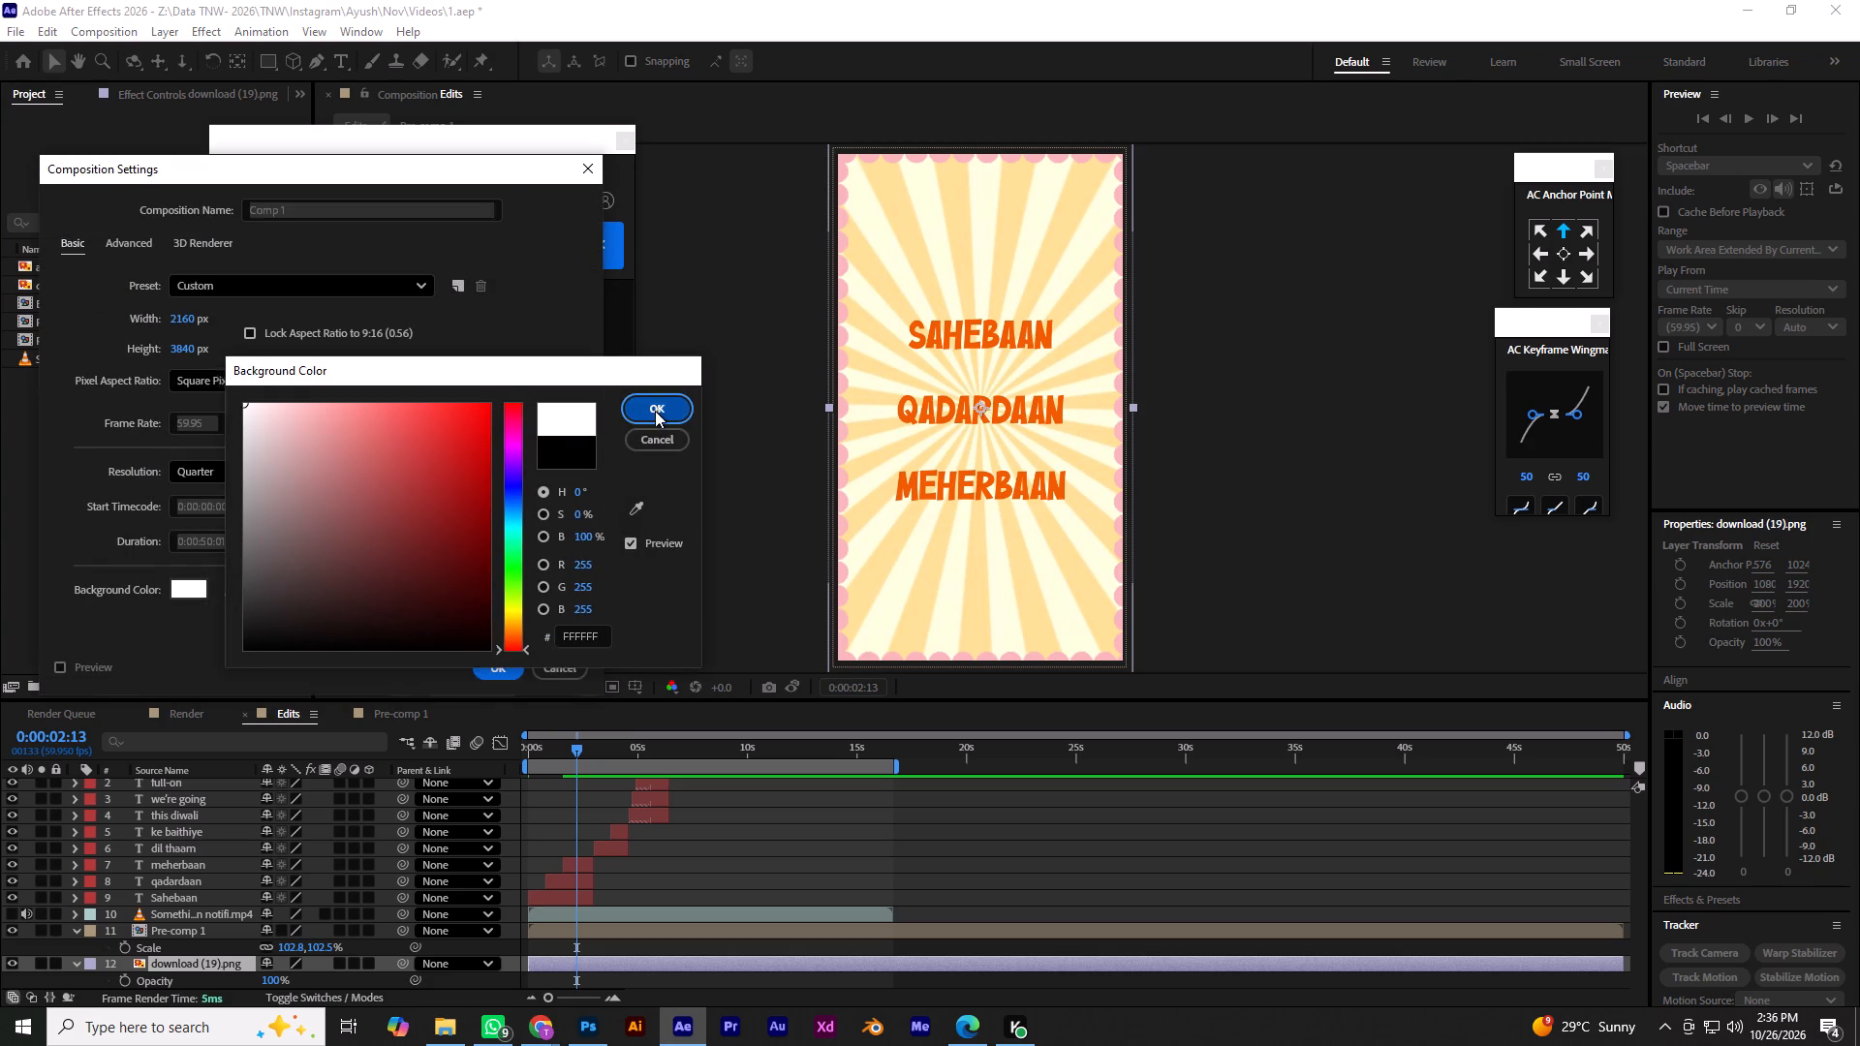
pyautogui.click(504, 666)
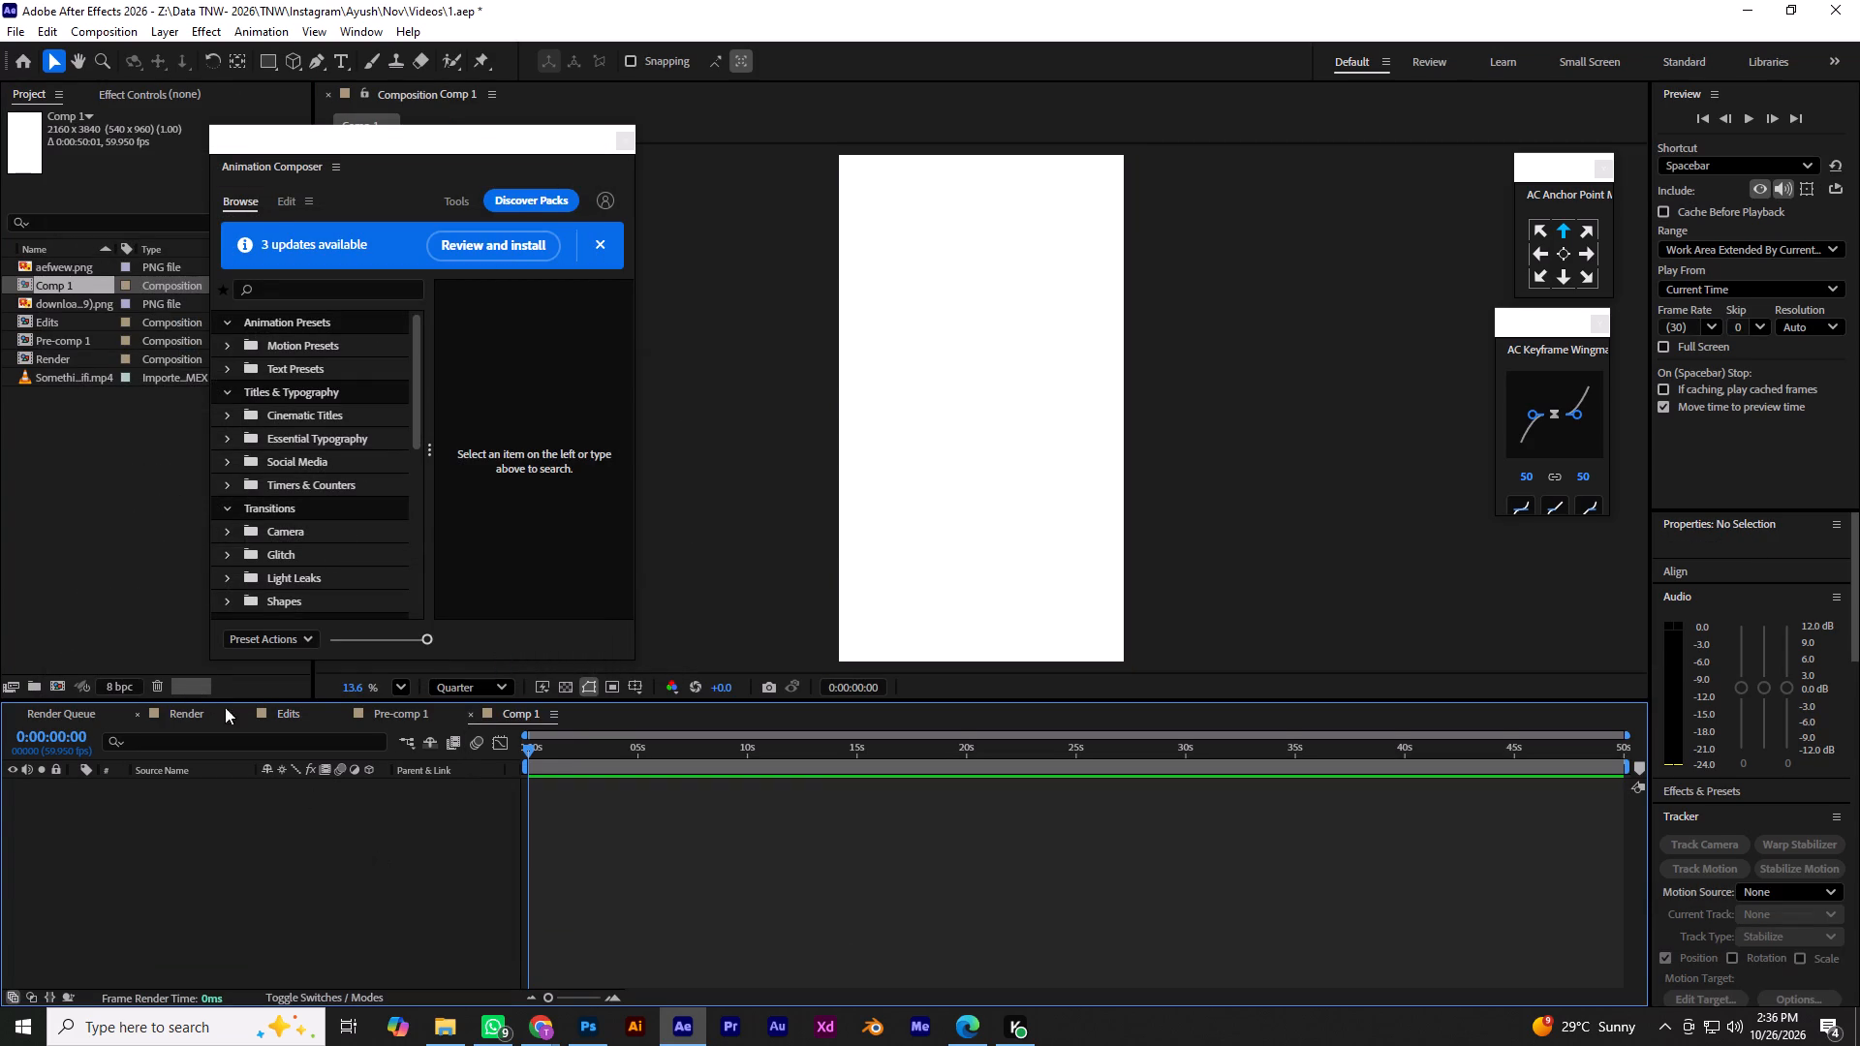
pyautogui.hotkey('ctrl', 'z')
# Set the Render composition's background colour to white (FFFFFF) in its composition settings.
pyautogui.click(193, 713)
pyautogui.click(204, 811)
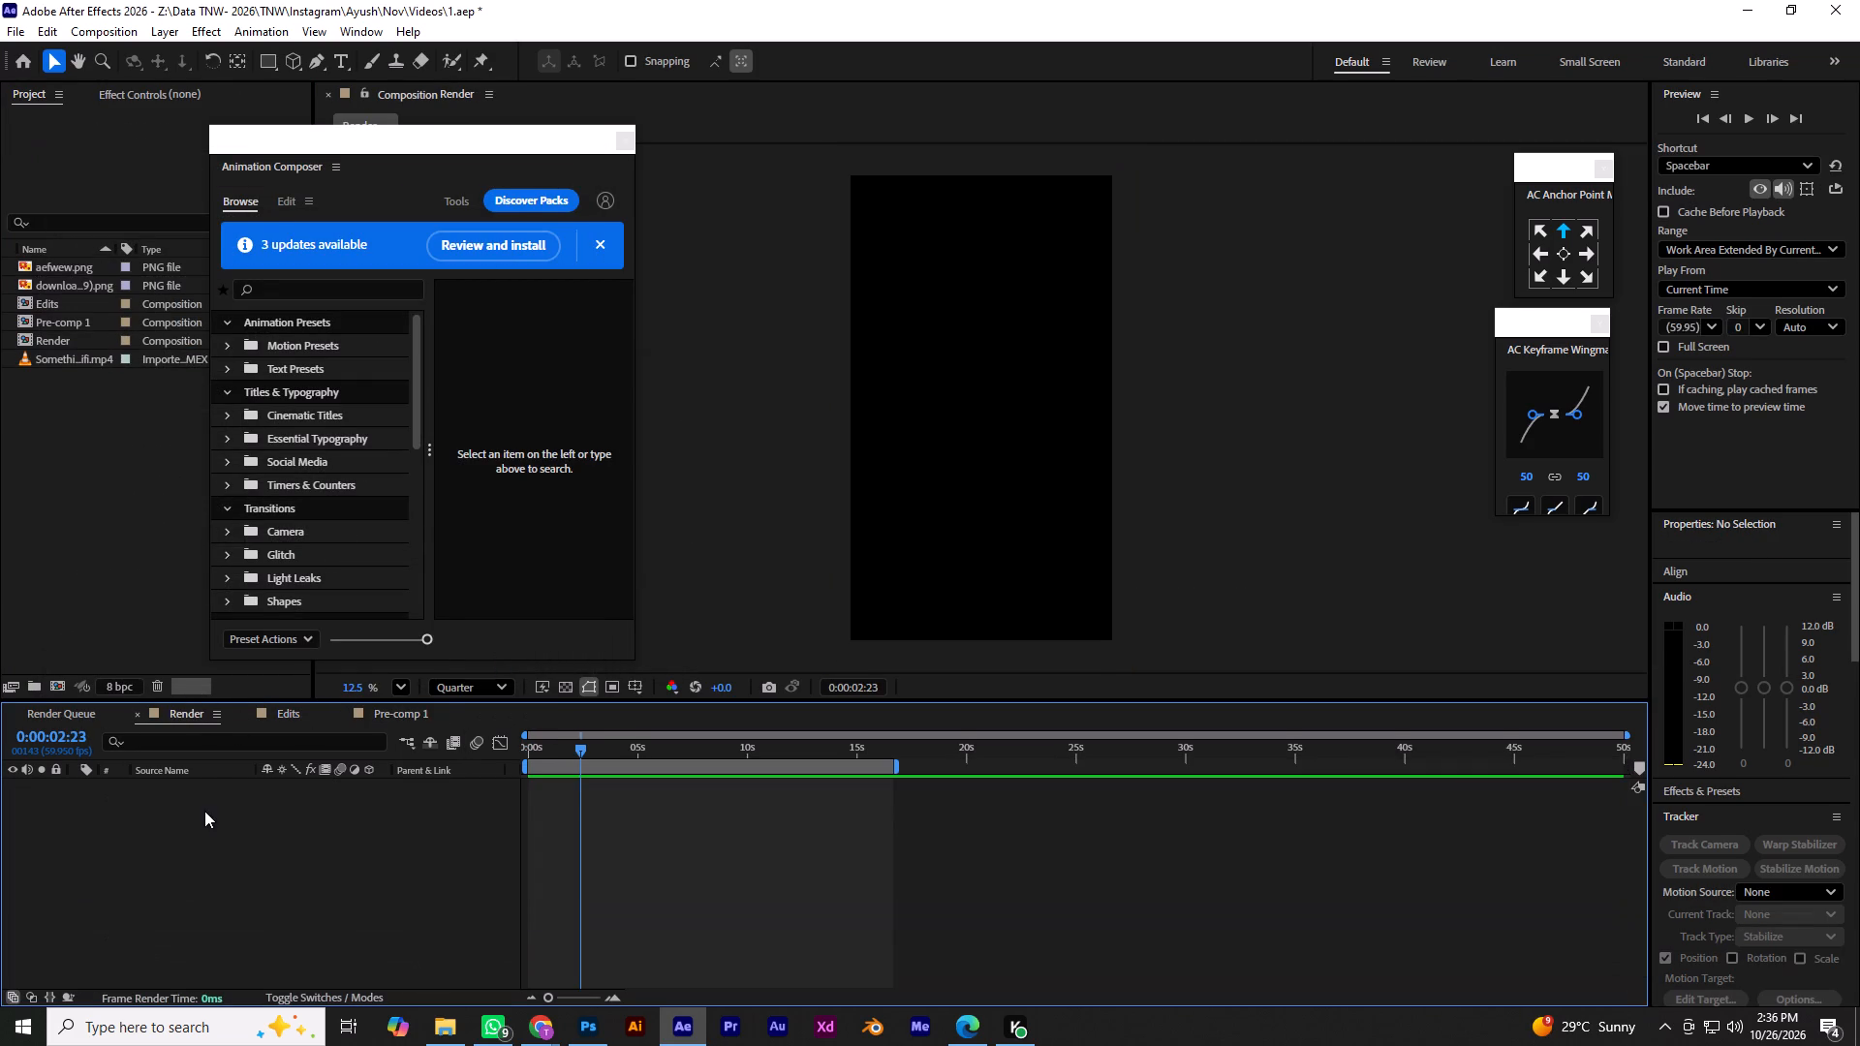
pyautogui.rightClick(204, 811)
pyautogui.click(286, 612)
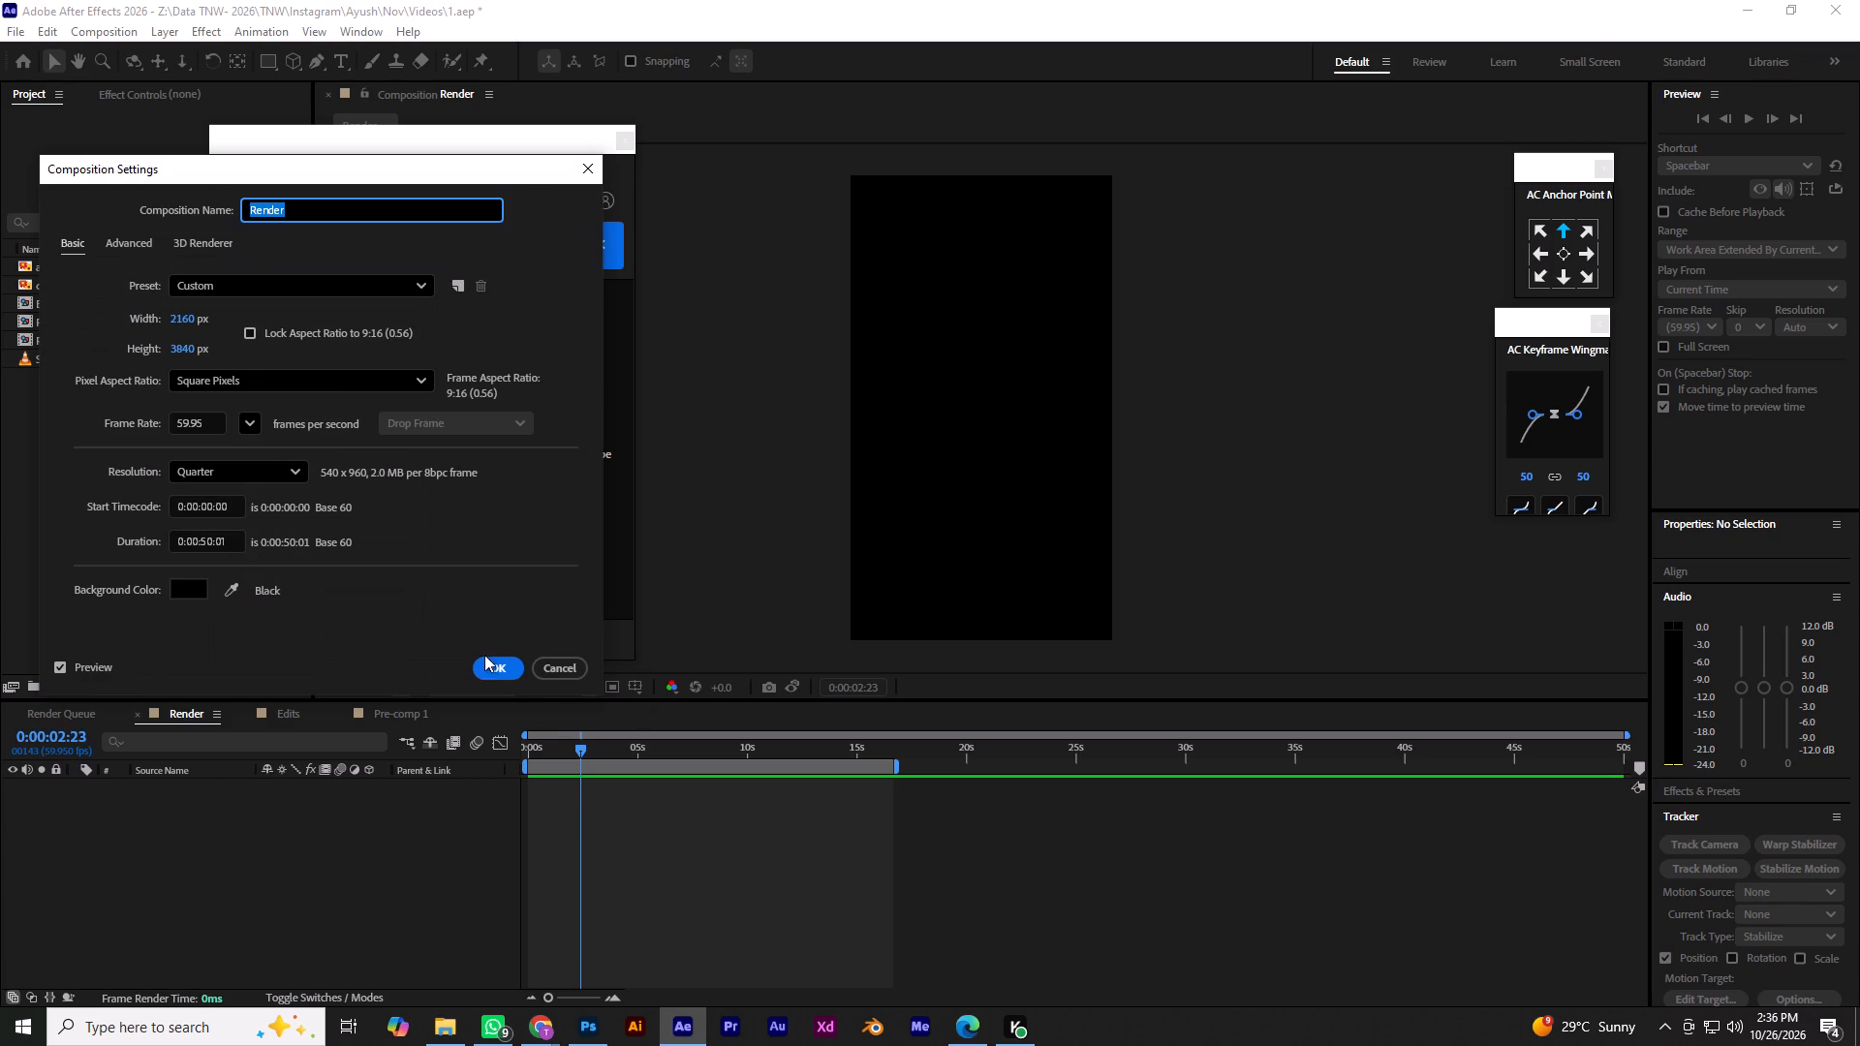
pyautogui.click(180, 588)
pyautogui.moveTo(314, 508); pyautogui.dragTo(209, 338)
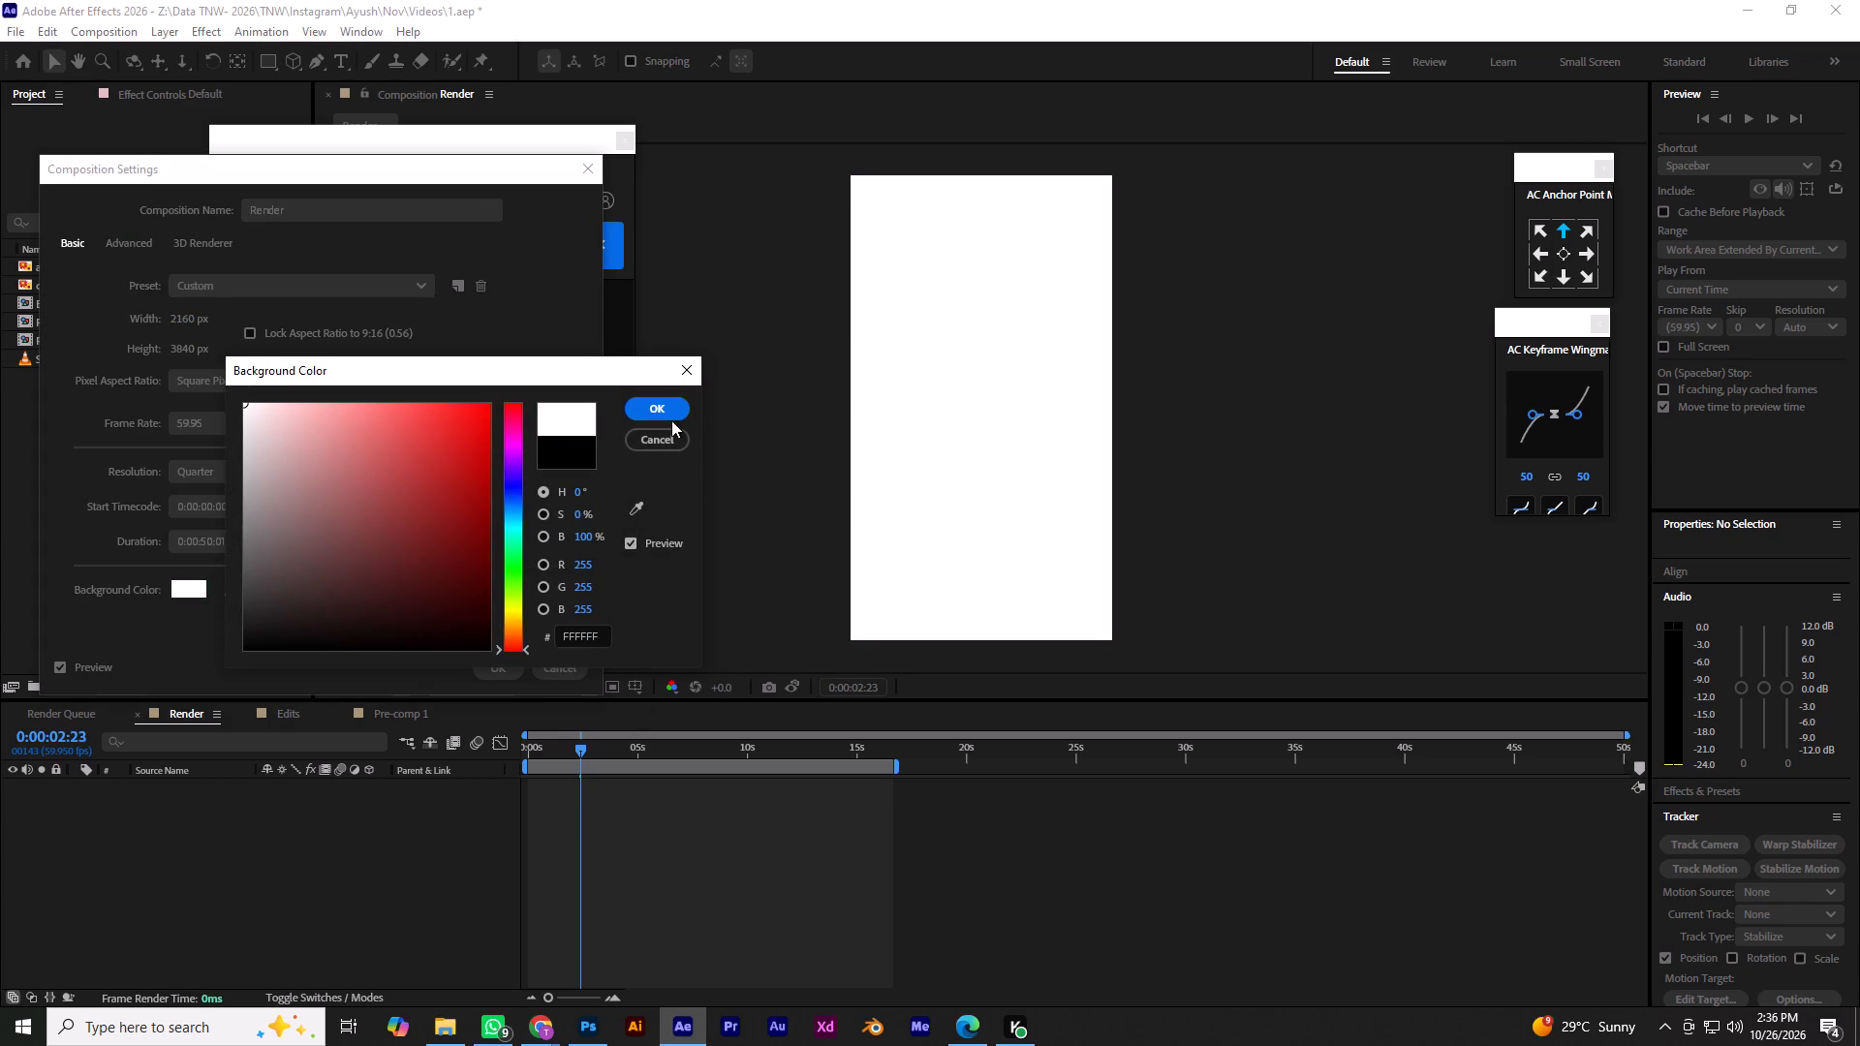
pyautogui.click(667, 407)
pyautogui.click(502, 669)
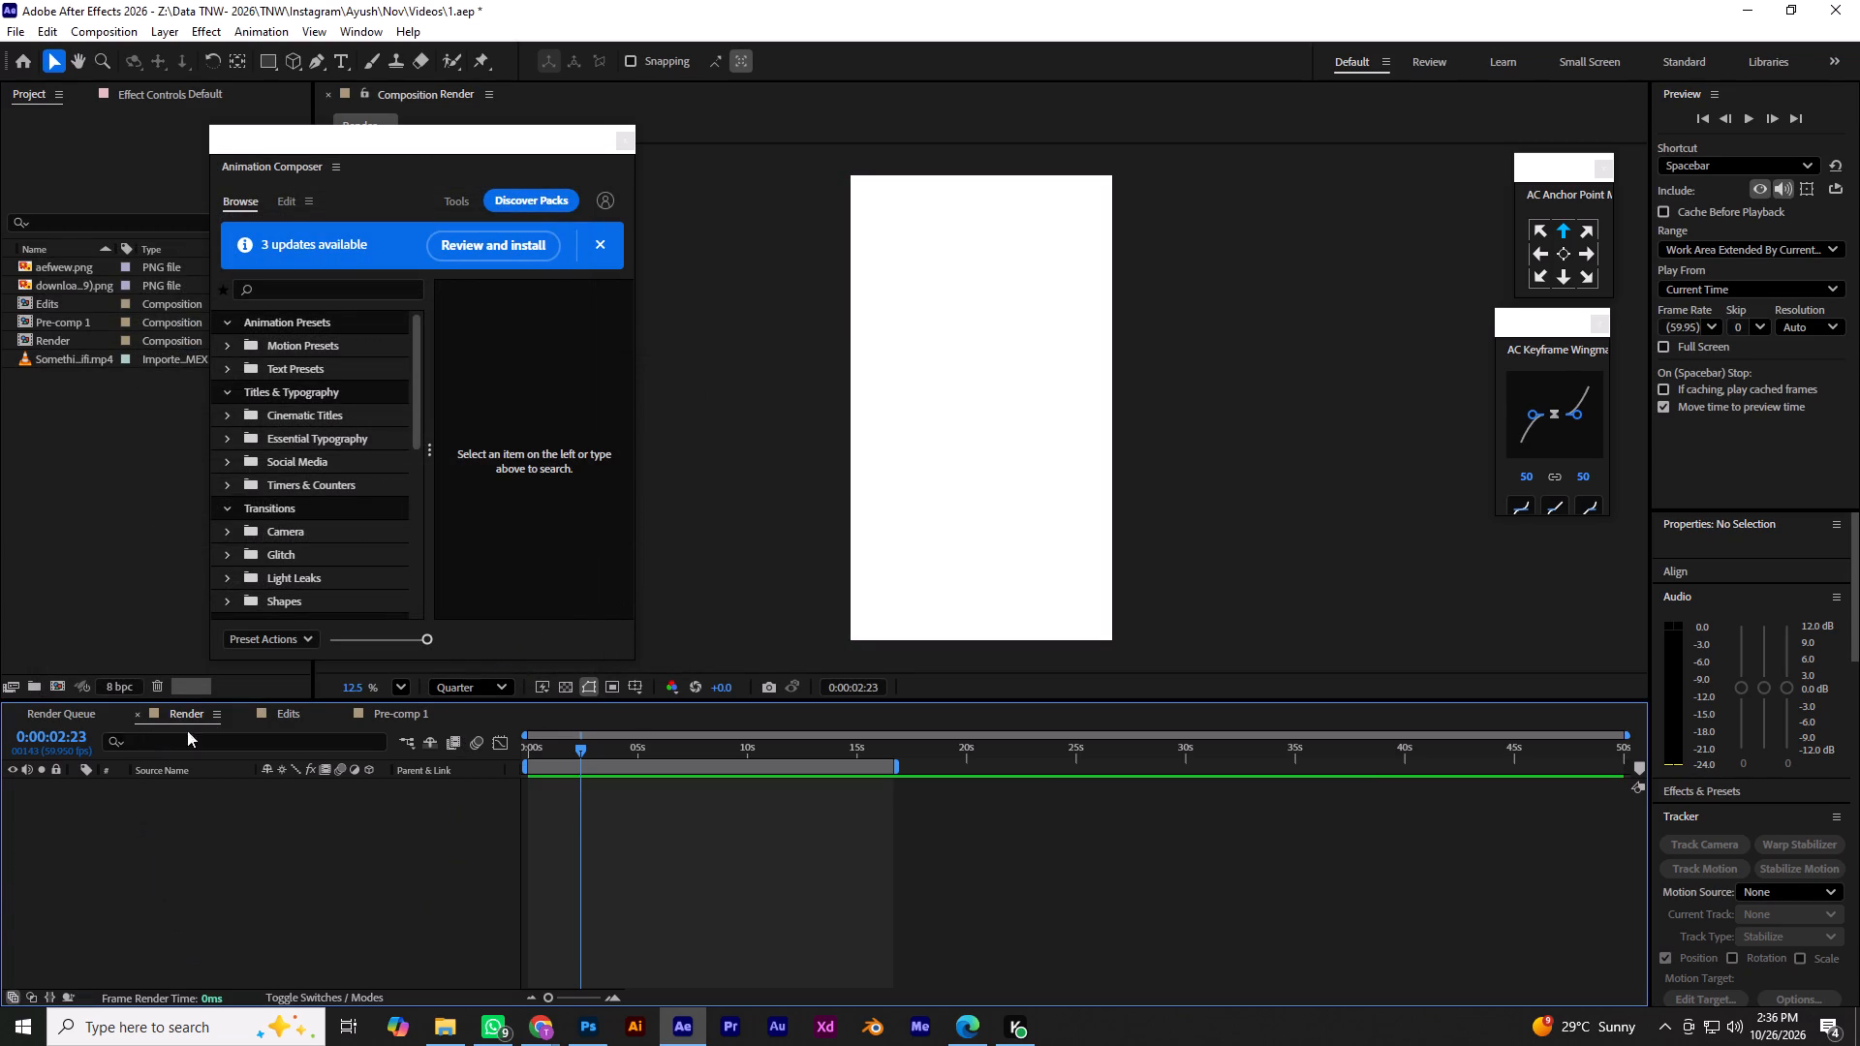
# Set the Edits composition's background colour to white (FFFFFF) in its composition settings.
pyautogui.click(281, 720)
pyautogui.scroll(-4, 284, 895)
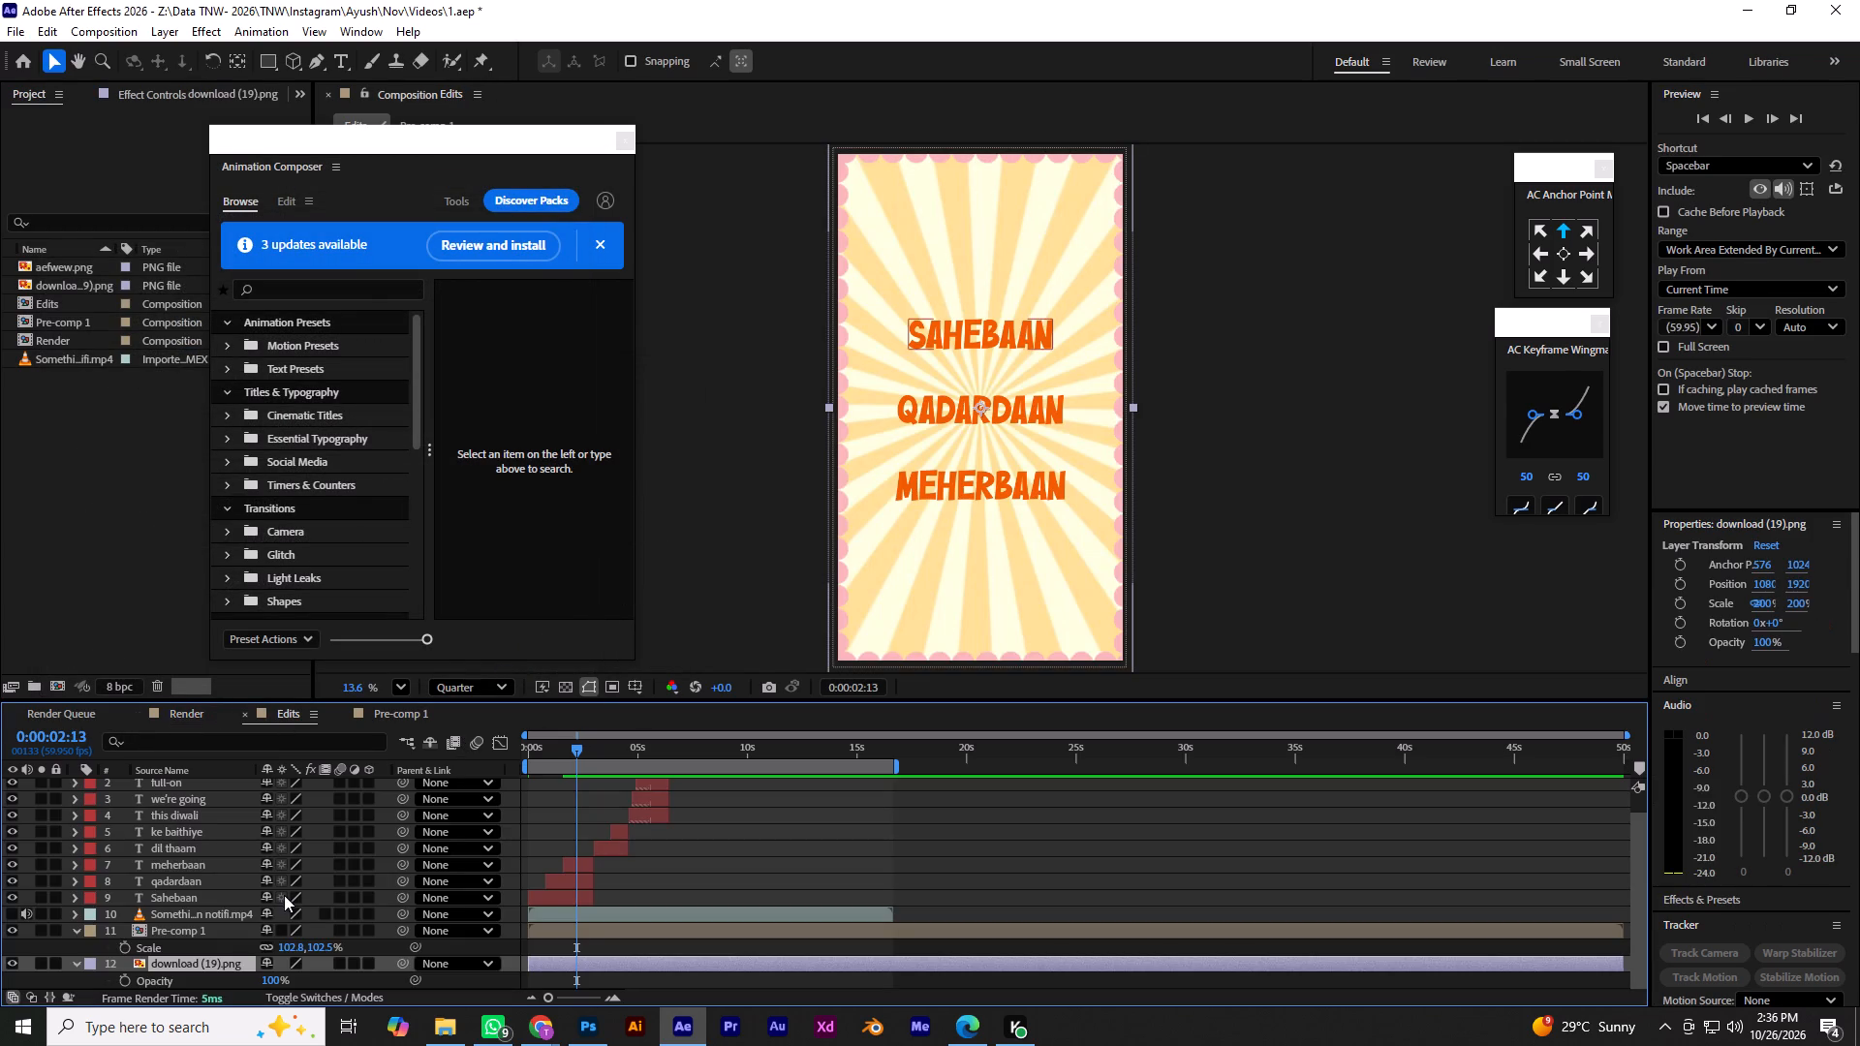
pyautogui.rightClick(461, 716)
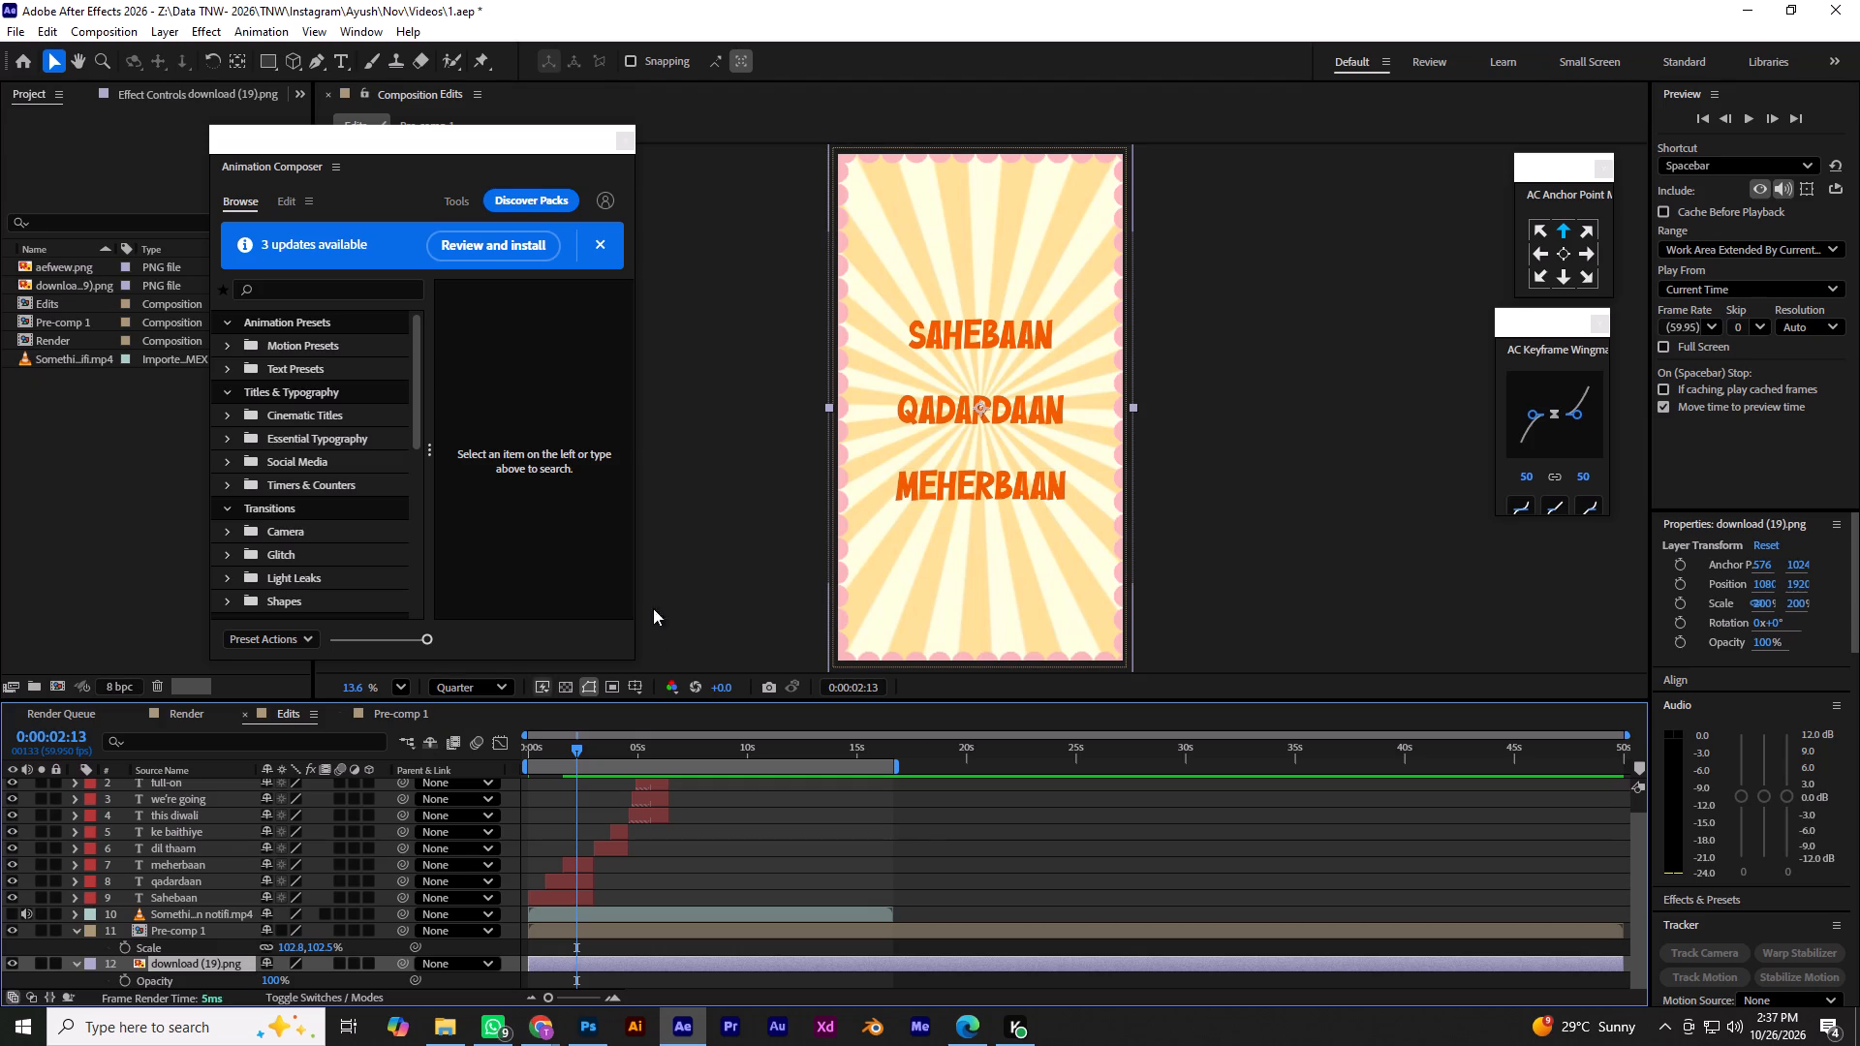
pyautogui.rightClick(678, 604)
pyautogui.click(730, 648)
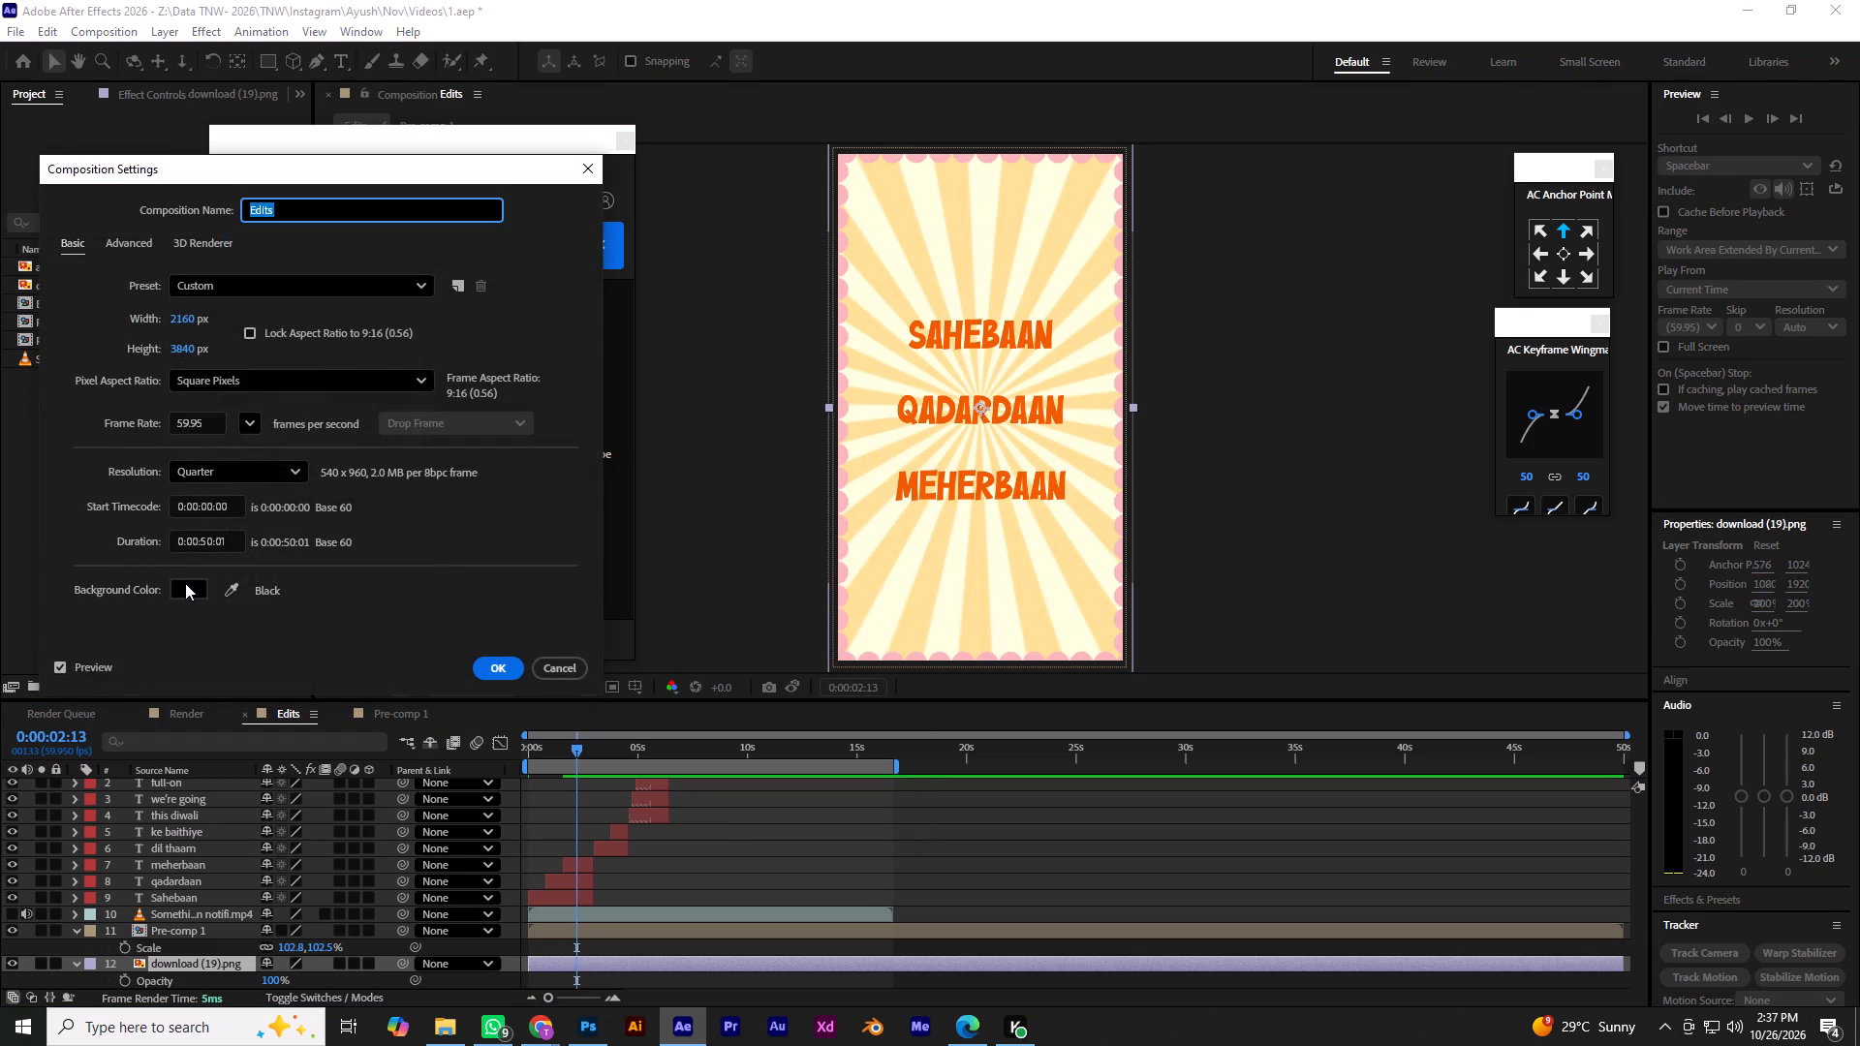
pyautogui.click(183, 587)
pyautogui.moveTo(285, 568); pyautogui.dragTo(232, 313)
pyautogui.click(650, 396)
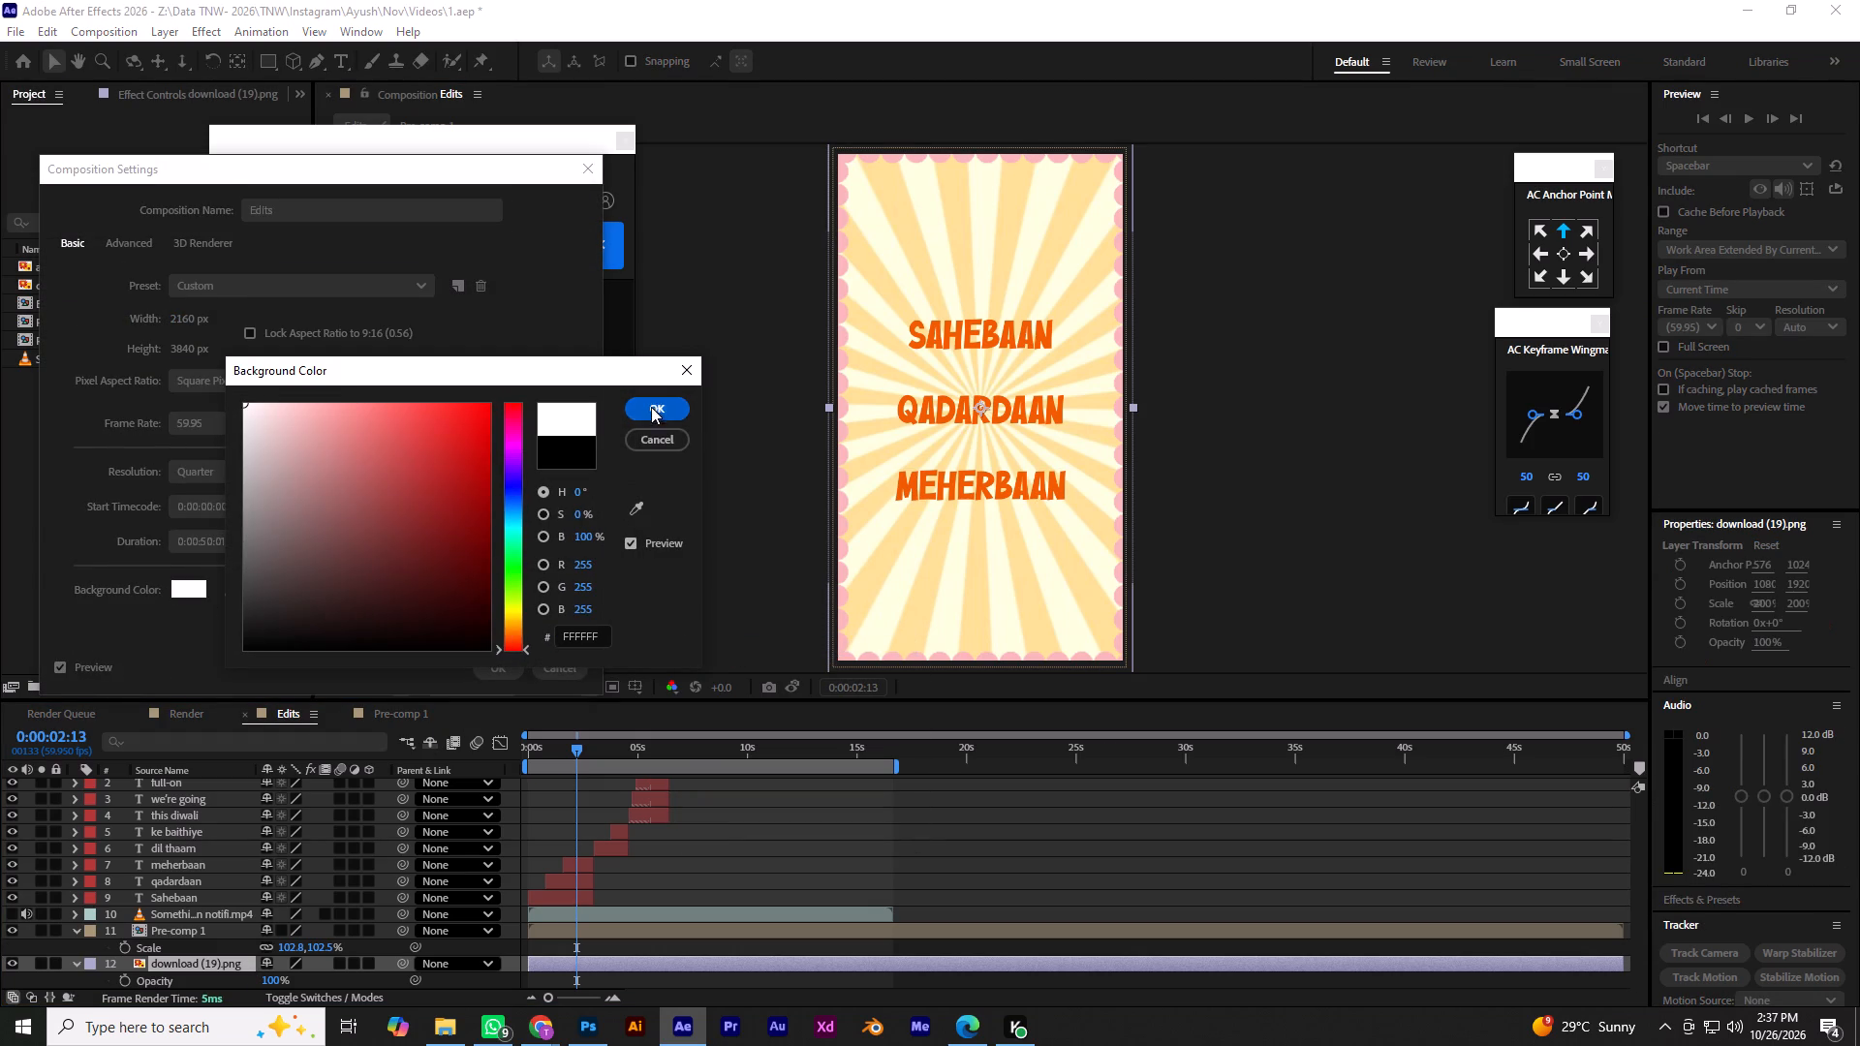
pyautogui.click(651, 407)
pyautogui.click(488, 678)
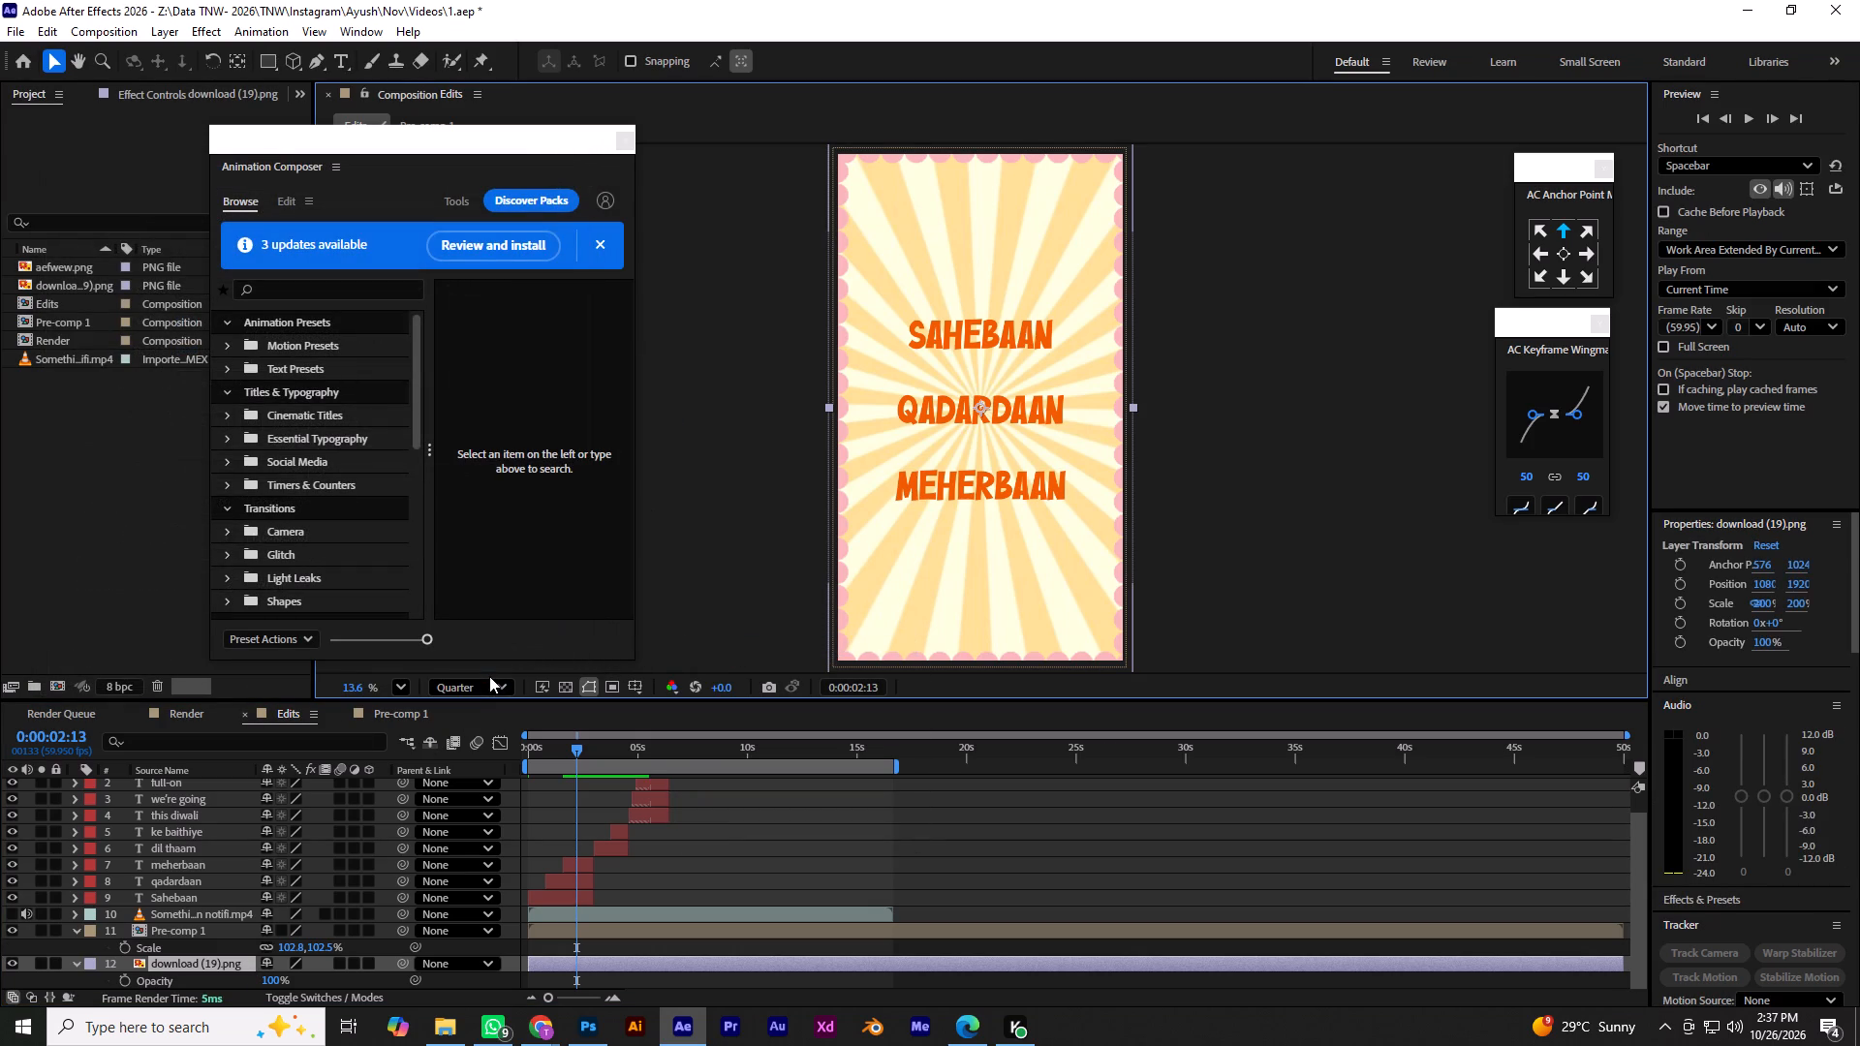
# Save the project.
pyautogui.hotkey('ctrl', 's')
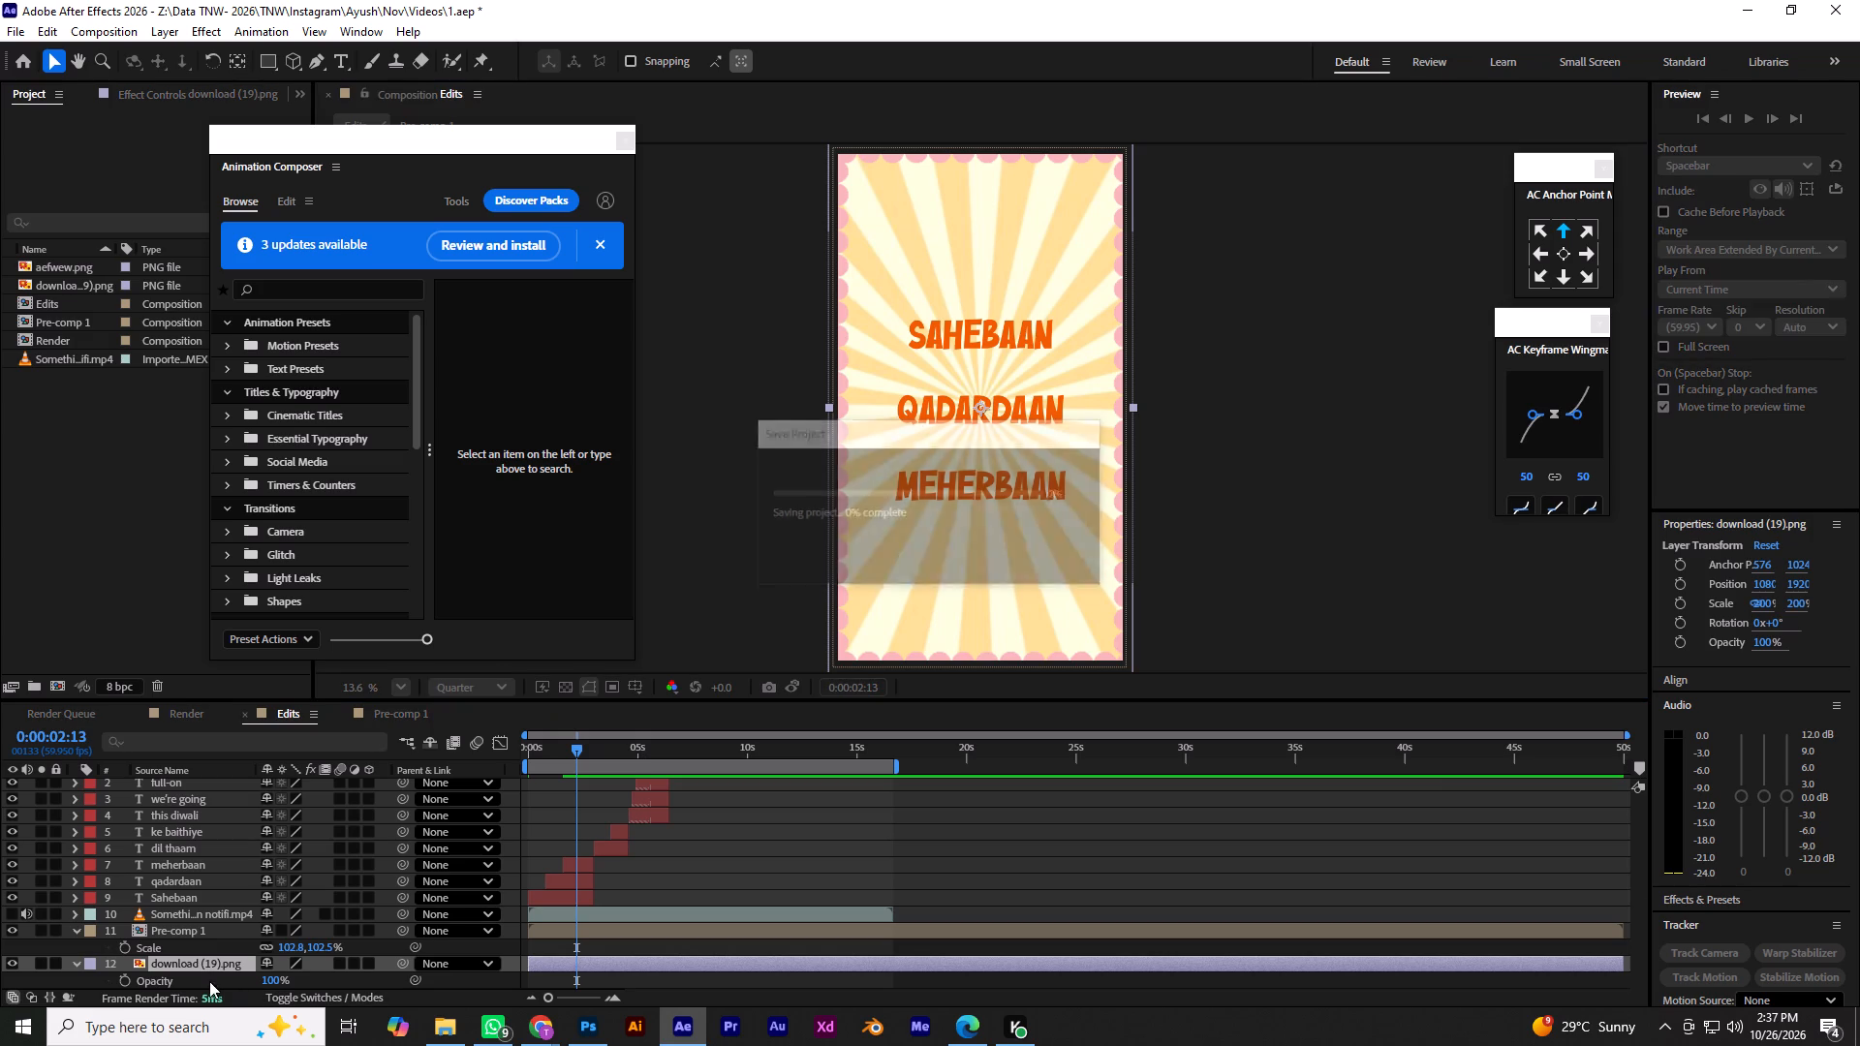
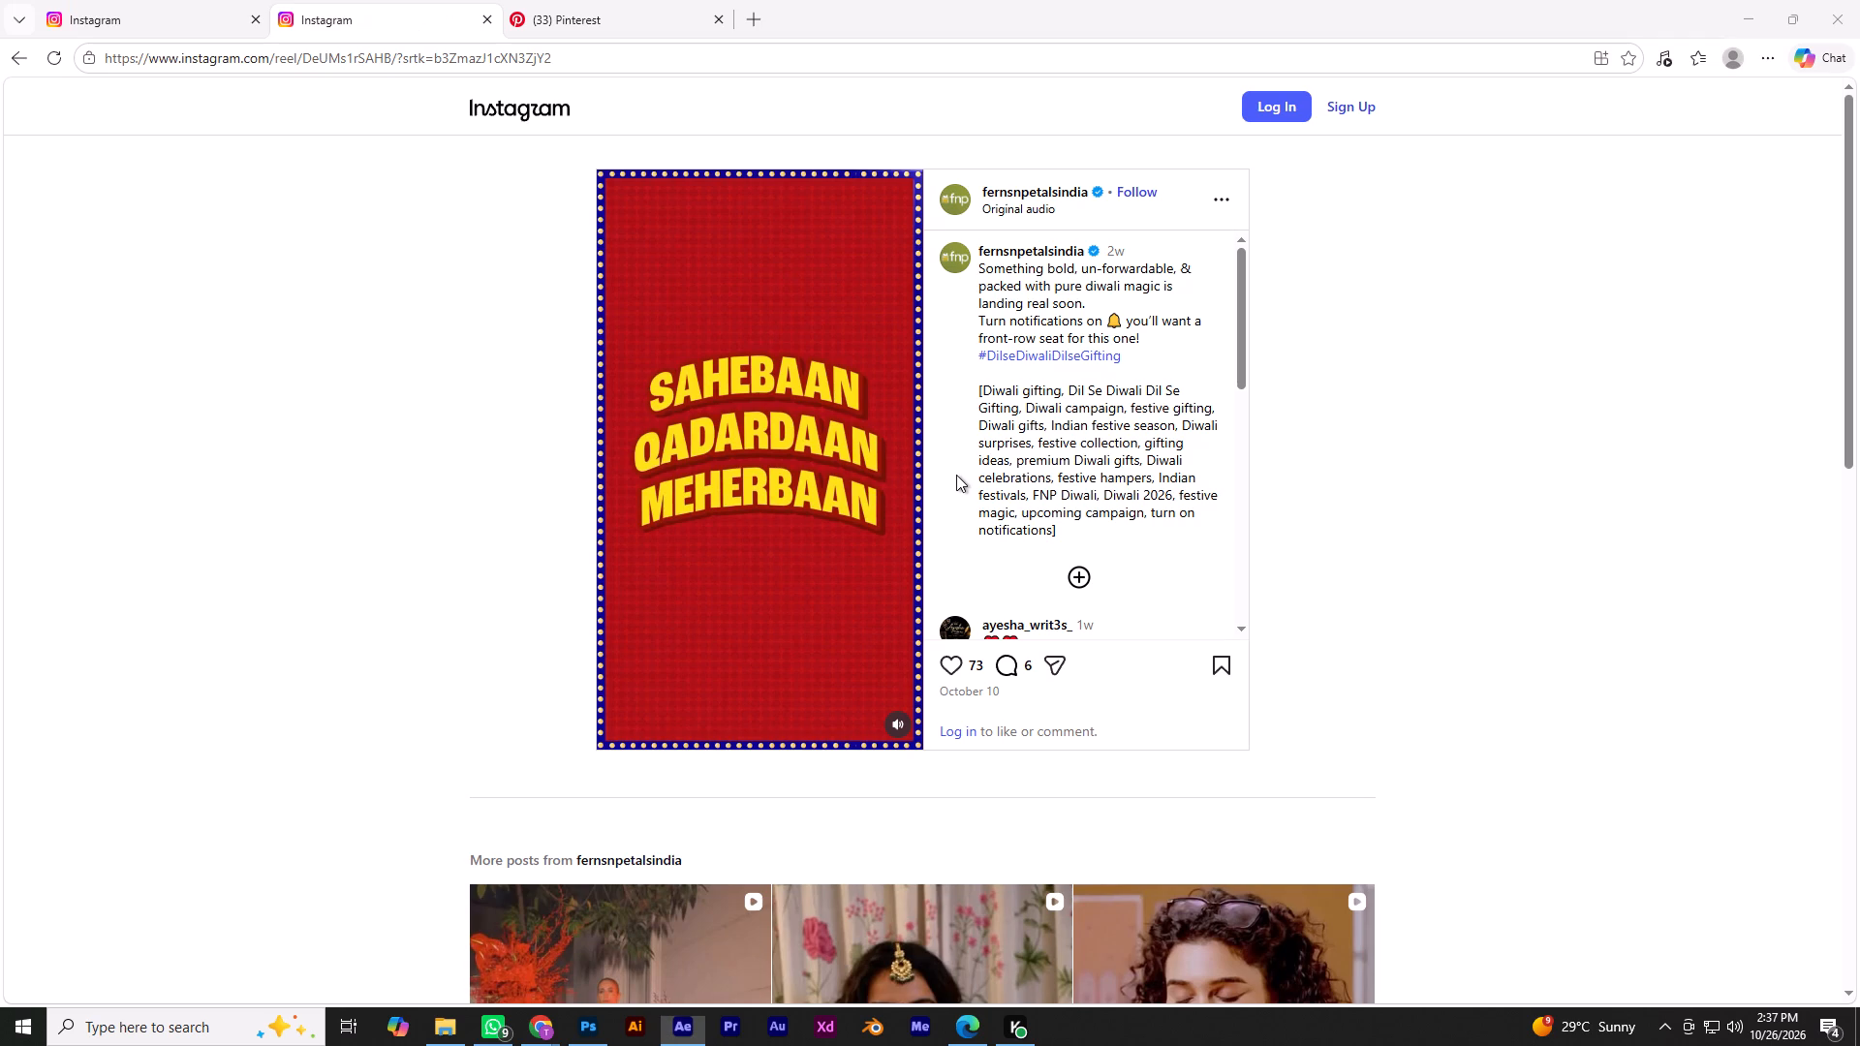
# Switch to After Effects, reduce the sunburst background layer download (19).png to 26% opacity in the Edits composition, and save the project.
pyautogui.click(684, 1031)
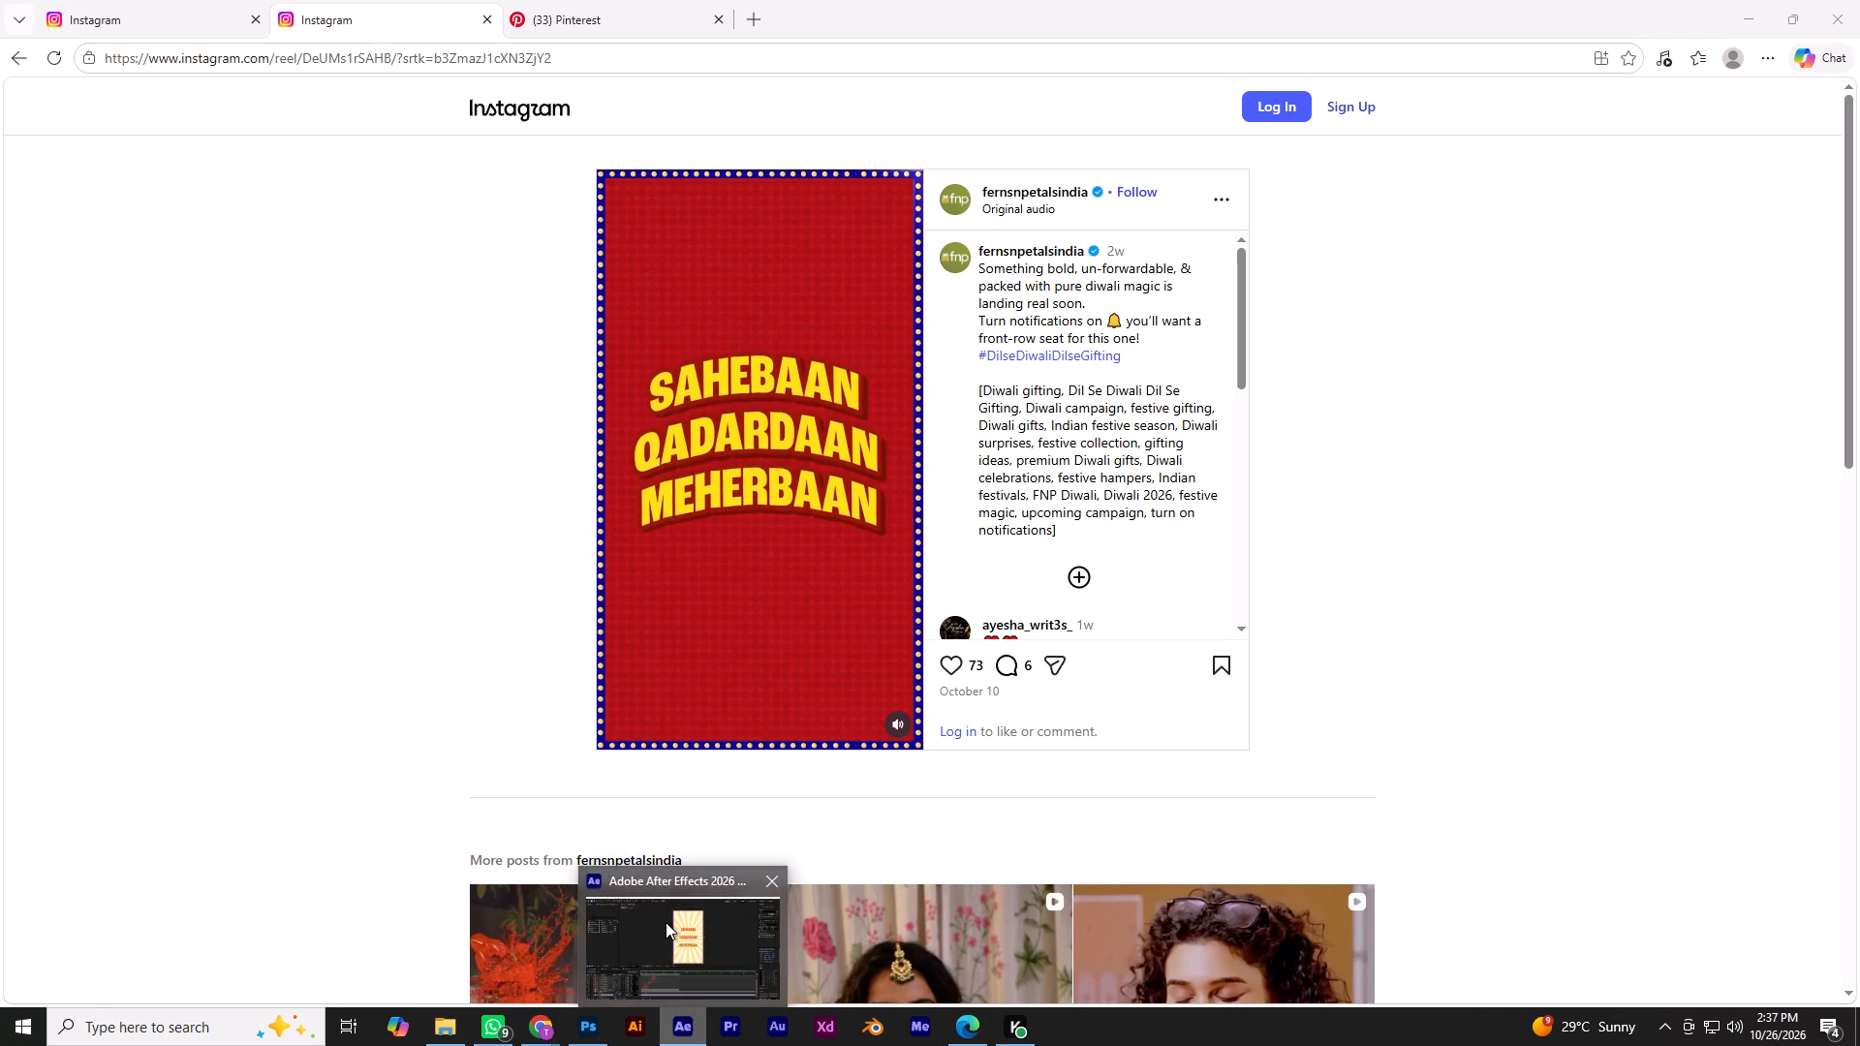
pyautogui.click(666, 922)
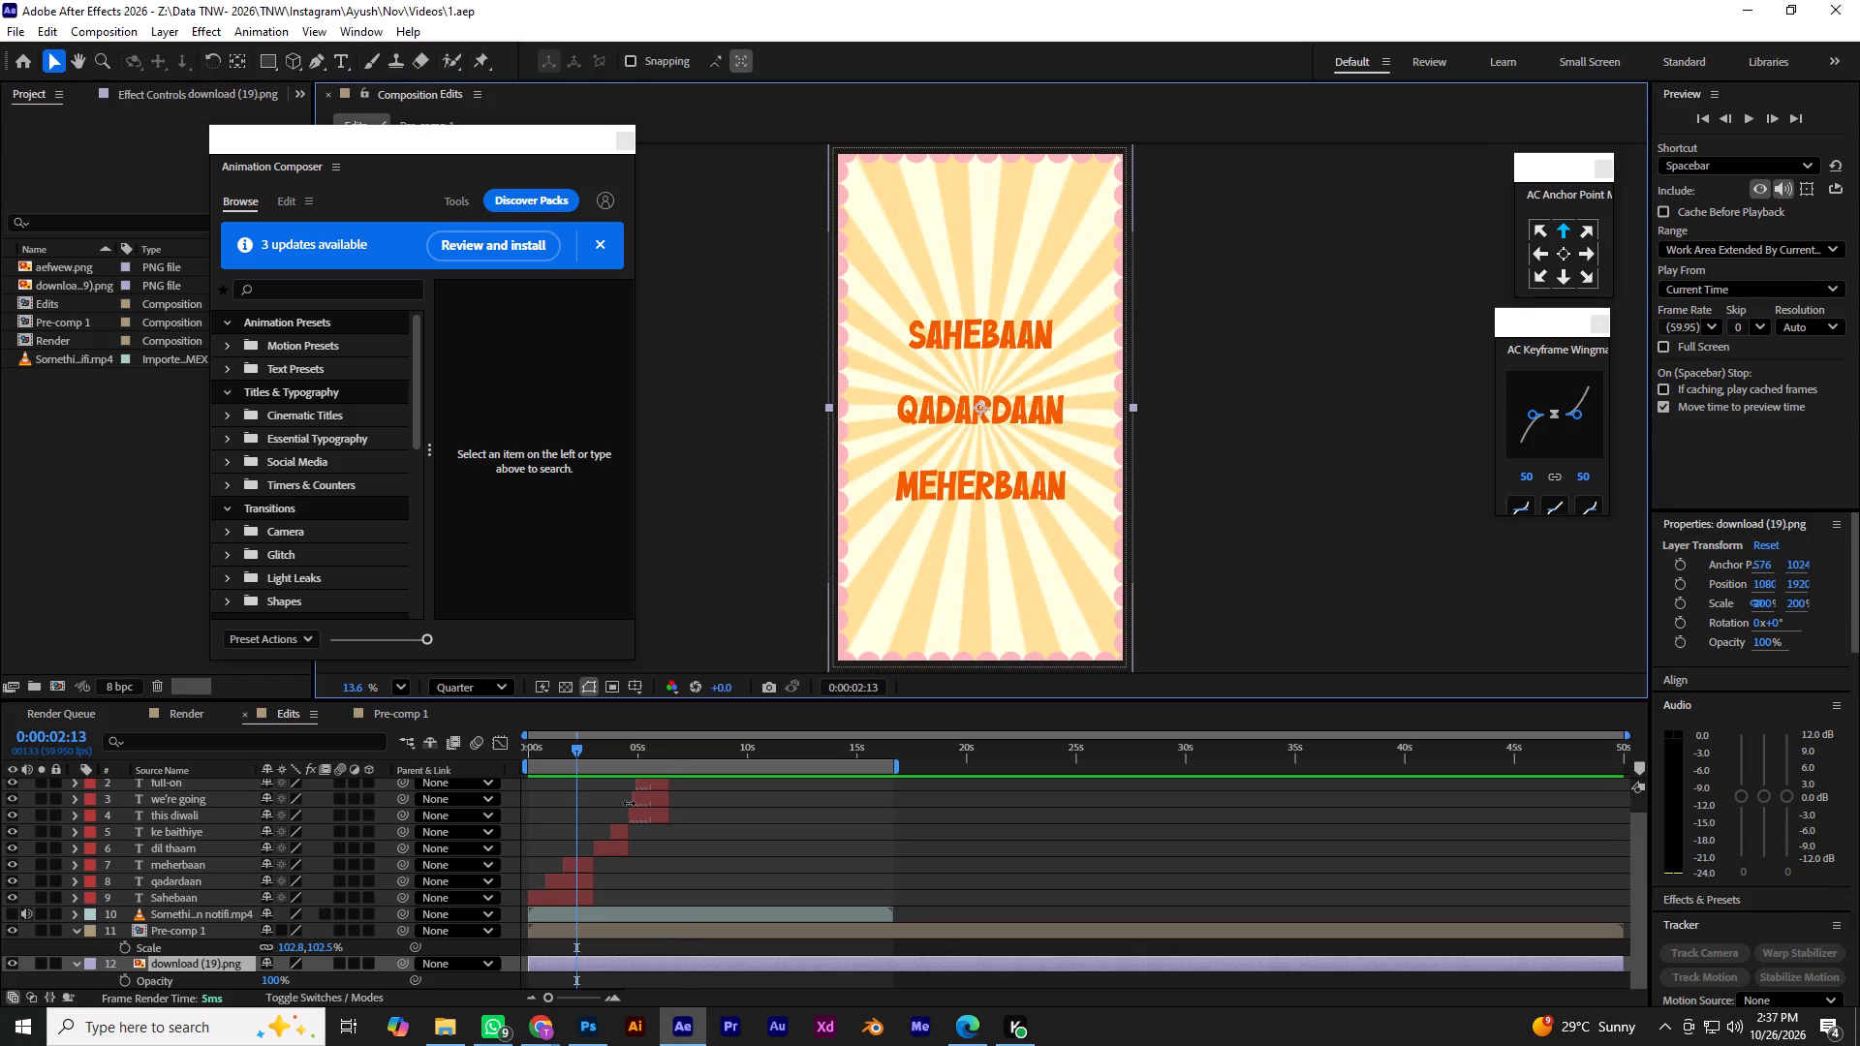
pyautogui.moveTo(278, 979); pyautogui.dragTo(201, 985)
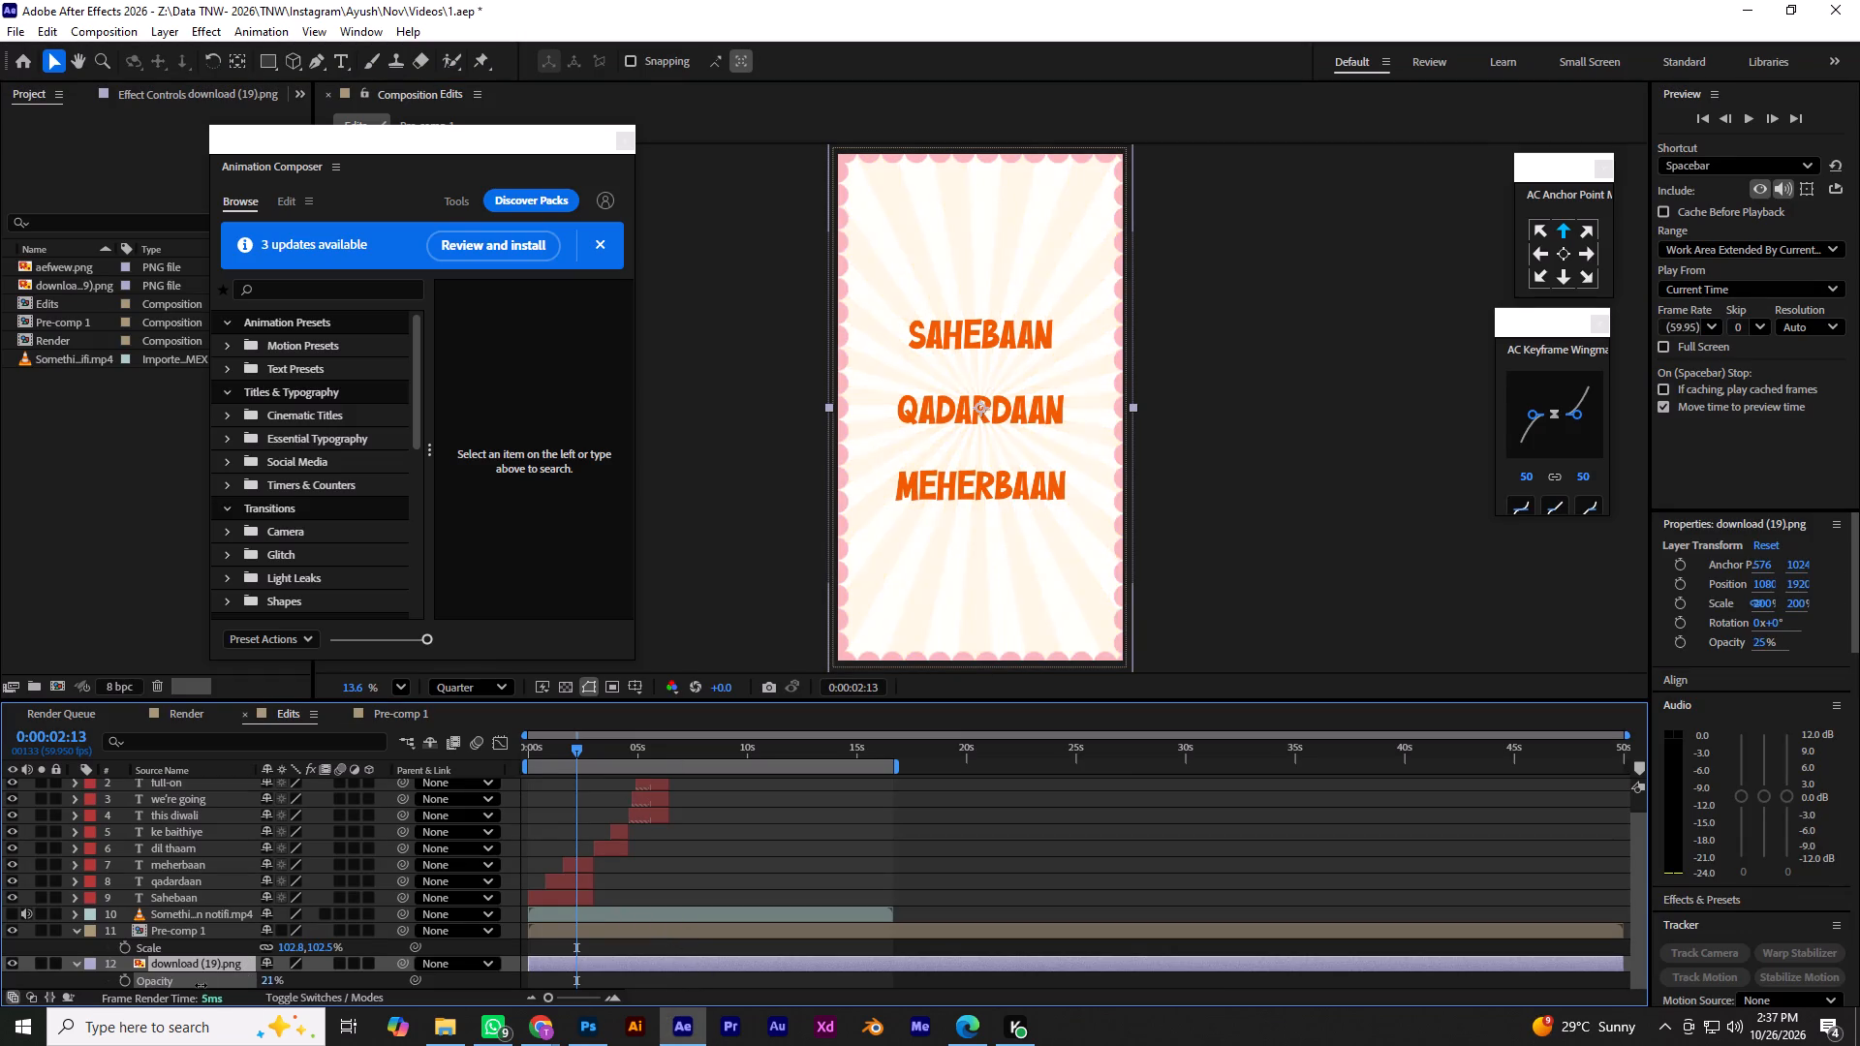
pyautogui.moveTo(201, 985); pyautogui.dragTo(214, 987)
pyautogui.click(1365, 506)
pyautogui.hotkey('ctrl', 's')
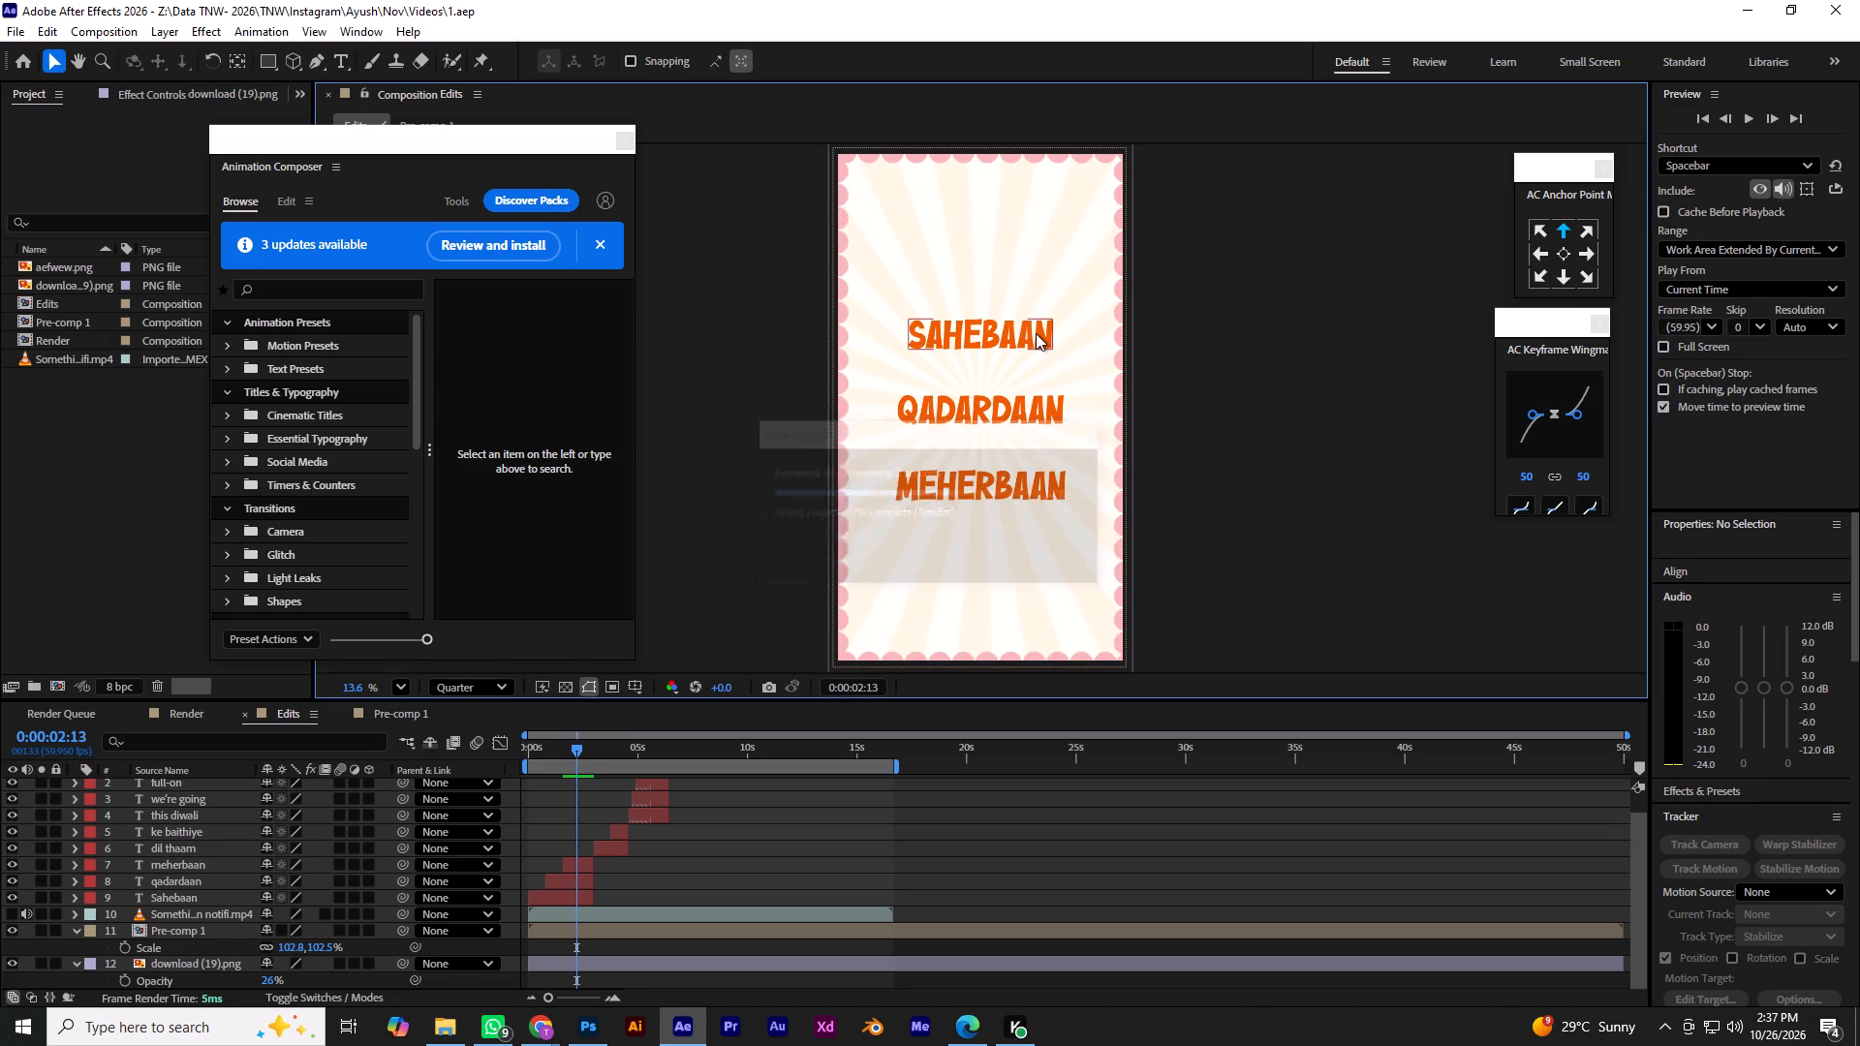
# Align the QADARDAAN caption to the horizontal and vertical centre of the composition.
pyautogui.scroll(1, 1036, 333)
pyautogui.keyDown('alt'); pyautogui.scroll(-2, 1018, 322); pyautogui.keyUp('alt')
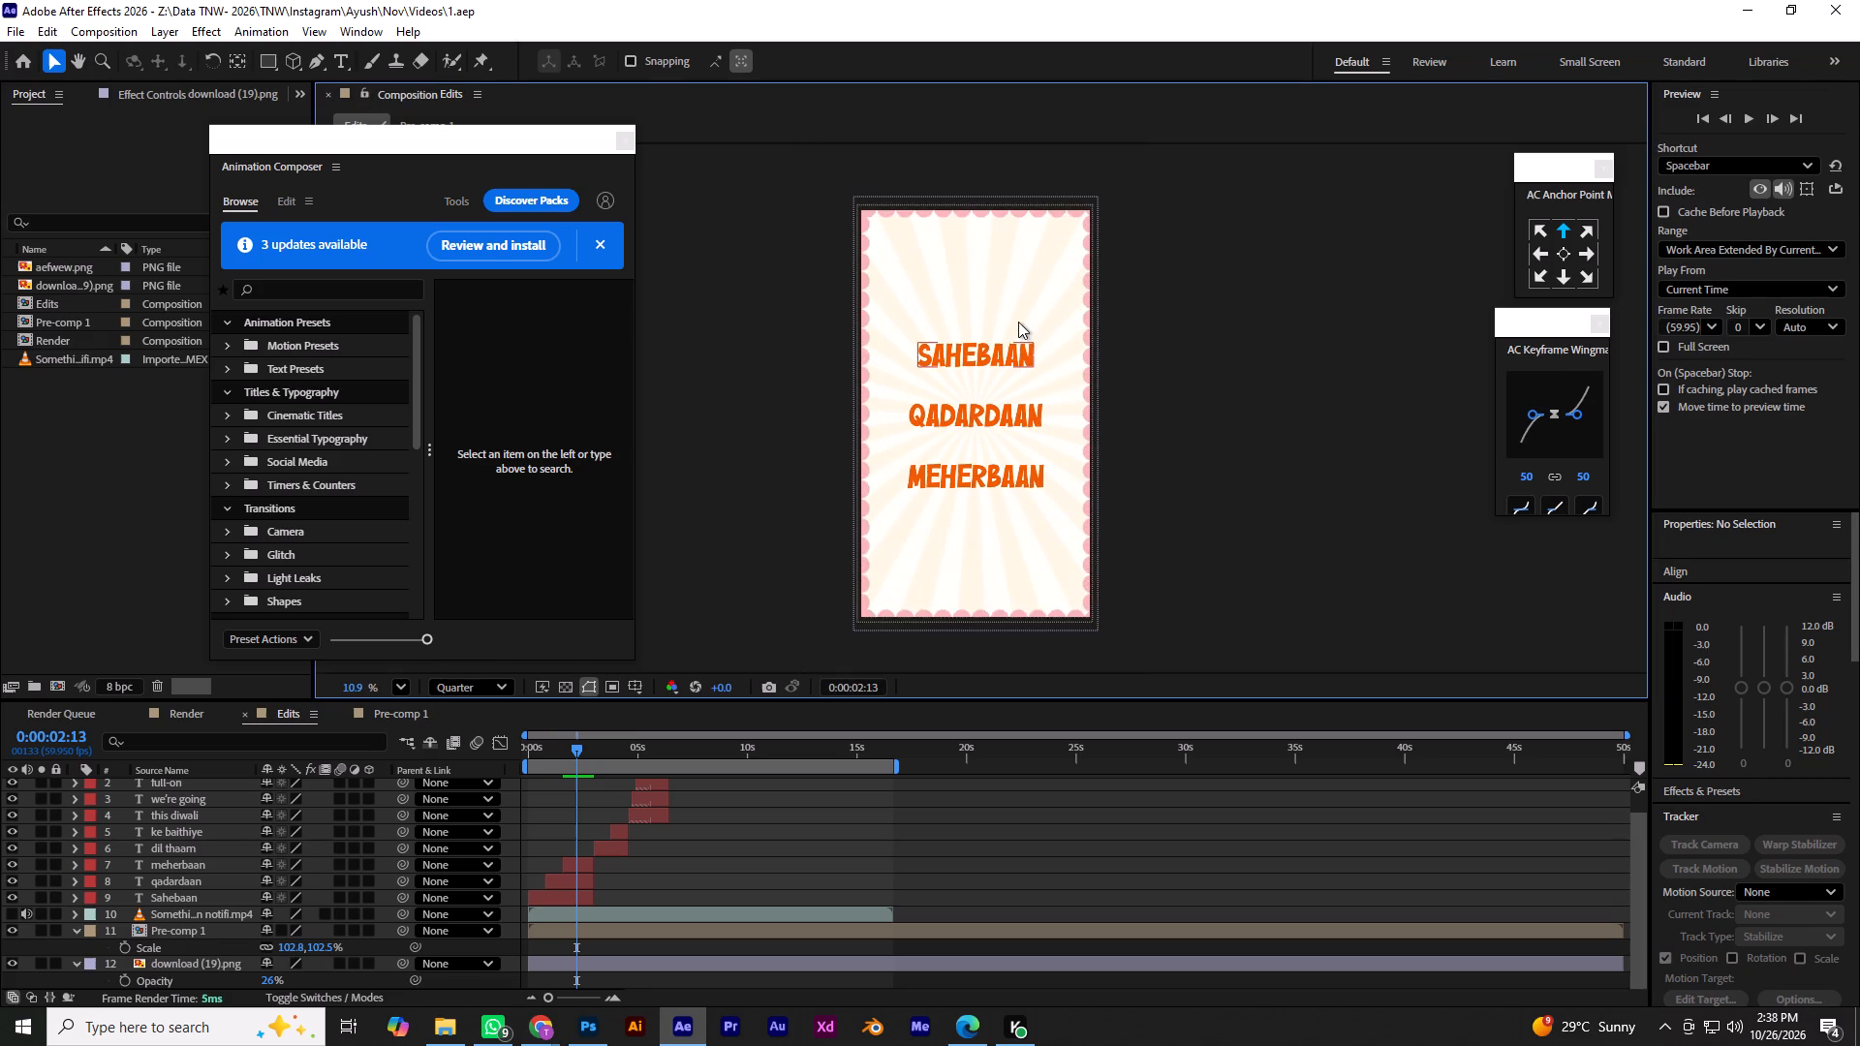
pyautogui.keyDown('alt'); pyautogui.scroll(2, 1002, 335); pyautogui.keyUp('alt')
pyautogui.click(998, 422)
pyautogui.scroll(-2, 1747, 874)
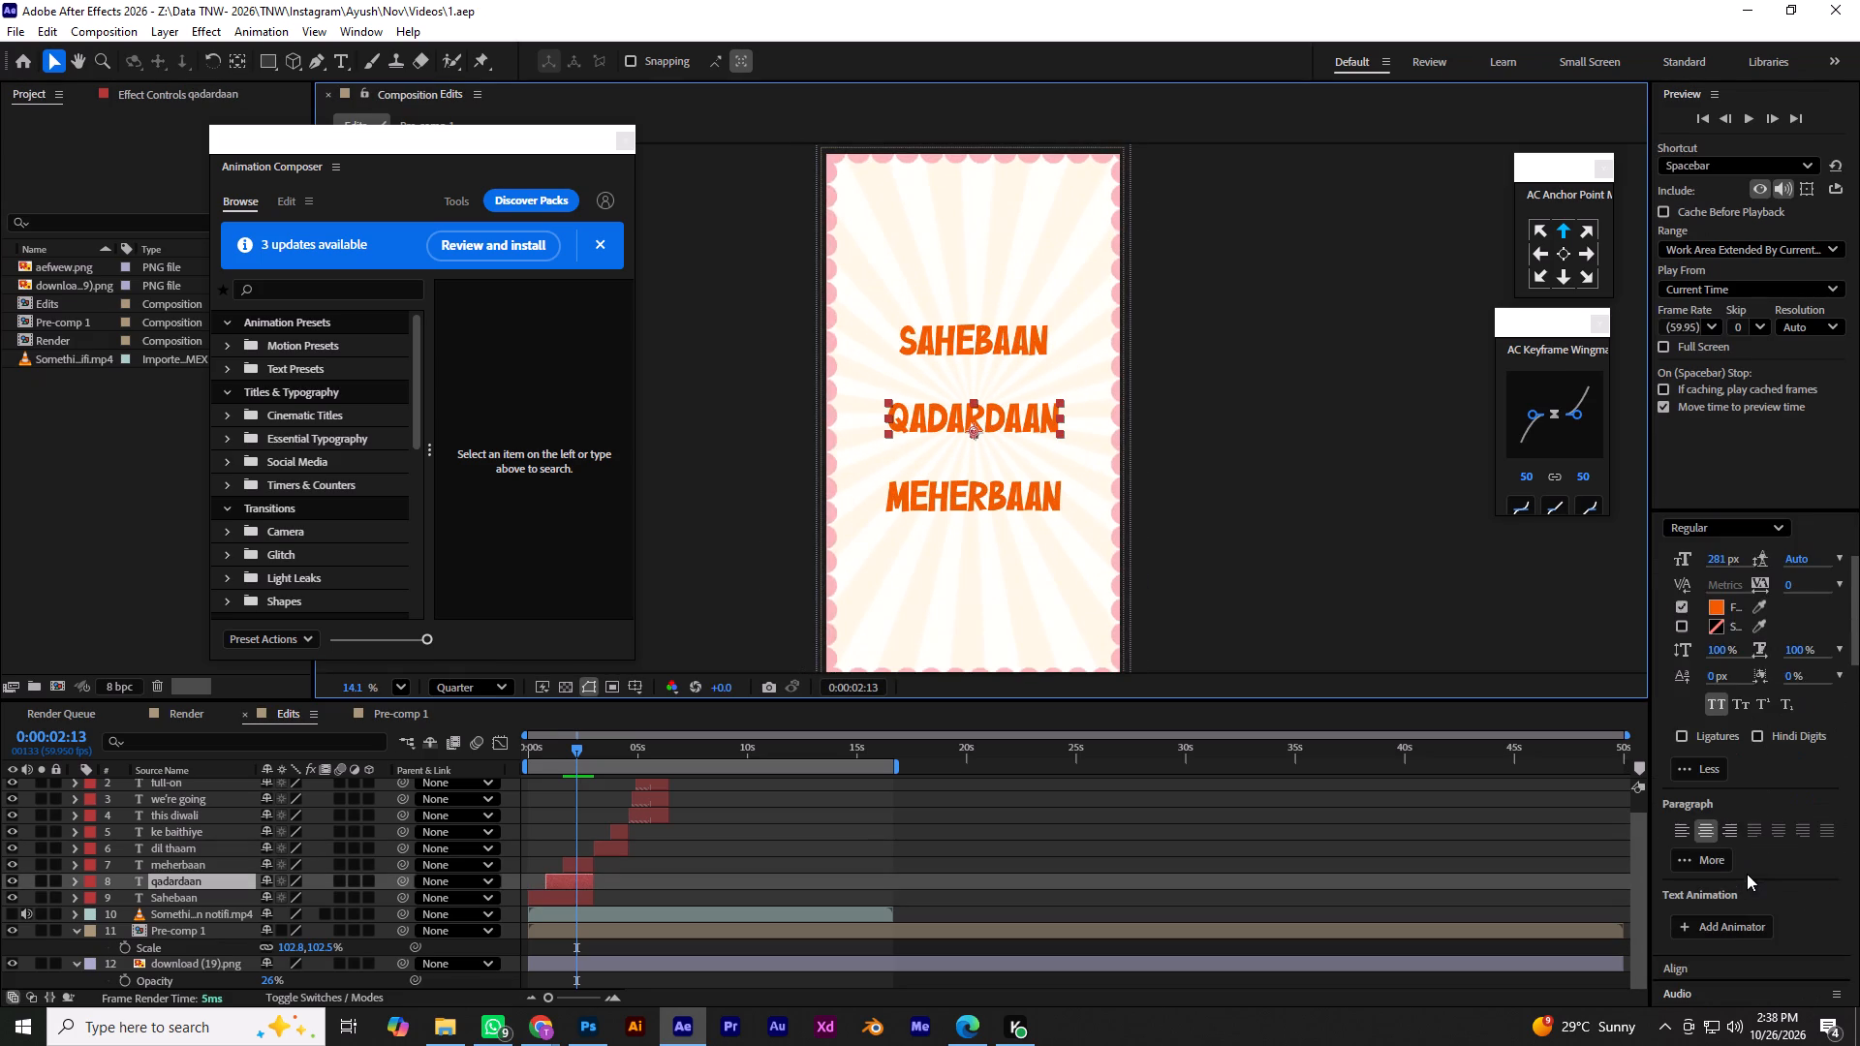
pyautogui.scroll(3, 1737, 835)
pyautogui.scroll(4, 1726, 587)
pyautogui.scroll(-4, 1726, 587)
pyautogui.scroll(-4, 1724, 863)
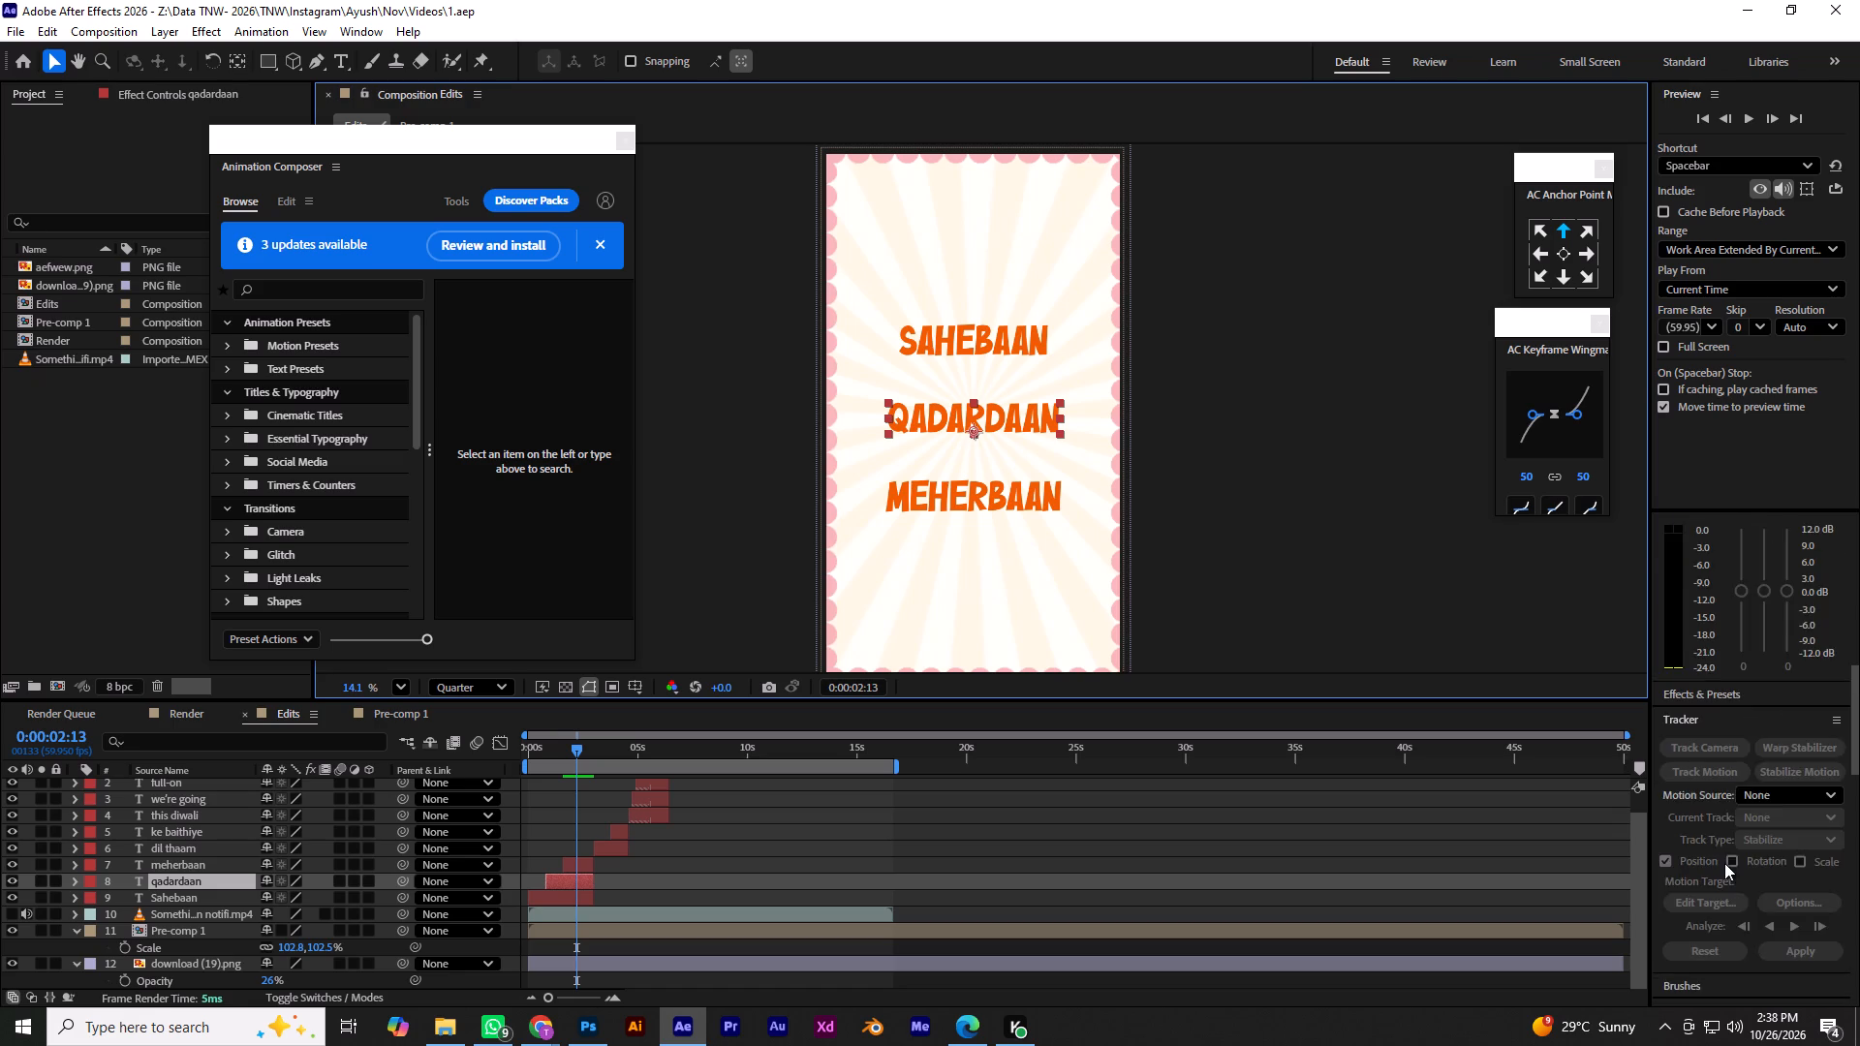
pyautogui.scroll(-4, 1719, 887)
pyautogui.scroll(5, 1719, 876)
pyautogui.scroll(4, 1803, 536)
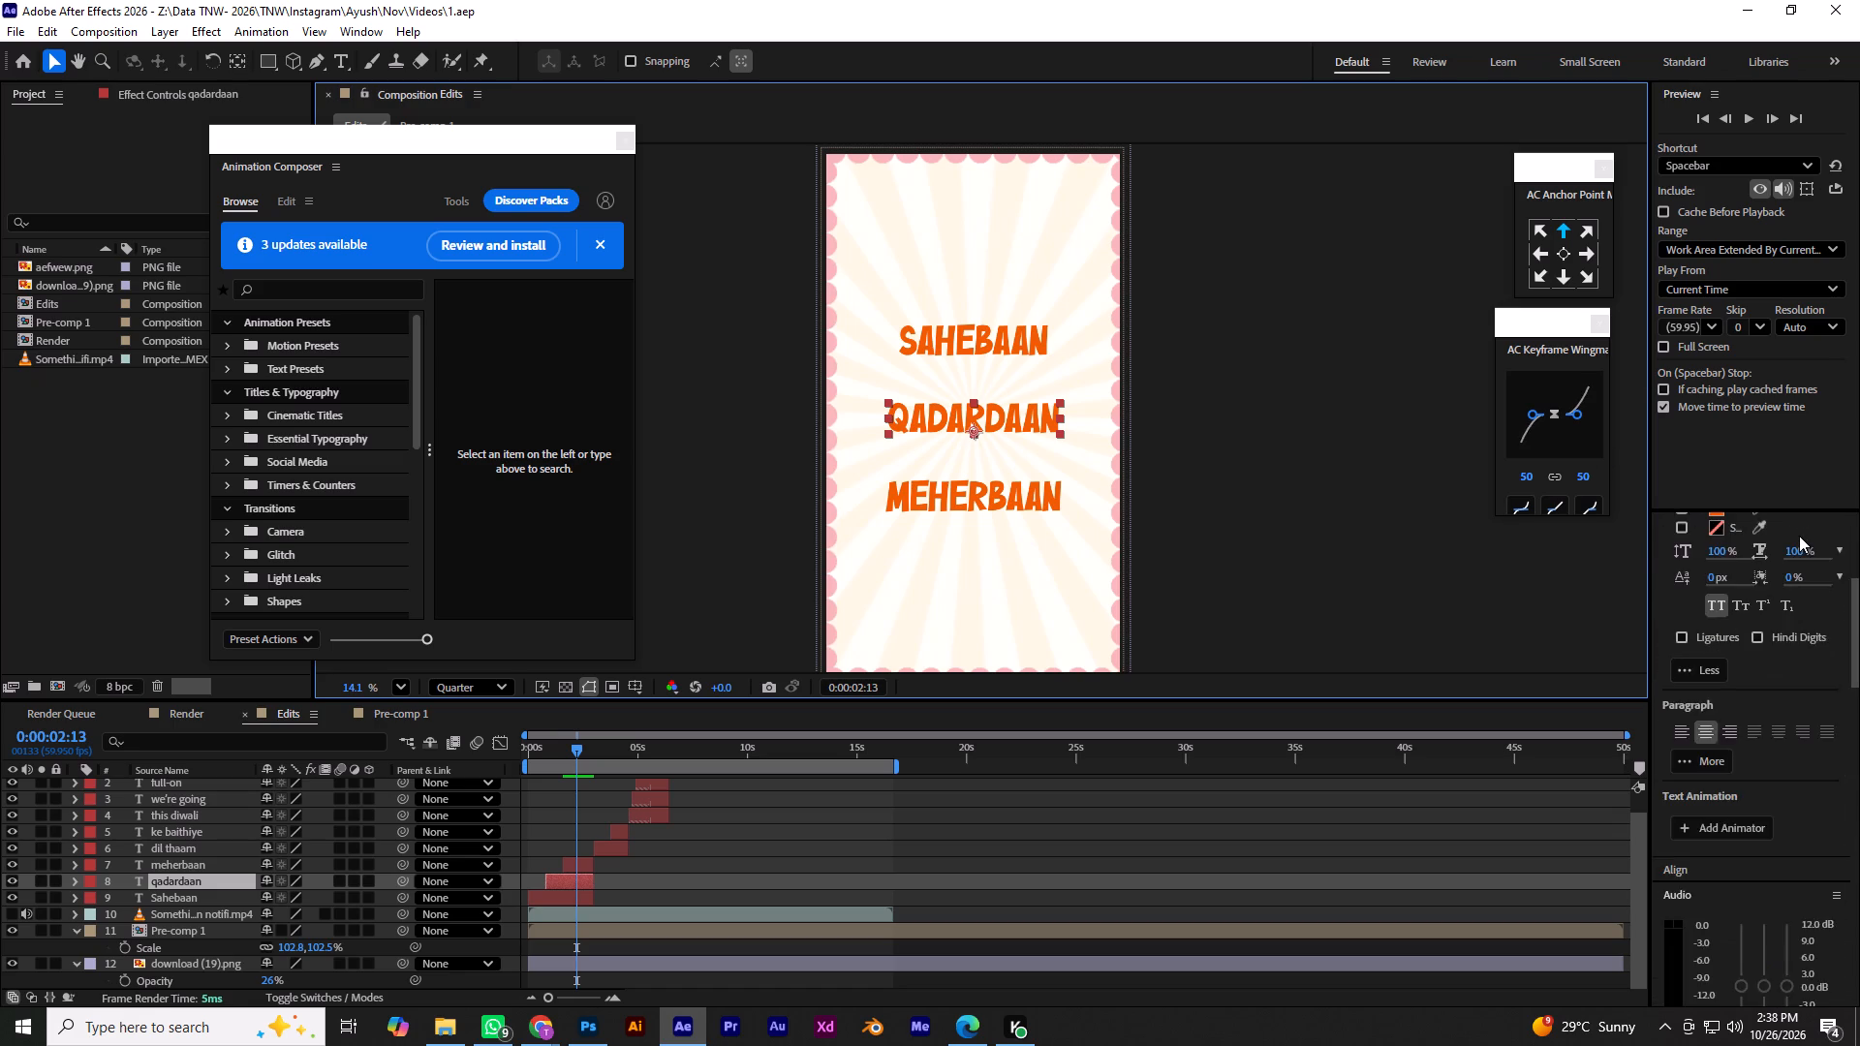
pyautogui.scroll(8, 1794, 533)
pyautogui.click(1742, 523)
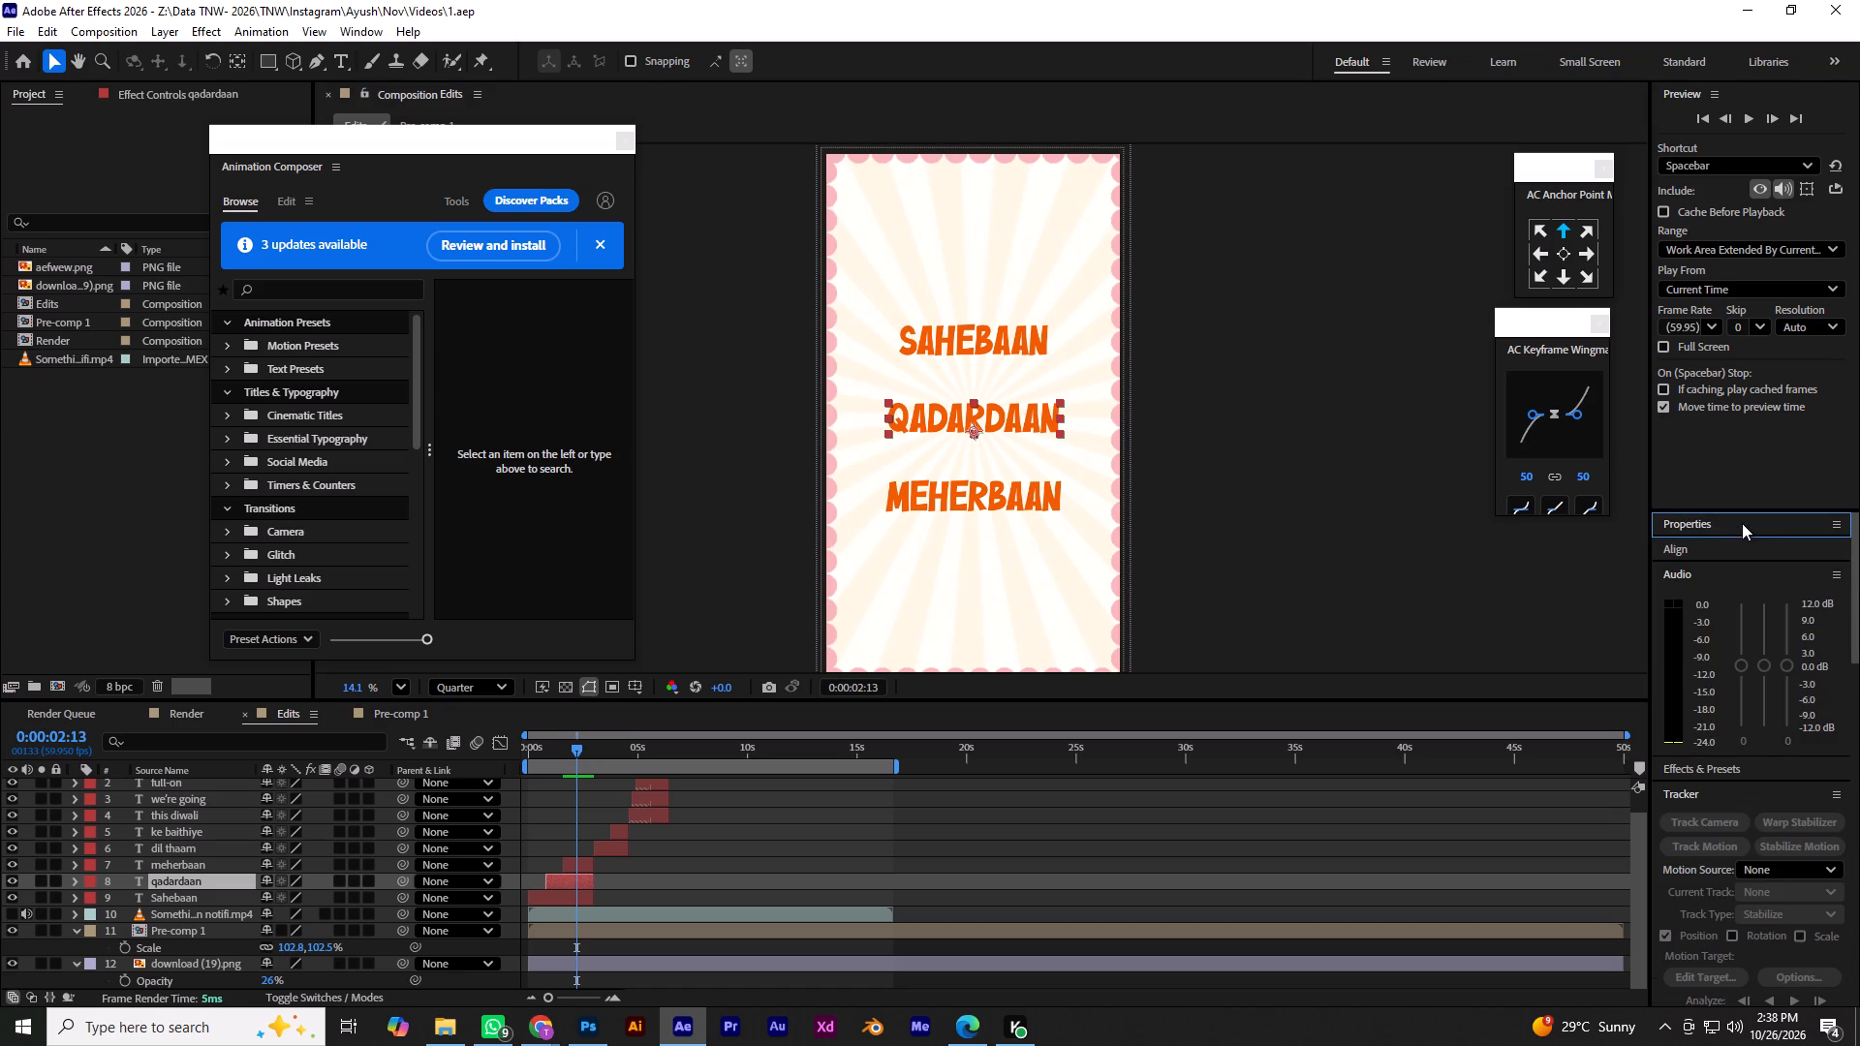
pyautogui.click(1715, 556)
pyautogui.click(1705, 617)
pyautogui.click(1800, 614)
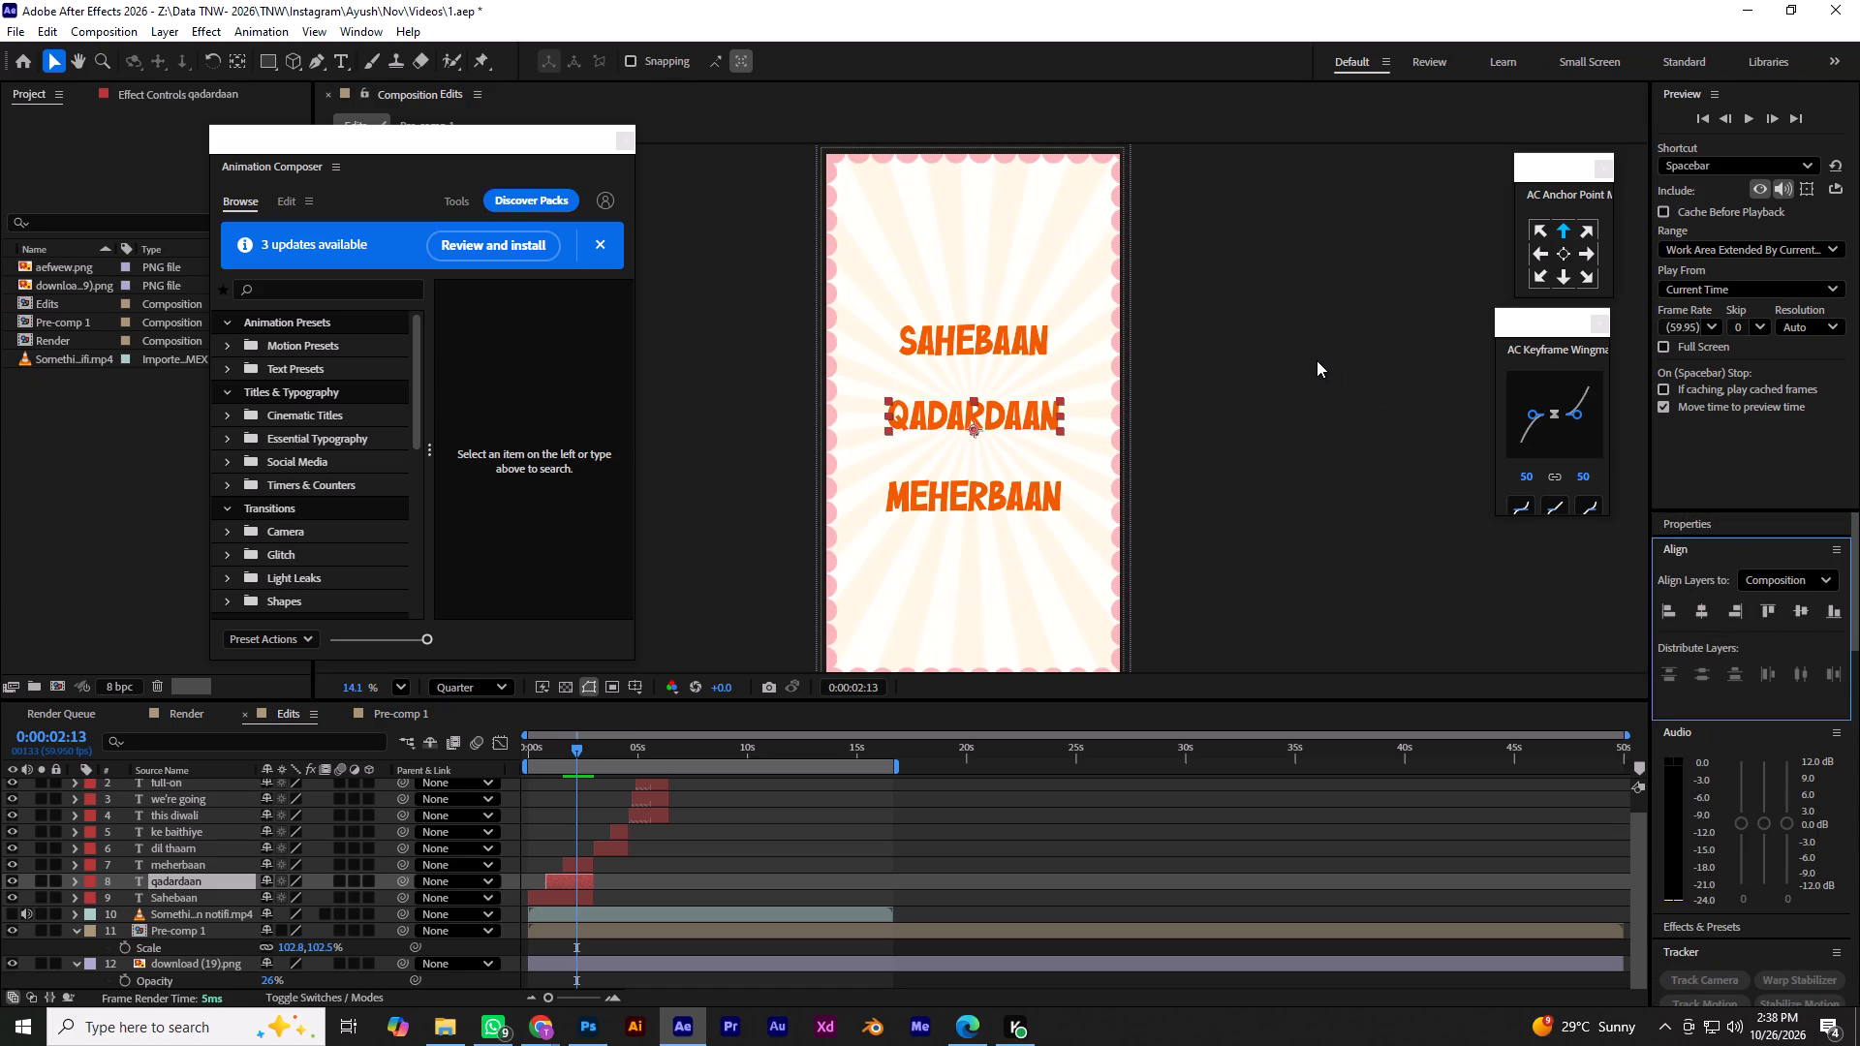
# Move the MEHERBAAN caption up and the SAHEBAAN caption down so both sit close to QADARDAAN with even spacing.
pyautogui.scroll(1, 1003, 502)
pyautogui.moveTo(1003, 502); pyautogui.dragTo(1003, 475)
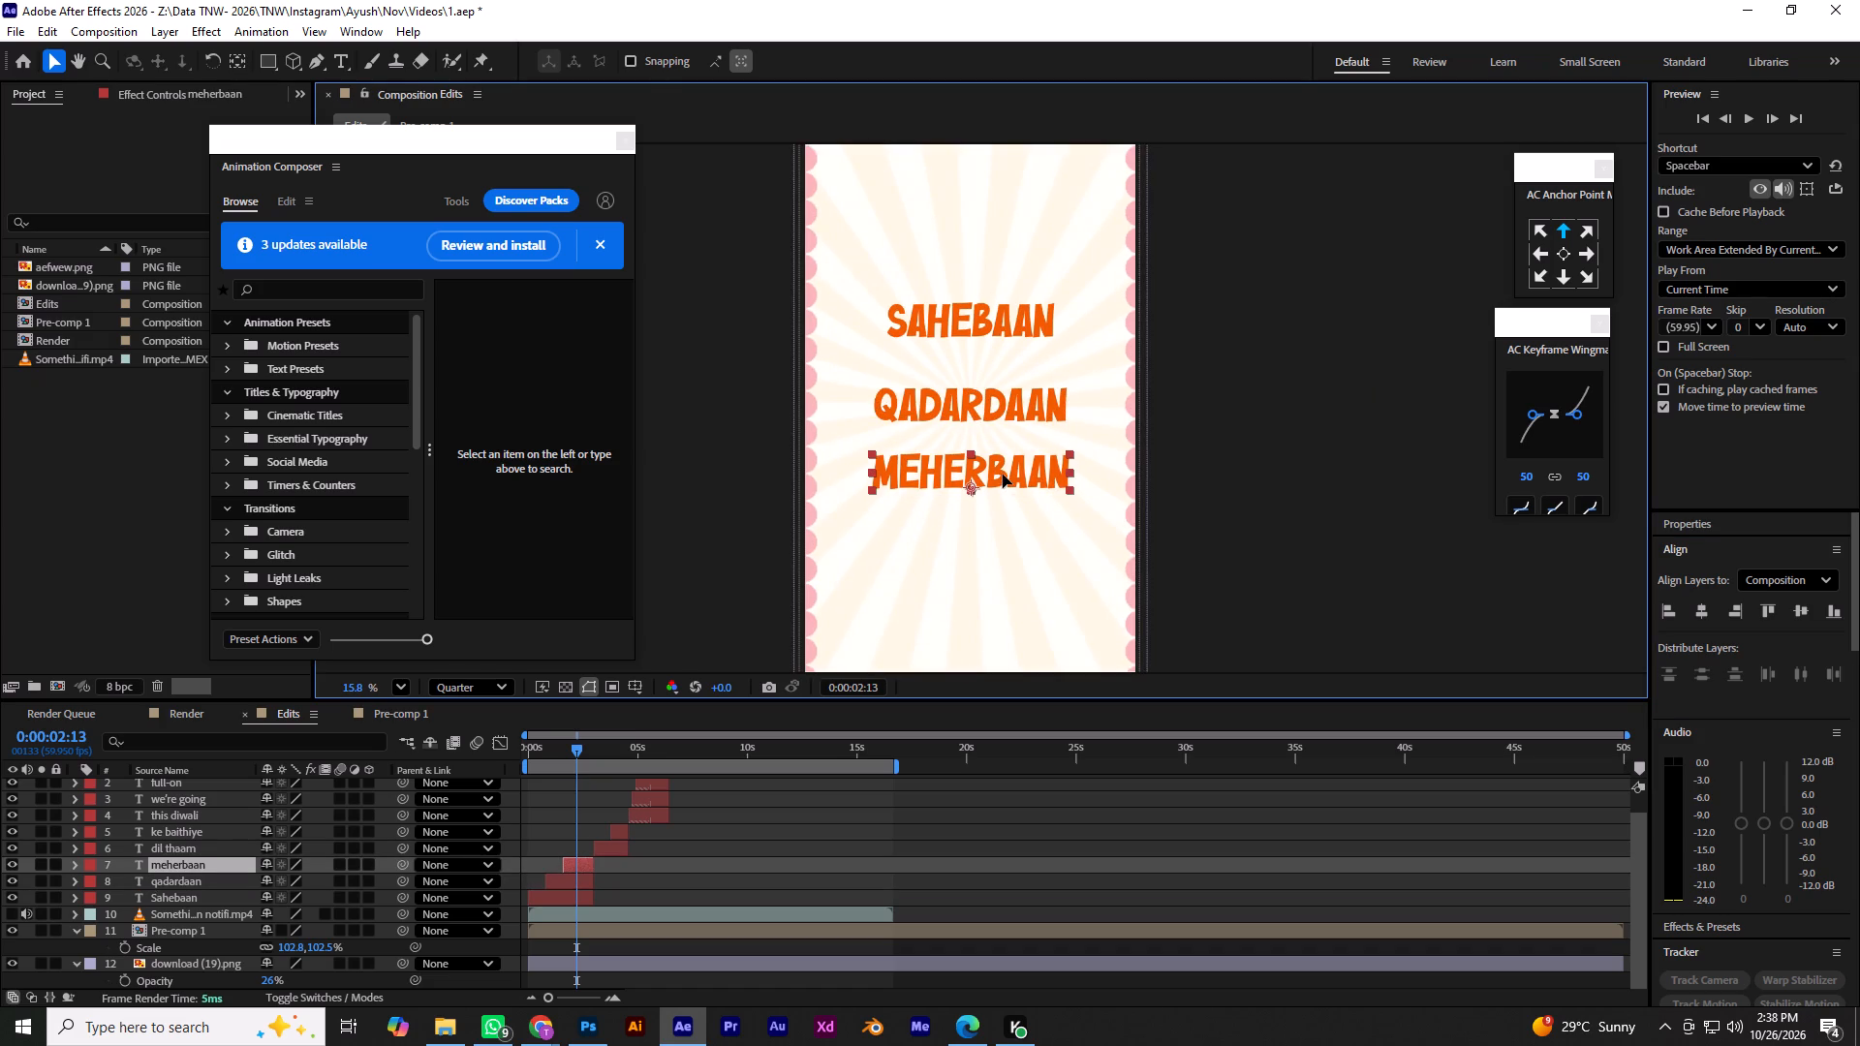
pyautogui.moveTo(1003, 475); pyautogui.dragTo(1002, 472)
pyautogui.moveTo(989, 311); pyautogui.dragTo(989, 335)
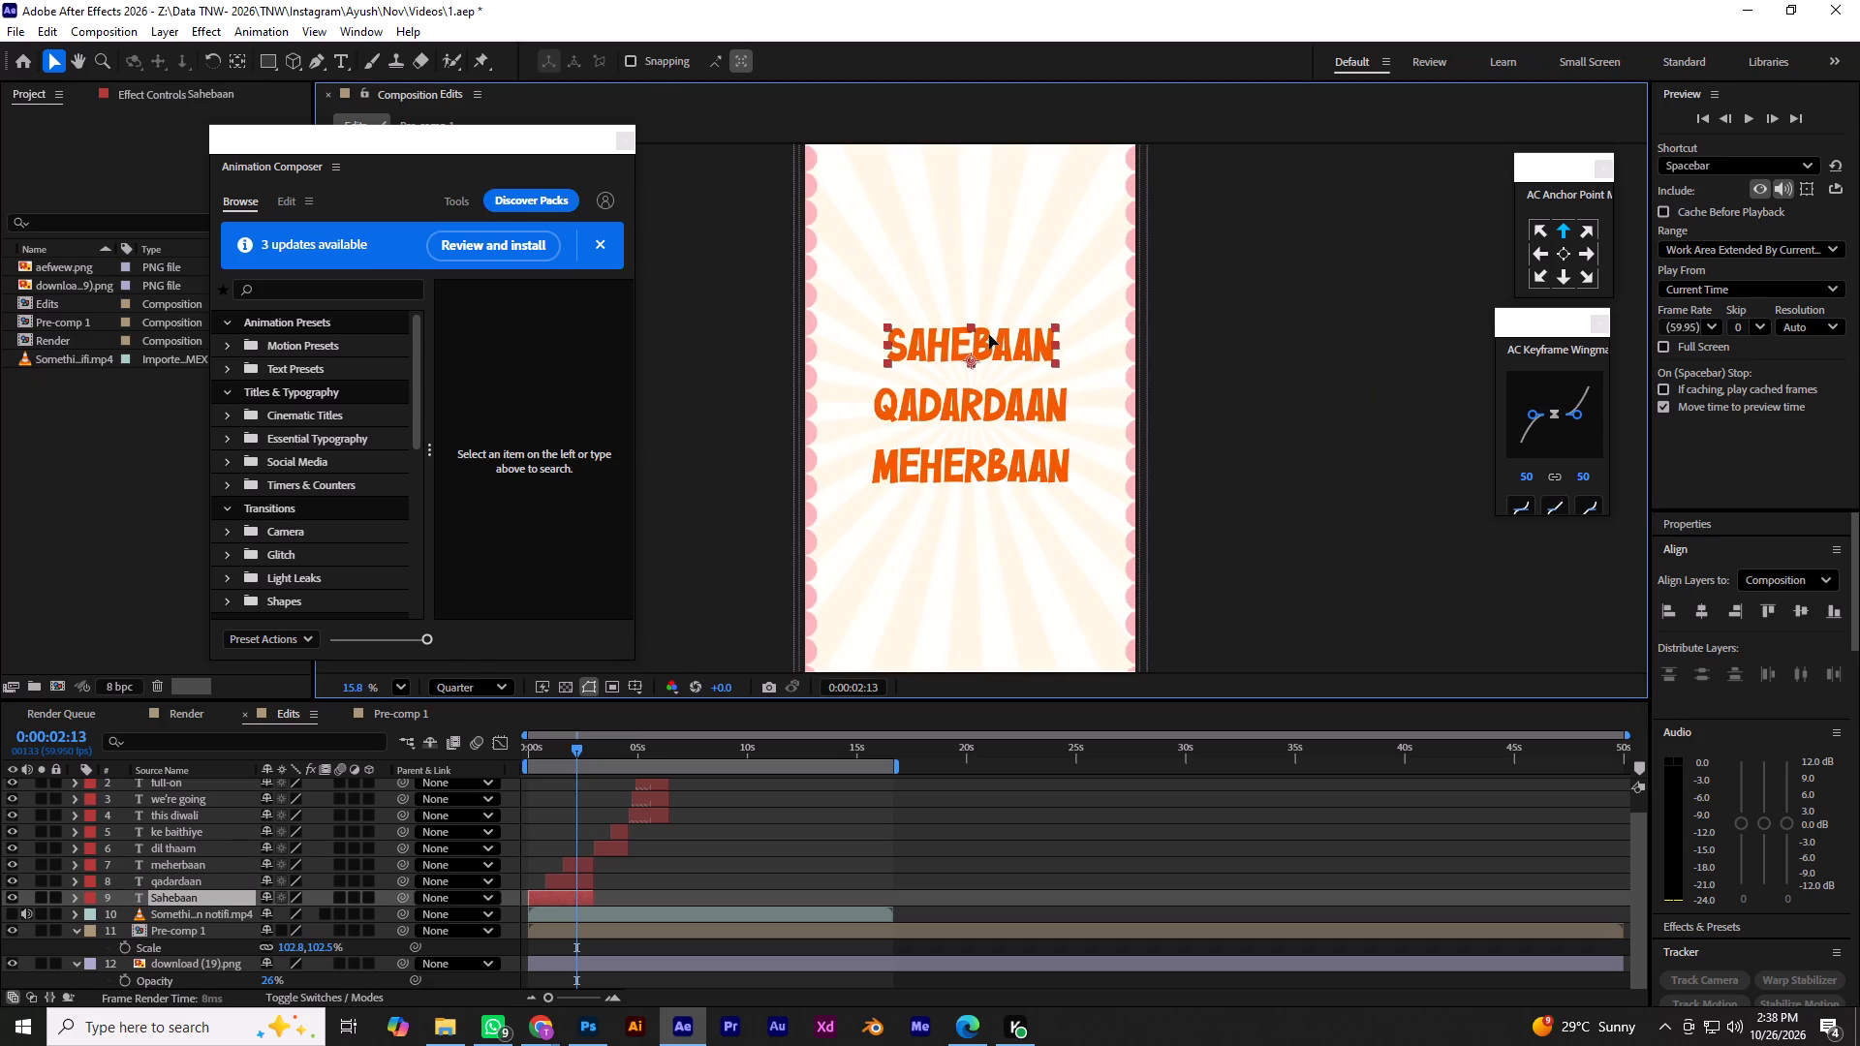
pyautogui.moveTo(989, 335); pyautogui.dragTo(991, 334)
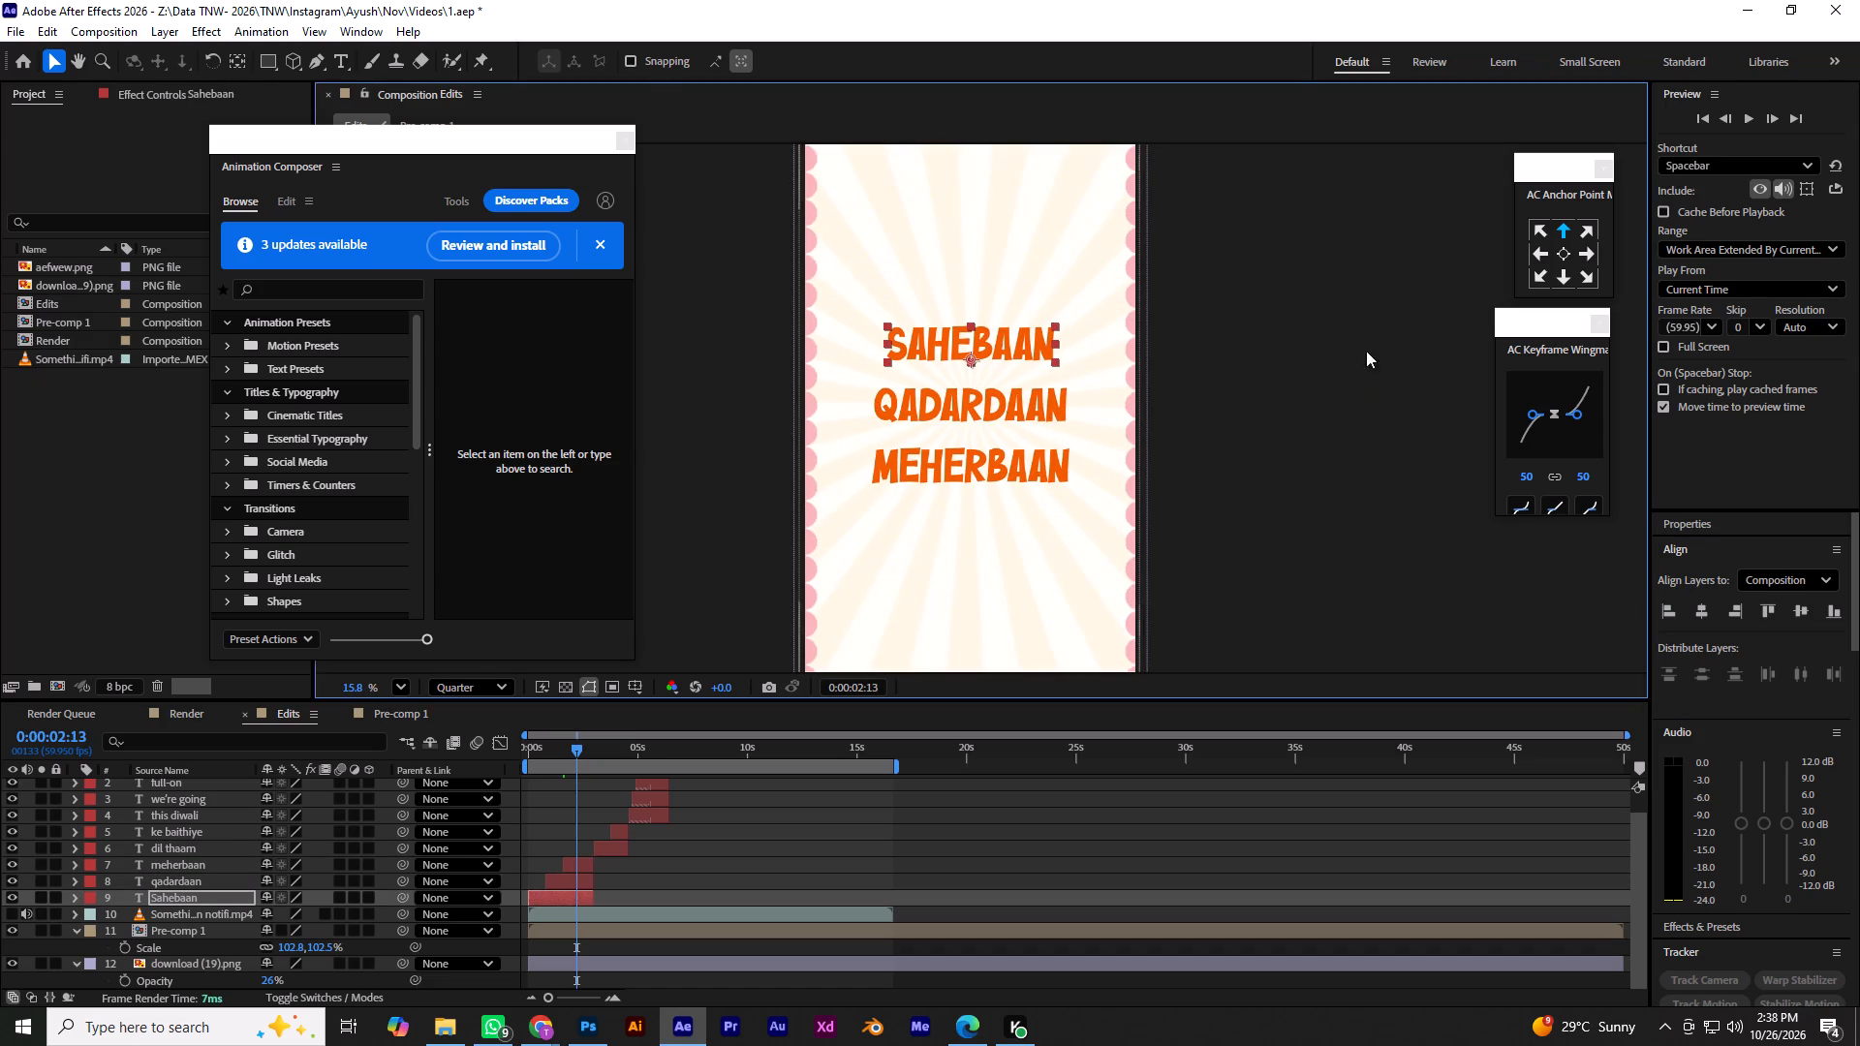
# Centre the anchor points of the SAHEBAAN, QADARDAAN and MEHERBAAN text layers.
pyautogui.click(1567, 253)
pyautogui.click(1039, 412)
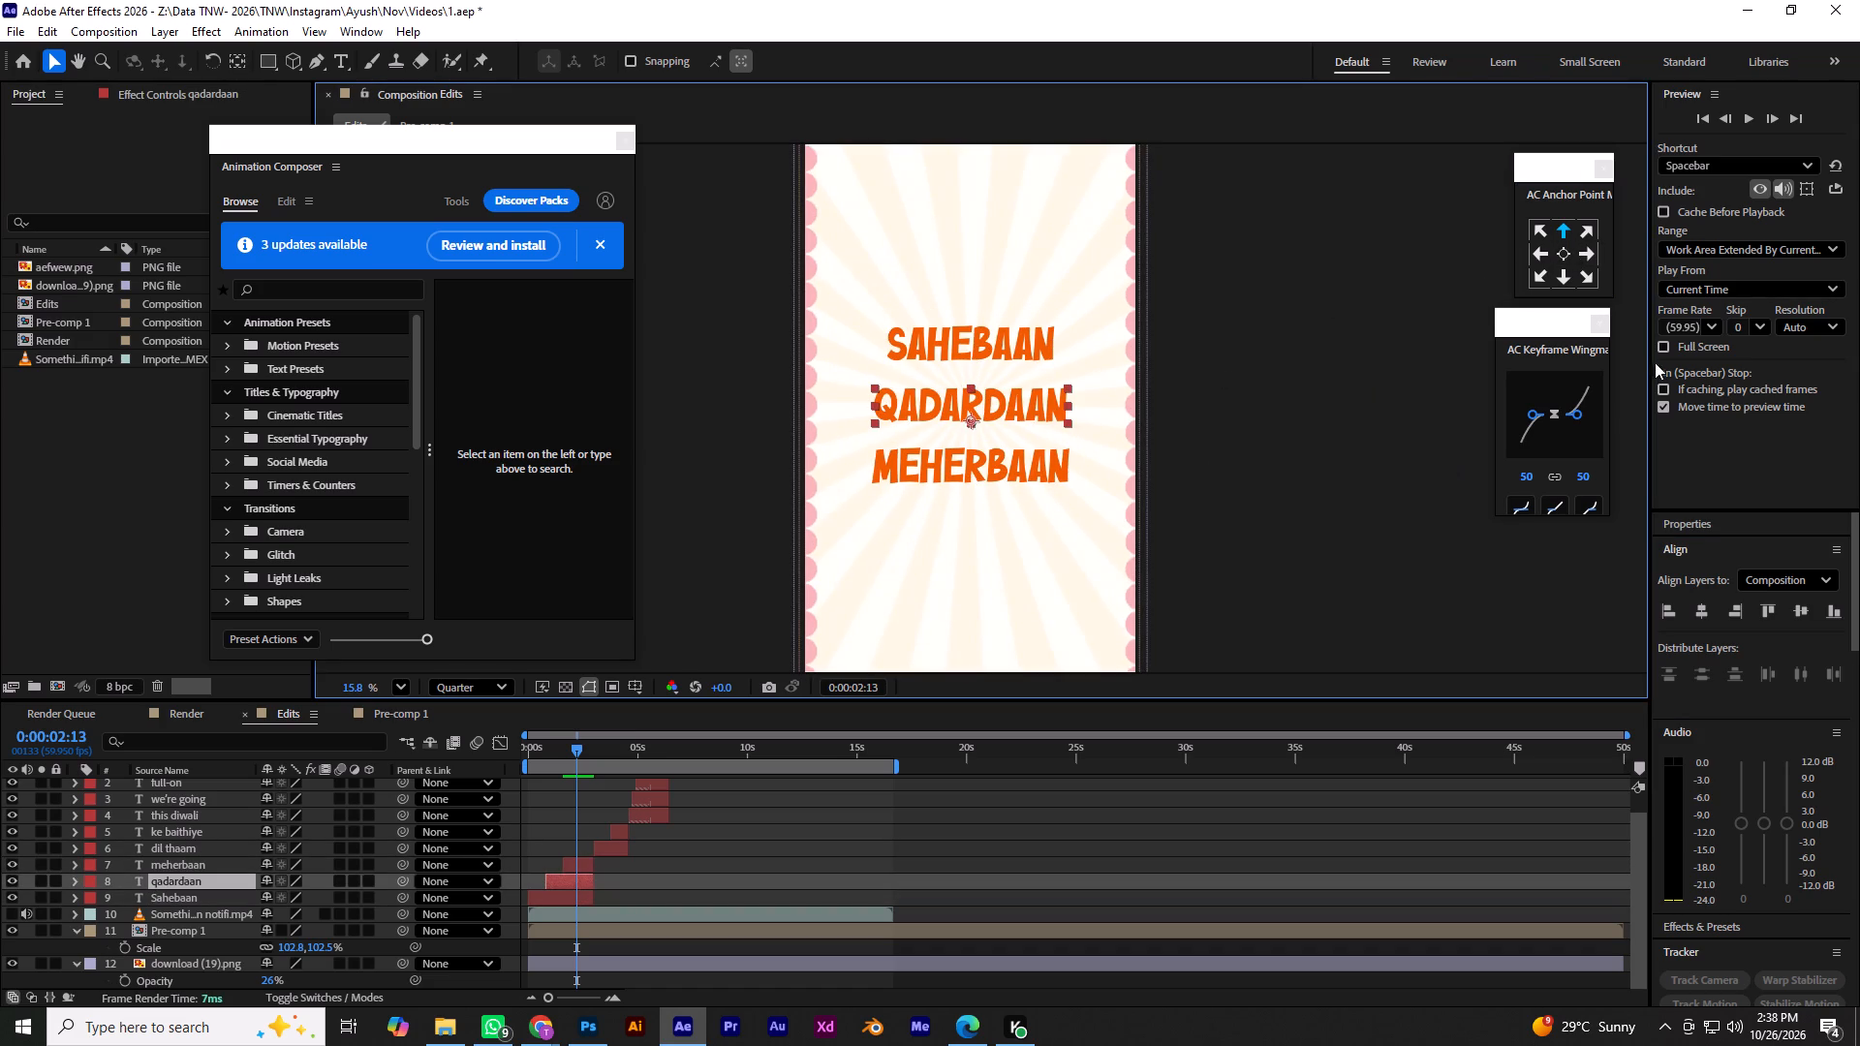
pyautogui.click(1566, 264)
pyautogui.click(993, 482)
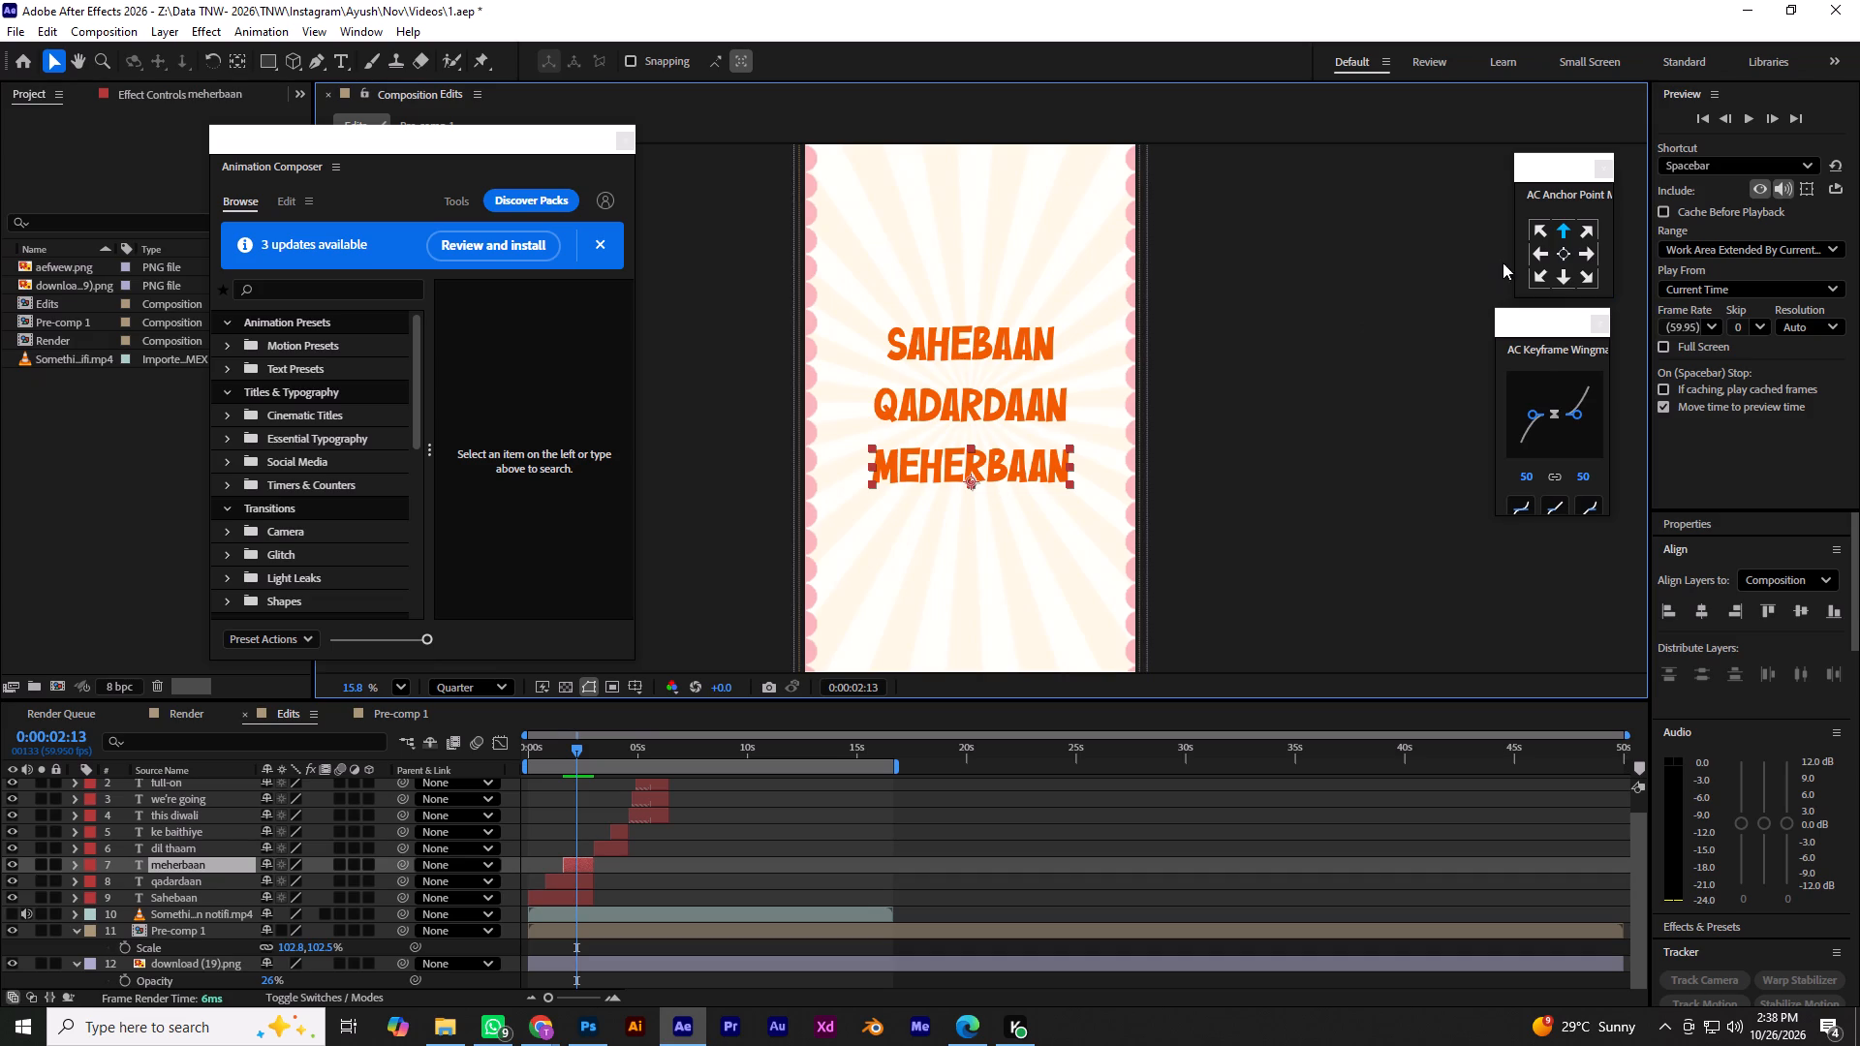
pyautogui.click(1564, 251)
pyautogui.click(1356, 418)
pyautogui.keyDown('alt'); pyautogui.scroll(-2, 1172, 430); pyautogui.keyUp('alt')
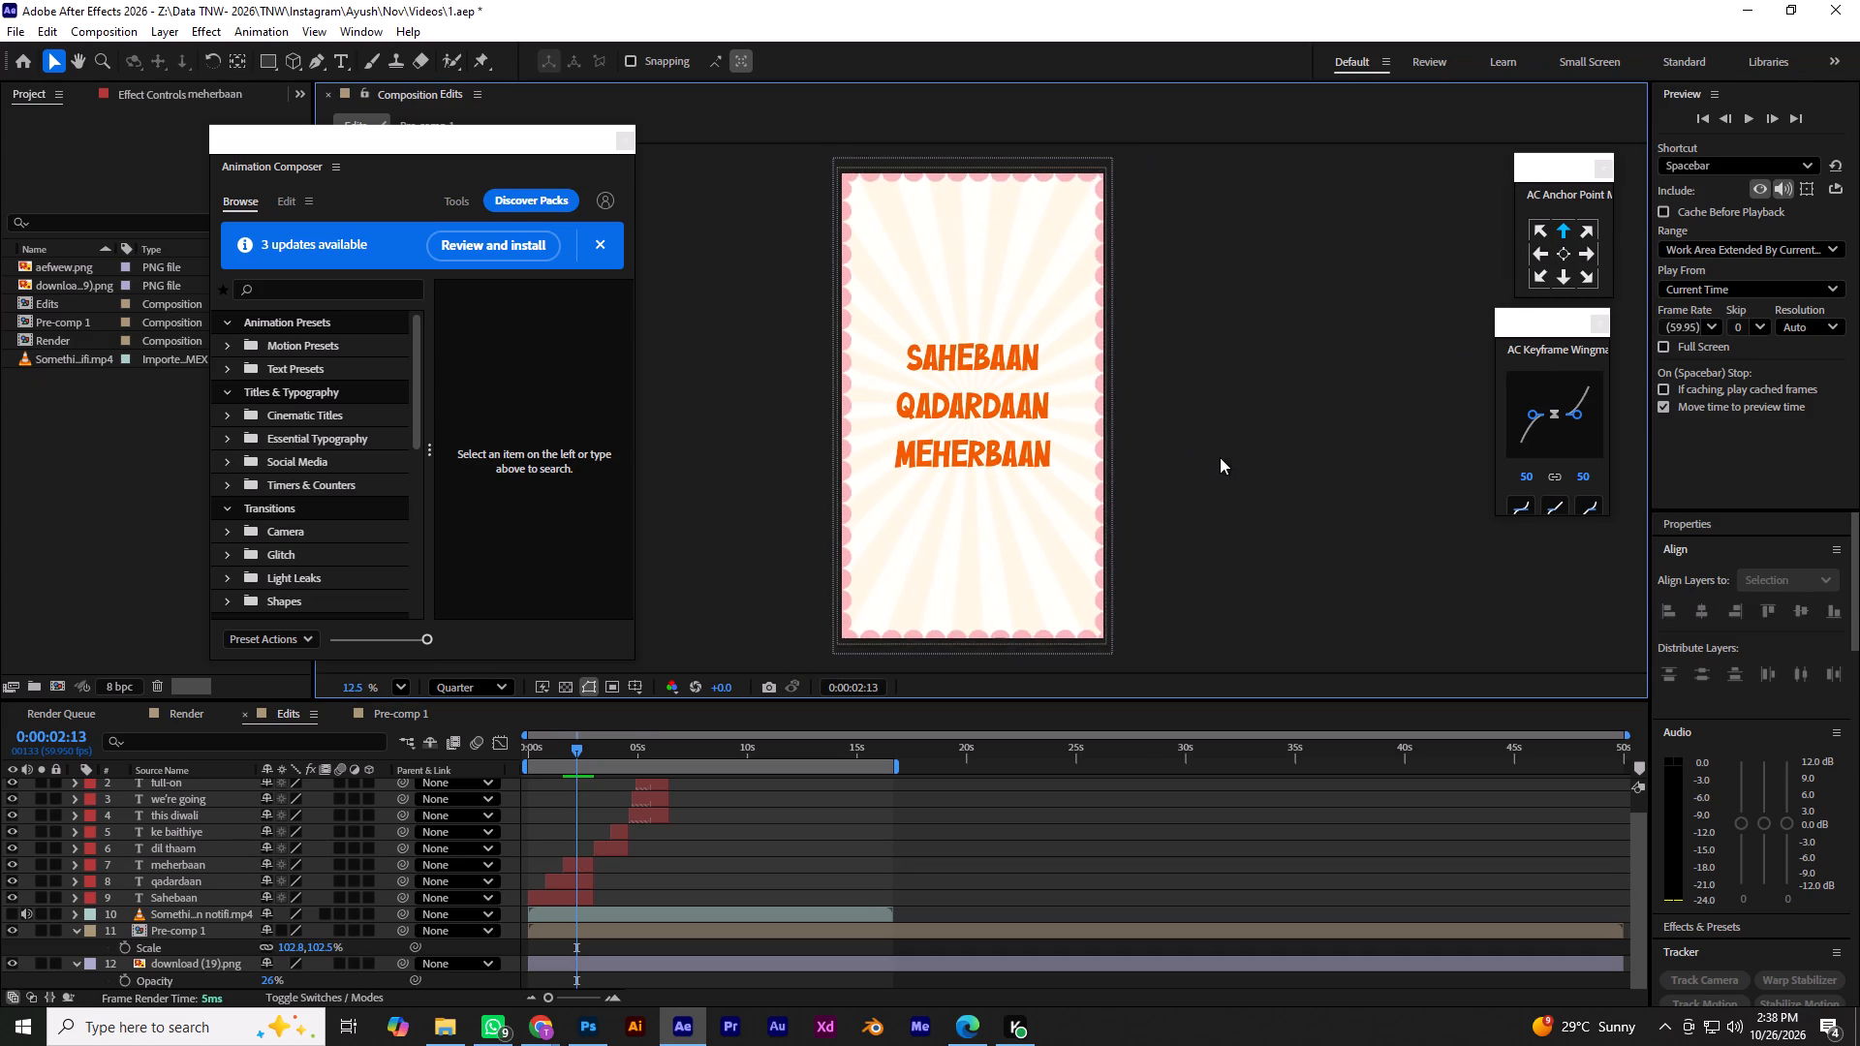
# Search the effects for "drop" and apply the Drop Shadow effect to the SAHEBAAN caption.
pyautogui.keyDown('alt'); pyautogui.scroll(1, 1220, 457); pyautogui.keyUp('alt')
pyautogui.keyDown('alt'); pyautogui.scroll(4, 1072, 396); pyautogui.keyUp('alt')
pyautogui.click(1006, 324)
pyautogui.scroll(-3, 1667, 847)
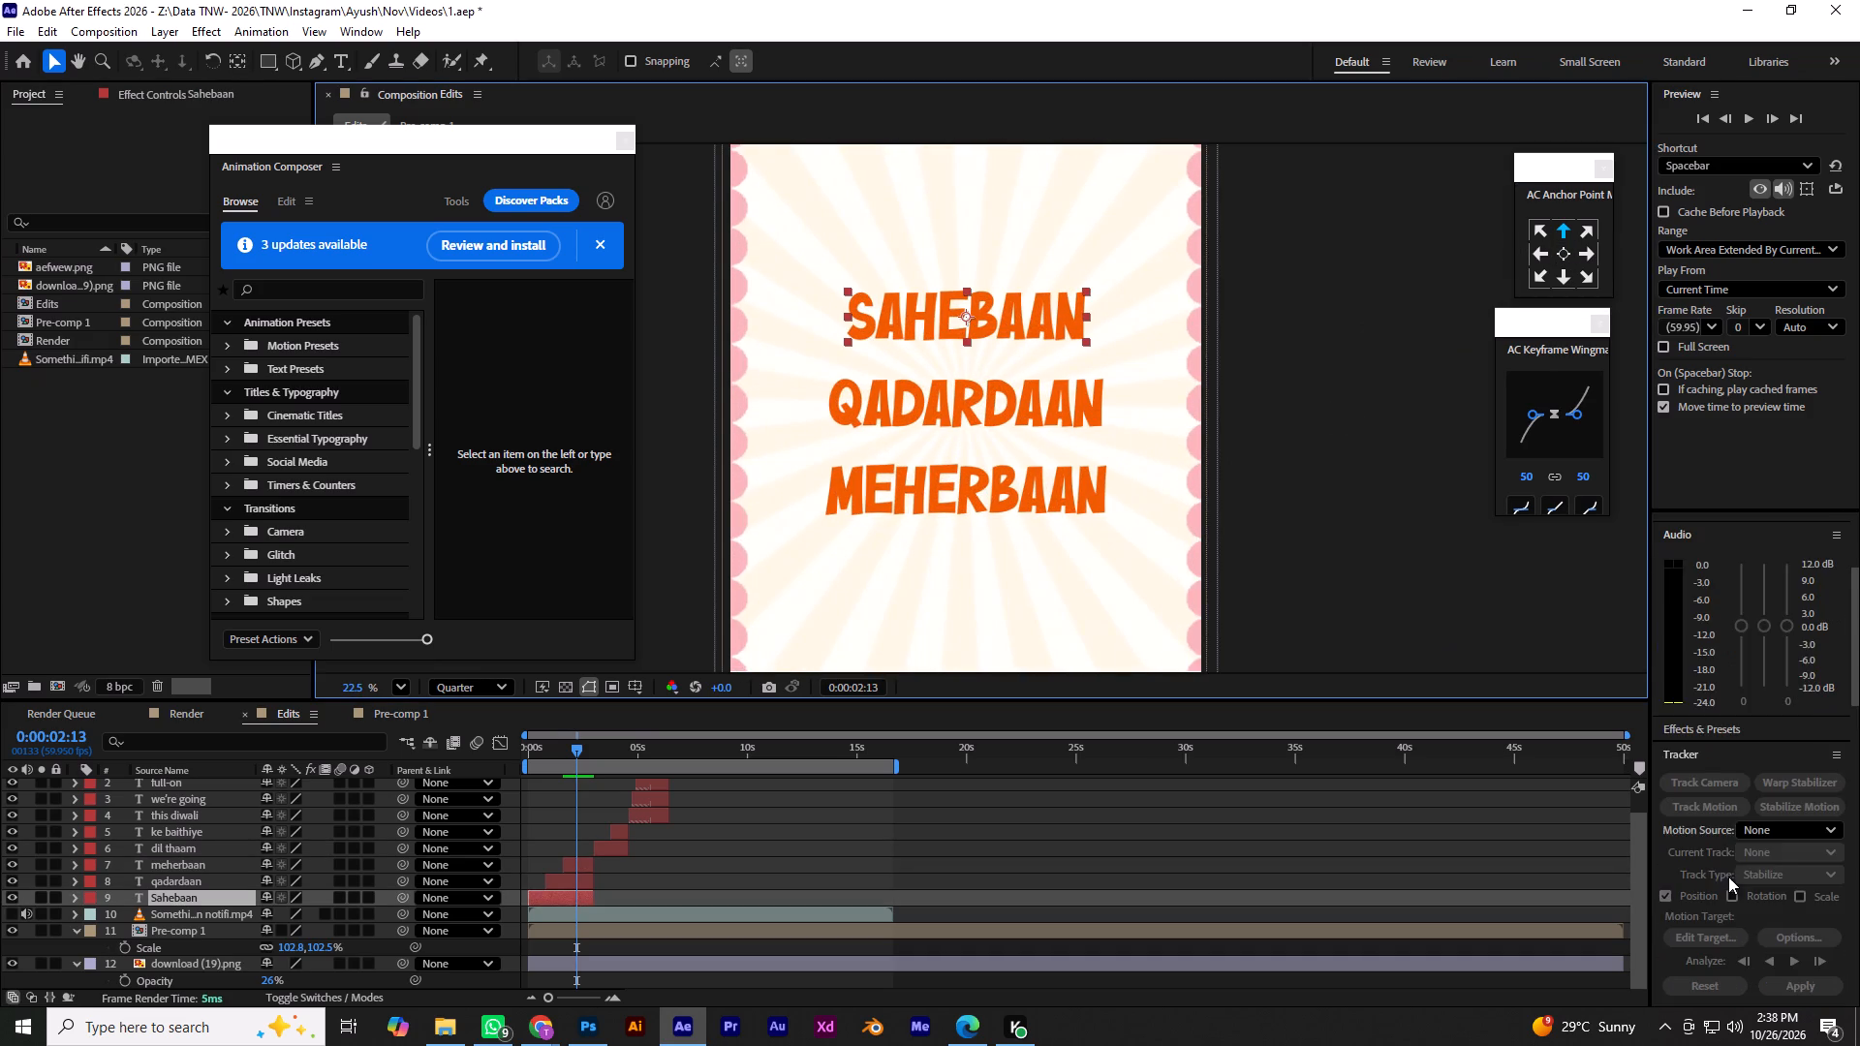
pyautogui.scroll(2, 1727, 851)
pyautogui.click(1713, 824)
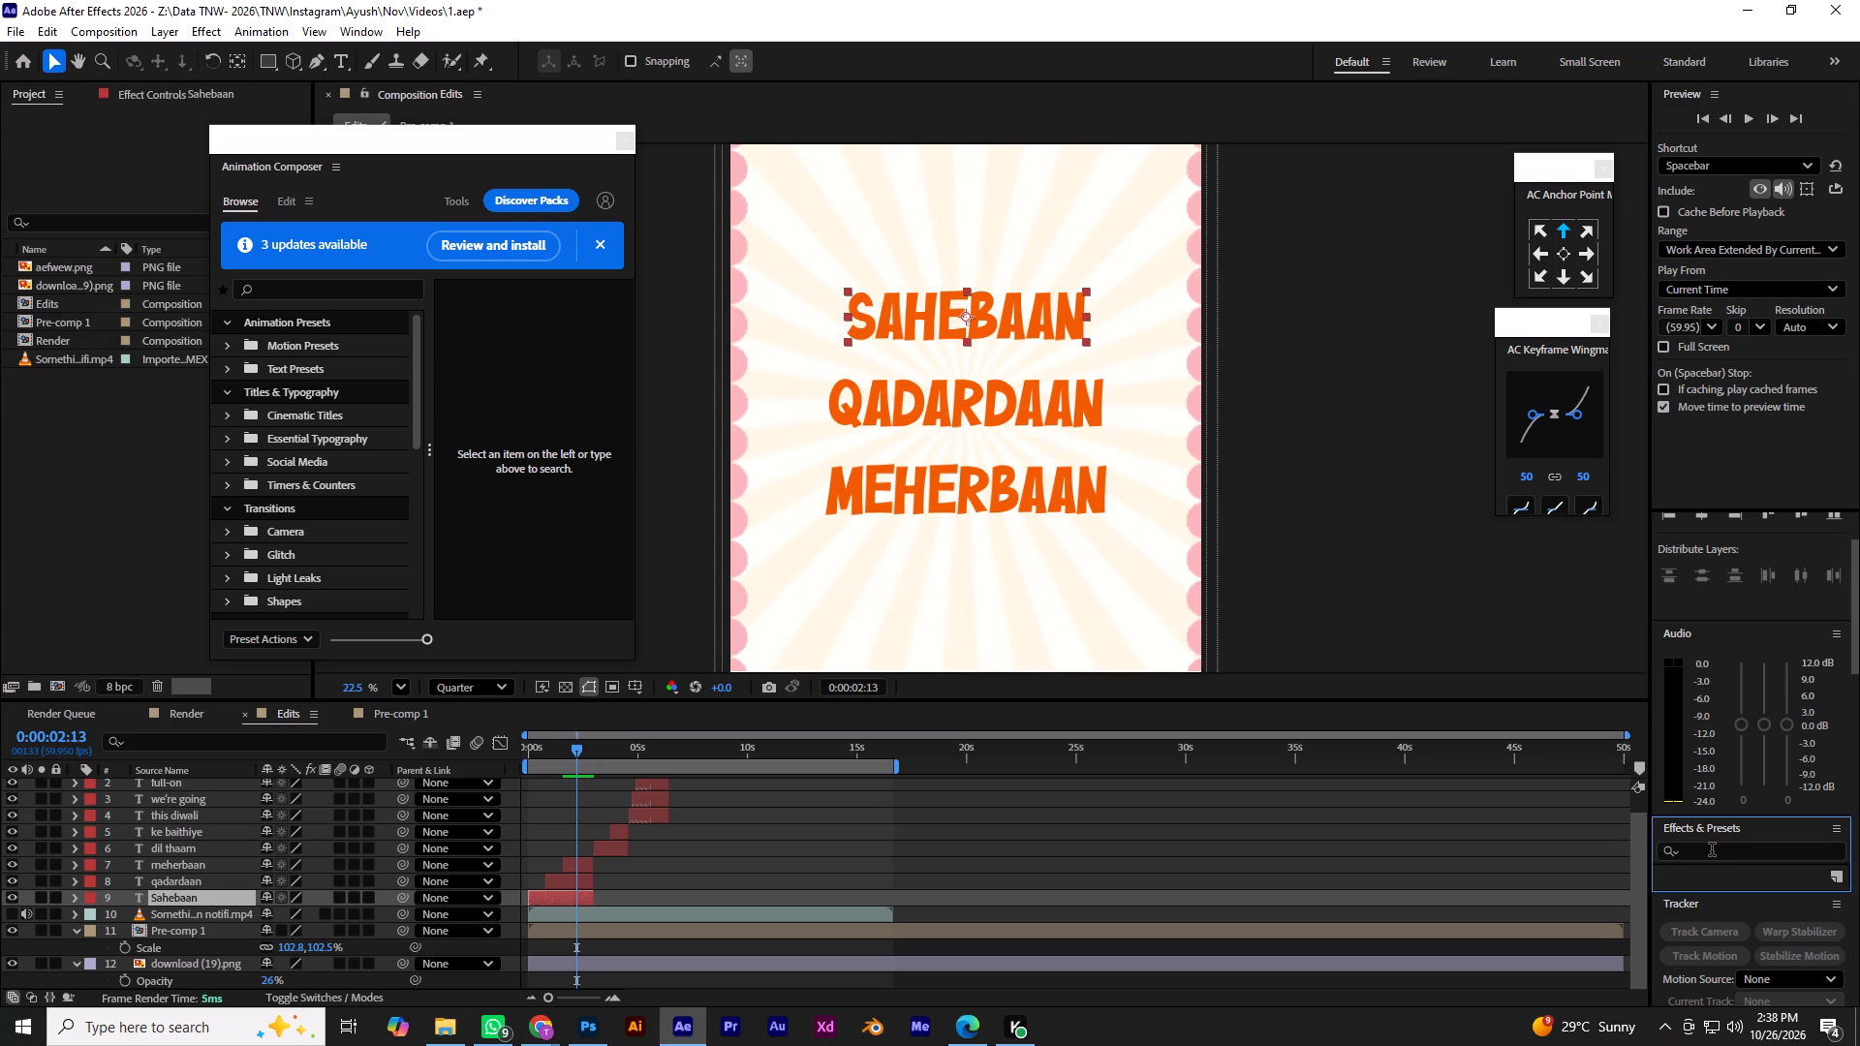
pyautogui.click(1712, 851)
pyautogui.write('dro')
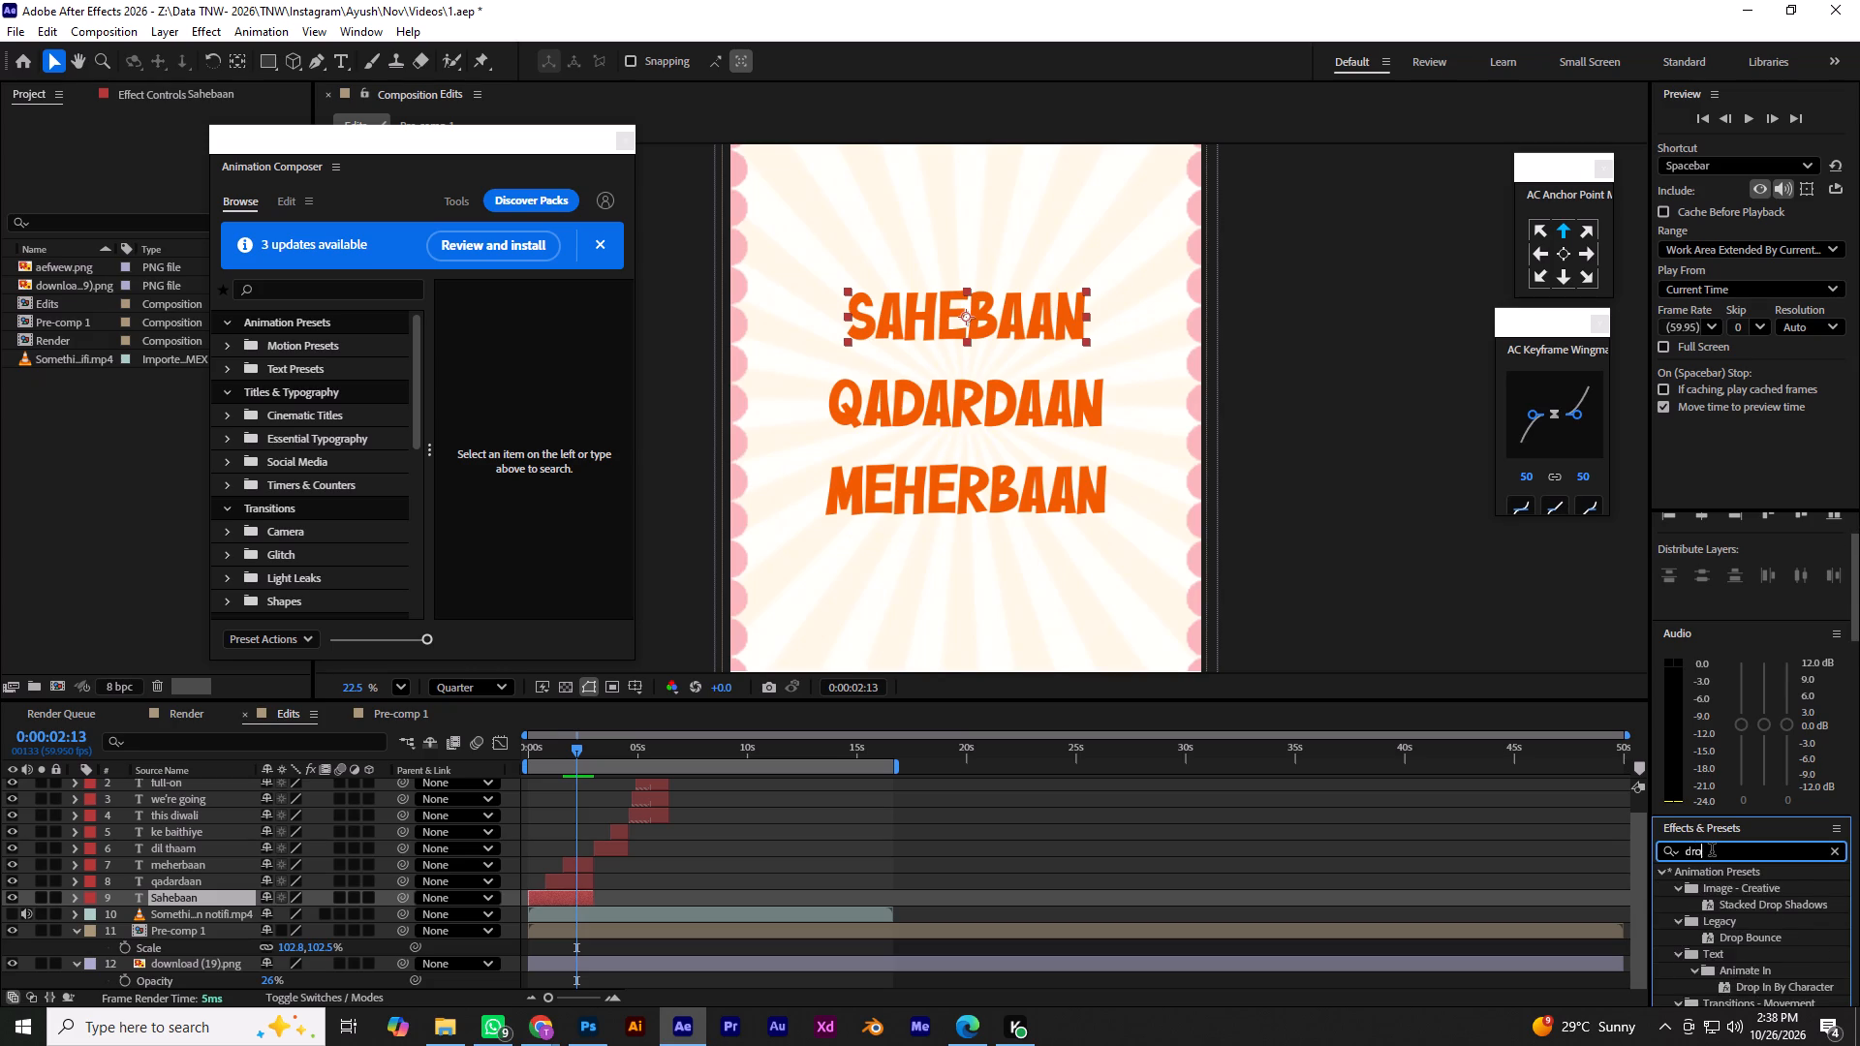
pyautogui.press('p')
pyautogui.scroll(-4, 1734, 926)
pyautogui.moveTo(1726, 921); pyautogui.dragTo(961, 301)
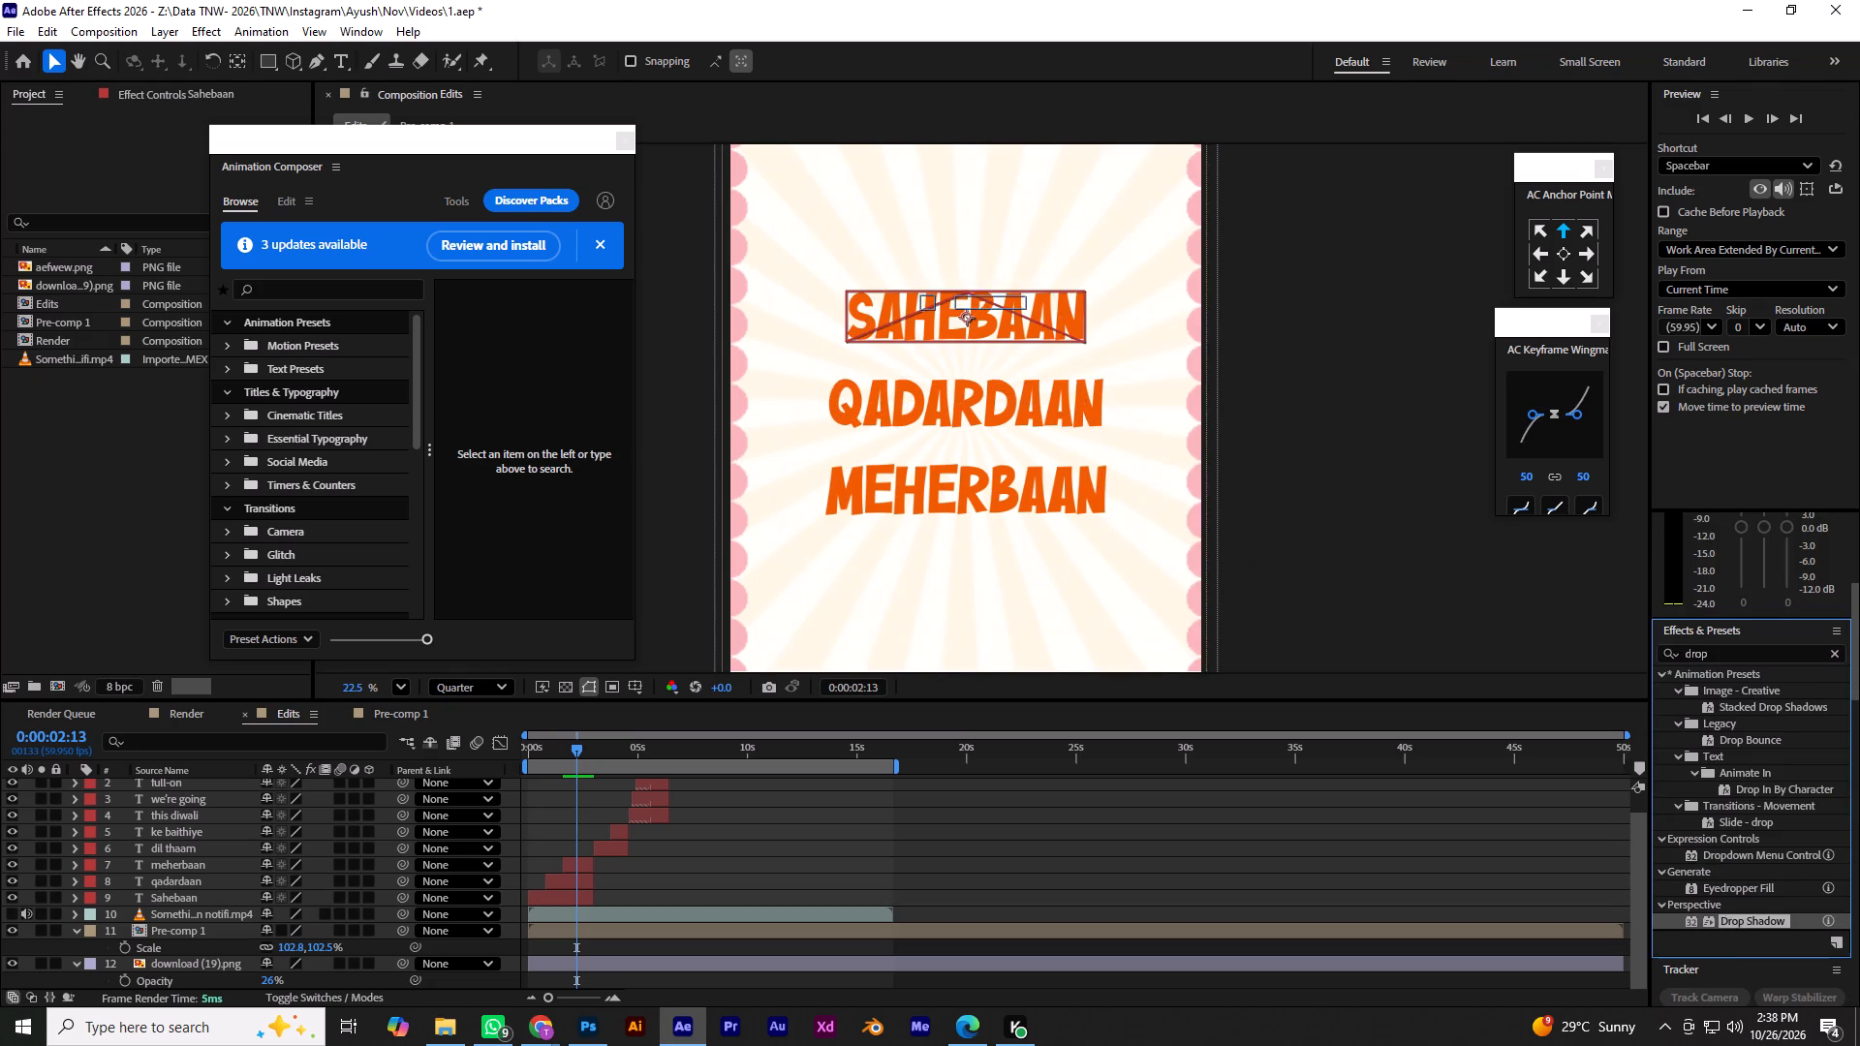
pyautogui.moveTo(961, 301); pyautogui.dragTo(961, 298)
pyautogui.keyDown('alt'); pyautogui.scroll(6, 961, 298); pyautogui.keyUp('alt')
pyautogui.keyDown('alt'); pyautogui.scroll(-1, 1008, 327); pyautogui.keyUp('alt')
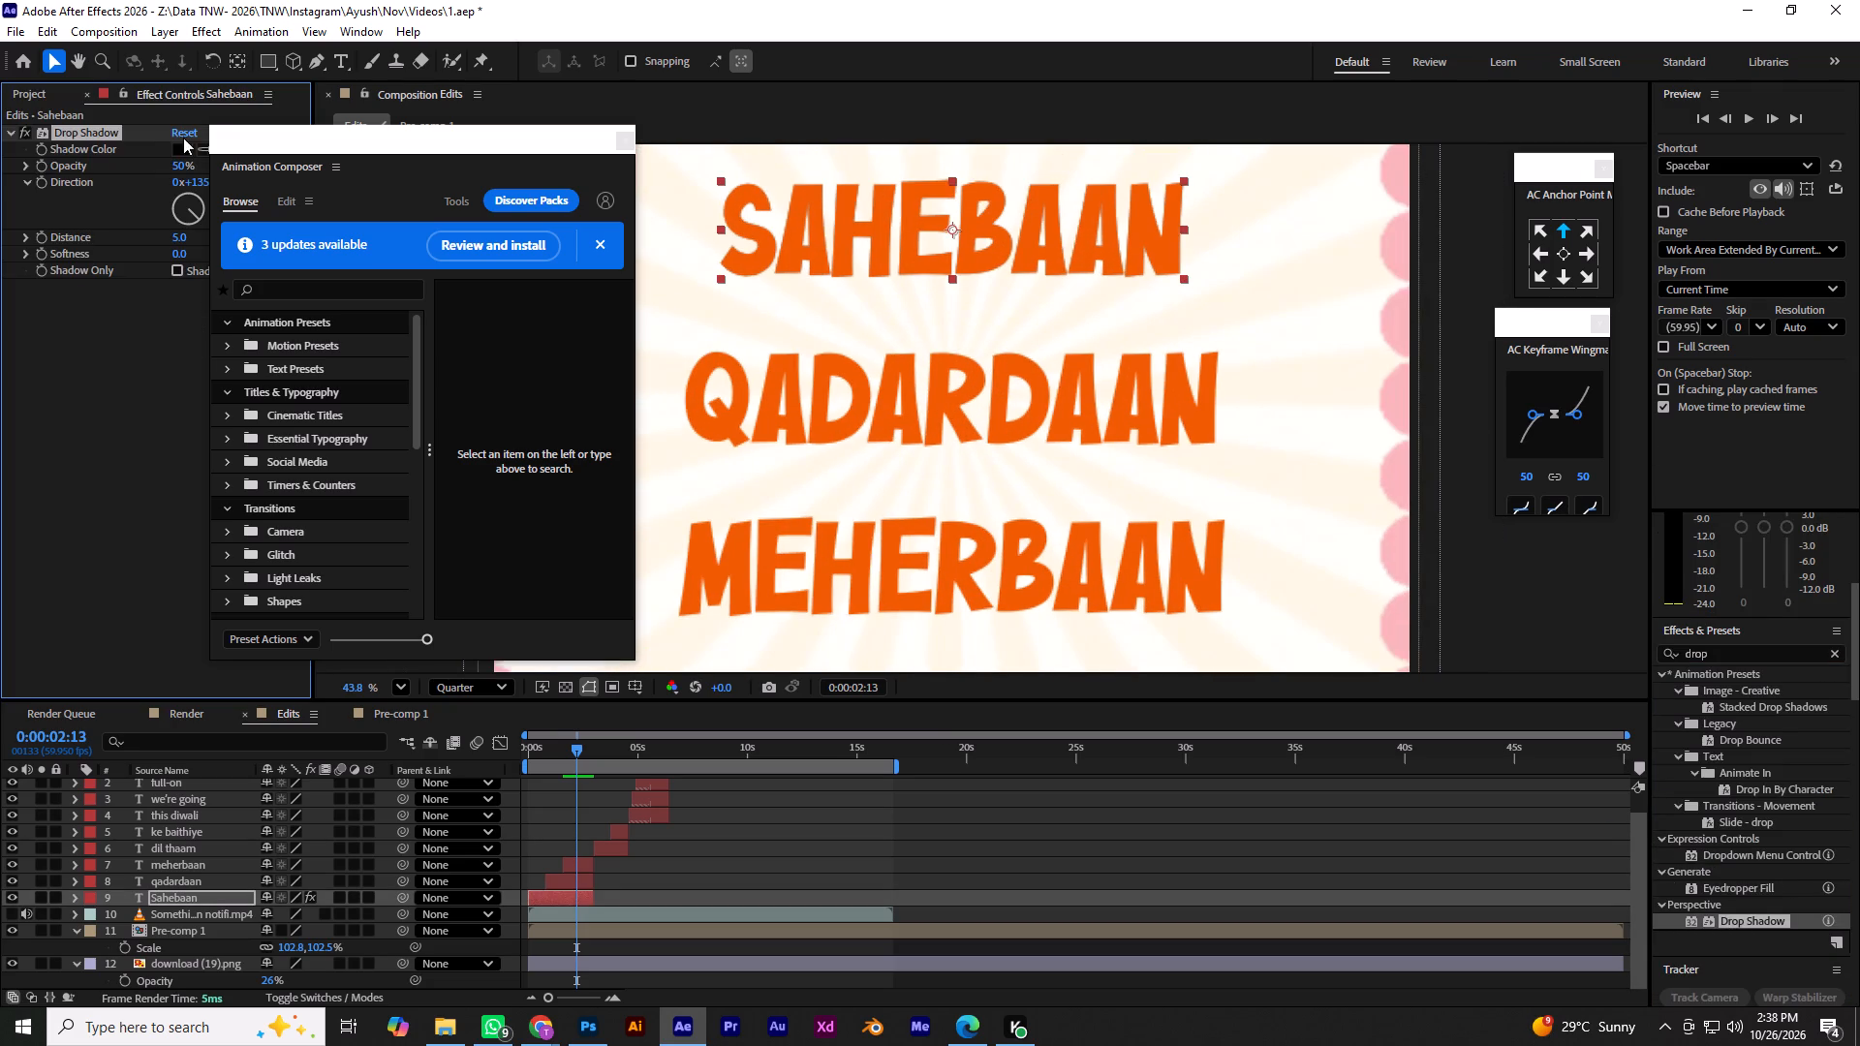
# Shrink the floating Animation Composer window and move it clear of the Drop Shadow settings.
pyautogui.moveTo(320, 155); pyautogui.dragTo(266, 170)
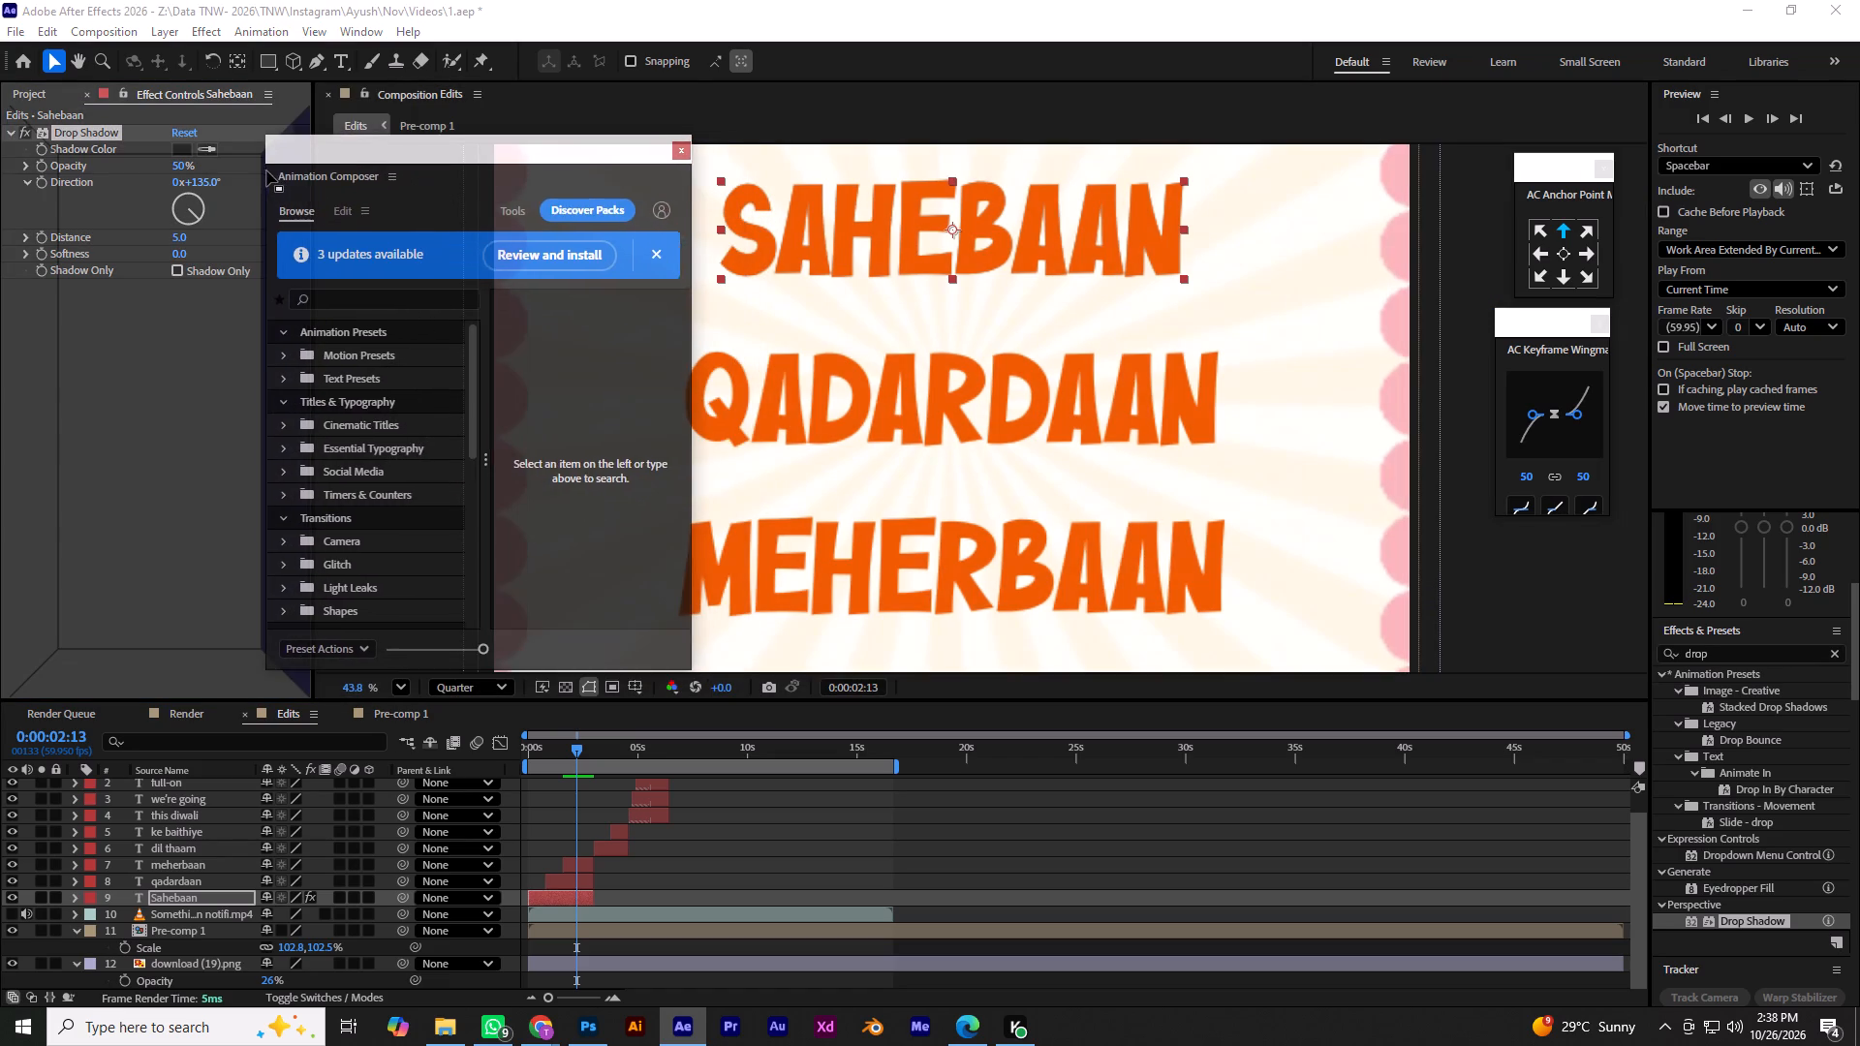
pyautogui.moveTo(266, 170); pyautogui.dragTo(729, 0)
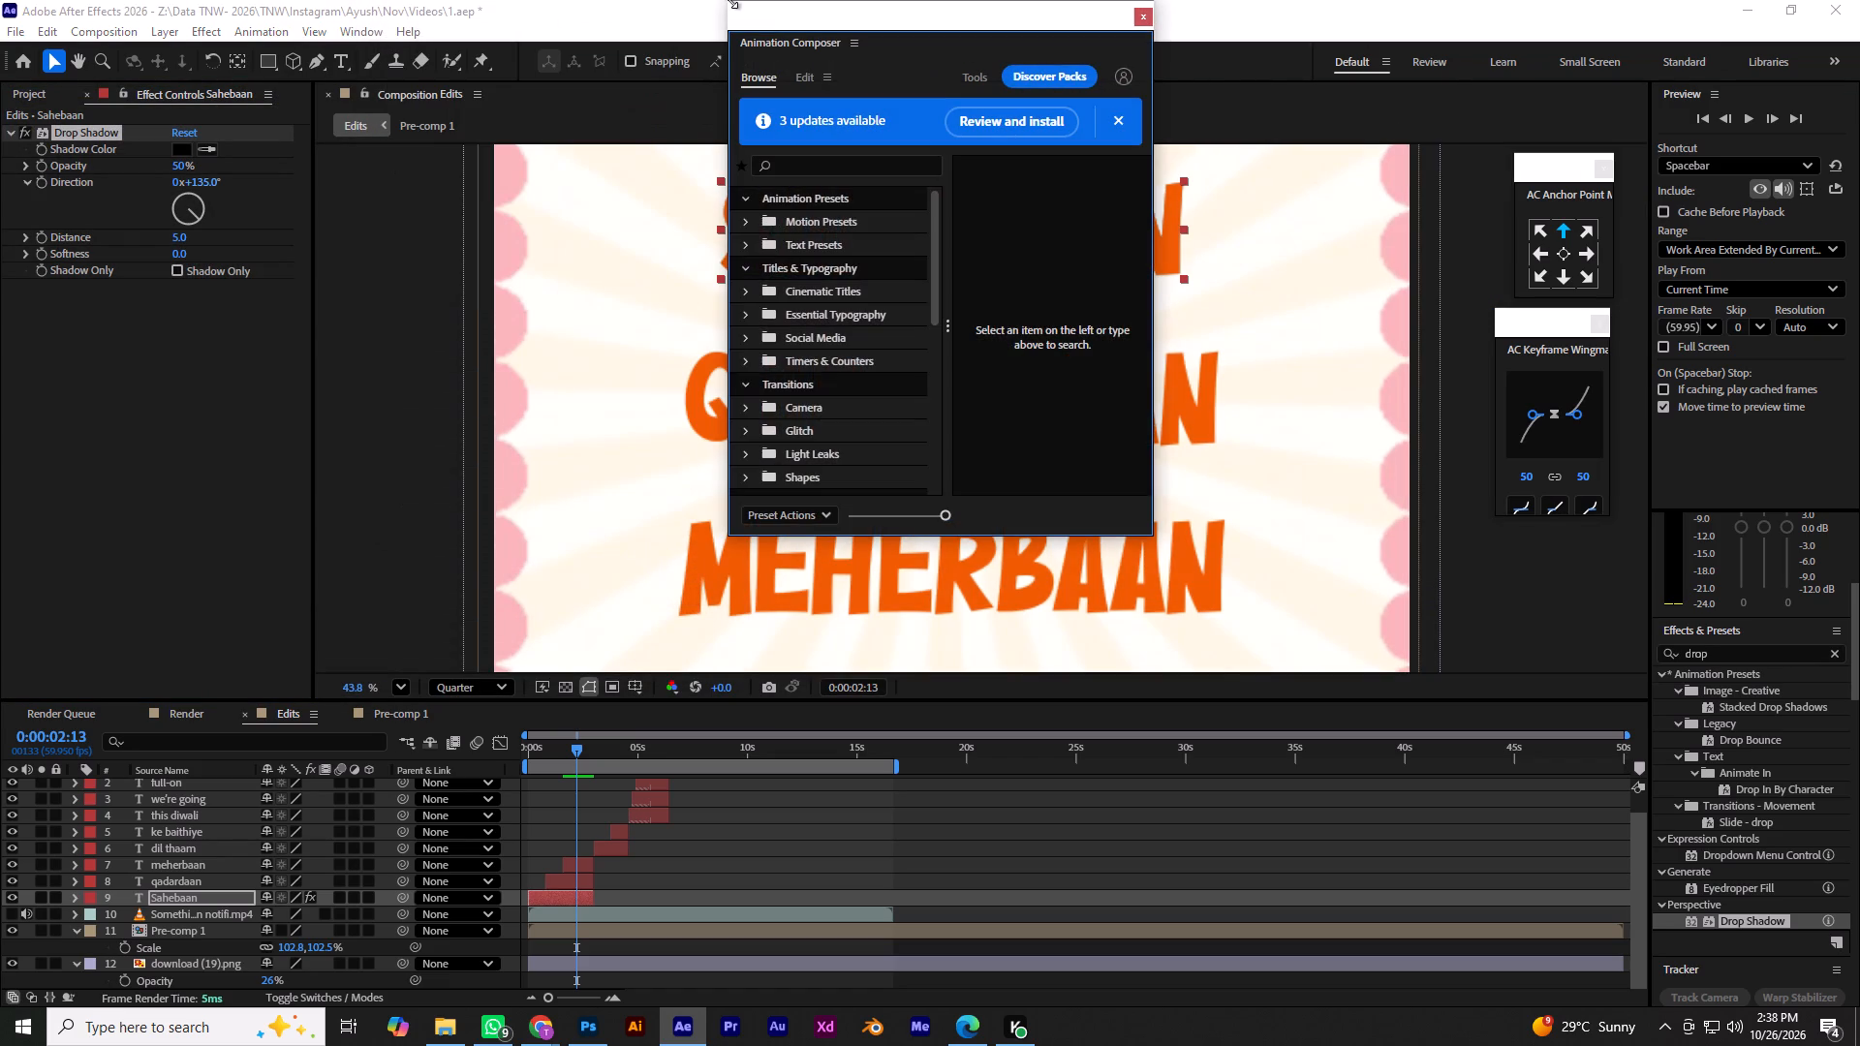
pyautogui.moveTo(765, 21); pyautogui.dragTo(367, 200)
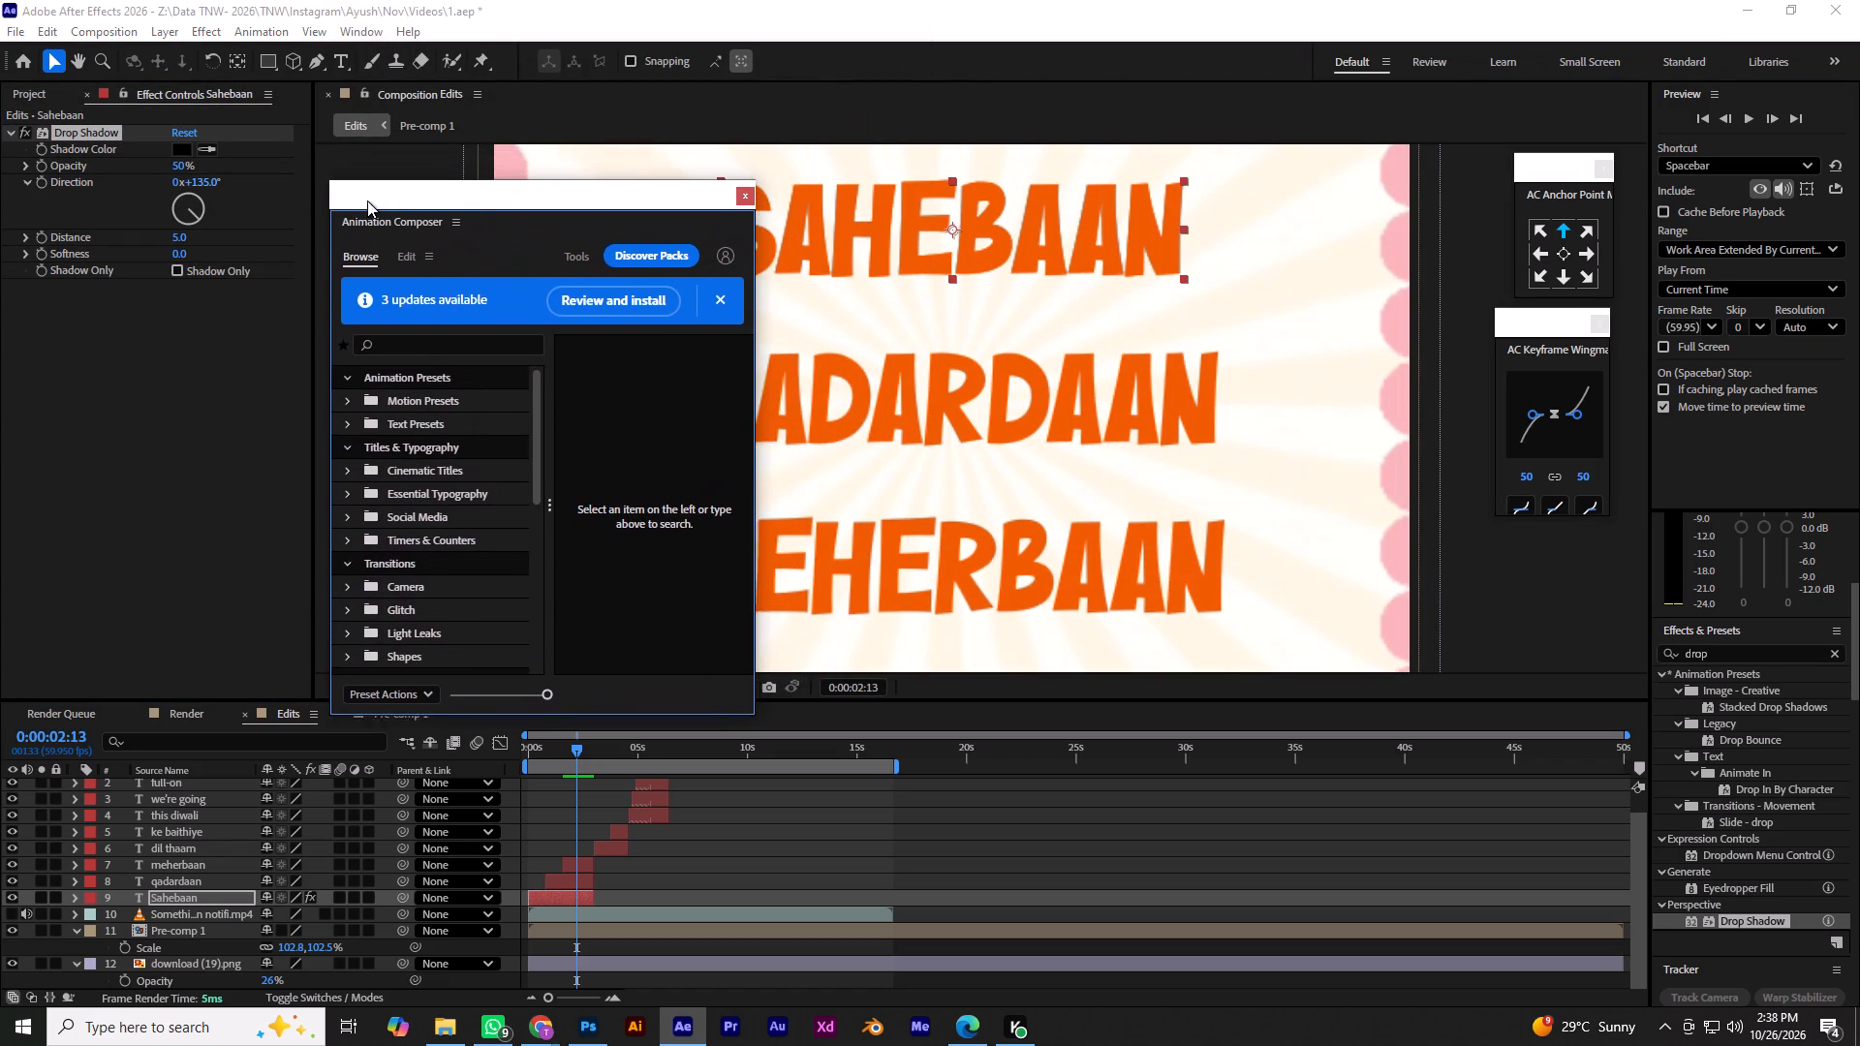
pyautogui.moveTo(367, 200); pyautogui.dragTo(360, 202)
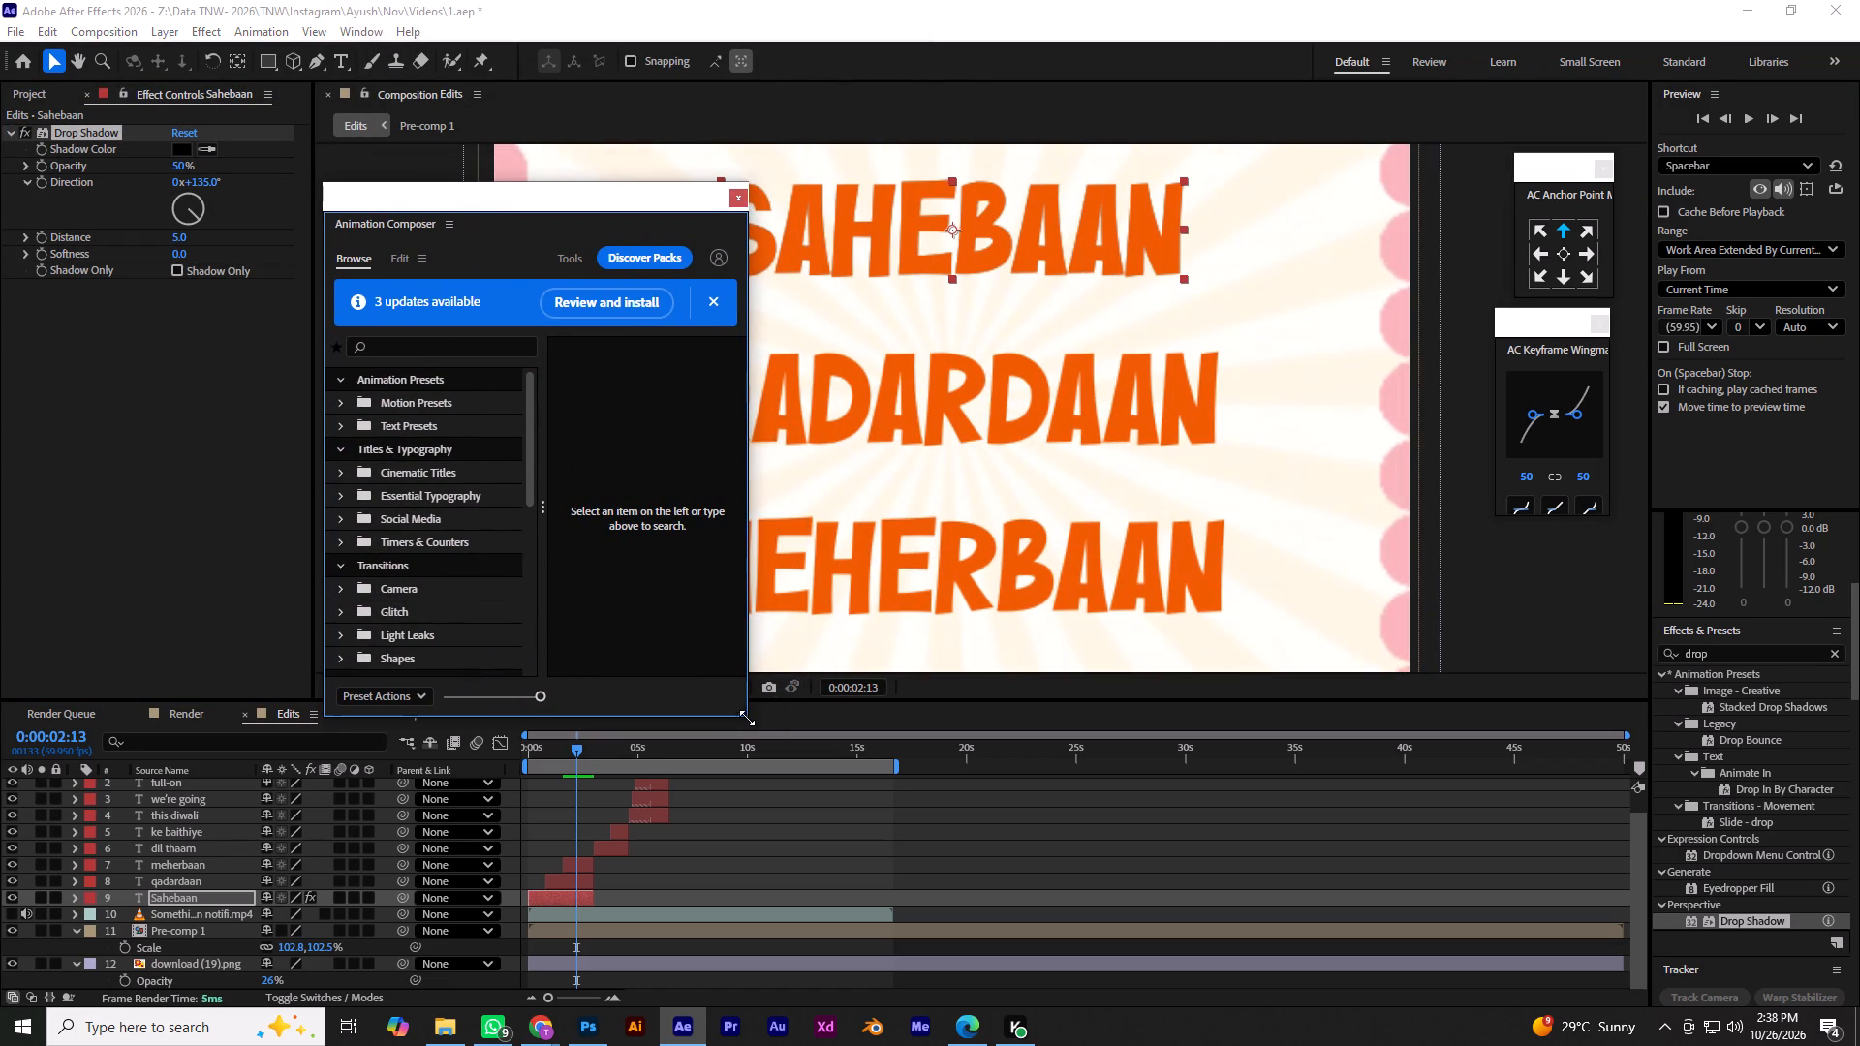
pyautogui.moveTo(749, 718); pyautogui.dragTo(662, 661)
pyautogui.moveTo(620, 724); pyautogui.dragTo(597, 584)
pyautogui.moveTo(460, 201); pyautogui.dragTo(363, 300)
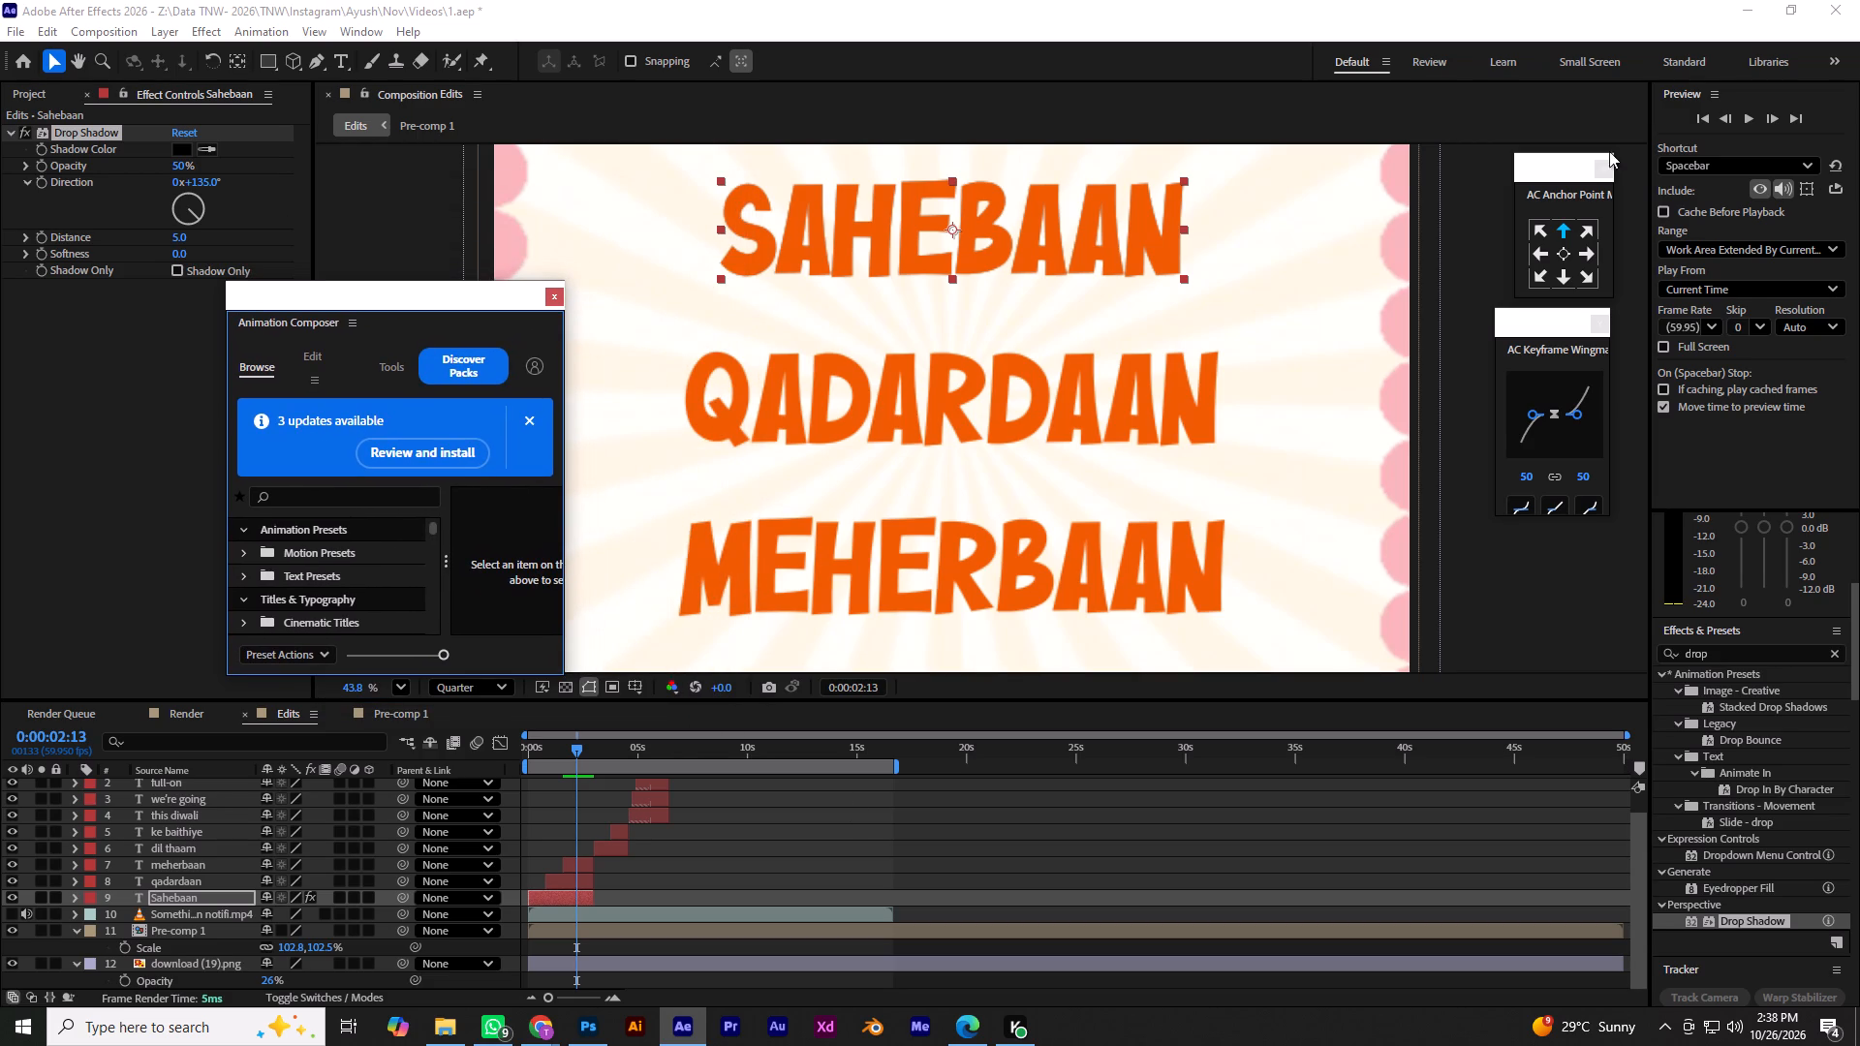
pyautogui.keyDown('alt'); pyautogui.scroll(-5, 945, 353); pyautogui.keyUp('alt')
pyautogui.moveTo(463, 307); pyautogui.dragTo(547, 275)
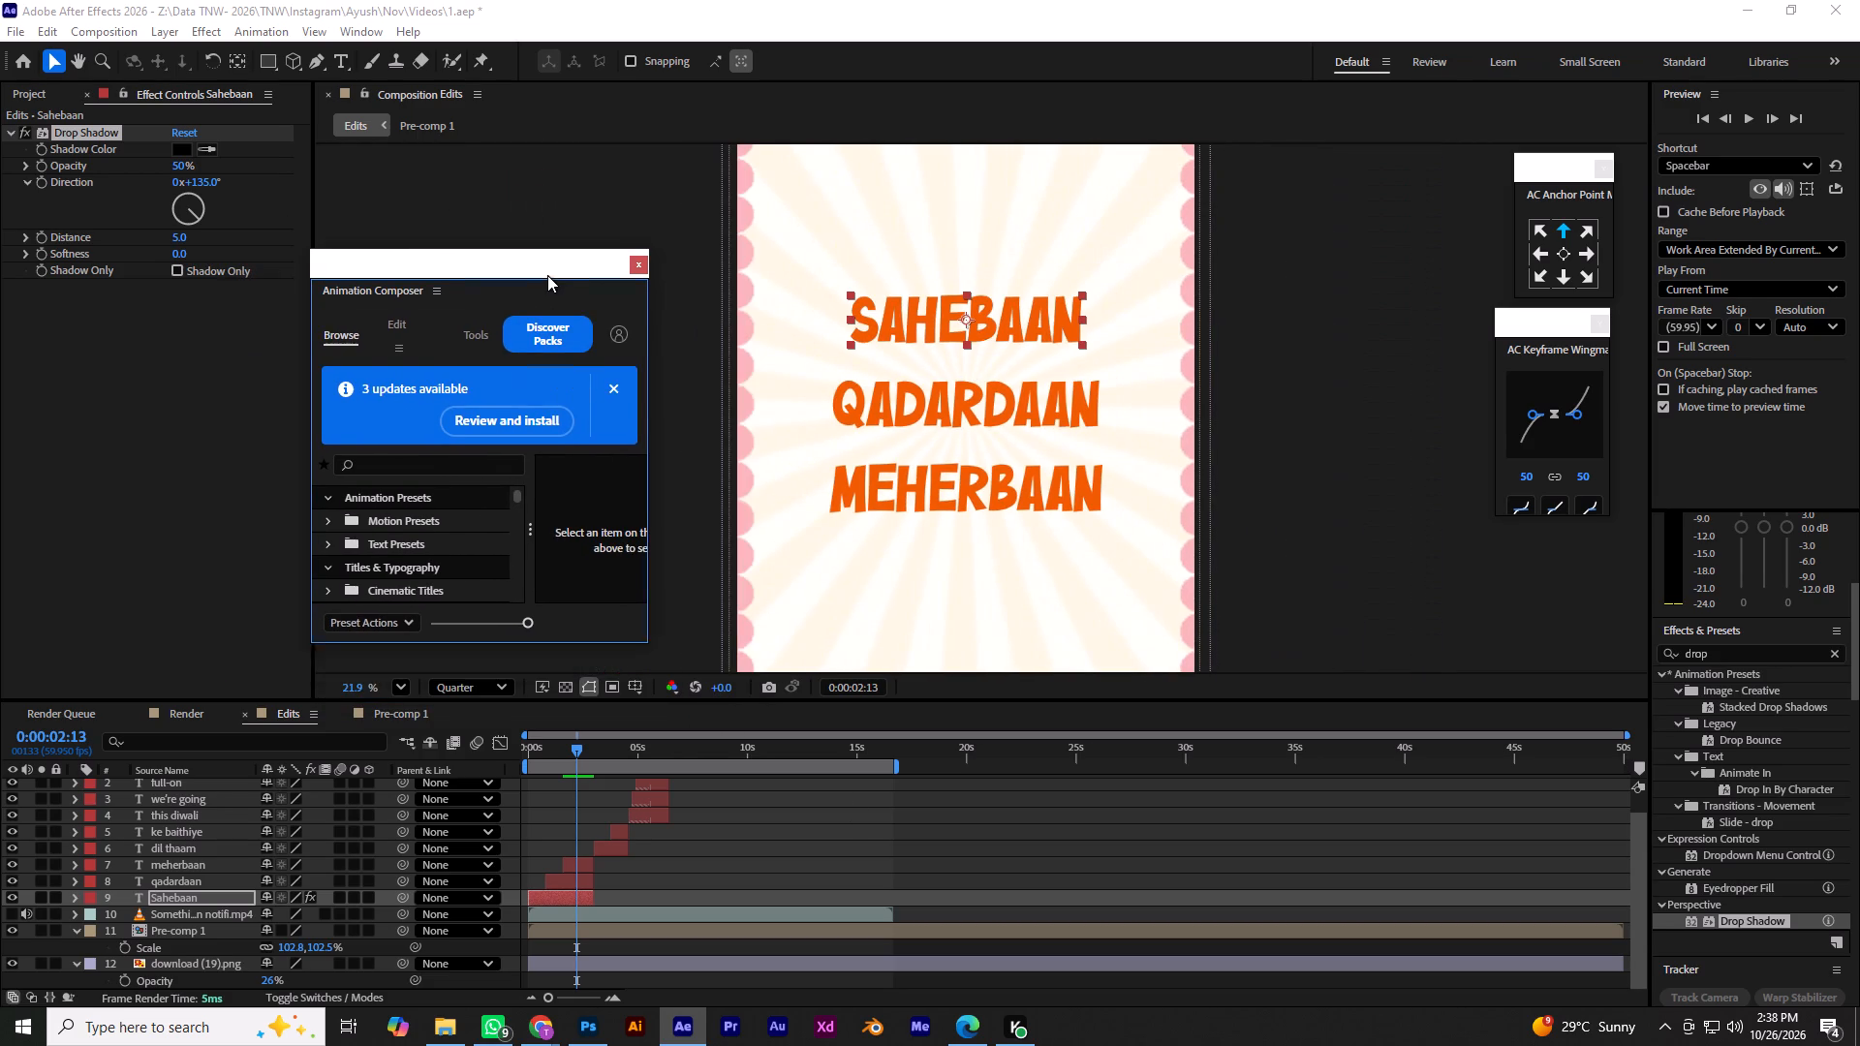
pyautogui.moveTo(547, 275); pyautogui.dragTo(563, 246)
# Set SAHEBAAN's drop shadow distance to 13 and its opacity to 100%.
pyautogui.keyDown('alt'); pyautogui.scroll(3, 946, 296); pyautogui.keyUp('alt')
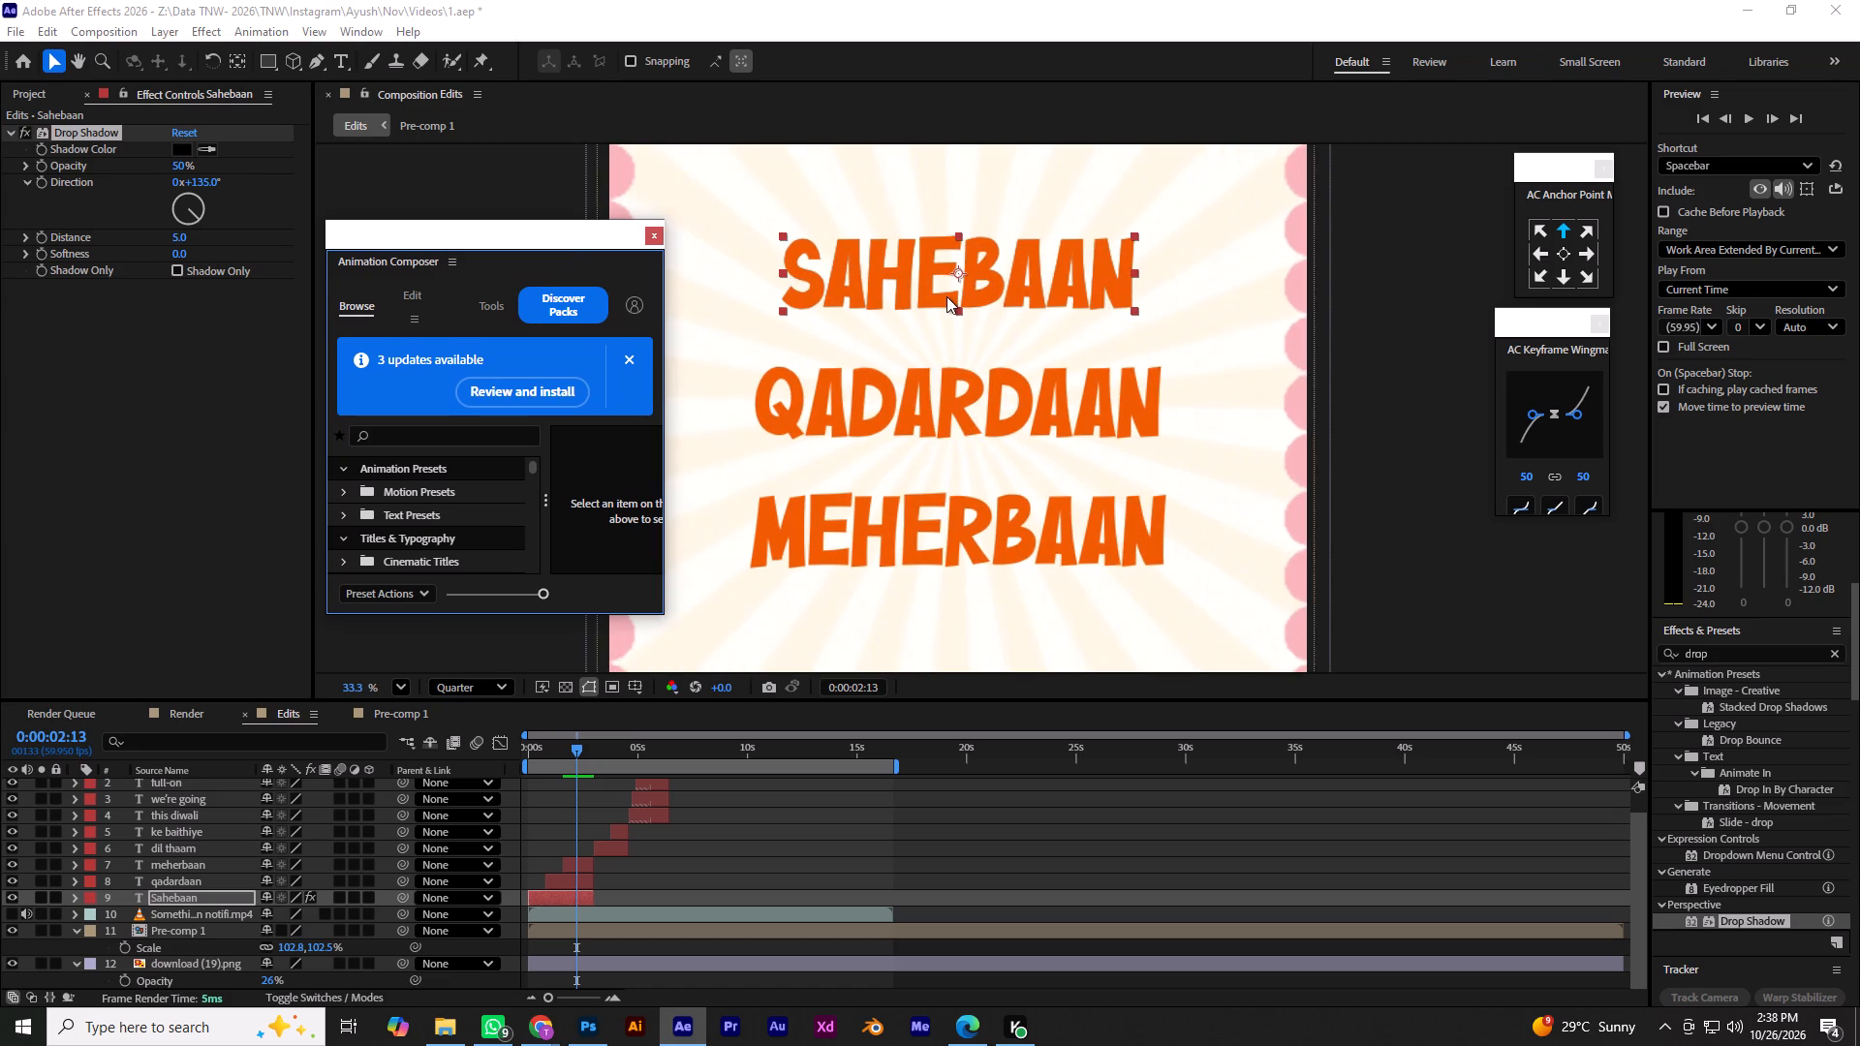
pyautogui.moveTo(176, 233); pyautogui.dragTo(179, 228)
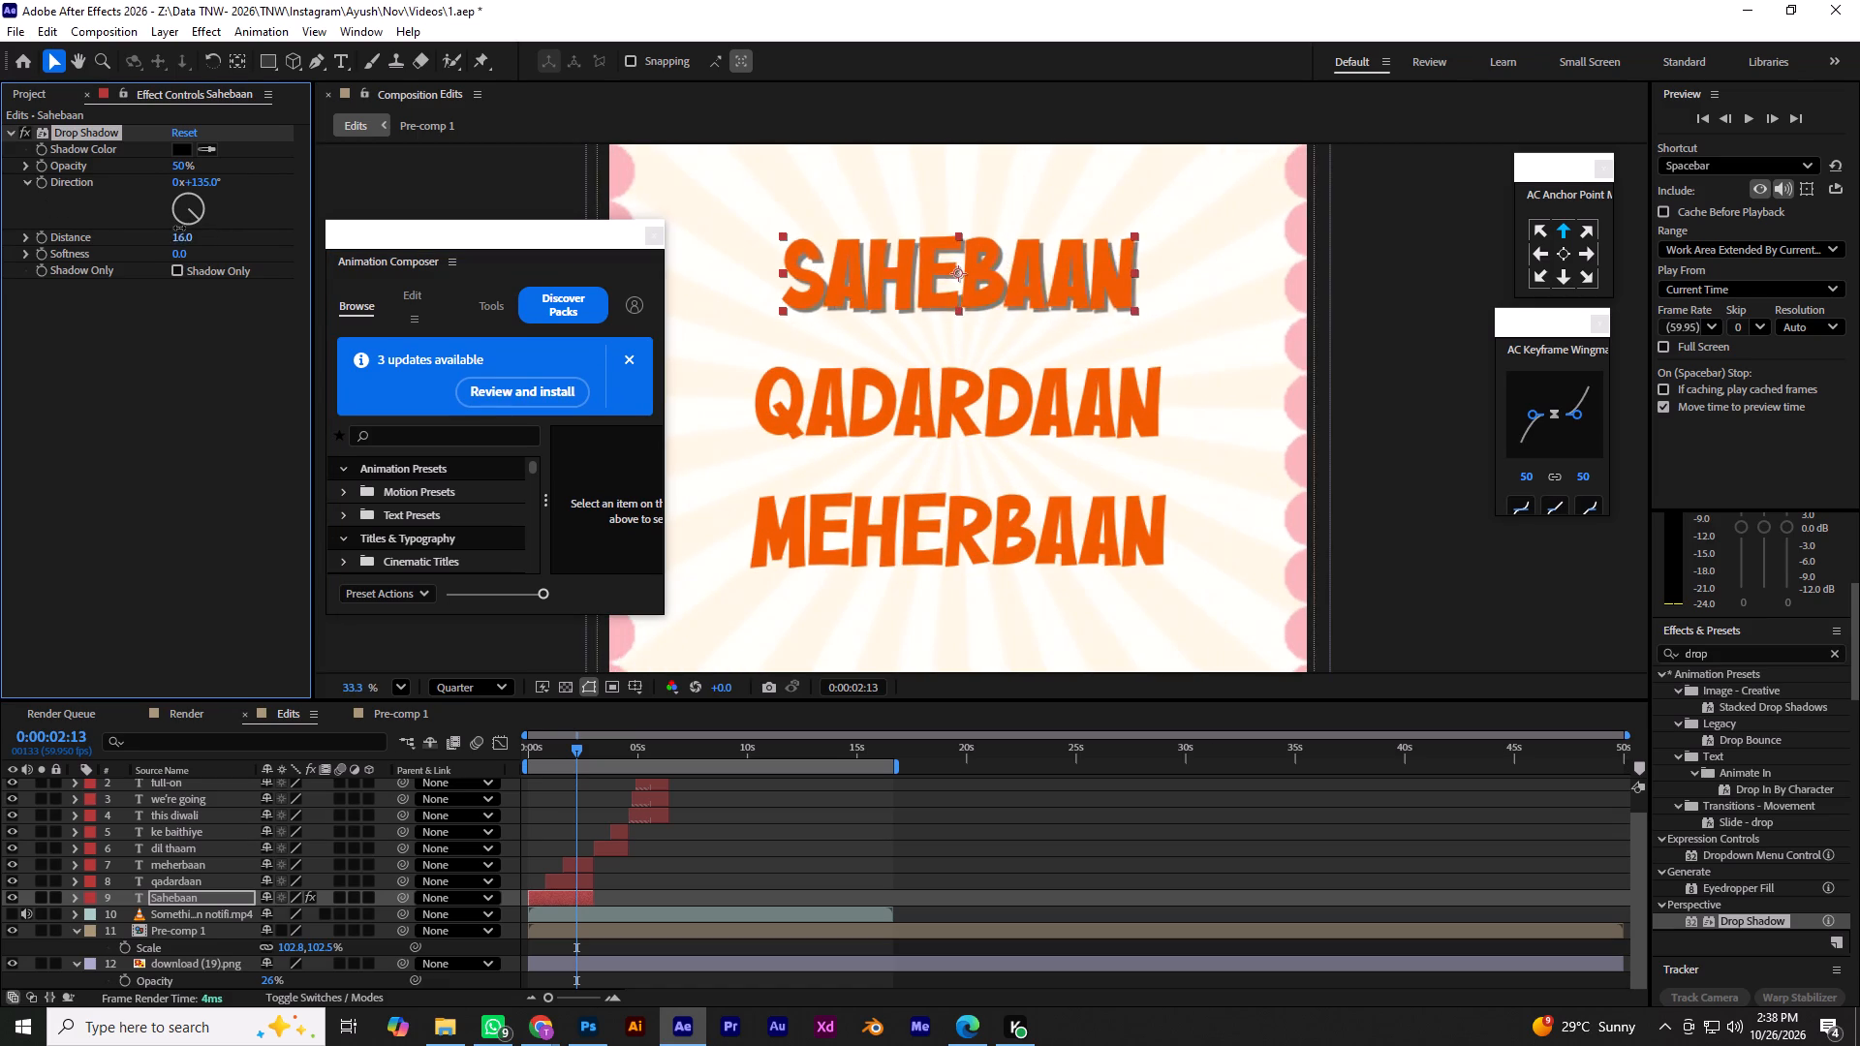
pyautogui.moveTo(179, 228); pyautogui.dragTo(172, 222)
pyautogui.moveTo(179, 167); pyautogui.dragTo(603, 208)
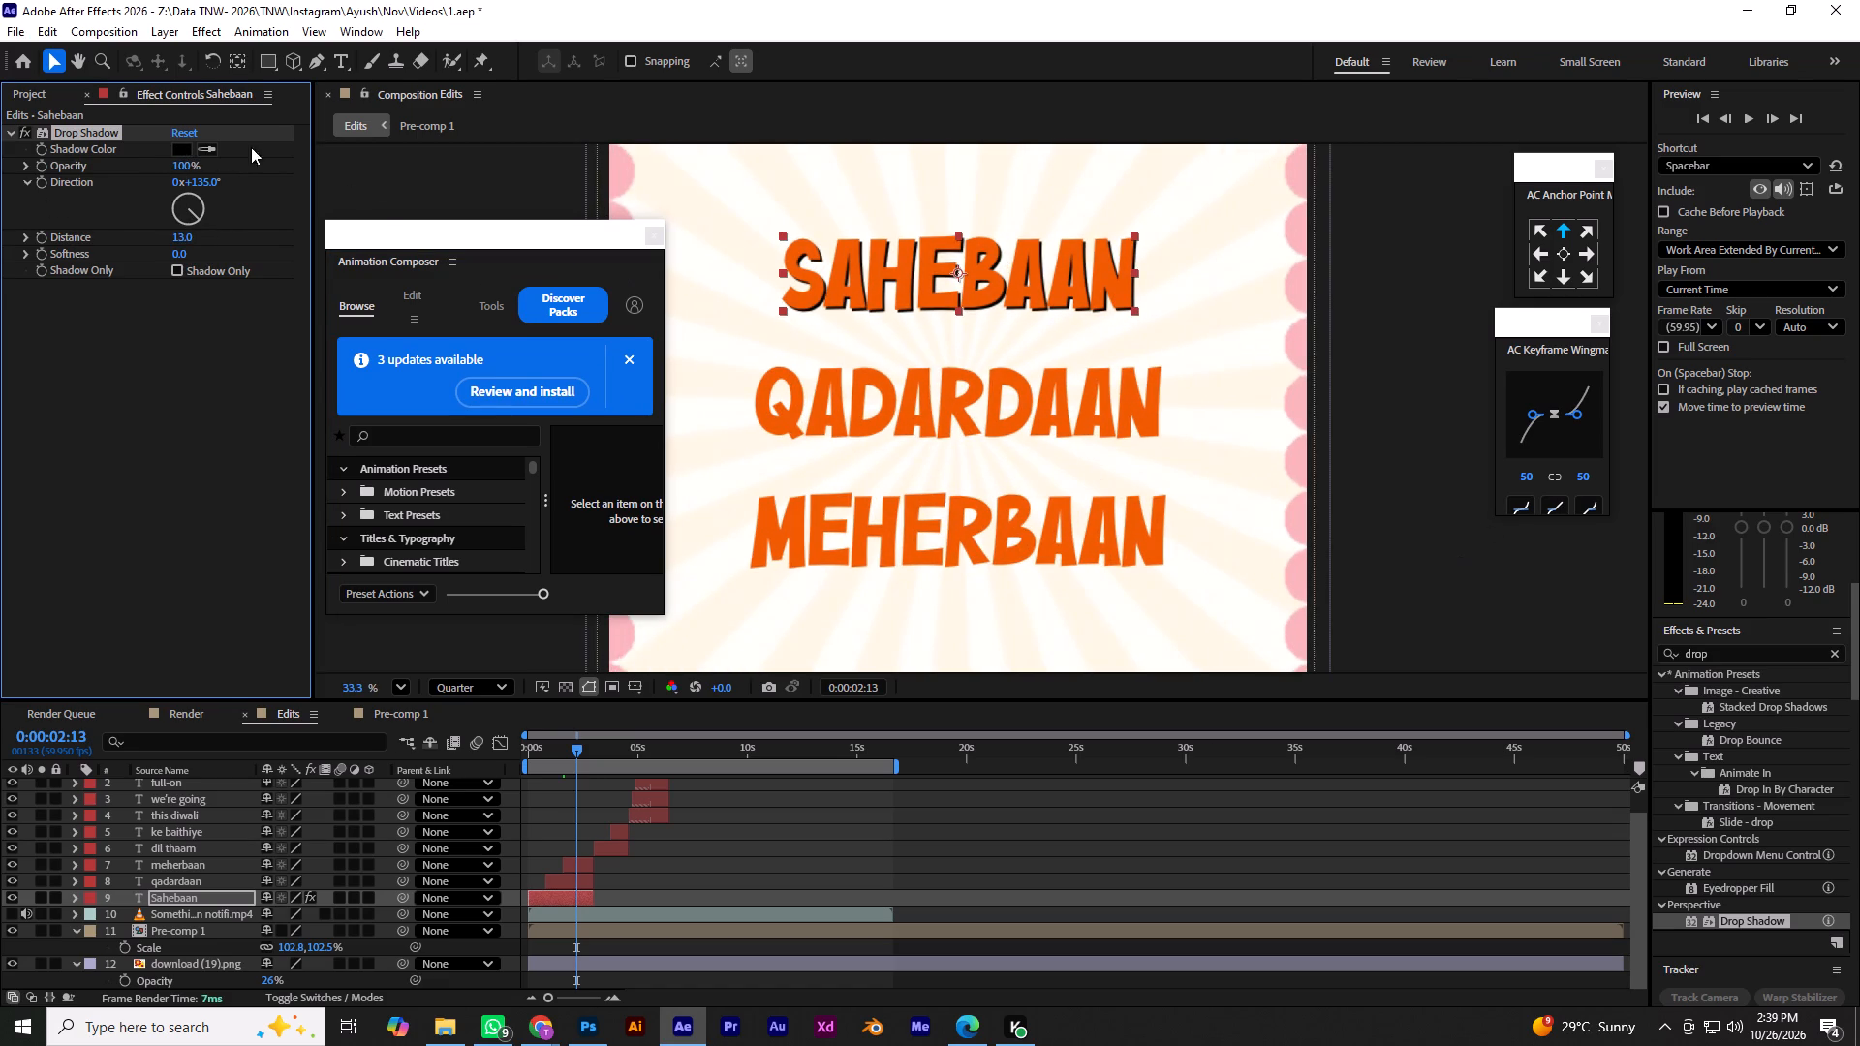
# Set SAHEBAAN's shadow colour to a darker shade of the orange sampled from the caption text.
pyautogui.click(179, 151)
pyautogui.moveTo(270, 418); pyautogui.dragTo(201, 375)
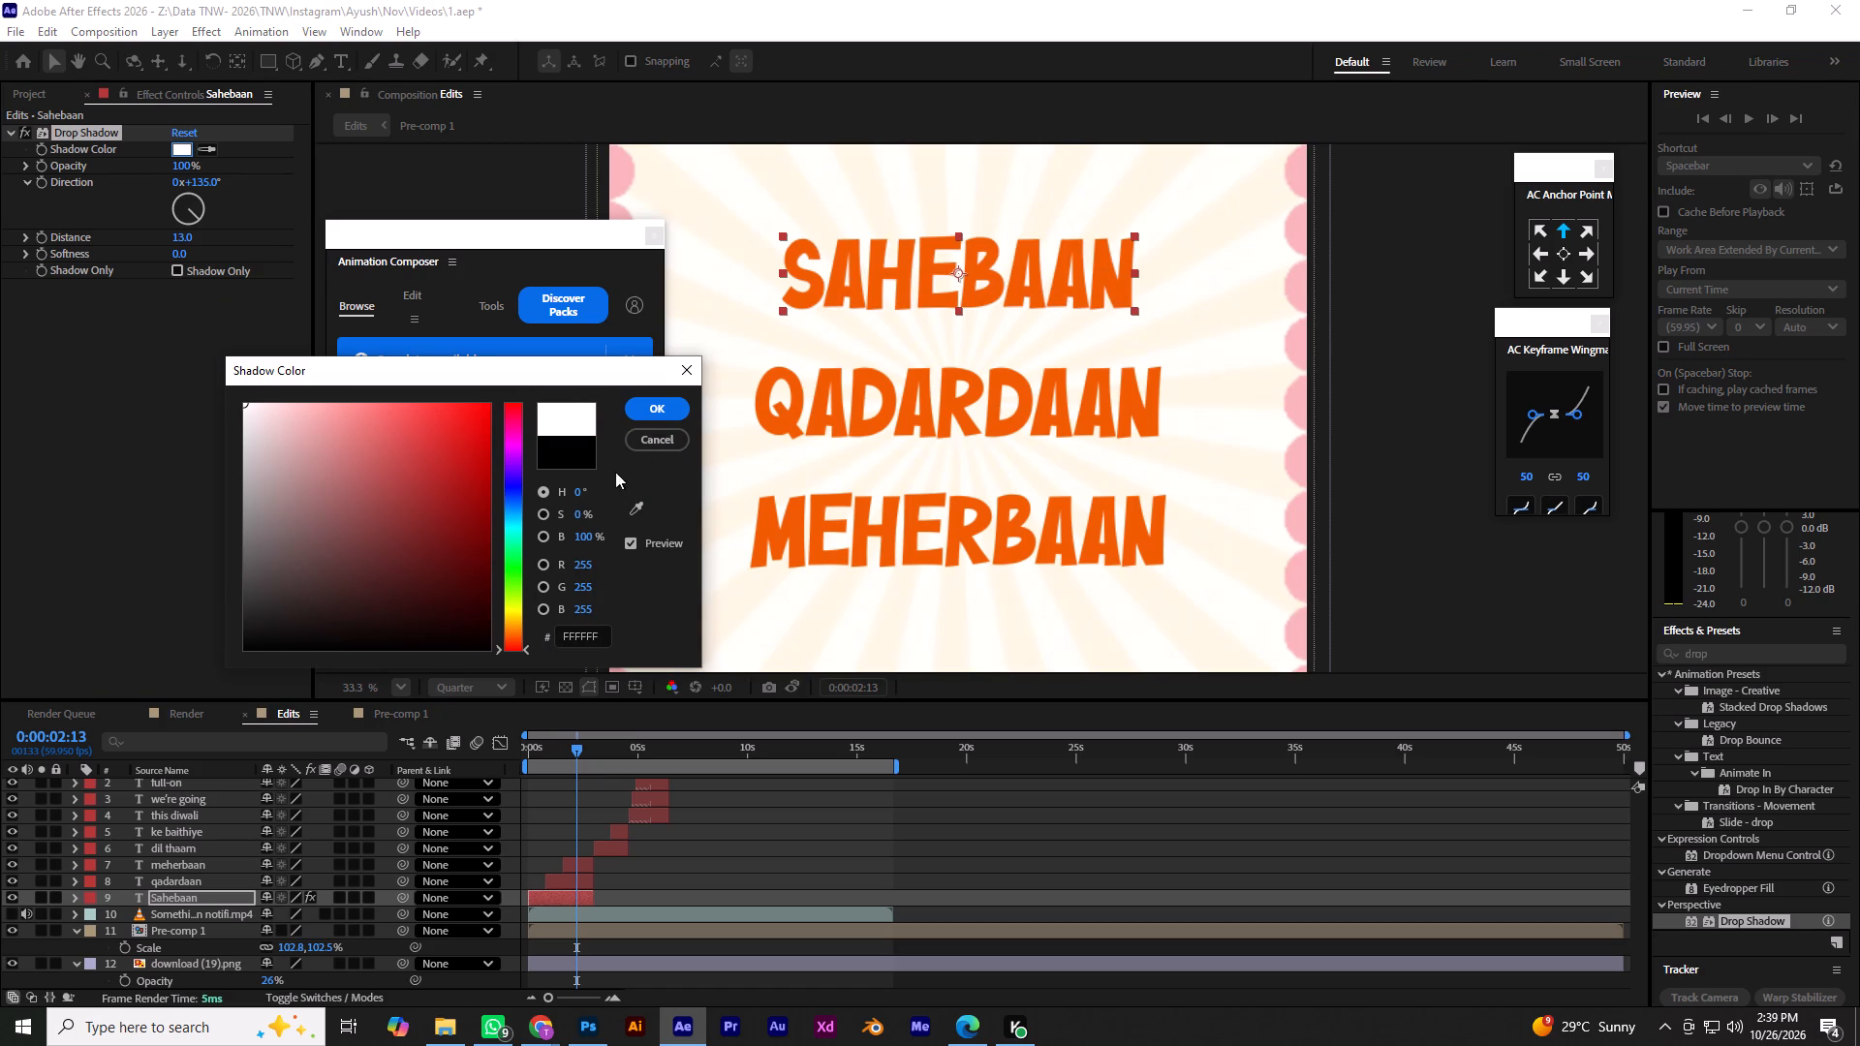
pyautogui.click(642, 506)
pyautogui.click(820, 400)
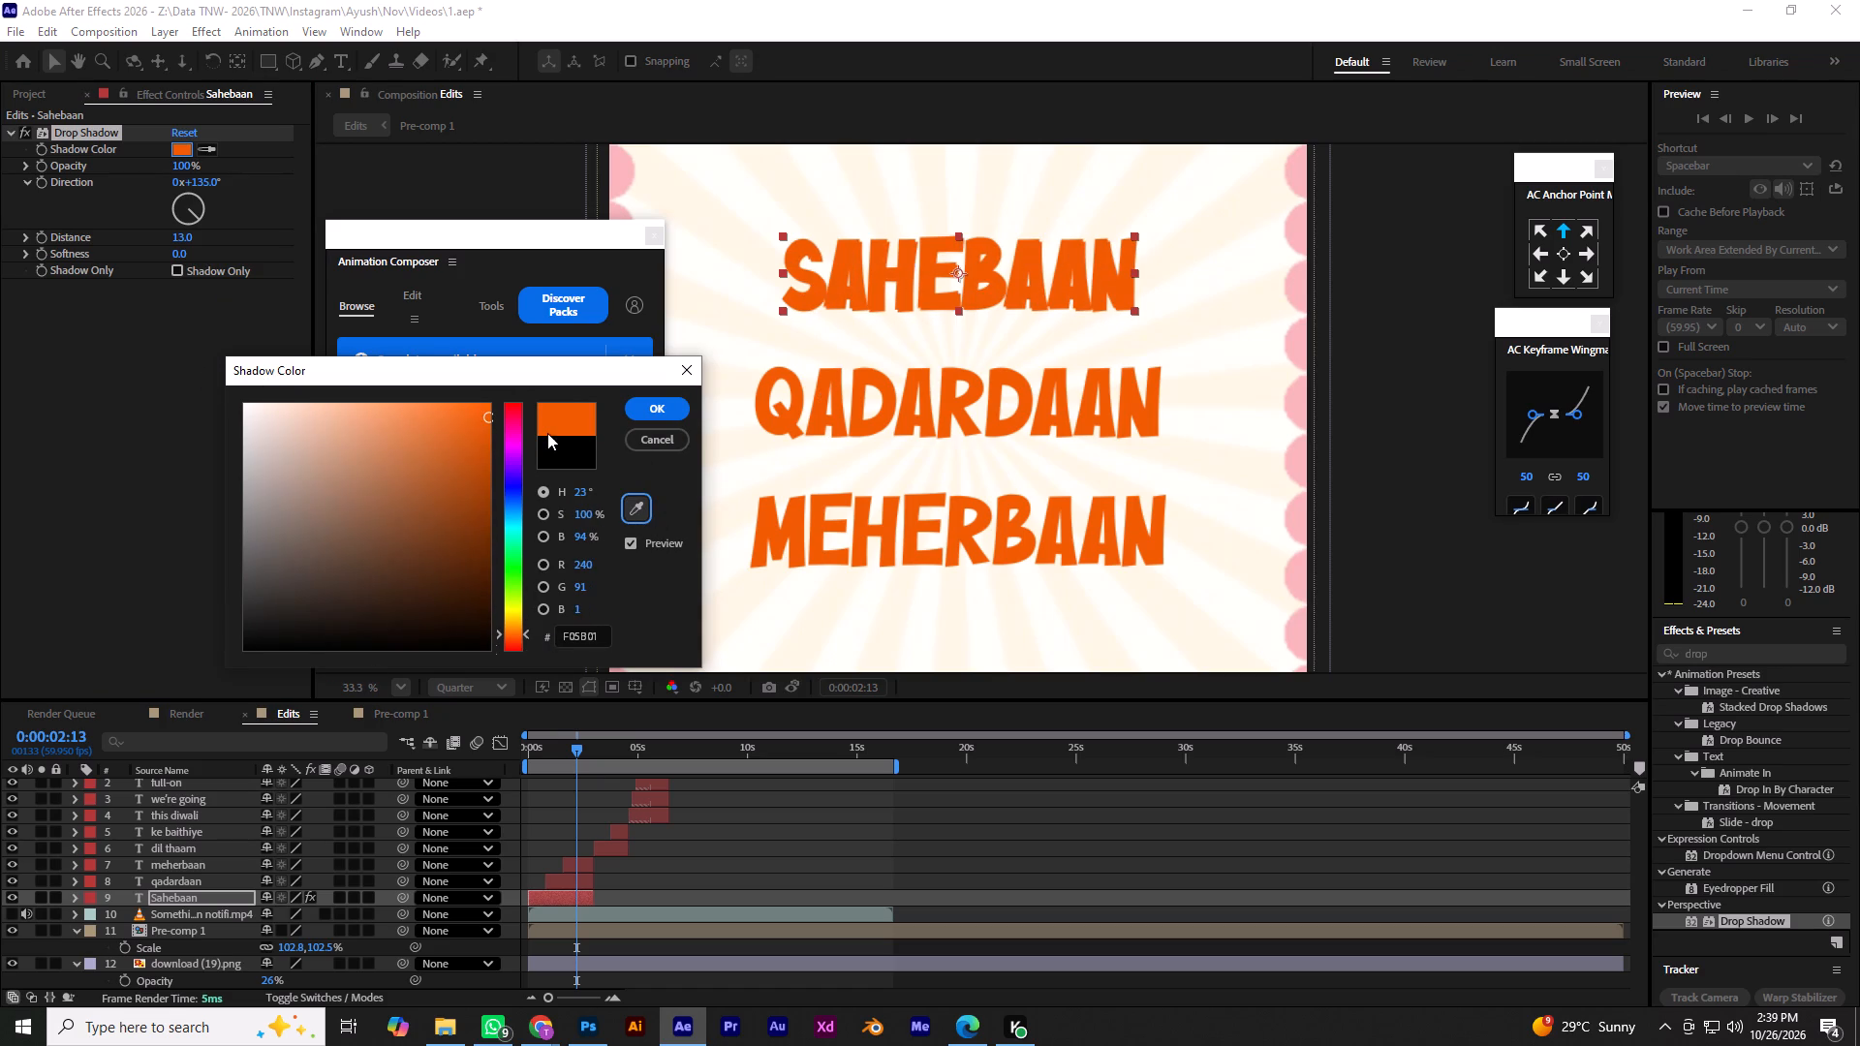
pyautogui.moveTo(482, 421); pyautogui.dragTo(491, 439)
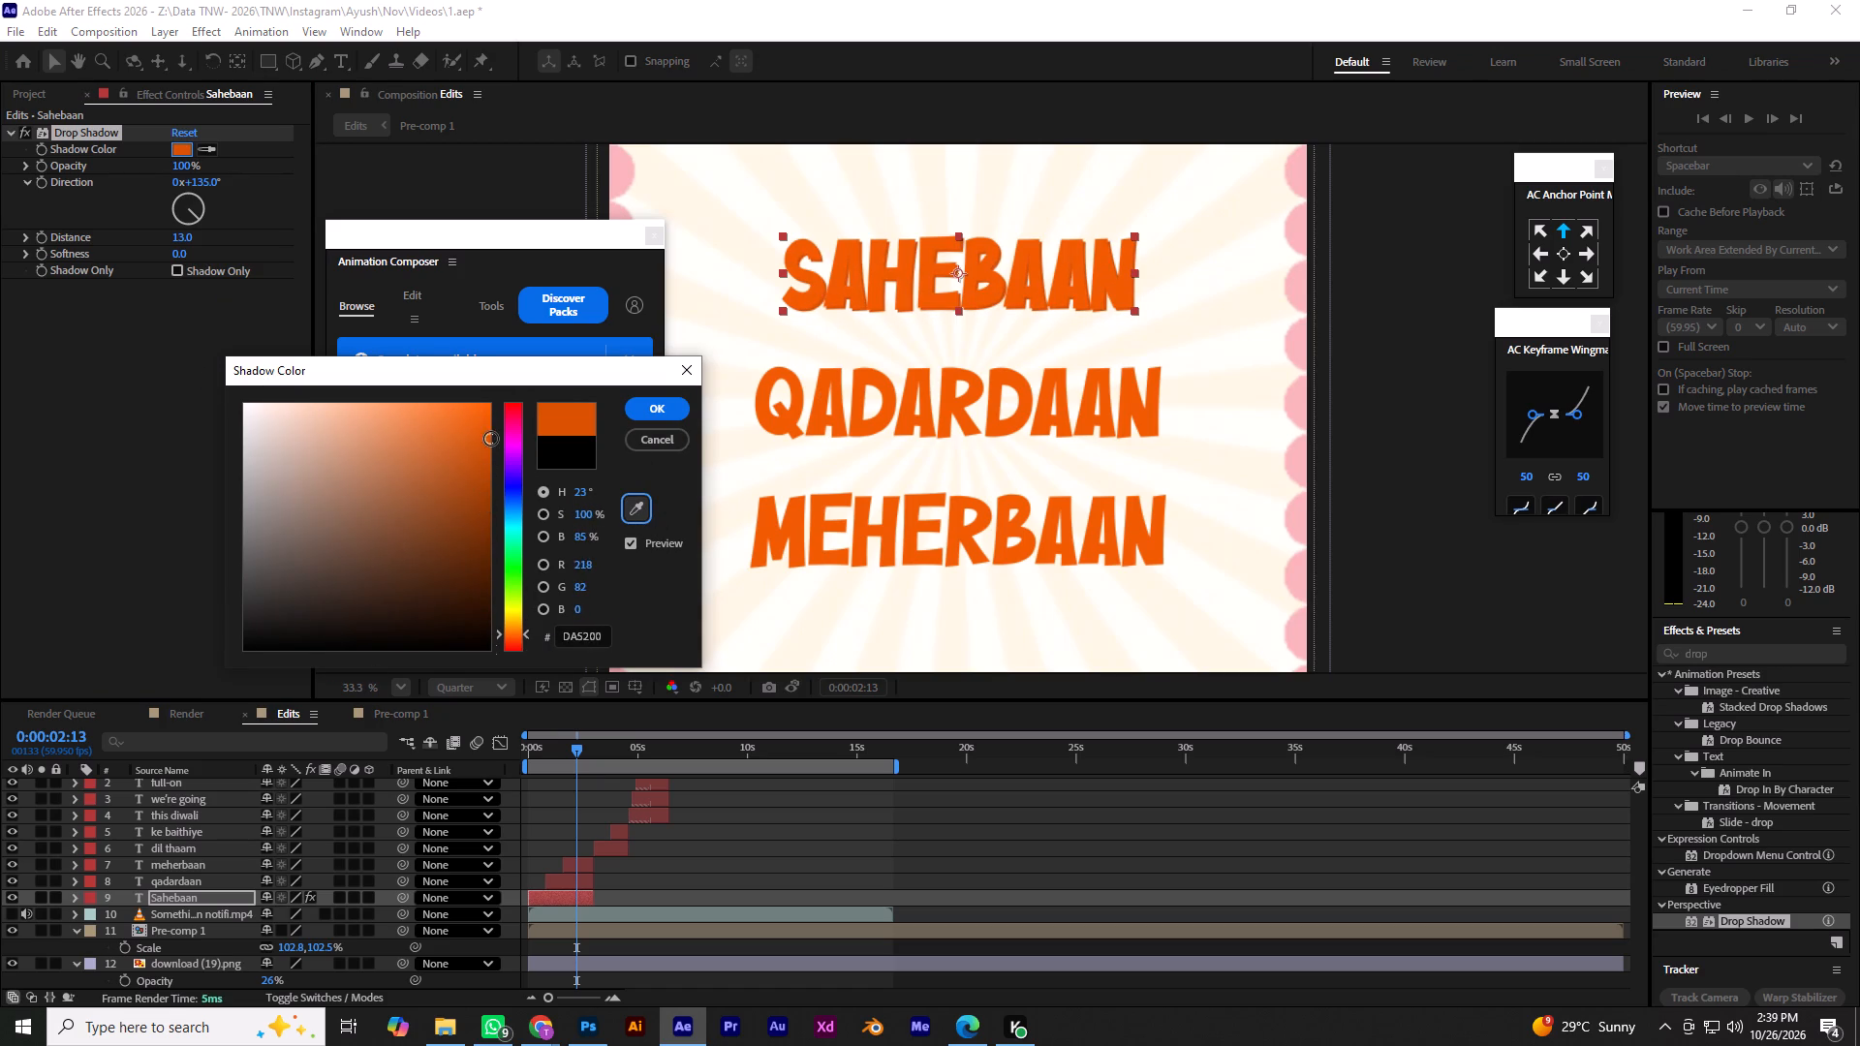
pyautogui.moveTo(491, 439); pyautogui.dragTo(492, 473)
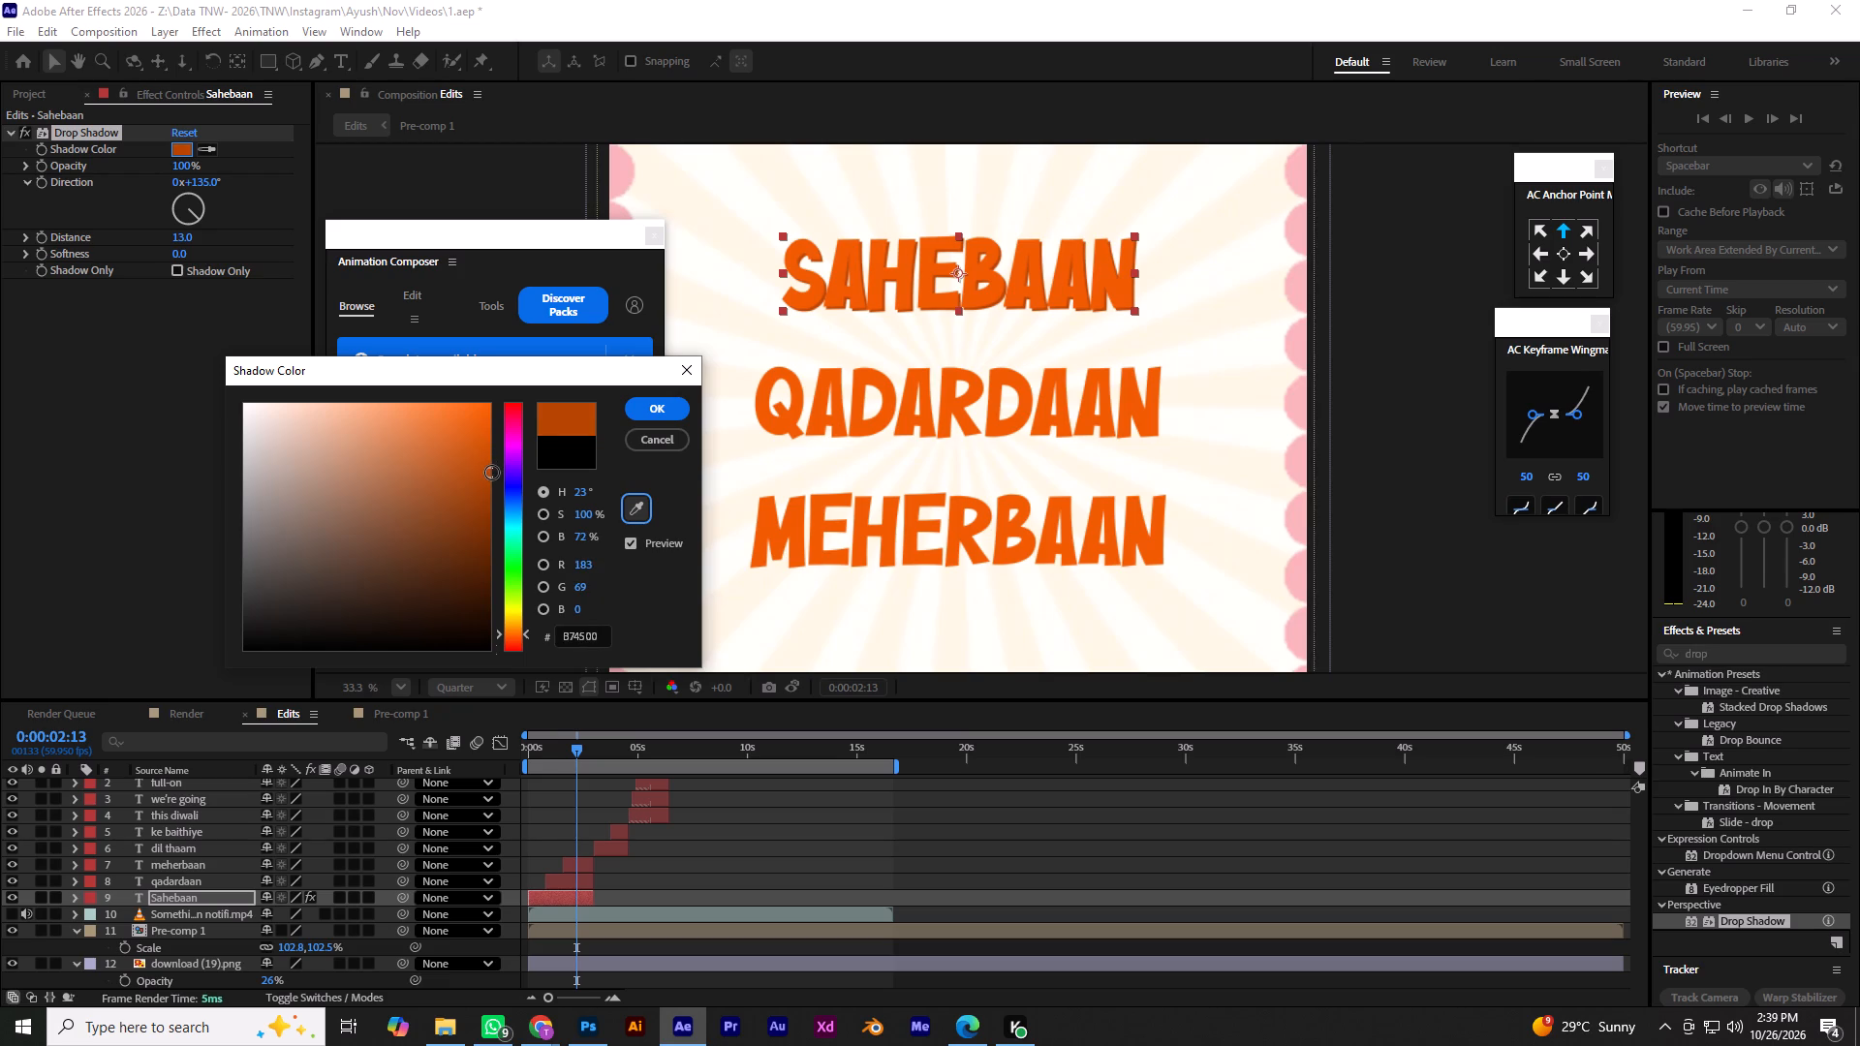
pyautogui.moveTo(492, 473); pyautogui.dragTo(492, 477)
pyautogui.click(648, 406)
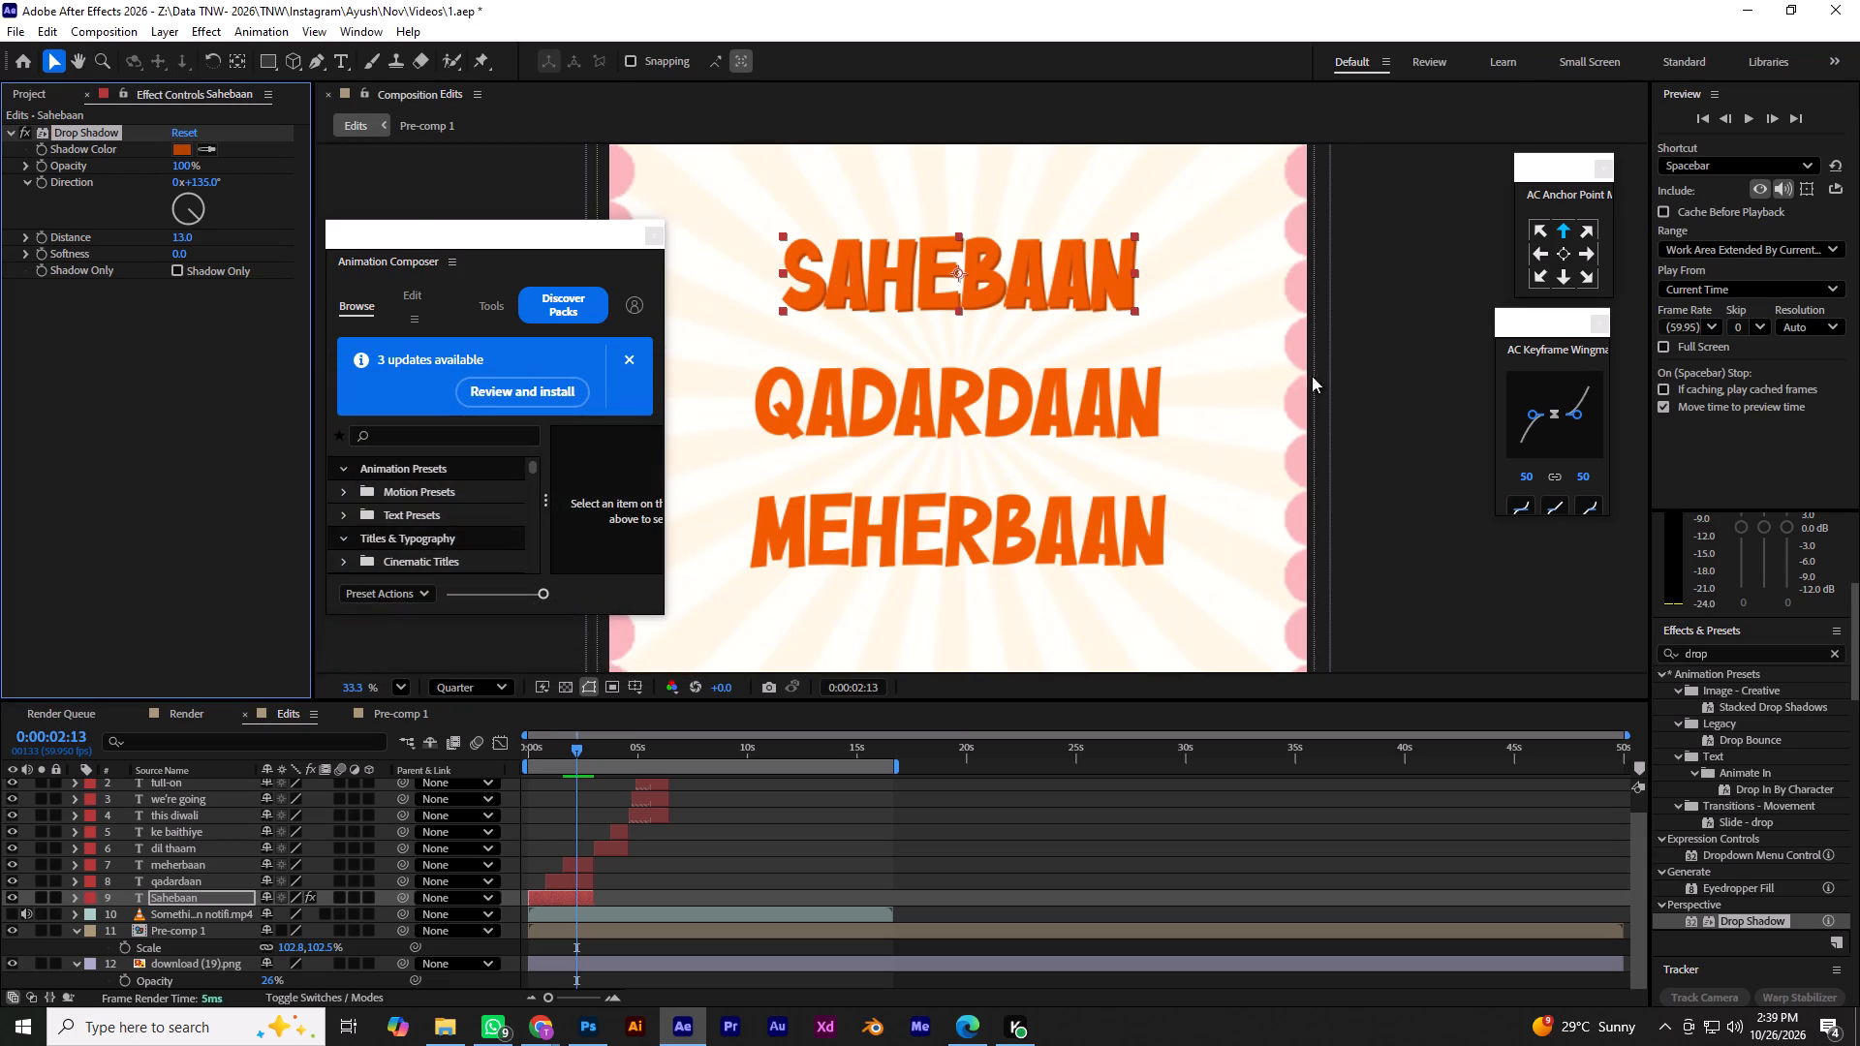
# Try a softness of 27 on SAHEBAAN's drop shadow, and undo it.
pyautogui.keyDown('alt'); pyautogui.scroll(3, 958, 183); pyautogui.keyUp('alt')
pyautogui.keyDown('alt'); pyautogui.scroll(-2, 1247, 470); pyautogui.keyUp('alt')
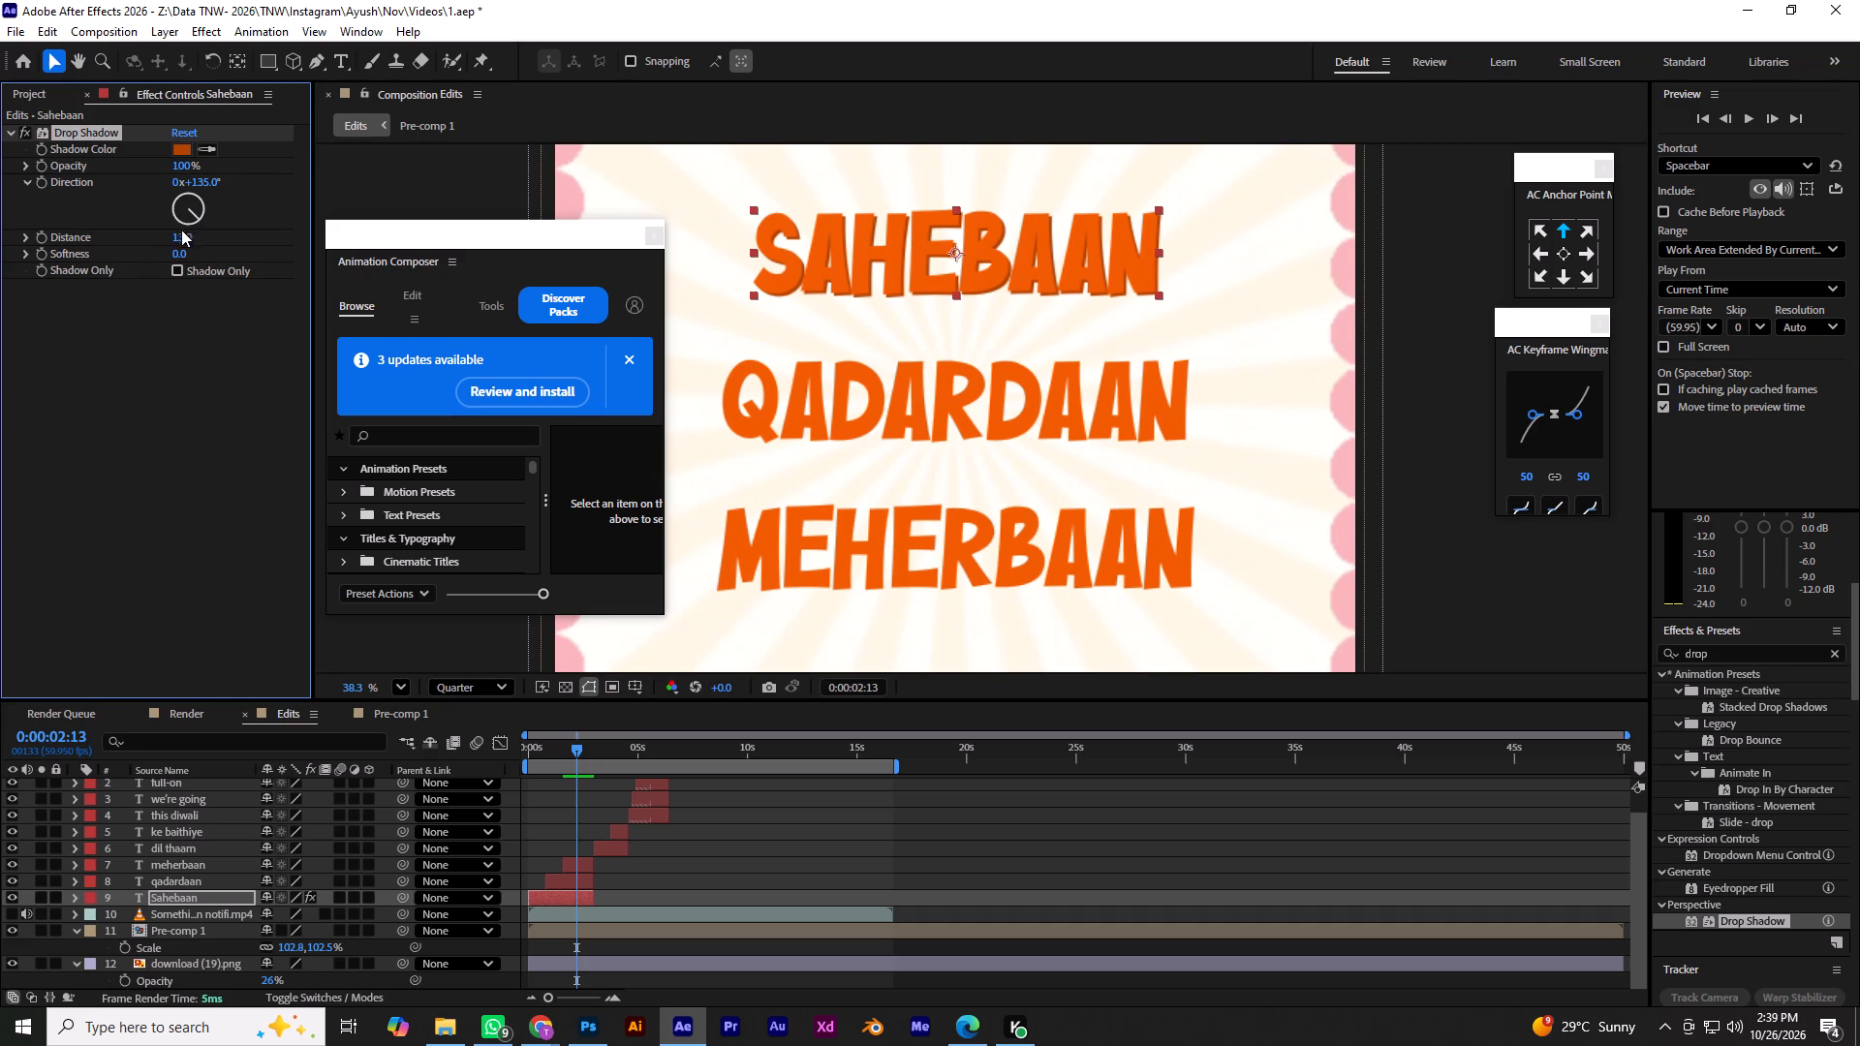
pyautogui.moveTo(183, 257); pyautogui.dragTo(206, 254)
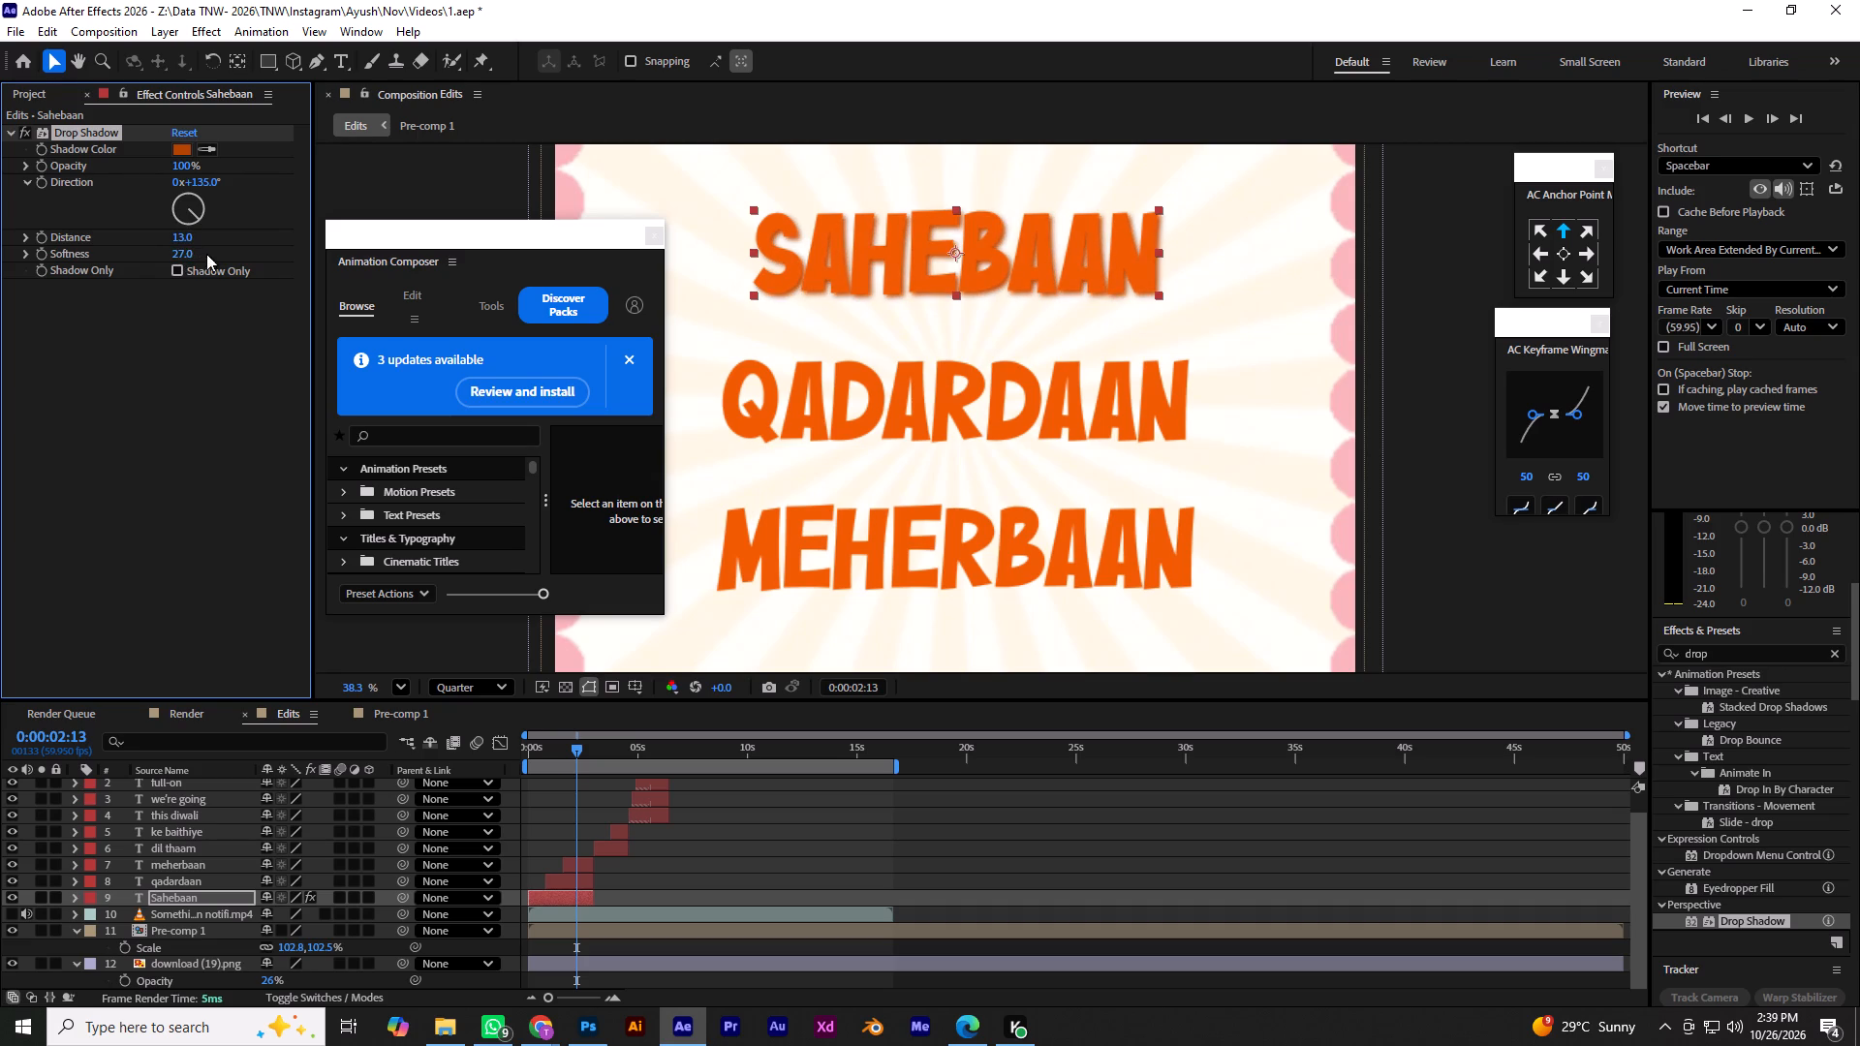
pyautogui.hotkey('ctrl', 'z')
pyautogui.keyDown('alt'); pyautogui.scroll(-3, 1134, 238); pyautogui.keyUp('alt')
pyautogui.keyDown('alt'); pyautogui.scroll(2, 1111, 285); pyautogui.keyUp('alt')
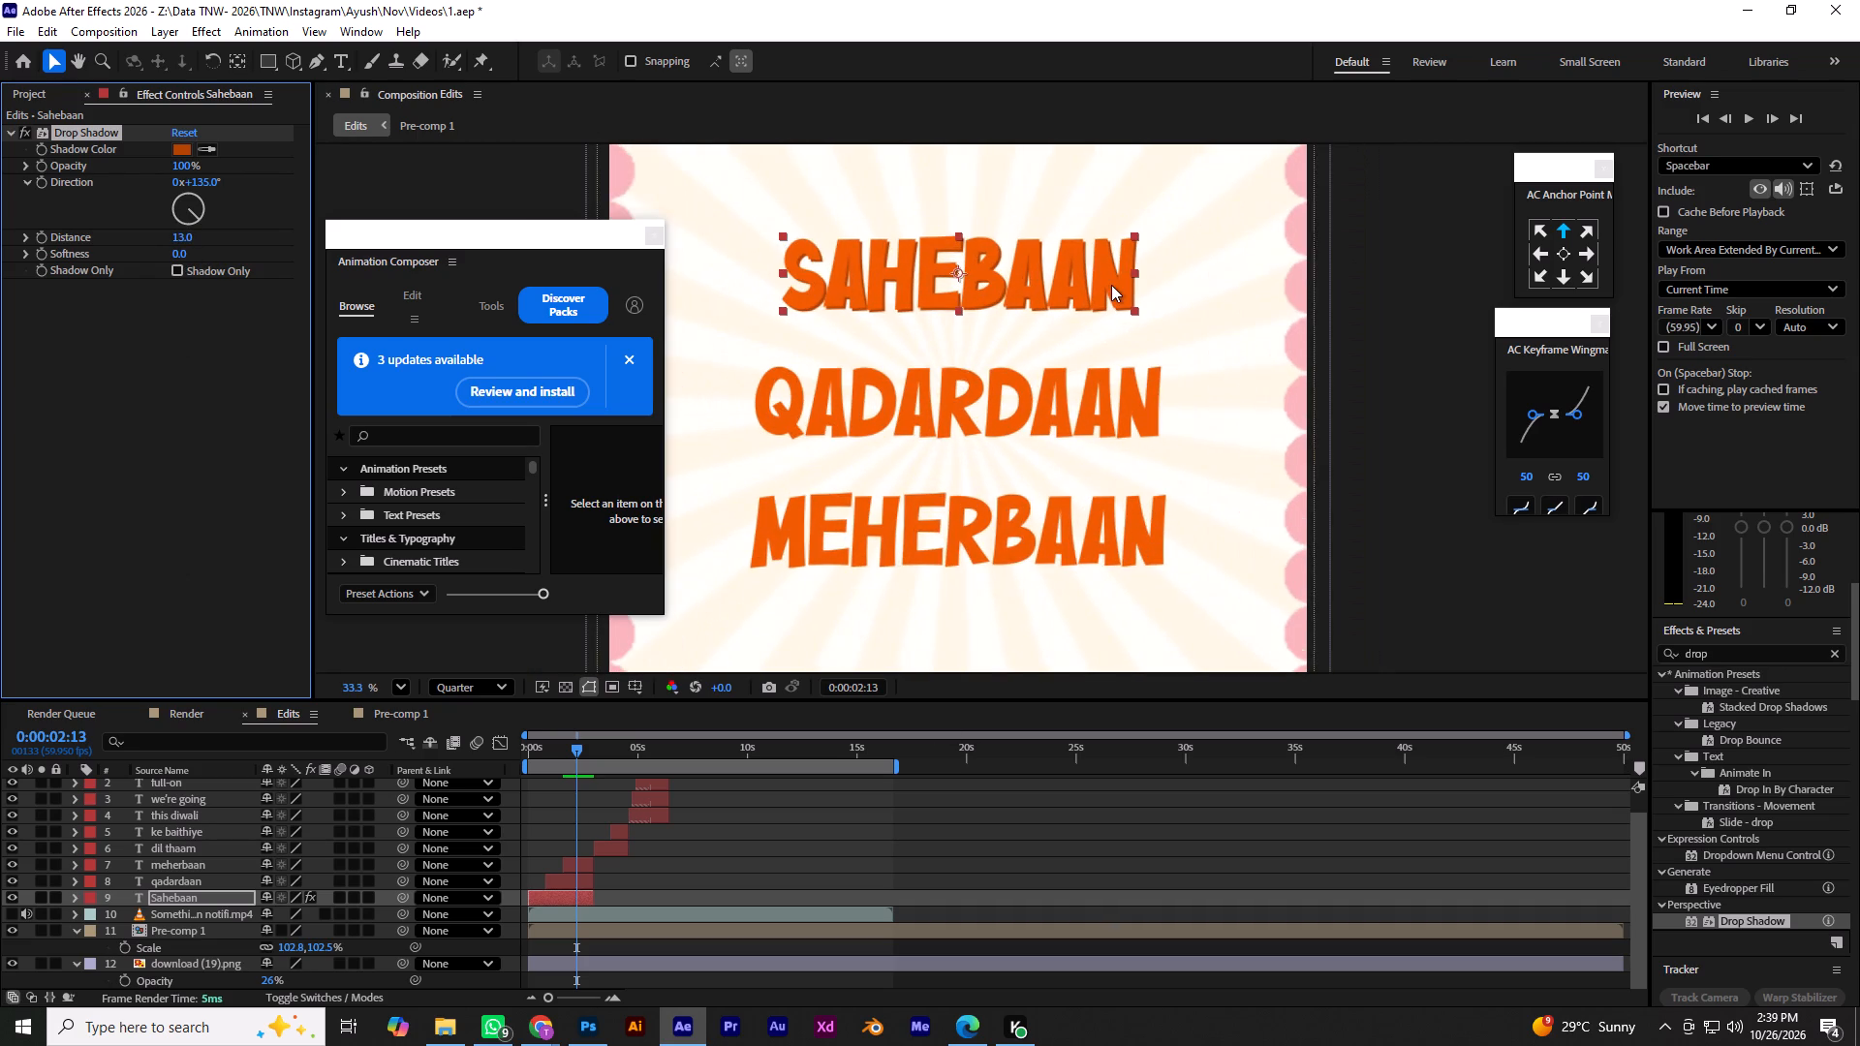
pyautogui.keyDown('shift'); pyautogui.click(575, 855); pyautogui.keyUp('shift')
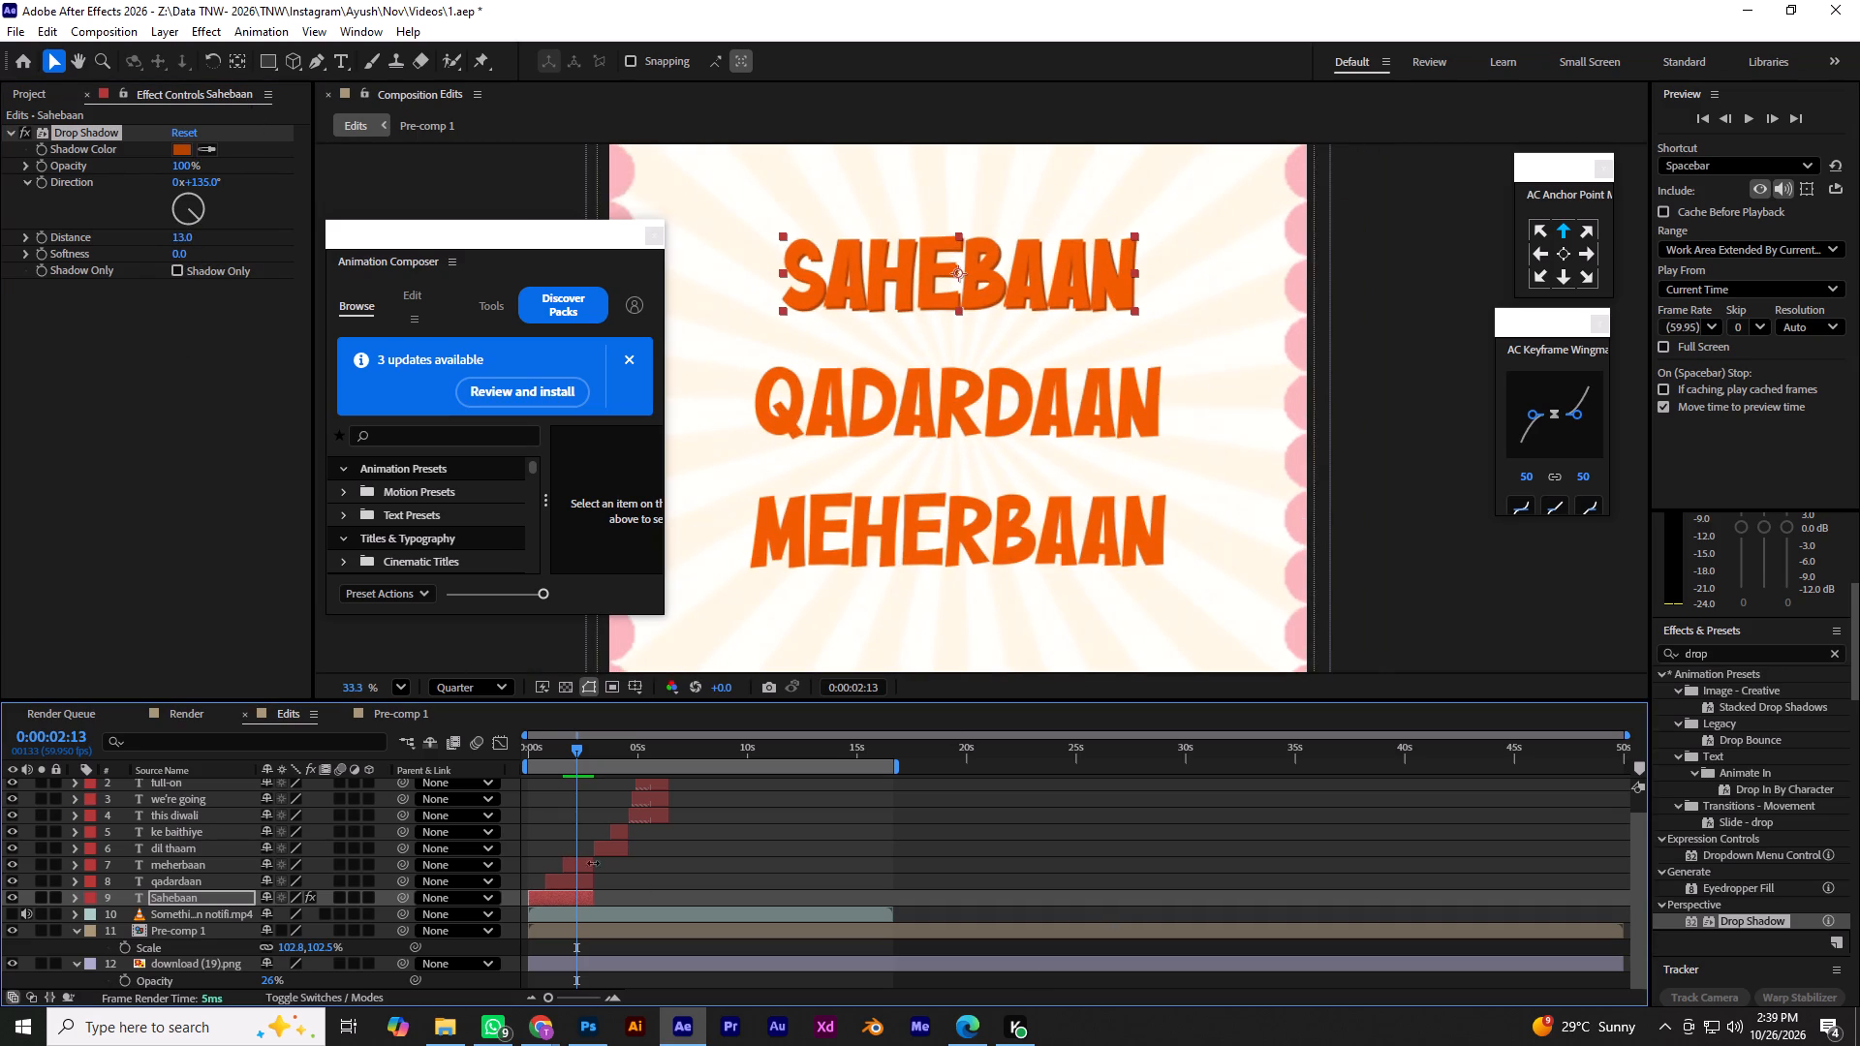
# Change the fill of the SAHEBAAN, QADARDAAN and MEHERBAAN captions to the lighter orange F08201.
pyautogui.keyDown('shift'); pyautogui.click(580, 867); pyautogui.keyUp('shift')
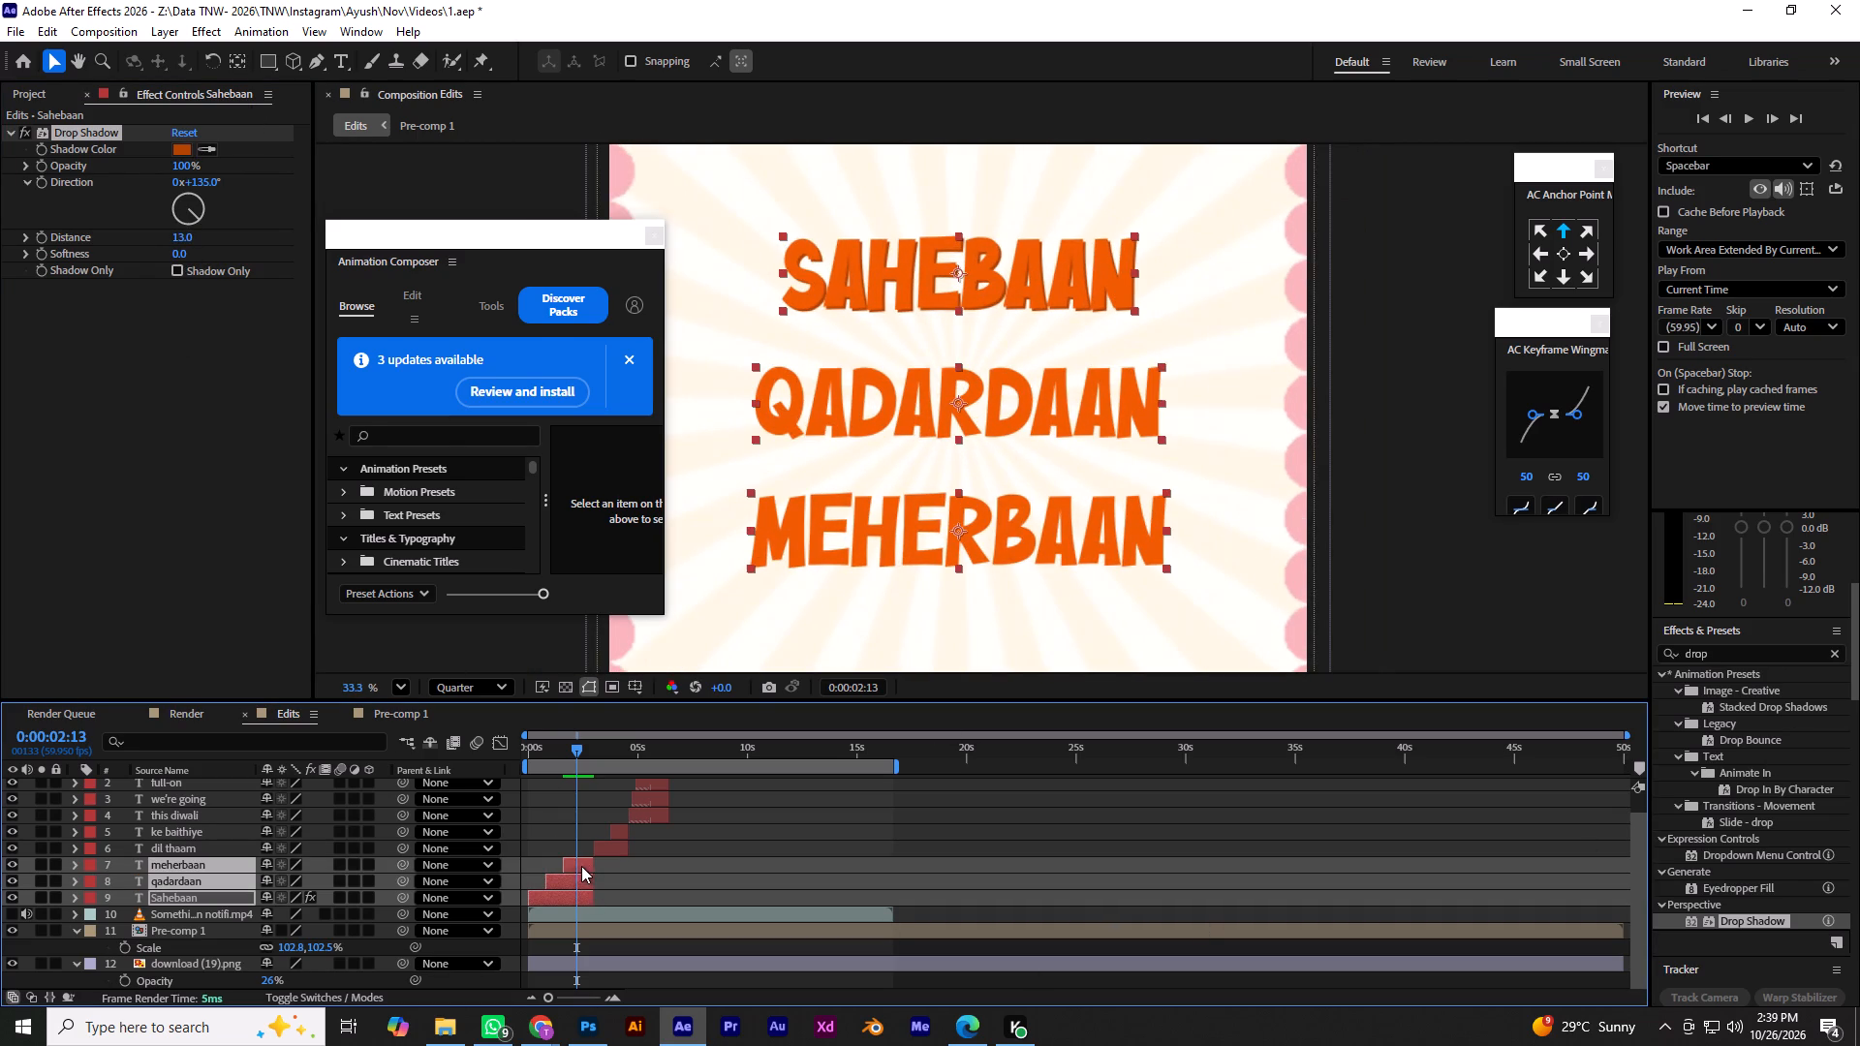
pyautogui.scroll(2, 1743, 873)
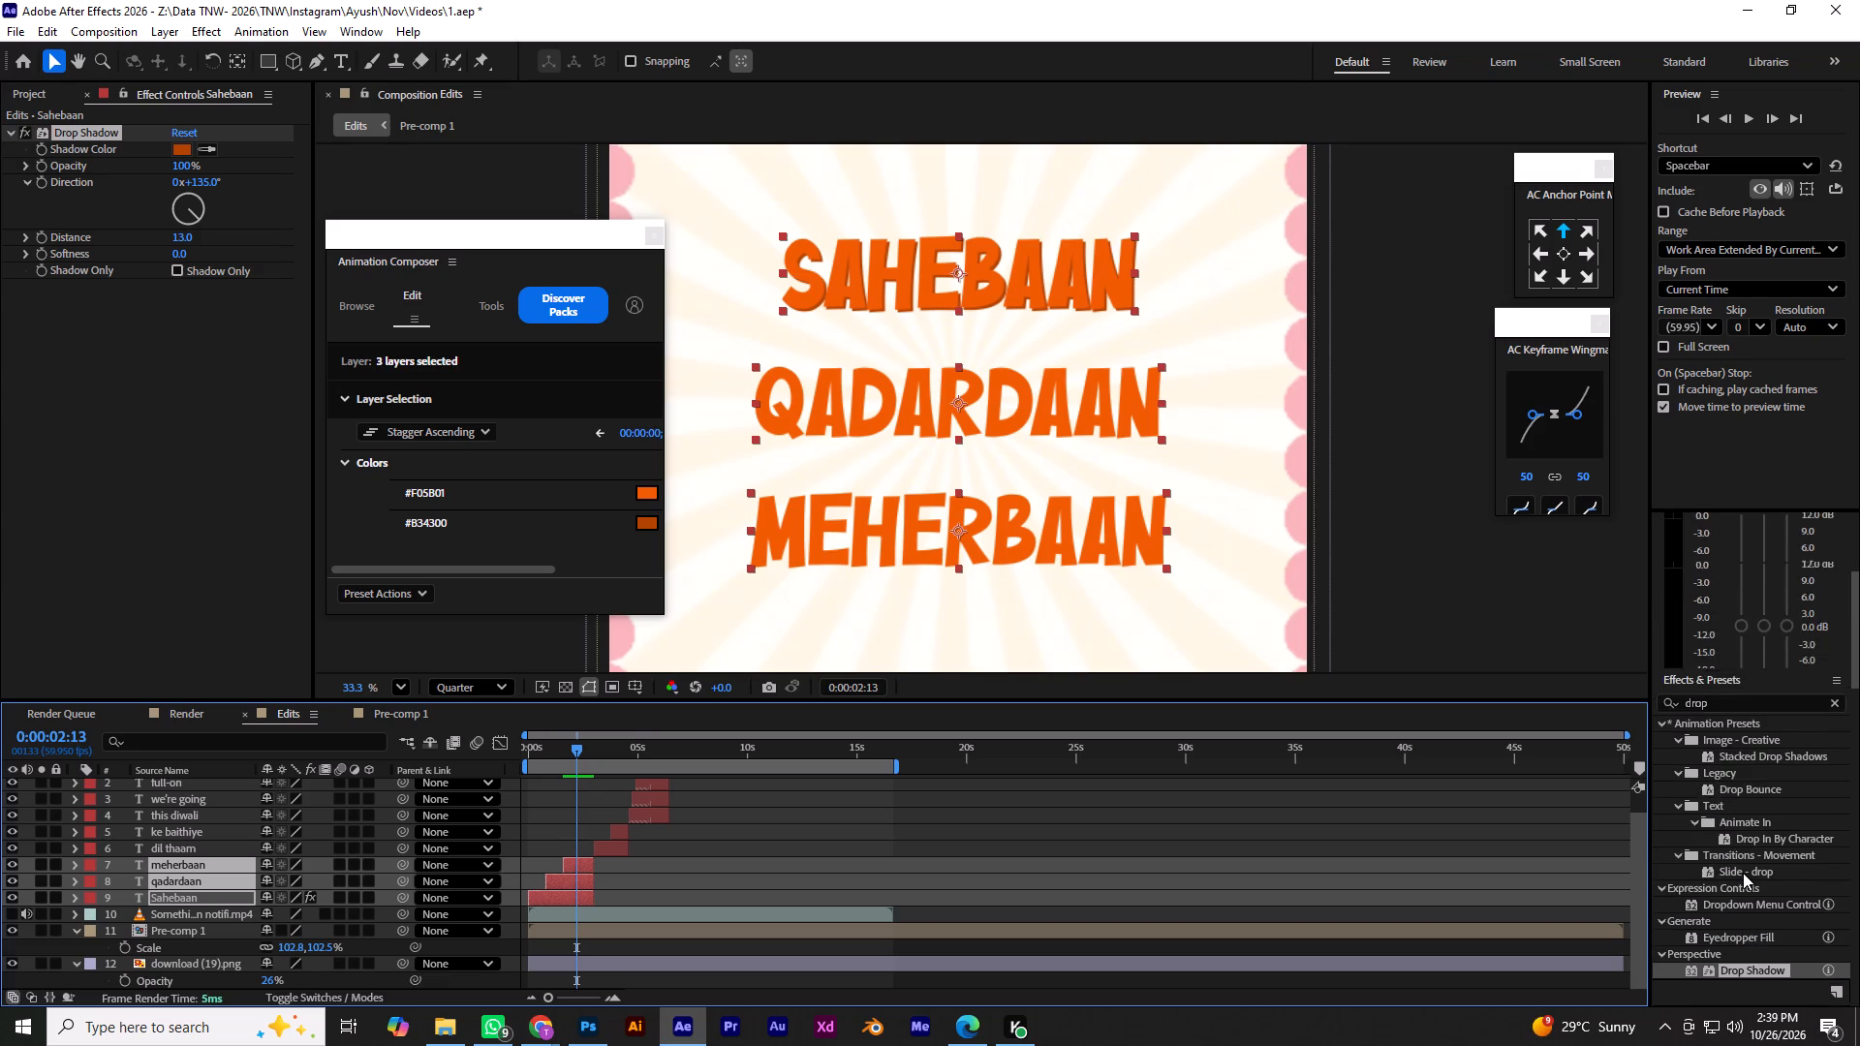
pyautogui.scroll(11, 1743, 873)
pyautogui.scroll(-12, 1743, 873)
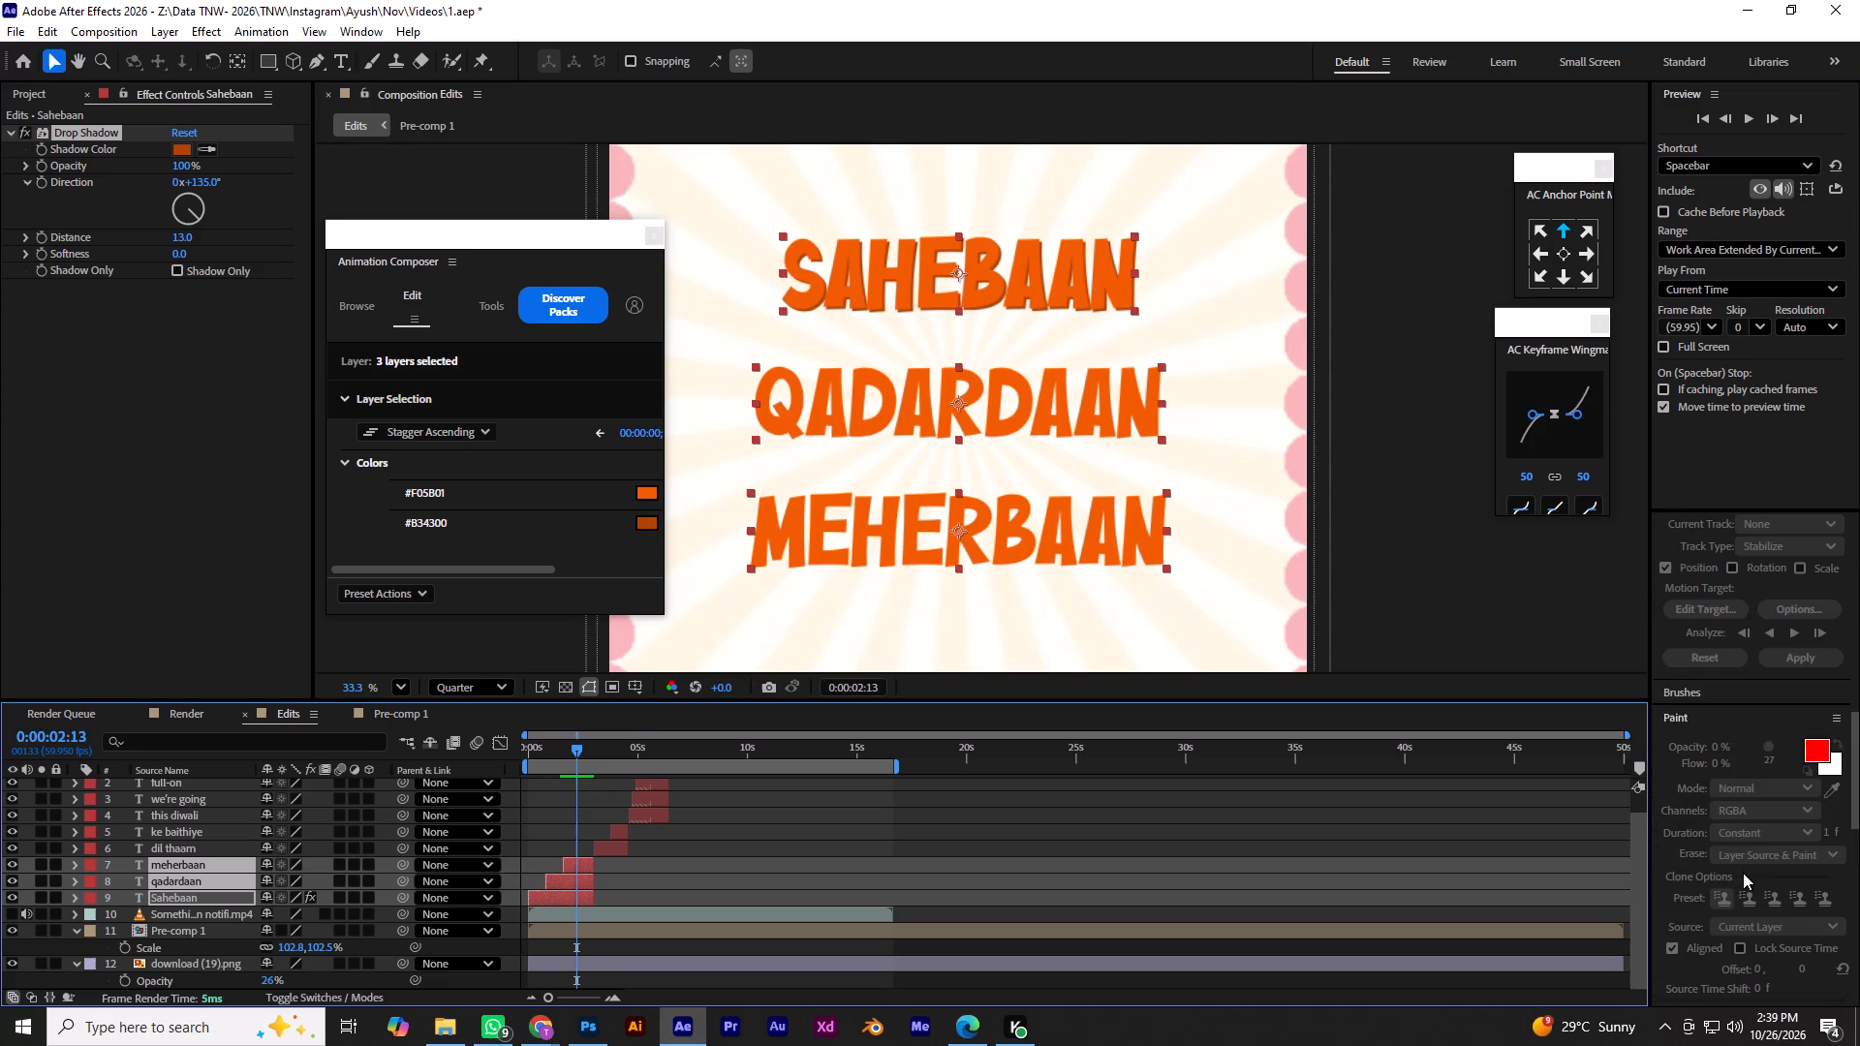
pyautogui.scroll(-5, 1743, 873)
pyautogui.scroll(7, 1743, 873)
pyautogui.scroll(8, 1665, 567)
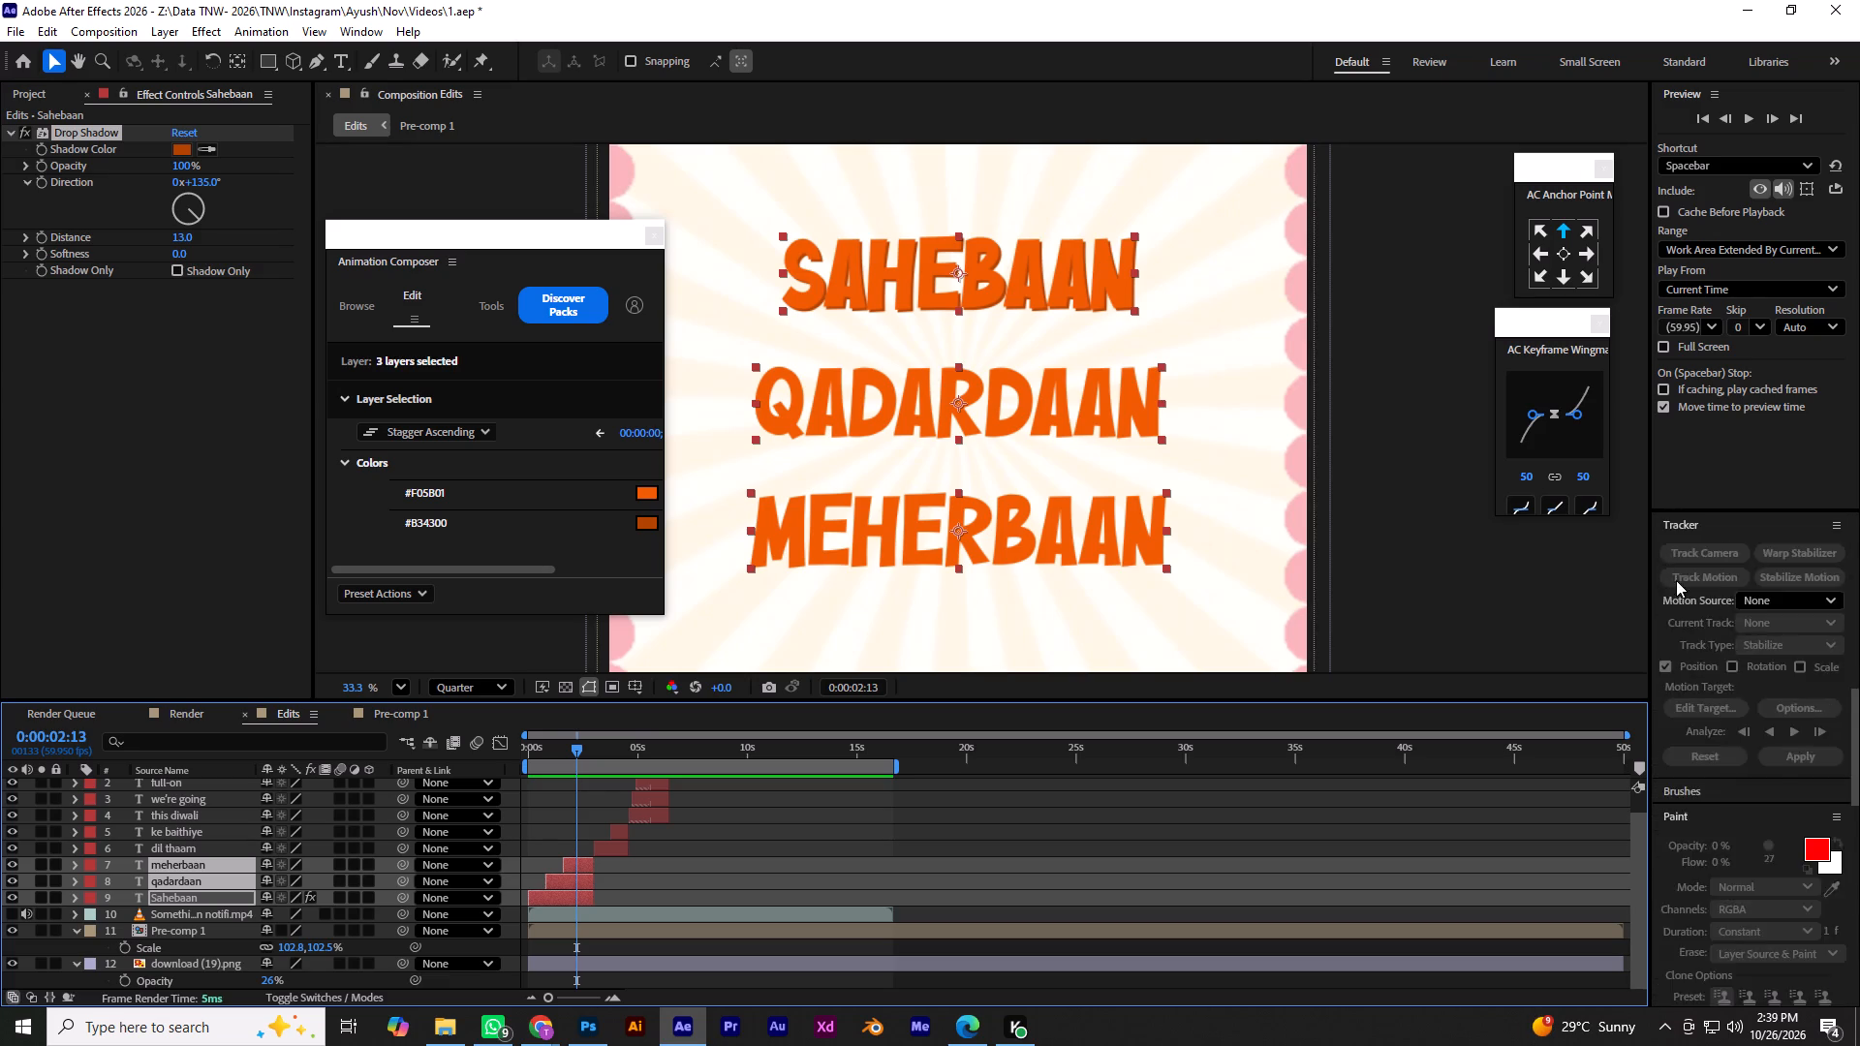
pyautogui.scroll(15, 1676, 580)
pyautogui.click(1719, 584)
pyautogui.scroll(9, 1719, 584)
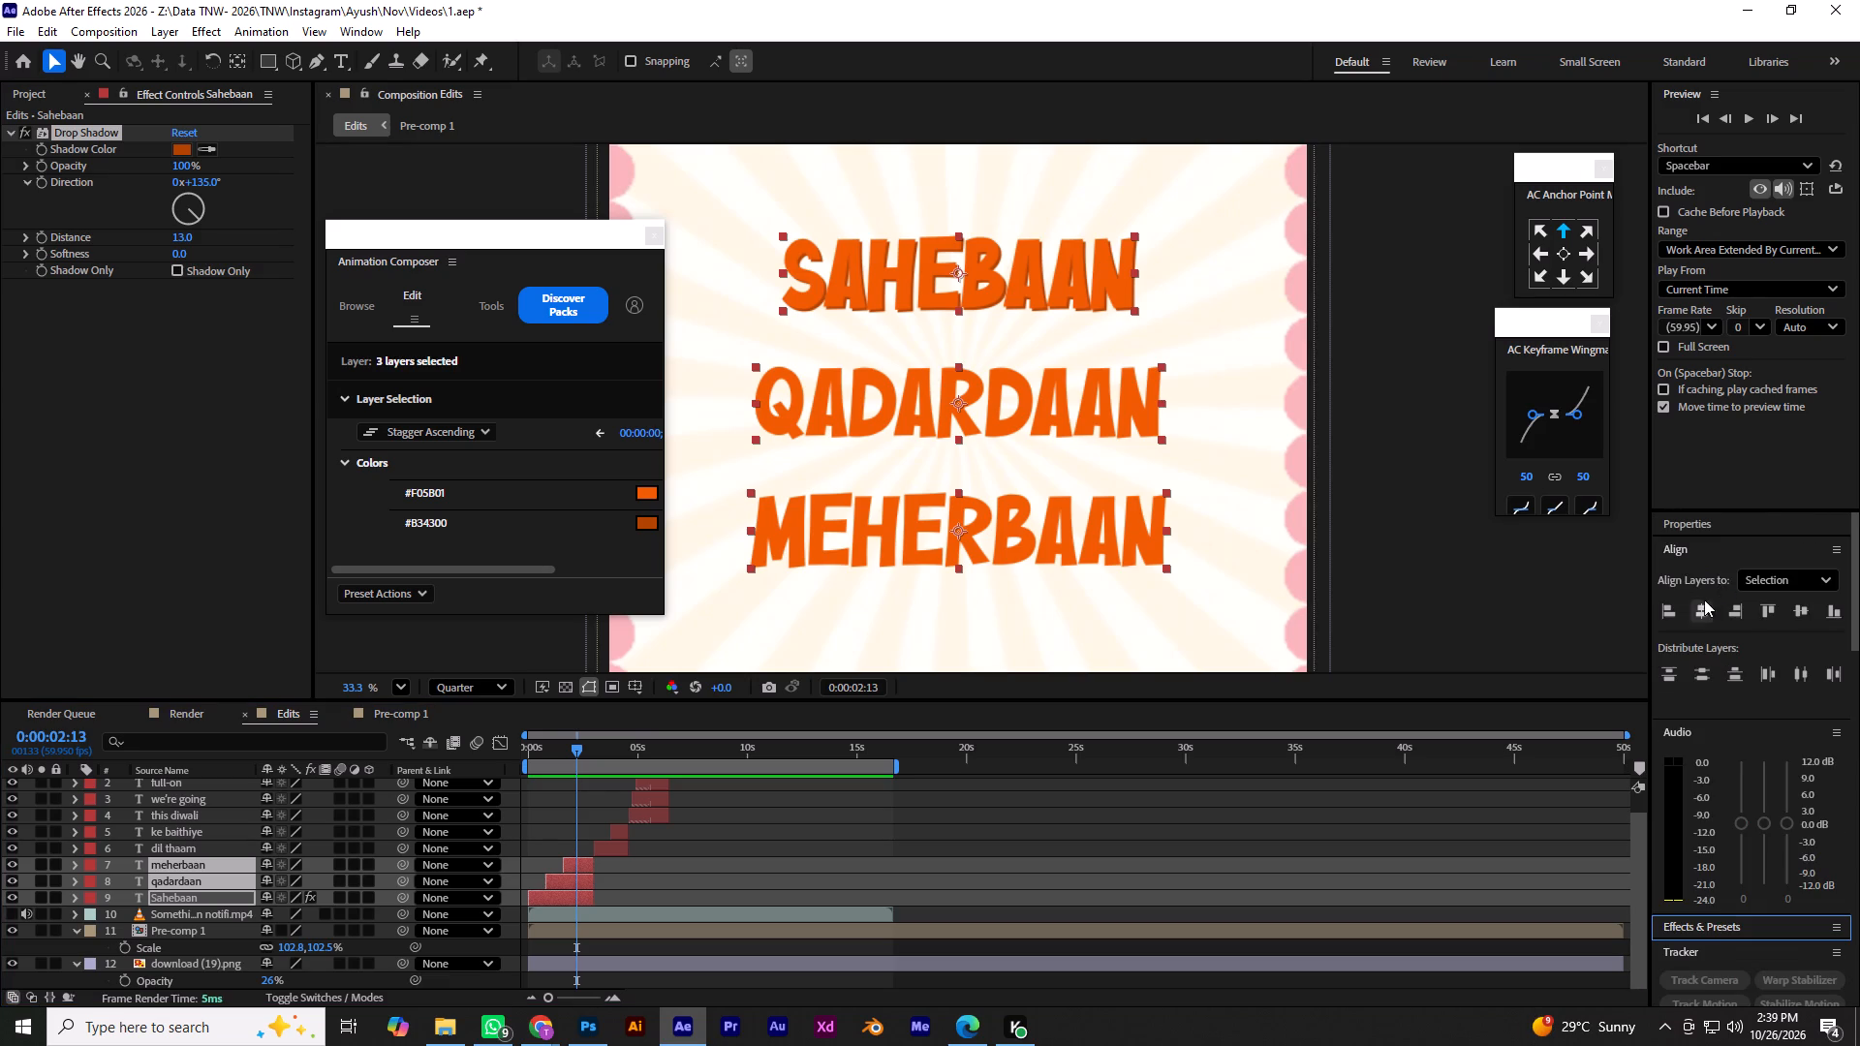
pyautogui.click(1693, 546)
pyautogui.click(1689, 512)
pyautogui.click(1715, 801)
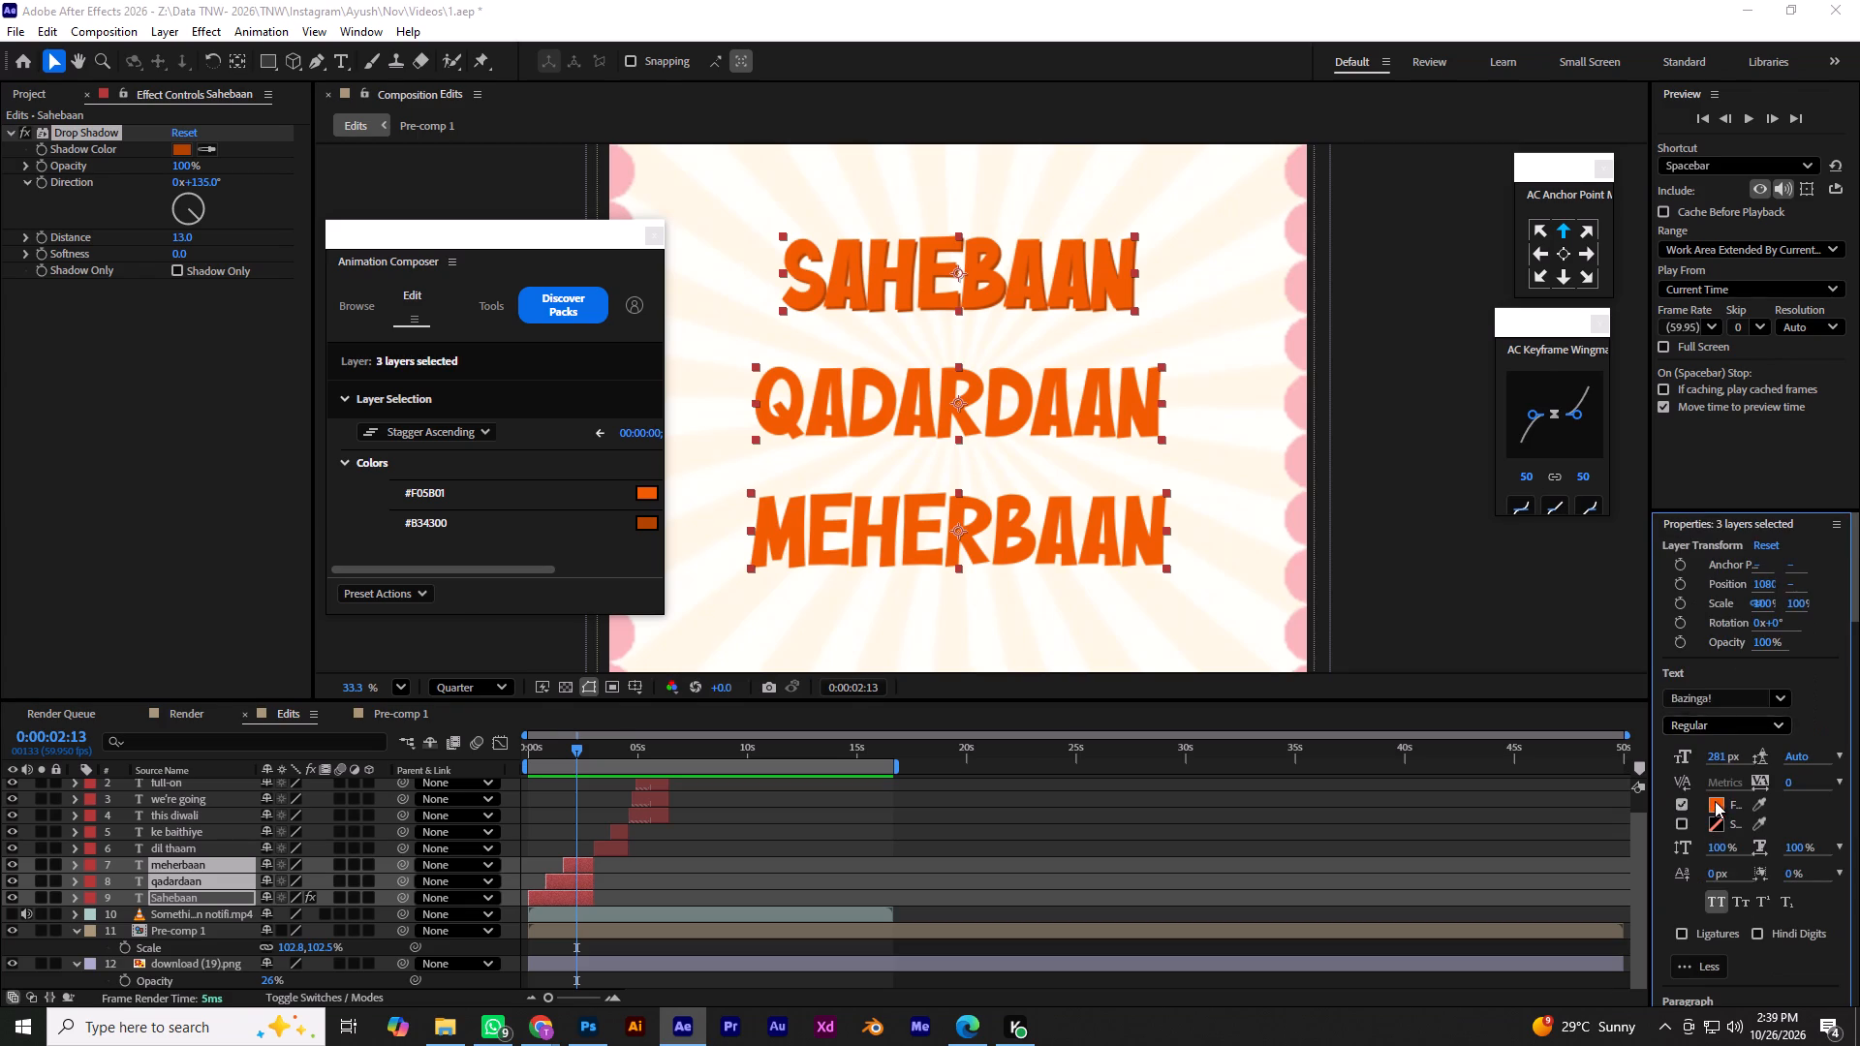
pyautogui.click(514, 635)
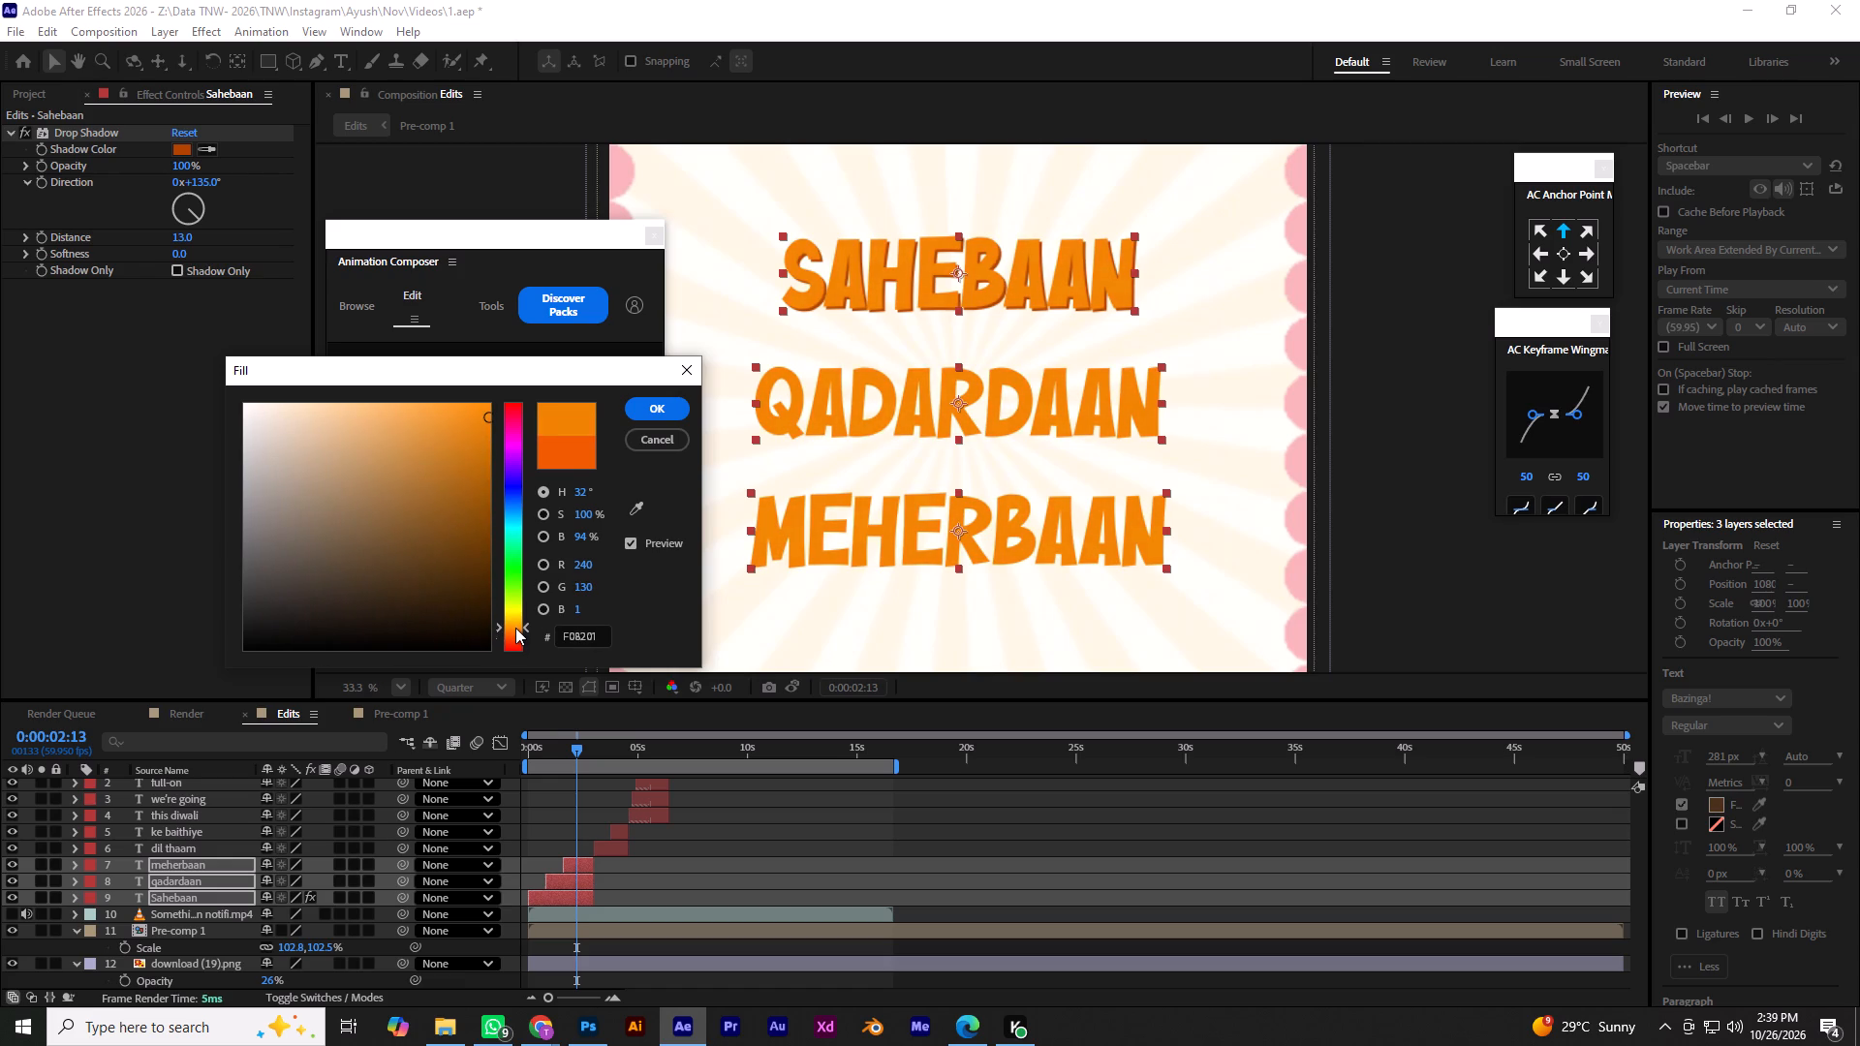
pyautogui.click(633, 412)
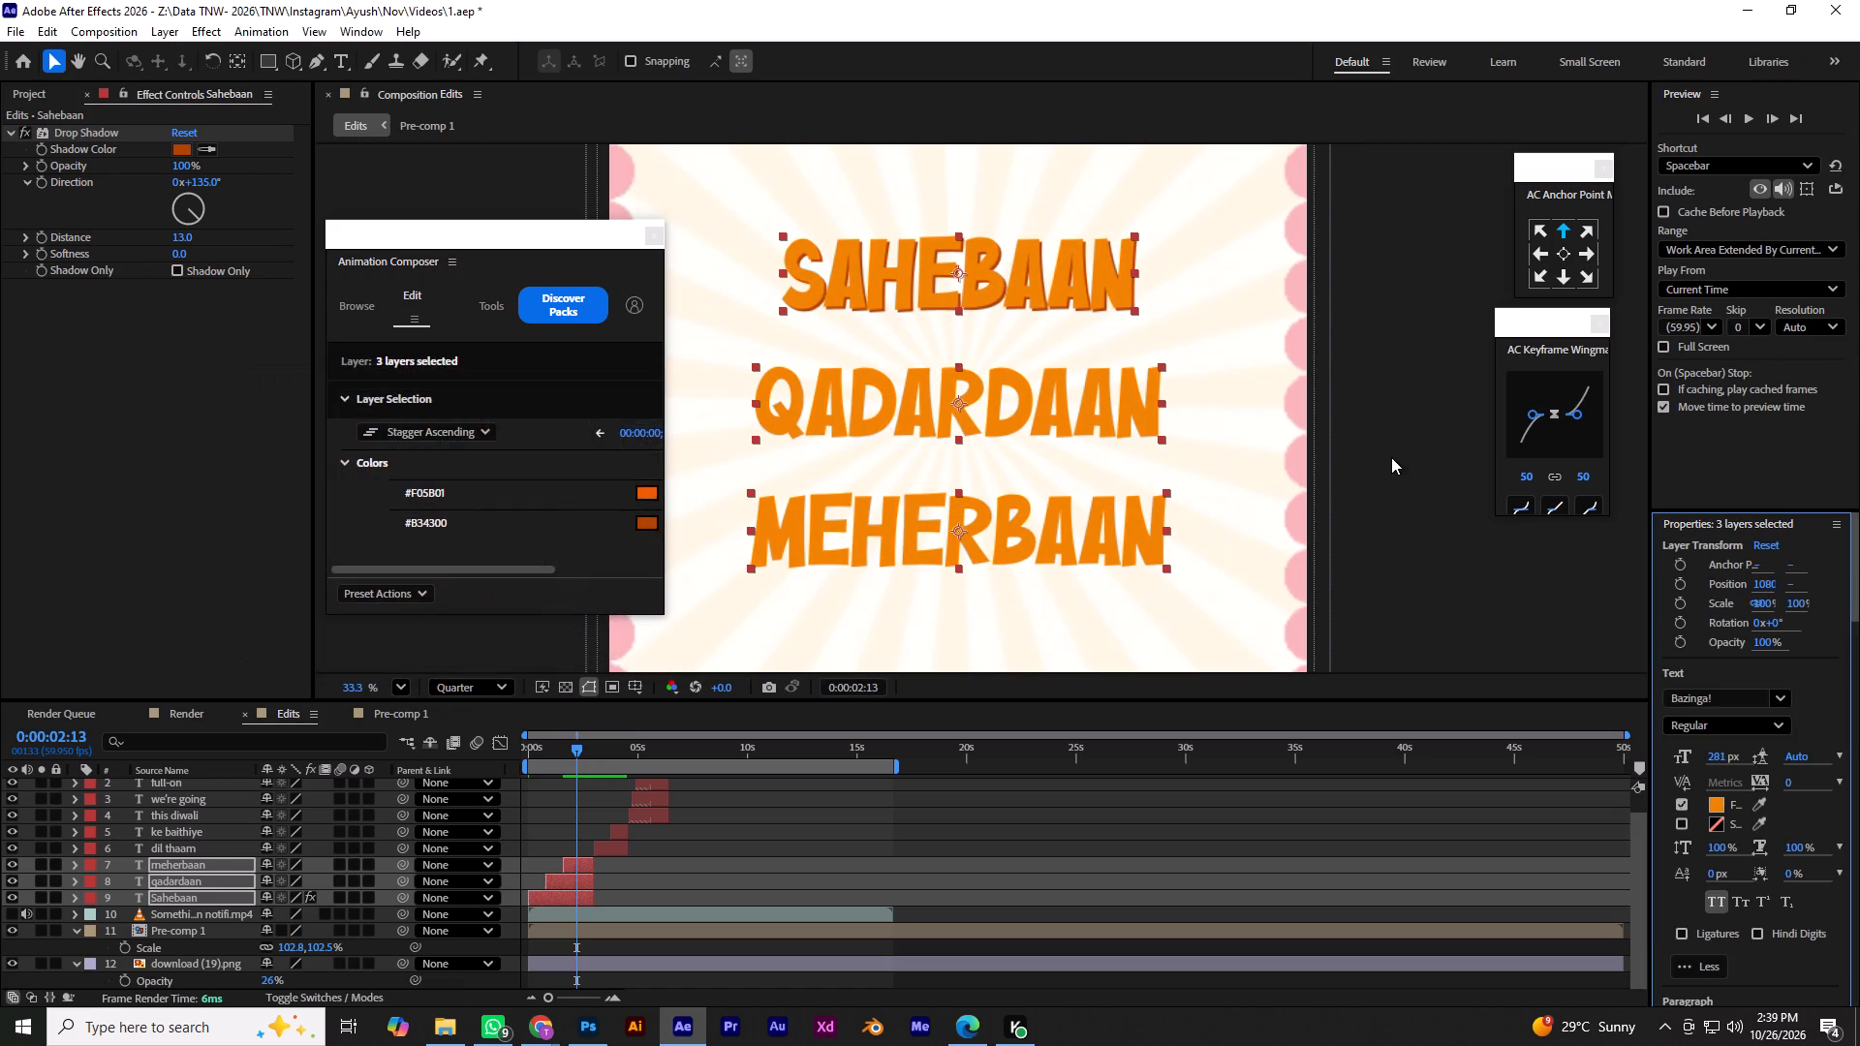
pyautogui.click(1391, 457)
# Match the fill of QADARDAAN and MEHERBAAN to the orange sampled from the SAHEBAAN text.
pyautogui.click(911, 258)
pyautogui.click(905, 380)
pyautogui.keyDown('shift'); pyautogui.click(931, 543); pyautogui.keyUp('shift')
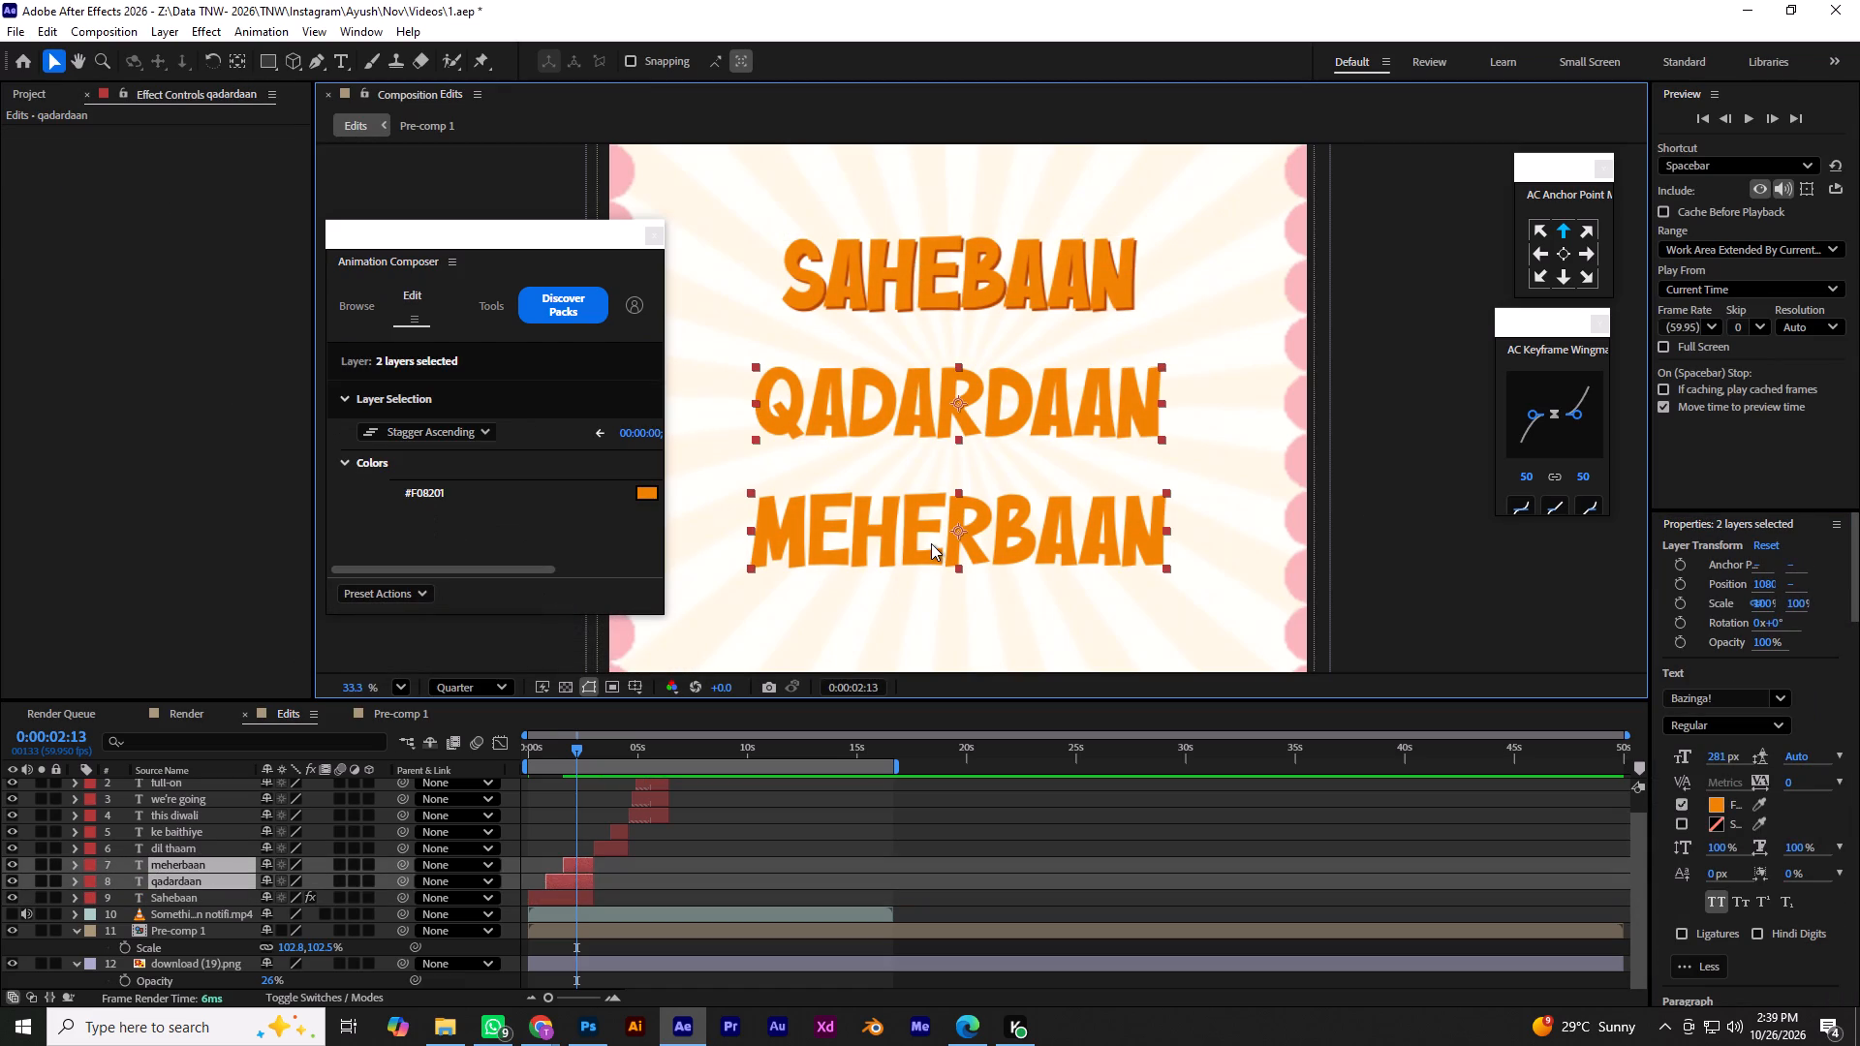
pyautogui.click(1761, 801)
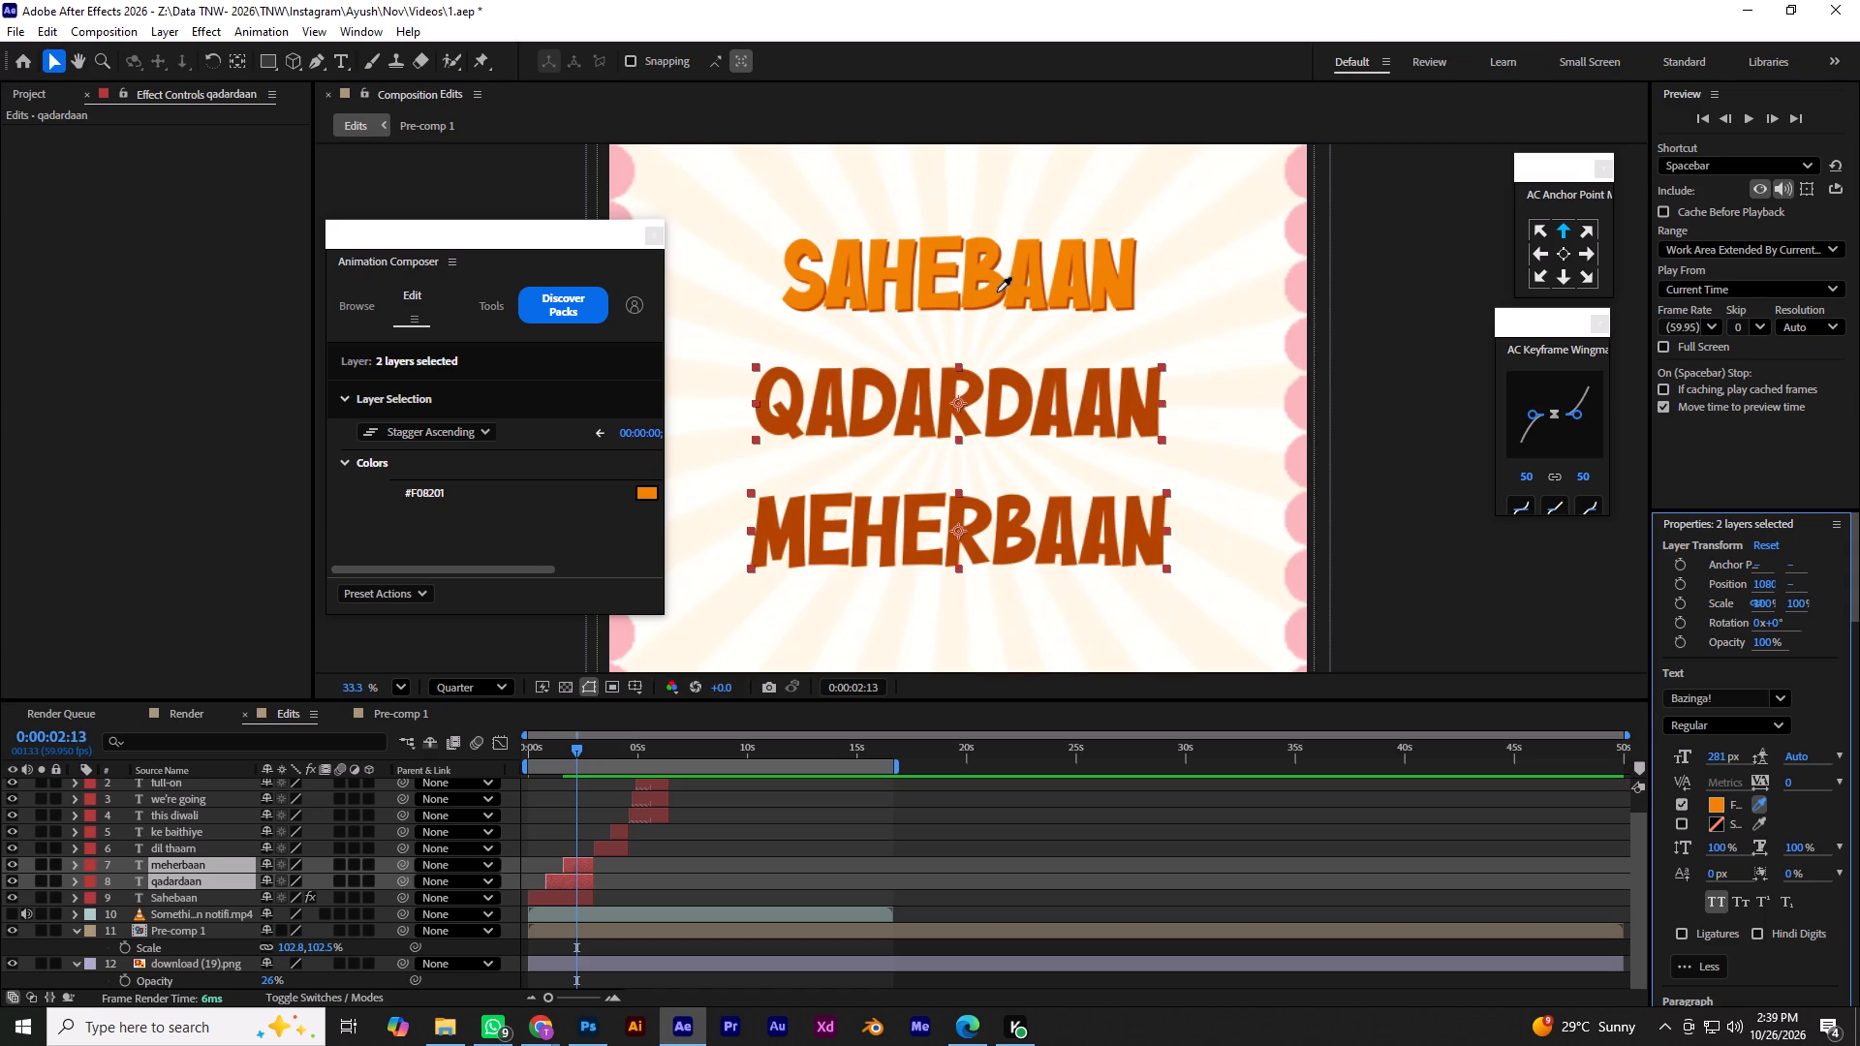
pyautogui.click(992, 290)
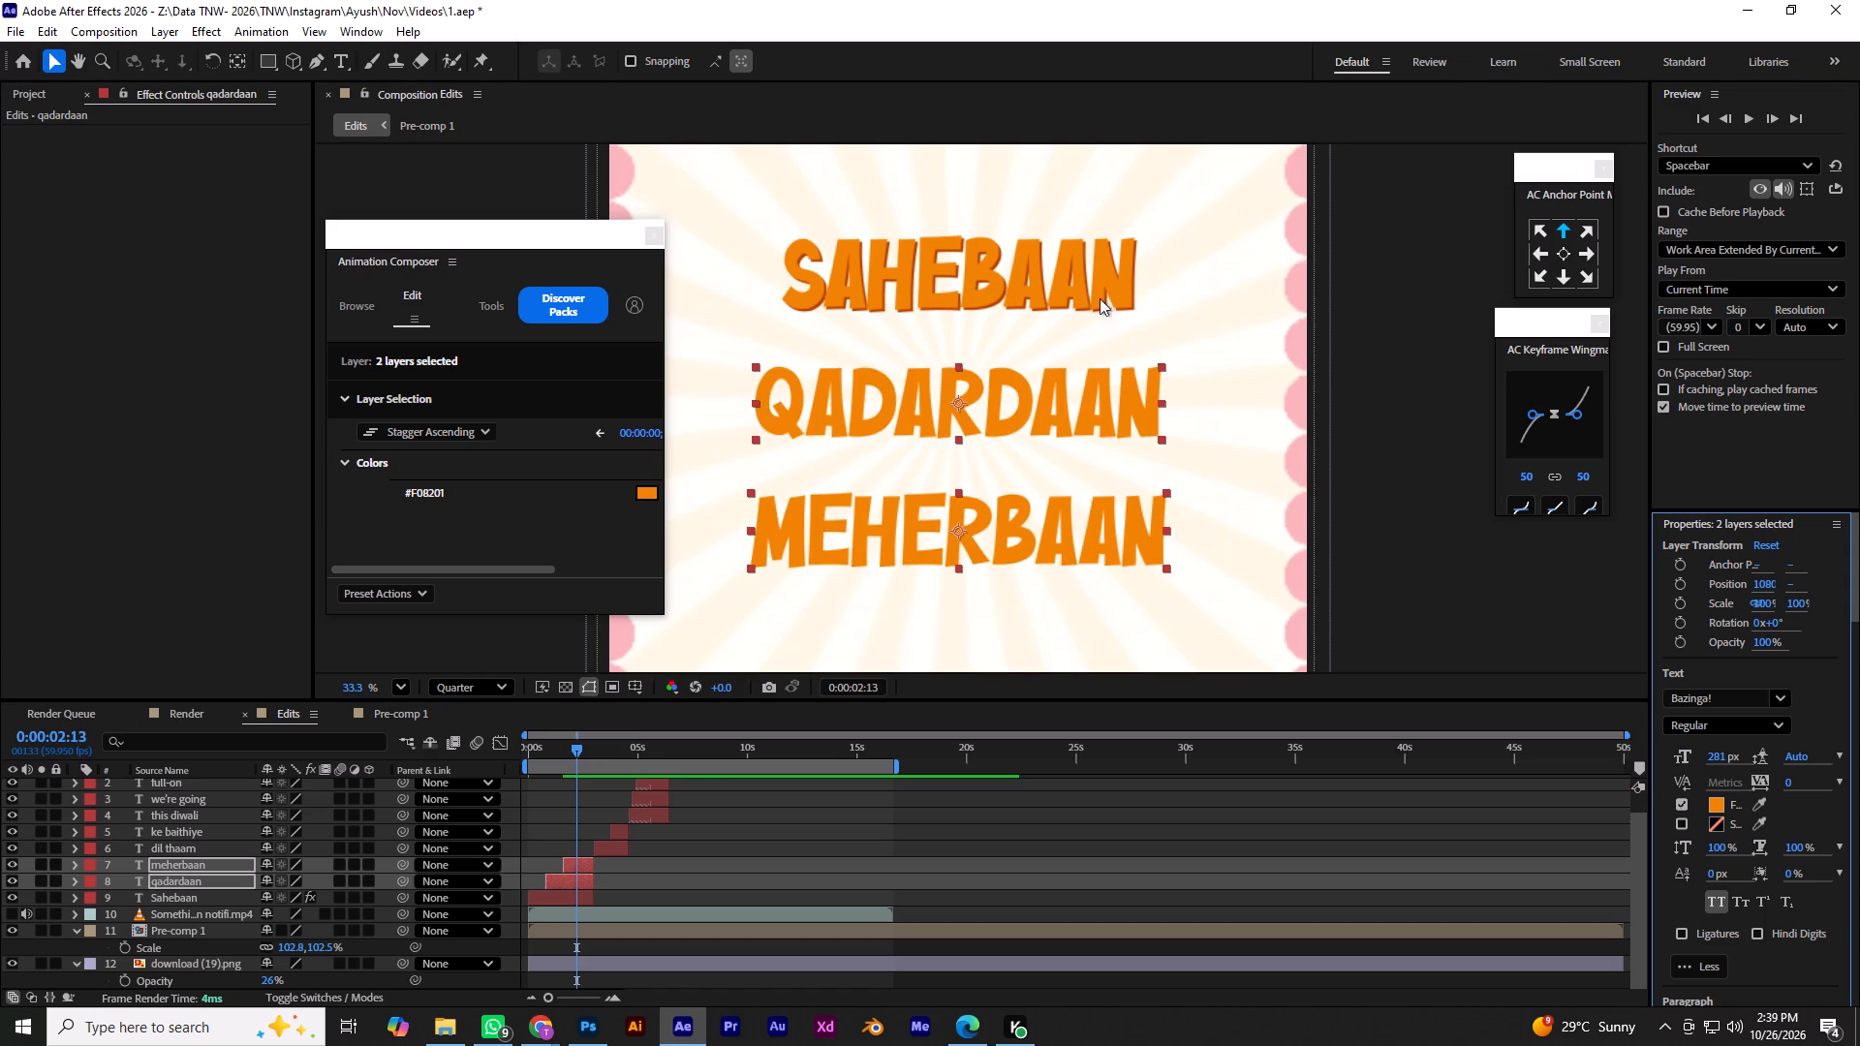
pyautogui.click(54, 63)
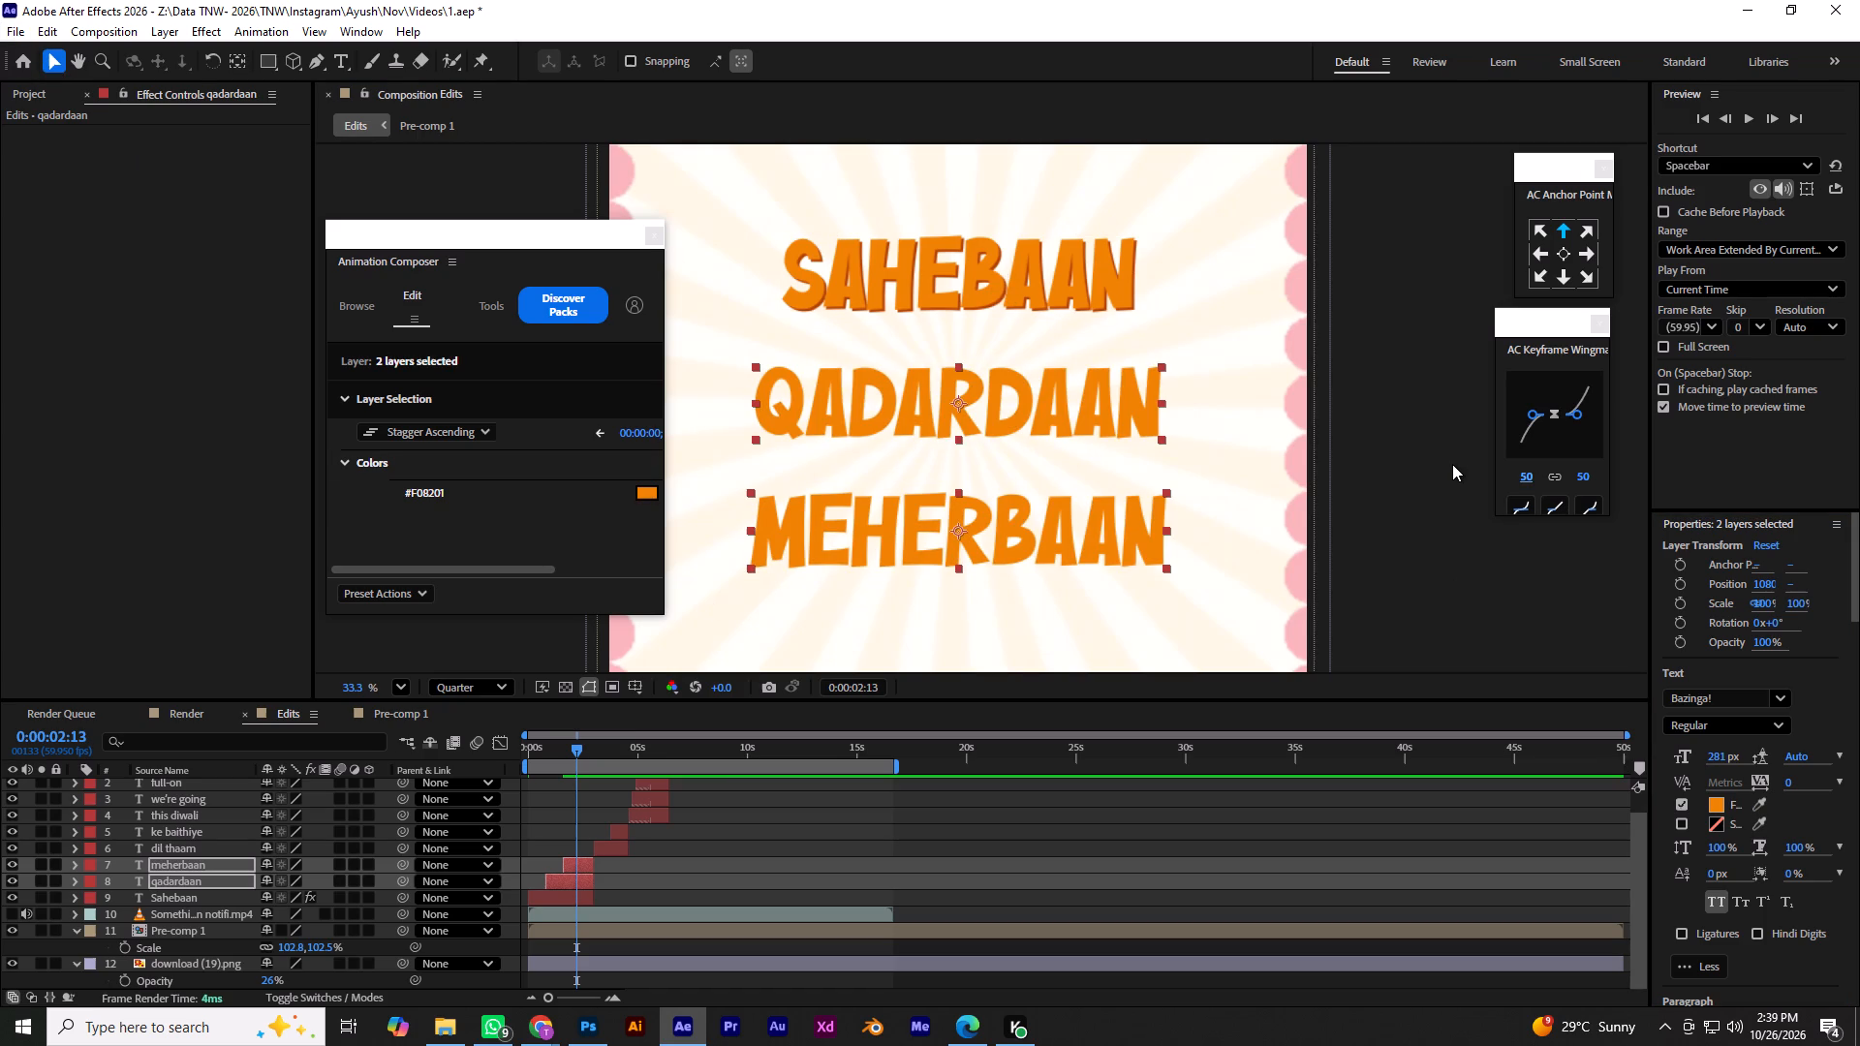
pyautogui.click(1452, 464)
# Copy SAHEBAAN's Drop Shadow effect onto the QADARDAAN and MEHERBAAN captions, and save the project.
pyautogui.click(909, 390)
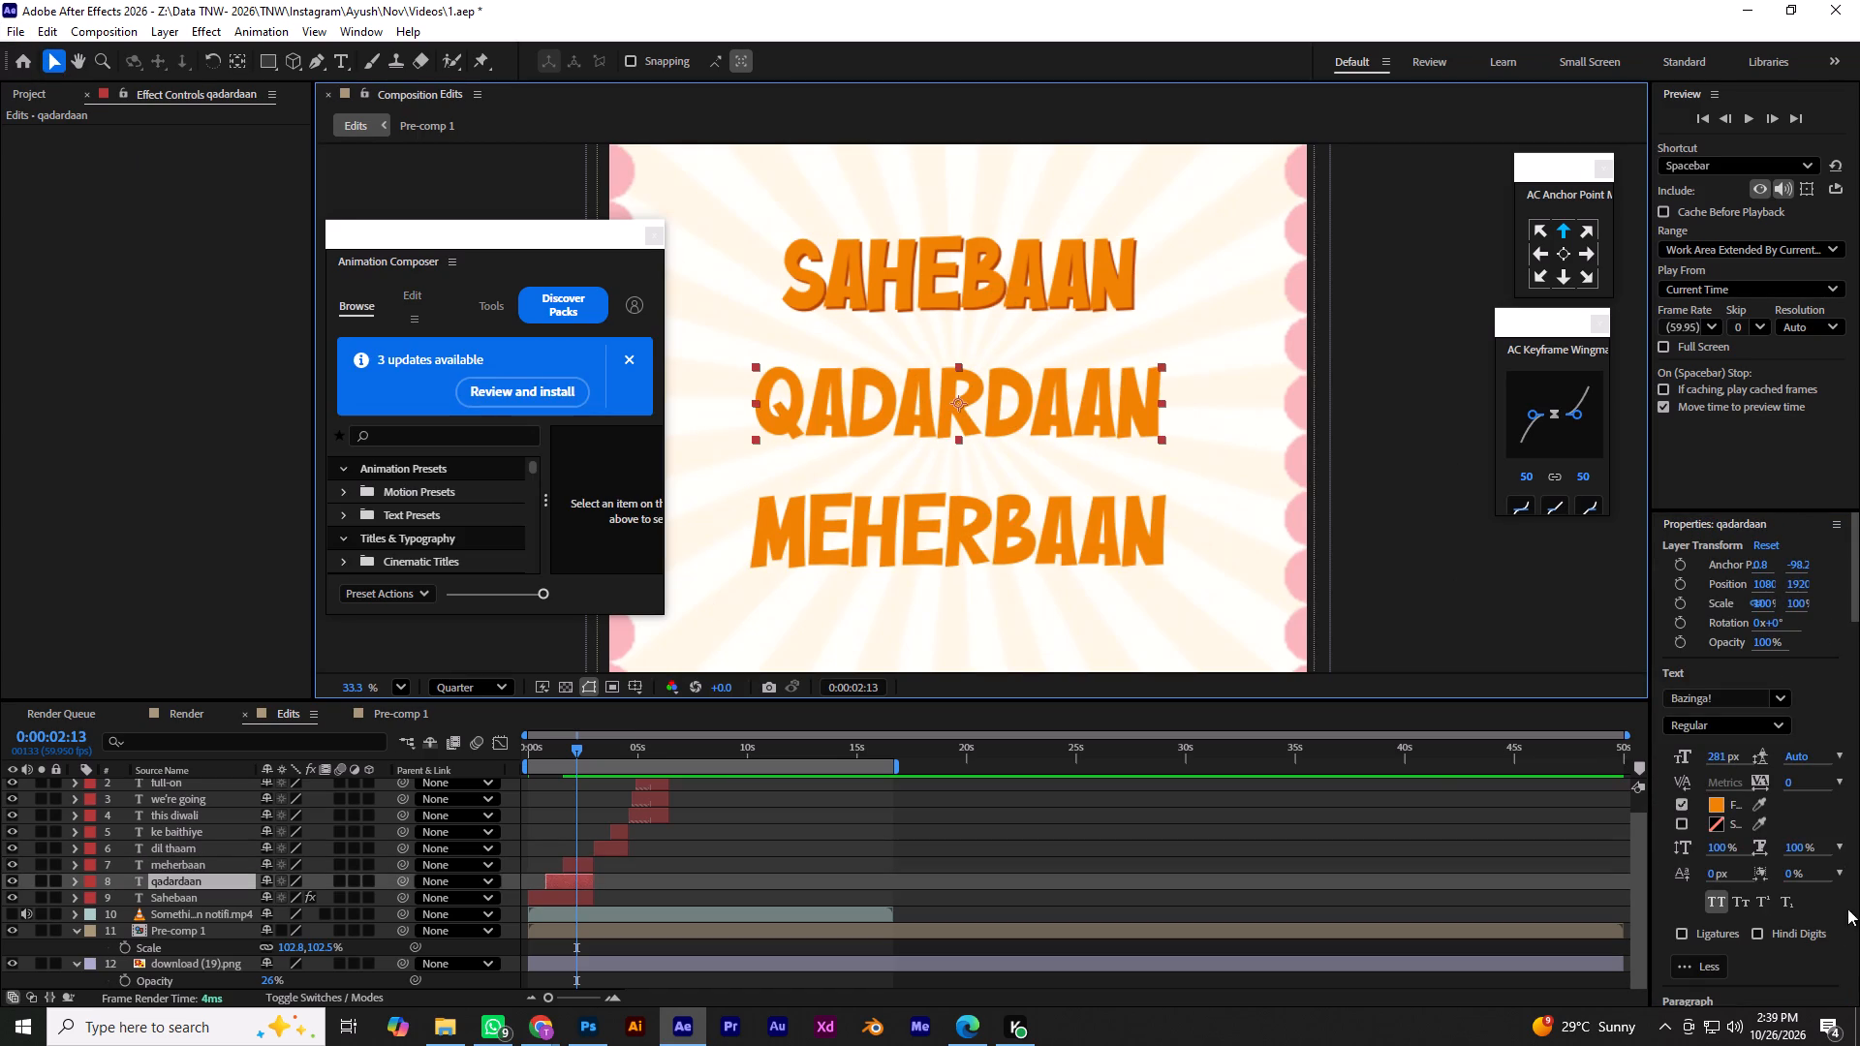
pyautogui.click(941, 300)
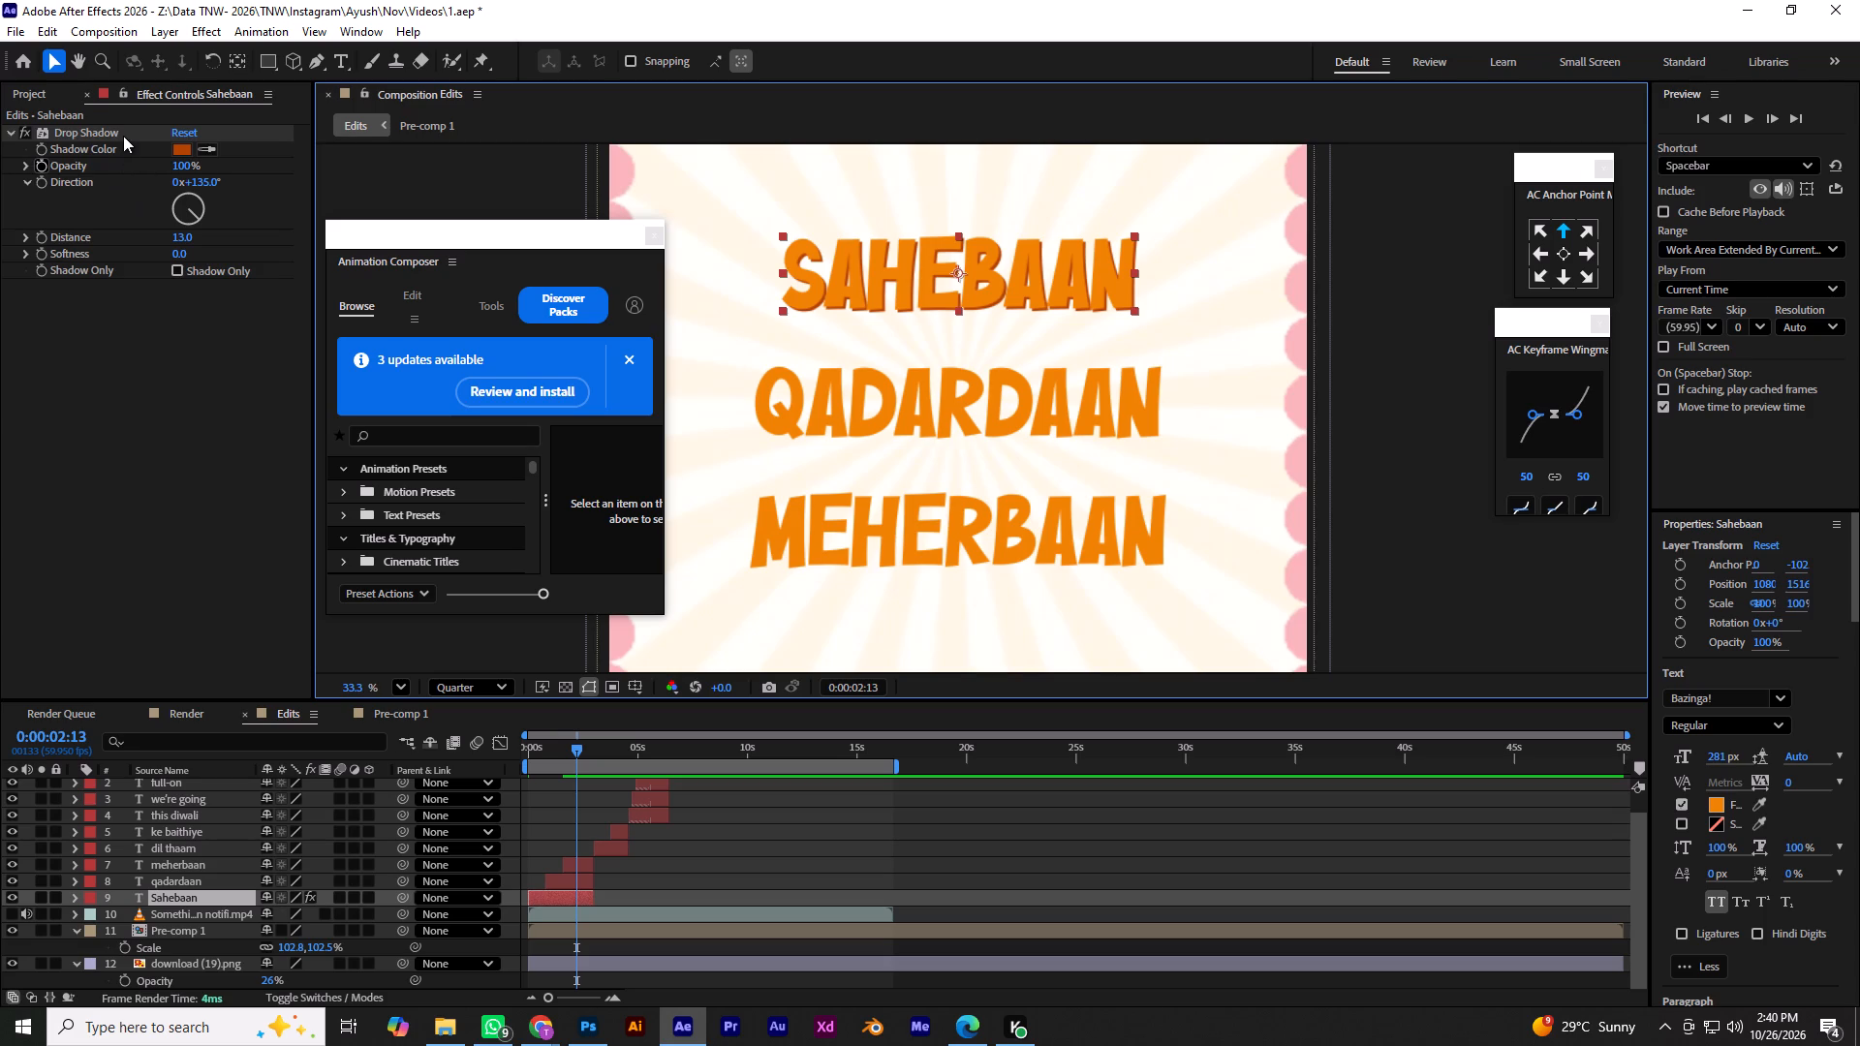
pyautogui.click(123, 136)
pyautogui.hotkey('ctrl', 'c')
pyautogui.click(926, 401)
pyautogui.keyDown('shift'); pyautogui.click(961, 539); pyautogui.keyUp('shift')
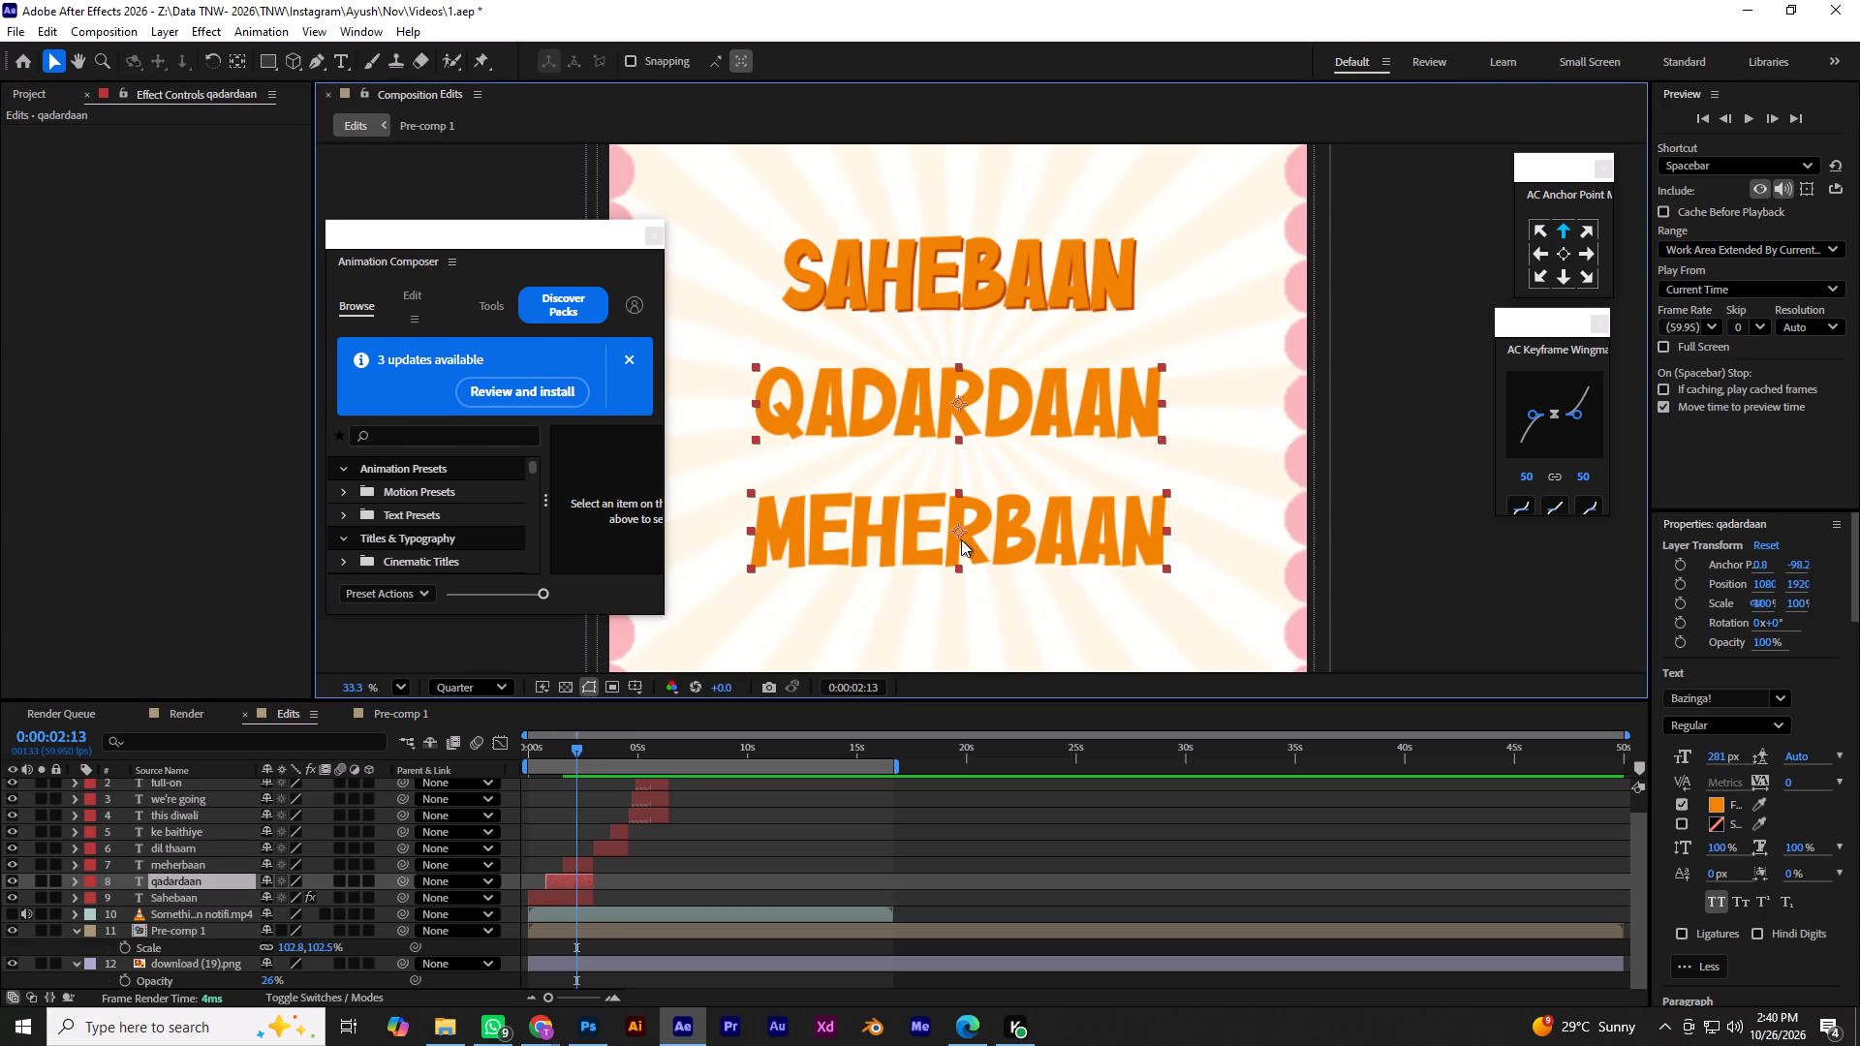
pyautogui.hotkey('ctrl', 'v')
pyautogui.hotkey('ctrl', 's')
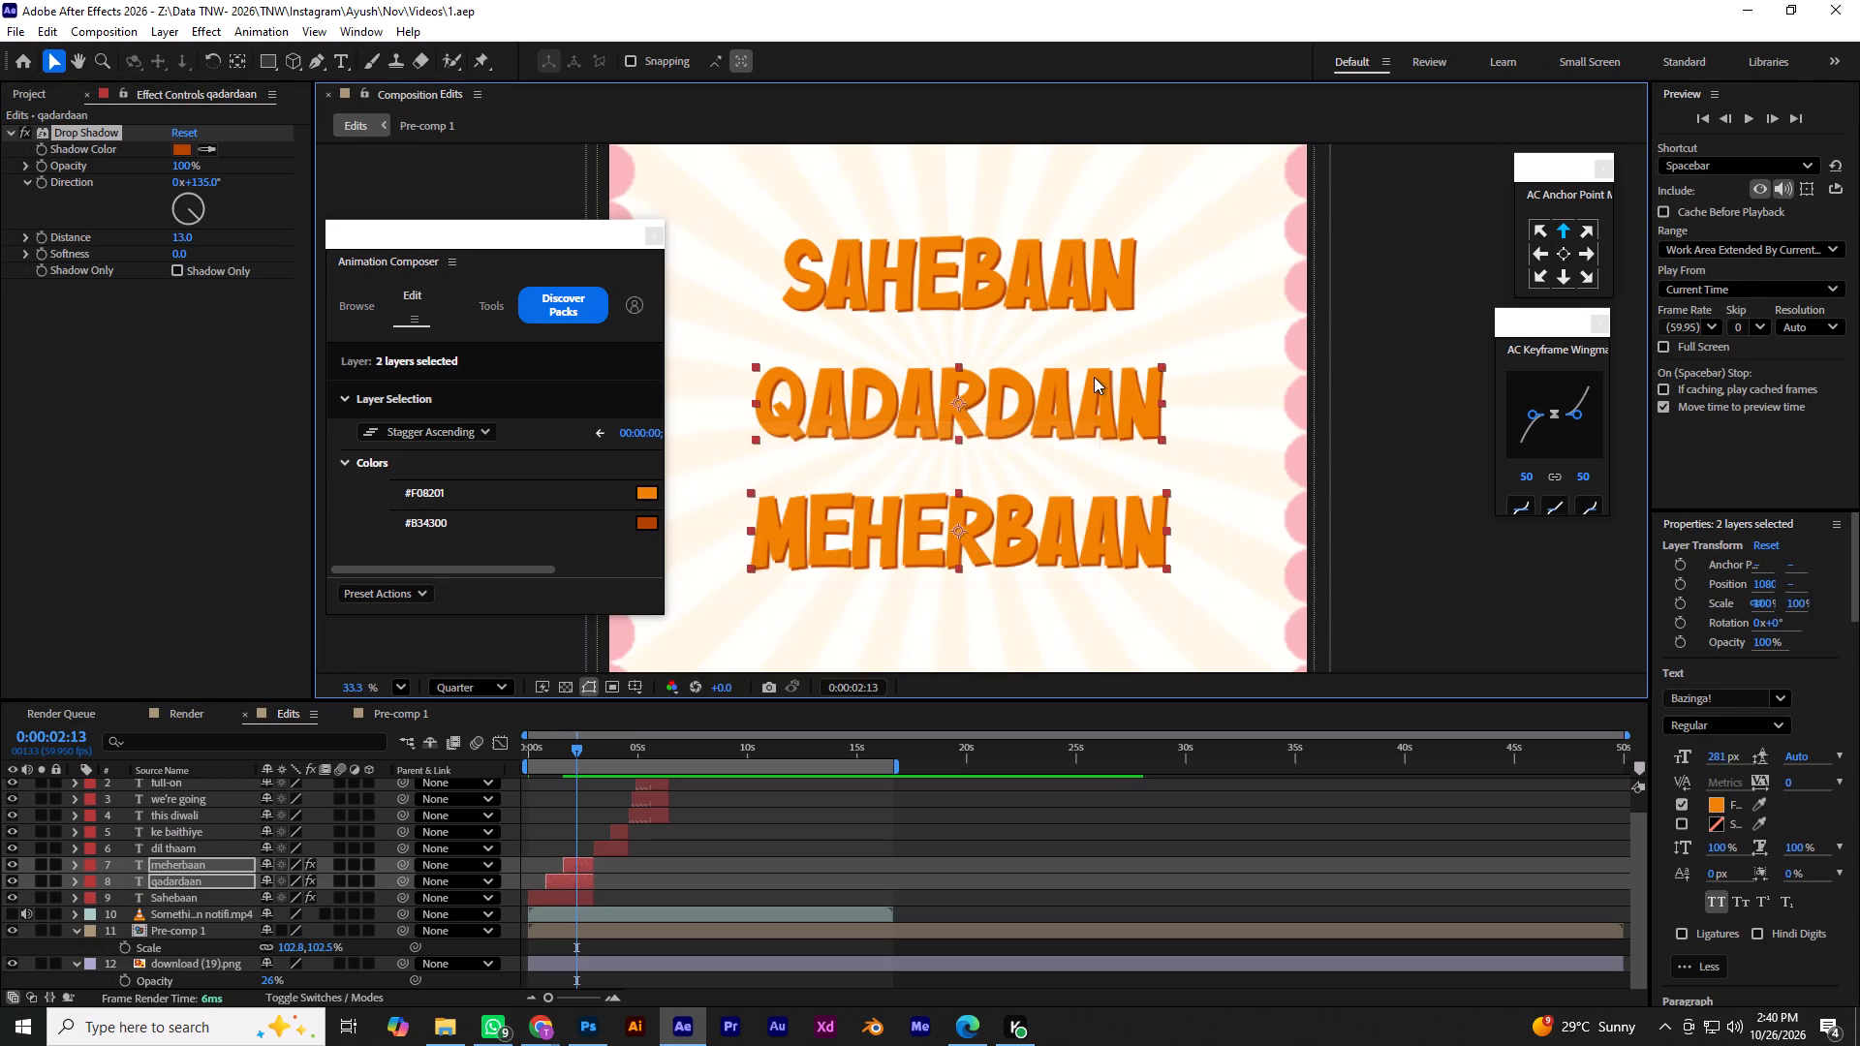
pyautogui.keyDown('alt'); pyautogui.scroll(-3, 1094, 377); pyautogui.keyUp('alt')
pyautogui.keyDown('alt'); pyautogui.scroll(2, 1094, 377); pyautogui.keyUp('alt')
pyautogui.keyDown('alt'); pyautogui.scroll(-6, 1094, 377); pyautogui.keyUp('alt')
pyautogui.keyDown('alt'); pyautogui.scroll(2, 1094, 377); pyautogui.keyUp('alt')
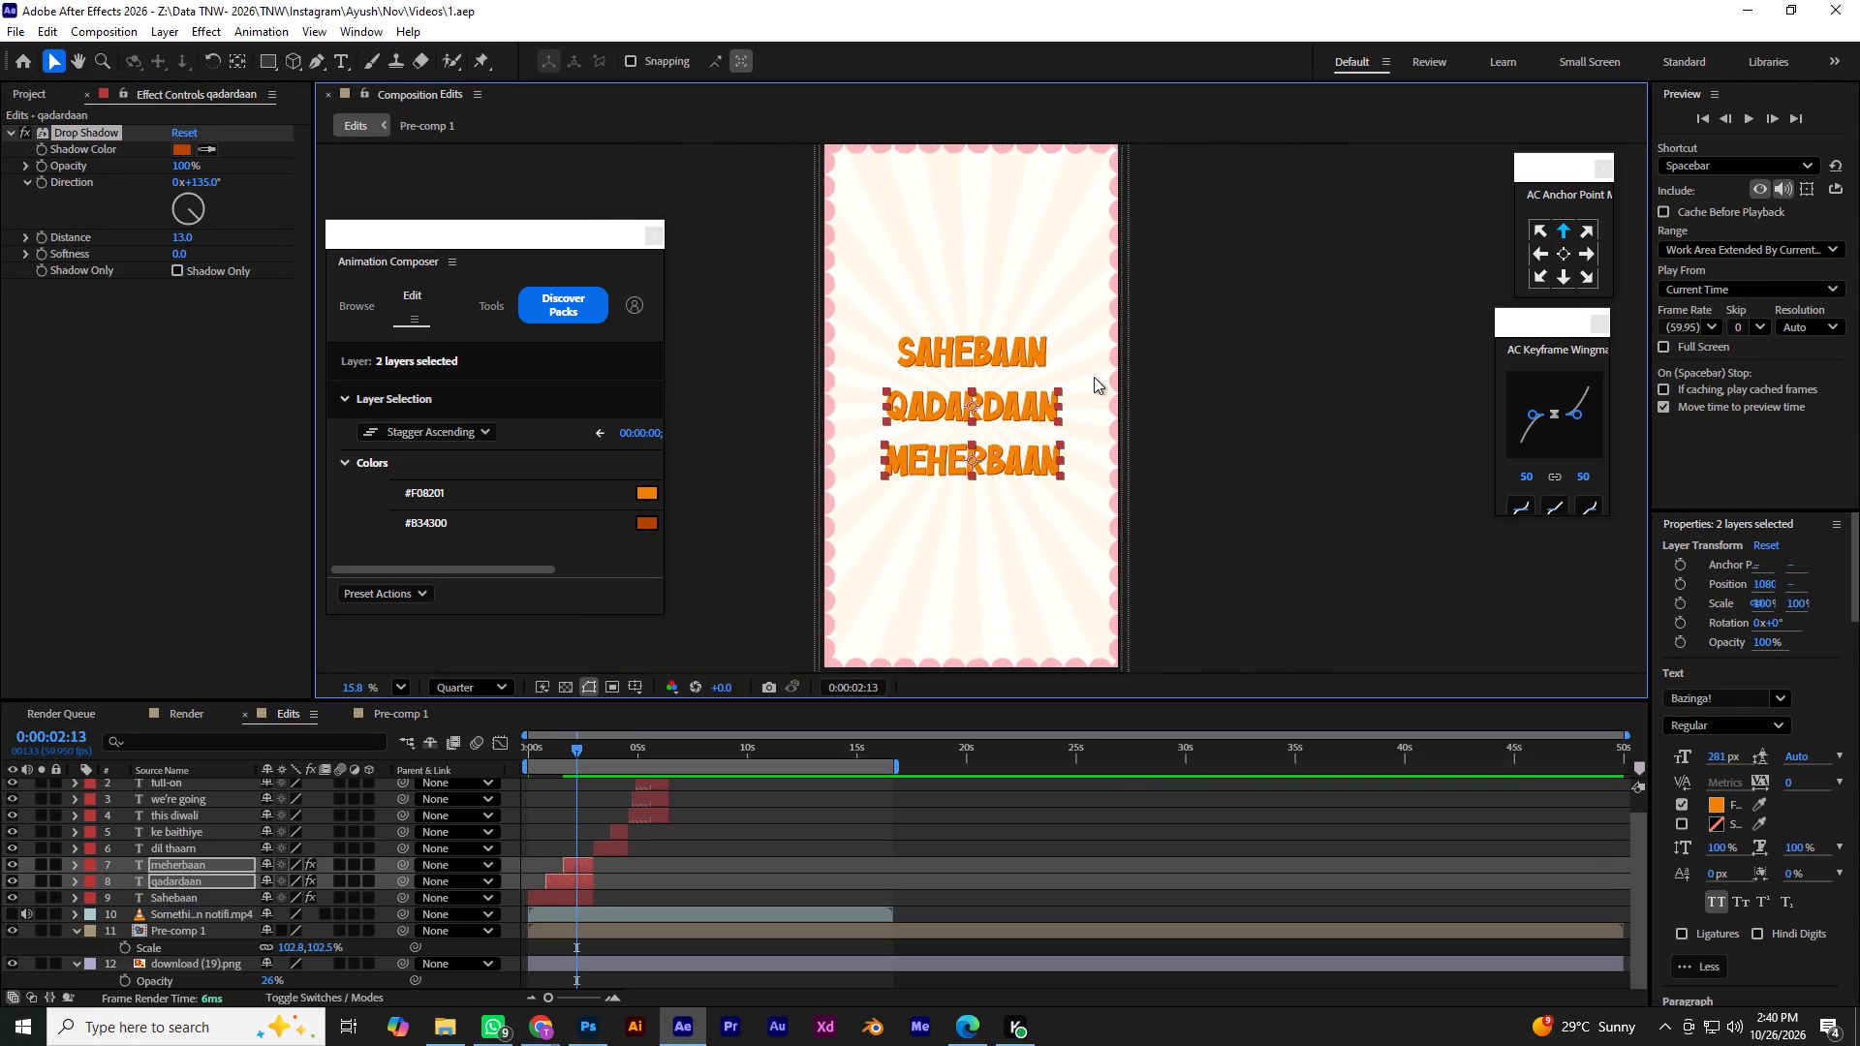
pyautogui.click(1416, 414)
pyautogui.hotkey('ctrl', 's')
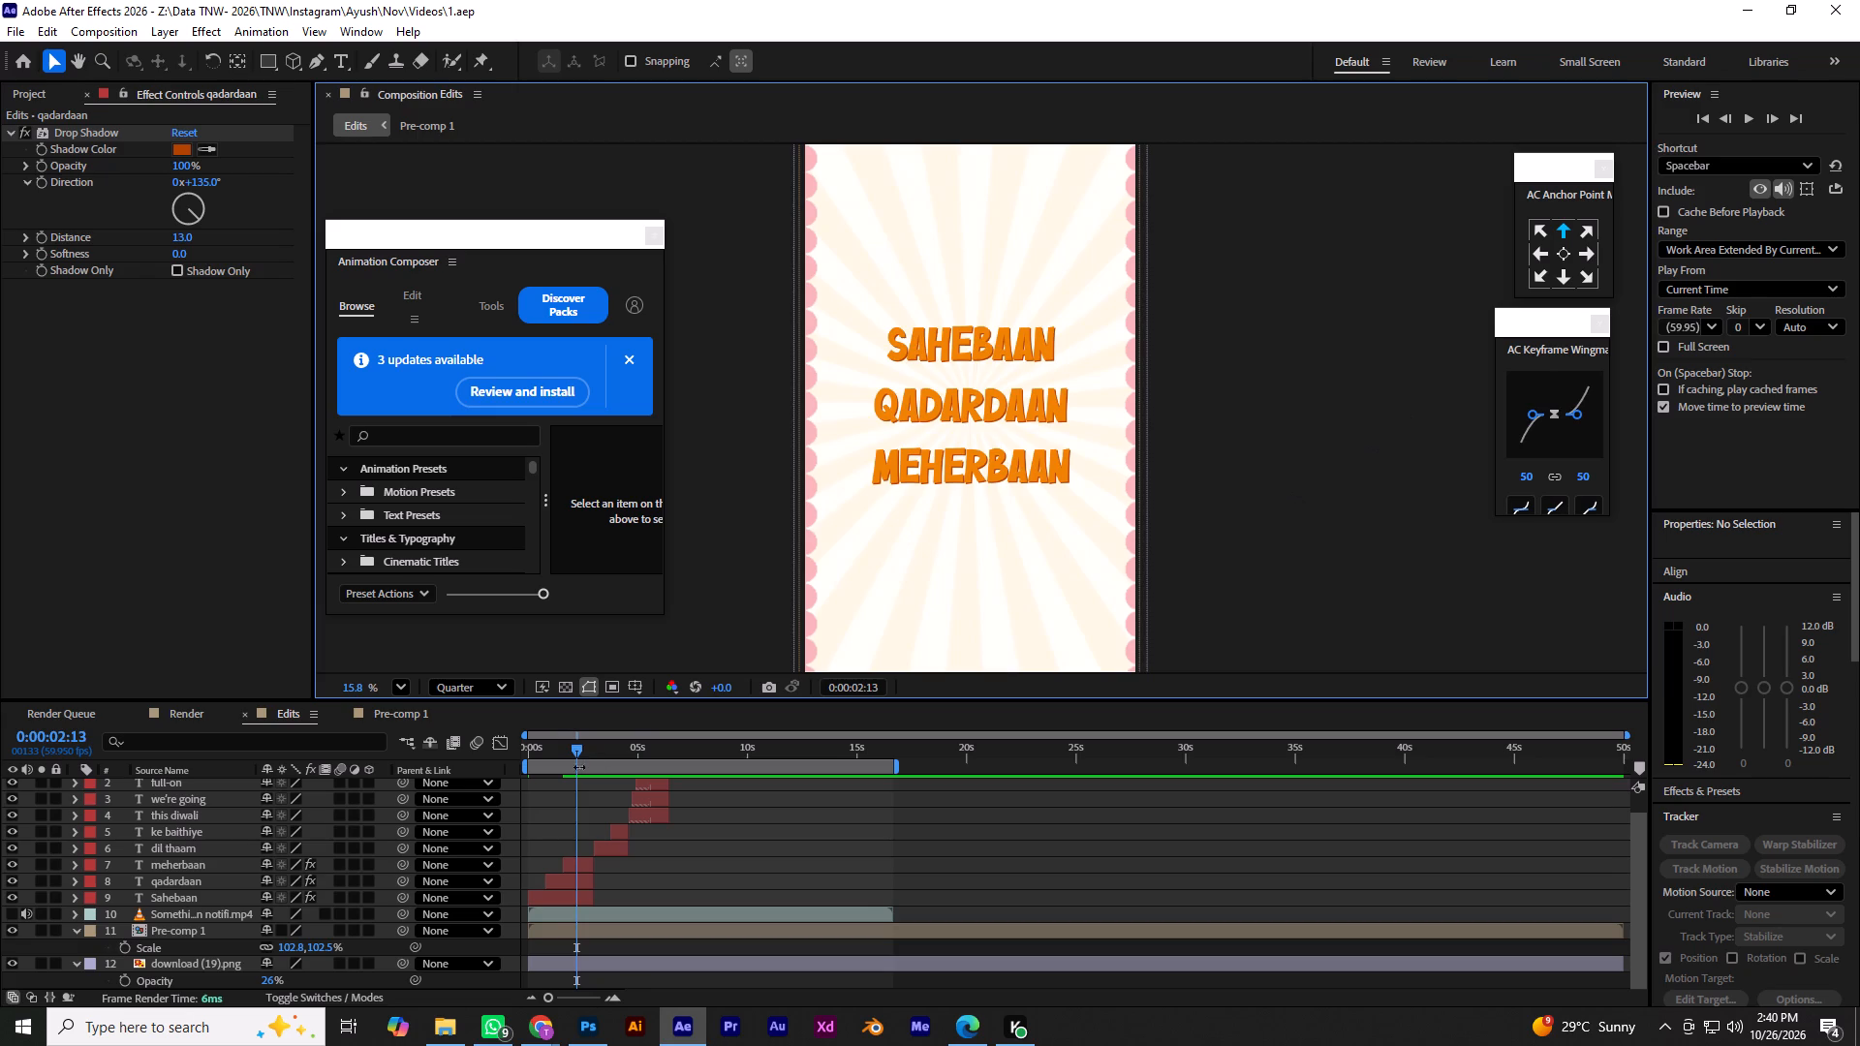
# Play the composition from the start through the DIL THAAM and KE BAITHIYE captions.
pyautogui.moveTo(573, 743); pyautogui.dragTo(394, 810)
pyautogui.press('space')
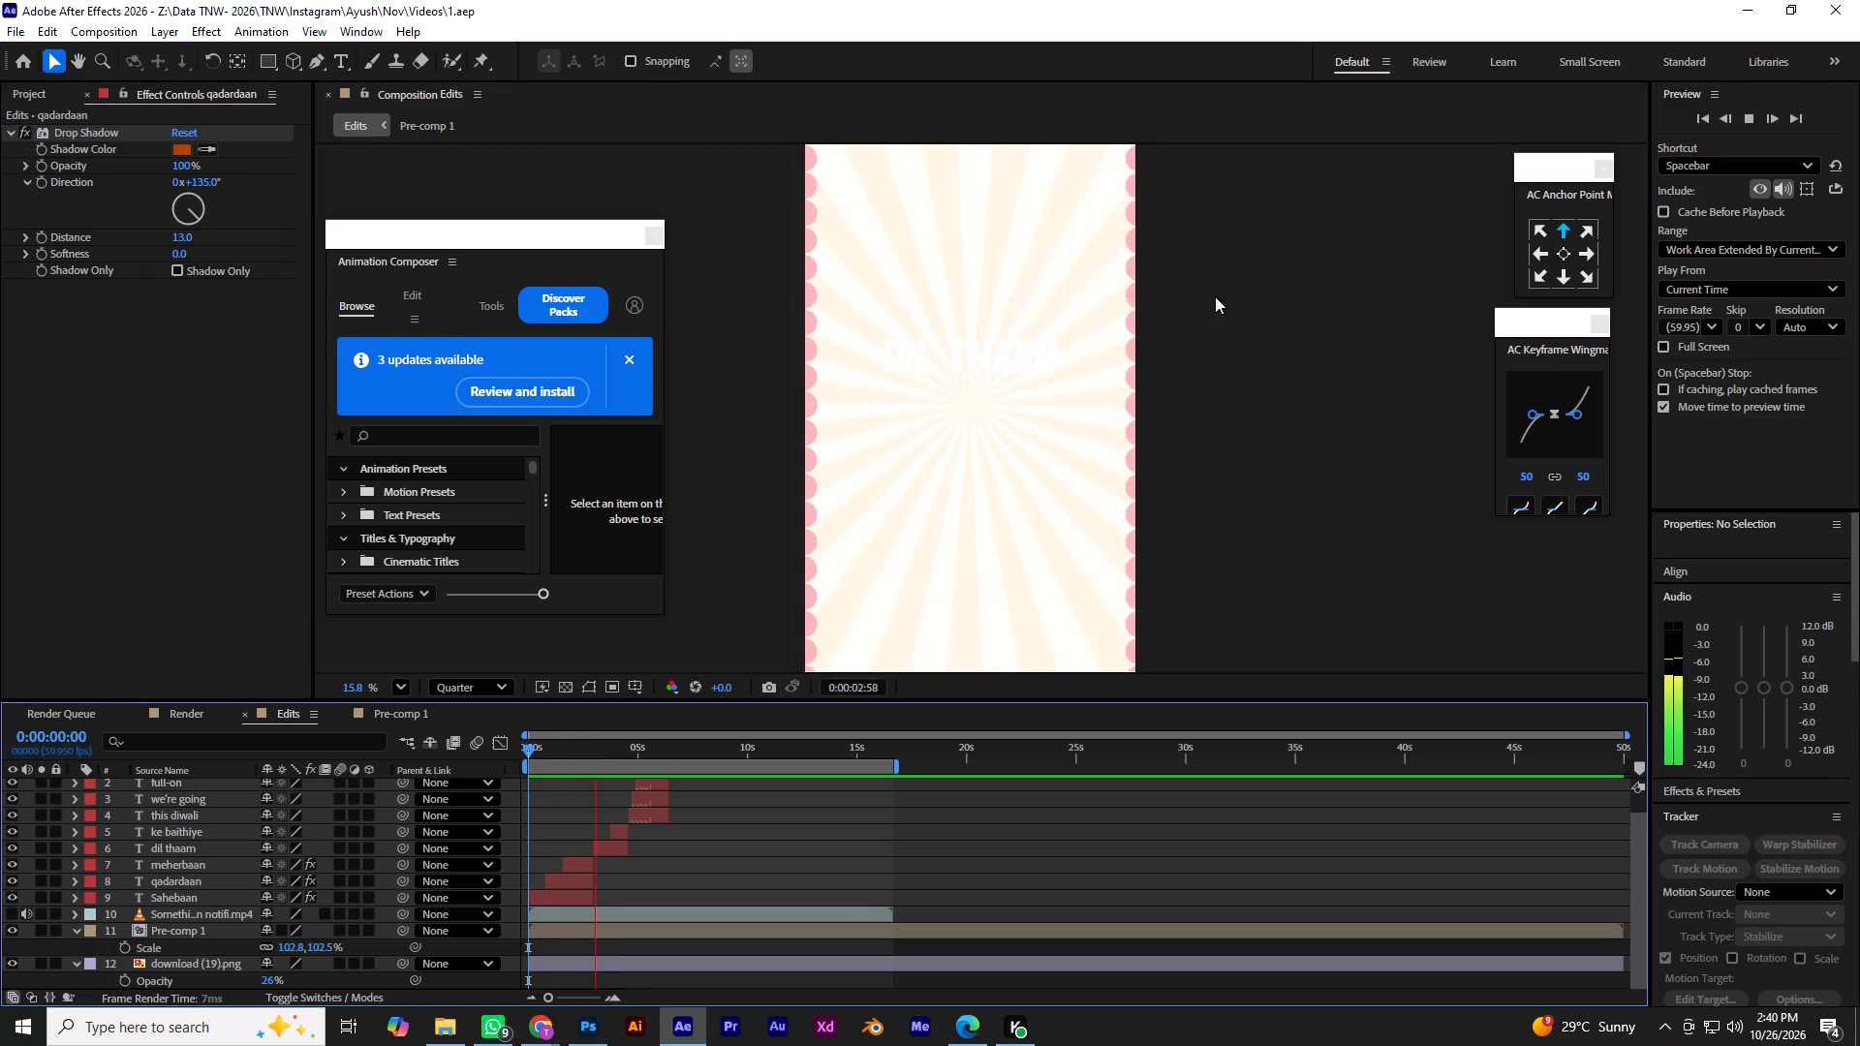
pyautogui.press('space')
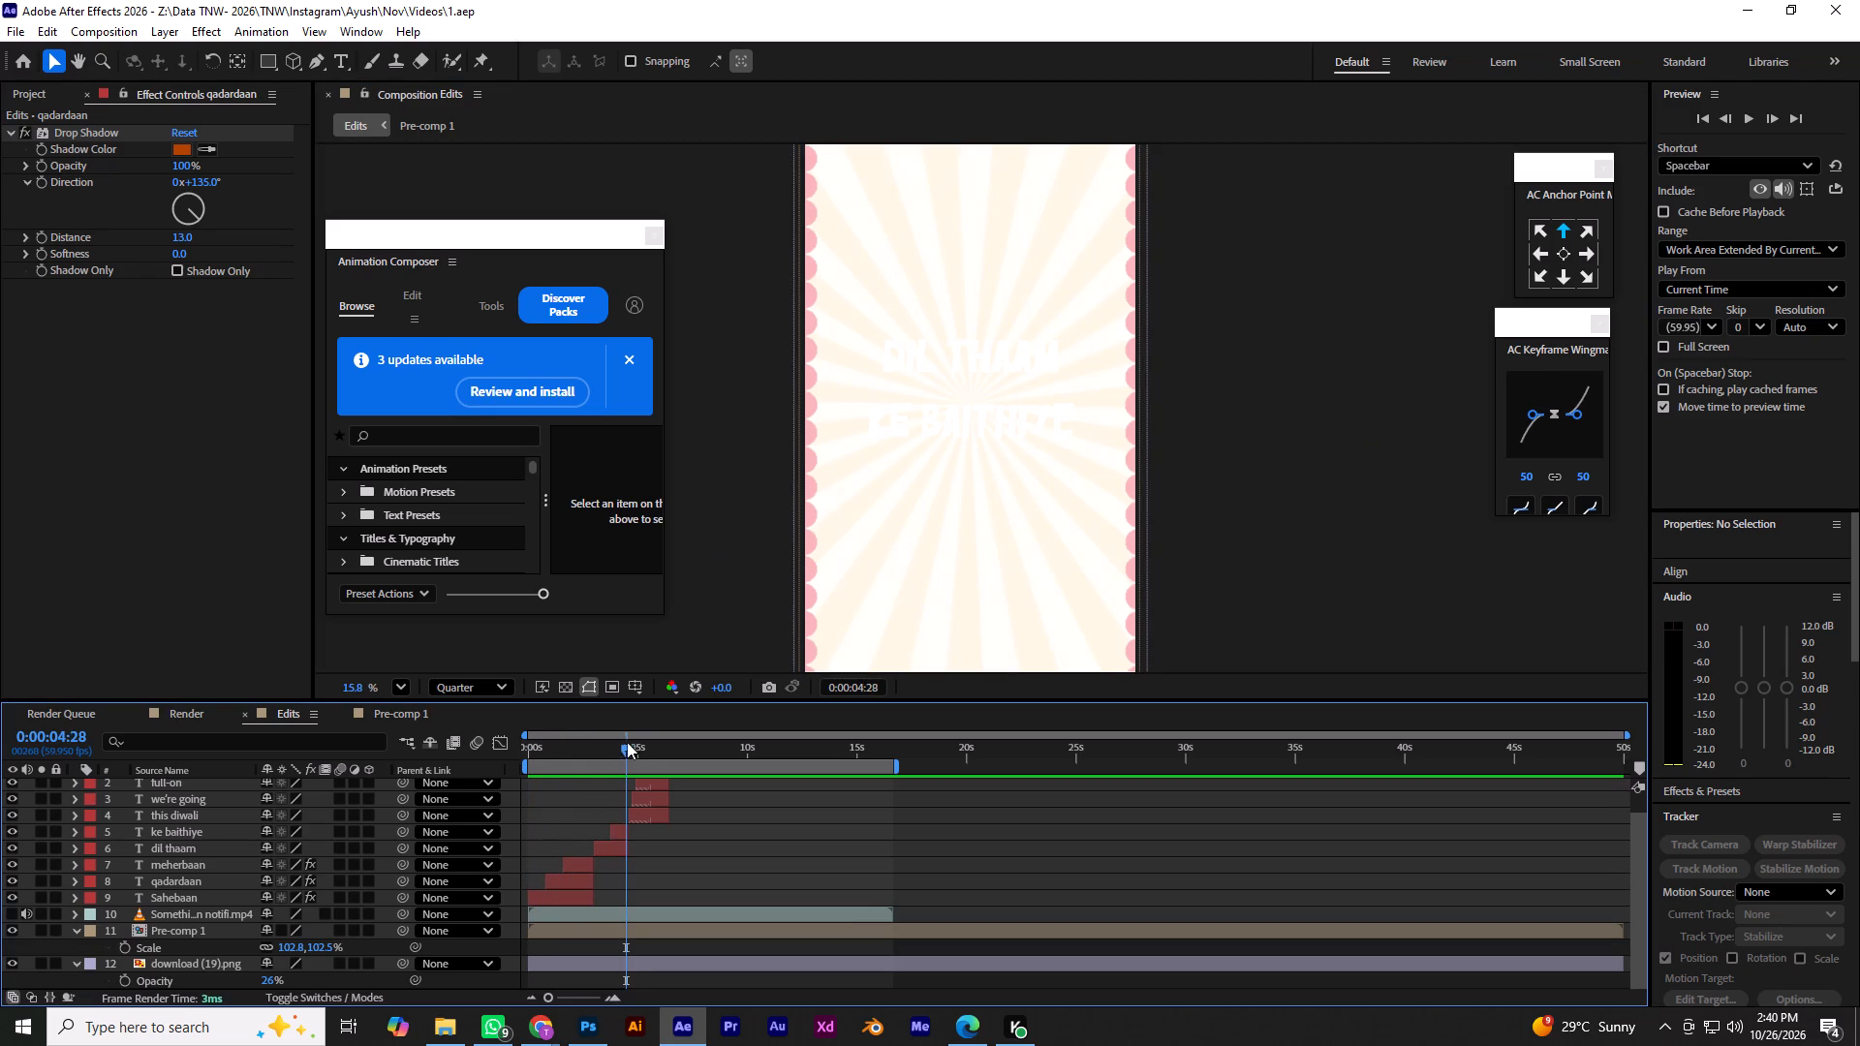
# Fill the DIL THAAM and KE BAITHIYE captions with the orange sampled from the QADARDAAN text.
pyautogui.moveTo(629, 746); pyautogui.dragTo(582, 762)
pyautogui.click(623, 848)
pyautogui.keyDown('shift'); pyautogui.click(615, 827); pyautogui.keyUp('shift')
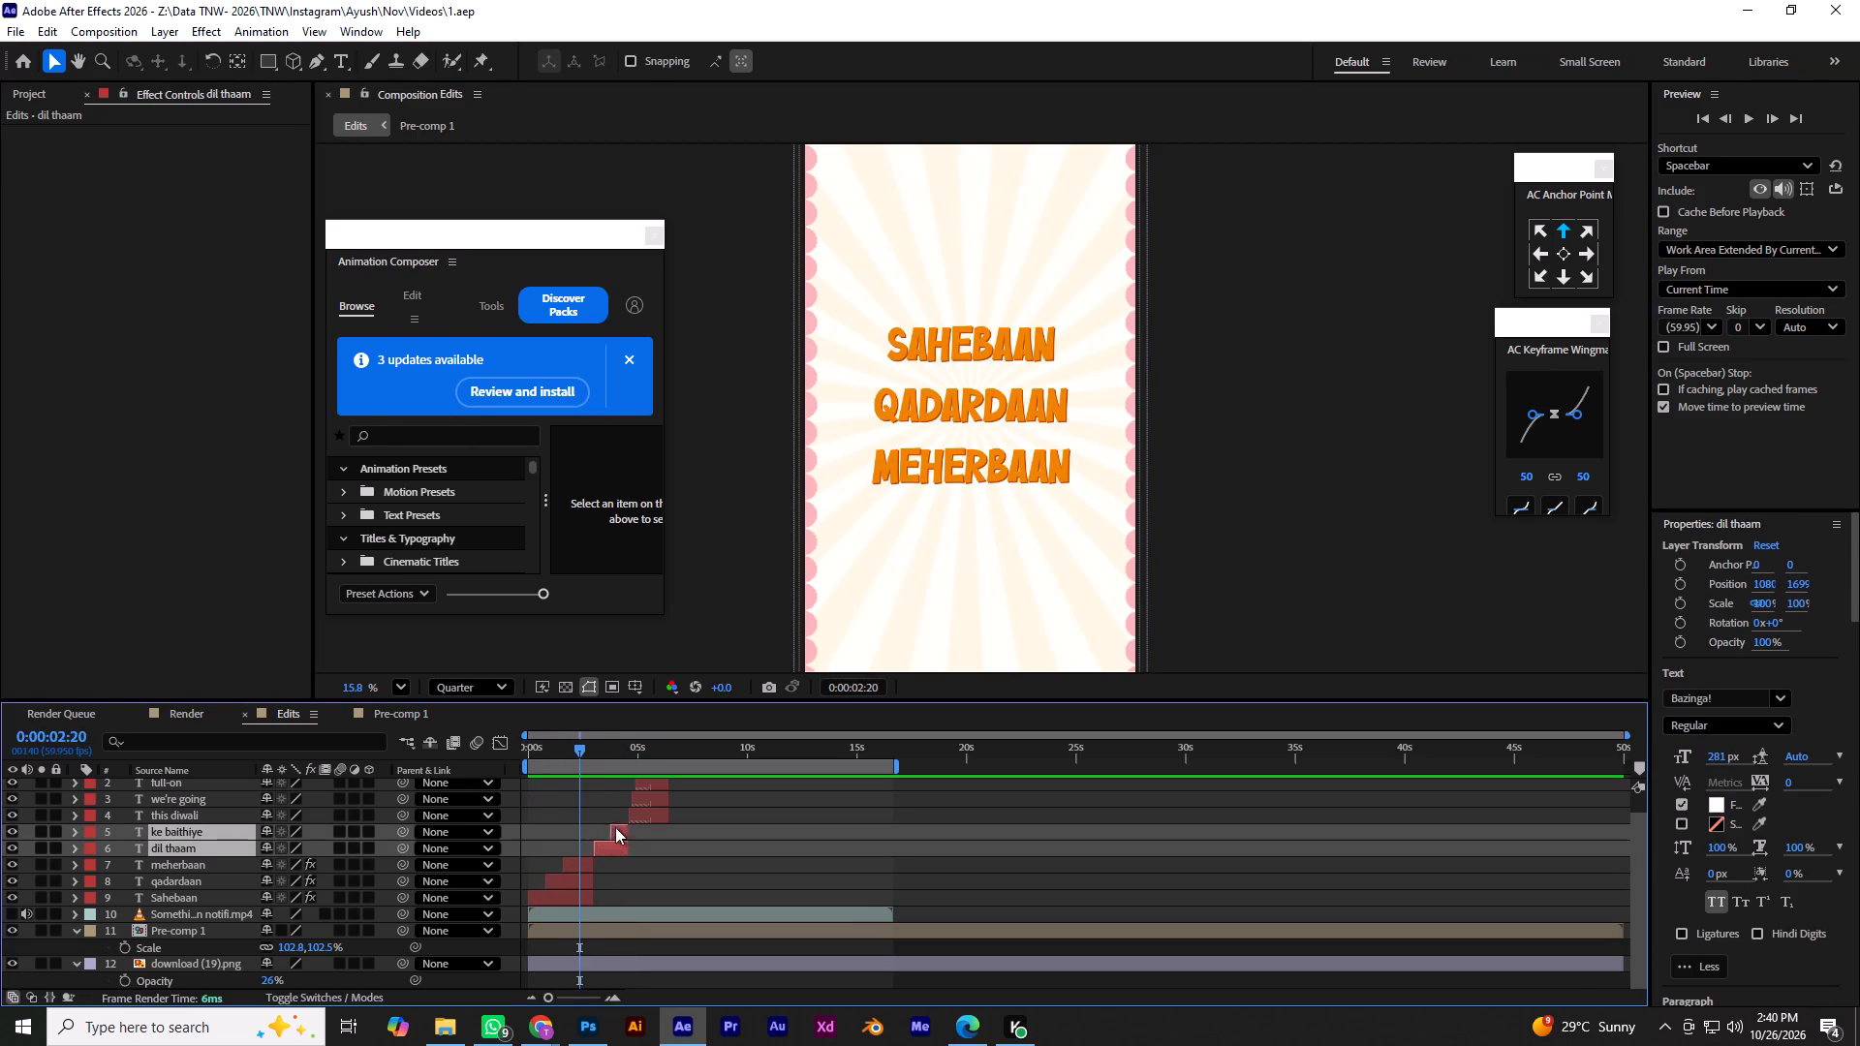
pyautogui.click(1760, 802)
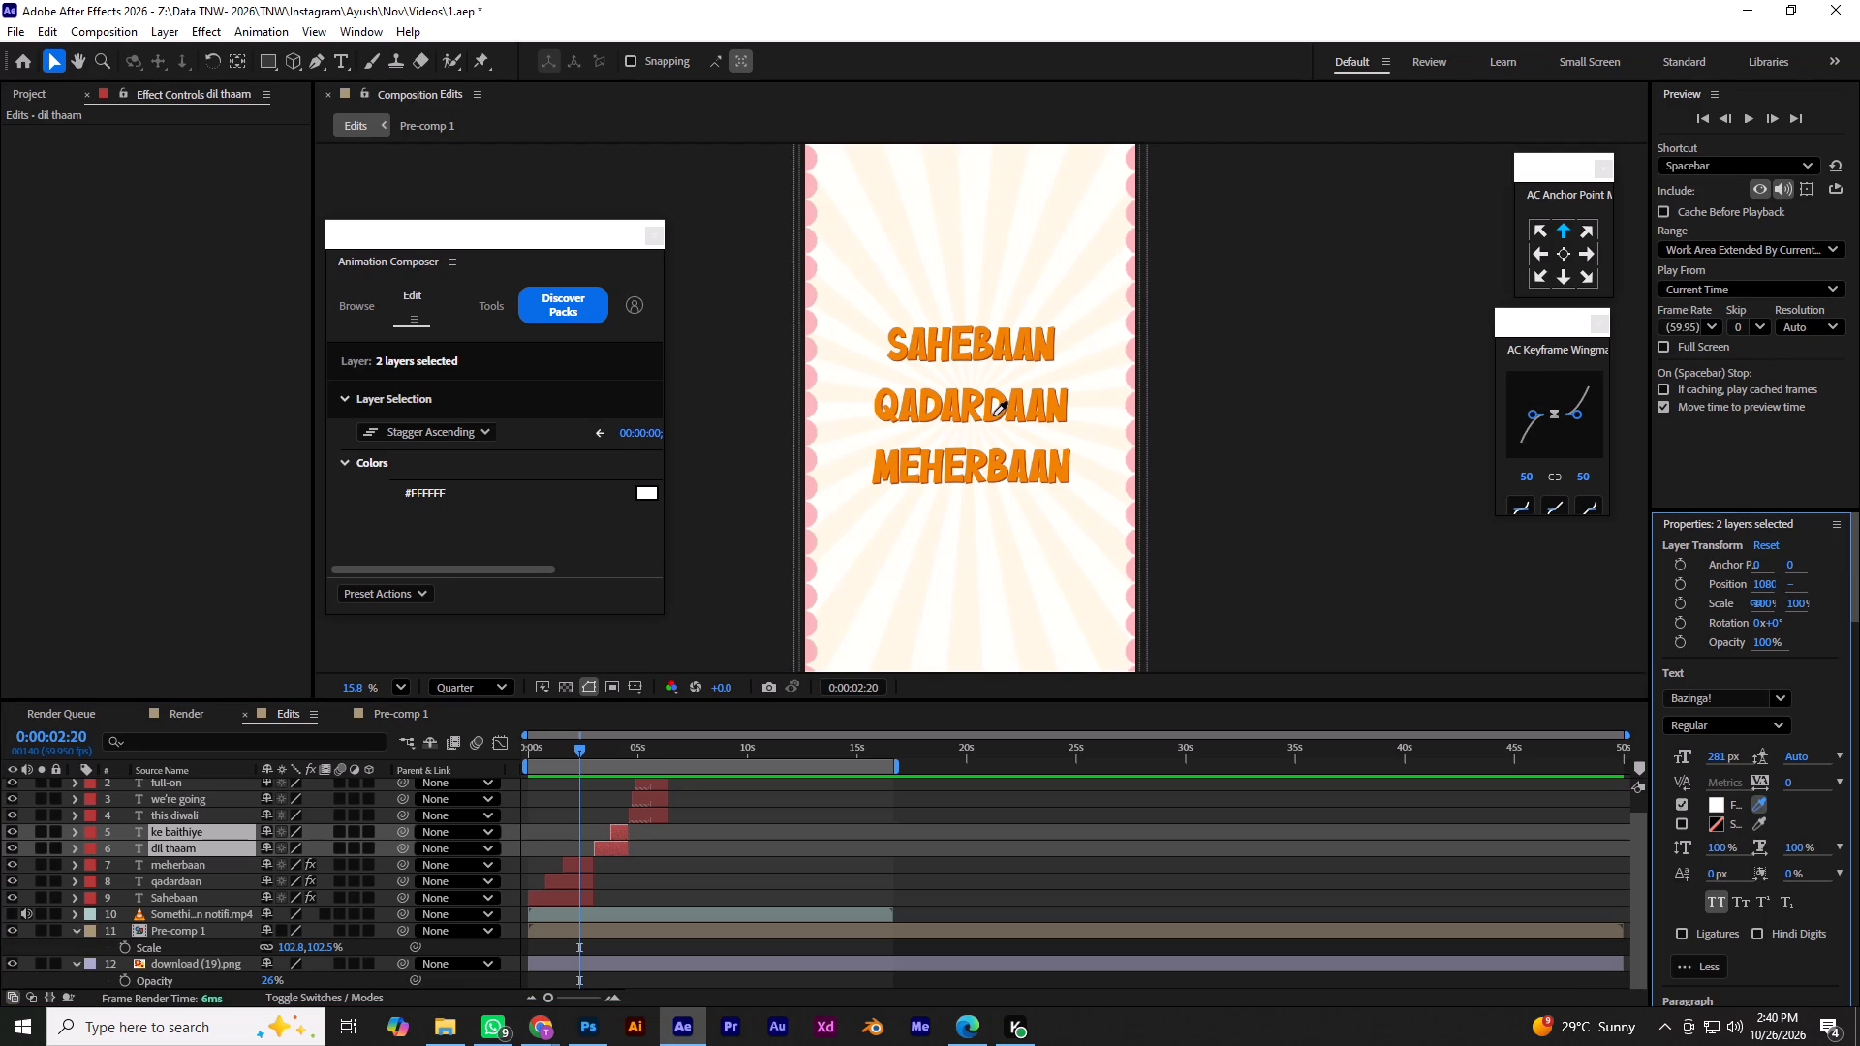
pyautogui.click(998, 415)
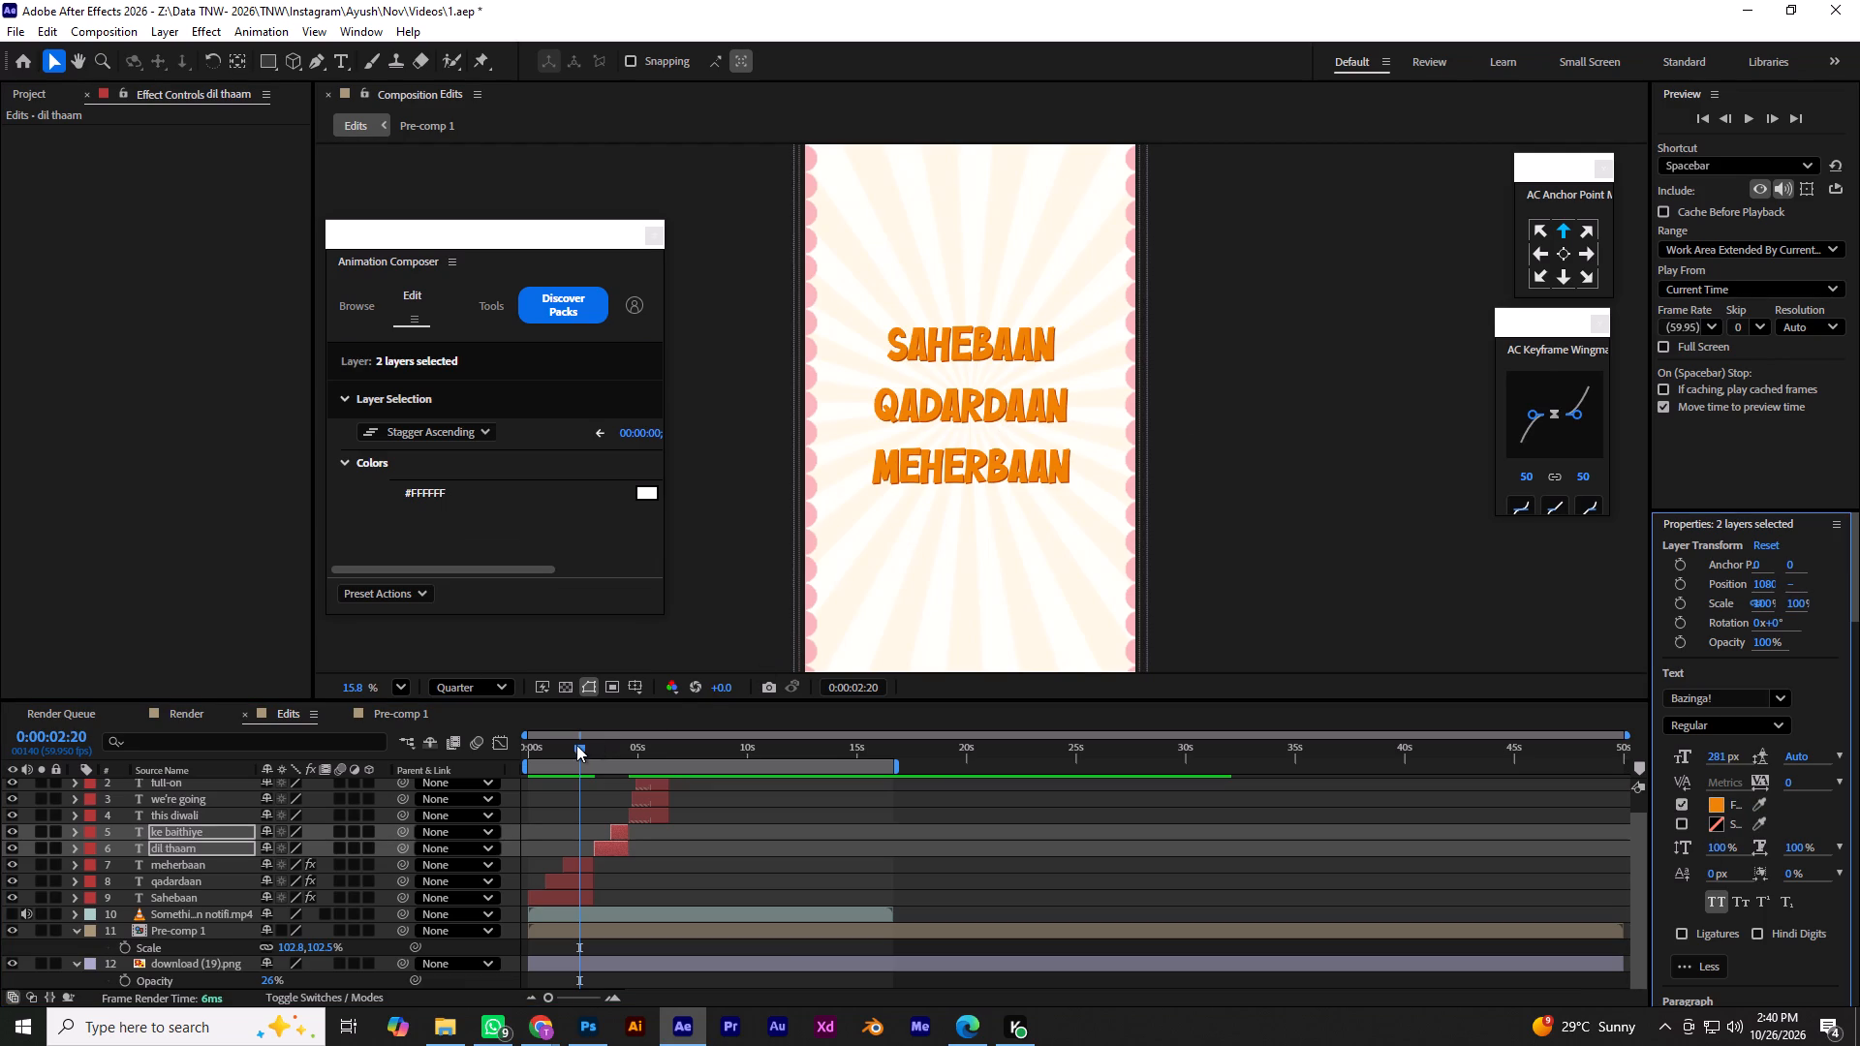
# Paste the copied Drop Shadow onto DIL THAAM and KE BAITHIYE, and save the project.
pyautogui.moveTo(576, 745); pyautogui.dragTo(610, 745)
pyautogui.hotkey('ctrl', 'v')
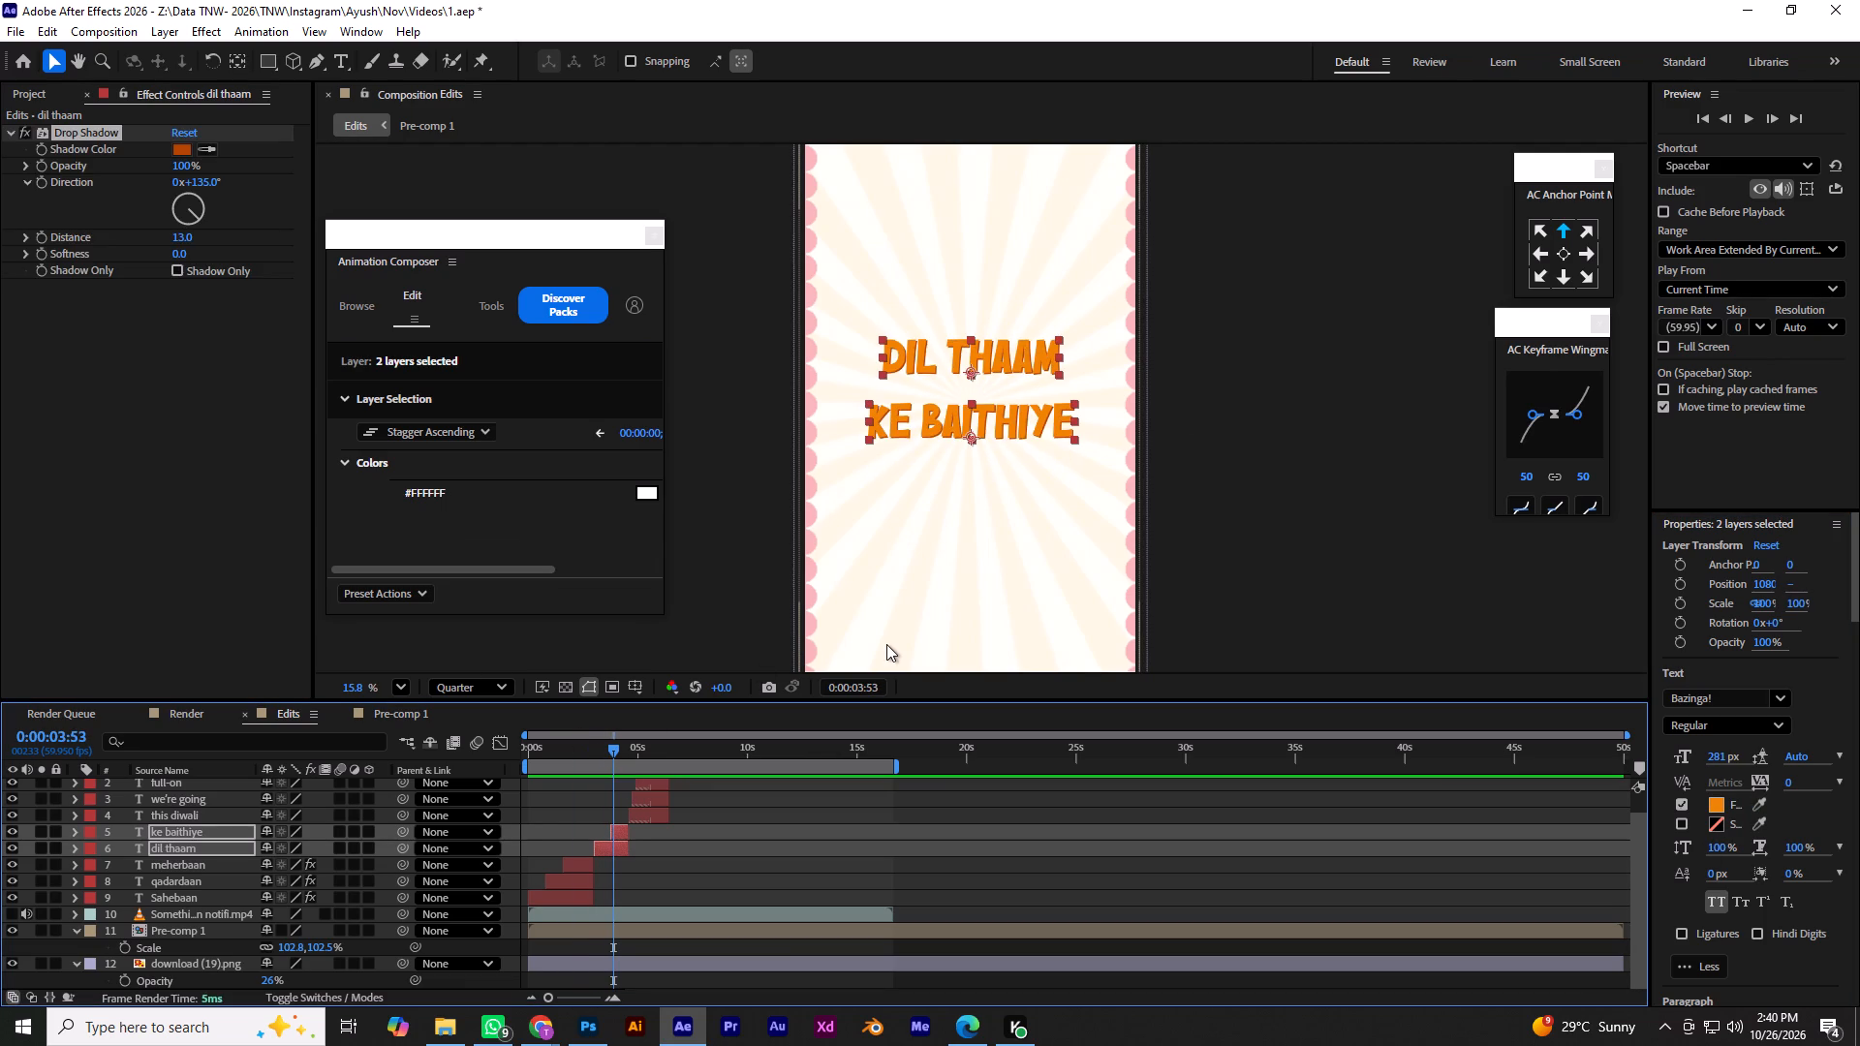
pyautogui.hotkey('ctrl', 's')
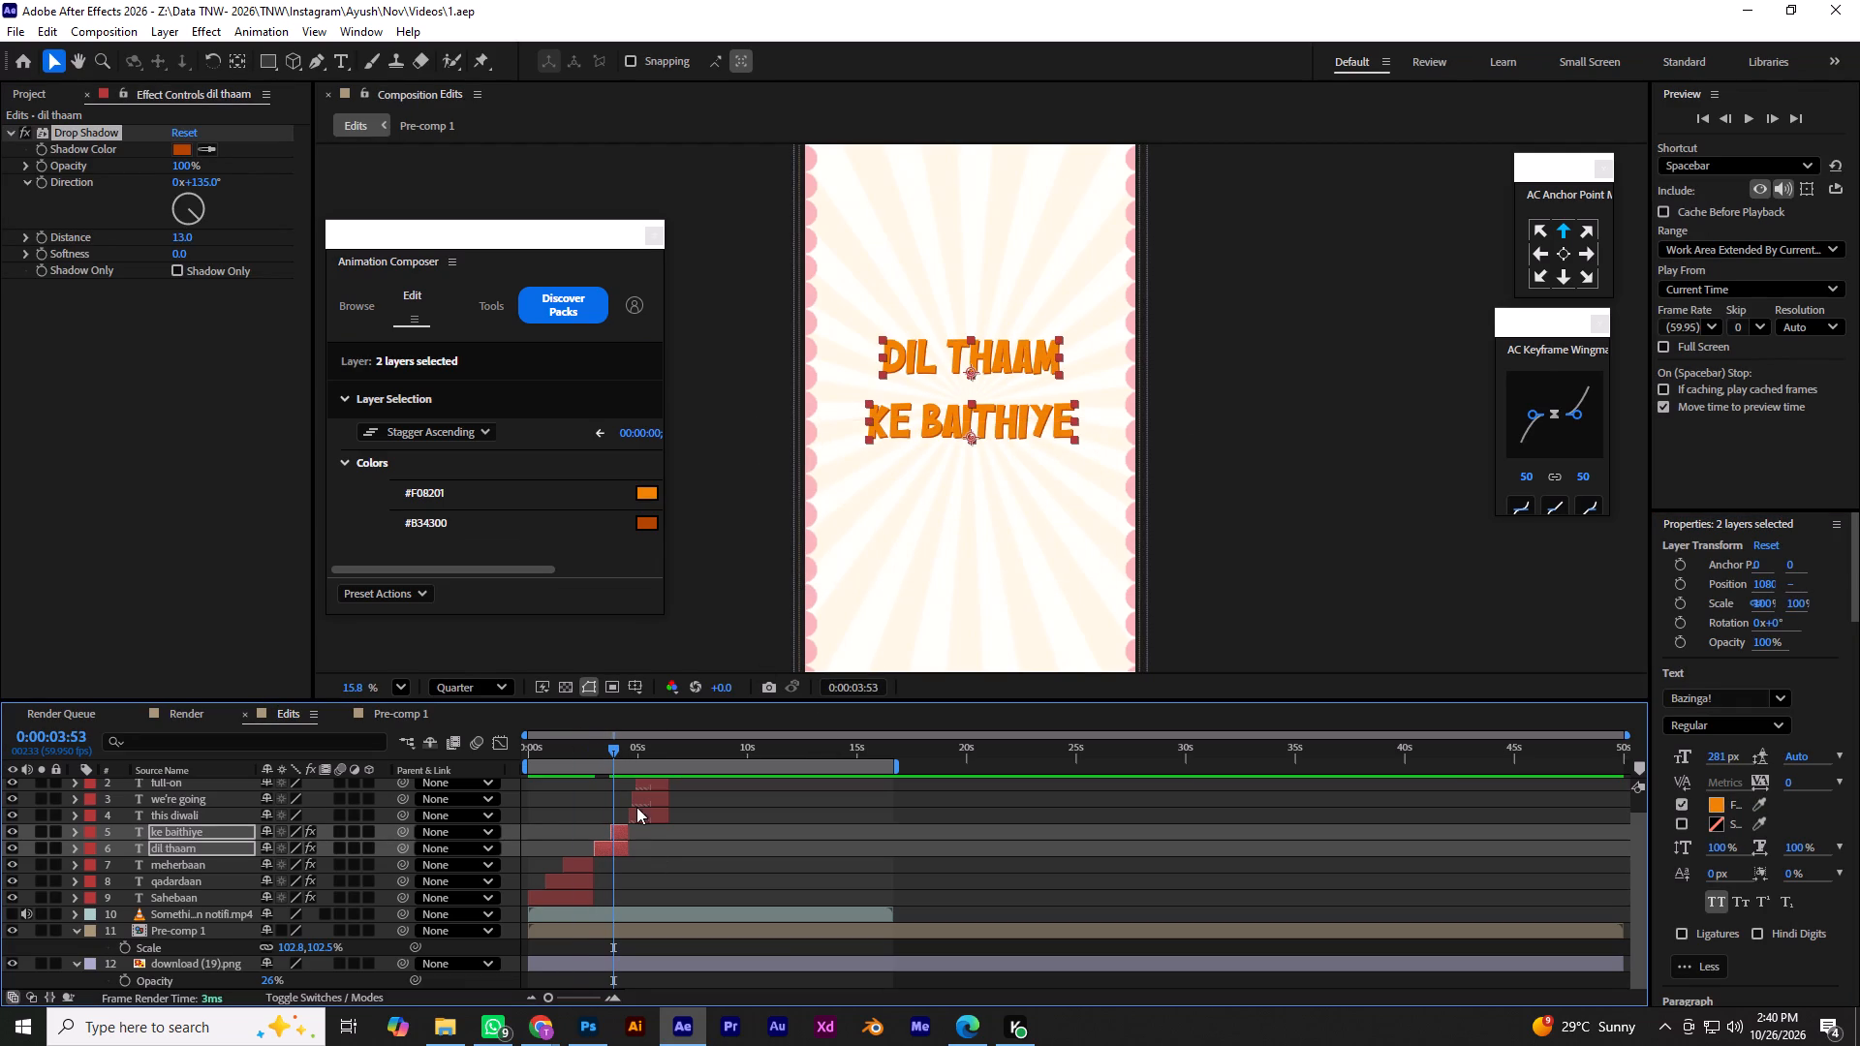
# Fill the THIS DIWALI, WE'RE GOING, FULL-ON and DHAMAAL! captions with the orange sampled from KE BAITHIYE.
pyautogui.click(648, 821)
pyautogui.keyDown('shift'); pyautogui.scroll(3, 651, 789); pyautogui.keyUp('shift')
pyautogui.keyDown('shift'); pyautogui.click(652, 784); pyautogui.keyUp('shift')
pyautogui.scroll(3, 652, 789)
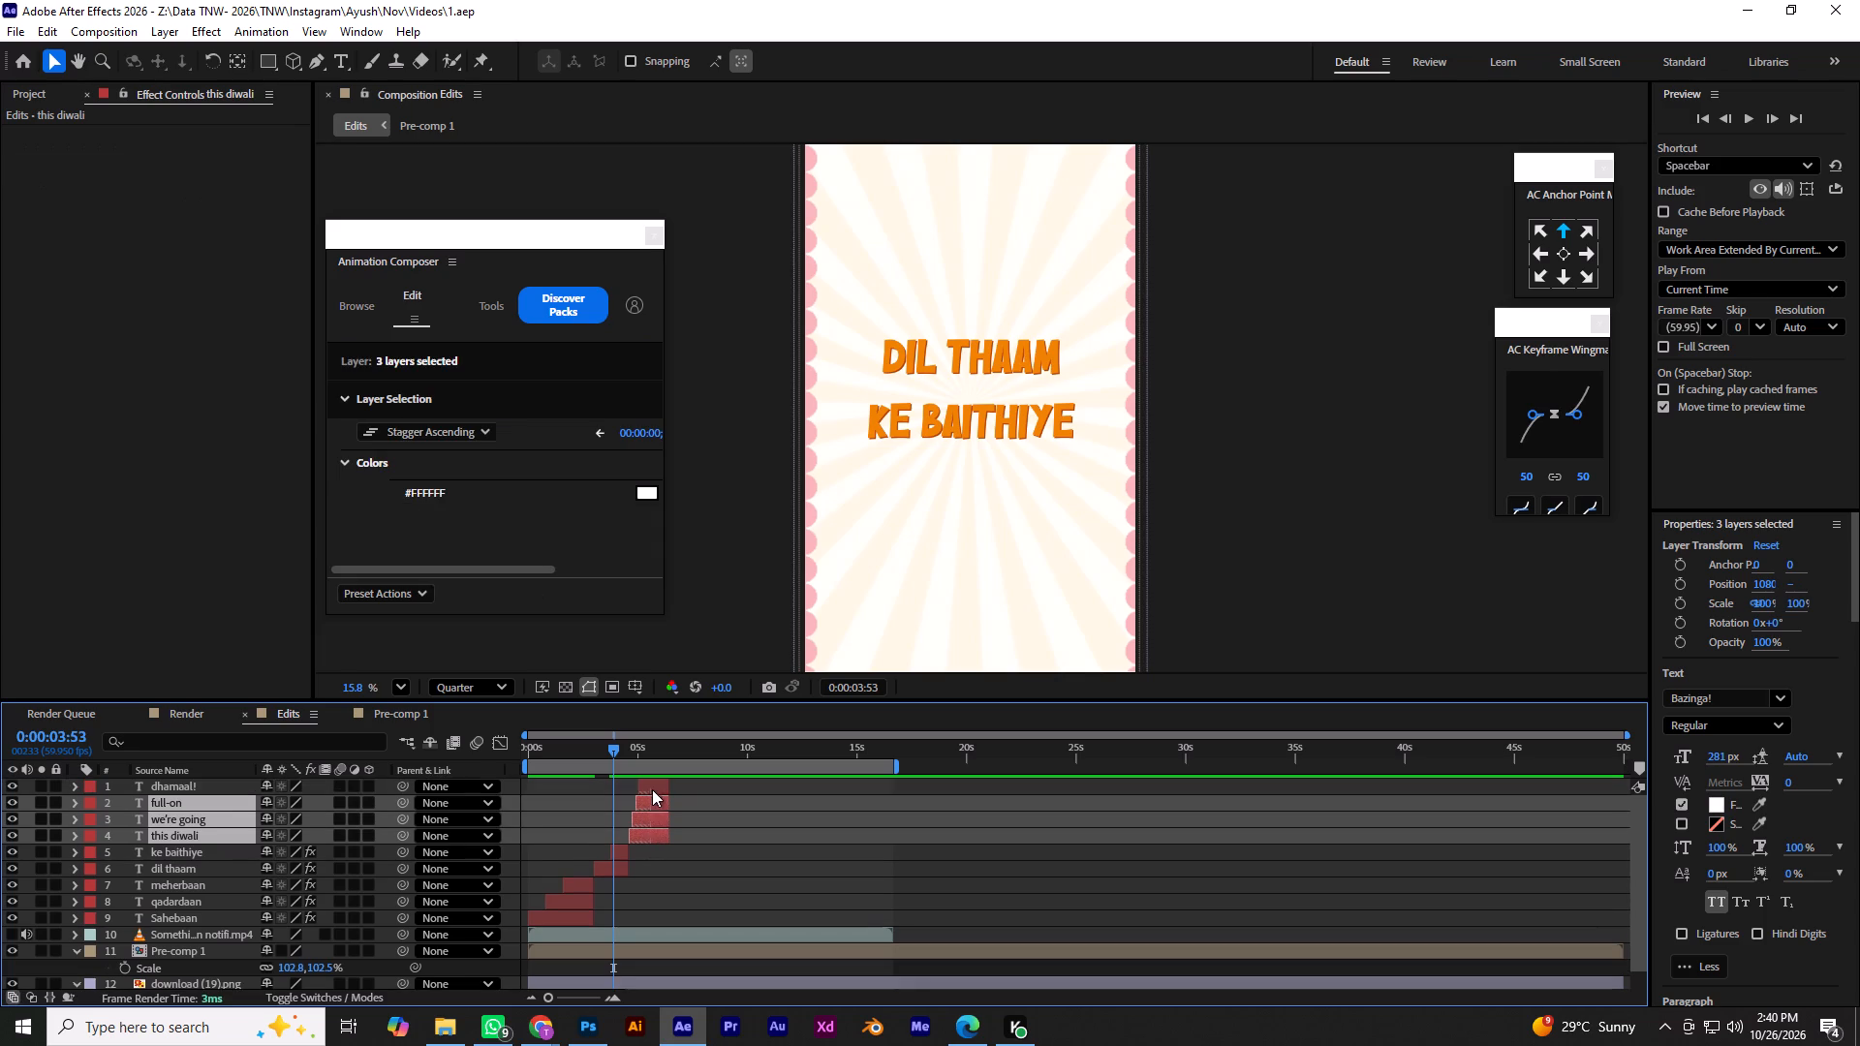
pyautogui.click(656, 788)
pyautogui.keyDown('shift'); pyautogui.click(650, 833); pyautogui.keyUp('shift')
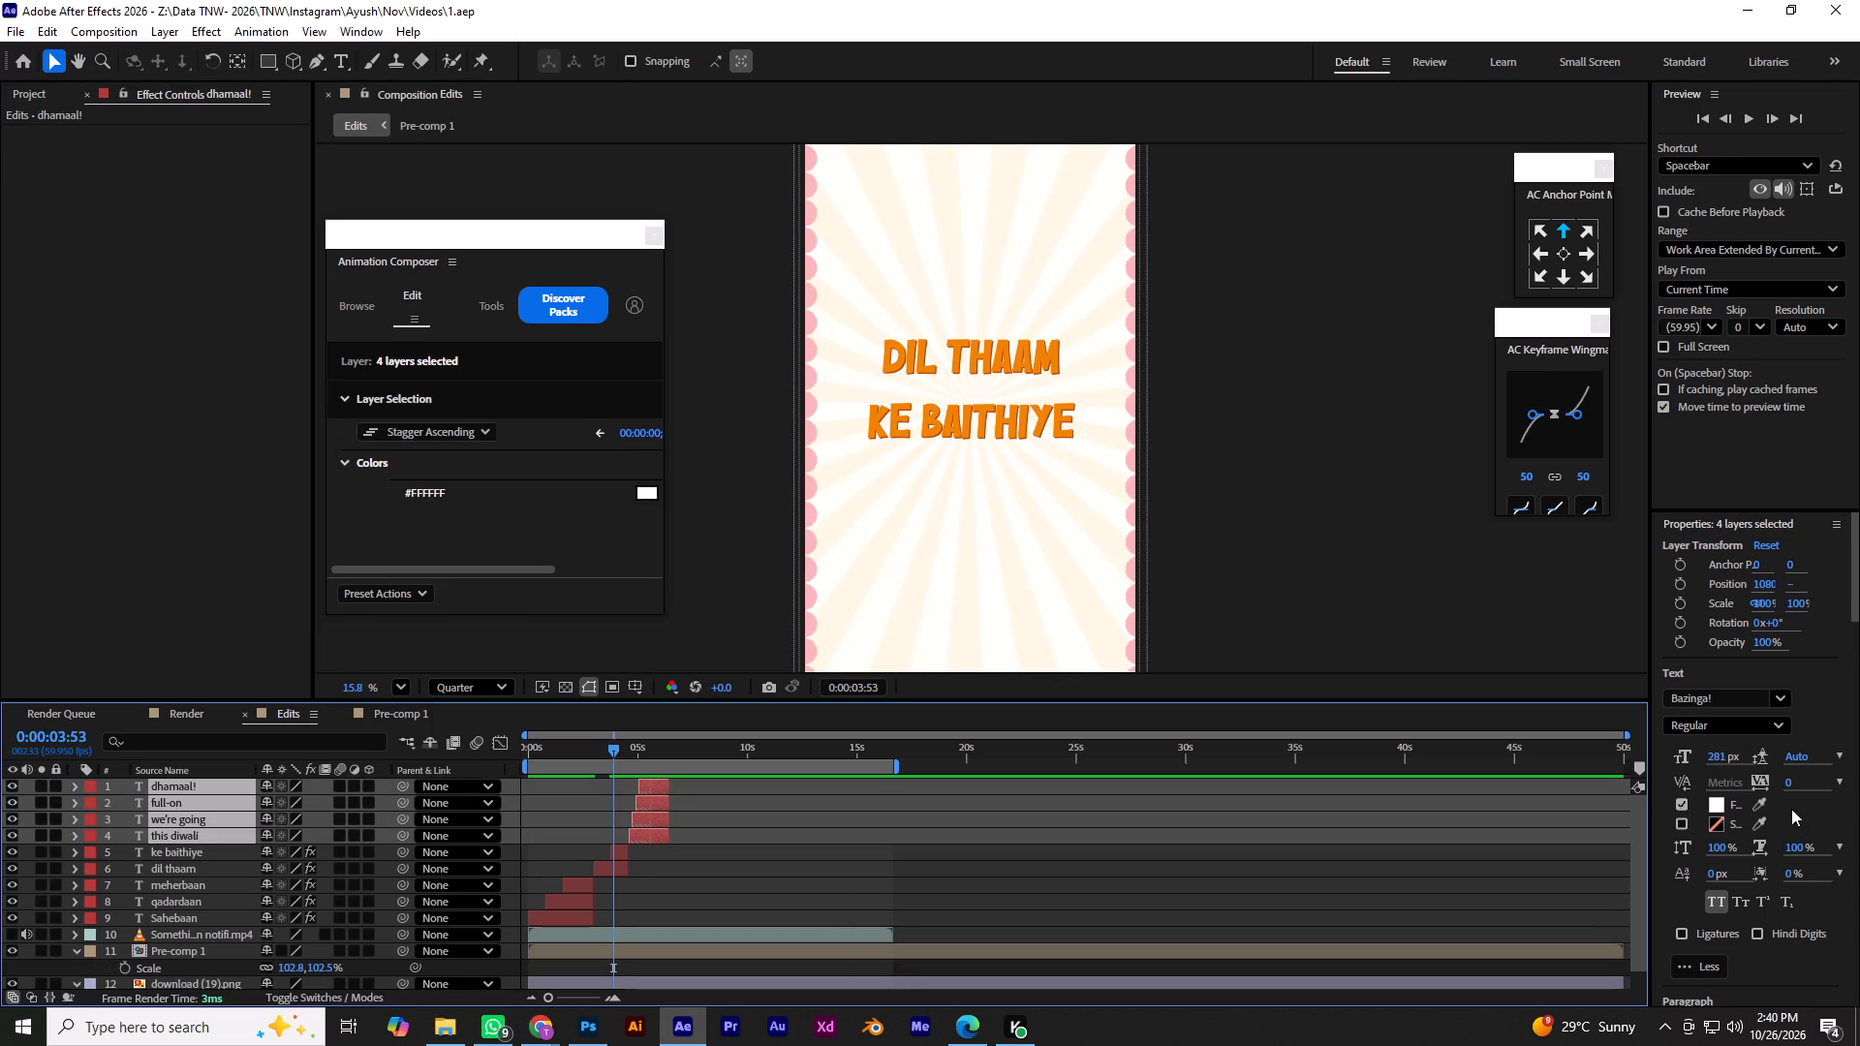
pyautogui.click(1760, 798)
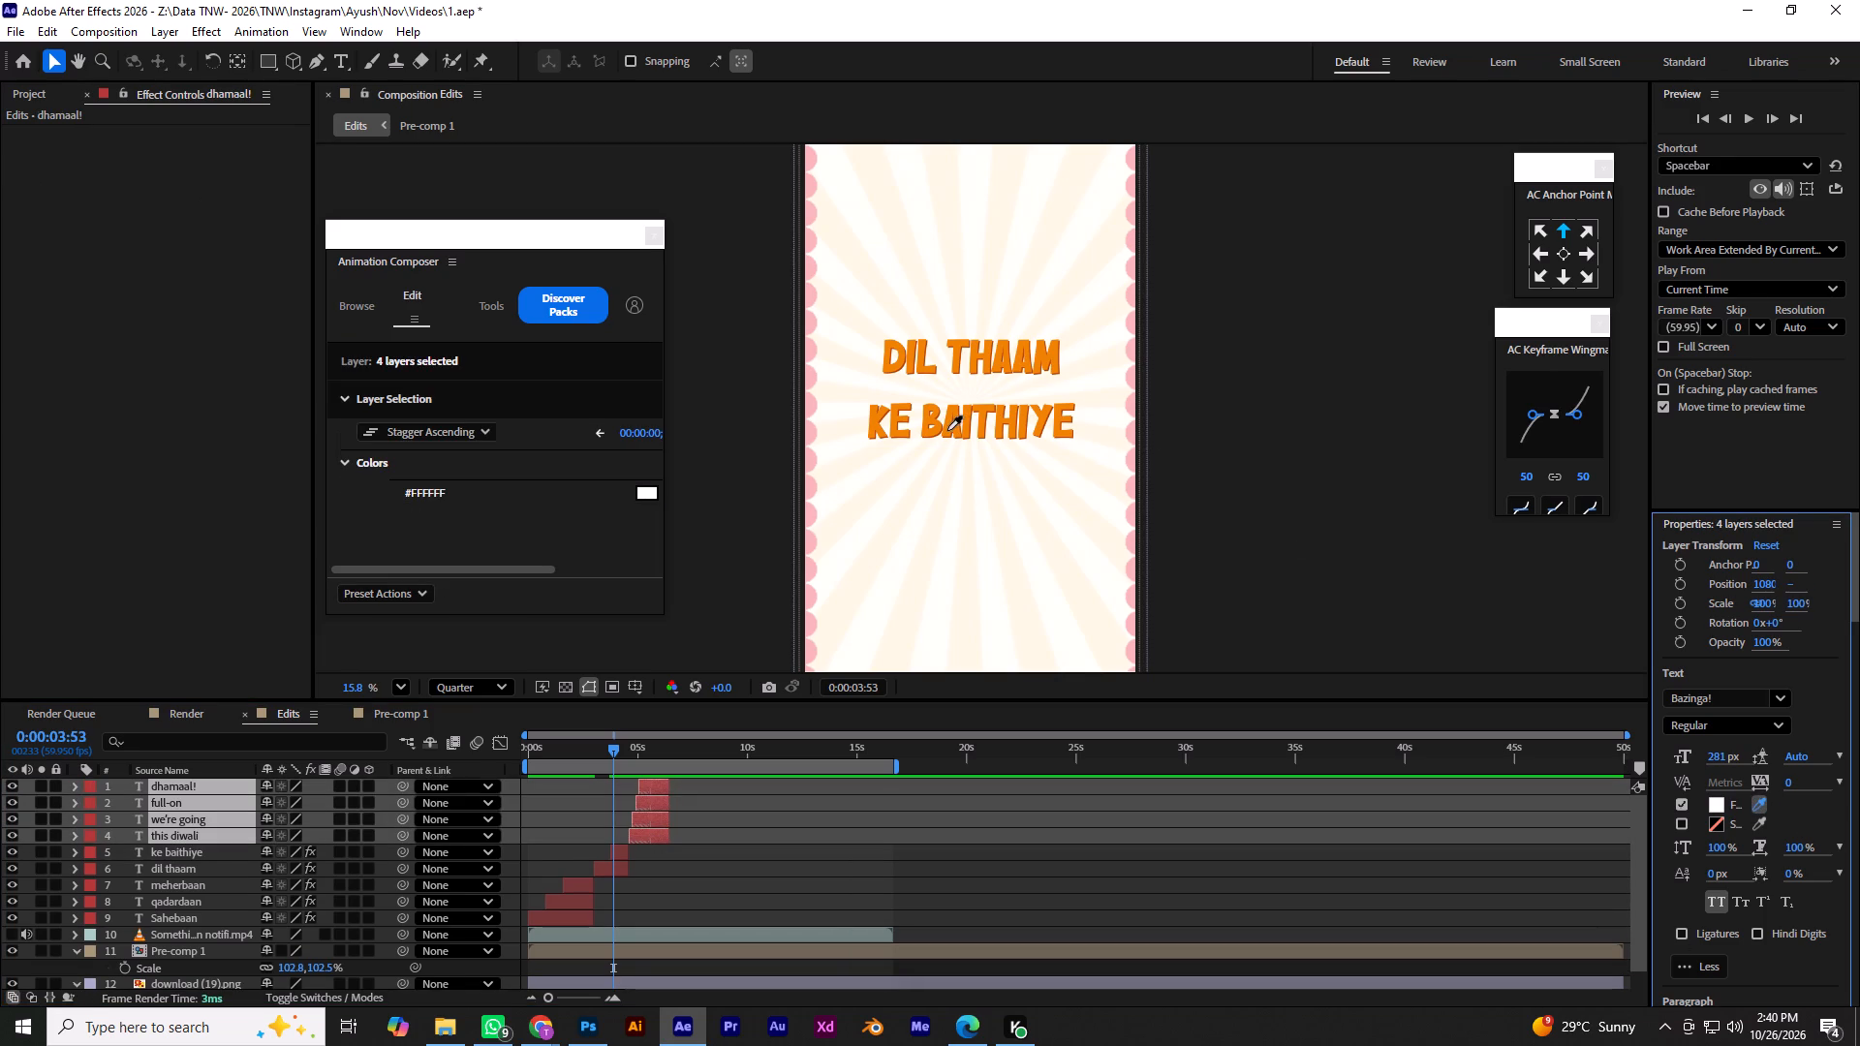
pyautogui.click(947, 430)
# Paste the copied Drop Shadow onto the THIS DIWALI, WE'RE GOING, FULL-ON and DHAMAAL! captions, and save the project.
pyautogui.moveTo(616, 748); pyautogui.dragTo(663, 758)
pyautogui.hotkey('ctrl', 'v')
pyautogui.hotkey('ctrl', 's')
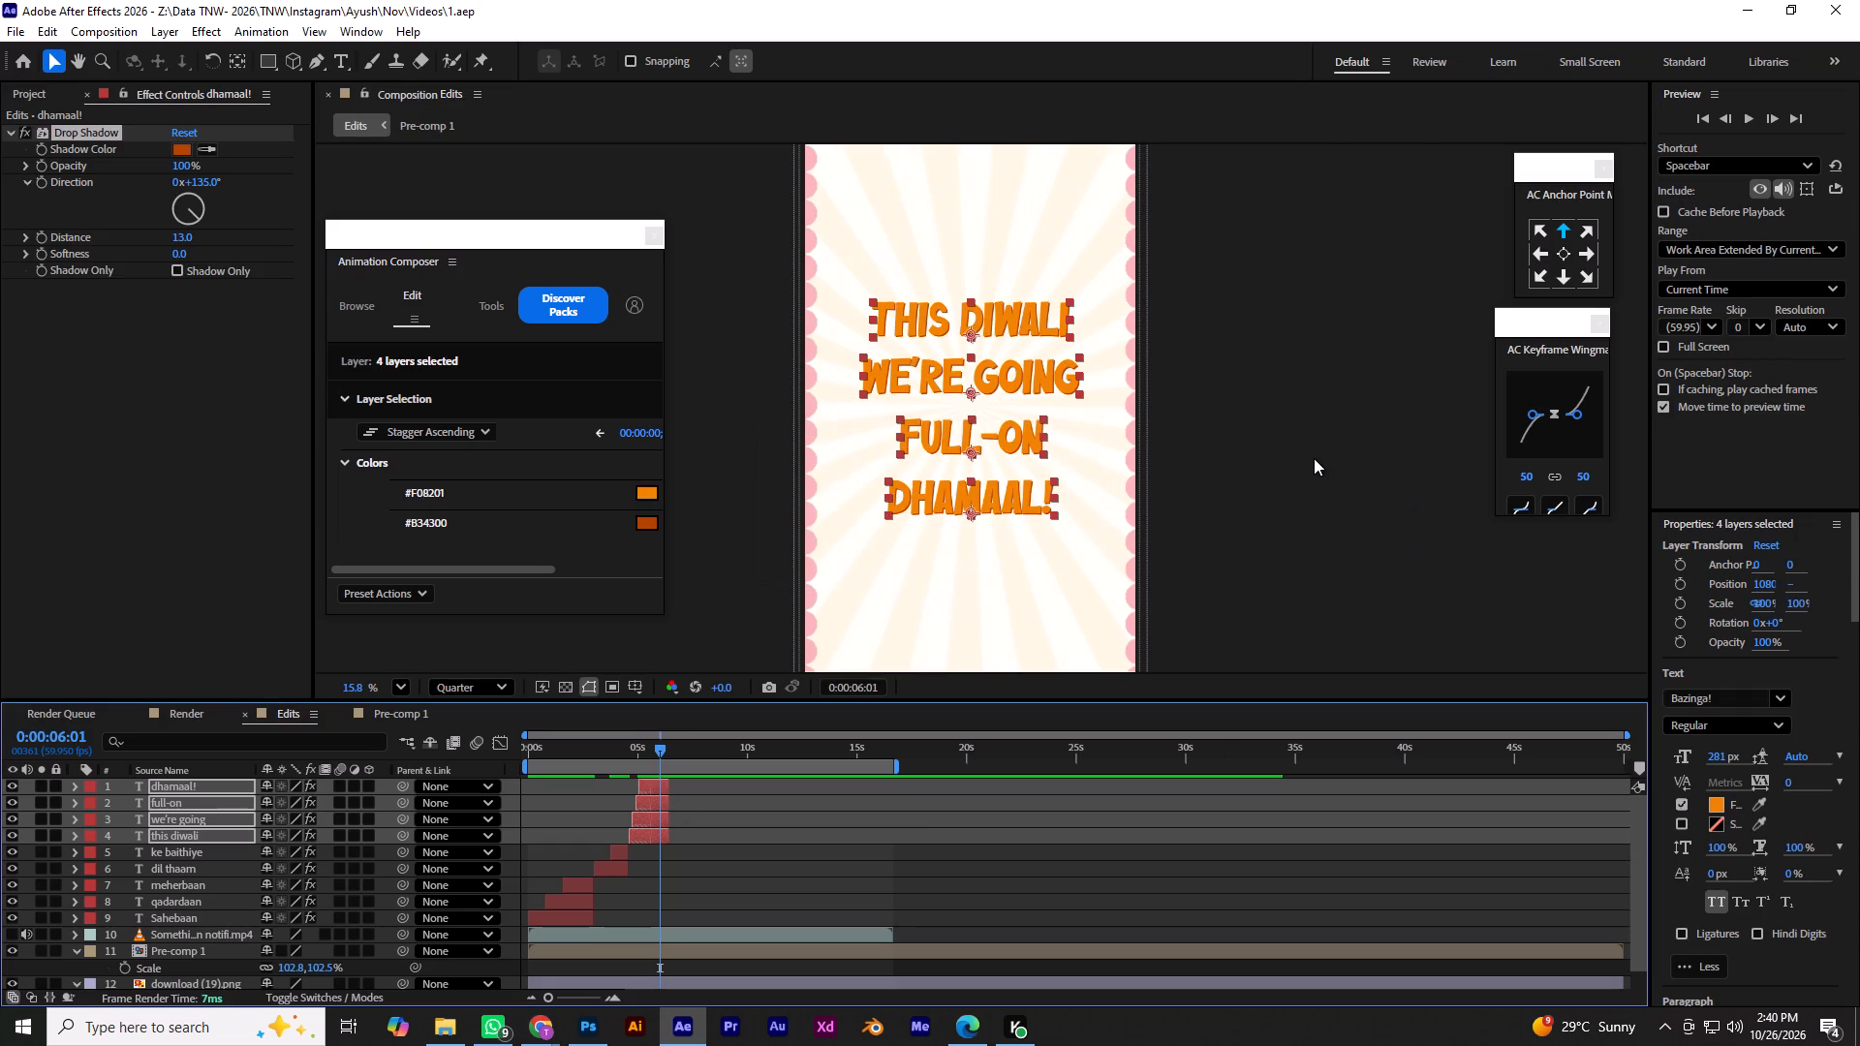
pyautogui.keyDown('alt'); pyautogui.scroll(-2, 1314, 458); pyautogui.keyUp('alt')
pyautogui.hotkey('ctrl', 's')
# Play the composition from the start past the last caption to check the restyled text.
pyautogui.moveTo(659, 753); pyautogui.dragTo(616, 759)
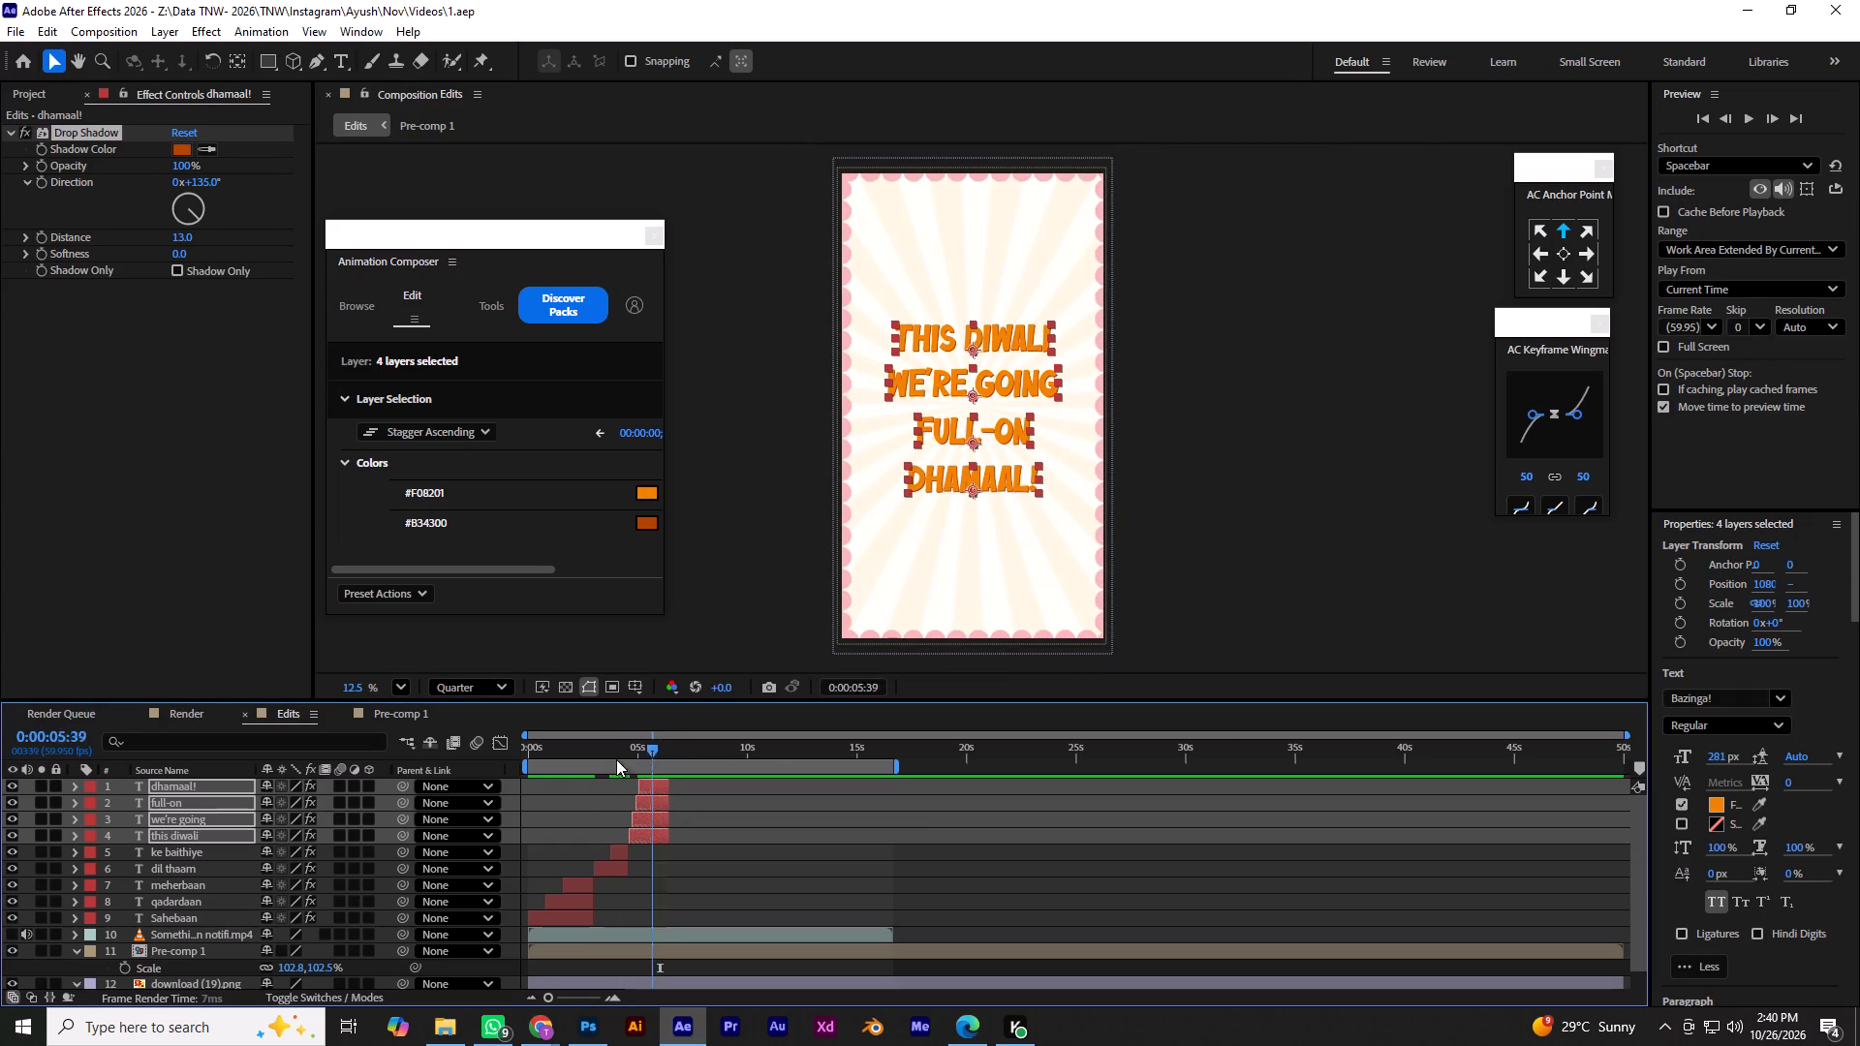
pyautogui.moveTo(616, 759); pyautogui.dragTo(411, 840)
pyautogui.press('space')
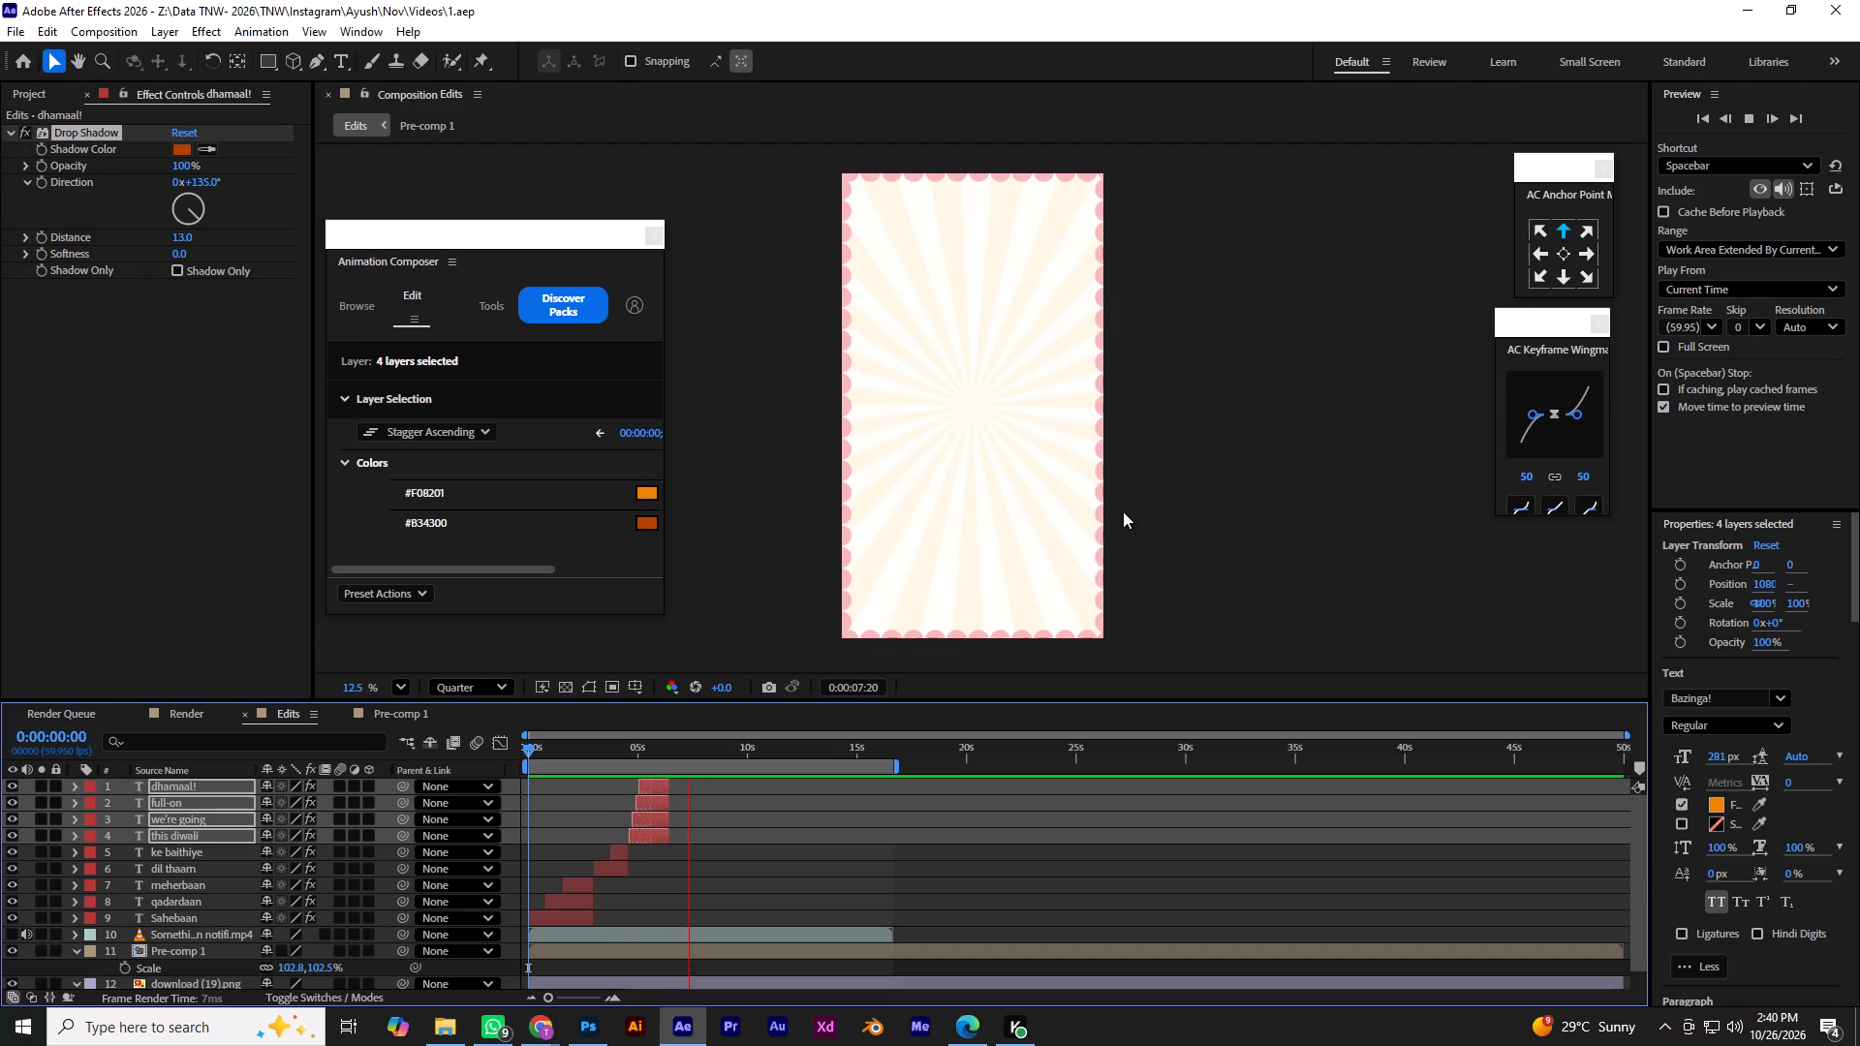
pyautogui.press('space')
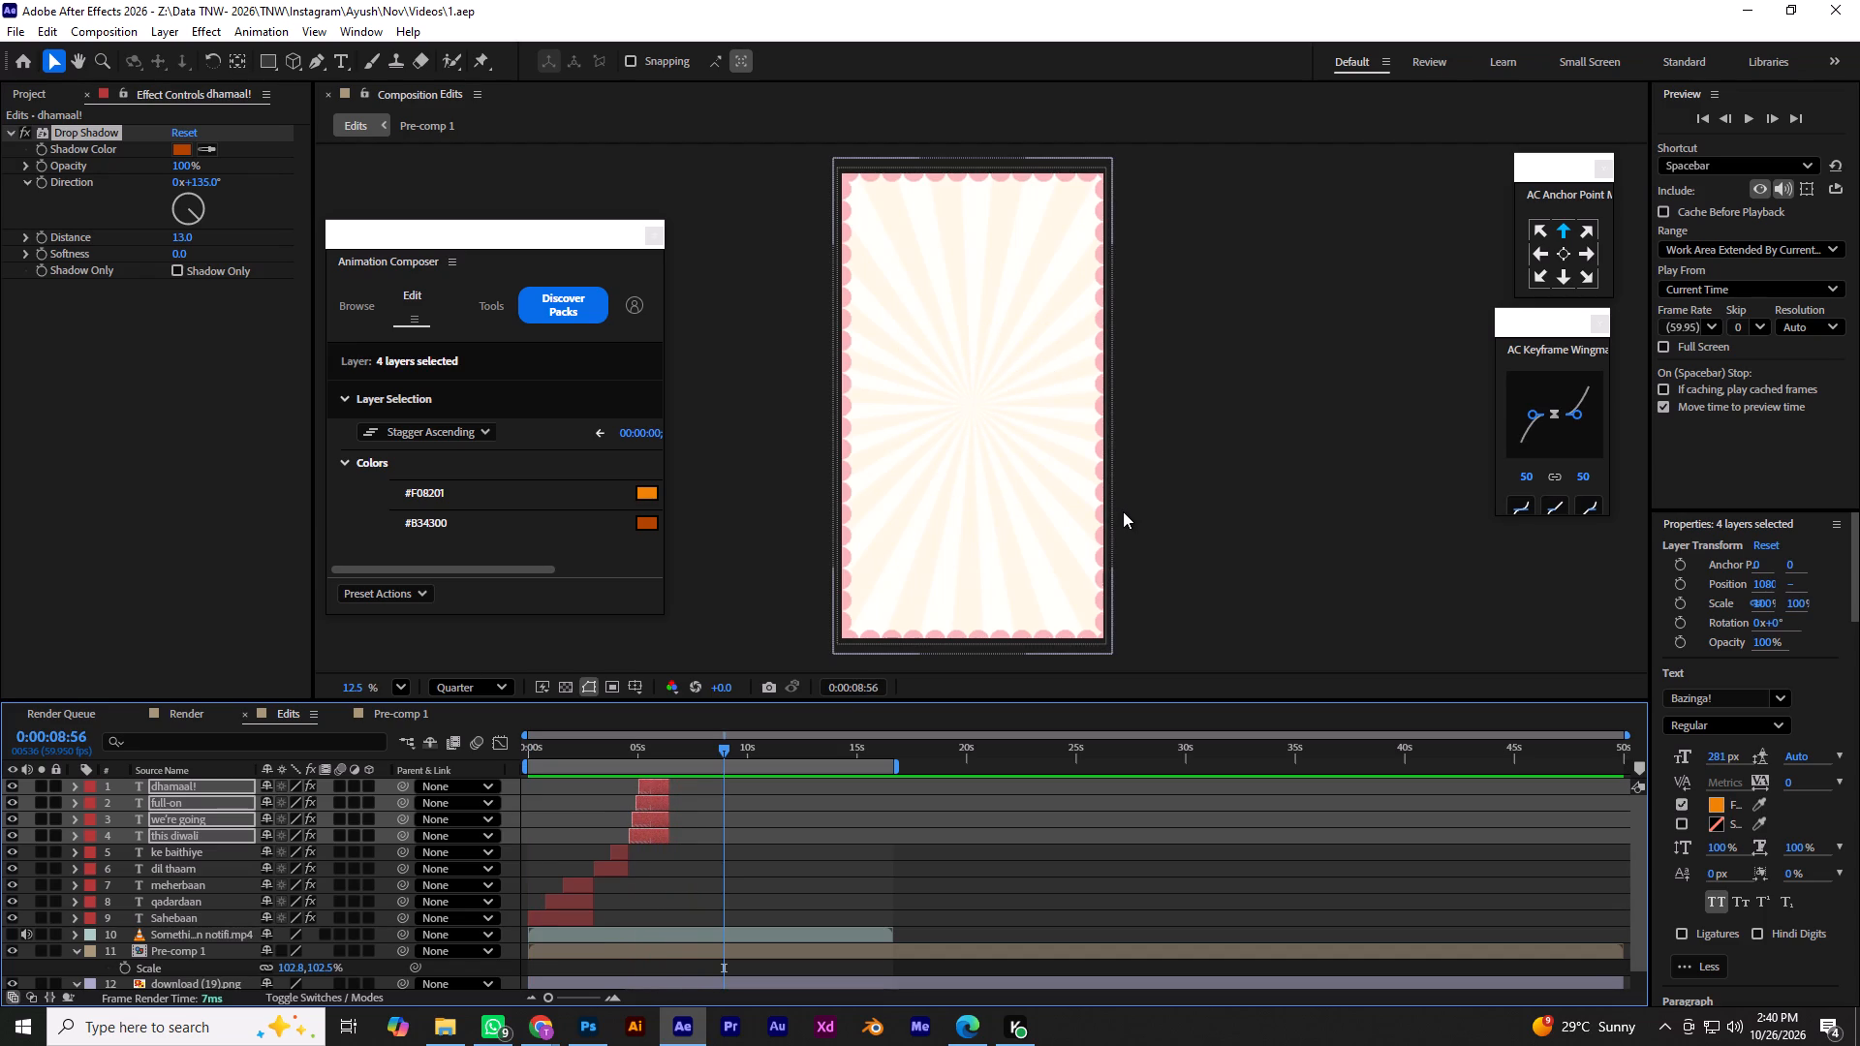
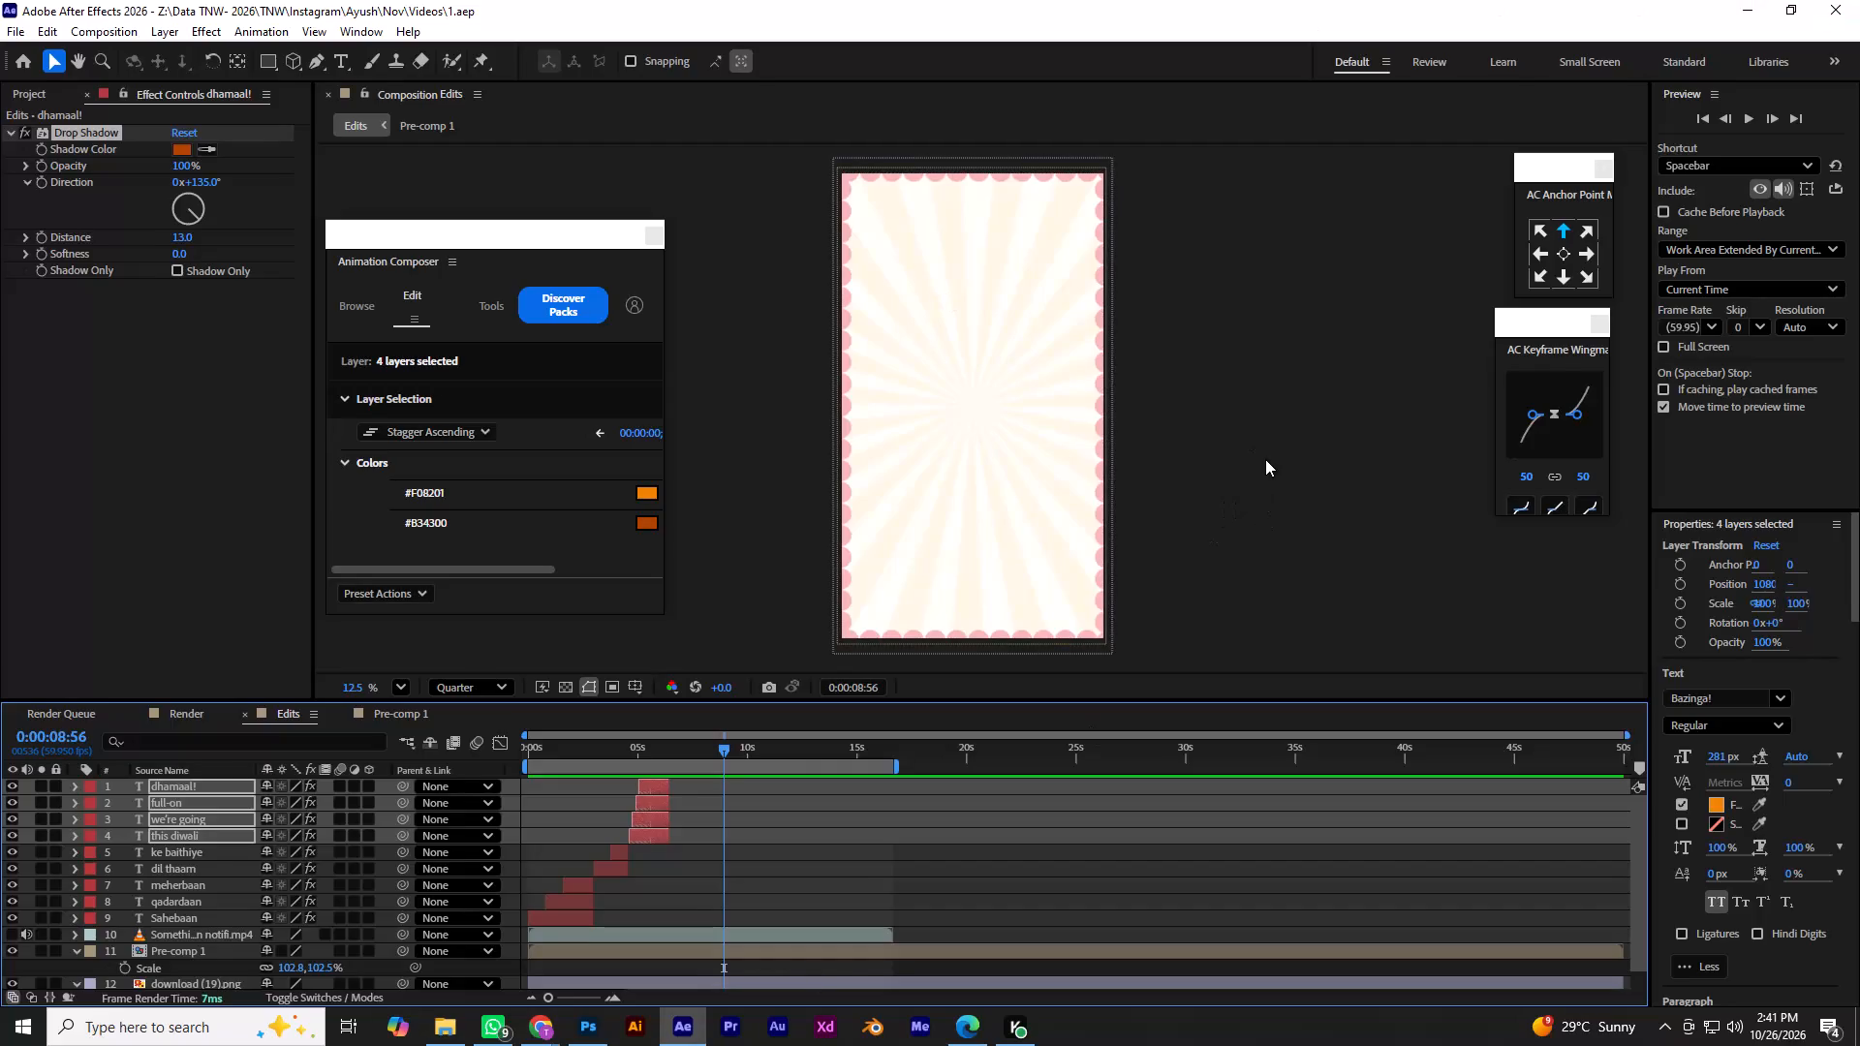
# Deselect the caption layers and save the project.
pyautogui.click(1265, 459)
pyautogui.hotkey('ctrl', 's')
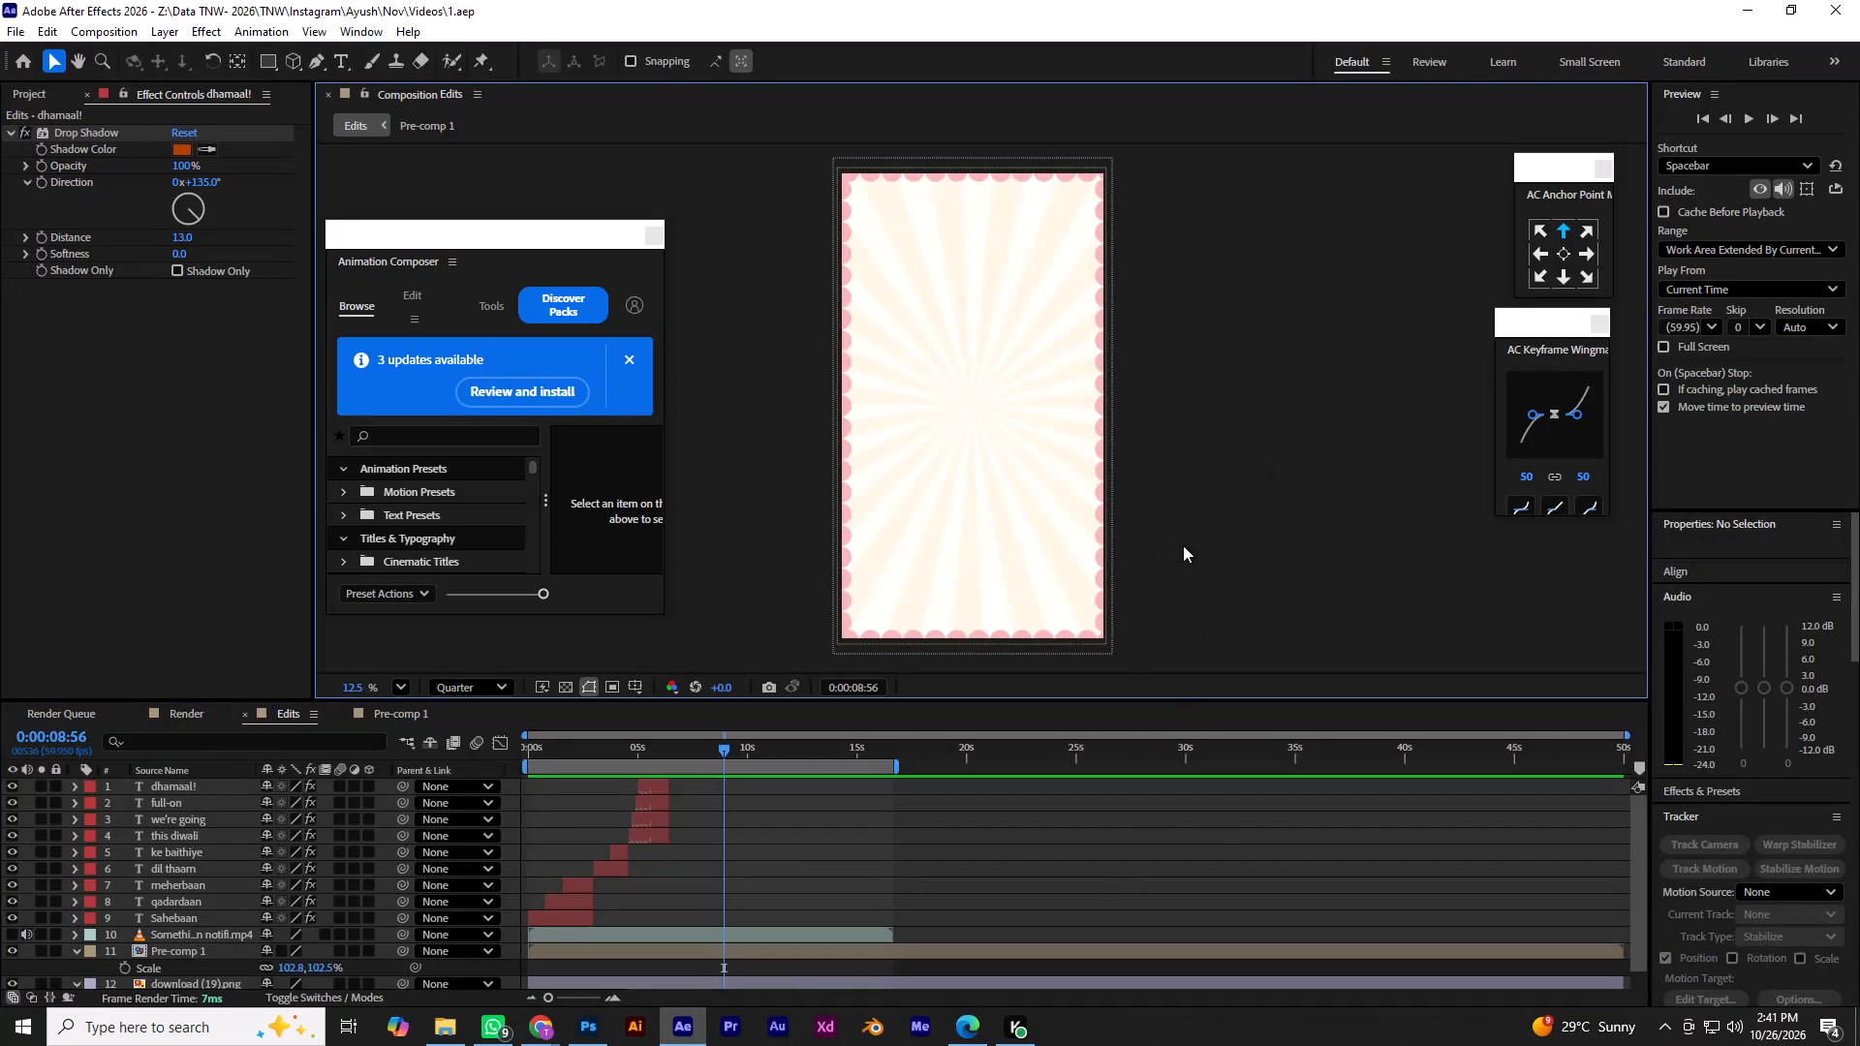
pyautogui.scroll(3, 1183, 545)
pyautogui.keyDown('alt'); pyautogui.scroll(-2, 1110, 431); pyautogui.keyUp('alt')
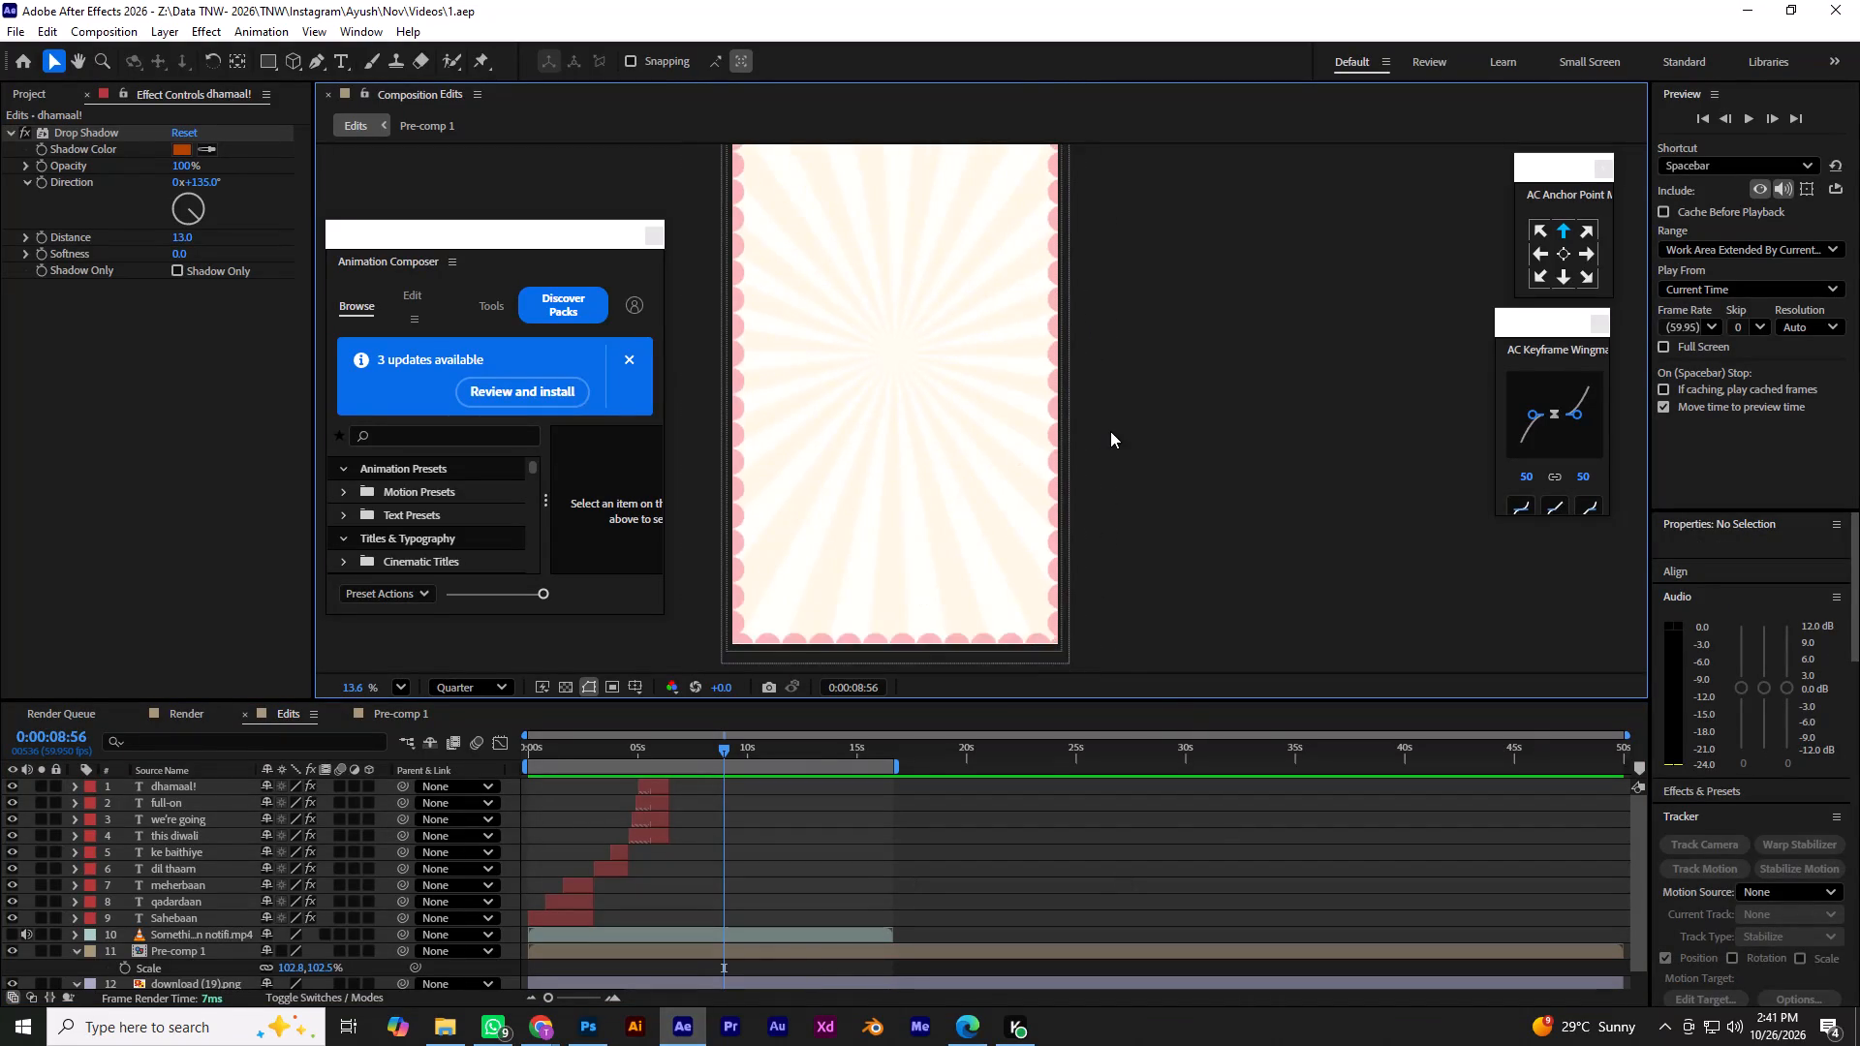
pyautogui.click(403, 684)
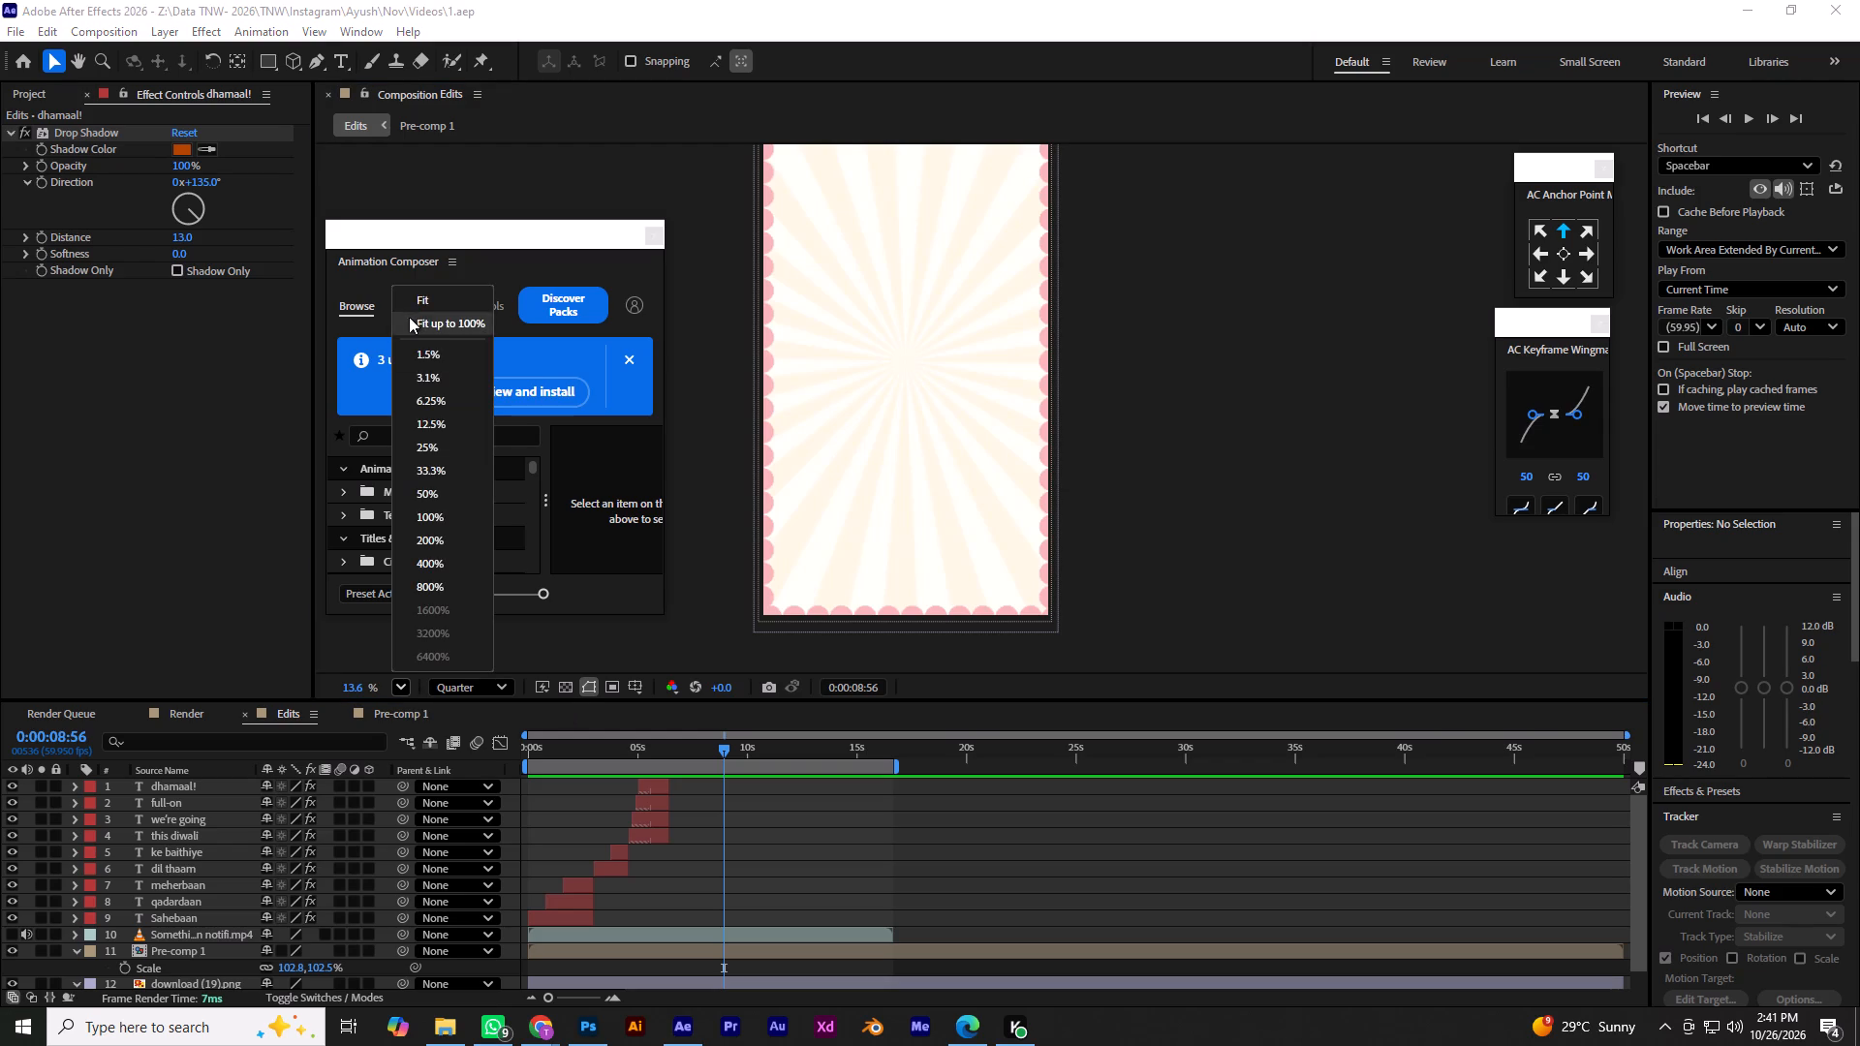
pyautogui.click(429, 320)
pyautogui.click(1323, 402)
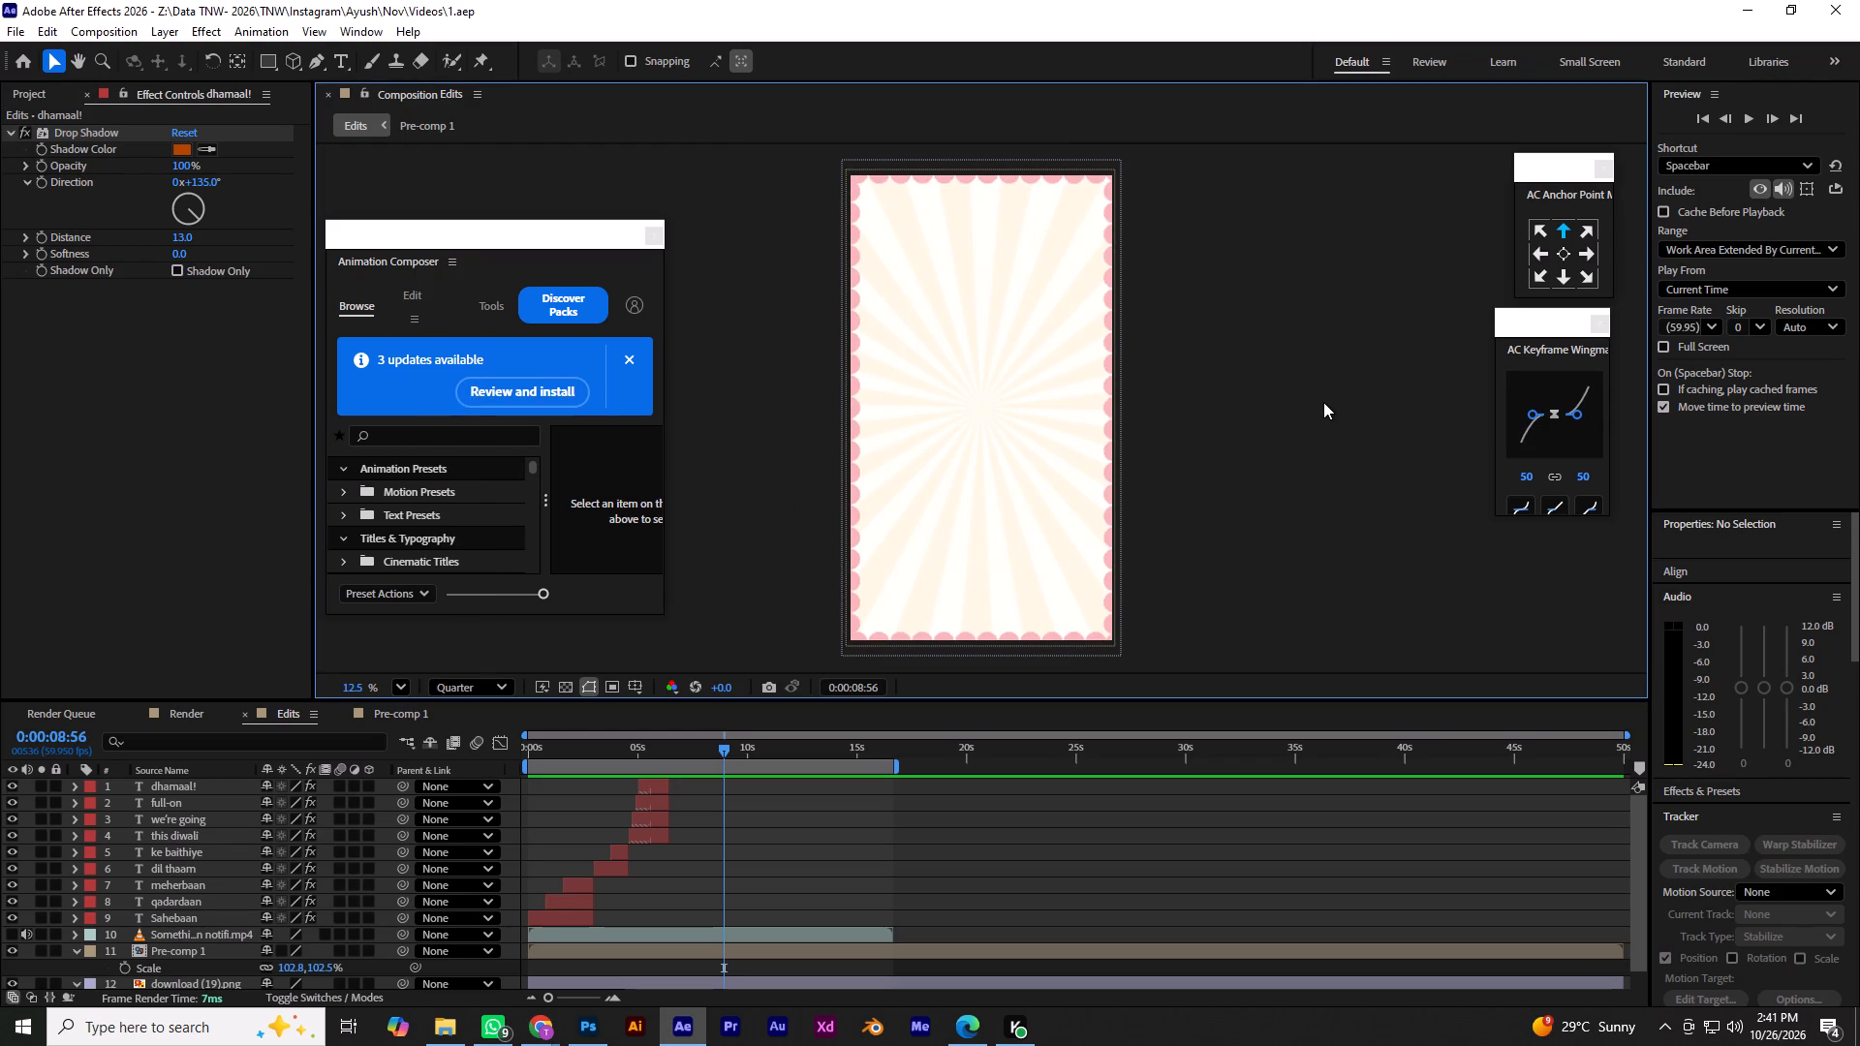
pyautogui.hotkey('ctrl', 's')
# Scrub the timeline back to the start and forward to the end of the DHAMAAL! caption to review the captions.
pyautogui.scroll(5, 716, 873)
pyautogui.scroll(-1, 701, 847)
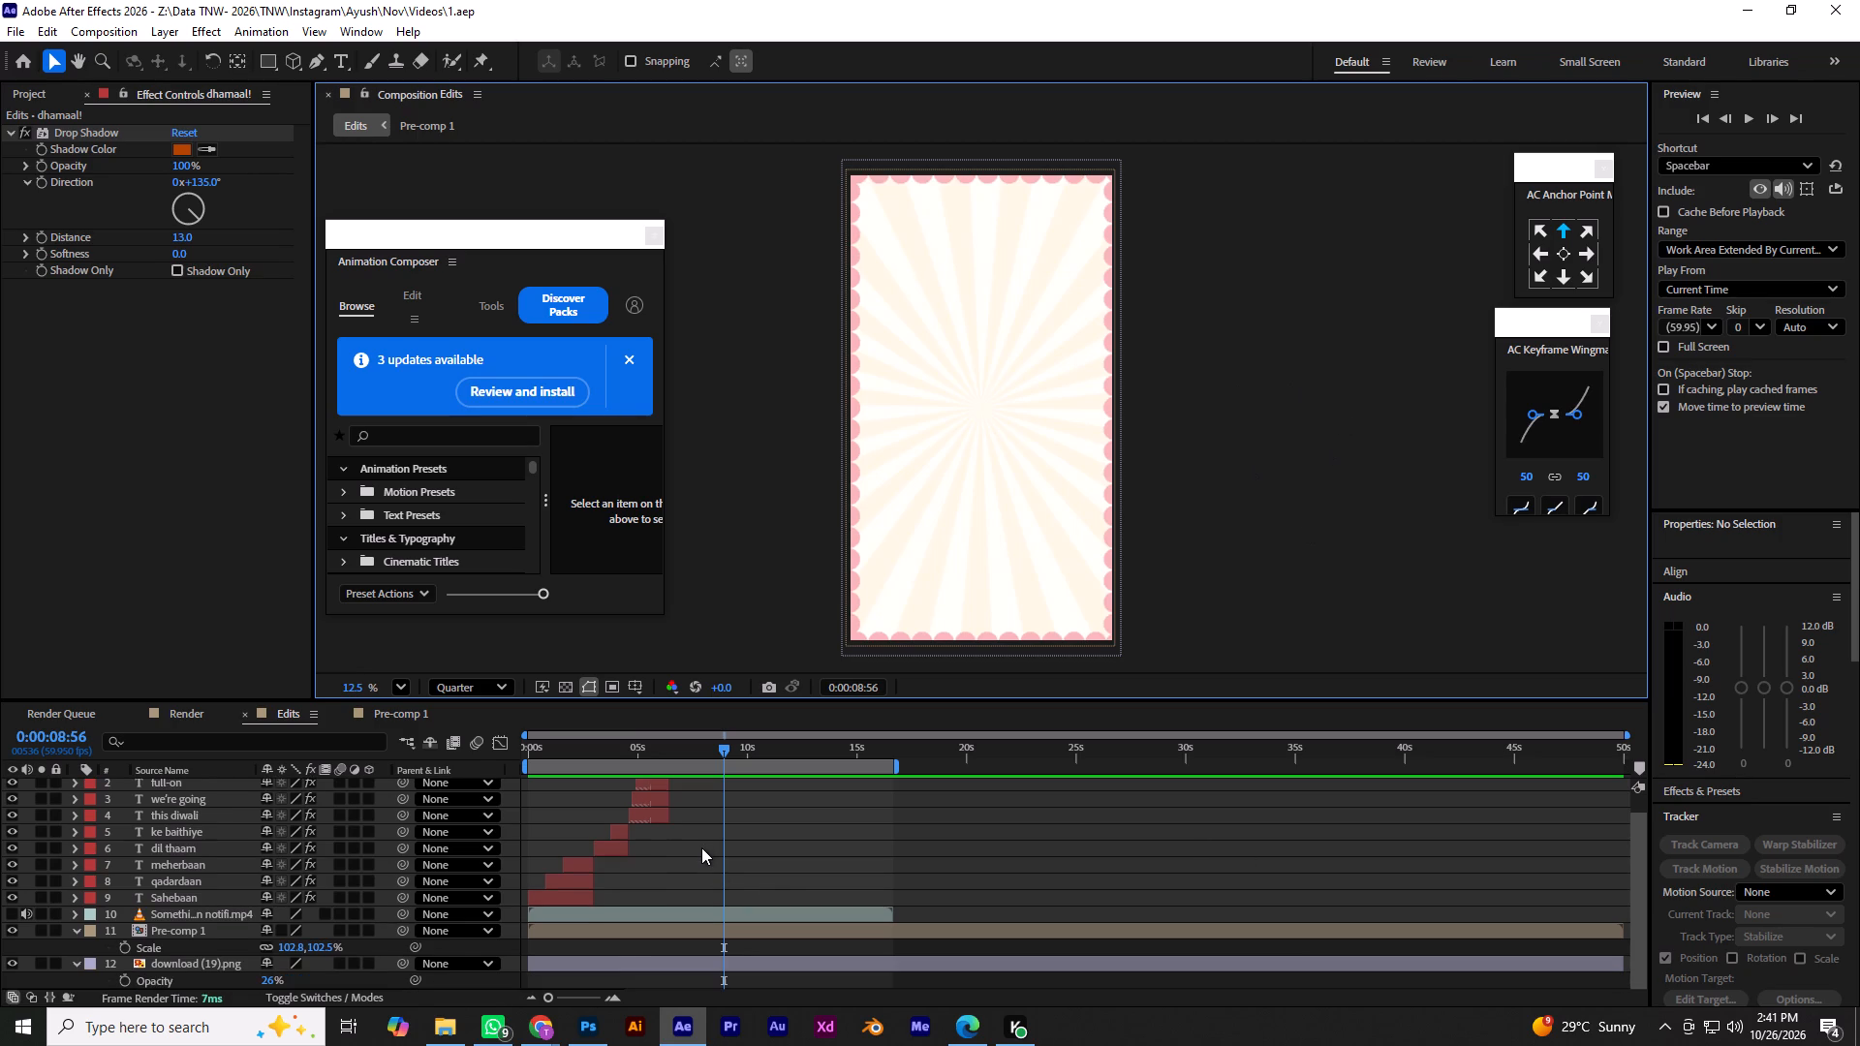
pyautogui.scroll(2, 701, 847)
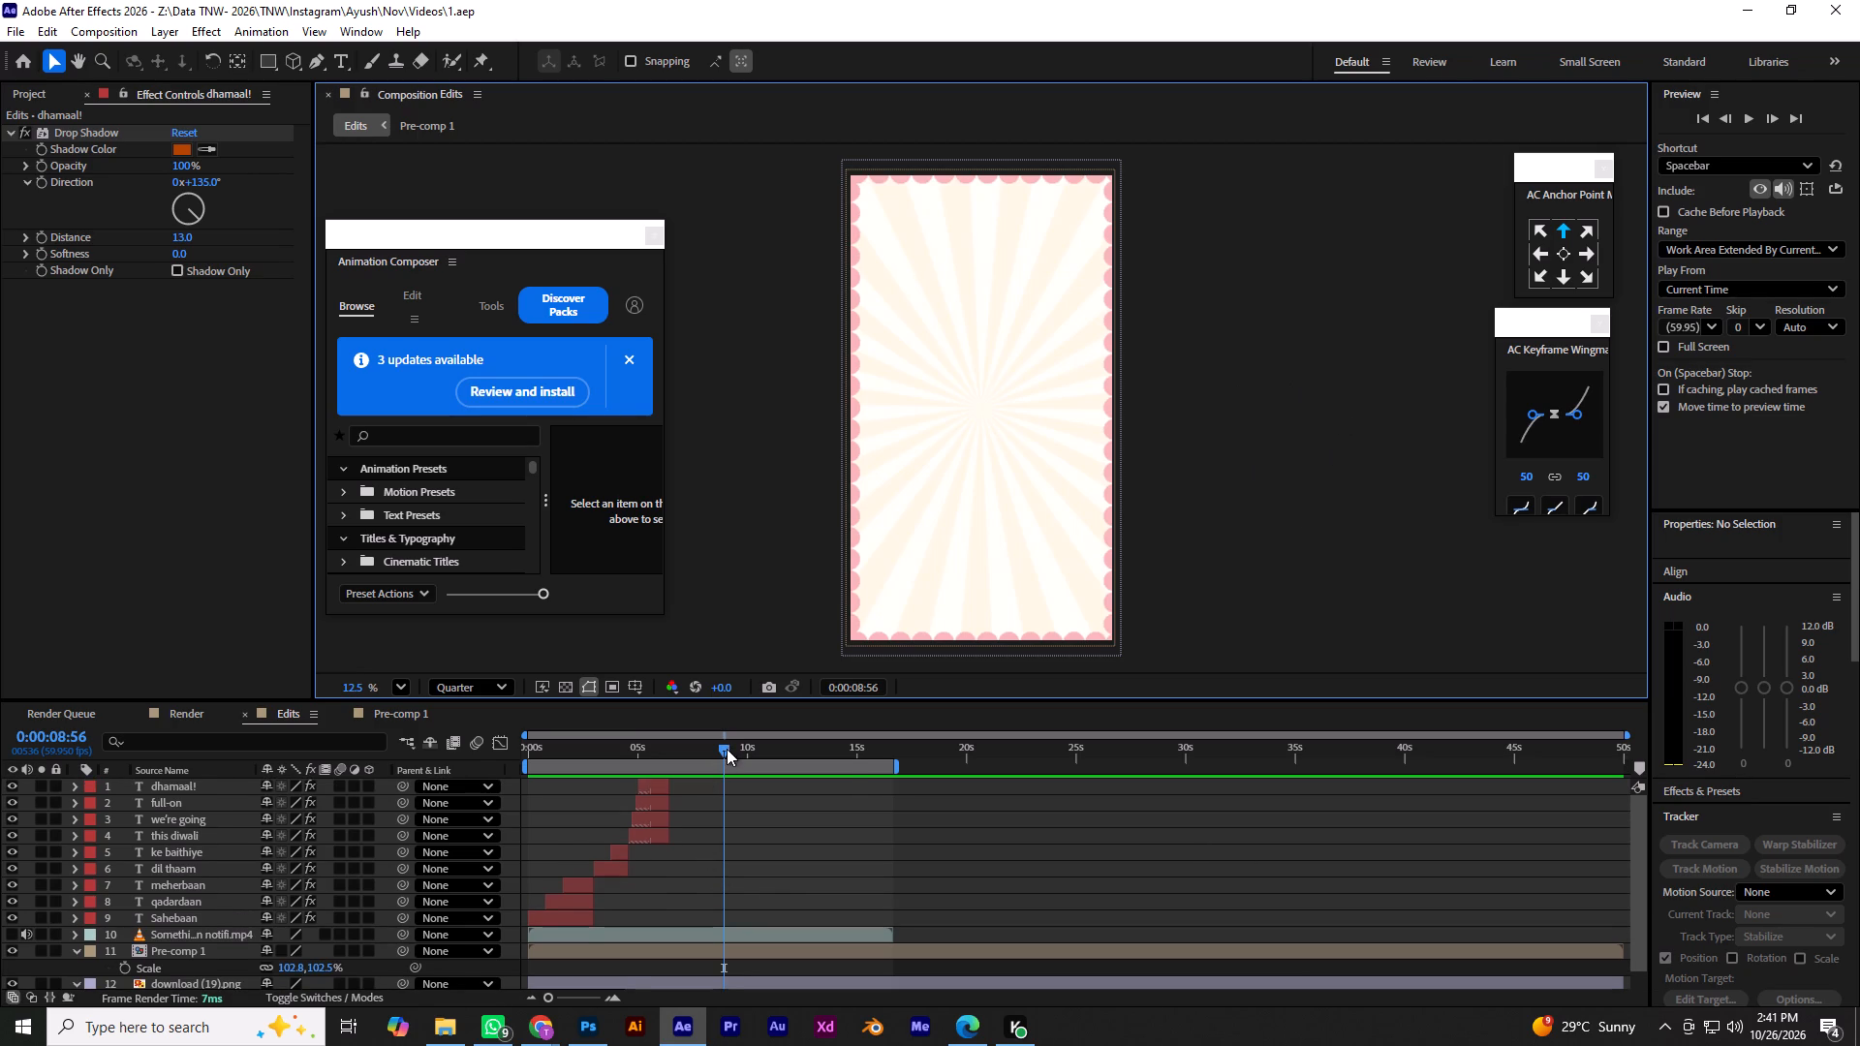
pyautogui.moveTo(726, 750); pyautogui.dragTo(678, 758)
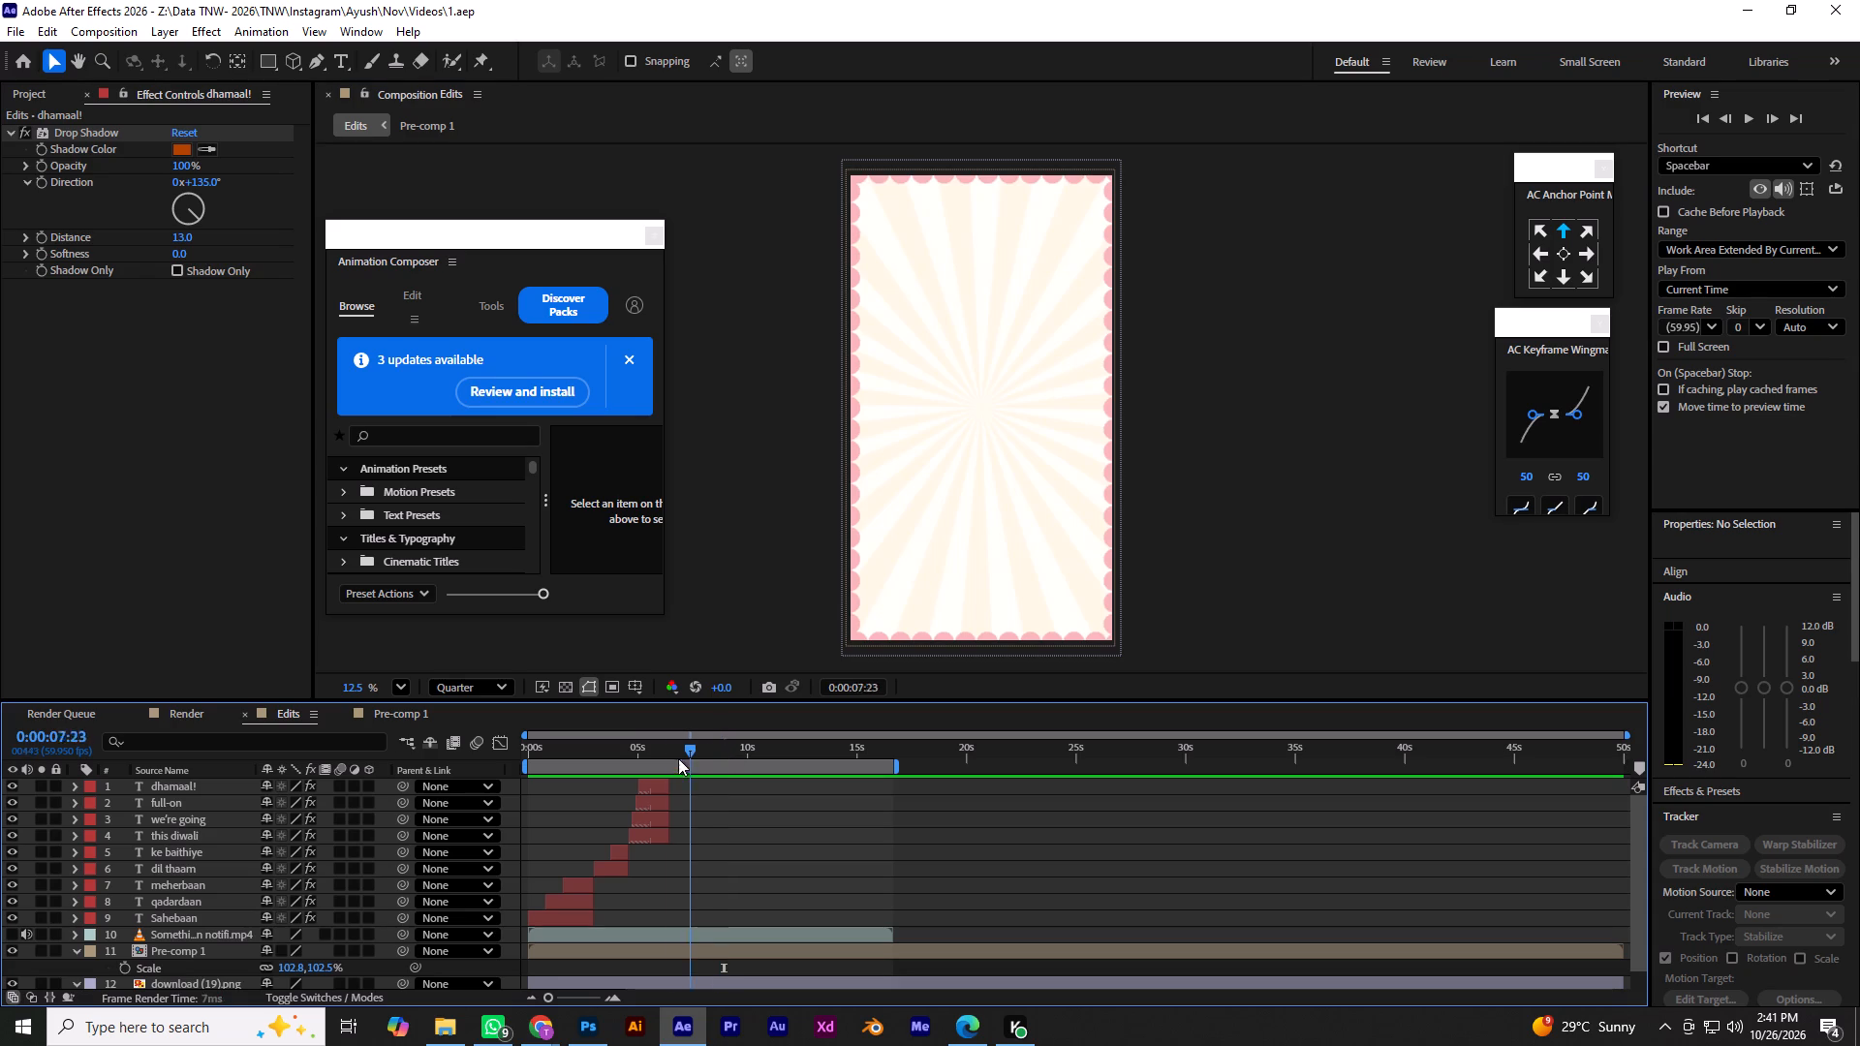
pyautogui.moveTo(678, 758); pyautogui.dragTo(531, 794)
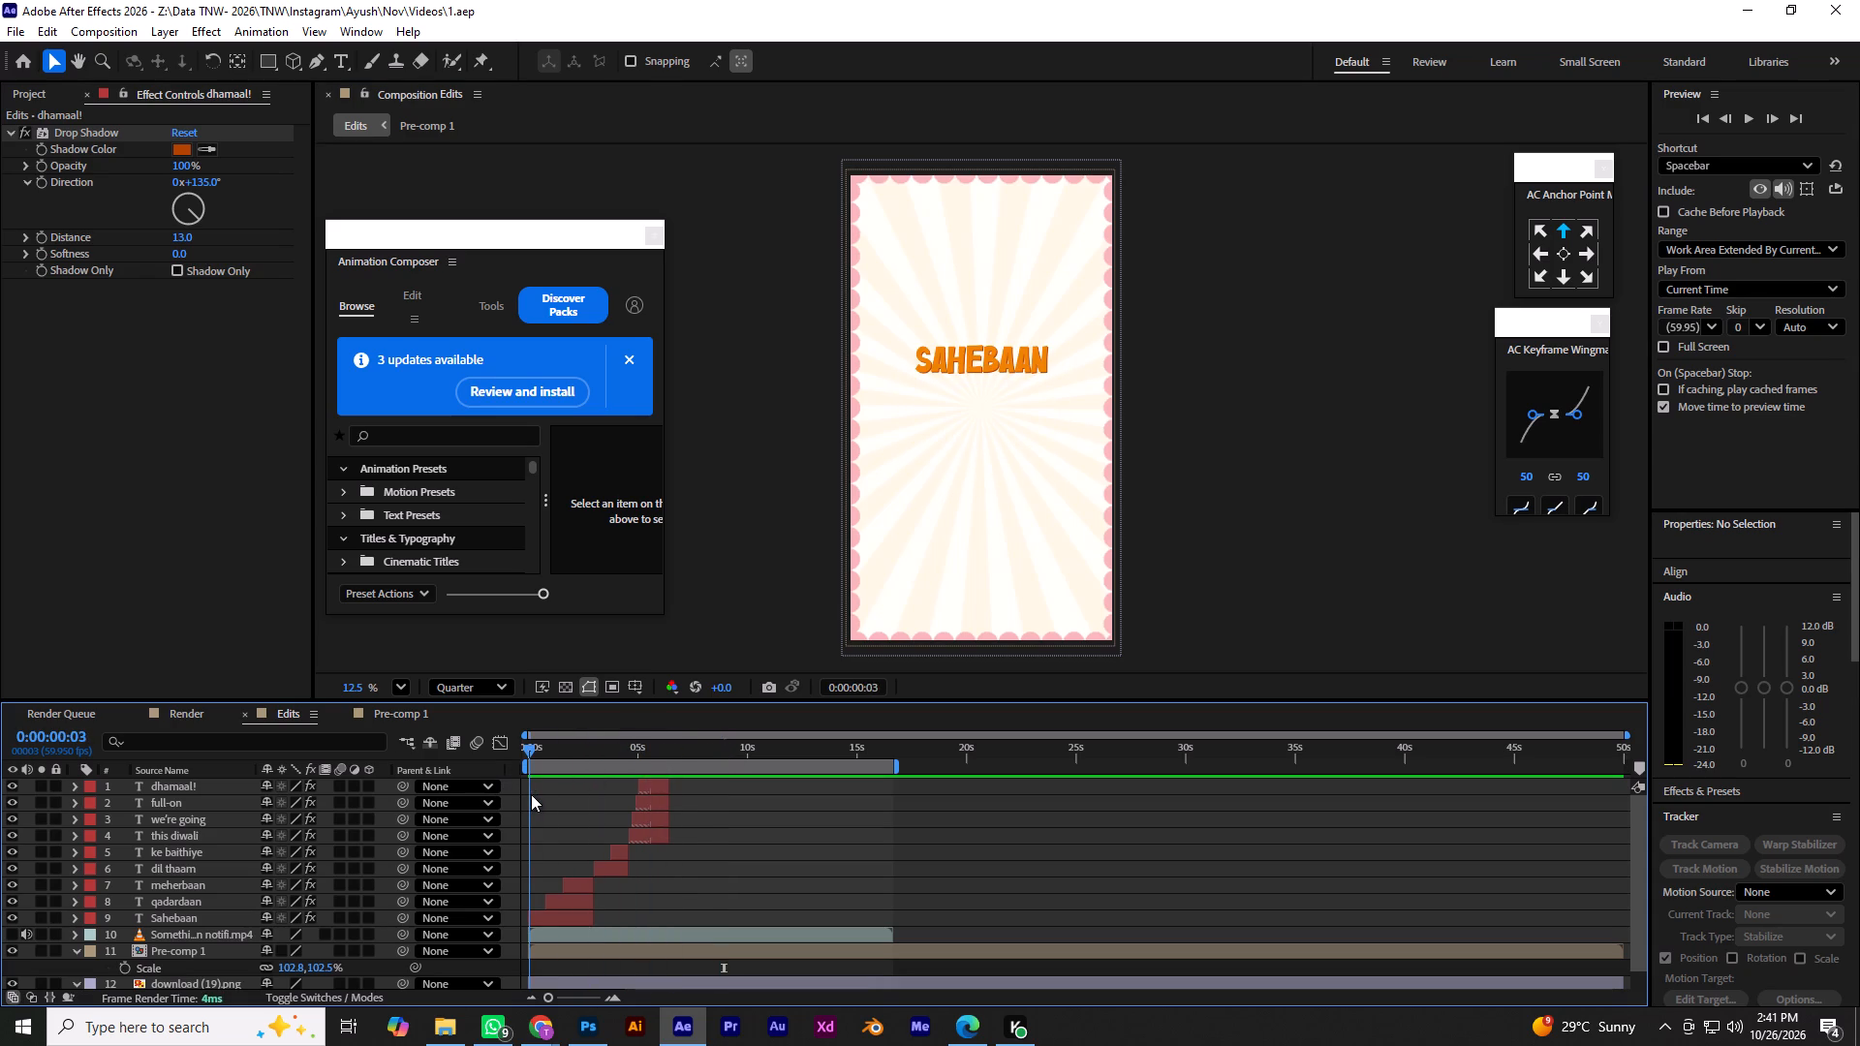
pyautogui.moveTo(531, 794); pyautogui.dragTo(653, 834)
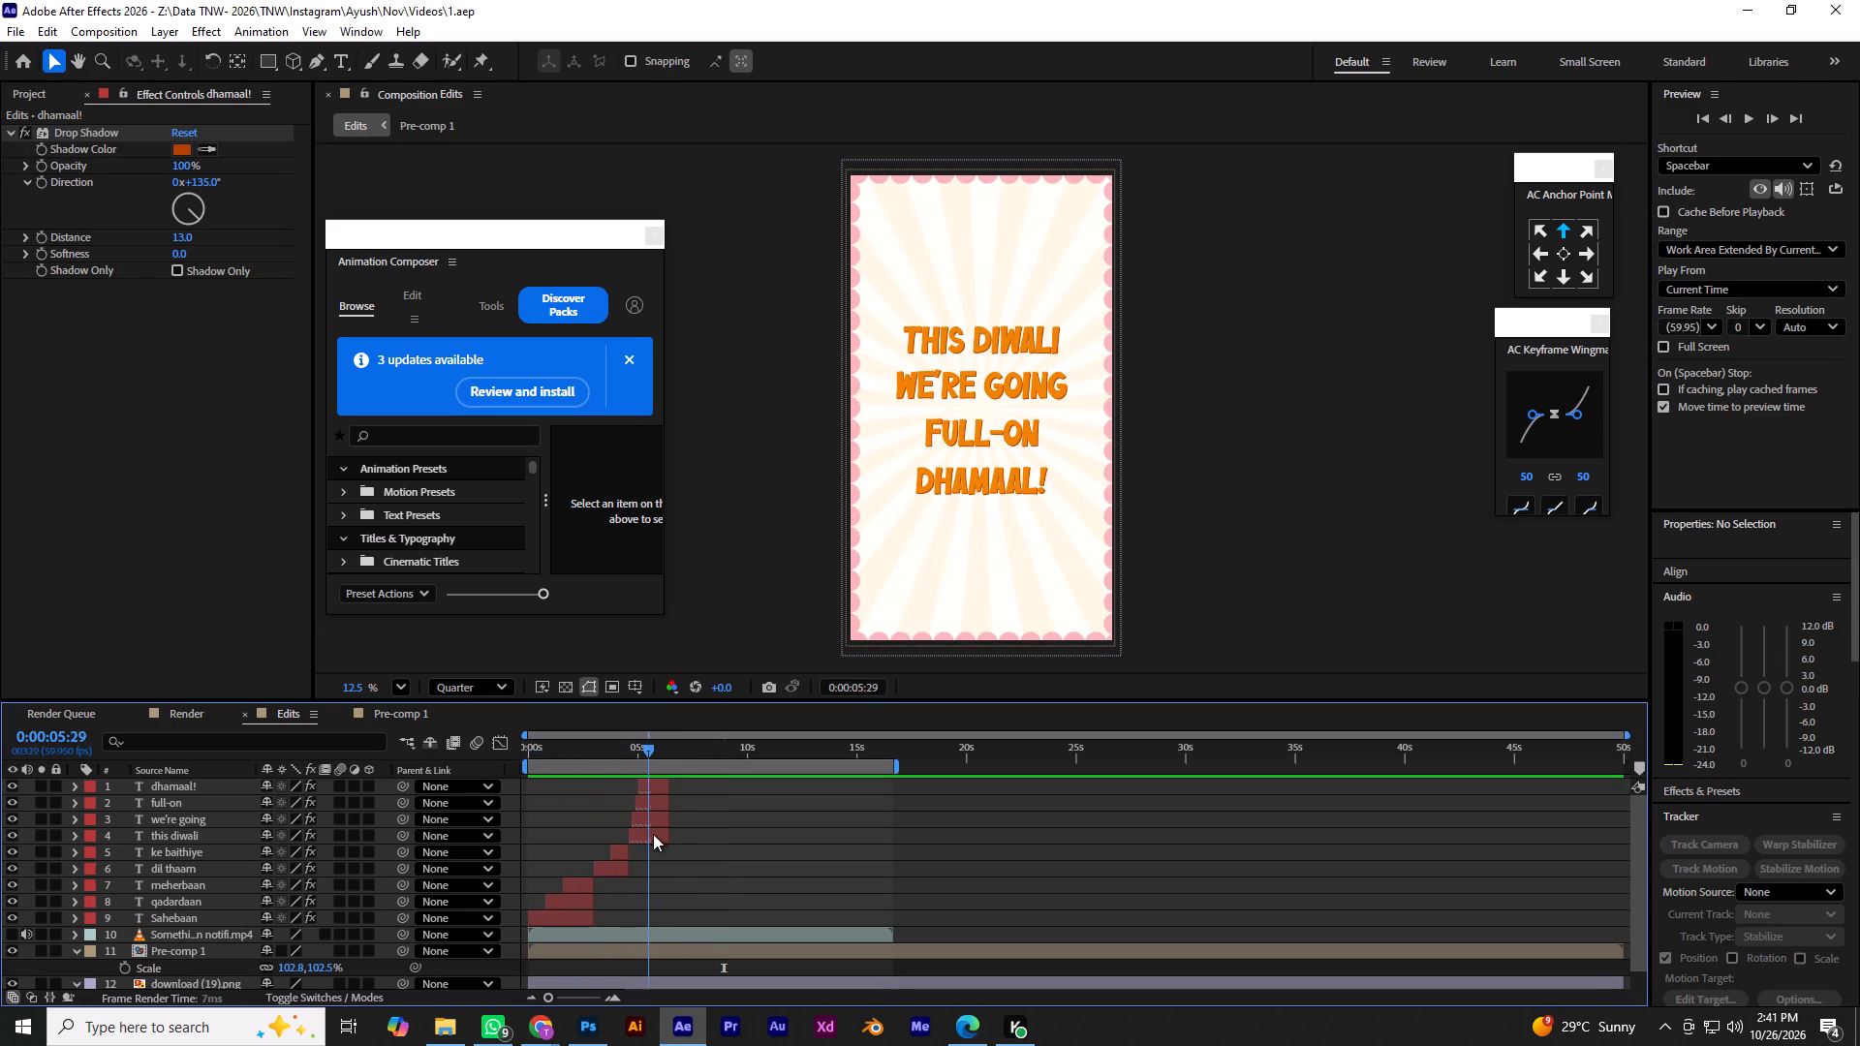
pyautogui.moveTo(653, 834); pyautogui.dragTo(672, 840)
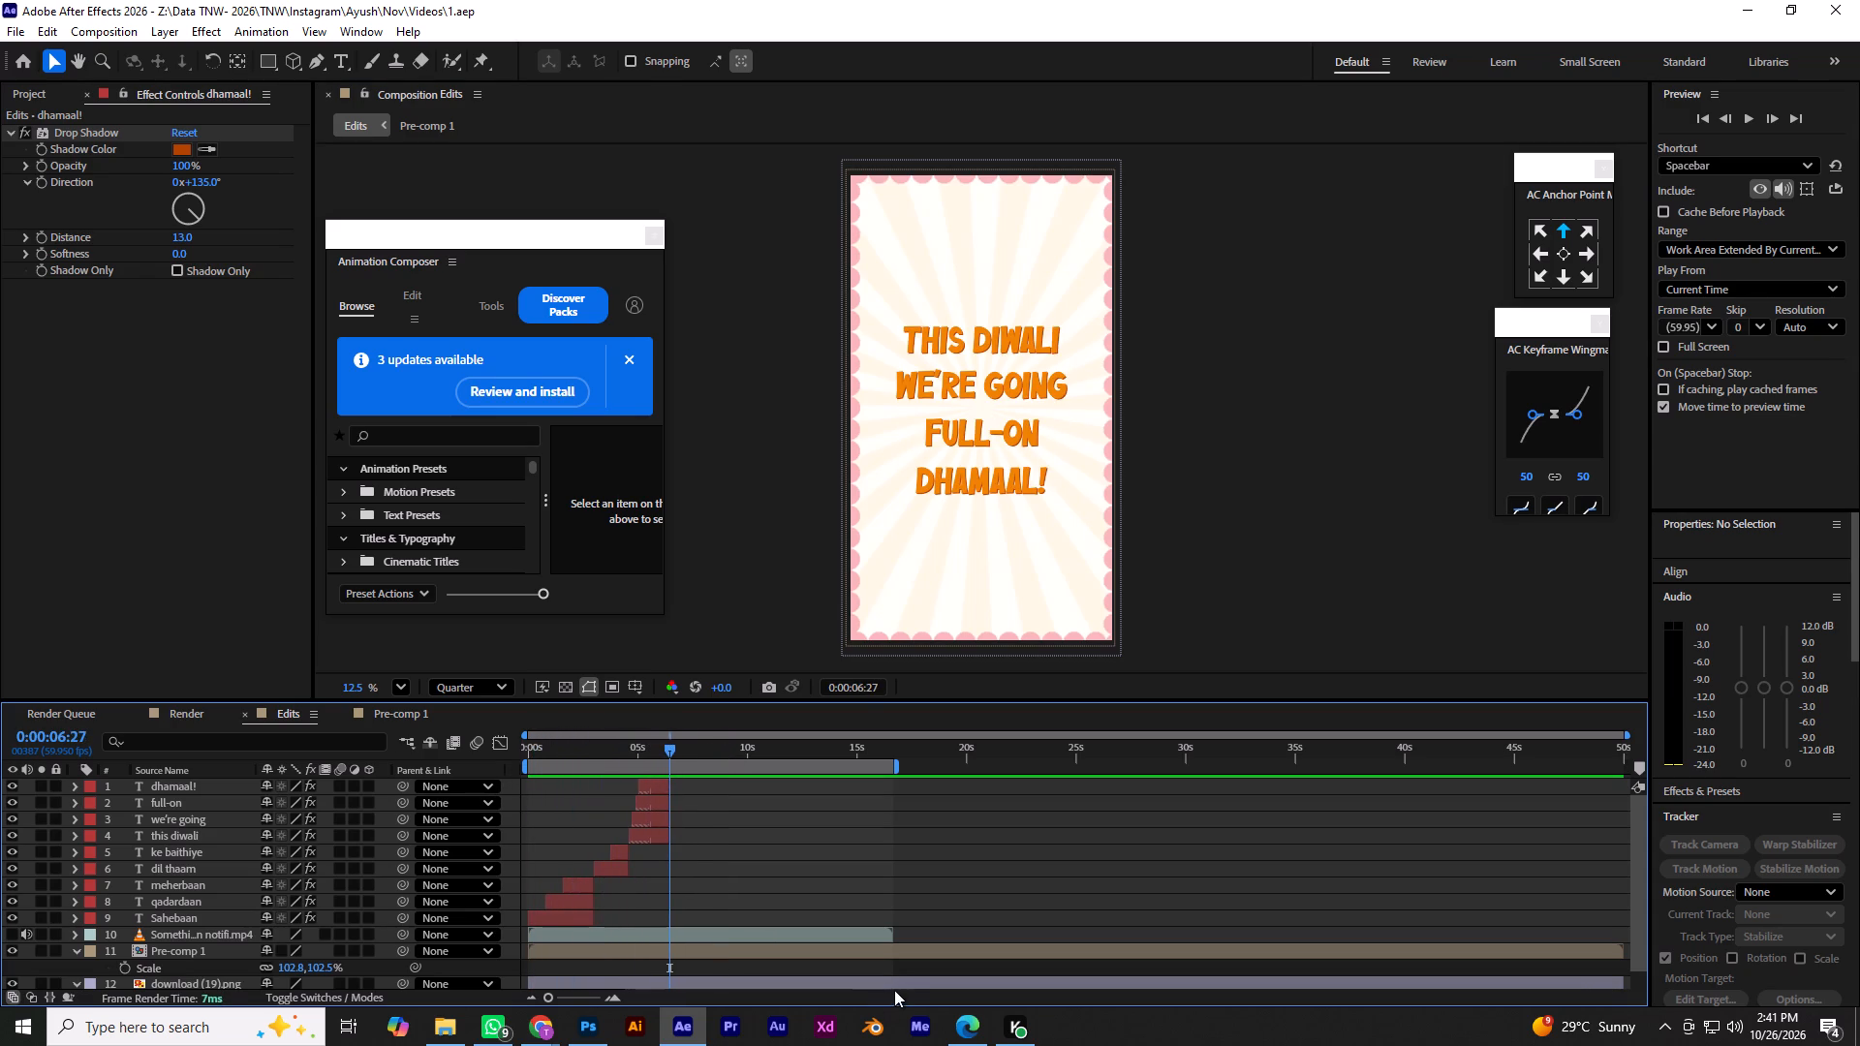
# Switch to the browser and play the reference Instagram reel to examine its caption styling, then return to After Effects.
pyautogui.click(968, 1027)
pyautogui.click(732, 489)
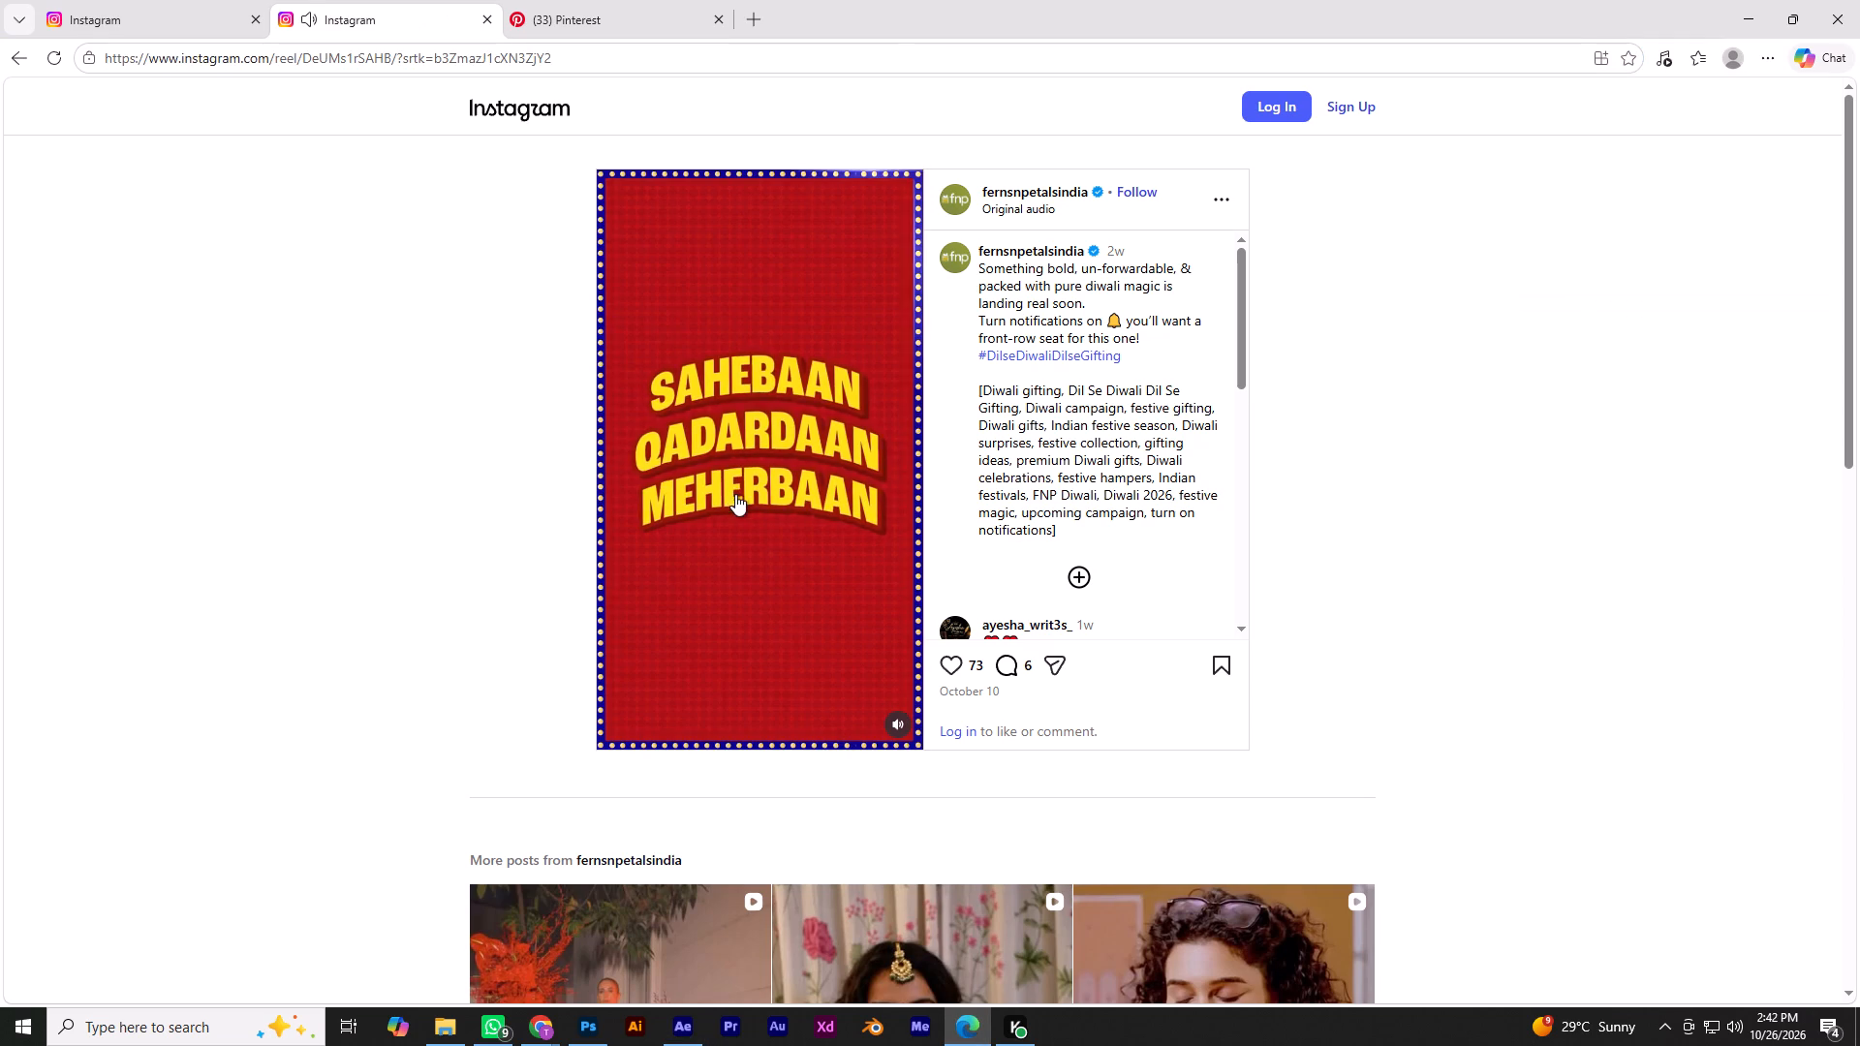
pyautogui.click(740, 508)
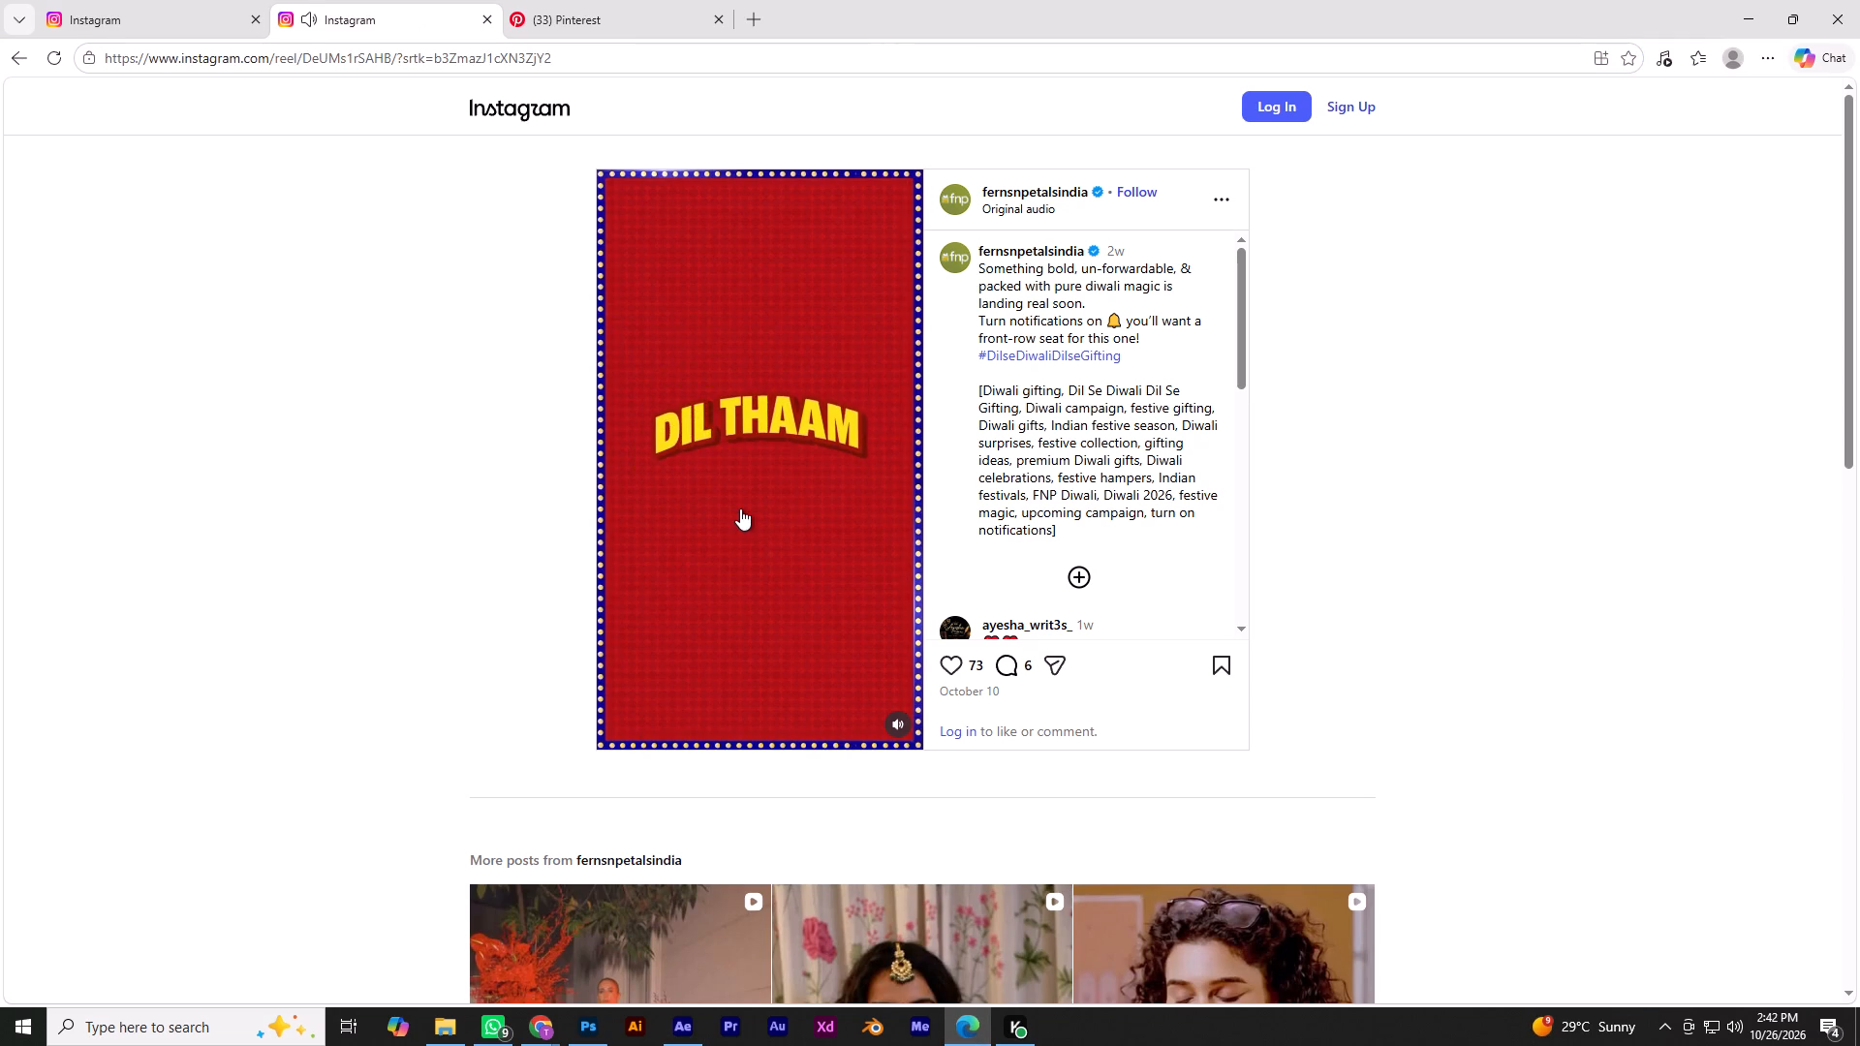
pyautogui.click(586, 1034)
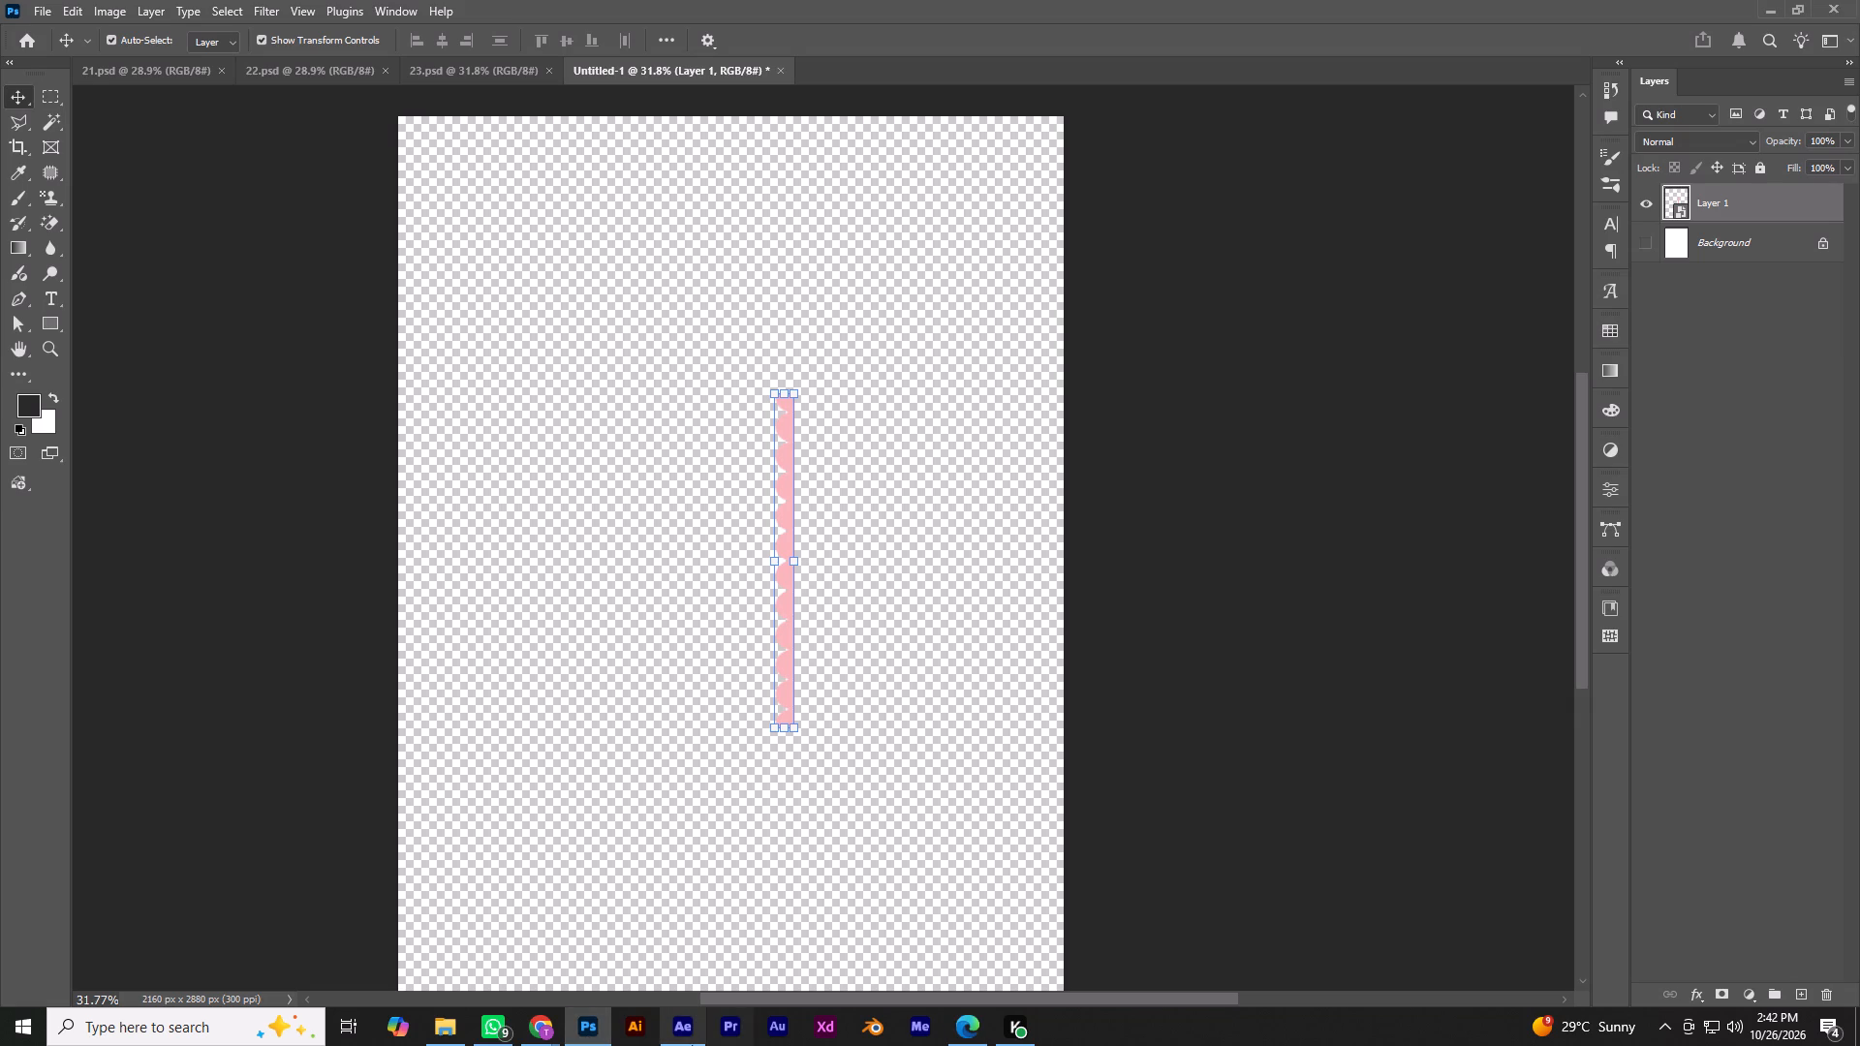
pyautogui.click(689, 1041)
# At 0:00:01:59, enable a 20 px stroke on the SAHEBAAN caption.
pyautogui.moveTo(676, 746); pyautogui.dragTo(572, 781)
pyautogui.keyDown('alt'); pyautogui.scroll(5, 1006, 359); pyautogui.keyUp('alt')
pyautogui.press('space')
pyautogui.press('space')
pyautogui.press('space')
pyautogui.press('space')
pyautogui.moveTo(1008, 354); pyautogui.dragTo(1003, 316)
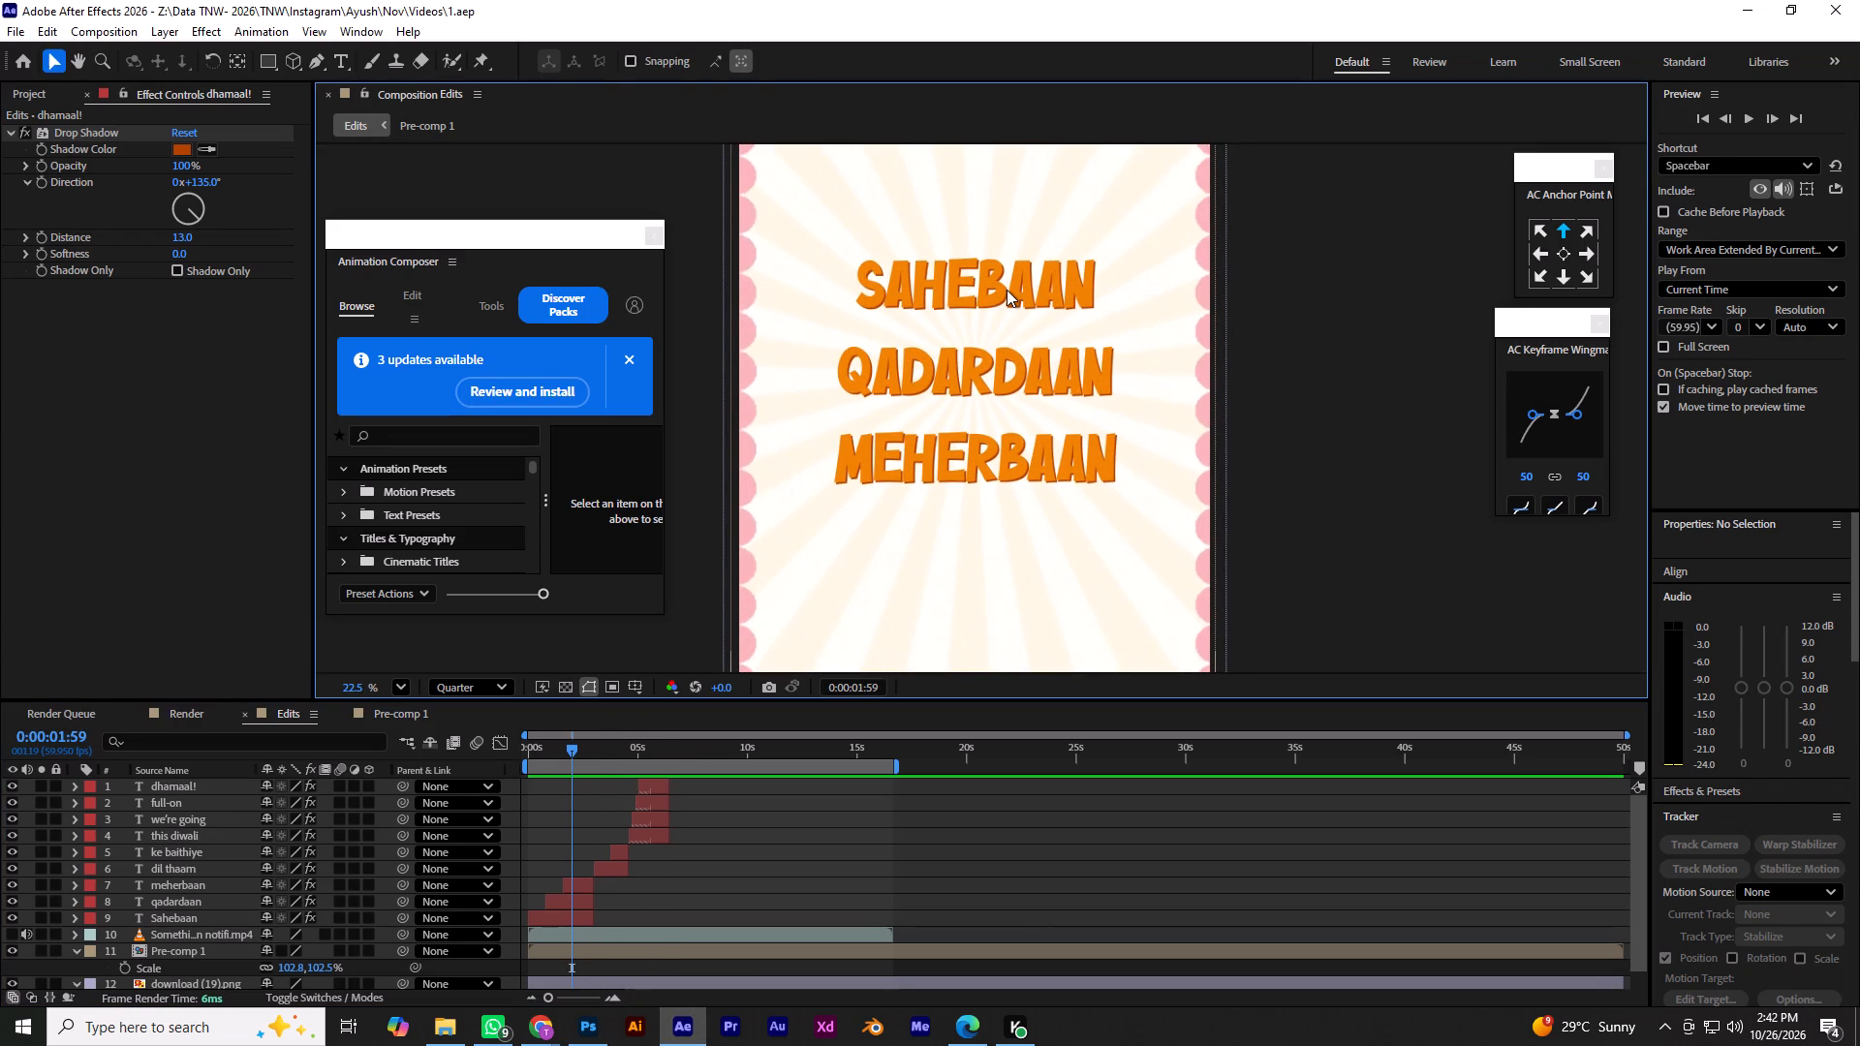
pyautogui.click(1007, 290)
pyautogui.keyDown('alt'); pyautogui.scroll(3, 1044, 287); pyautogui.keyUp('alt')
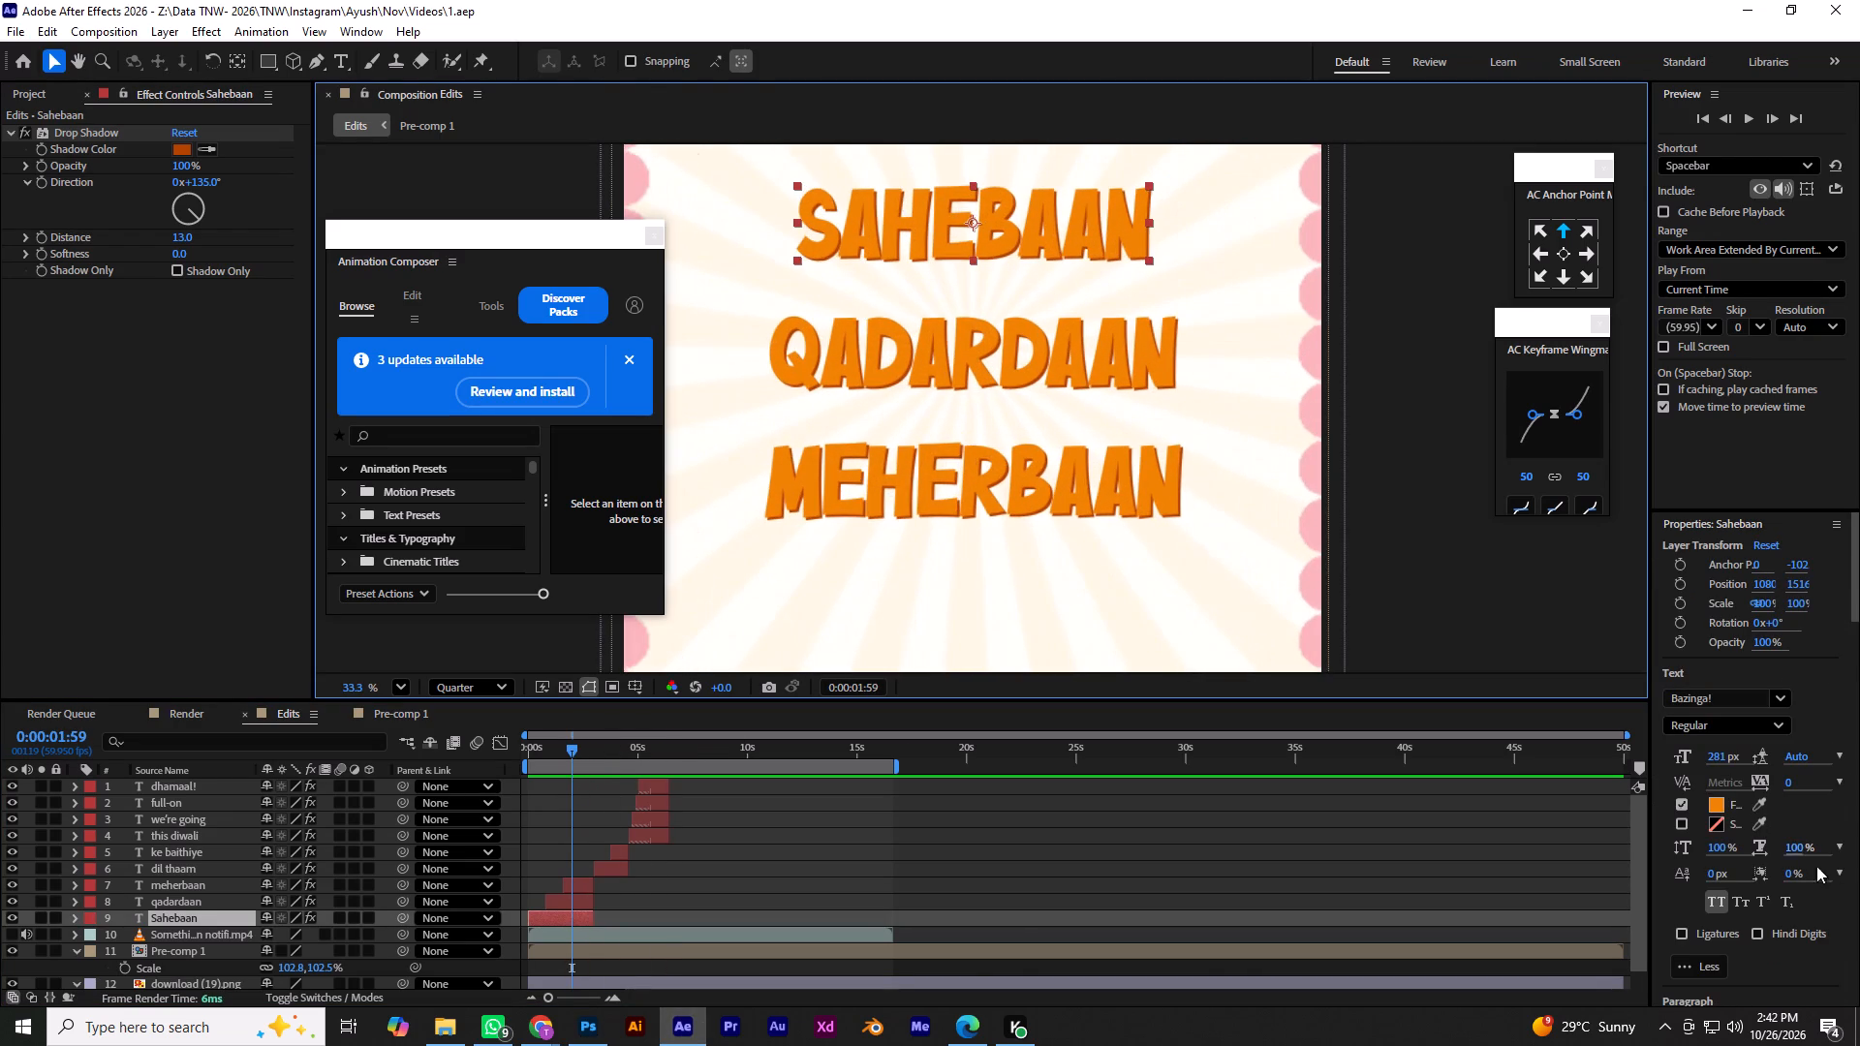
pyautogui.scroll(-2, 1750, 680)
pyautogui.scroll(-2, 1765, 820)
pyautogui.scroll(3, 1765, 820)
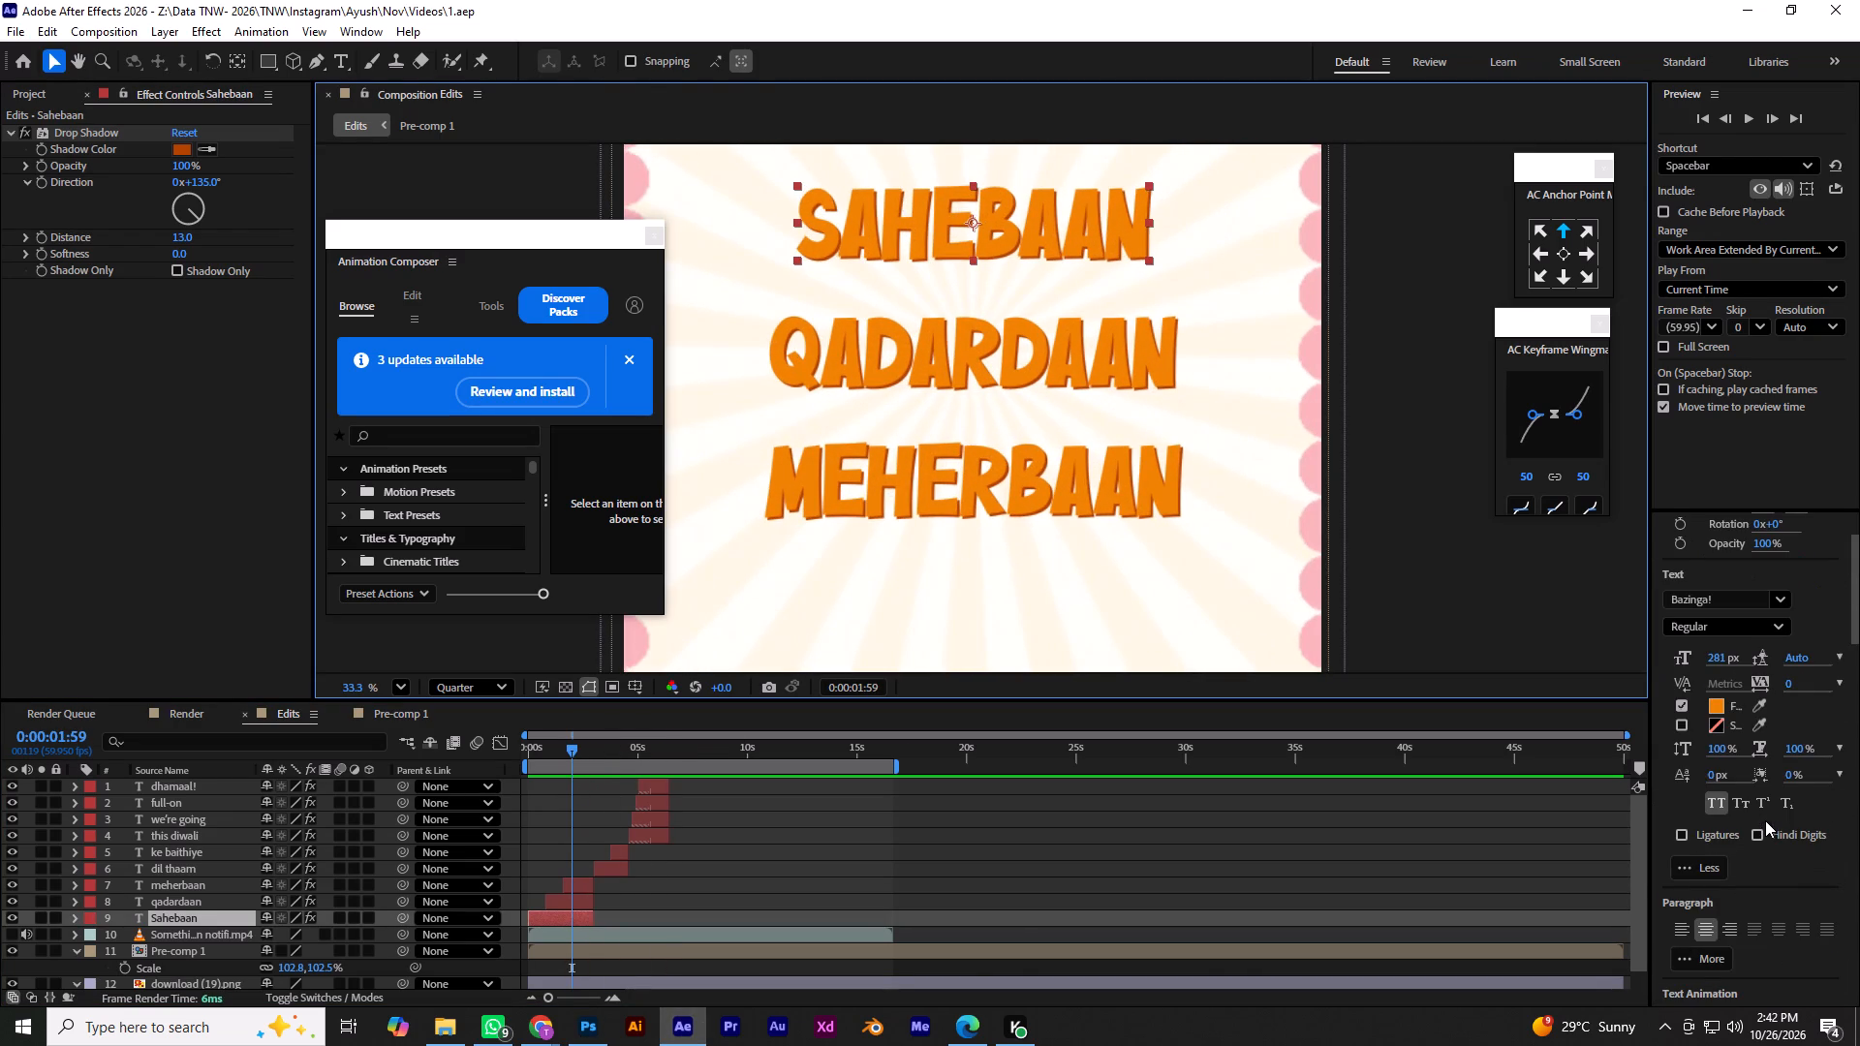
pyautogui.click(1676, 725)
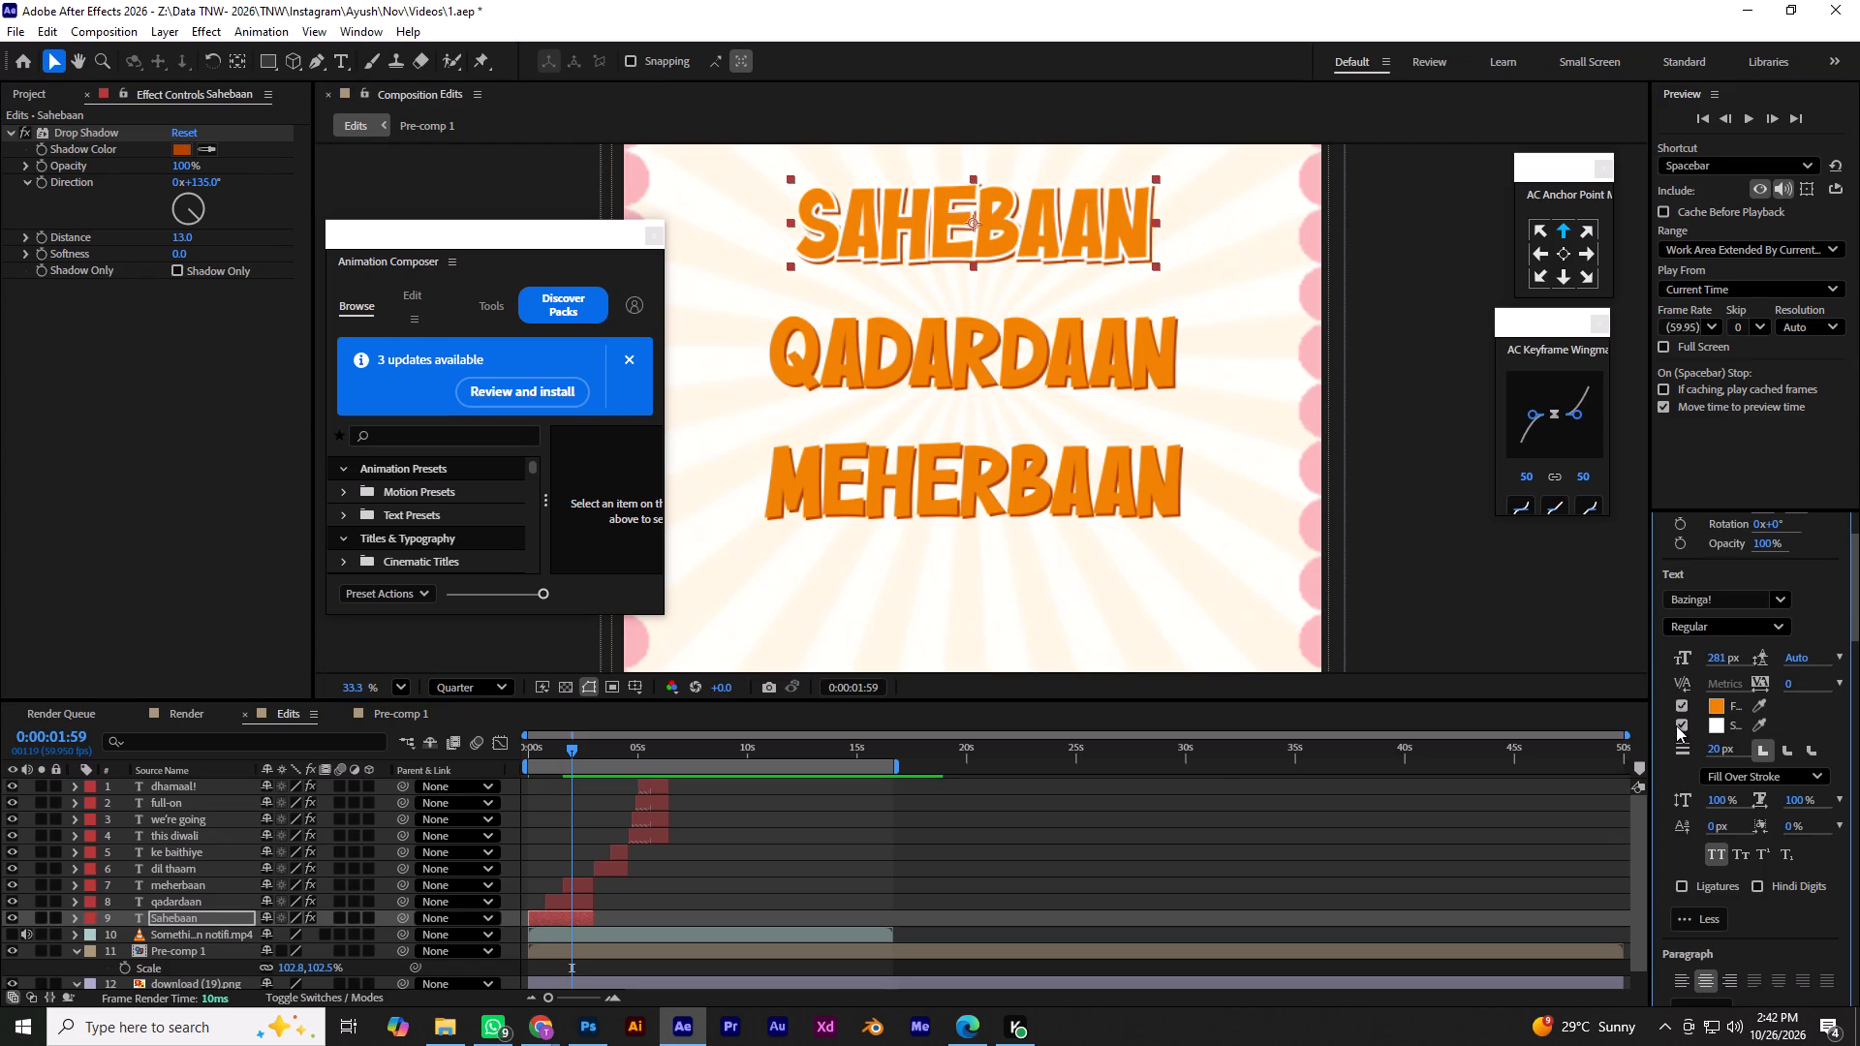
# Colour the SAHEBAAN stroke with the dark orange sampled from the QADARDAAN caption's drop shadow, and deselect the layer.
pyautogui.click(1762, 723)
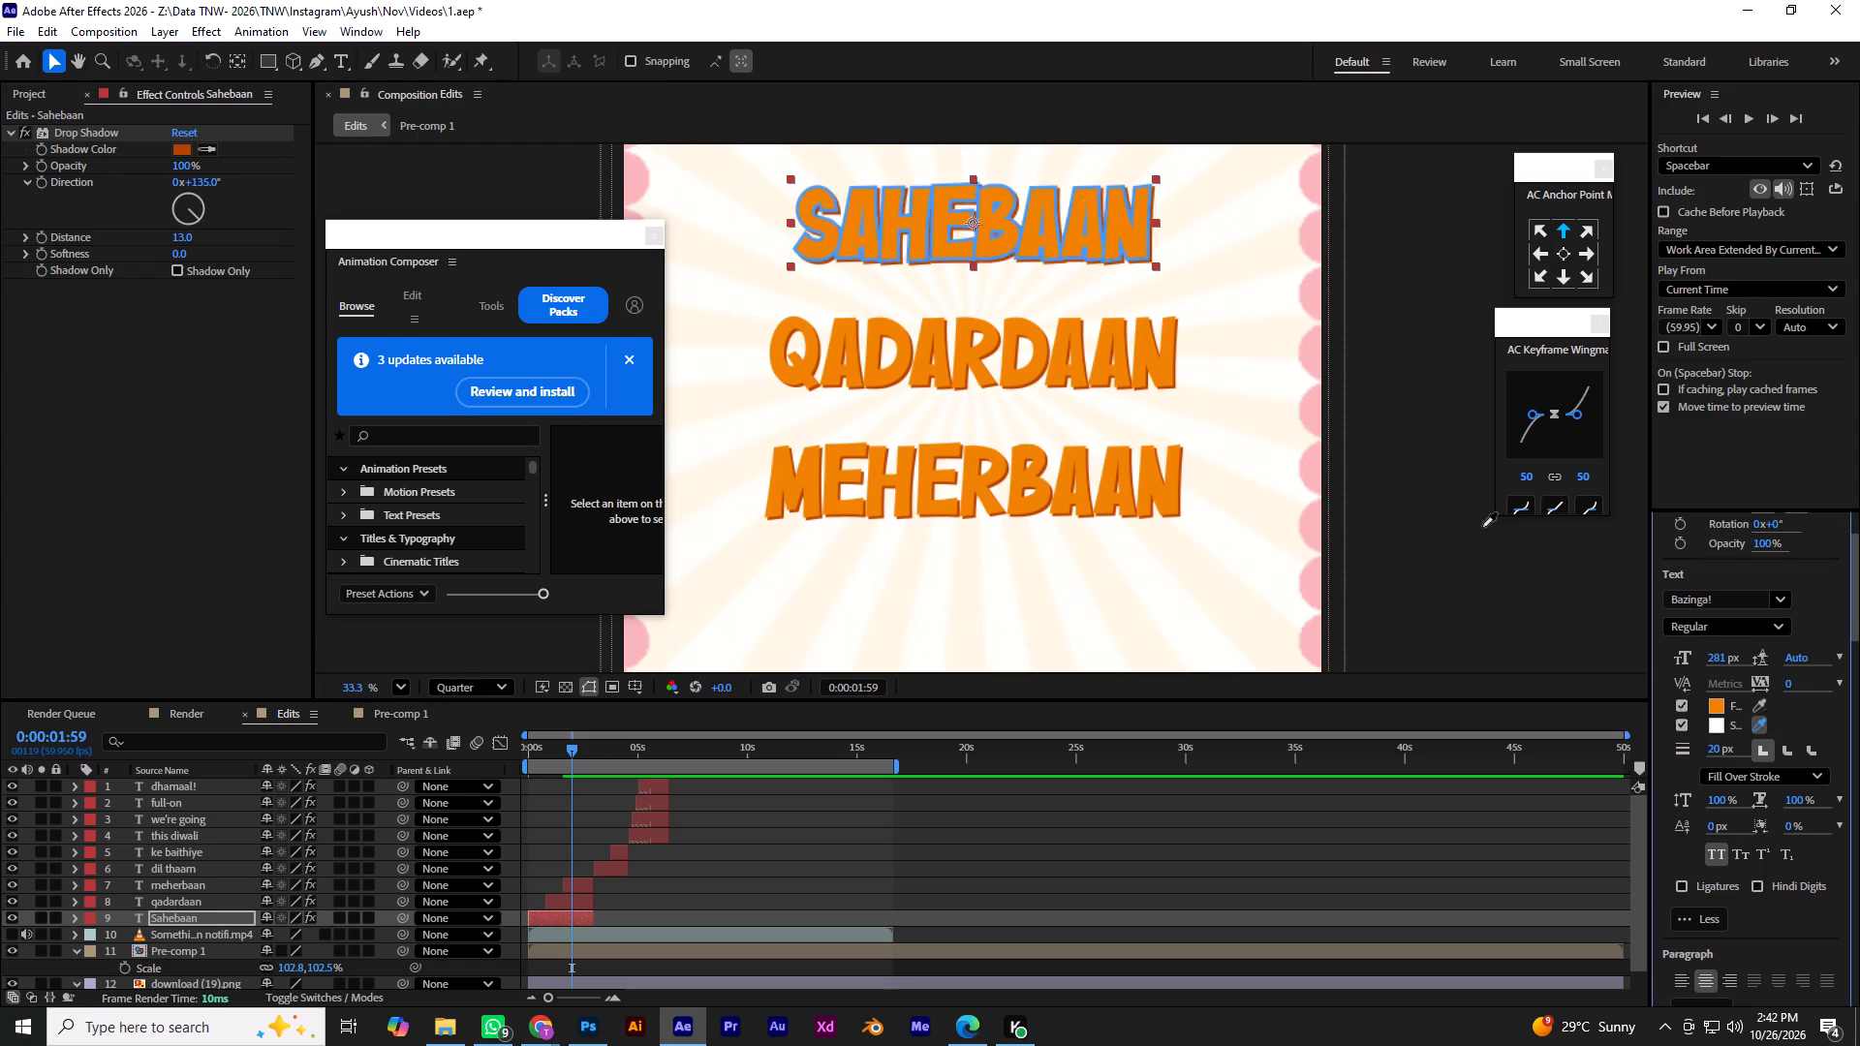
pyautogui.click(1091, 255)
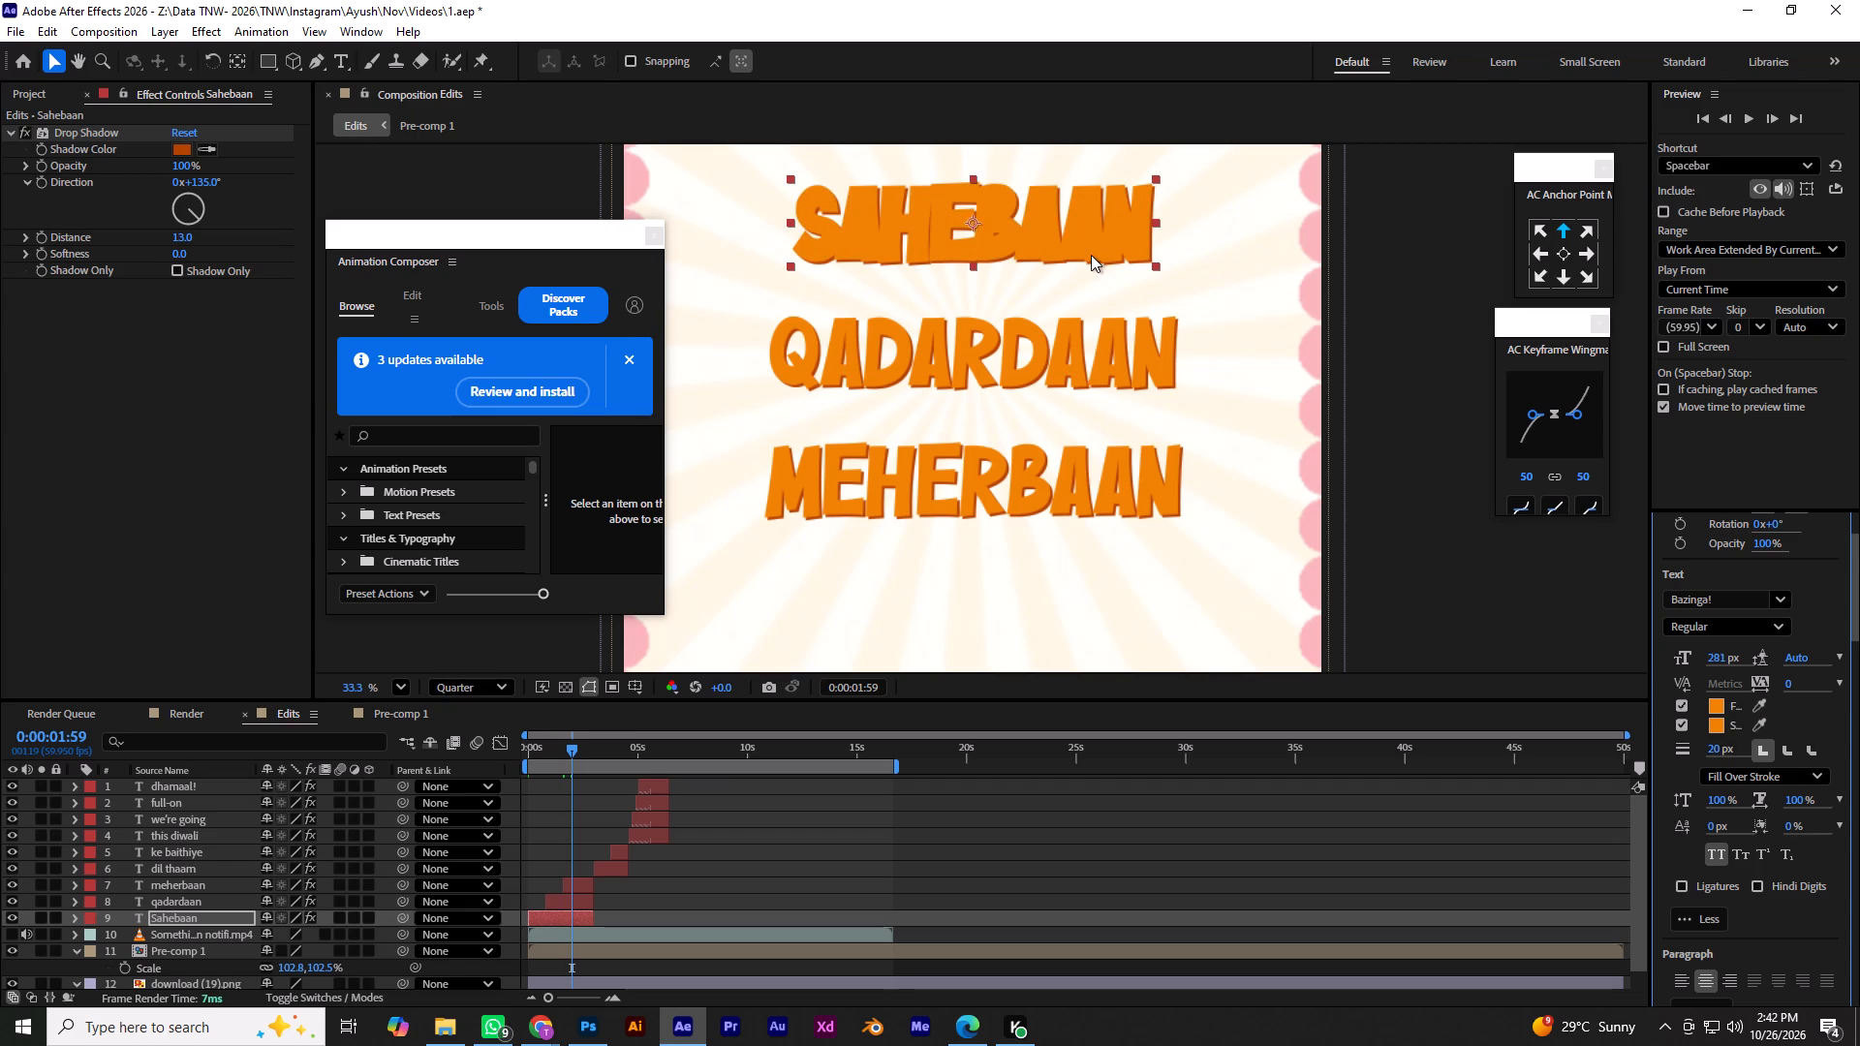
pyautogui.click(1758, 724)
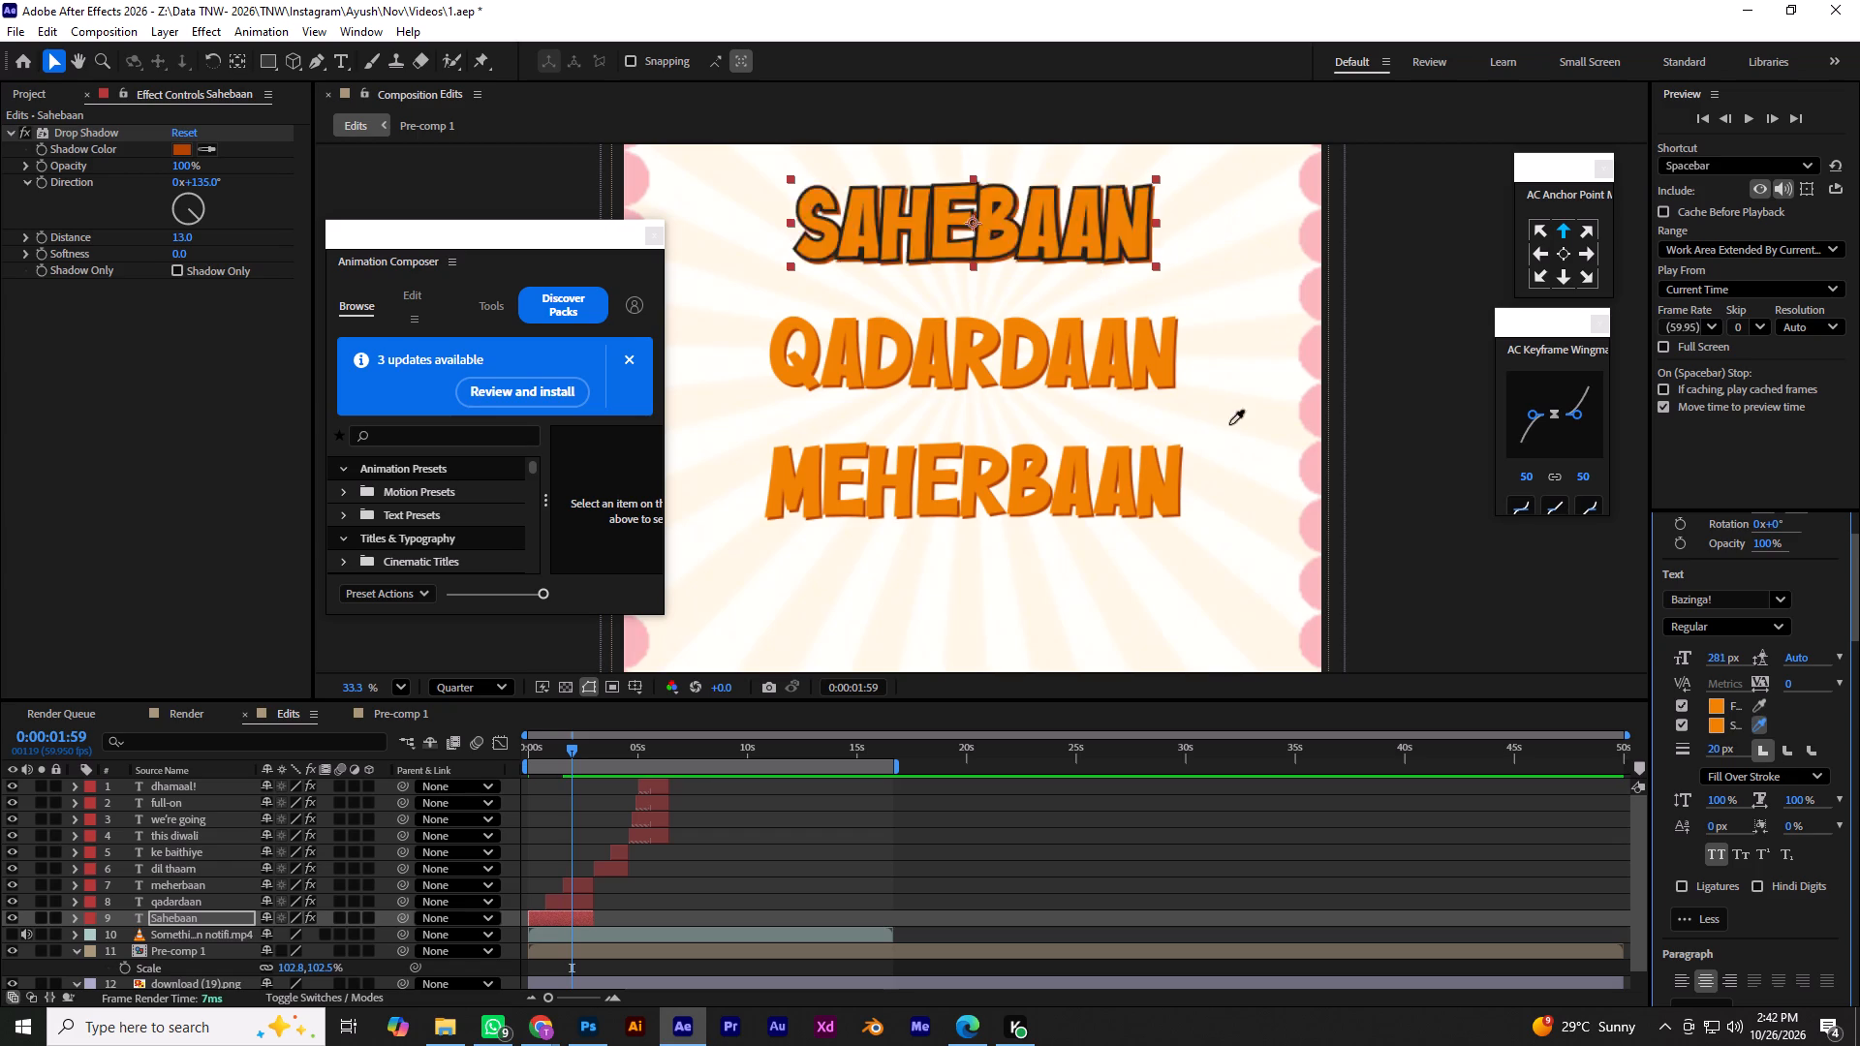
pyautogui.click(1176, 384)
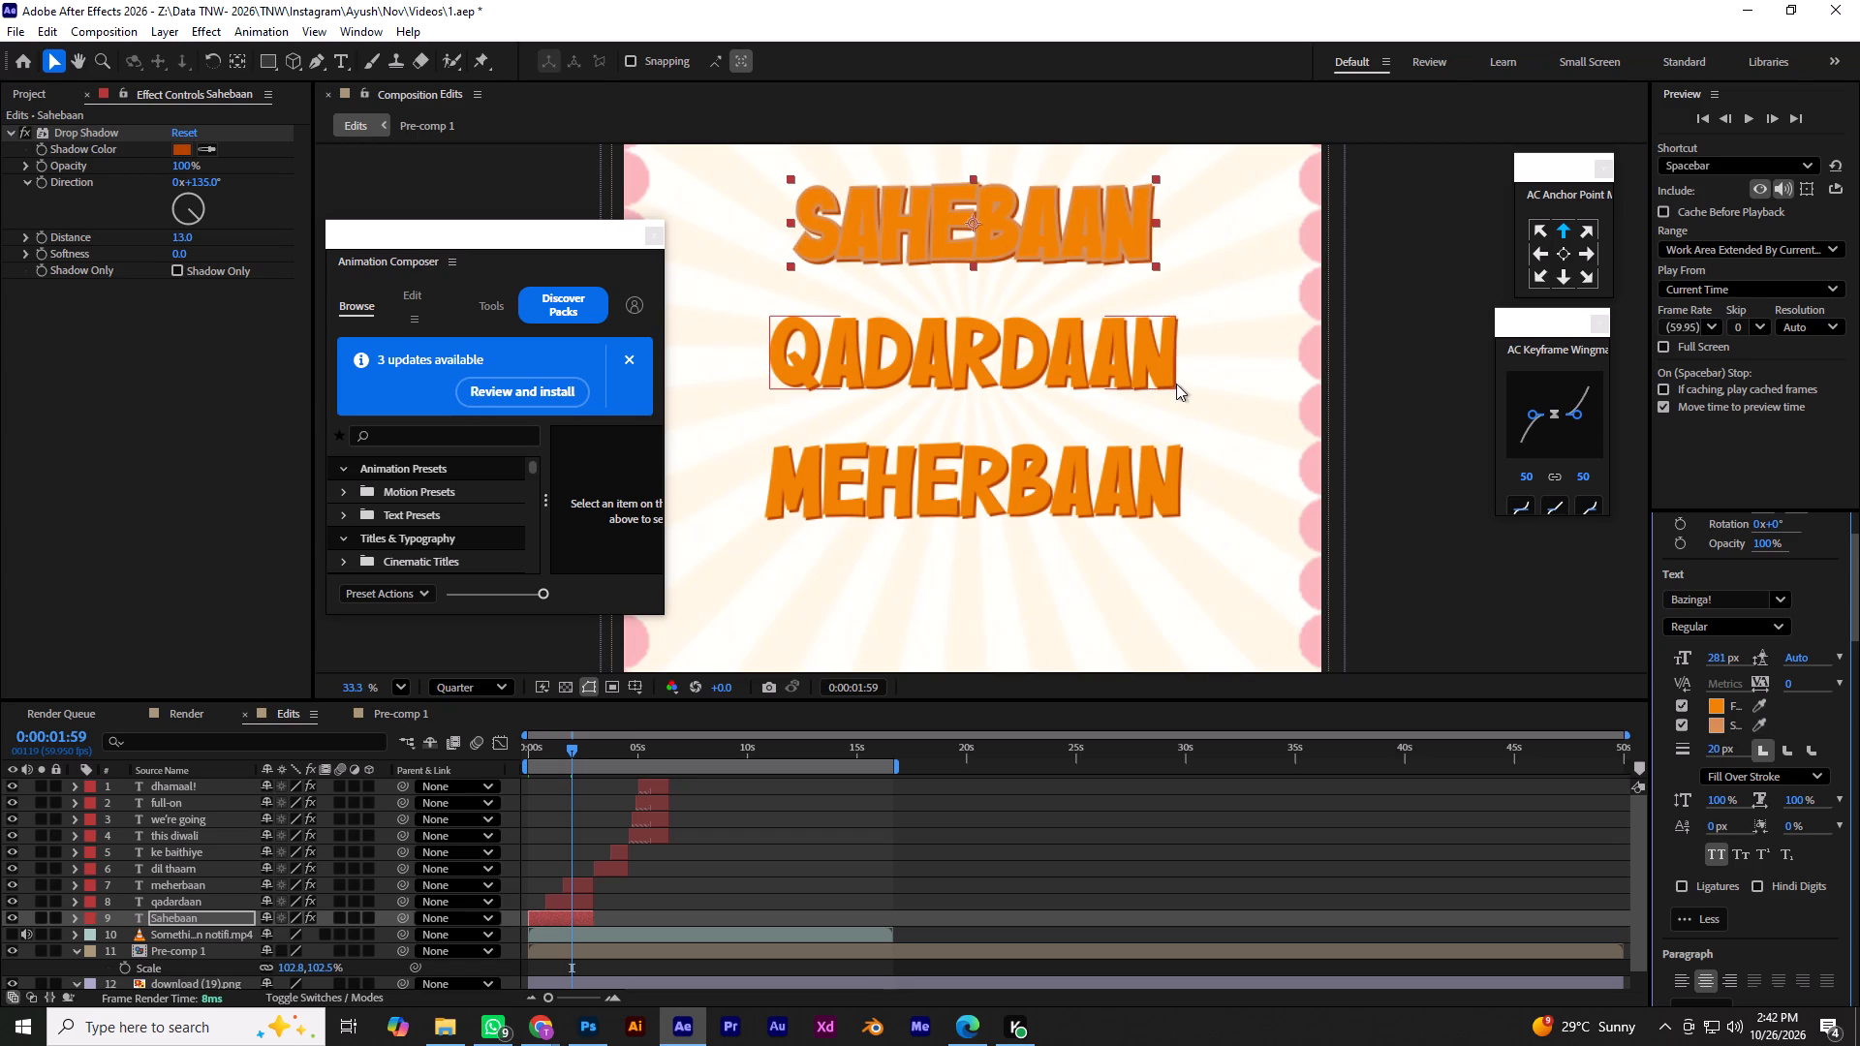
pyautogui.click(1754, 723)
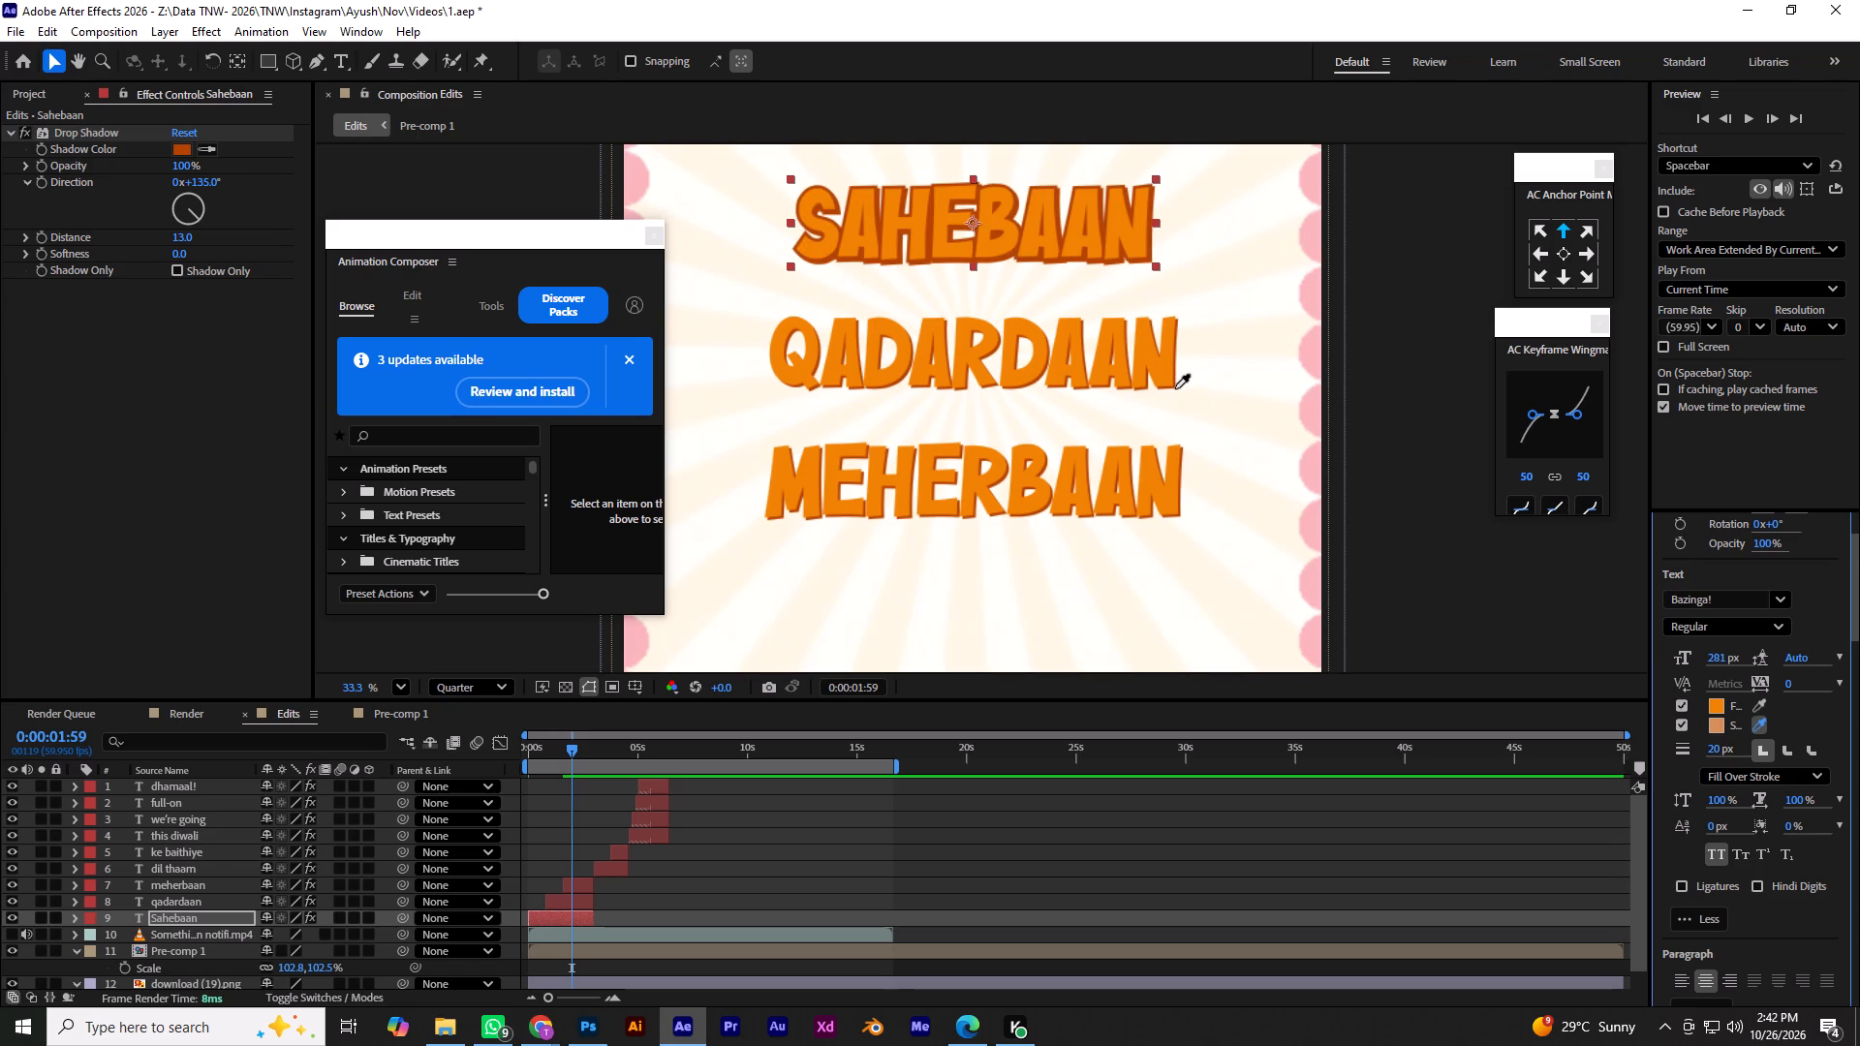
pyautogui.click(1175, 388)
pyautogui.click(1481, 500)
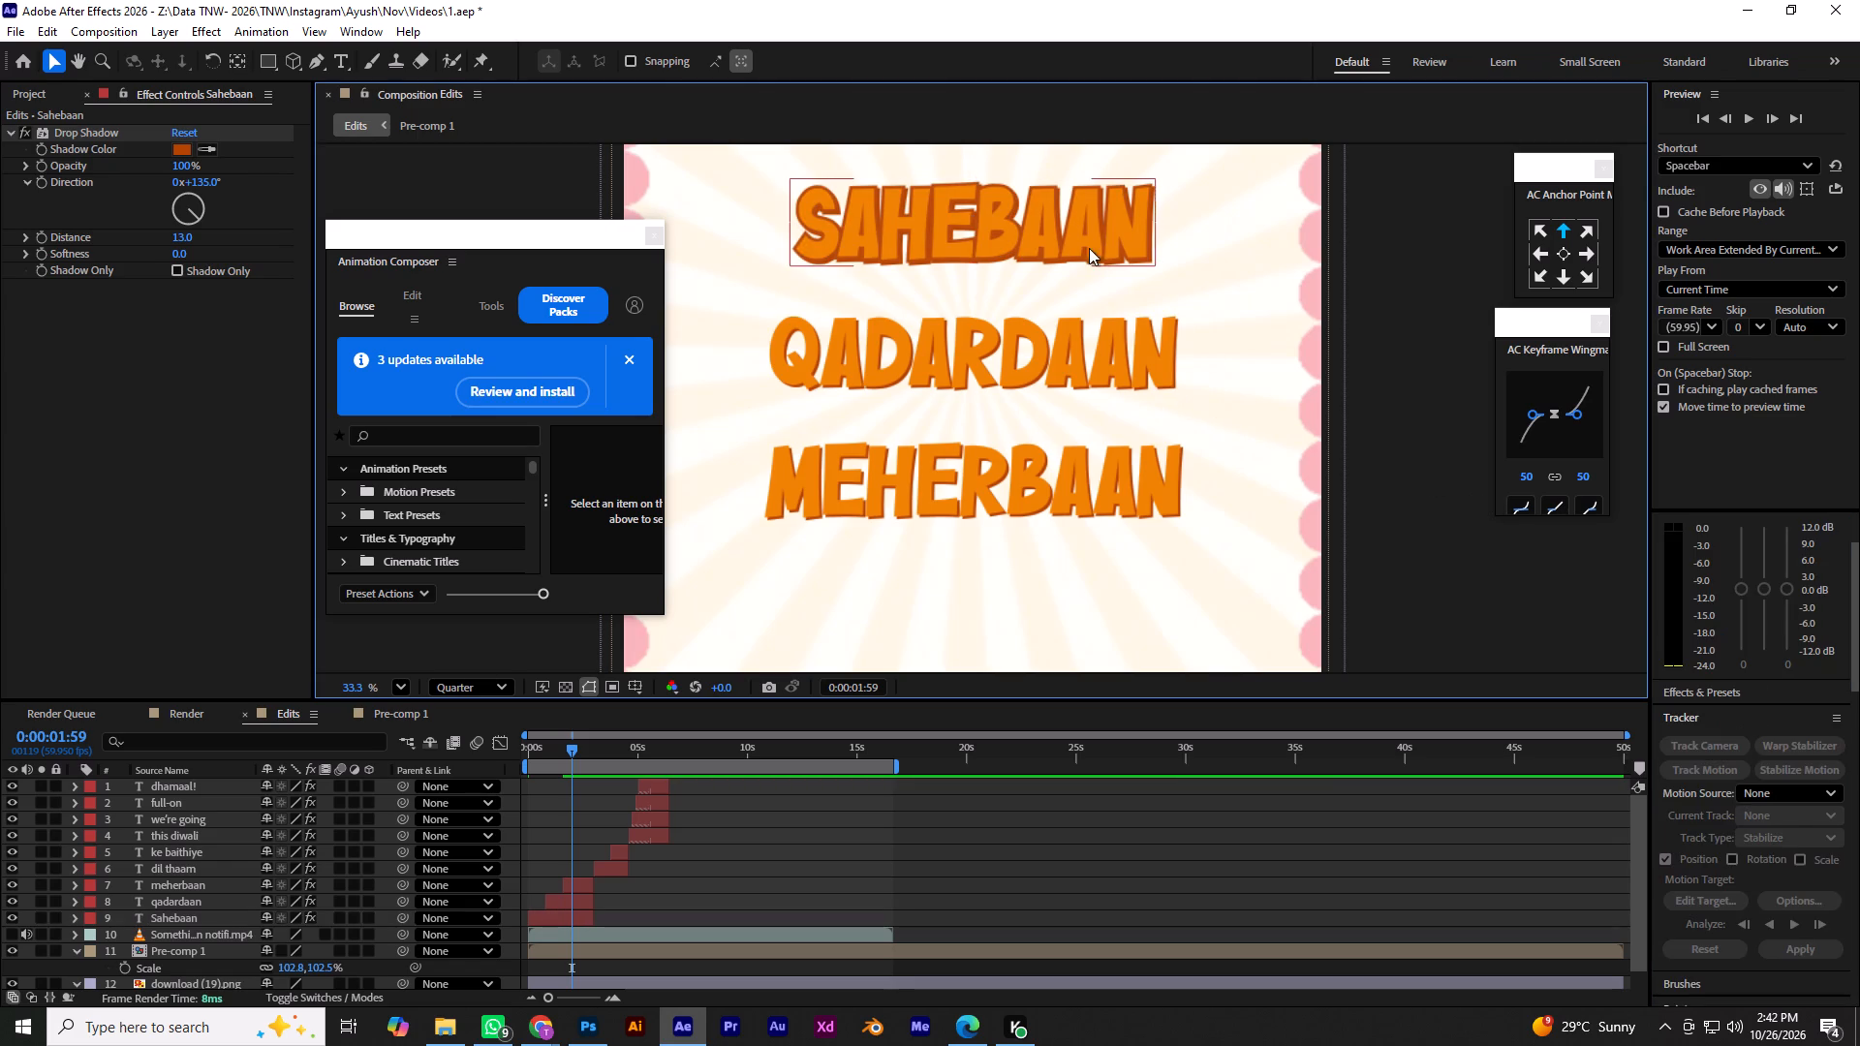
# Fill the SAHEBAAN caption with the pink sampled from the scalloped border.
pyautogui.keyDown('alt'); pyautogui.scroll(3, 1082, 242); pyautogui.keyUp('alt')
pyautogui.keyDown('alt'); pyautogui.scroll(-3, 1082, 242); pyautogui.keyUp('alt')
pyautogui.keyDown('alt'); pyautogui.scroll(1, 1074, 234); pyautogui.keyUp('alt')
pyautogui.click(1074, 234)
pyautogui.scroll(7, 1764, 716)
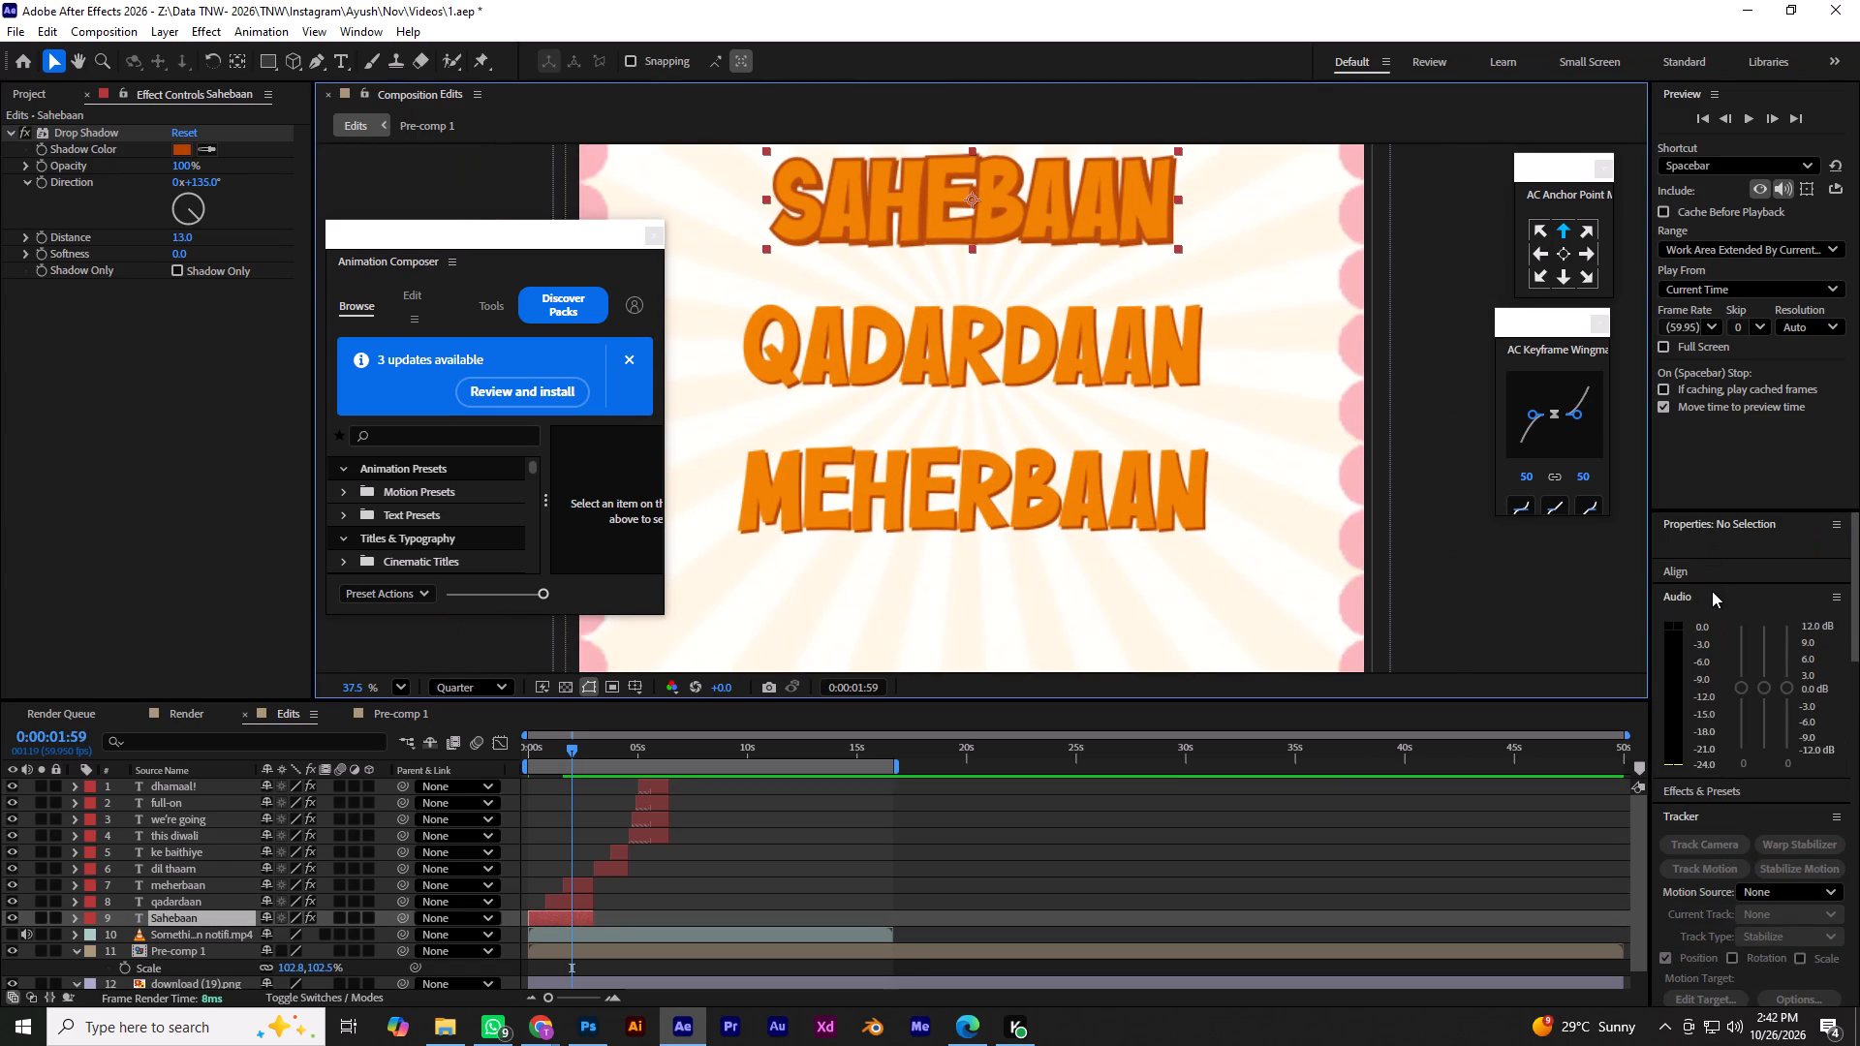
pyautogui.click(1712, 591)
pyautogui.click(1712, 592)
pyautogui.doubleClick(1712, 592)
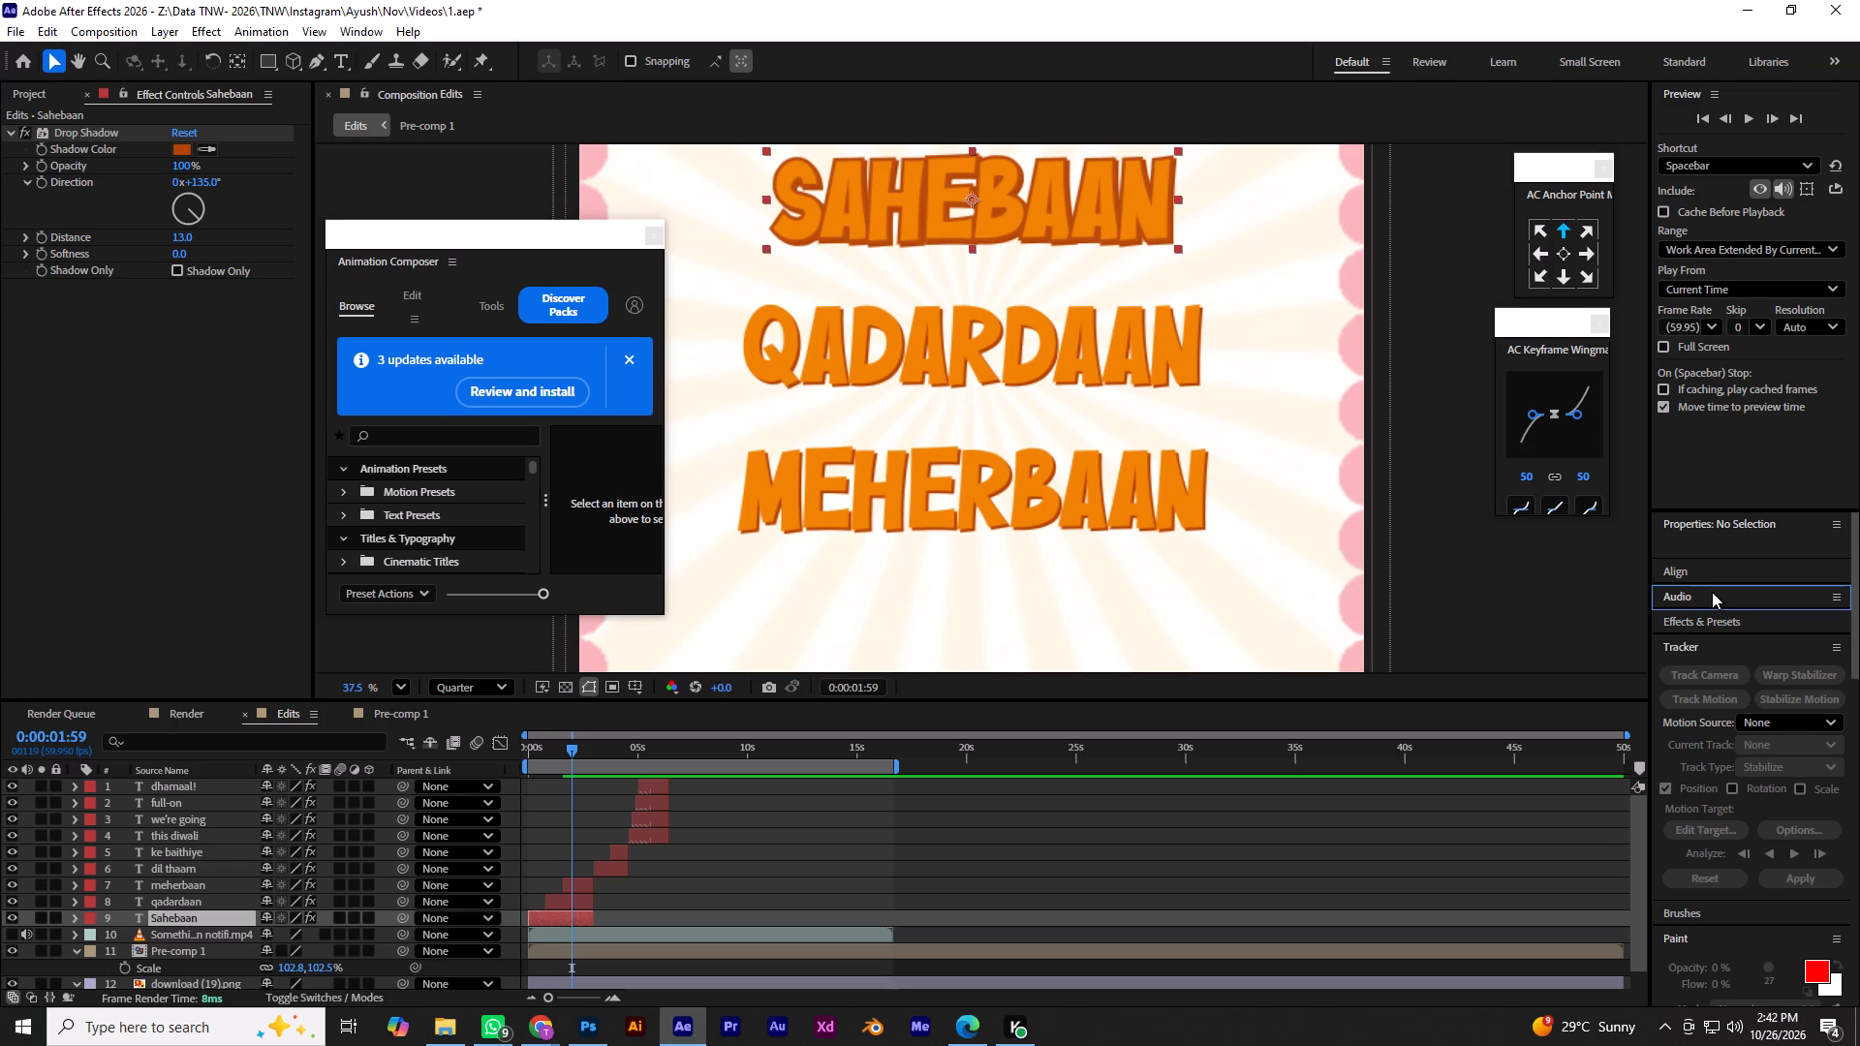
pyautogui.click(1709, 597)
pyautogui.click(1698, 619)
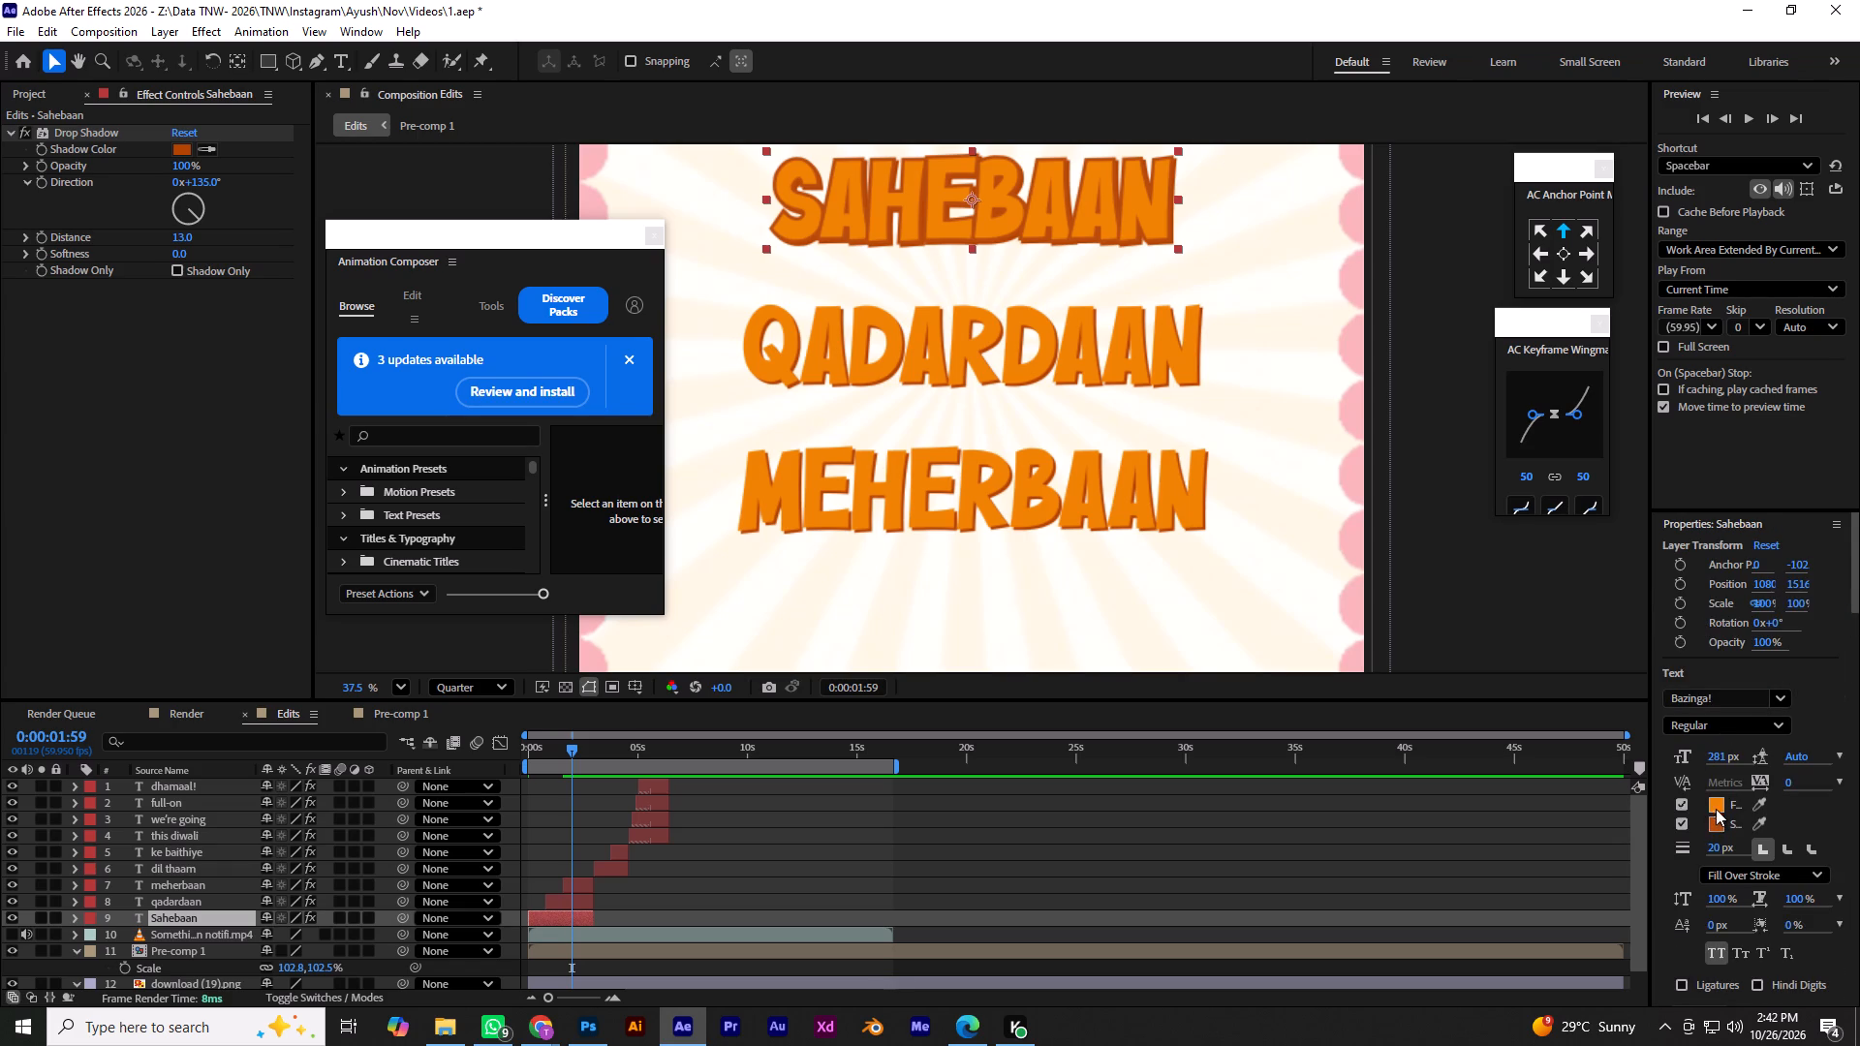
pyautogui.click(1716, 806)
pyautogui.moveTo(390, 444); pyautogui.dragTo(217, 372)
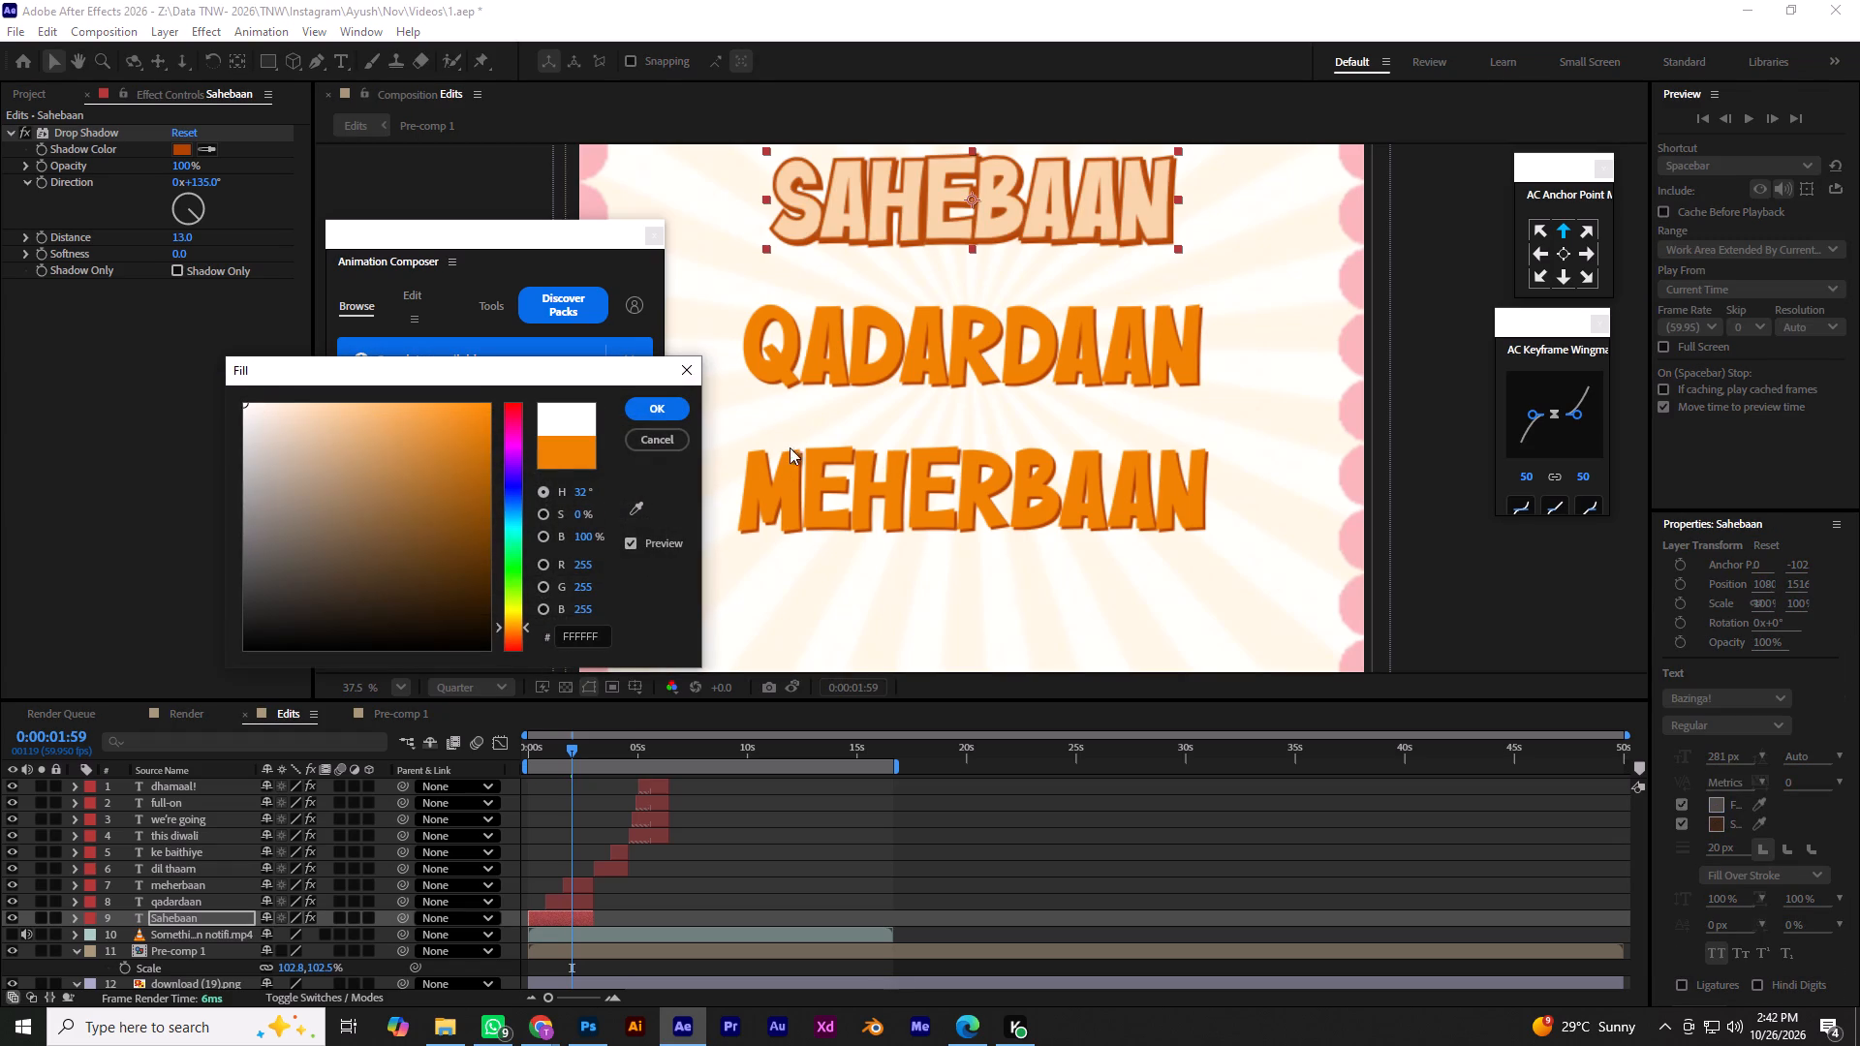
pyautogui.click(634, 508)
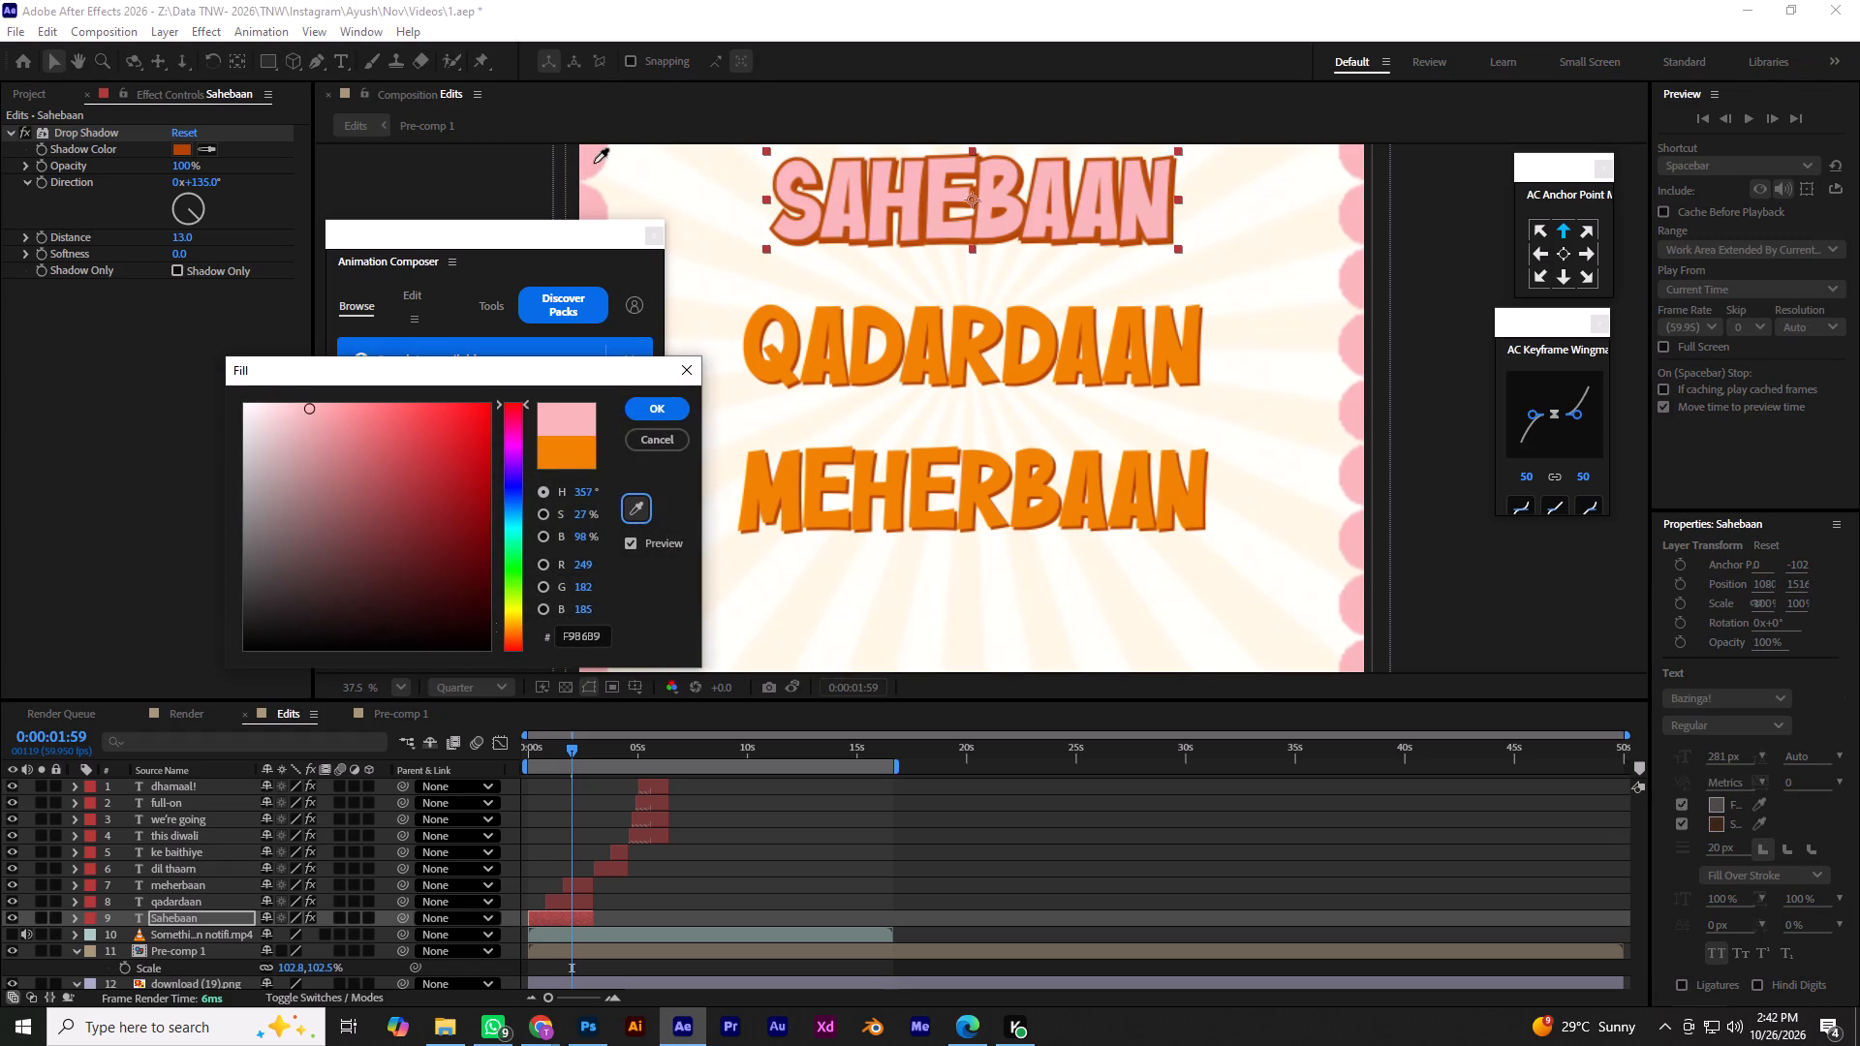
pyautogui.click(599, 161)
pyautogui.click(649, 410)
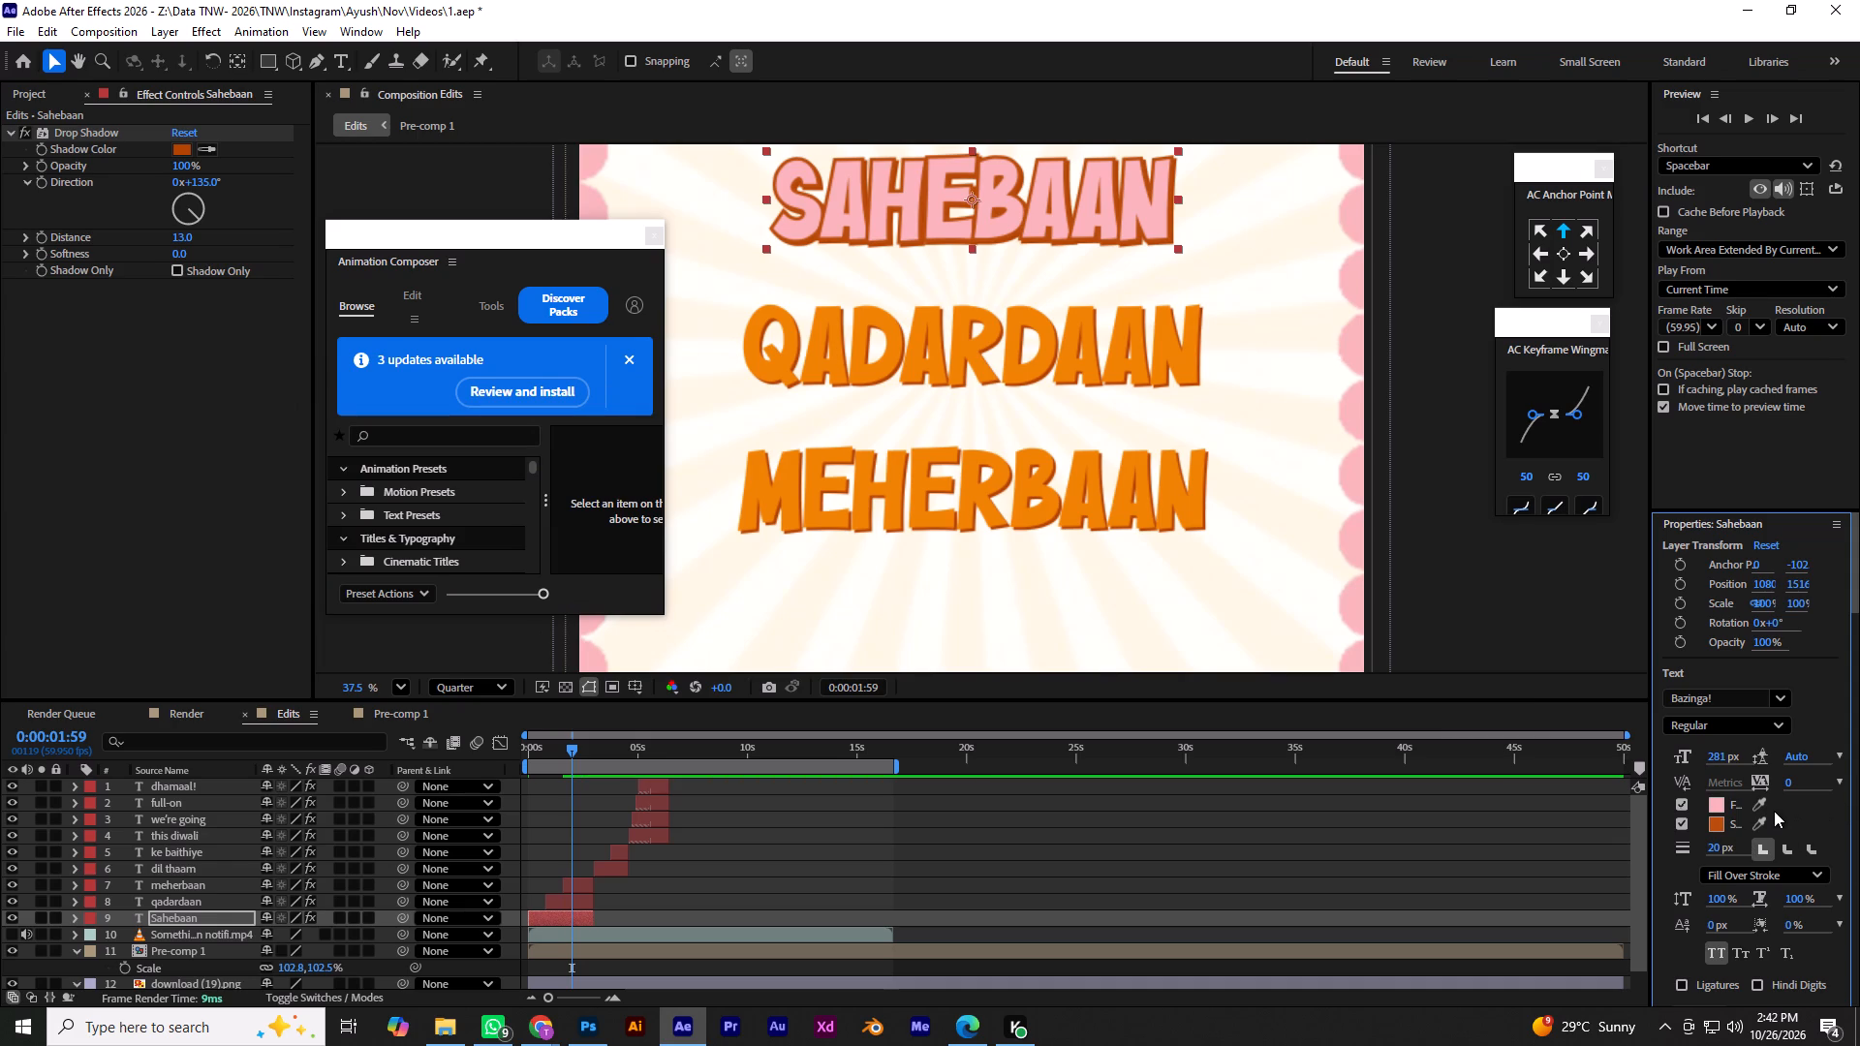
# Set the stroke color of the SAHEBAAN caption to white.
pyautogui.click(1718, 829)
pyautogui.moveTo(399, 535); pyautogui.dragTo(193, 699)
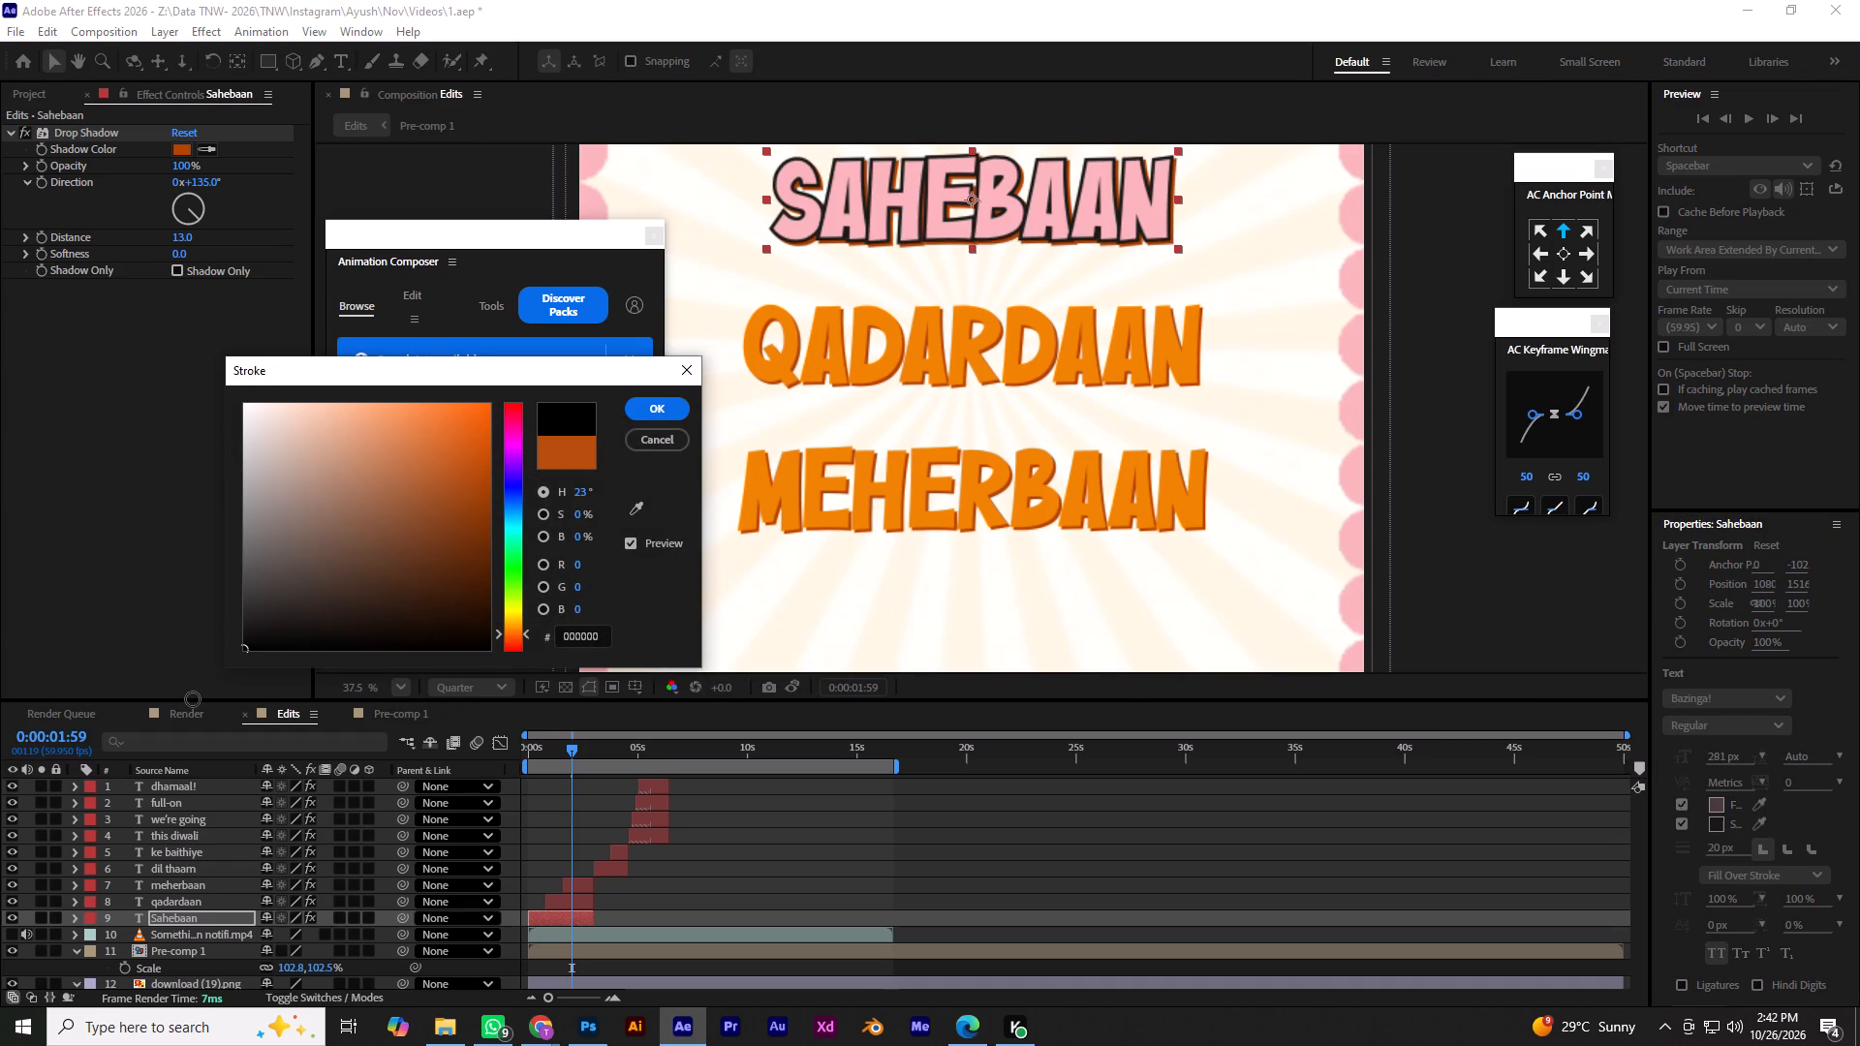
pyautogui.moveTo(193, 699); pyautogui.dragTo(126, 317)
pyautogui.click(658, 407)
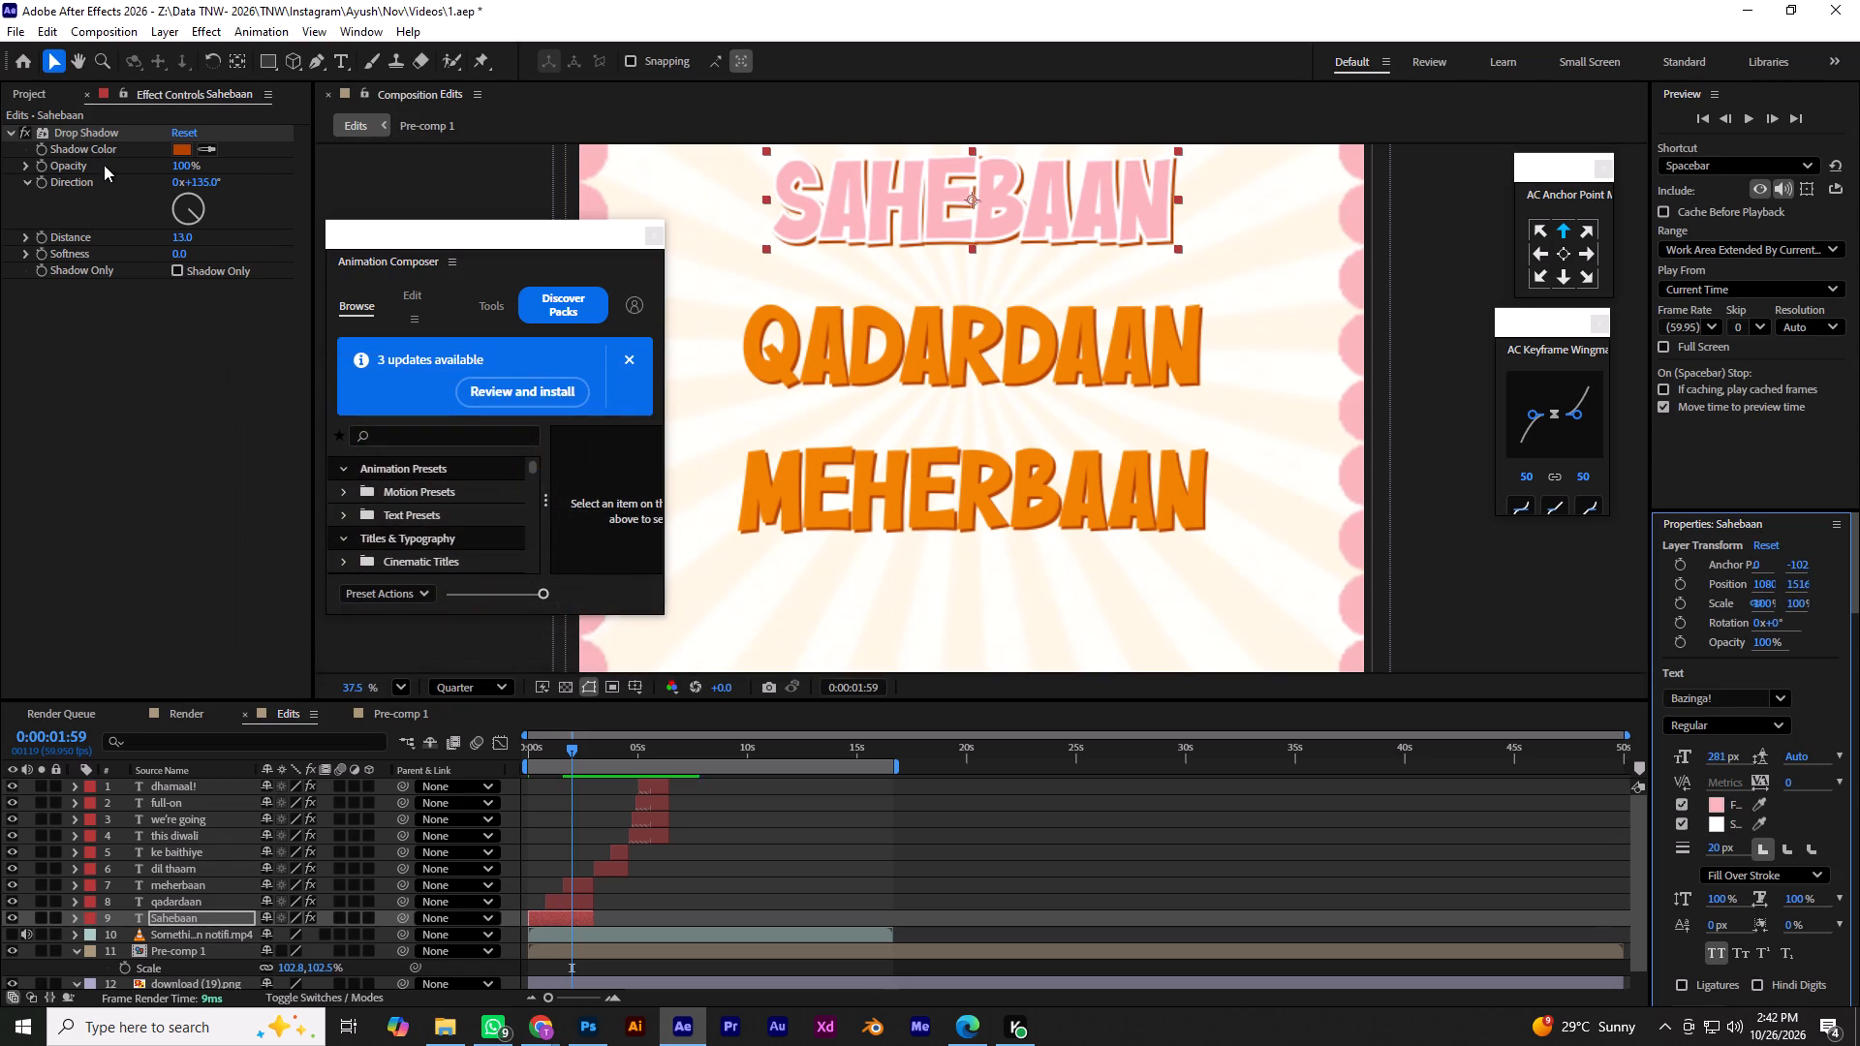
# Set the Drop Shadow color of the SAHEBAAN caption to white, FFFFFF.
pyautogui.click(189, 153)
pyautogui.moveTo(326, 444); pyautogui.dragTo(192, 354)
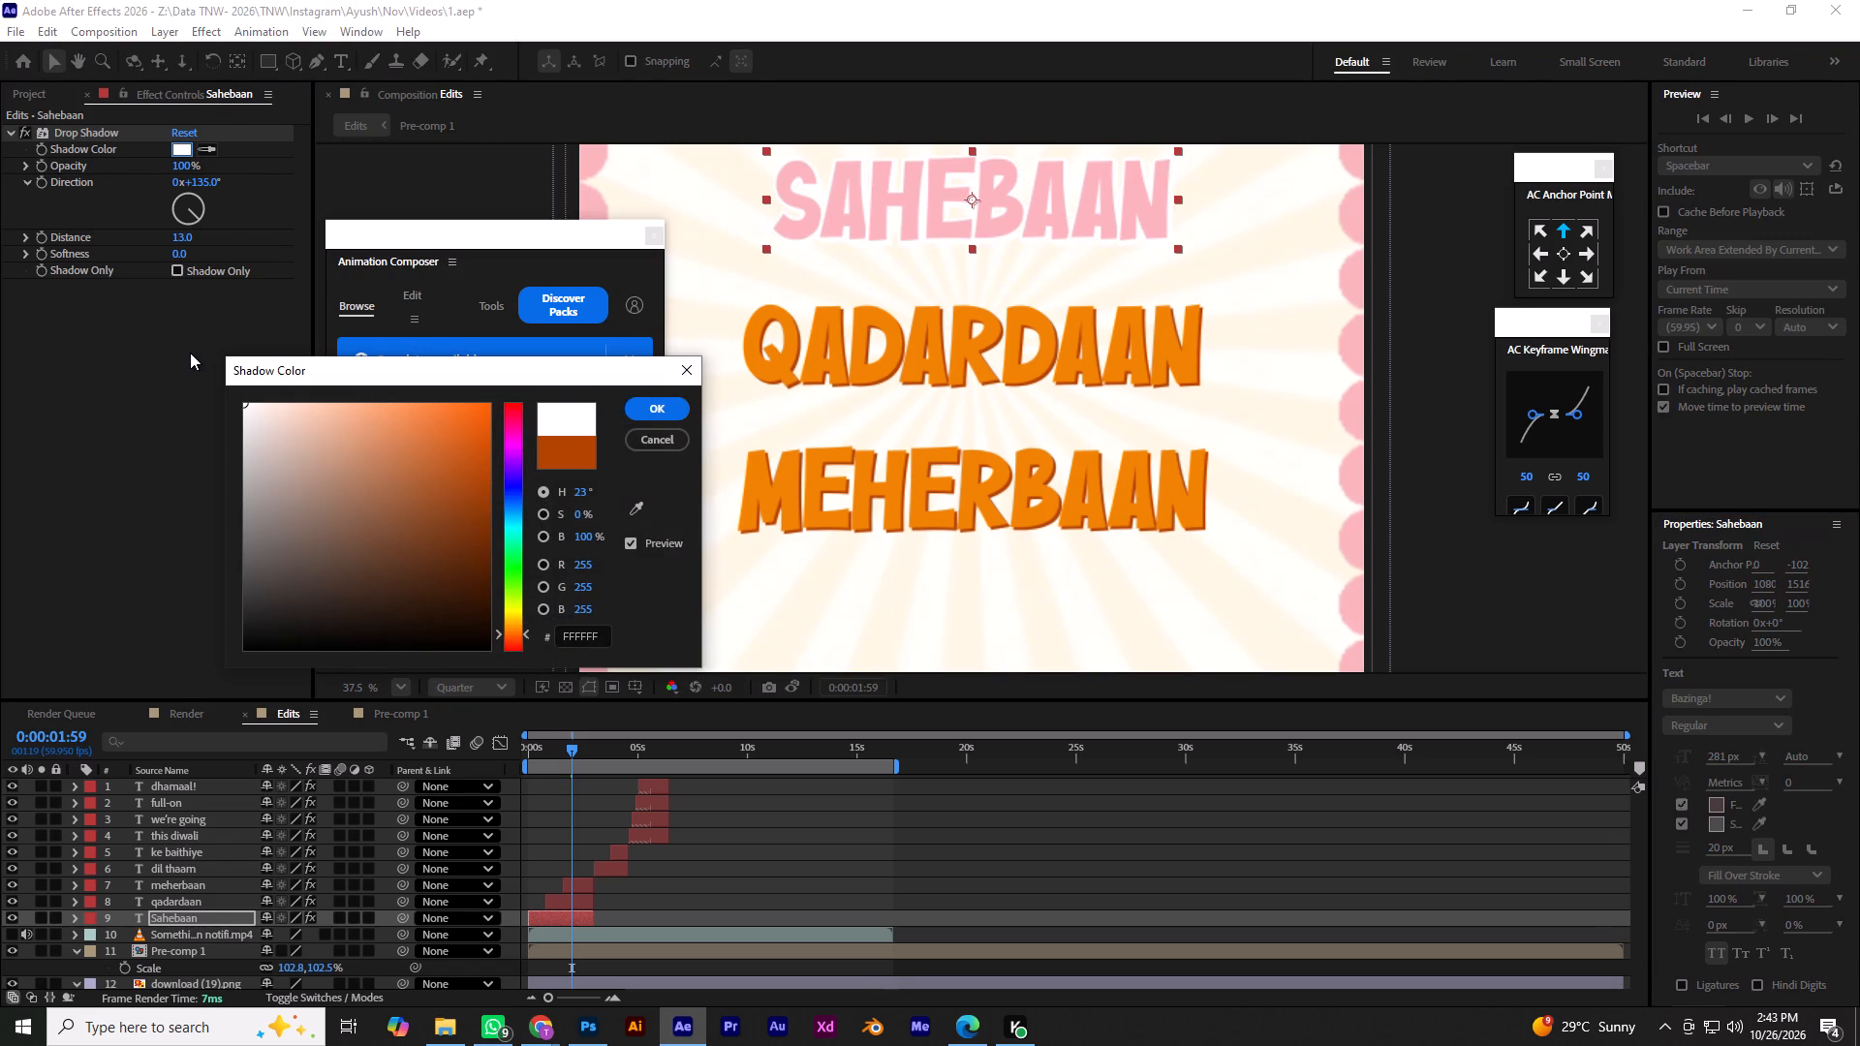
pyautogui.click(654, 411)
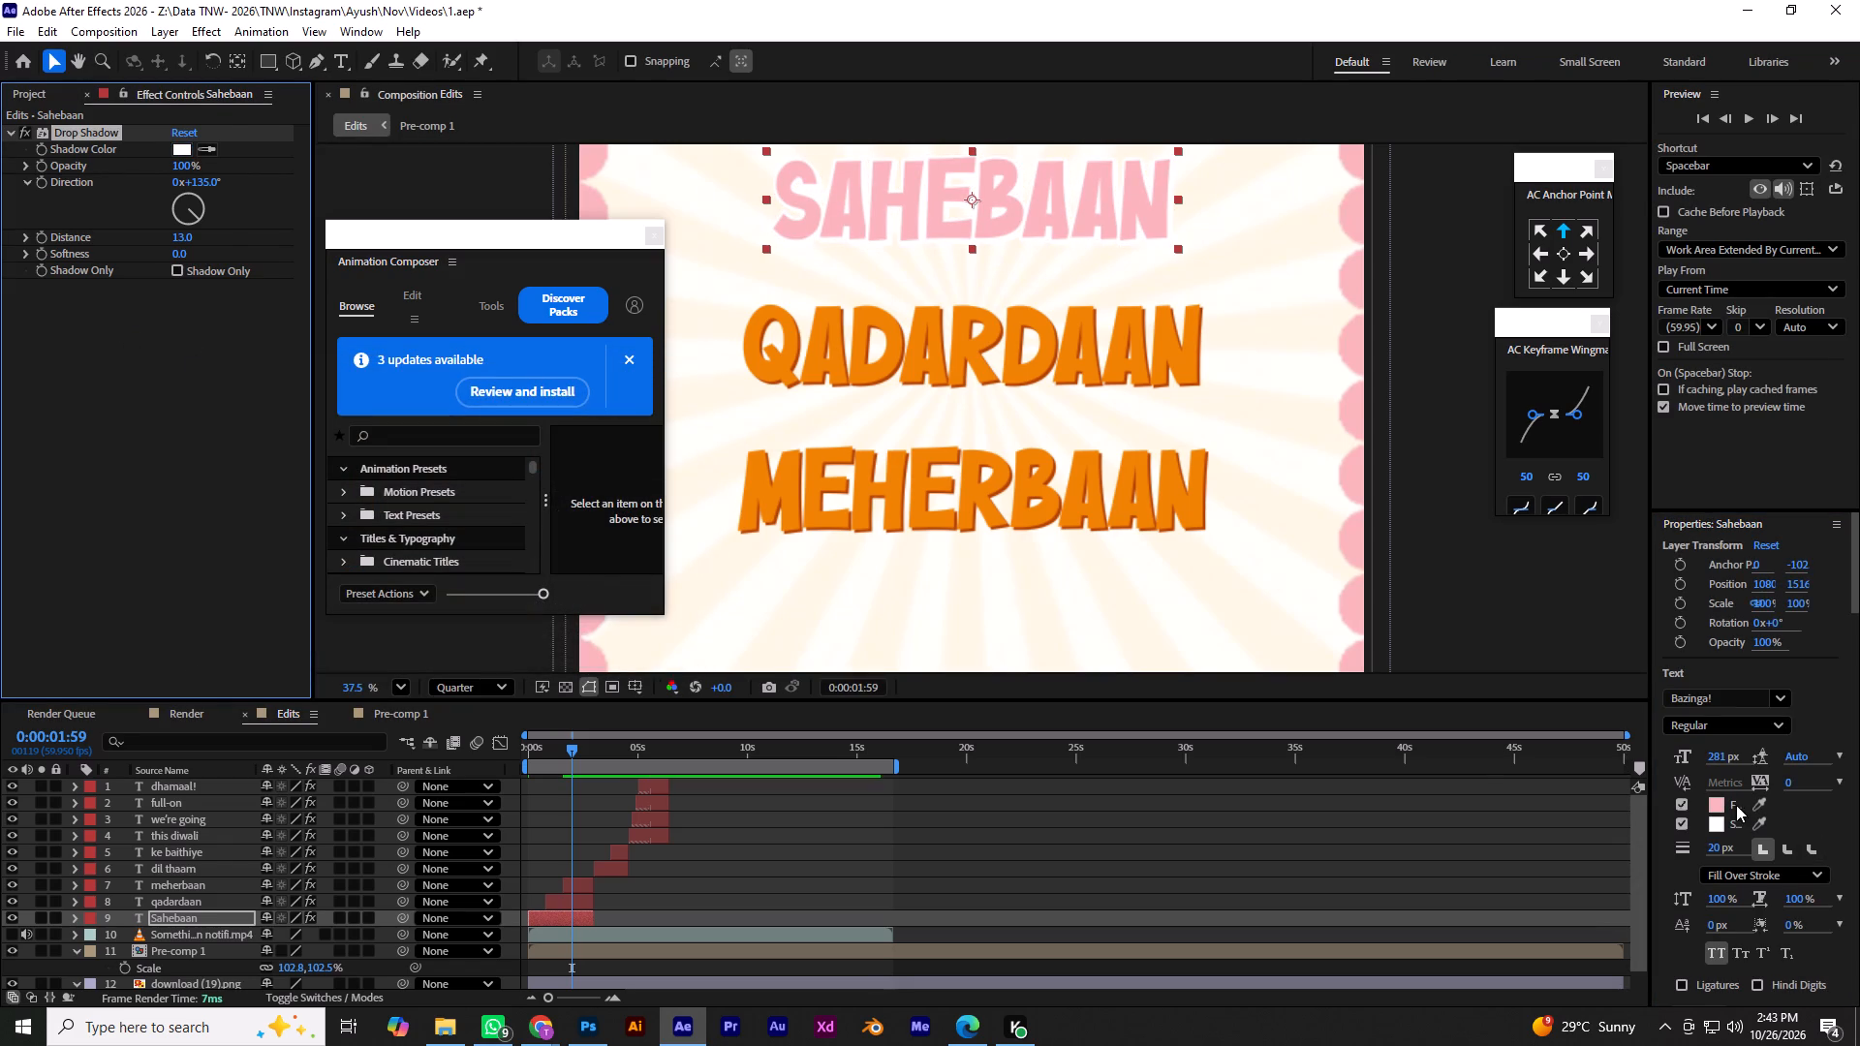
# Set the fill color of the SAHEBAAN caption to red EB313F, and save the project.
pyautogui.click(1715, 800)
pyautogui.moveTo(371, 413); pyautogui.dragTo(387, 403)
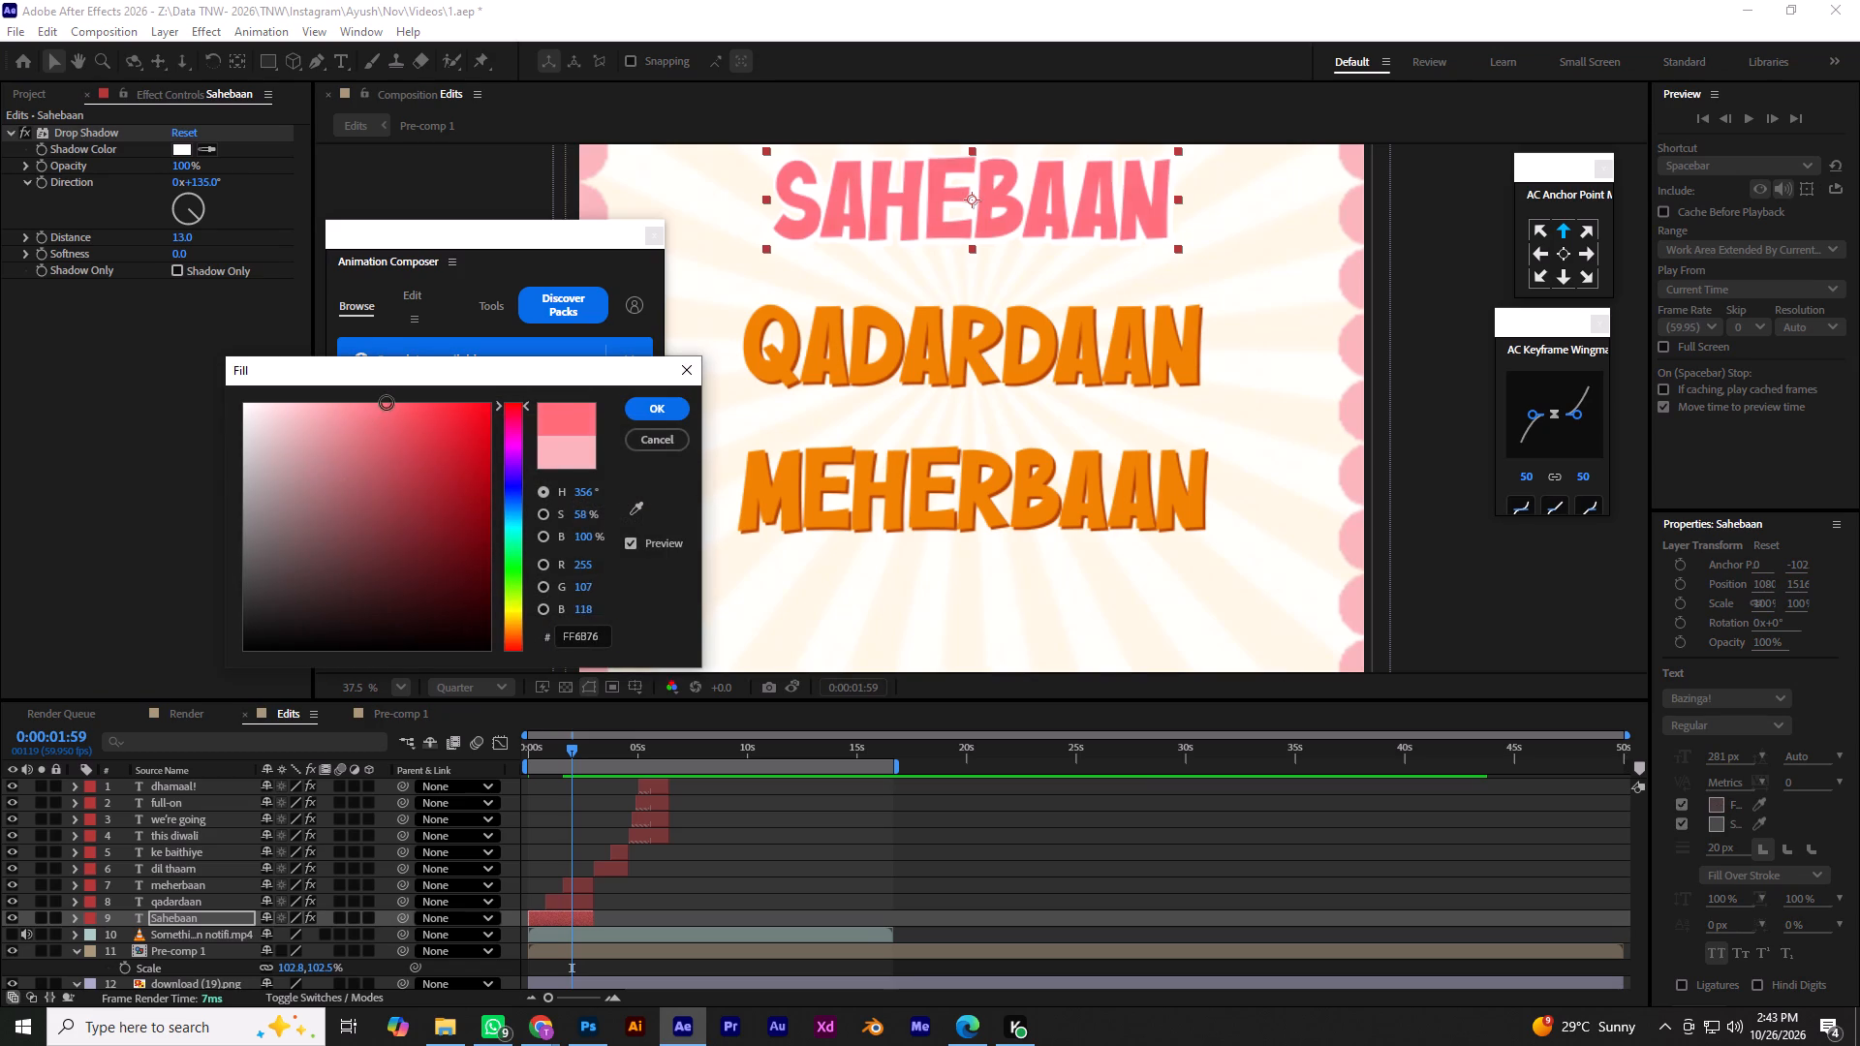
pyautogui.moveTo(387, 403); pyautogui.dragTo(409, 412)
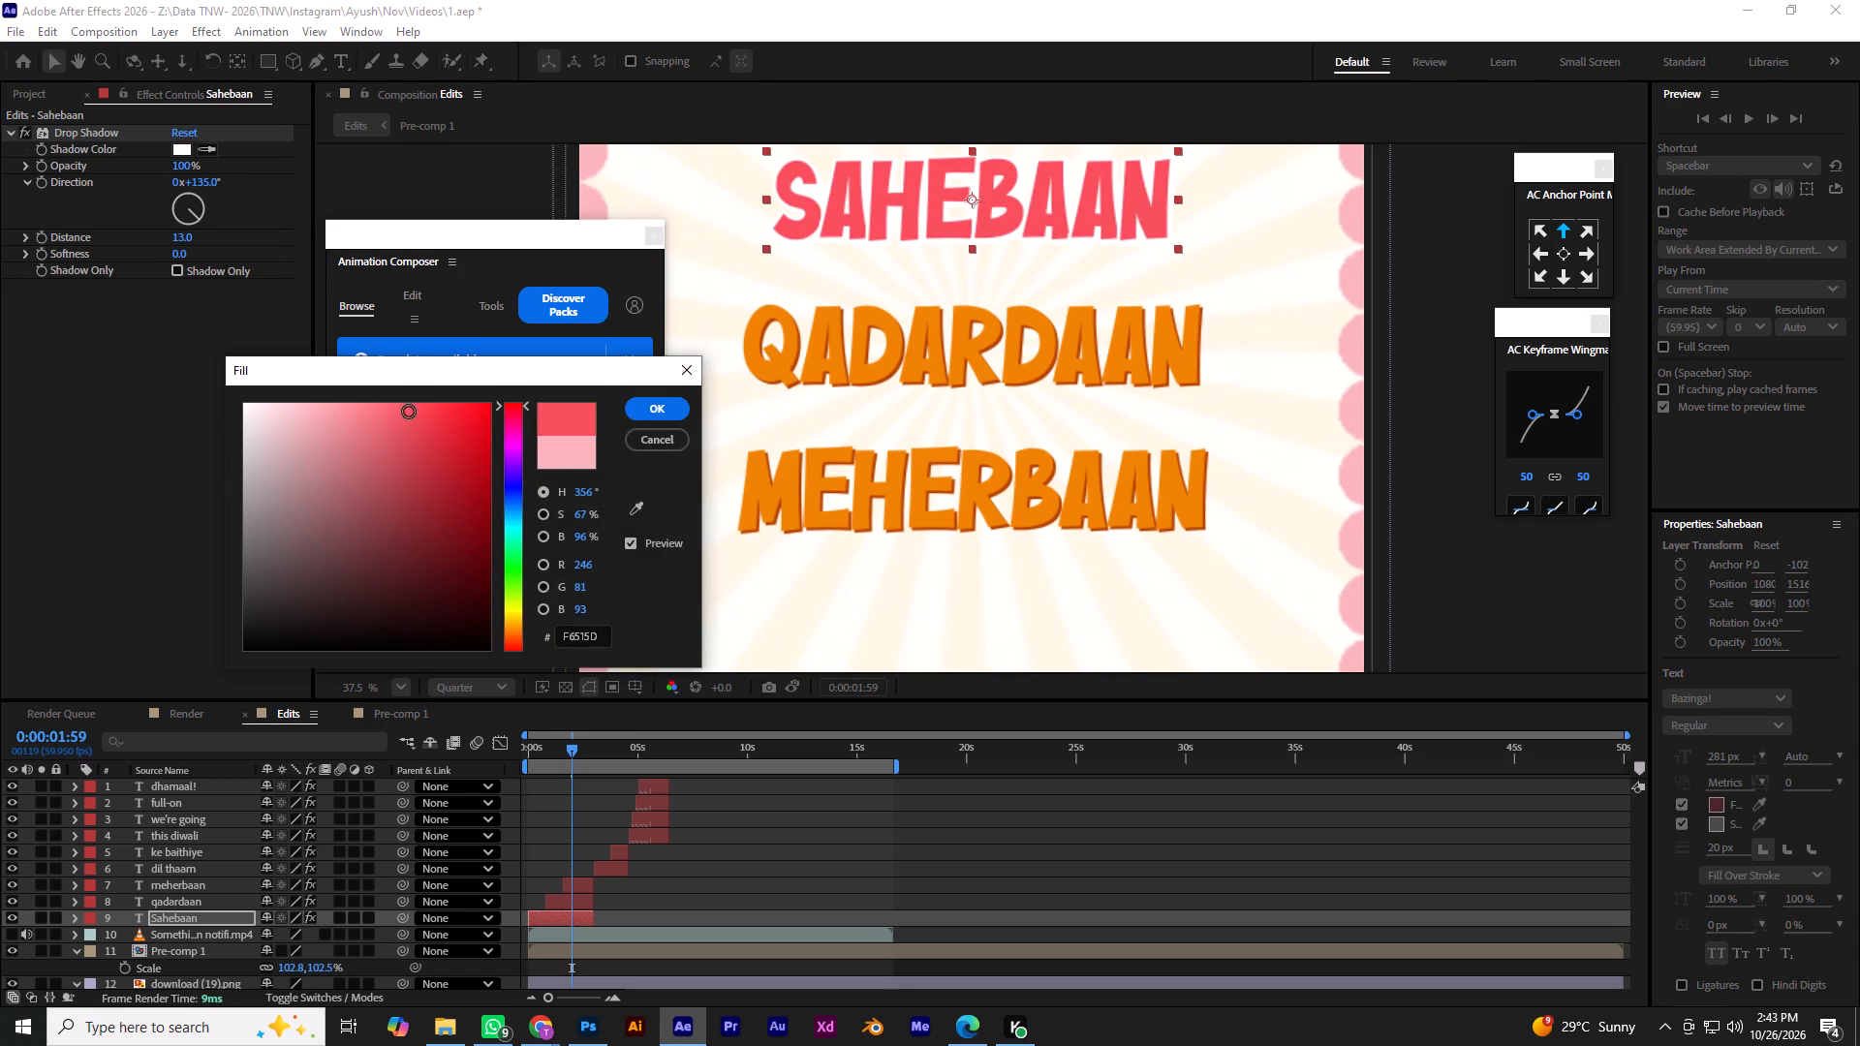
pyautogui.moveTo(409, 412); pyautogui.dragTo(426, 410)
pyautogui.moveTo(426, 410); pyautogui.dragTo(440, 428)
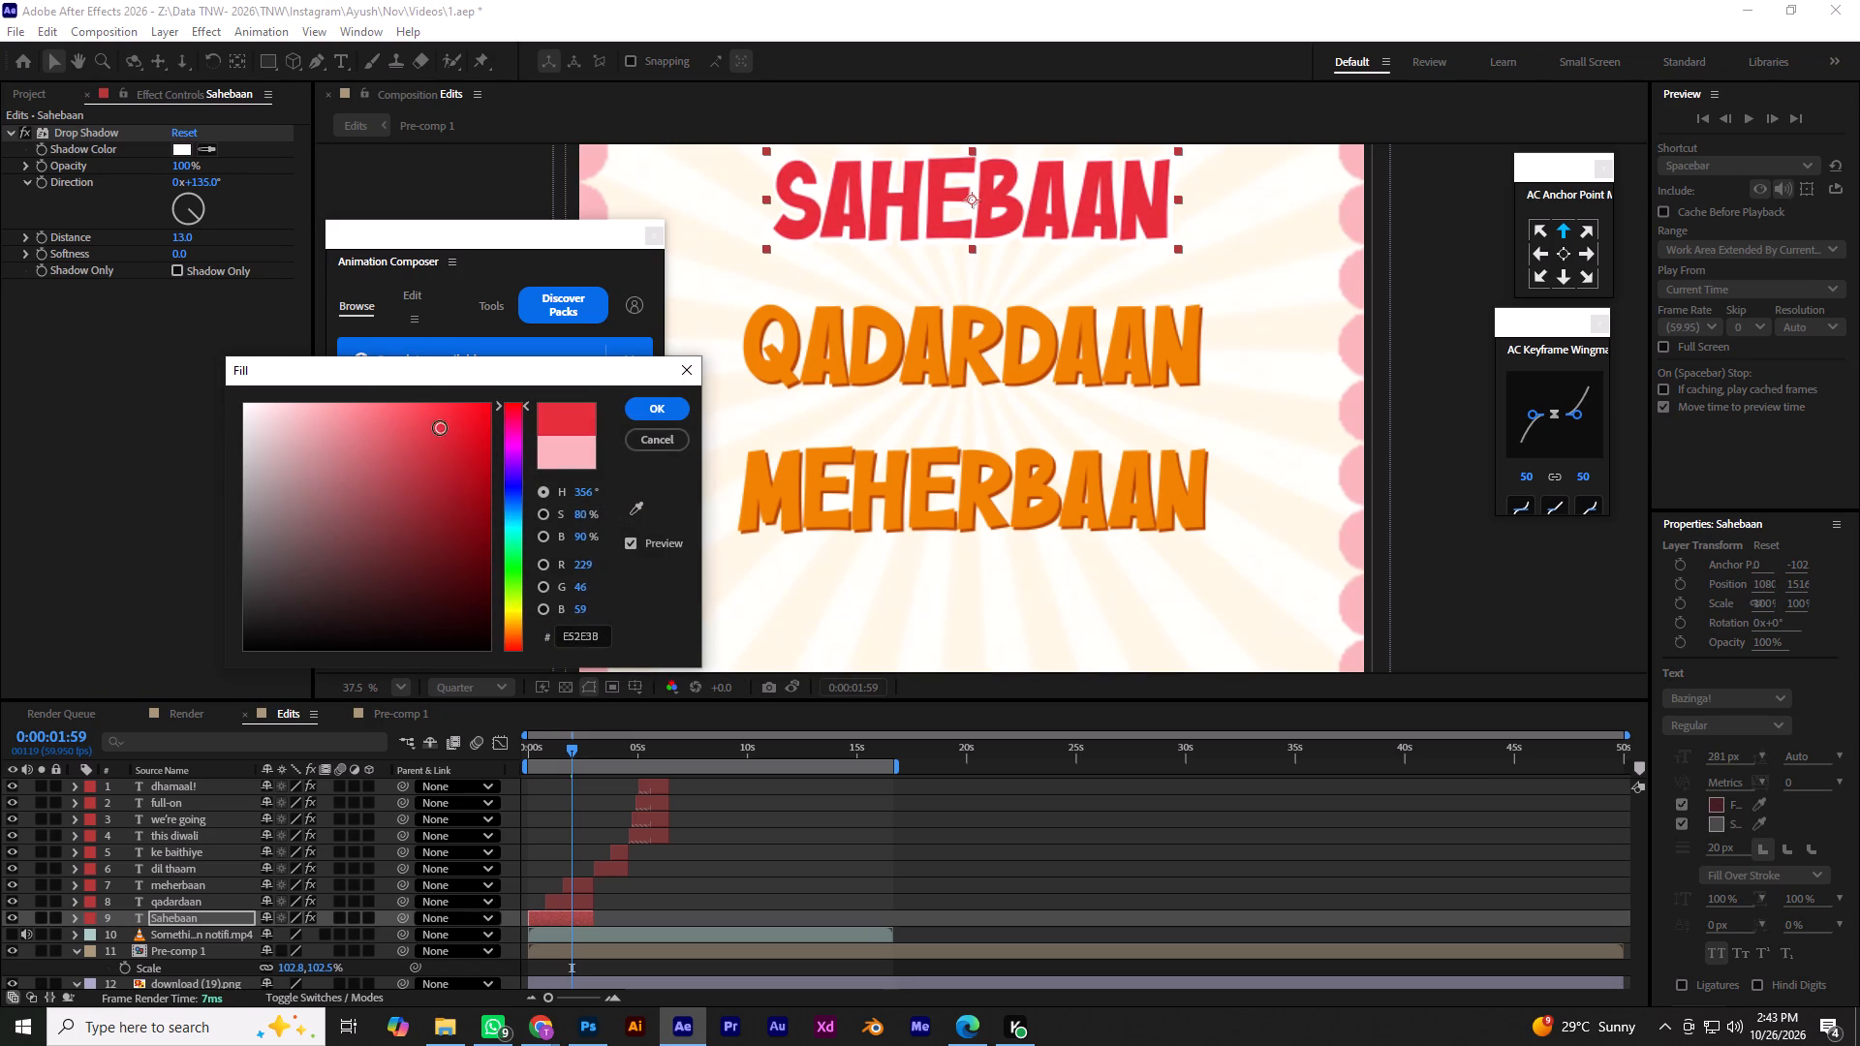
pyautogui.moveTo(440, 428); pyautogui.dragTo(439, 422)
pyautogui.click(656, 412)
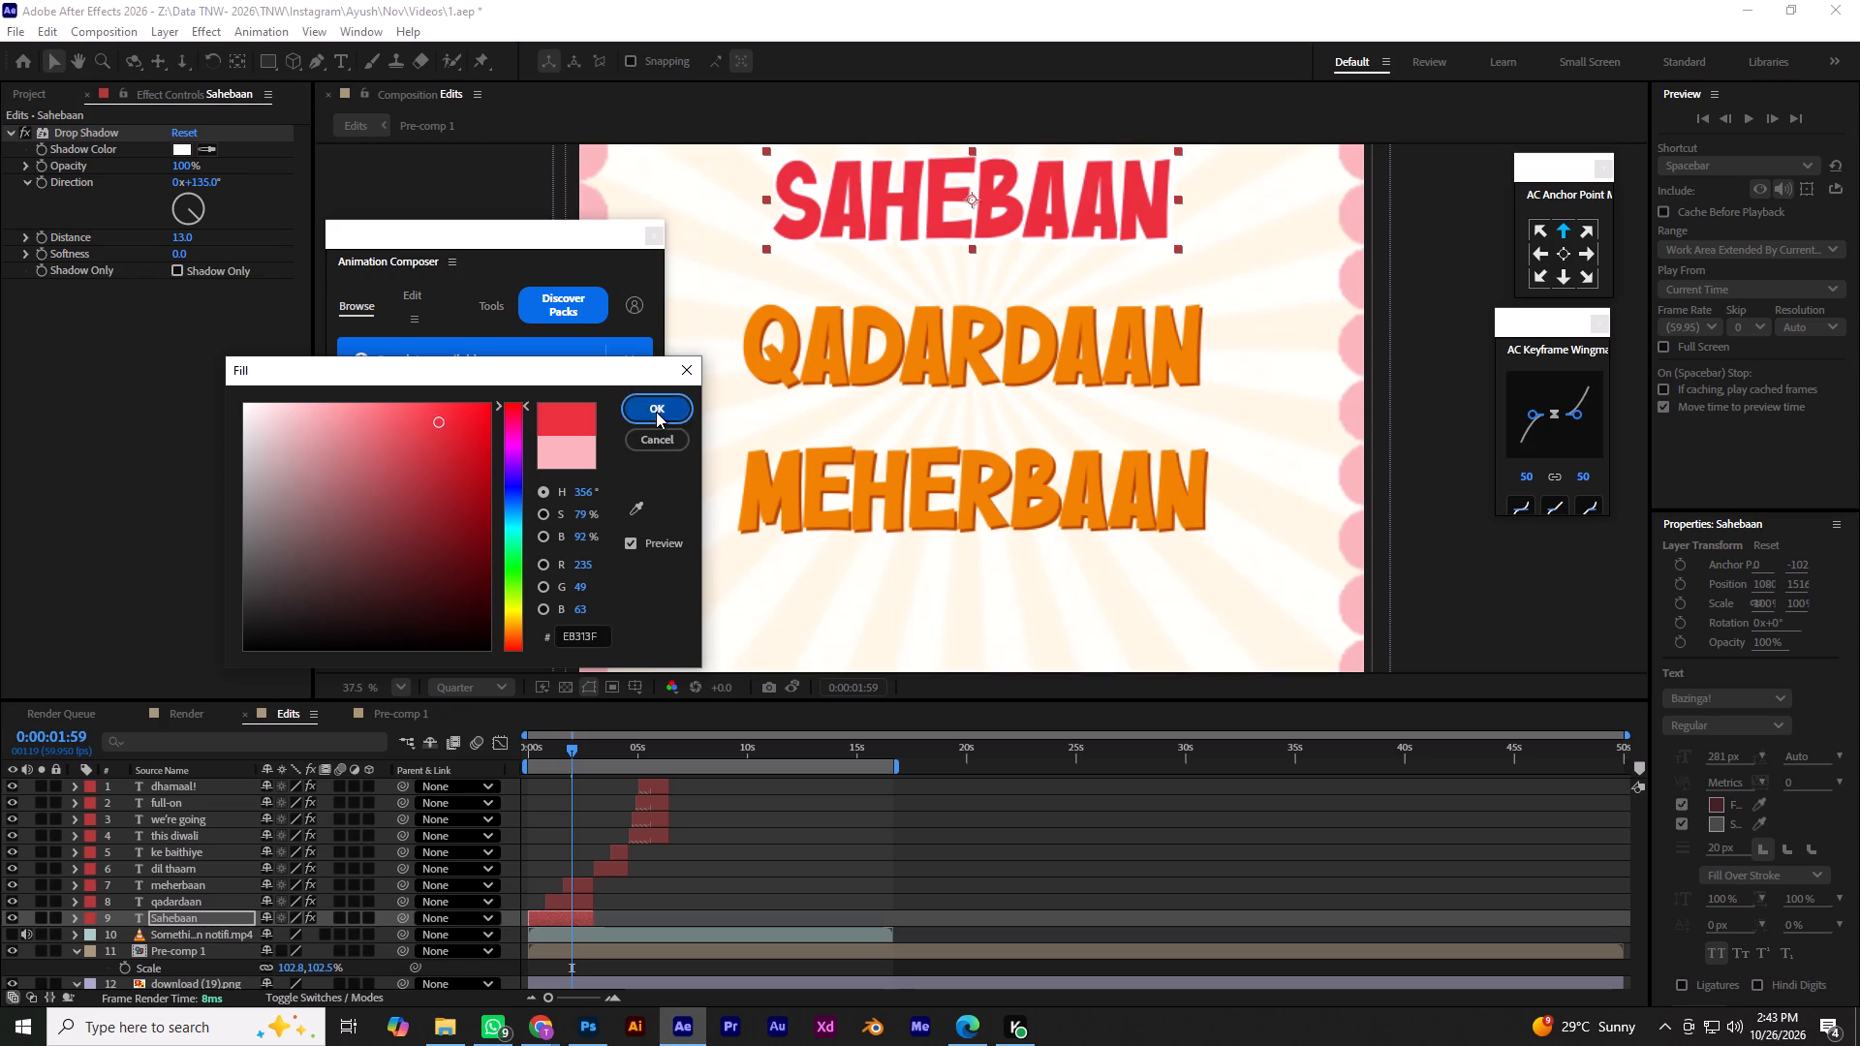
pyautogui.click(1448, 544)
pyautogui.keyDown('alt'); pyautogui.scroll(-3, 1403, 411); pyautogui.keyUp('alt')
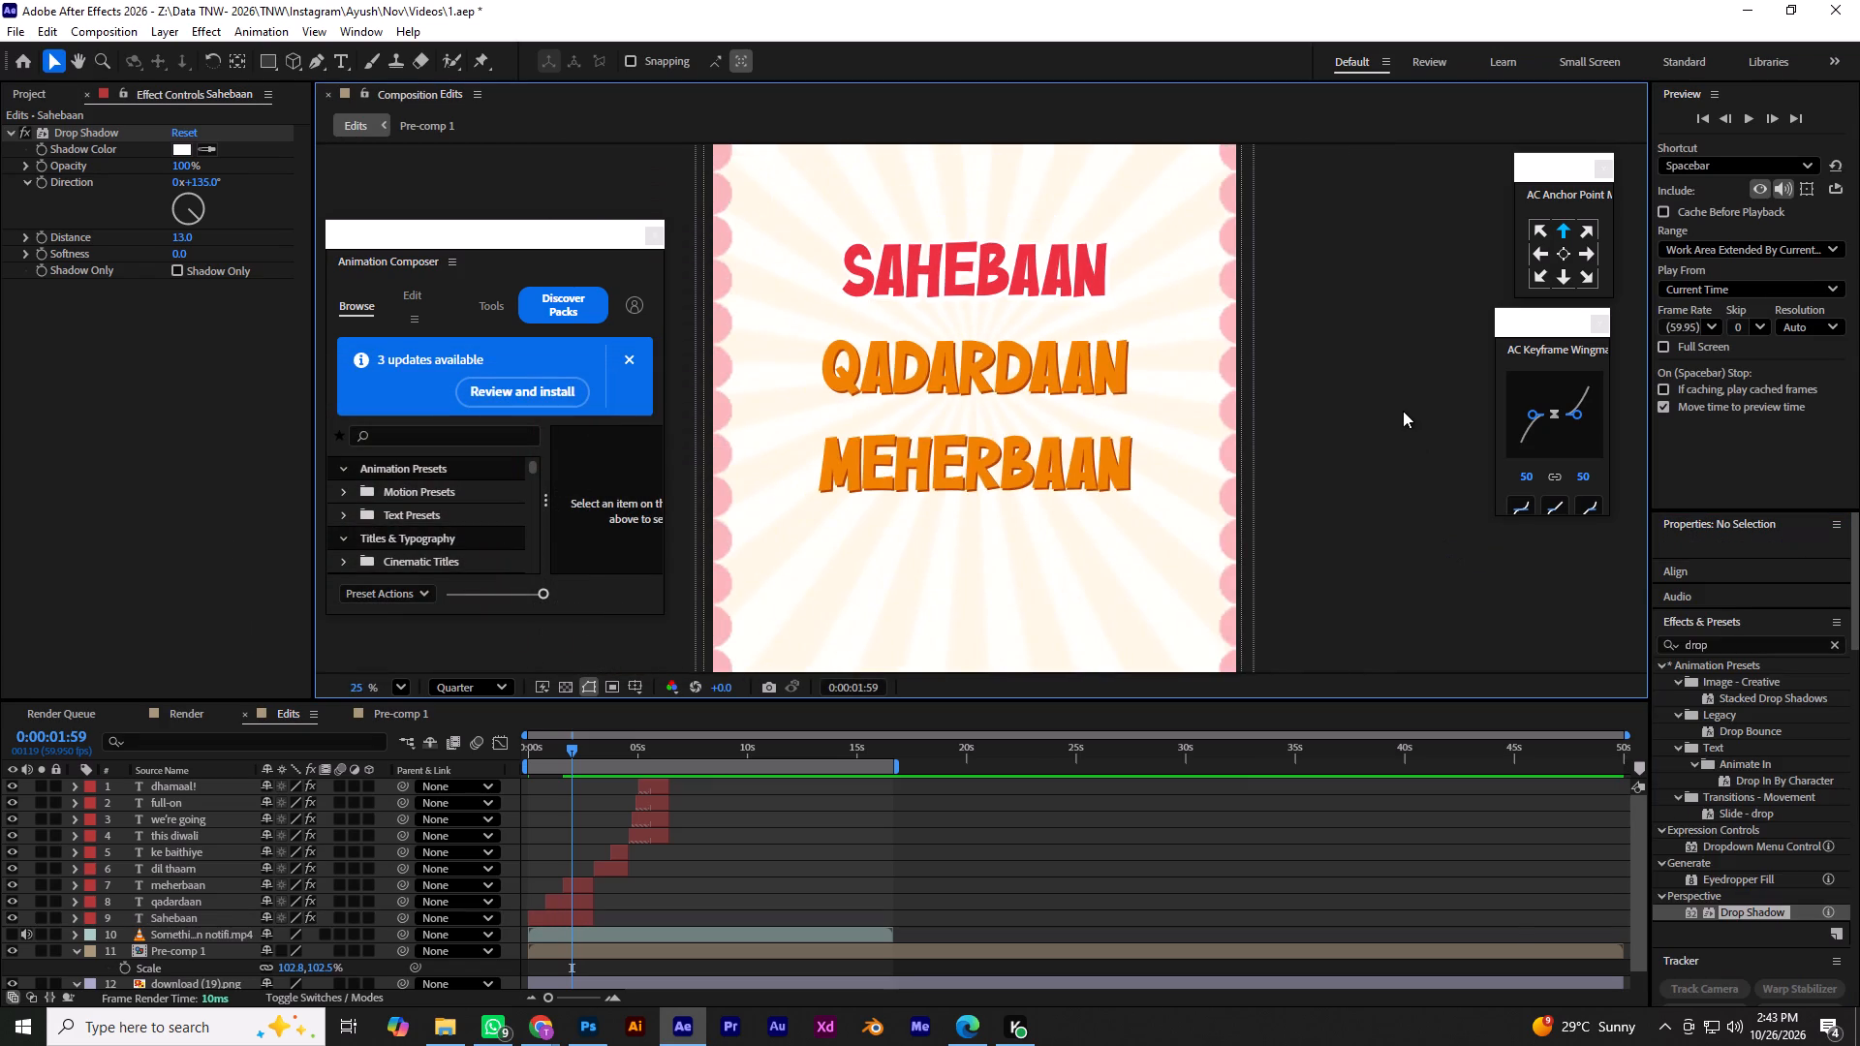
pyautogui.keyDown('alt'); pyautogui.scroll(-4, 1397, 412); pyautogui.keyUp('alt')
pyautogui.keyDown('alt'); pyautogui.scroll(2, 1379, 464); pyautogui.keyUp('alt')
pyautogui.hotkey('ctrl', 's')
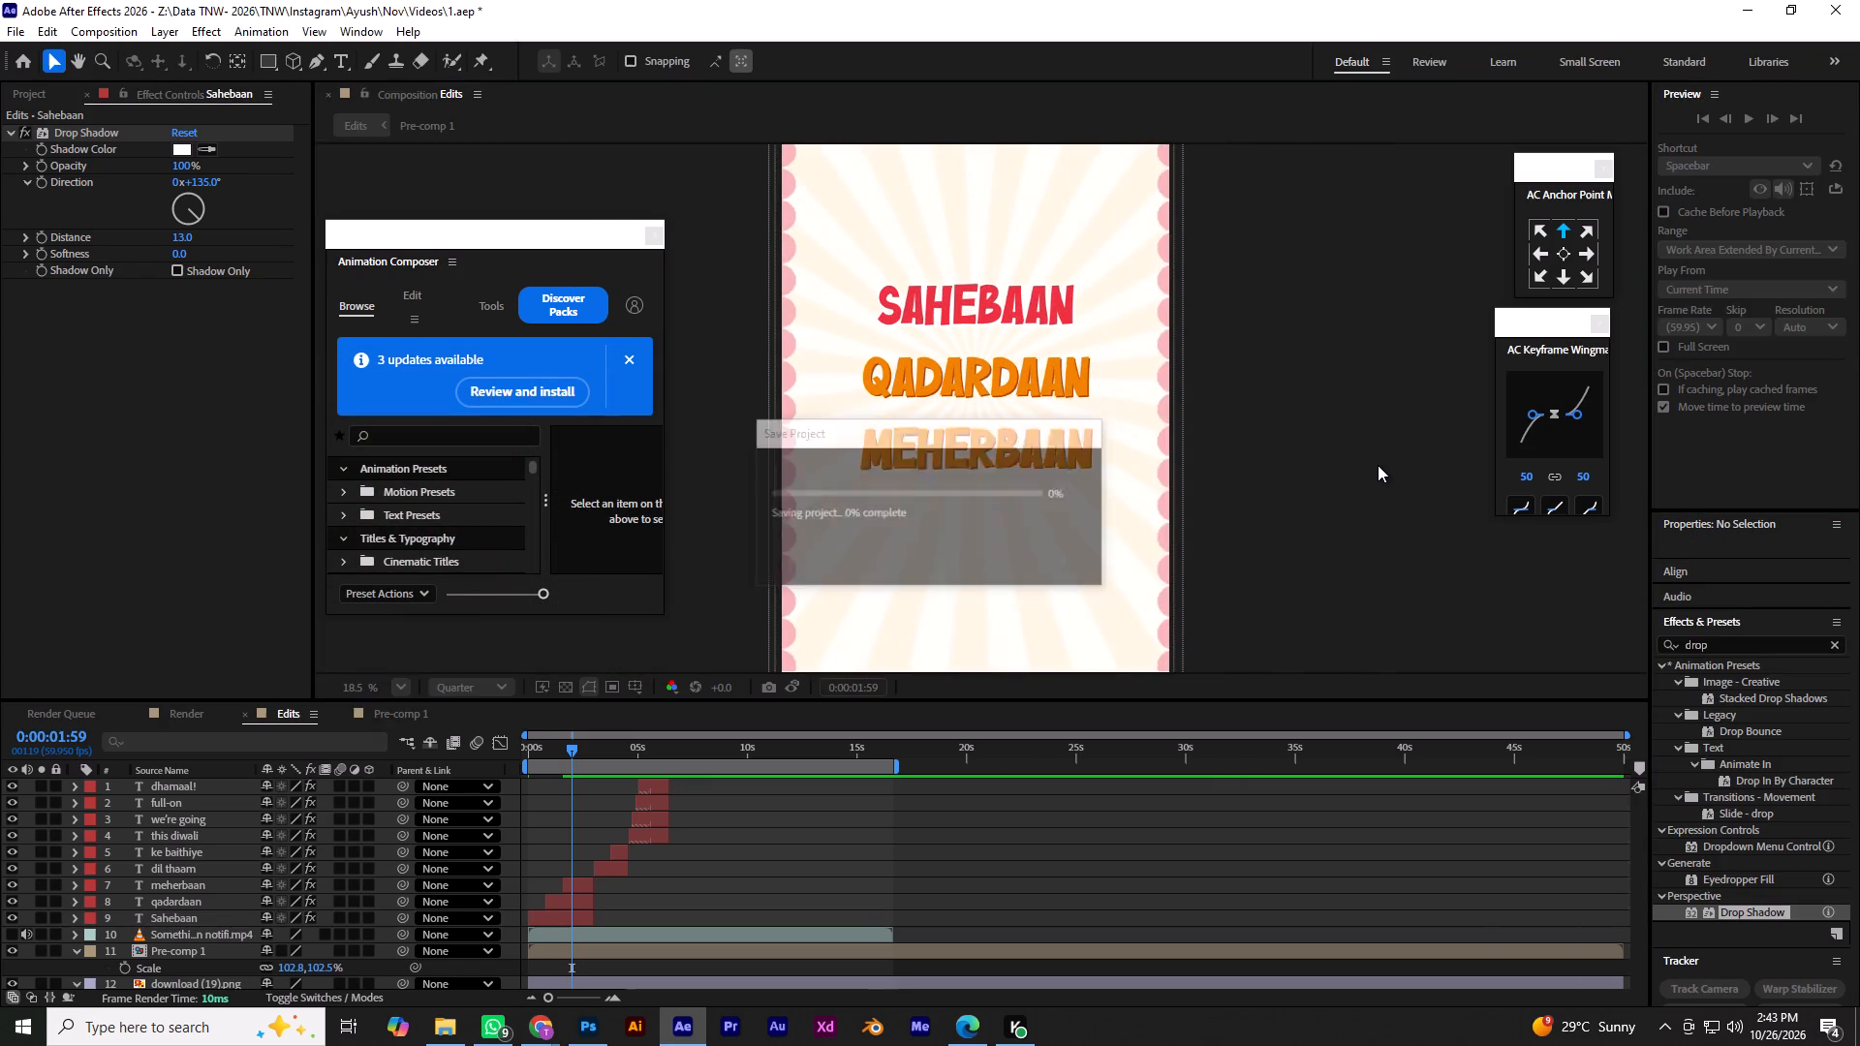
# Fill the QADARDAAN and MEHERBAAN captions with the red sampled from SAHEBAAN.
pyautogui.keyDown('alt'); pyautogui.scroll(-2, 1378, 465); pyautogui.keyUp('alt')
pyautogui.keyDown('alt'); pyautogui.scroll(1, 1378, 465); pyautogui.keyUp('alt')
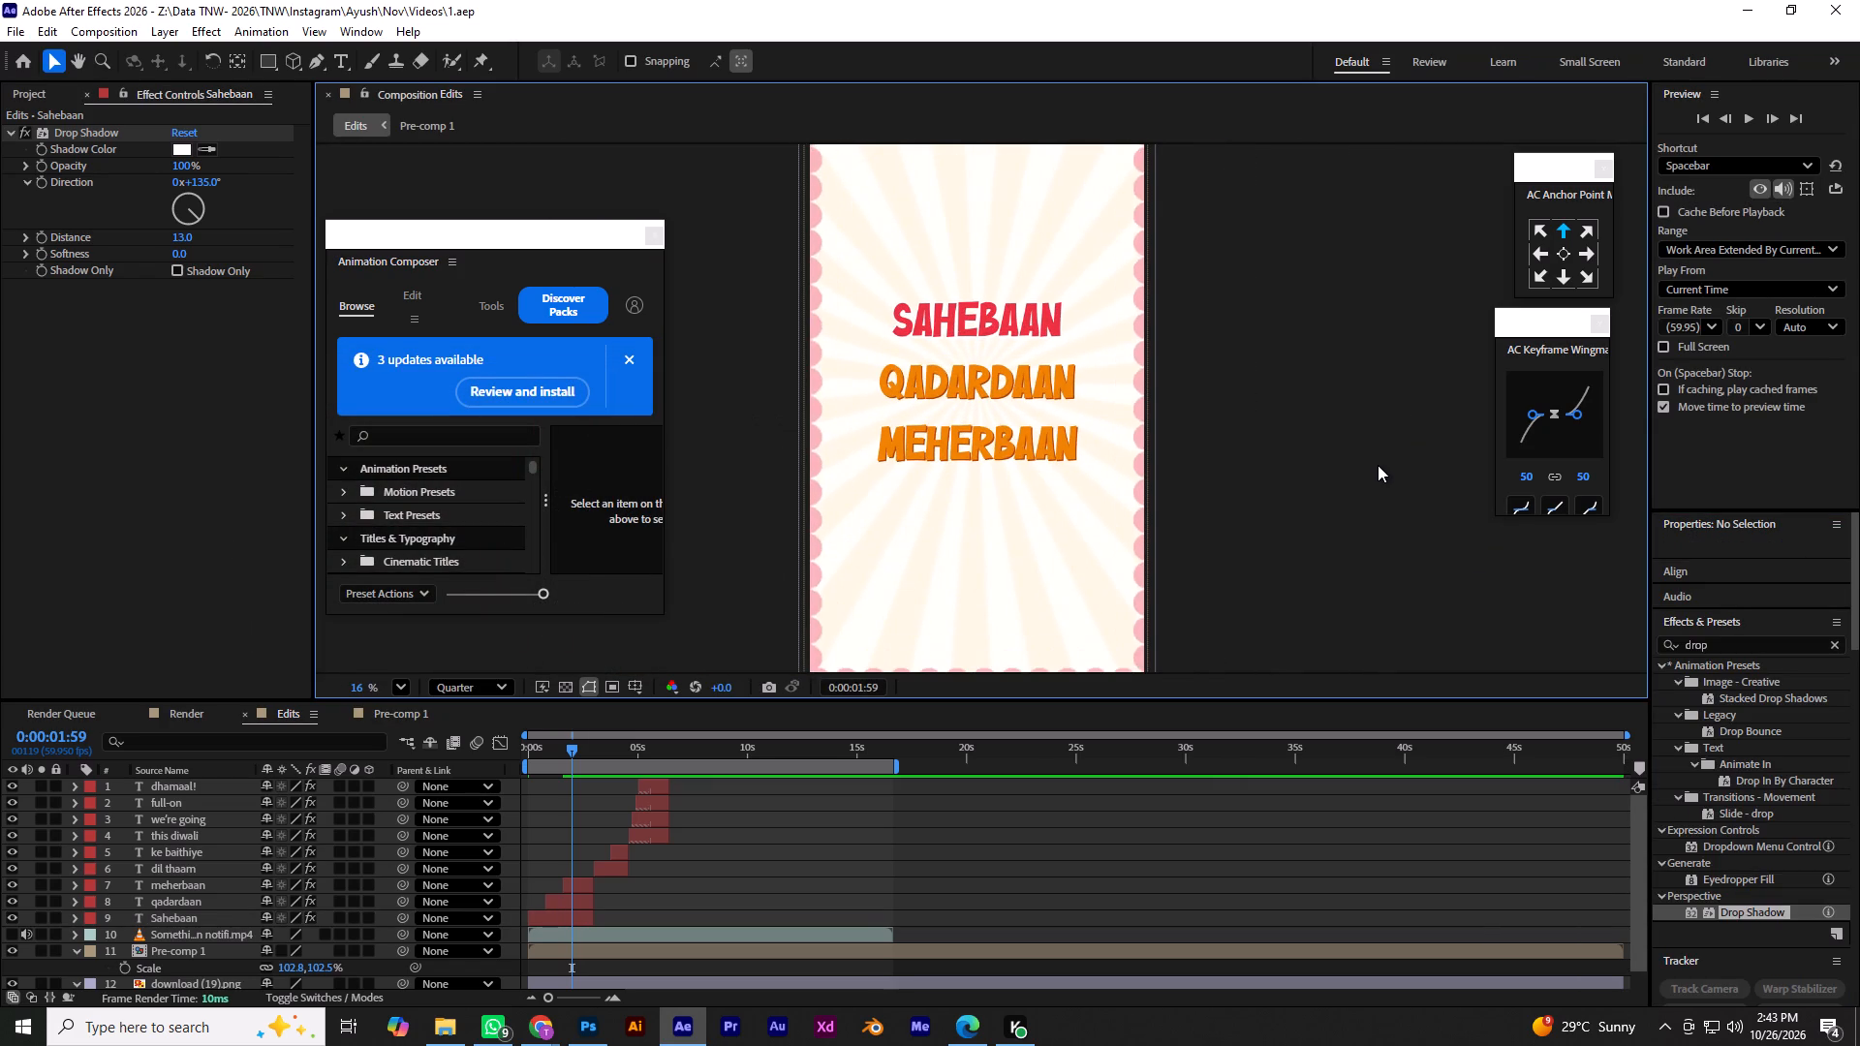
pyautogui.click(1017, 380)
pyautogui.keyDown('shift'); pyautogui.click(1036, 446); pyautogui.keyUp('shift')
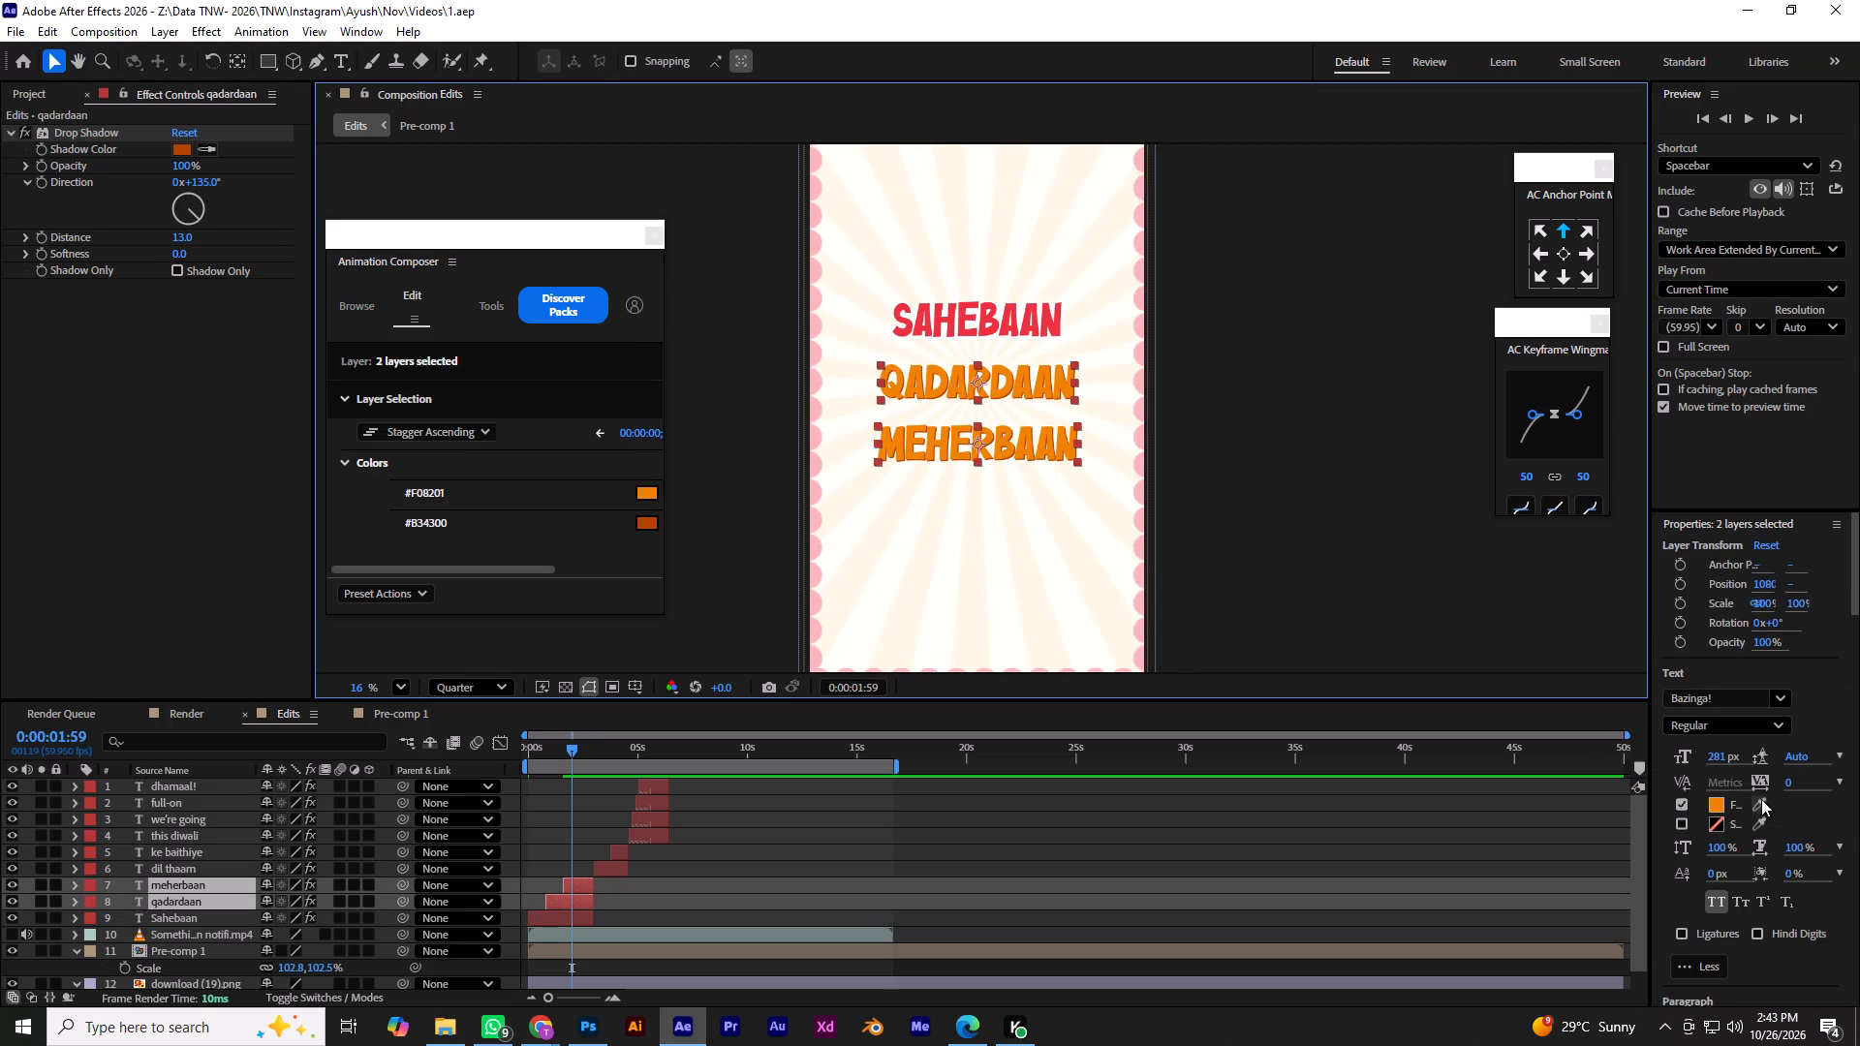
pyautogui.click(1761, 799)
pyautogui.click(990, 331)
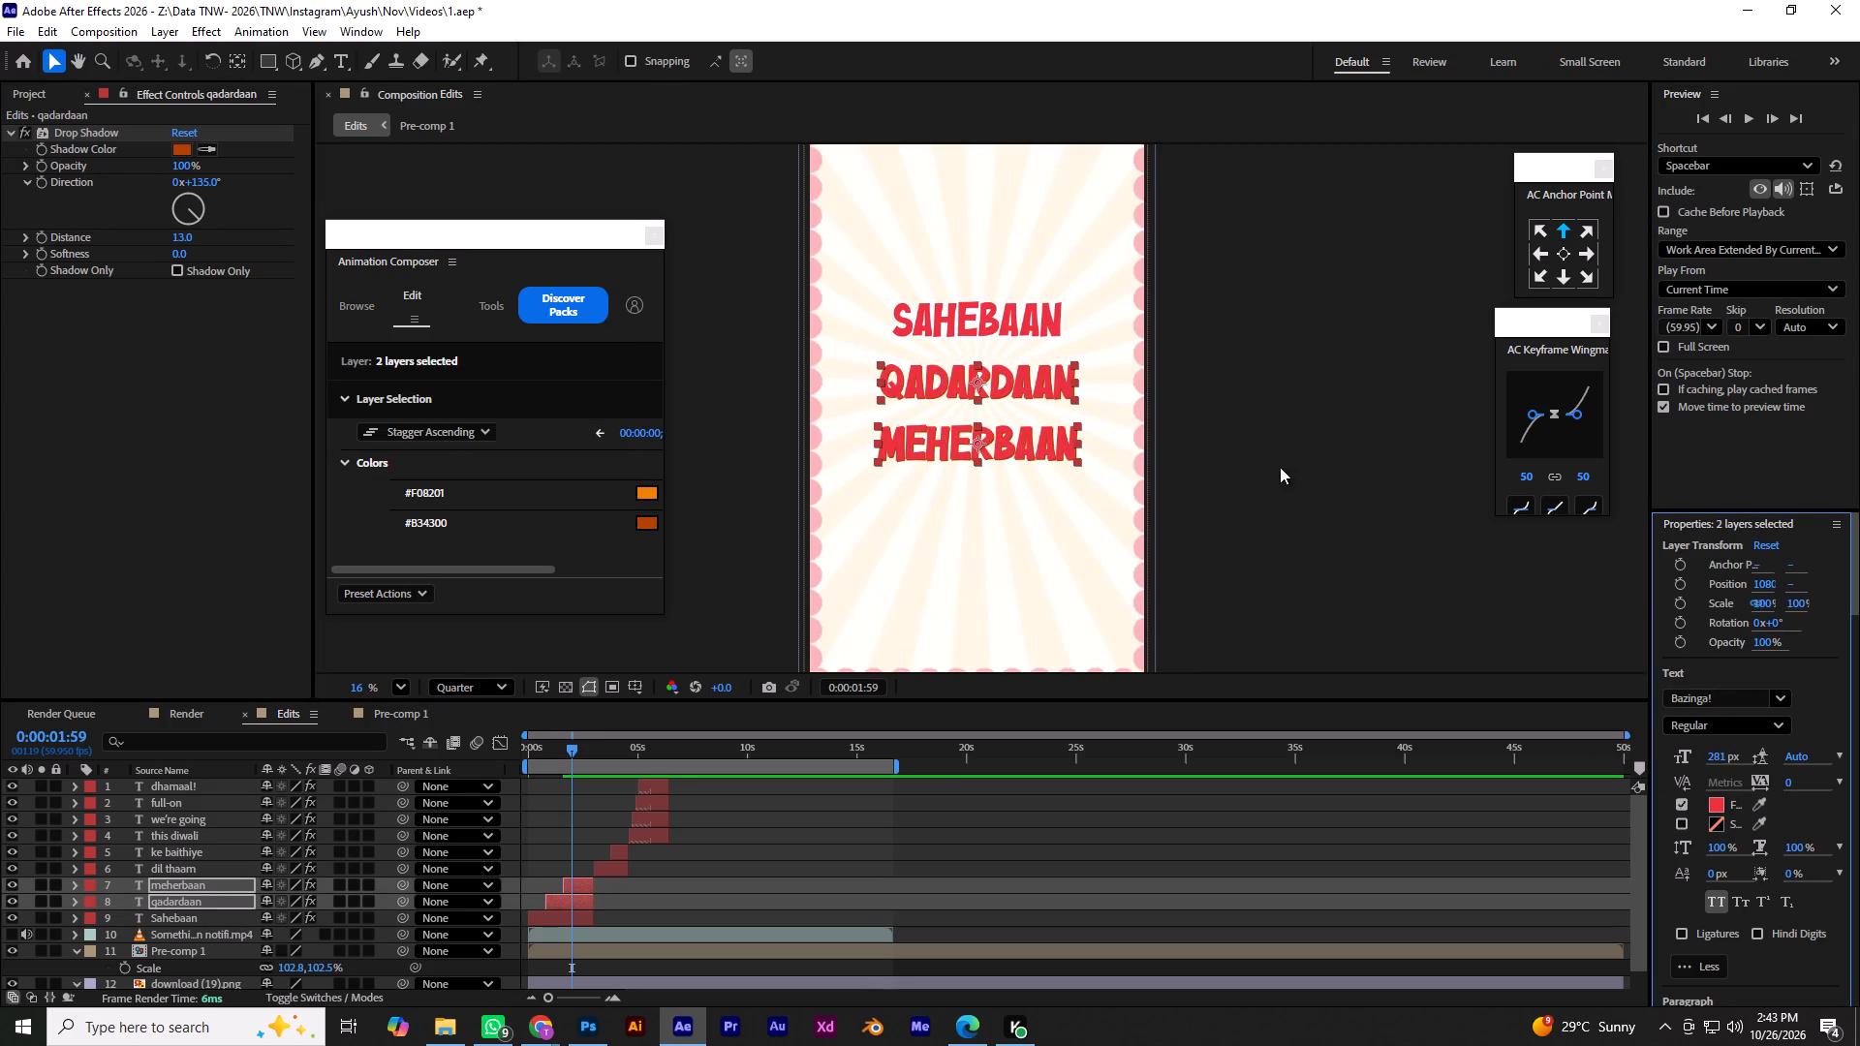
# Set the Drop Shadow color of the QADARDAAN caption to white.
pyautogui.keyDown('alt'); pyautogui.scroll(9, 1032, 340); pyautogui.keyUp('alt')
pyautogui.keyDown('alt'); pyautogui.scroll(-3, 978, 228); pyautogui.keyUp('alt')
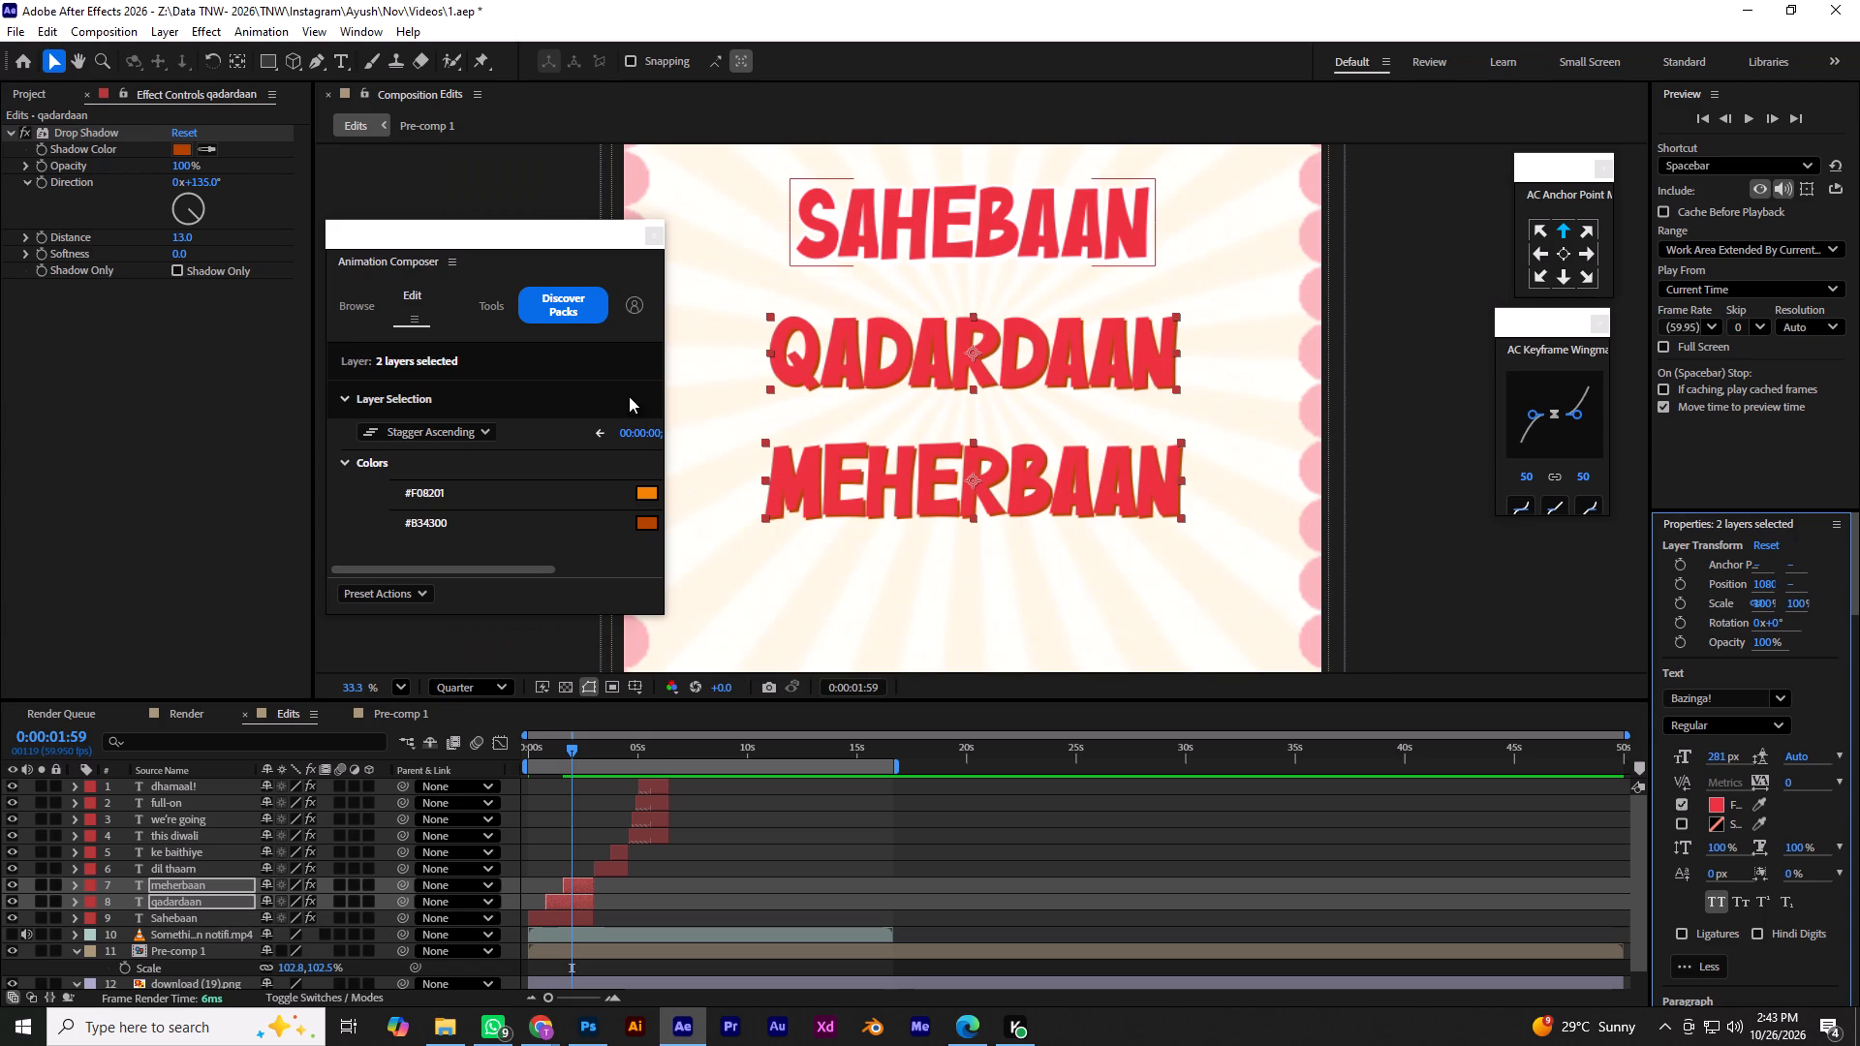
pyautogui.click(178, 149)
pyautogui.moveTo(315, 473); pyautogui.dragTo(141, 308)
pyautogui.click(658, 412)
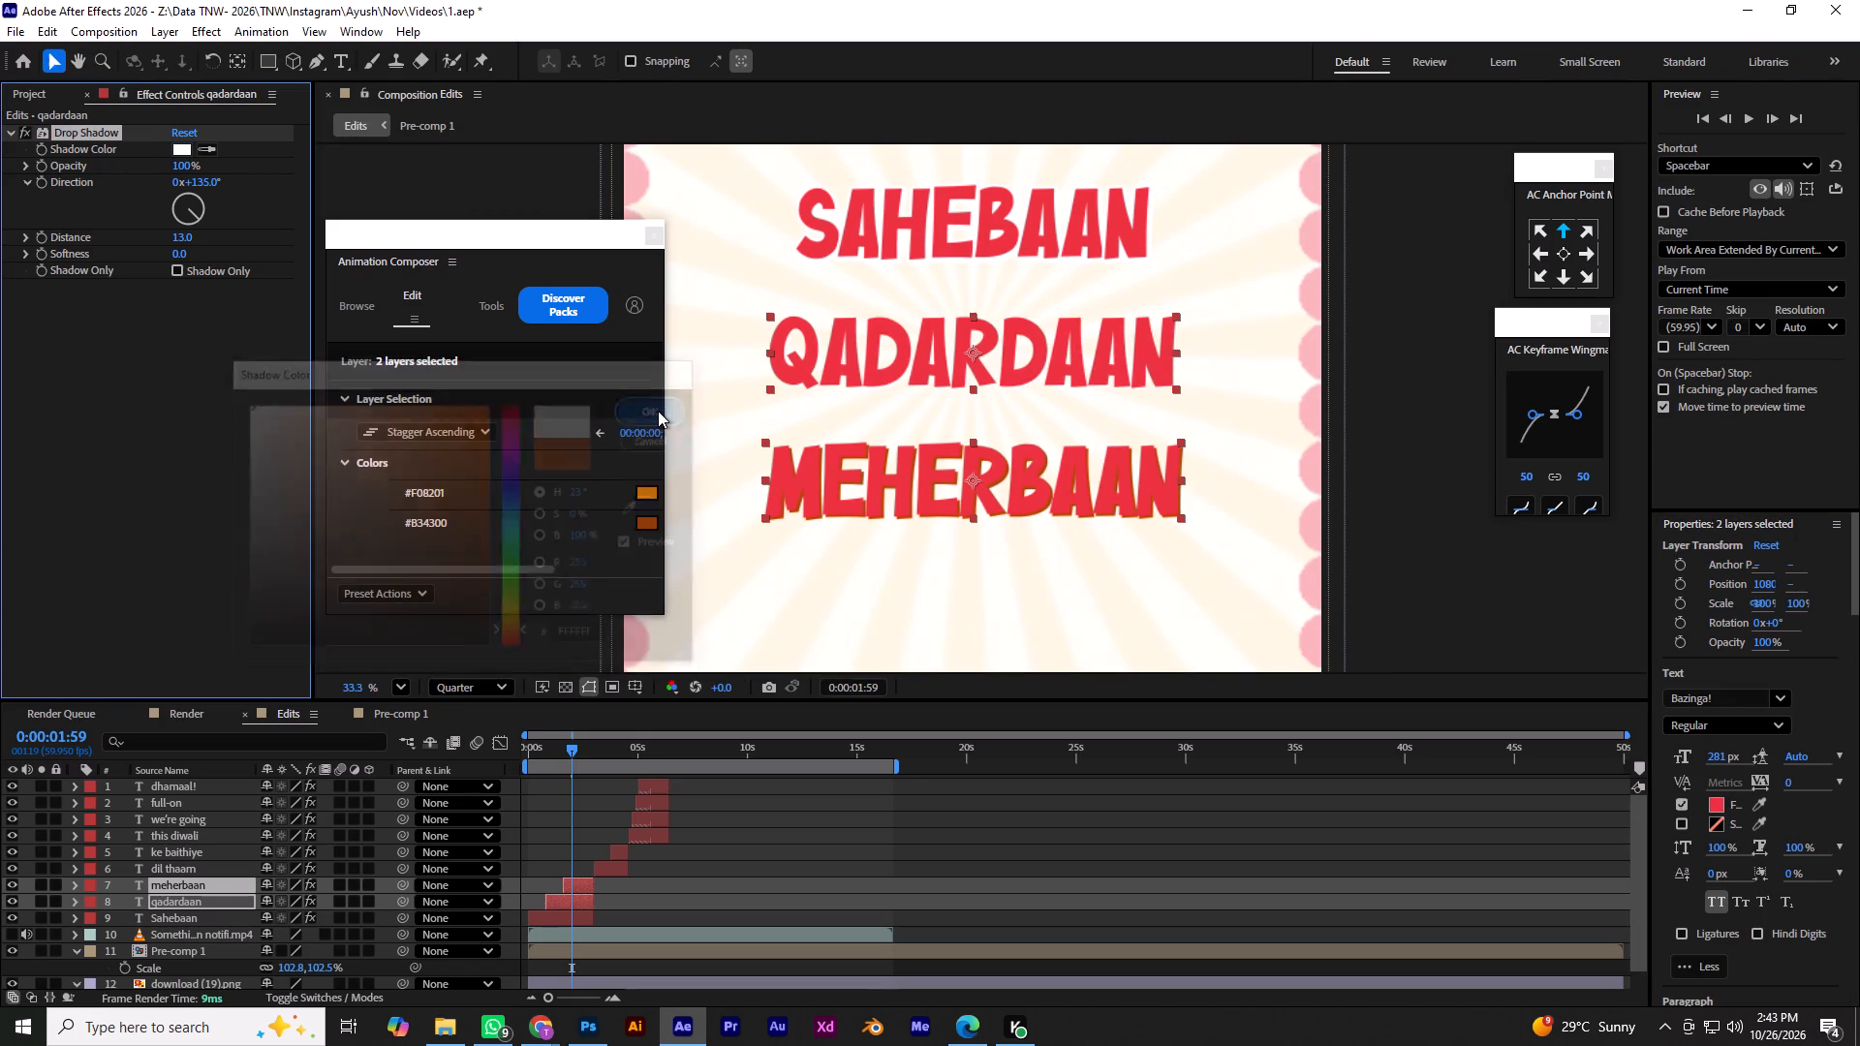
# Set the Drop Shadow color of the MEHERBAAN caption to white, FFFFFF.
pyautogui.click(1443, 497)
pyautogui.click(1064, 500)
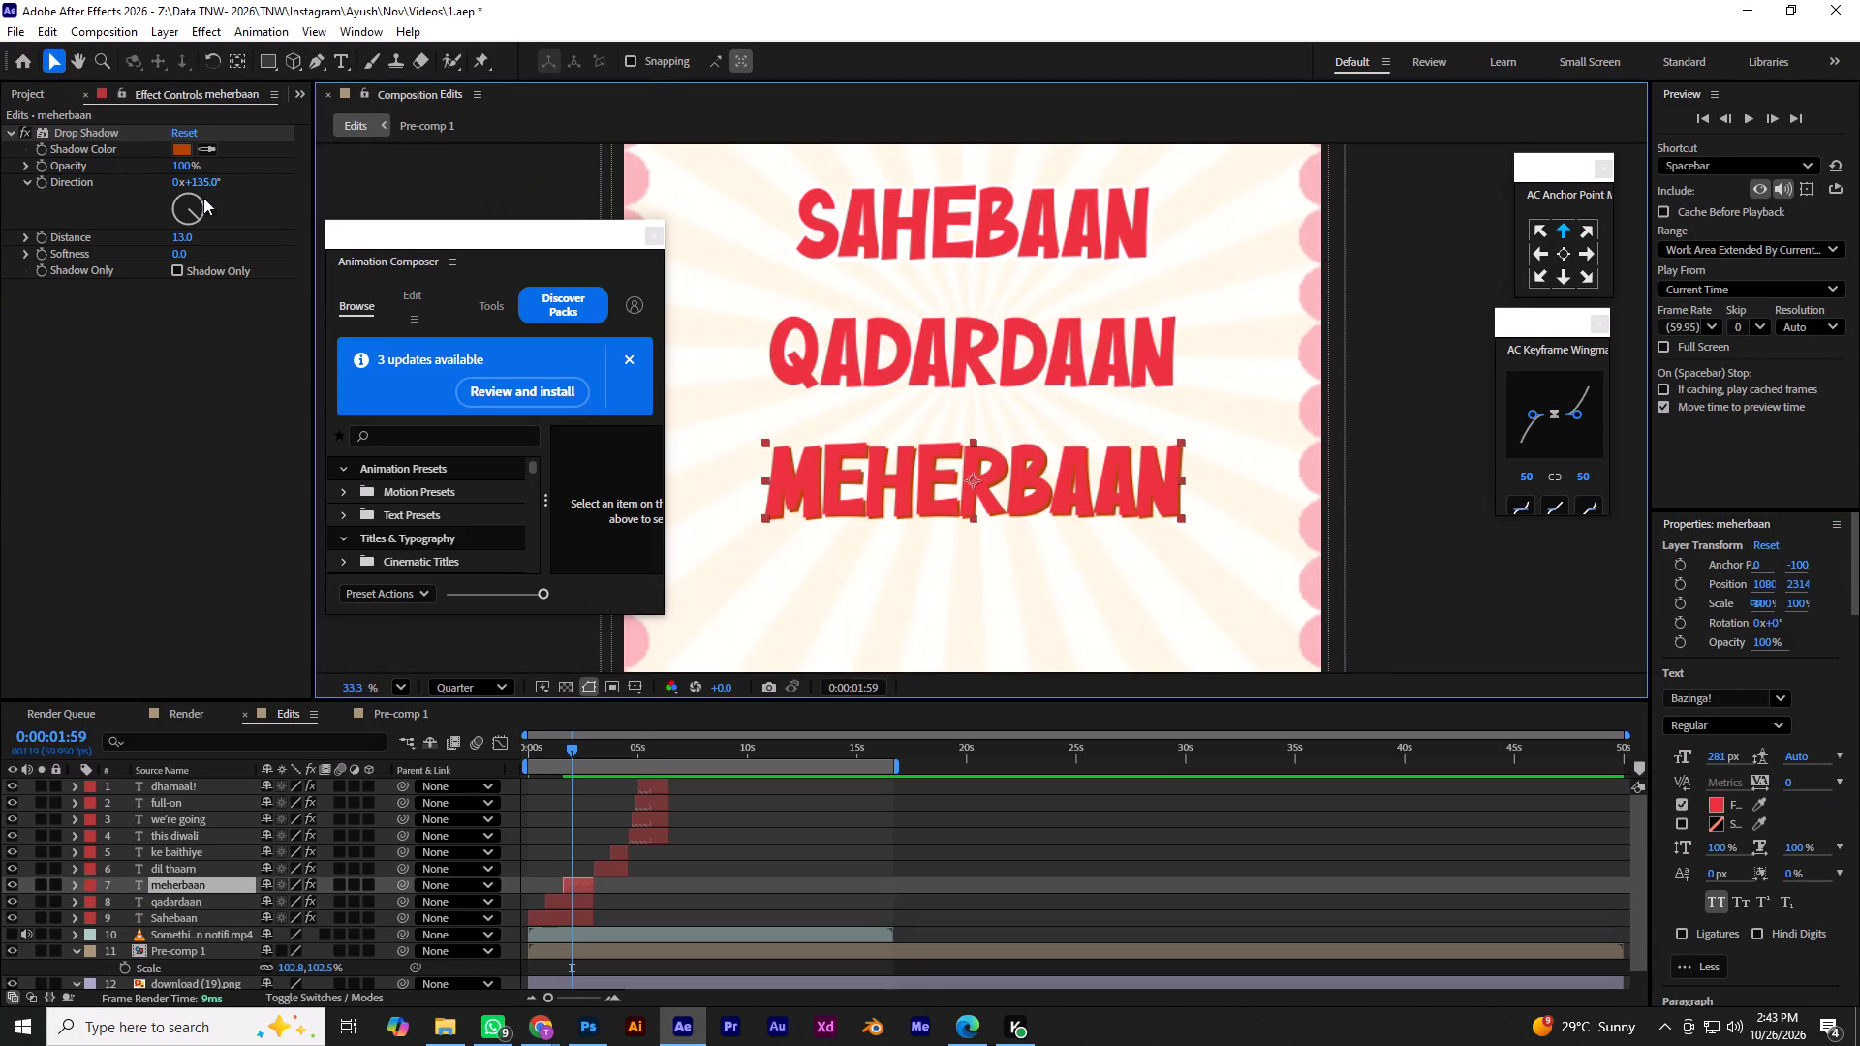
pyautogui.click(188, 155)
pyautogui.moveTo(363, 465); pyautogui.dragTo(170, 302)
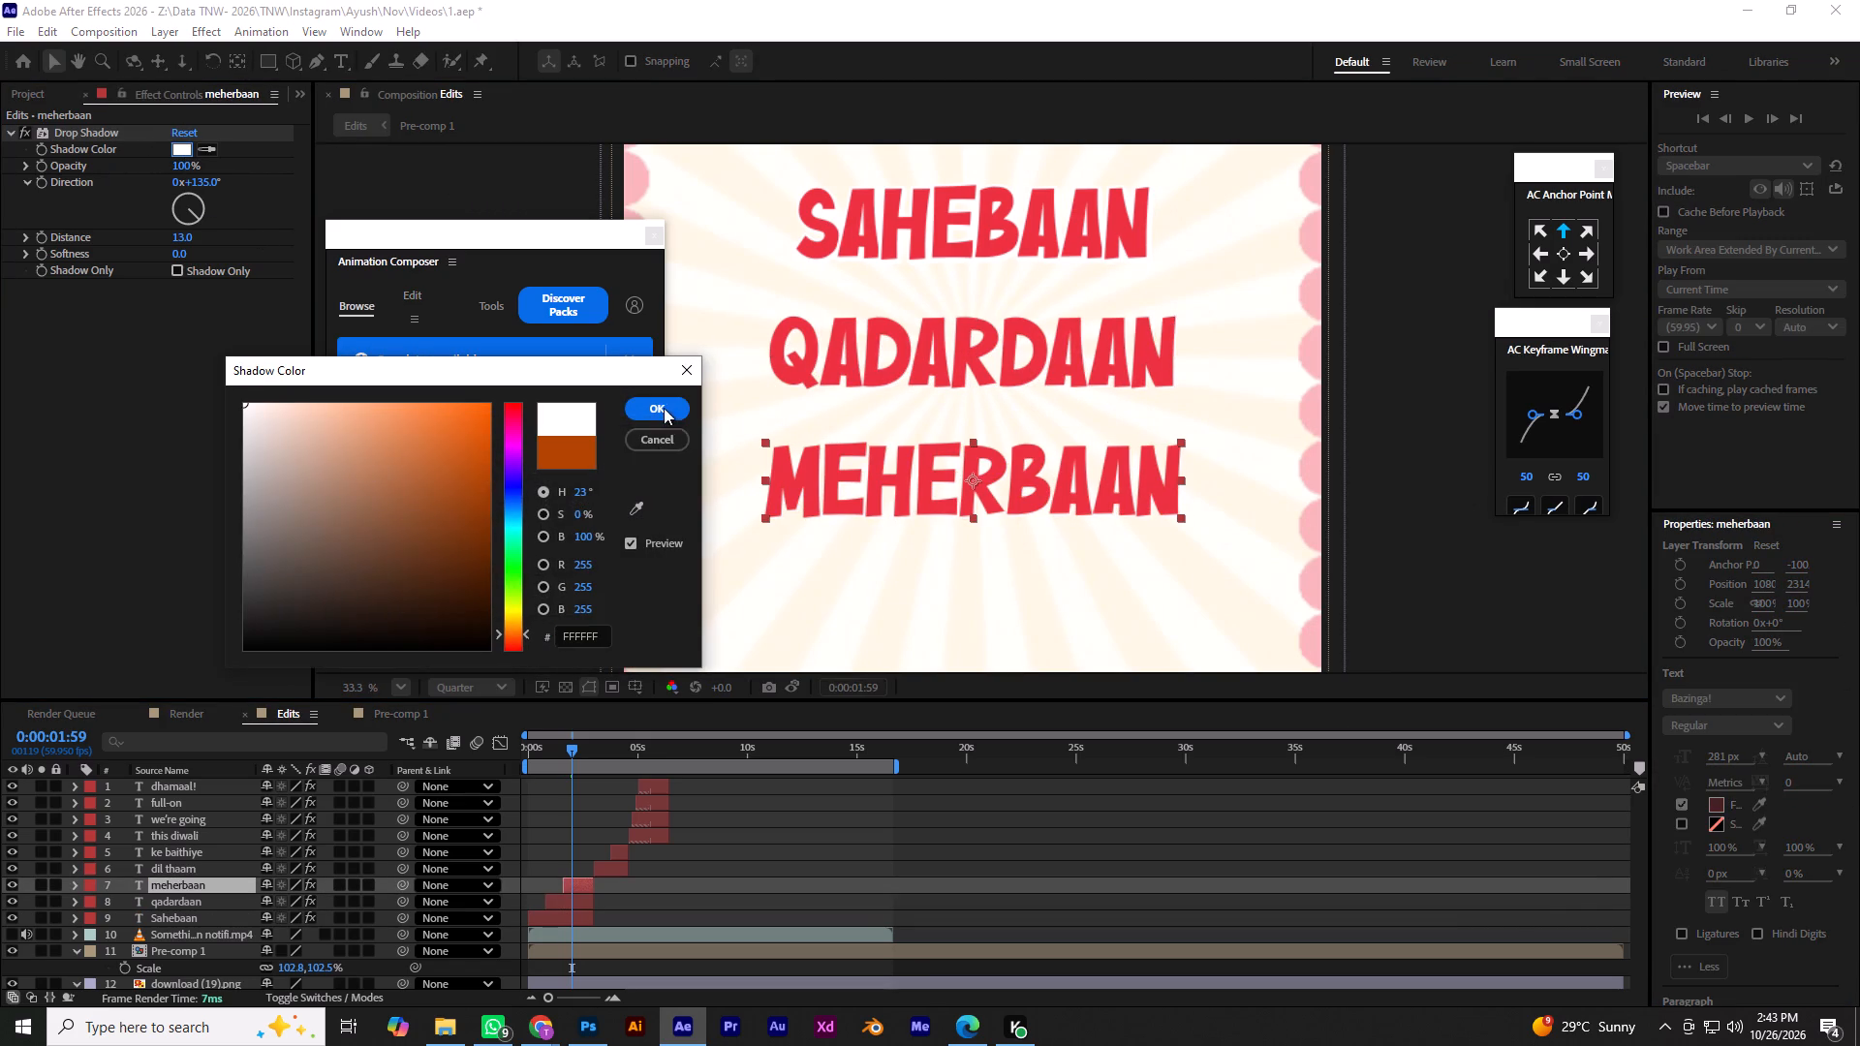
pyautogui.click(664, 408)
pyautogui.click(1419, 498)
# Set the composition viewer's preview resolution to Full.
pyautogui.keyDown('alt'); pyautogui.scroll(-2, 1024, 225); pyautogui.keyUp('alt')
pyautogui.keyDown('alt'); pyautogui.scroll(4, 1024, 225); pyautogui.keyUp('alt')
pyautogui.keyDown('alt'); pyautogui.scroll(-3, 1017, 245); pyautogui.keyUp('alt')
pyautogui.click(1017, 242)
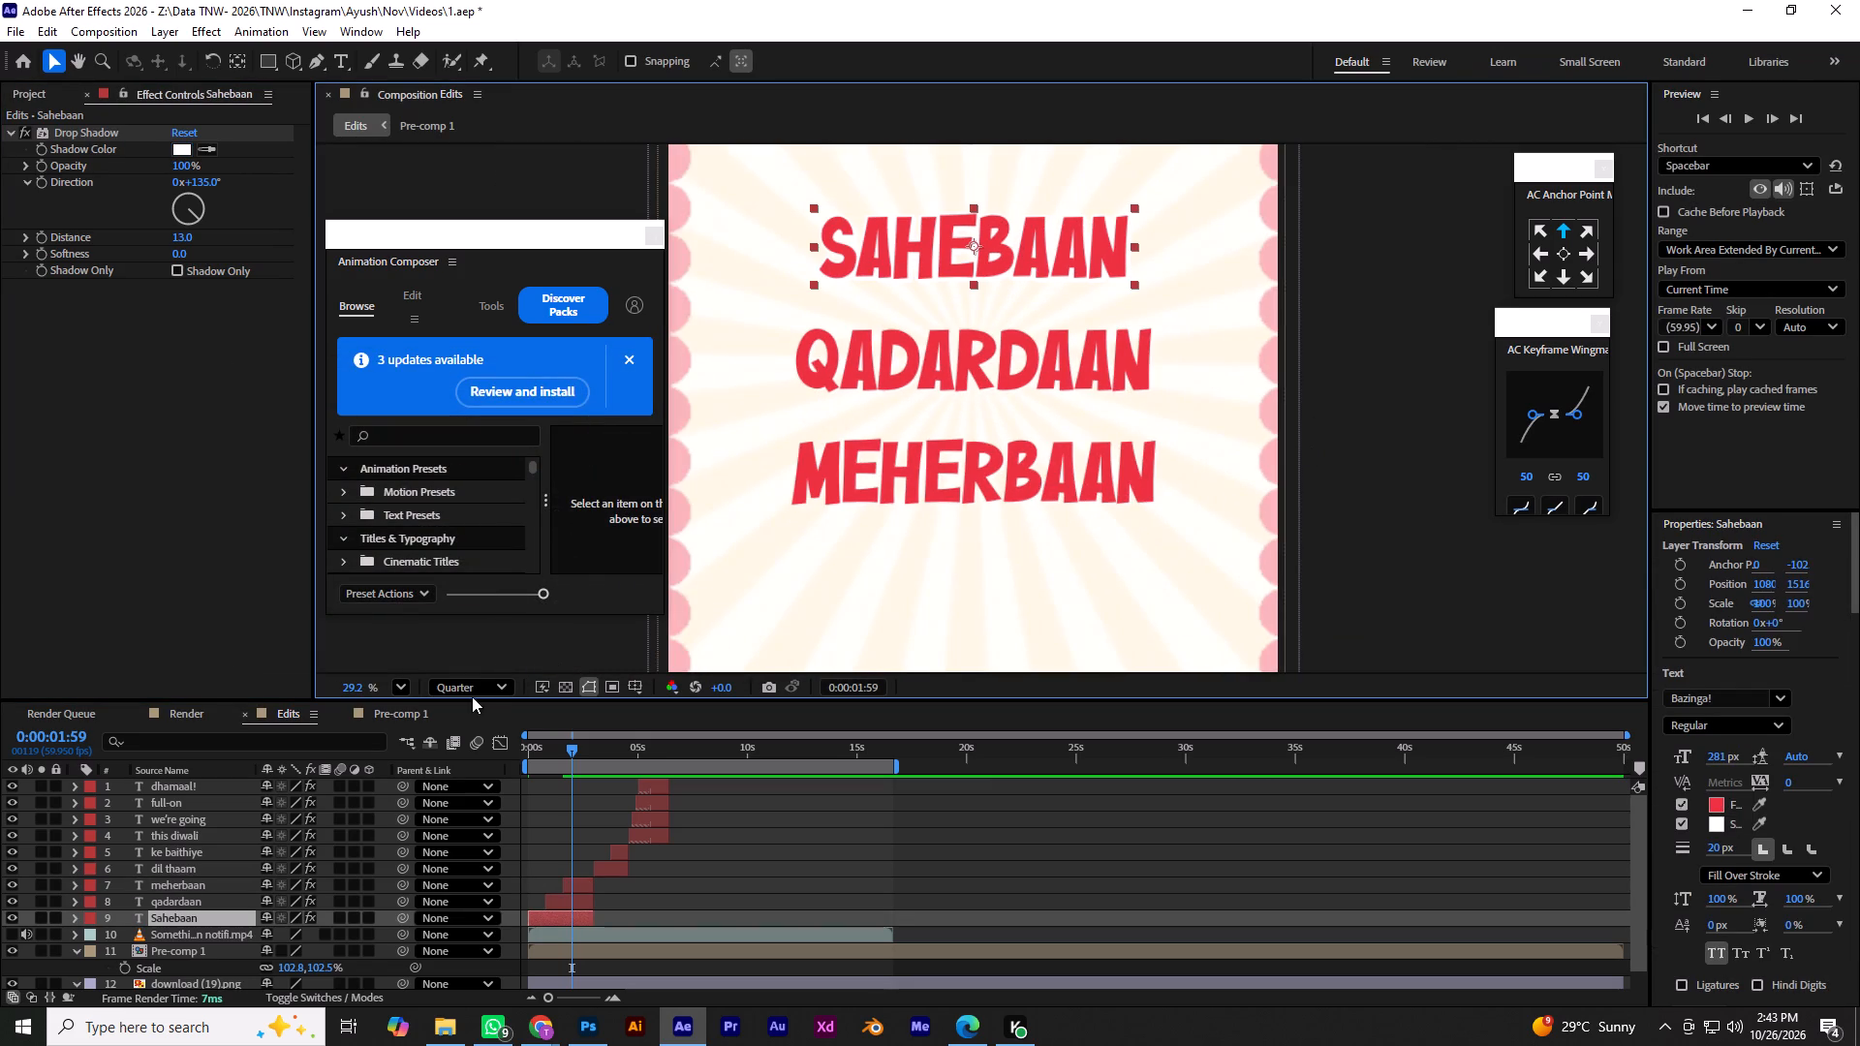
pyautogui.click(469, 693)
pyautogui.click(472, 748)
# Examine the edges and outline of the SAHEBAAN caption up close against the sunburst background.
pyautogui.keyDown('alt'); pyautogui.scroll(2, 993, 229); pyautogui.keyUp('alt')
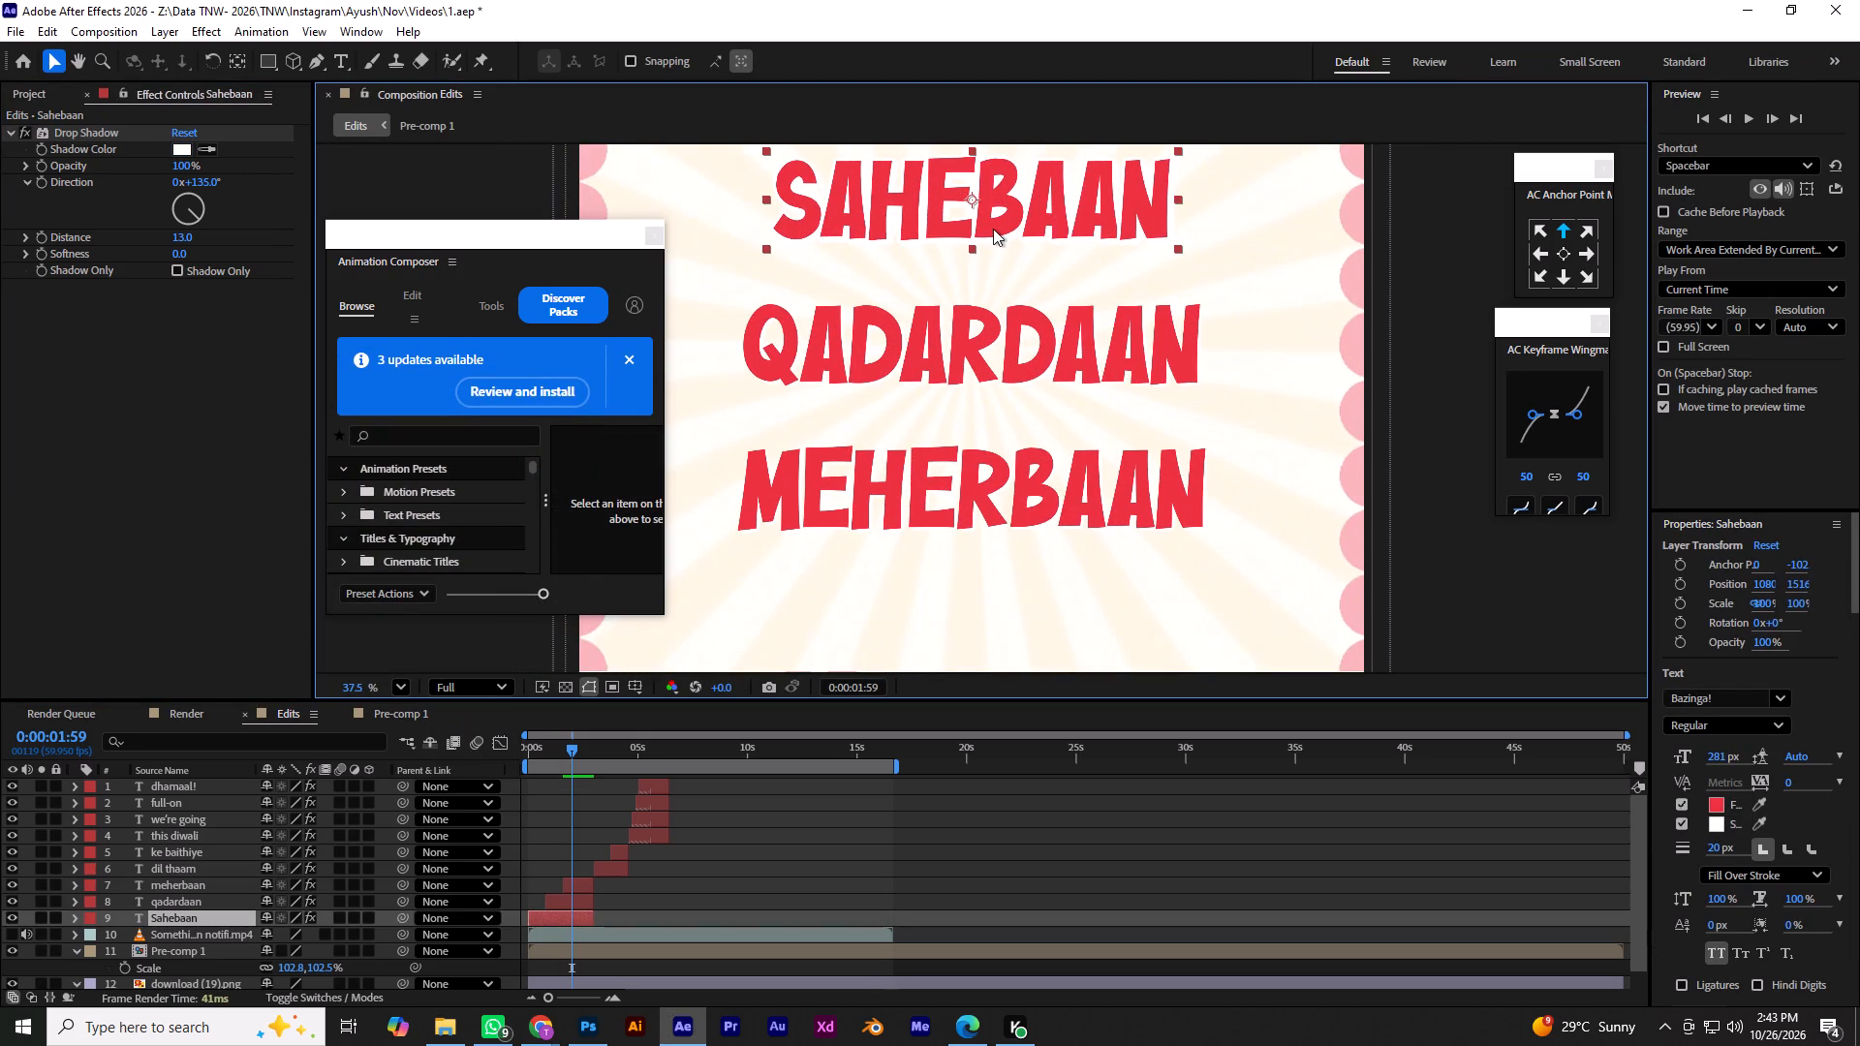
pyautogui.keyDown('alt'); pyautogui.scroll(1, 993, 229); pyautogui.keyUp('alt')
pyautogui.press('space')
pyautogui.moveTo(993, 229); pyautogui.dragTo(1015, 375)
pyautogui.keyDown('alt'); pyautogui.scroll(4, 1014, 350); pyautogui.keyUp('alt')
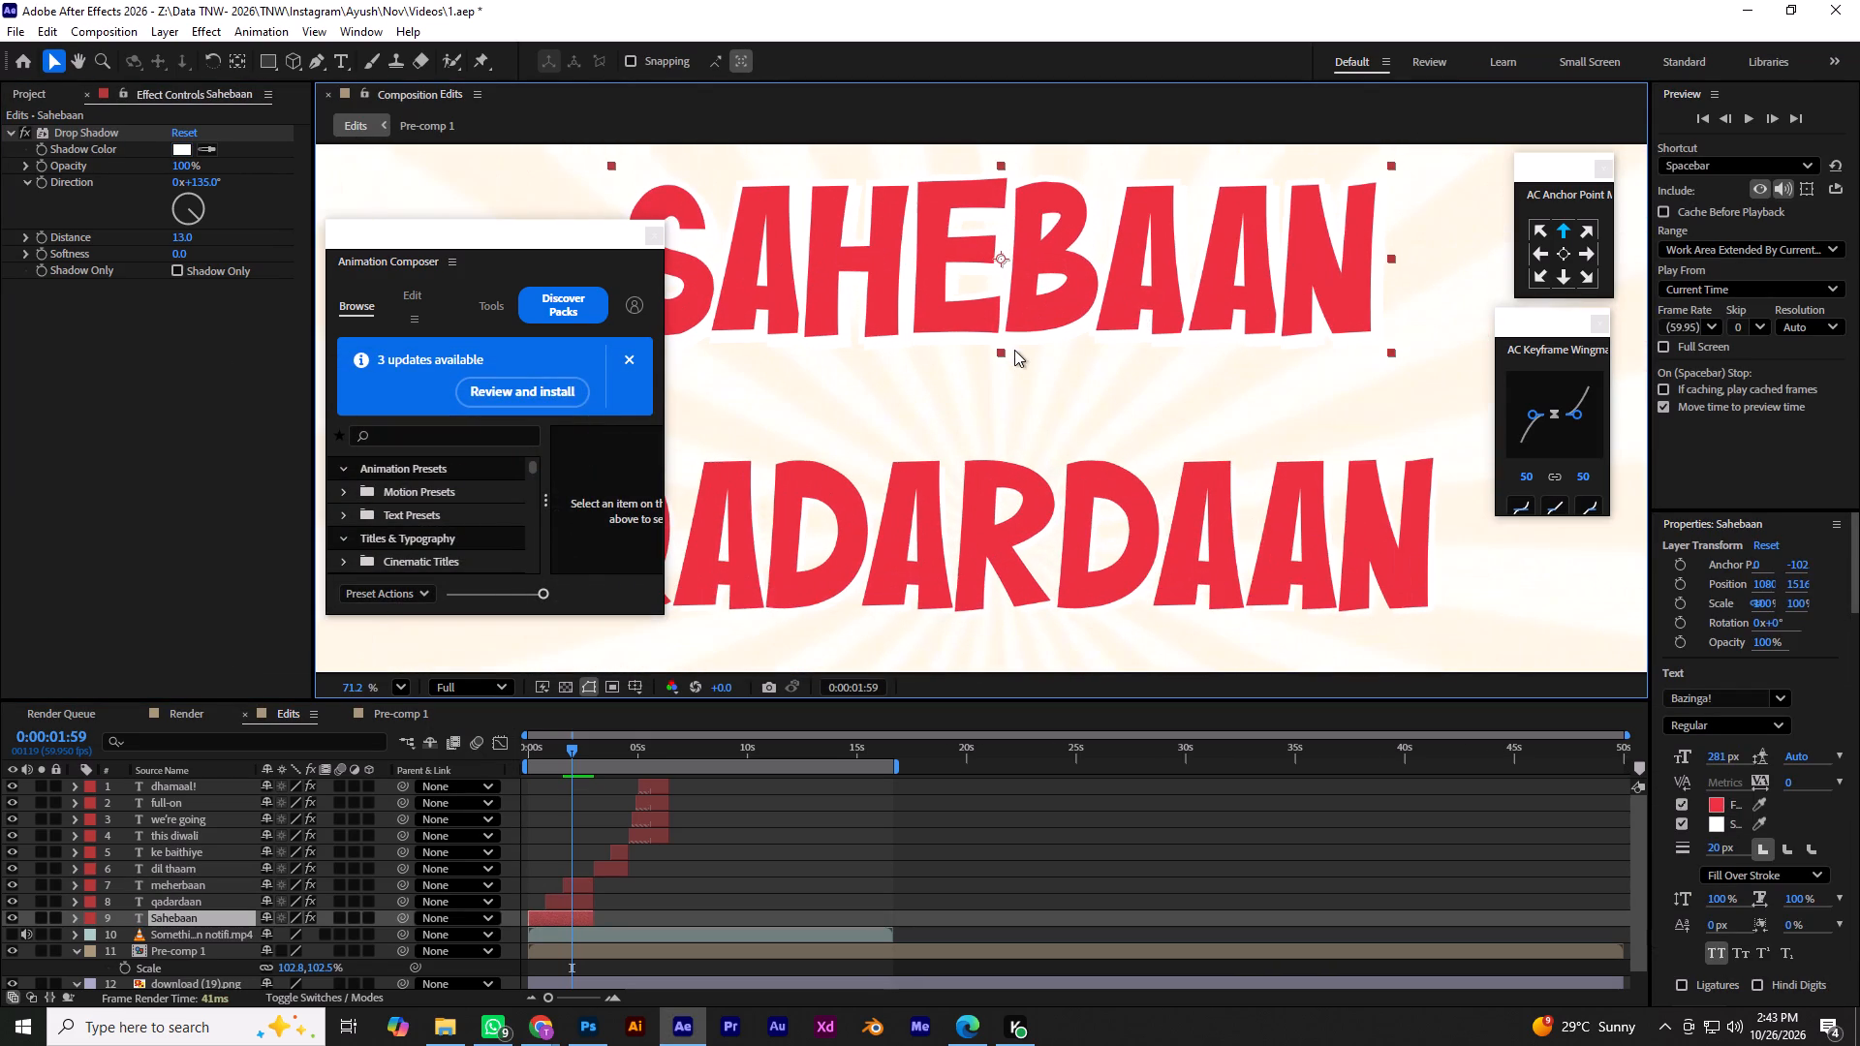
pyautogui.keyDown('alt'); pyautogui.scroll(-1, 1014, 350); pyautogui.keyUp('alt')
pyautogui.click(1030, 264)
pyautogui.click(1118, 430)
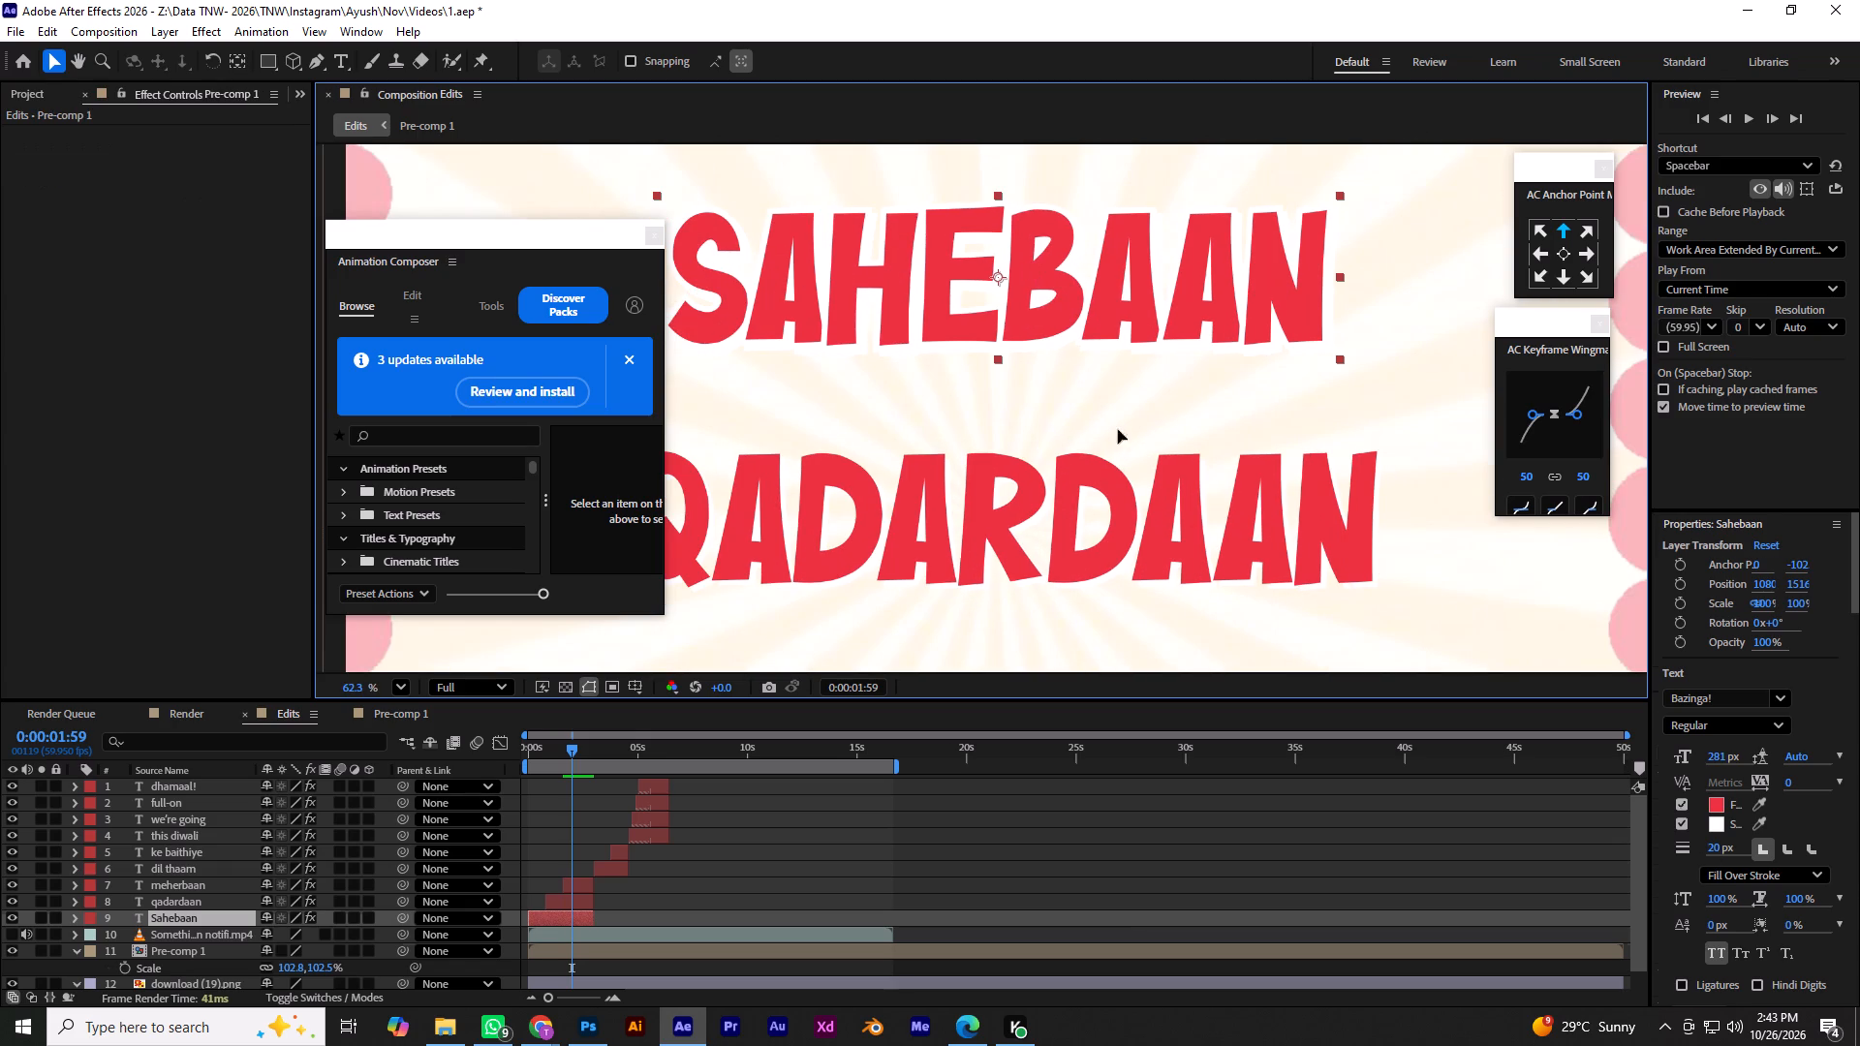
# Give the SAHEBAAN caption a stroke sampled from its red fill and darkened to a deep red.
pyautogui.click(1080, 301)
pyautogui.click(575, 916)
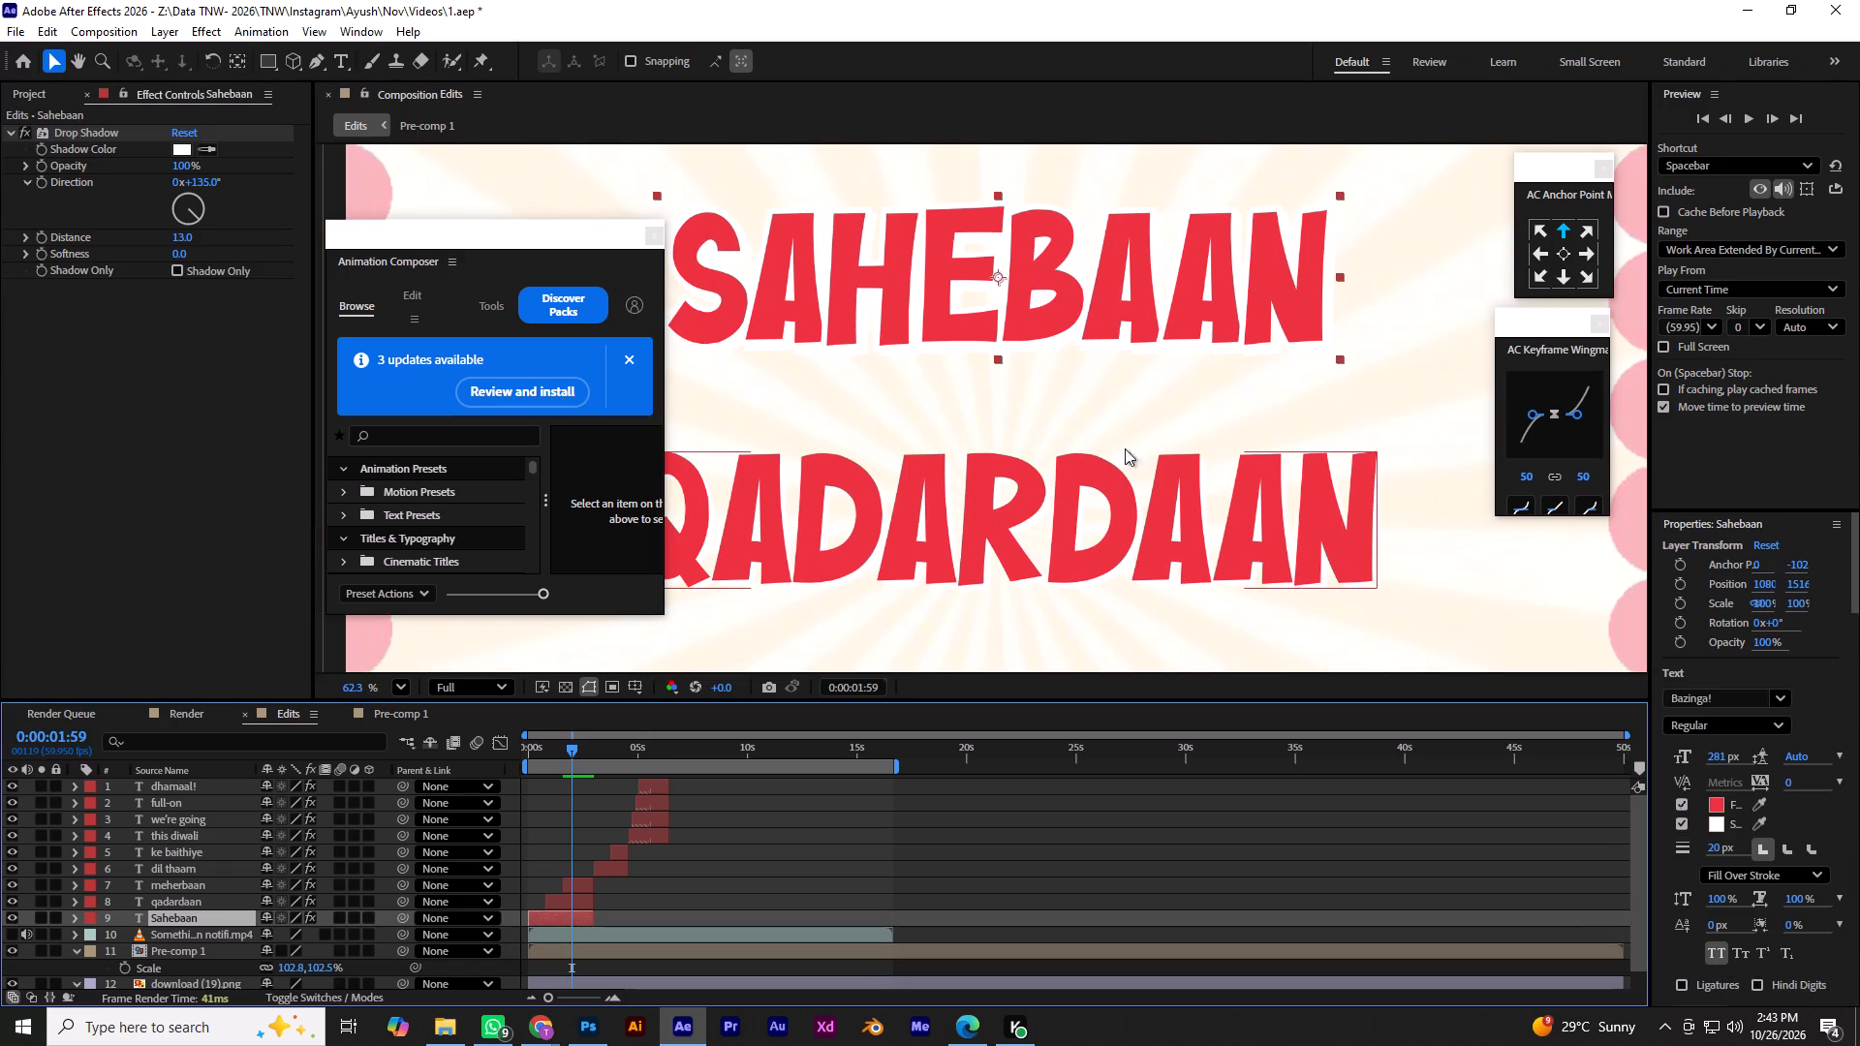
pyautogui.click(1683, 823)
pyautogui.click(1683, 823)
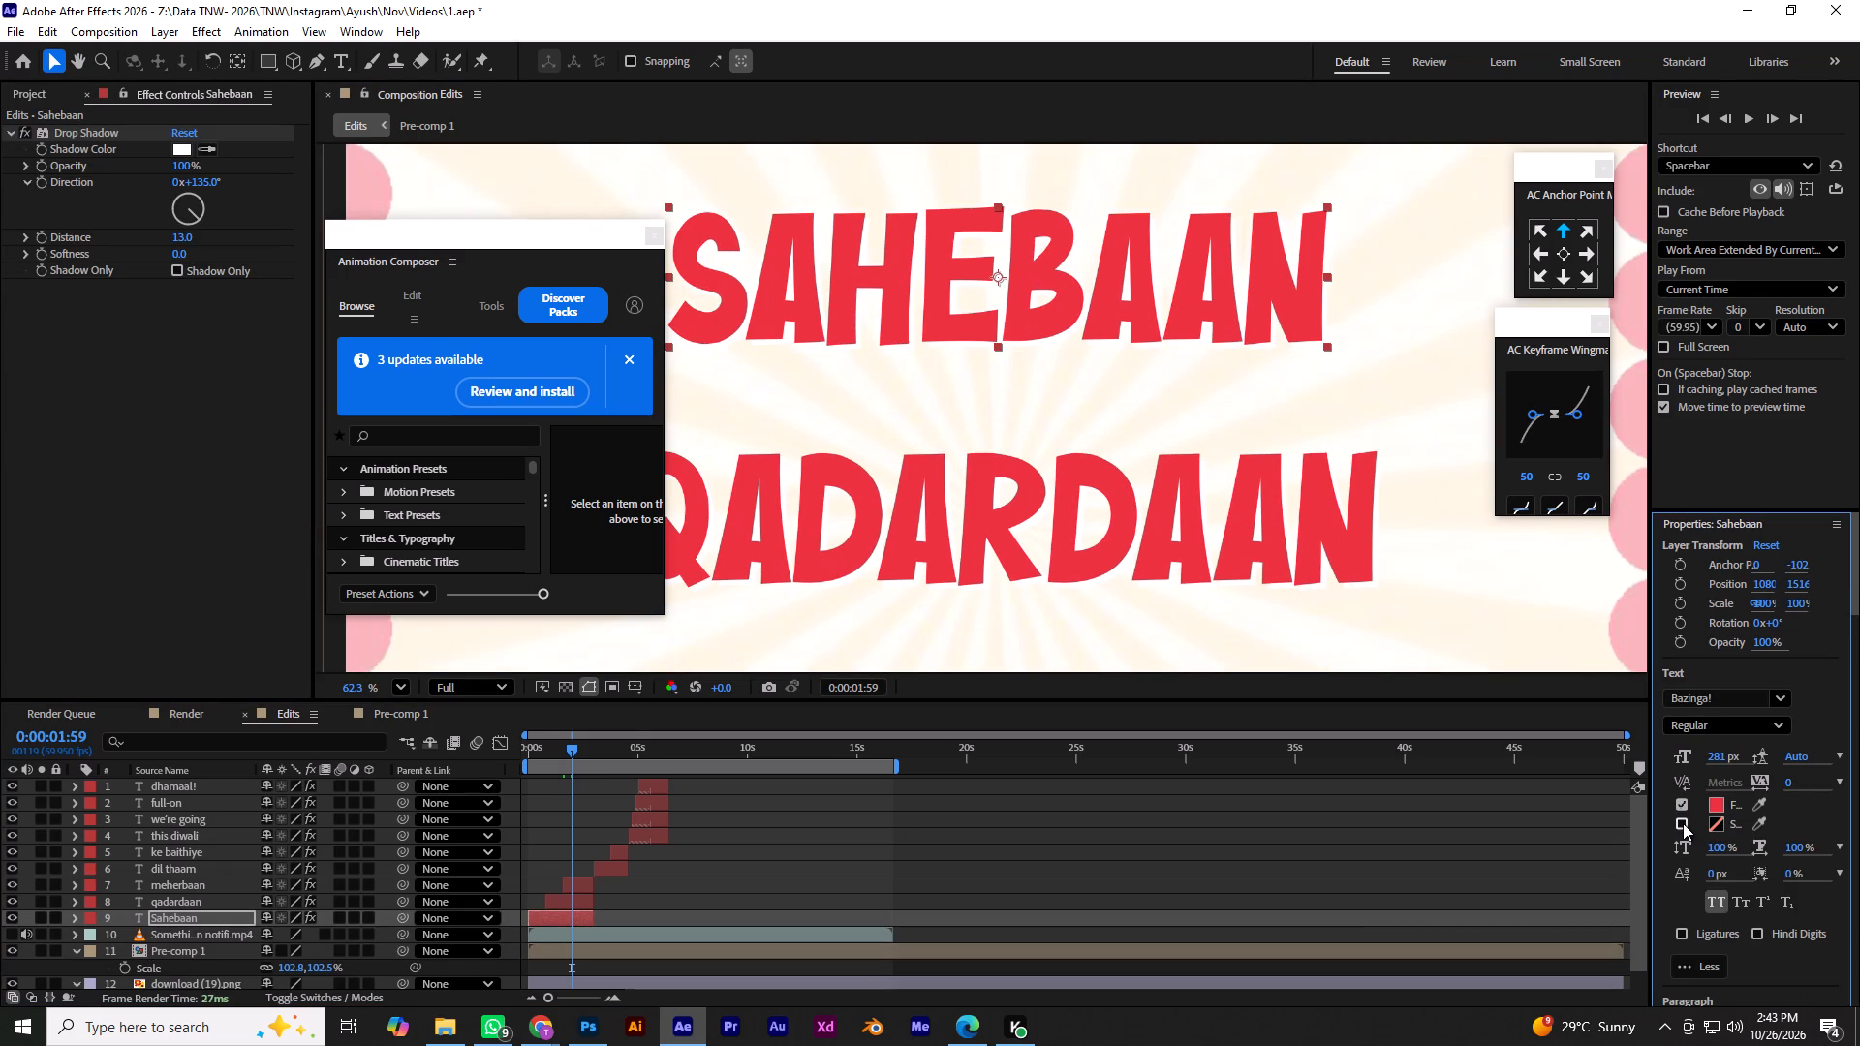
pyautogui.click(1756, 821)
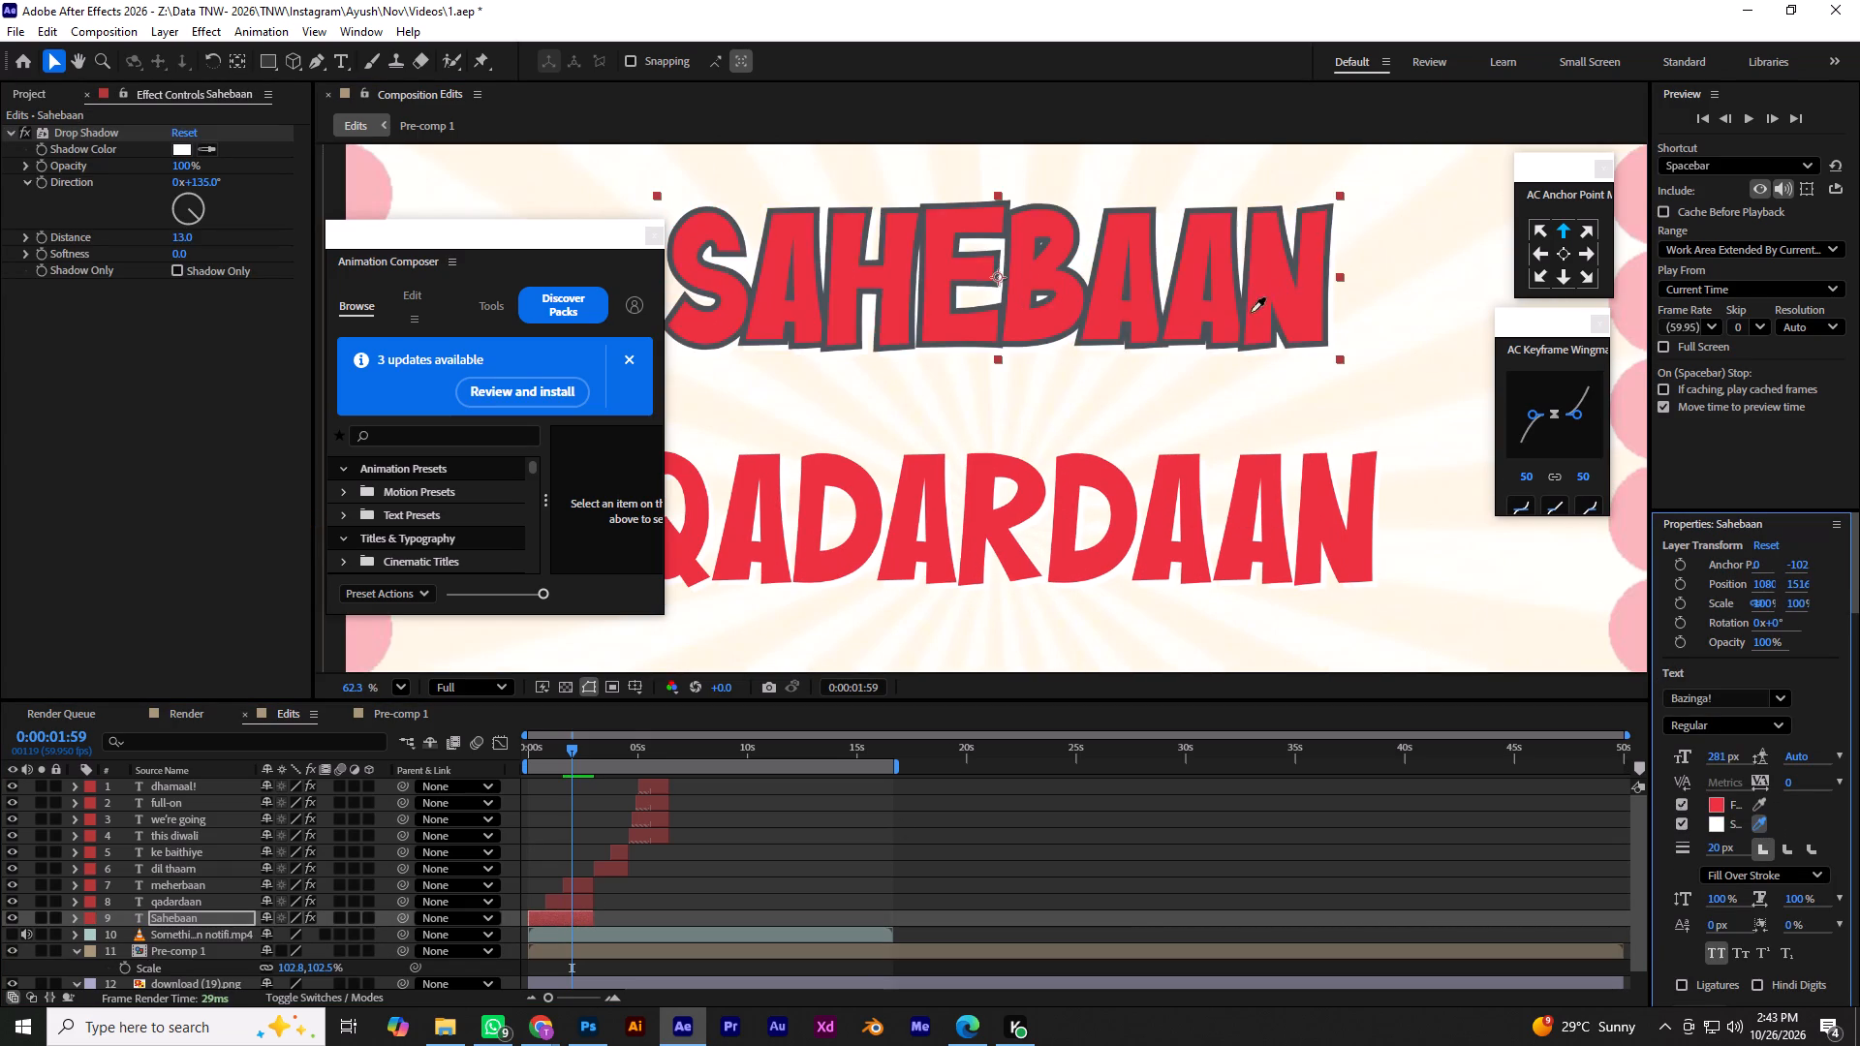
pyautogui.click(1144, 306)
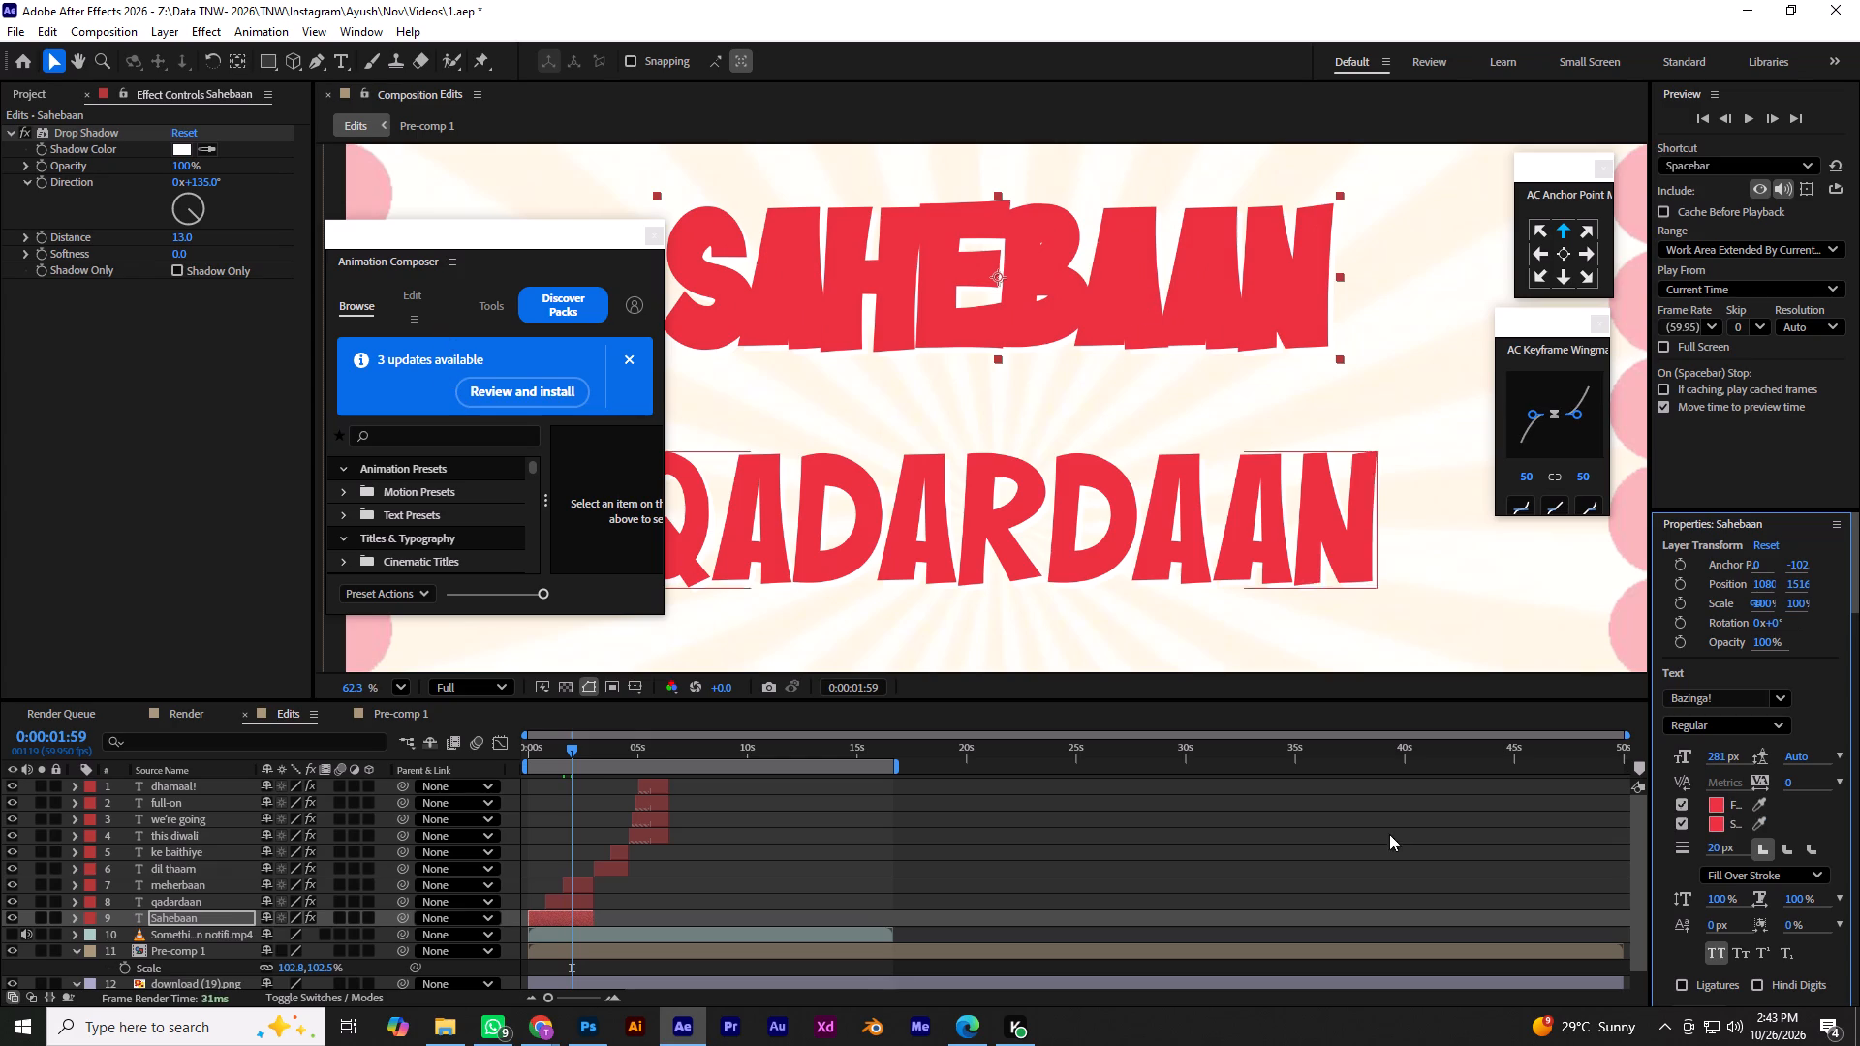
pyautogui.click(1720, 825)
pyautogui.moveTo(443, 417); pyautogui.dragTo(381, 382)
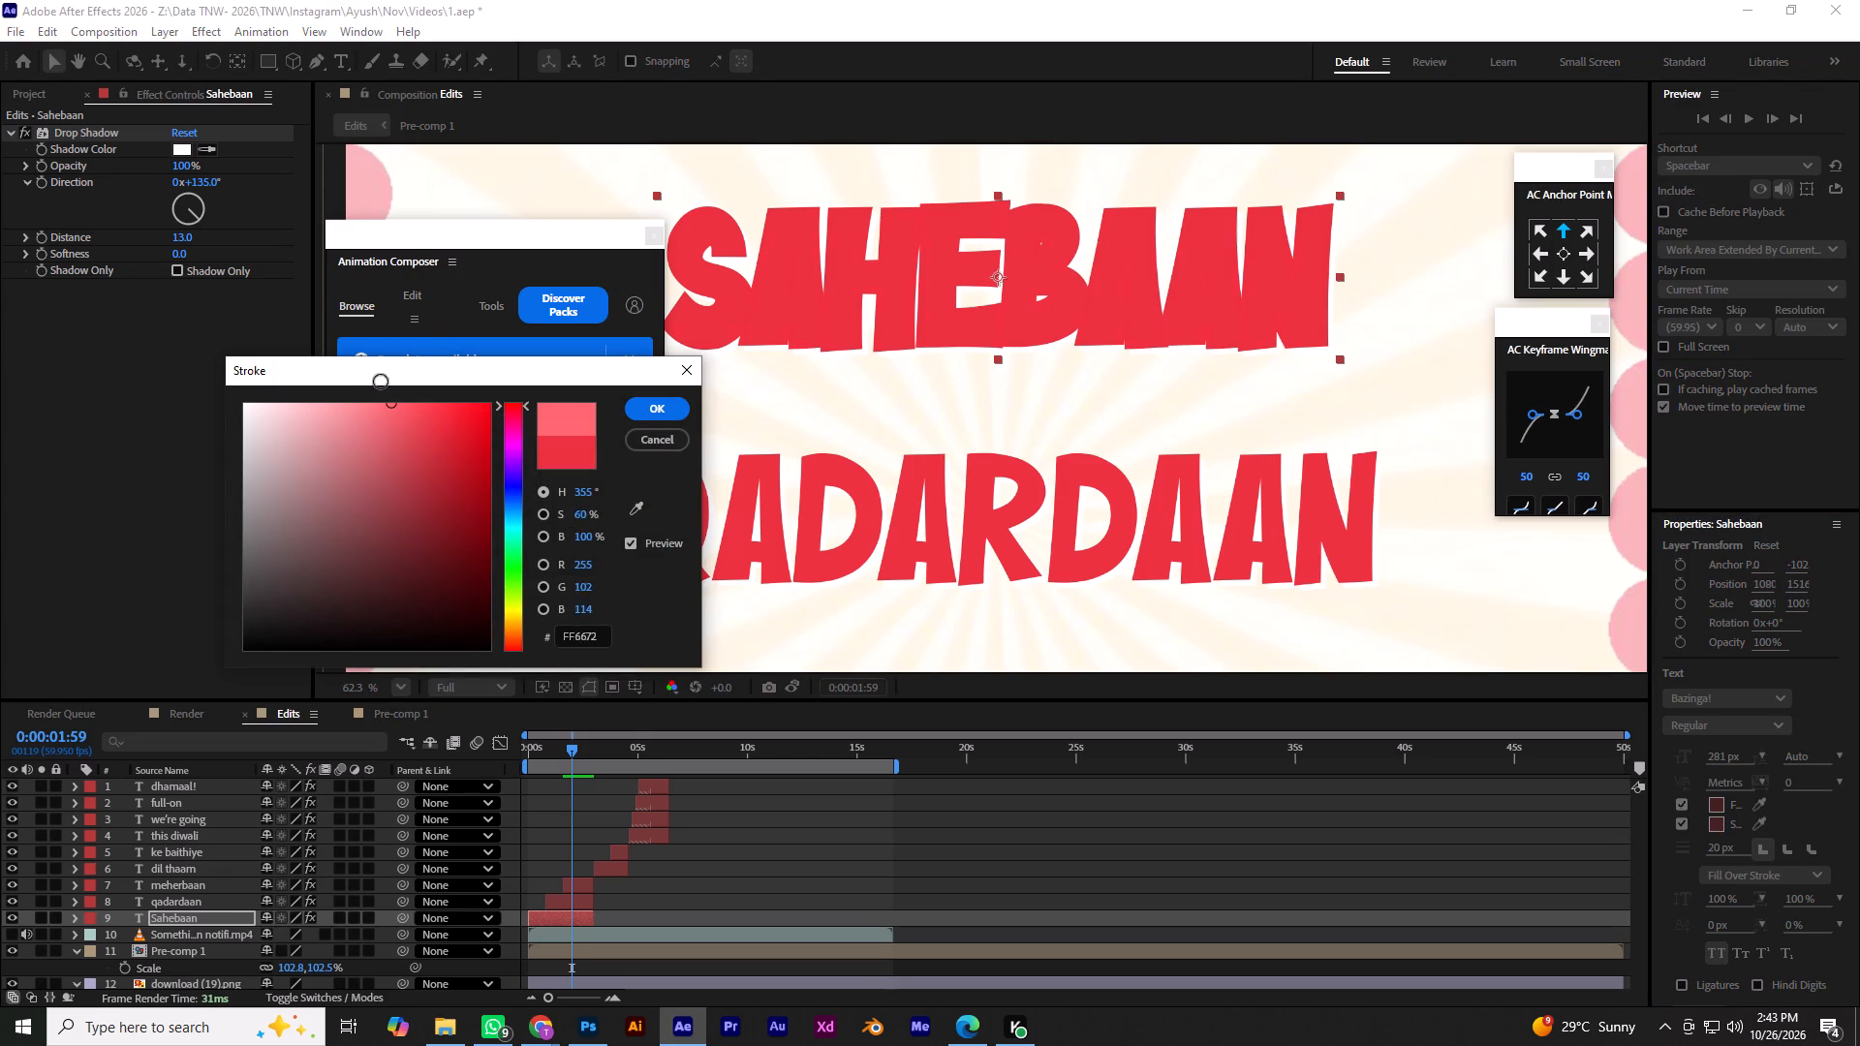
pyautogui.moveTo(381, 382); pyautogui.dragTo(330, 365)
pyautogui.moveTo(343, 401); pyautogui.dragTo(525, 528)
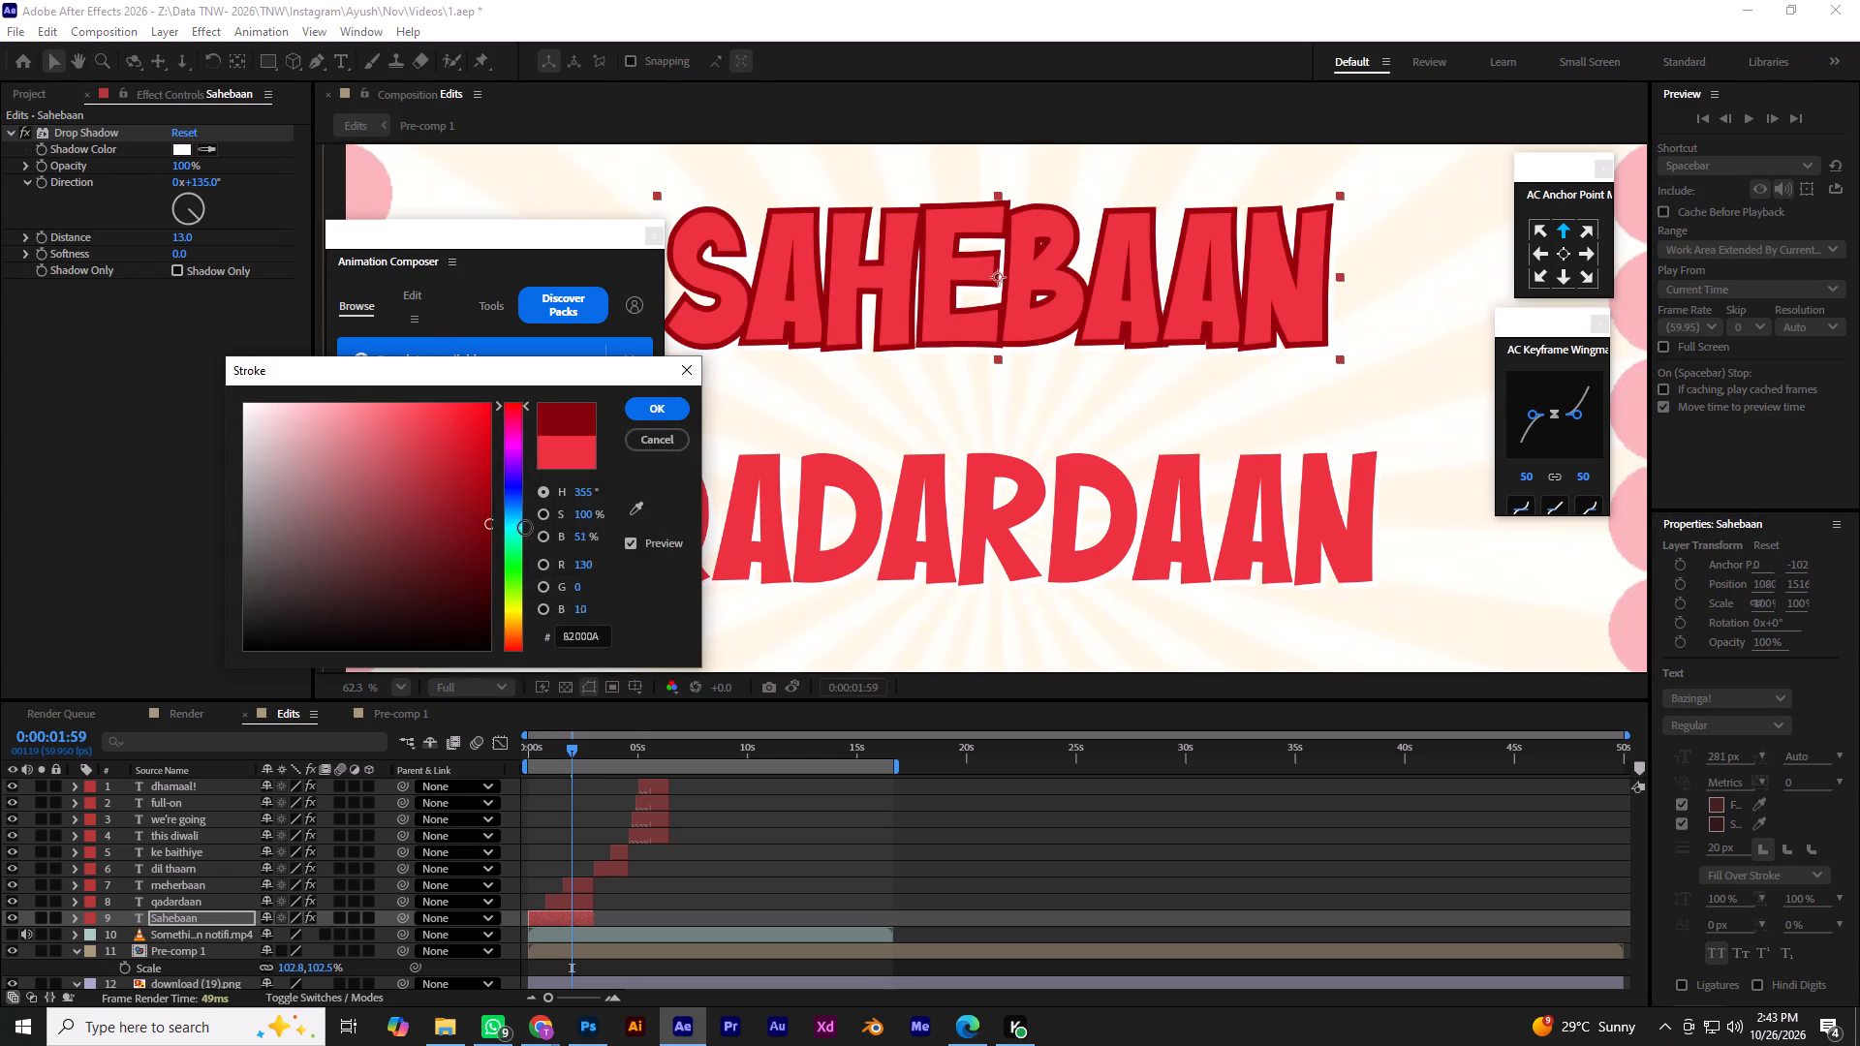
pyautogui.moveTo(525, 528); pyautogui.dragTo(533, 532)
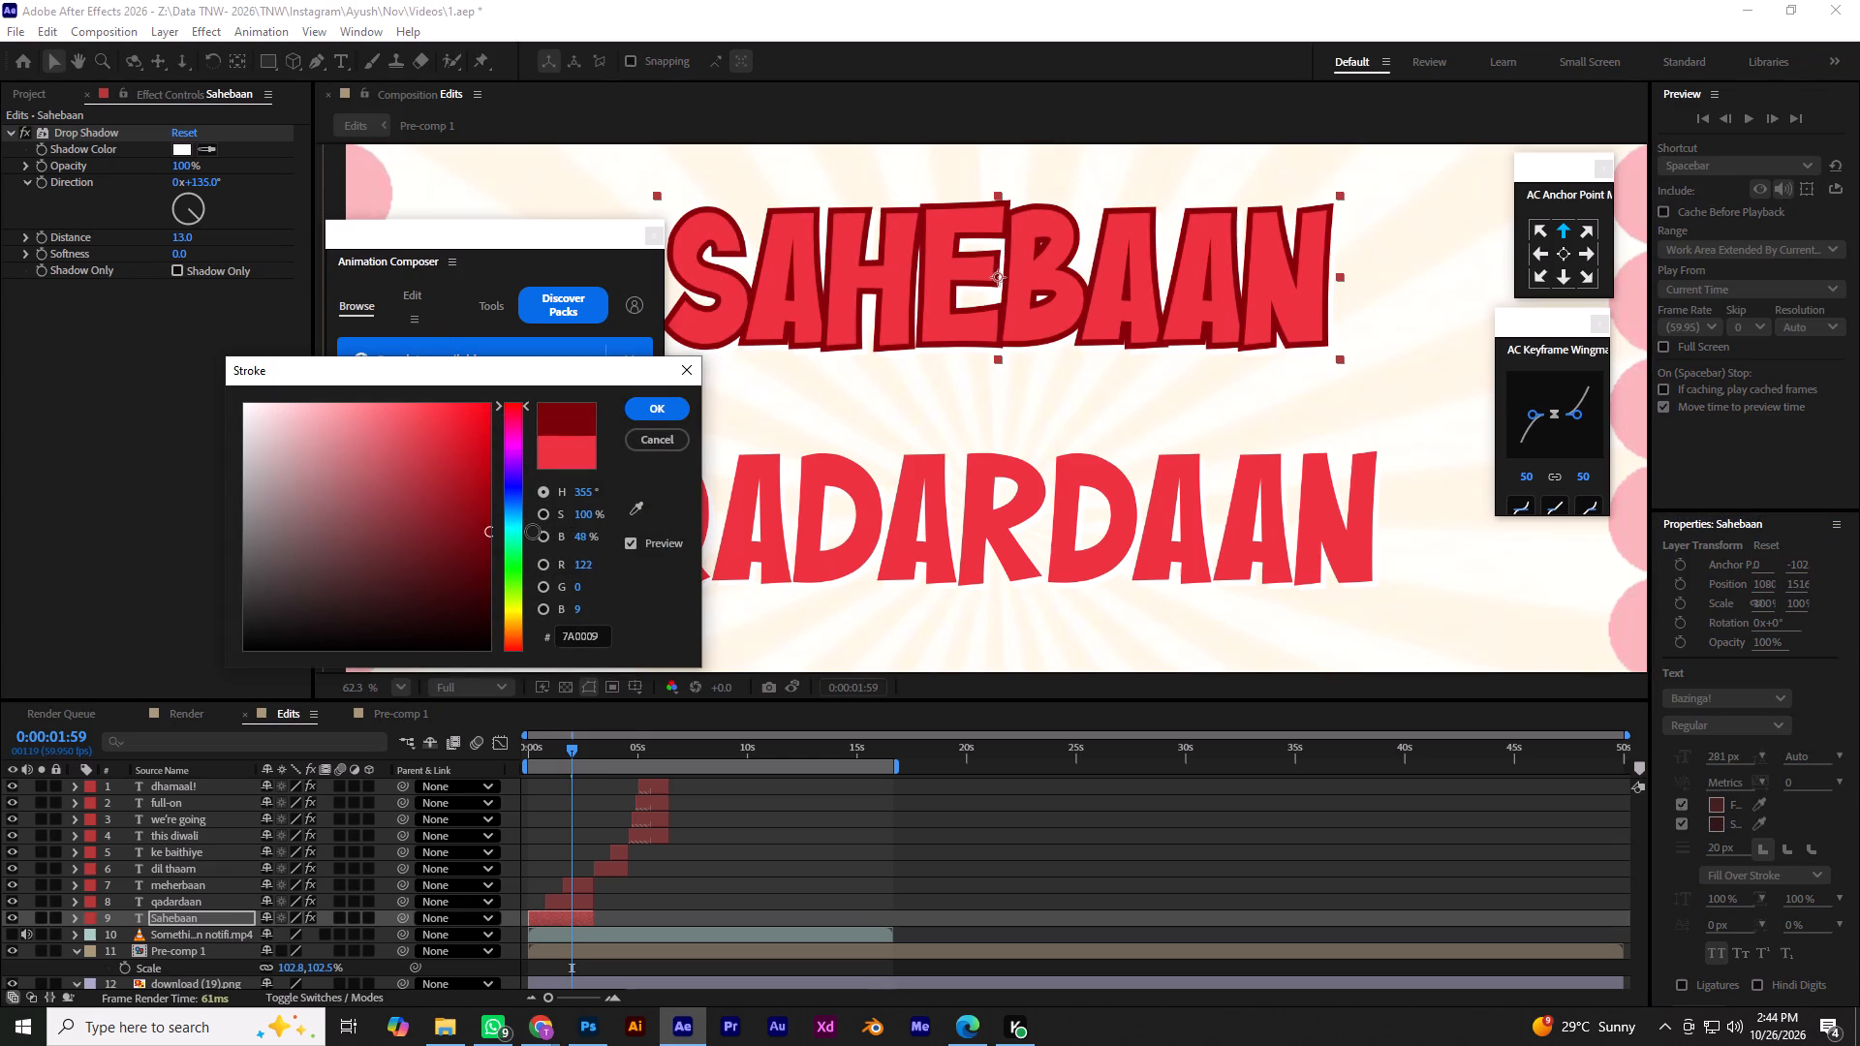
pyautogui.moveTo(533, 532); pyautogui.dragTo(524, 470)
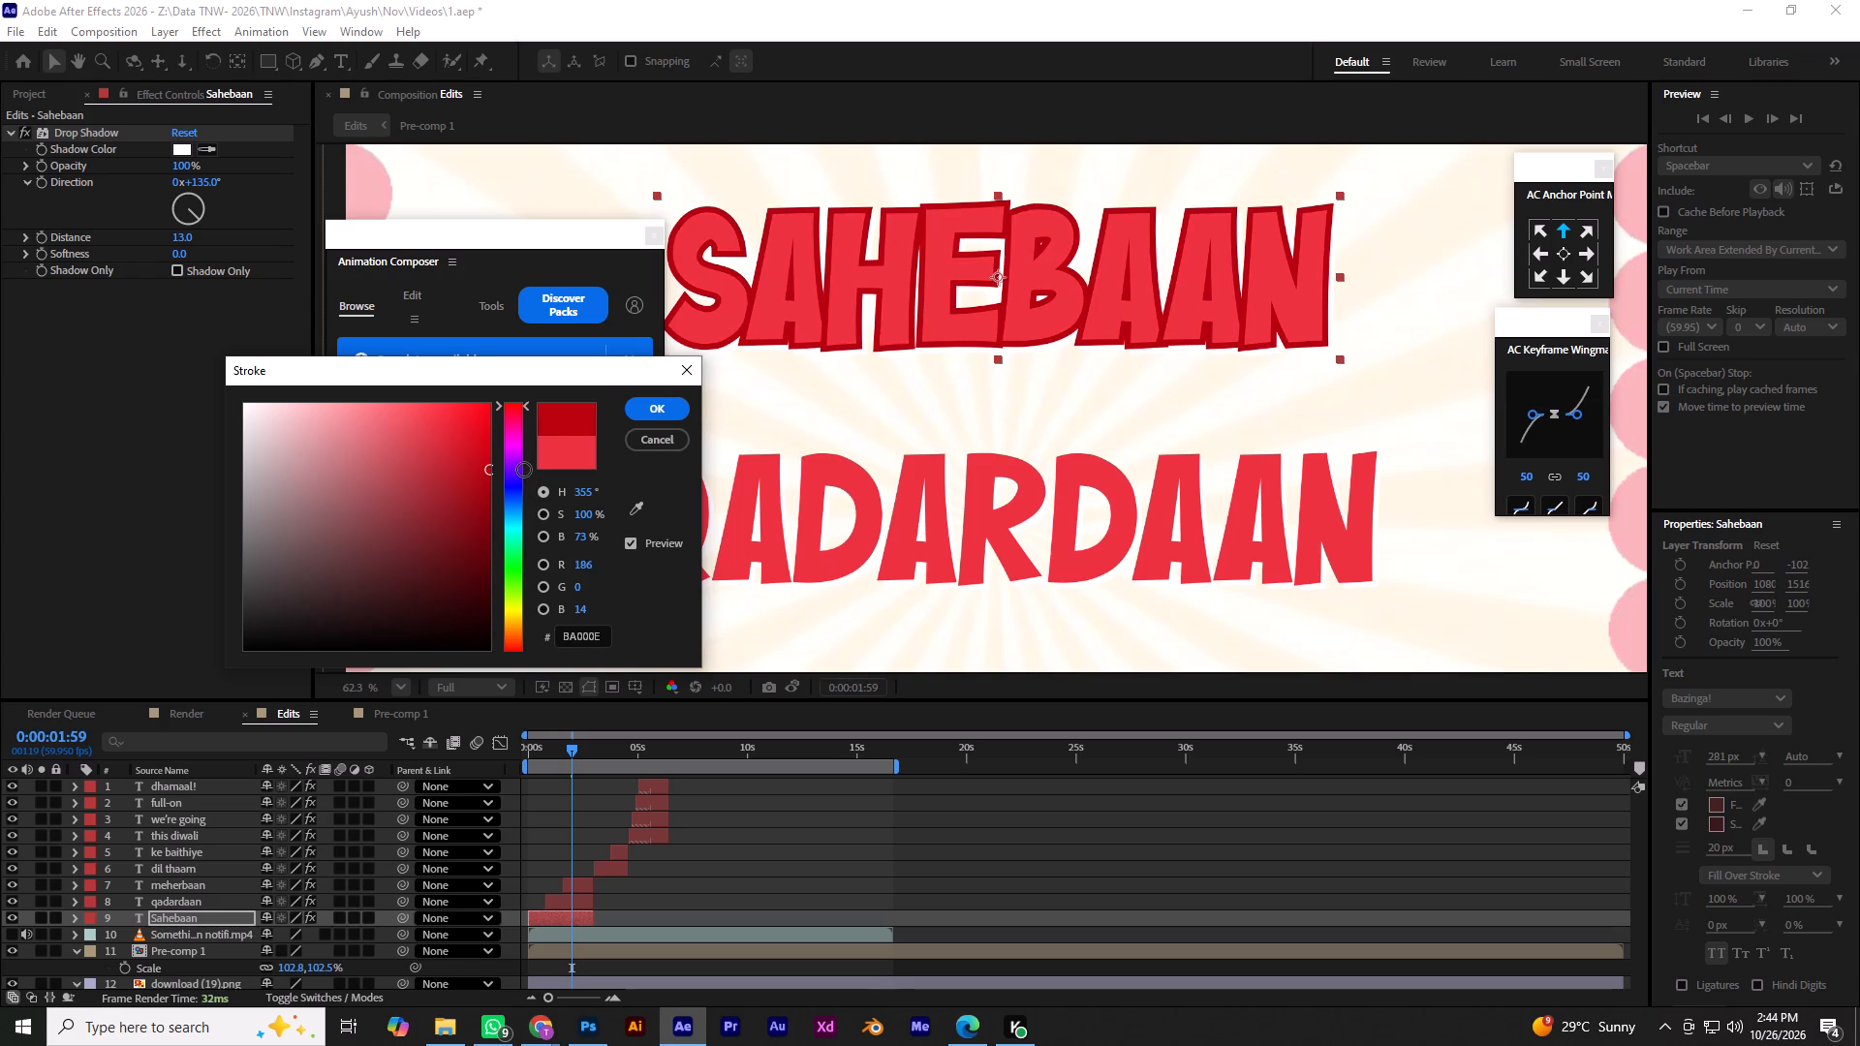
pyautogui.moveTo(524, 470); pyautogui.dragTo(524, 490)
pyautogui.click(641, 409)
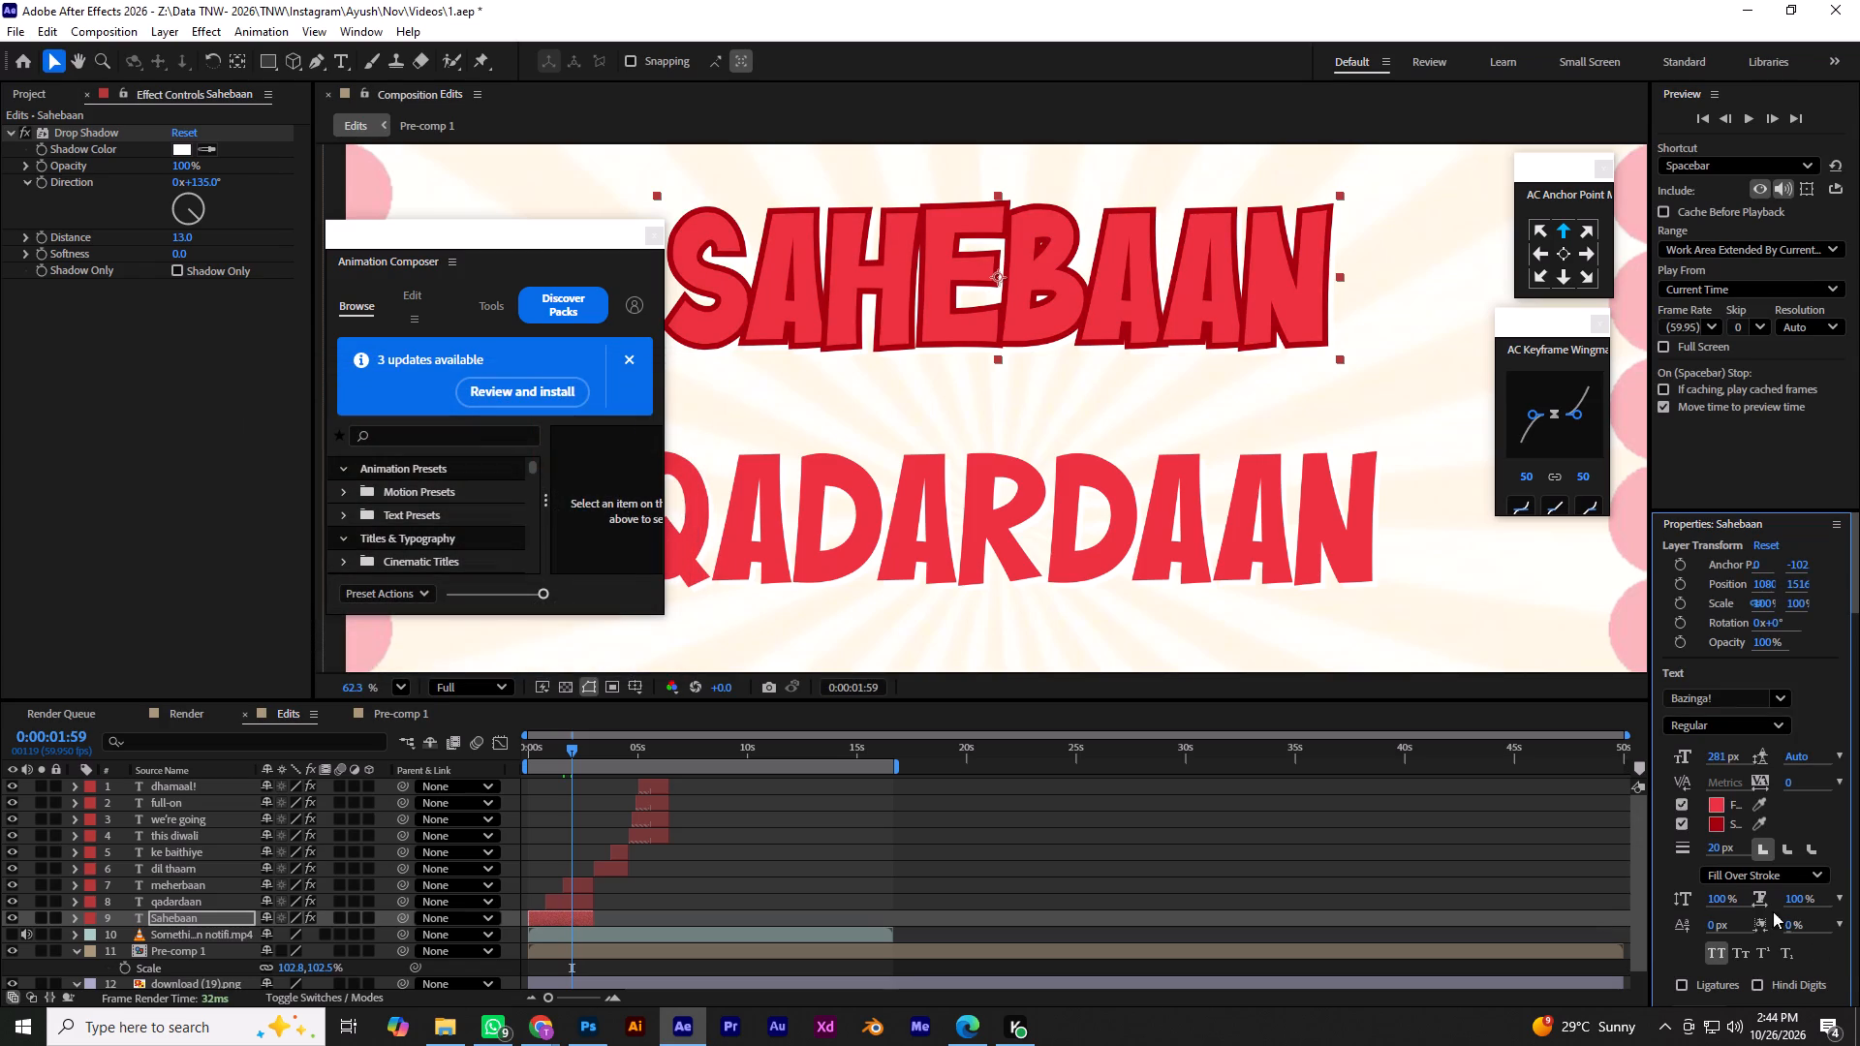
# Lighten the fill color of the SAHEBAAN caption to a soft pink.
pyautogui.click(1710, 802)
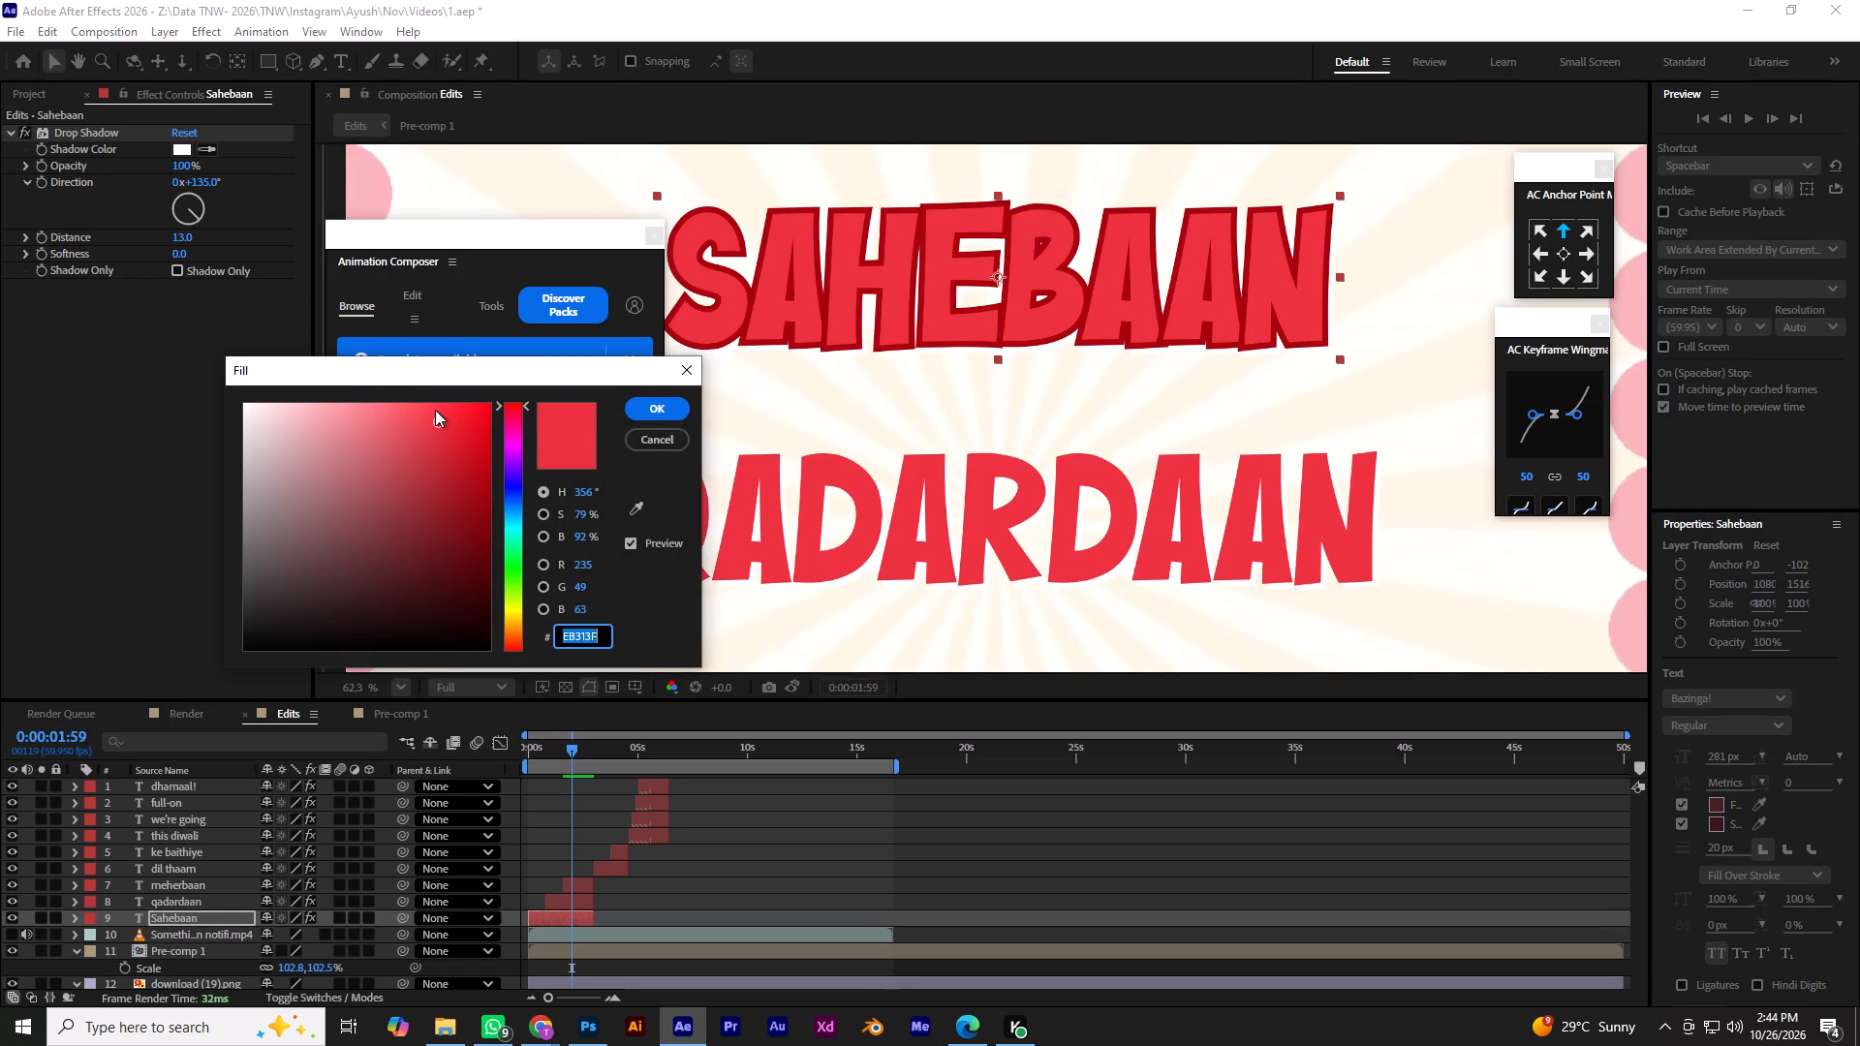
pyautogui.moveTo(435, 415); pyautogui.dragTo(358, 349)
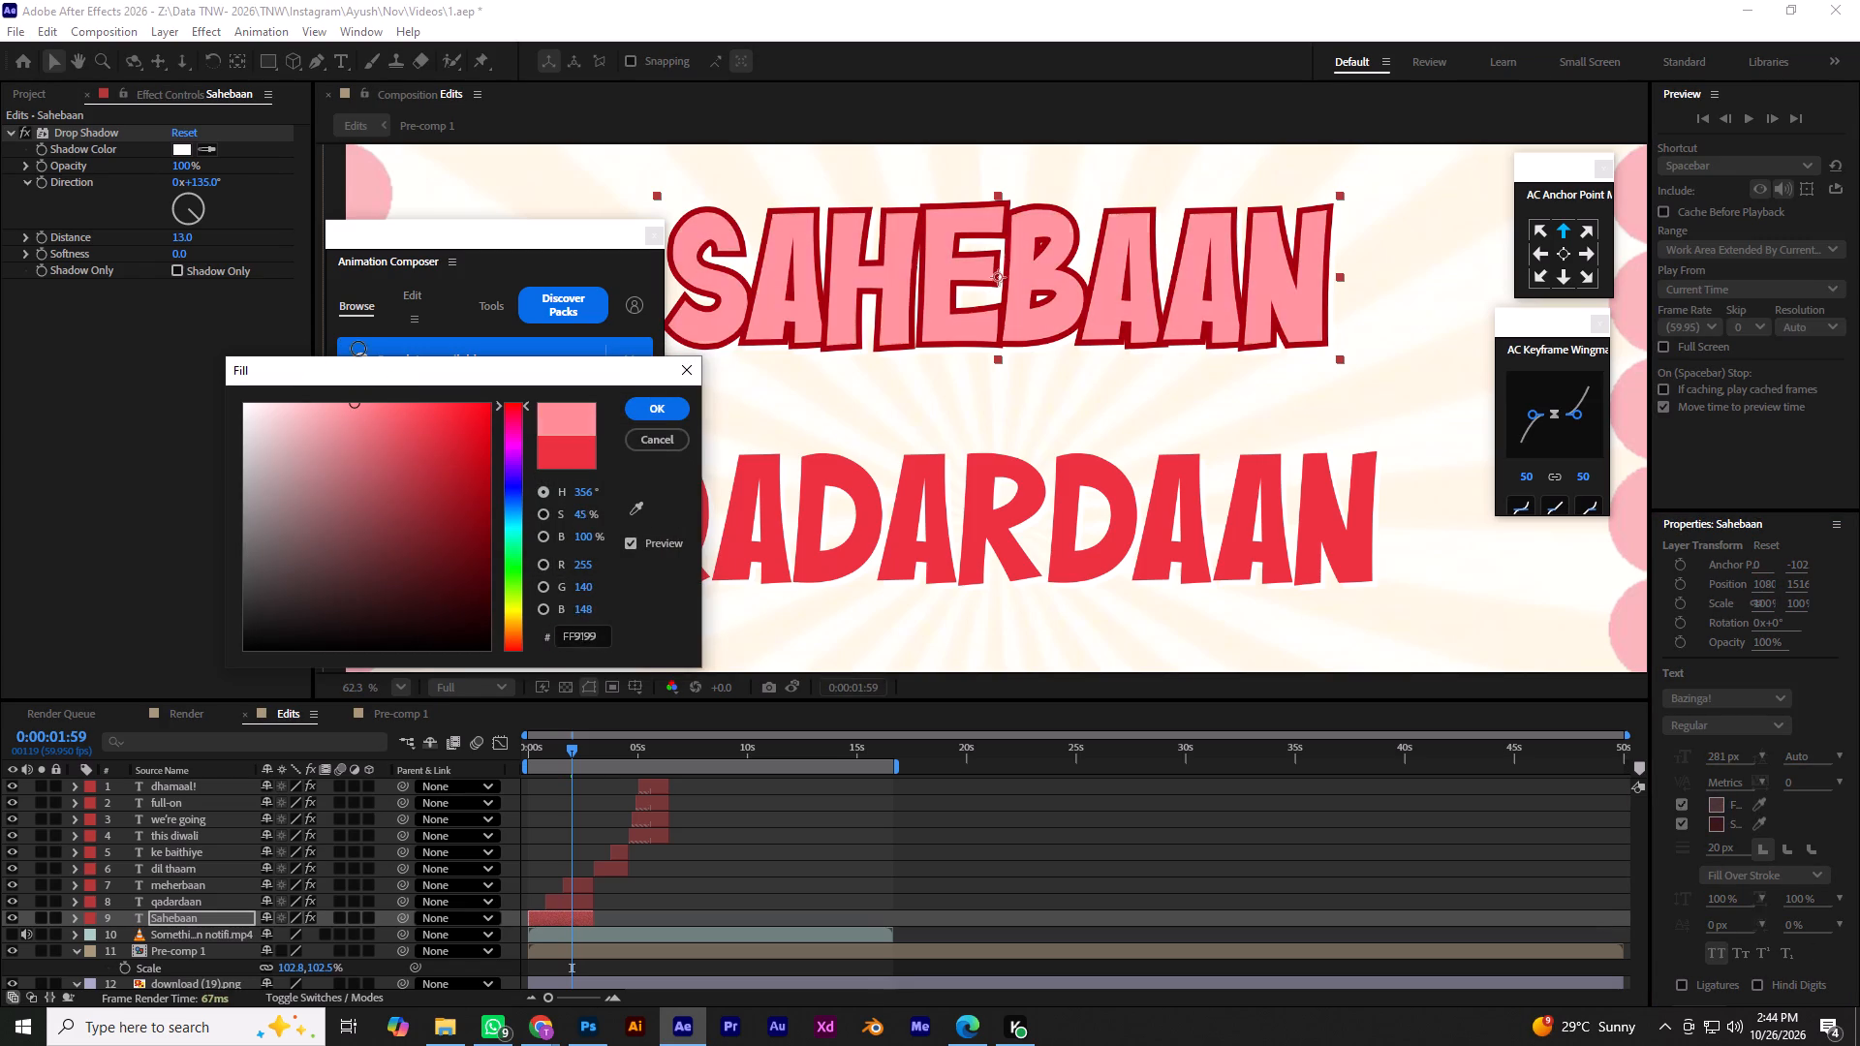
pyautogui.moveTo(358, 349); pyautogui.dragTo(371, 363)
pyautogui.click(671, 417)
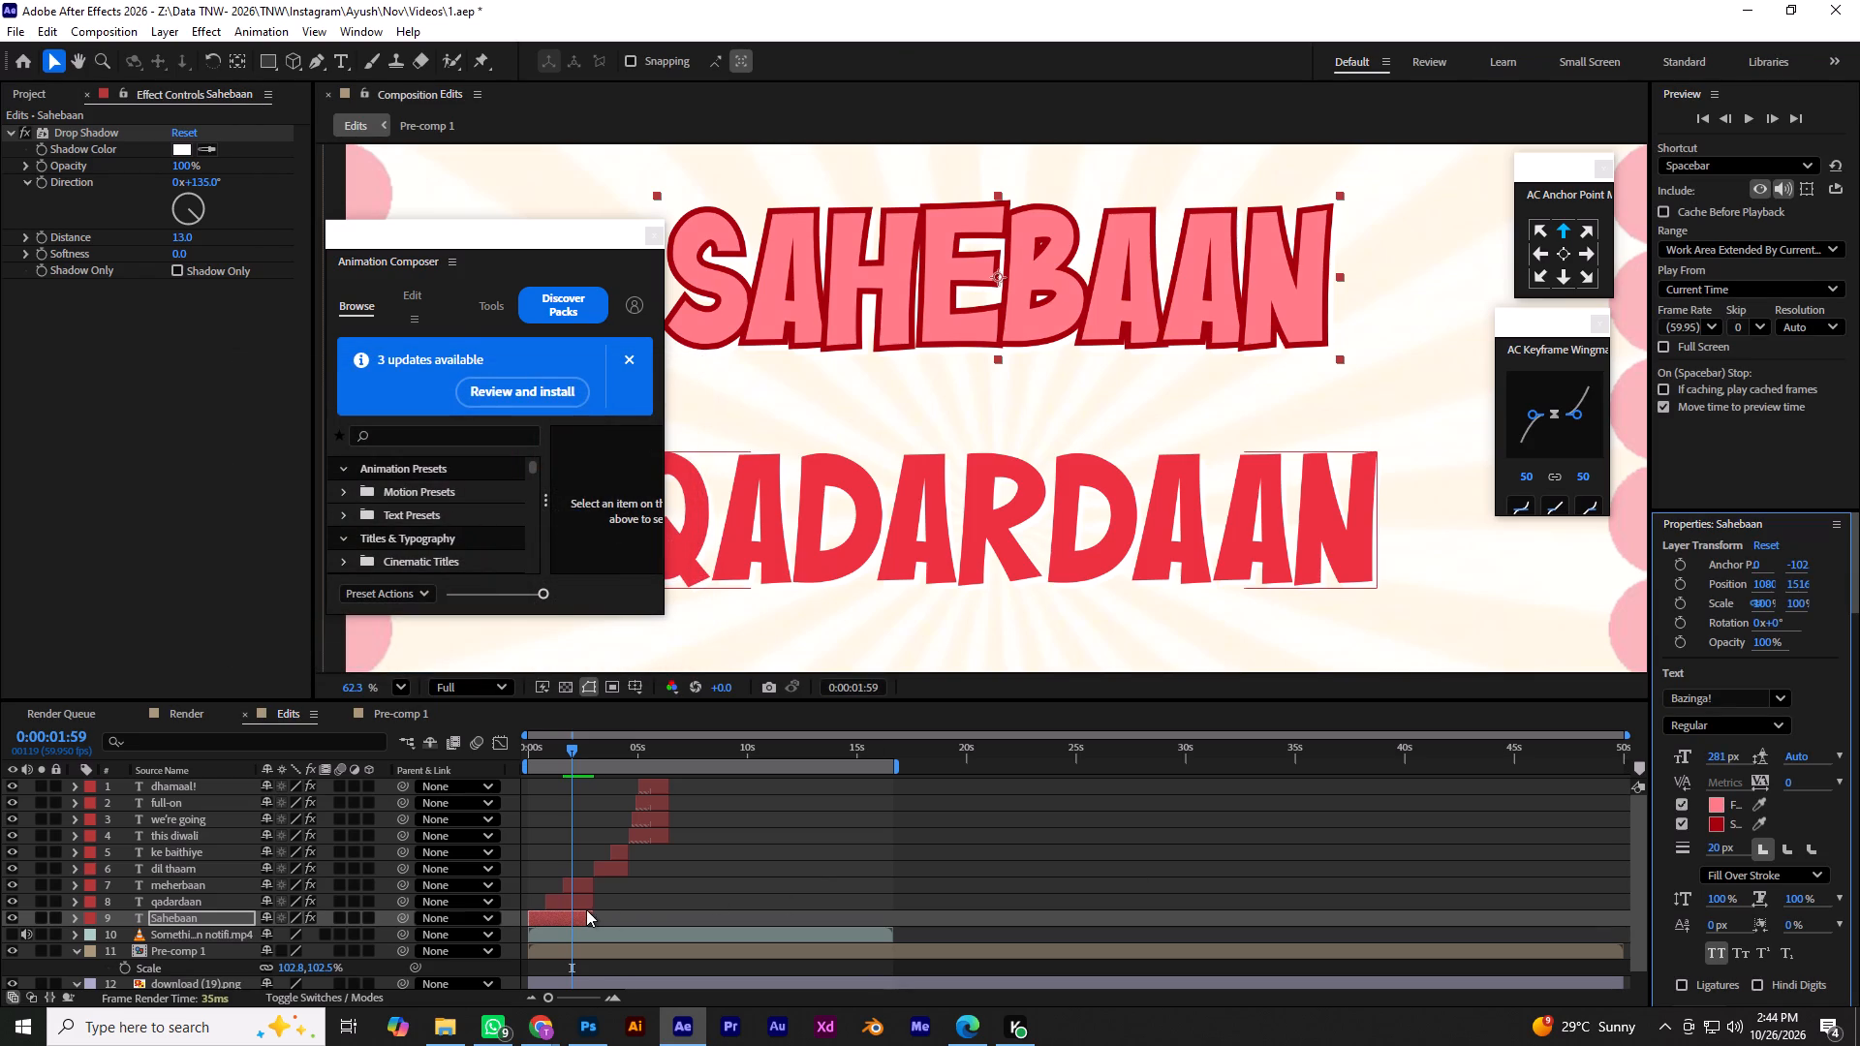
# Sample the Drop Shadow color of the SAHEBAAN caption from its dark red stroke.
pyautogui.click(211, 150)
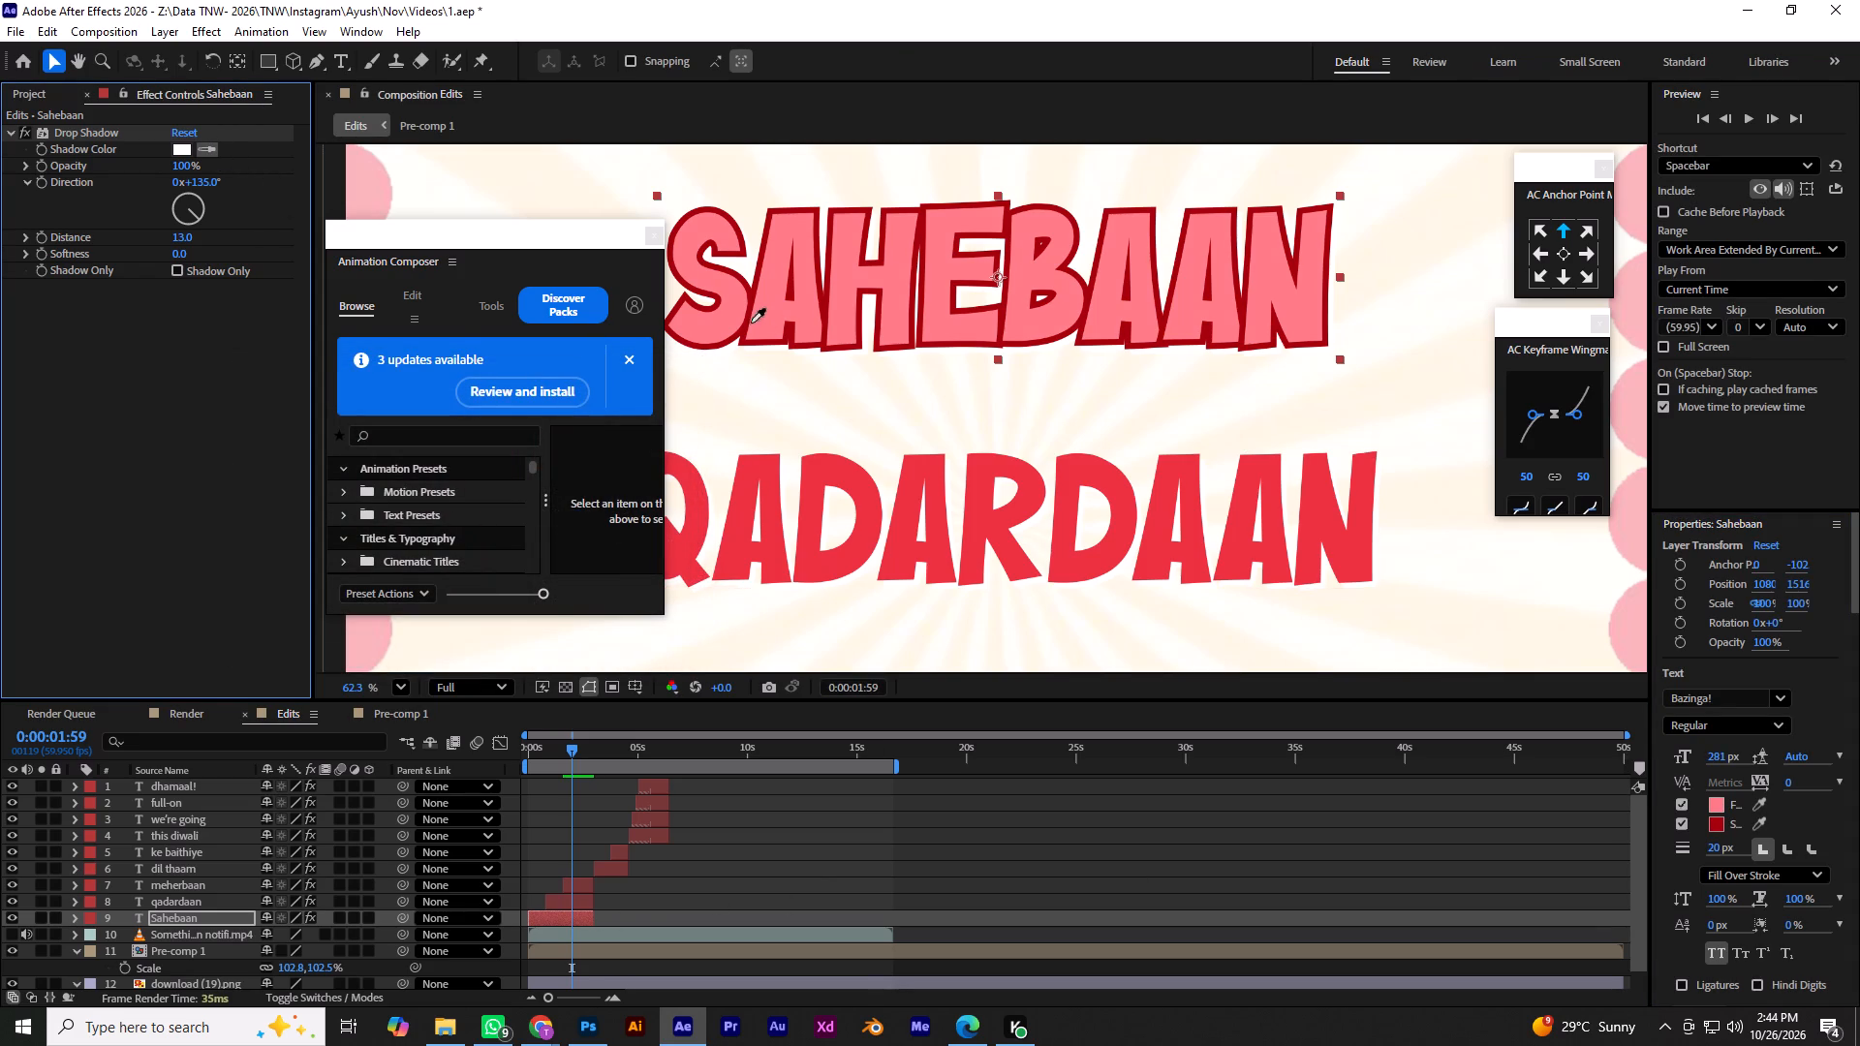
pyautogui.click(735, 333)
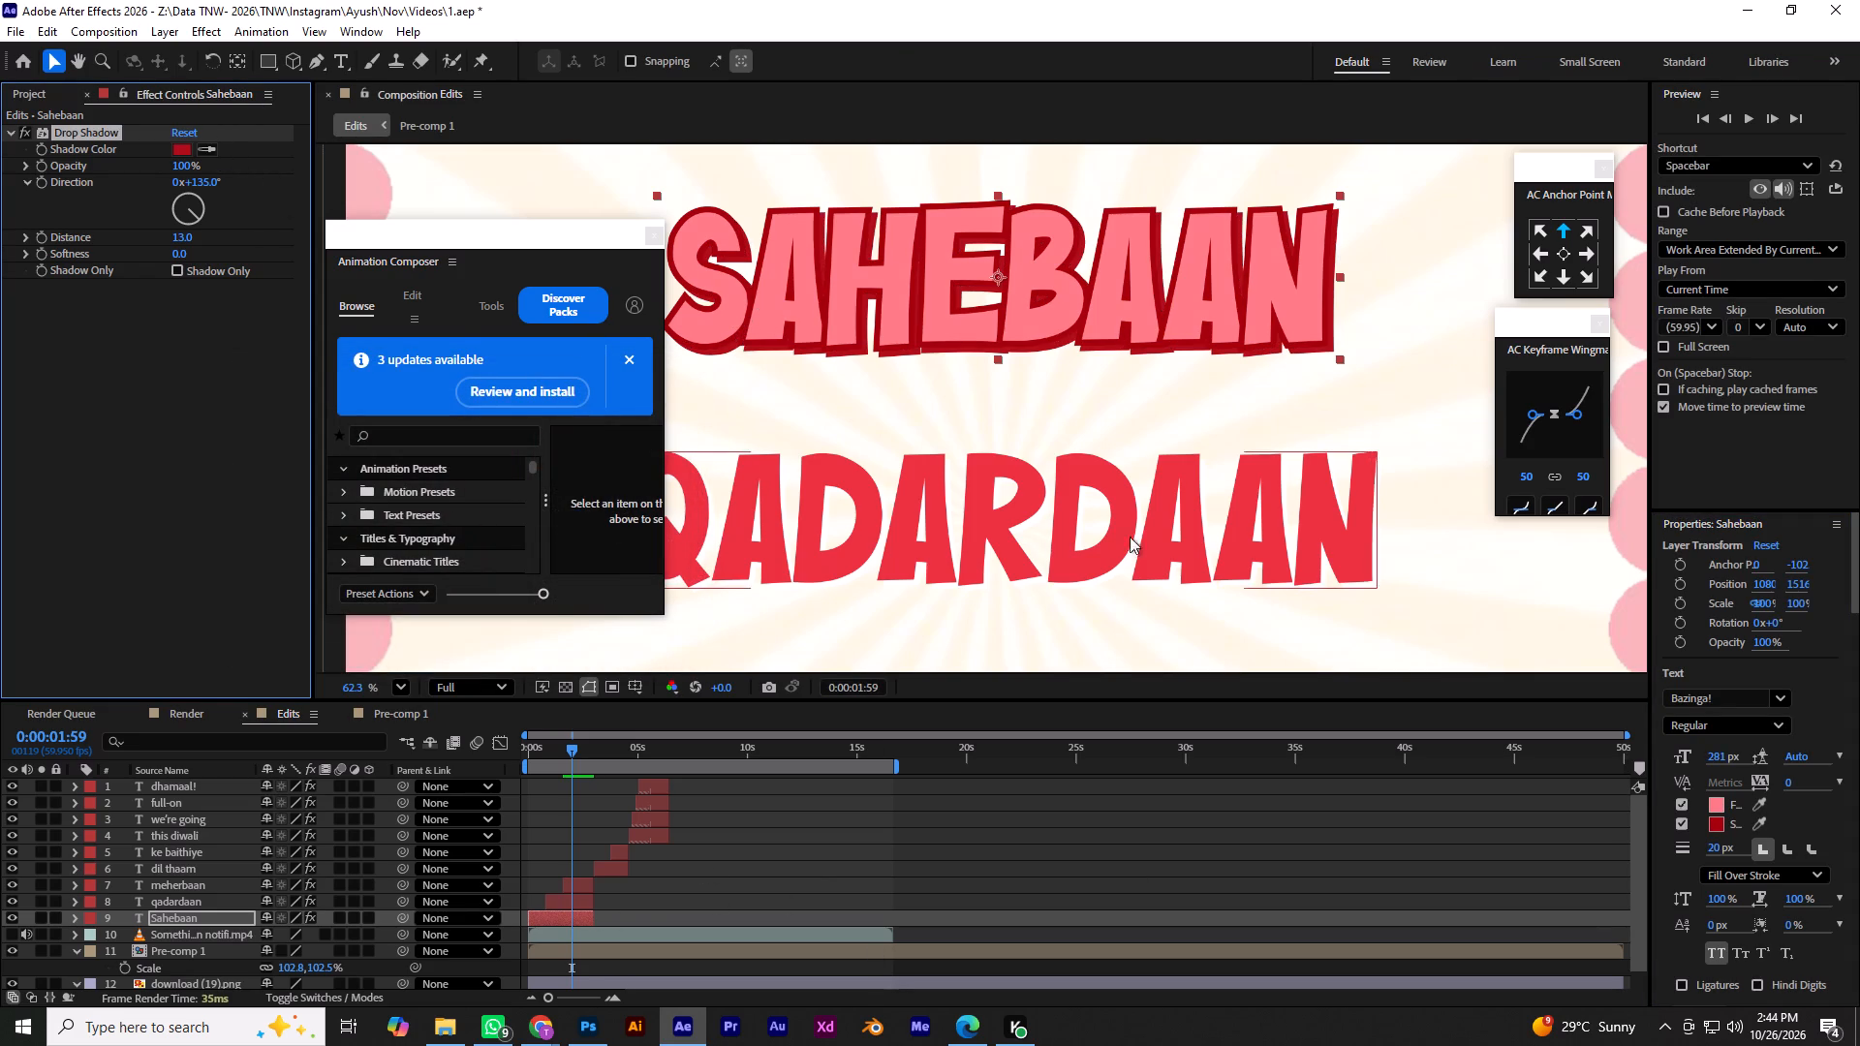
pyautogui.keyDown('alt'); pyautogui.scroll(-3, 1097, 395); pyautogui.keyUp('alt')
pyautogui.keyDown('alt'); pyautogui.scroll(2, 1097, 395); pyautogui.keyUp('alt')
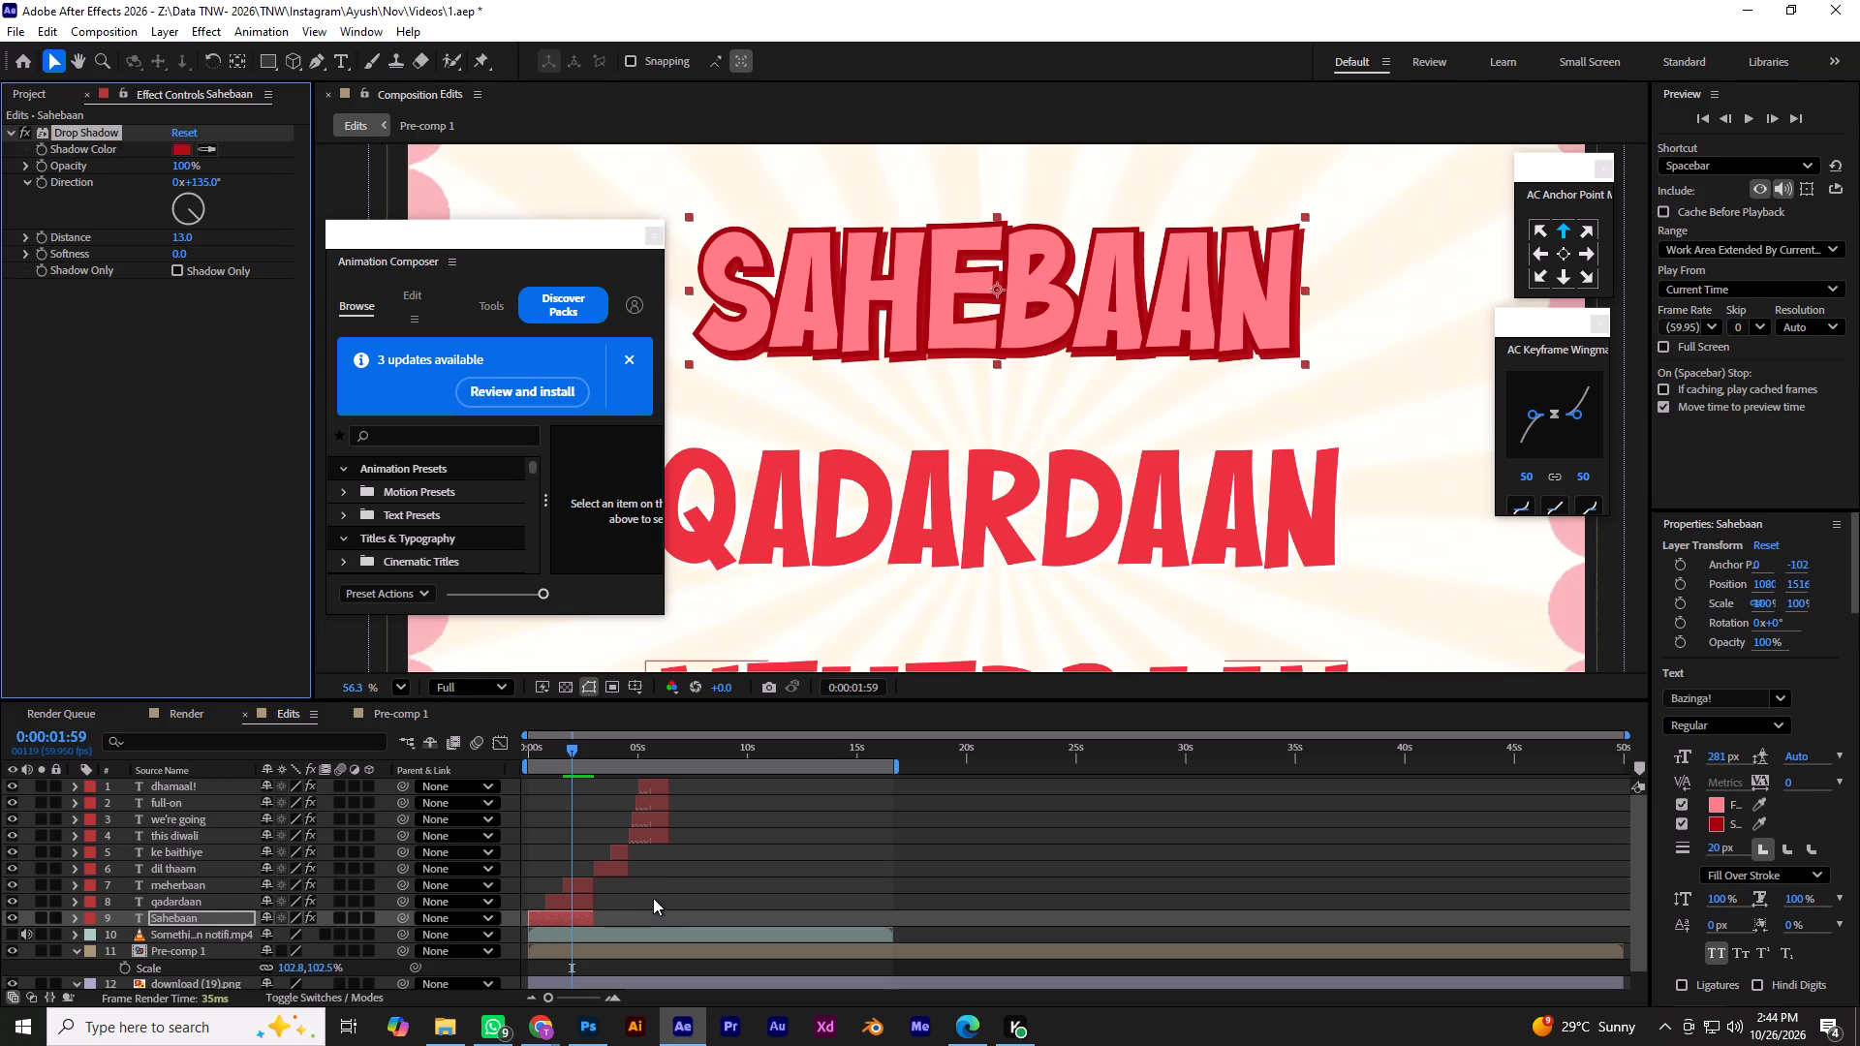
# Set the fill color of the SAHEBAAN caption to deep red C6000F.
pyautogui.click(654, 899)
pyautogui.click(572, 920)
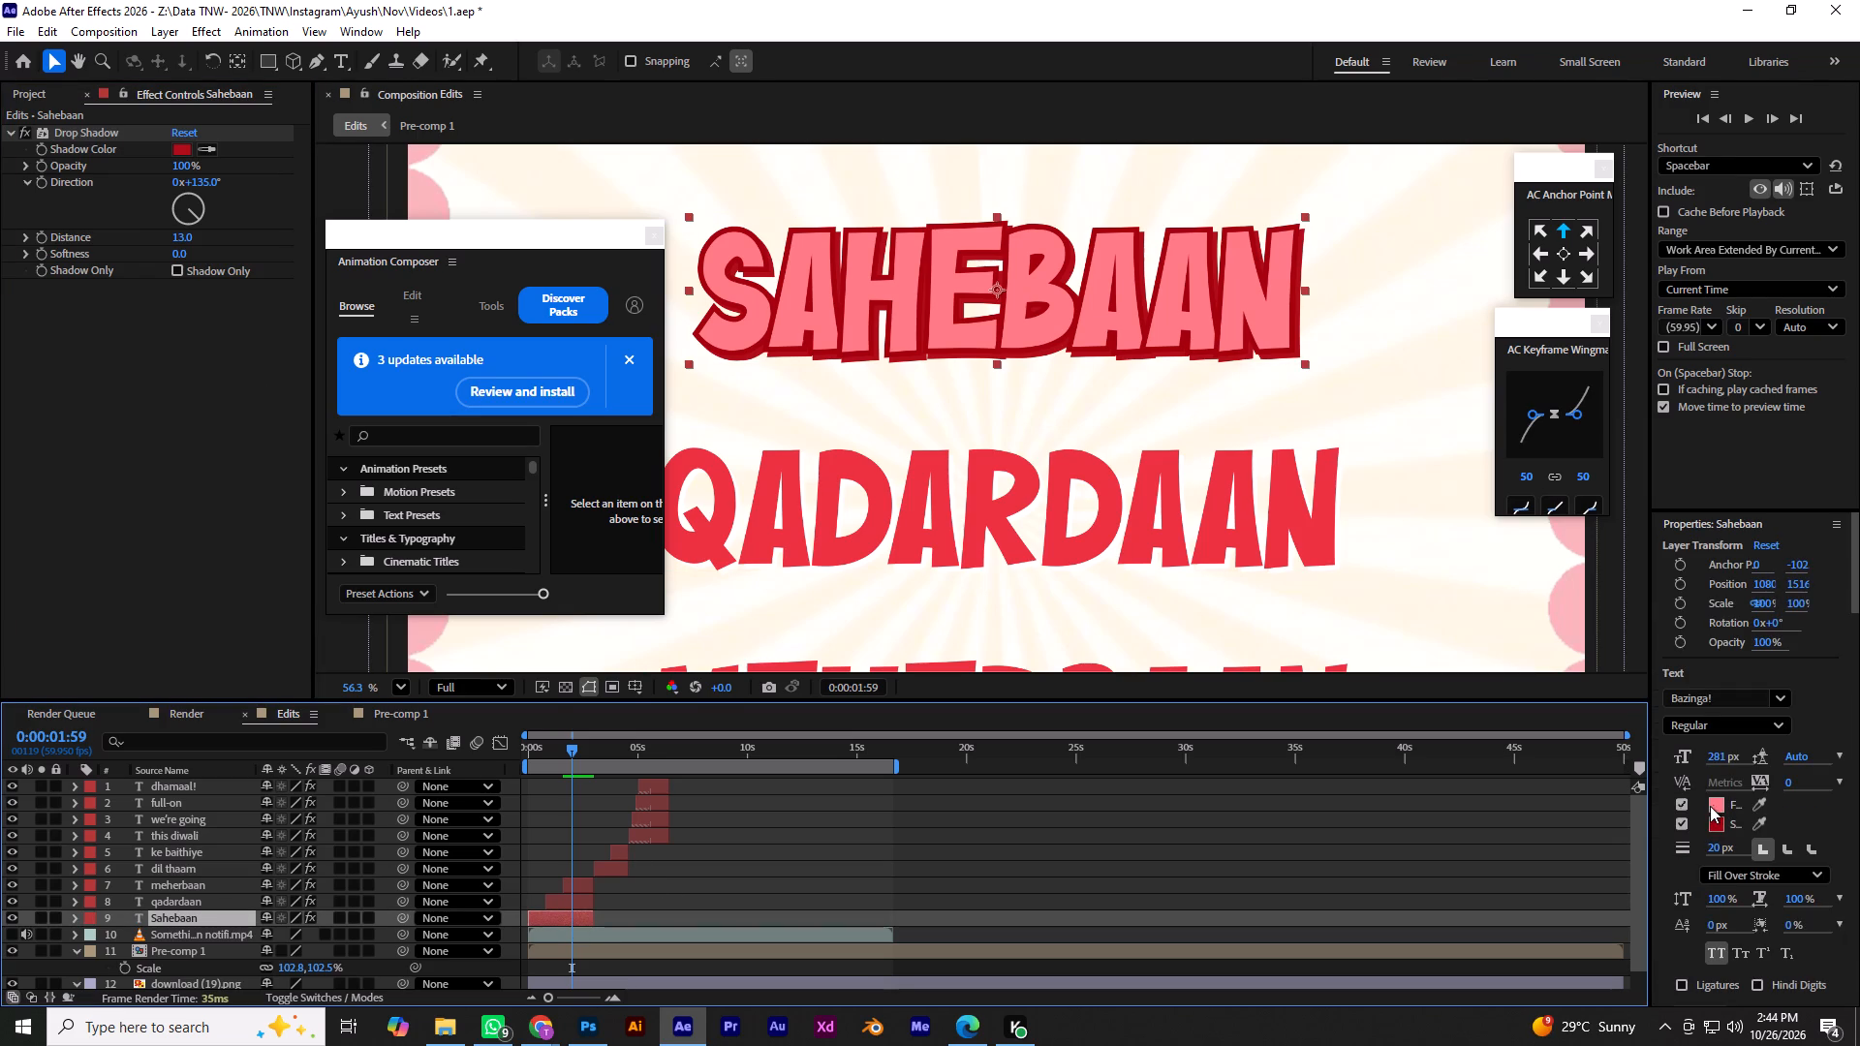
pyautogui.click(1713, 805)
pyautogui.moveTo(377, 408); pyautogui.dragTo(308, 380)
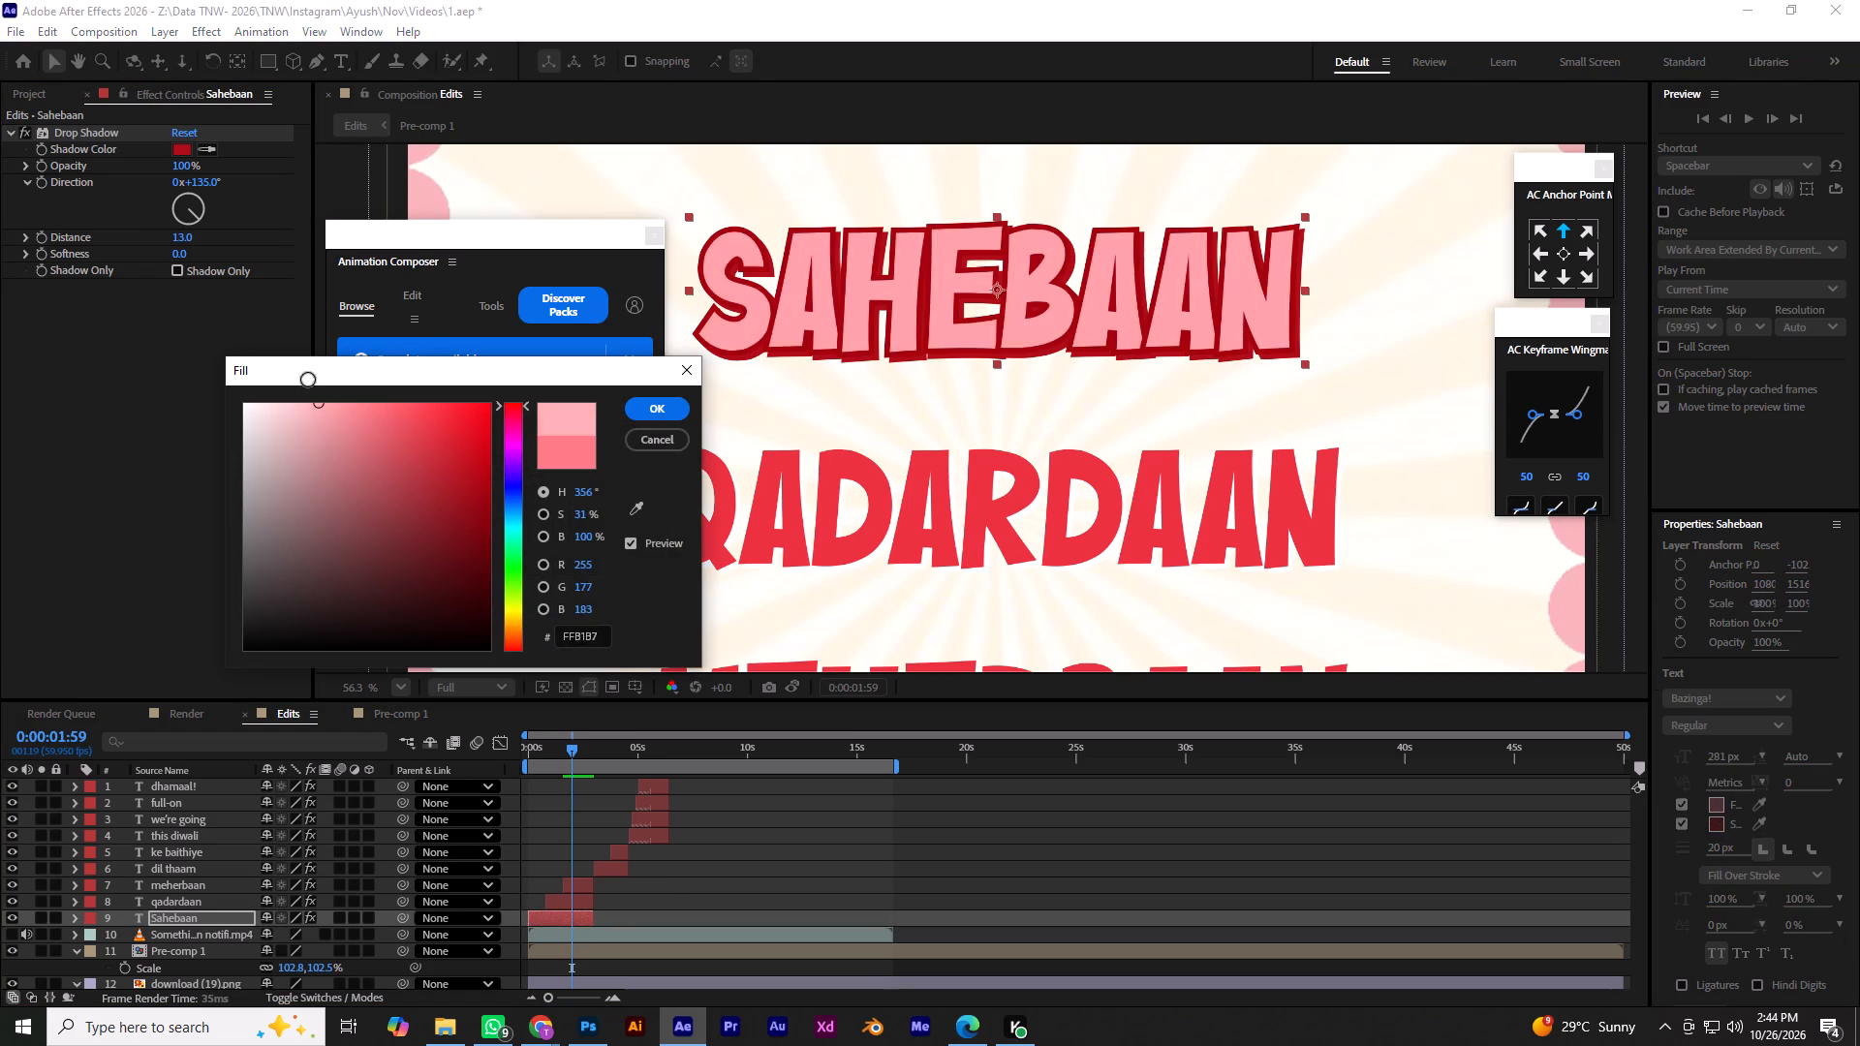
pyautogui.moveTo(308, 380); pyautogui.dragTo(549, 451)
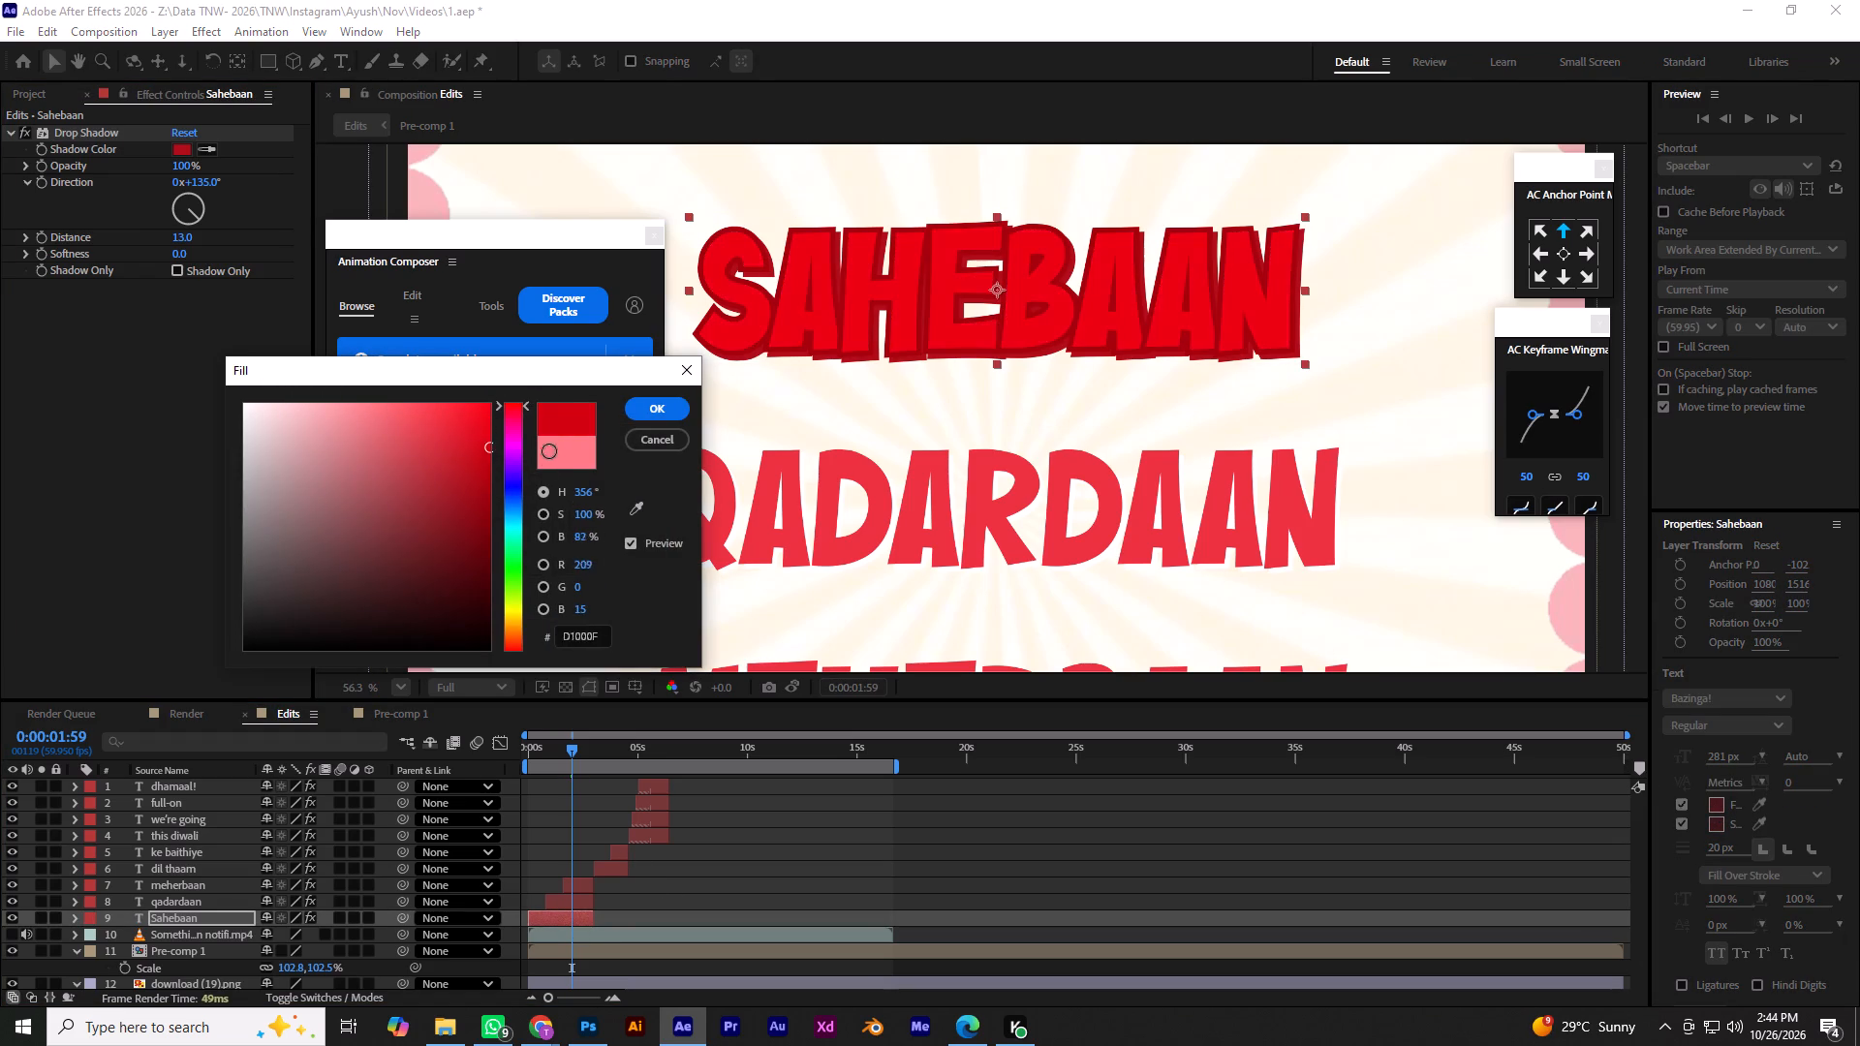
pyautogui.moveTo(549, 451); pyautogui.dragTo(555, 454)
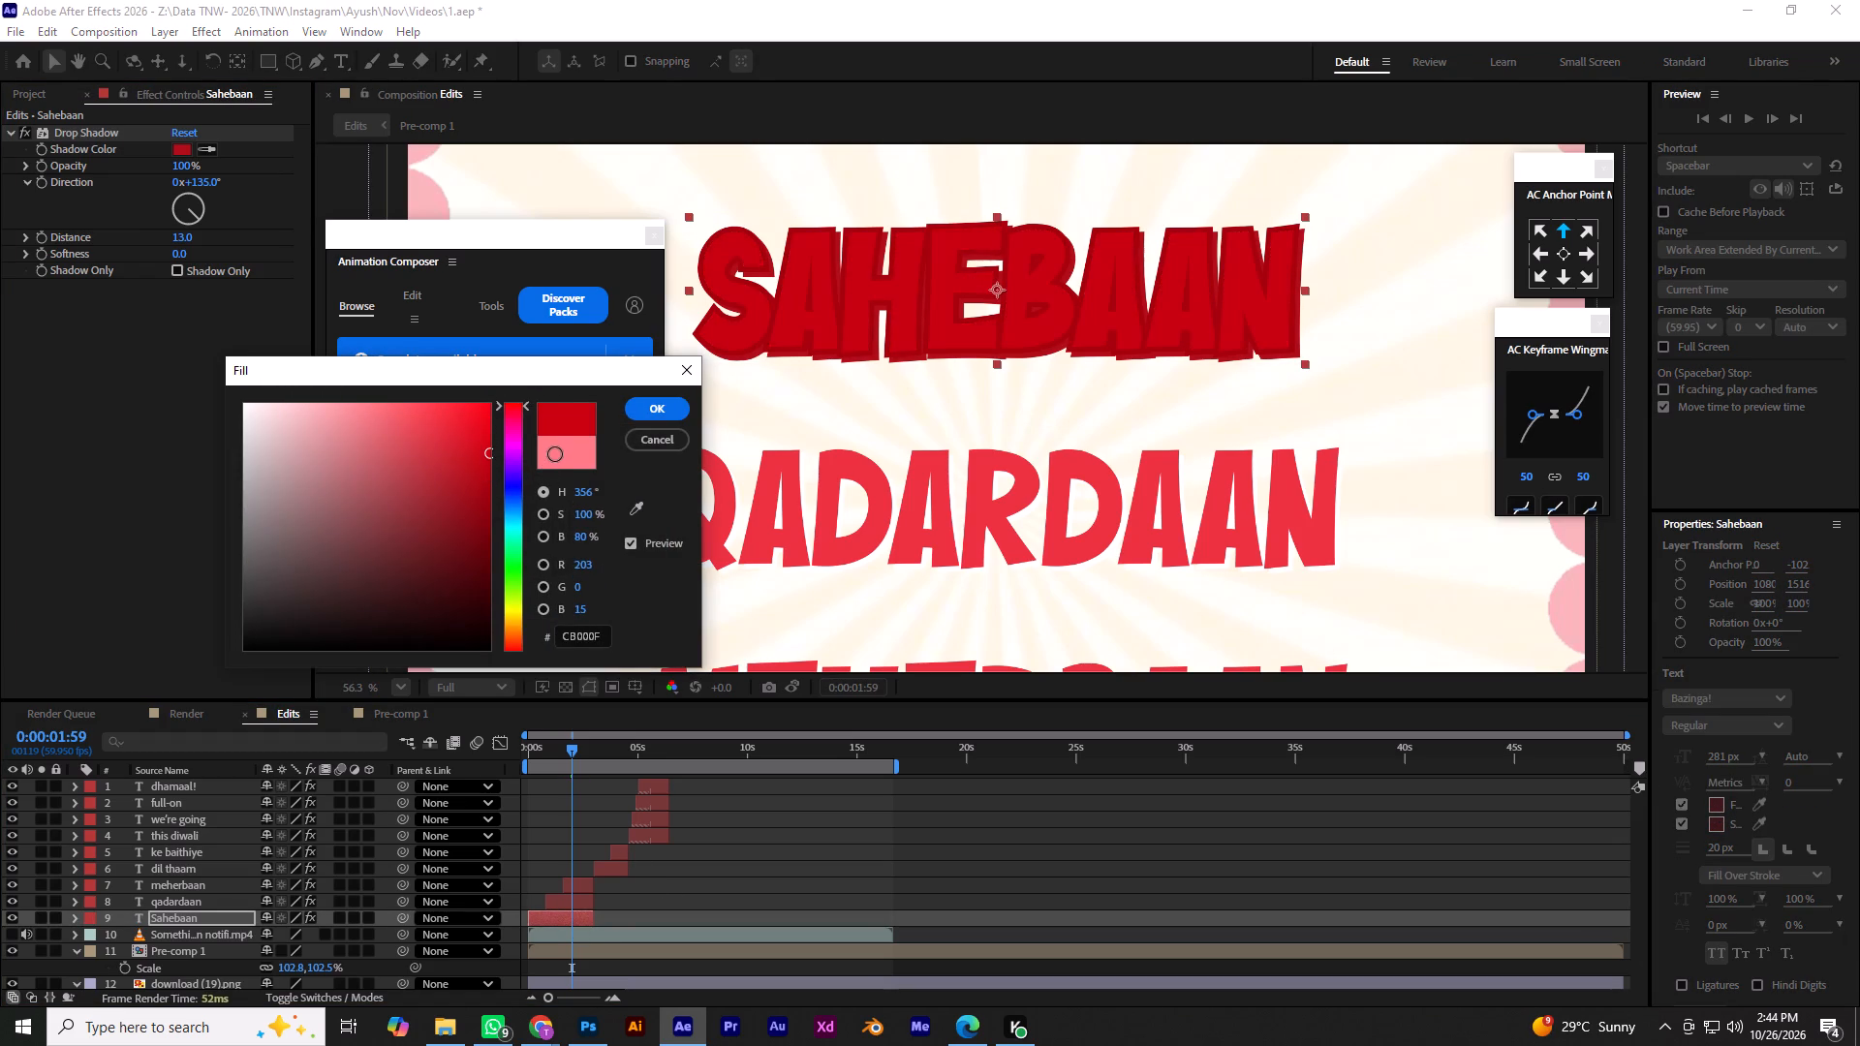
pyautogui.moveTo(555, 454); pyautogui.dragTo(558, 458)
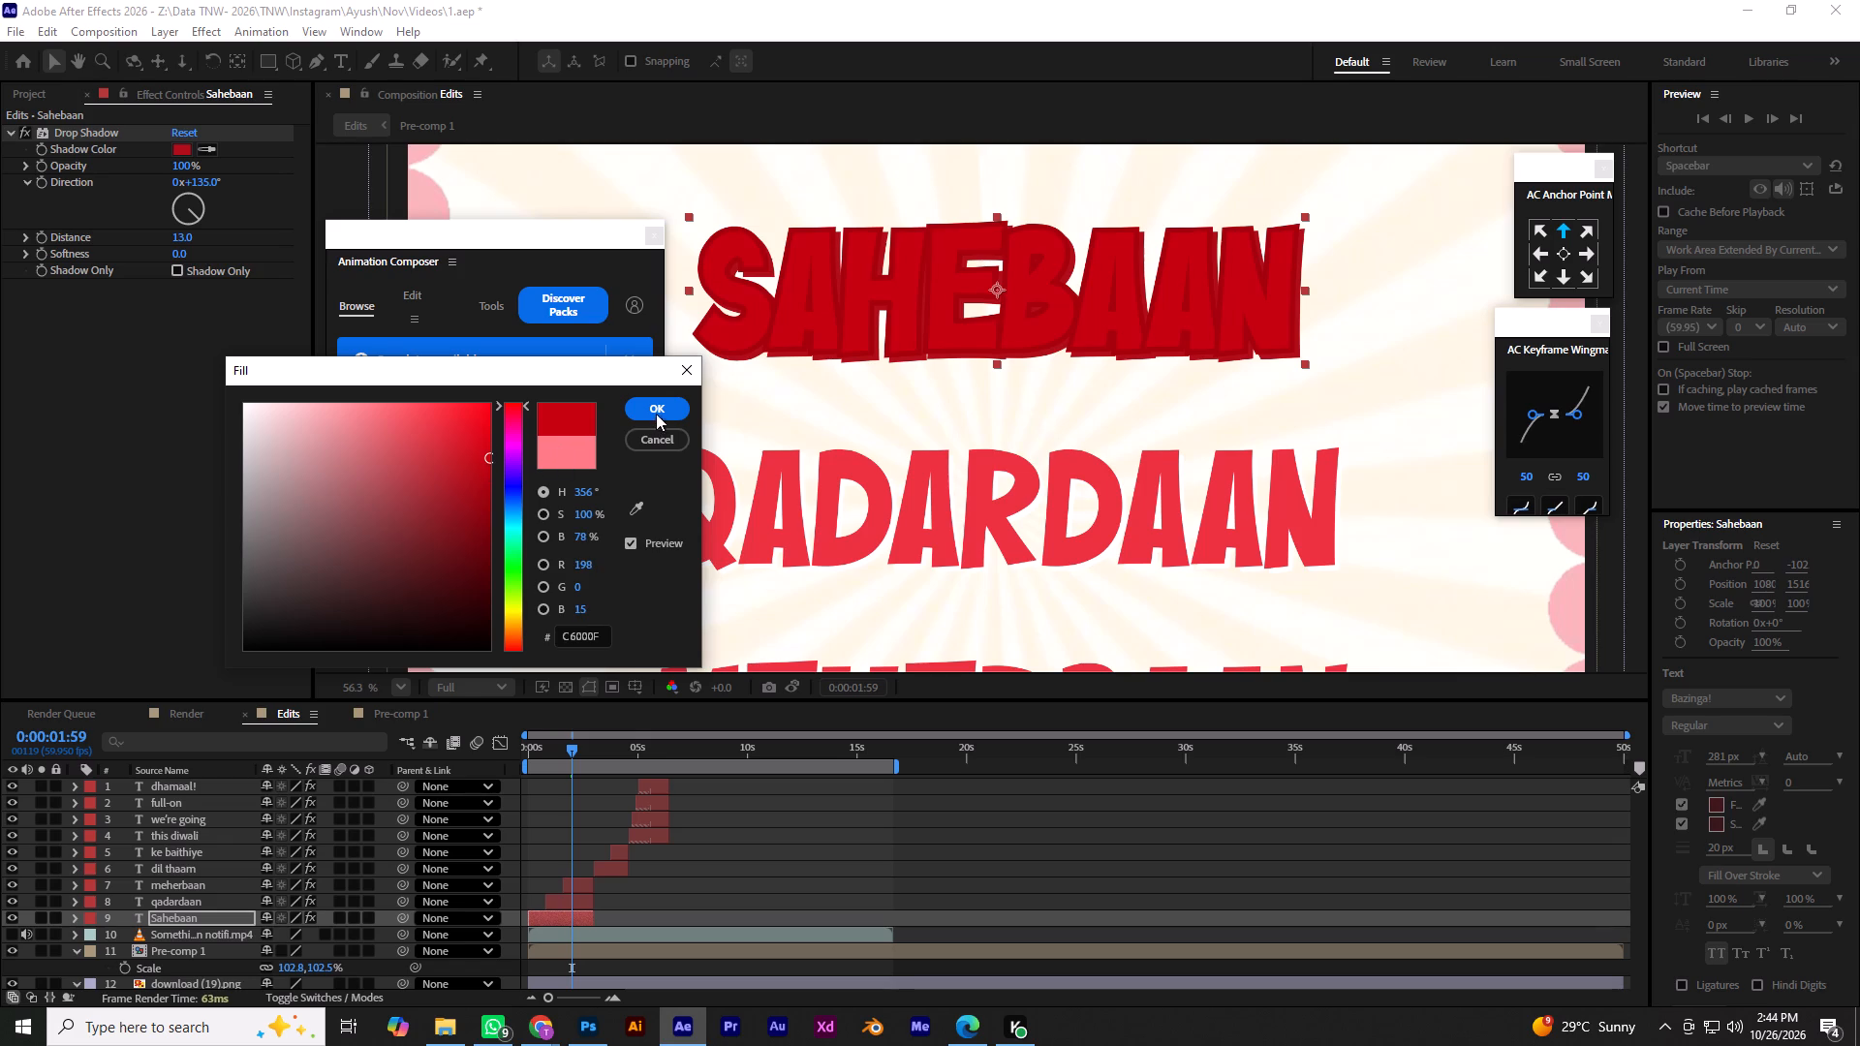
pyautogui.click(656, 414)
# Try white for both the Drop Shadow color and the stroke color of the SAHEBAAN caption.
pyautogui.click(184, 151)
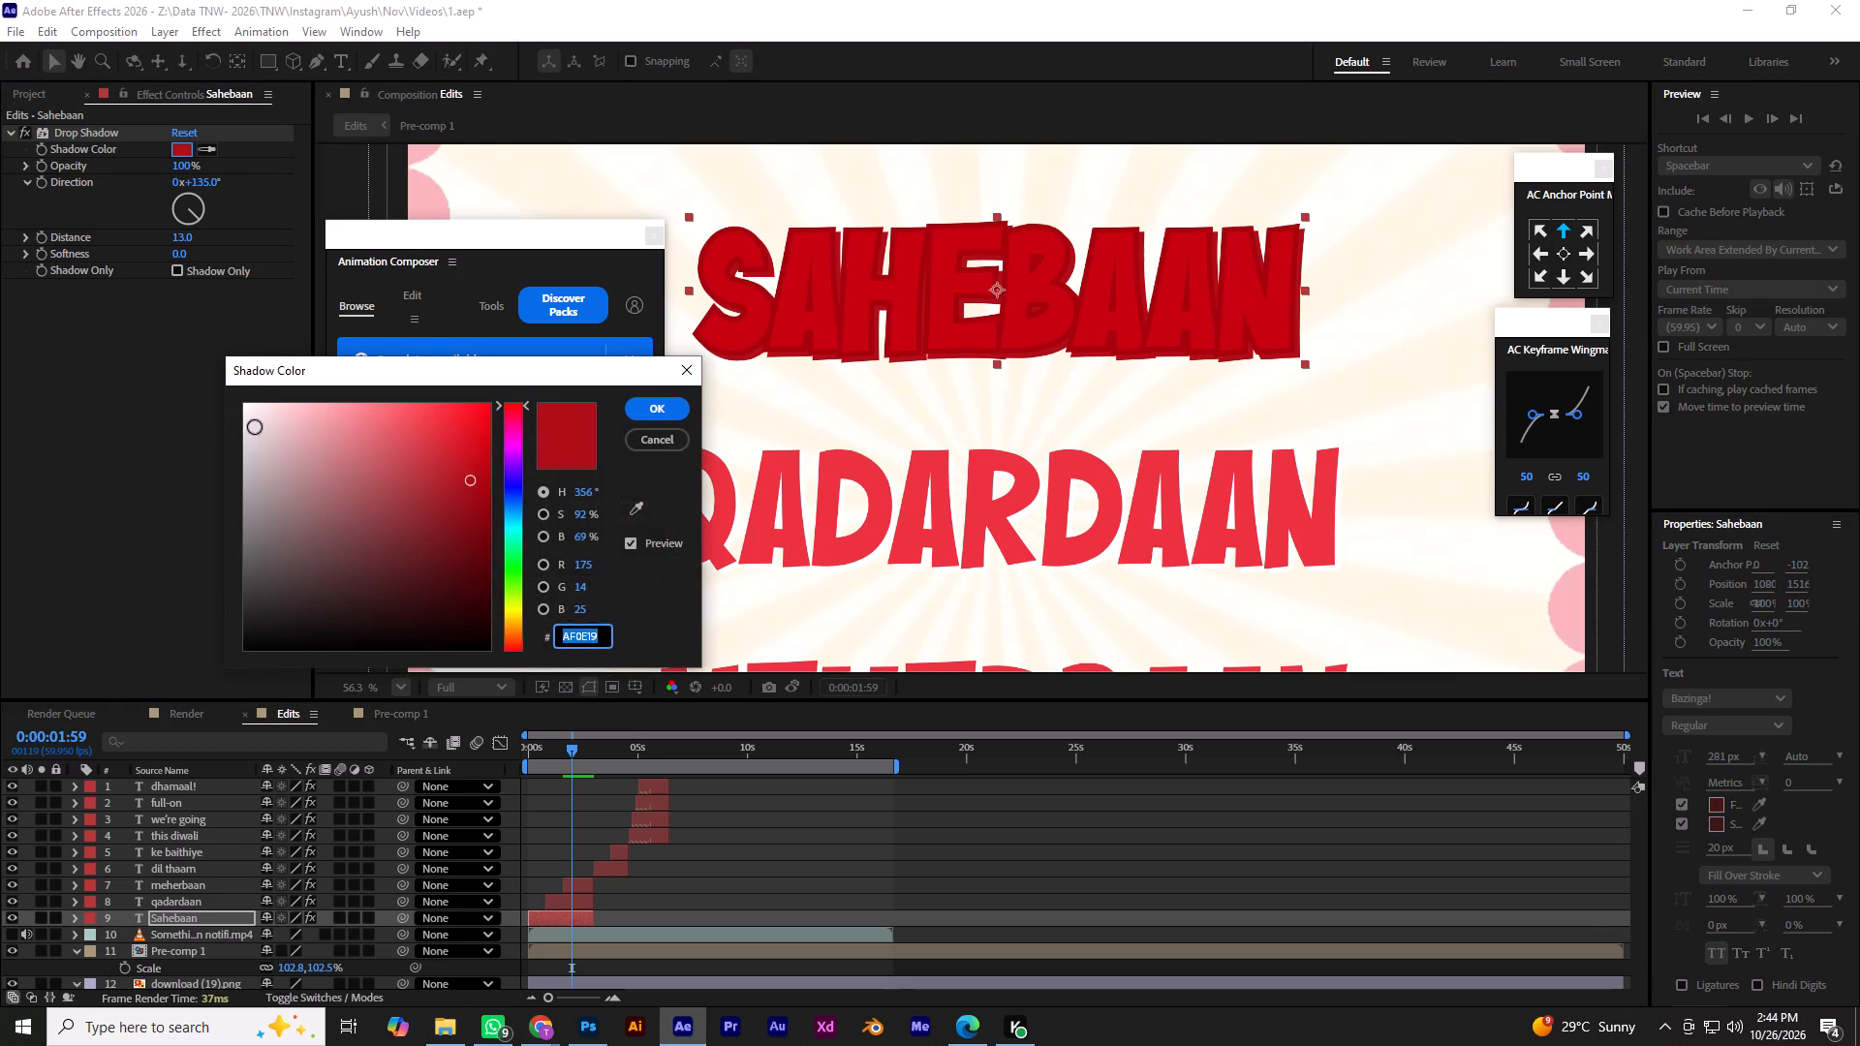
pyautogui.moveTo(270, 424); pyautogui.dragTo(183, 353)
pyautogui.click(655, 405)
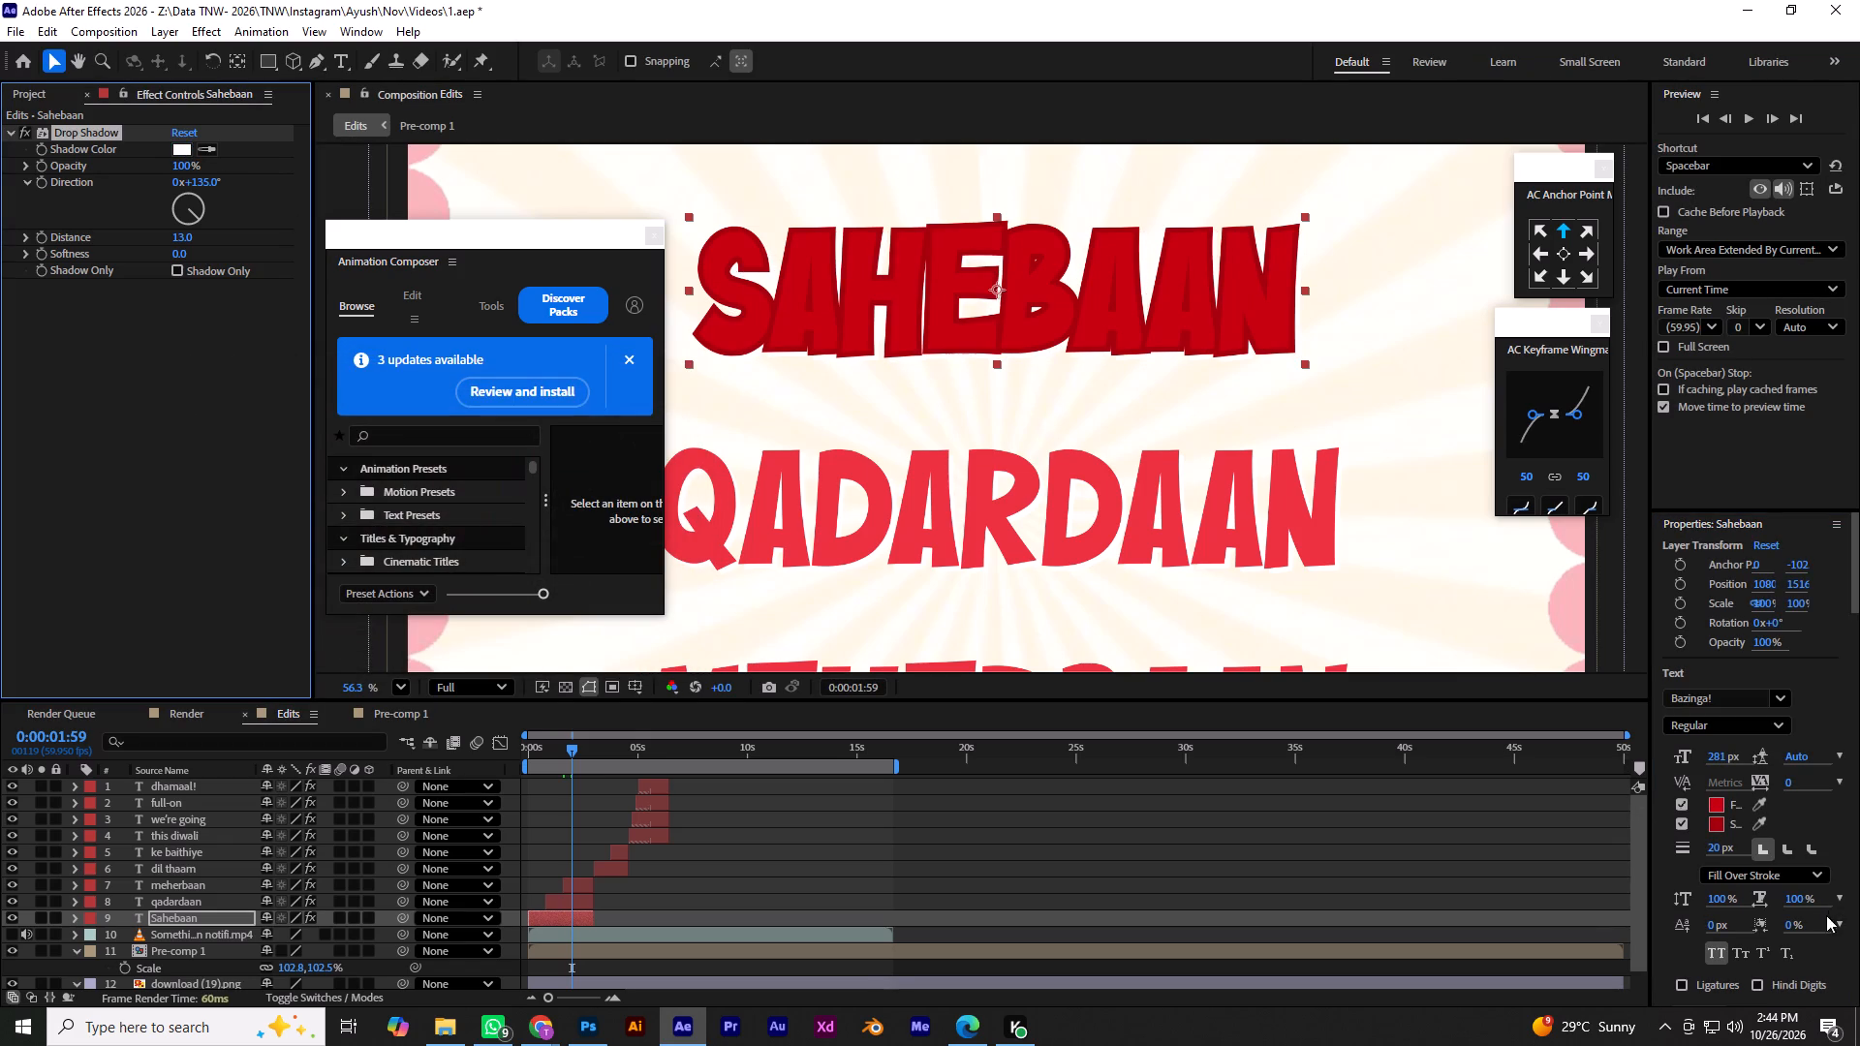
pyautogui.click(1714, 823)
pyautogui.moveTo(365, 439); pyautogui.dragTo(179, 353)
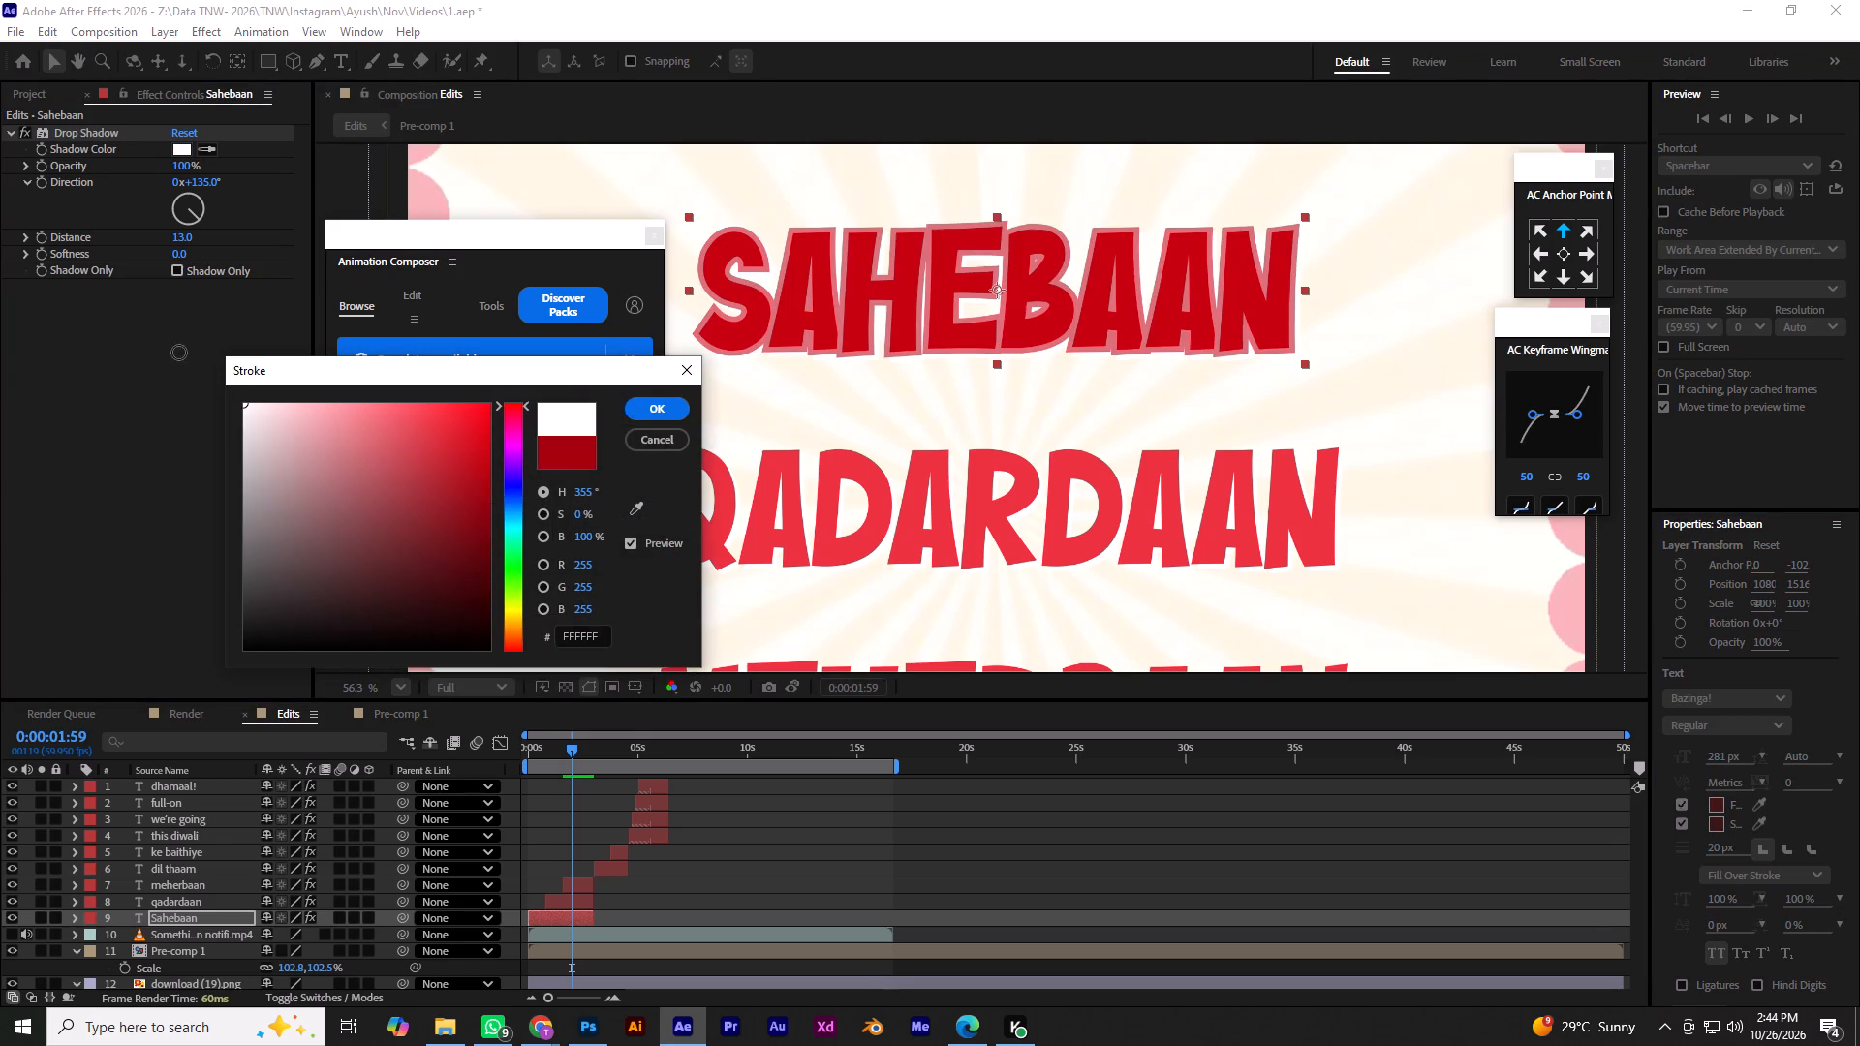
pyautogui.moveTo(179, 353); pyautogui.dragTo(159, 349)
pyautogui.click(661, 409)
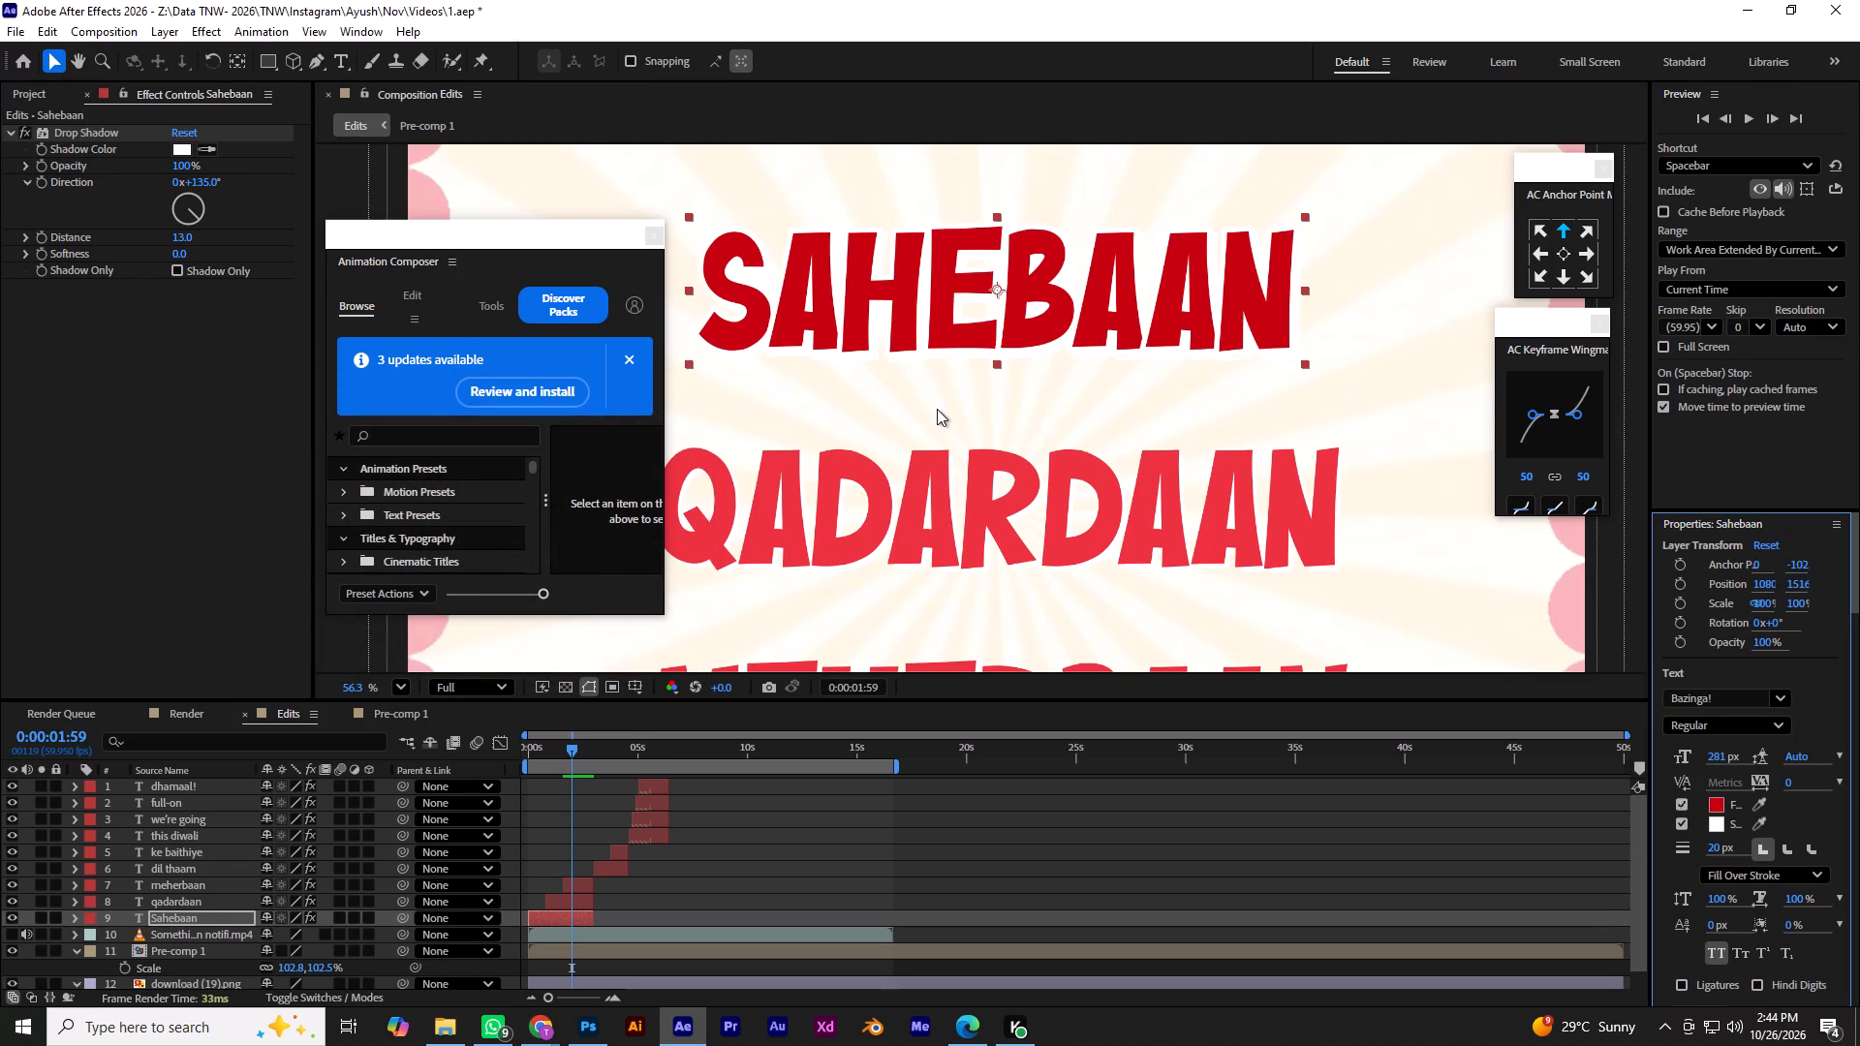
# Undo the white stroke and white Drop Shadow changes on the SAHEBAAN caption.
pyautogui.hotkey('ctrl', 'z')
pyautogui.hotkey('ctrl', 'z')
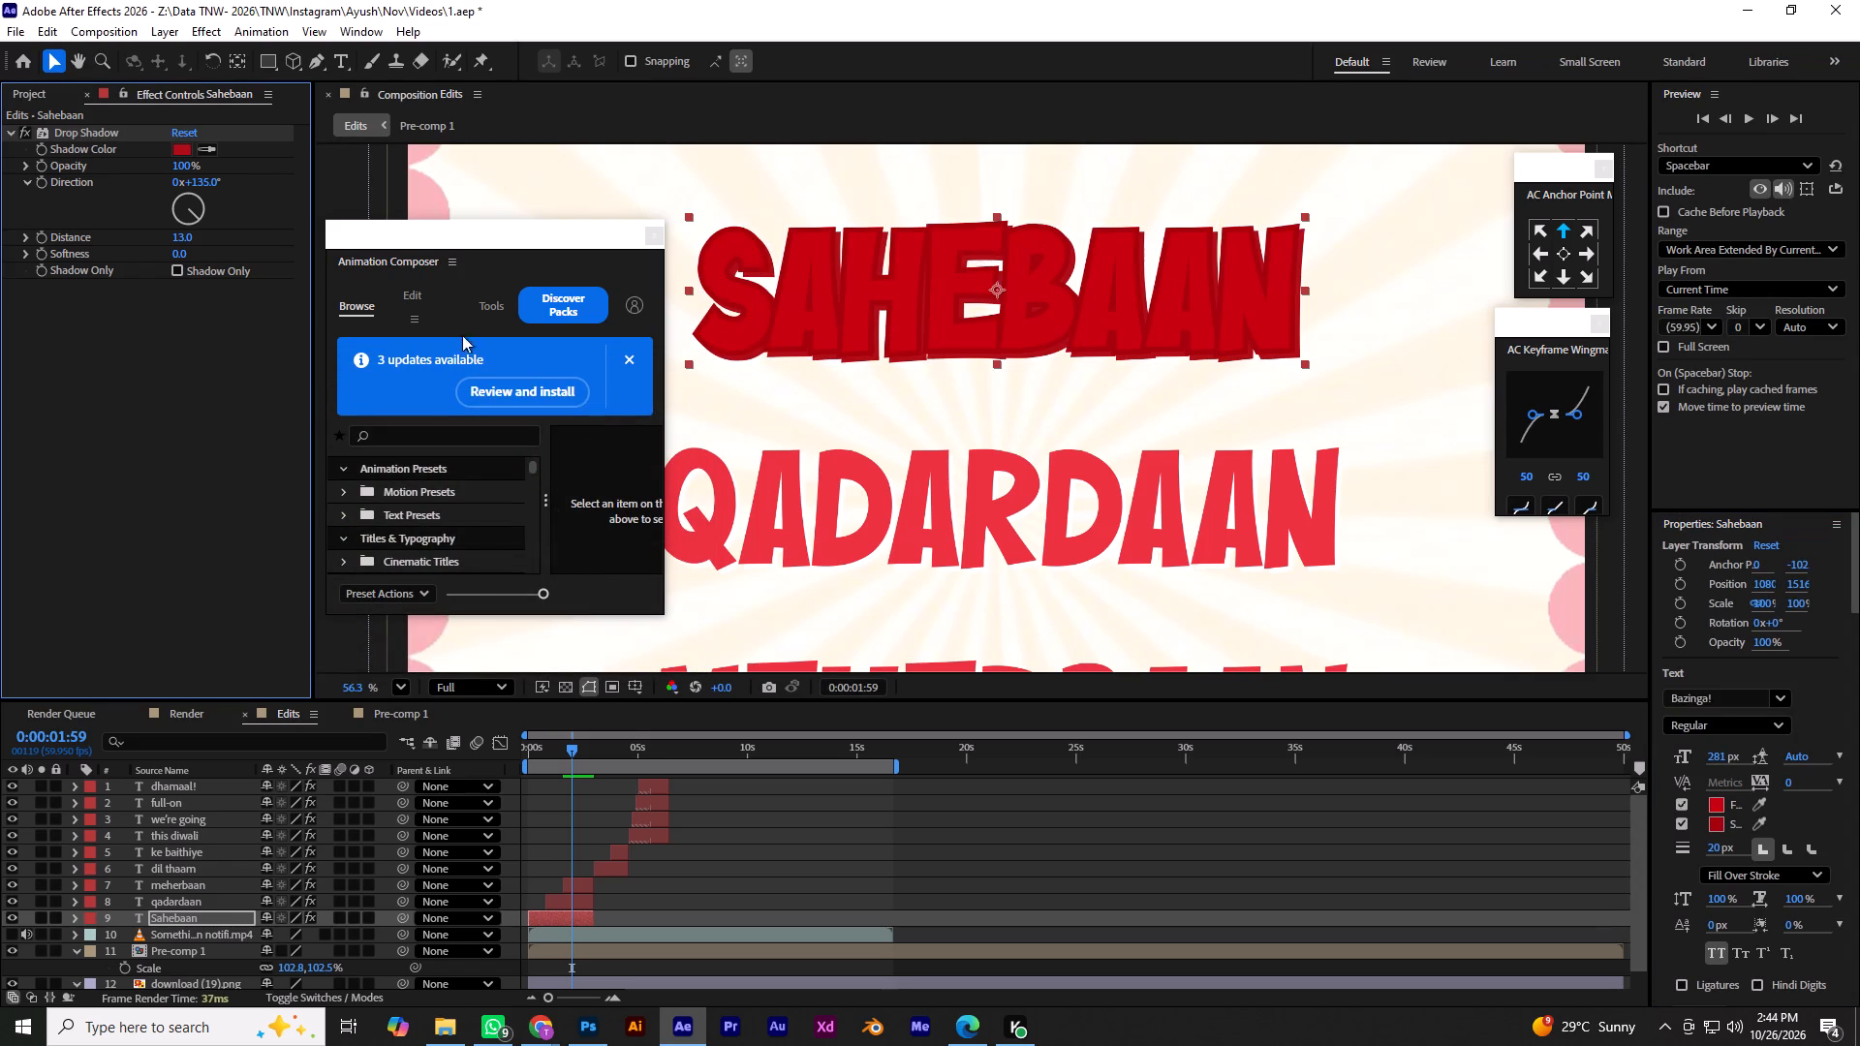
# Match the SAHEBAAN caption's stroke to its deep red fill by sampling the fill color.
pyautogui.click(1760, 824)
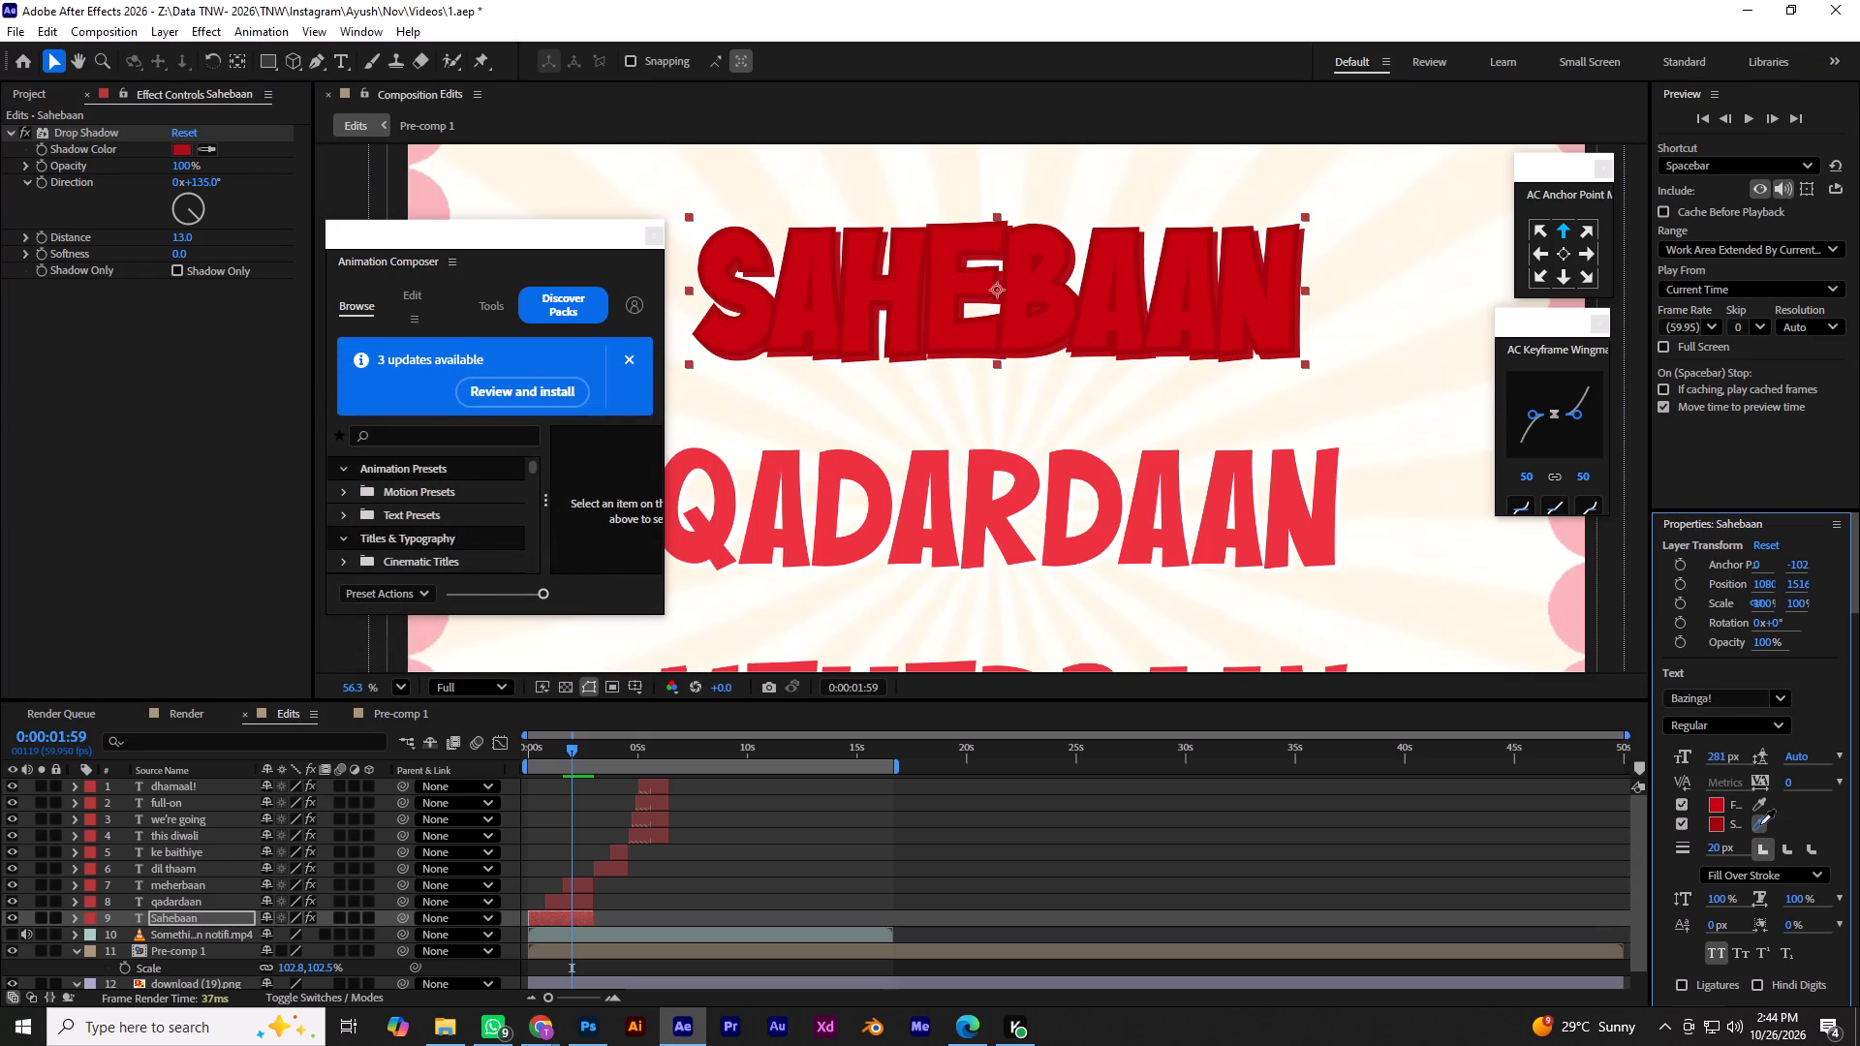
pyautogui.click(1130, 321)
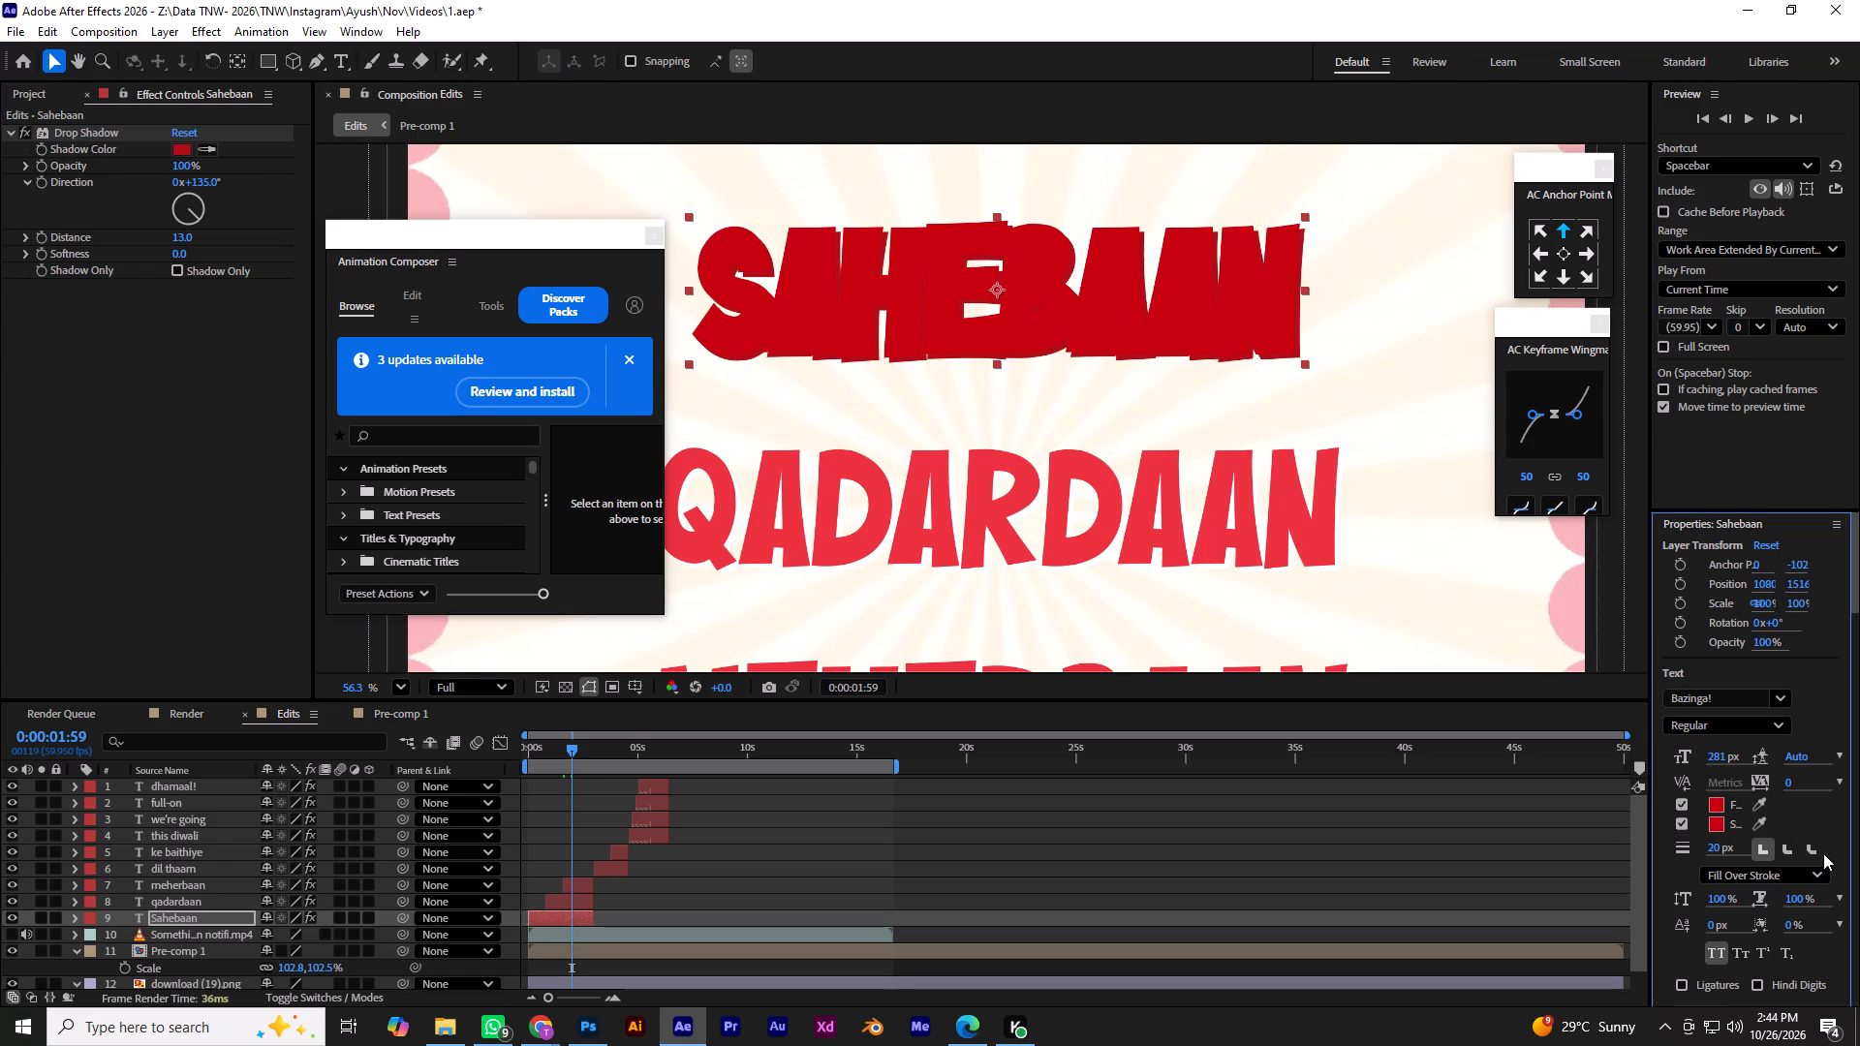
# Set the fill color of the SAHEBAAN caption to white.
pyautogui.click(1716, 807)
pyautogui.moveTo(403, 451); pyautogui.dragTo(100, 310)
pyautogui.click(684, 410)
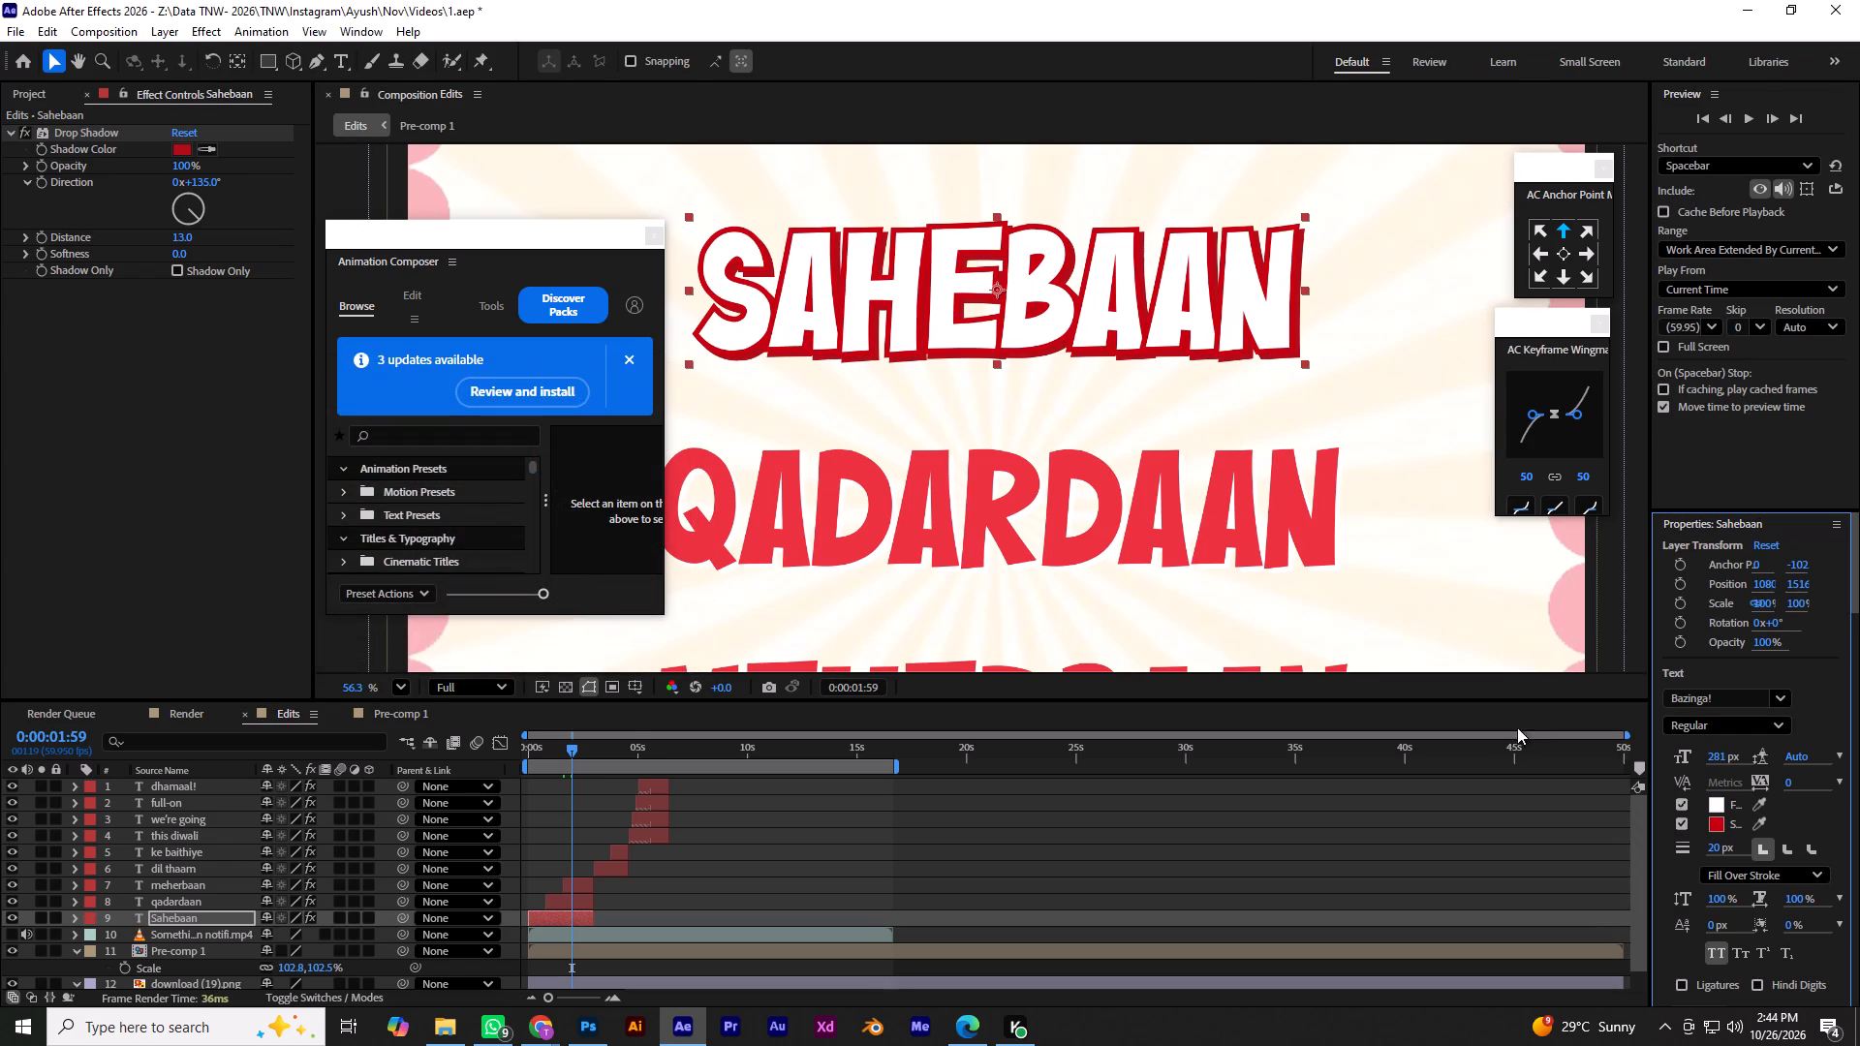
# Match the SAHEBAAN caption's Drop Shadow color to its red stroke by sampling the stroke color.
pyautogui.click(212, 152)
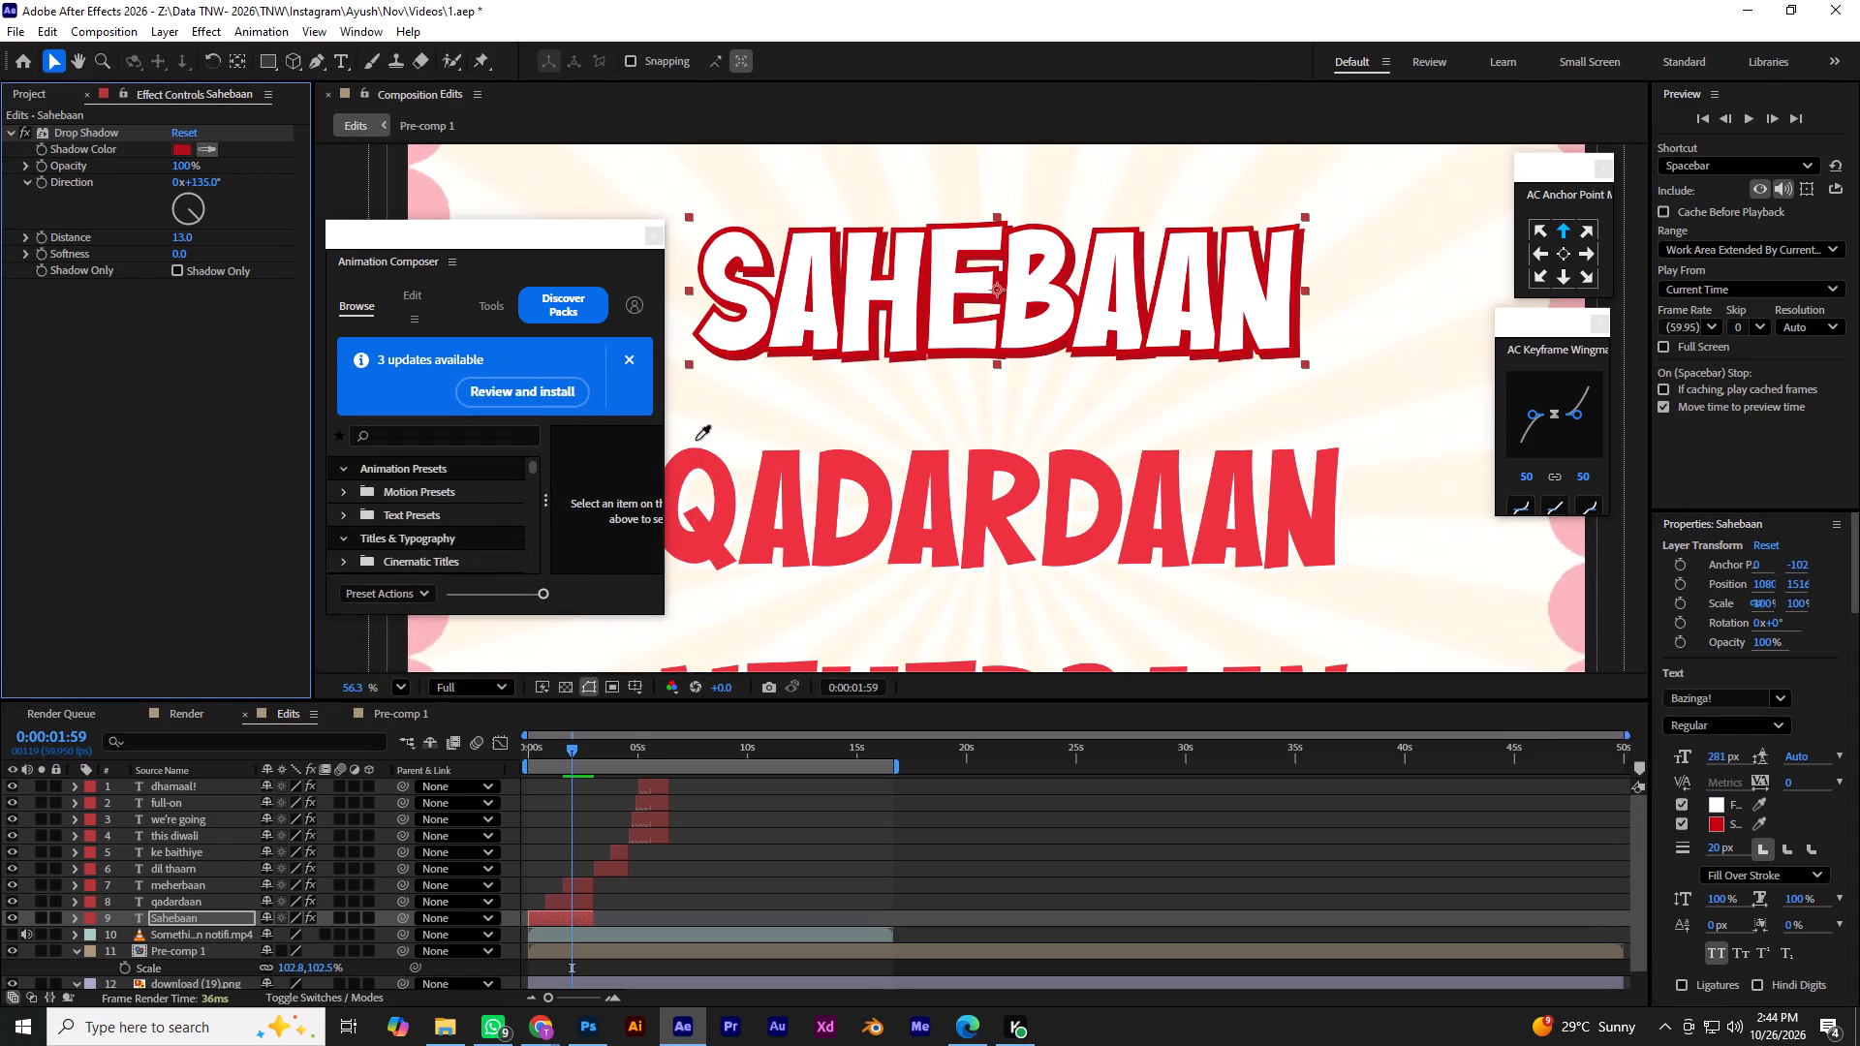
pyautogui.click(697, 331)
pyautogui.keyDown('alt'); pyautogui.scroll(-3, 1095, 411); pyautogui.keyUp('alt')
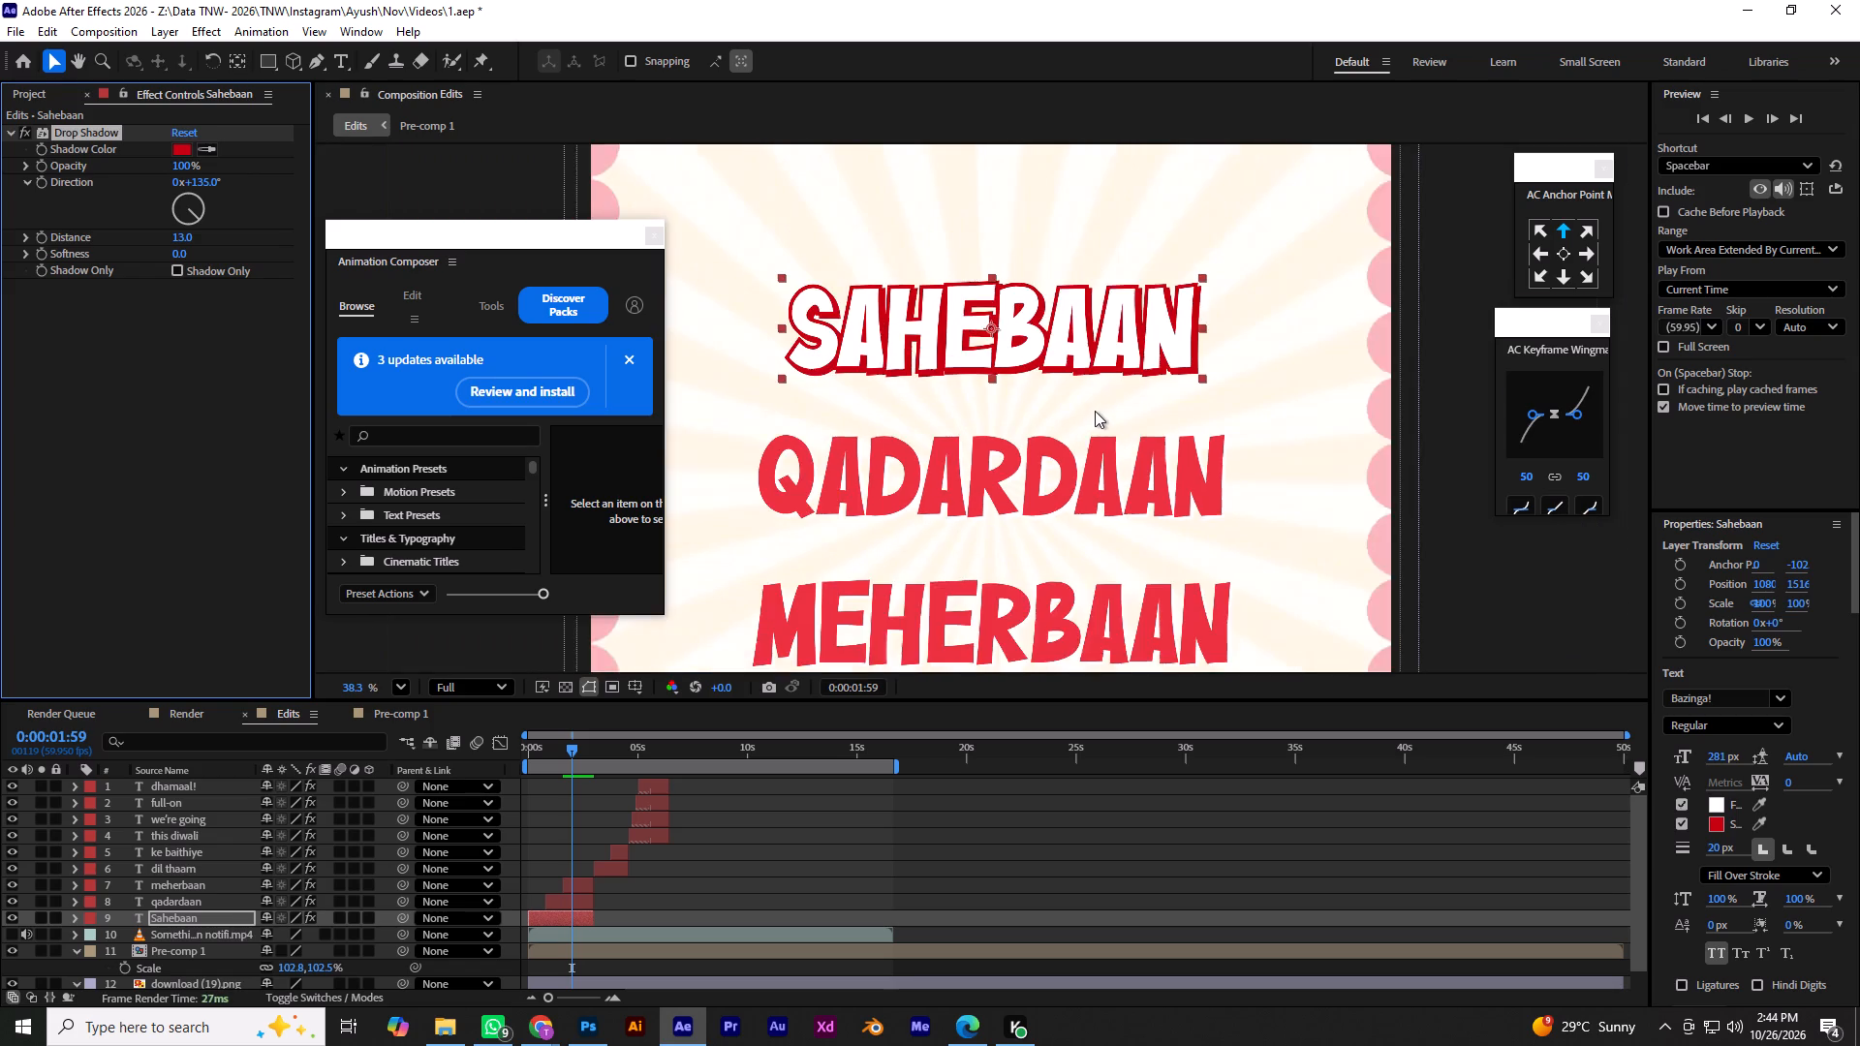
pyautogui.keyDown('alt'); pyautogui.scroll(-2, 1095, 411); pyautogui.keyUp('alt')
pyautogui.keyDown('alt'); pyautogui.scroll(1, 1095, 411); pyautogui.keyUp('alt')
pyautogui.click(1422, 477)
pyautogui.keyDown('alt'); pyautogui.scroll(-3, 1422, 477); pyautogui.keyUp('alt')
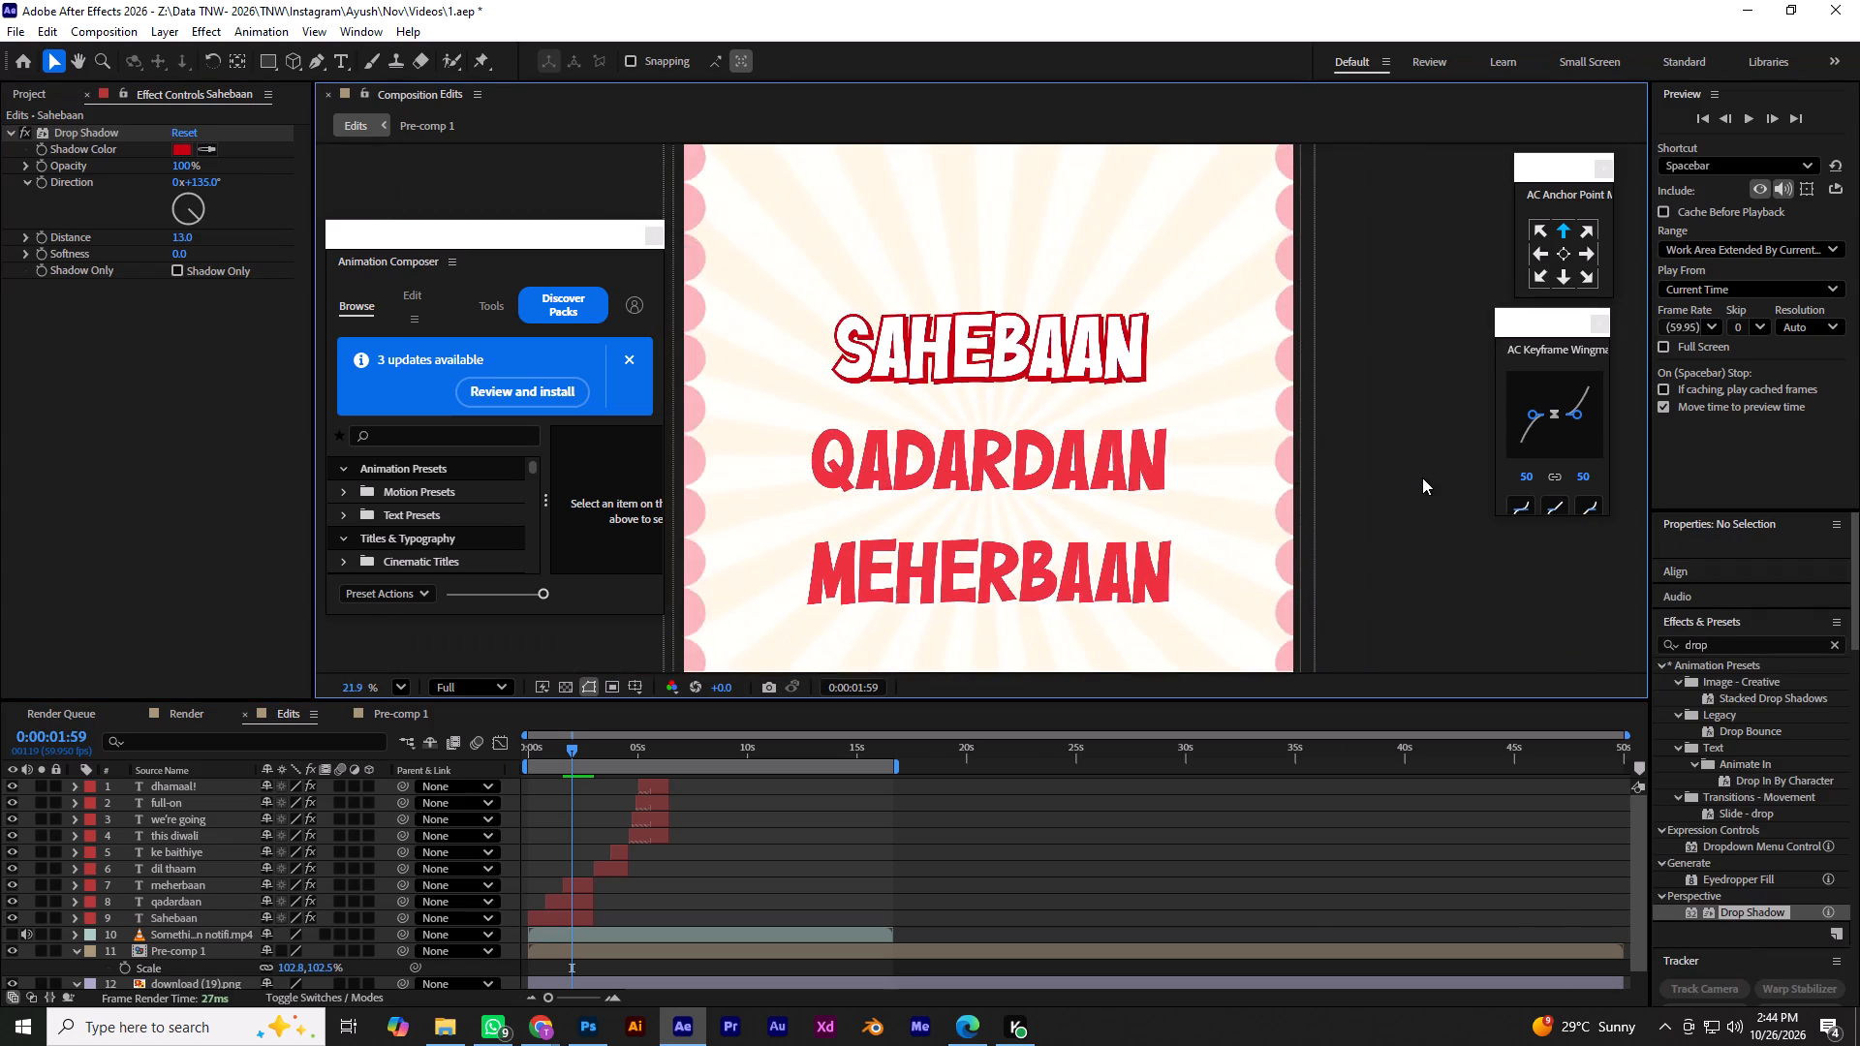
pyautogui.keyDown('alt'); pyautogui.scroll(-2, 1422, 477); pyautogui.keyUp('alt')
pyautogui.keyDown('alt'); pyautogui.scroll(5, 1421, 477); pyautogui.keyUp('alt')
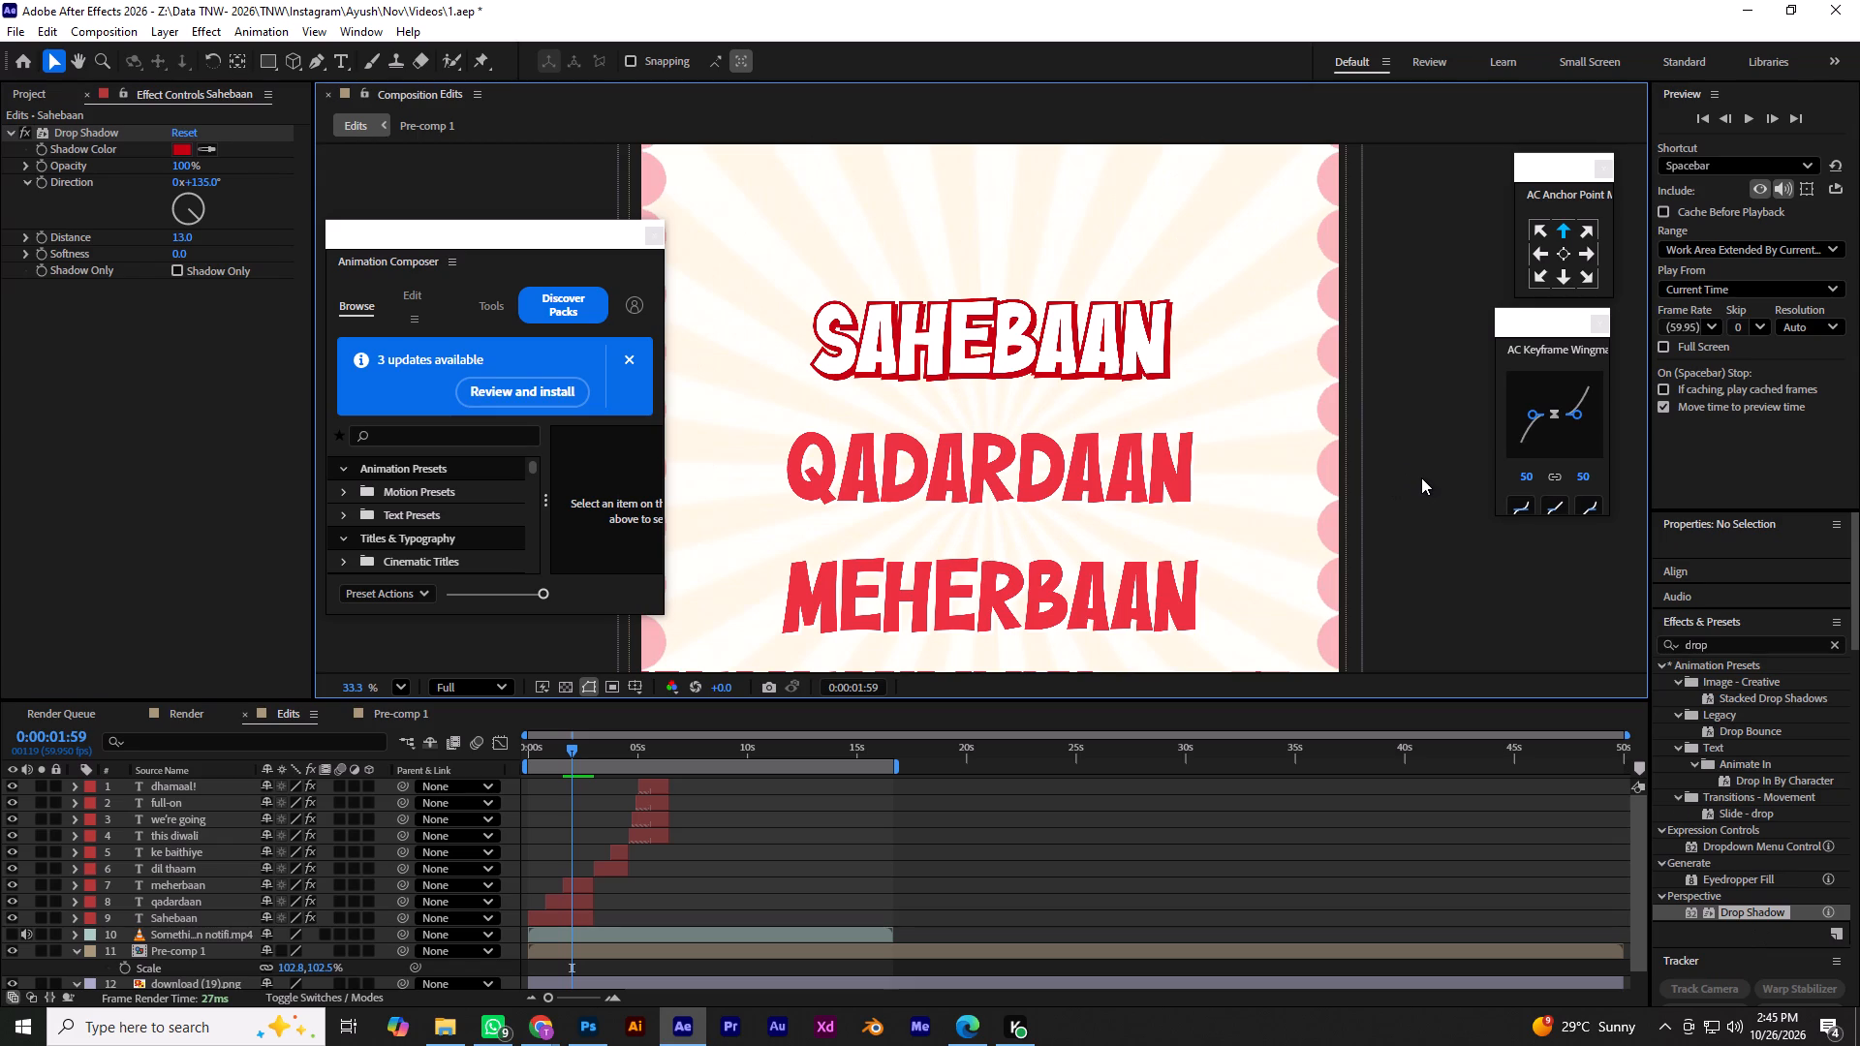
# Save the project.
pyautogui.hotkey('ctrl', 's')
# Undo the sampled shadow color, the white fill and the sampled stroke color on the SAHEBAAN caption.
pyautogui.hotkey('ctrl', 'z')
pyautogui.hotkey('ctrl', 'z')
pyautogui.hotkey('ctrl', 'z')
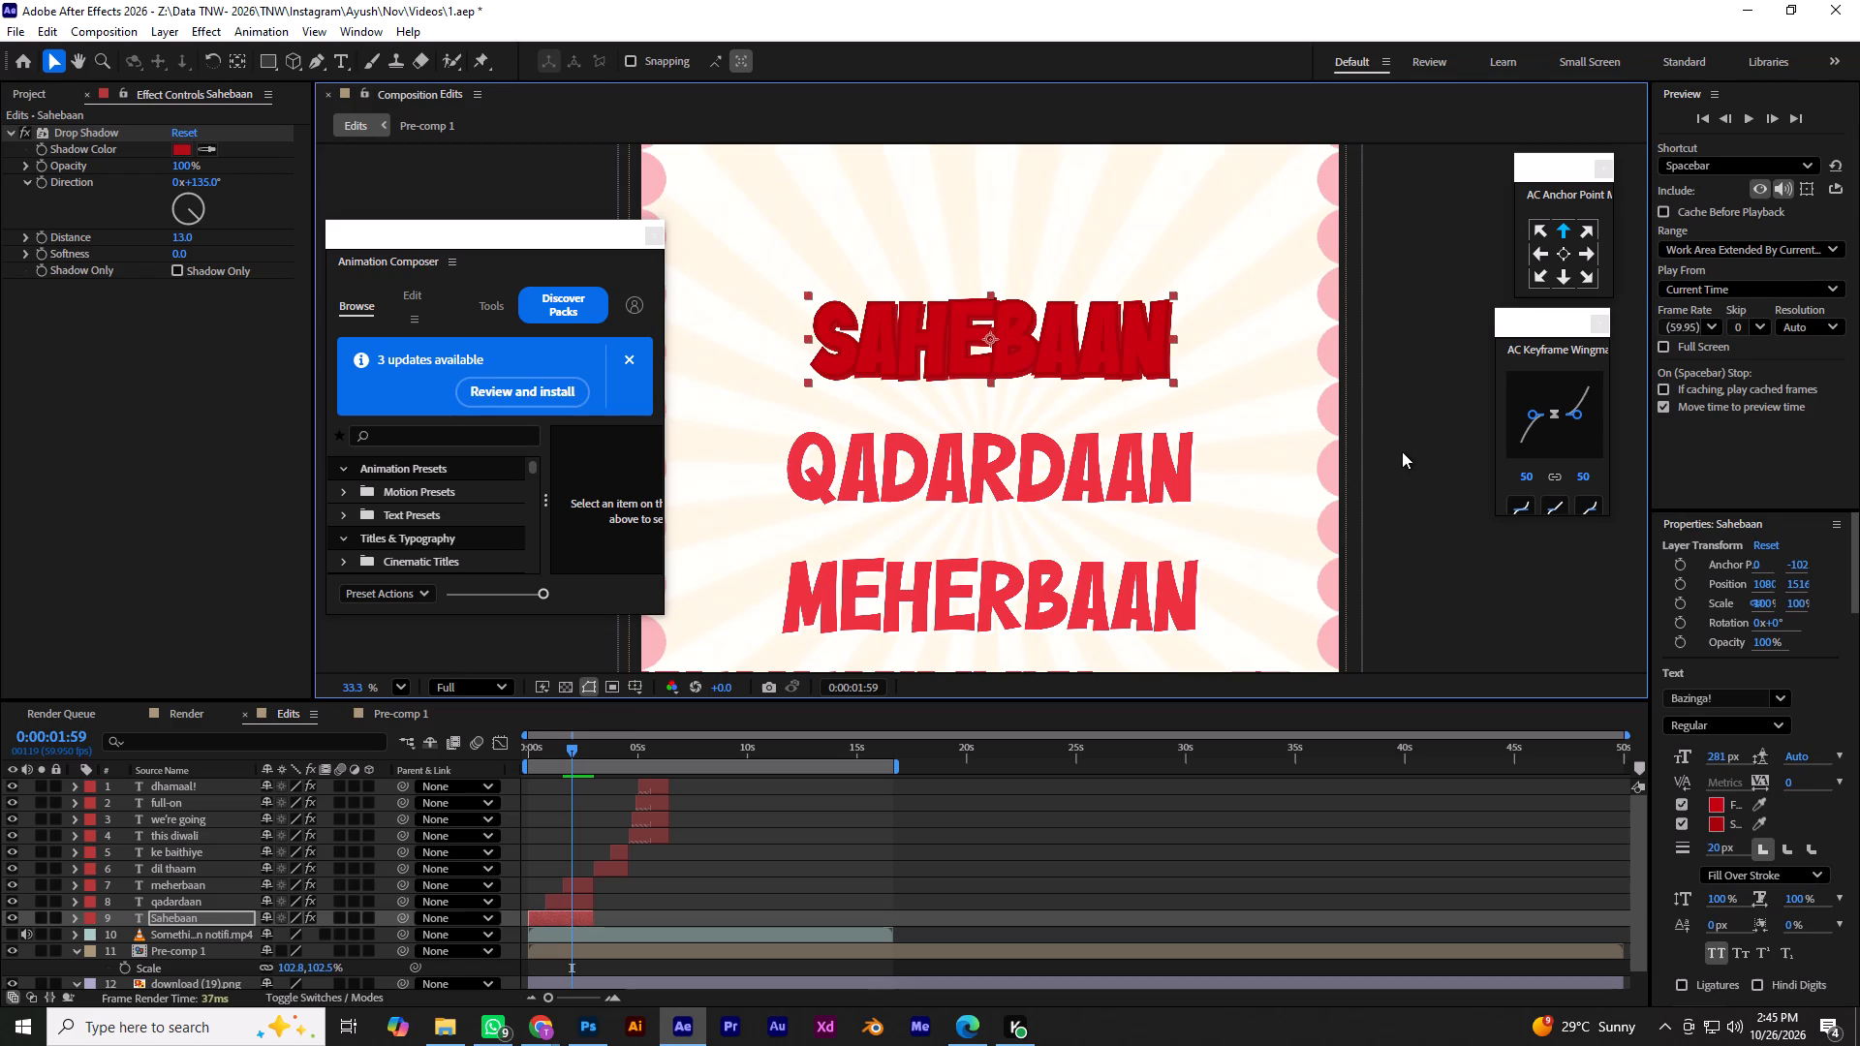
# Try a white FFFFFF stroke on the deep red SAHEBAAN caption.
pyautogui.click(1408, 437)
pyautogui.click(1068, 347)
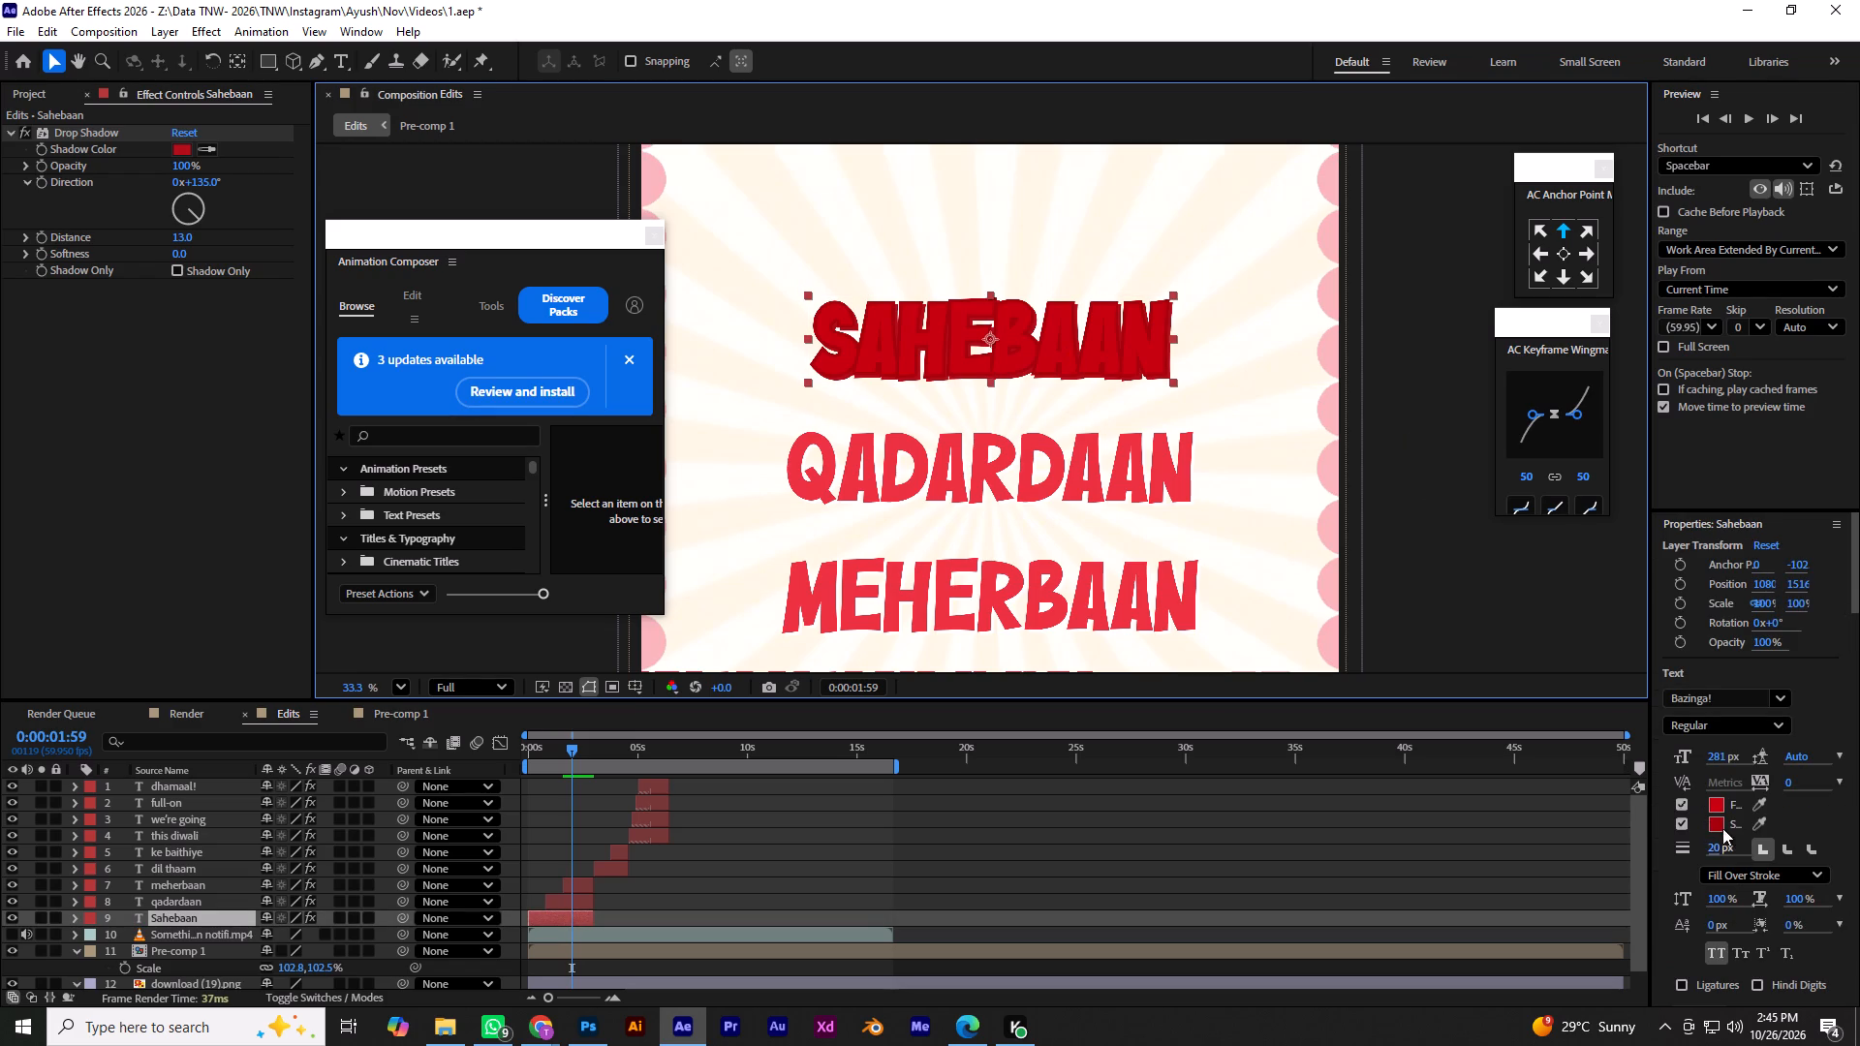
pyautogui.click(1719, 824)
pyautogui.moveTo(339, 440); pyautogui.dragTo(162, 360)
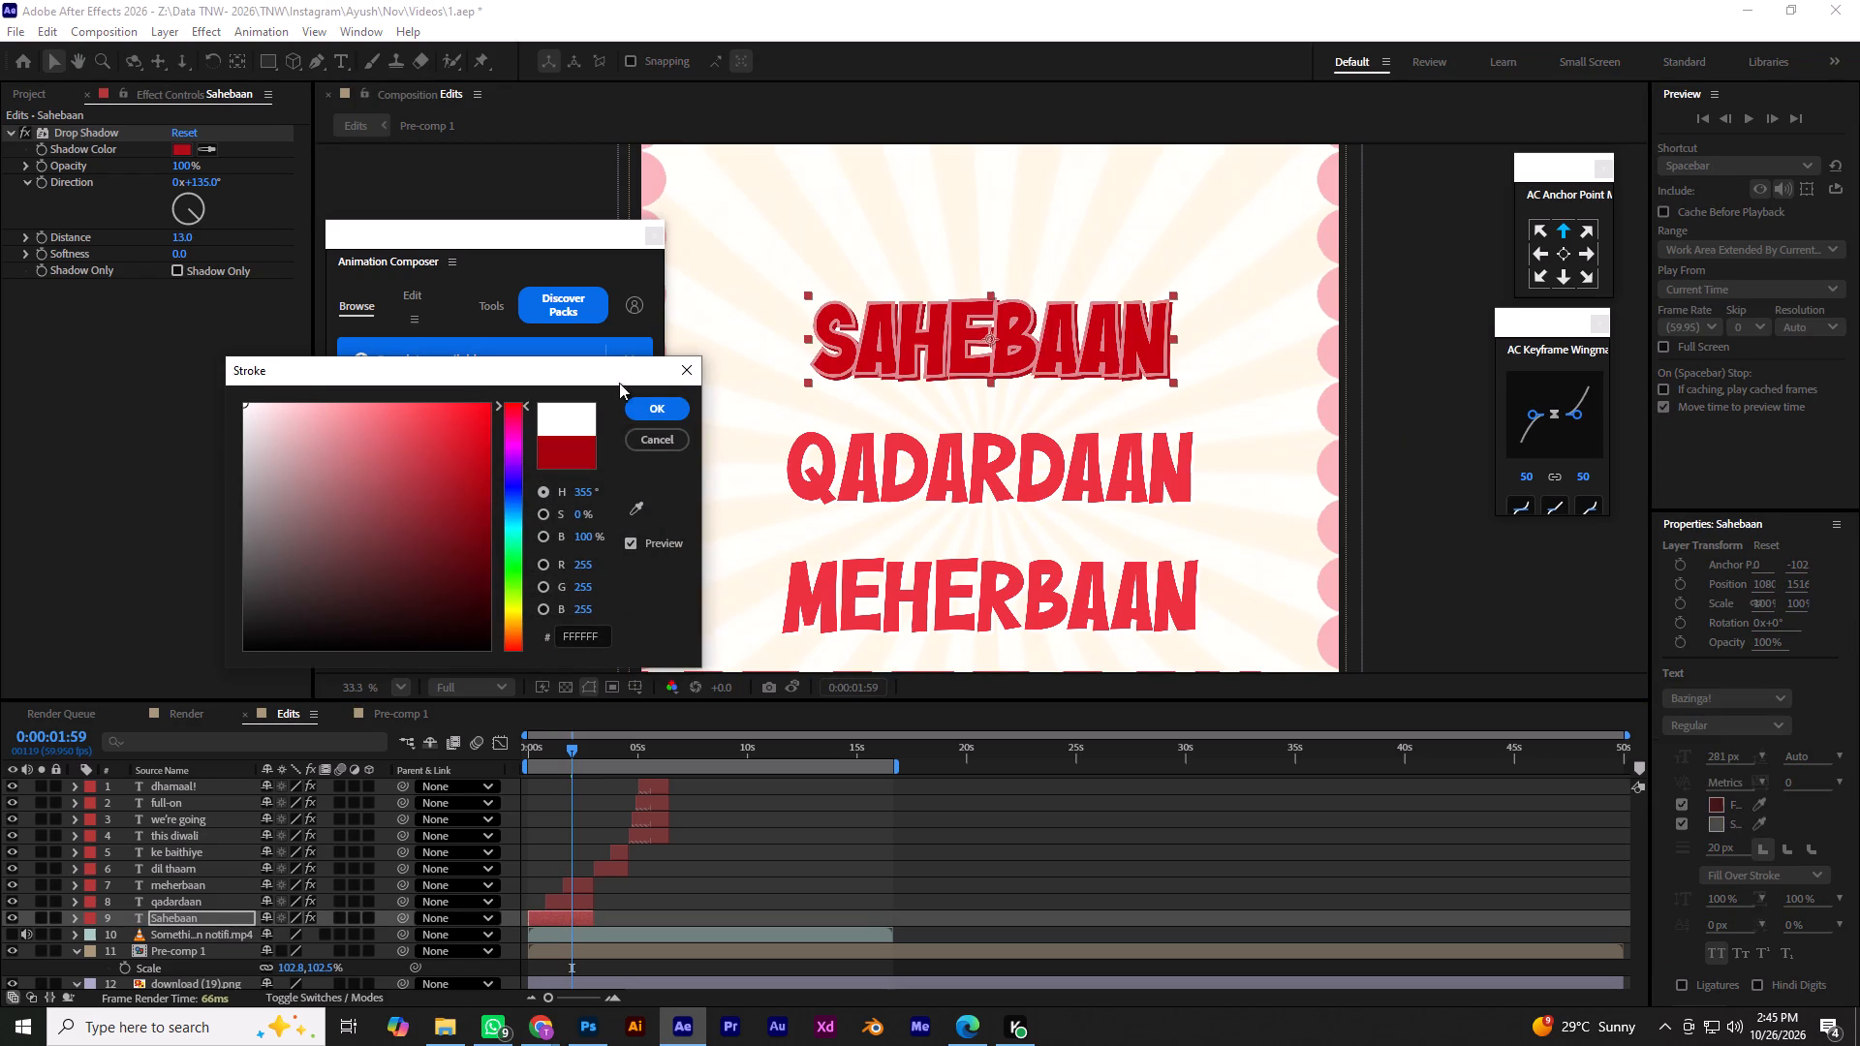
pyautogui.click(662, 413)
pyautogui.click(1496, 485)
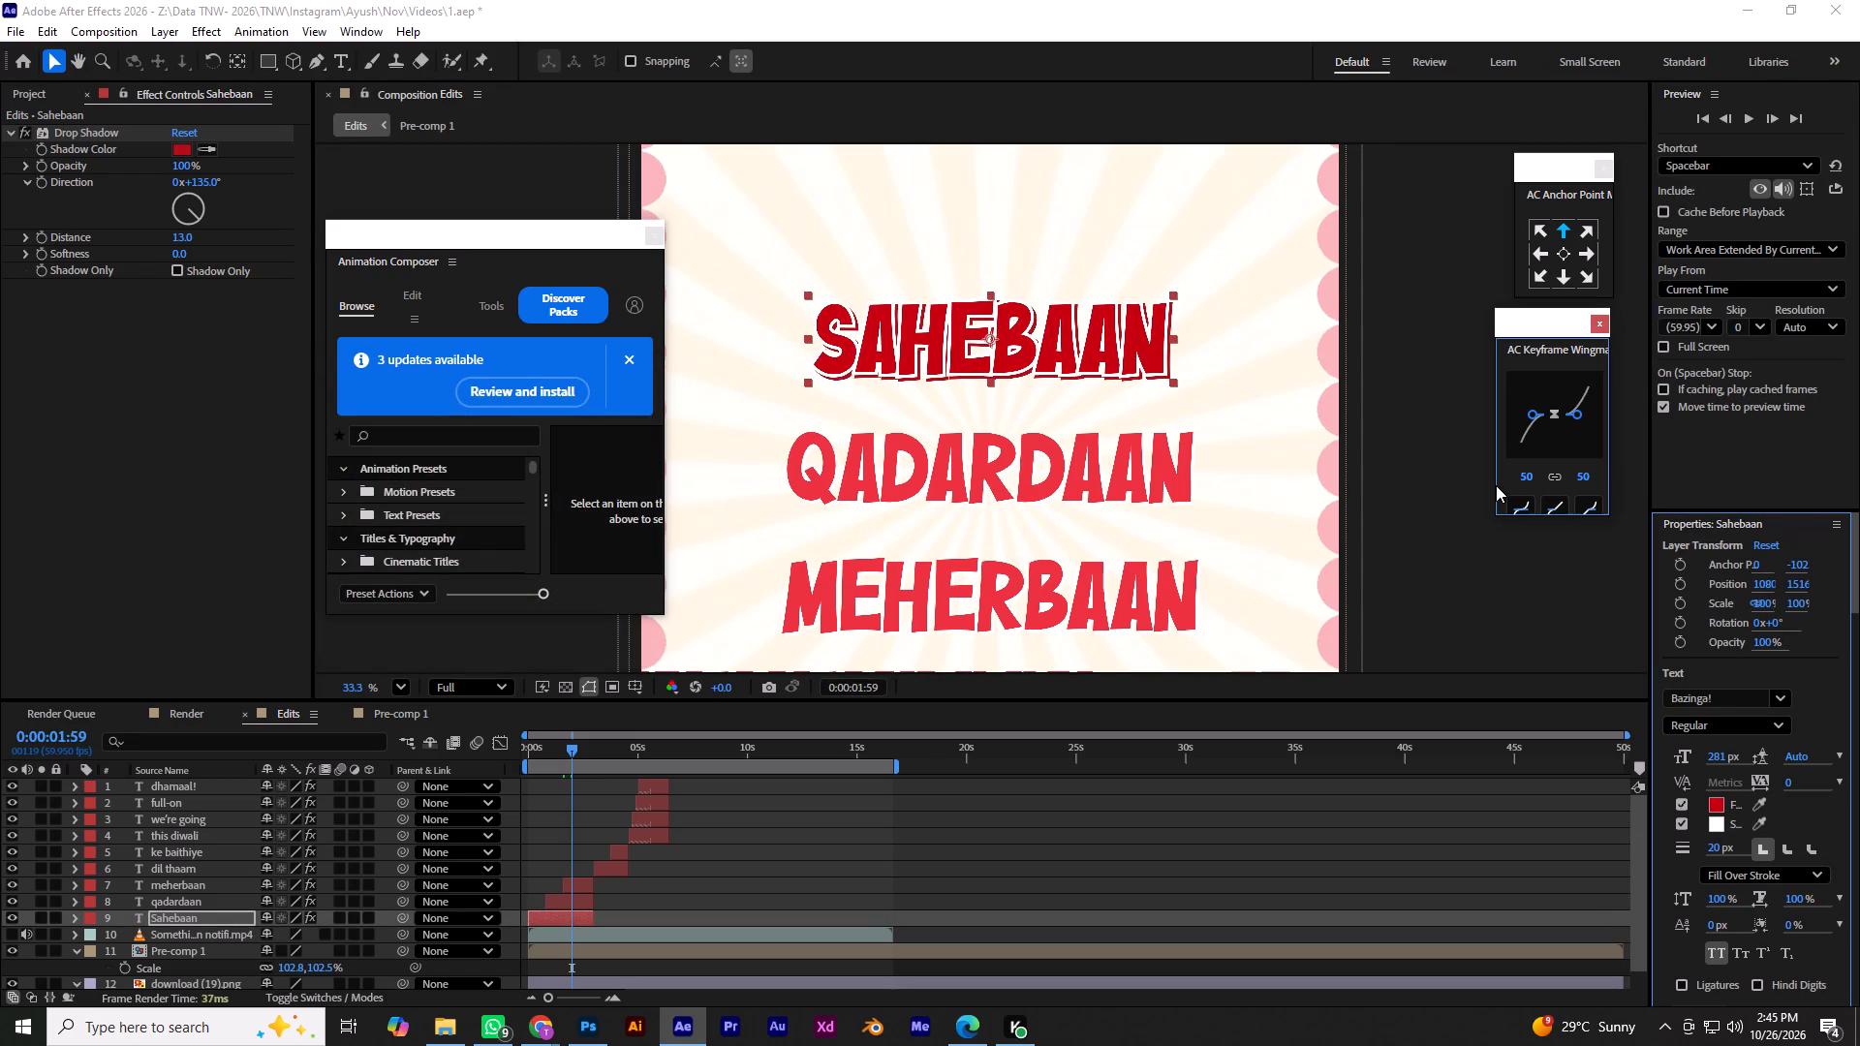
# Undo the white, red and pink recoloring of the SAHEBAAN, QADARDAAN and MEHERBAAN captions, back to their orange styling.
pyautogui.hotkey('ctrl', 'z')
pyautogui.hotkey('ctrl', 'z')
pyautogui.hotkey('ctrl', 'z')
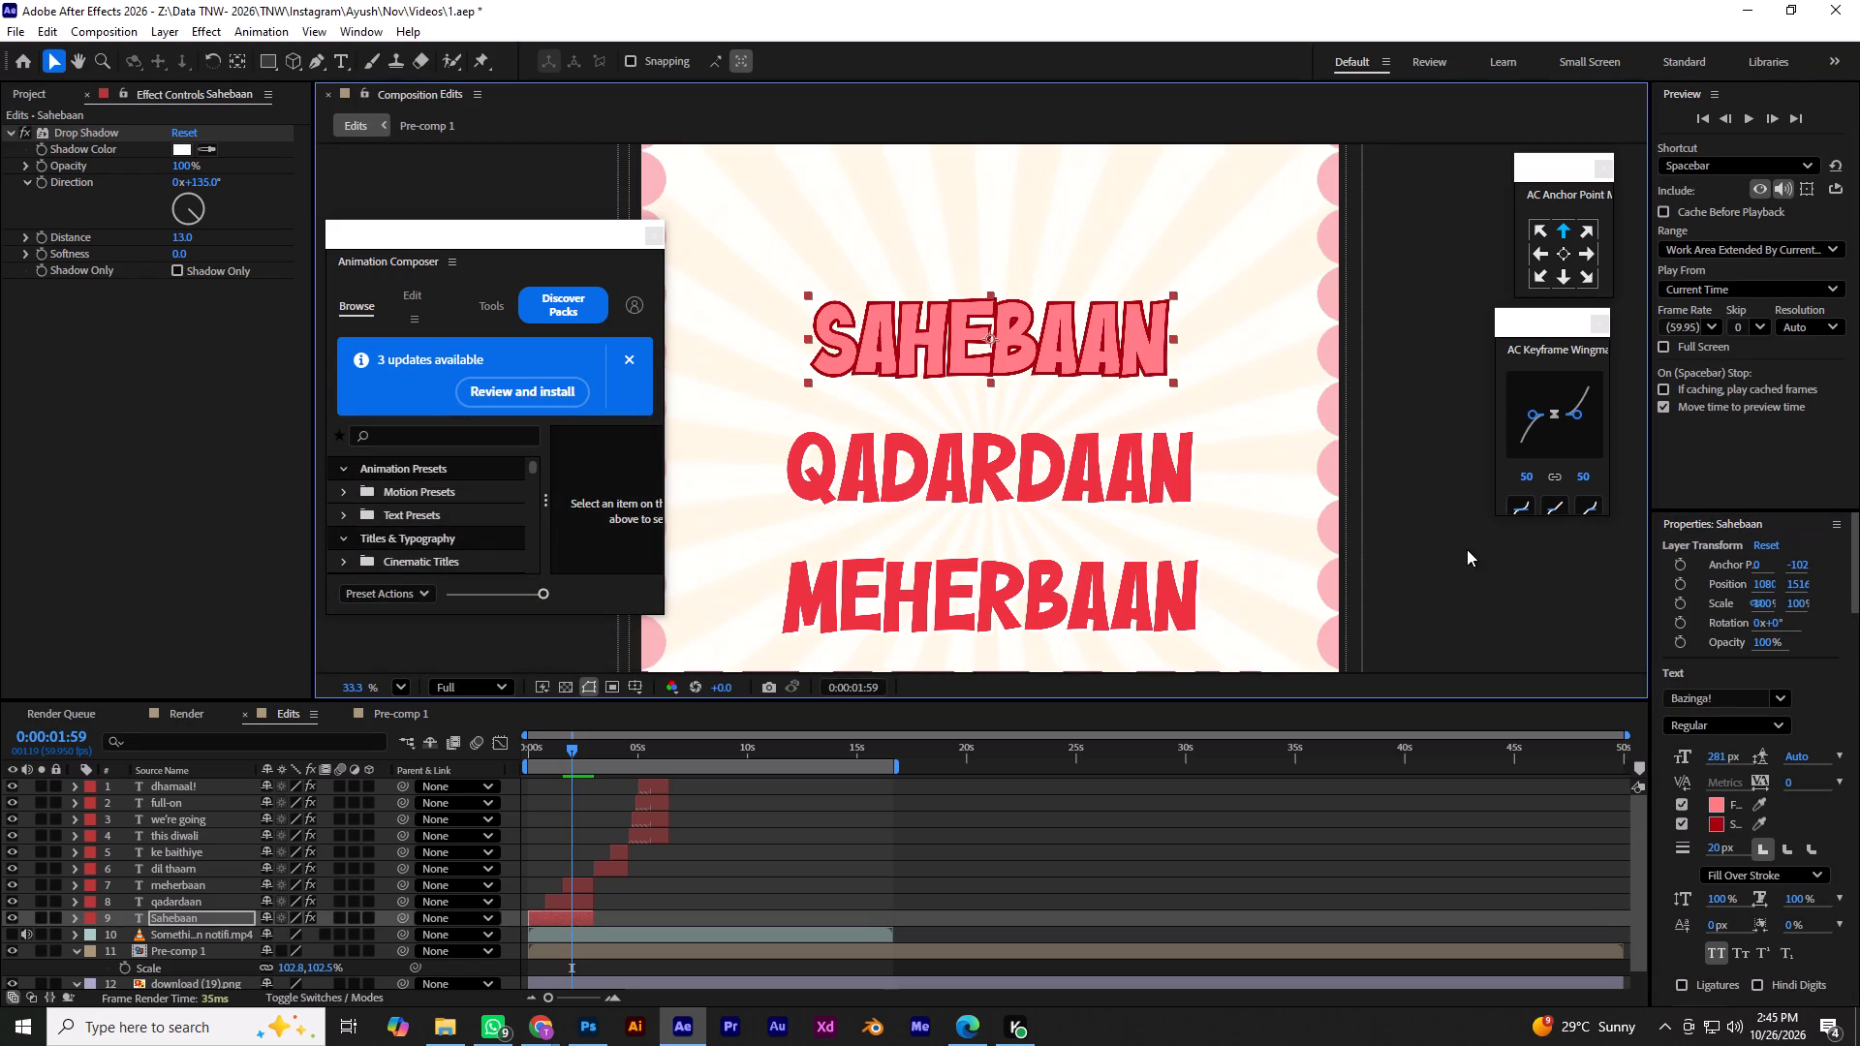
pyautogui.hotkey('ctrl', 'z')
pyautogui.hotkey('ctrl', 'z')
pyautogui.hotkey('ctrl', 'z')
pyautogui.hotkey('ctrl', 'z')
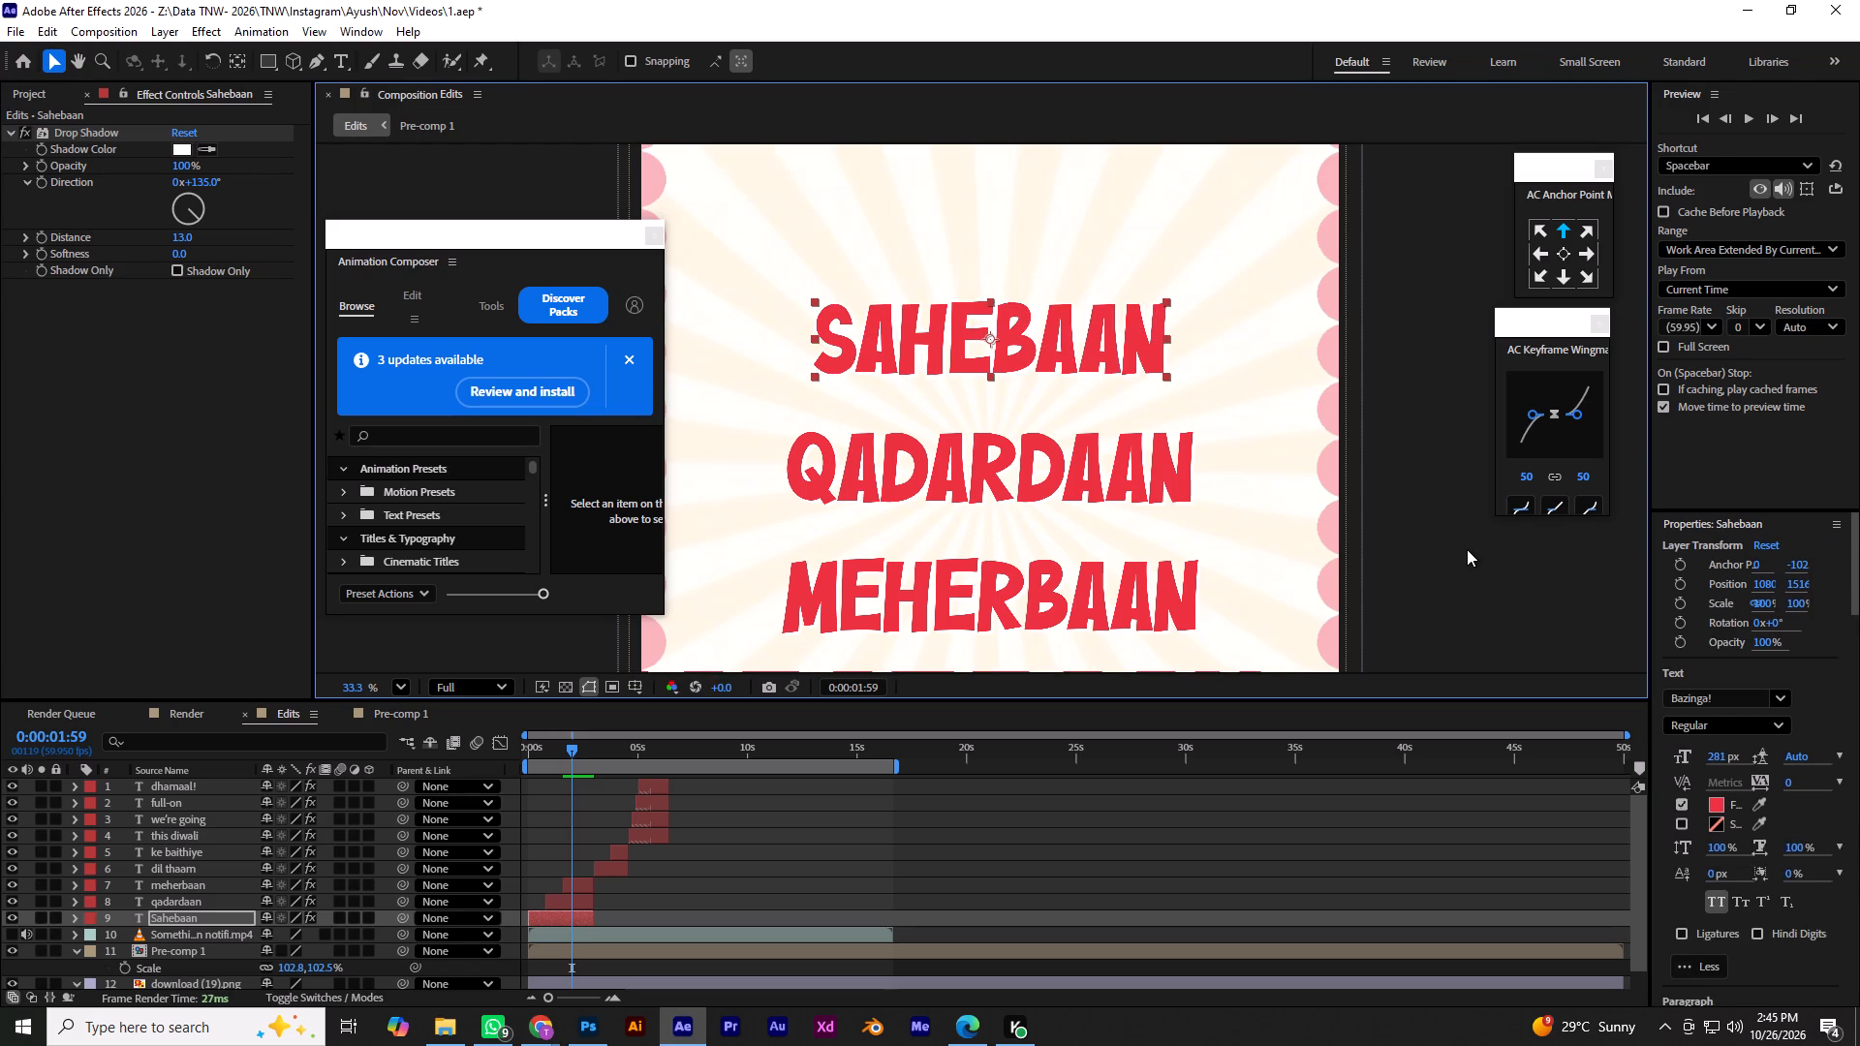
pyautogui.hotkey('ctrl', 'z')
pyautogui.hotkey('ctrl', 'z')
pyautogui.hotkey('ctrl', 'z')
pyautogui.hotkey('ctrl', 'z')
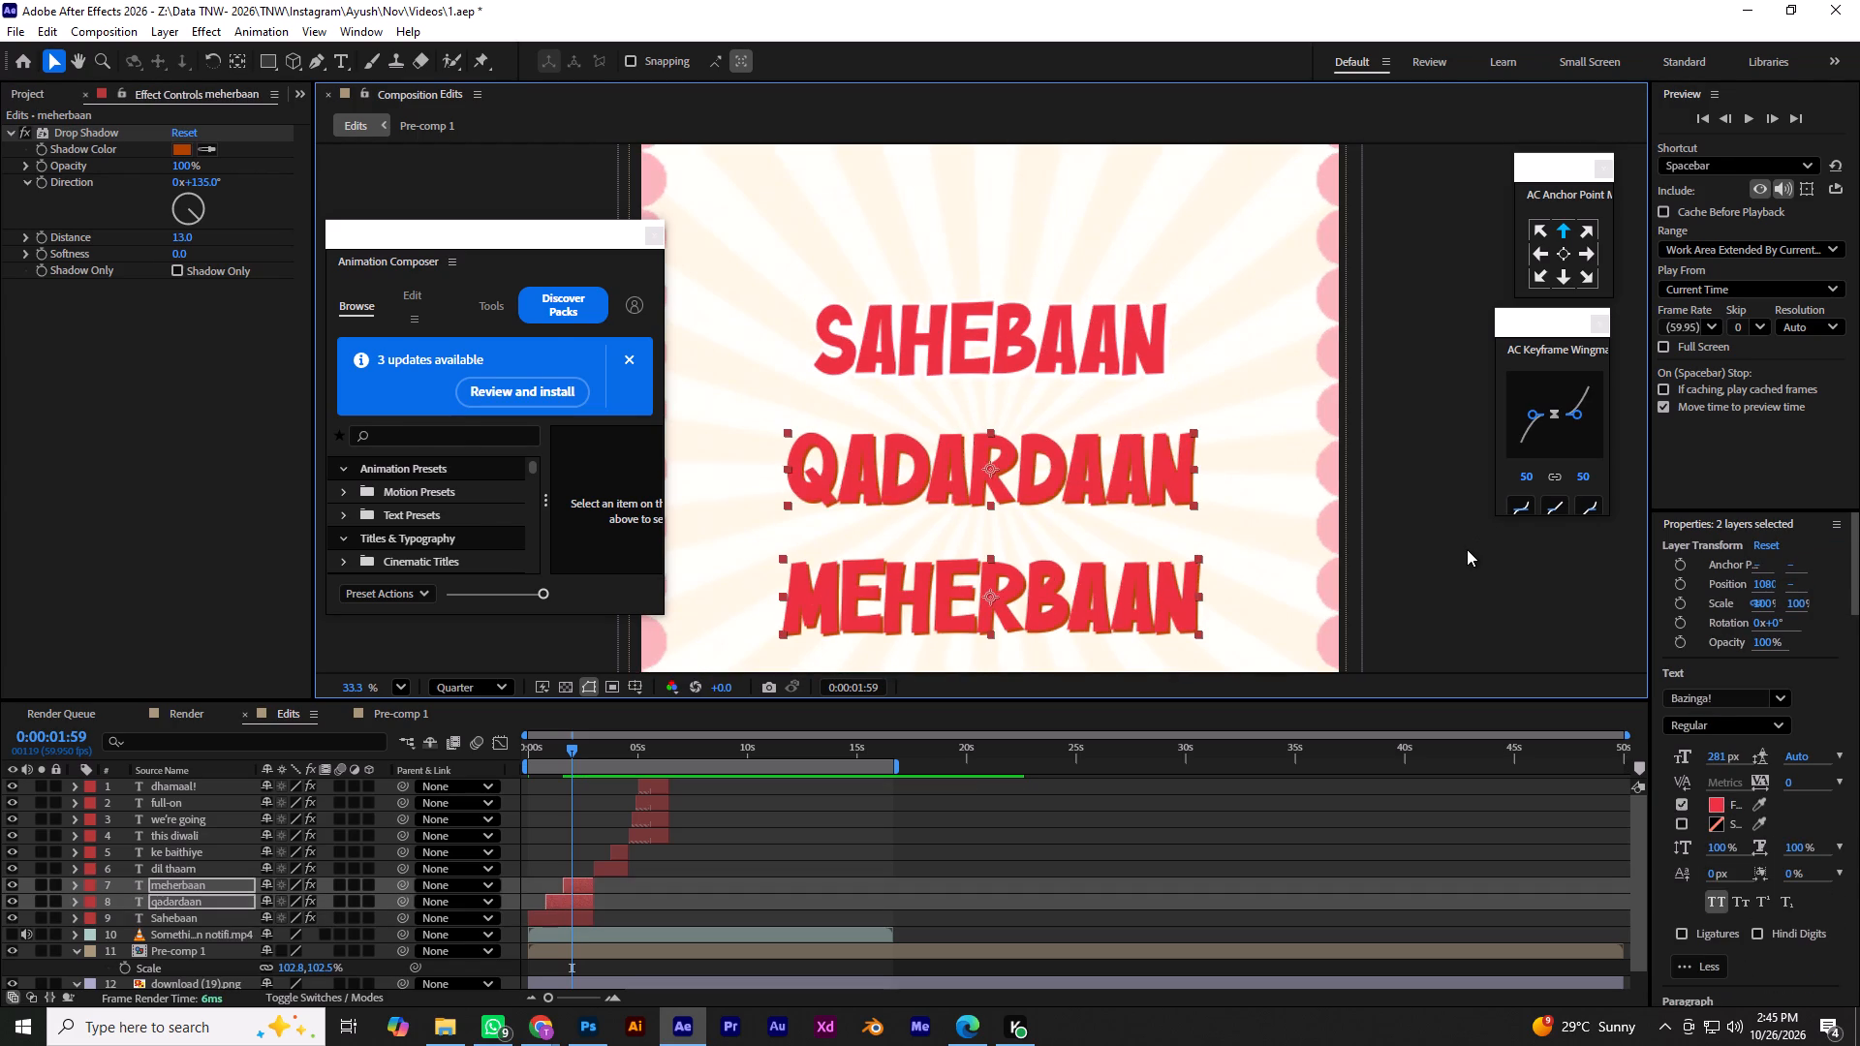
pyautogui.hotkey('ctrl', 'z')
pyautogui.hotkey('ctrl', 'z')
pyautogui.hotkey('ctrl', 'z')
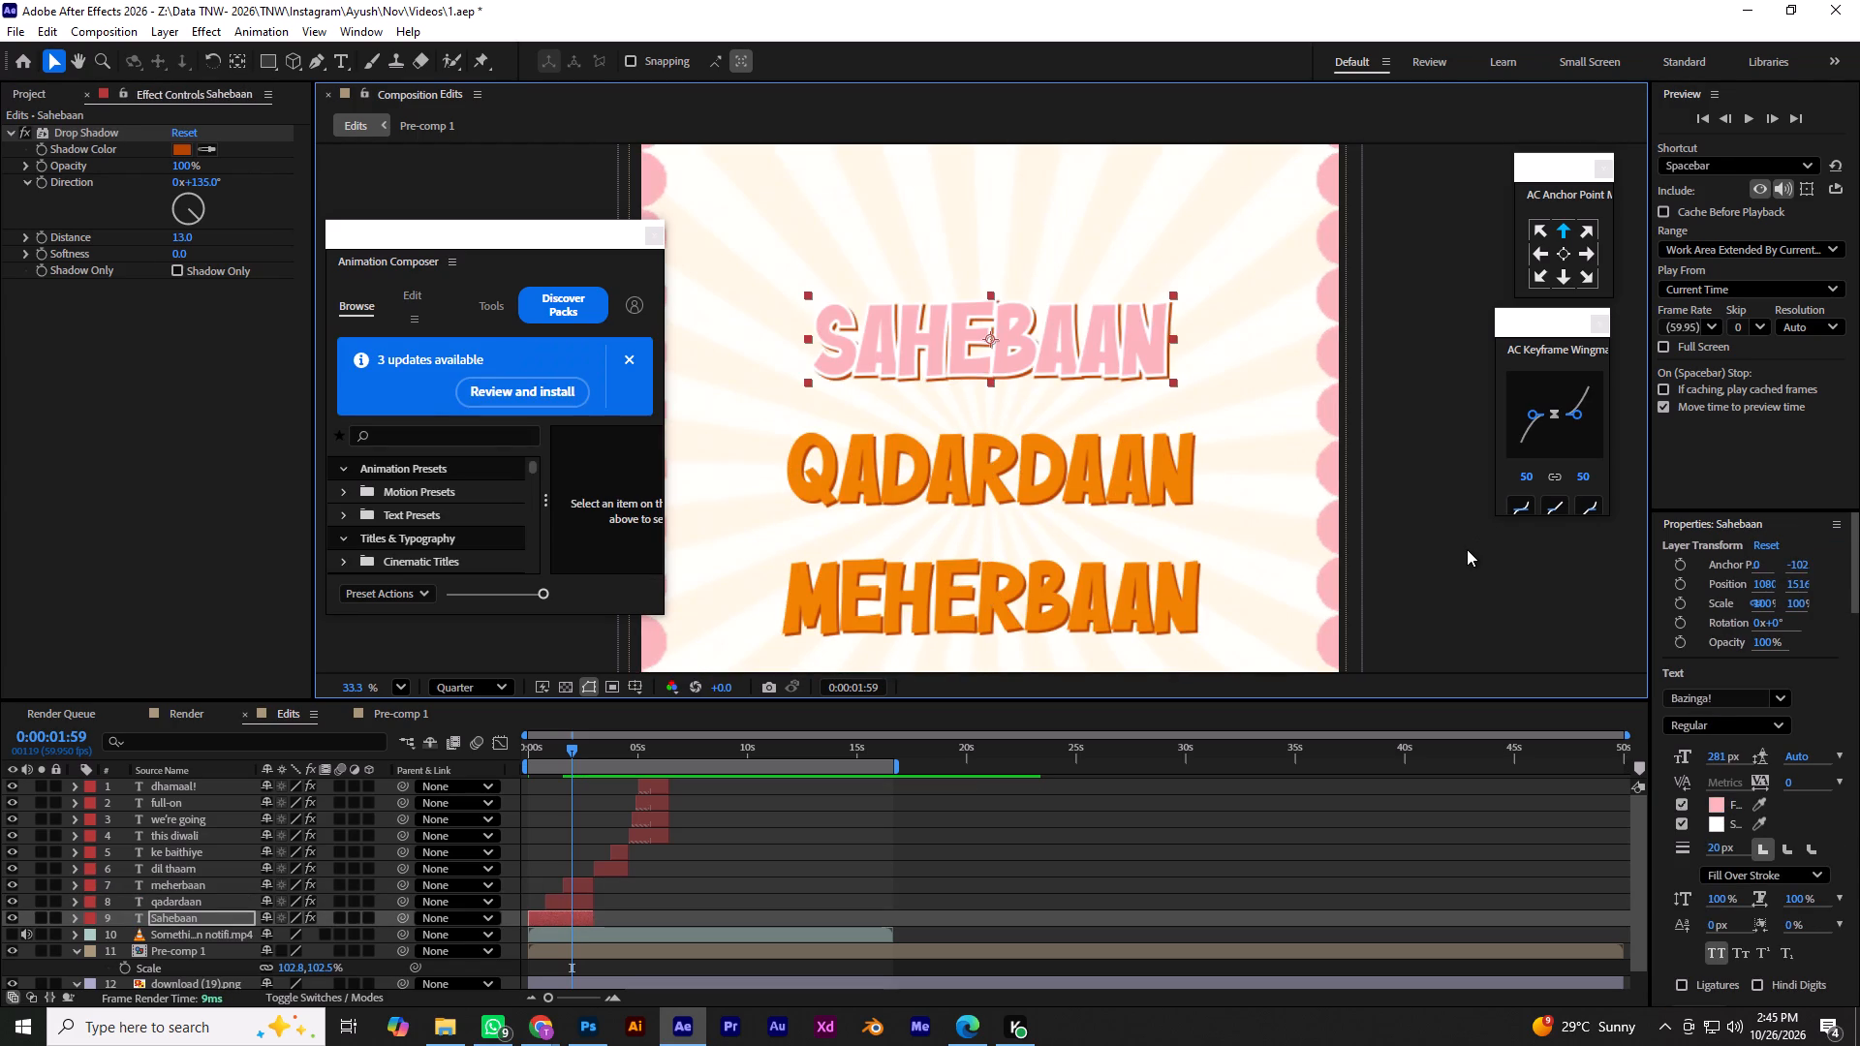
pyautogui.hotkey('ctrl', 'z')
pyautogui.hotkey('ctrl', 'z')
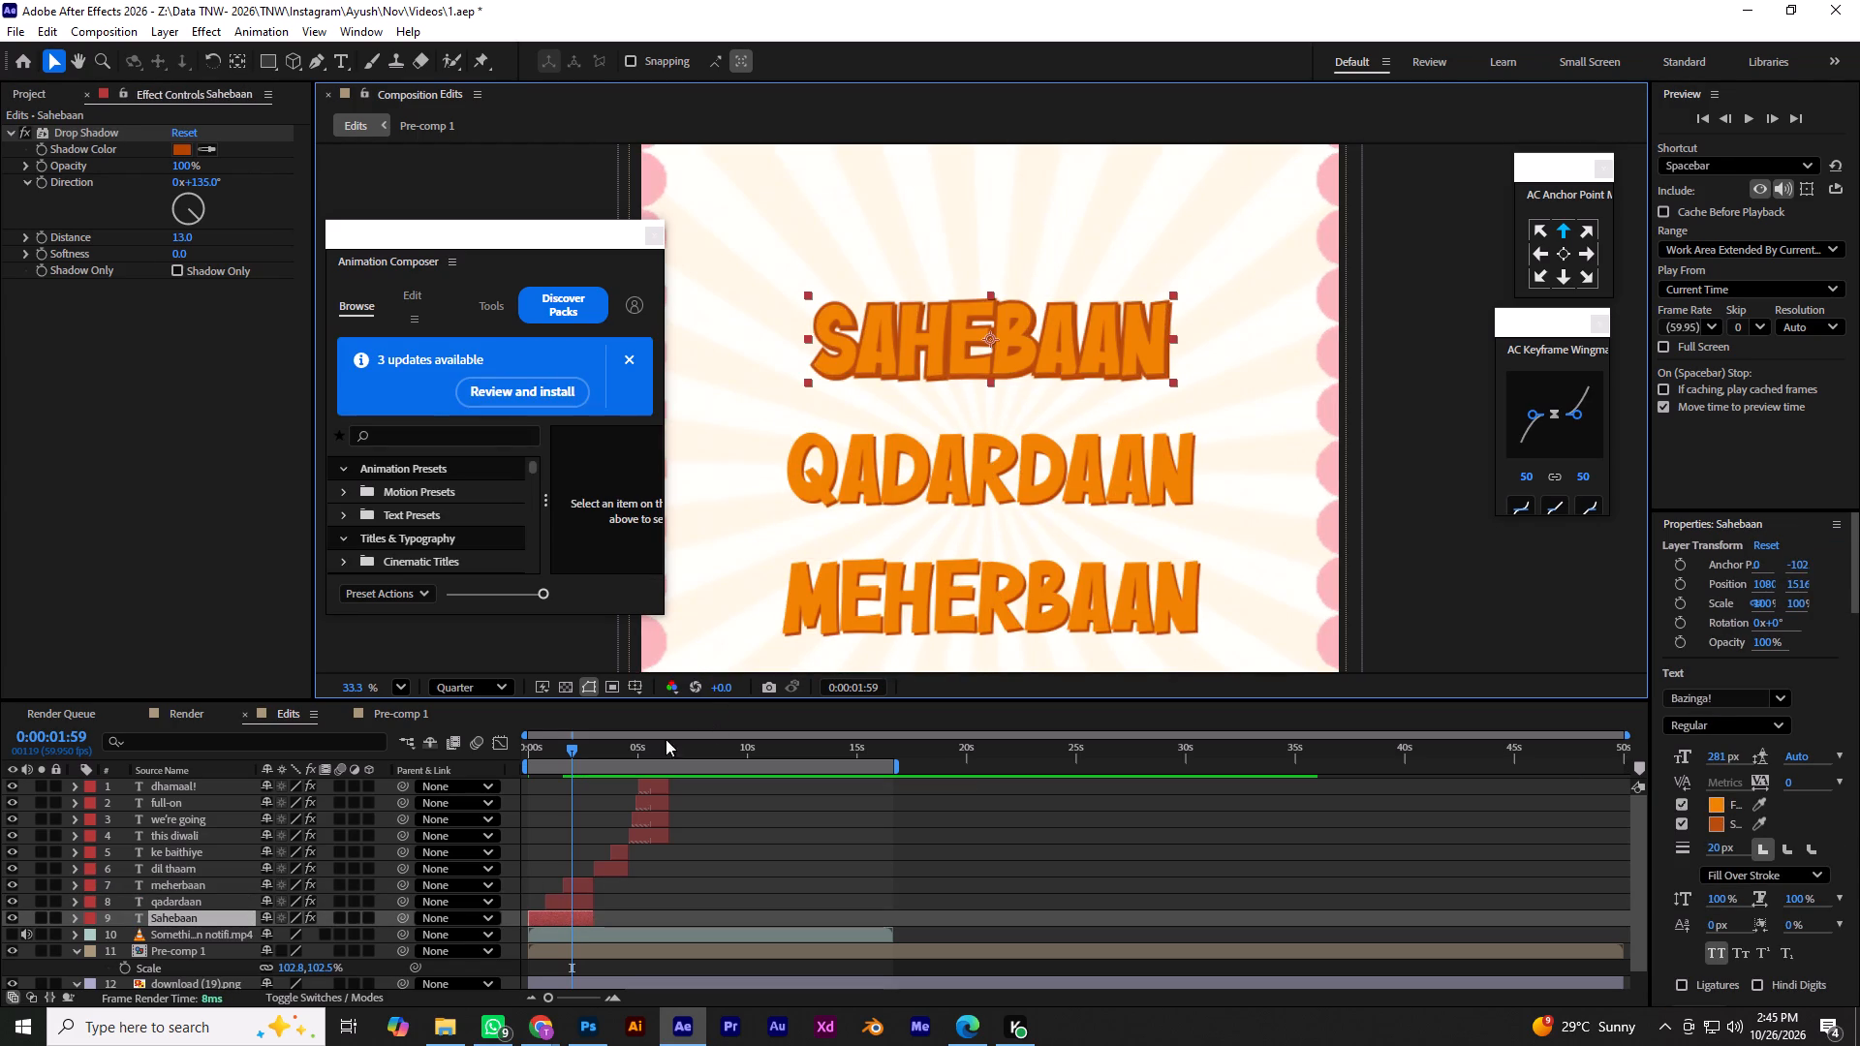
# Set the composition preview resolution to Full.
pyautogui.click(490, 688)
pyautogui.click(481, 743)
# Turn off the stroke on the SAHEBAAN caption.
pyautogui.keyDown('alt'); pyautogui.scroll(-2, 1086, 379); pyautogui.keyUp('alt')
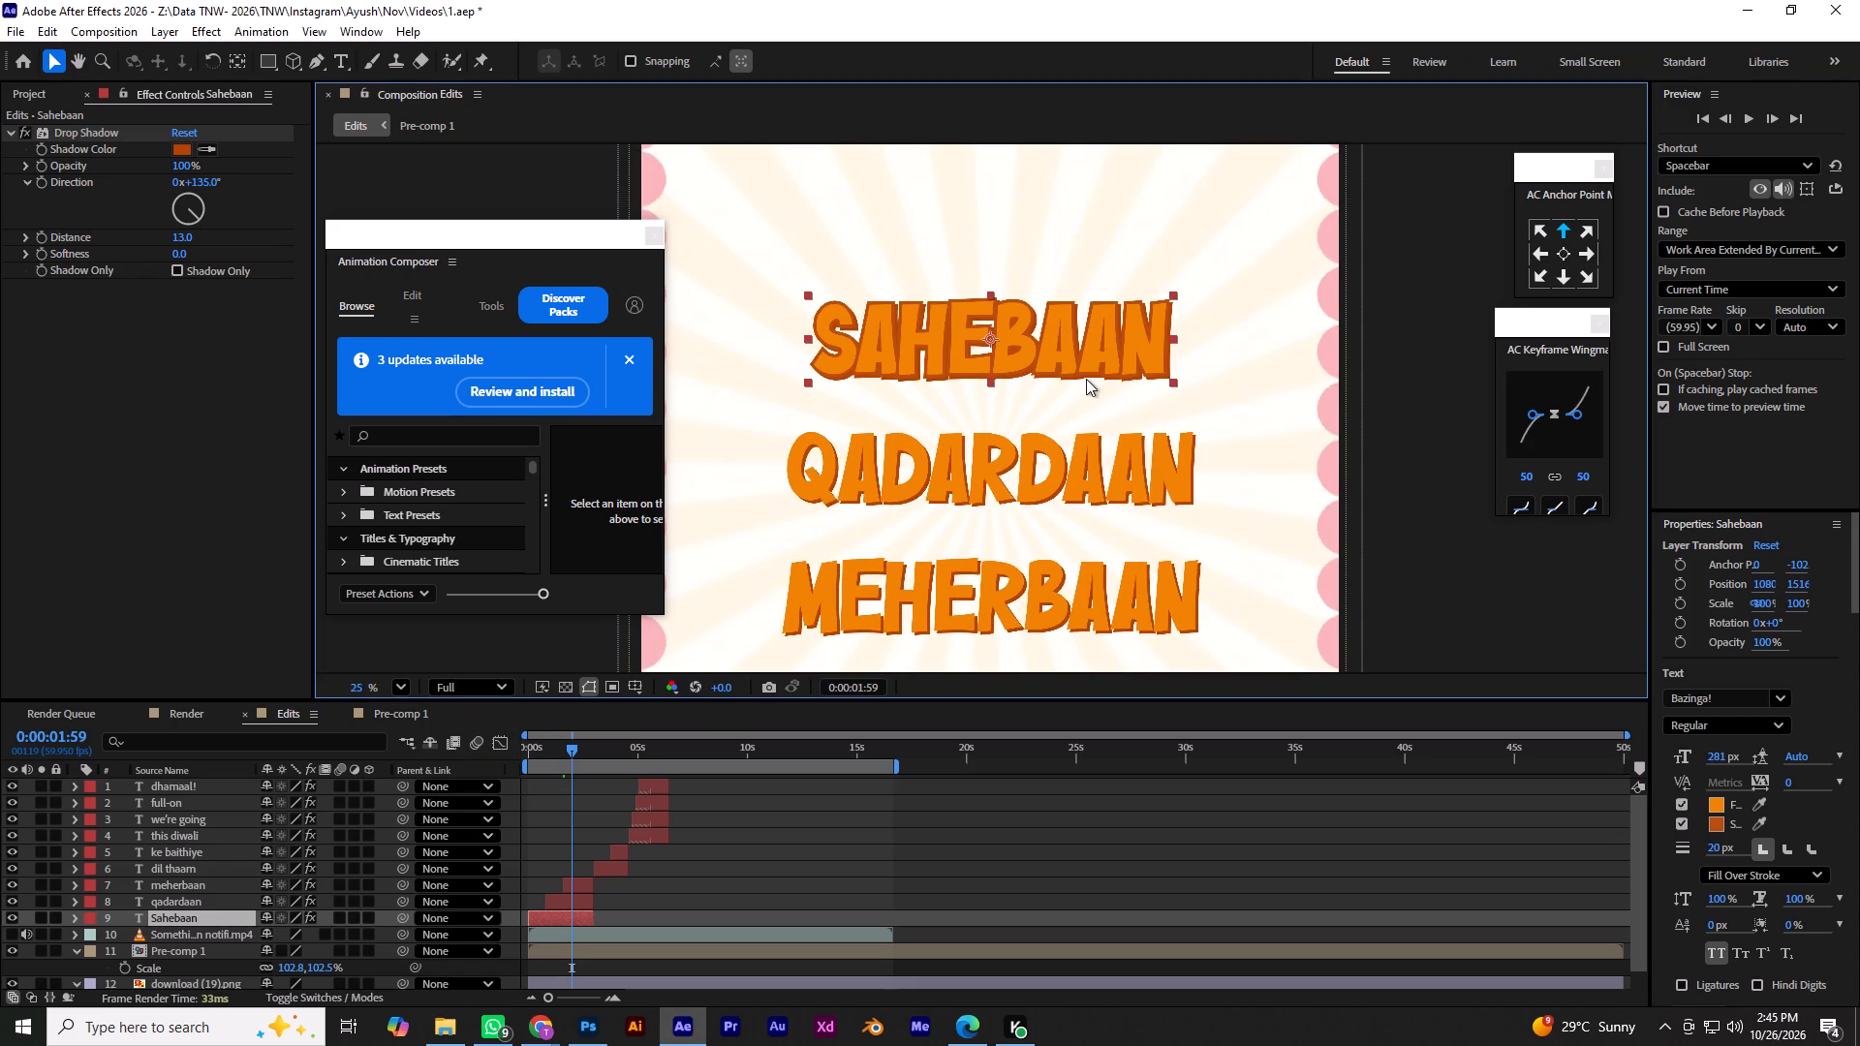
pyautogui.keyDown('alt'); pyautogui.scroll(-1, 1086, 379); pyautogui.keyUp('alt')
pyautogui.keyDown('alt'); pyautogui.scroll(2, 1086, 379); pyautogui.keyUp('alt')
pyautogui.click(1342, 420)
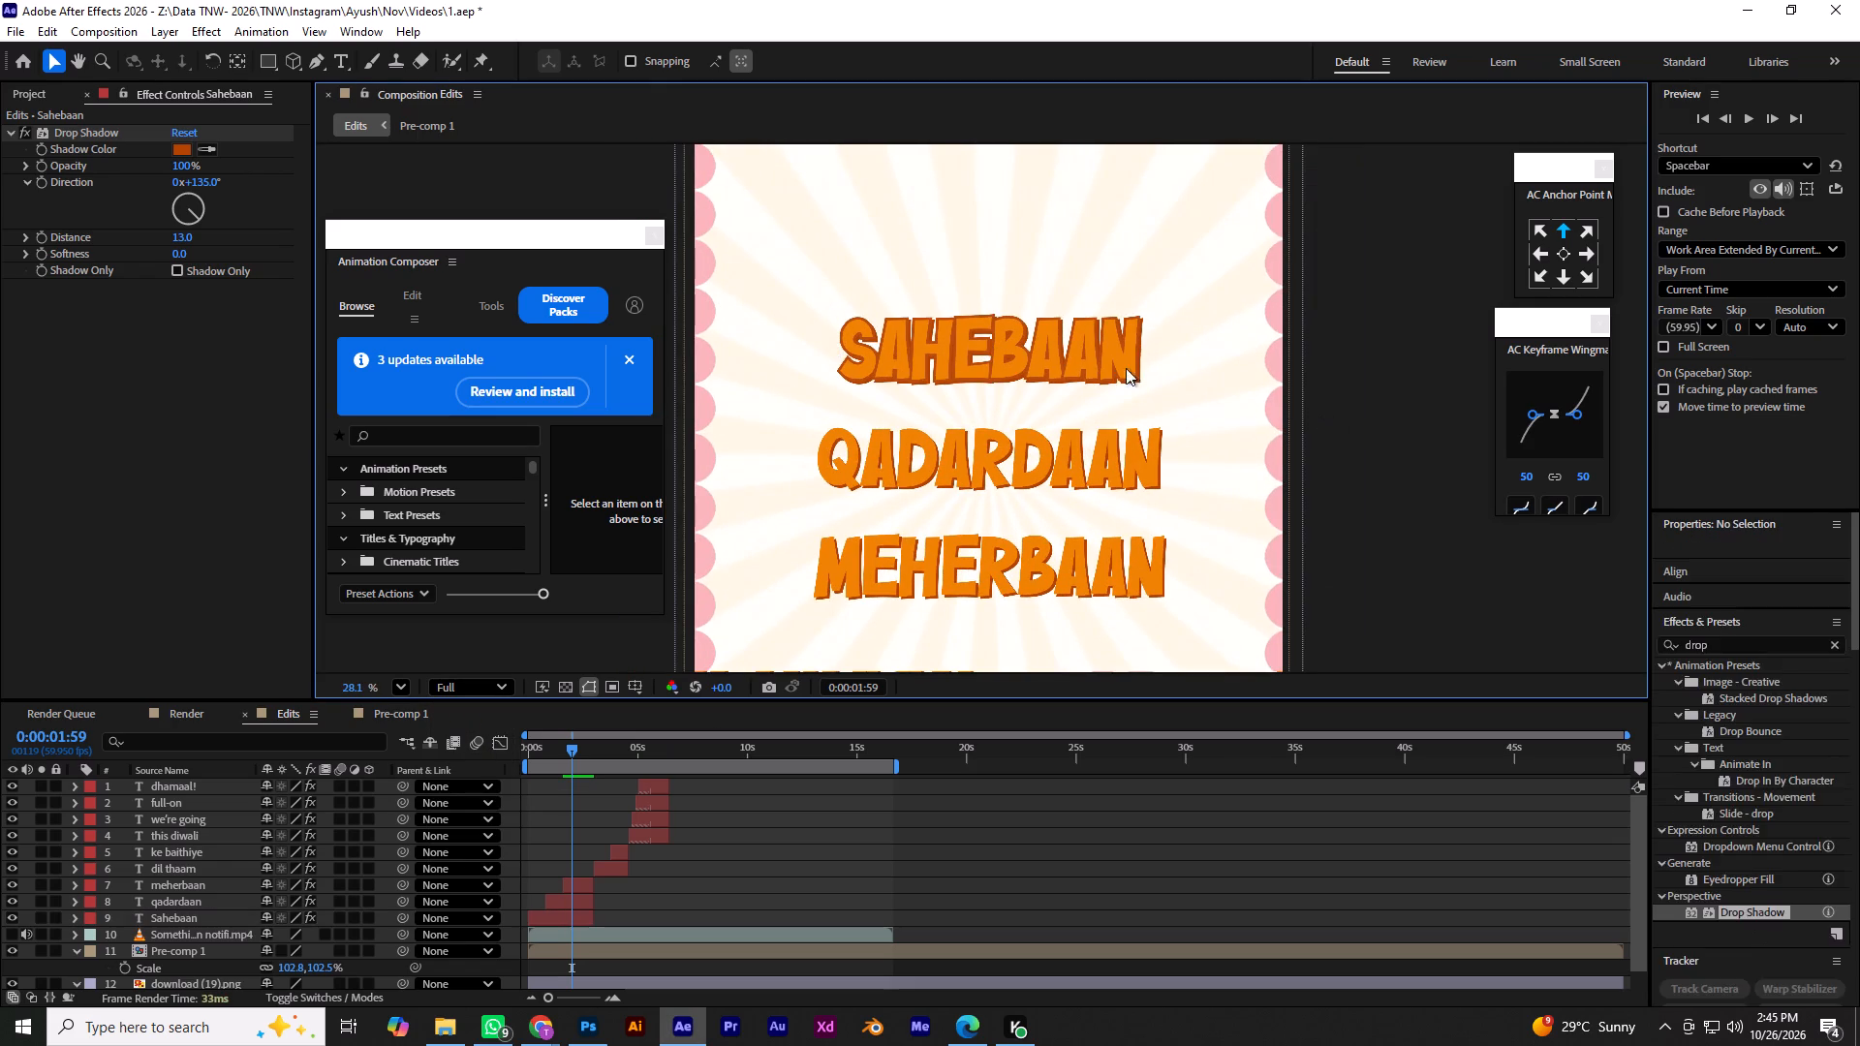
pyautogui.click(1021, 319)
pyautogui.click(1681, 822)
pyautogui.click(1429, 500)
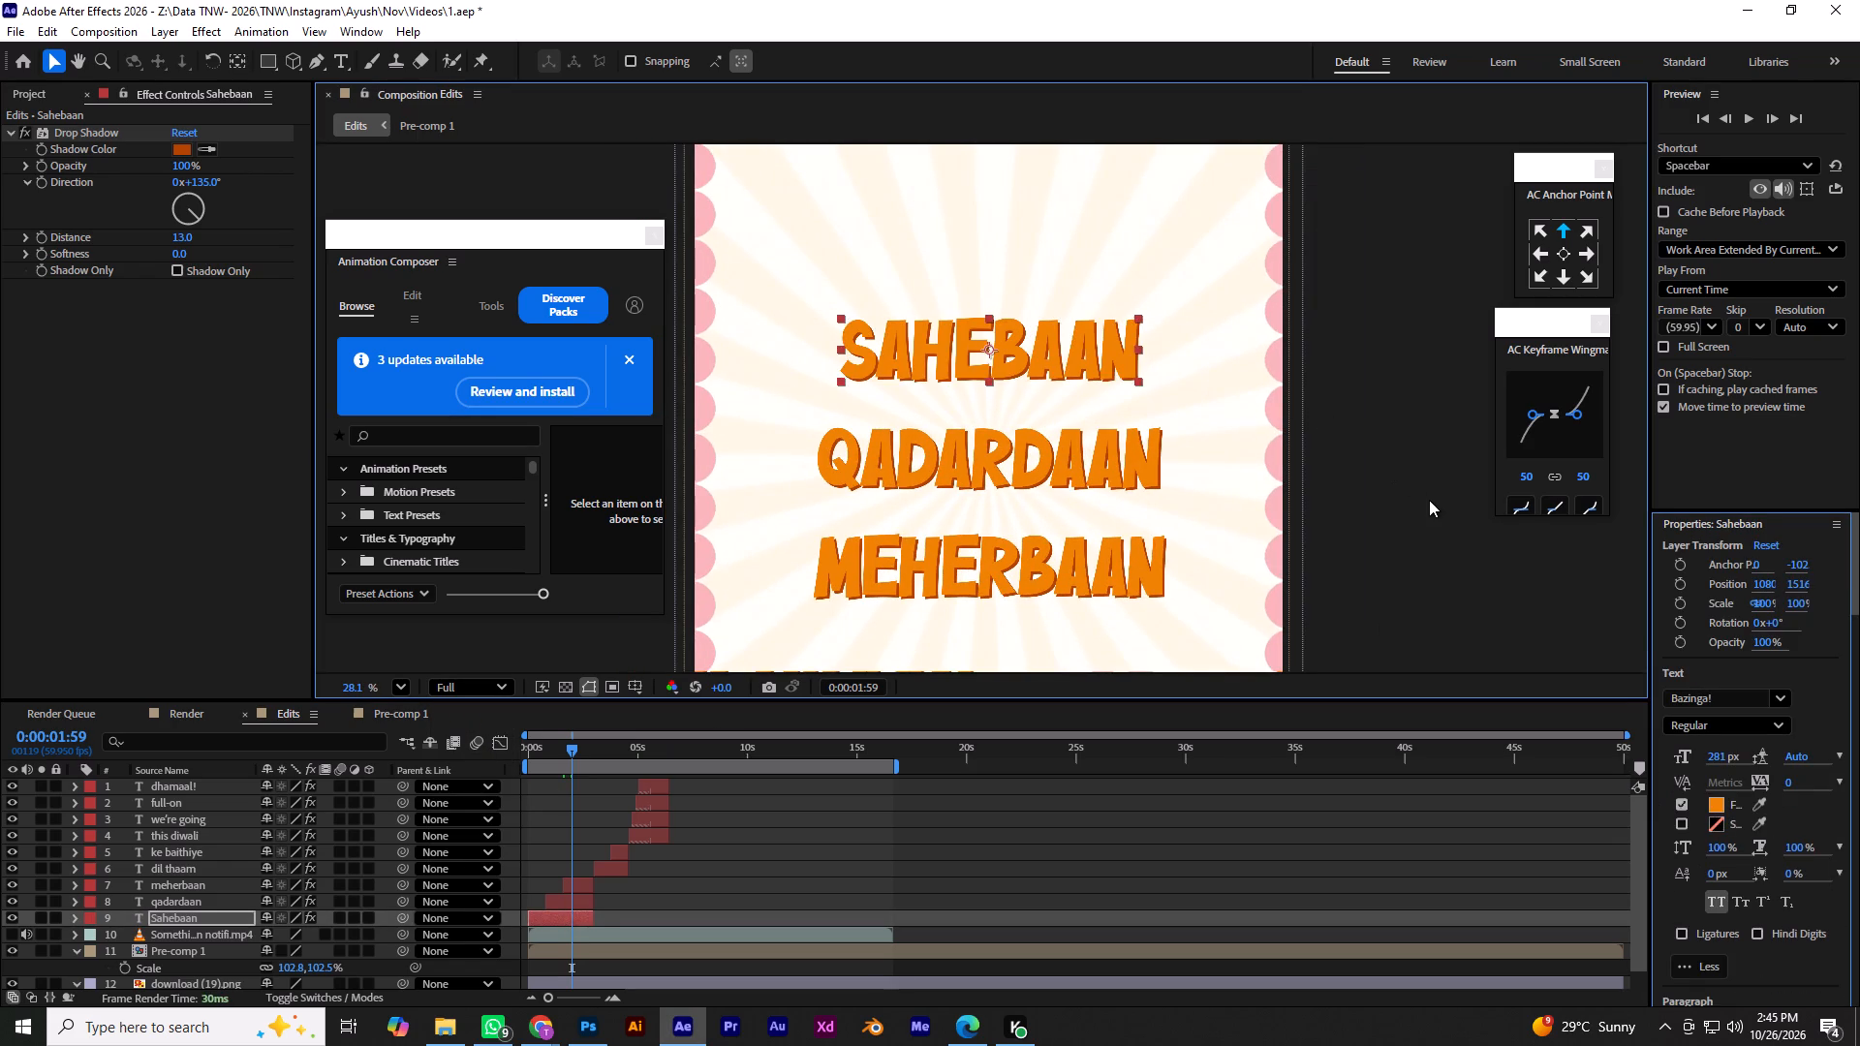
# Recolor the fill of the SAHEBAAN, QADARDAAN and MEHERBAAN captions together to the brighter orange FF9600.
pyautogui.keyDown('alt'); pyautogui.scroll(-4, 1180, 434); pyautogui.keyUp('alt')
pyautogui.keyDown('alt'); pyautogui.scroll(2, 1180, 434); pyautogui.keyUp('alt')
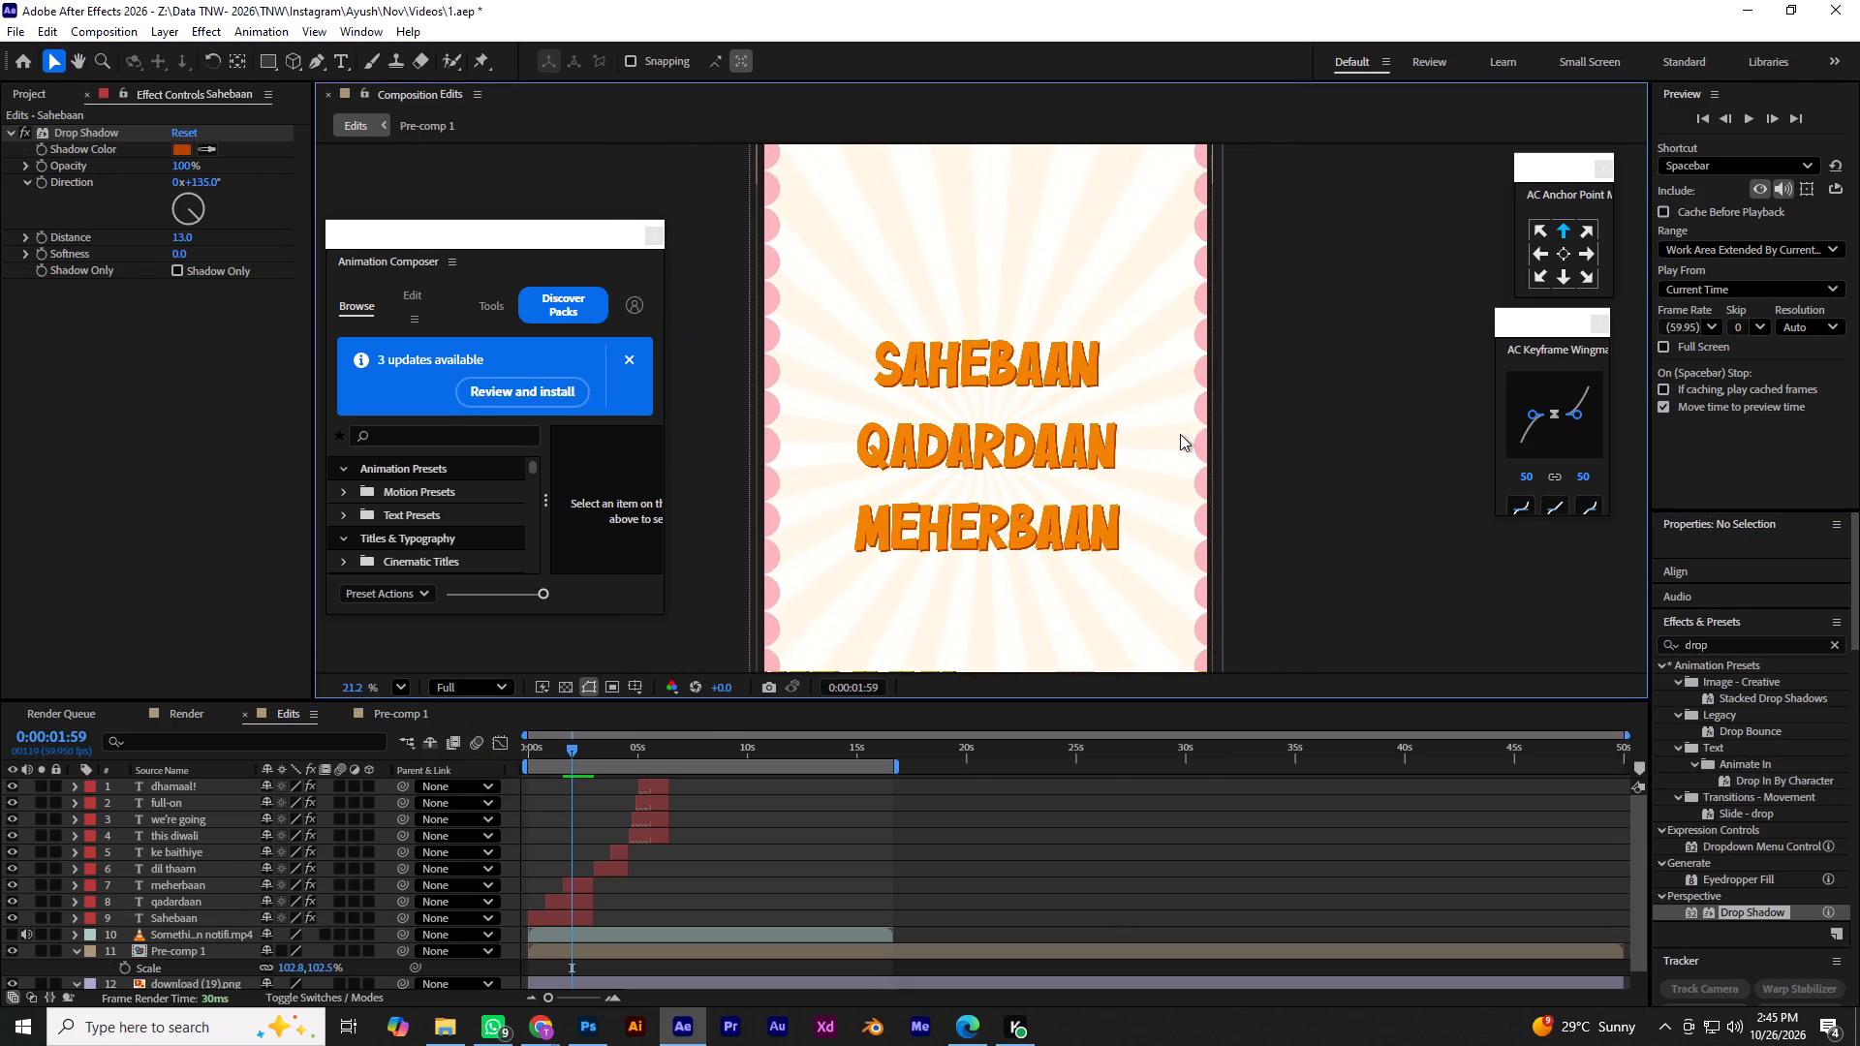
pyautogui.keyDown('alt'); pyautogui.scroll(1, 928, 493); pyautogui.keyUp('alt')
pyautogui.click(1052, 373)
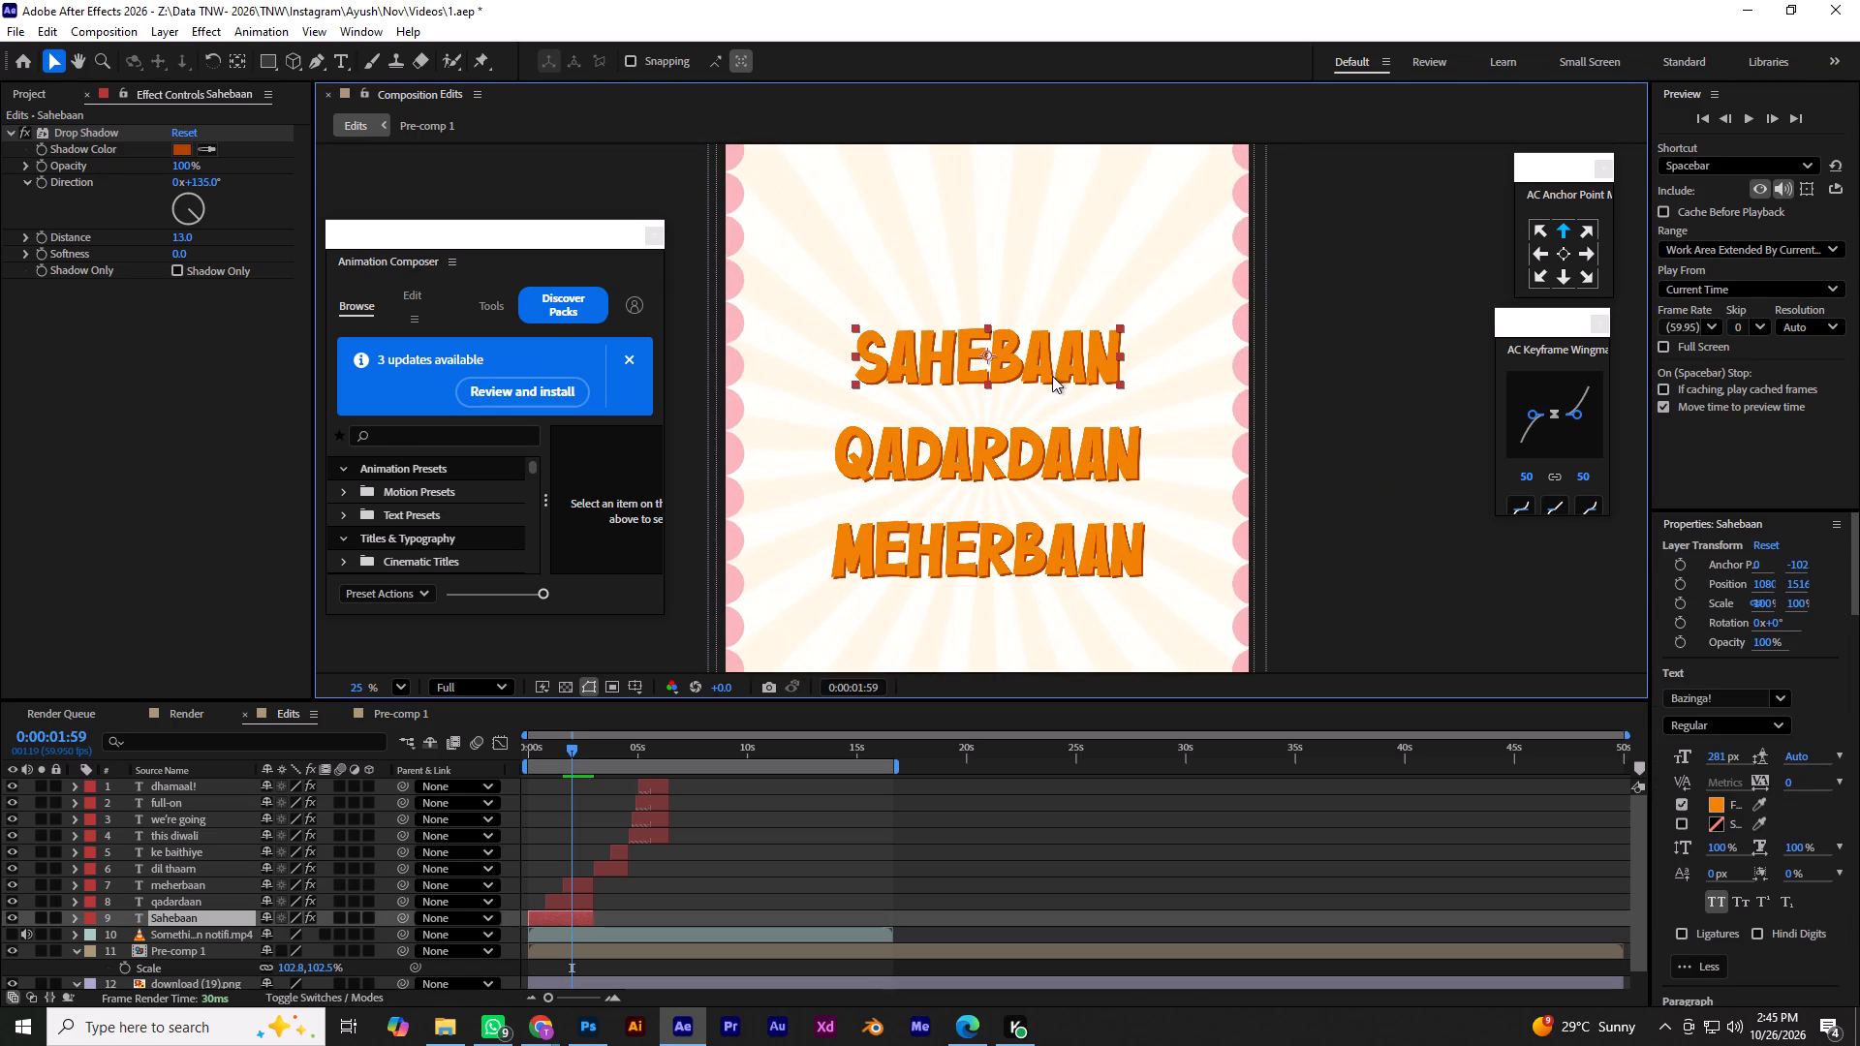
pyautogui.keyDown('shift'); pyautogui.click(1043, 435); pyautogui.keyUp('shift')
pyautogui.keyDown('shift'); pyautogui.click(1055, 545); pyautogui.keyUp('shift')
pyautogui.scroll(-2, 1789, 888)
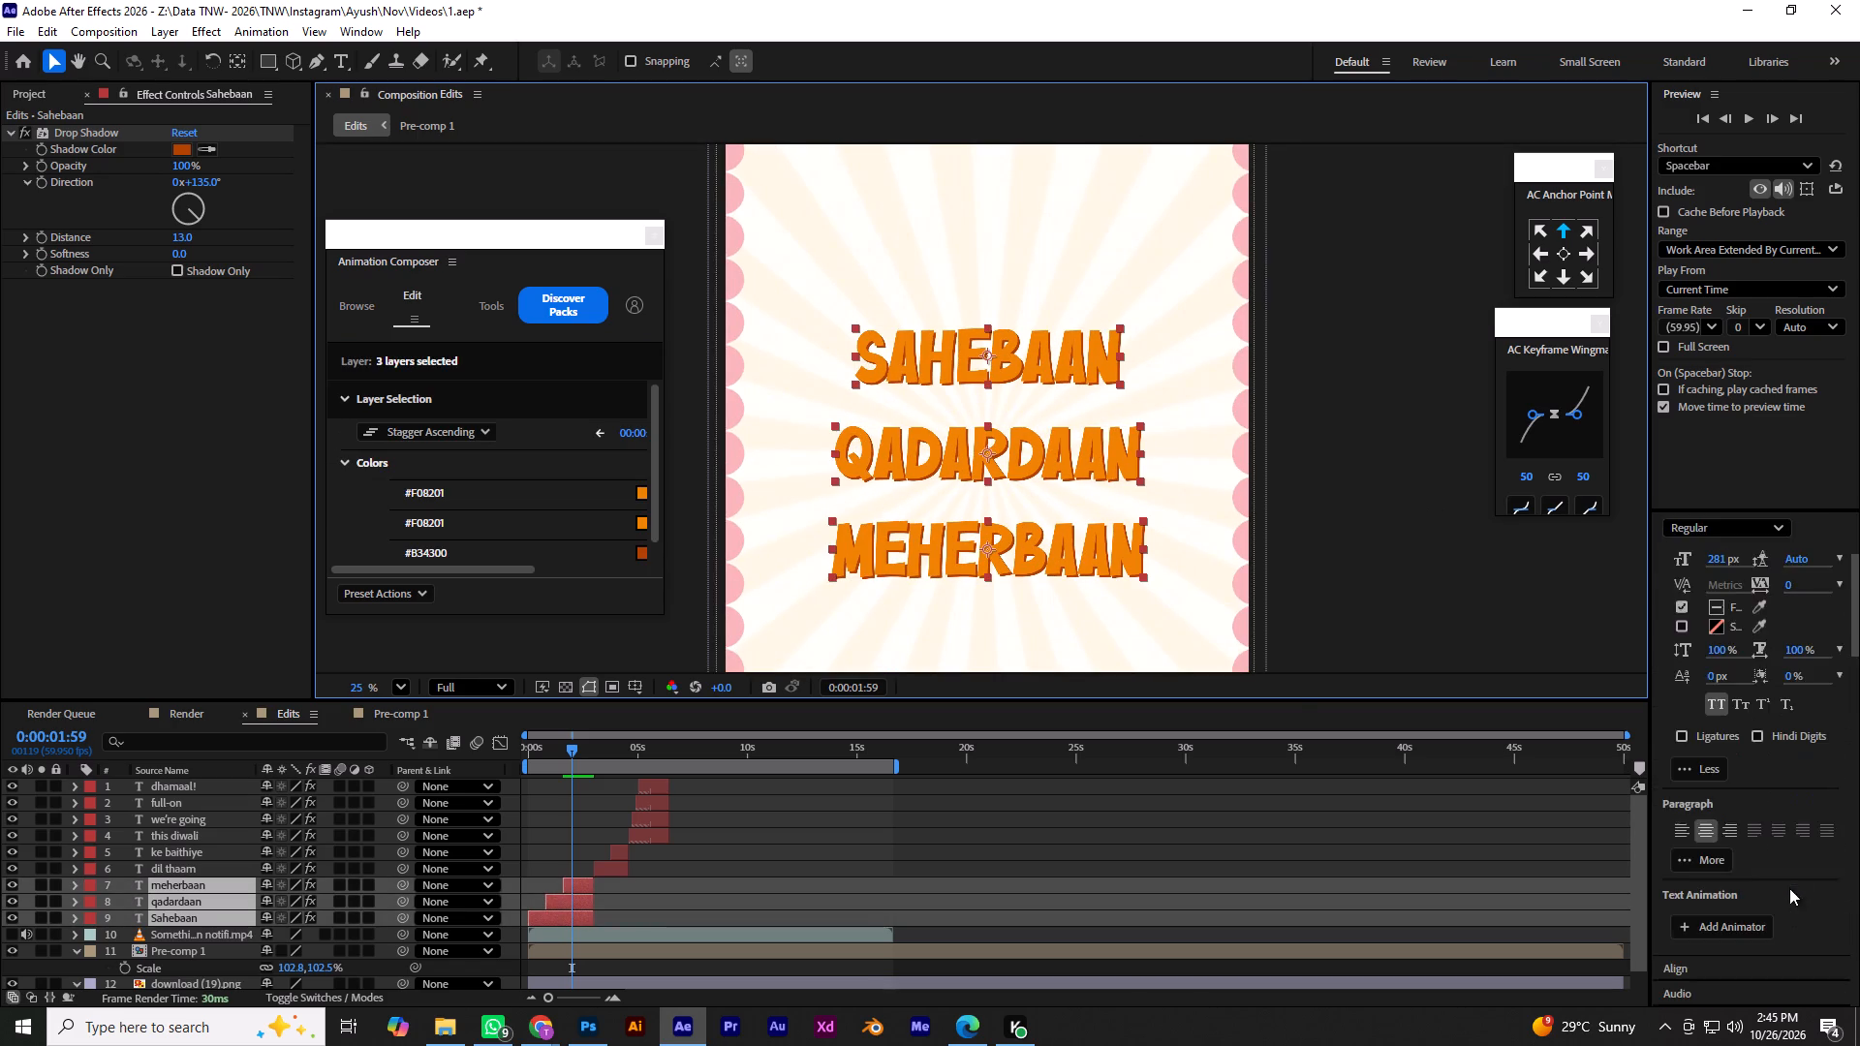
pyautogui.scroll(2, 1746, 841)
pyautogui.click(1720, 805)
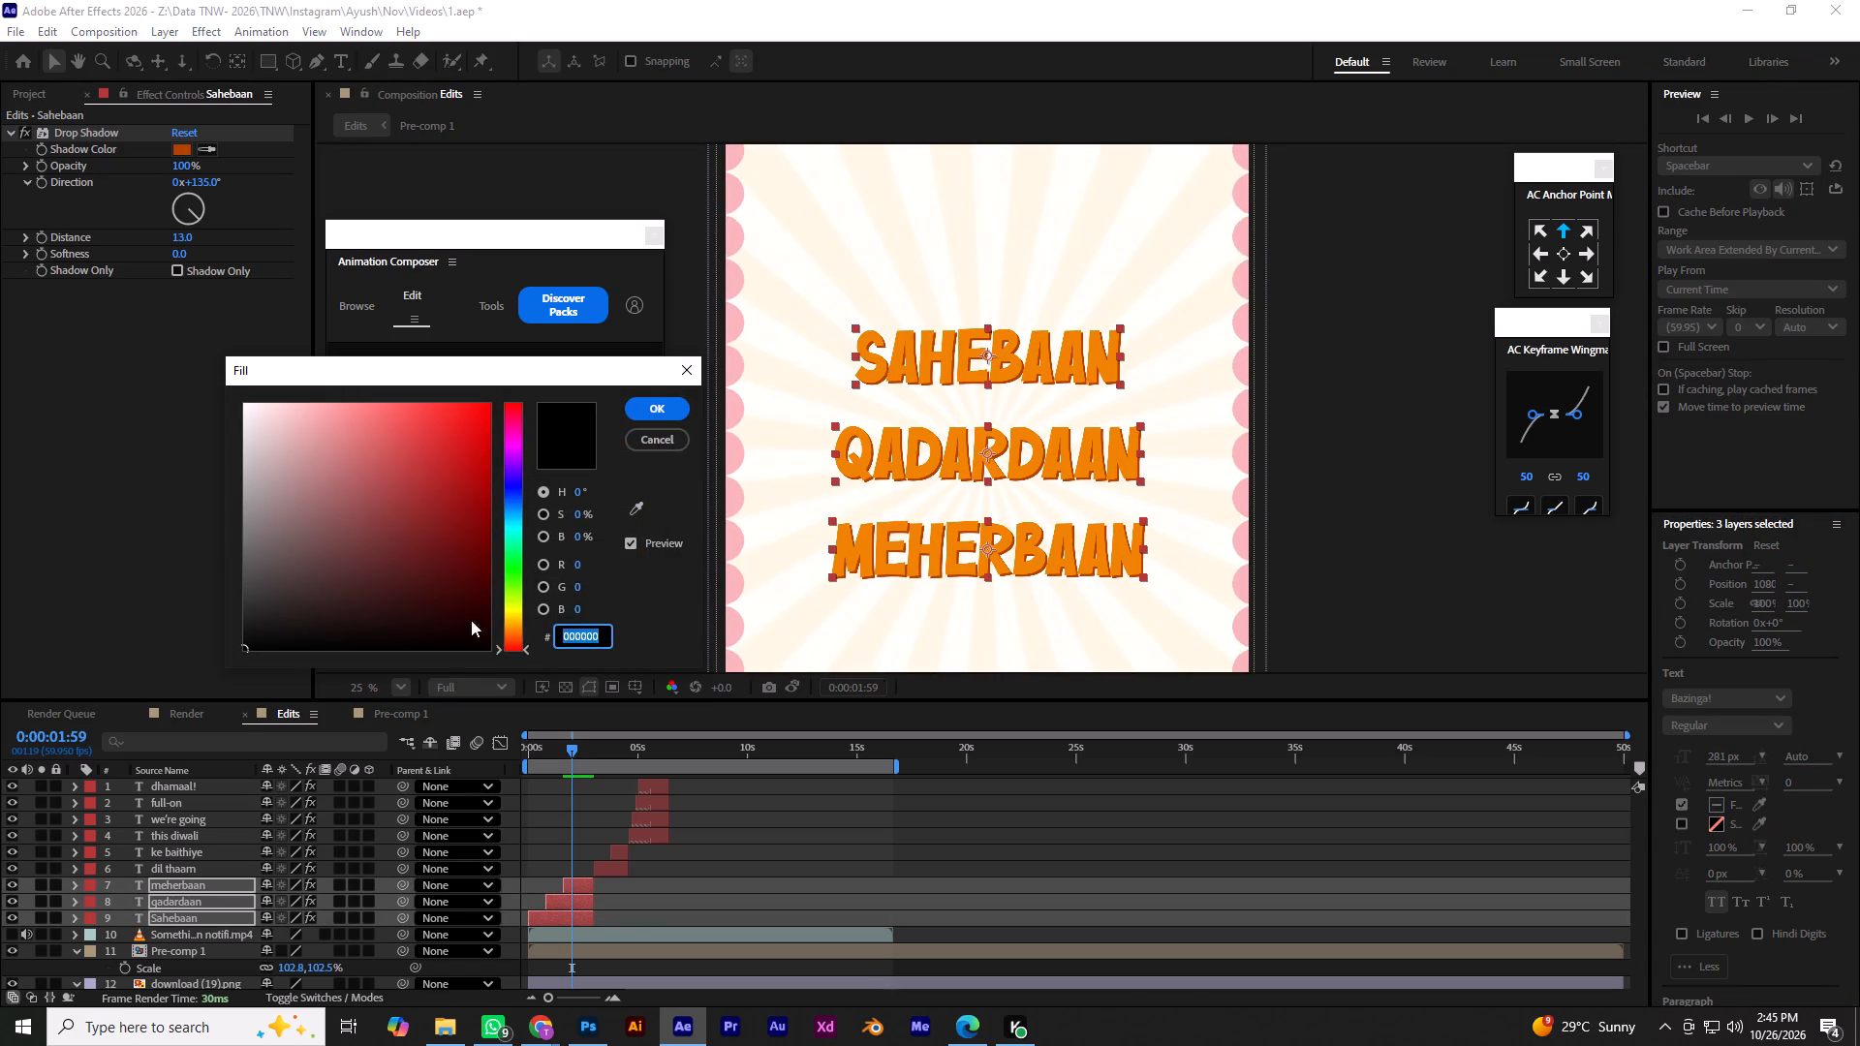
pyautogui.moveTo(515, 639); pyautogui.dragTo(516, 635)
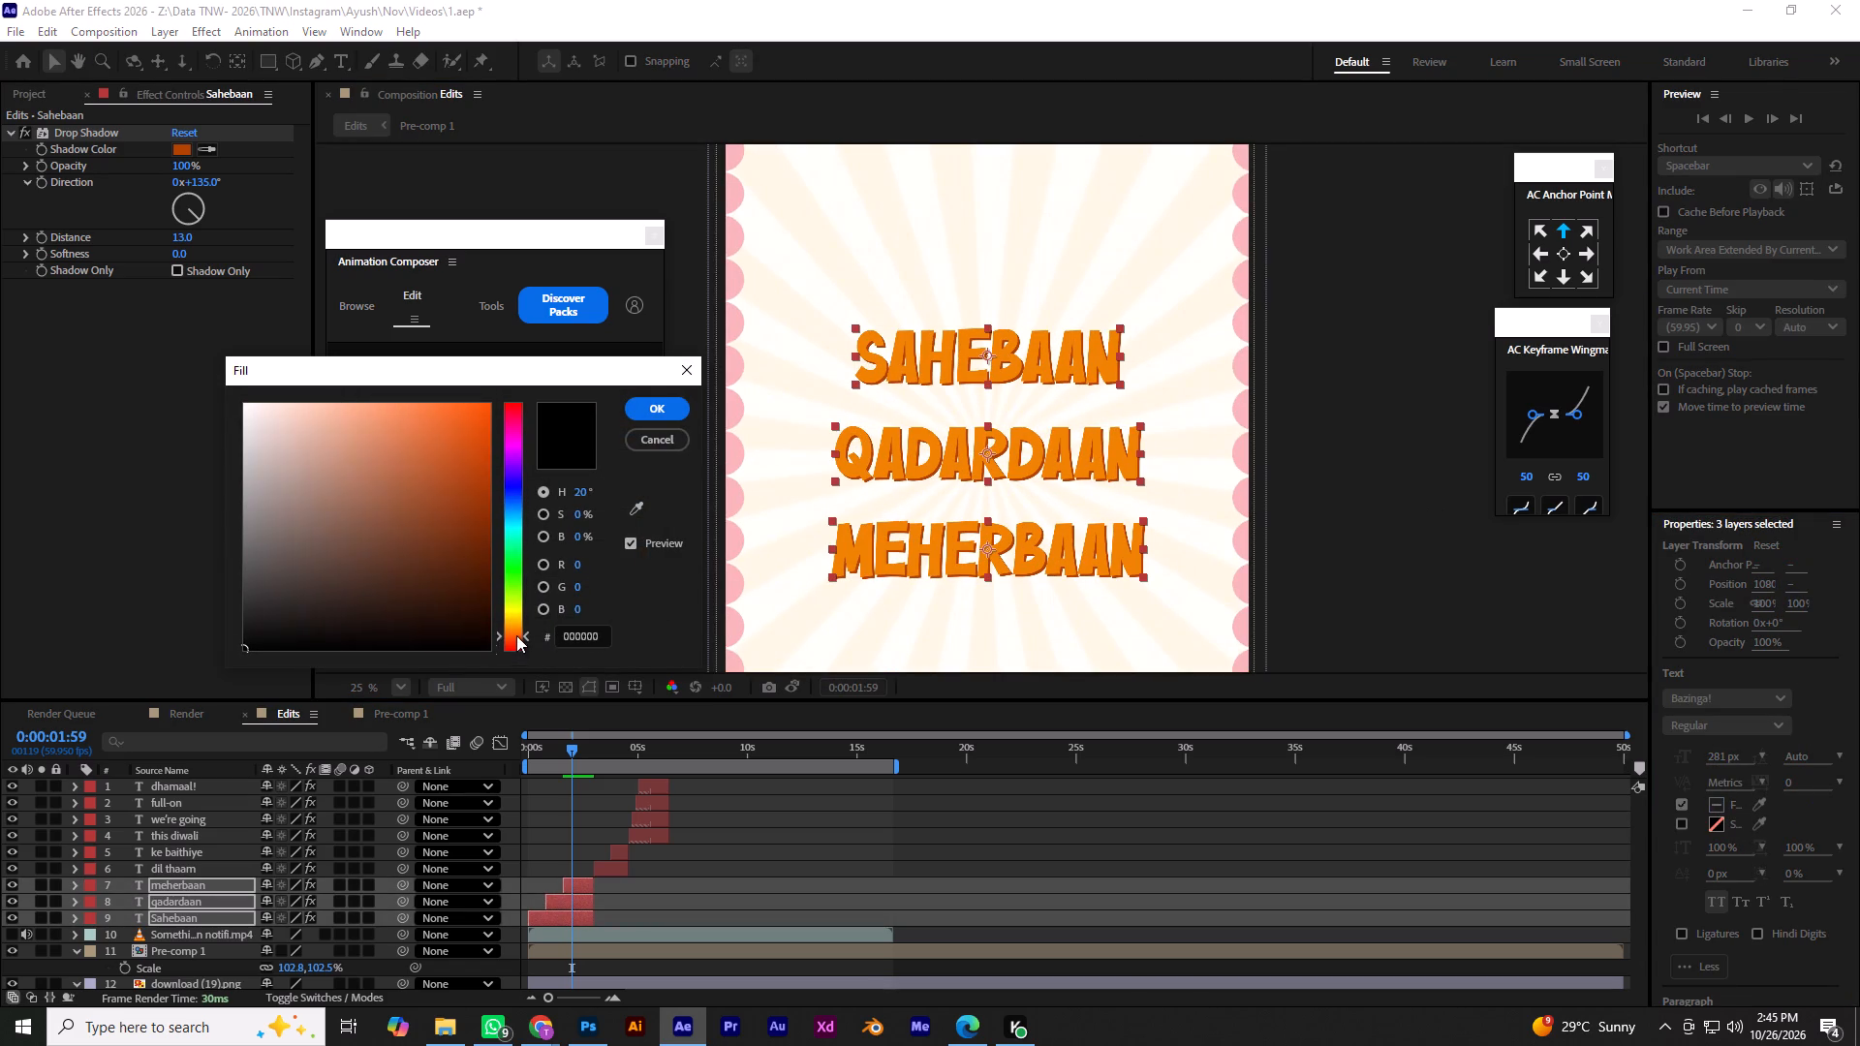
pyautogui.moveTo(516, 635); pyautogui.dragTo(516, 631)
pyautogui.moveTo(463, 587); pyautogui.dragTo(520, 394)
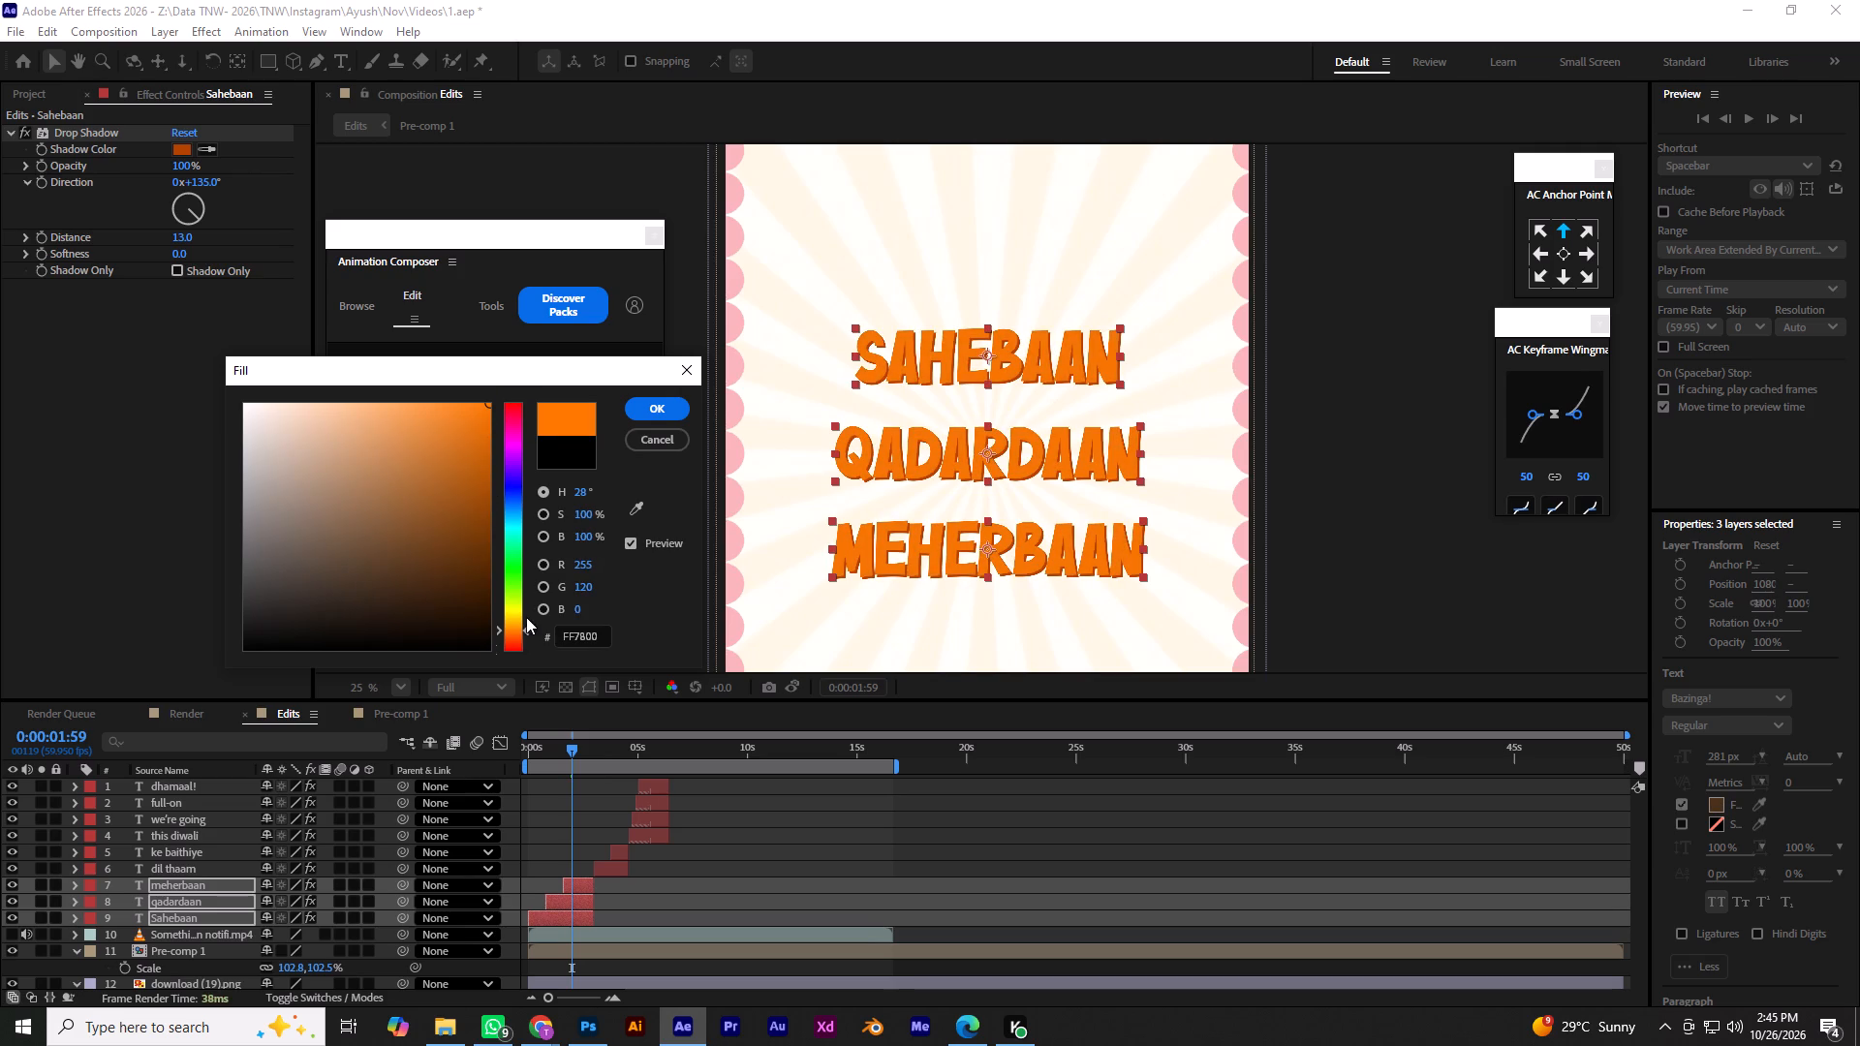
pyautogui.click(516, 628)
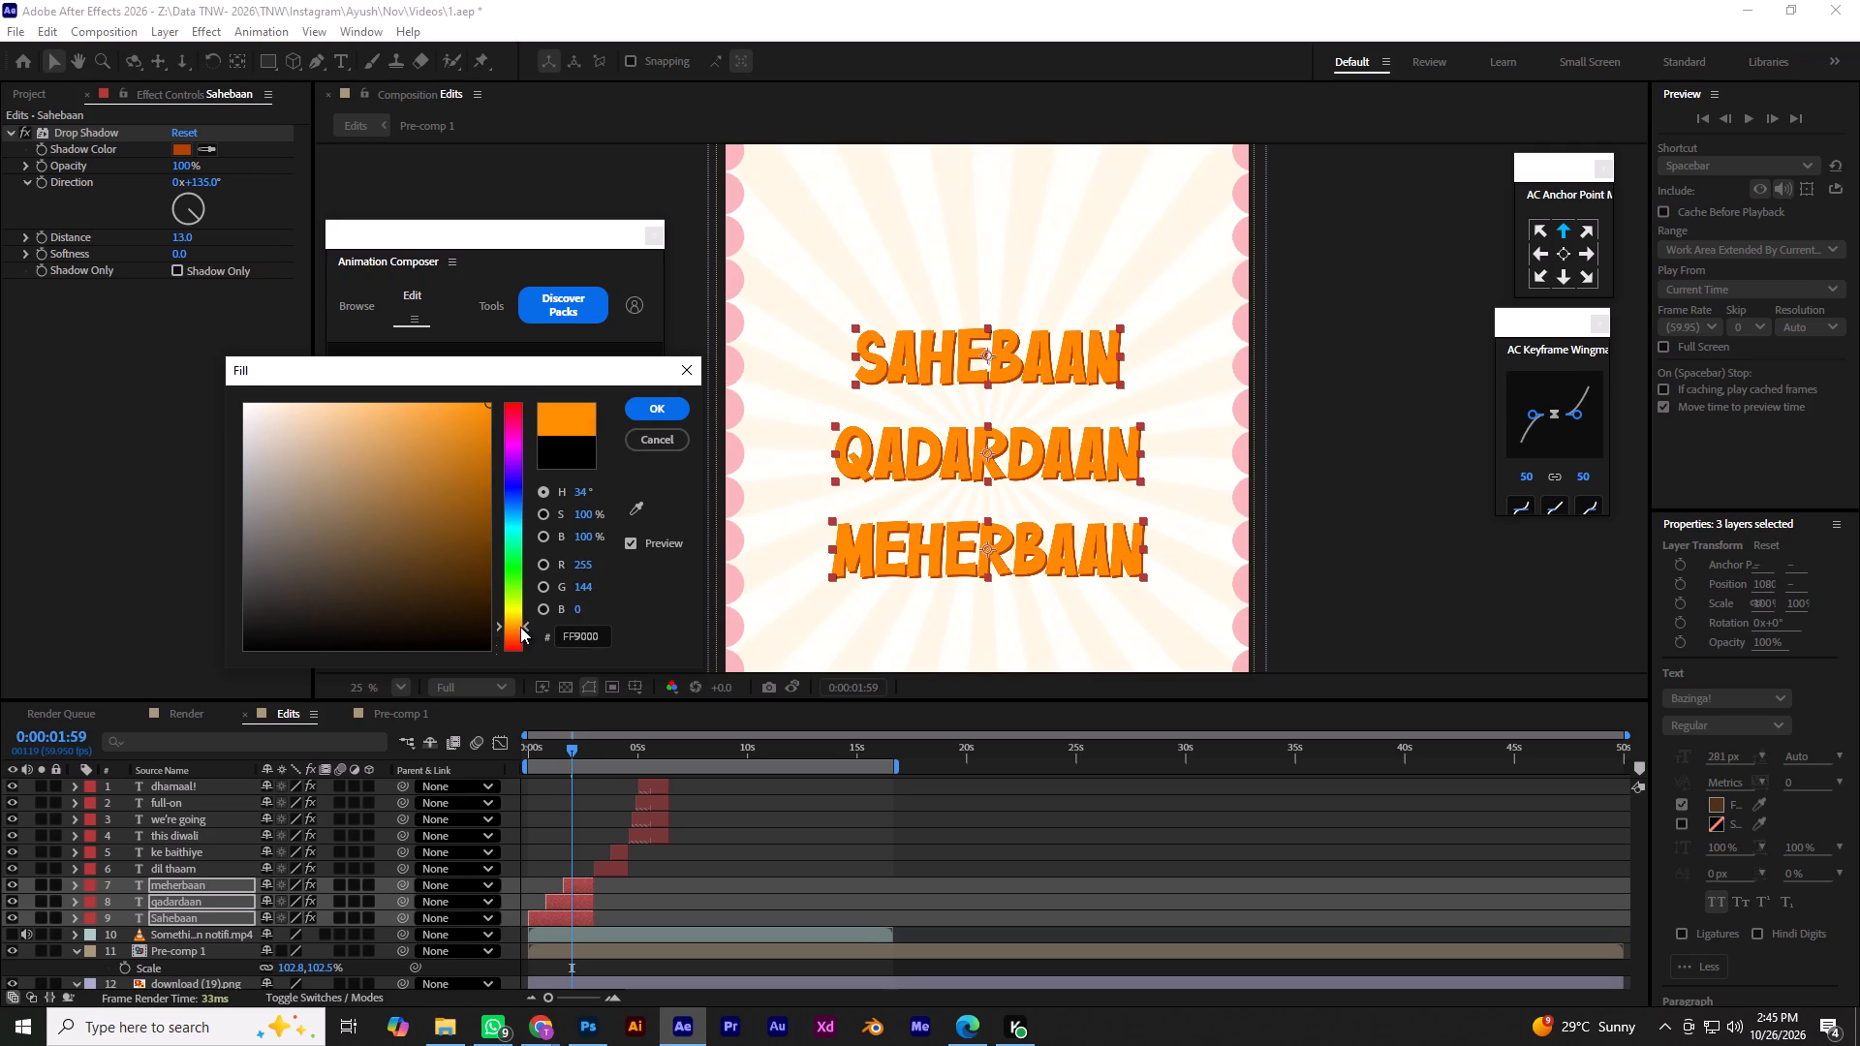
# Apply the chosen orange fill to the SAHEBAAN, QADARDAAN and MEHERBAAN captions, deselect them and save the project.
pyautogui.click(648, 415)
pyautogui.click(1434, 517)
pyautogui.hotkey('ctrl', 's')
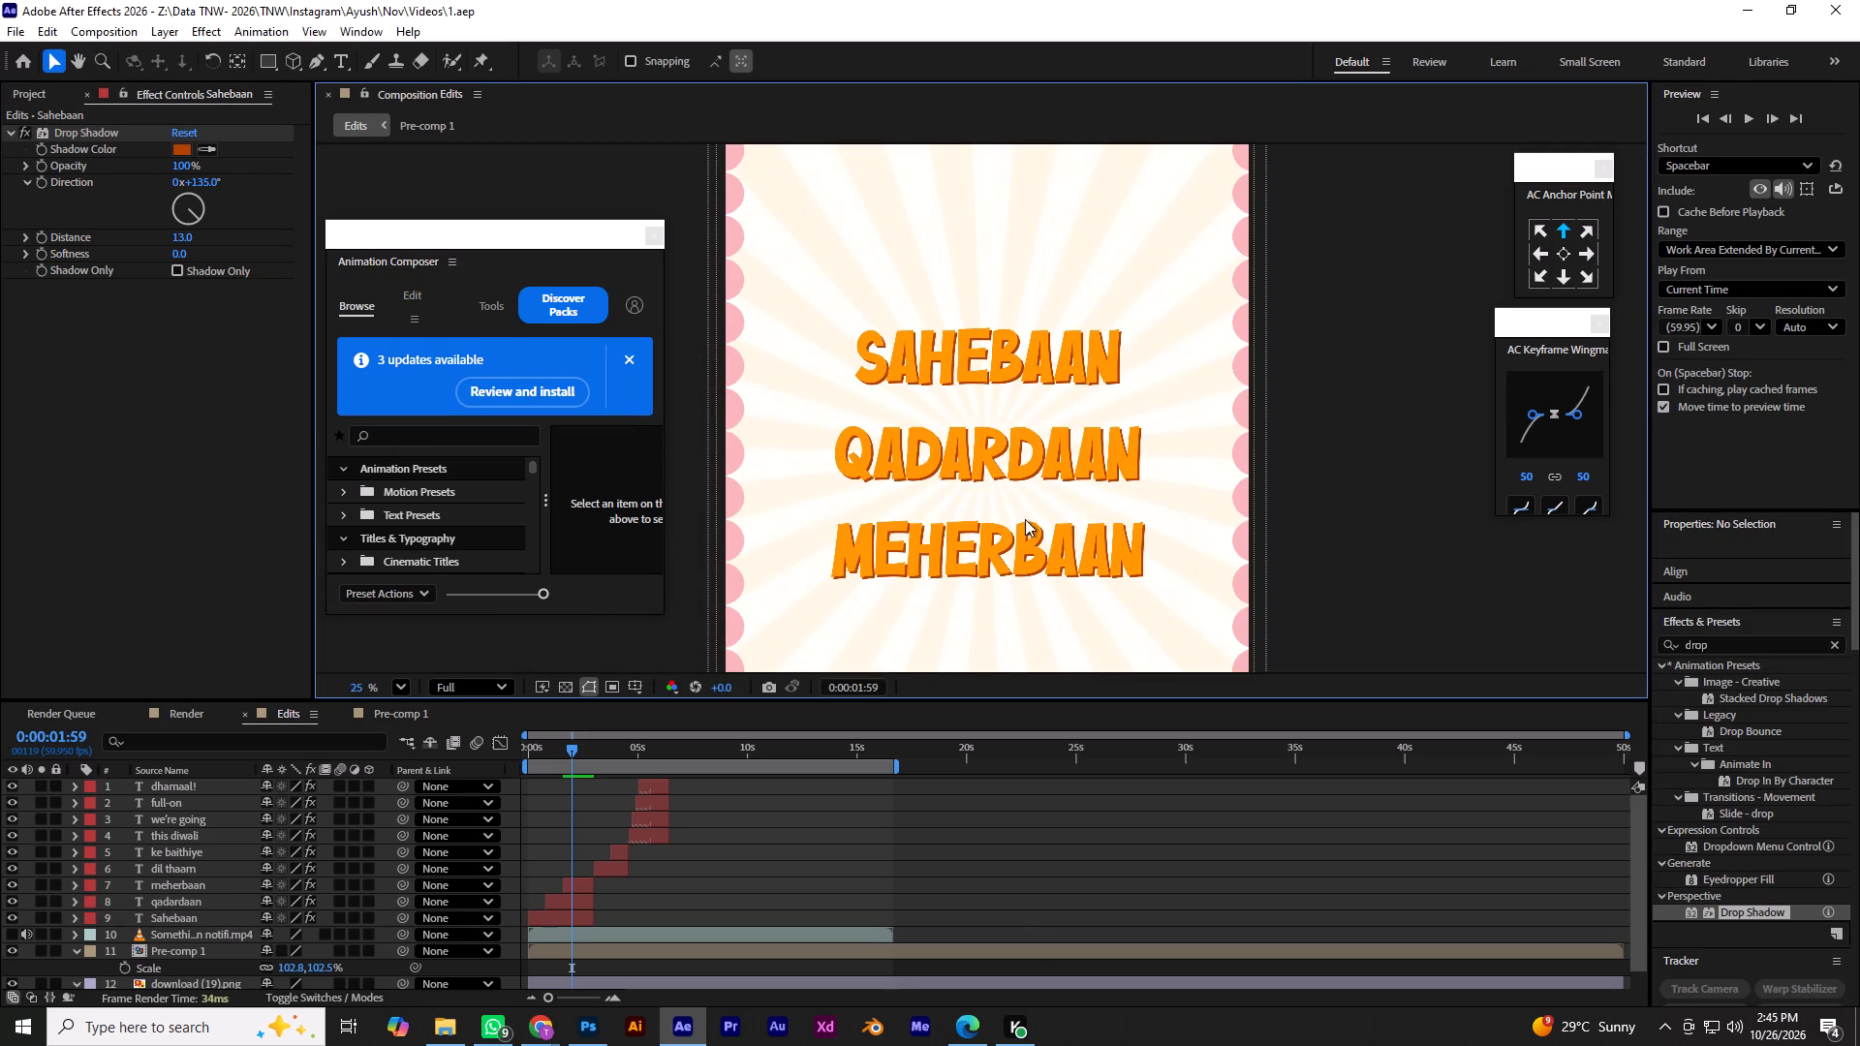
# Match the fill of the six caption layers from dil thaam to dhamaal! to the QADARDAAN caption's orange, and save the project.
pyautogui.keyDown('alt'); pyautogui.scroll(6, 1065, 444); pyautogui.keyUp('alt')
pyautogui.keyDown('alt'); pyautogui.scroll(-2, 1065, 444); pyautogui.keyUp('alt')
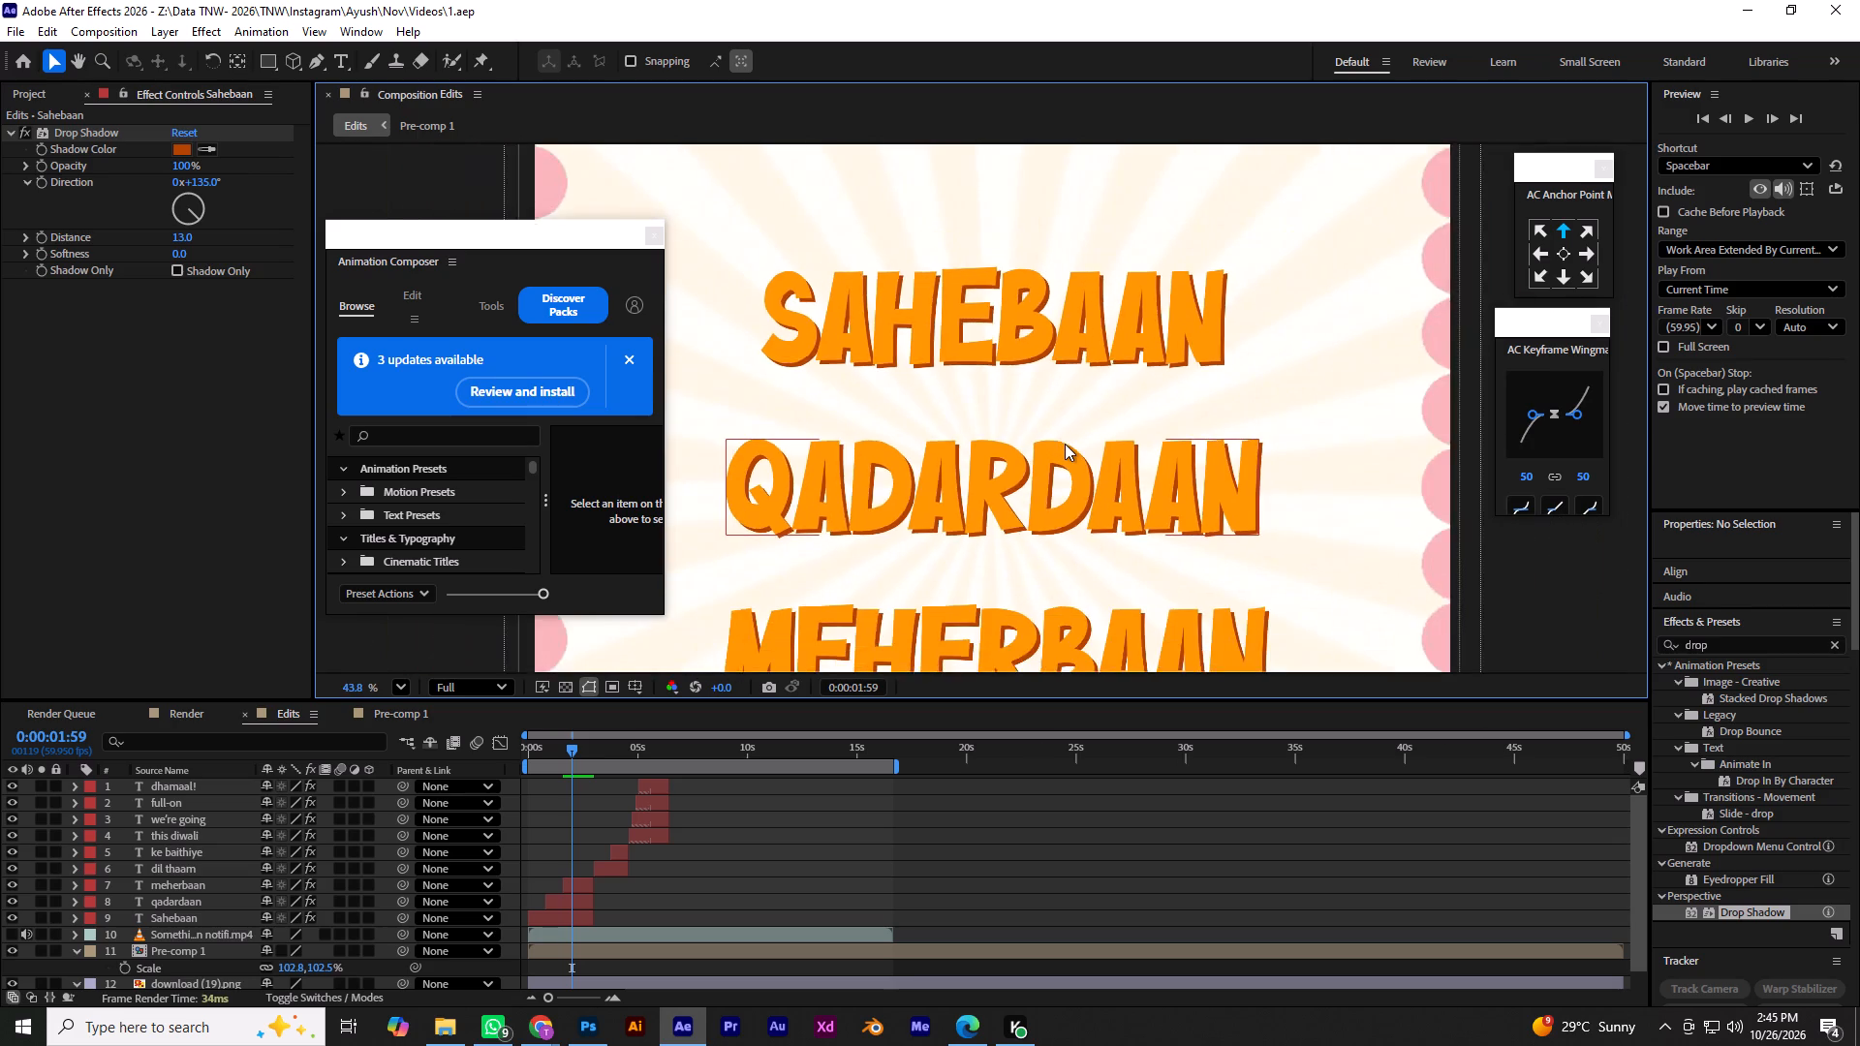
pyautogui.keyDown('alt'); pyautogui.scroll(-10, 1065, 444); pyautogui.keyUp('alt')
pyautogui.keyDown('alt'); pyautogui.scroll(3, 1065, 444); pyautogui.keyUp('alt')
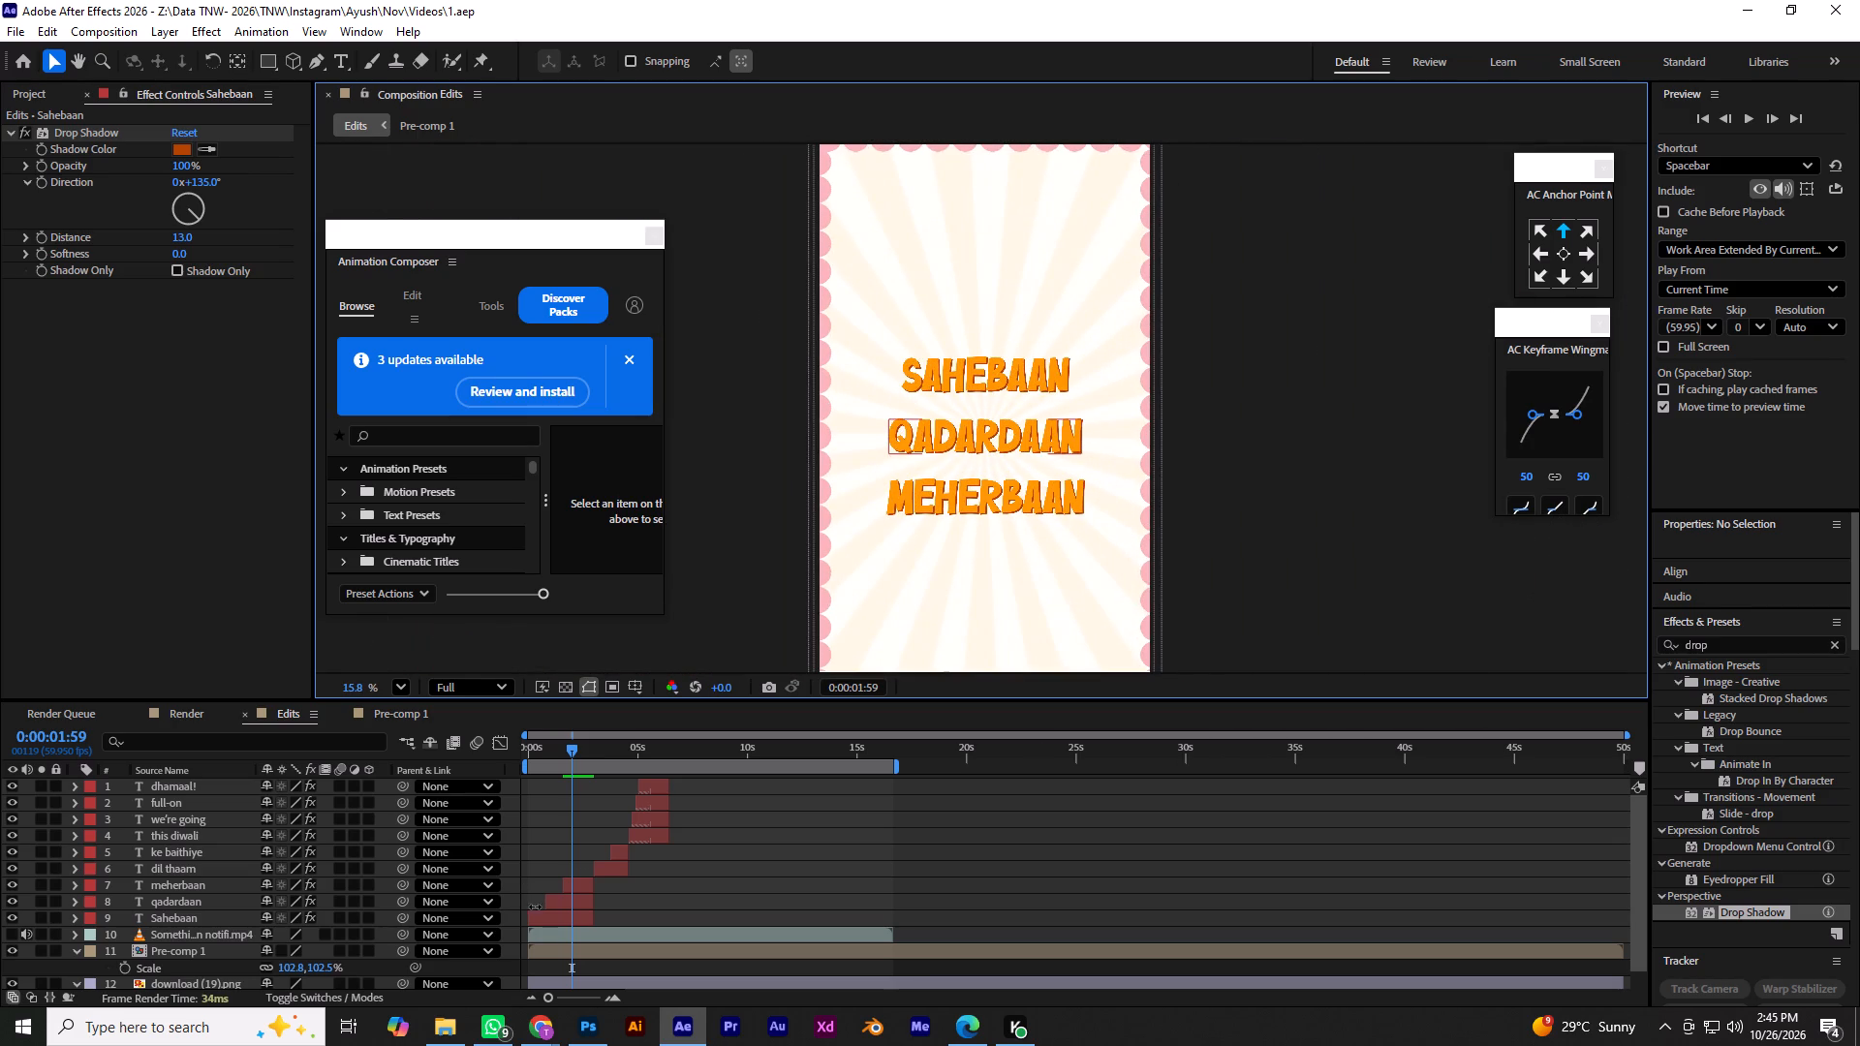
pyautogui.click(615, 868)
pyautogui.scroll(3, 653, 789)
pyautogui.keyDown('shift'); pyautogui.click(653, 785); pyautogui.keyUp('shift')
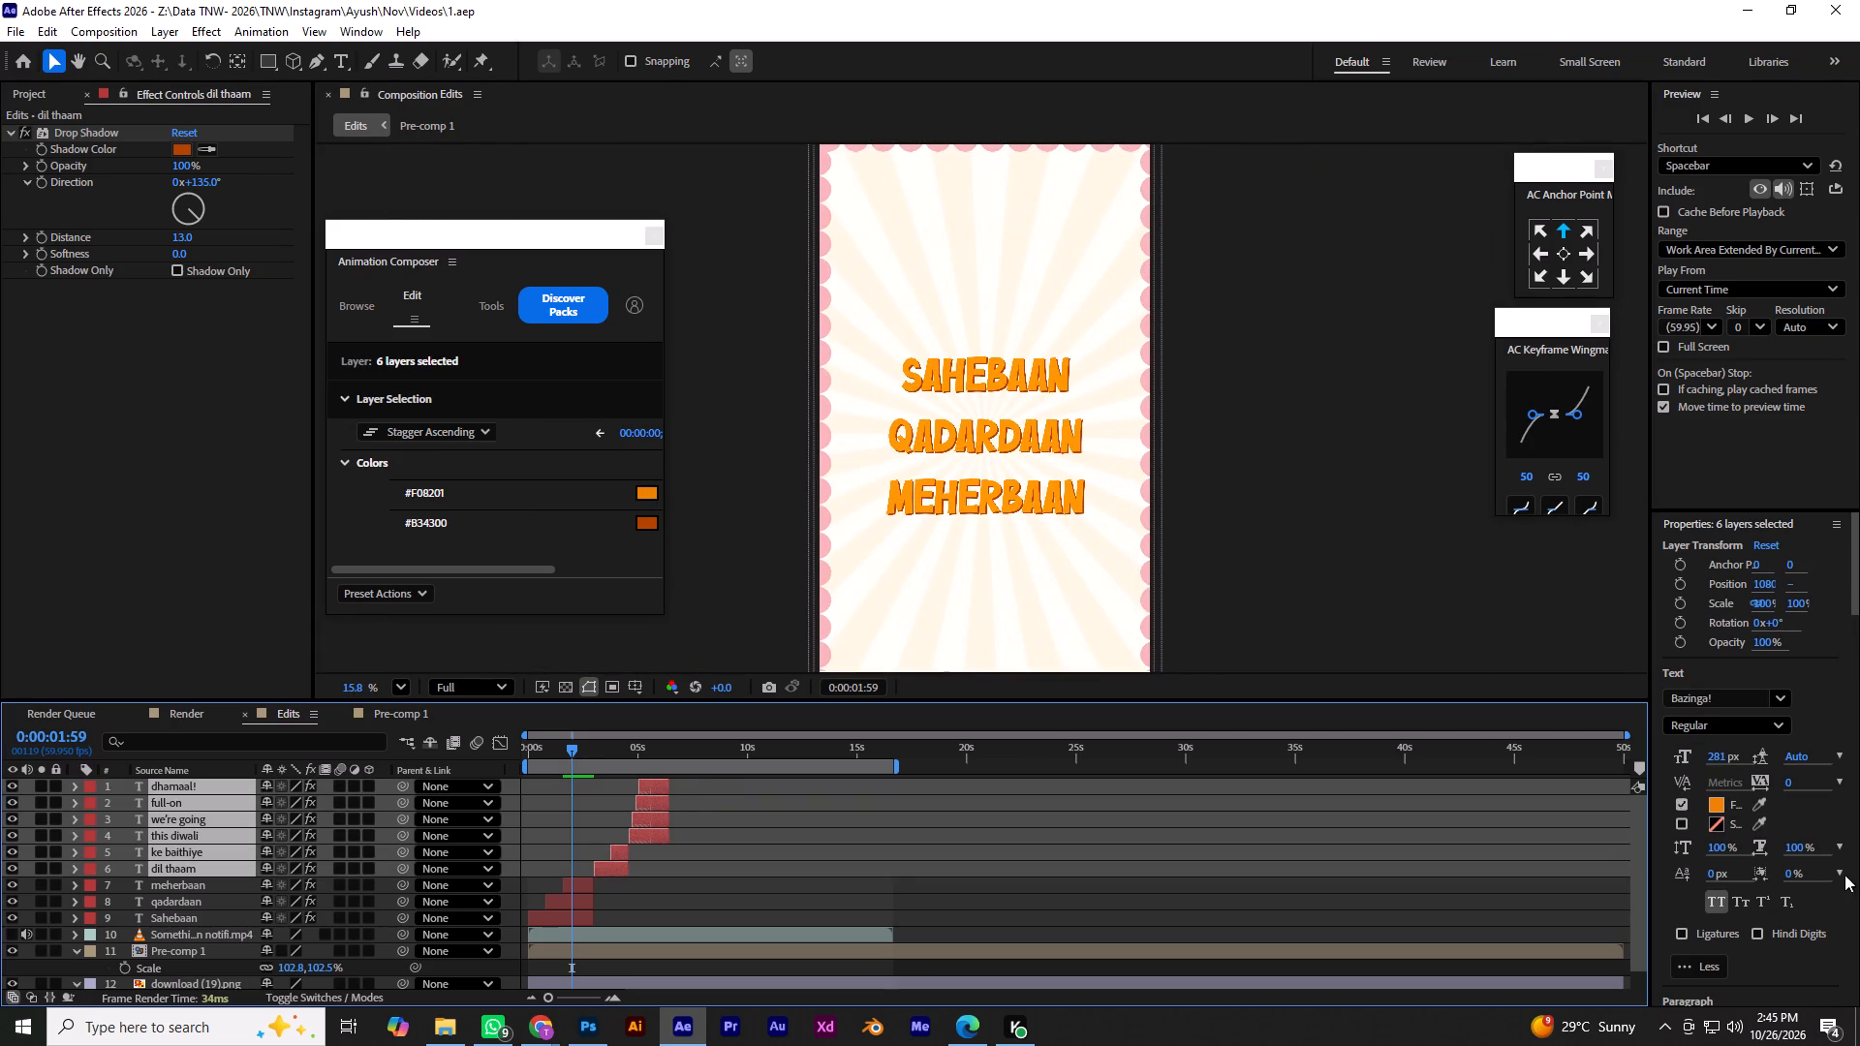
pyautogui.click(1760, 802)
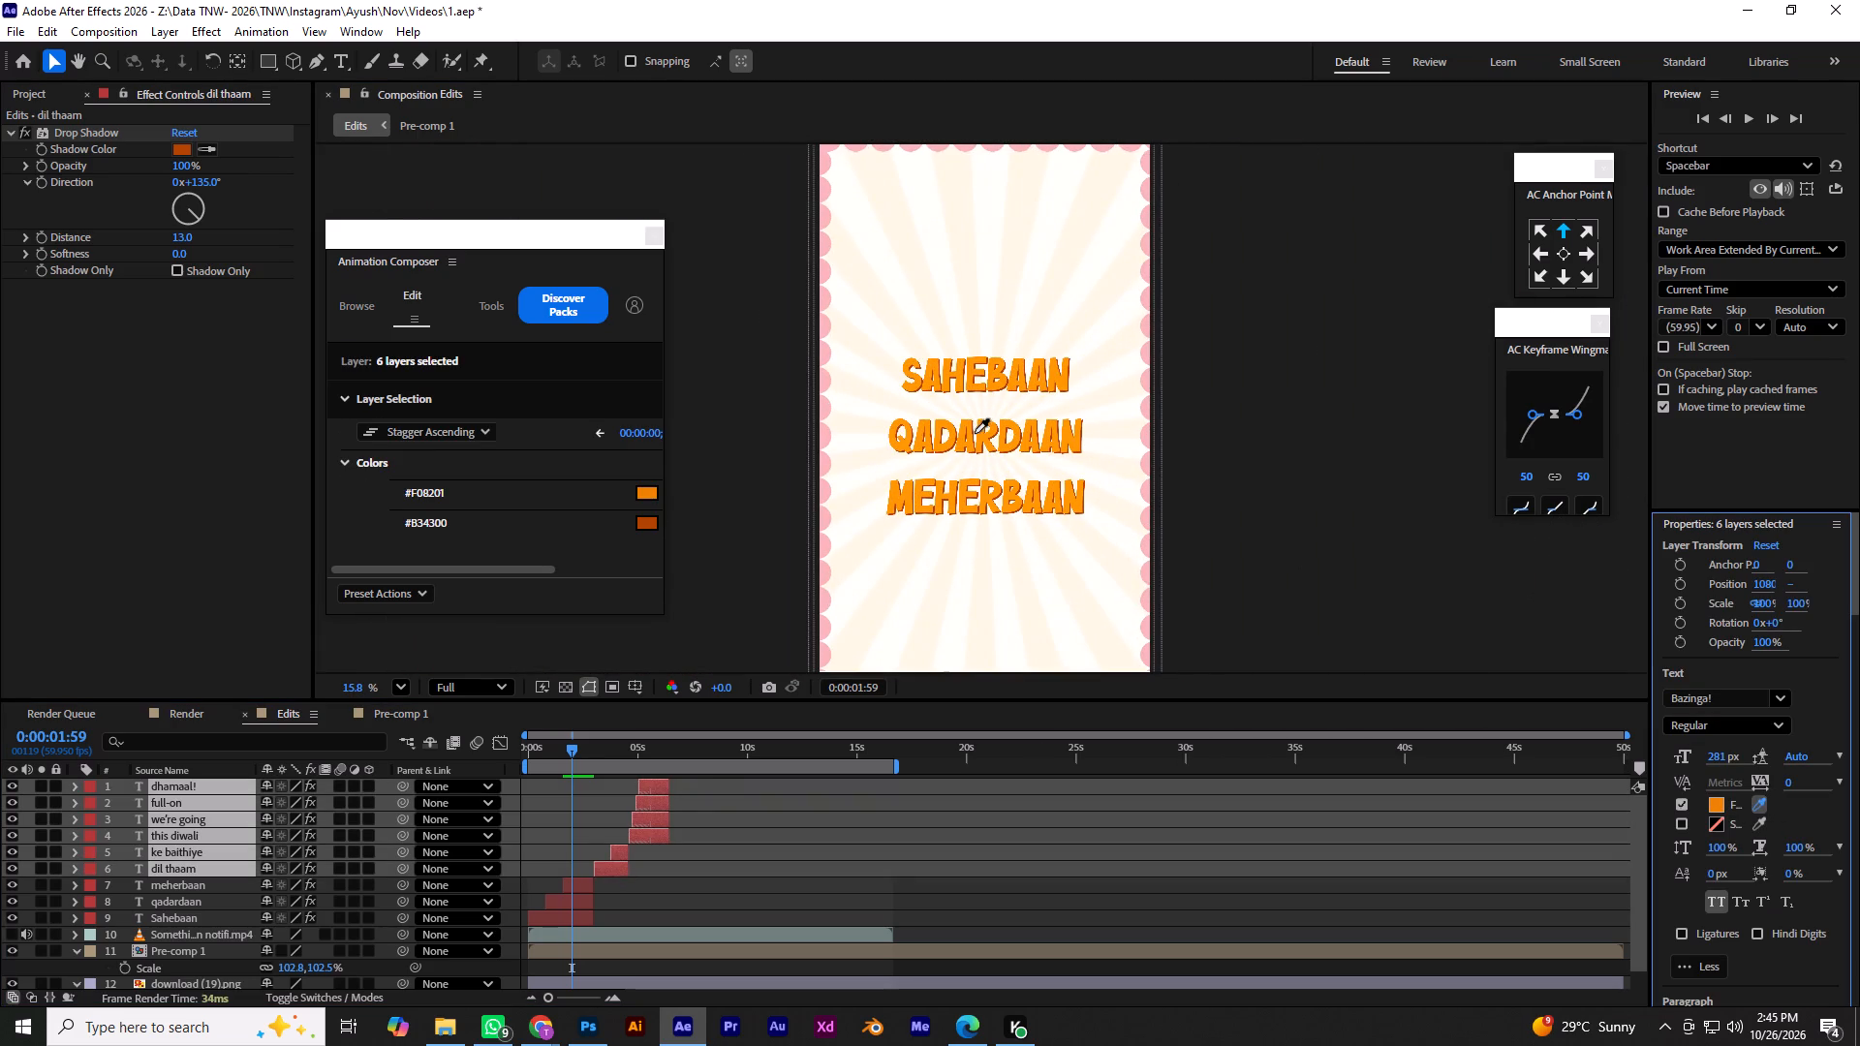
pyautogui.click(970, 441)
pyautogui.hotkey('ctrl', 's')
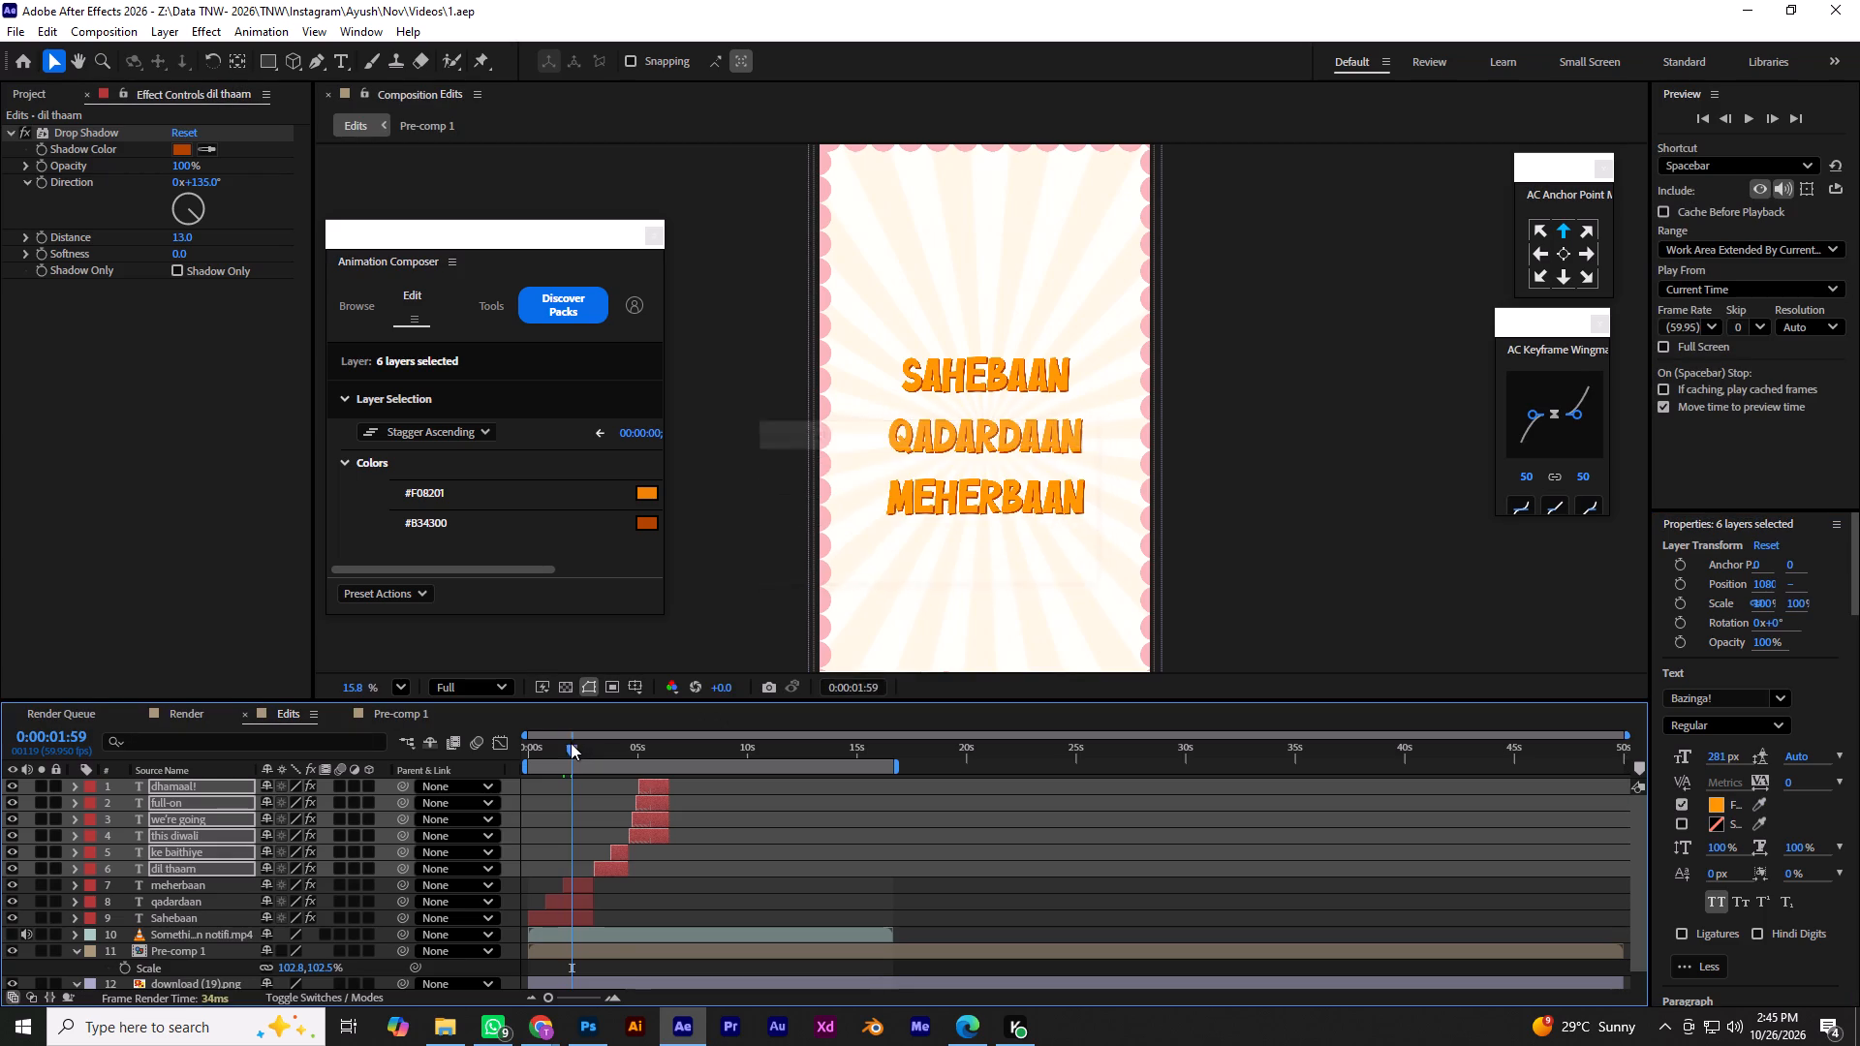
# Review the recolored captions across the timeline and check them against the reference Instagram reel in the browser.
pyautogui.moveTo(573, 746); pyautogui.dragTo(673, 758)
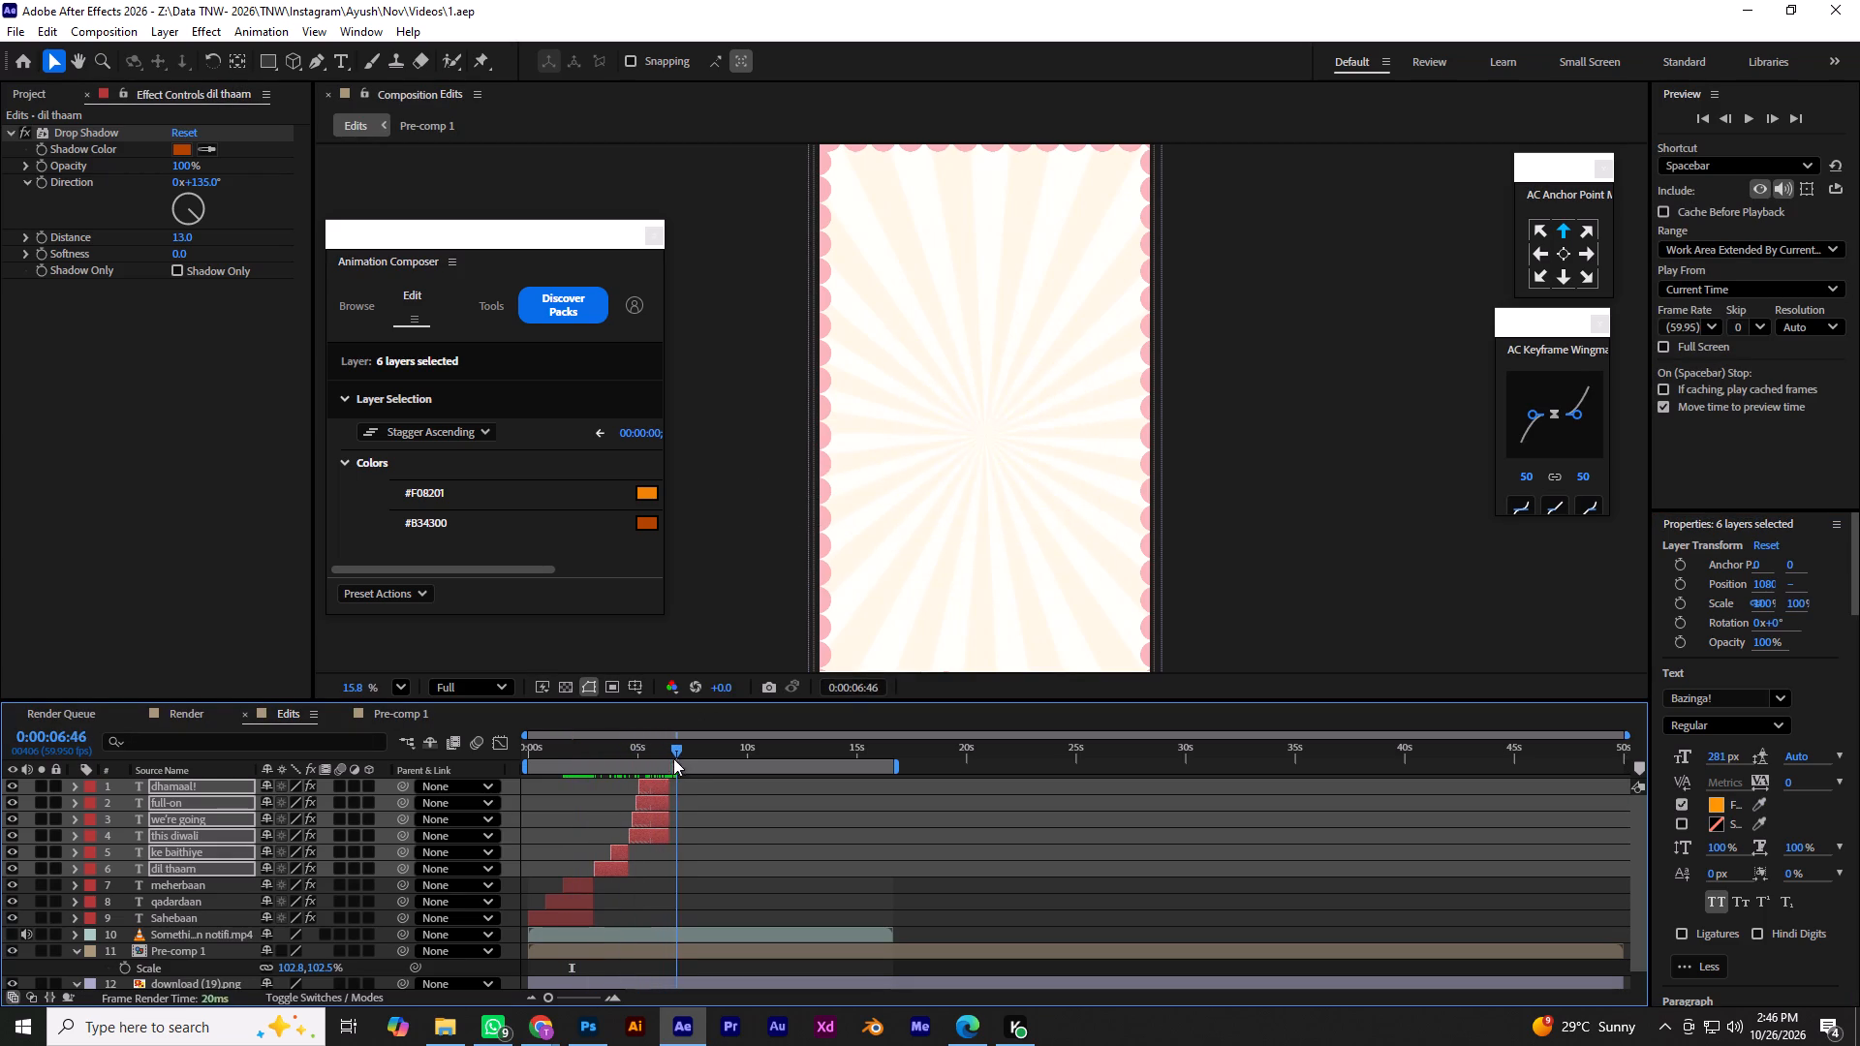
pyautogui.moveTo(673, 758); pyautogui.dragTo(670, 760)
pyautogui.click(968, 1045)
pyautogui.click(739, 549)
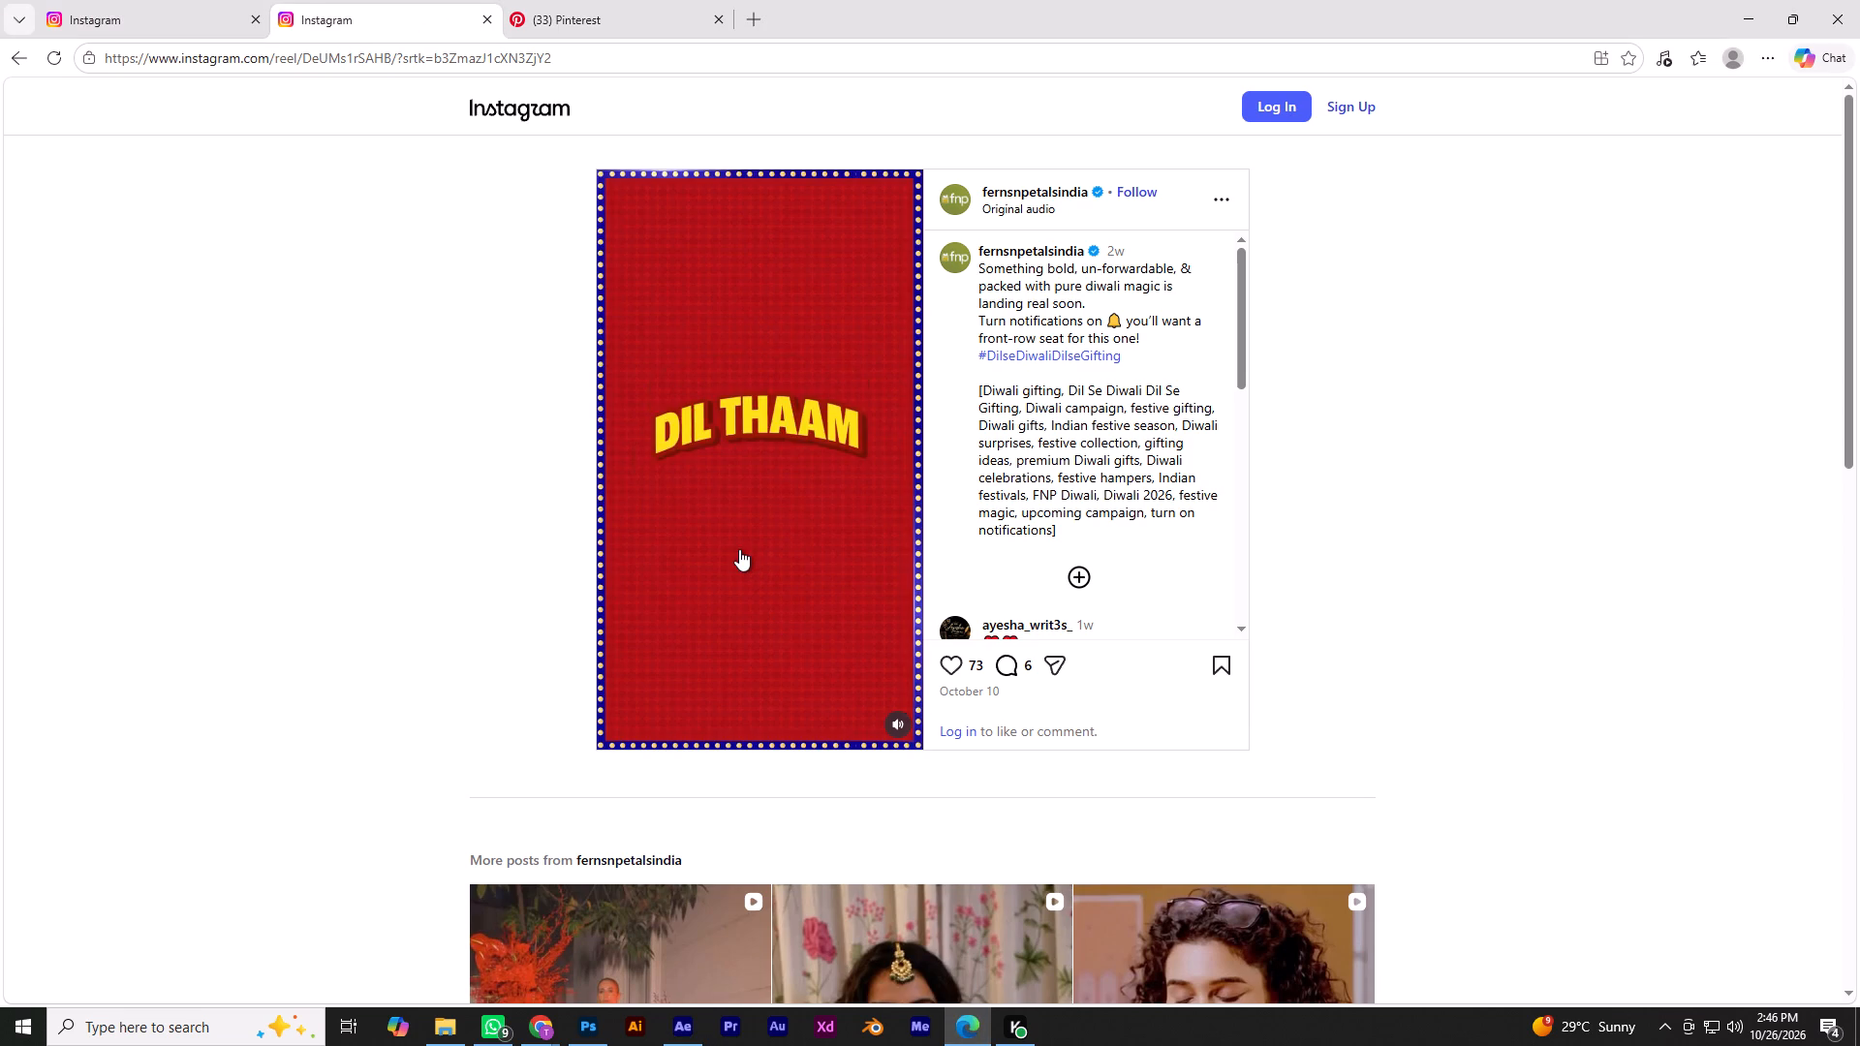
pyautogui.click(739, 549)
pyautogui.click(690, 1026)
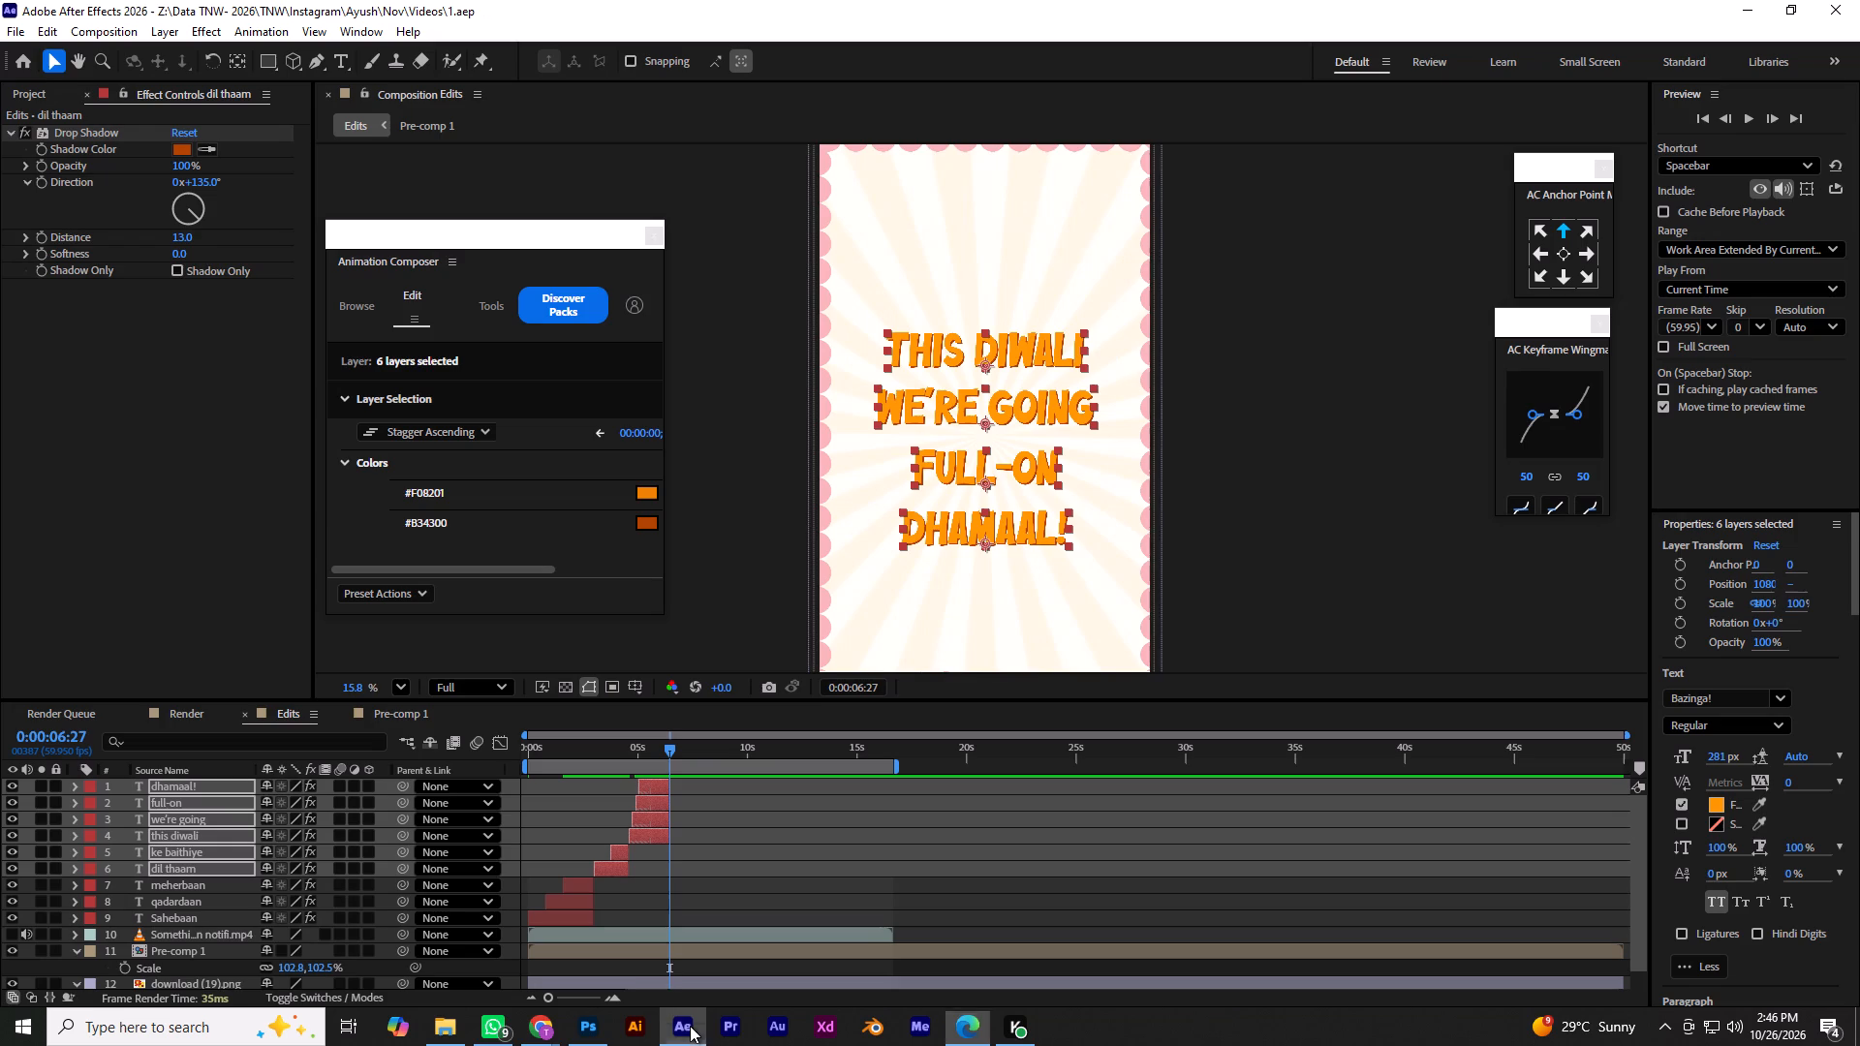
pyautogui.hotkey('ctrl', 's')
pyautogui.moveTo(674, 748); pyautogui.dragTo(573, 782)
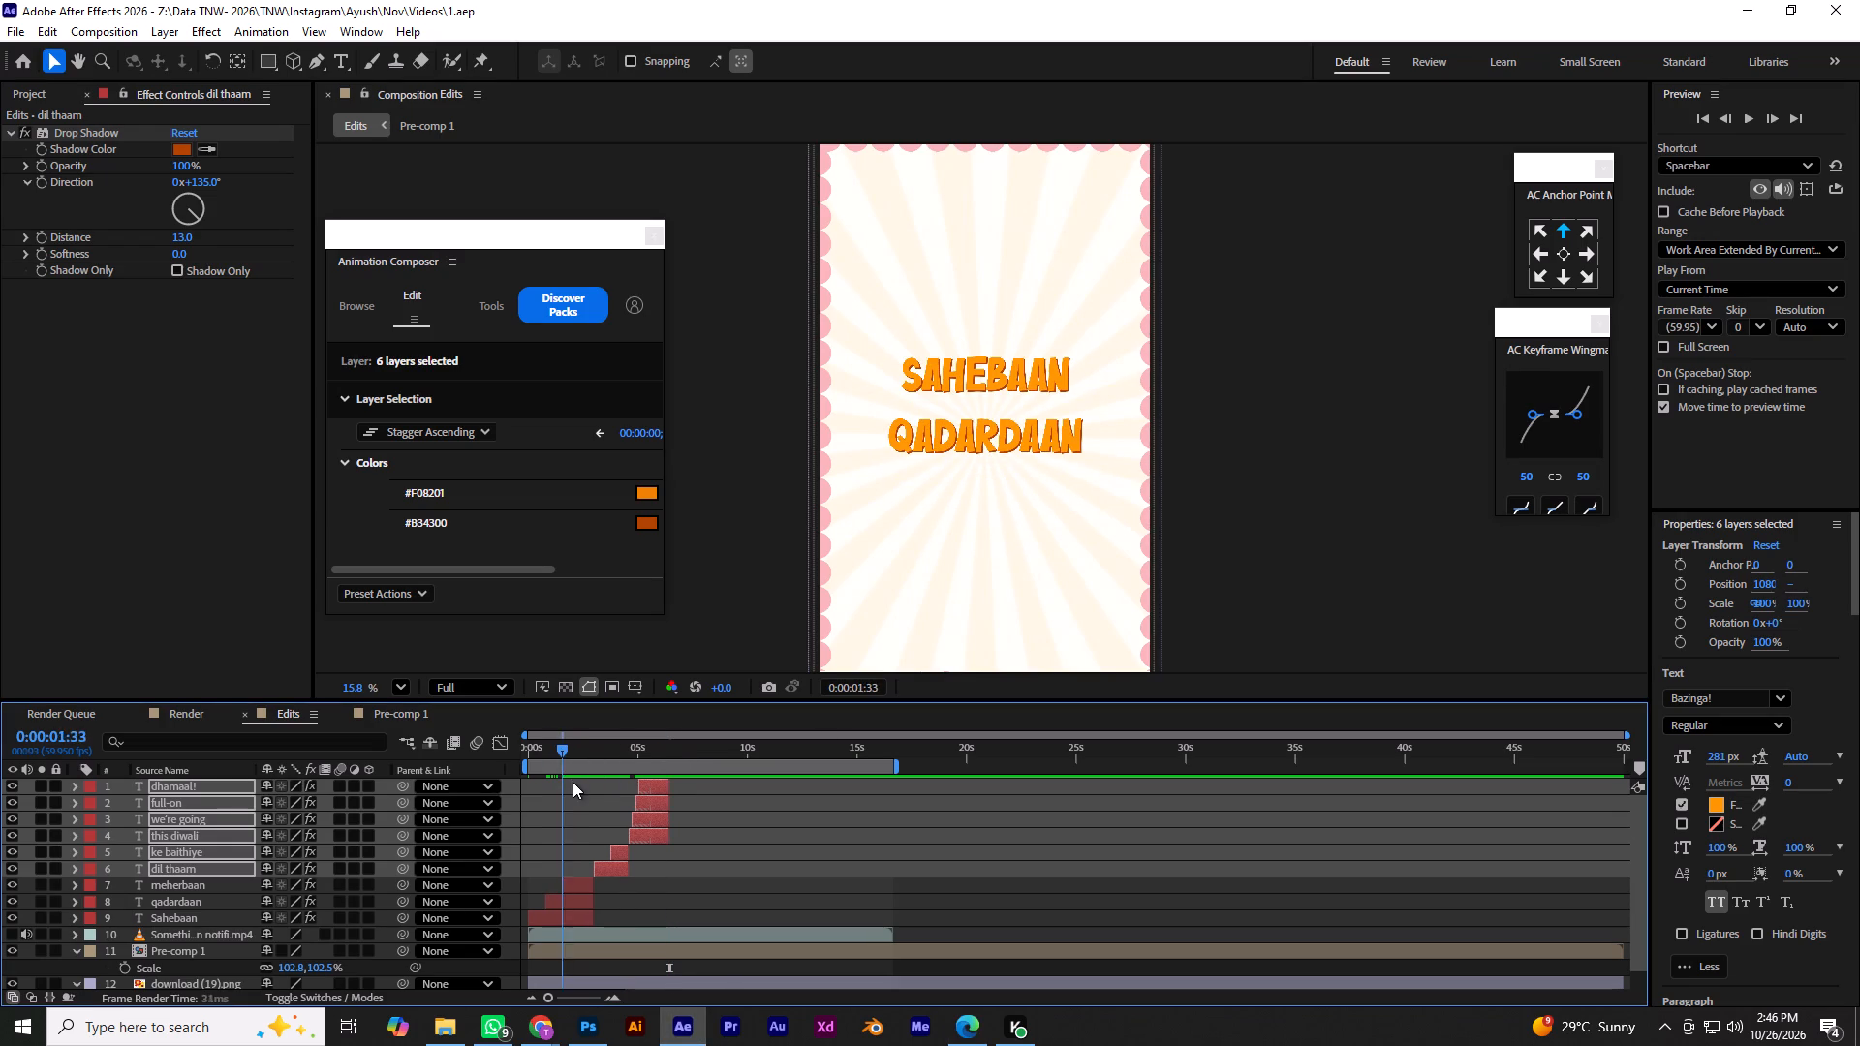
pyautogui.moveTo(573, 782); pyautogui.dragTo(581, 788)
pyautogui.scroll(4, 581, 788)
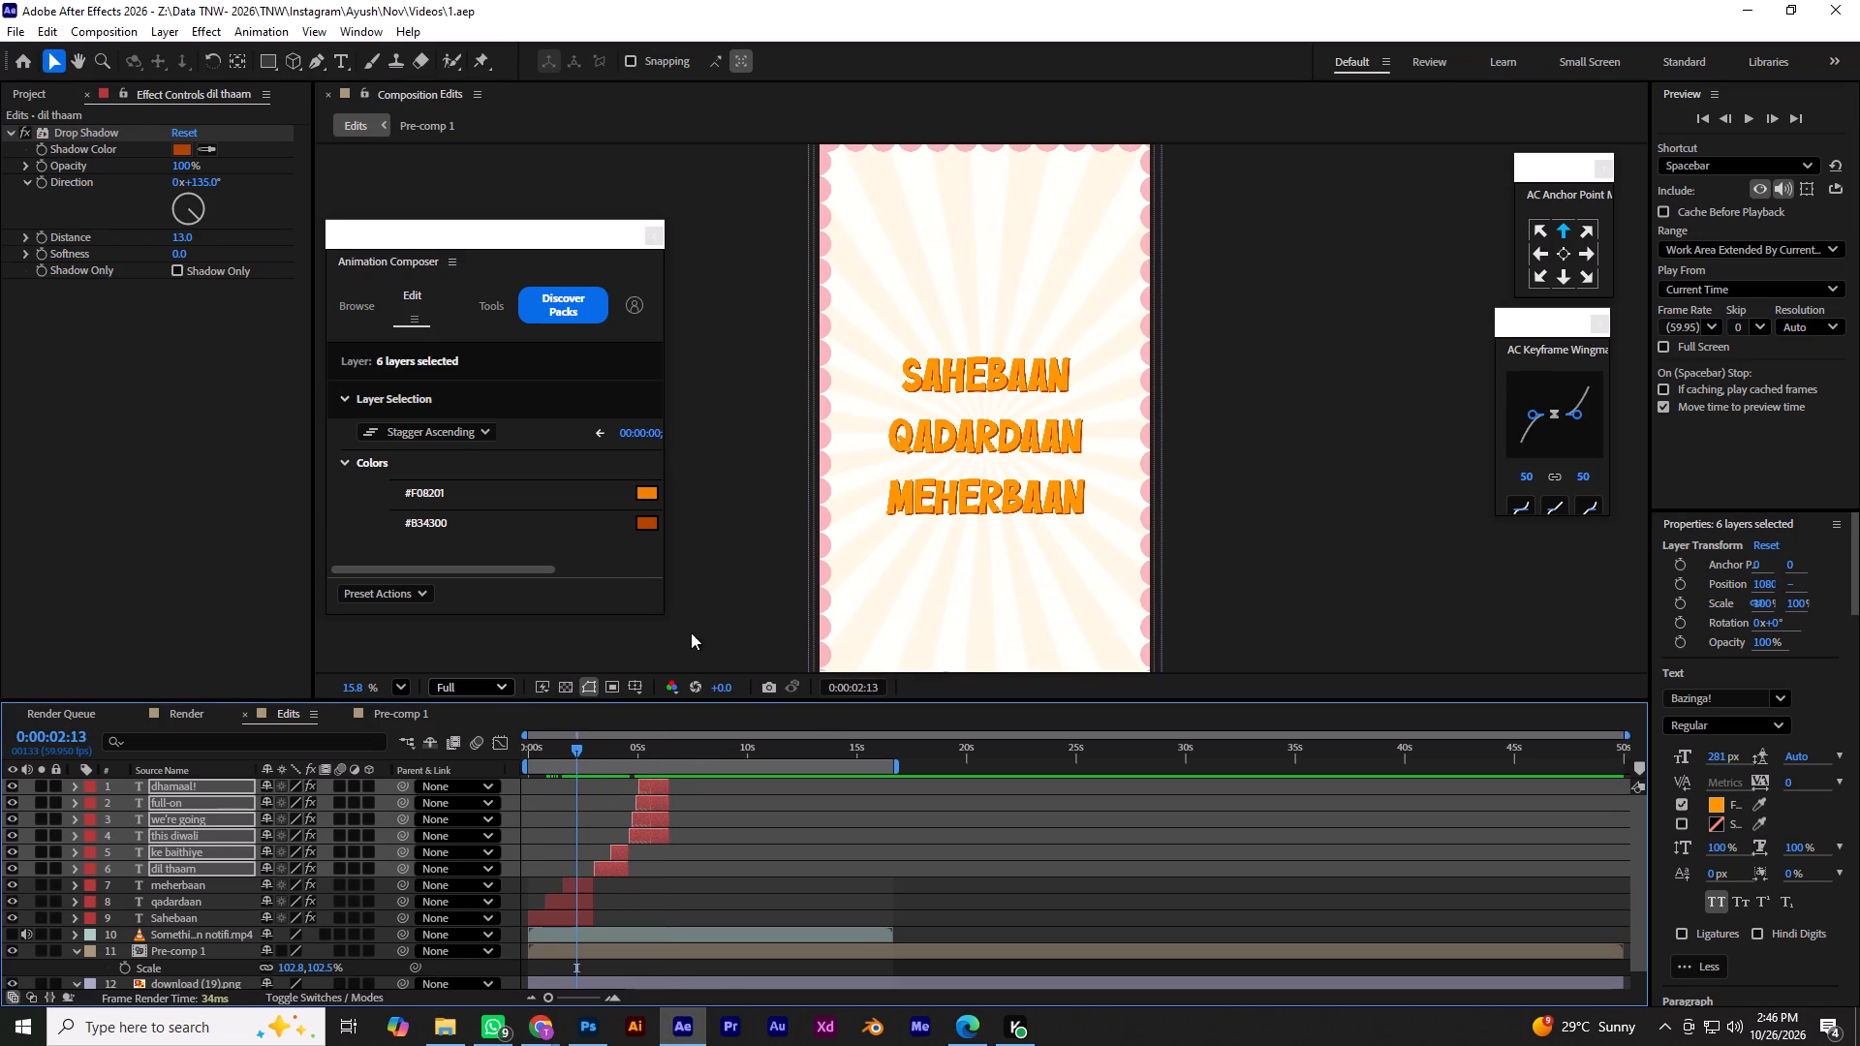
# Select the Sahebaan caption layer, save the project and move the current time to 0:00:00:29.
pyautogui.click(573, 884)
pyautogui.click(570, 918)
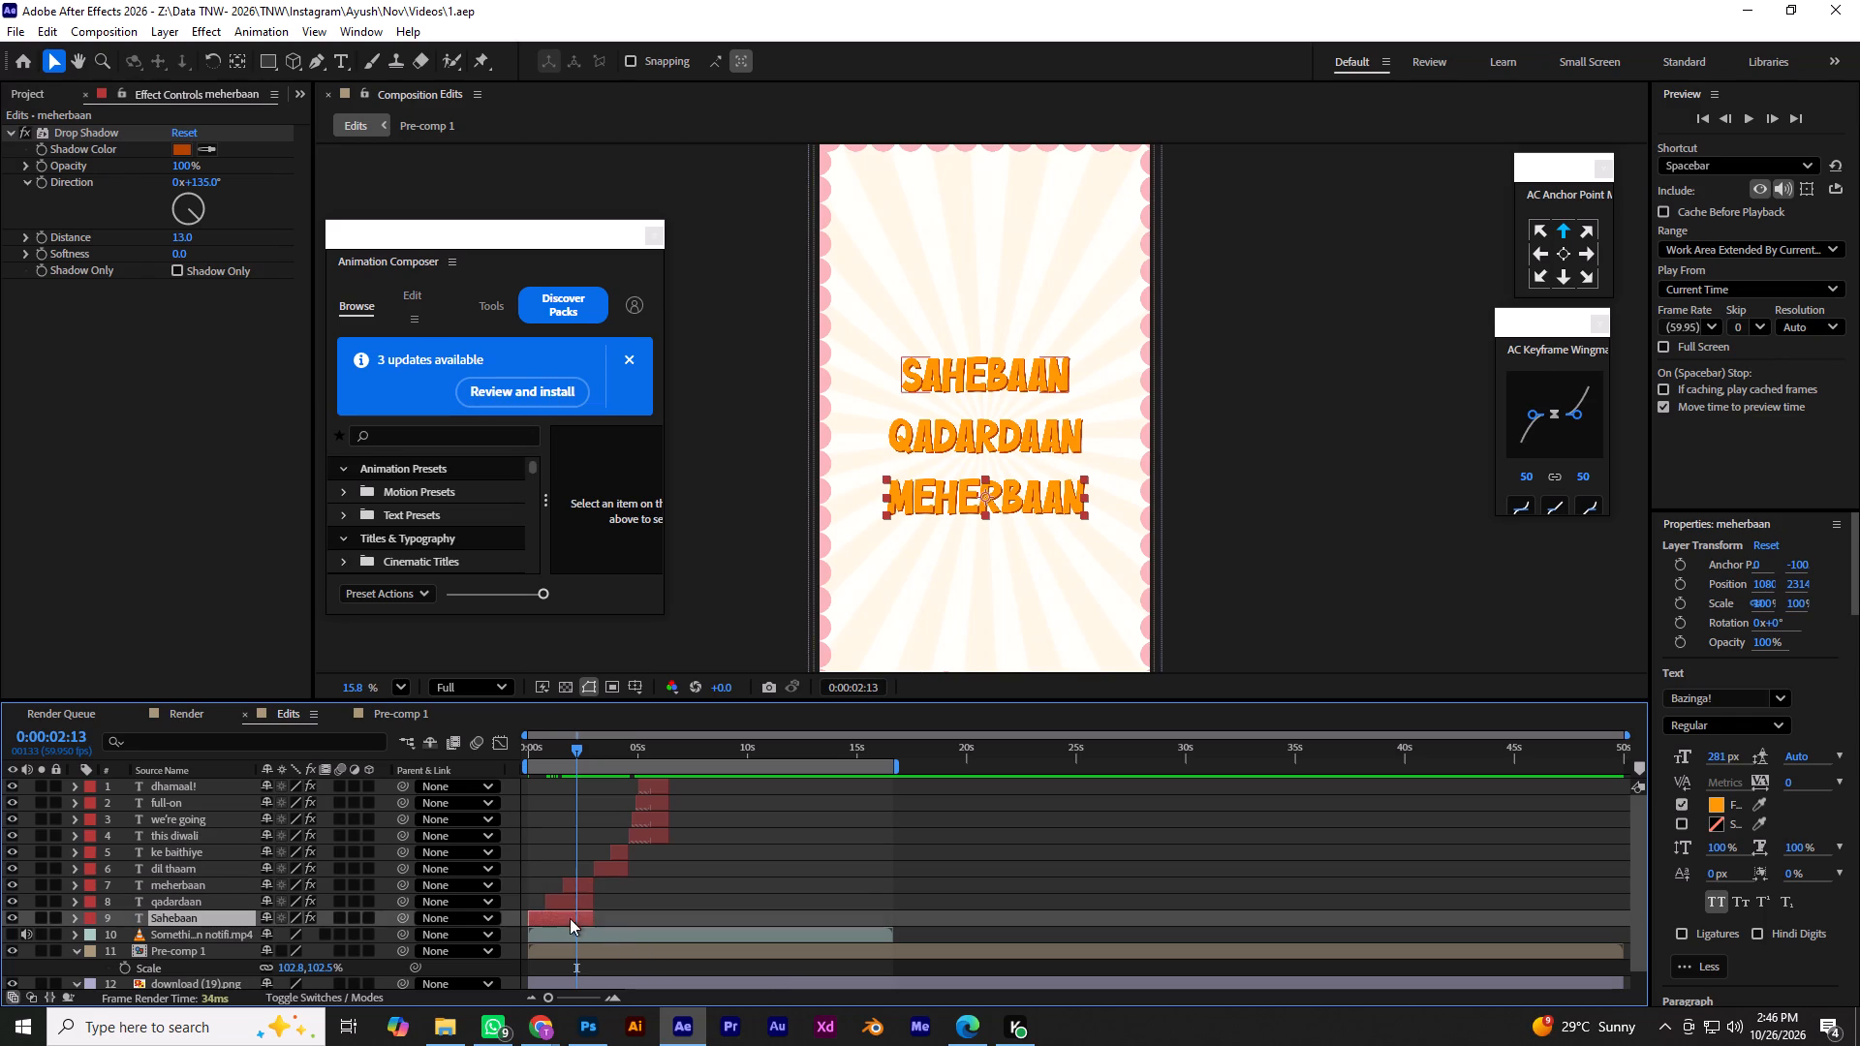
pyautogui.hotkey('ctrl', 's')
pyautogui.moveTo(576, 744); pyautogui.dragTo(539, 763)
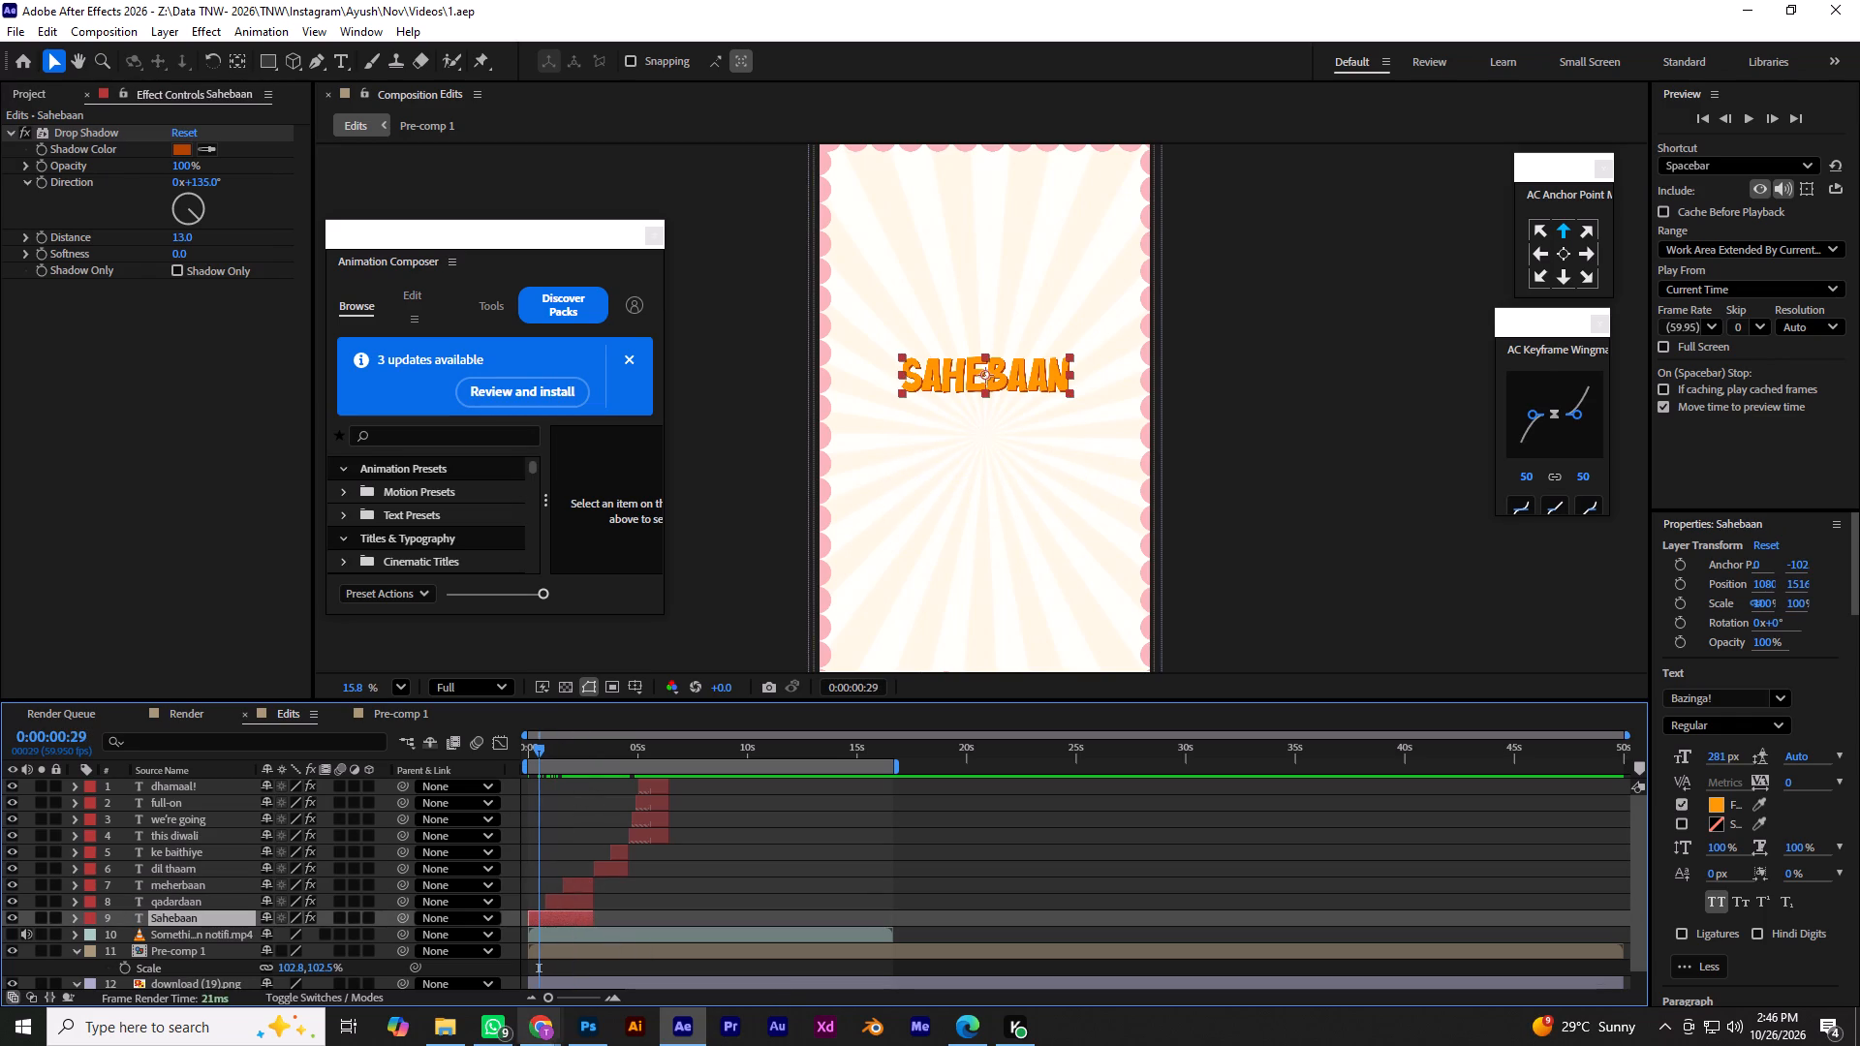
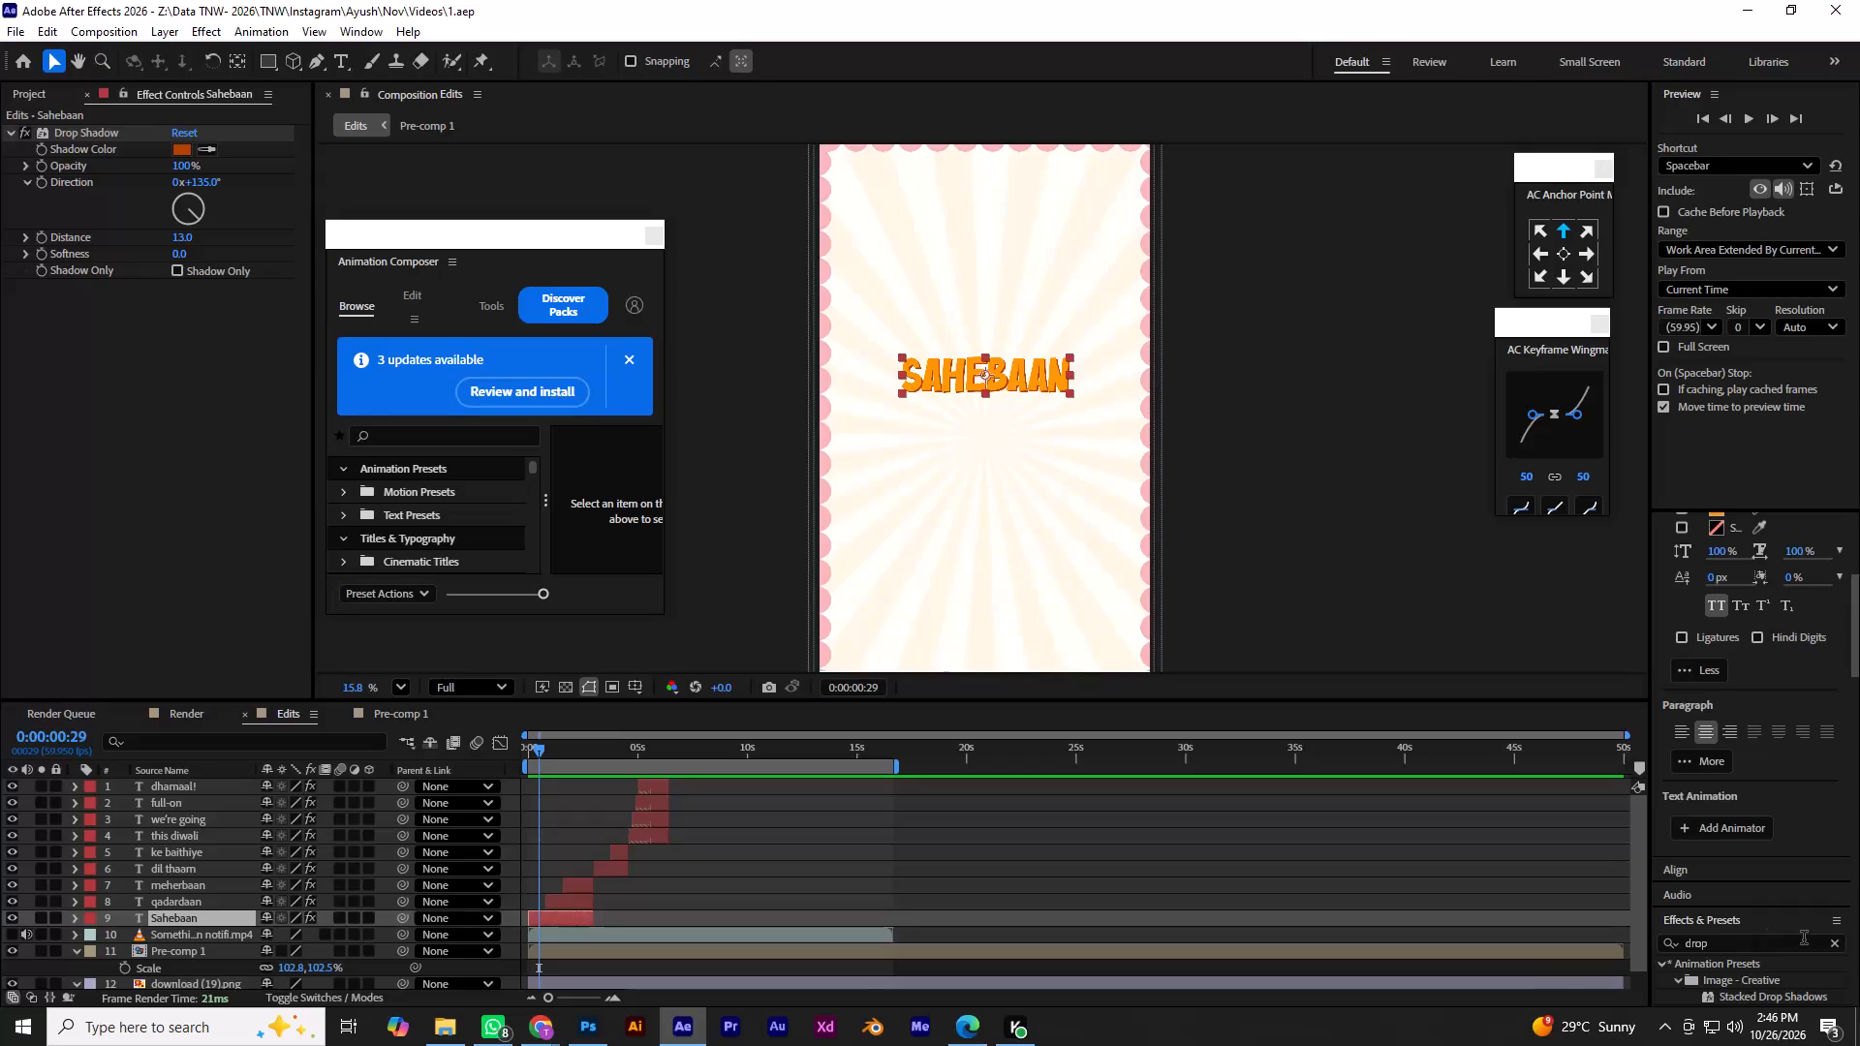
# Replace the previous effects search with a search for "cur" among the effects and presets.
pyautogui.click(1834, 939)
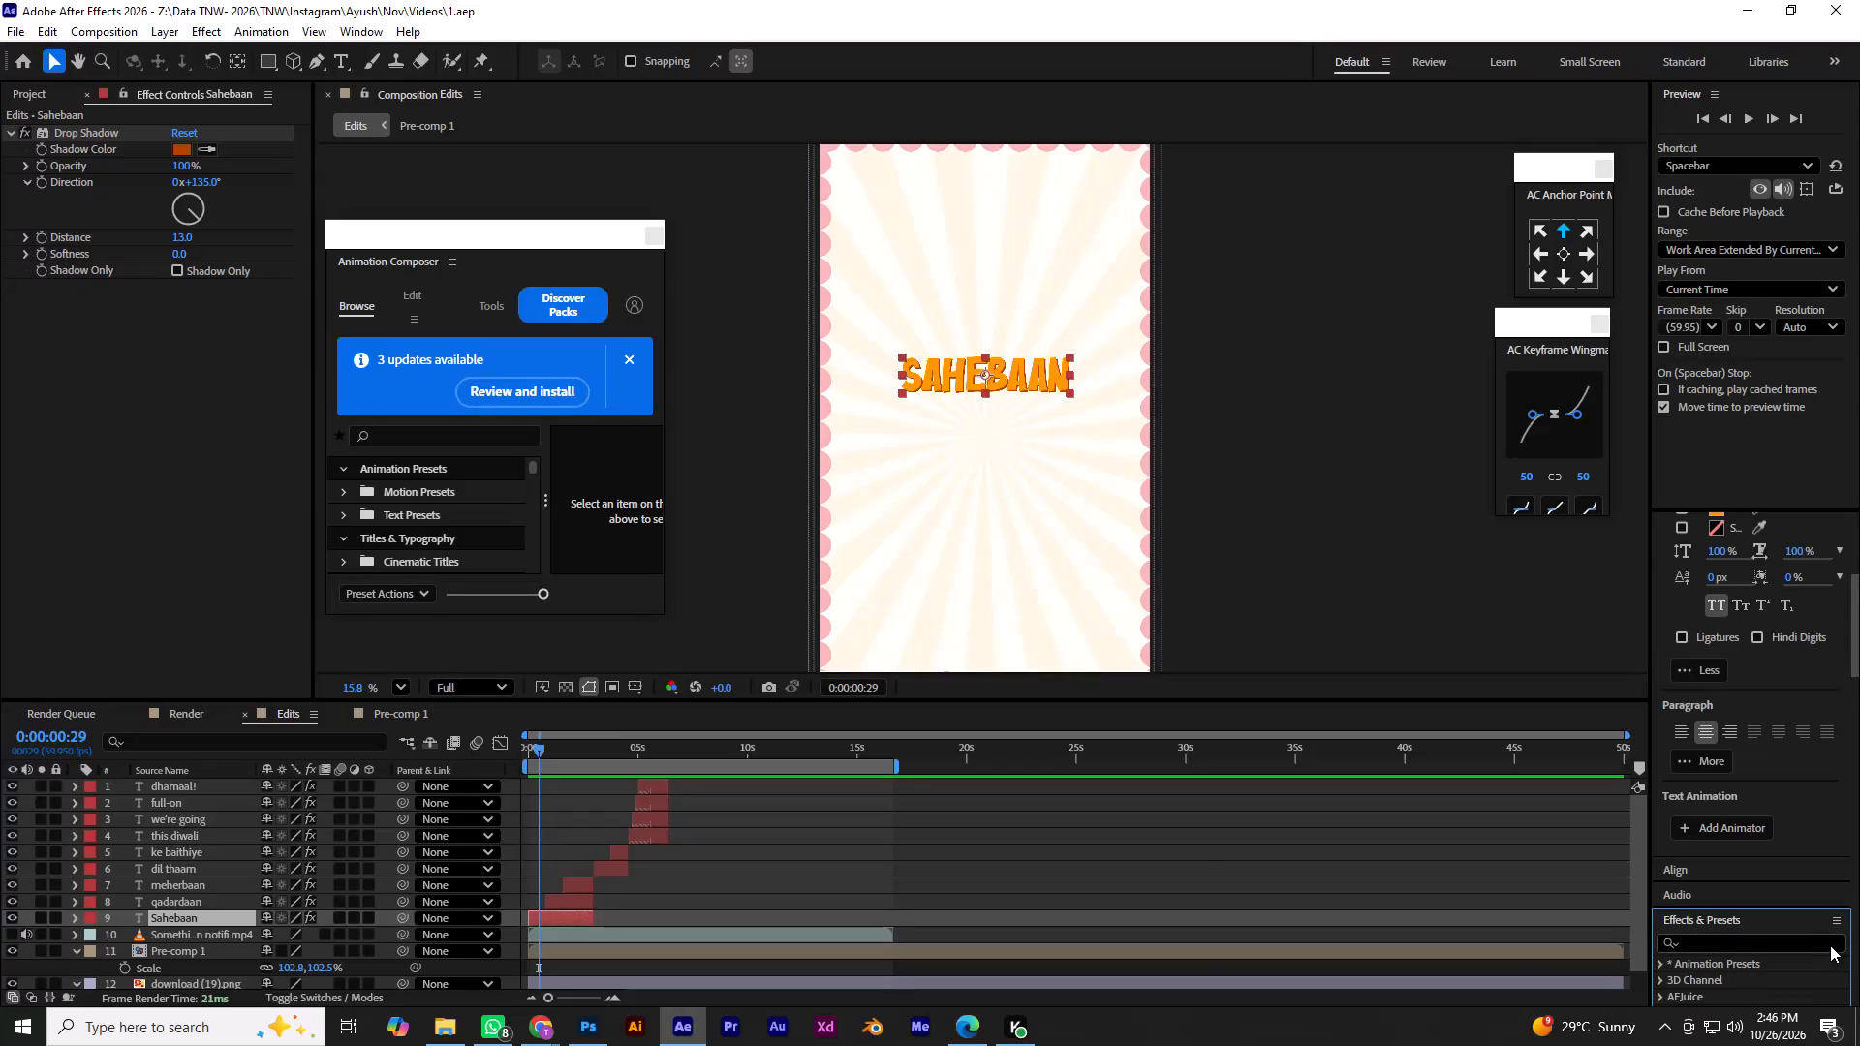
pyautogui.scroll(-2, 1830, 945)
pyautogui.click(1753, 800)
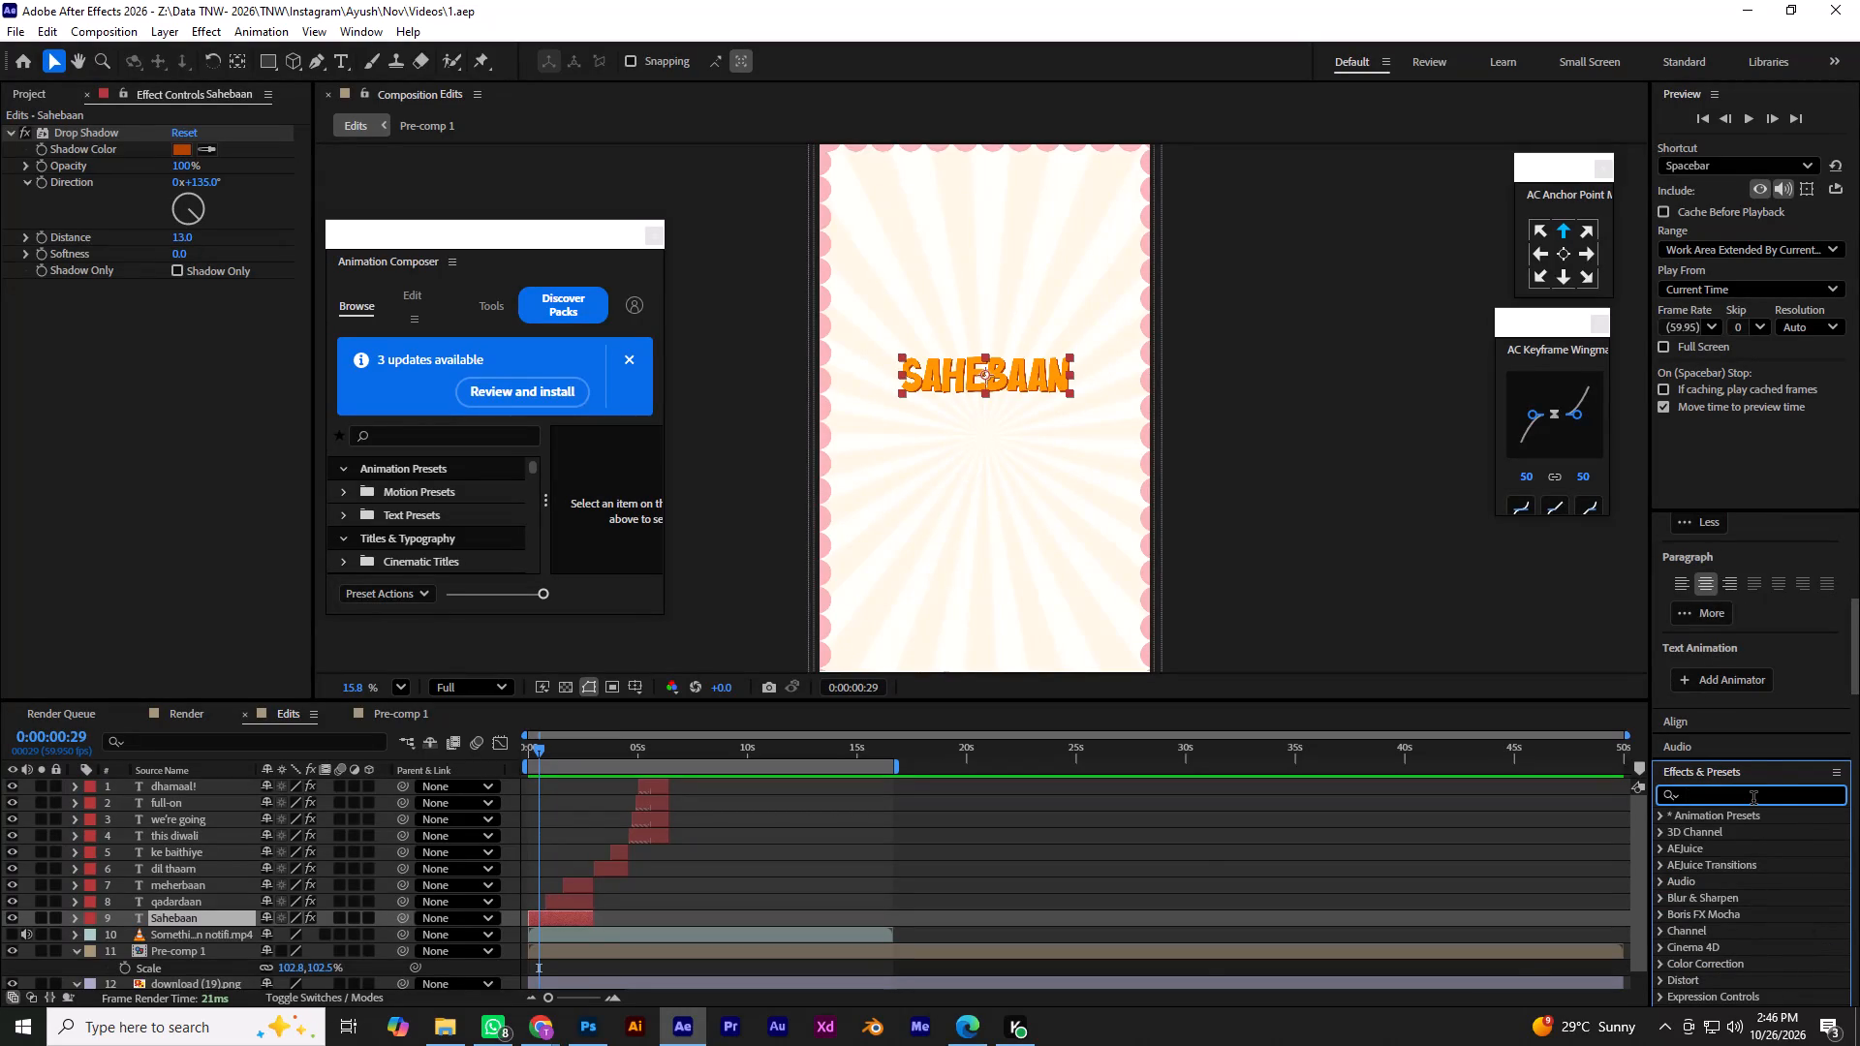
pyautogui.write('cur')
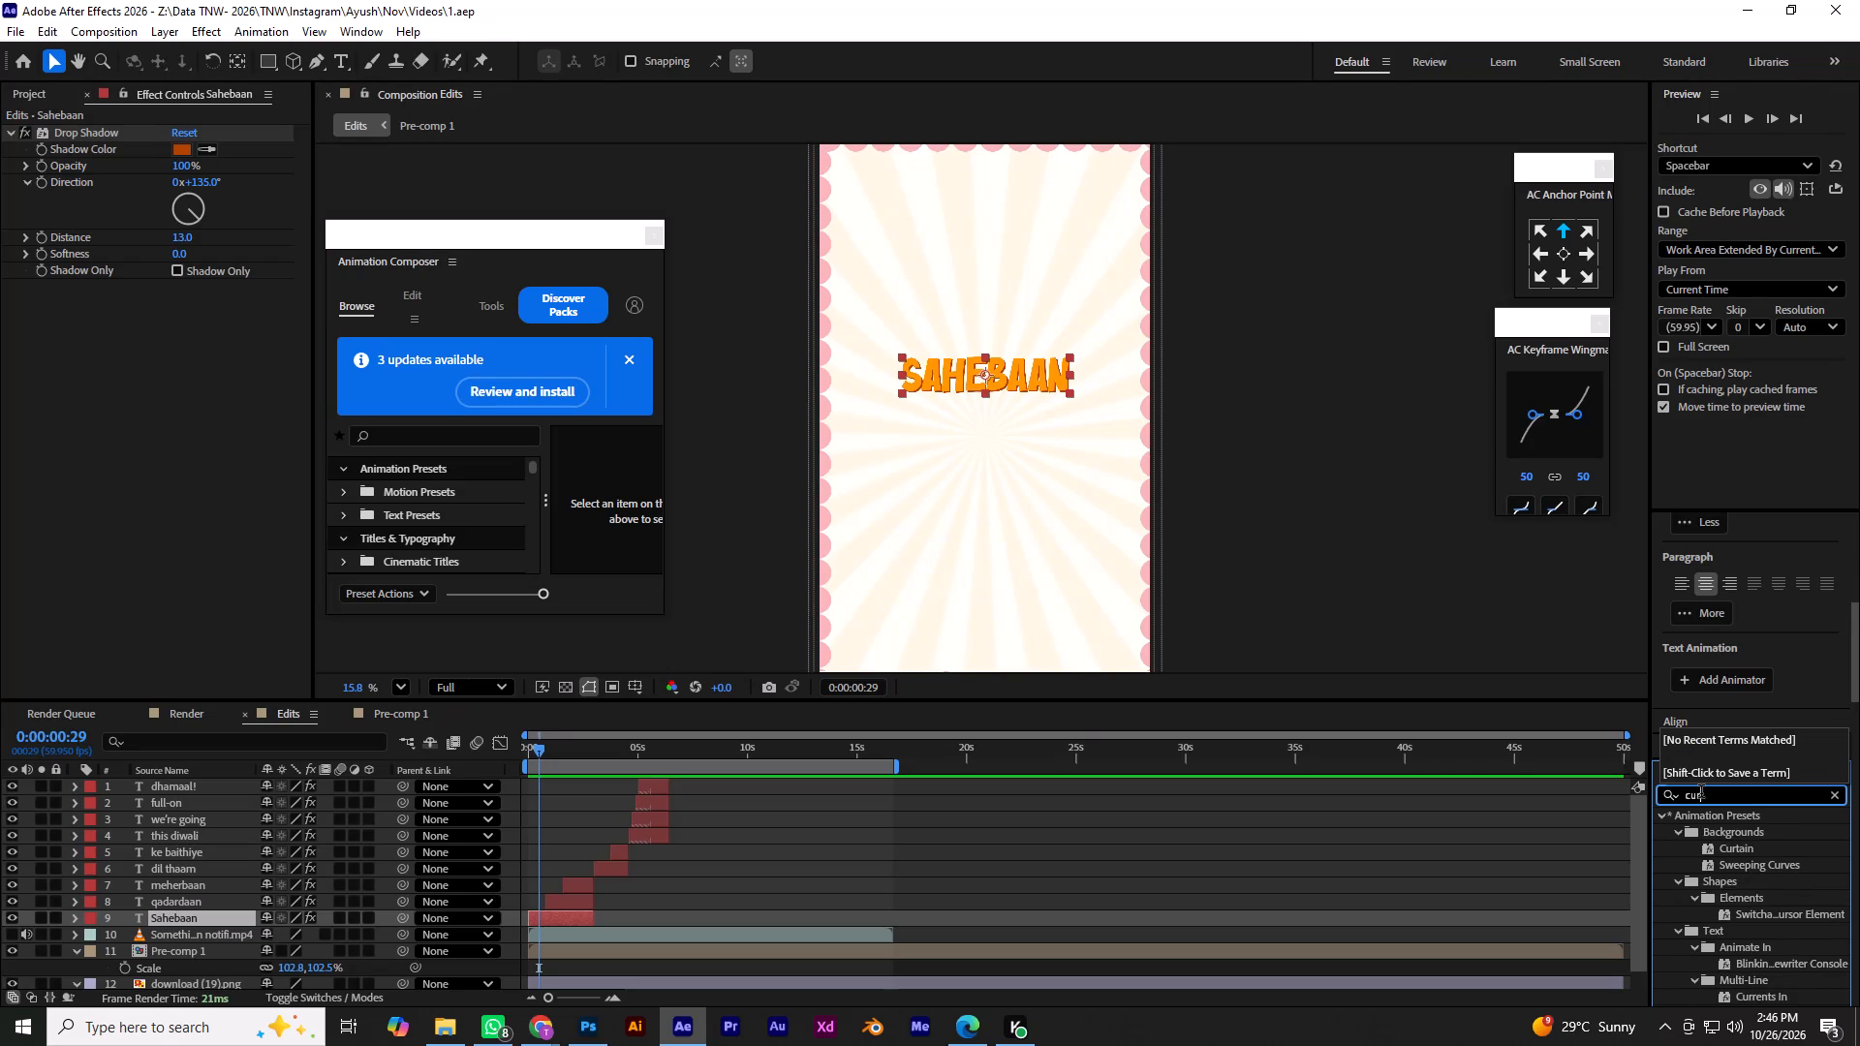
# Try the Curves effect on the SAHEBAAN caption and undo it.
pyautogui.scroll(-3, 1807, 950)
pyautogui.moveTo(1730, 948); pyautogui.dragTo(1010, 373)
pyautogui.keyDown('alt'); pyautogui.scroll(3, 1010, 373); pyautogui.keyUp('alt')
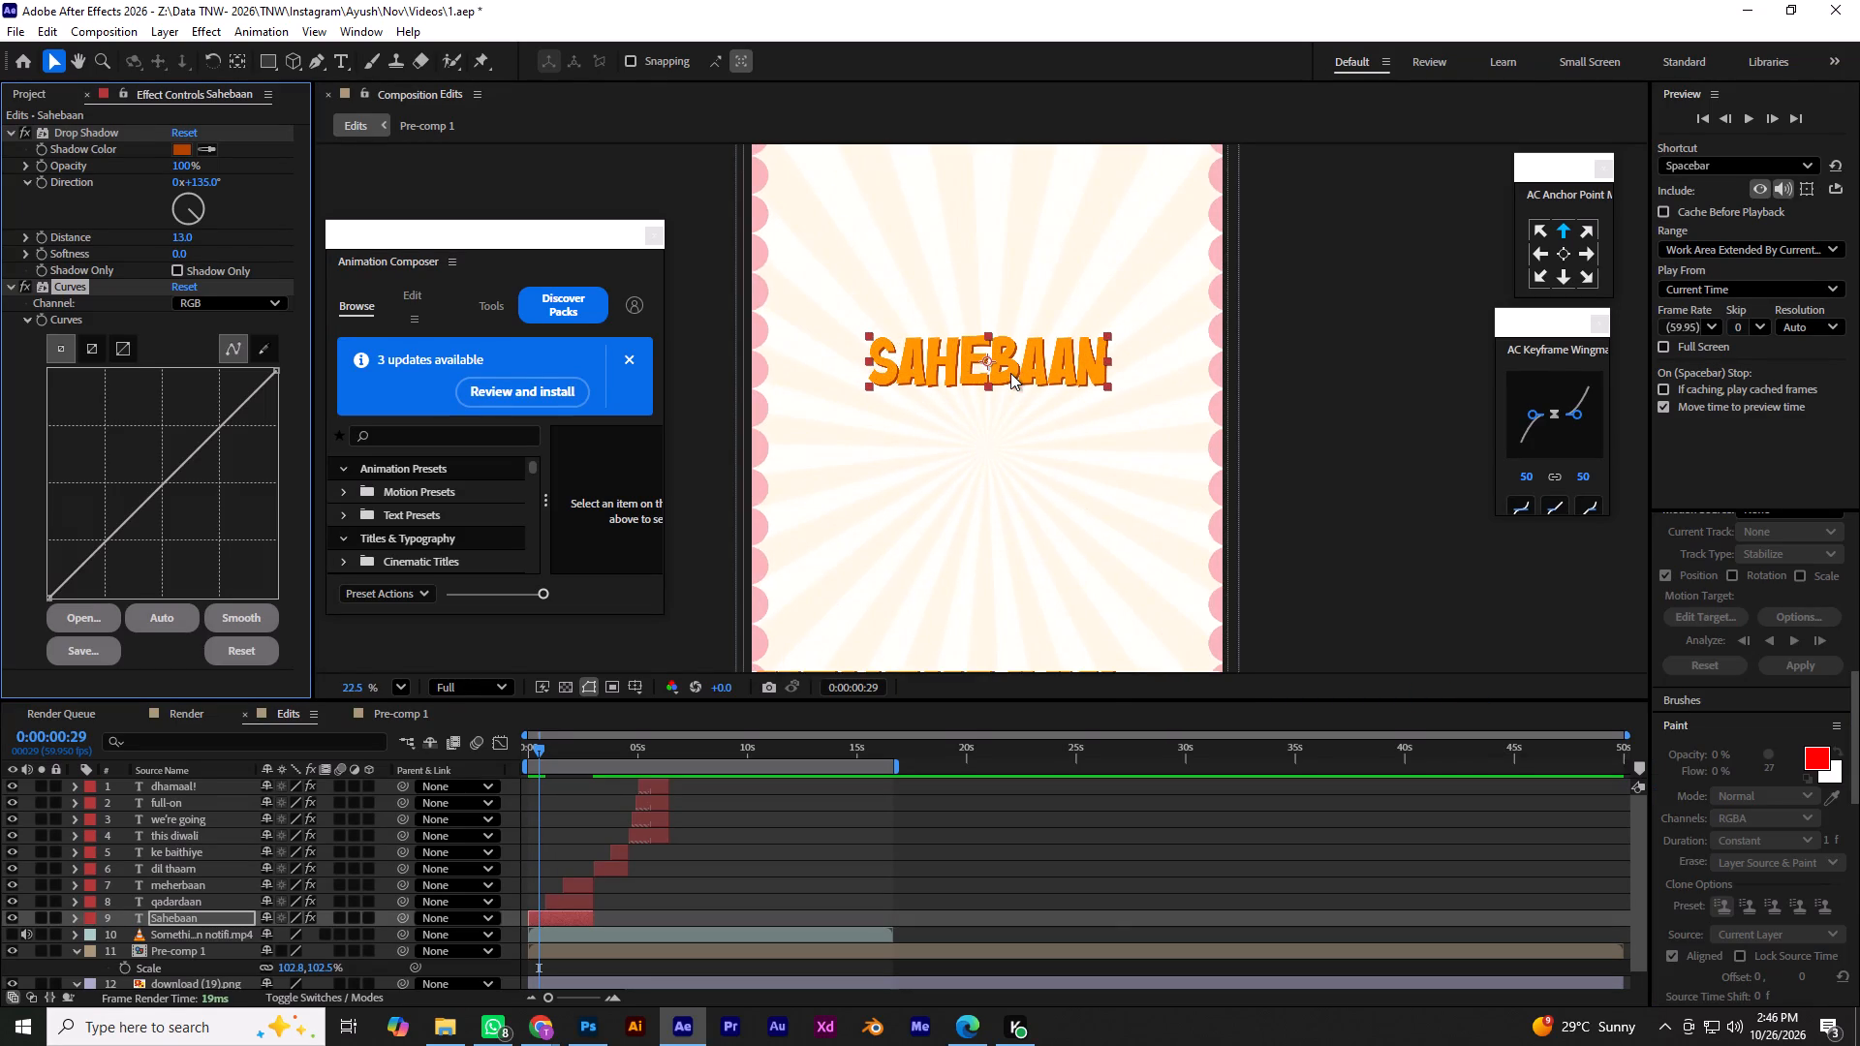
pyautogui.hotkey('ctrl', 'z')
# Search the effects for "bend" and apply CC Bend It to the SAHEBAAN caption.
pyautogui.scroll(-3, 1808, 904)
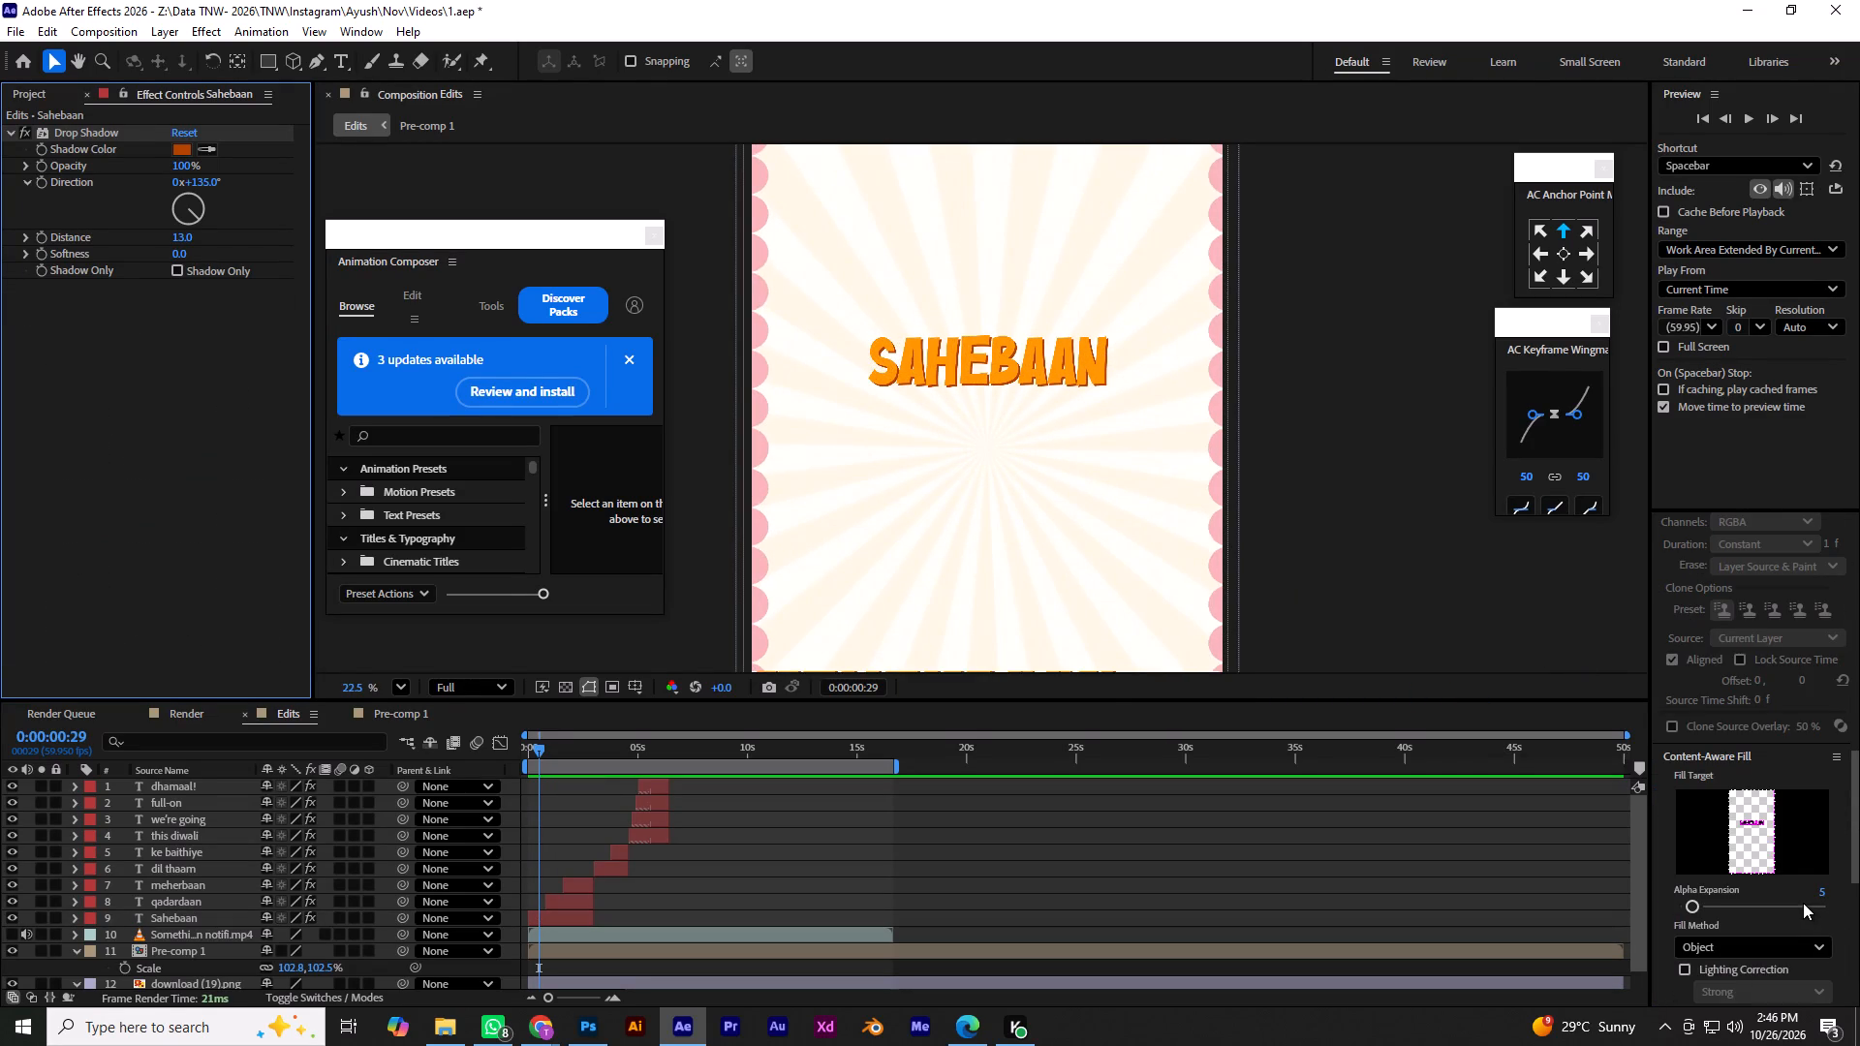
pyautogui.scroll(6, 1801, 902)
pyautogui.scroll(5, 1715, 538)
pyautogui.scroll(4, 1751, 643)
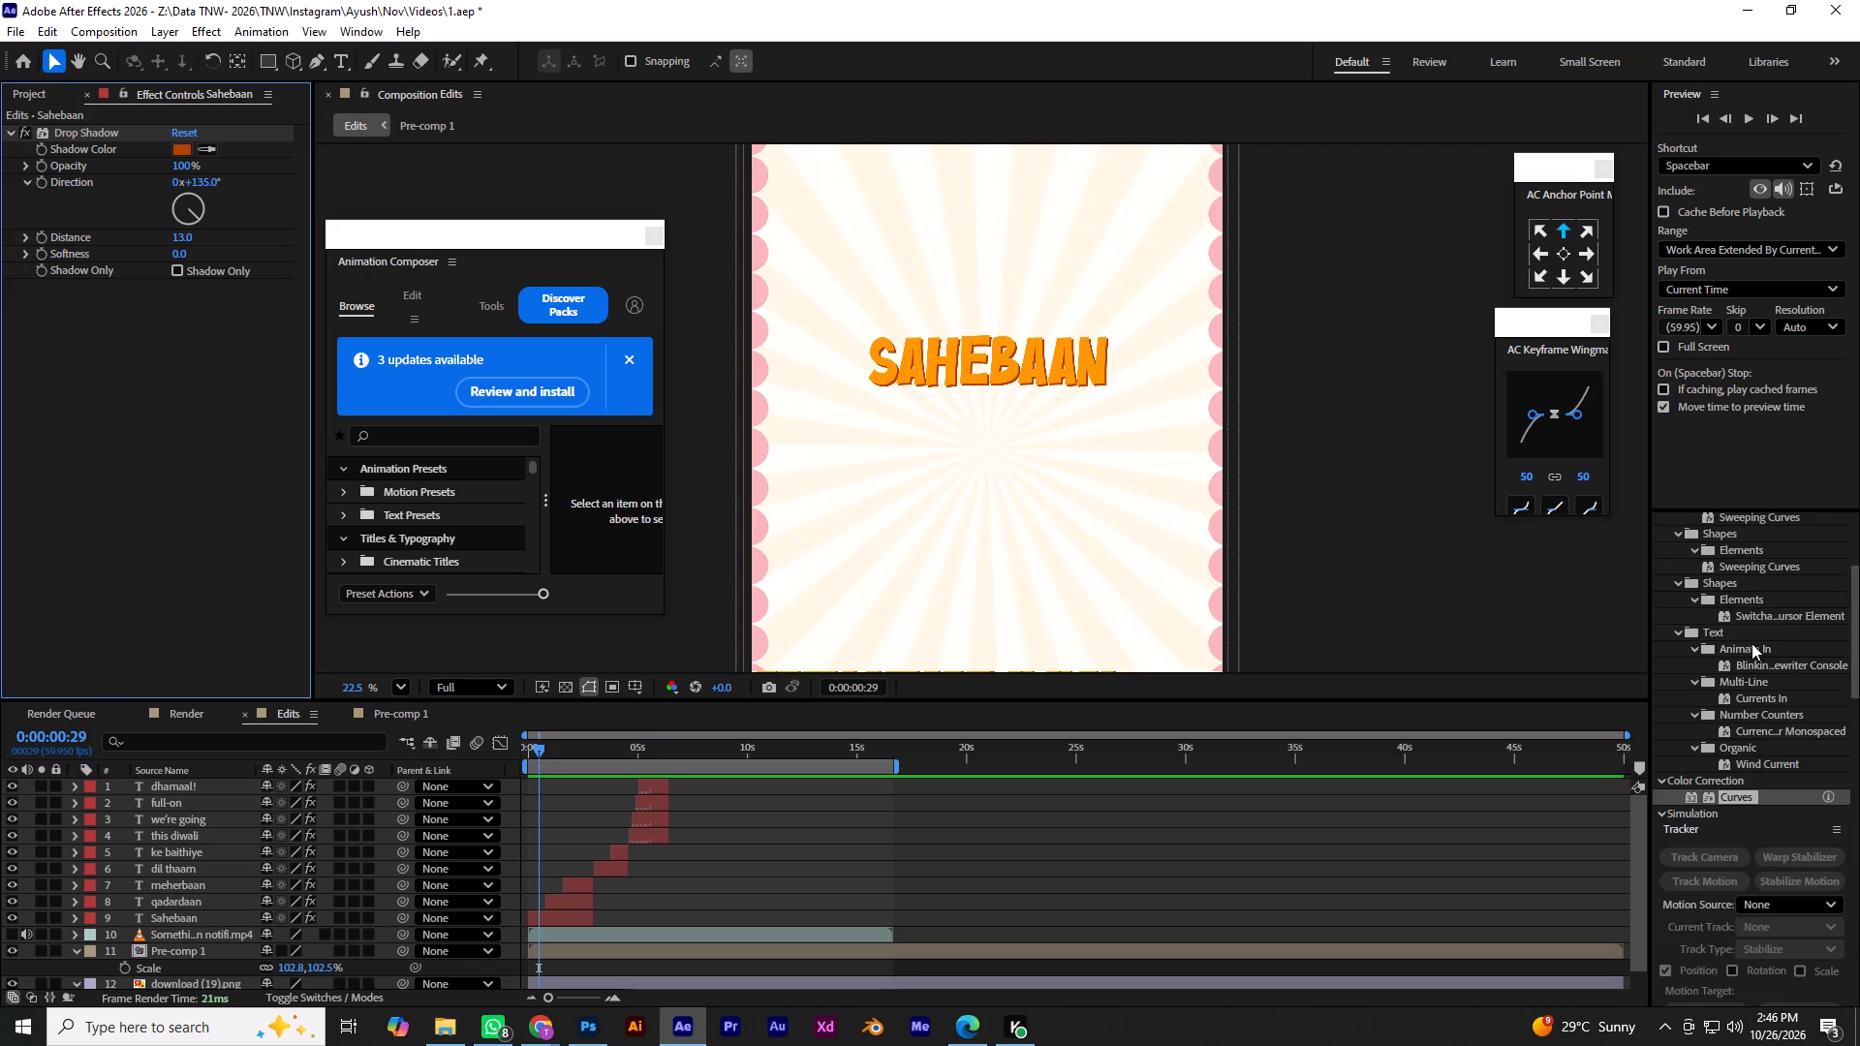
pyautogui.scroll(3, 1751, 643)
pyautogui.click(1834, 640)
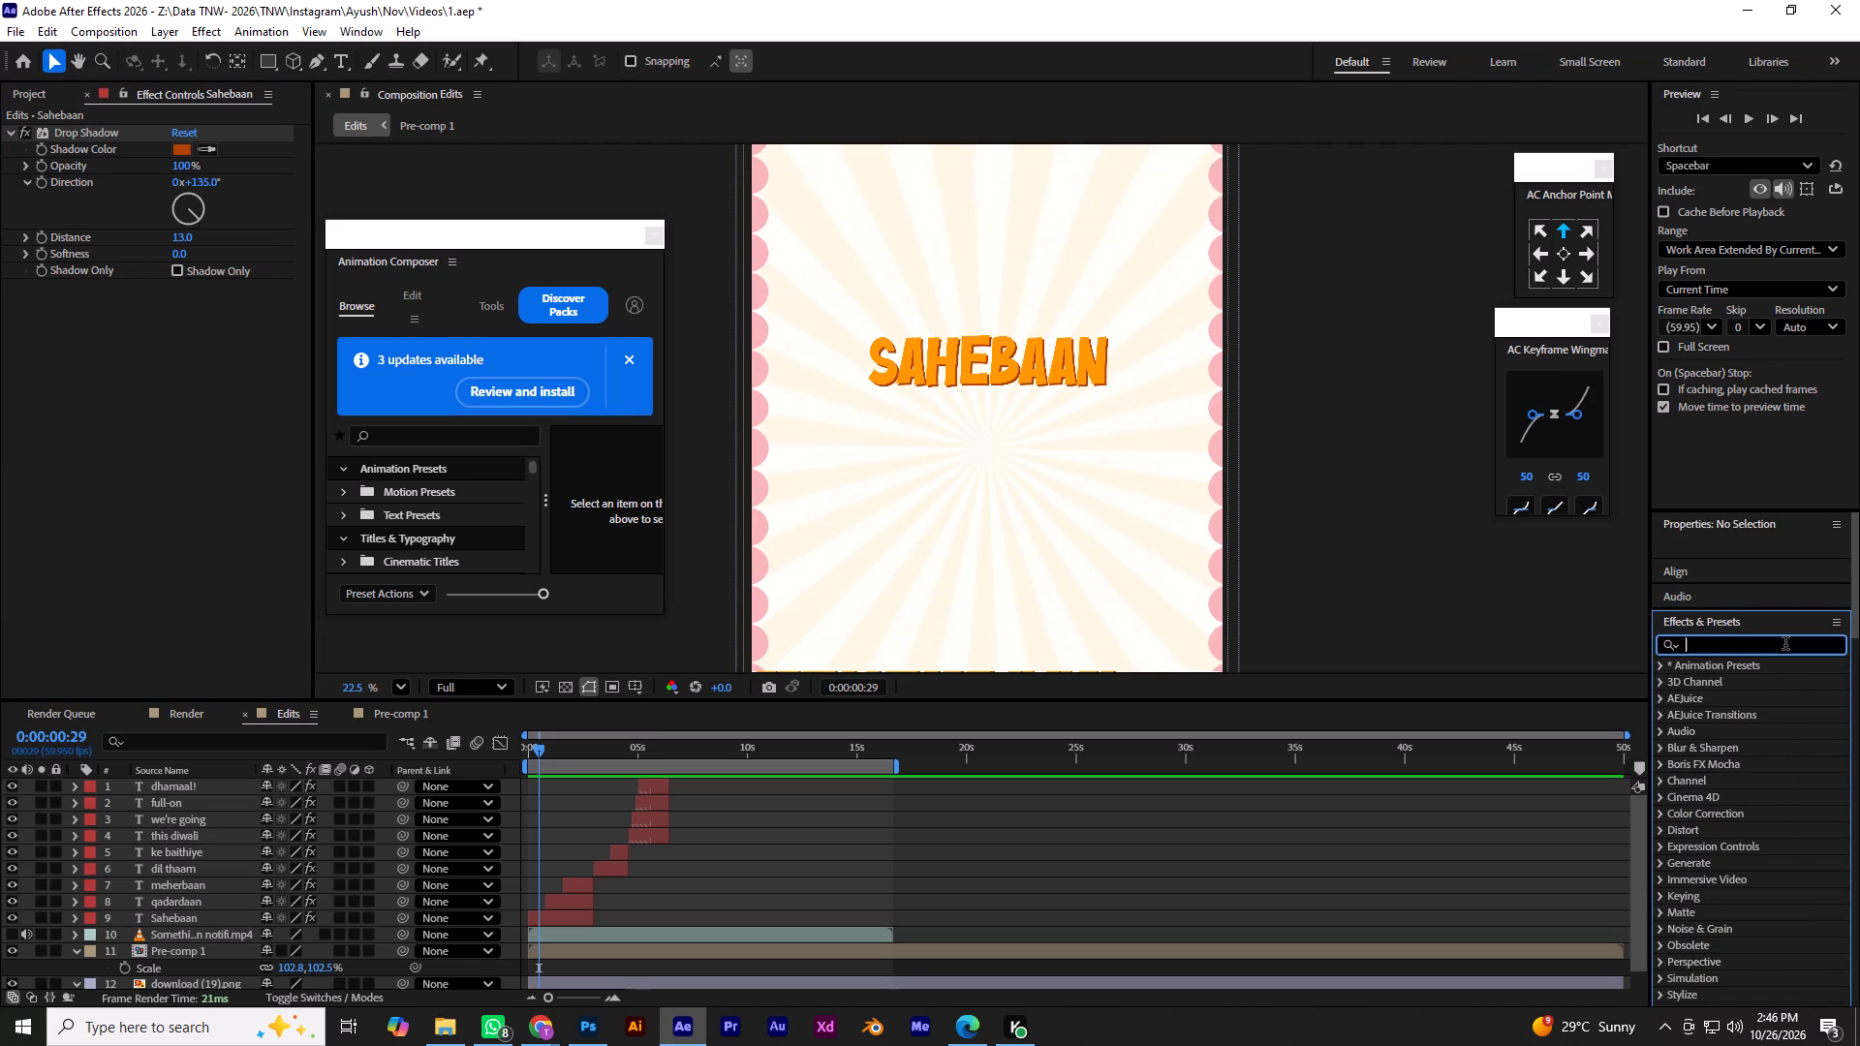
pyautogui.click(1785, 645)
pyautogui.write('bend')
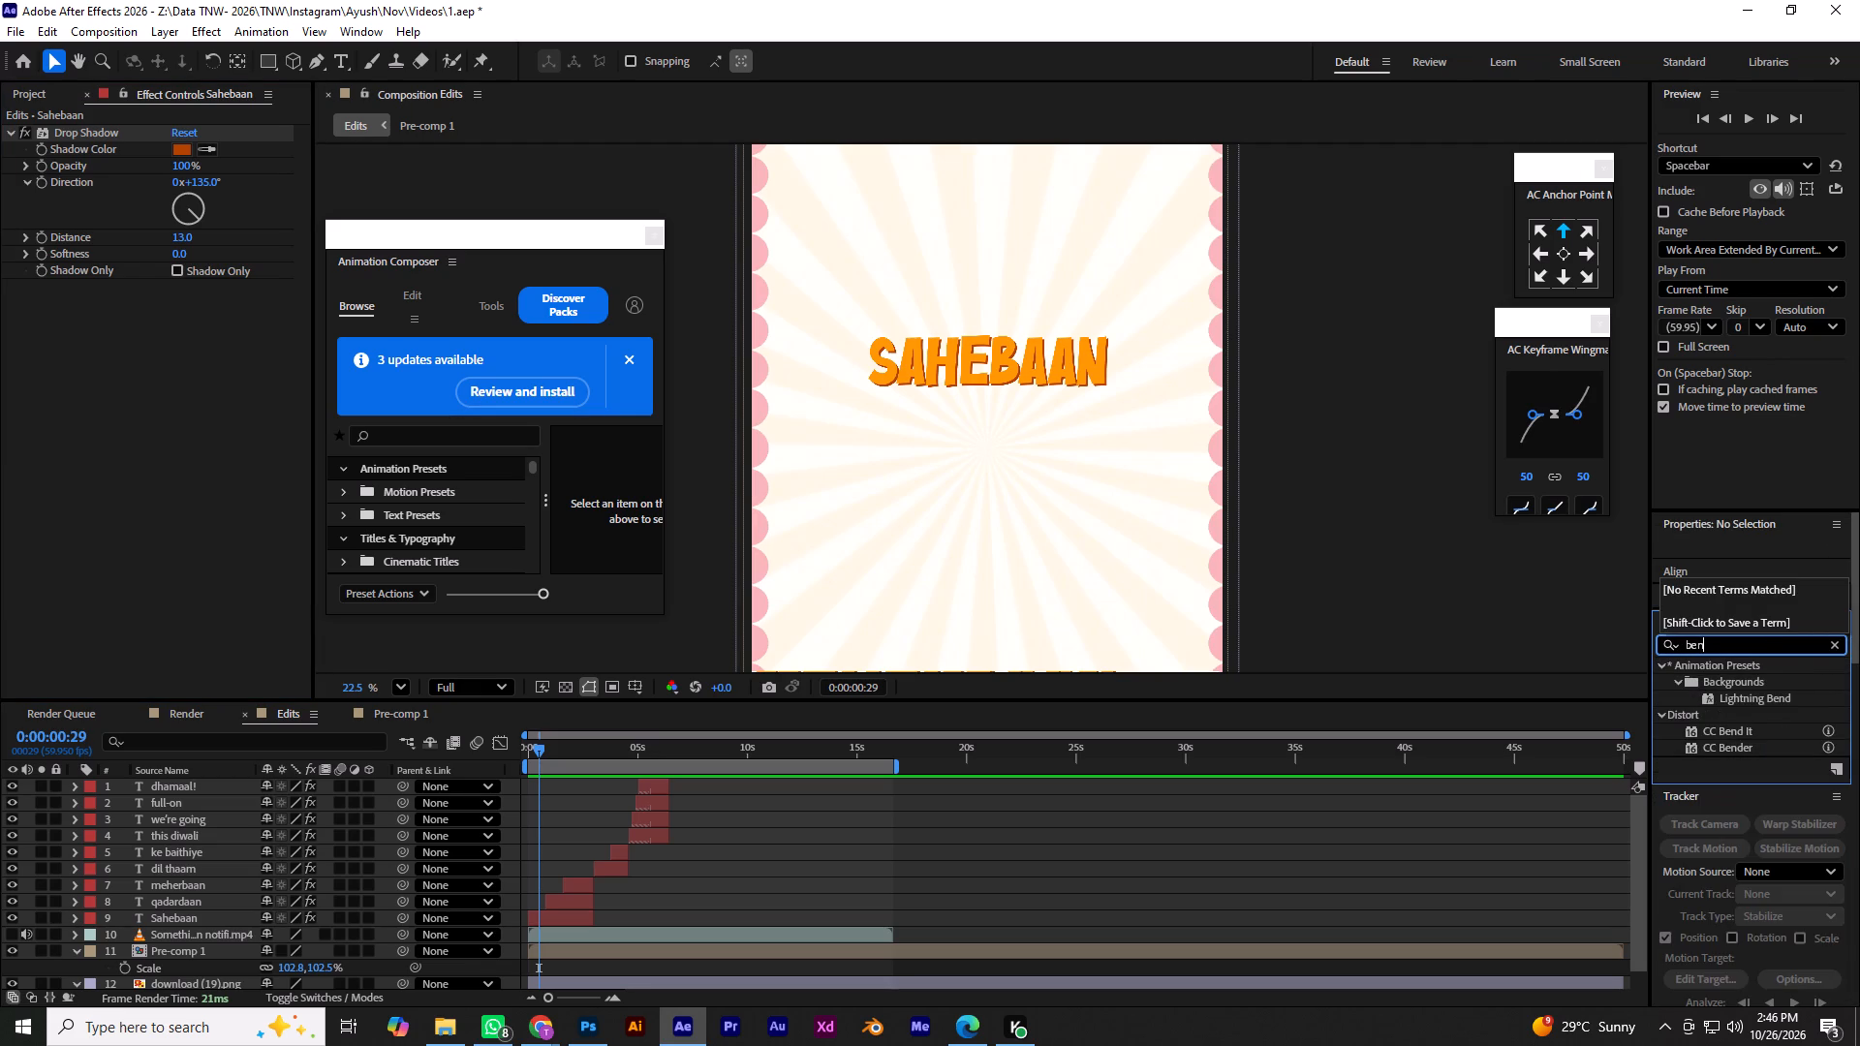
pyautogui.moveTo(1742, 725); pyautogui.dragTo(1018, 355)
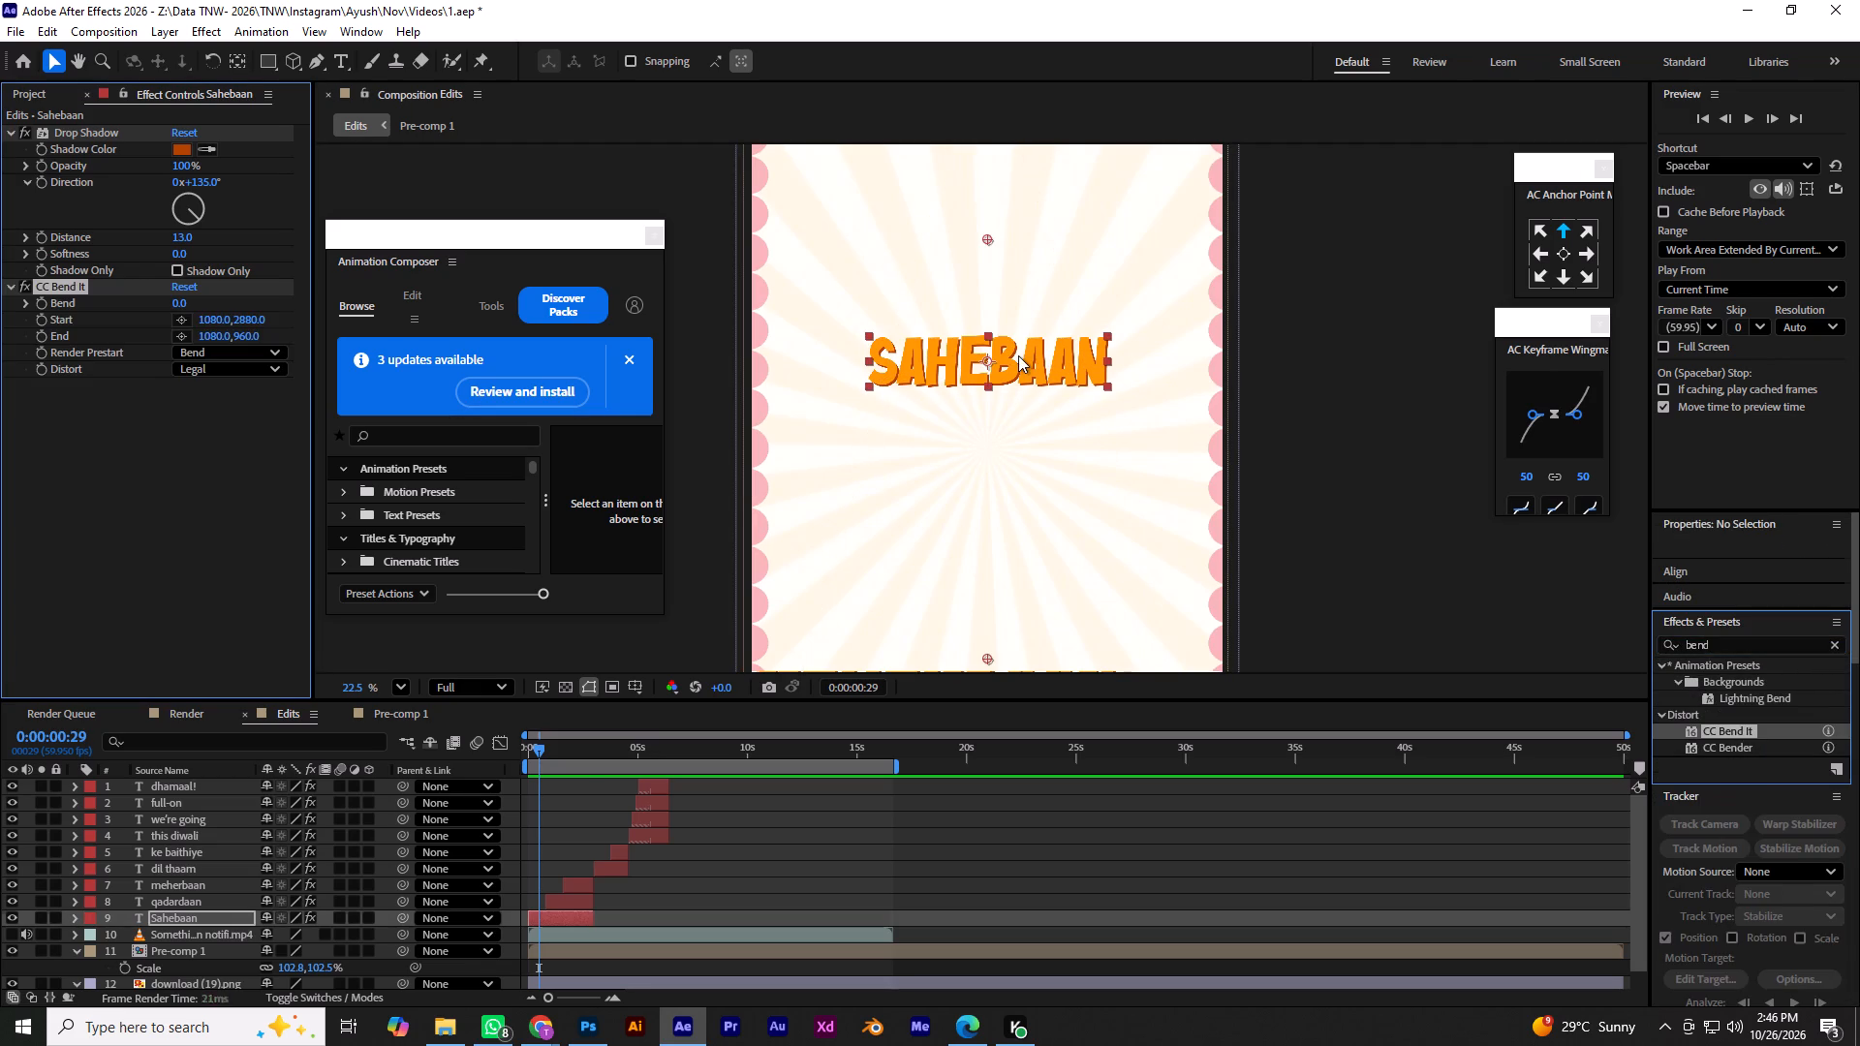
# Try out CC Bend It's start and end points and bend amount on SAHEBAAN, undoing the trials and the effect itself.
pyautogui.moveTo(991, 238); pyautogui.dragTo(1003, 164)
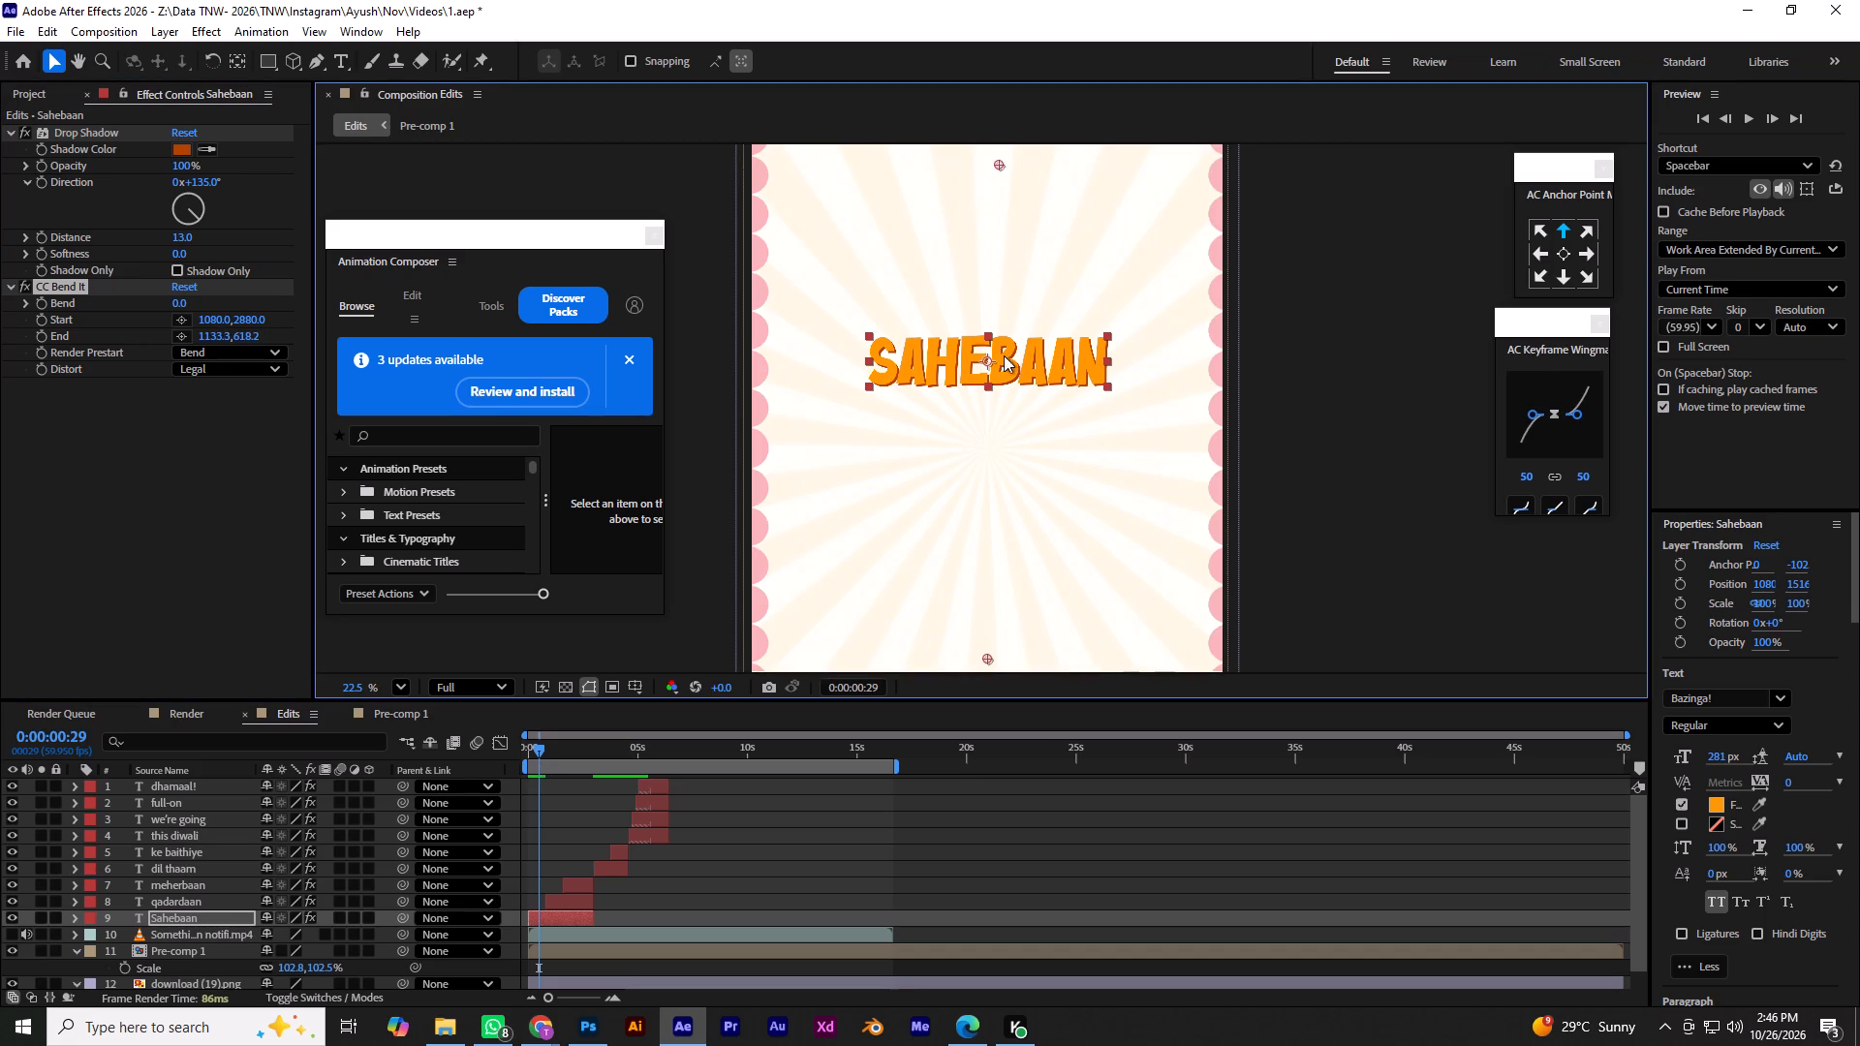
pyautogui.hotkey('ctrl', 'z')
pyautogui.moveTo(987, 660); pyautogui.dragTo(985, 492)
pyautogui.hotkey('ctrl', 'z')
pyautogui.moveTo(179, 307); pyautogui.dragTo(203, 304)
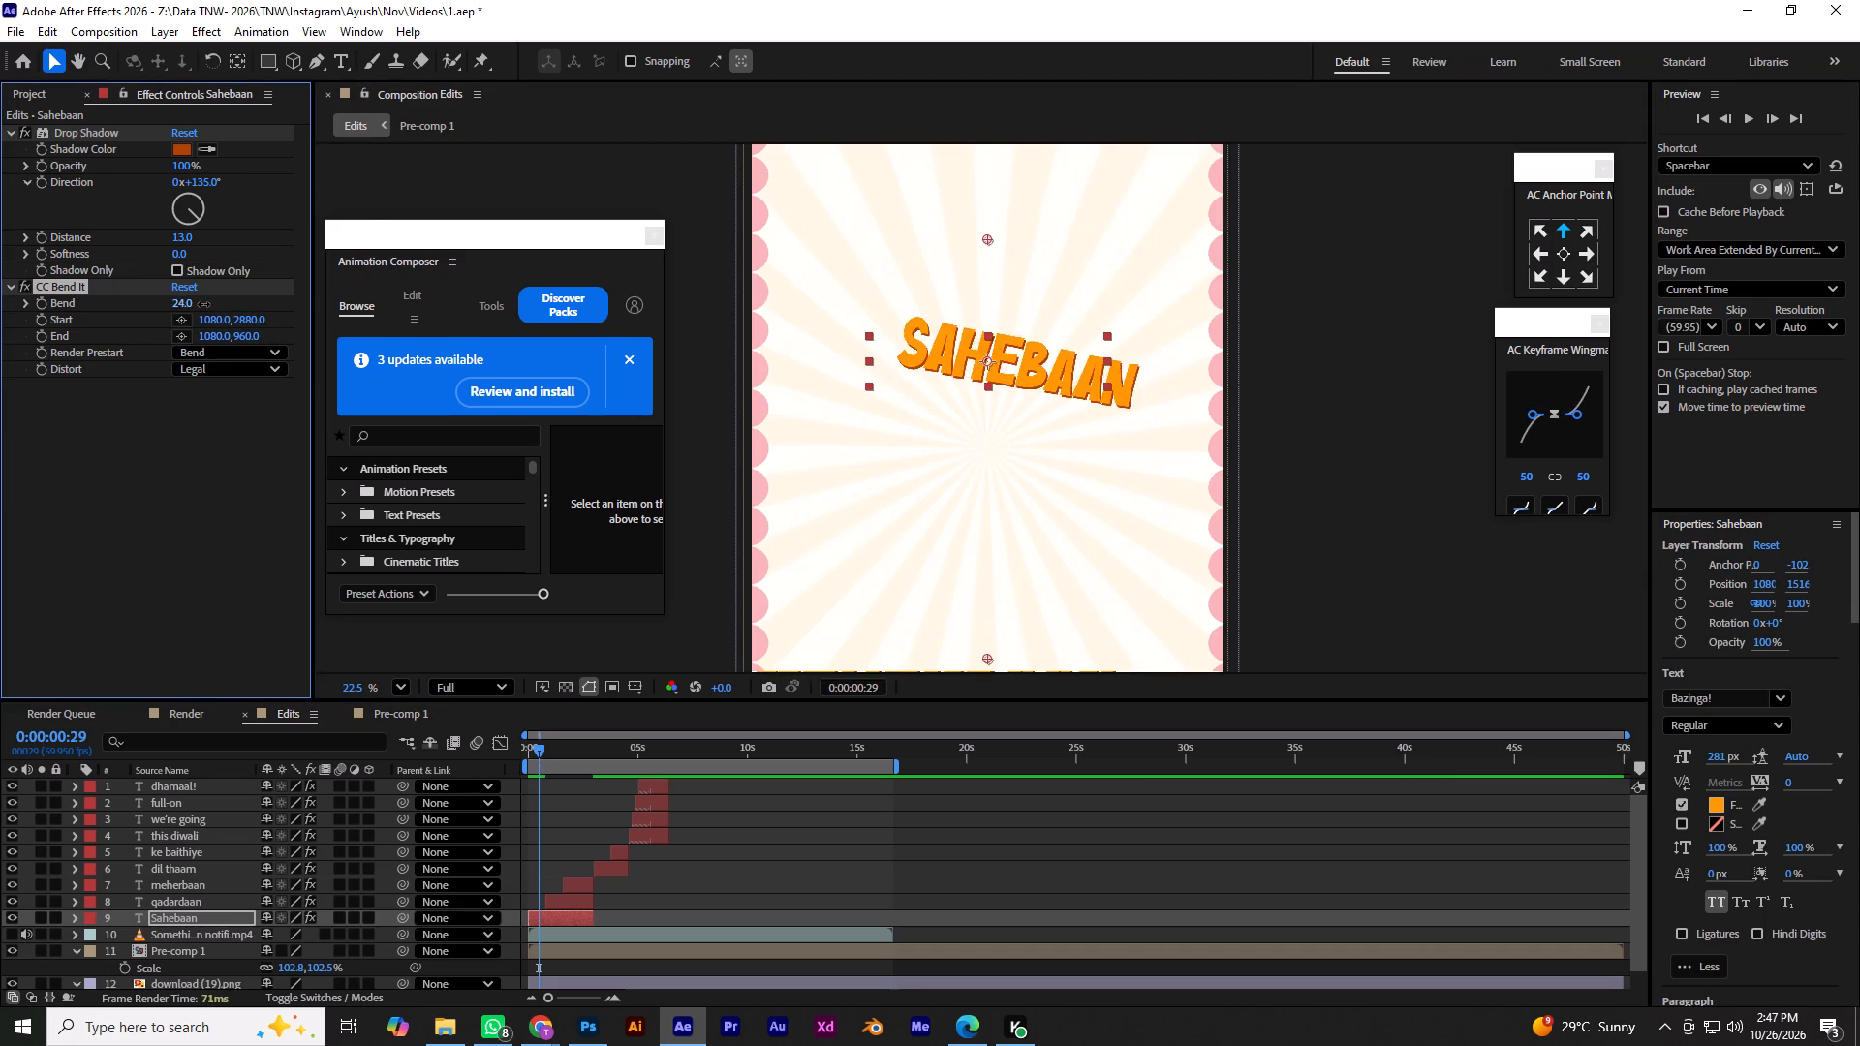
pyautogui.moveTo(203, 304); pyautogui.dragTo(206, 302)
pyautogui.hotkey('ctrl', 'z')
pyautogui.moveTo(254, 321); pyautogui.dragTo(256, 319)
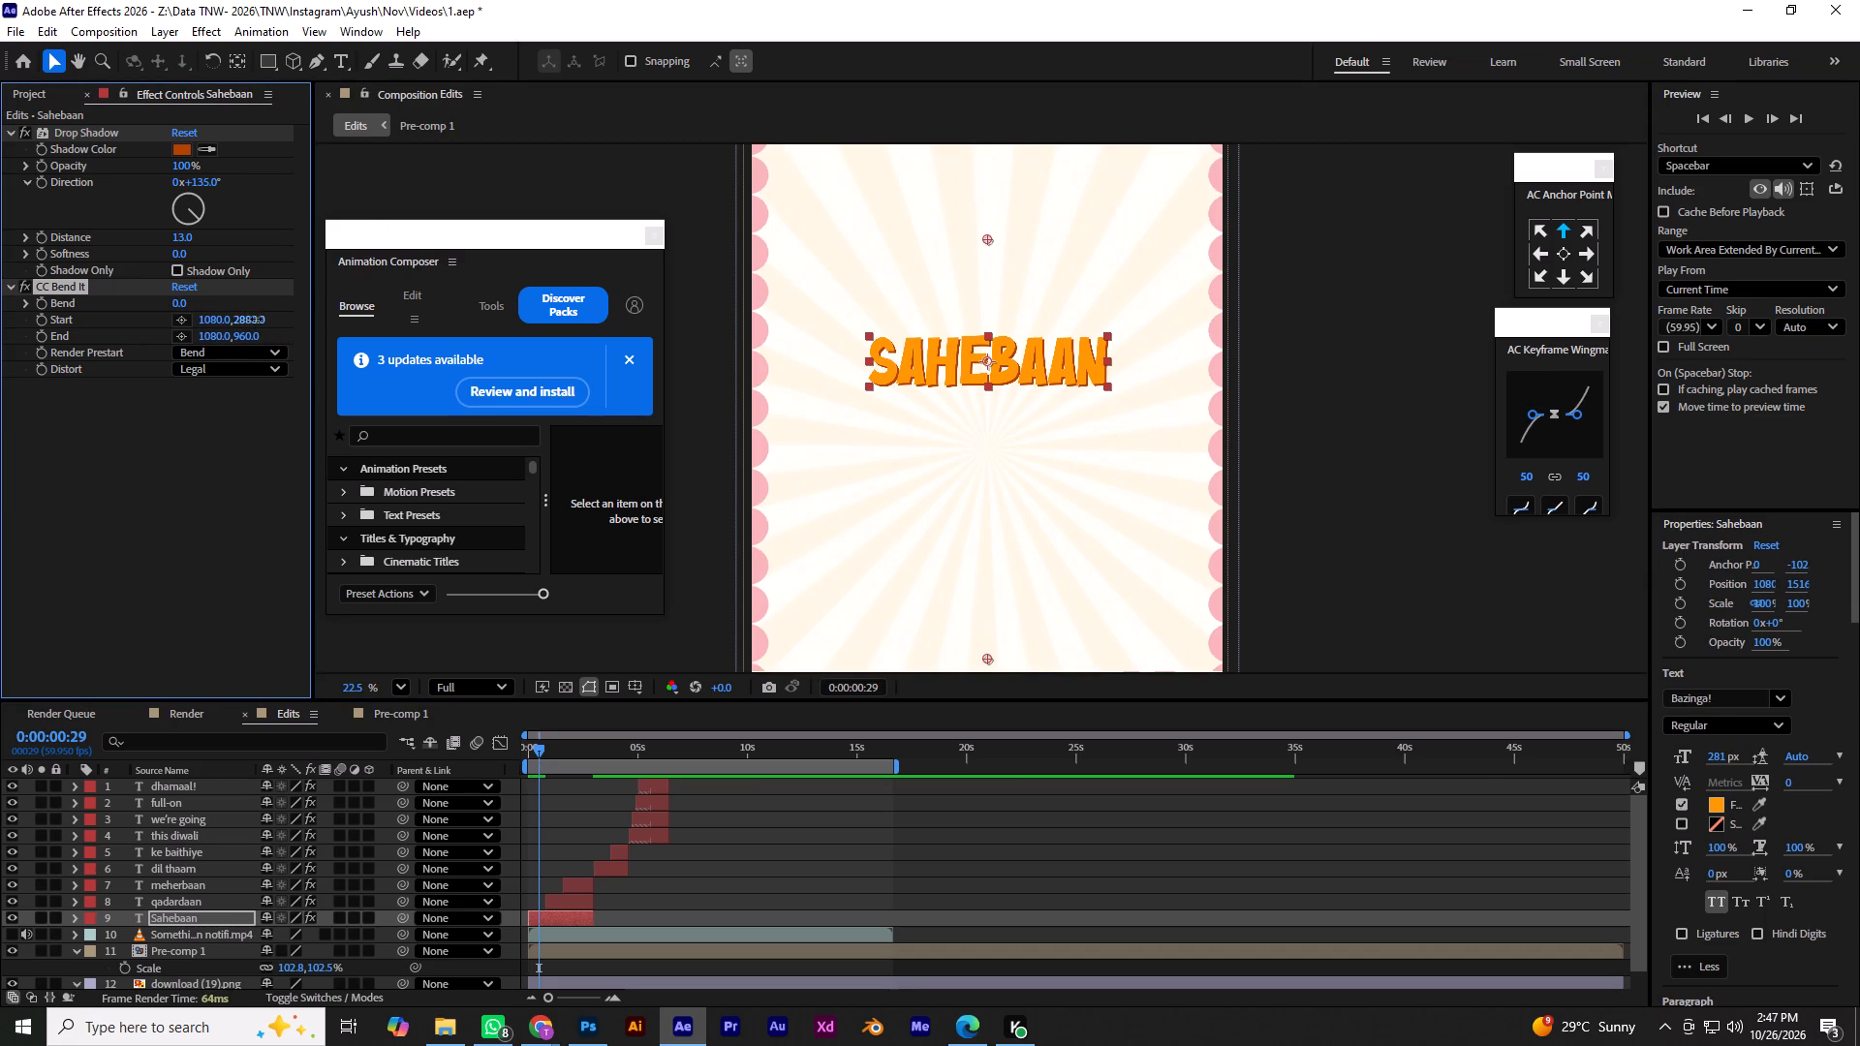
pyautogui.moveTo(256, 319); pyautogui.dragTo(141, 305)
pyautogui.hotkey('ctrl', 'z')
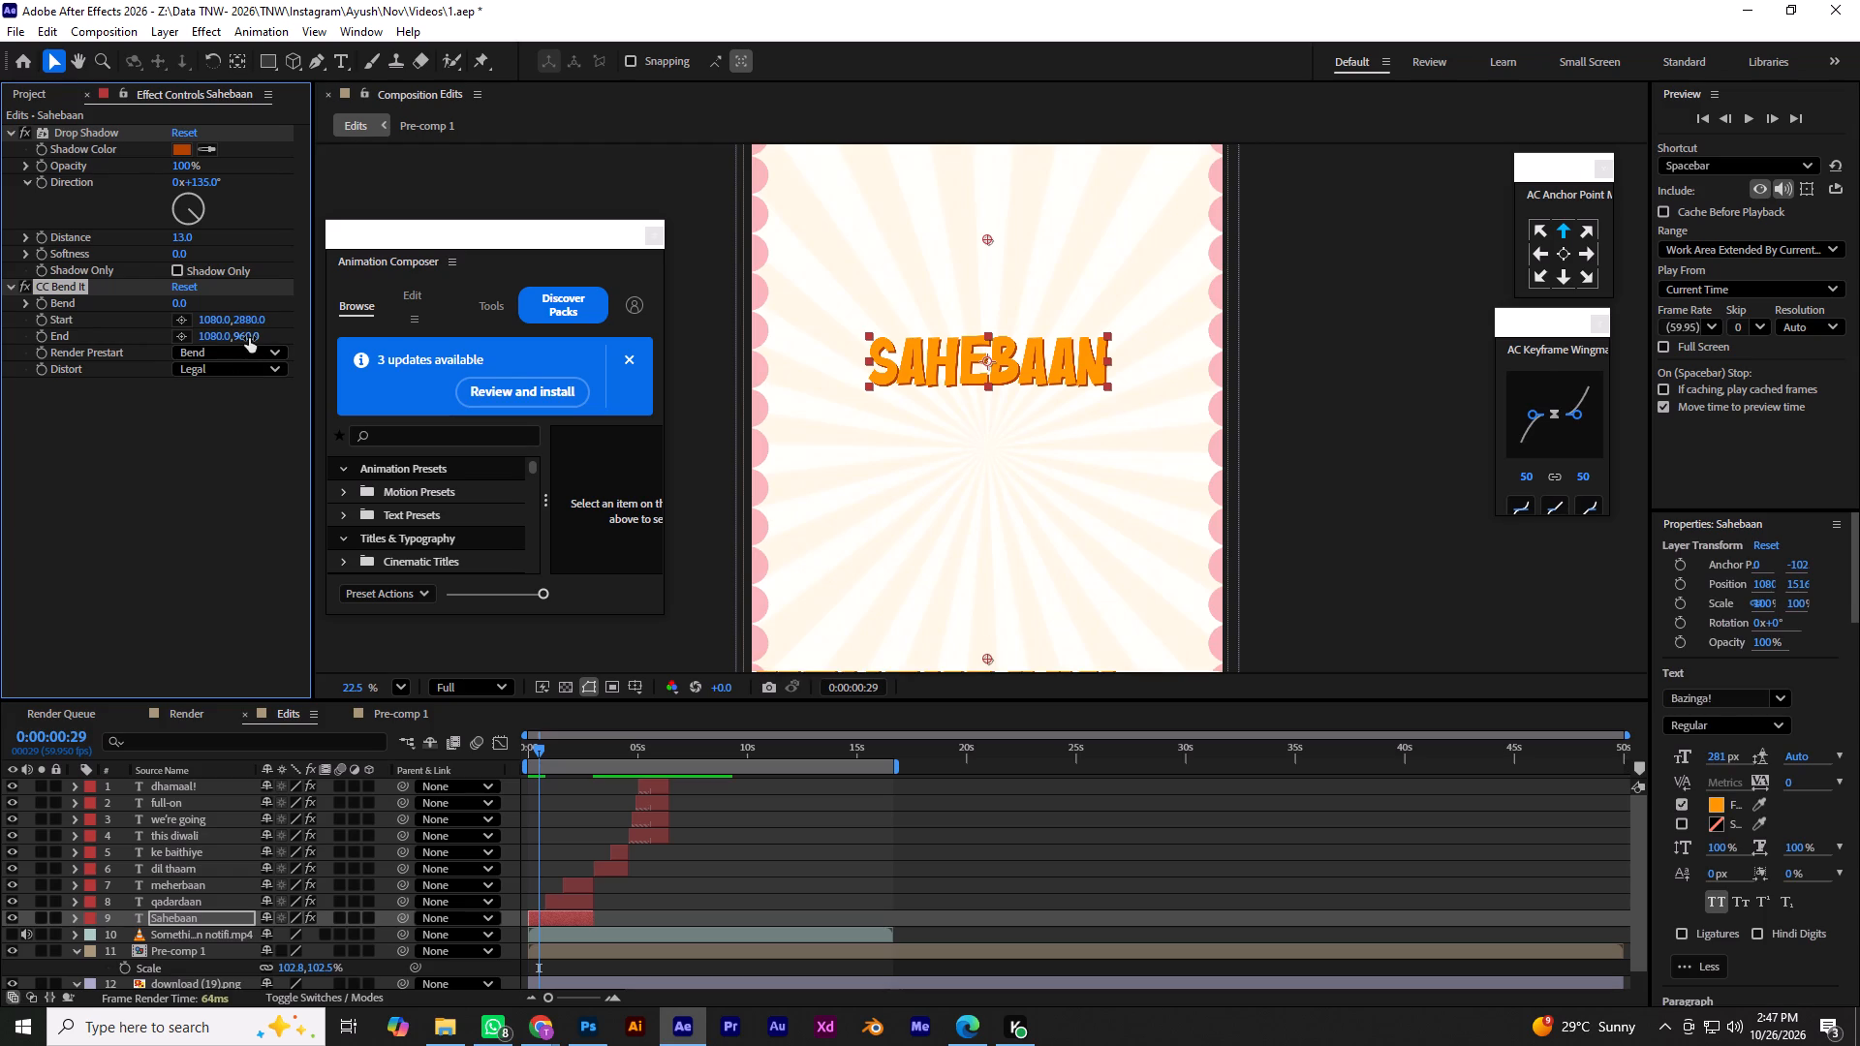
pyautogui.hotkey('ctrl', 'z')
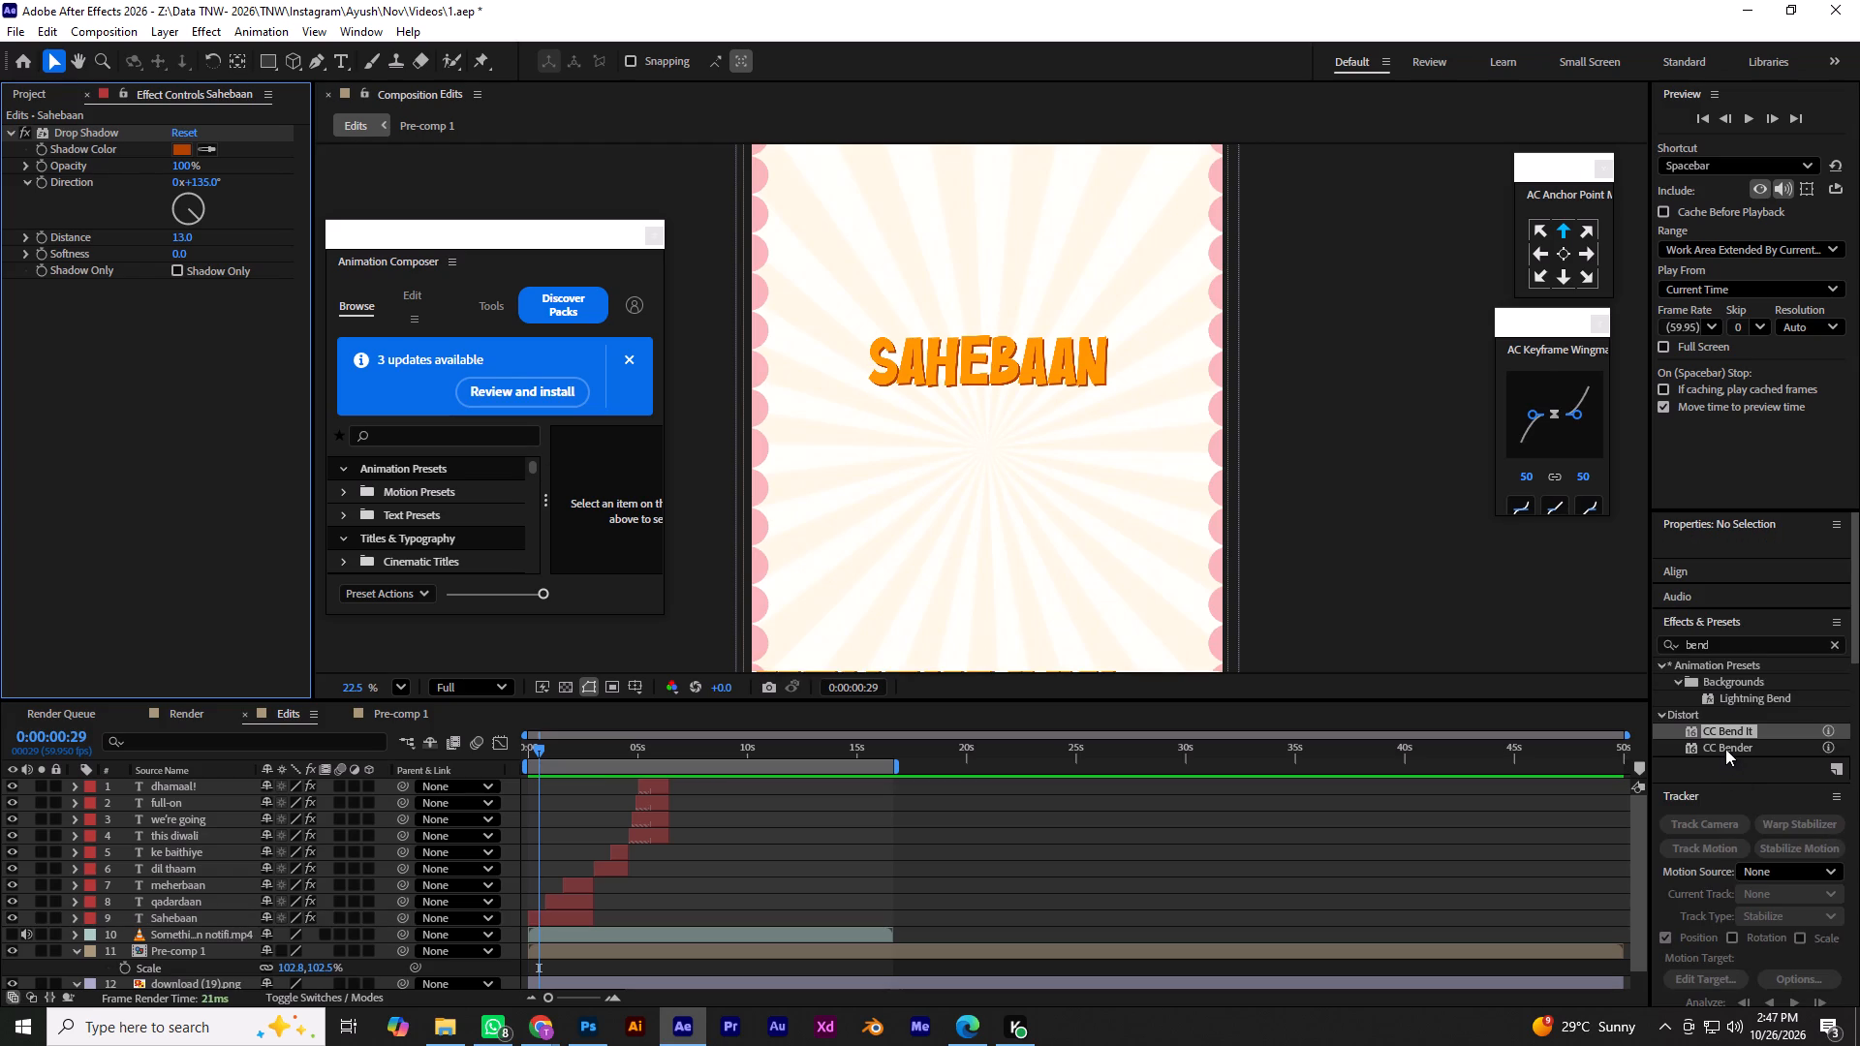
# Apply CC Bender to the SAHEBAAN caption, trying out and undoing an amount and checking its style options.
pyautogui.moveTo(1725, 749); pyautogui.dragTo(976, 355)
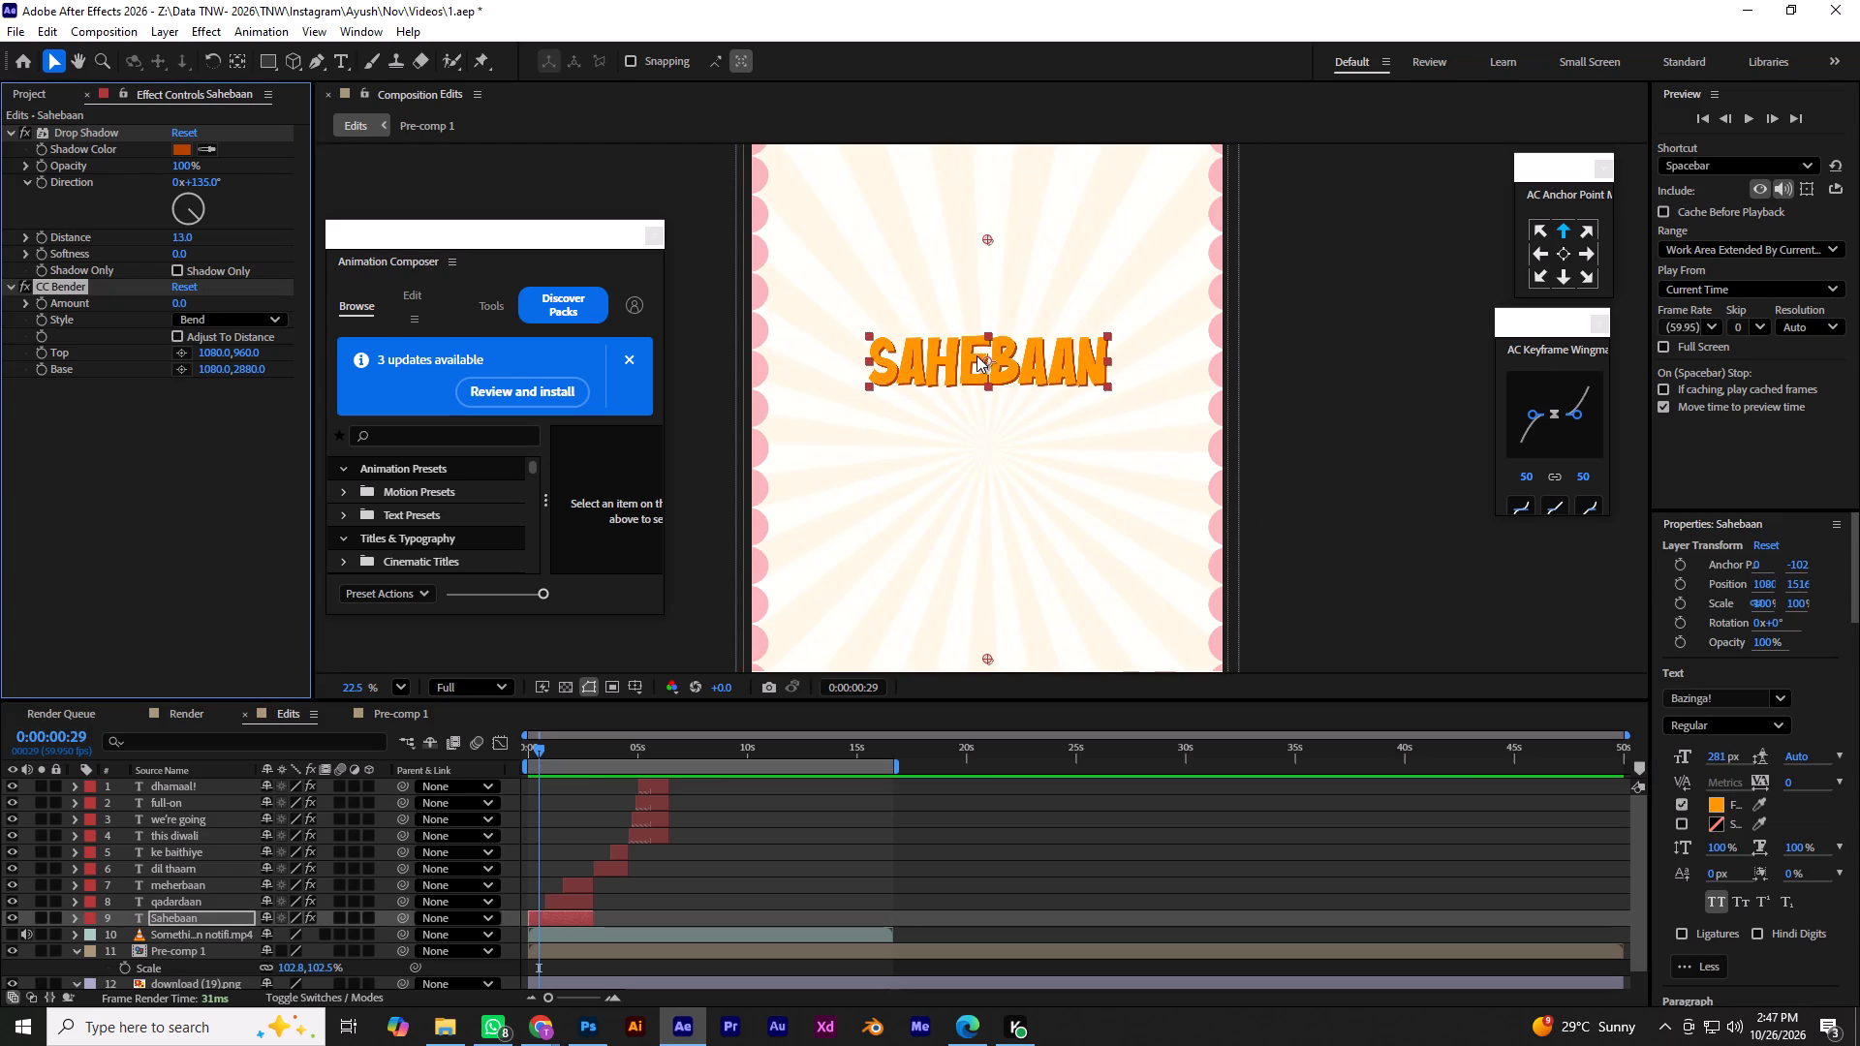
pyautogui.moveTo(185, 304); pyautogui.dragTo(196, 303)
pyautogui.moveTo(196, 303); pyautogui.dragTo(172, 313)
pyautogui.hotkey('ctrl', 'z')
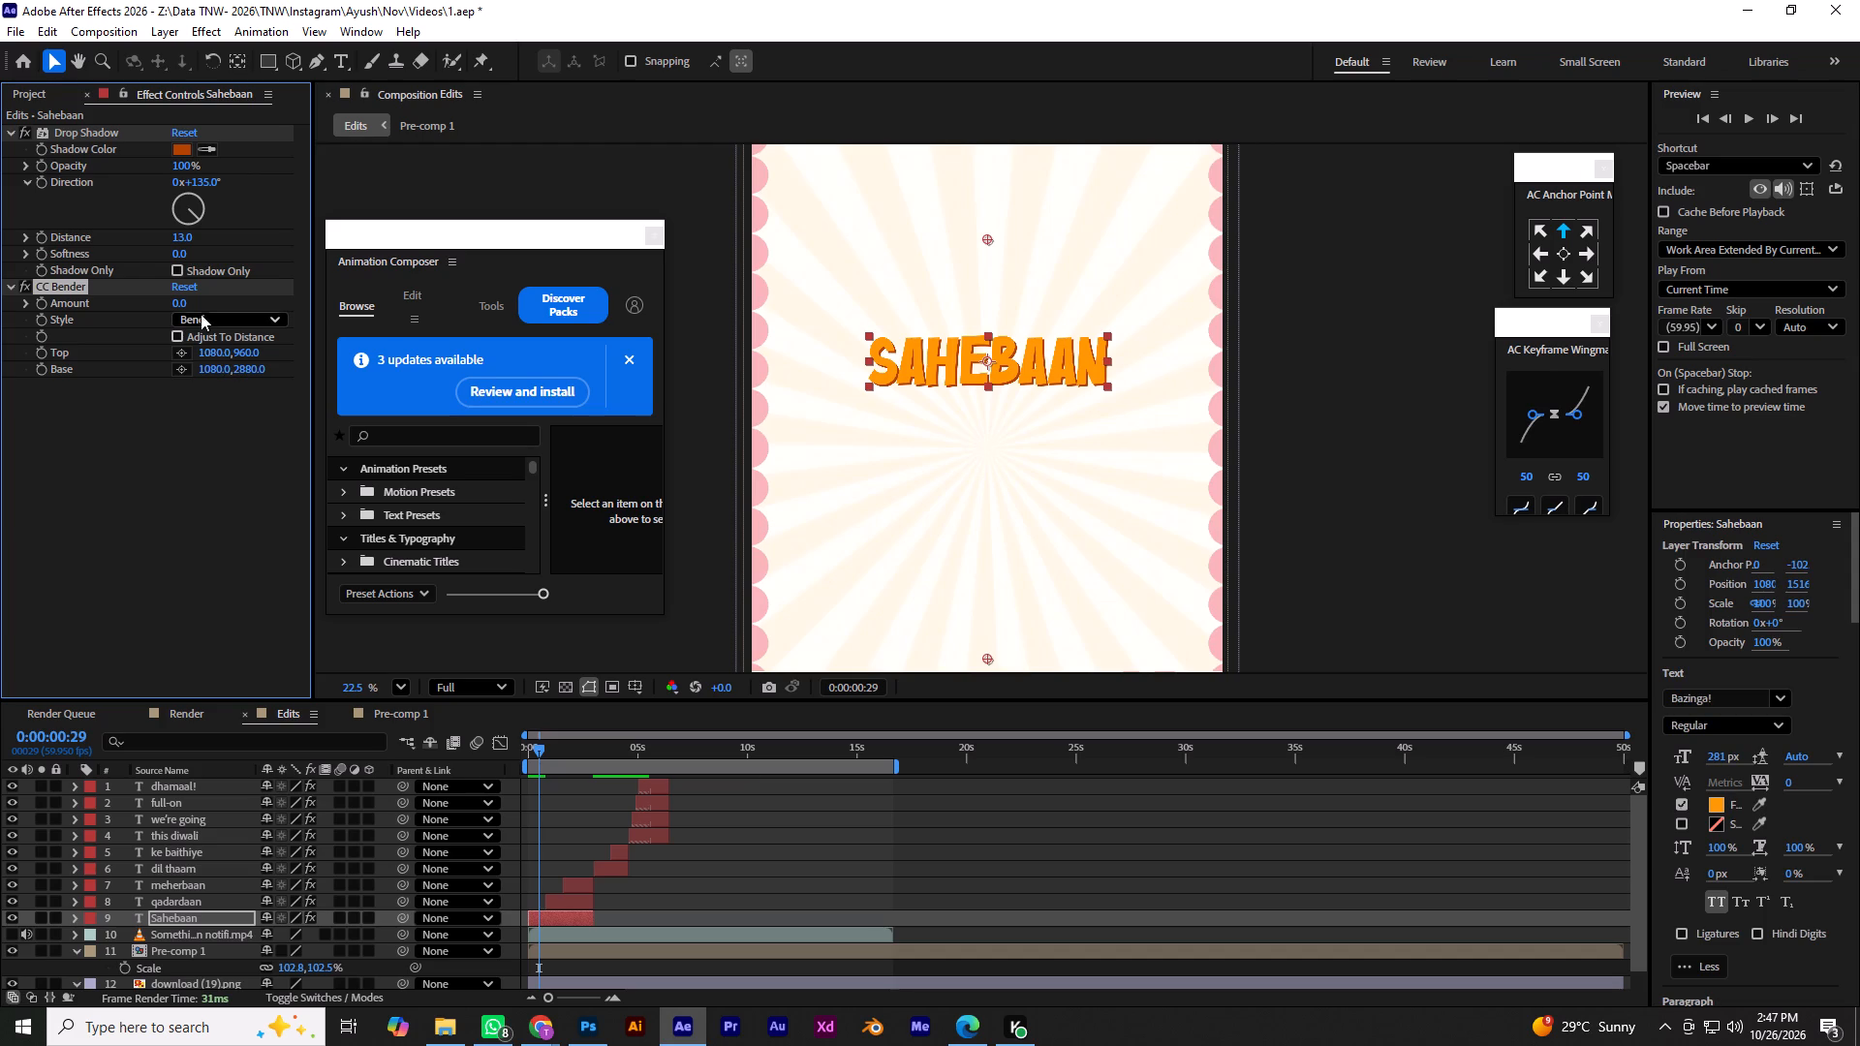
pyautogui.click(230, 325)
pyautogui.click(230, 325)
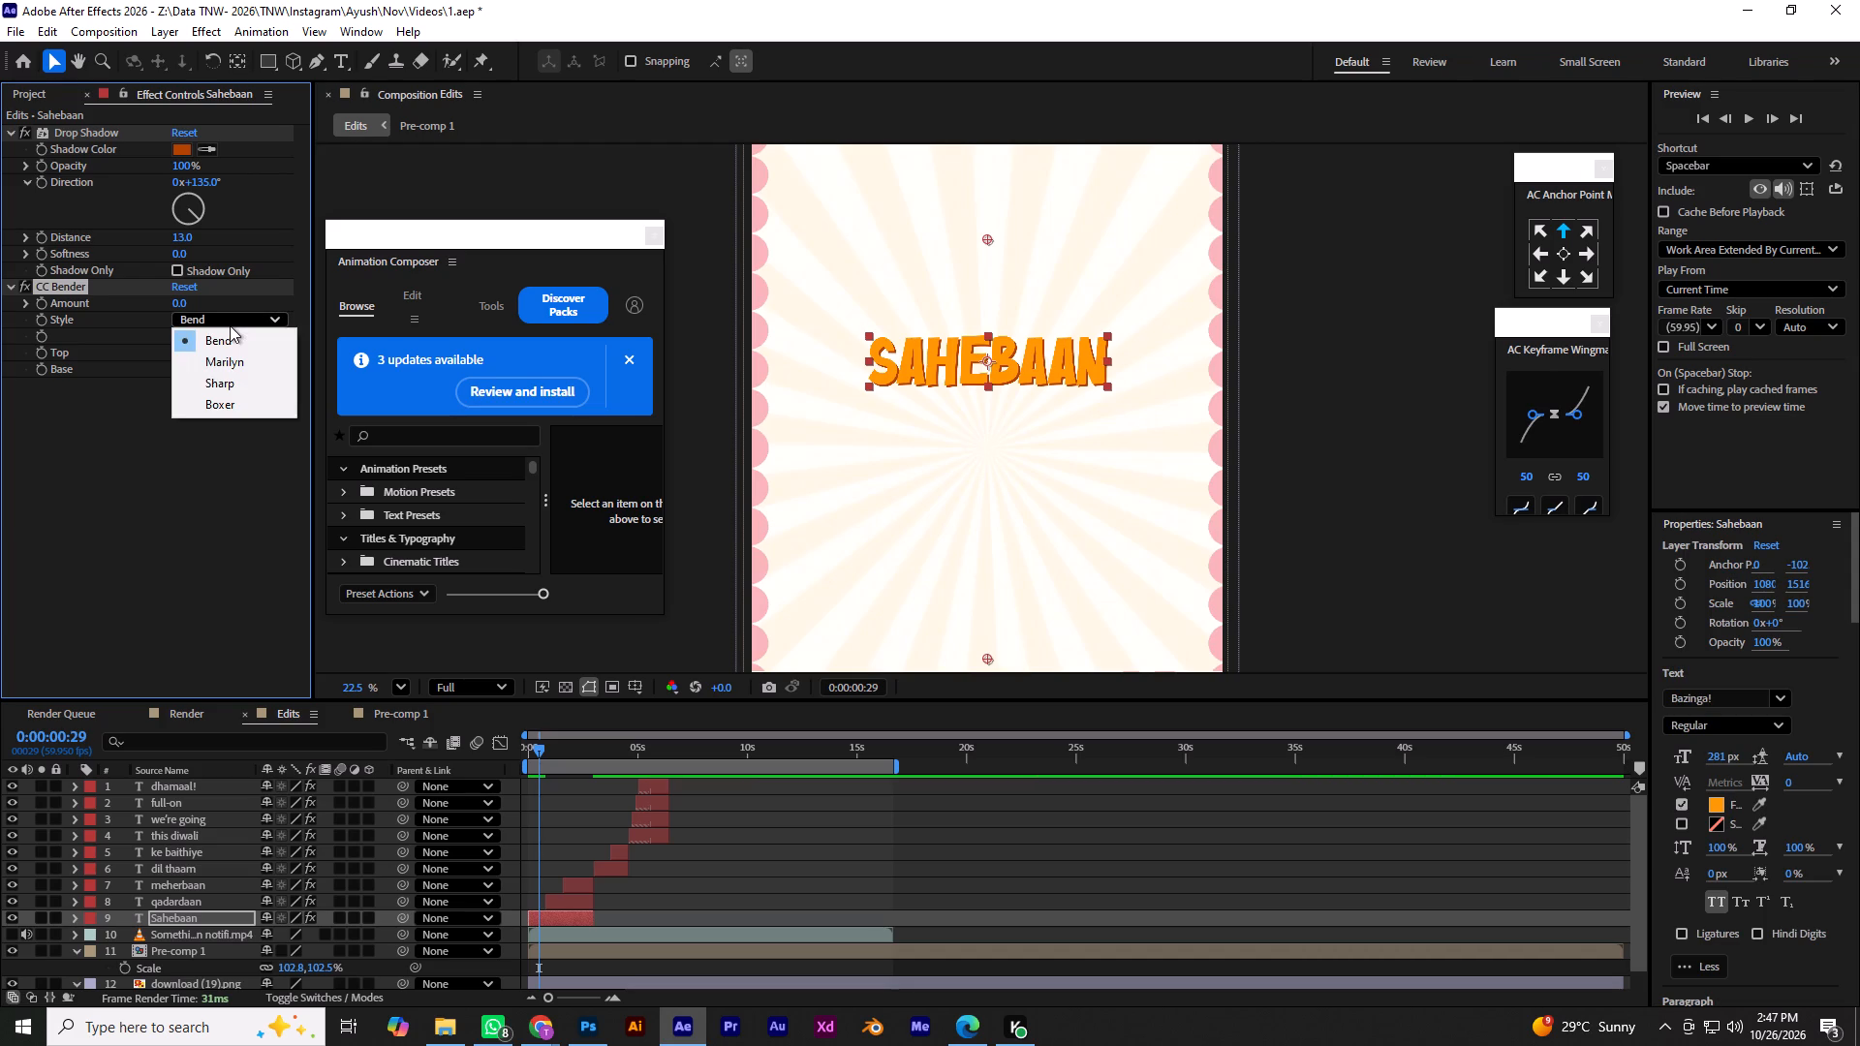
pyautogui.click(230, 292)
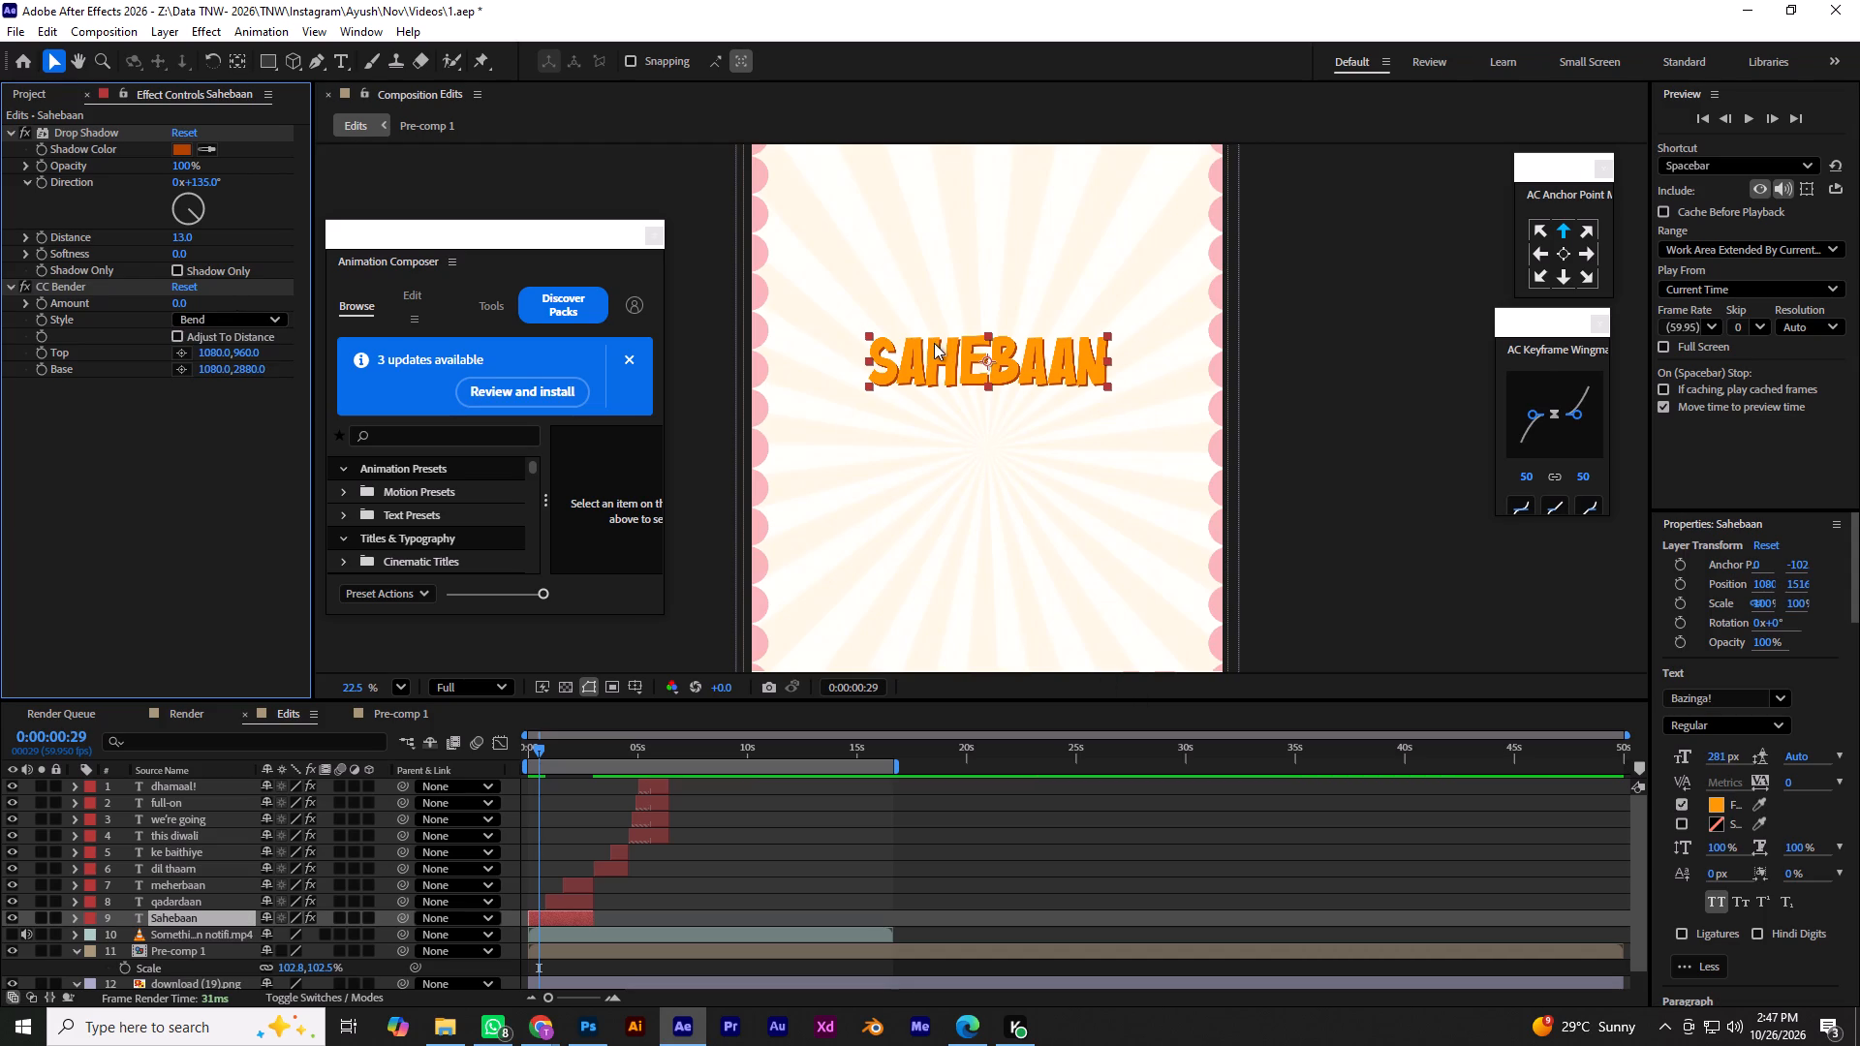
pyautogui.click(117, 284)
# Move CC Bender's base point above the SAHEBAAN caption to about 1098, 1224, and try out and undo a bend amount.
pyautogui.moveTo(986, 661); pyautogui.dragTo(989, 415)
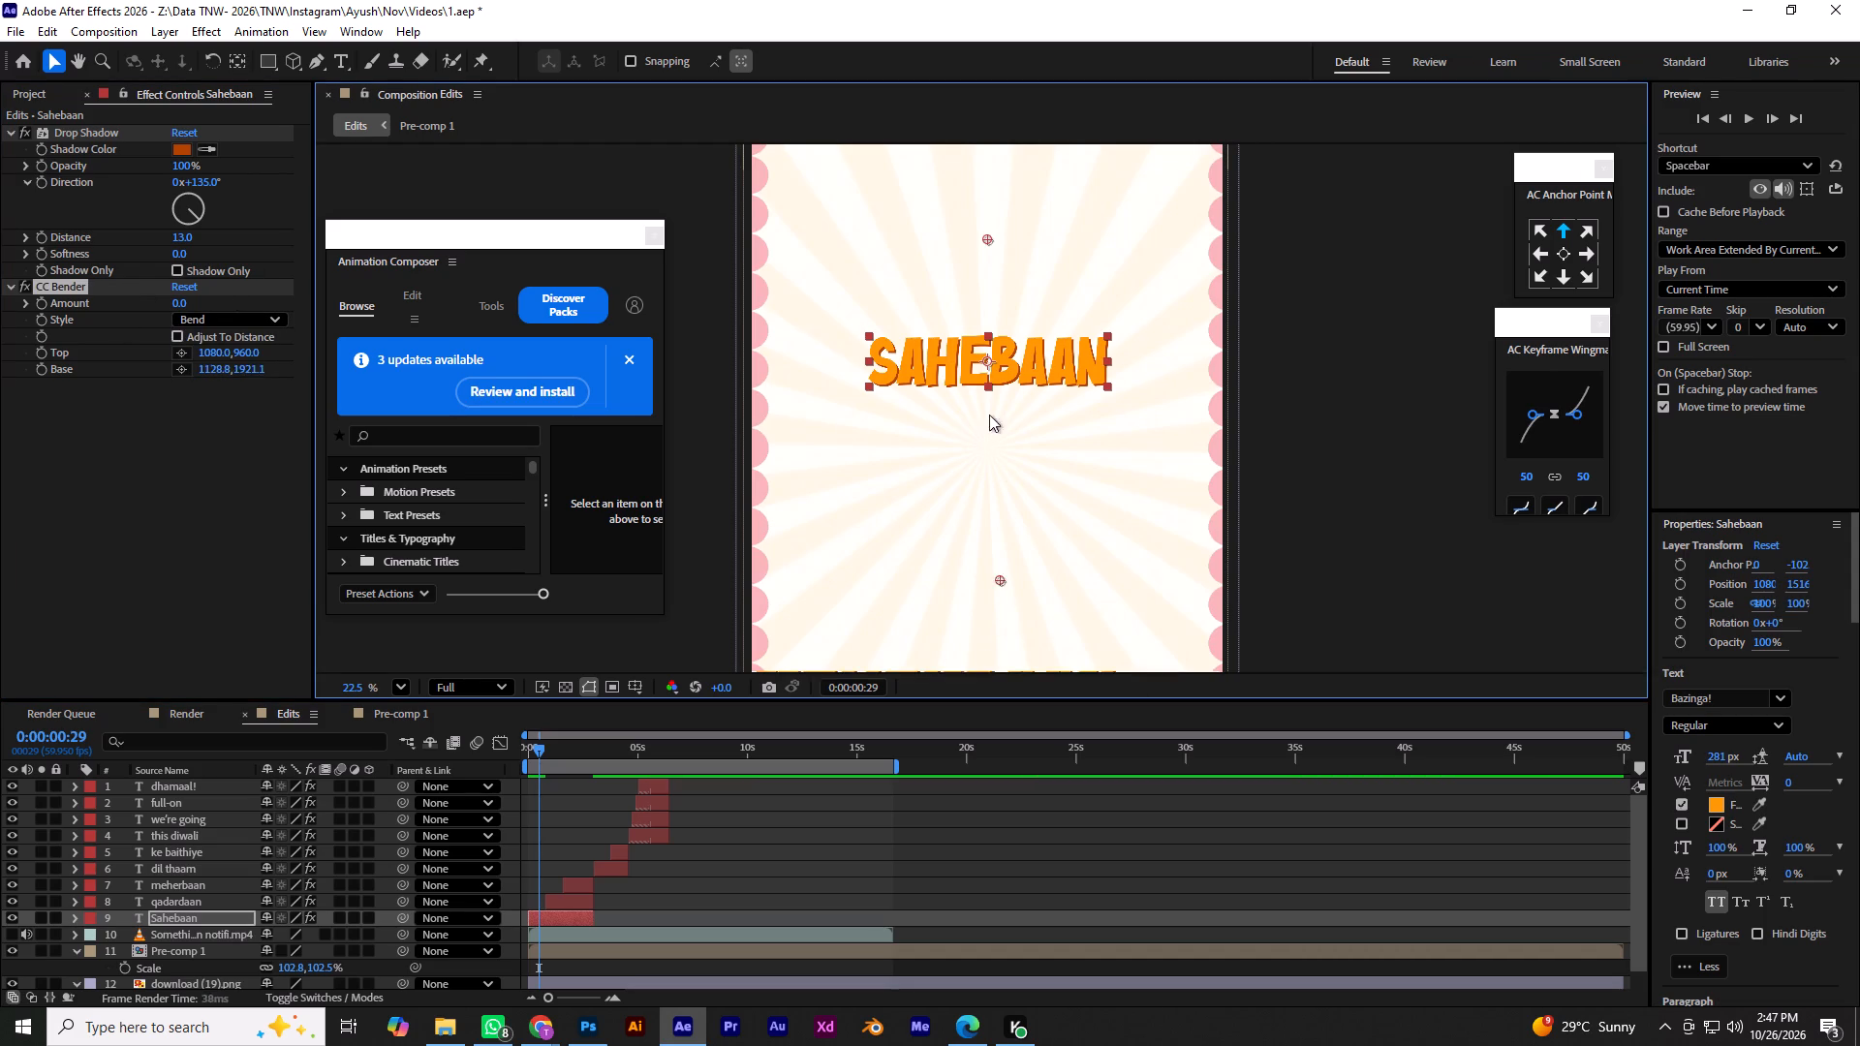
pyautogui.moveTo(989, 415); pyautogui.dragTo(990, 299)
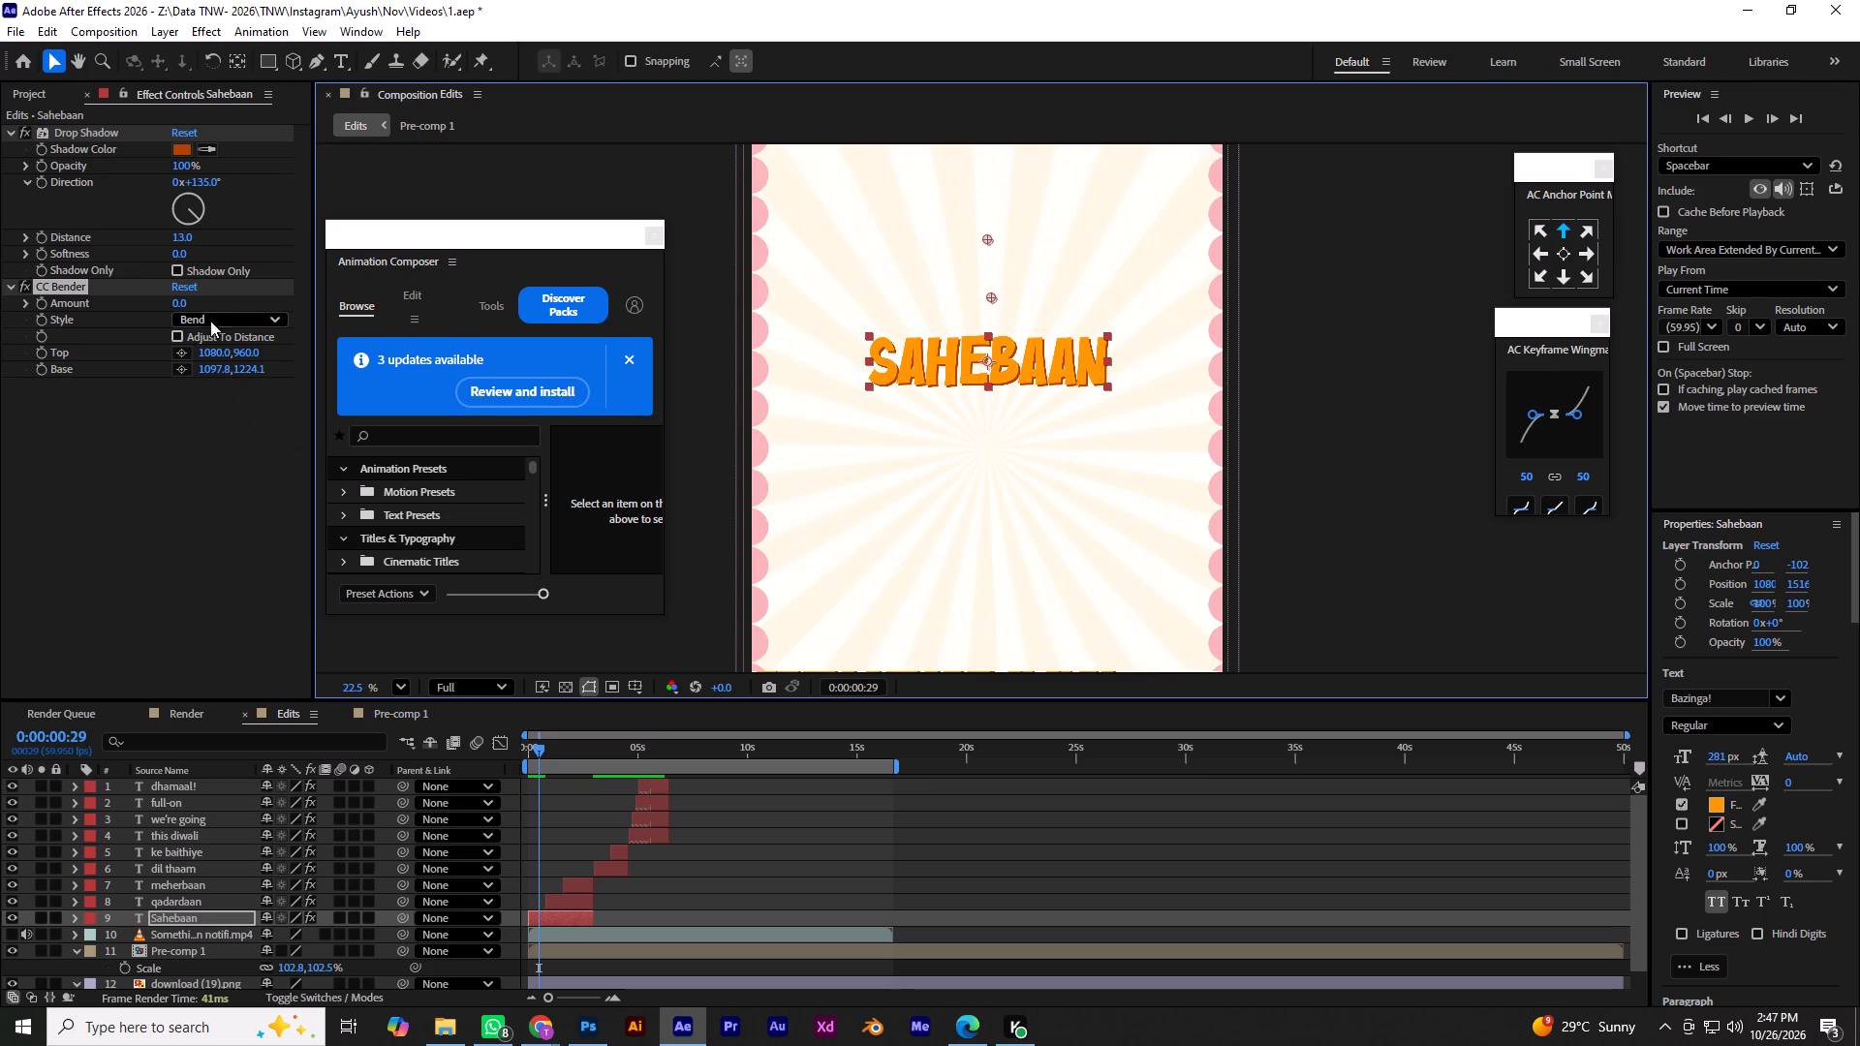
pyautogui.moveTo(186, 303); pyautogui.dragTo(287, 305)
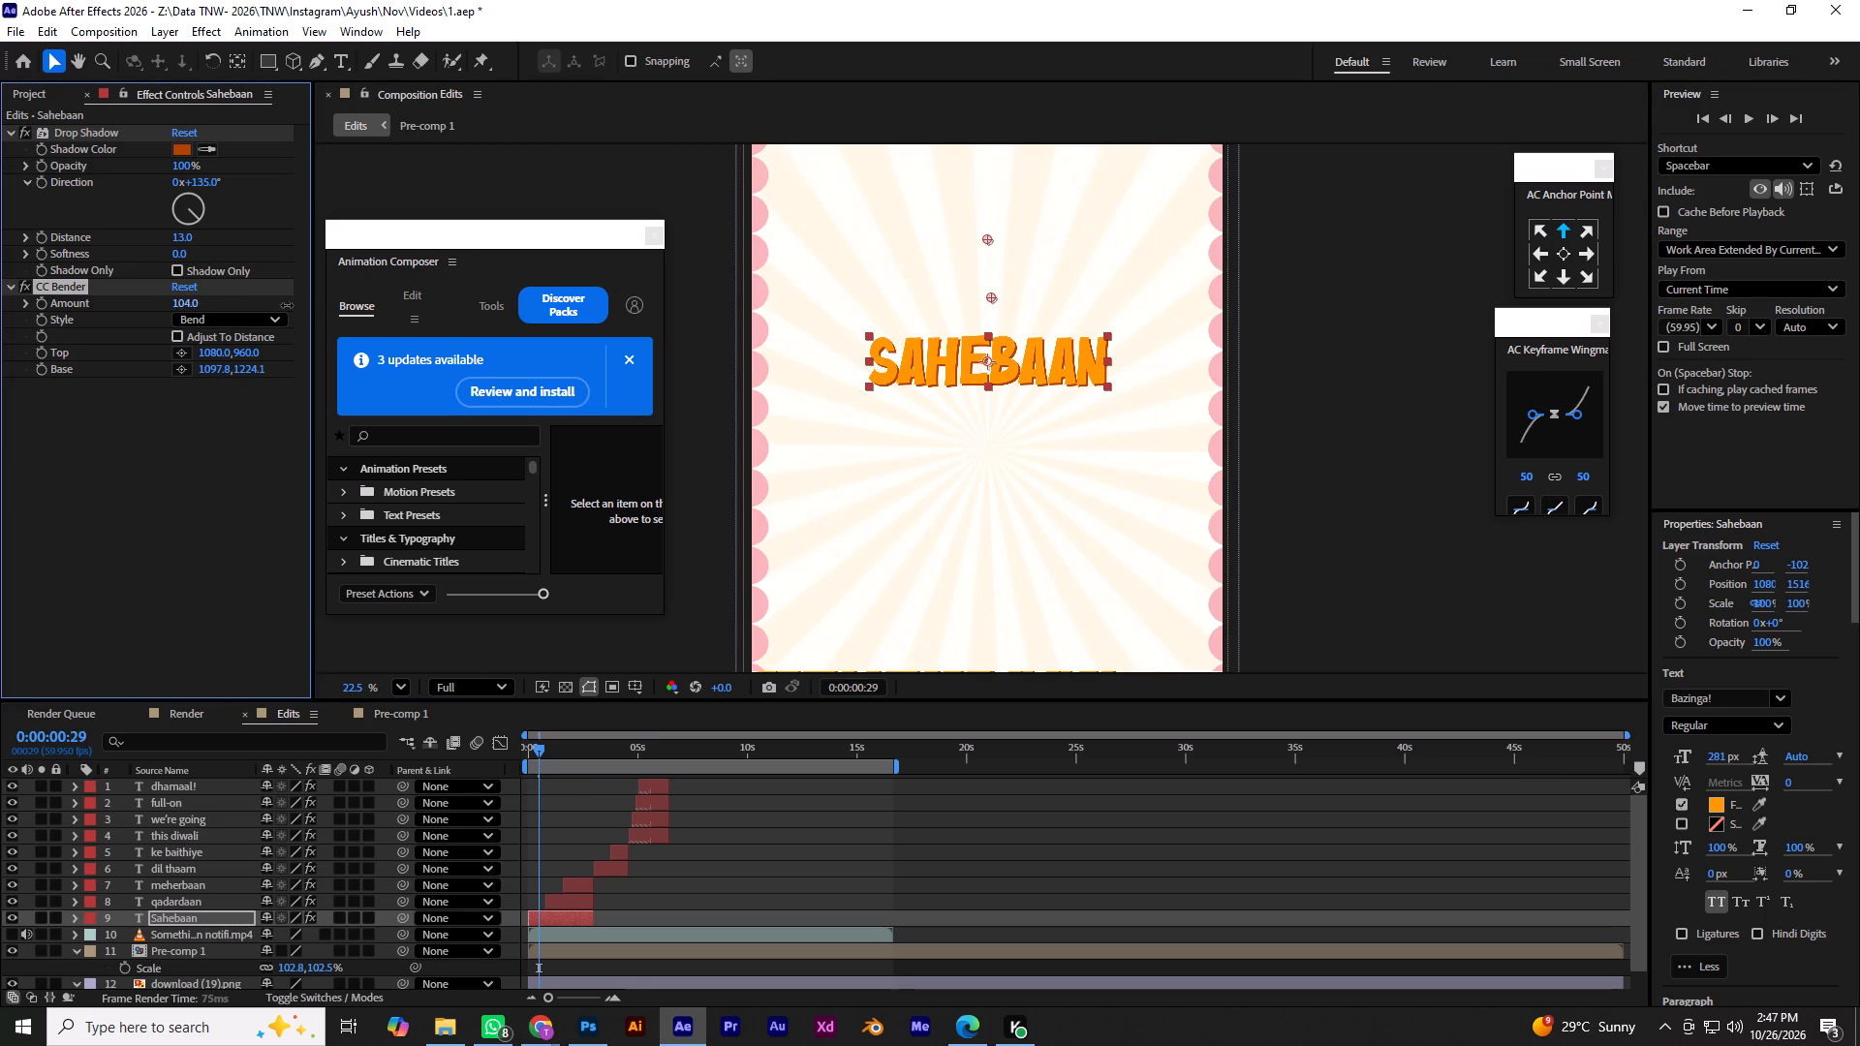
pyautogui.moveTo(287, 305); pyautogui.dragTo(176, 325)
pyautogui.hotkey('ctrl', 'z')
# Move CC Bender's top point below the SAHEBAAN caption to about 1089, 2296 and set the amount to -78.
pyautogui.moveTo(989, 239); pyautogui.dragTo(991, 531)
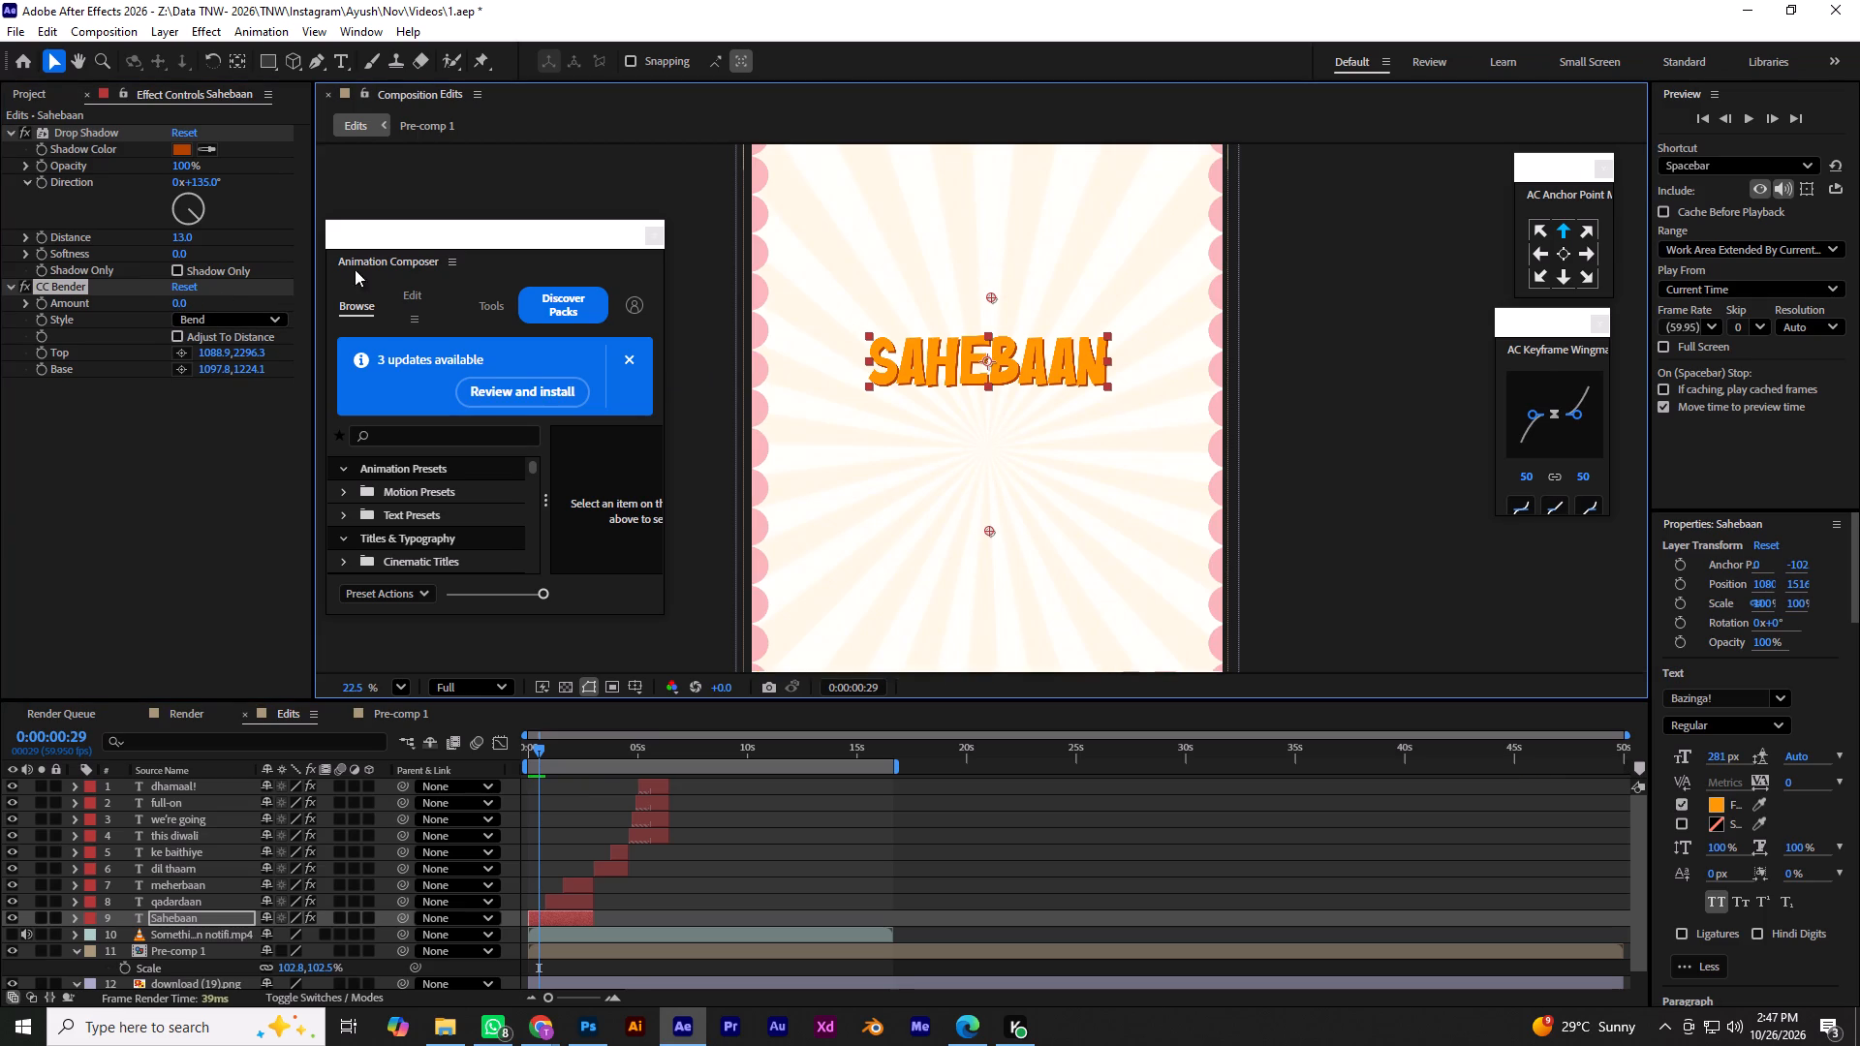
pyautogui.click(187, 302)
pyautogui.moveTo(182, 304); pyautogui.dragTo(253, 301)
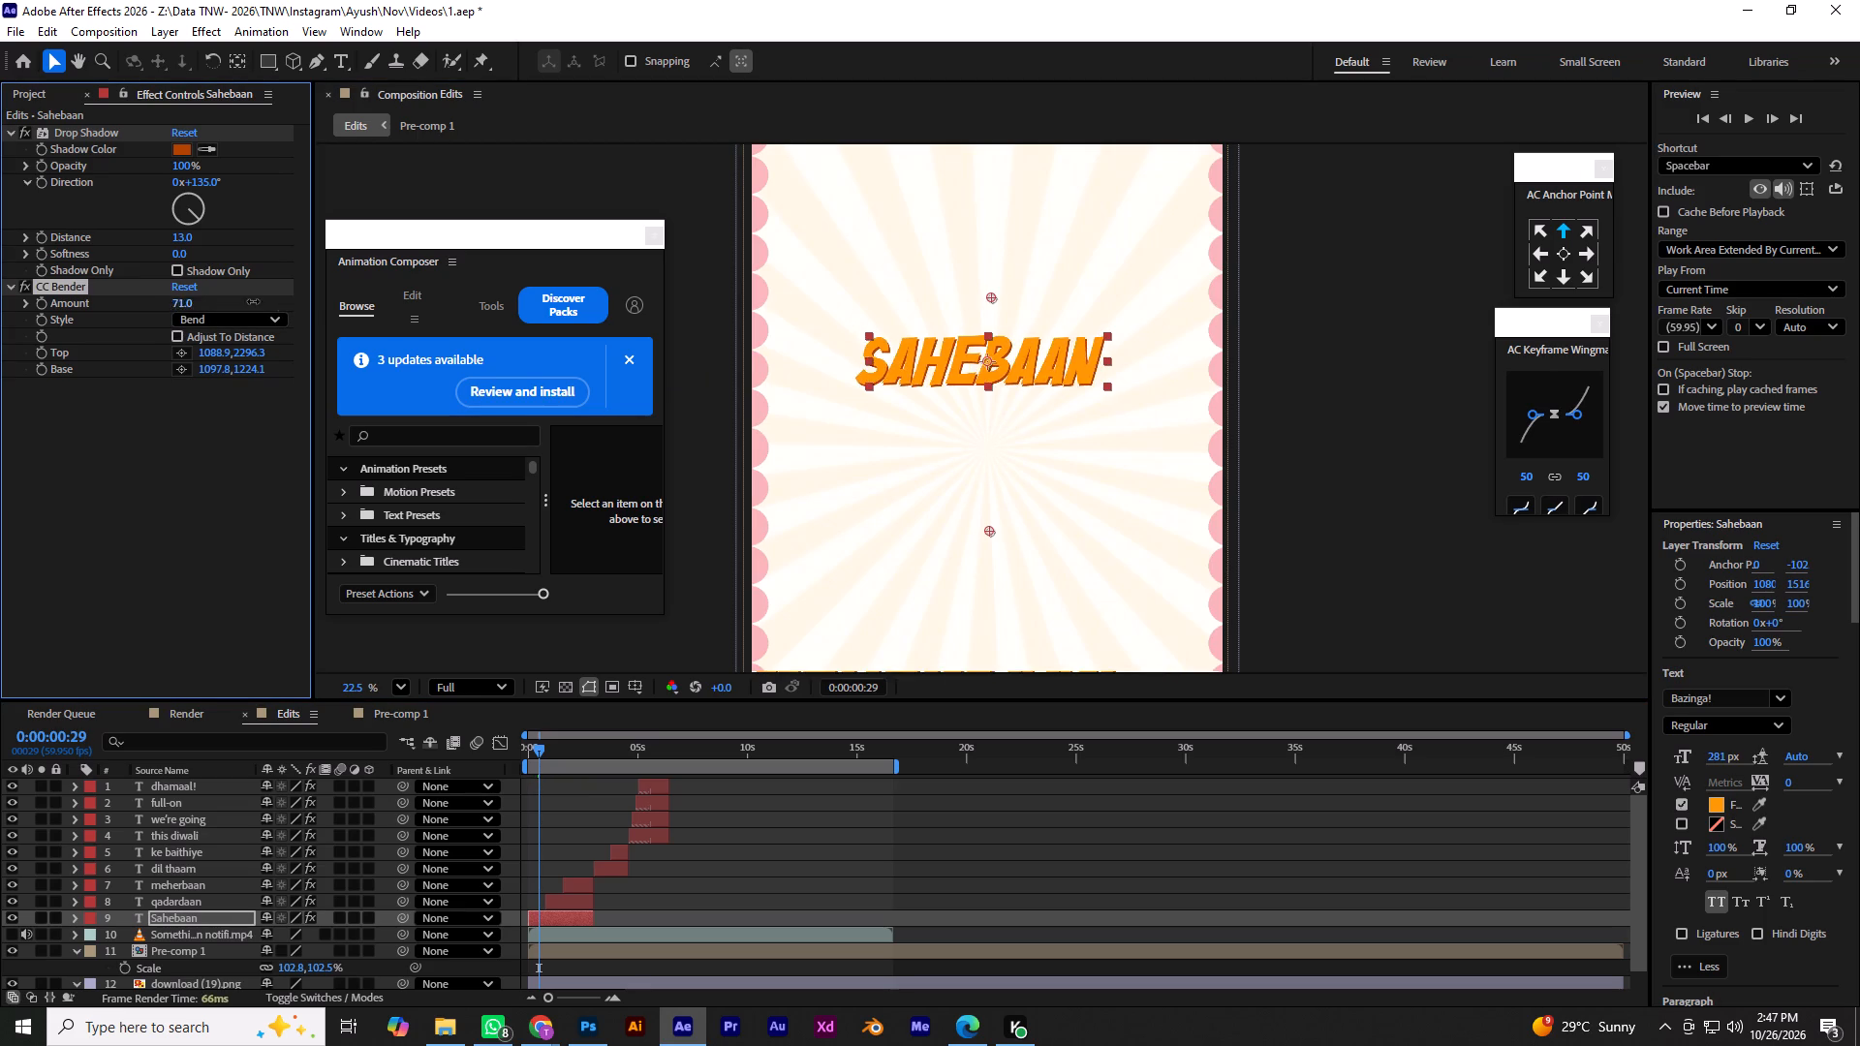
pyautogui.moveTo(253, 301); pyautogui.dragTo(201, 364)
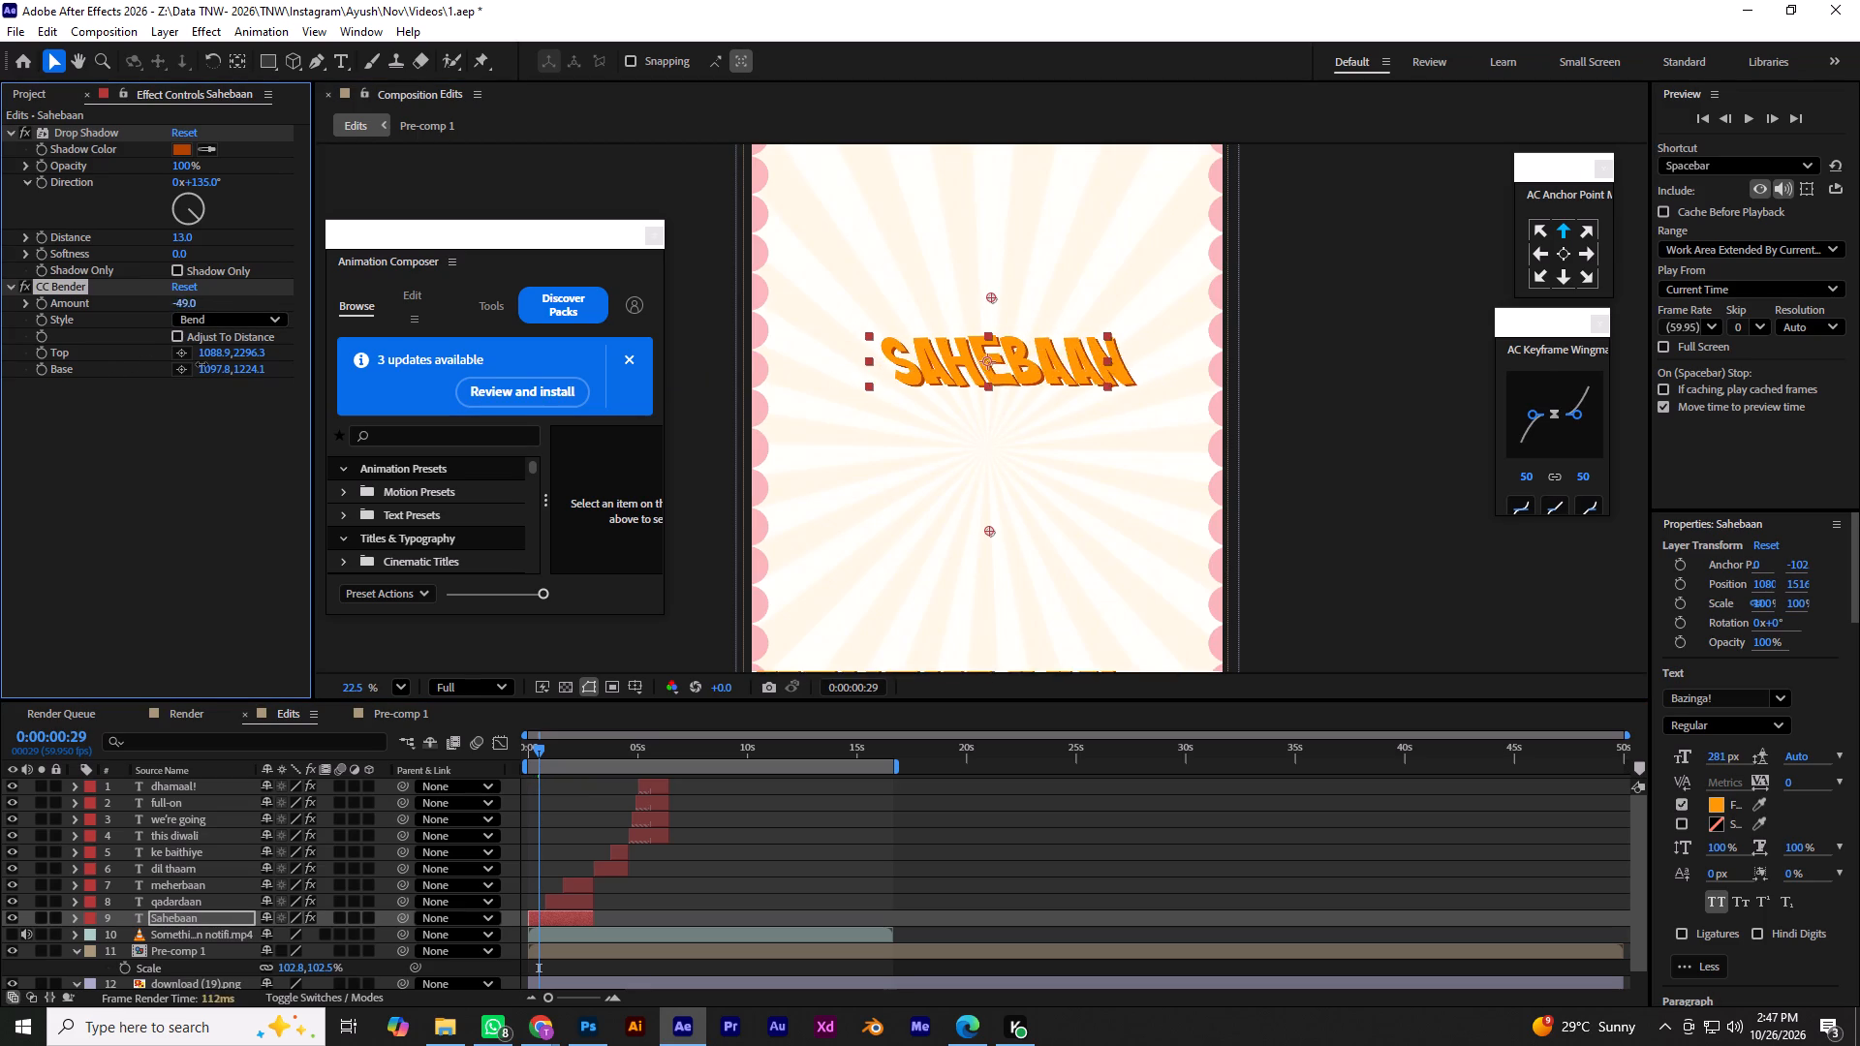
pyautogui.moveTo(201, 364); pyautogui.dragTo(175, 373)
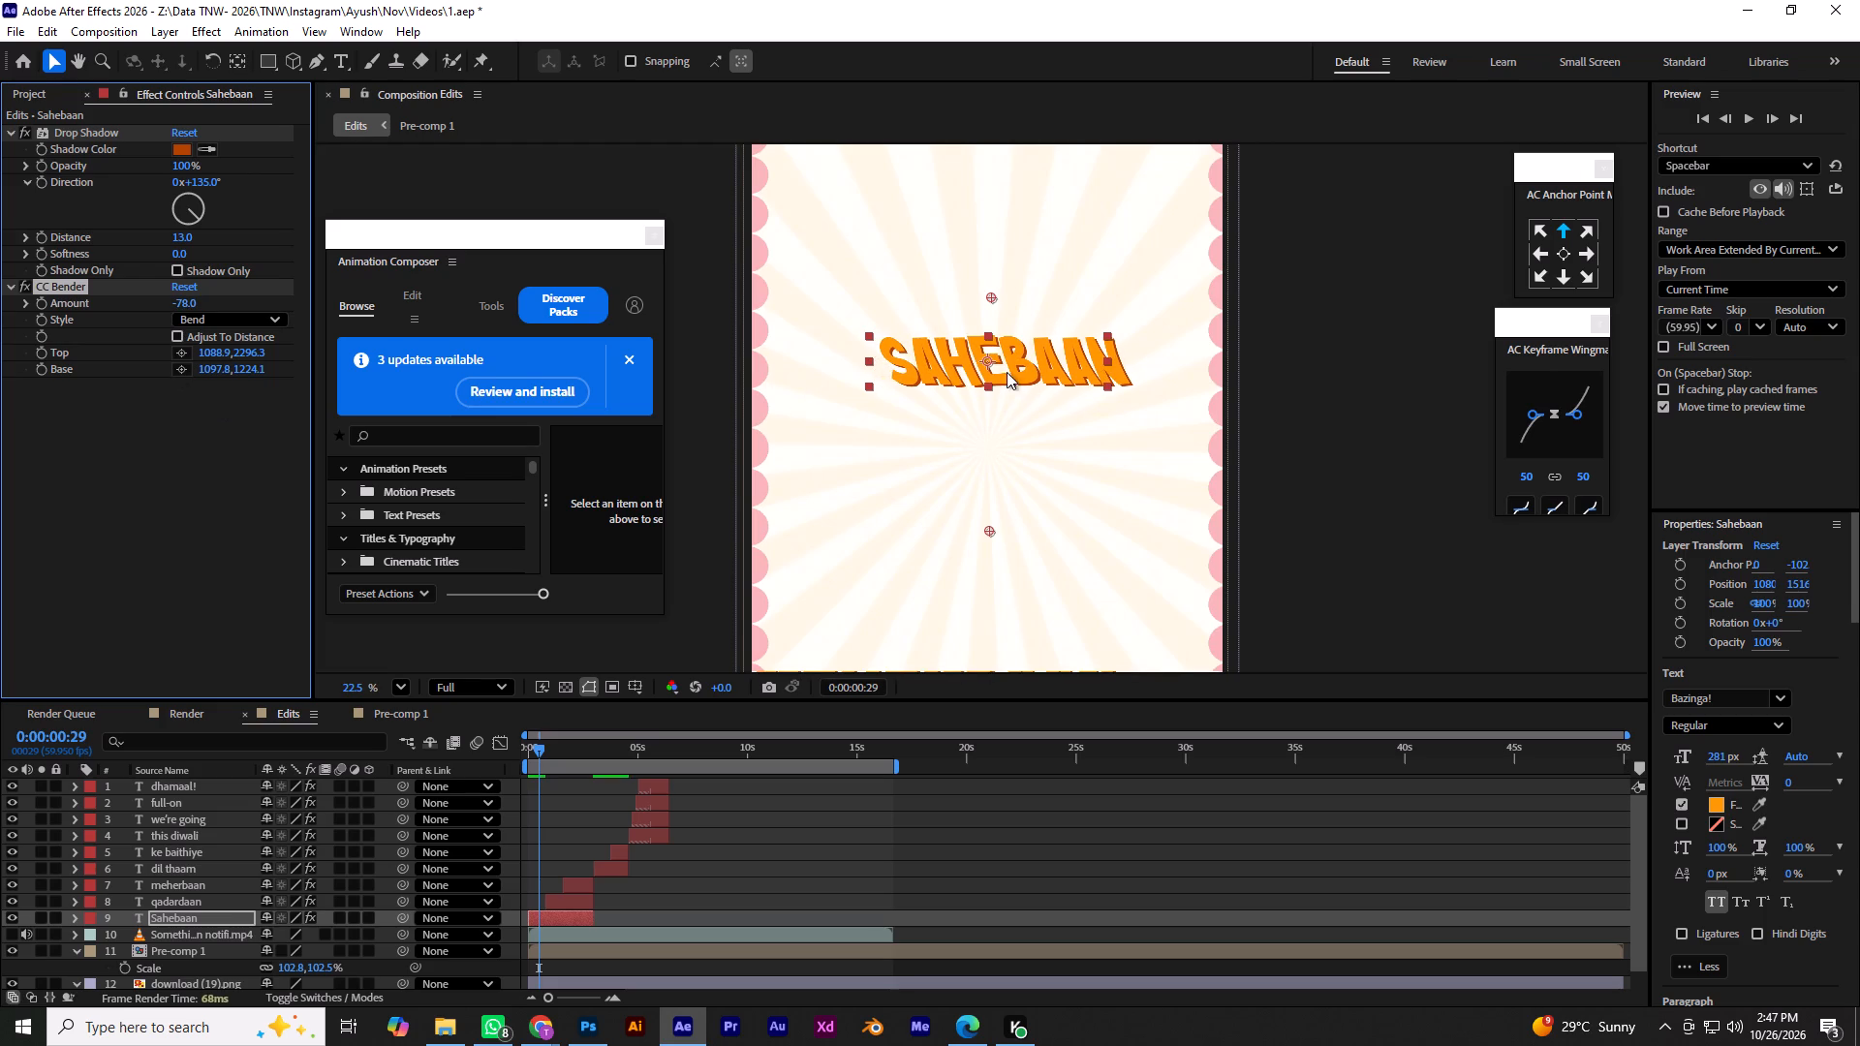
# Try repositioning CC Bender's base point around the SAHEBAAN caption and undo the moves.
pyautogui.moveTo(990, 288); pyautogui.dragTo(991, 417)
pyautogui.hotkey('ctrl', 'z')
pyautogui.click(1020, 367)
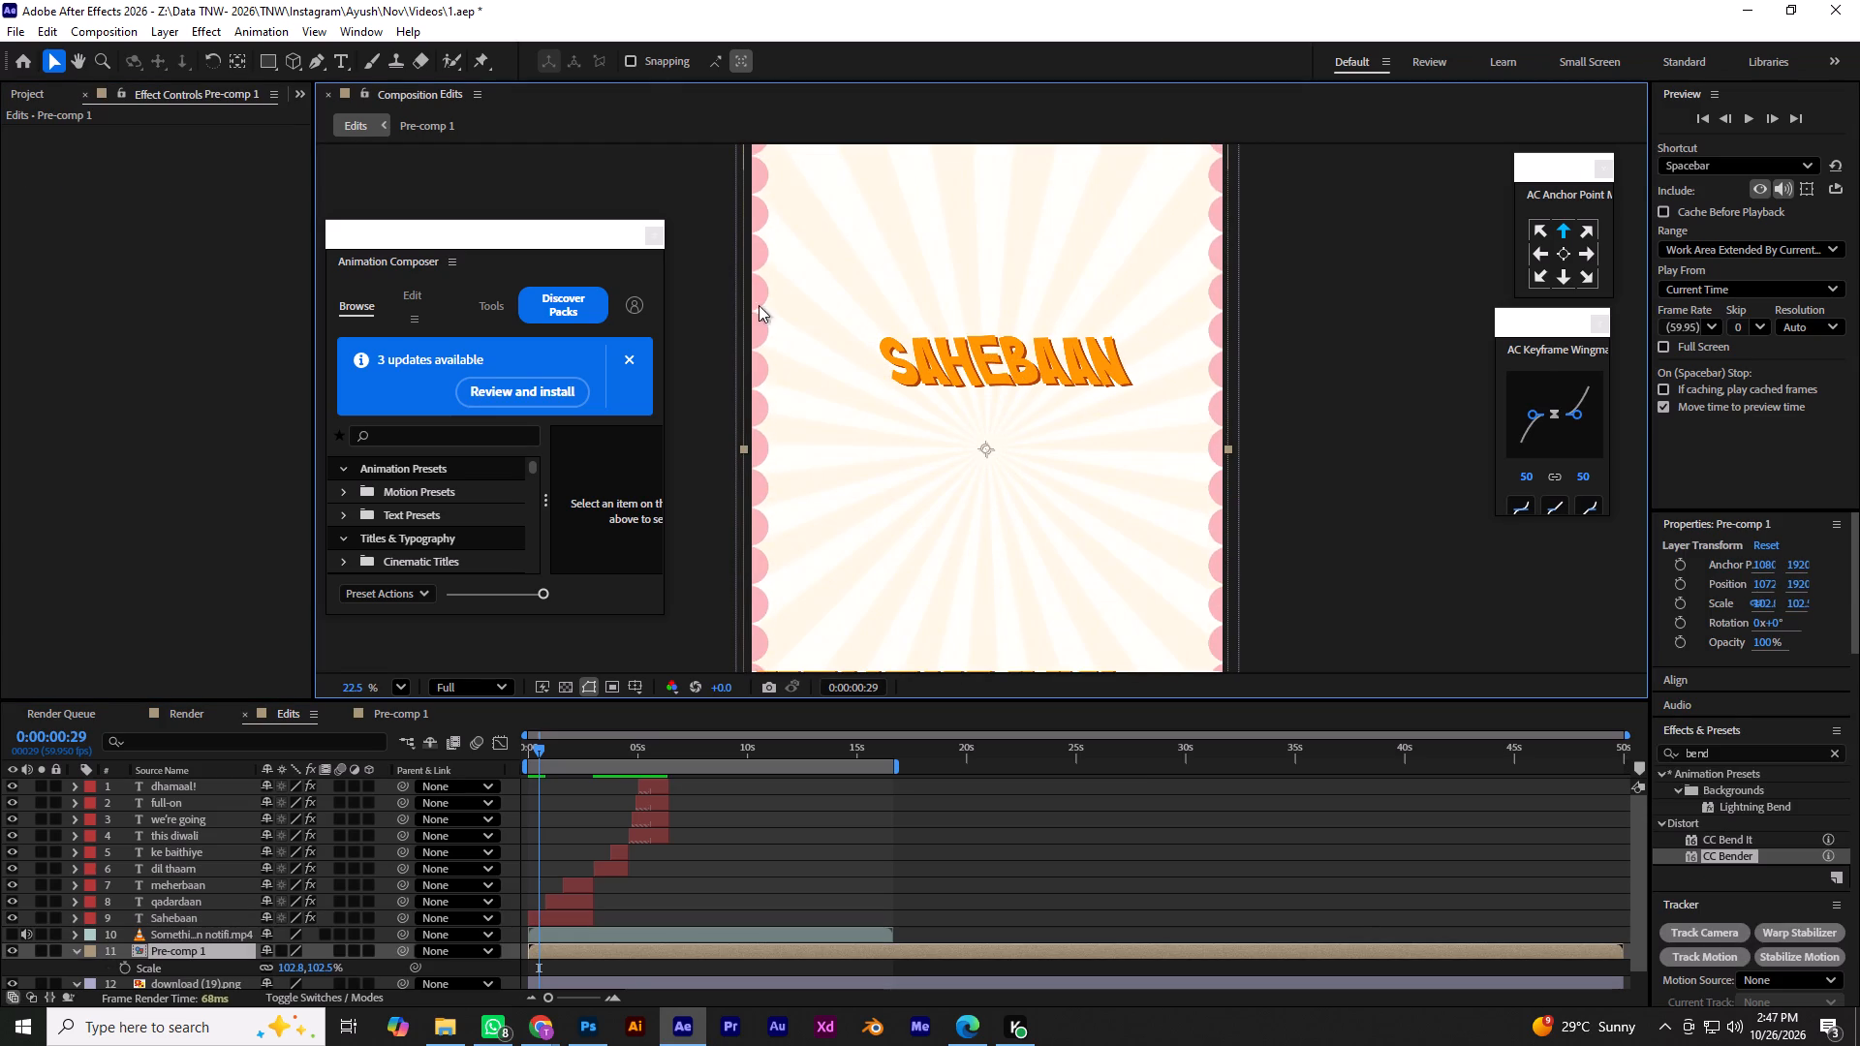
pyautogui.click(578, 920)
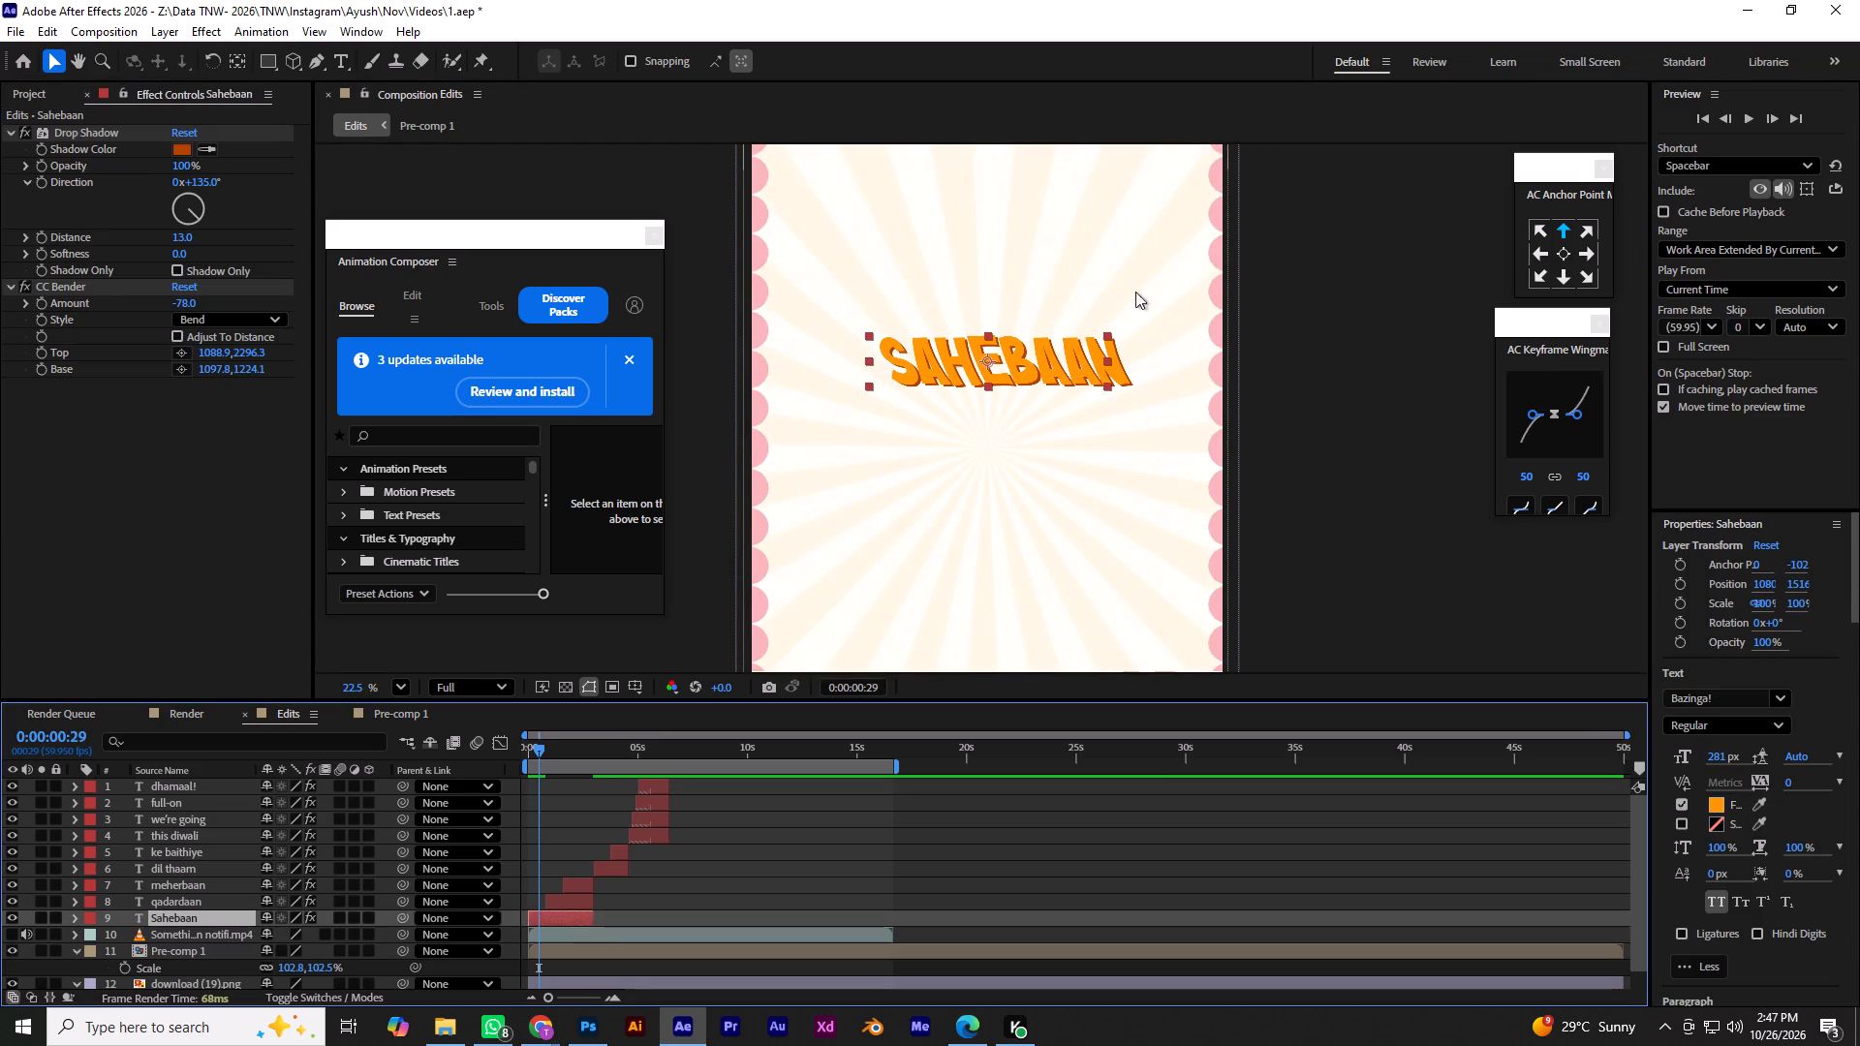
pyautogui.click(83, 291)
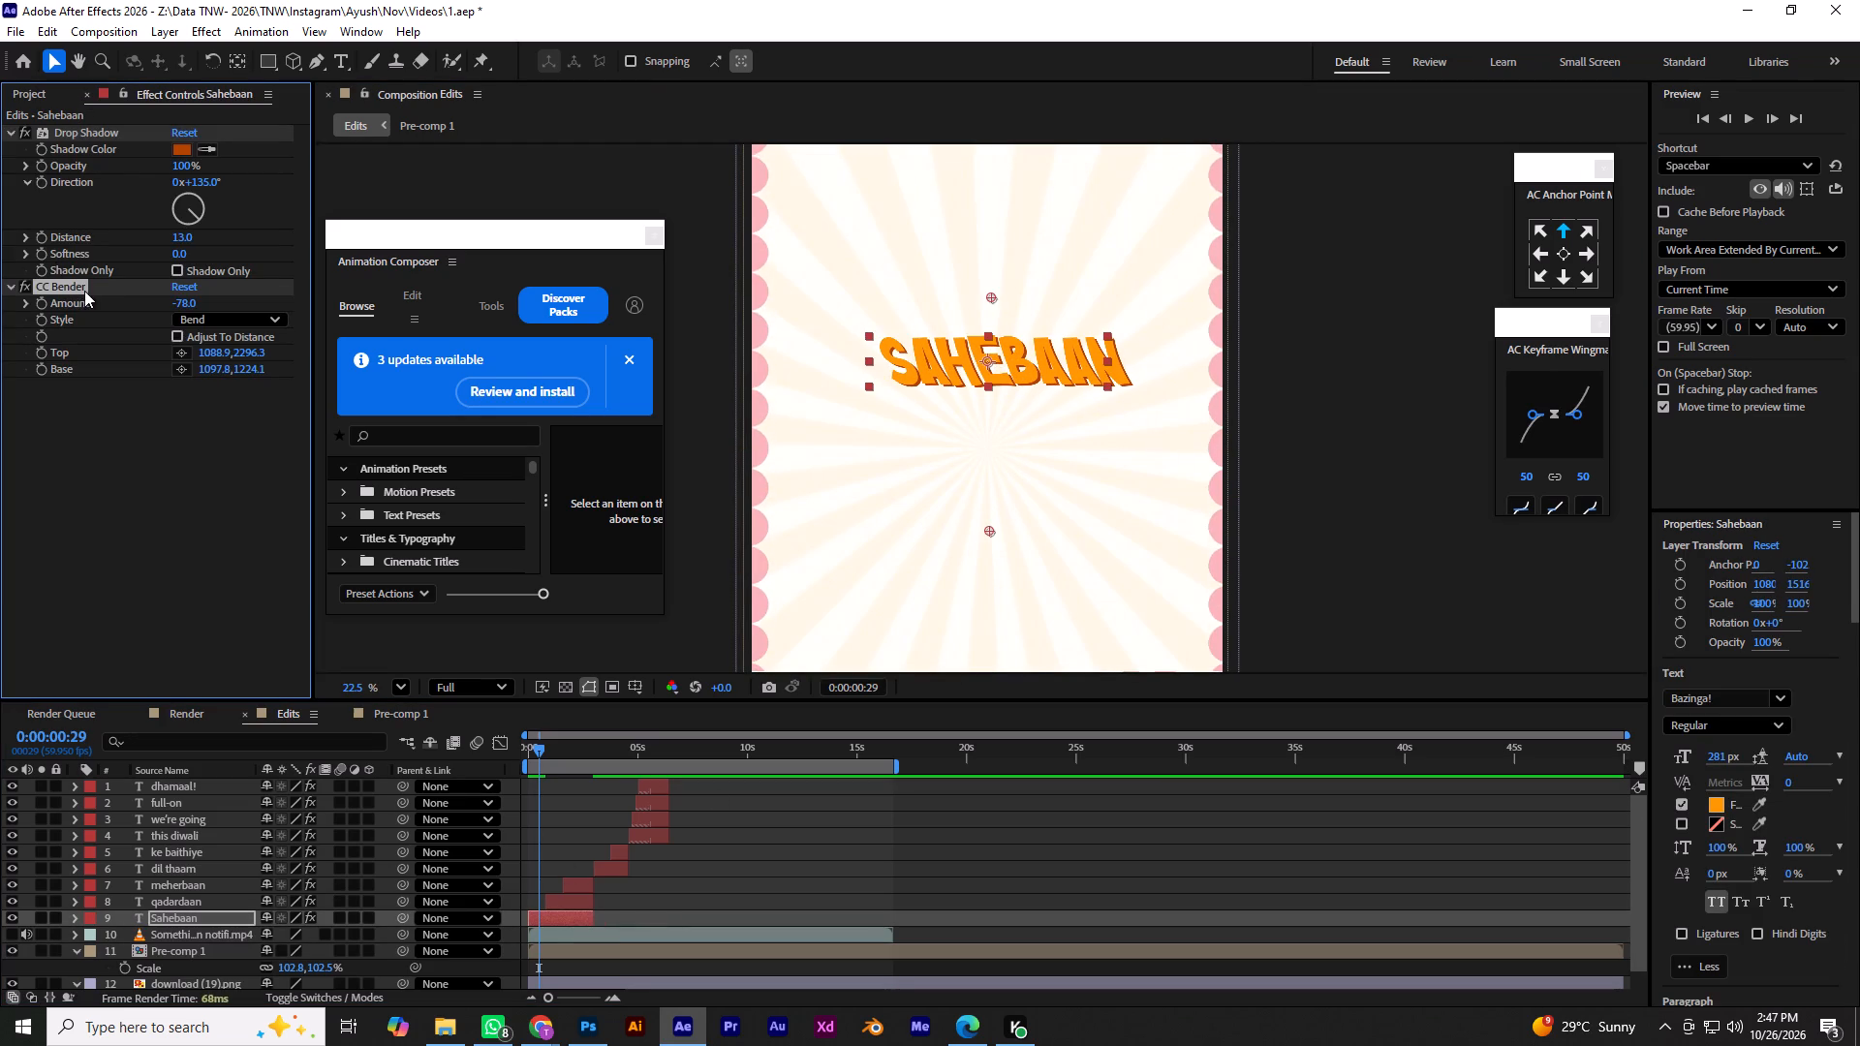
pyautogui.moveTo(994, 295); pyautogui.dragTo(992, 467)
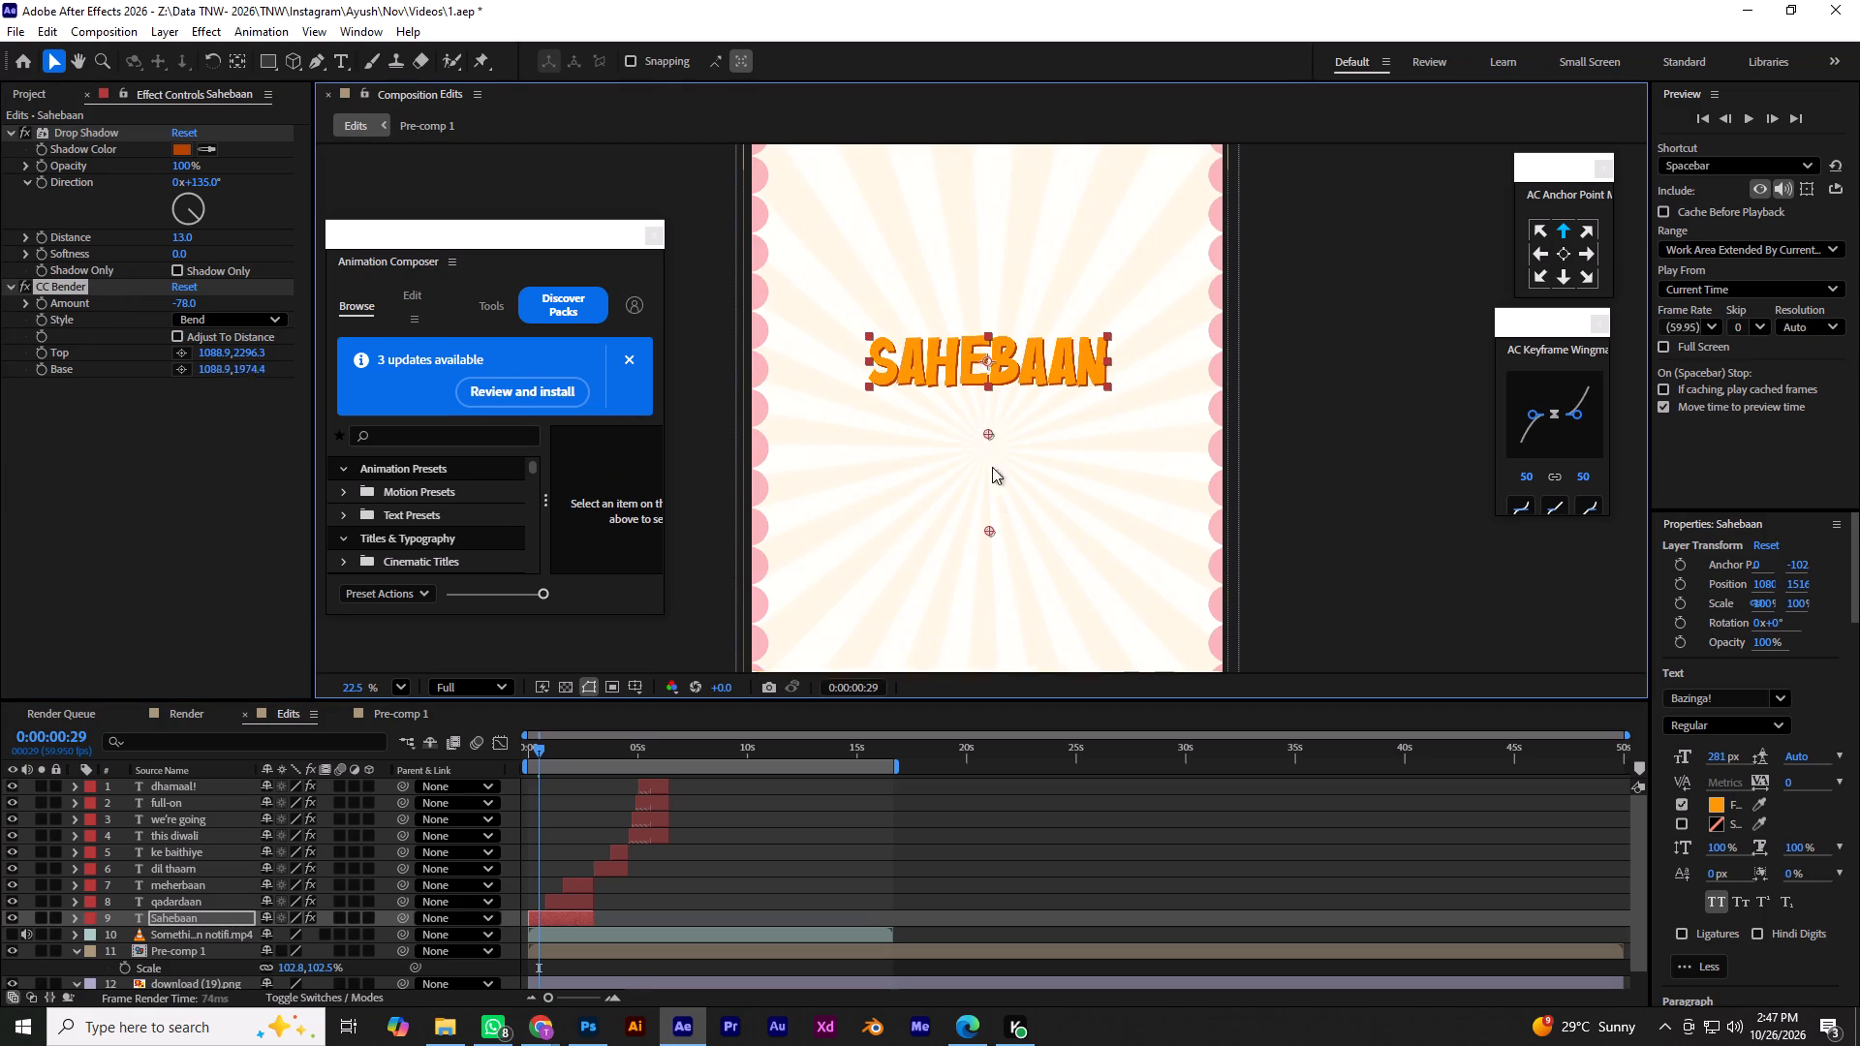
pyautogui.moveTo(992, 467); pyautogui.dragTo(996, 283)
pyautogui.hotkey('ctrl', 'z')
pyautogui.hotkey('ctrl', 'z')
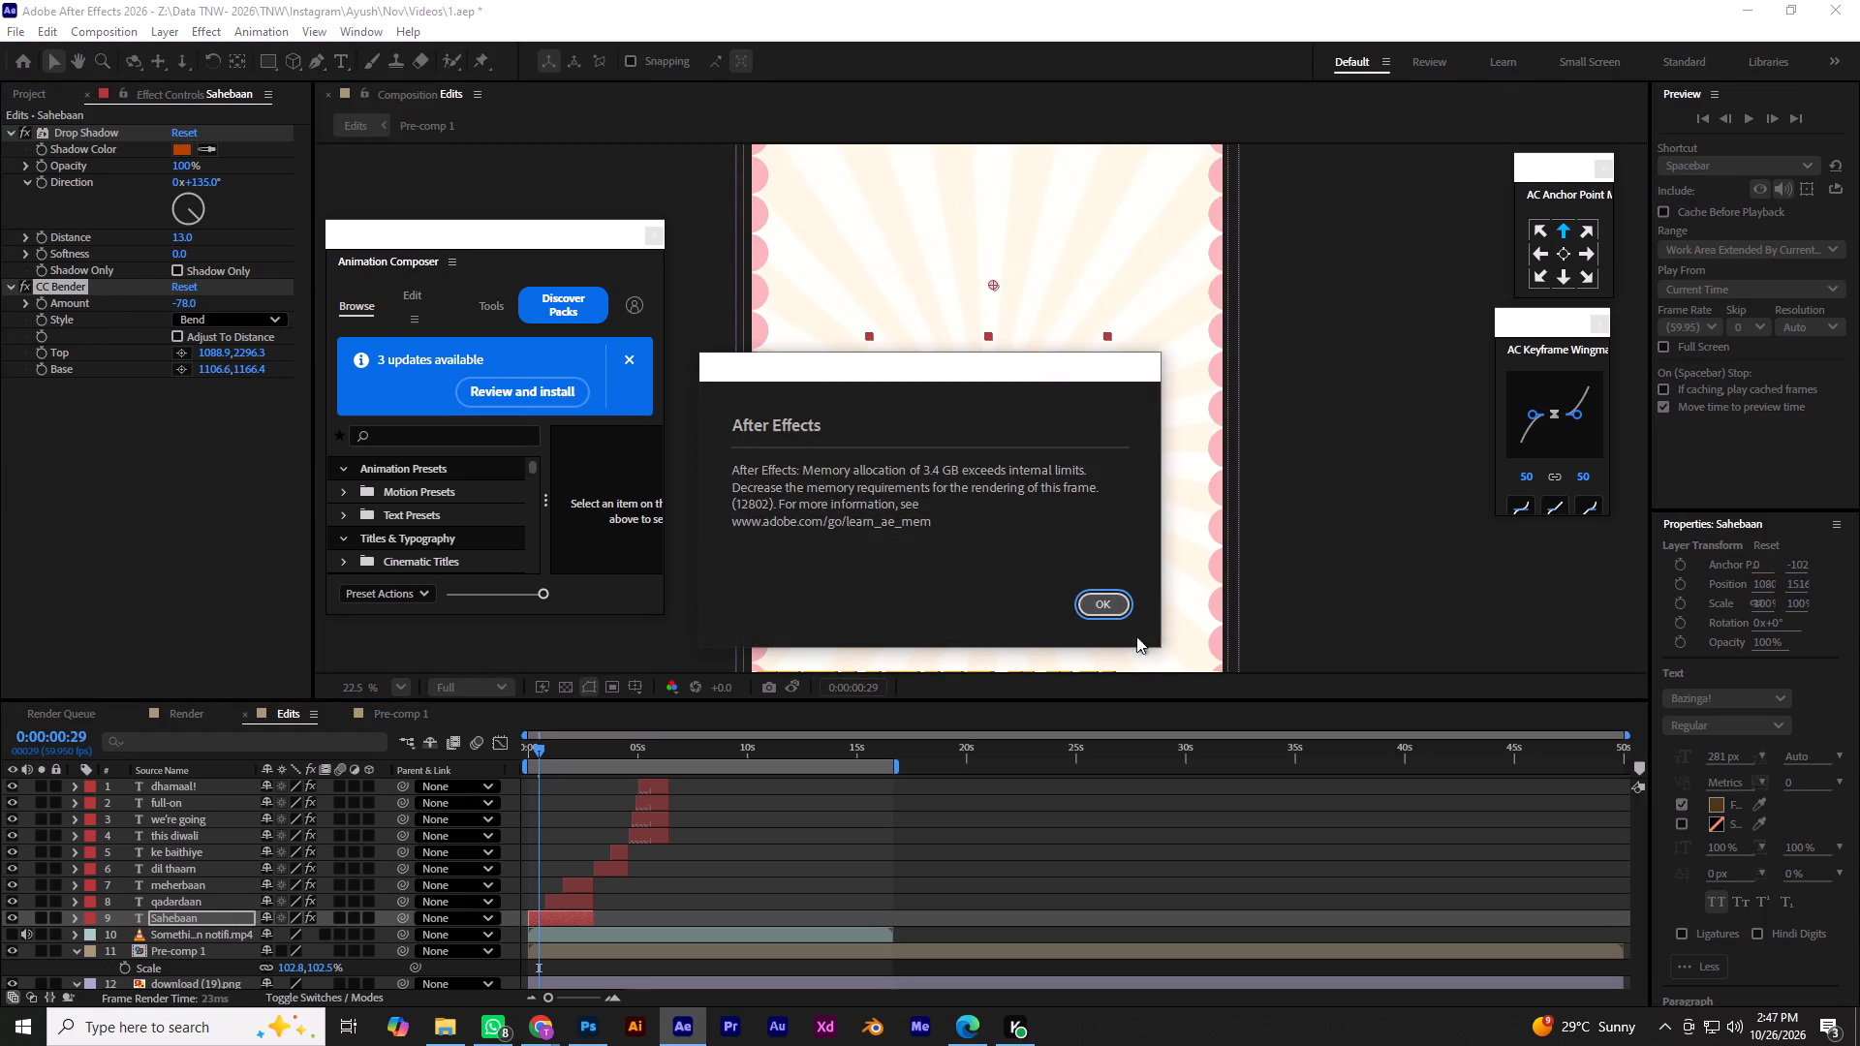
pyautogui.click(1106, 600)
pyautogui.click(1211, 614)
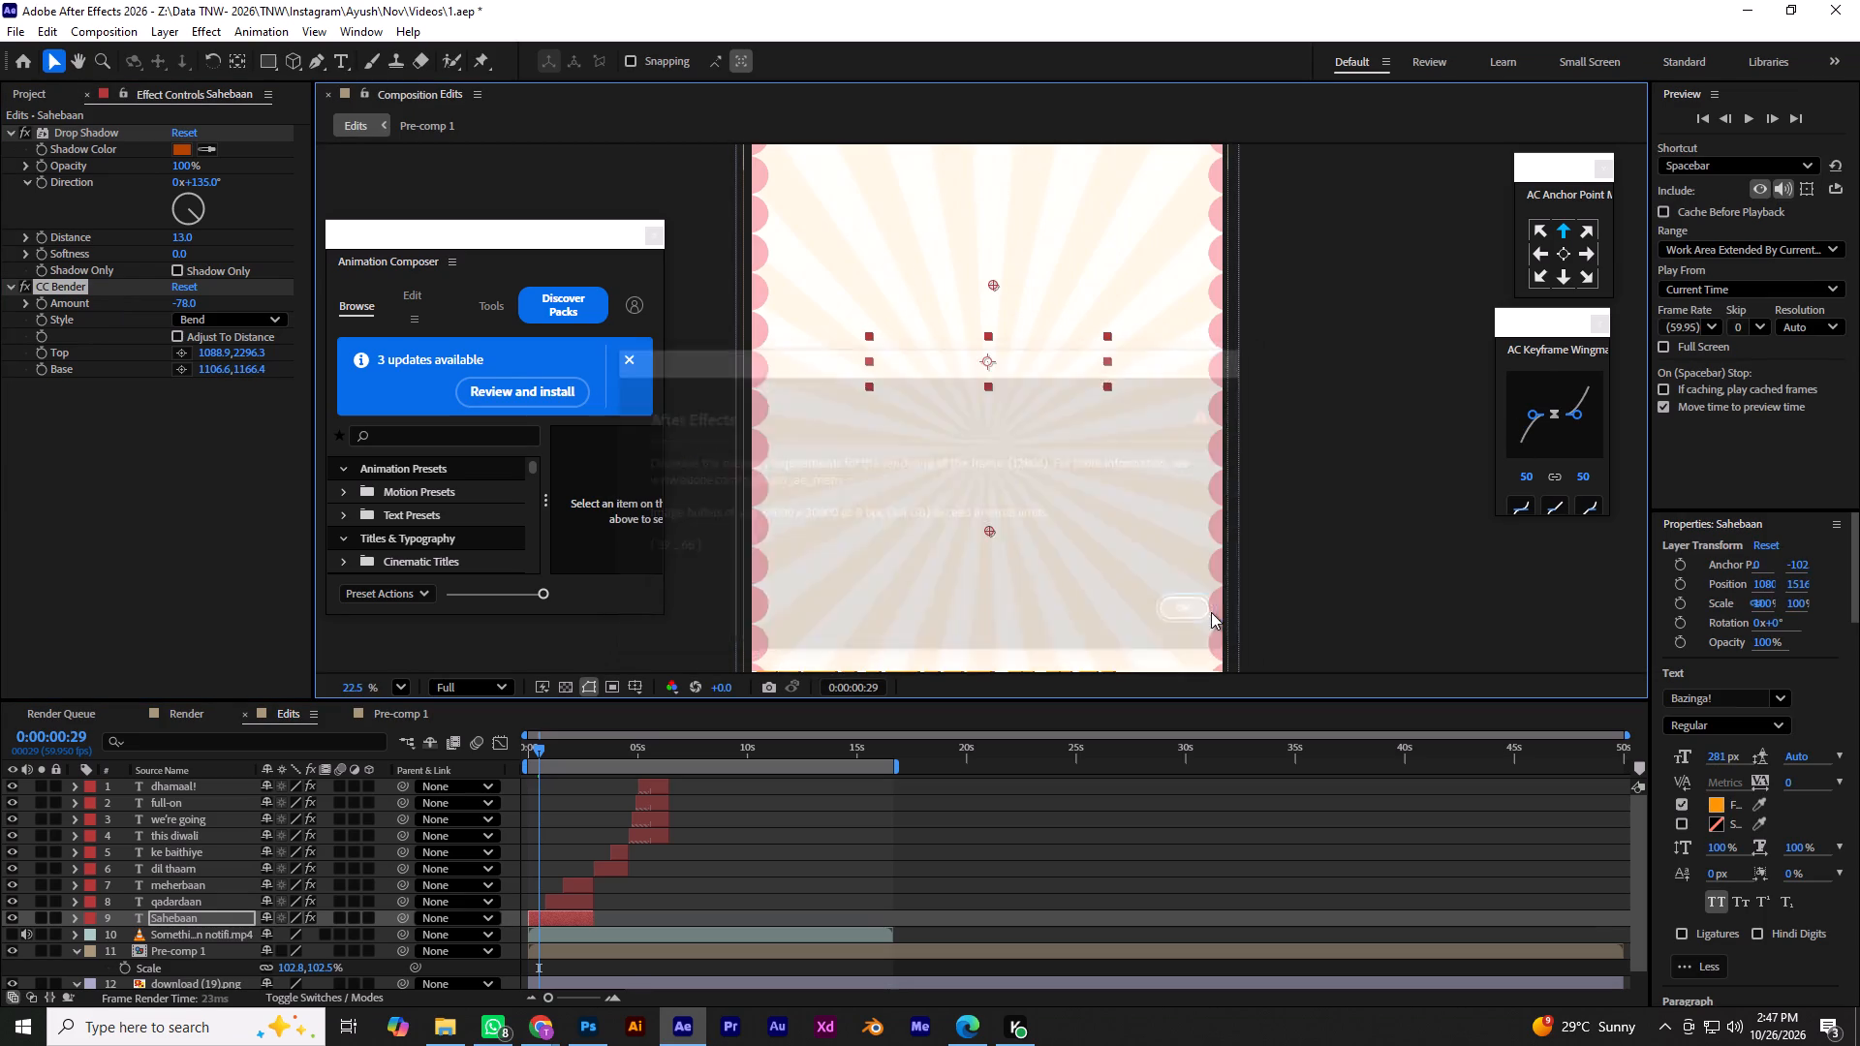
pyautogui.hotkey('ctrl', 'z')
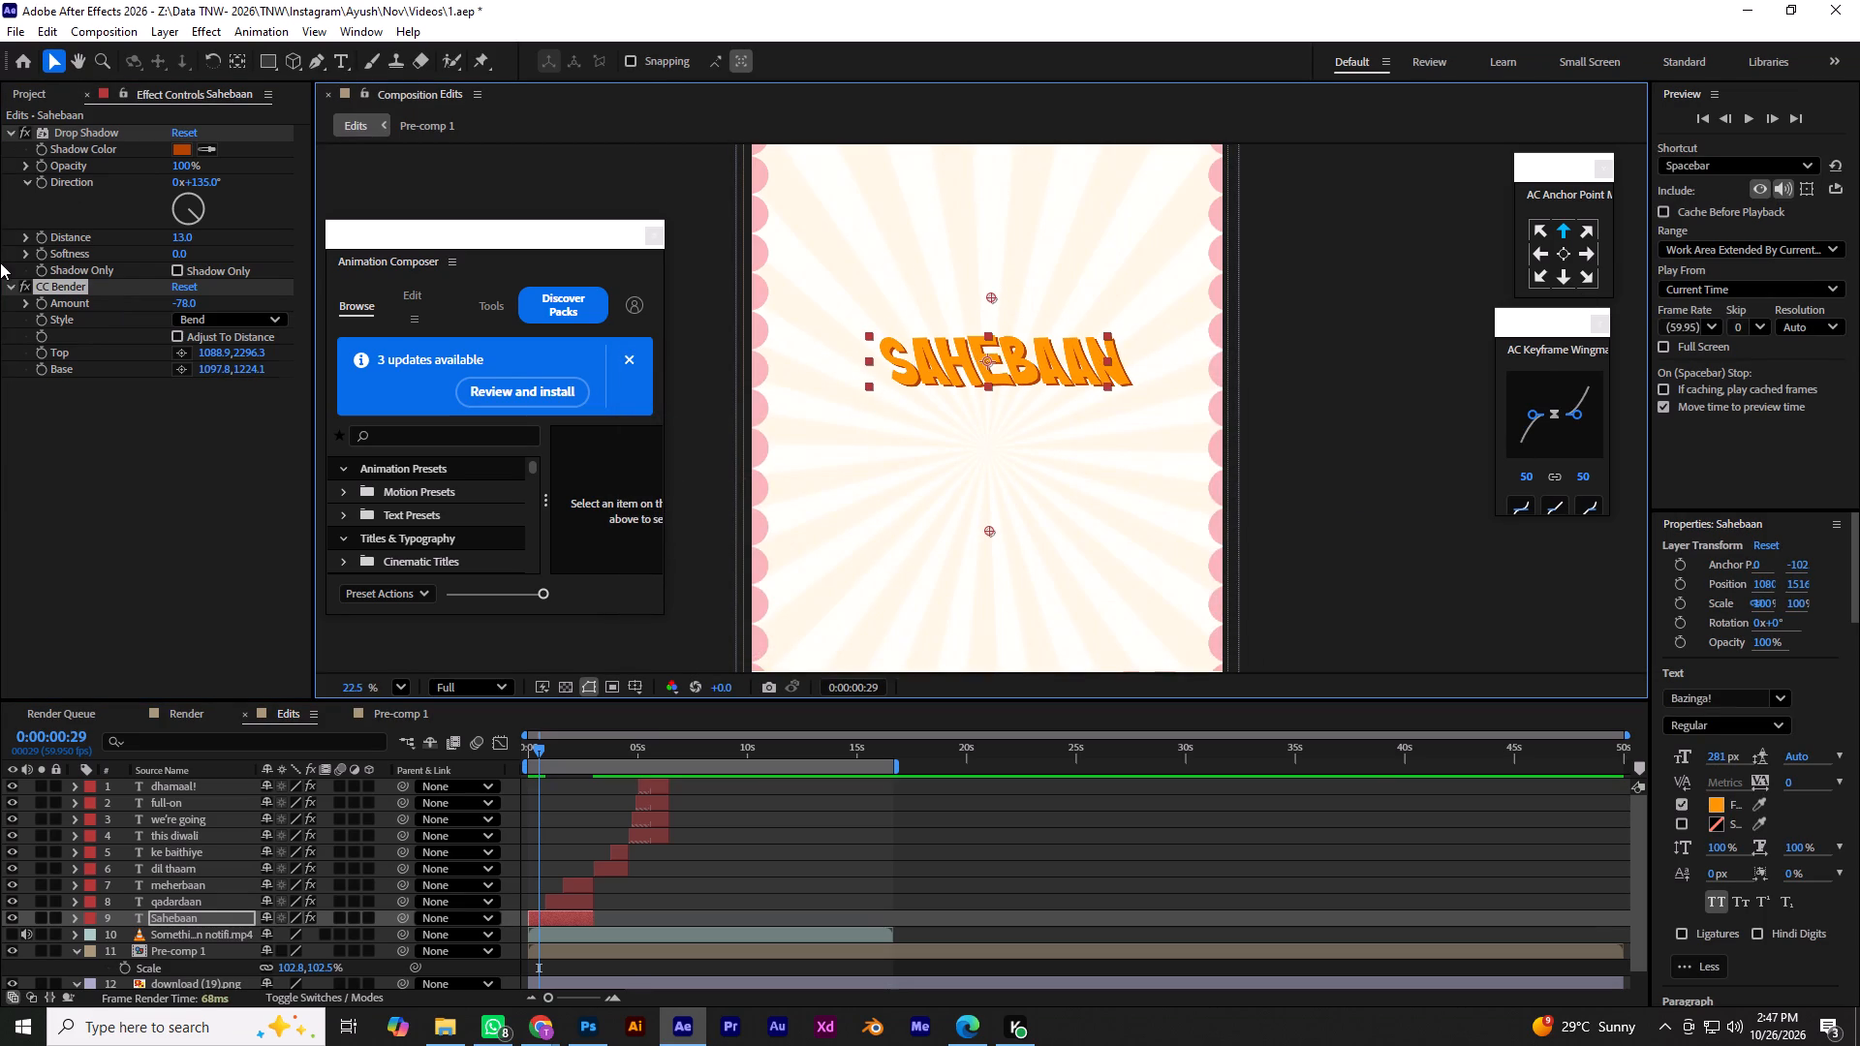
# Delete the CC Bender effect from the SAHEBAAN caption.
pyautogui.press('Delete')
# Save the project.
pyautogui.hotkey('ctrl', 's')
# Search the effects for "pin" and apply Corner Pin to the SAHEBAAN caption.
pyautogui.scroll(3, 1750, 676)
pyautogui.scroll(-3, 1753, 678)
pyautogui.scroll(-3, 1750, 947)
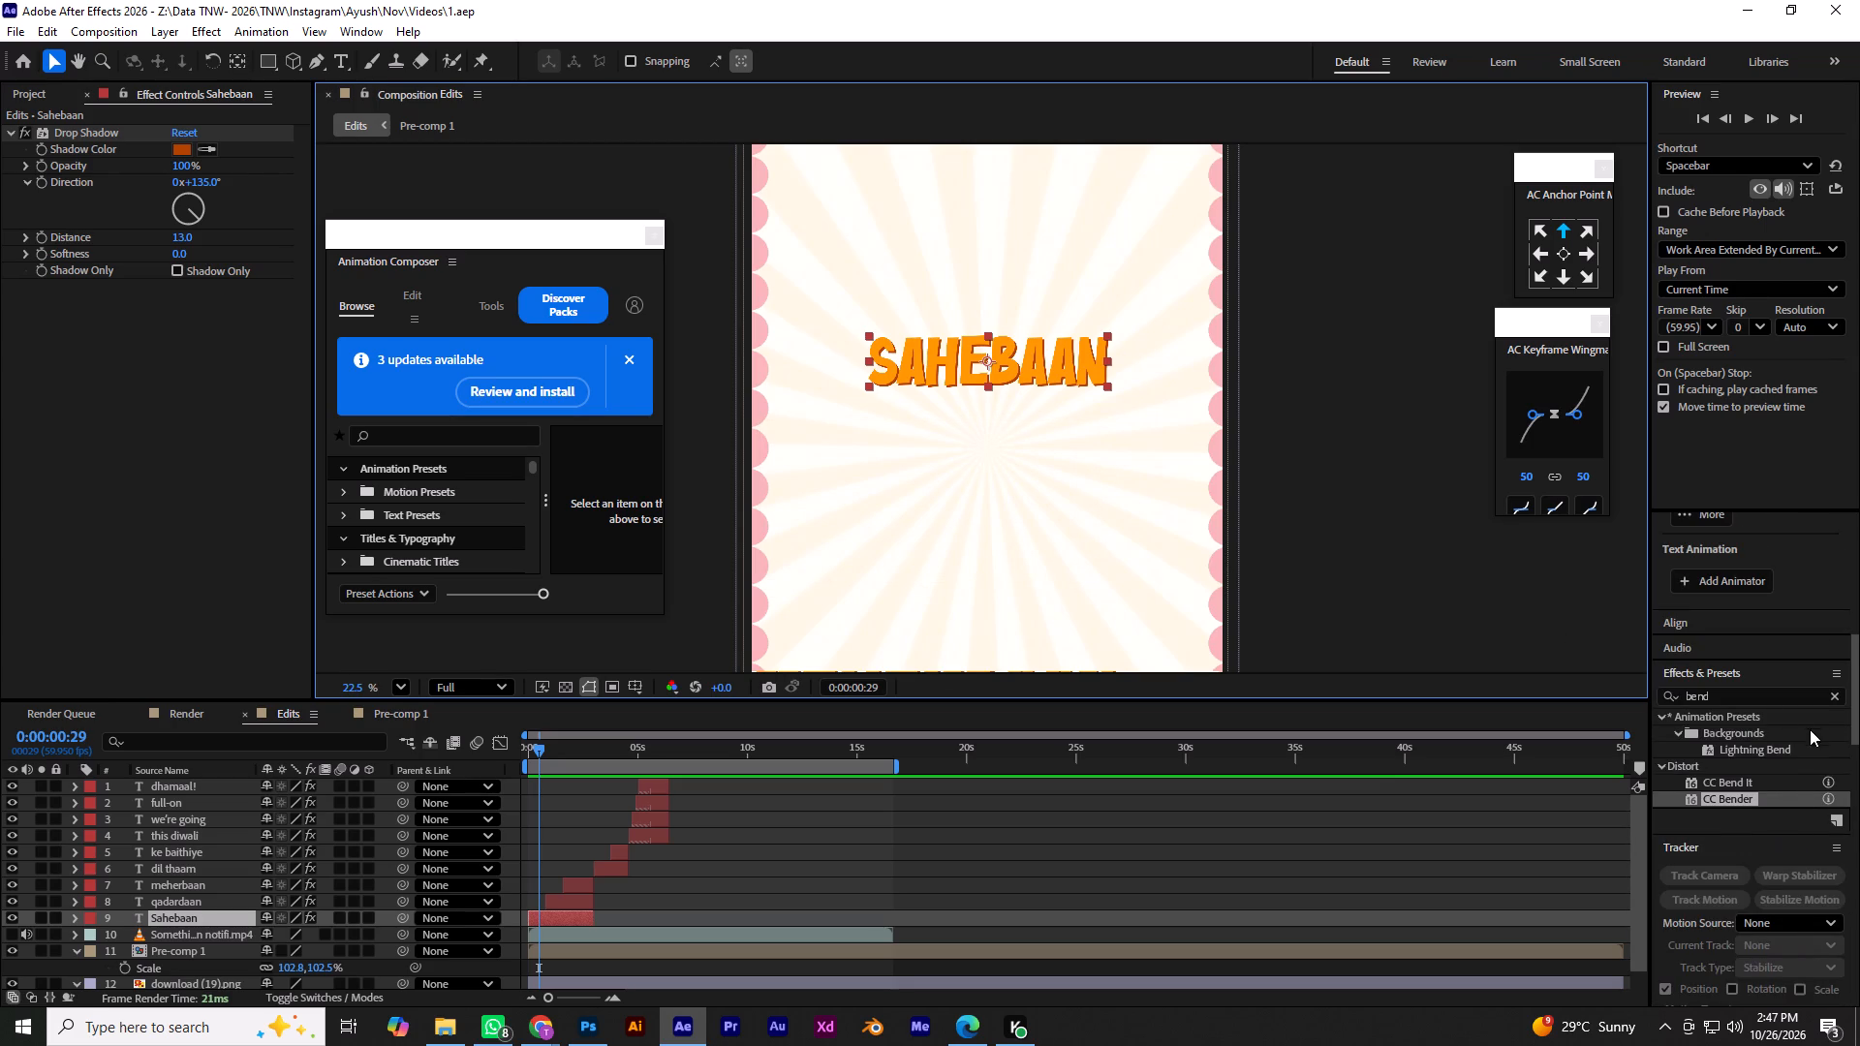
pyautogui.click(1831, 693)
pyautogui.click(1764, 696)
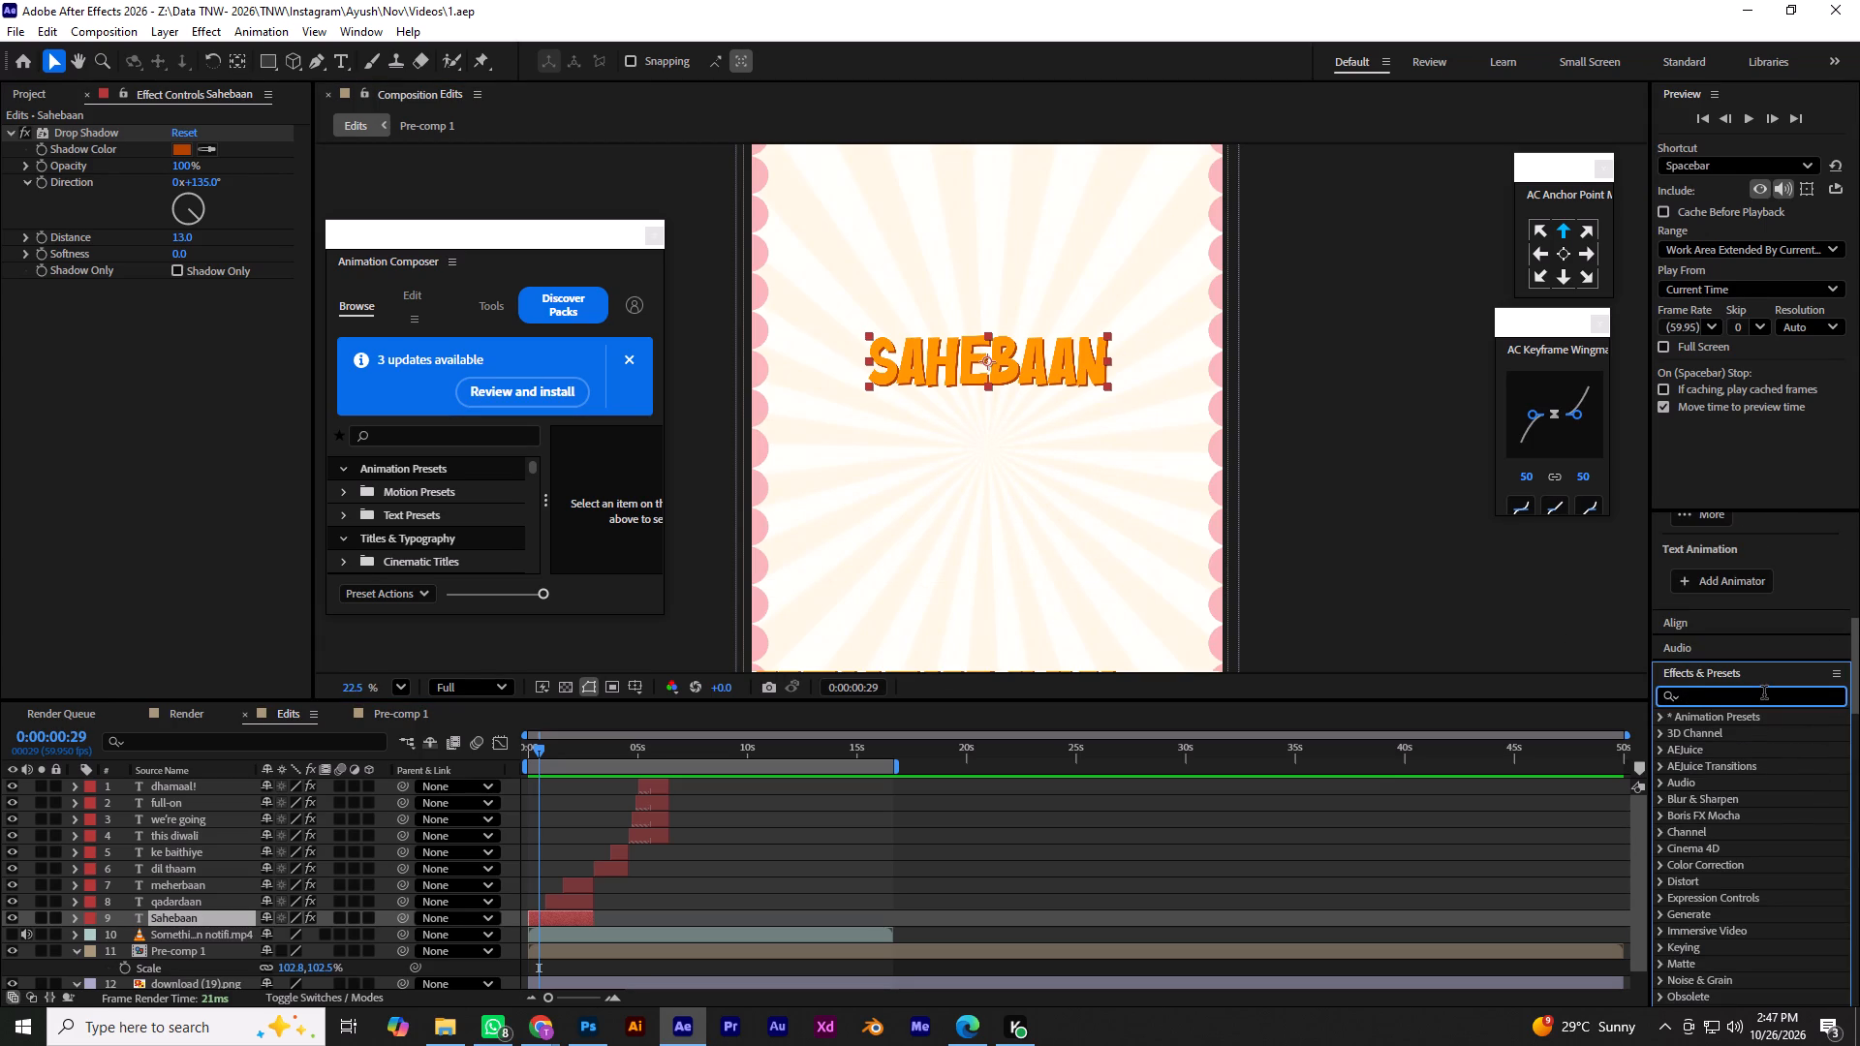
pyautogui.write('pin')
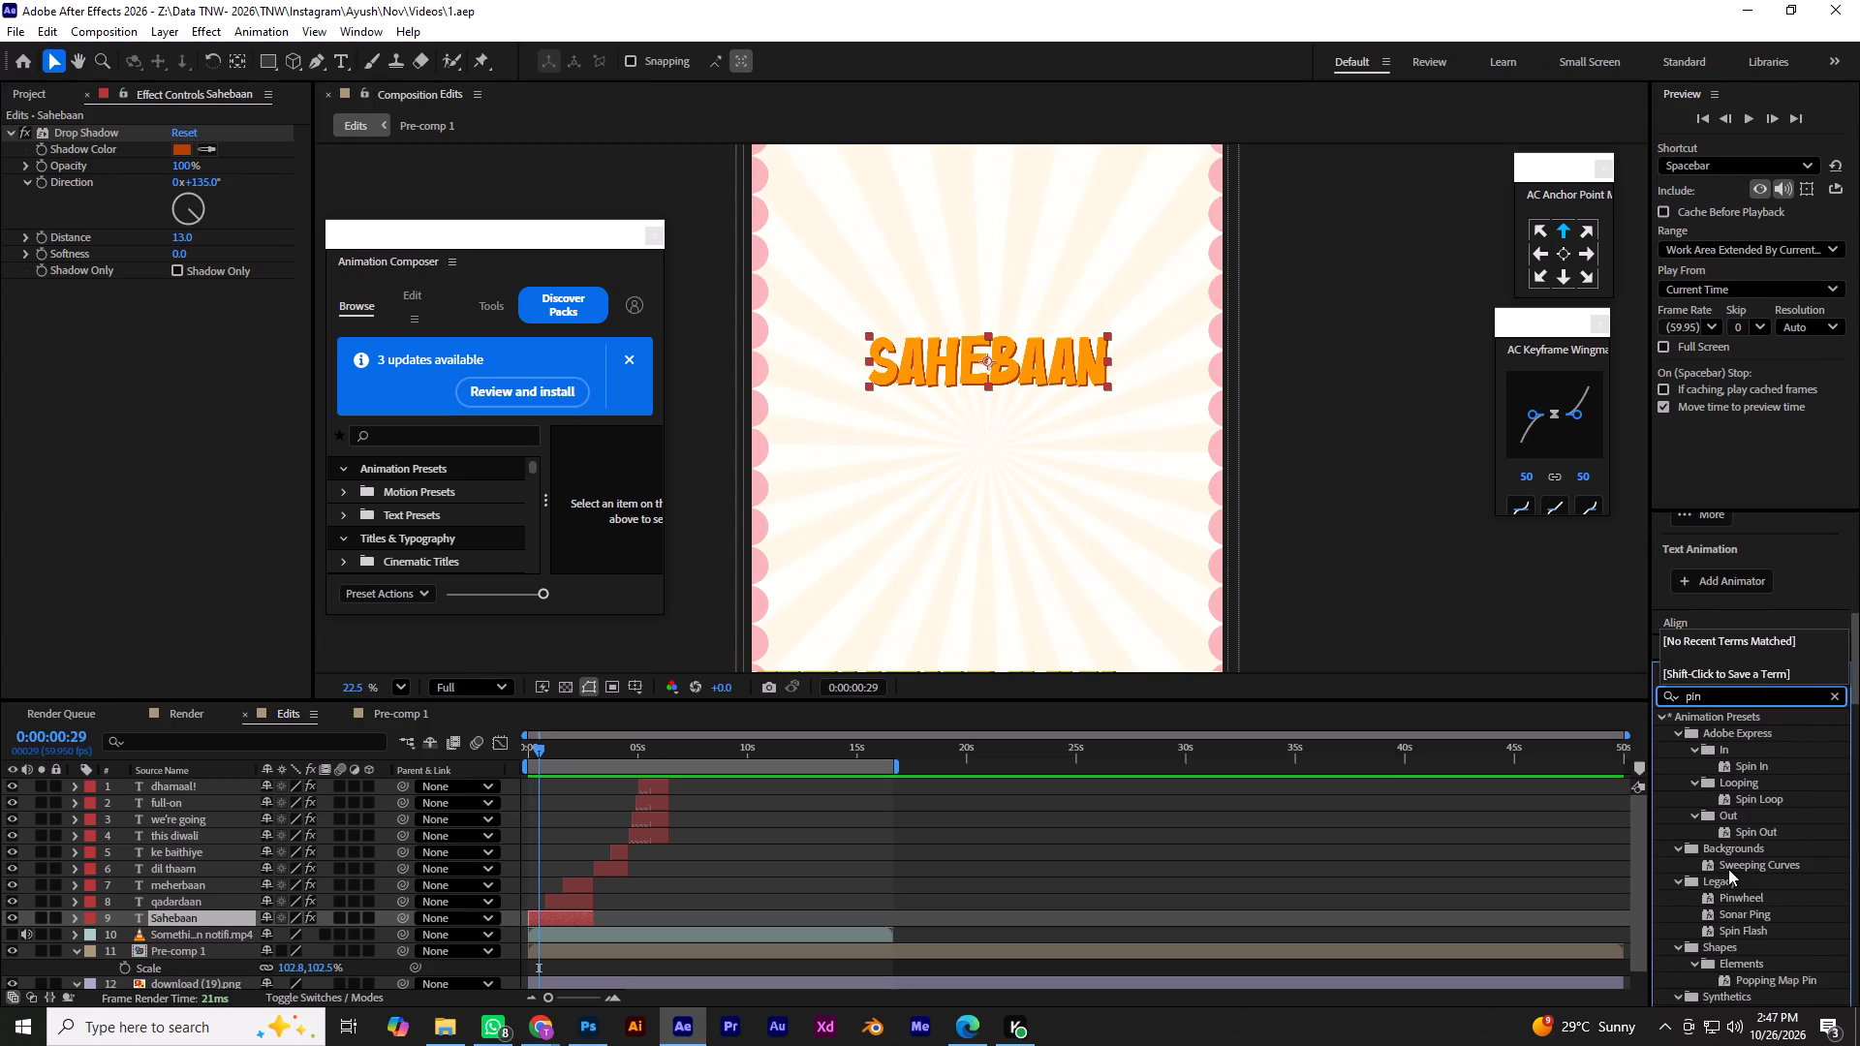
pyautogui.scroll(-8, 1718, 905)
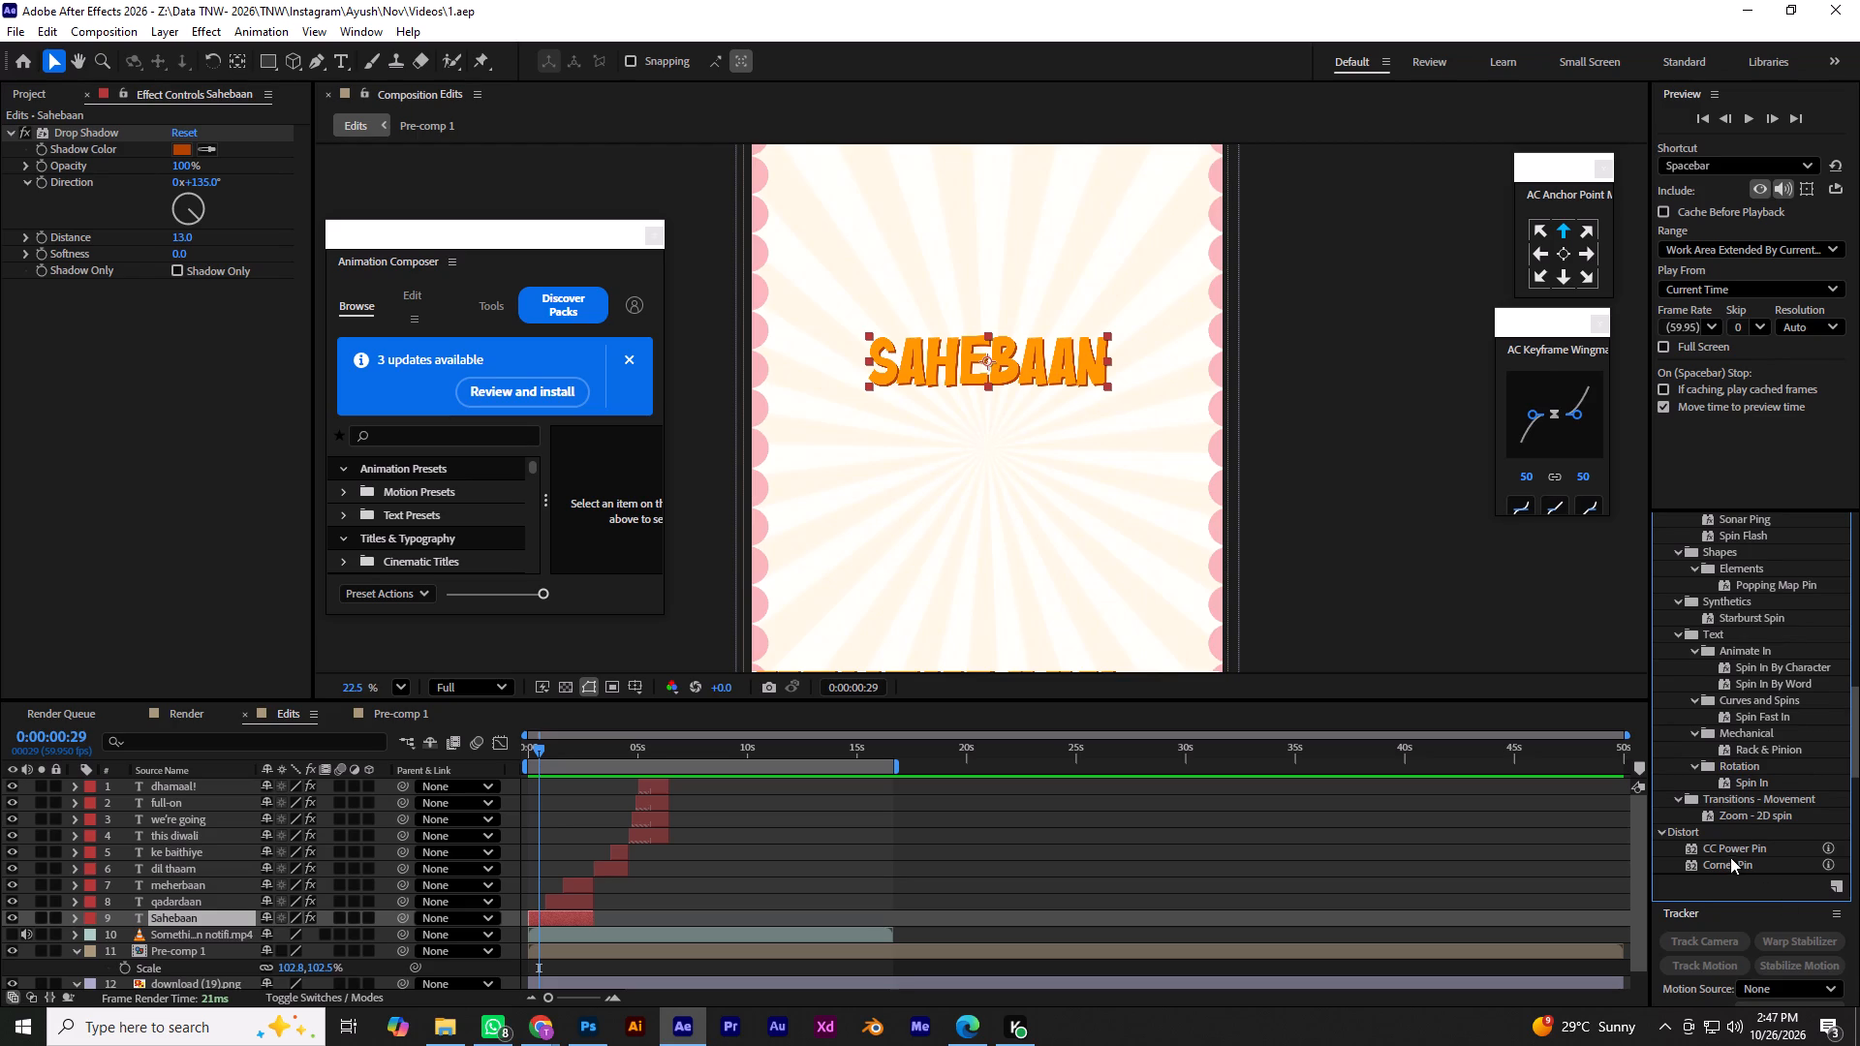
pyautogui.moveTo(1732, 863); pyautogui.dragTo(1022, 356)
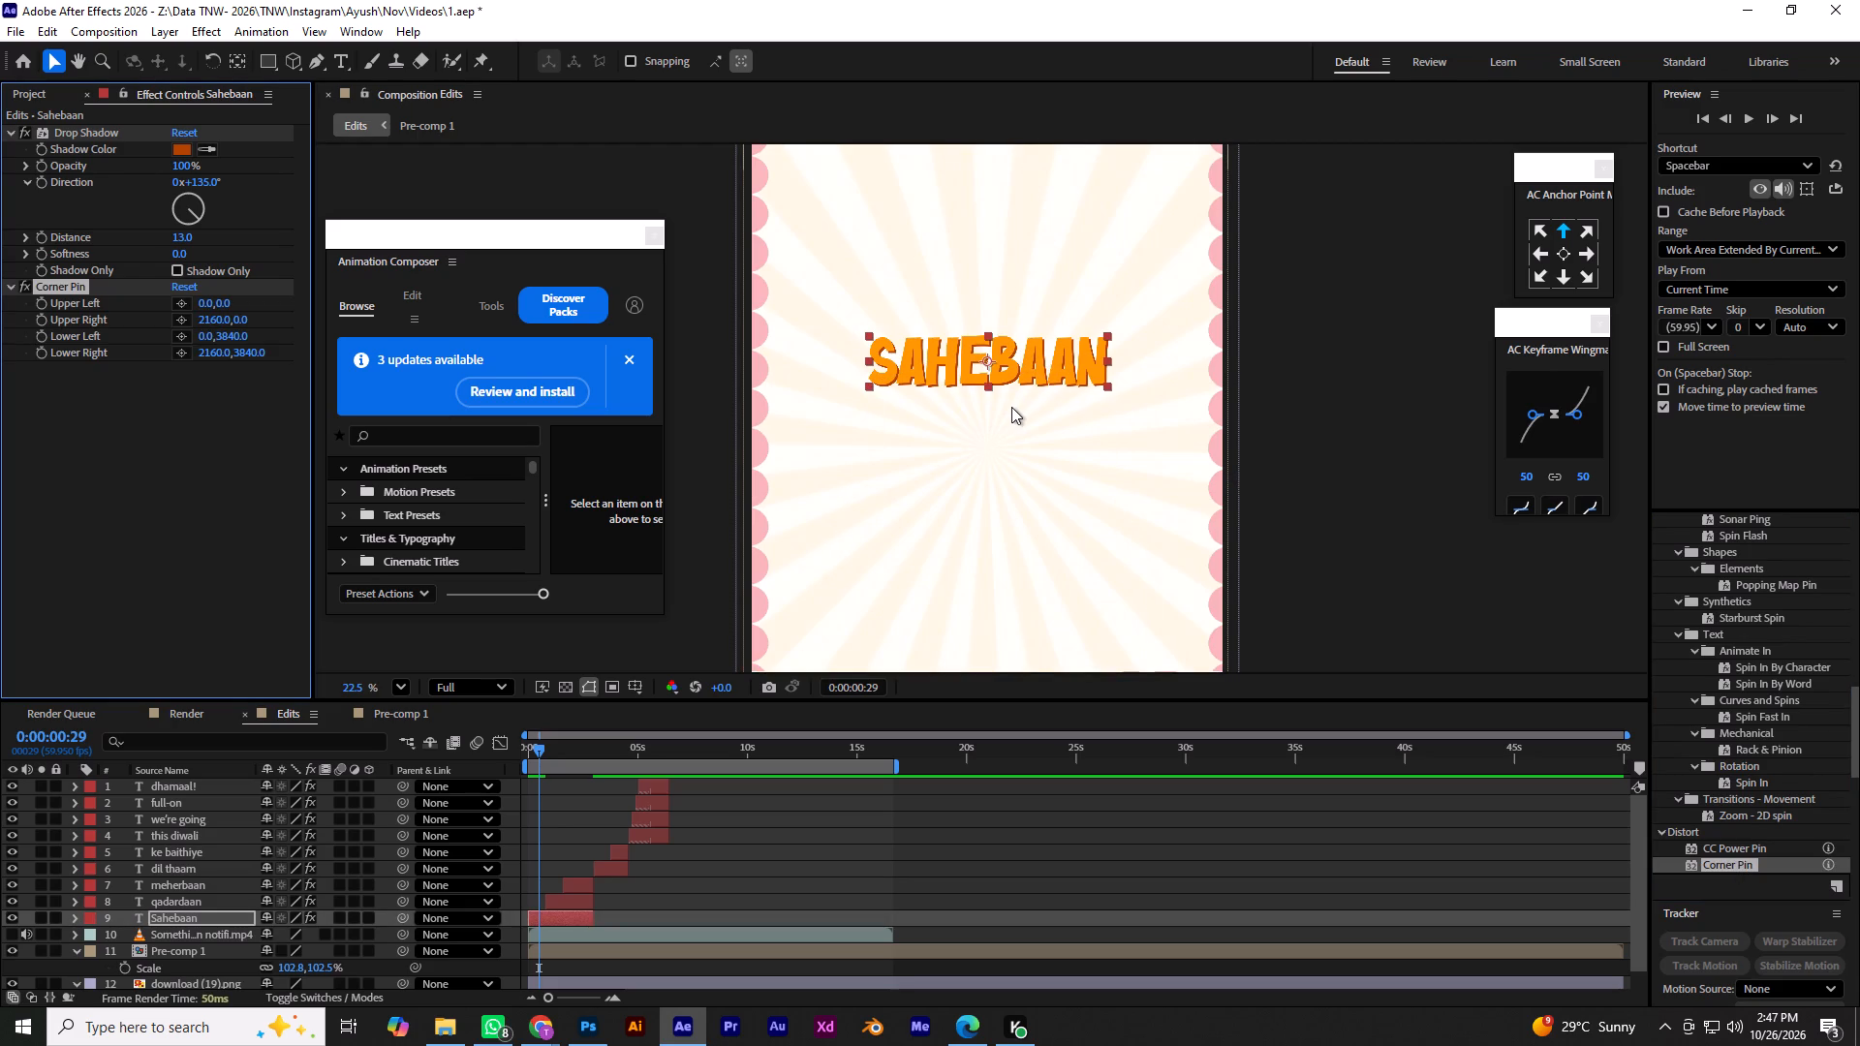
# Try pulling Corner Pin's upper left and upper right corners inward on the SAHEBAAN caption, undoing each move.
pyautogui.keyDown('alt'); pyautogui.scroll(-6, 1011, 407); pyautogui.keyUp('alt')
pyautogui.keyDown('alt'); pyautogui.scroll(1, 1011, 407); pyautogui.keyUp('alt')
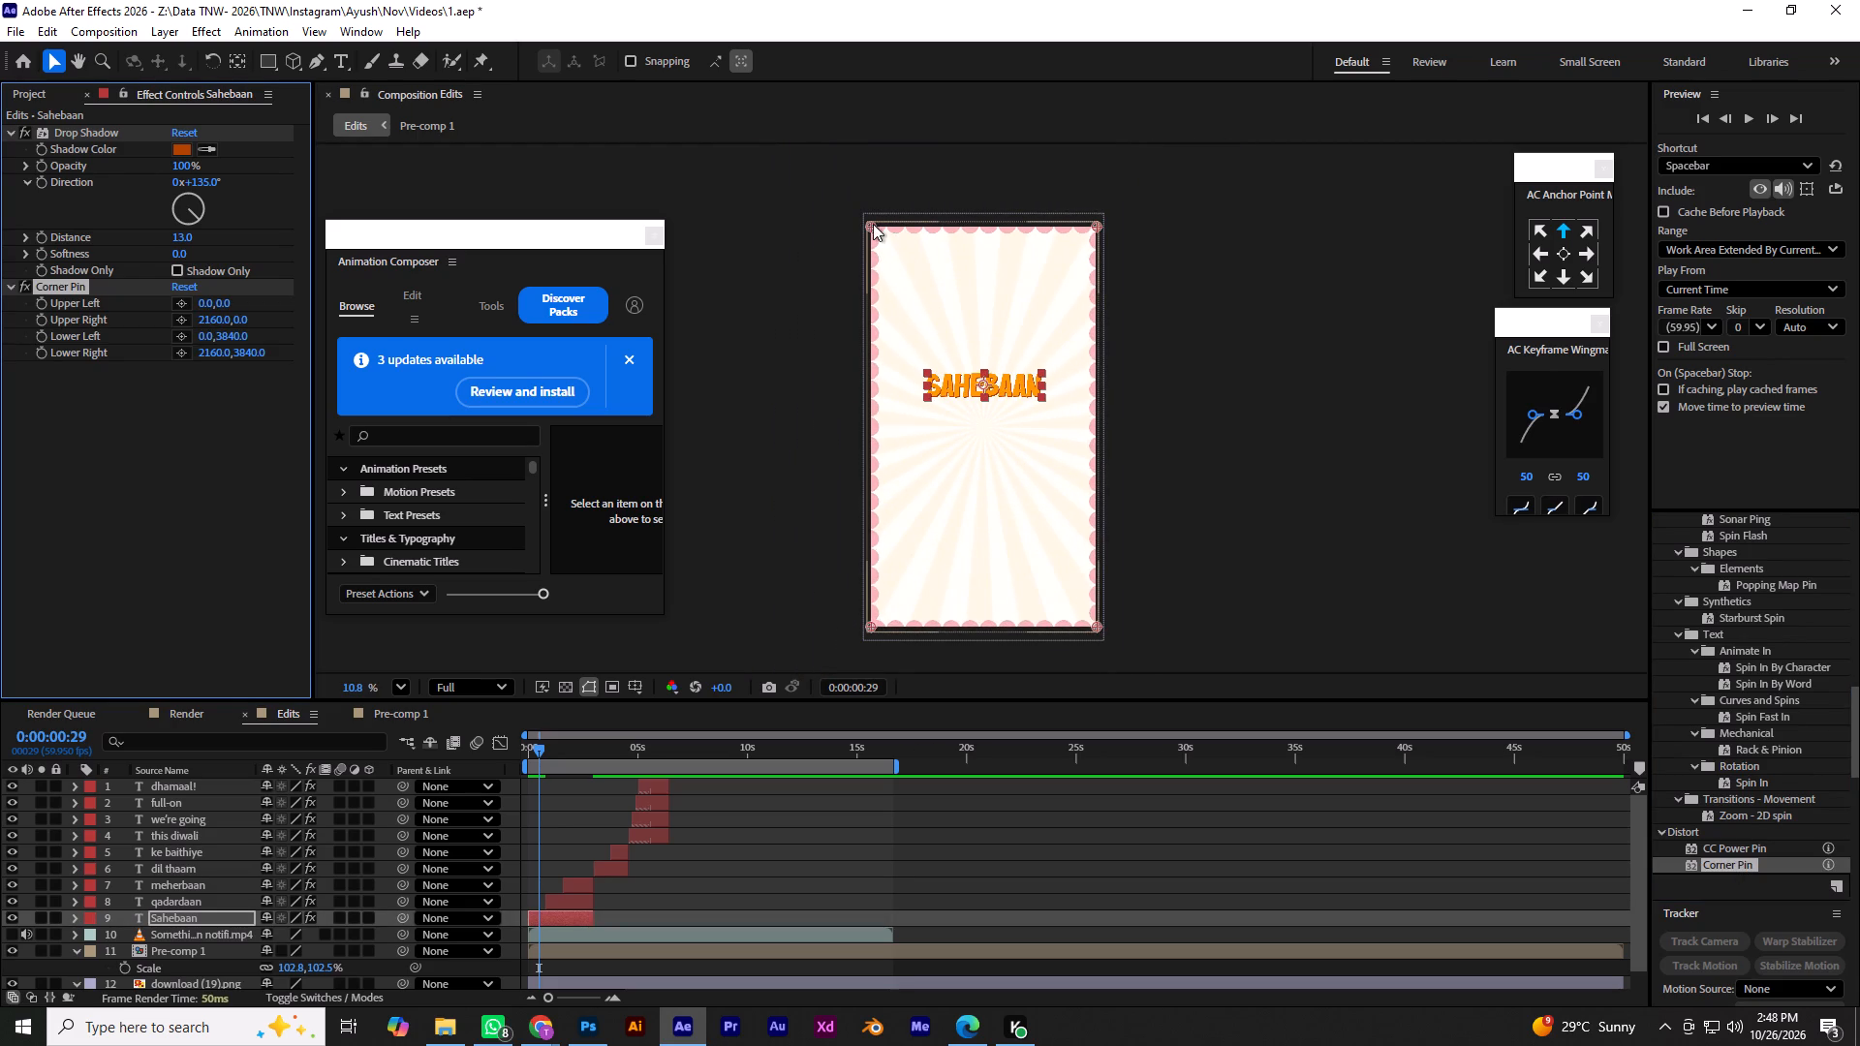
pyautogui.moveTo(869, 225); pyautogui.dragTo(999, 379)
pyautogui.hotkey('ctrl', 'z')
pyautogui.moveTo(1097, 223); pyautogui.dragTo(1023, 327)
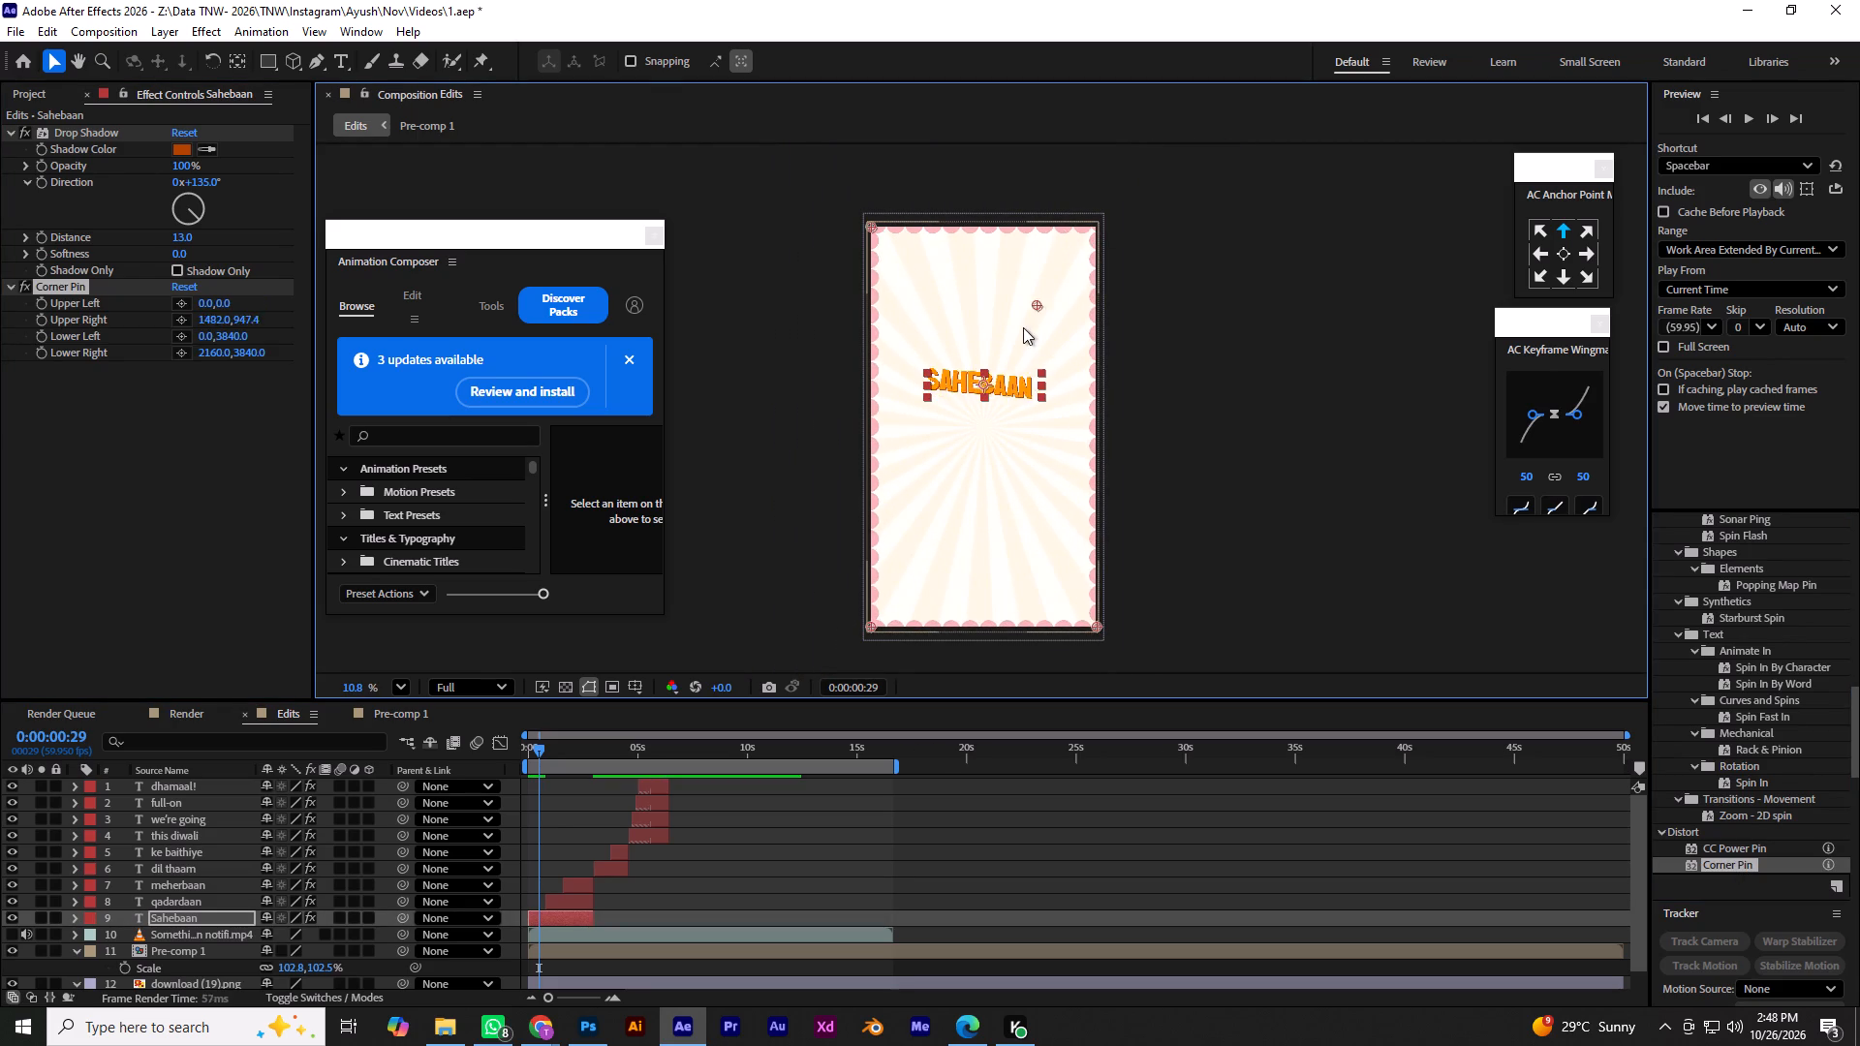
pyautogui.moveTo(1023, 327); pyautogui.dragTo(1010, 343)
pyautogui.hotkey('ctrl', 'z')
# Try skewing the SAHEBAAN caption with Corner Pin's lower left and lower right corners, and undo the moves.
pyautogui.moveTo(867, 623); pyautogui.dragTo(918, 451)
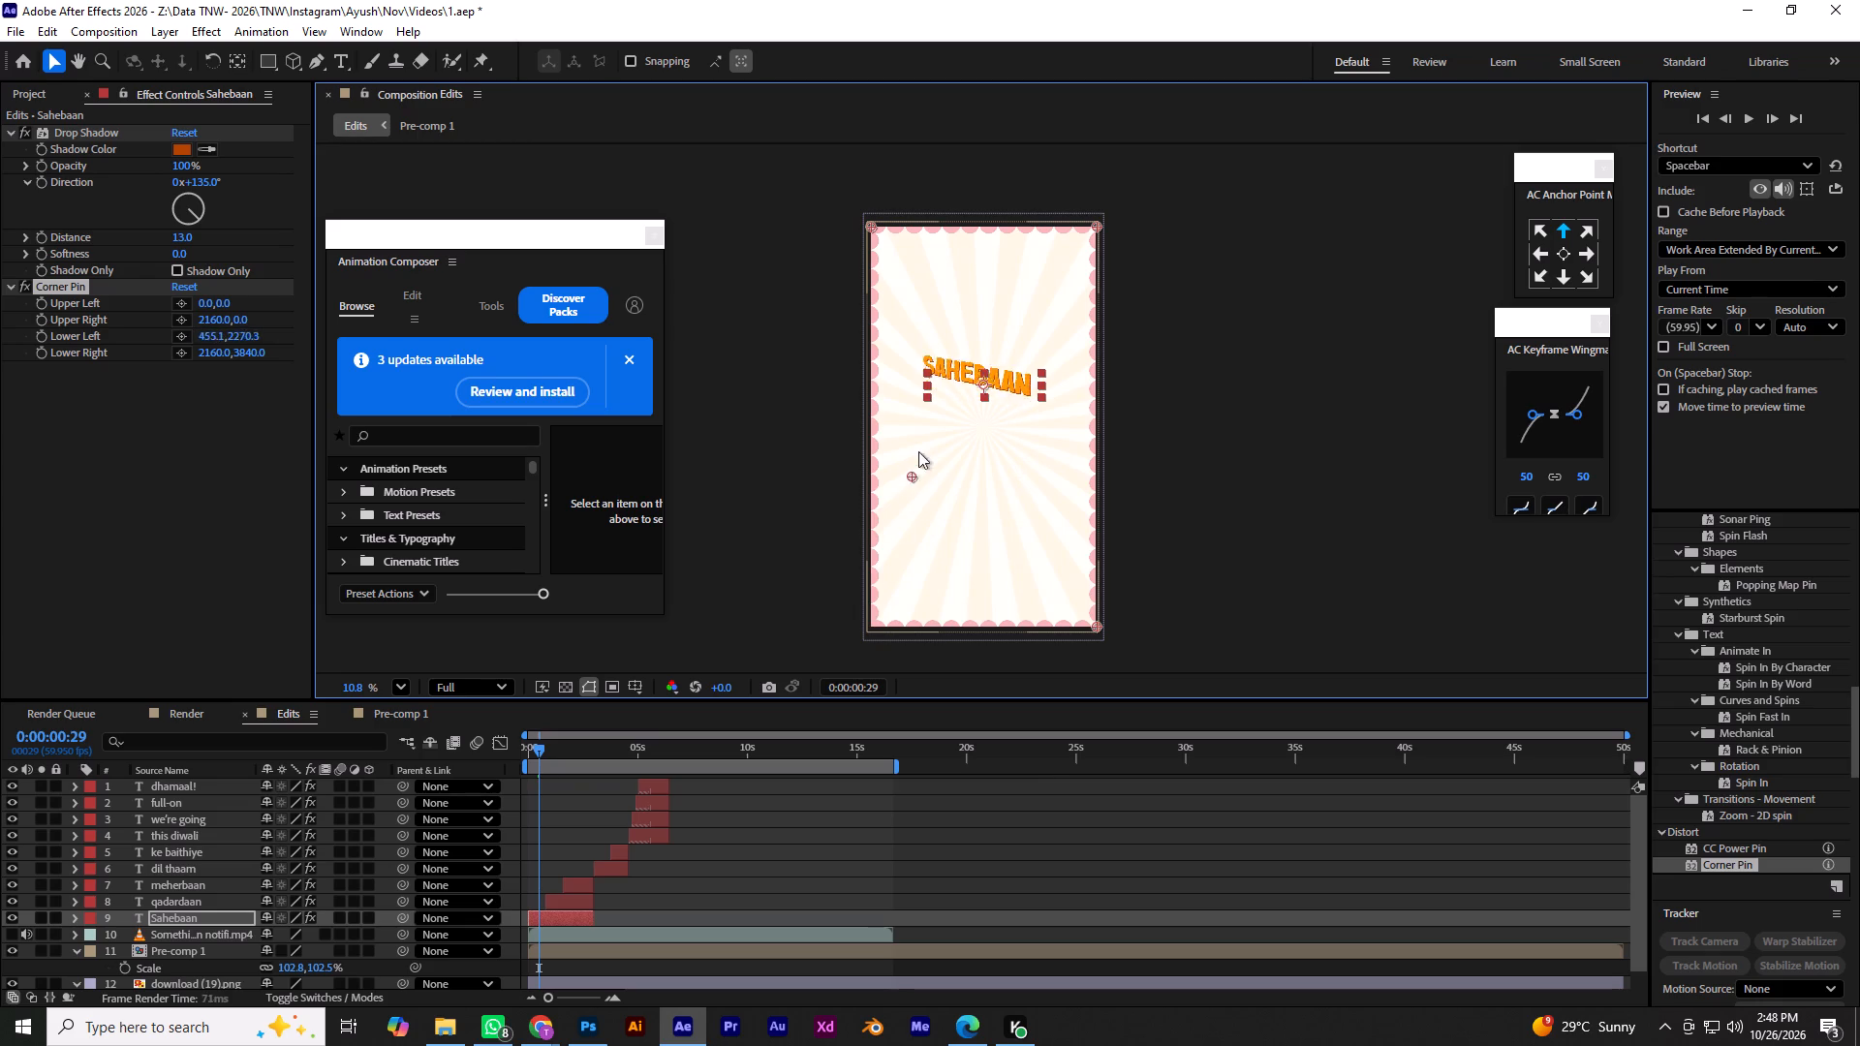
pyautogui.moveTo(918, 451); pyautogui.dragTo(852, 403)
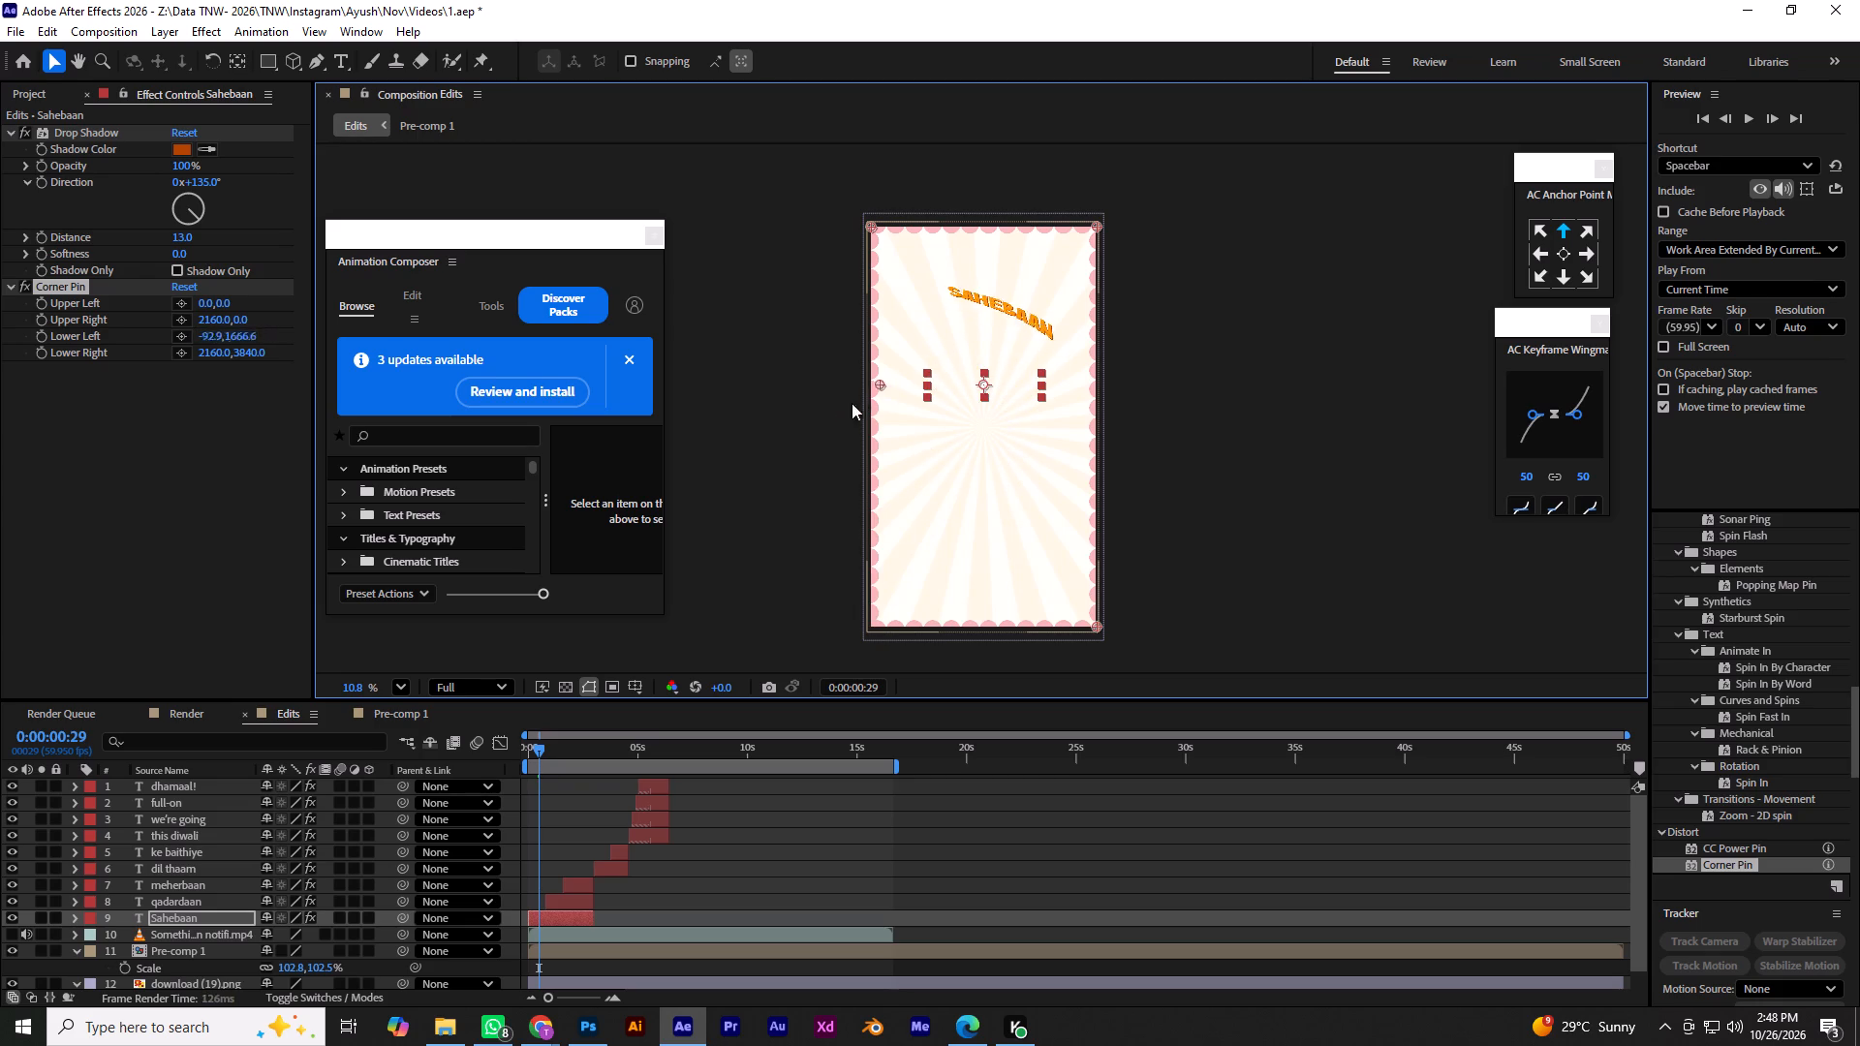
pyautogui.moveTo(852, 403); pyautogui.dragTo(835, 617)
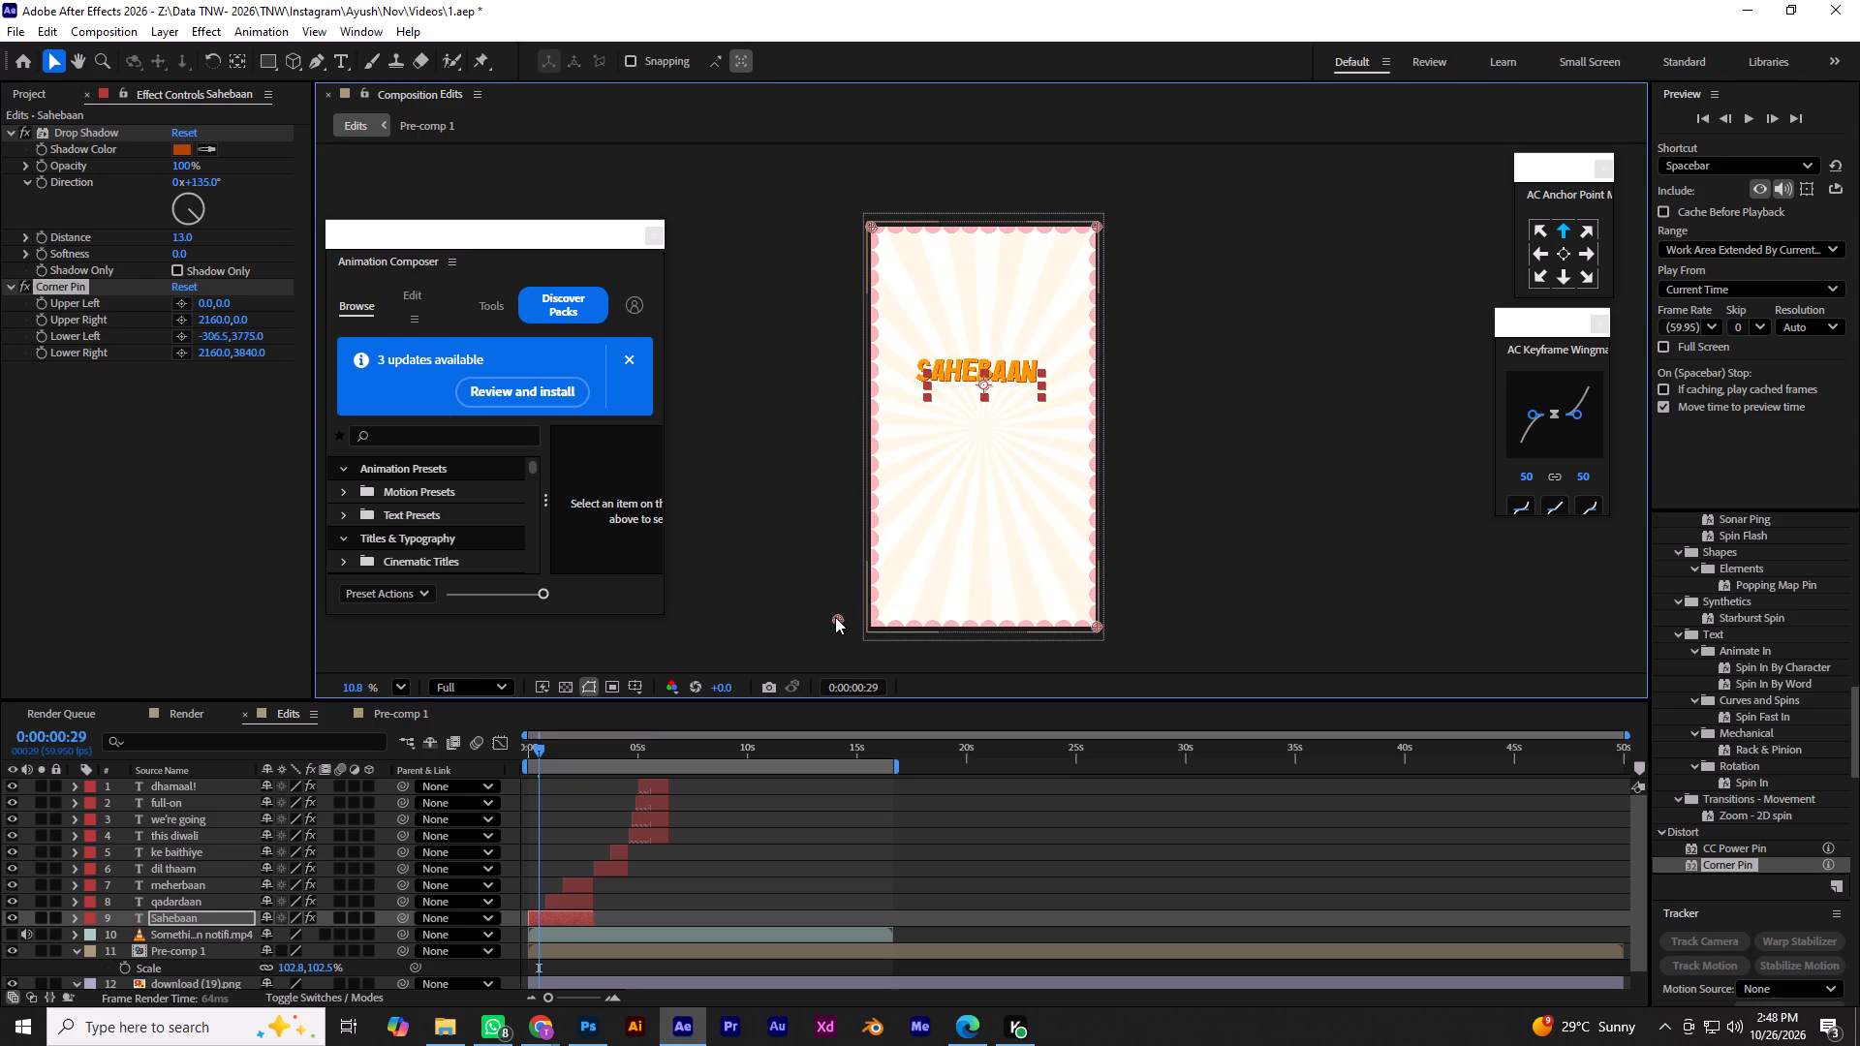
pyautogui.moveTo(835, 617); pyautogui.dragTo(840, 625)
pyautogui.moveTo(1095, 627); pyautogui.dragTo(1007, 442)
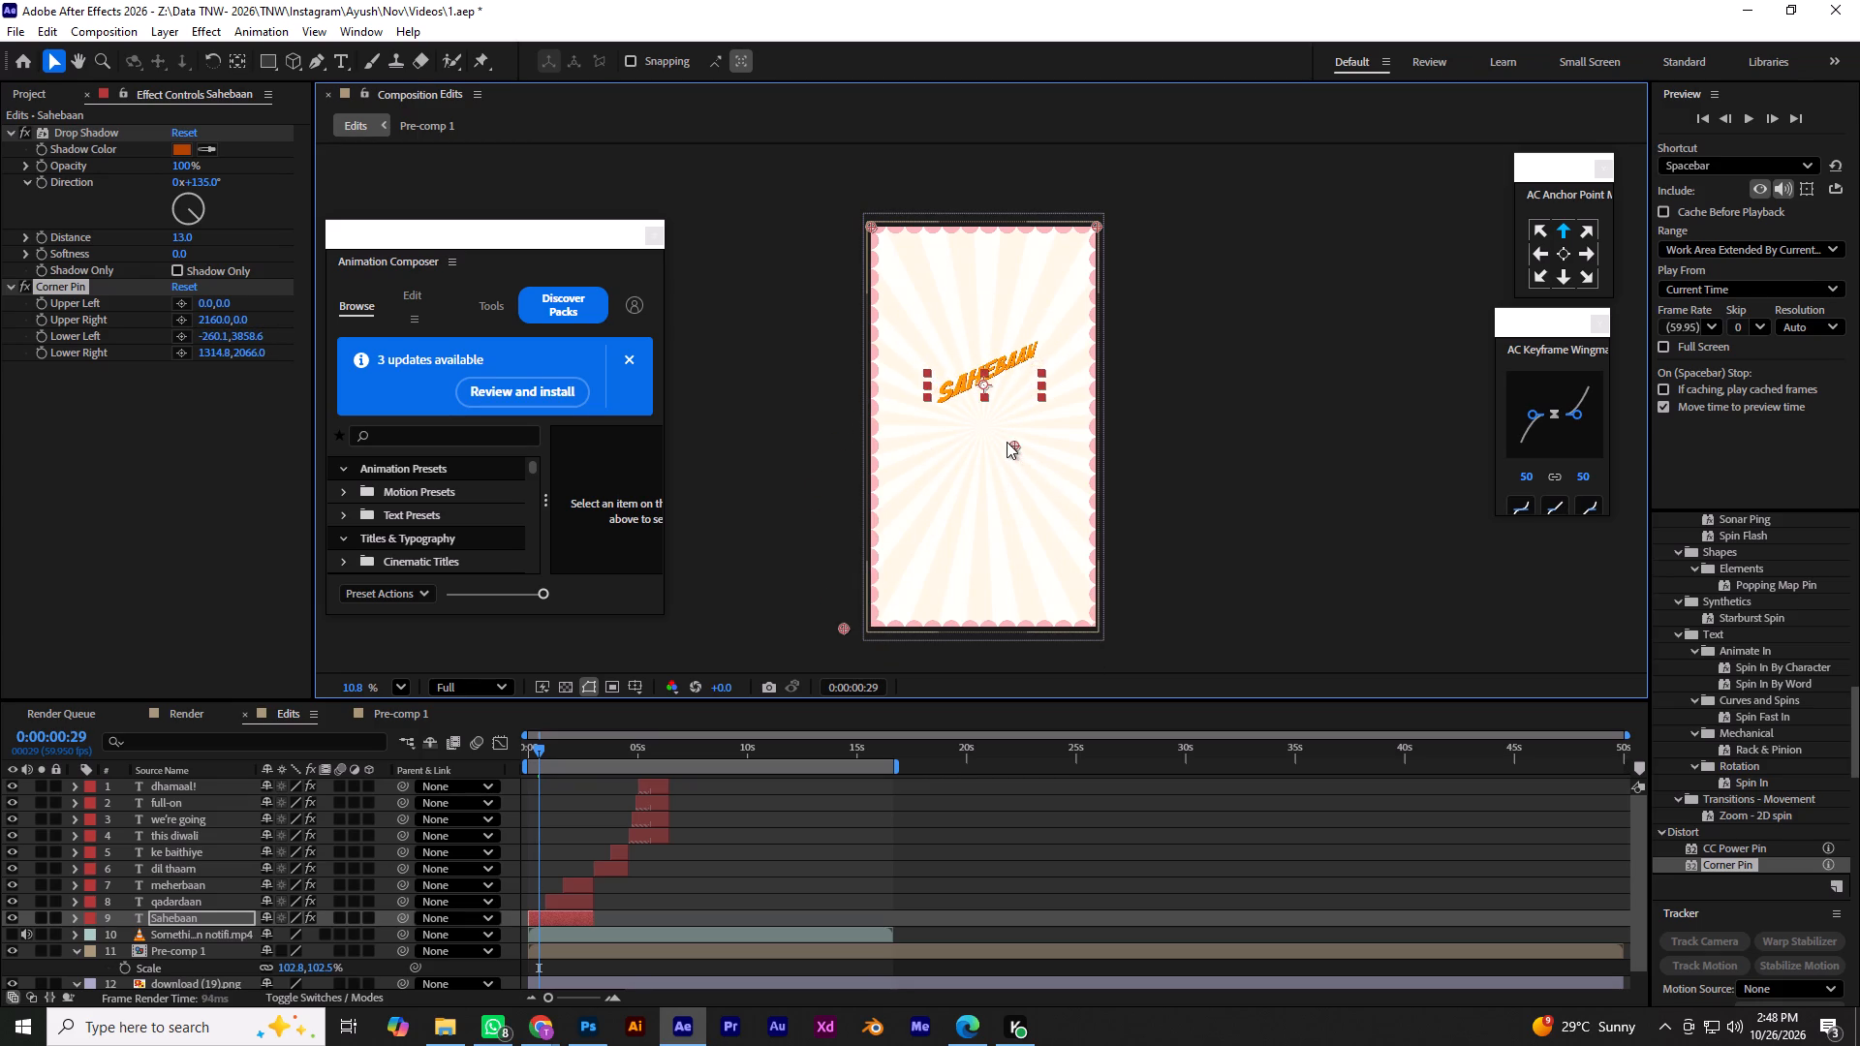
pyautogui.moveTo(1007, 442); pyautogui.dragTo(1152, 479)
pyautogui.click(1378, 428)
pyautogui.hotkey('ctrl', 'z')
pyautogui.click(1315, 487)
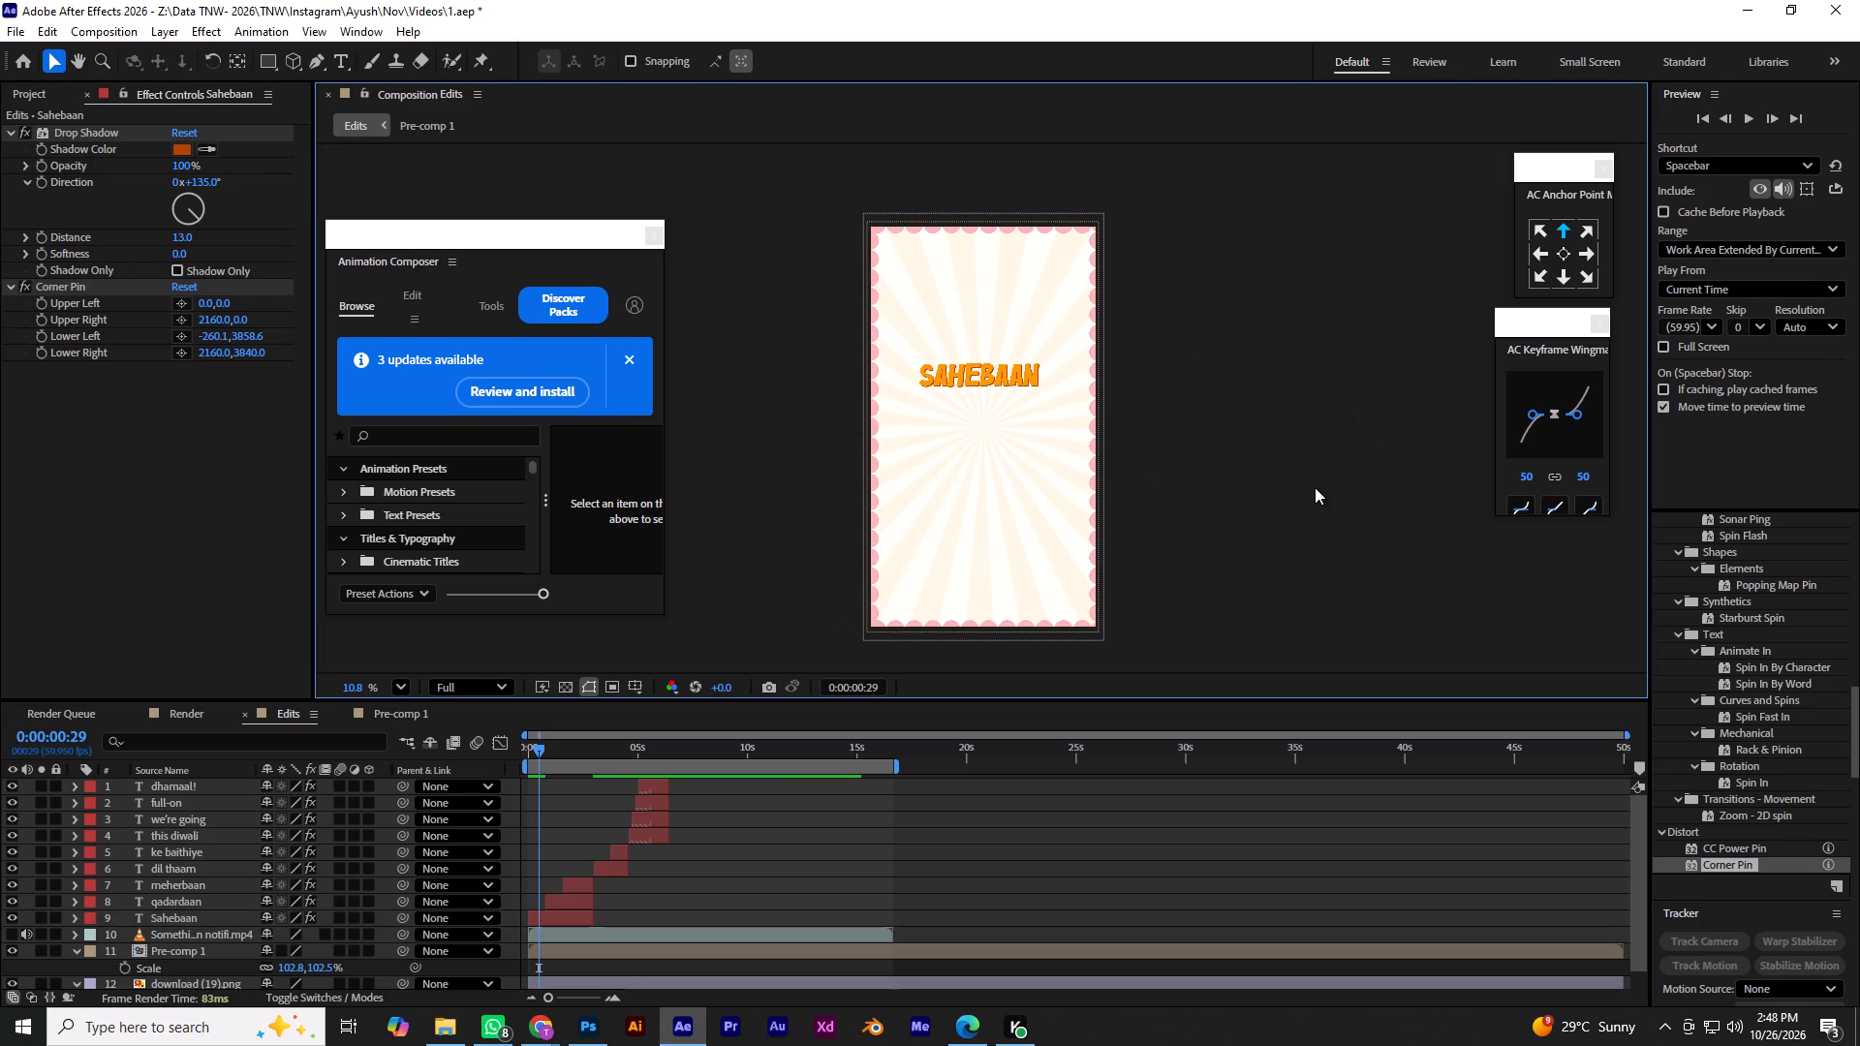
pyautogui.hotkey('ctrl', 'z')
# Delete the Corner Pin effect from the SAHEBAAN caption and save the project.
pyautogui.hotkey('ctrl', 's')
pyautogui.press('Delete')
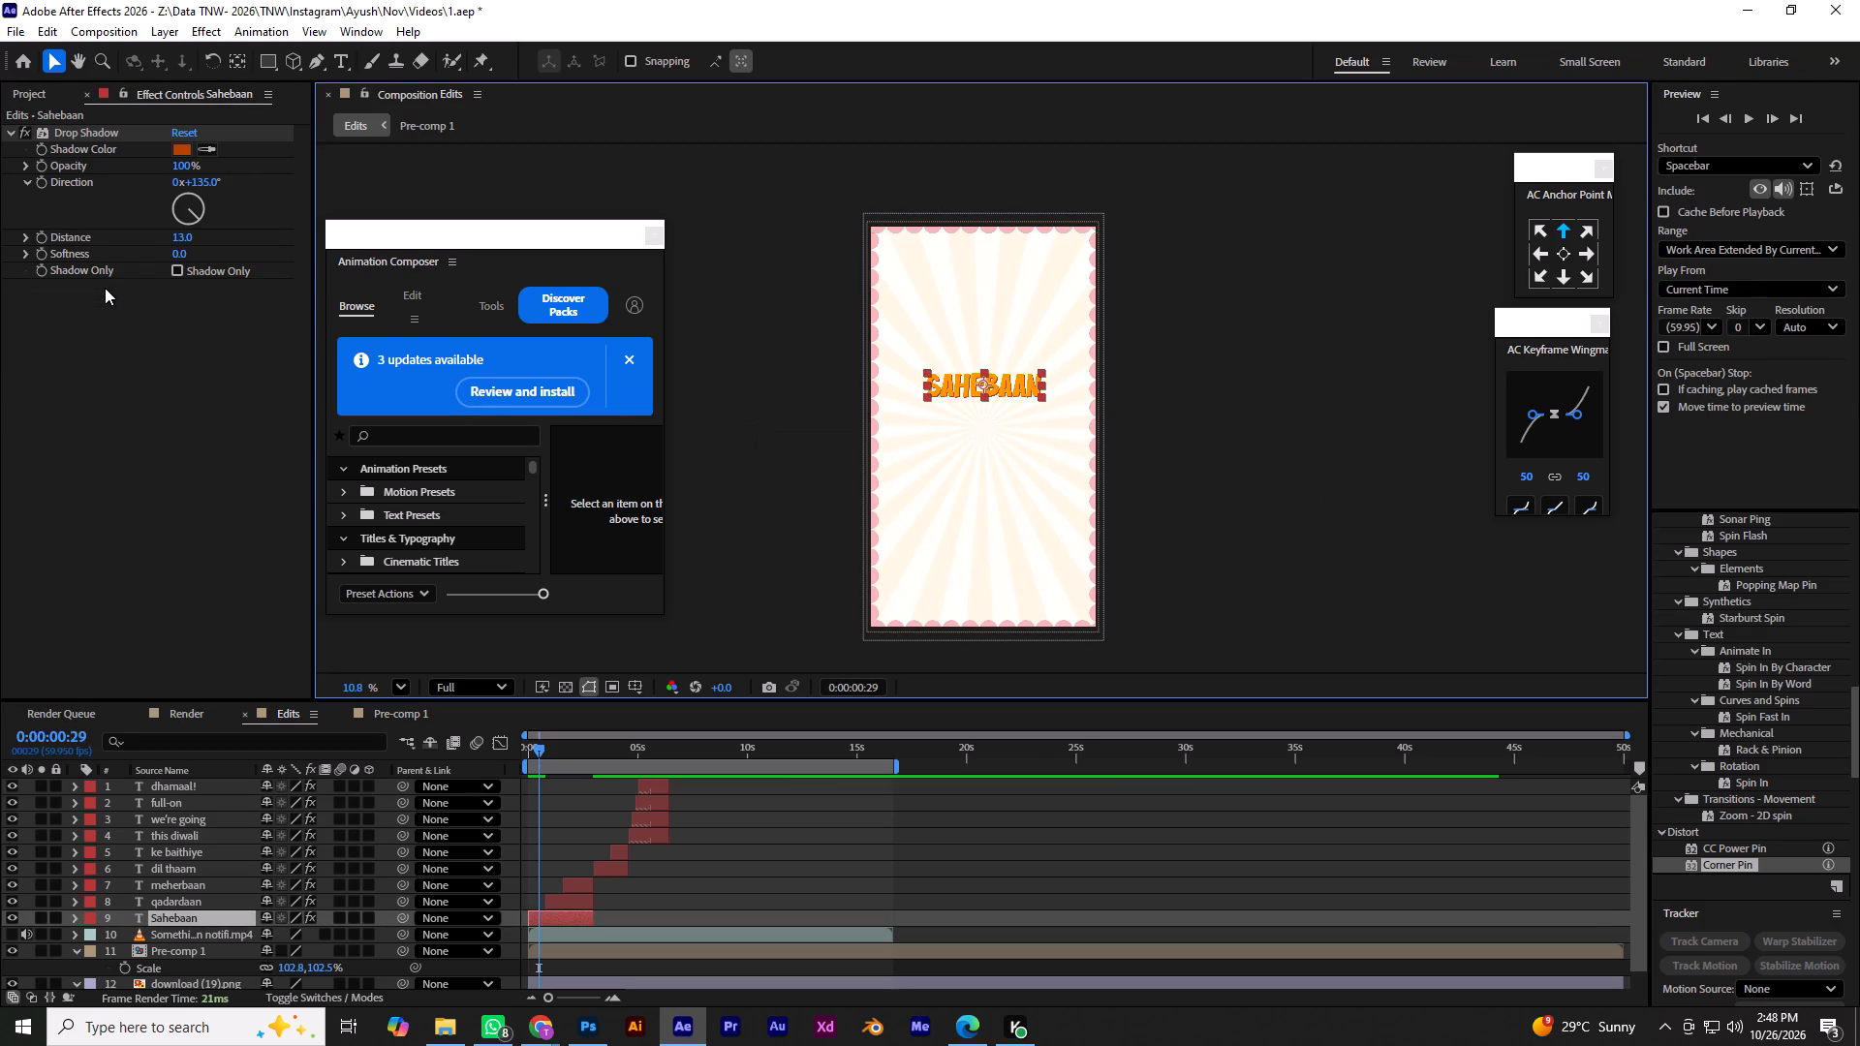
pyautogui.hotkey('ctrl', 's')
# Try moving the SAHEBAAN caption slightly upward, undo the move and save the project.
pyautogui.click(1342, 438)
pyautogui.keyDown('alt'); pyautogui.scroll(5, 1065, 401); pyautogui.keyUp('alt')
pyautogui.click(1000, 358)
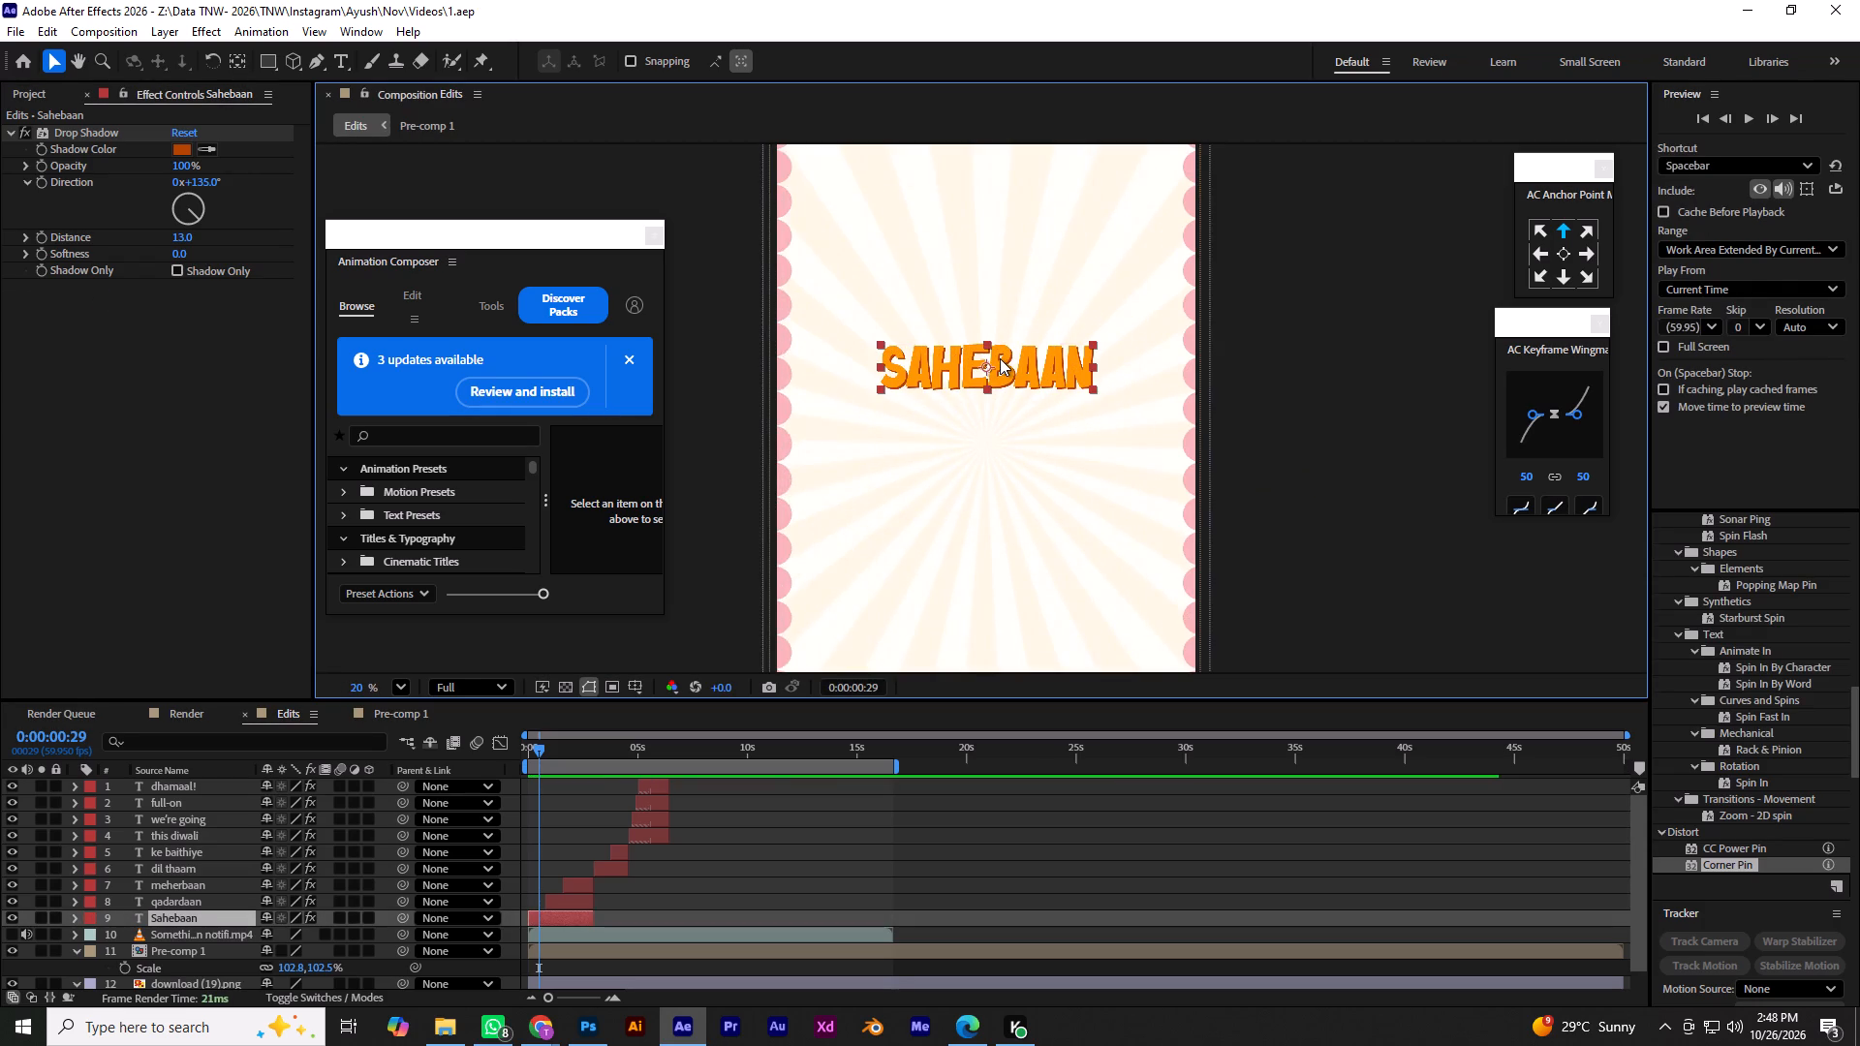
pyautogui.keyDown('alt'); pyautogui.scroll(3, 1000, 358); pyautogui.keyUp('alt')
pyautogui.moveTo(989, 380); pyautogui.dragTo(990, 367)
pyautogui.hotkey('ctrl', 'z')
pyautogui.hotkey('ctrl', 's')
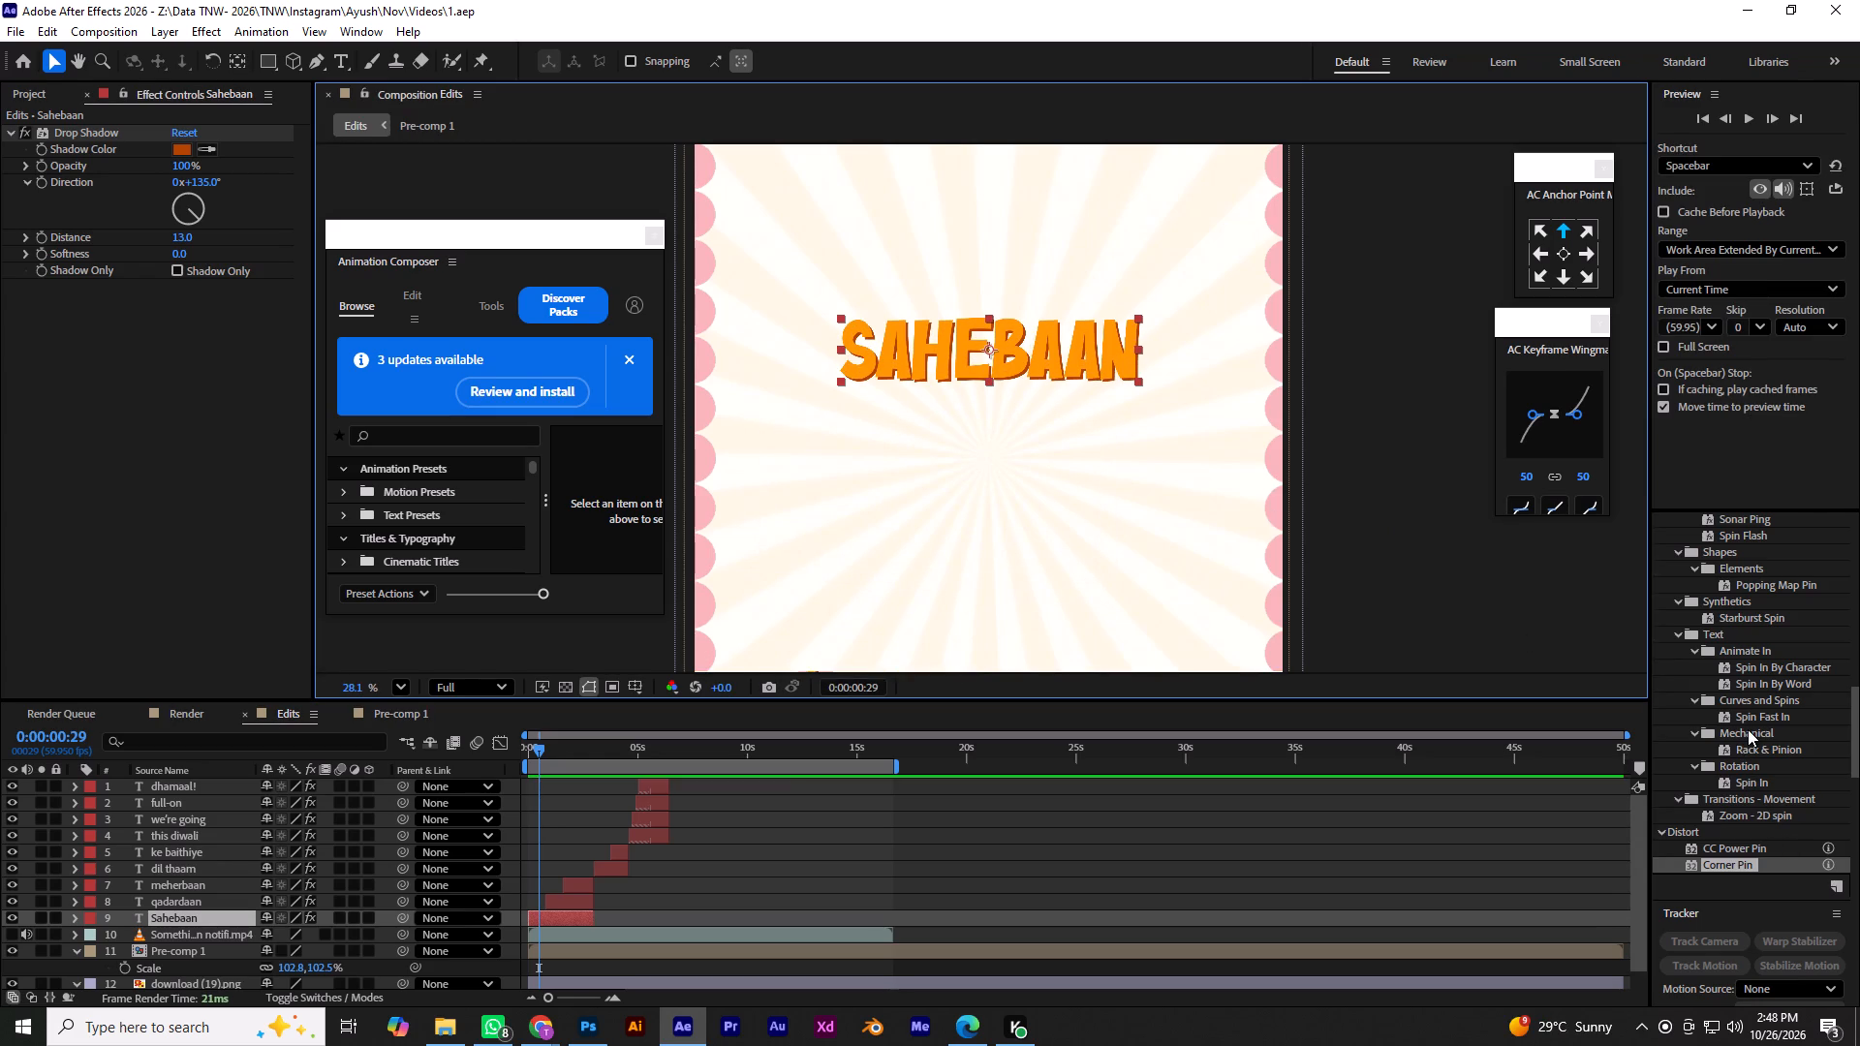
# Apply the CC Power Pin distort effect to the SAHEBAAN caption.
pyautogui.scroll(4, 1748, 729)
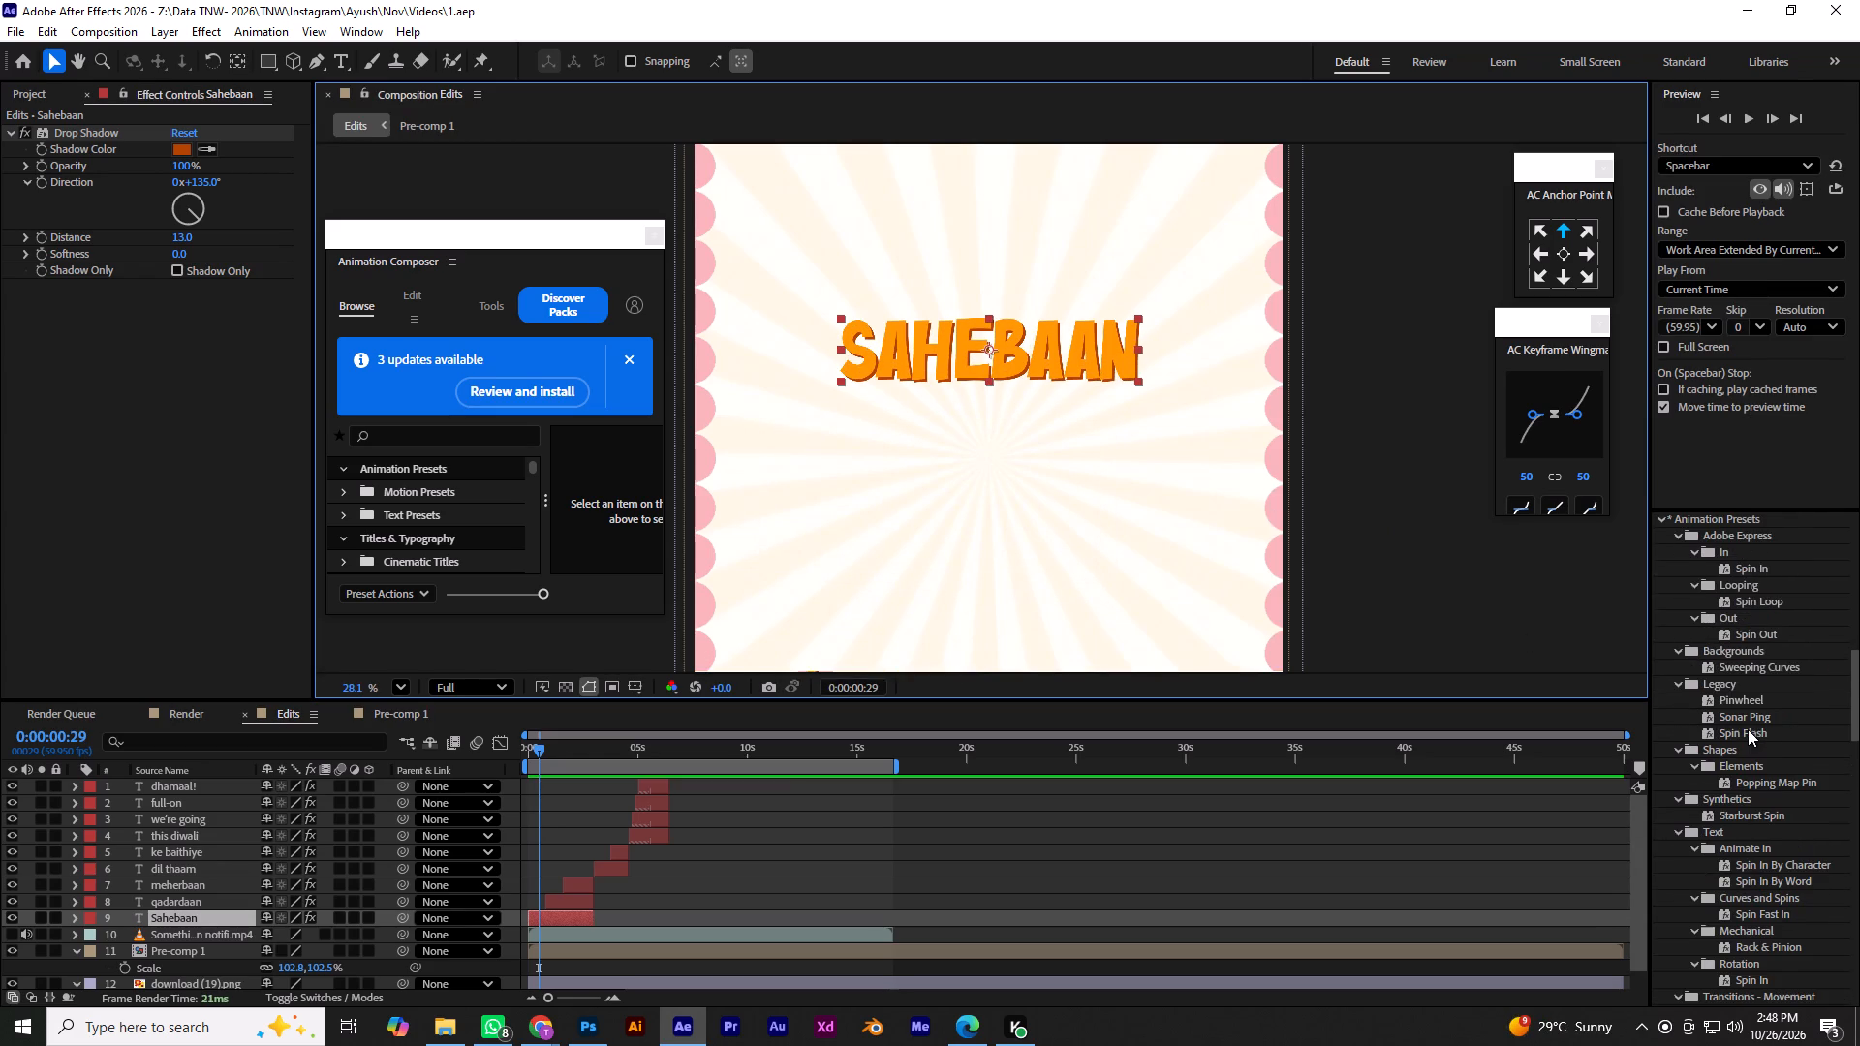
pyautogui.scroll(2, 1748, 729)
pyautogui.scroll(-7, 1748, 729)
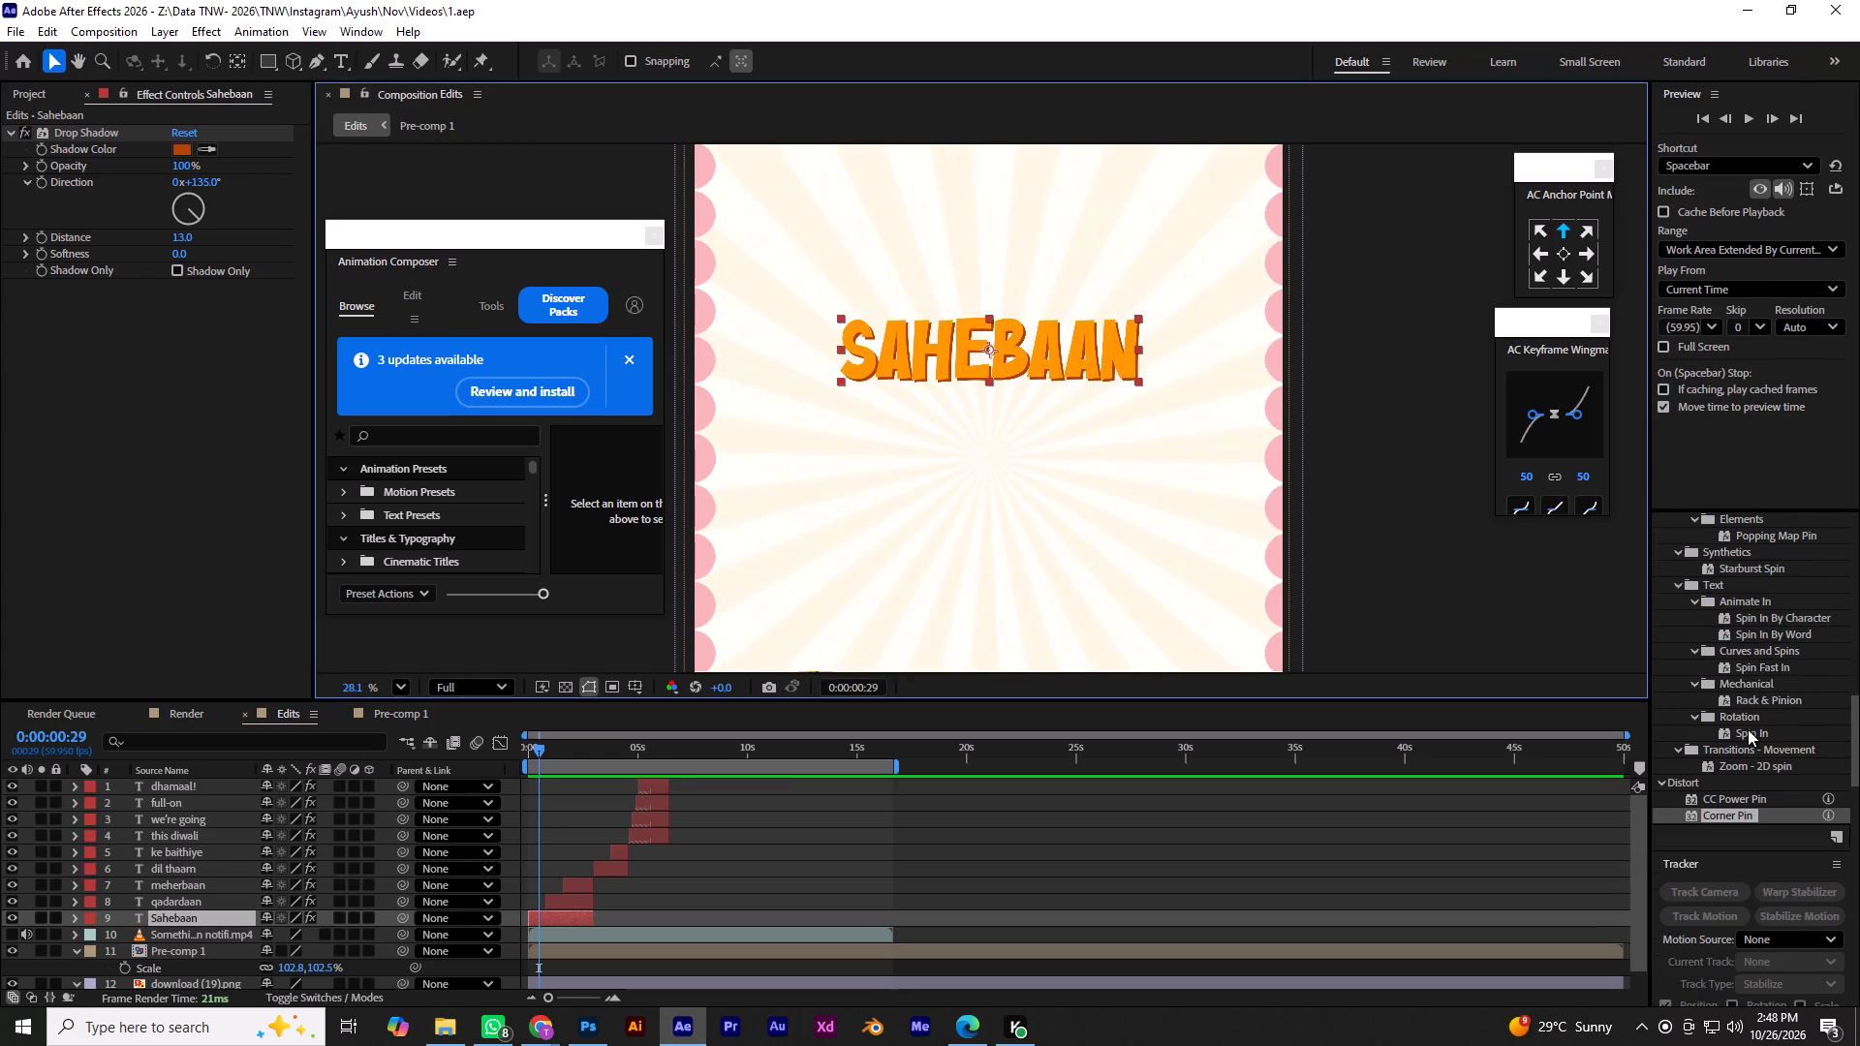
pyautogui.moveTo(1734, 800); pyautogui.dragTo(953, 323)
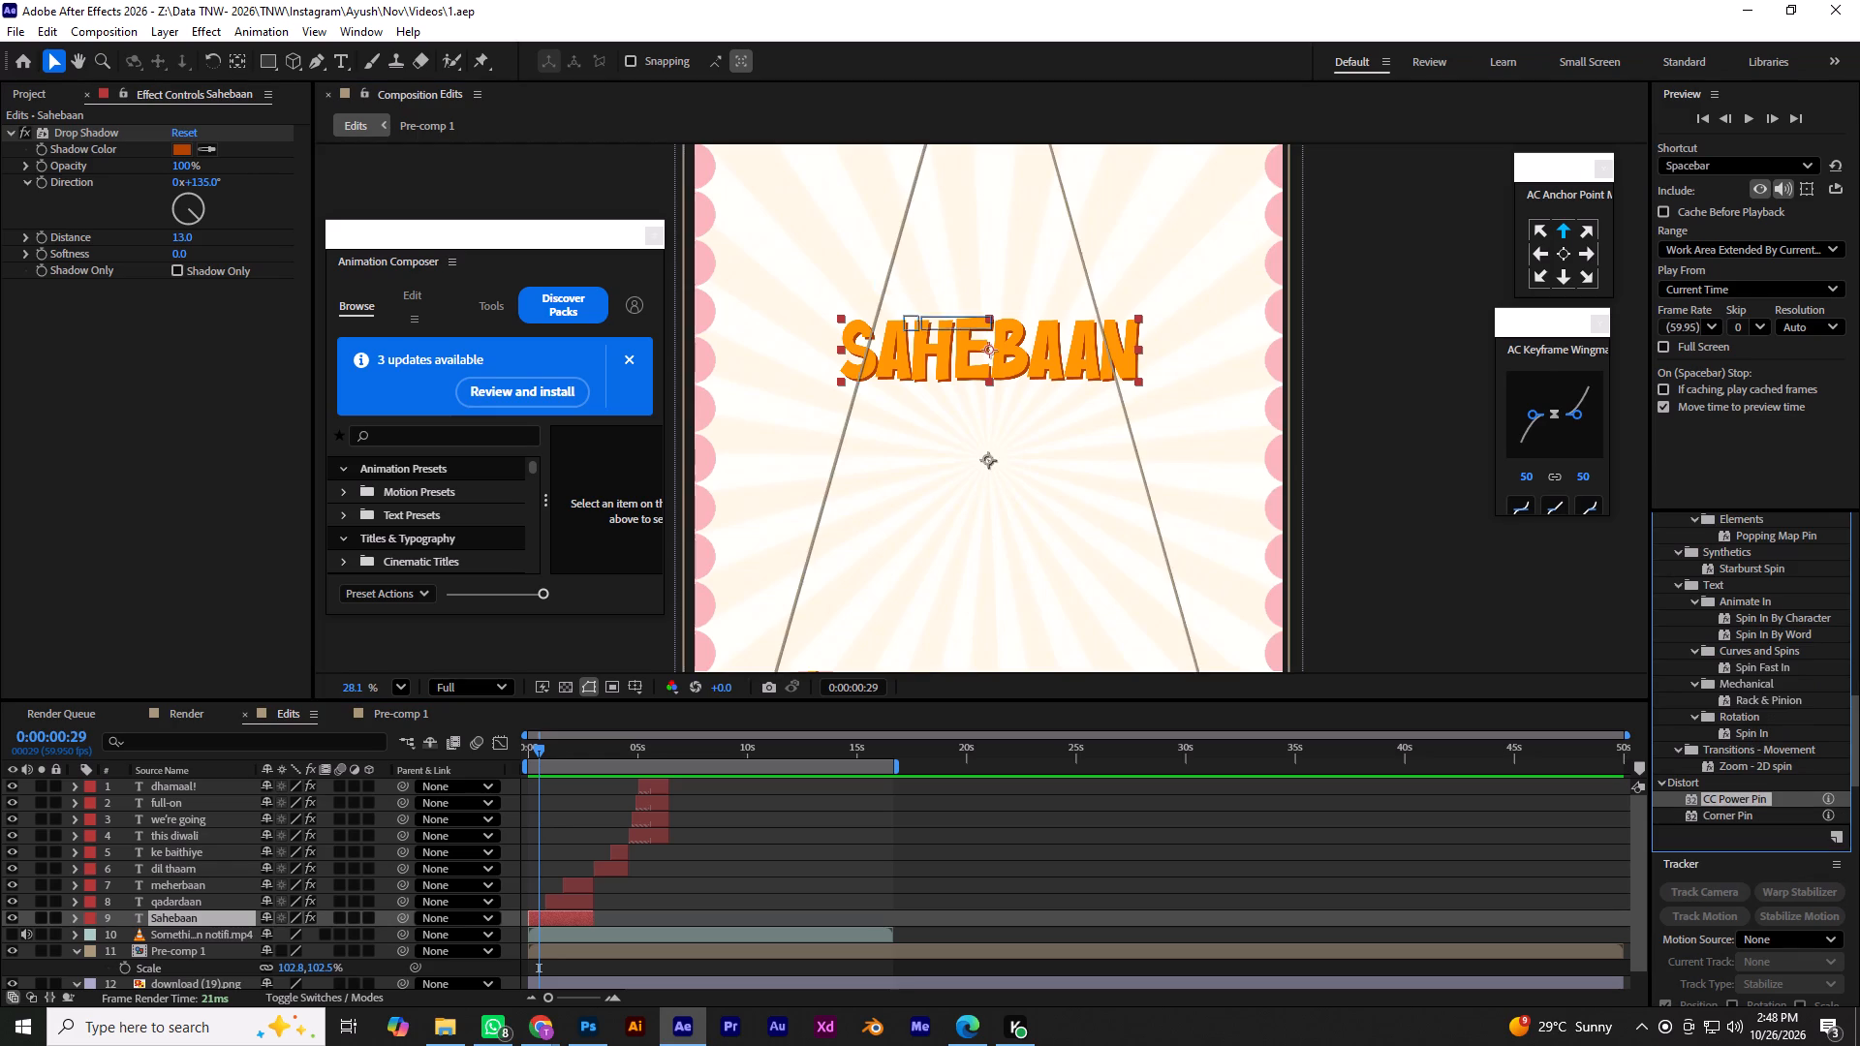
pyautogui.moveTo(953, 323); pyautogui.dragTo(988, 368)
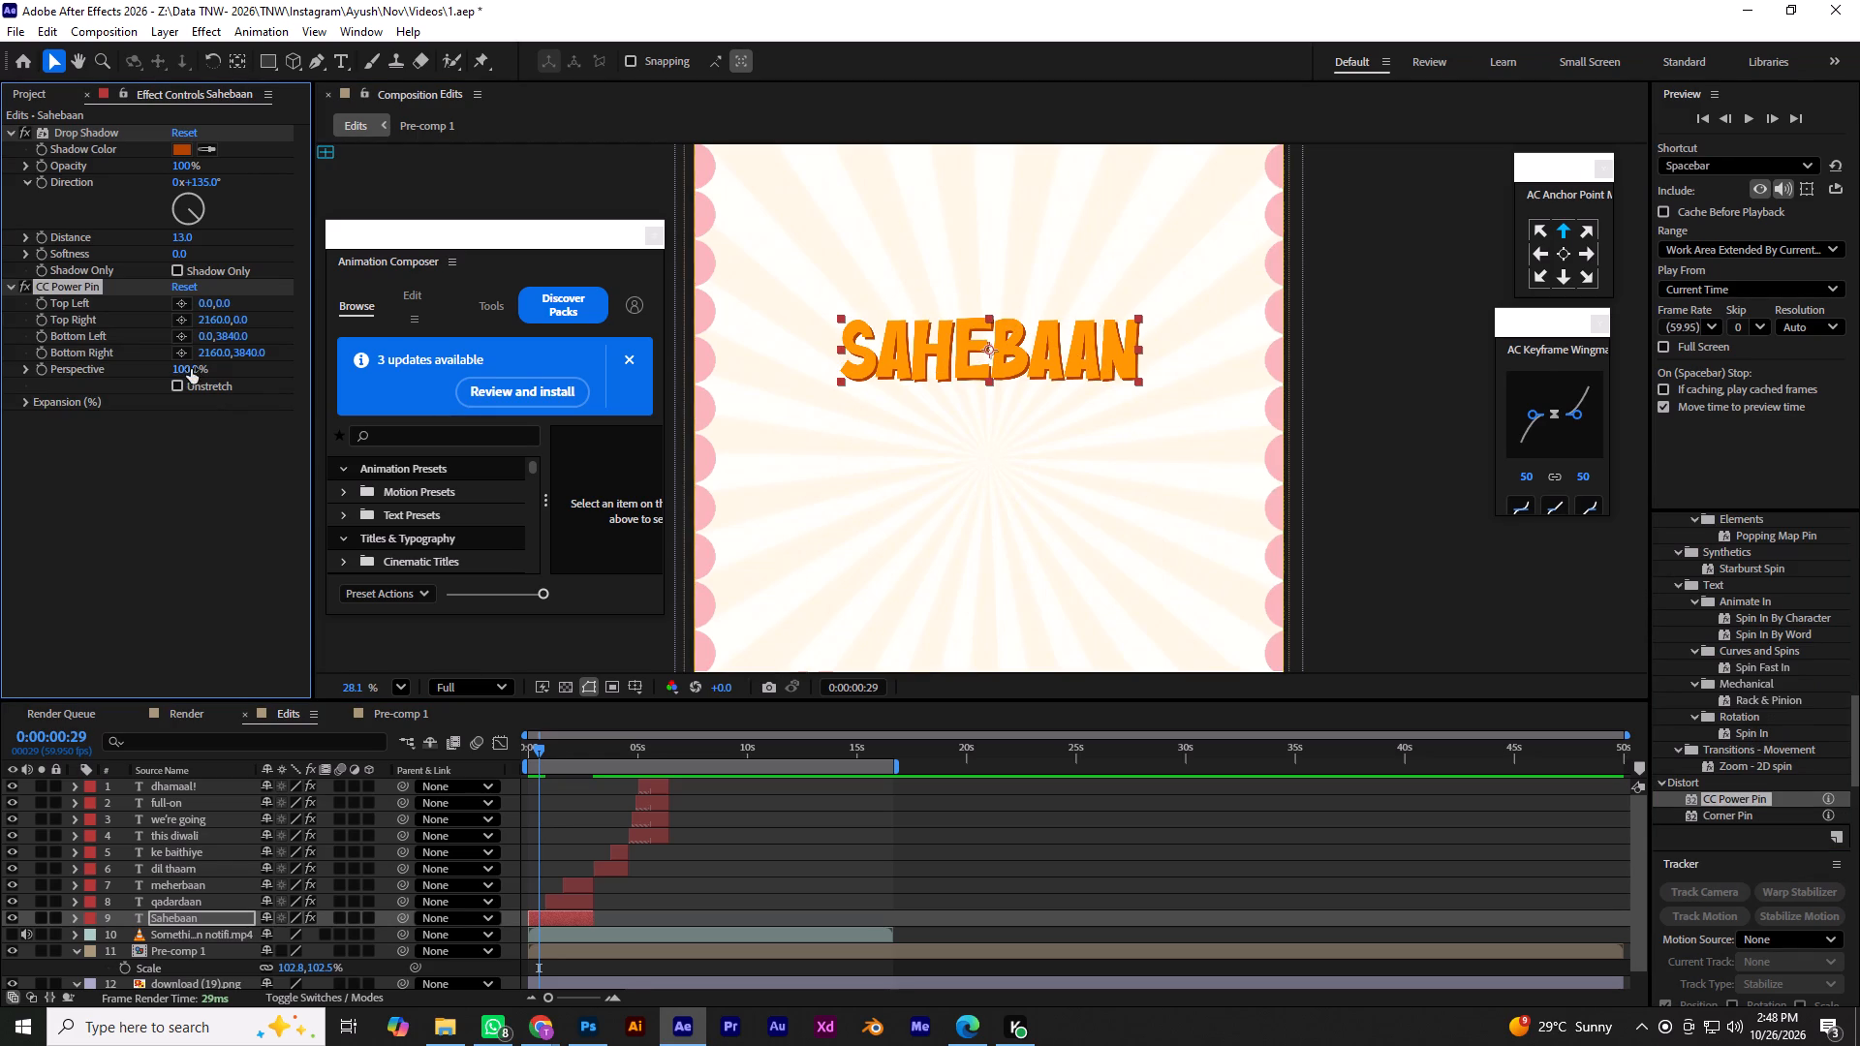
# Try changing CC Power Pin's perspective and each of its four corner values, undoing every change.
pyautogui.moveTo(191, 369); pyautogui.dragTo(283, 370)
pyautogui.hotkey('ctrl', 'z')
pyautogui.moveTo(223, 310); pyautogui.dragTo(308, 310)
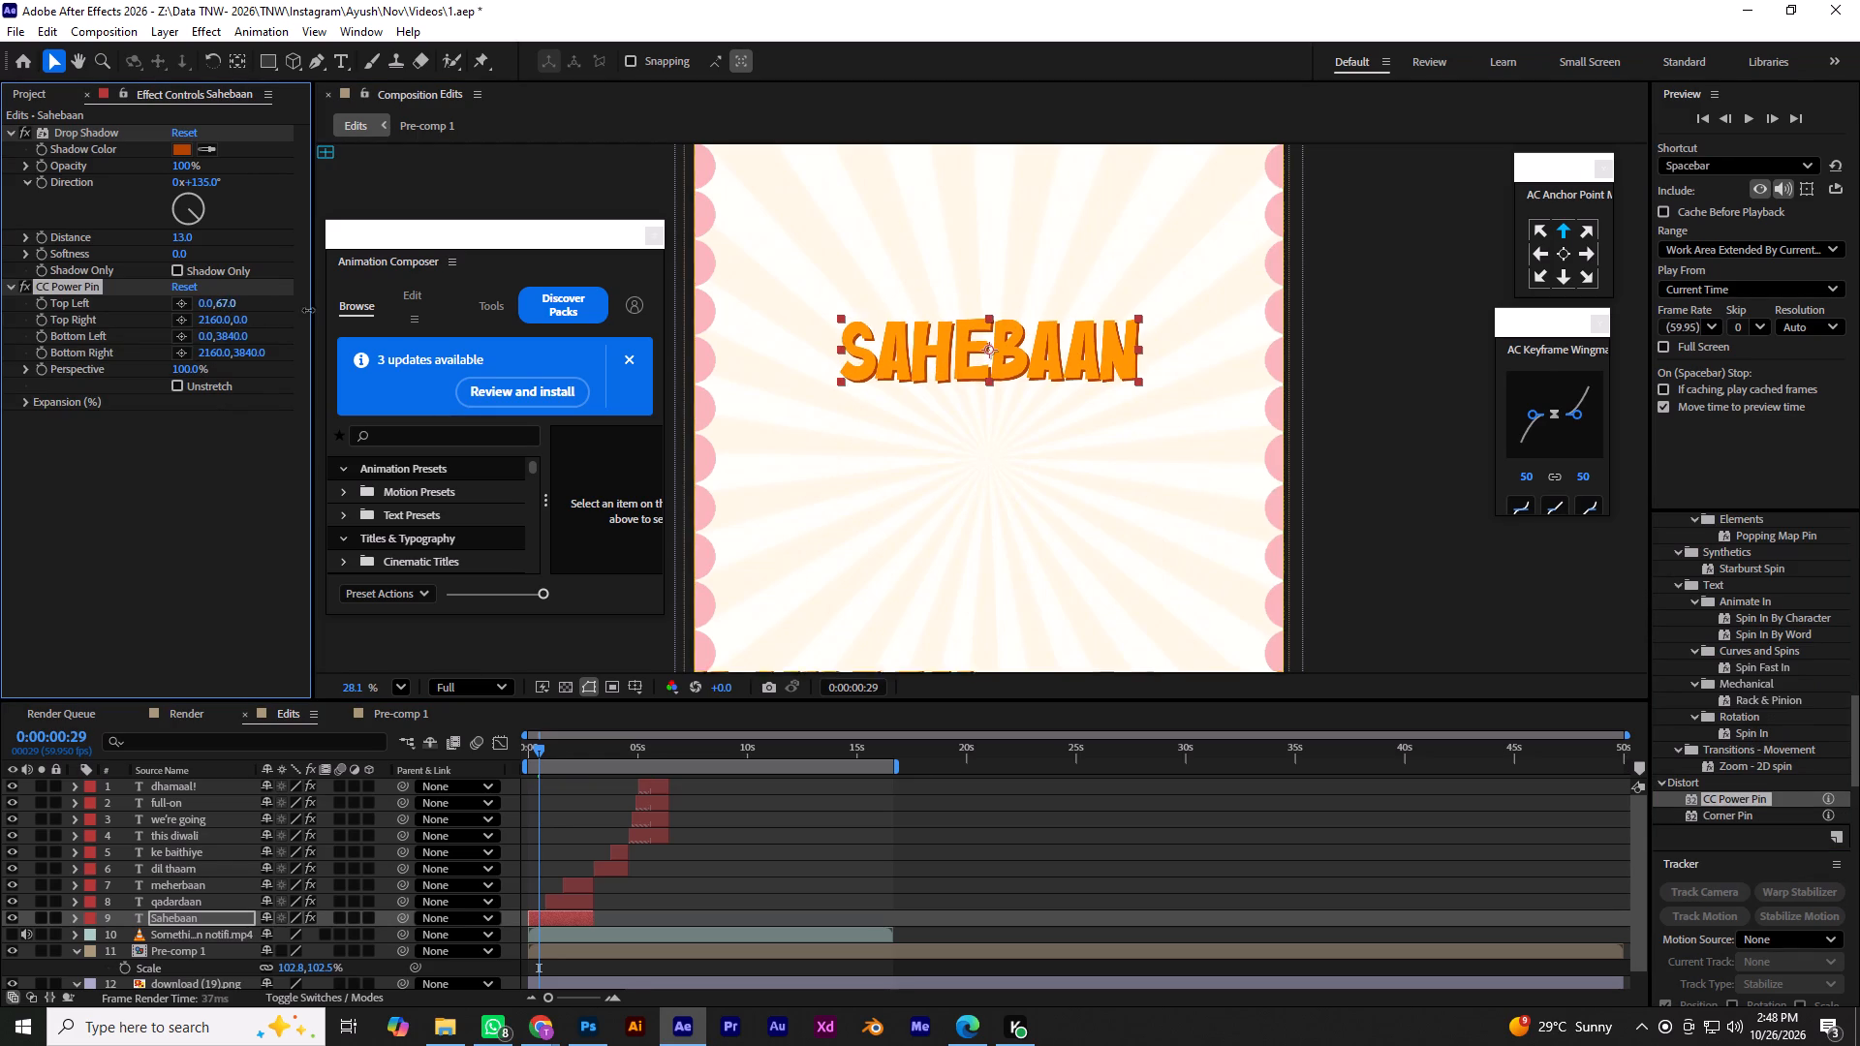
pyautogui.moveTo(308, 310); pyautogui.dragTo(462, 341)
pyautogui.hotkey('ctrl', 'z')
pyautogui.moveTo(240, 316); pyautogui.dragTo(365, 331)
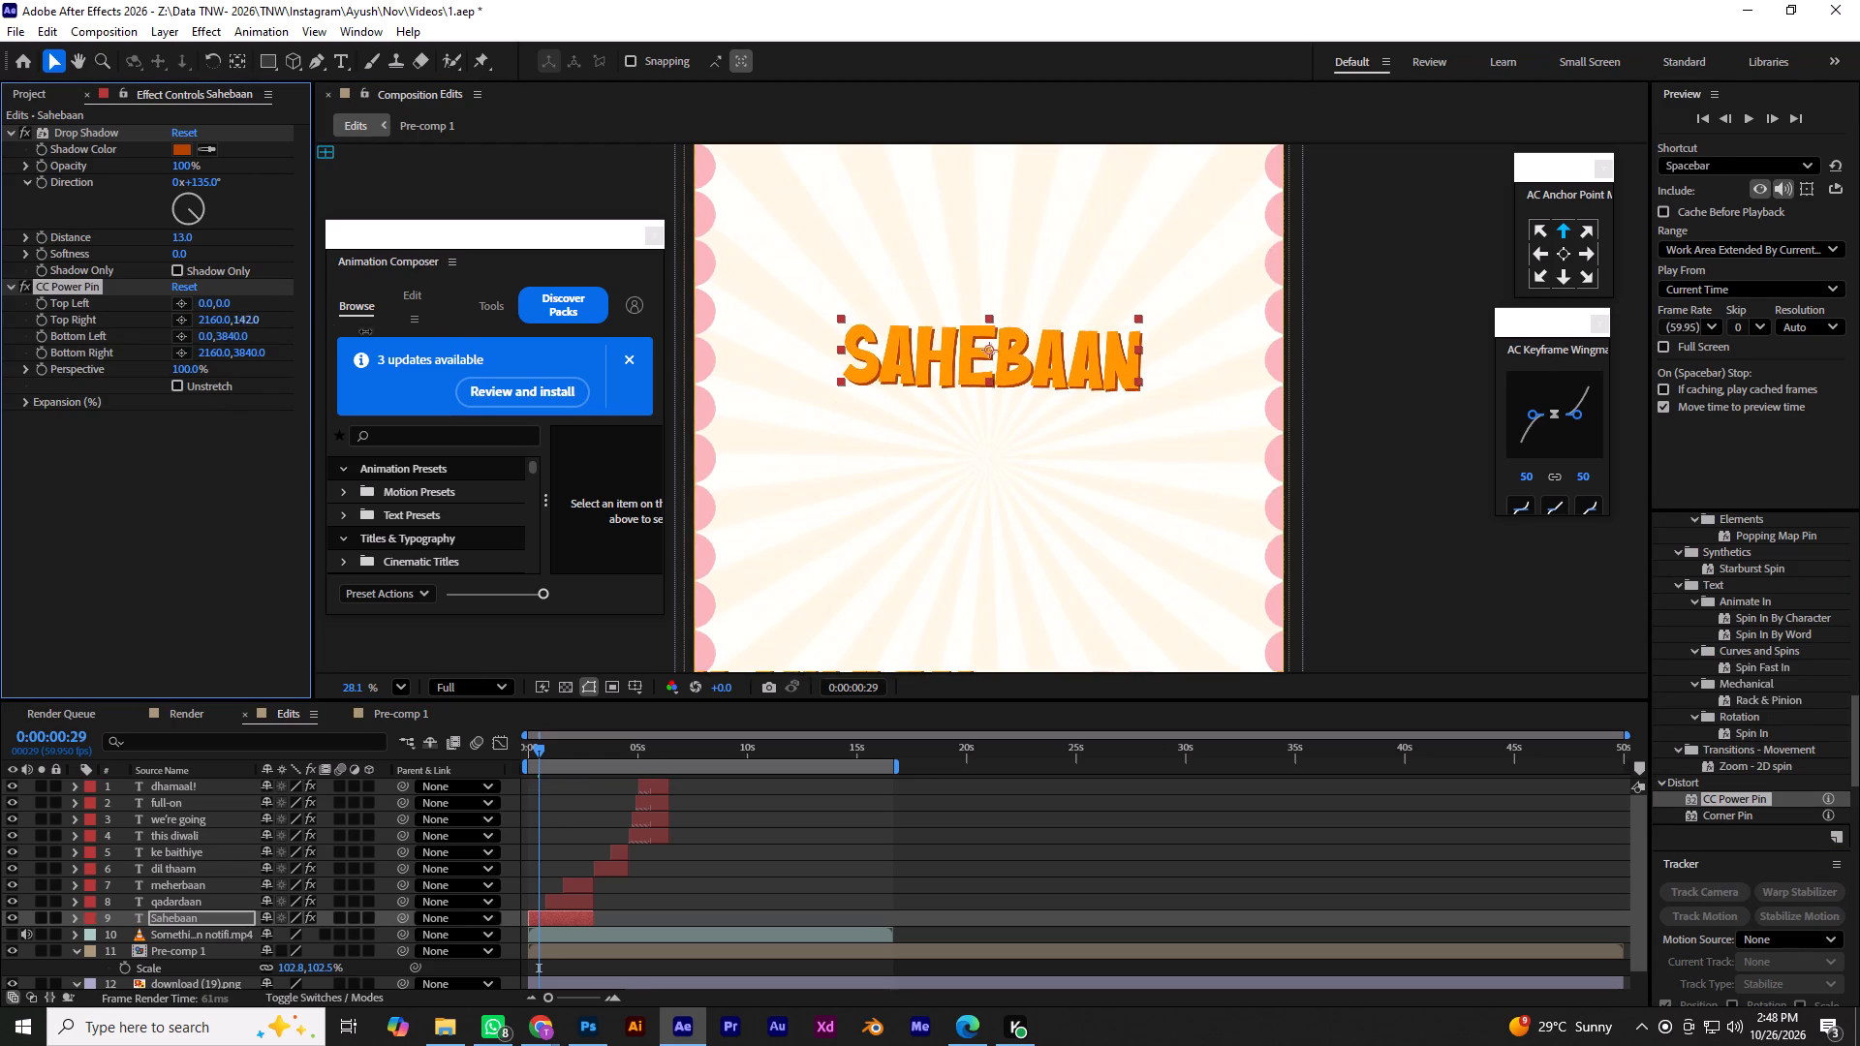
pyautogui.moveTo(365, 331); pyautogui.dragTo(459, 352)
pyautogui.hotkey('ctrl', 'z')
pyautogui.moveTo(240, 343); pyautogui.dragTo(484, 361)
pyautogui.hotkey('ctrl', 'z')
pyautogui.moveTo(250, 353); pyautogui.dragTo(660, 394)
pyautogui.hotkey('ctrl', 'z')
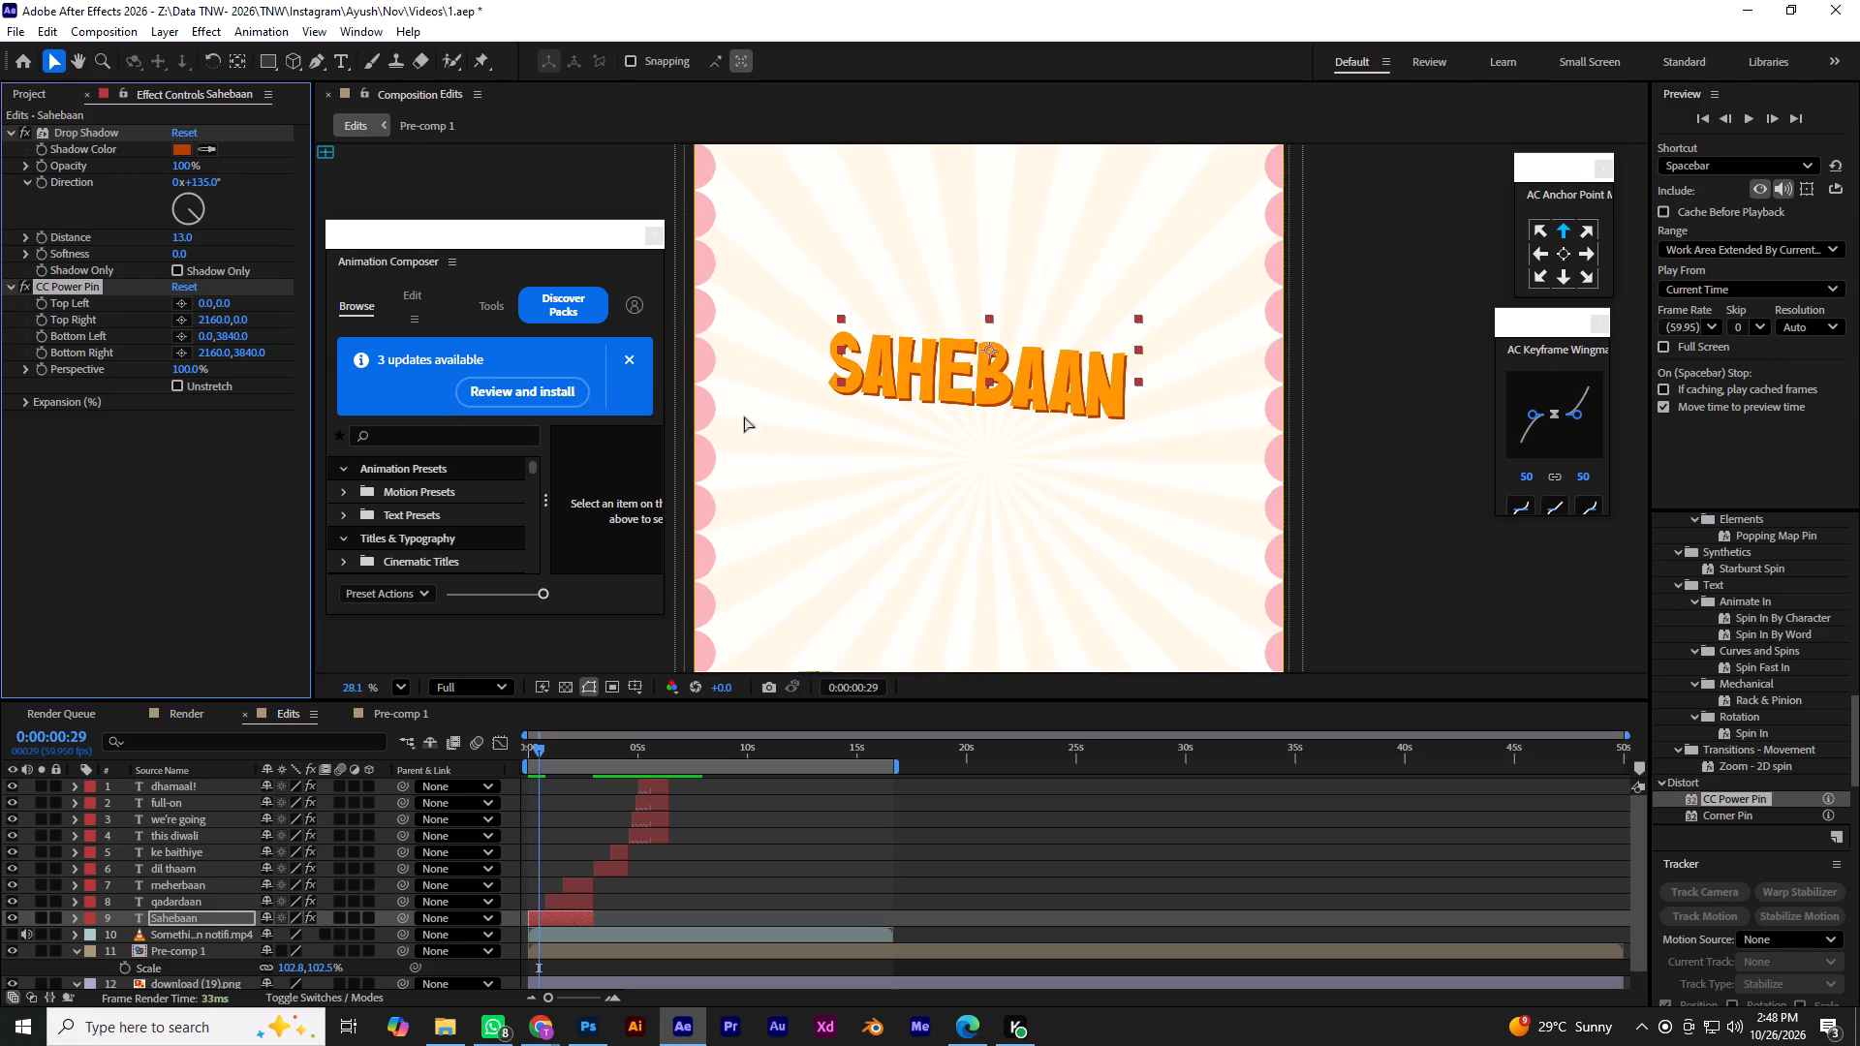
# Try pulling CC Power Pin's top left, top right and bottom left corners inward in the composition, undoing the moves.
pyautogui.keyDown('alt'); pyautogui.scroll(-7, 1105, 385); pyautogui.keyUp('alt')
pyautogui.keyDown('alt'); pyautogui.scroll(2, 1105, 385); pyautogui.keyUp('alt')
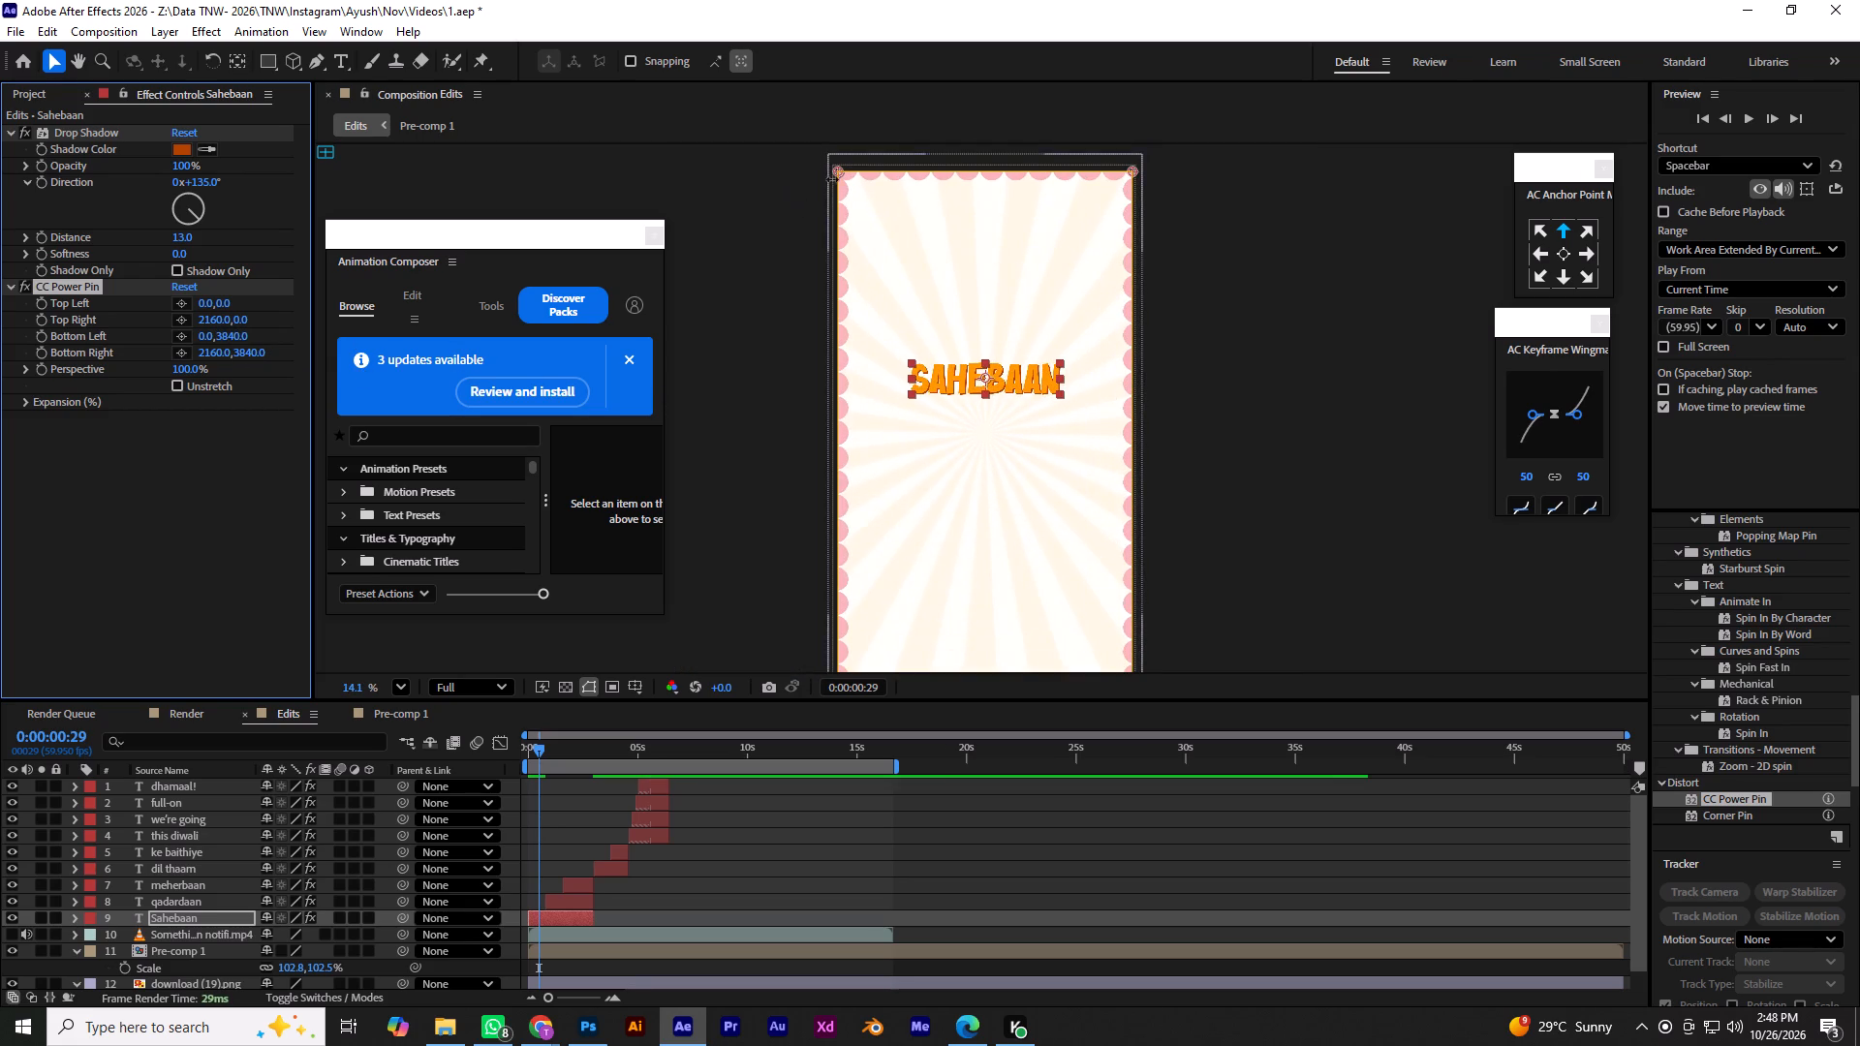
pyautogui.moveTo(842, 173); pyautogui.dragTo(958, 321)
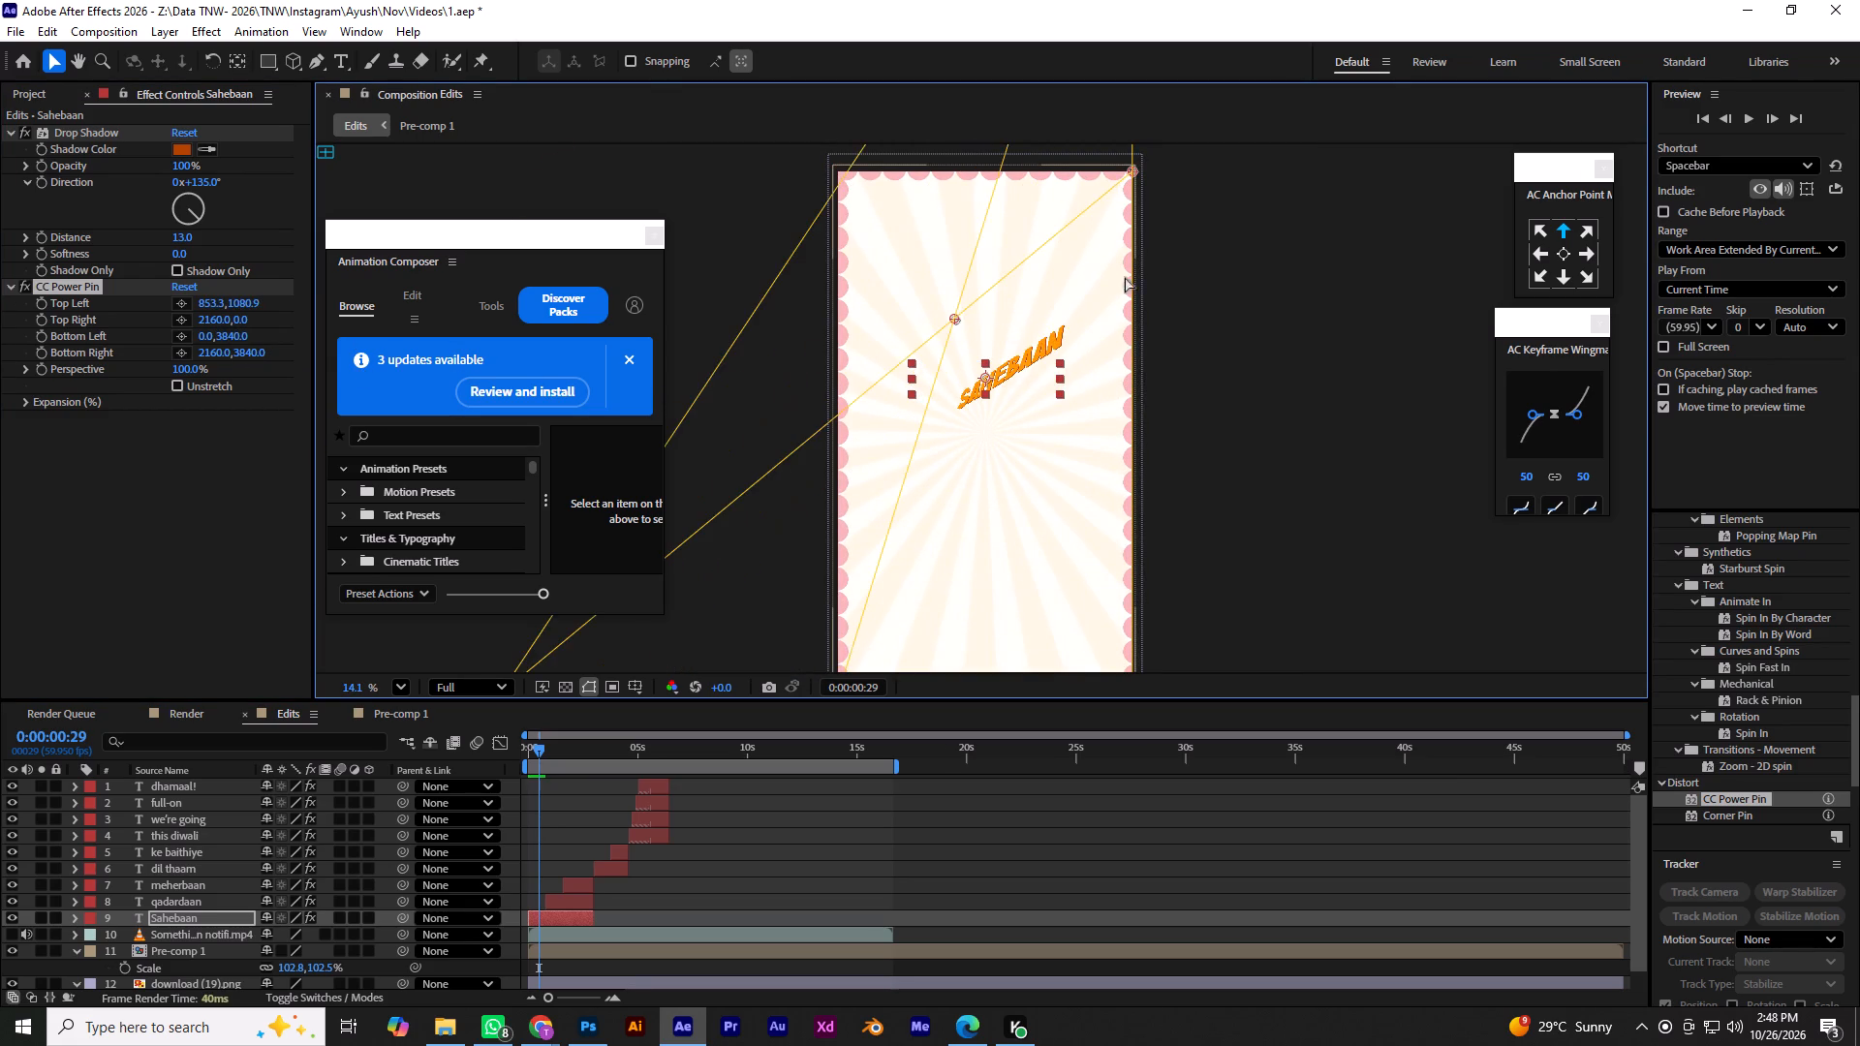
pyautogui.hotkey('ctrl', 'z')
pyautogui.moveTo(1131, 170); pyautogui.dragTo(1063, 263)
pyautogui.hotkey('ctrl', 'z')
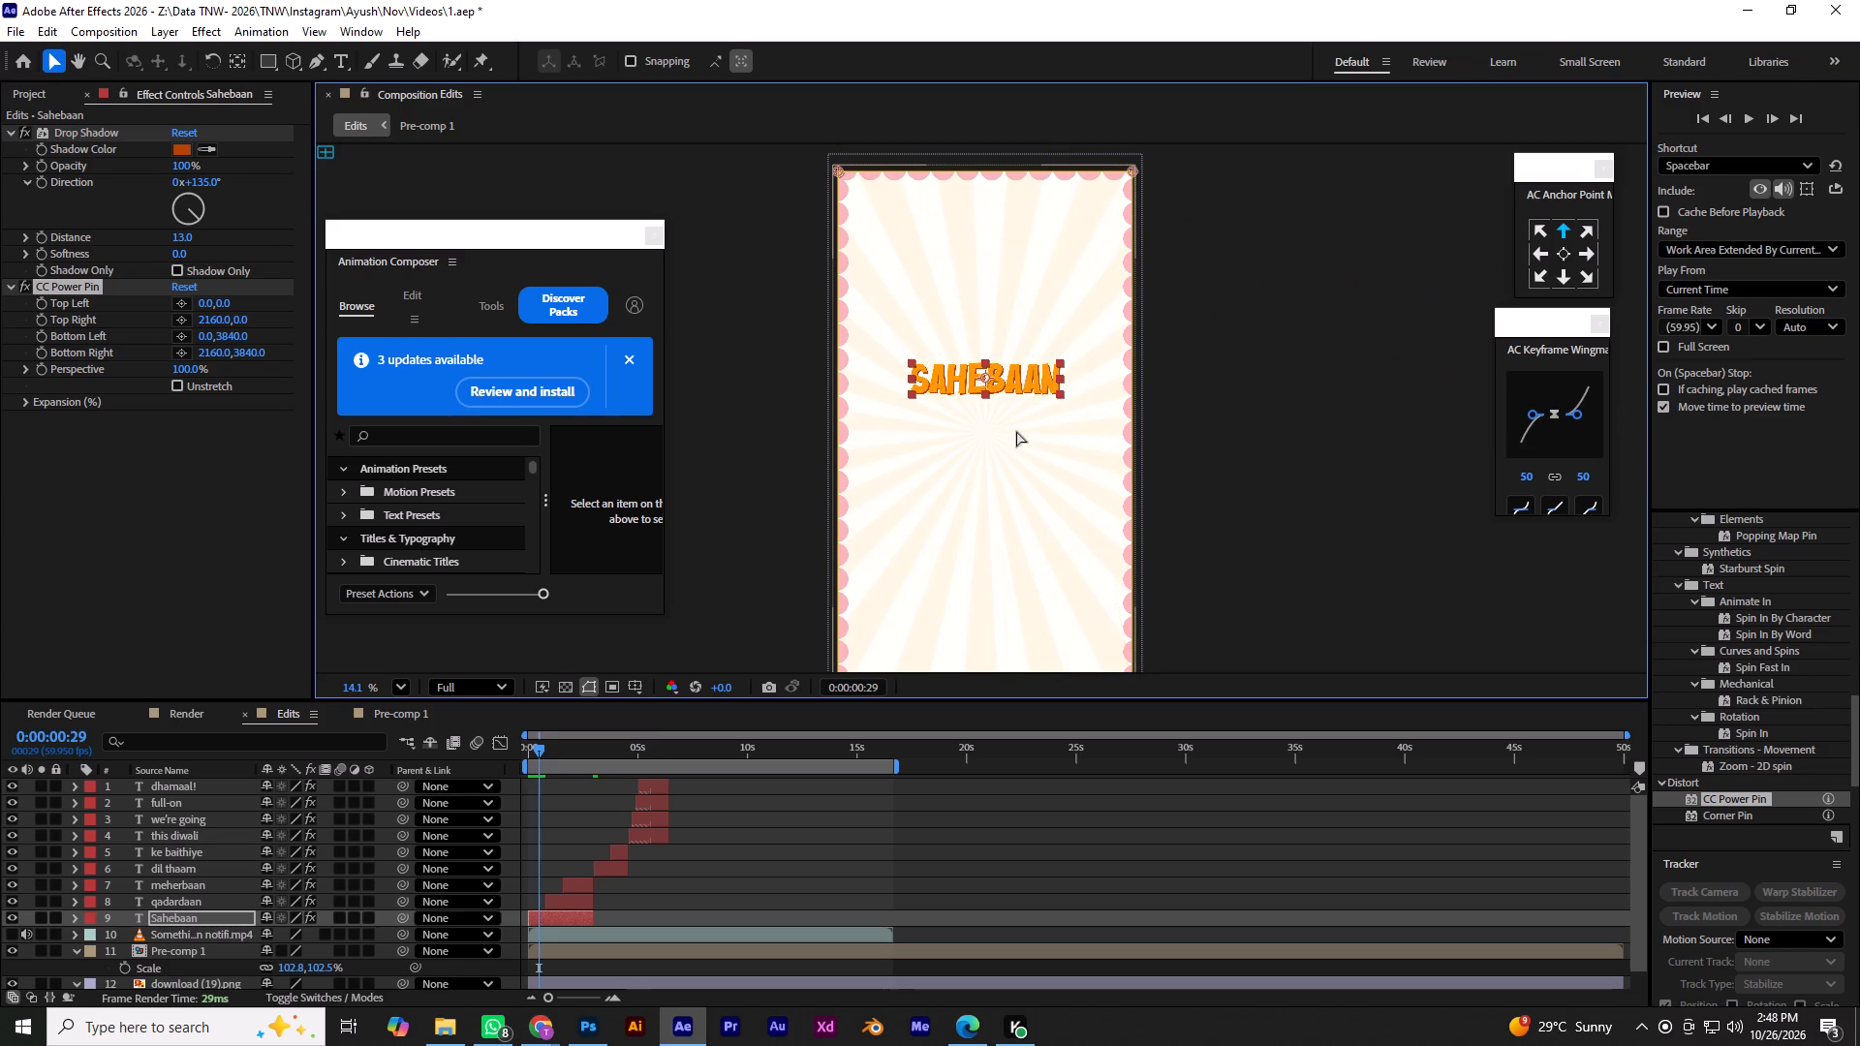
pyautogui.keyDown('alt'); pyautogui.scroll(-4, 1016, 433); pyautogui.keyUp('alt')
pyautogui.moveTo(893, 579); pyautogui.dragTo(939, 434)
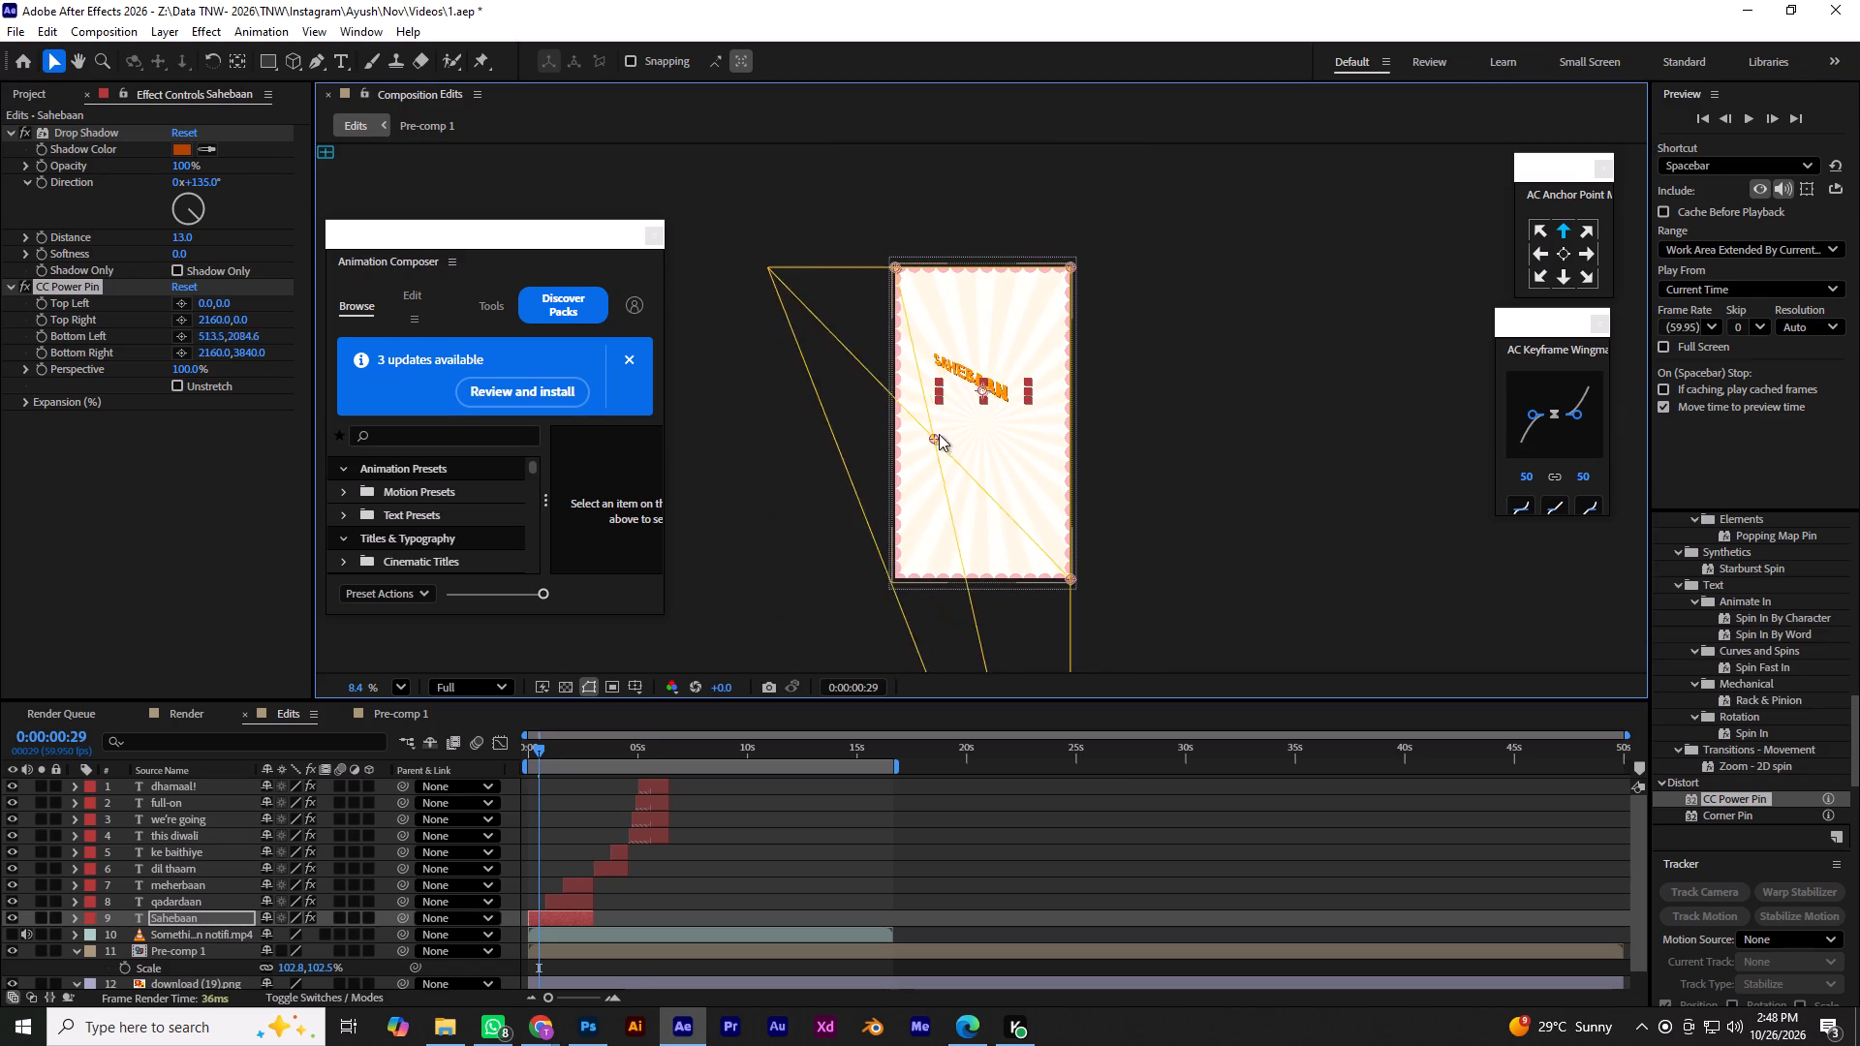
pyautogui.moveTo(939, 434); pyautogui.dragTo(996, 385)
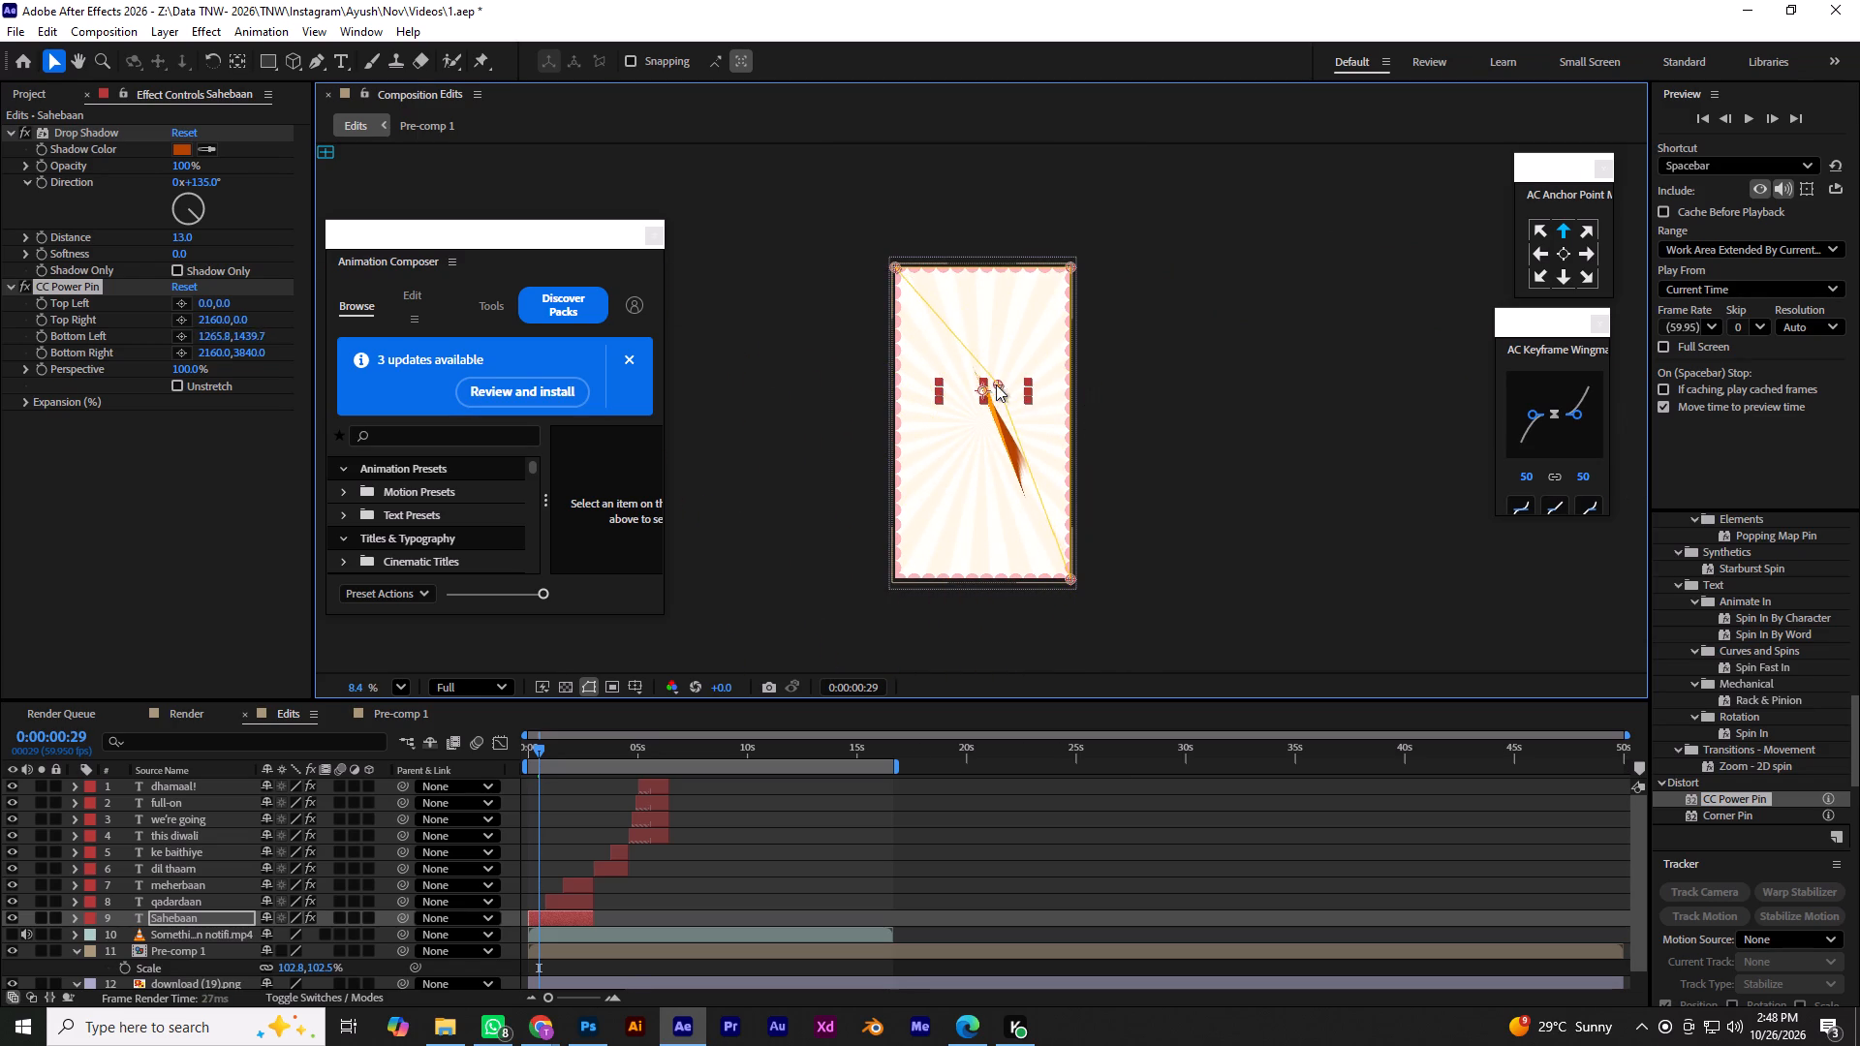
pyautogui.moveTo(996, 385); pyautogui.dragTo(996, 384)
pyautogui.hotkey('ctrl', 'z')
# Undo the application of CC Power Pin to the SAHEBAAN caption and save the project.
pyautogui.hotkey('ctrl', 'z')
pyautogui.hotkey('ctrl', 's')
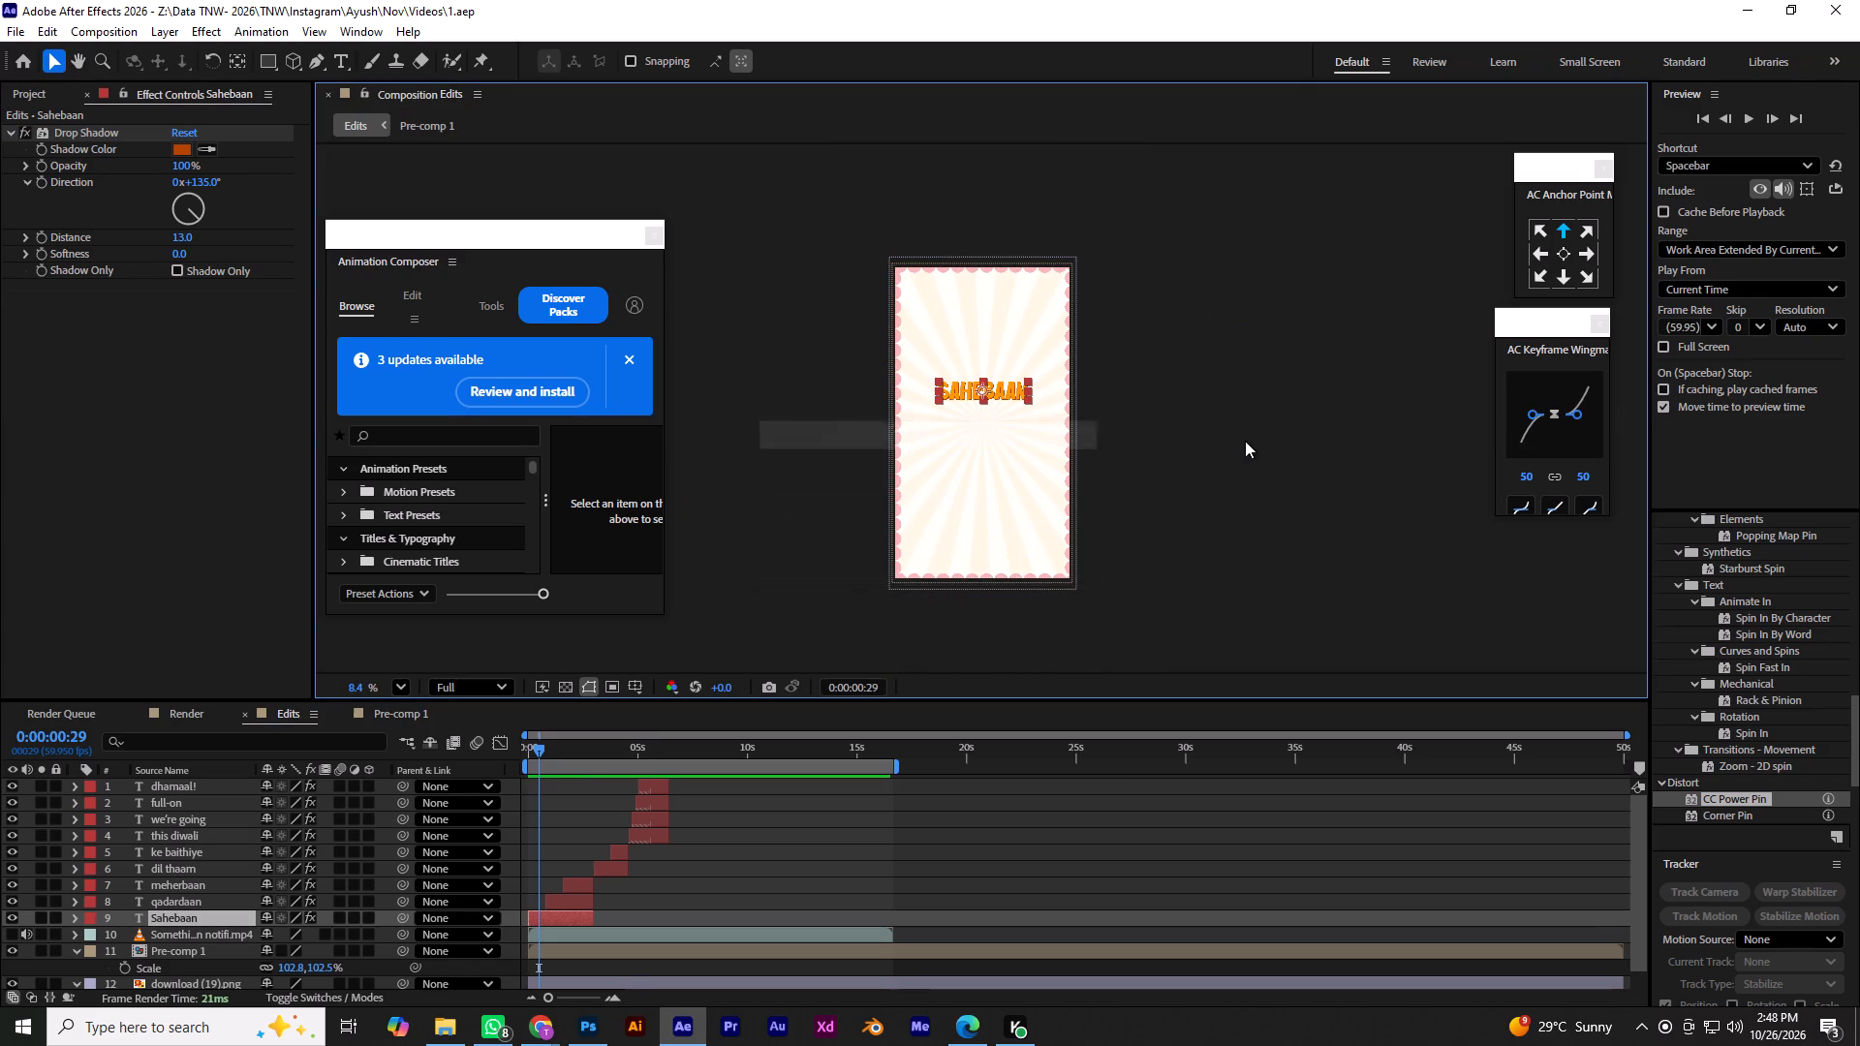
# Place three Puppet pins along the lower edge of the SAHEBAAN caption, at its first letter, middle and last letter.
pyautogui.click(1245, 441)
pyautogui.keyDown('alt'); pyautogui.scroll(5, 1245, 440); pyautogui.keyUp('alt')
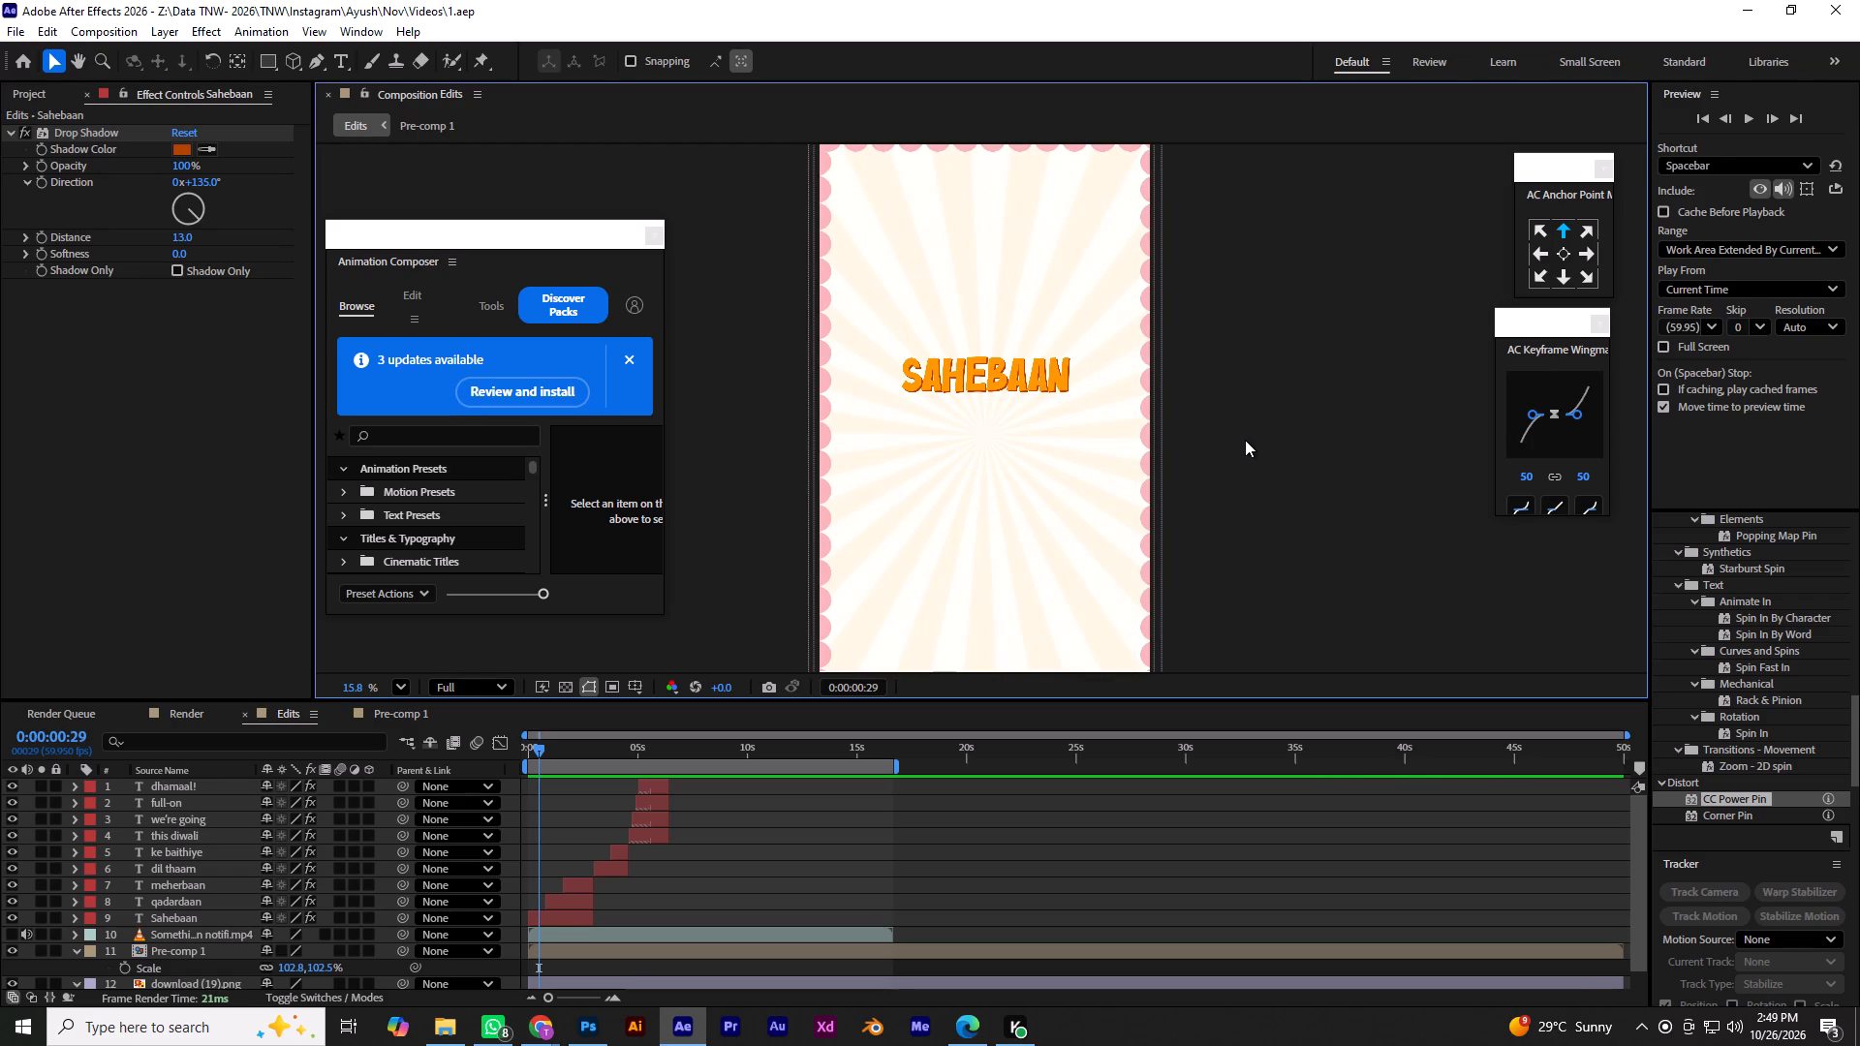
pyautogui.click(1264, 387)
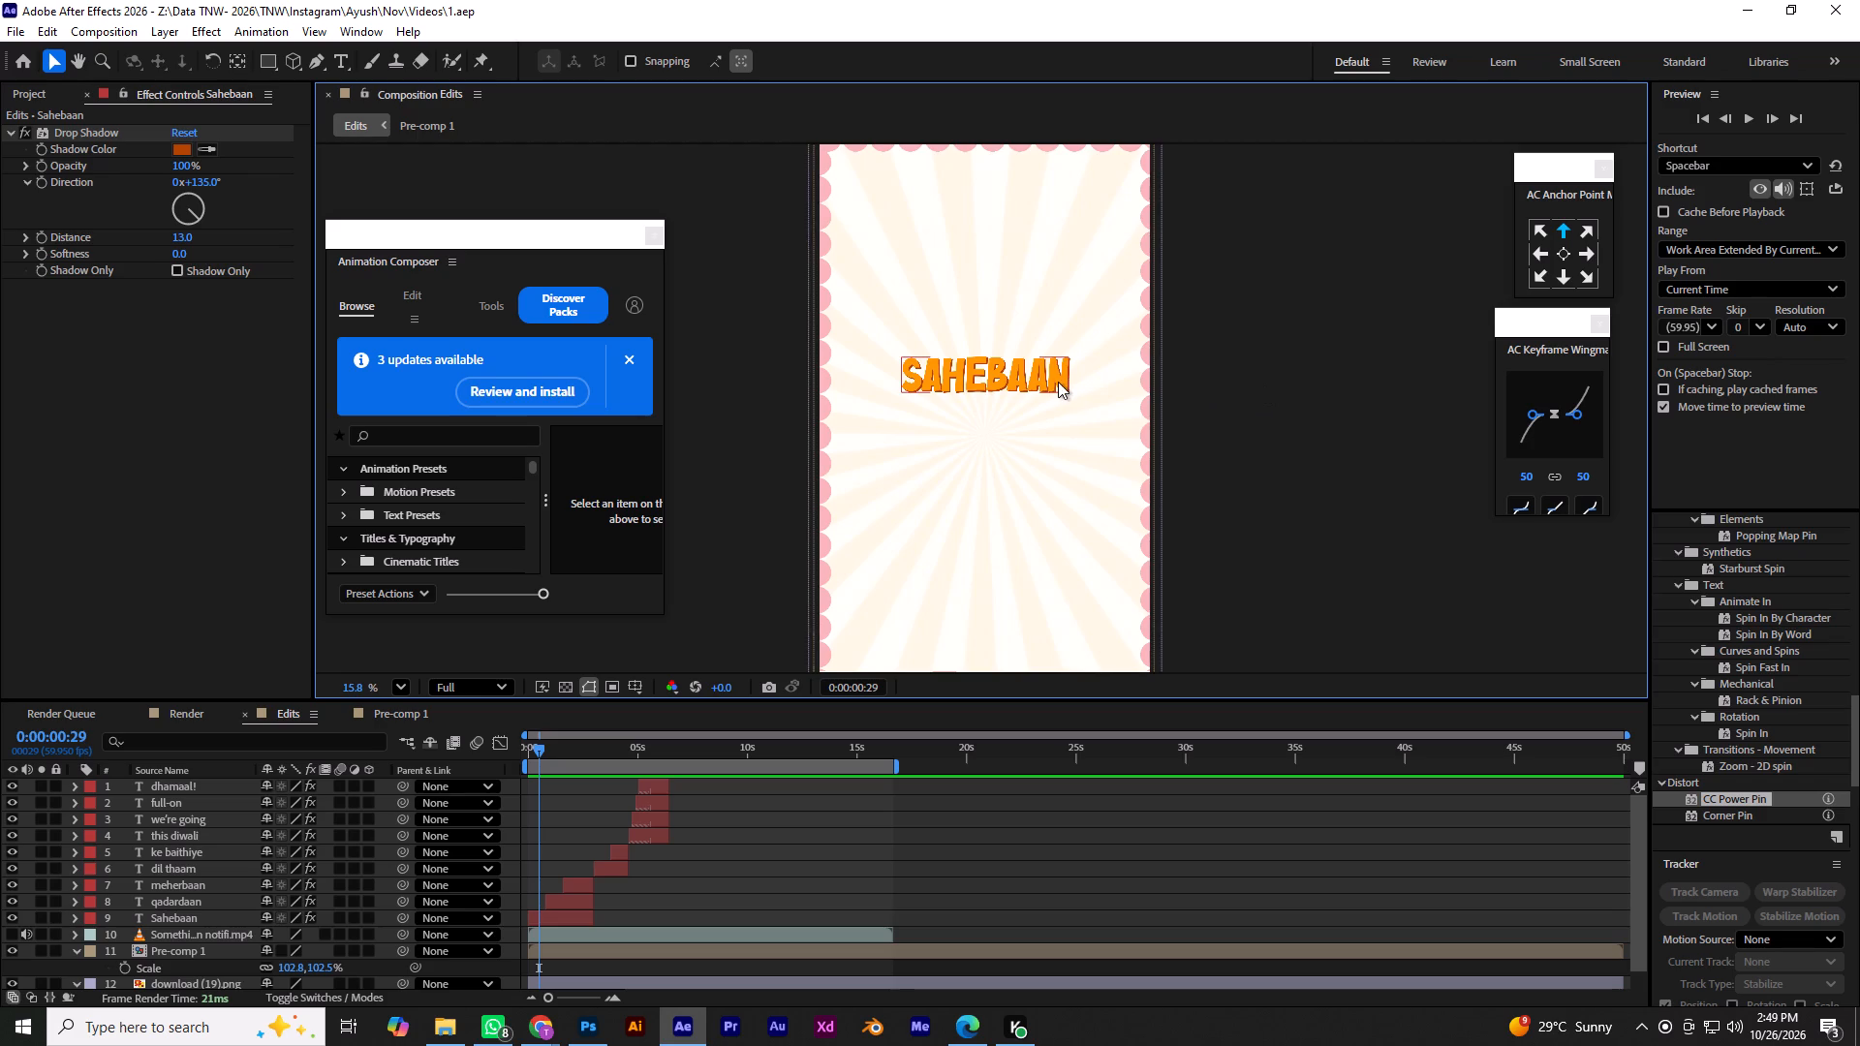
pyautogui.click(1058, 382)
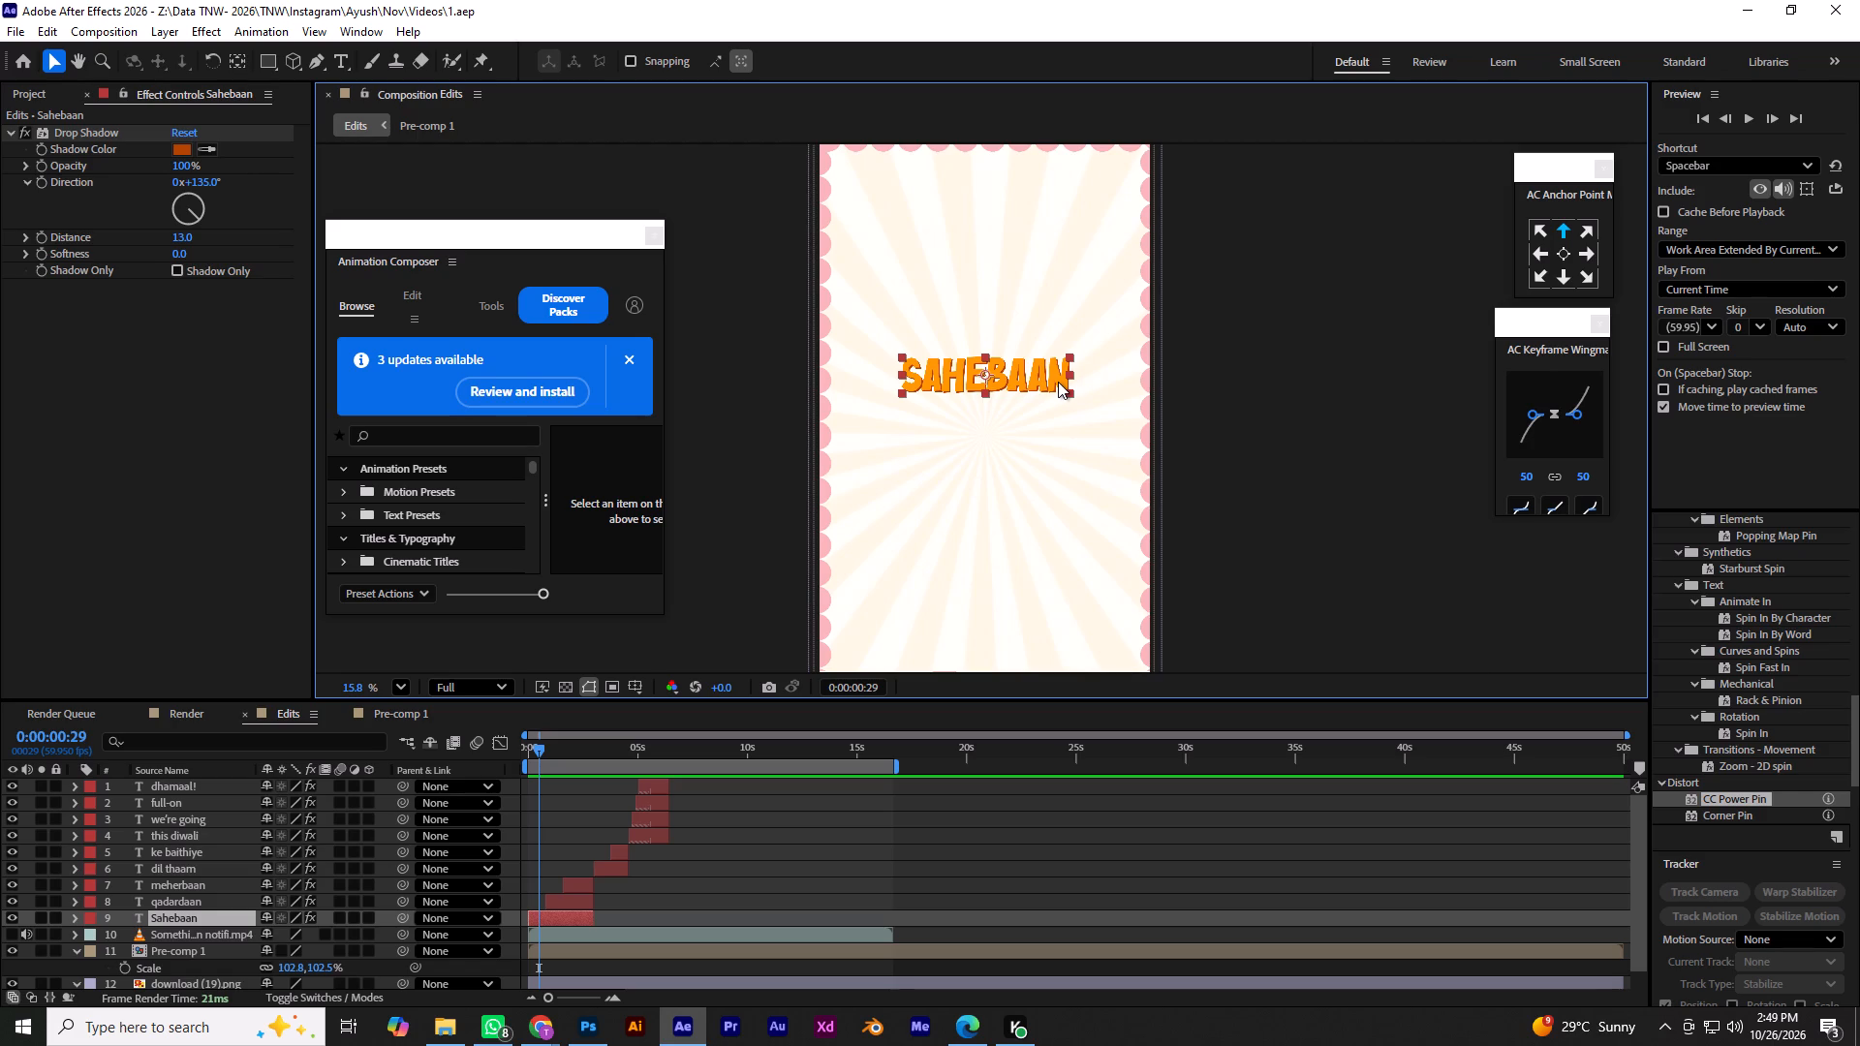
pyautogui.scroll(7, 1830, 596)
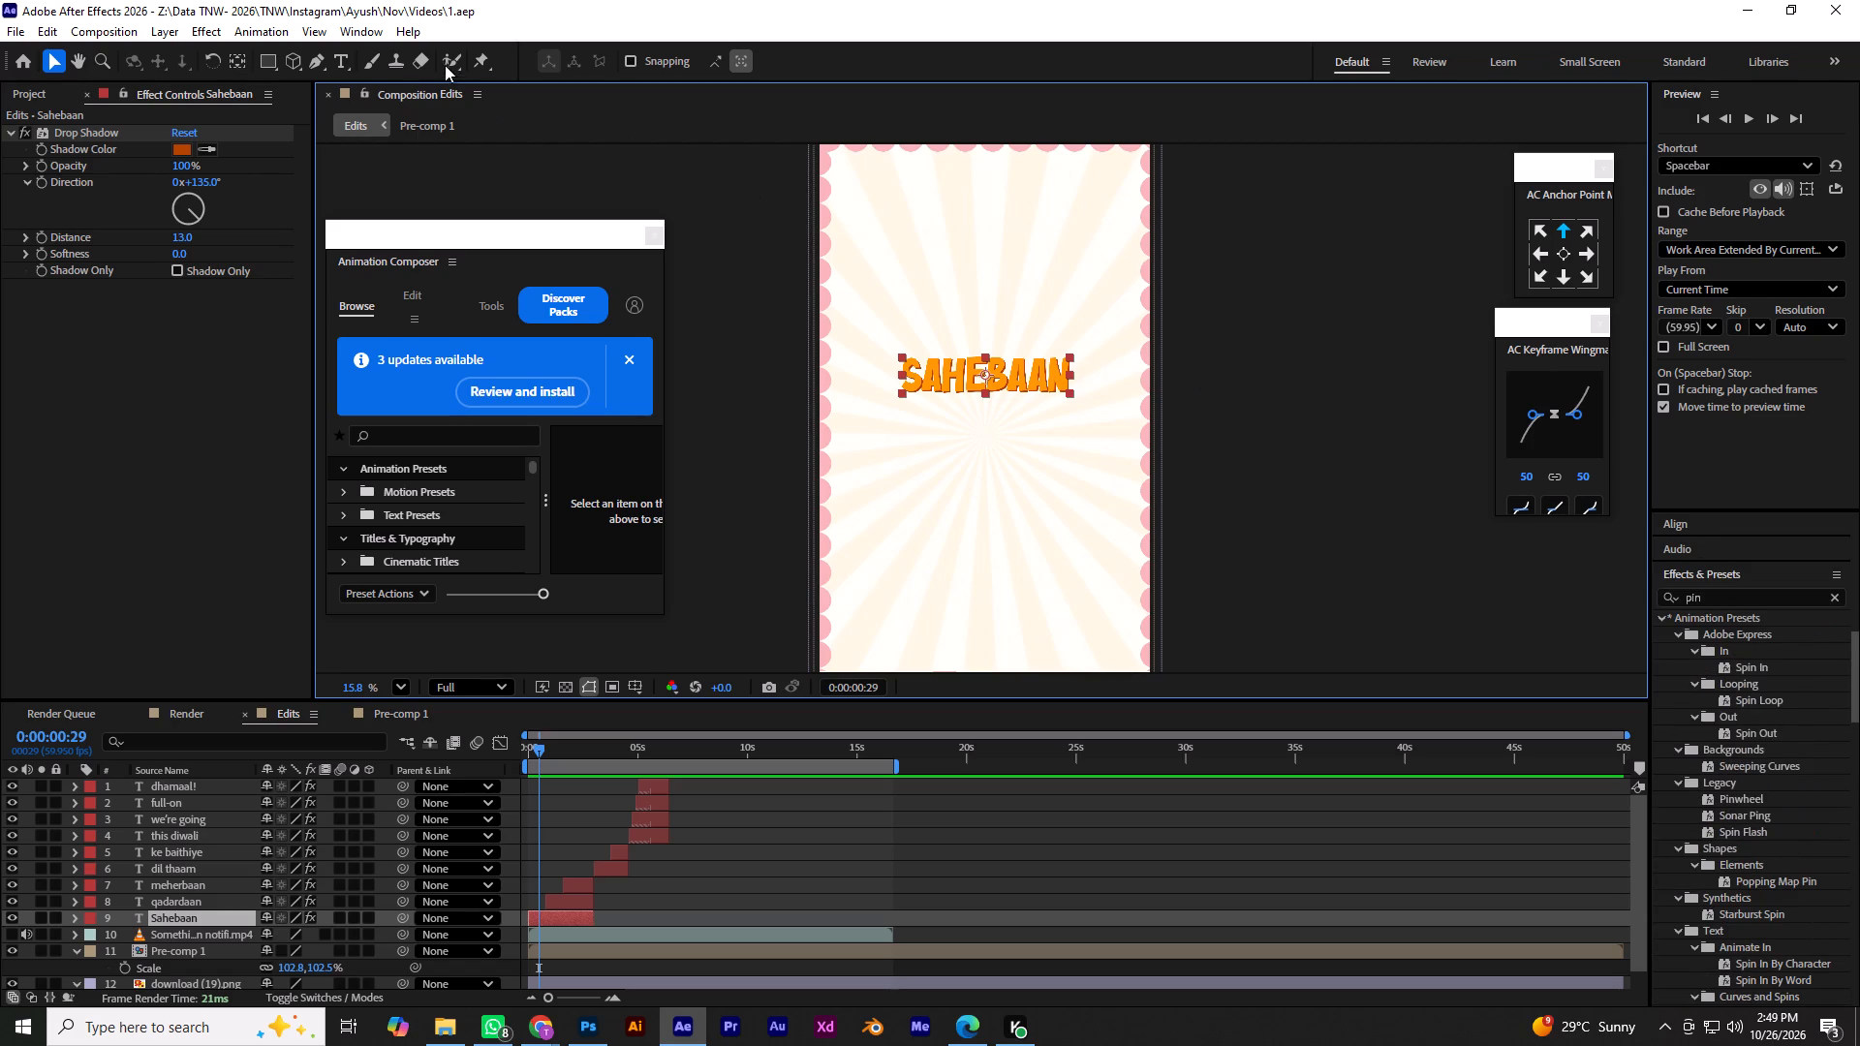
pyautogui.click(479, 63)
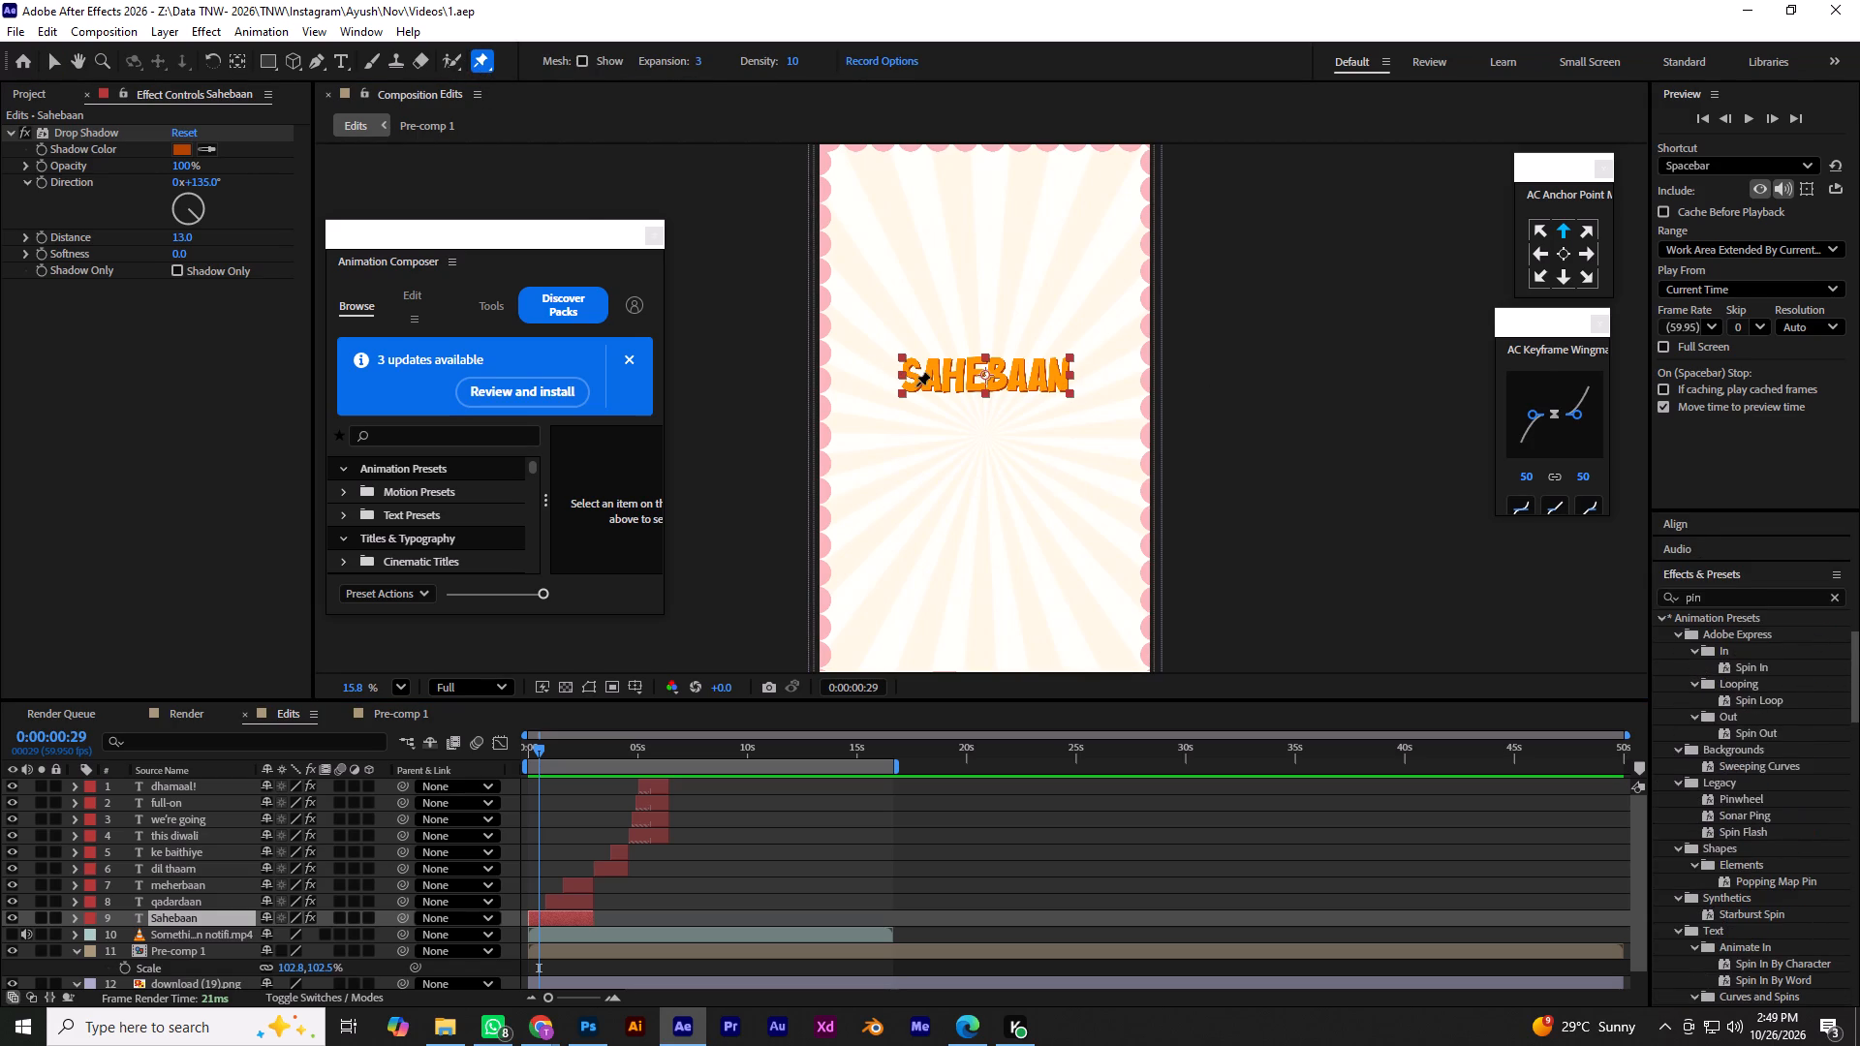
pyautogui.click(912, 386)
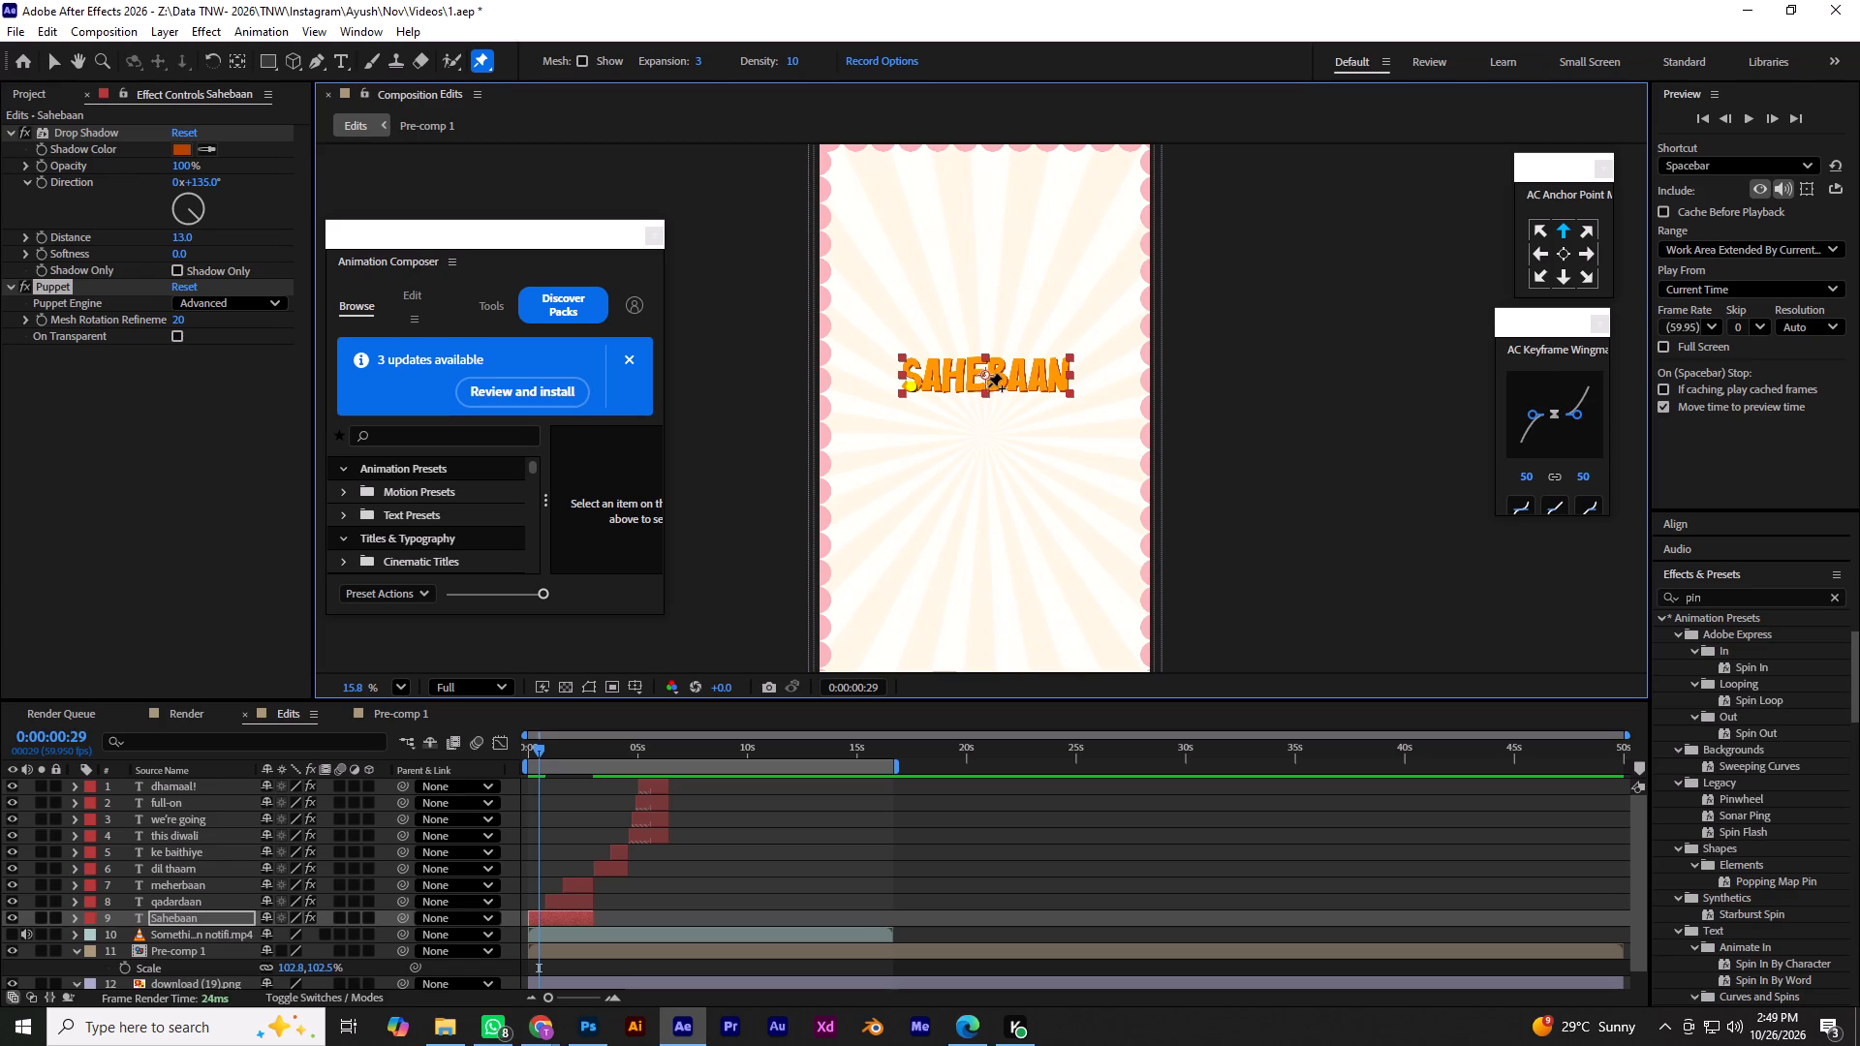
pyautogui.click(988, 387)
pyautogui.click(1062, 386)
# Add Puppet pins along the upper edge of the SAHEBAAN caption, at its last letter, first letter and middle.
pyautogui.click(1067, 357)
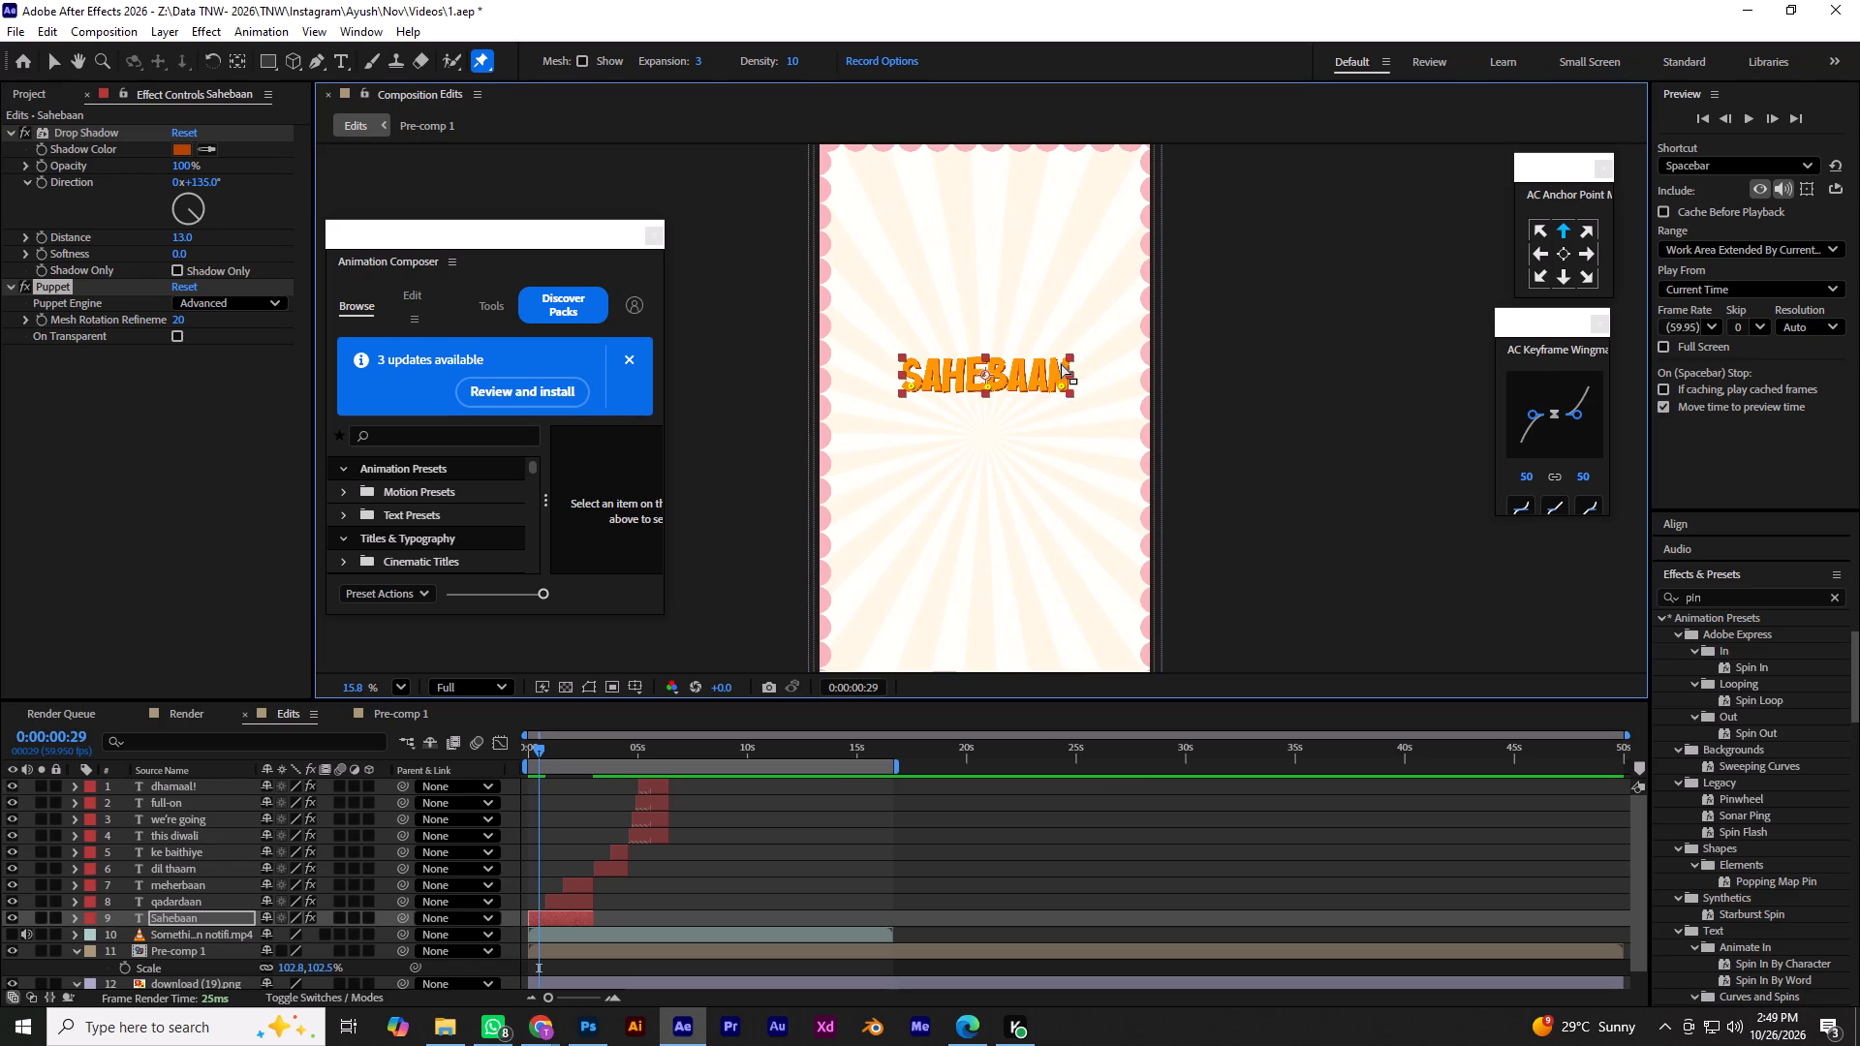
pyautogui.click(1064, 359)
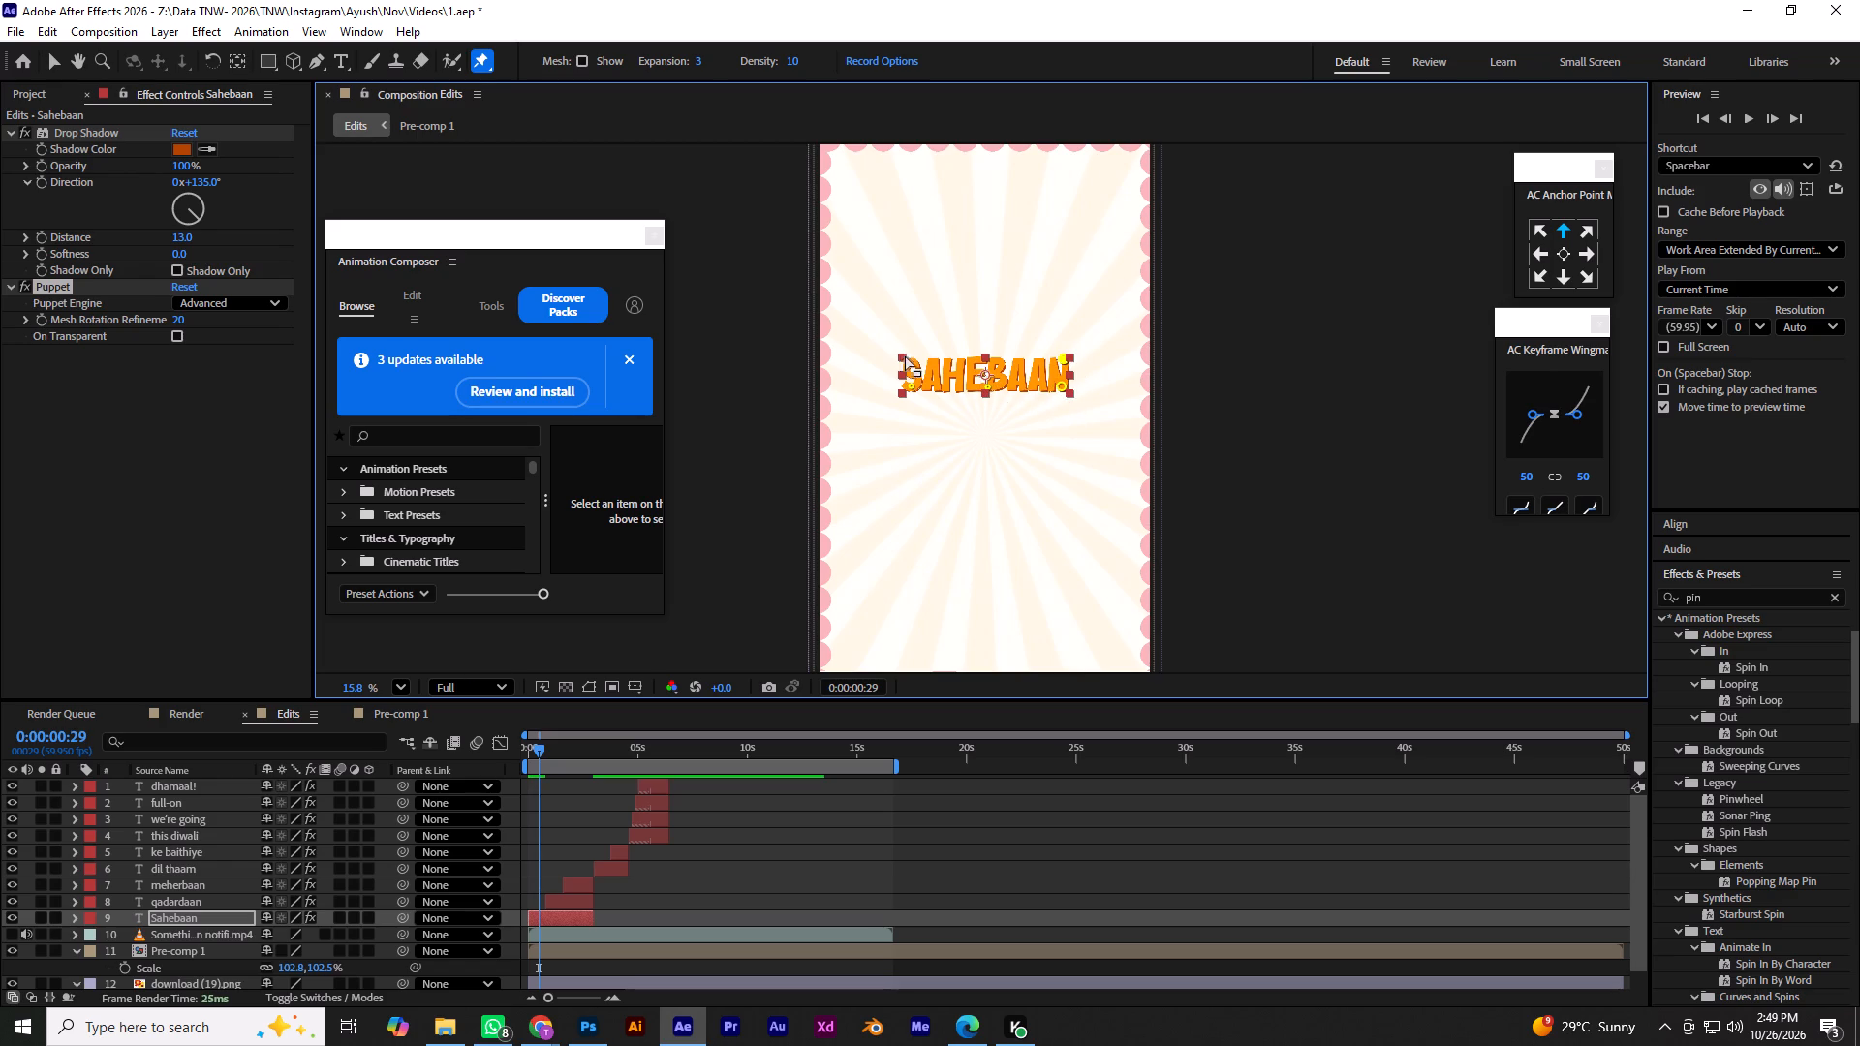
pyautogui.click(915, 363)
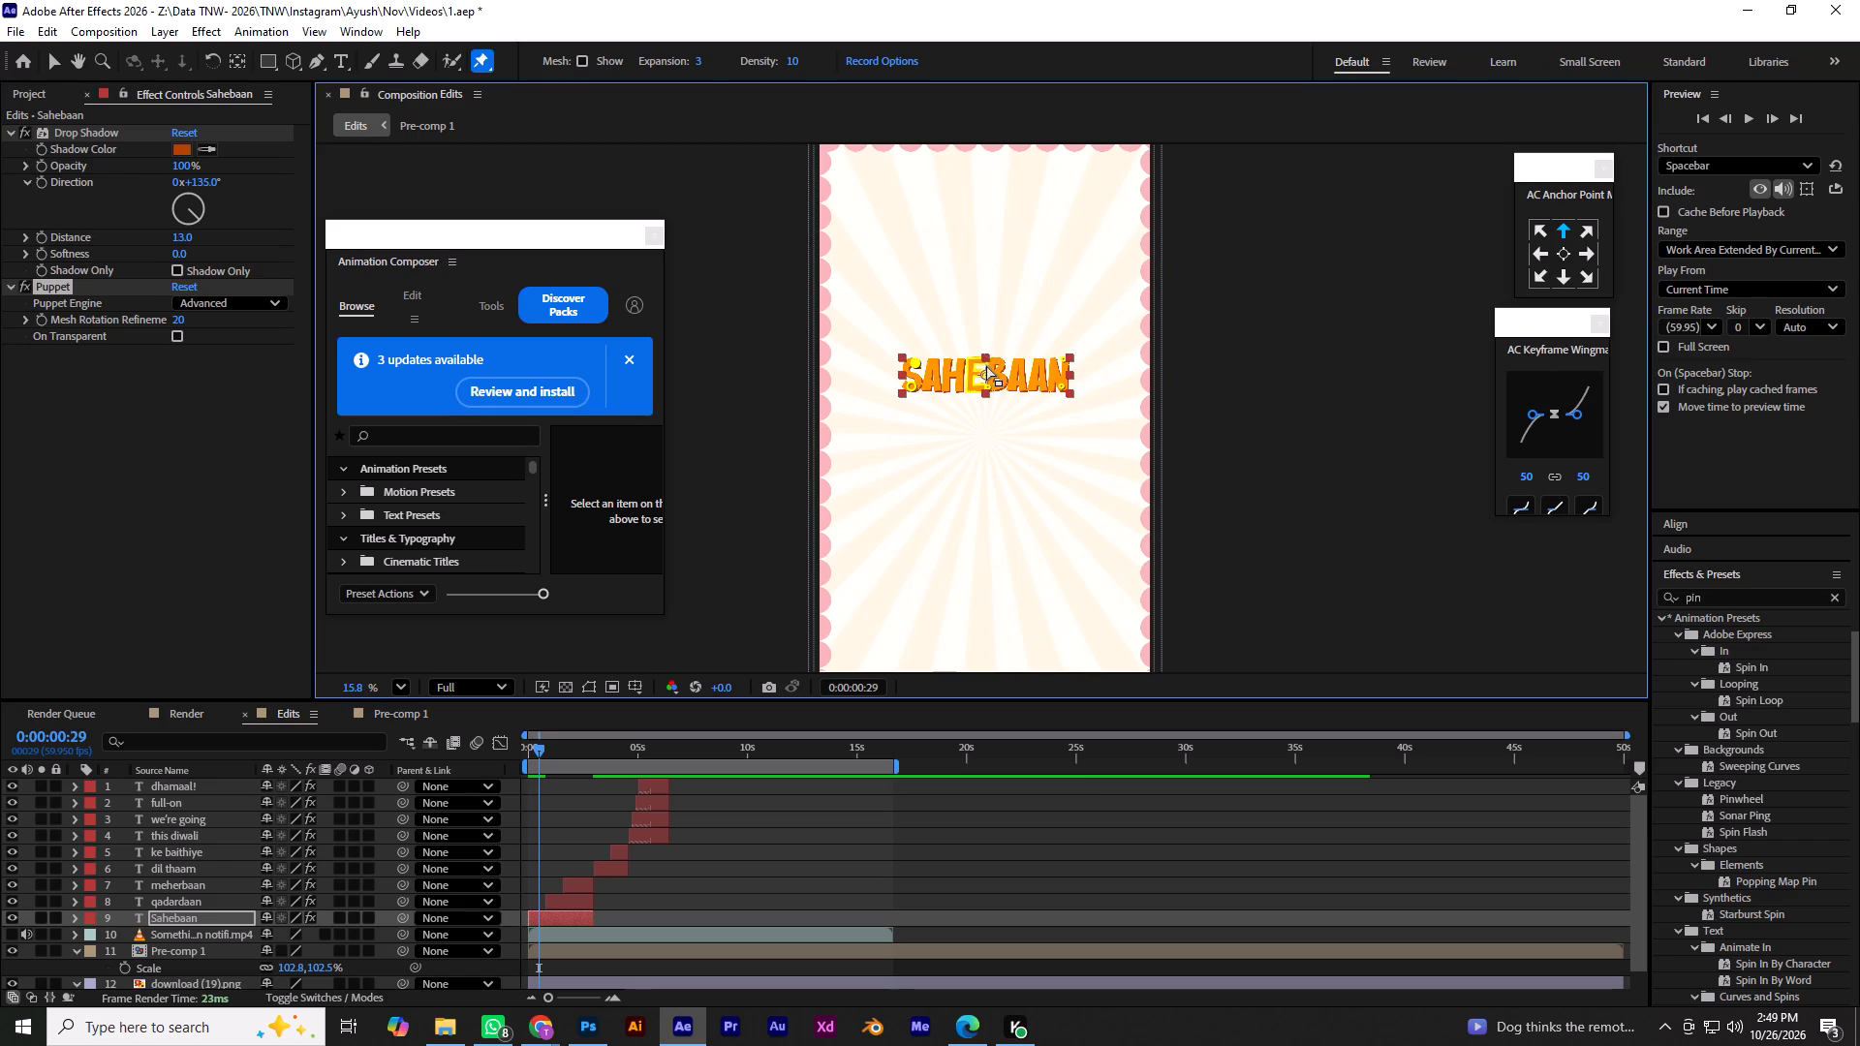
pyautogui.click(992, 362)
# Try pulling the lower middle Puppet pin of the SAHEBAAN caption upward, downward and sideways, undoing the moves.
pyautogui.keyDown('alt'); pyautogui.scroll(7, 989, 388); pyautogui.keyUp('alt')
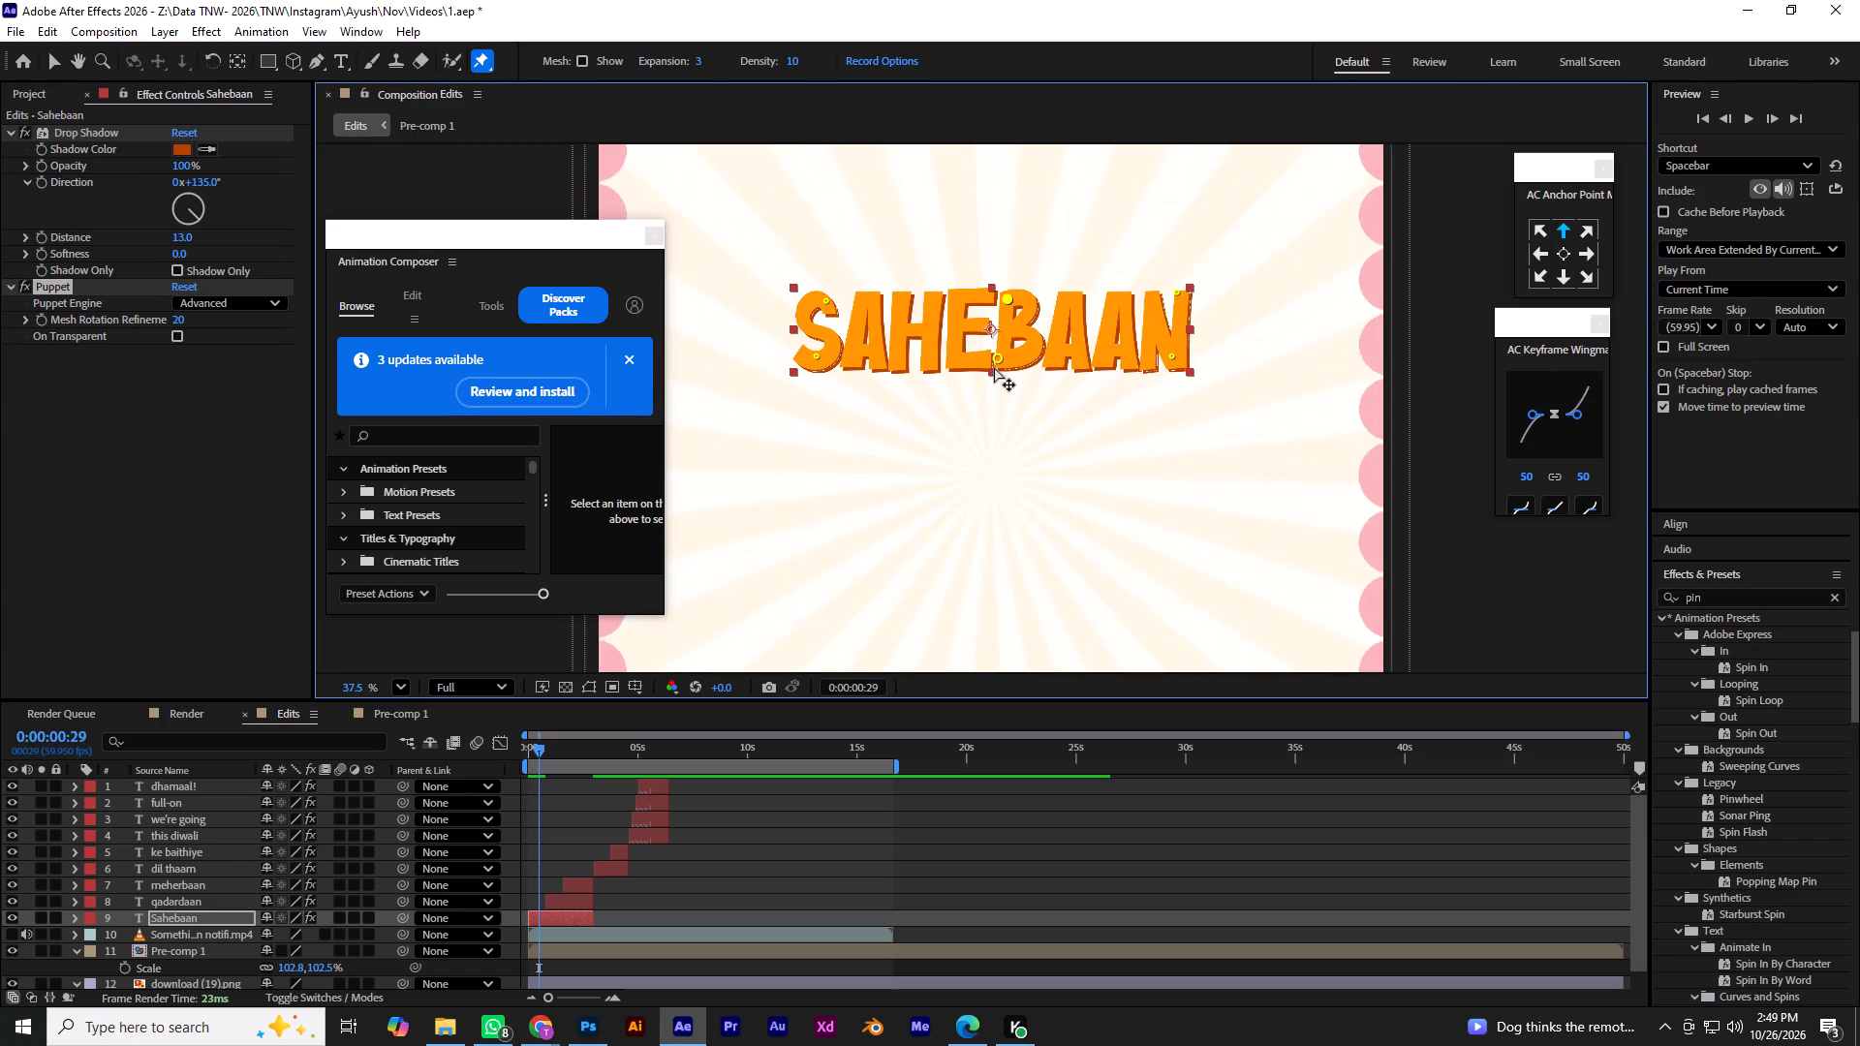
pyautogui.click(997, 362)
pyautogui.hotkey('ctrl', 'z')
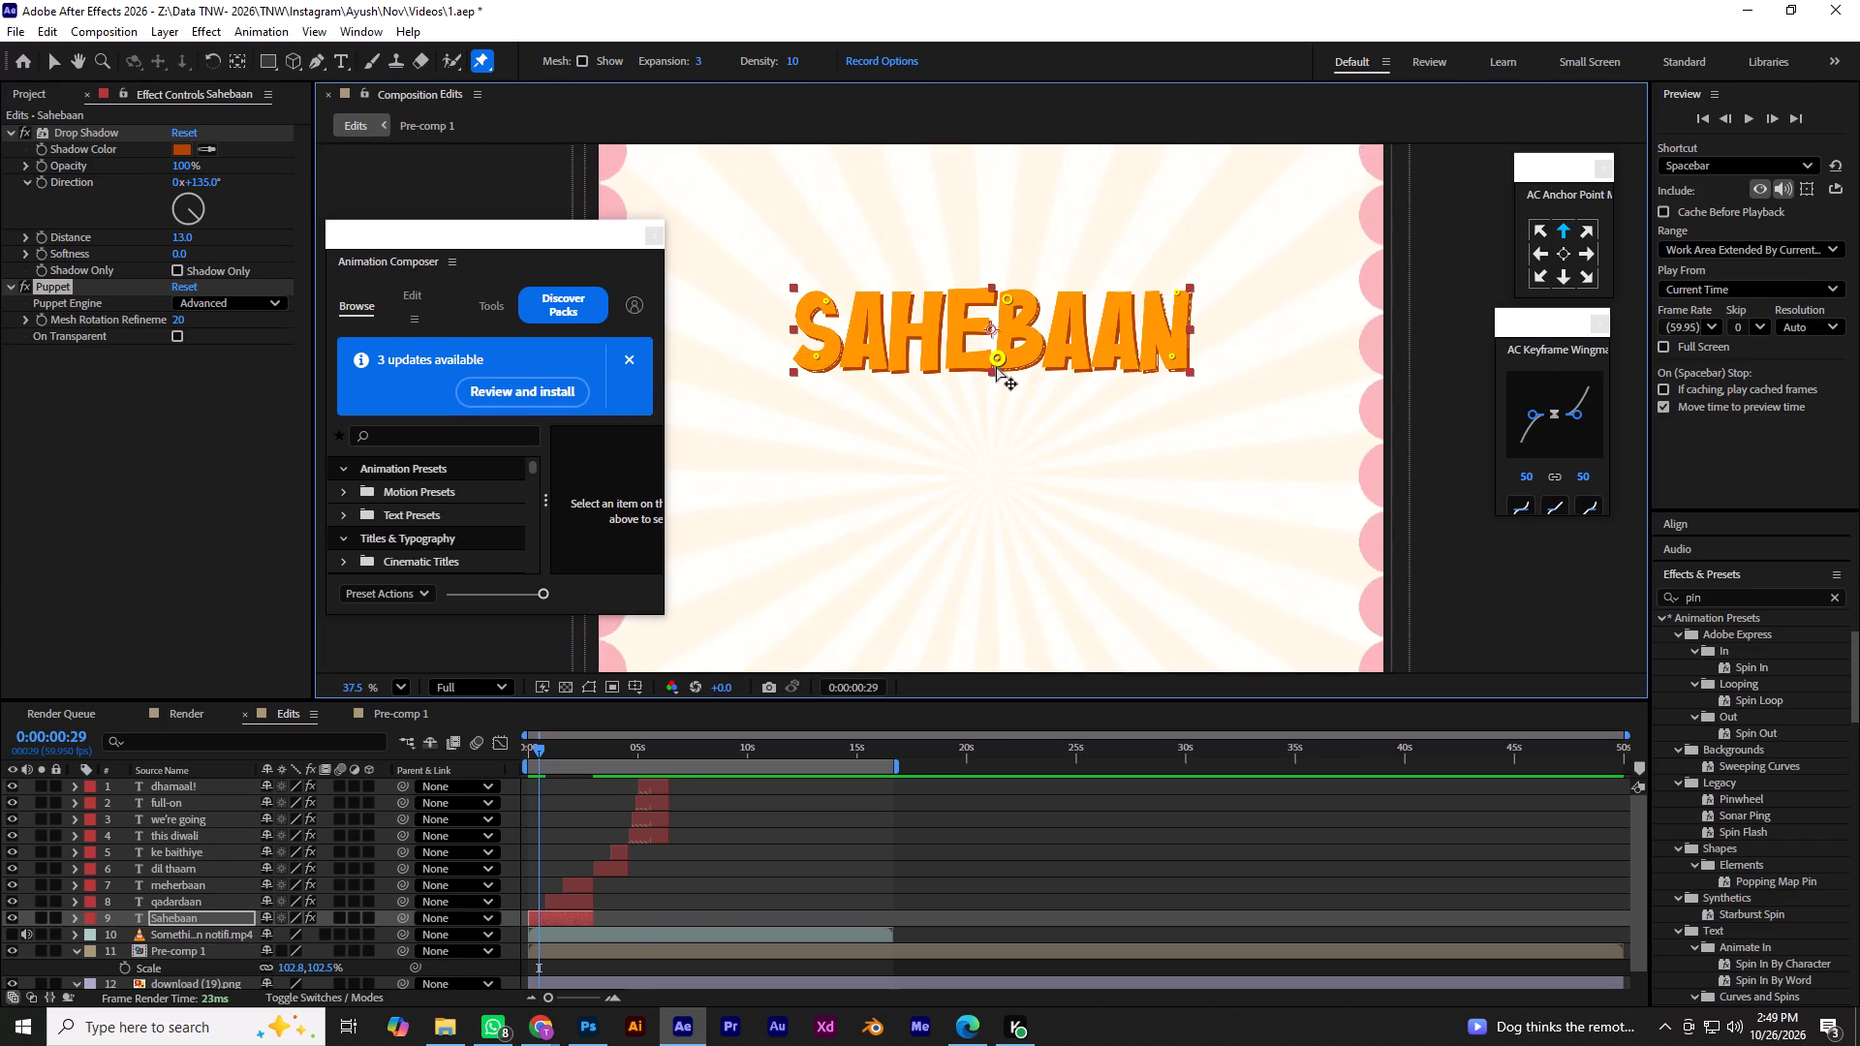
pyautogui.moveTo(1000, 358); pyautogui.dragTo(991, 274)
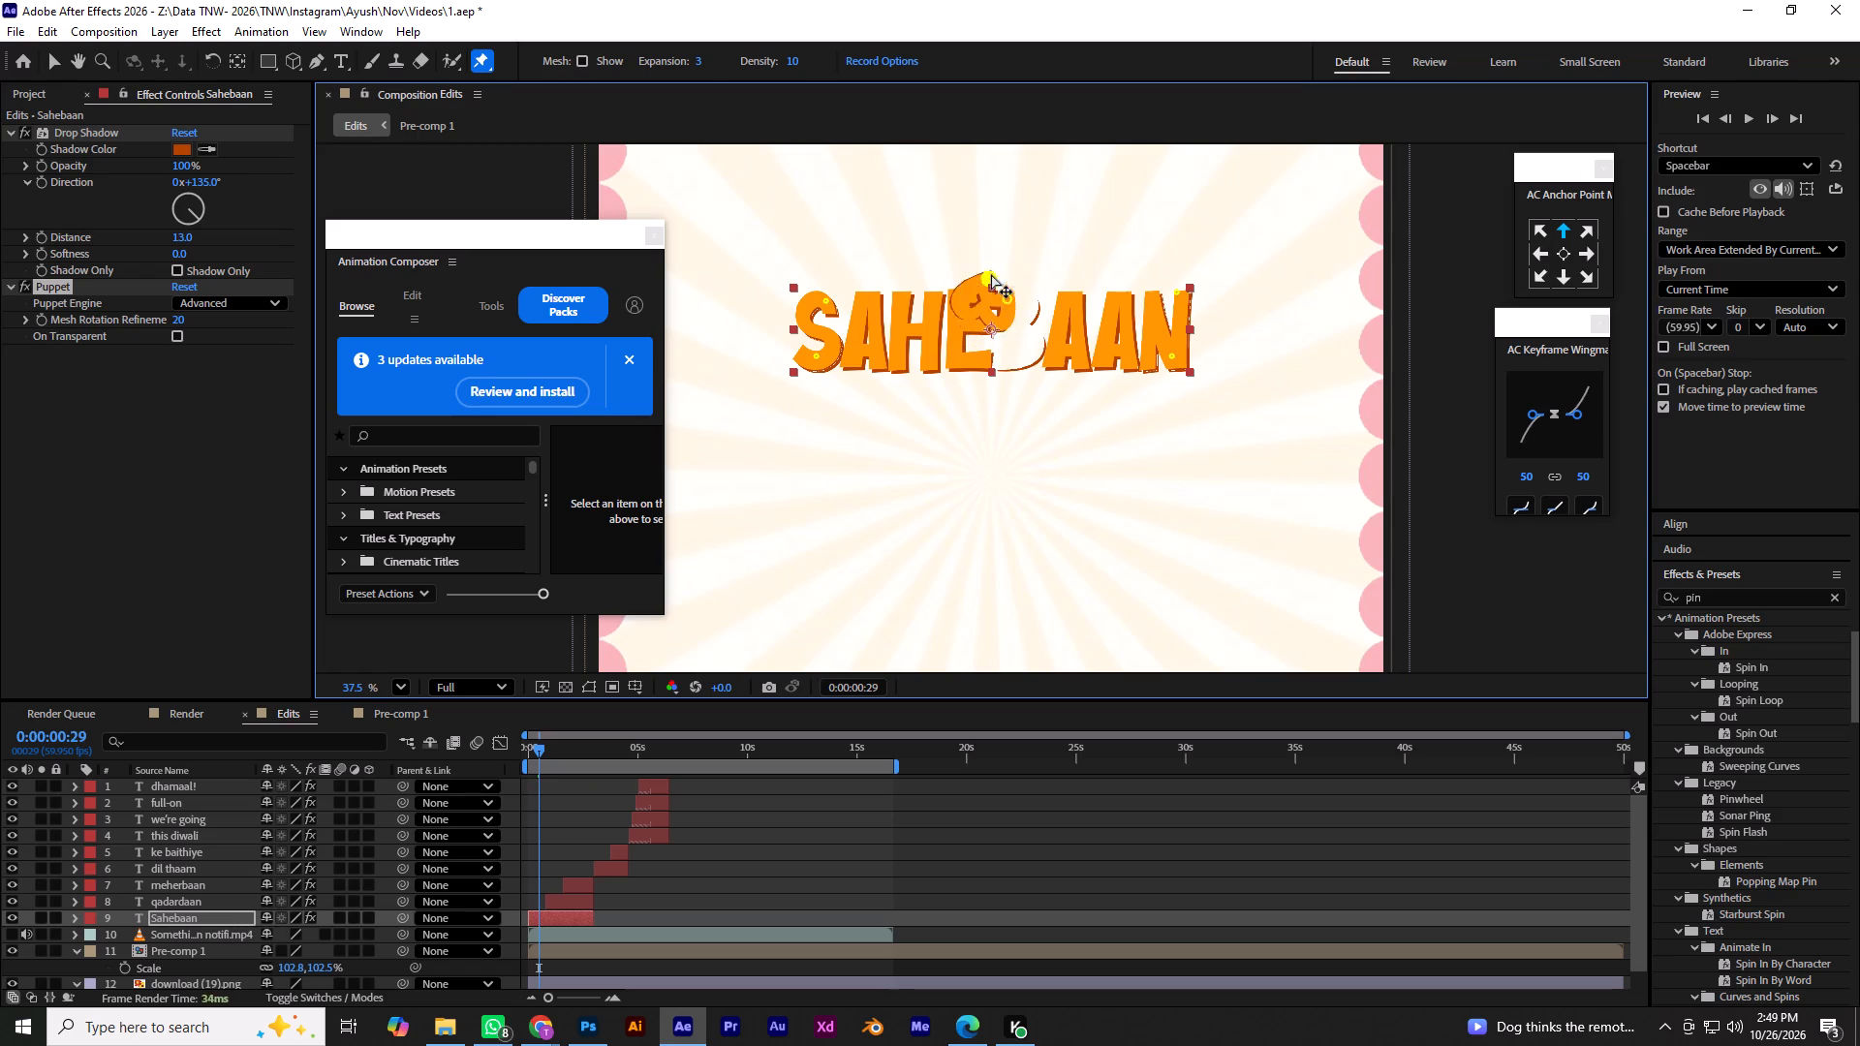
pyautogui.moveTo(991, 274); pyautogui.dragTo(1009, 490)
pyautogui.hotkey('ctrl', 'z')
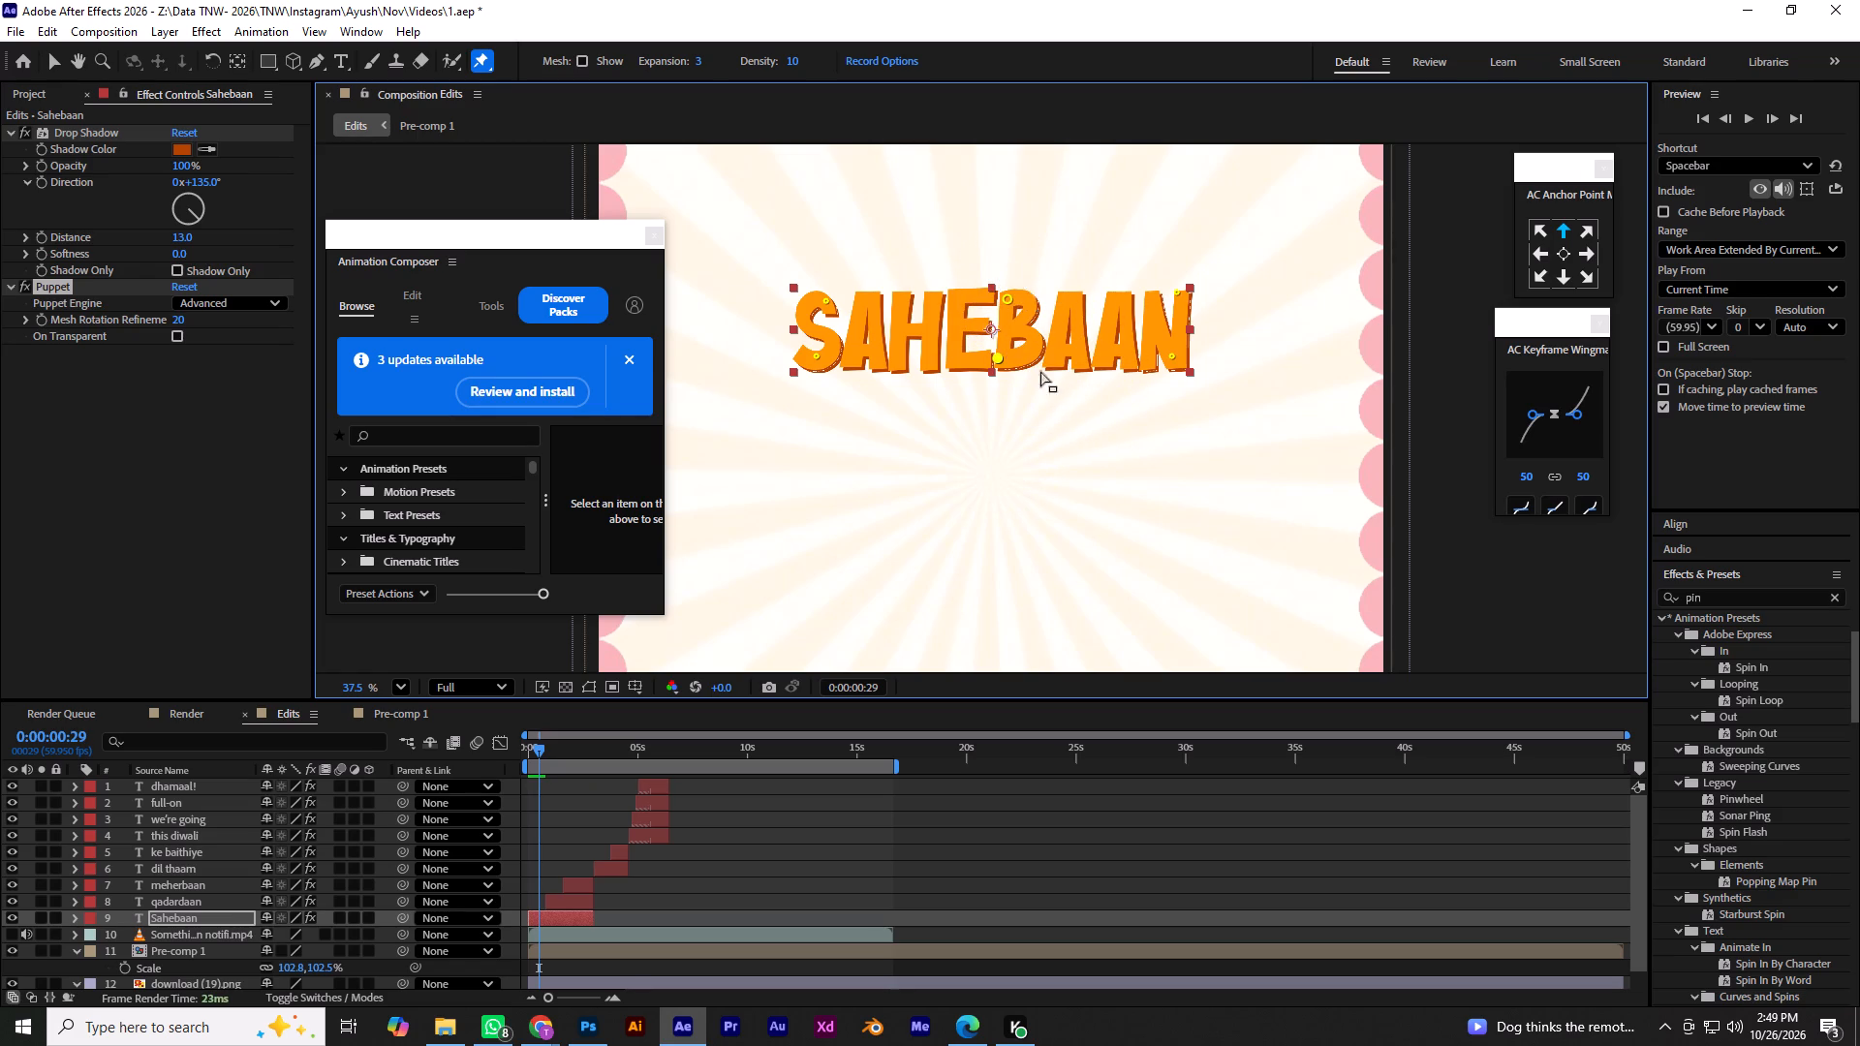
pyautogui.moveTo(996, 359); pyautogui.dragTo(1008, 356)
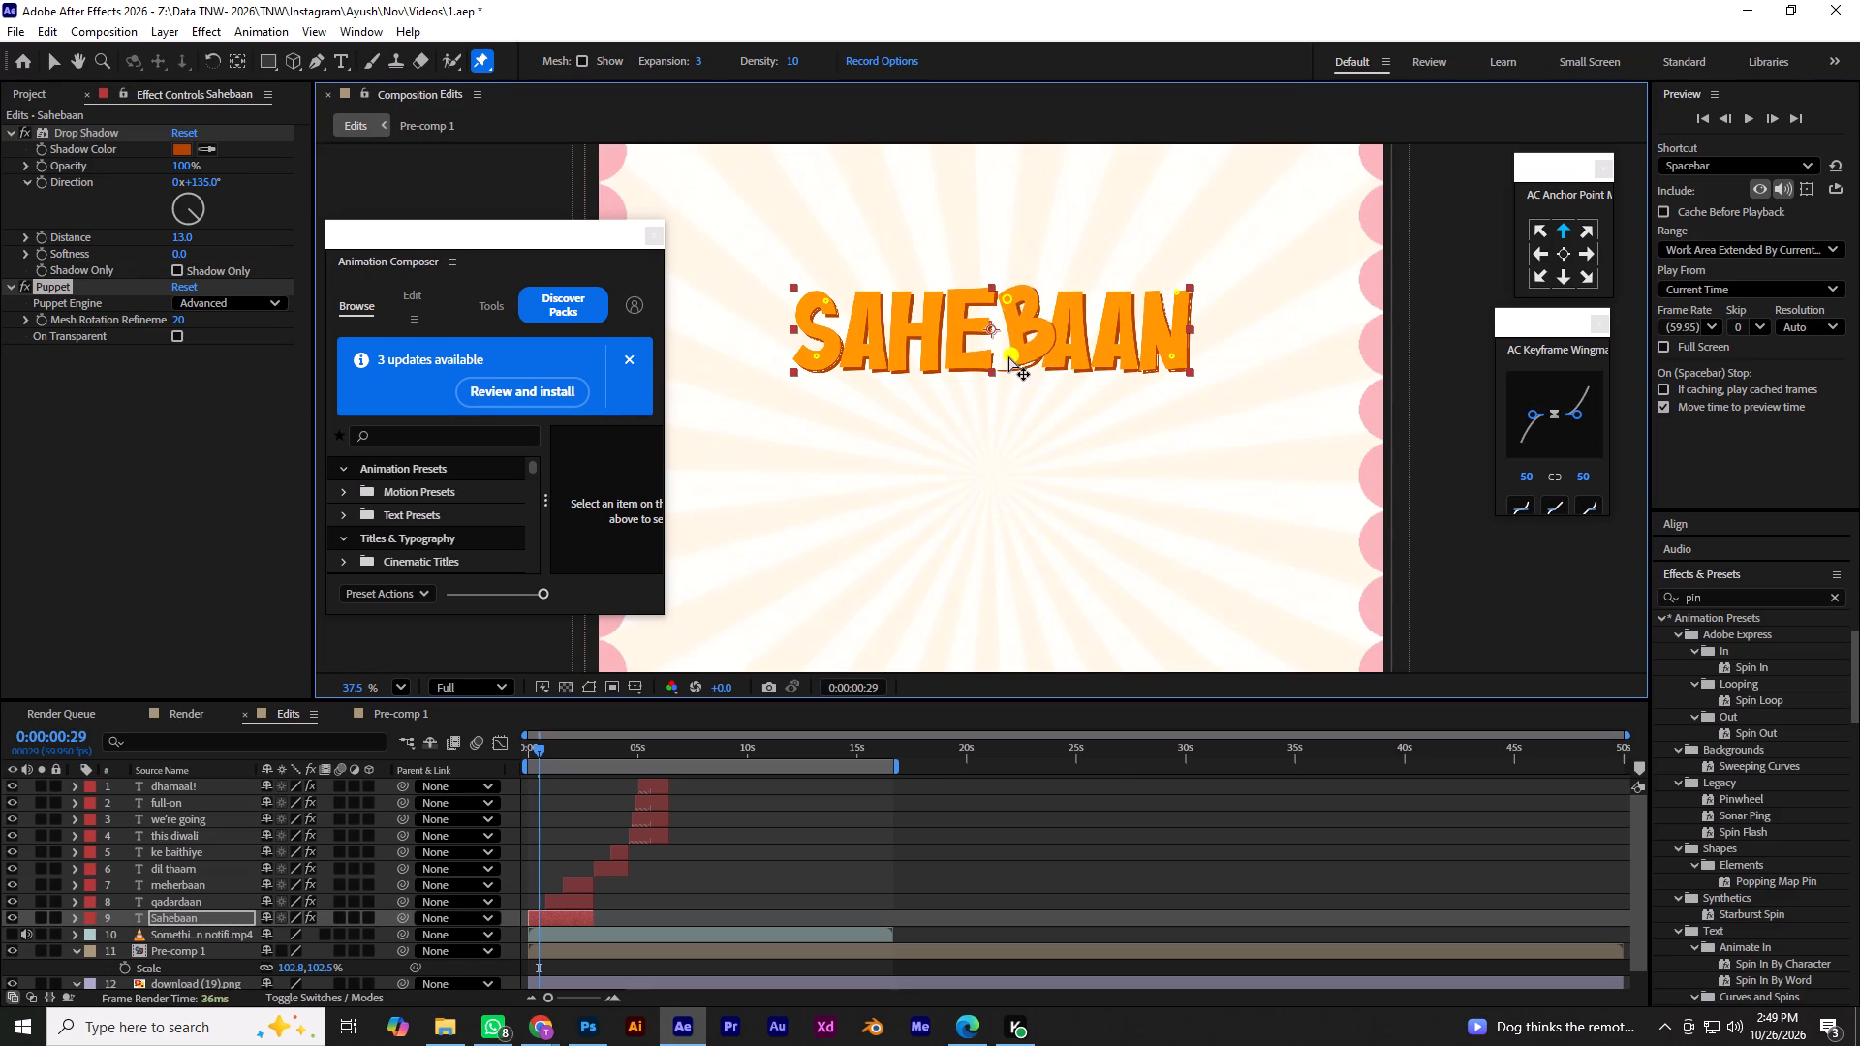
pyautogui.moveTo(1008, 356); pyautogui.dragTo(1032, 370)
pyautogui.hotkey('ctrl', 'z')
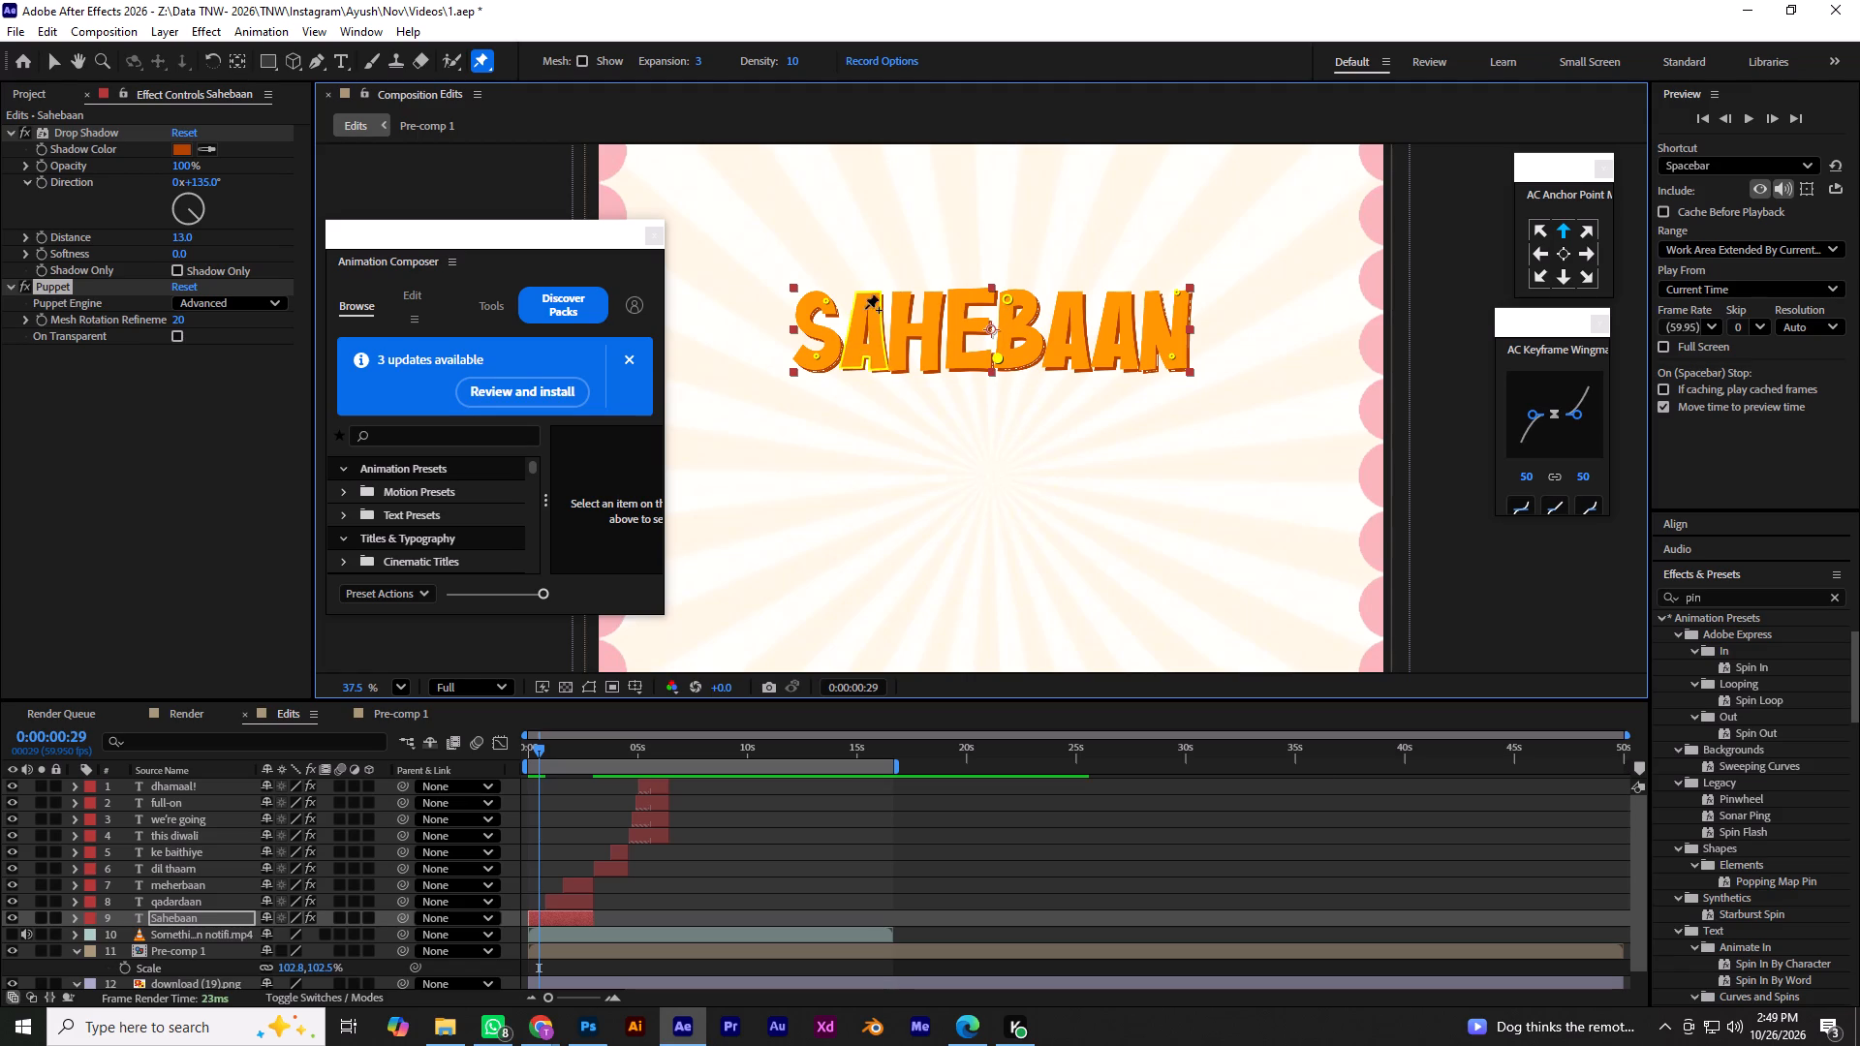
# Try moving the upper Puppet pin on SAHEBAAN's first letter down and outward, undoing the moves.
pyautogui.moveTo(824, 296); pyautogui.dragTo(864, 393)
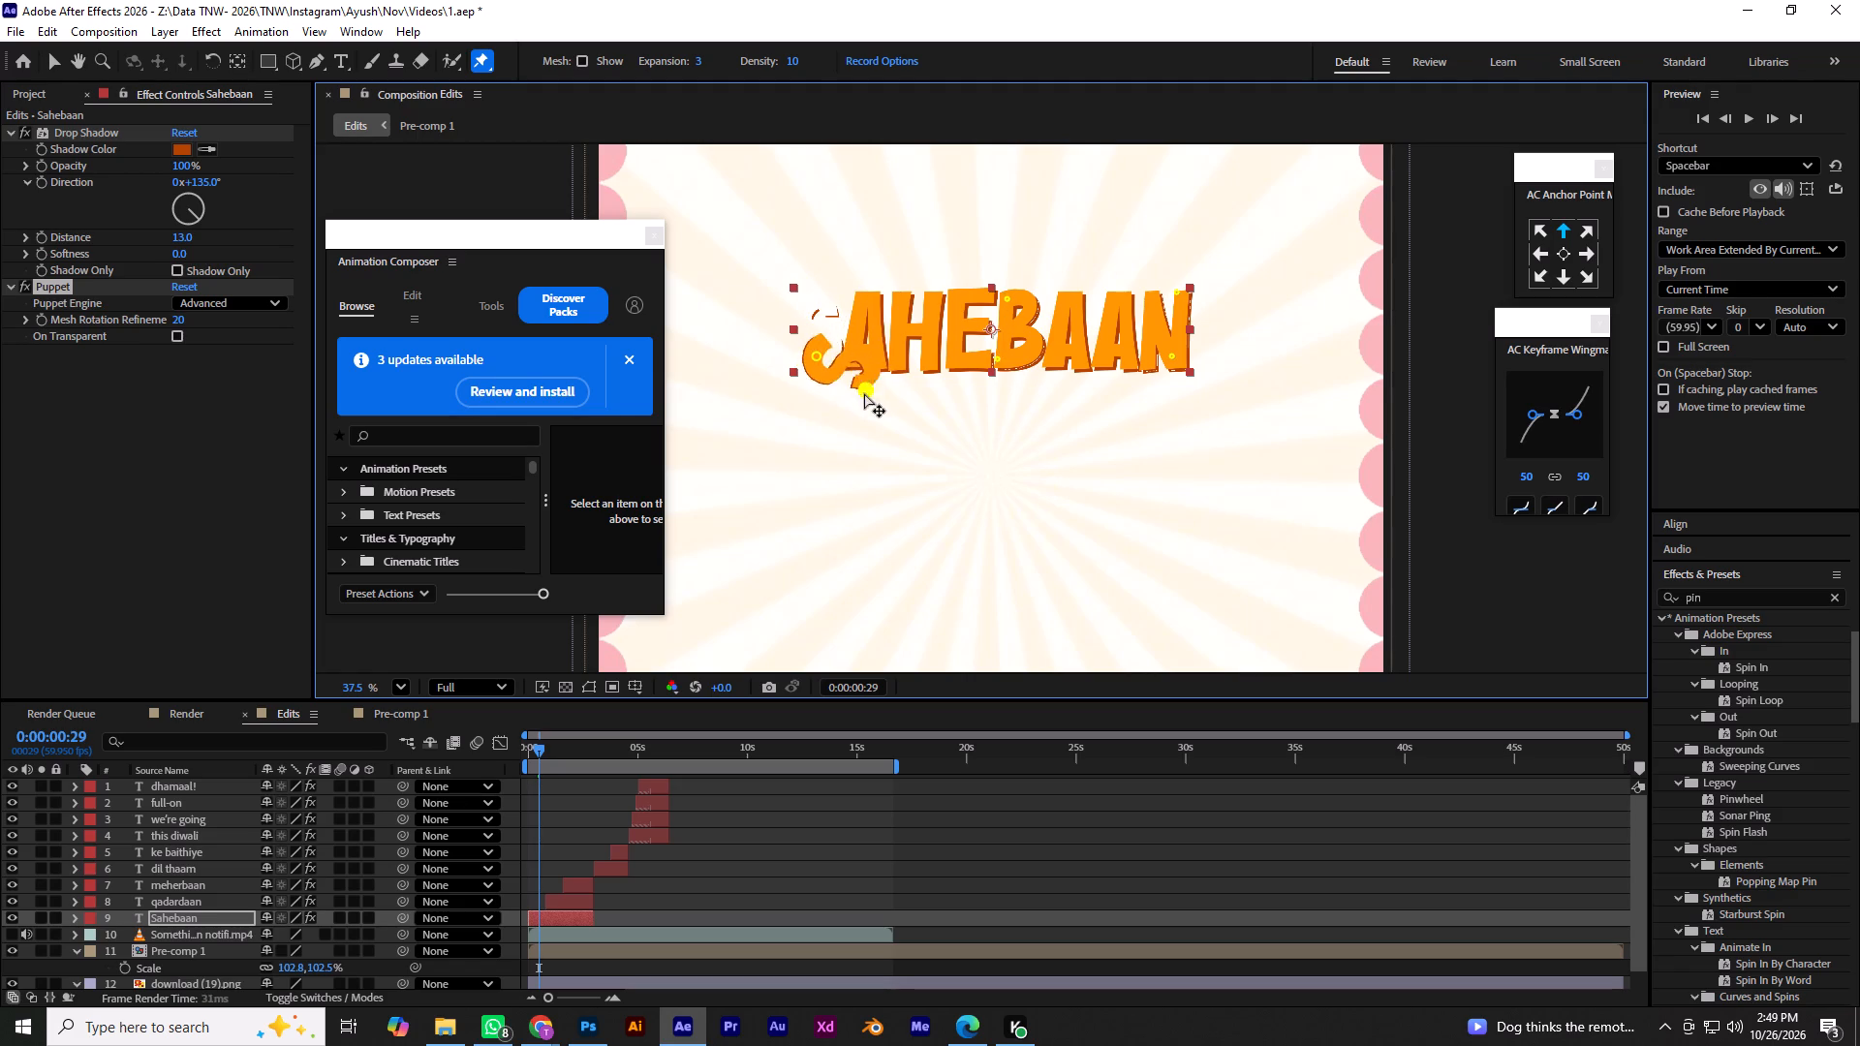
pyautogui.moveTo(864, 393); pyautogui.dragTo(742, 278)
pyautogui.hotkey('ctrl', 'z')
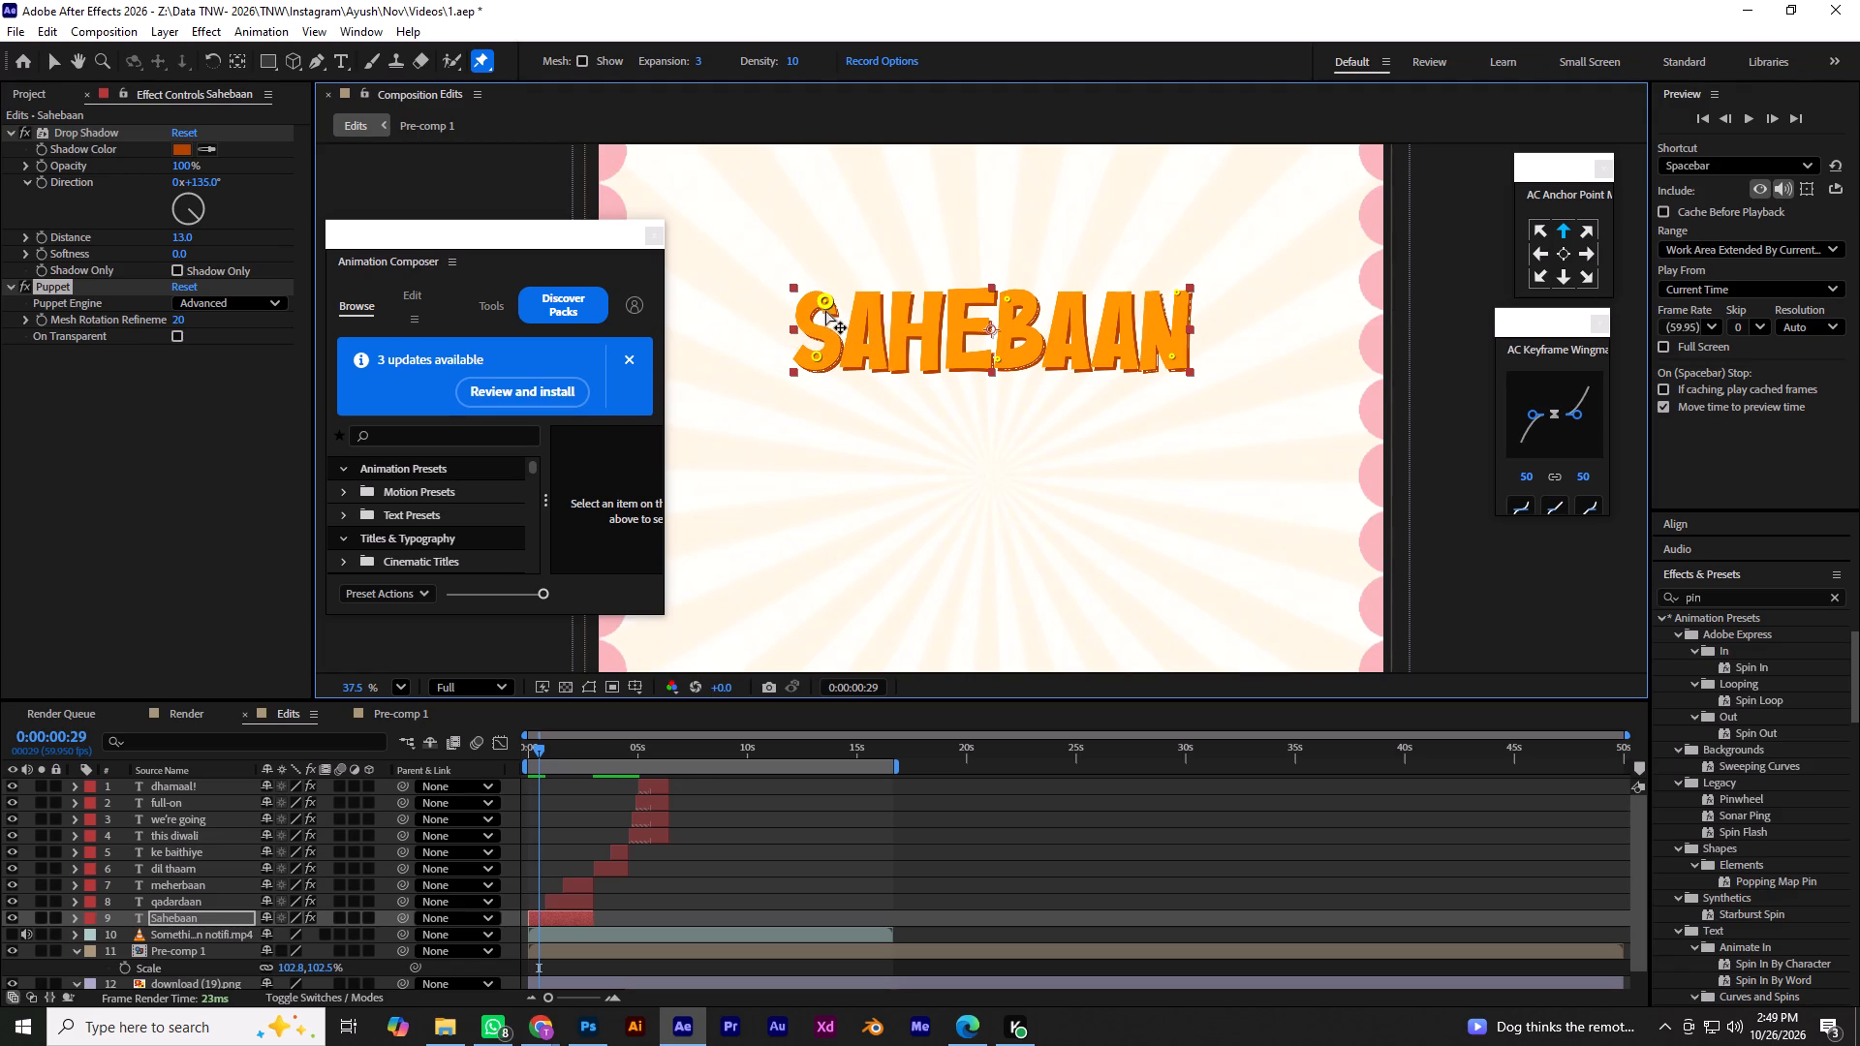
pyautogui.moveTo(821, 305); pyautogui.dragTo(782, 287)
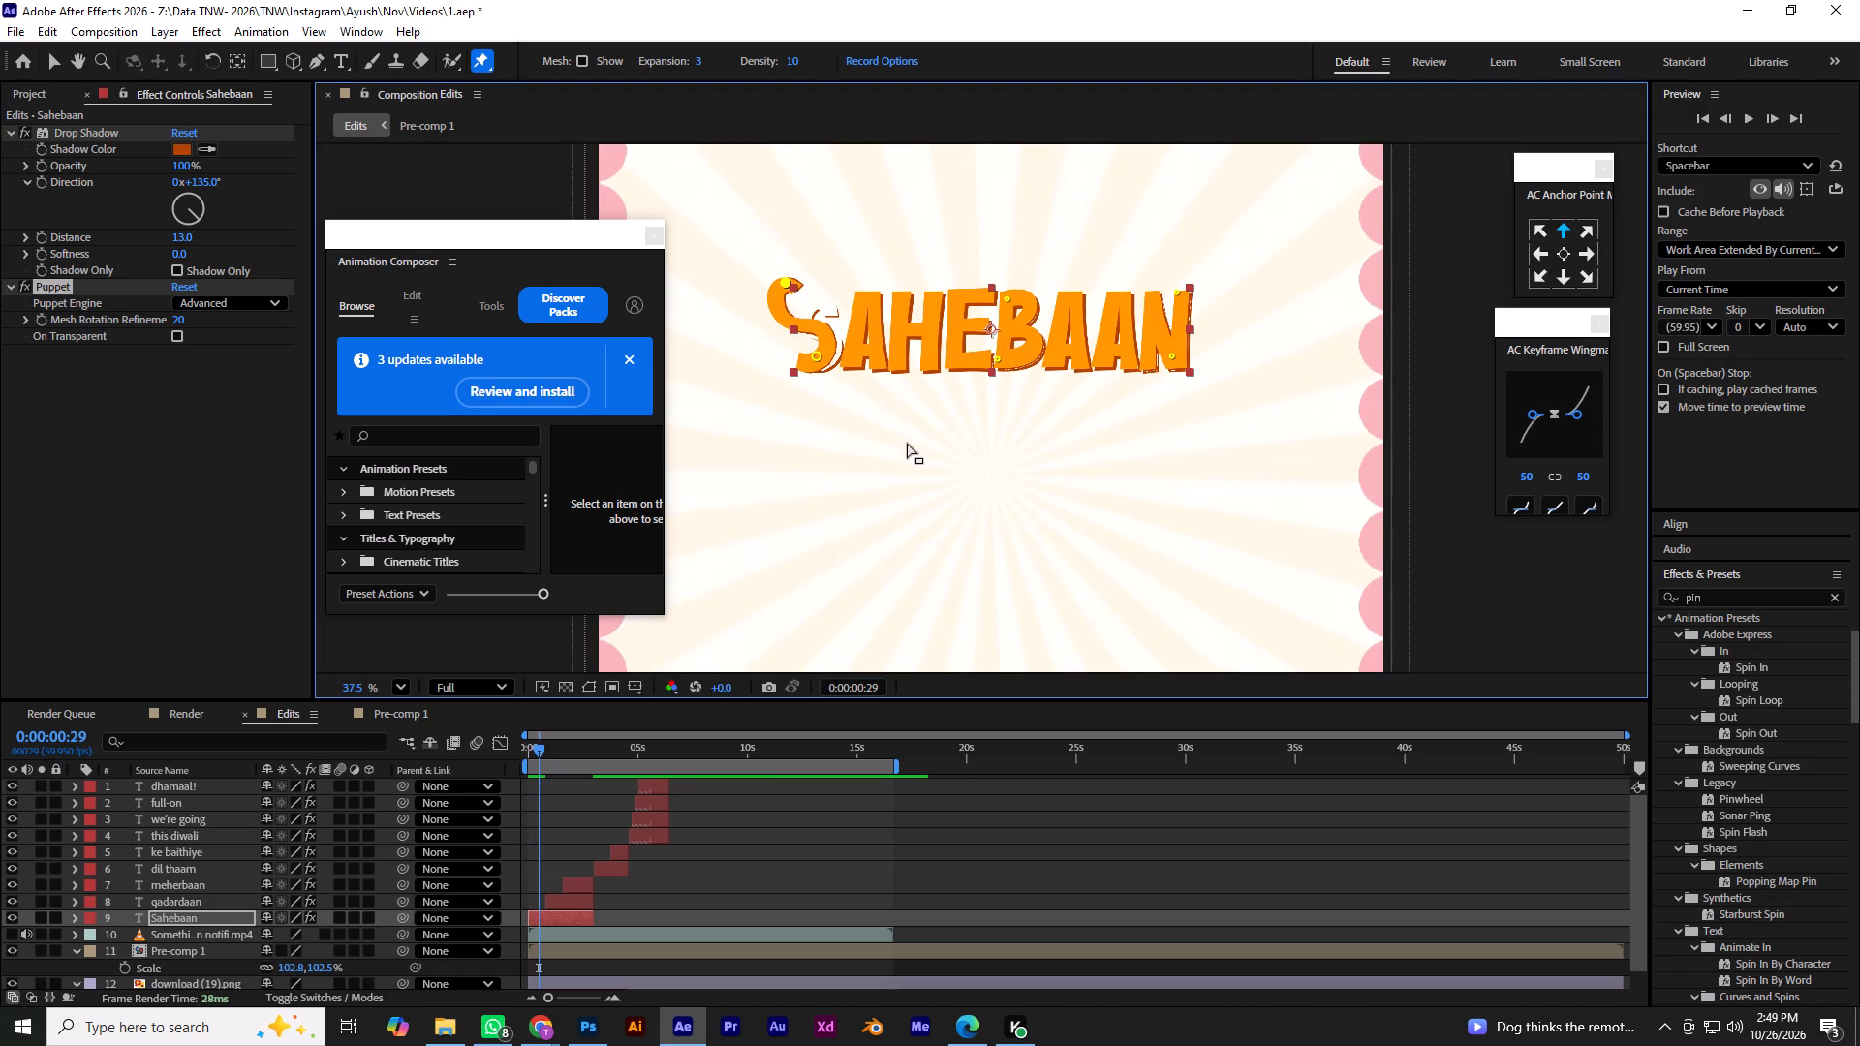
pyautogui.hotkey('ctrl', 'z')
# Undo the placement of all Puppet pins on the SAHEBAAN caption until the Puppet effect is removed.
pyautogui.hotkey('ctrl', 'z')
pyautogui.hotkey('ctrl', 'z')
pyautogui.hotkey('ctrl', 'z')
pyautogui.hotkey('ctrl', 'z')
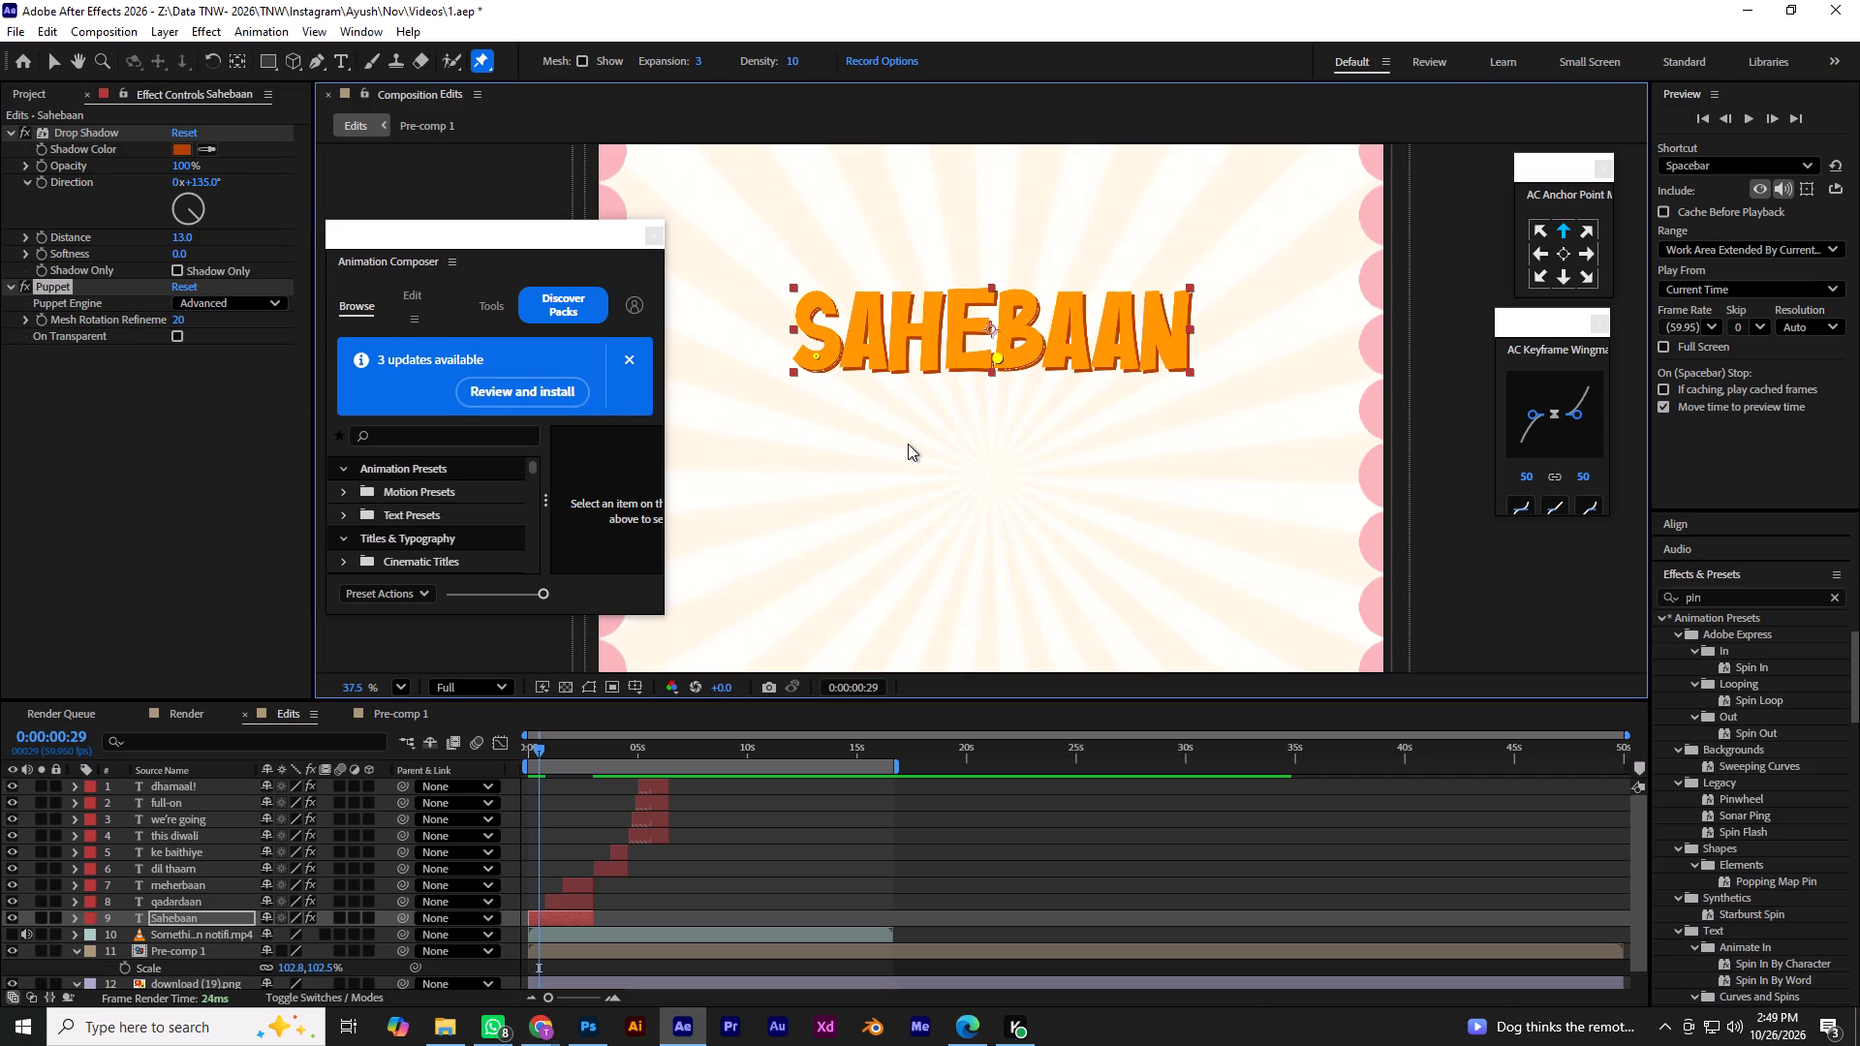
pyautogui.hotkey('ctrl', 'z')
pyautogui.hotkey('ctrl', 'z')
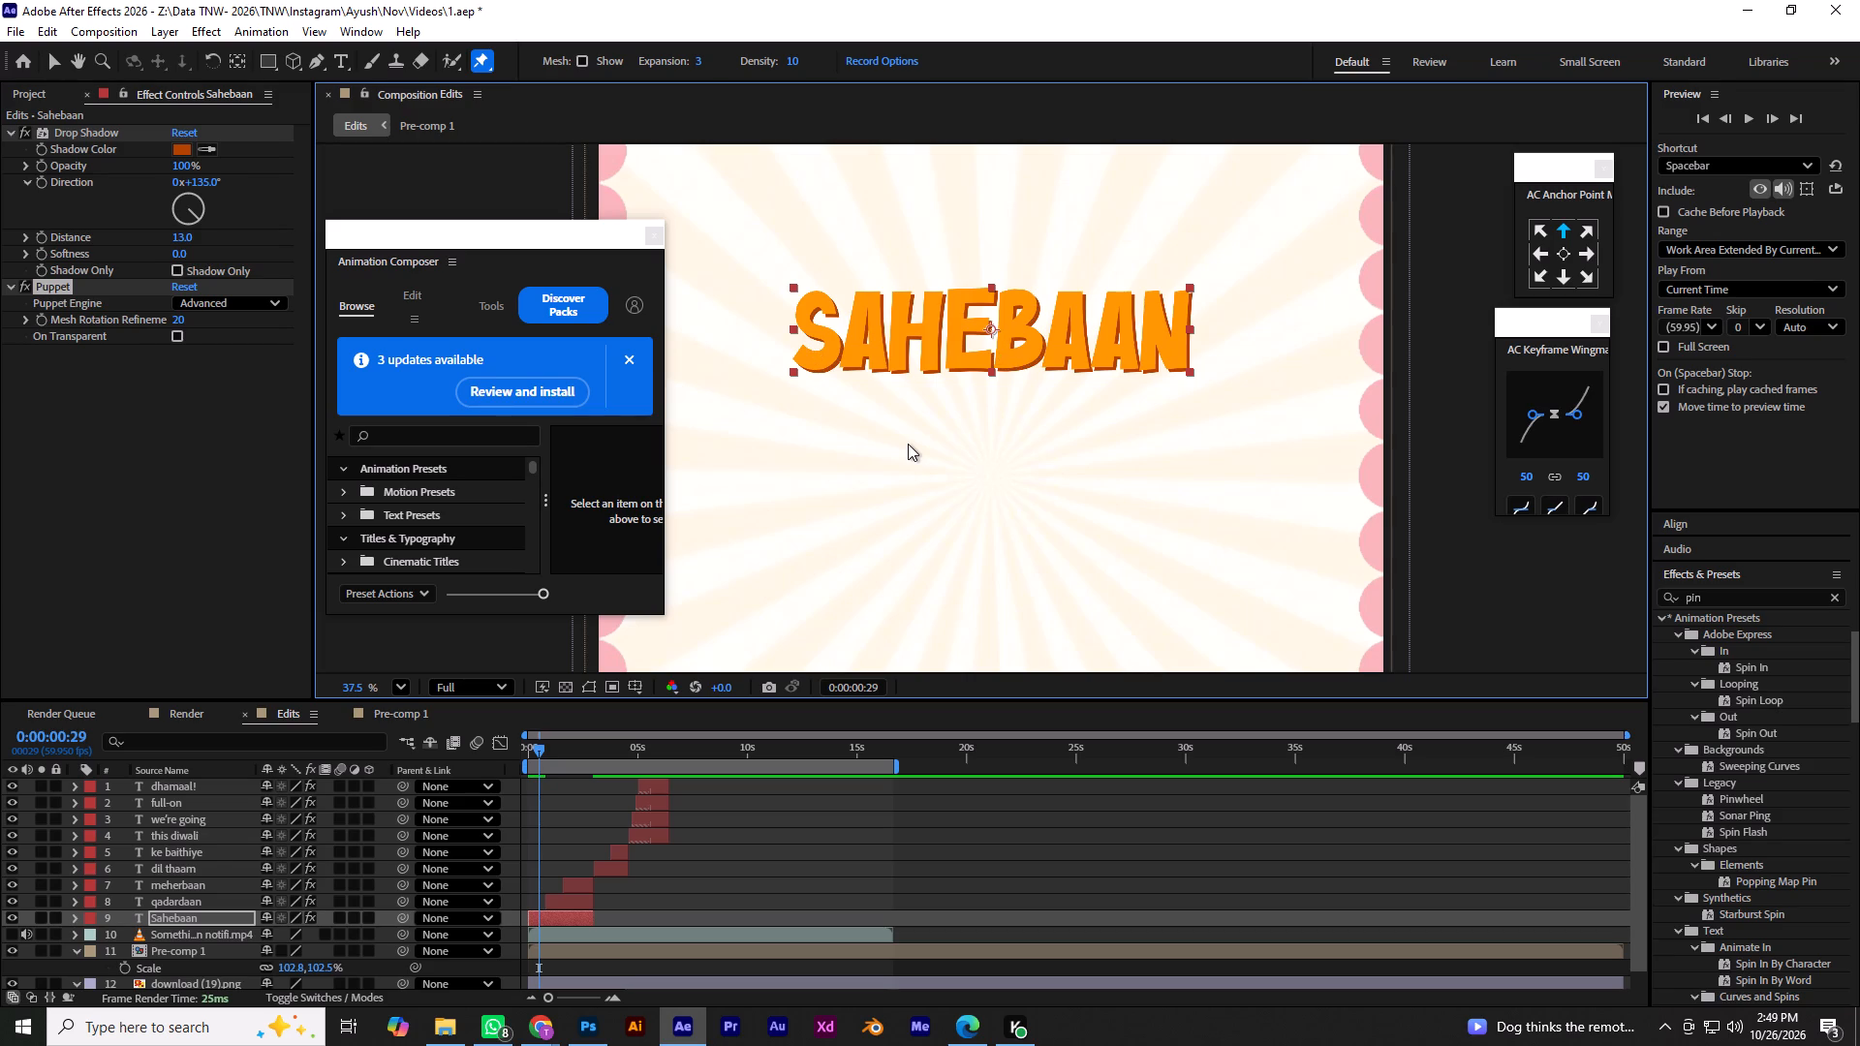
pyautogui.hotkey('ctrl', 'z')
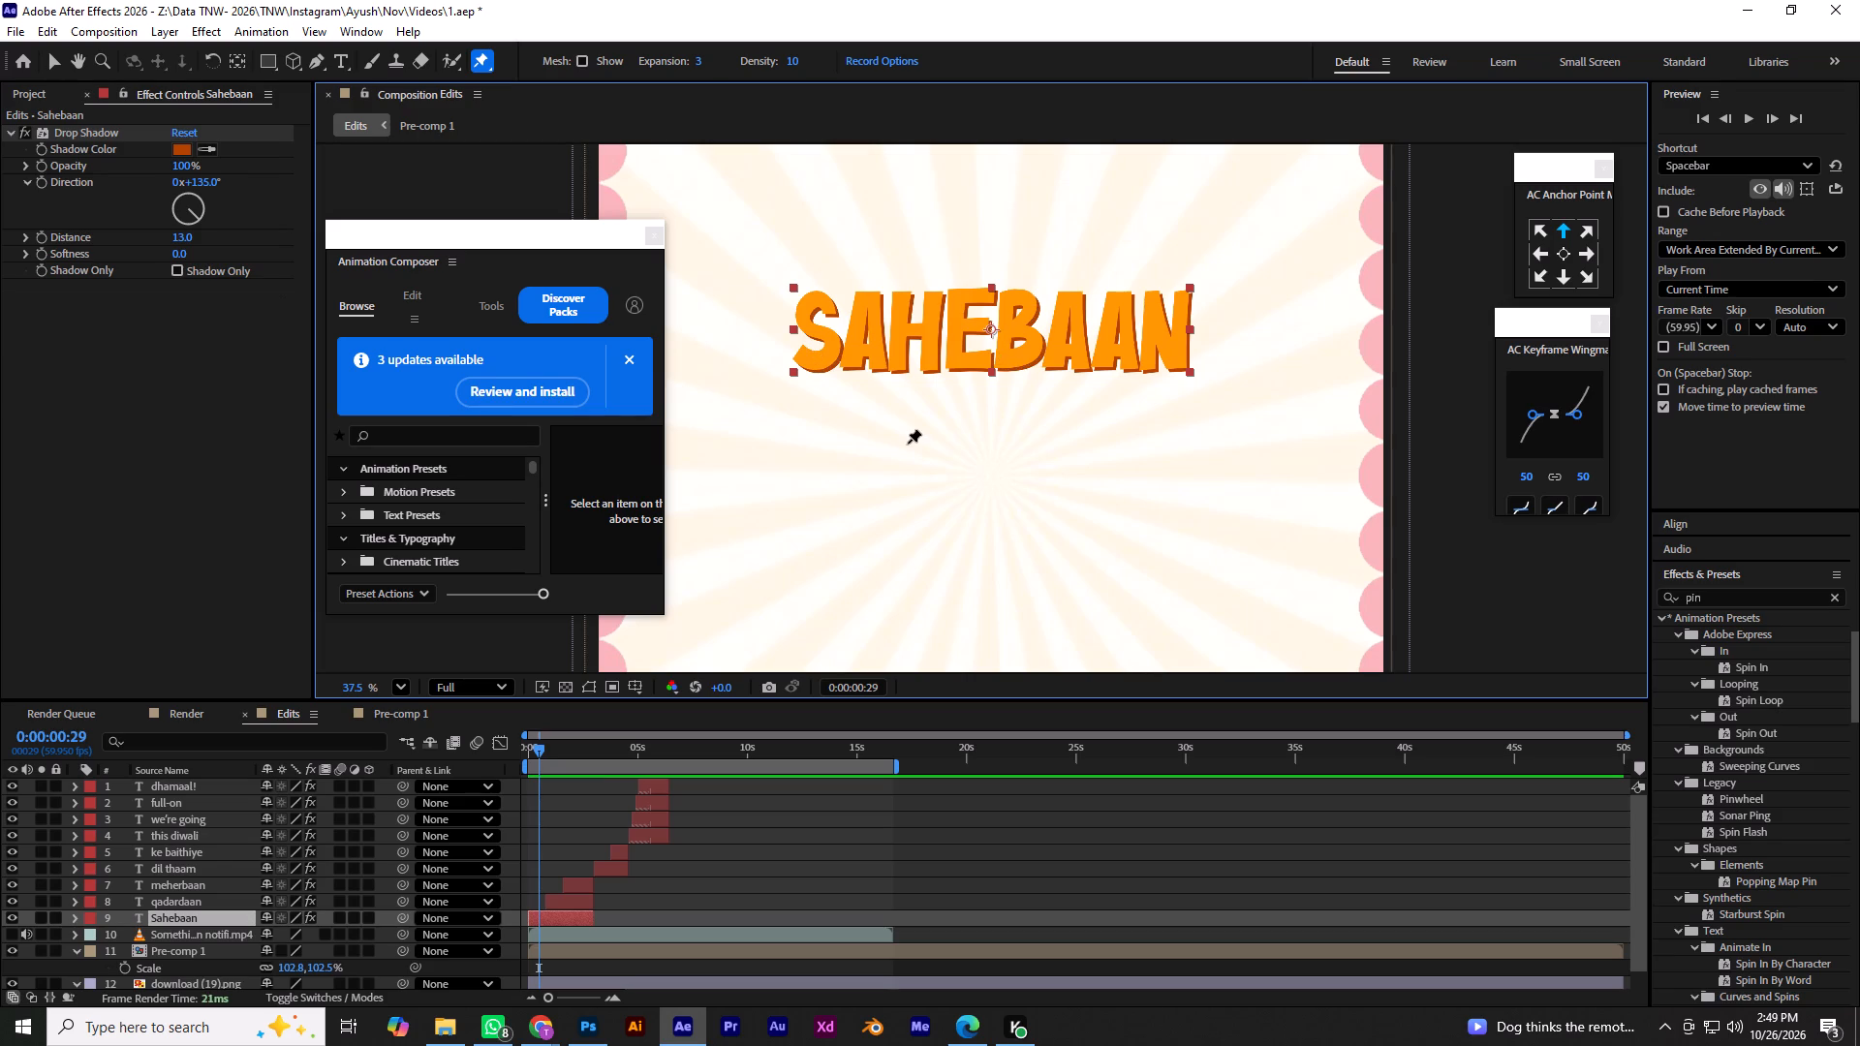
# At the timeline start, apply Animation Composer's Overshoot Position & Scale text preset, Bottom variant, as the In animation of the Sahebaan layer.
pyautogui.click(405, 697)
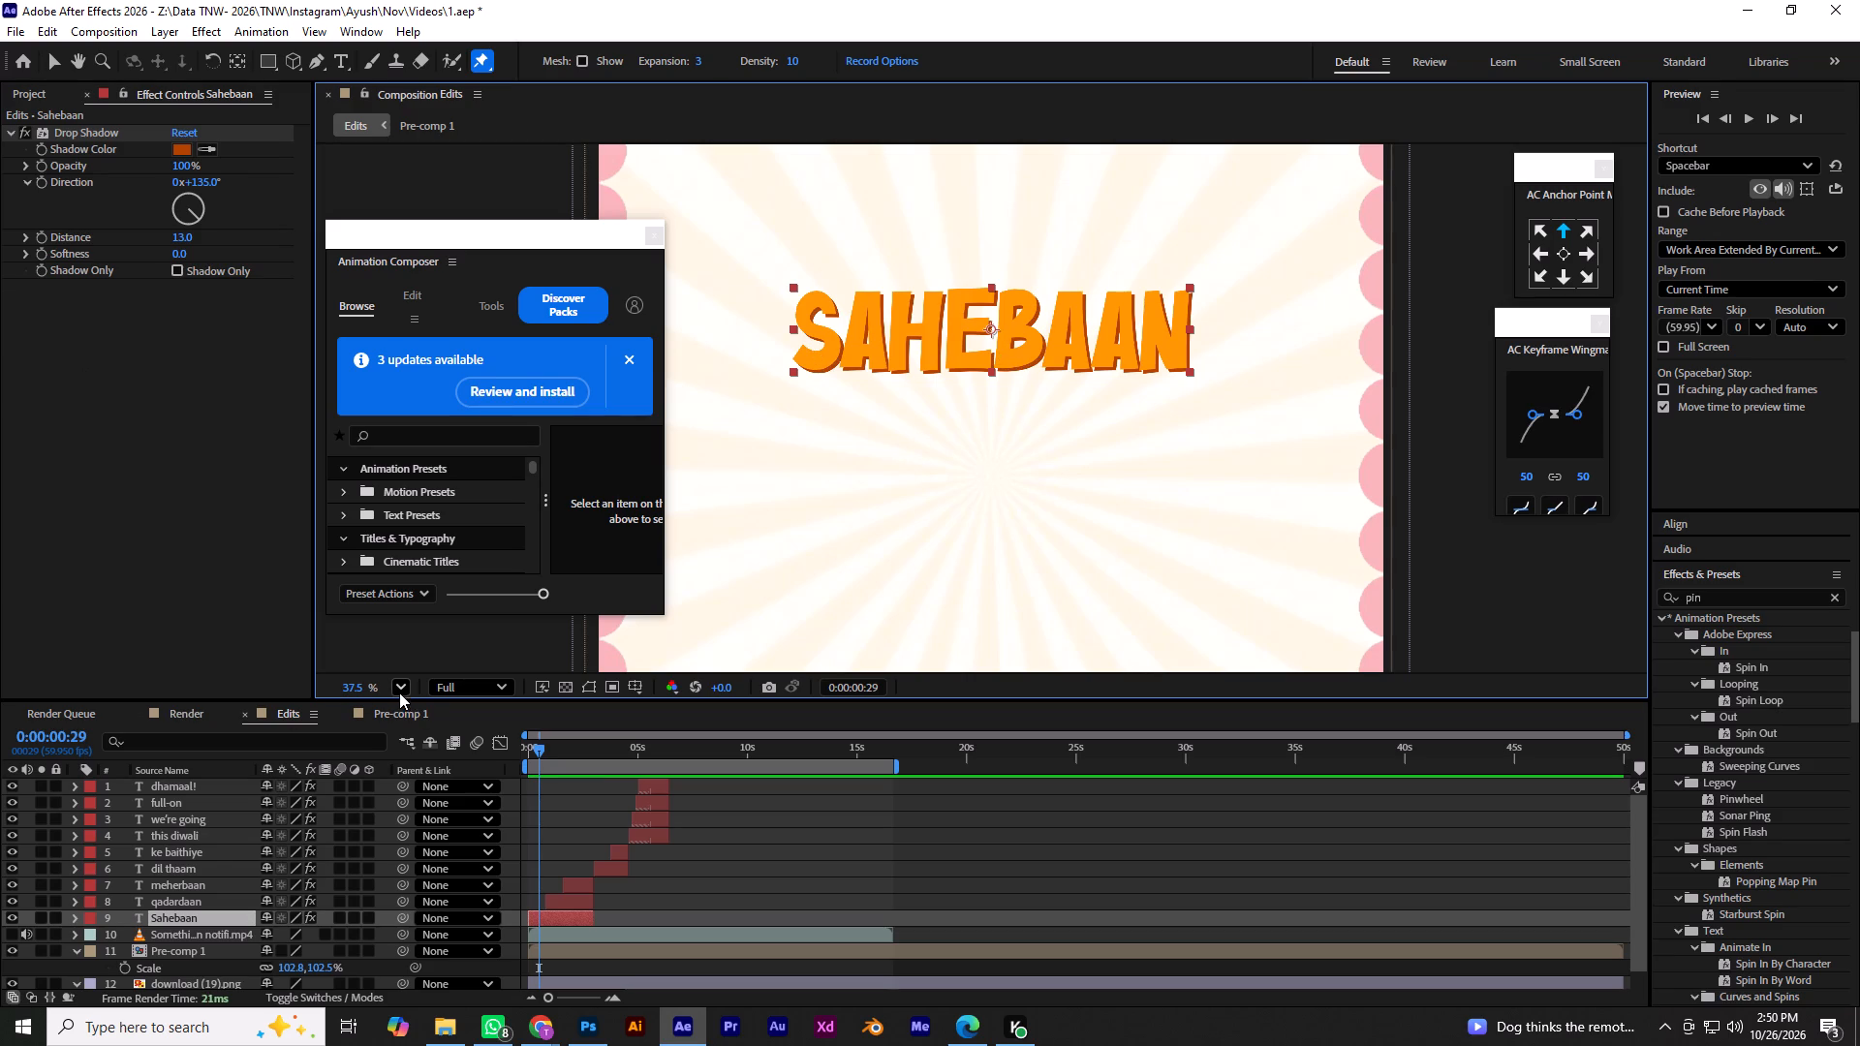
pyautogui.click(402, 688)
pyautogui.click(435, 324)
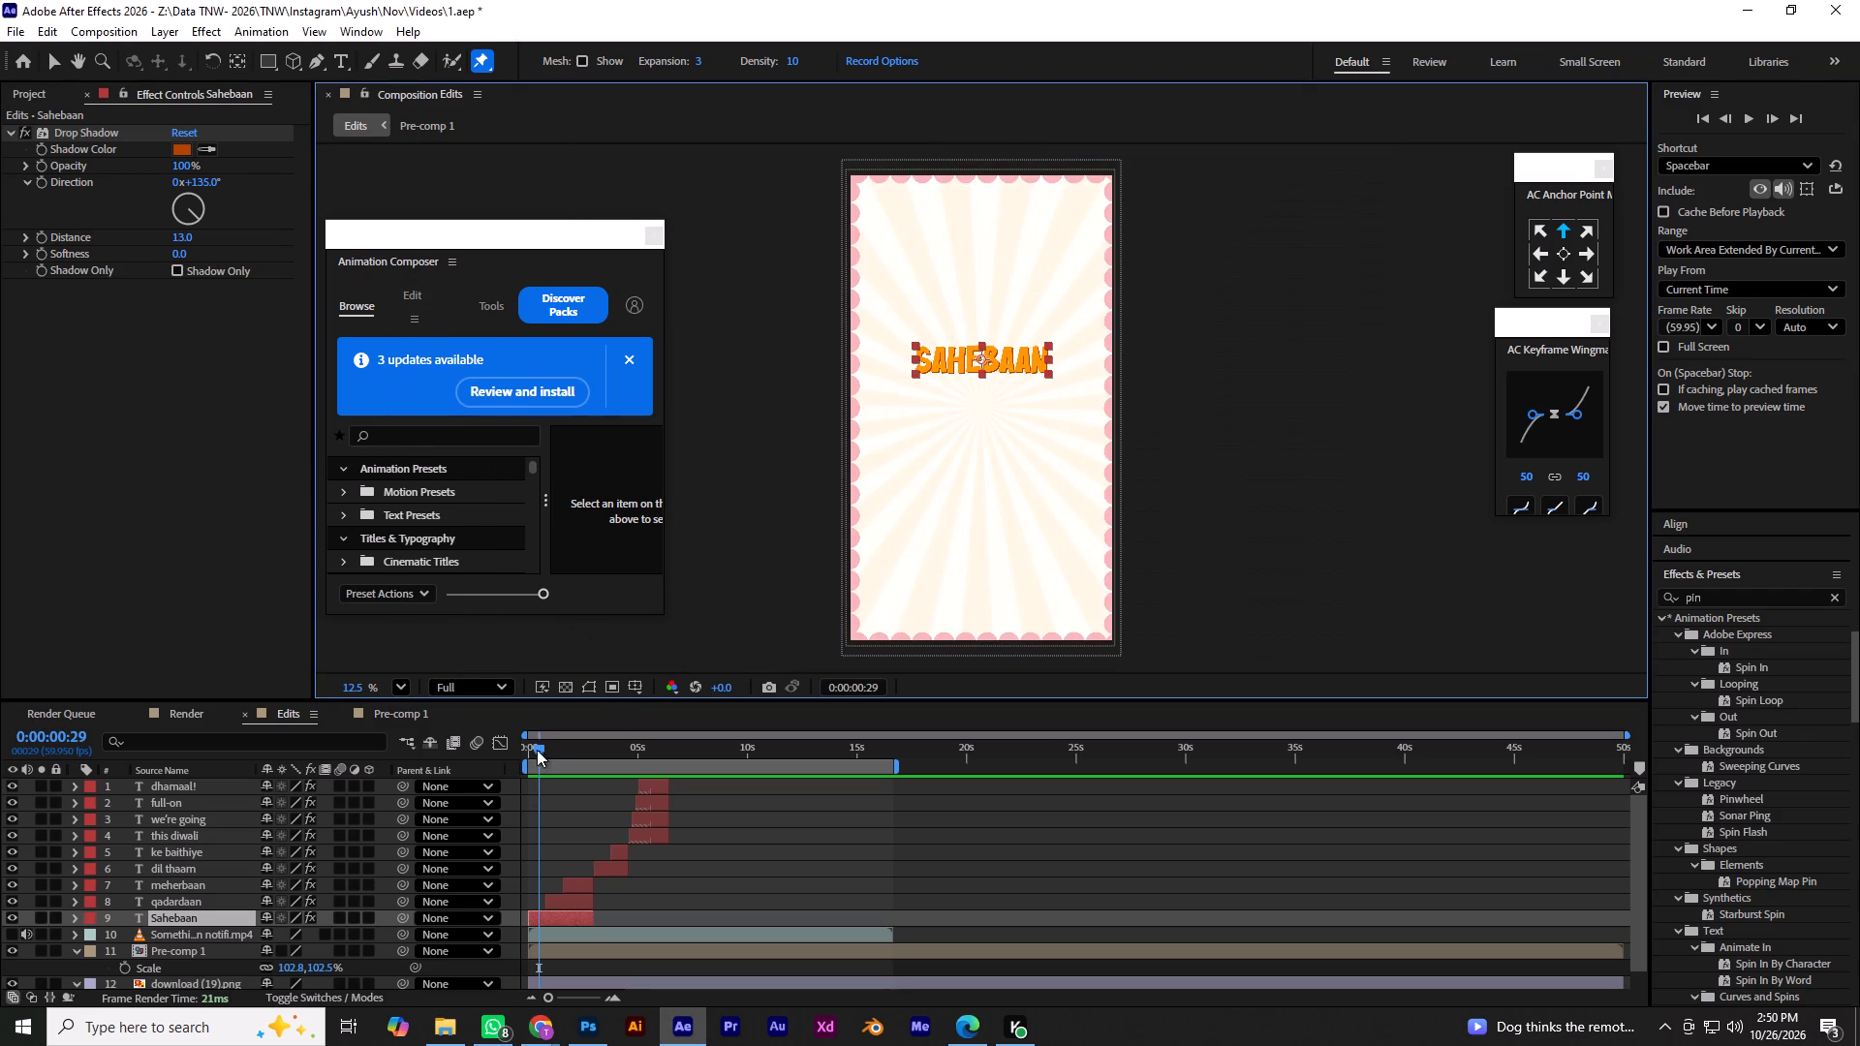
pyautogui.moveTo(538, 747); pyautogui.dragTo(494, 753)
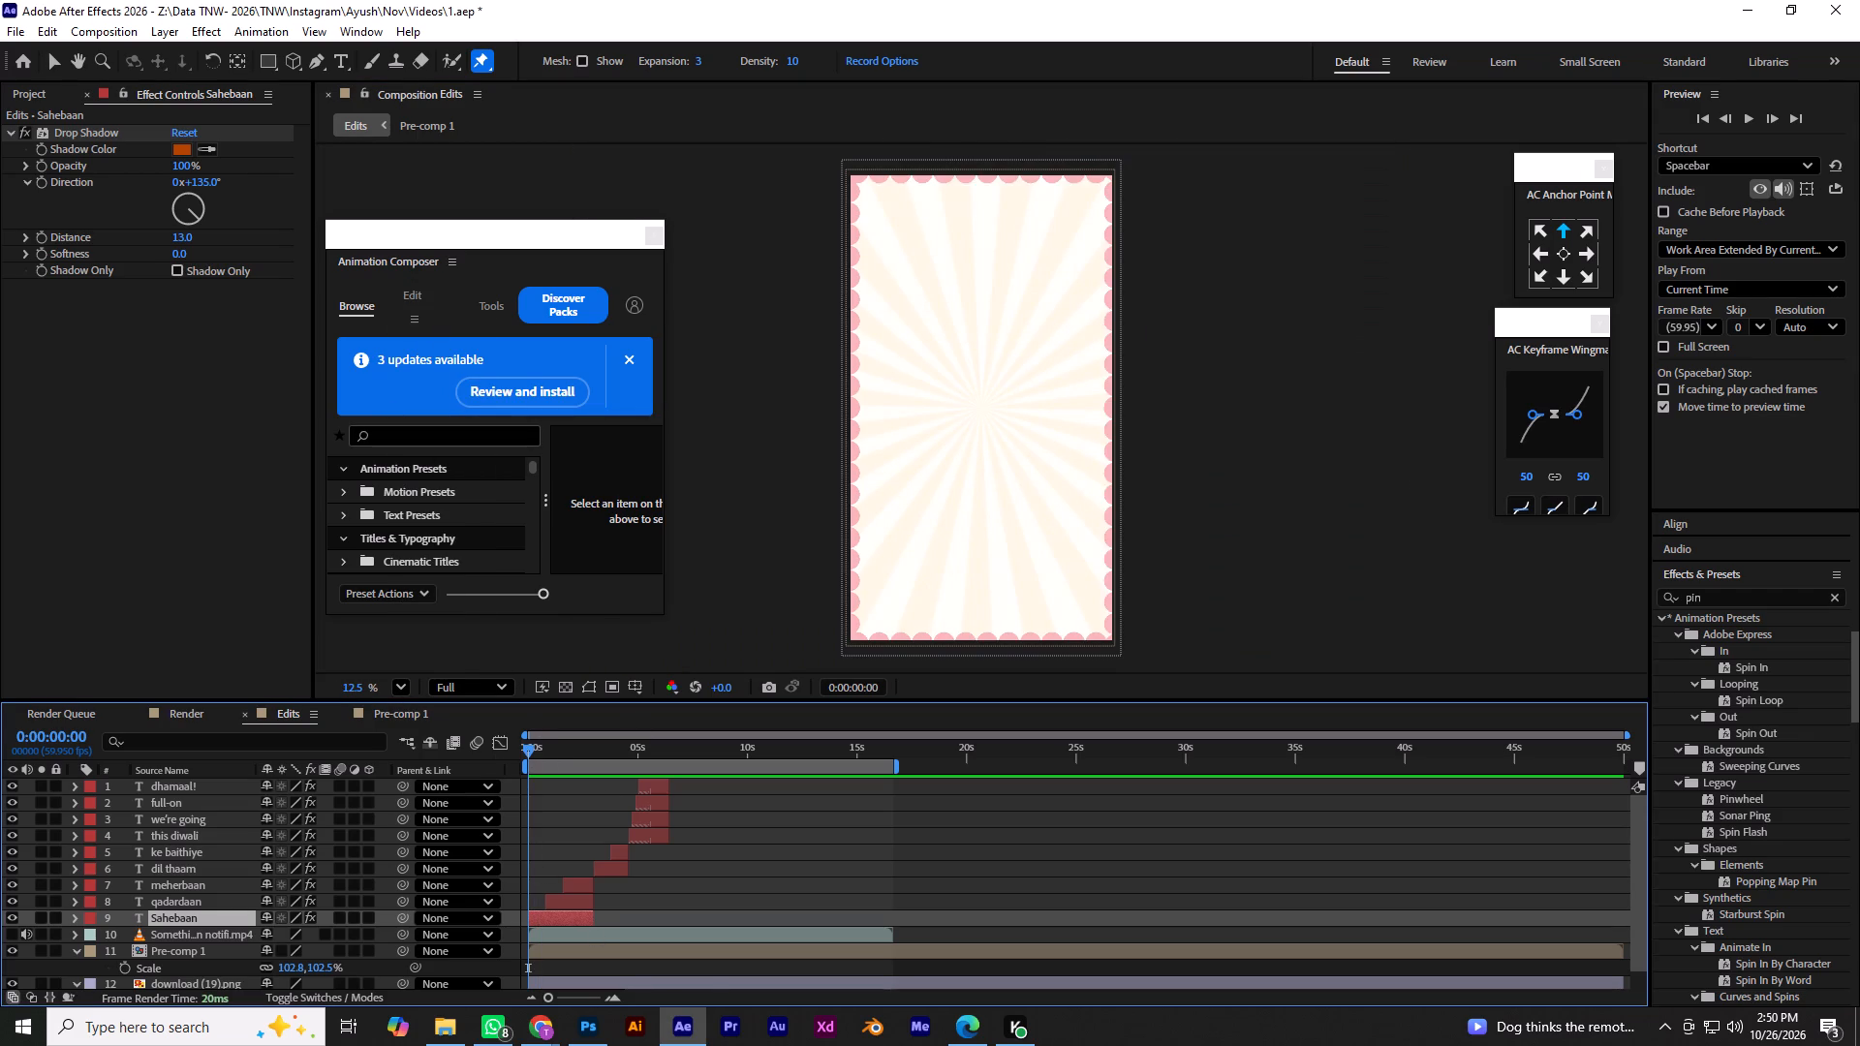
pyautogui.moveTo(486, 615); pyautogui.dragTo(477, 690)
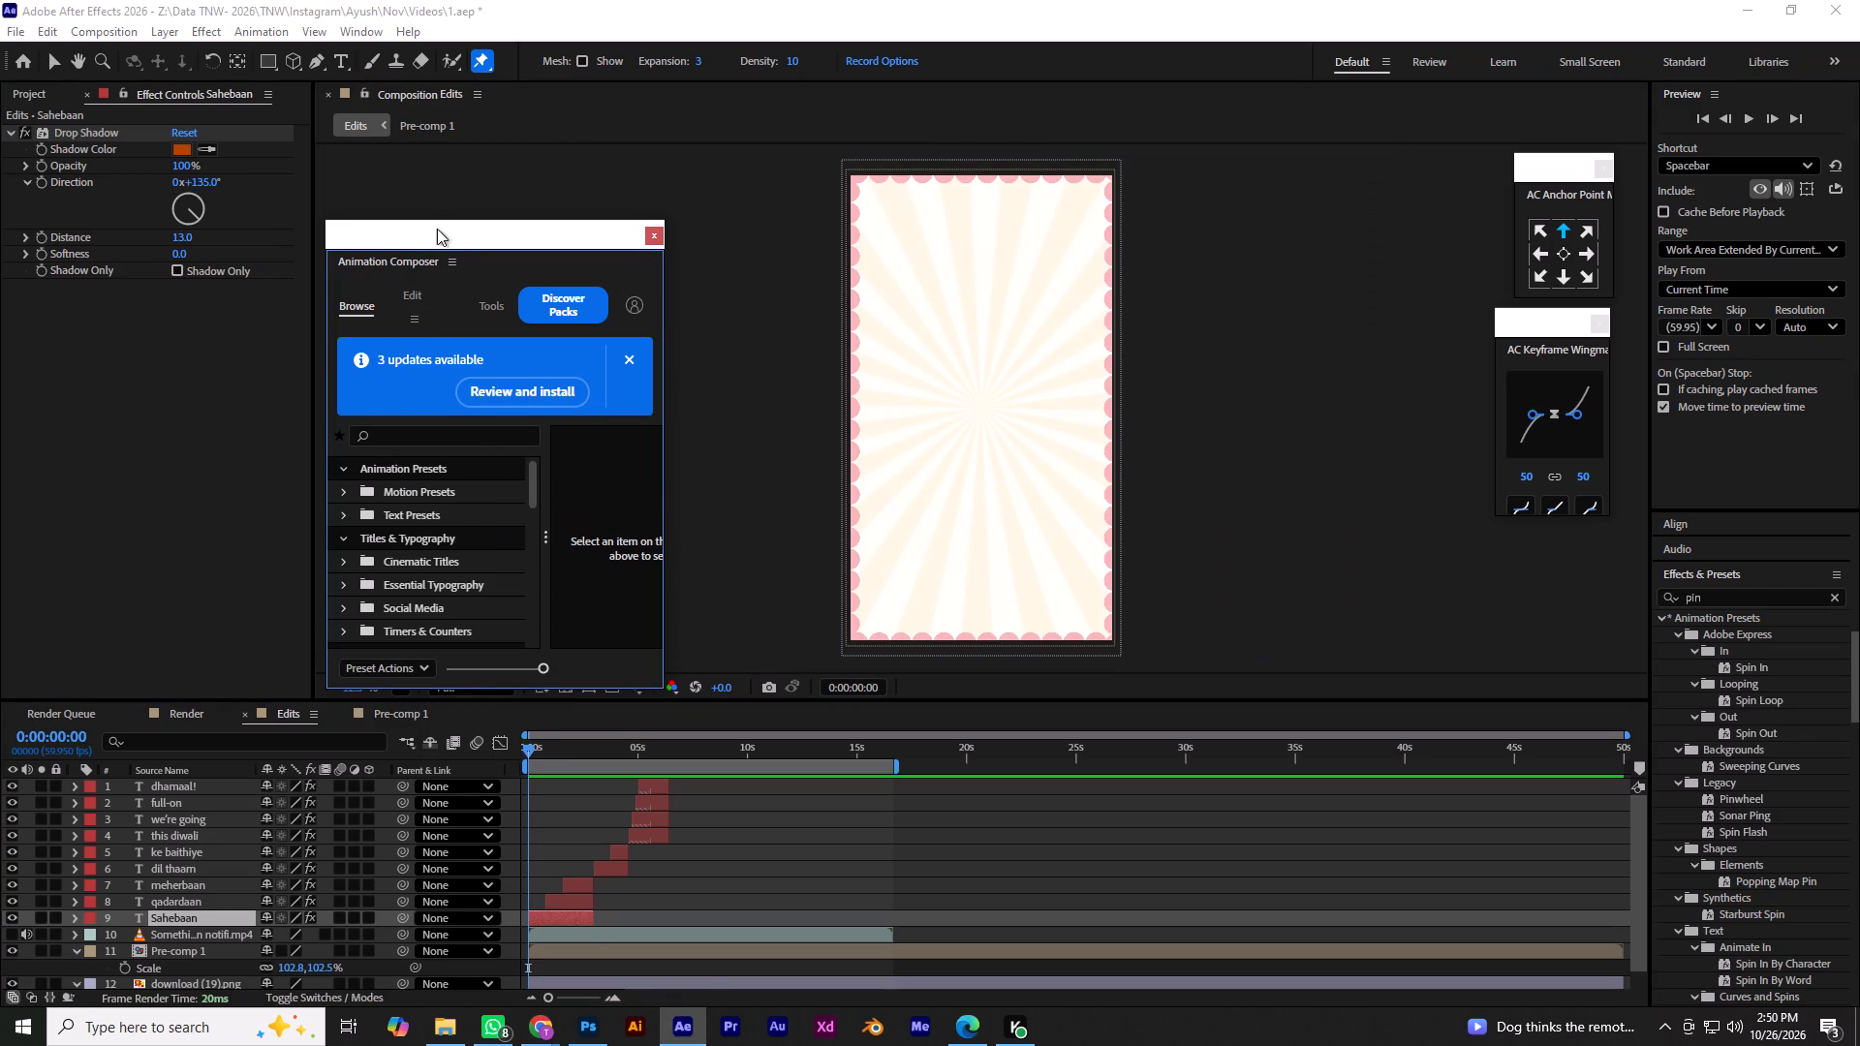
pyautogui.moveTo(439, 243); pyautogui.dragTo(436, 179)
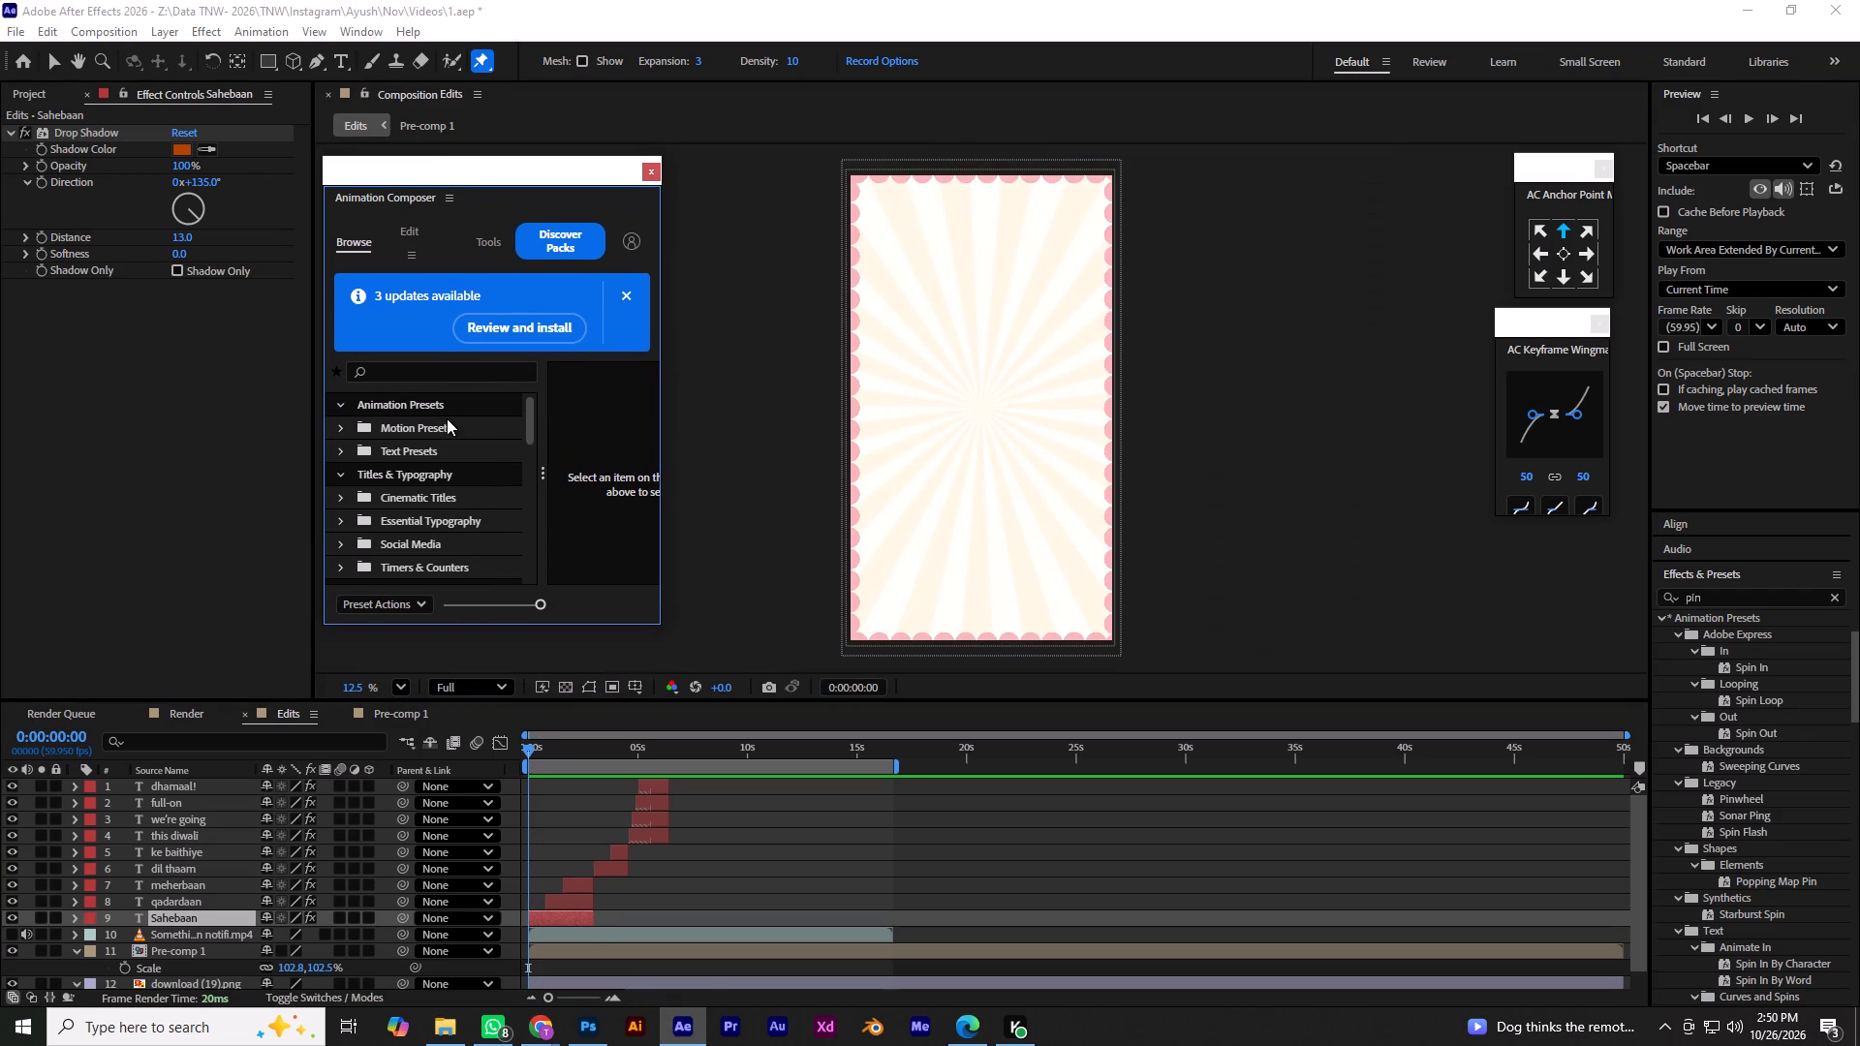
pyautogui.click(463, 155)
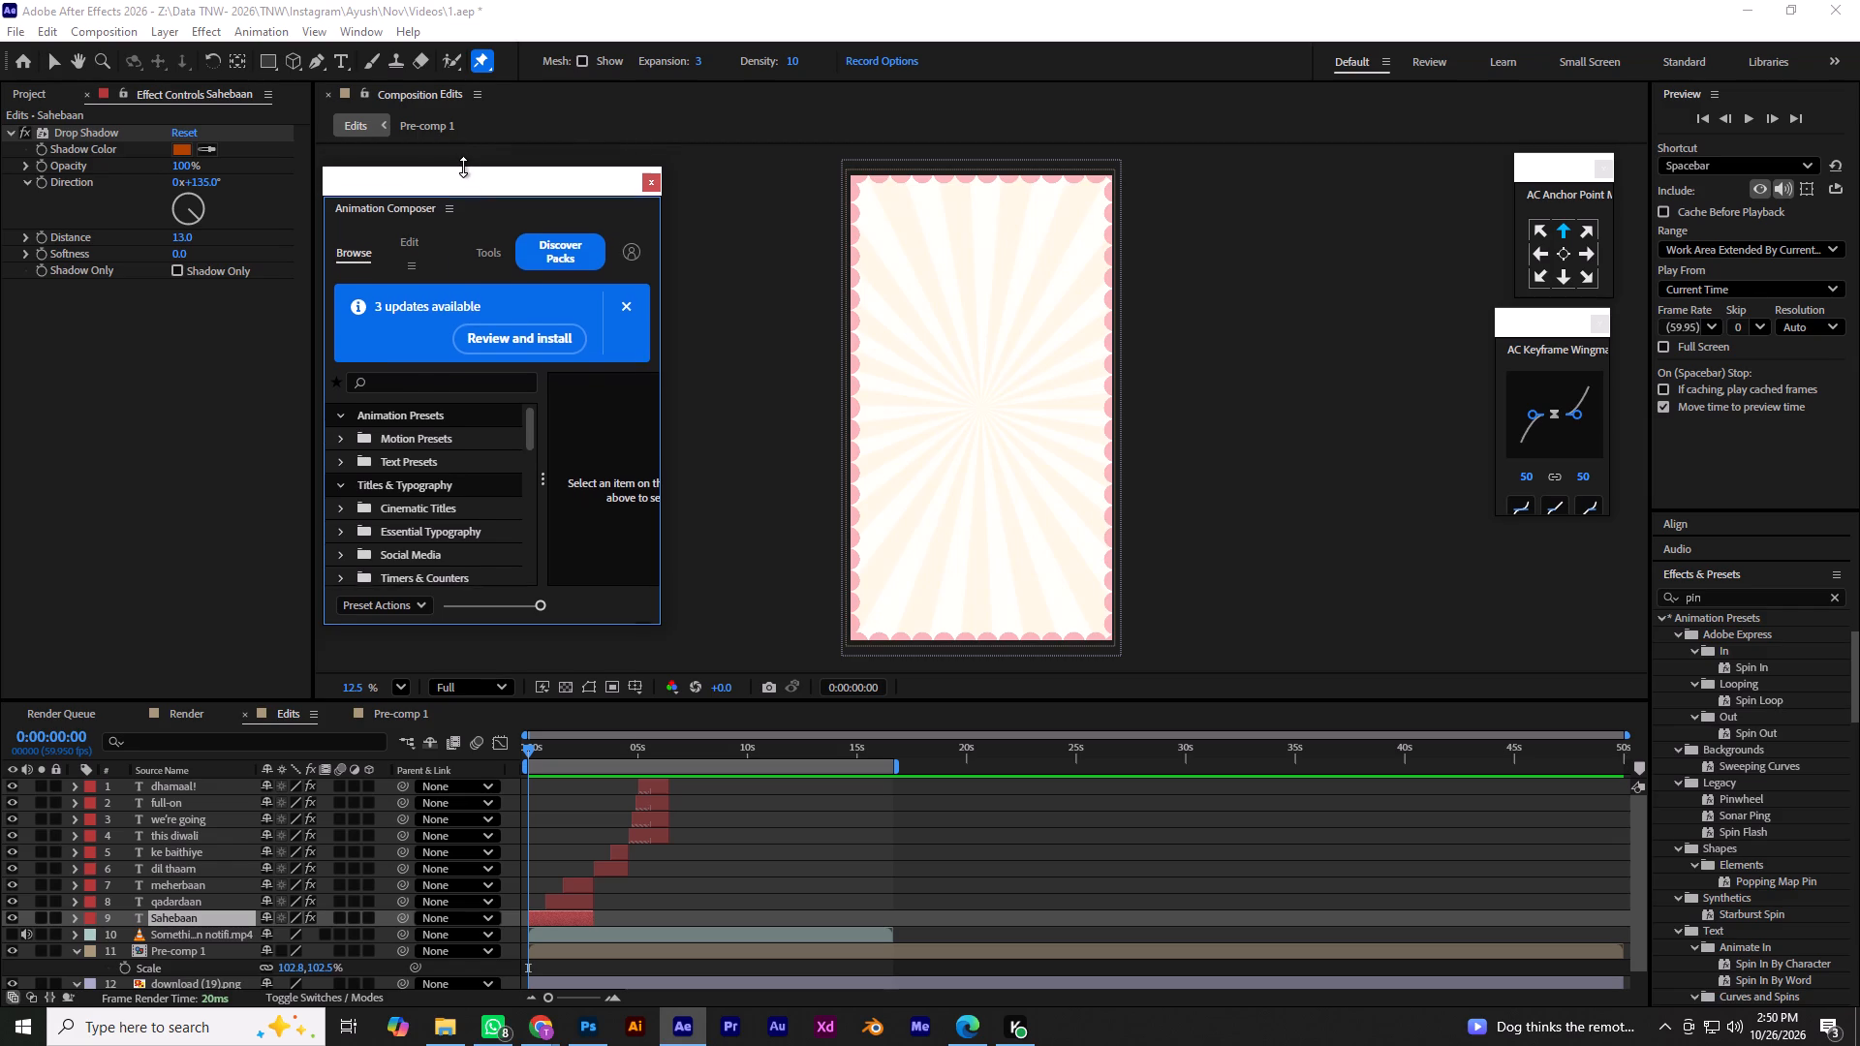
pyautogui.click(418, 429)
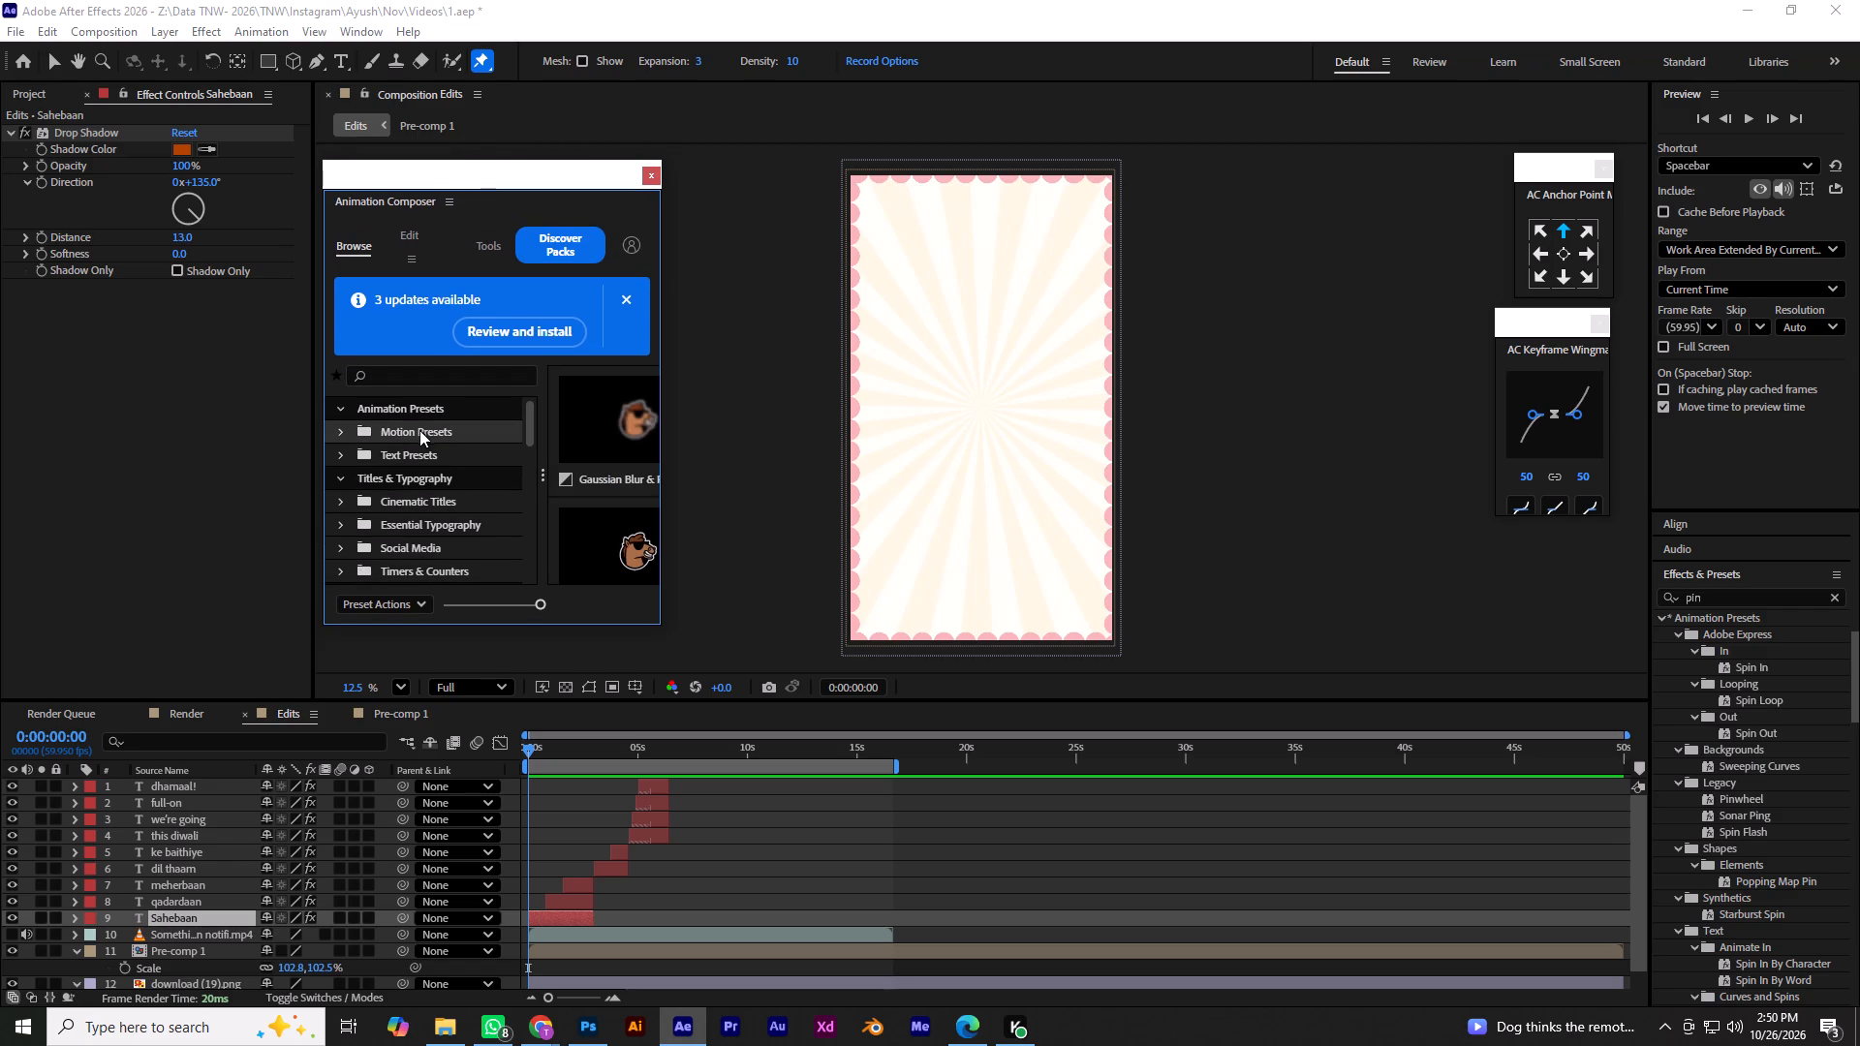
pyautogui.click(422, 453)
pyautogui.scroll(-2, 632, 418)
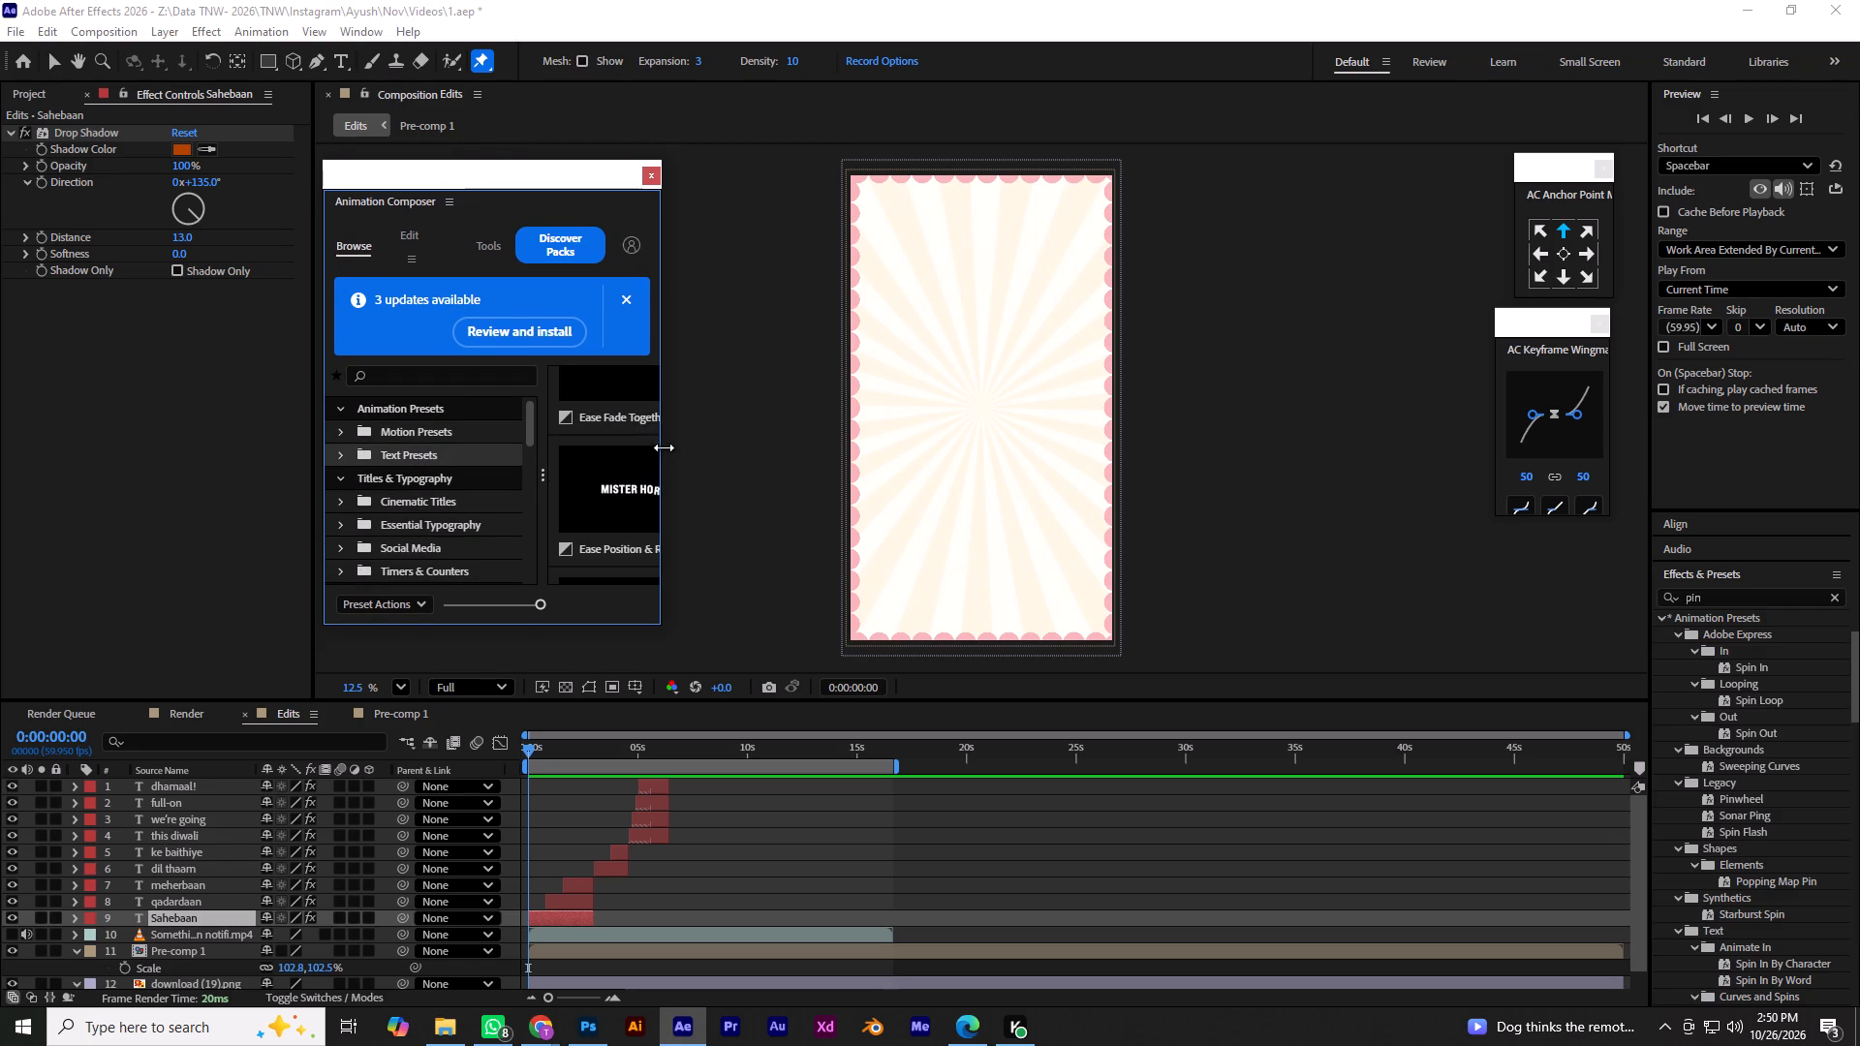
pyautogui.moveTo(664, 445); pyautogui.dragTo(699, 447)
pyautogui.scroll(-2, 615, 394)
pyautogui.scroll(2, 630, 462)
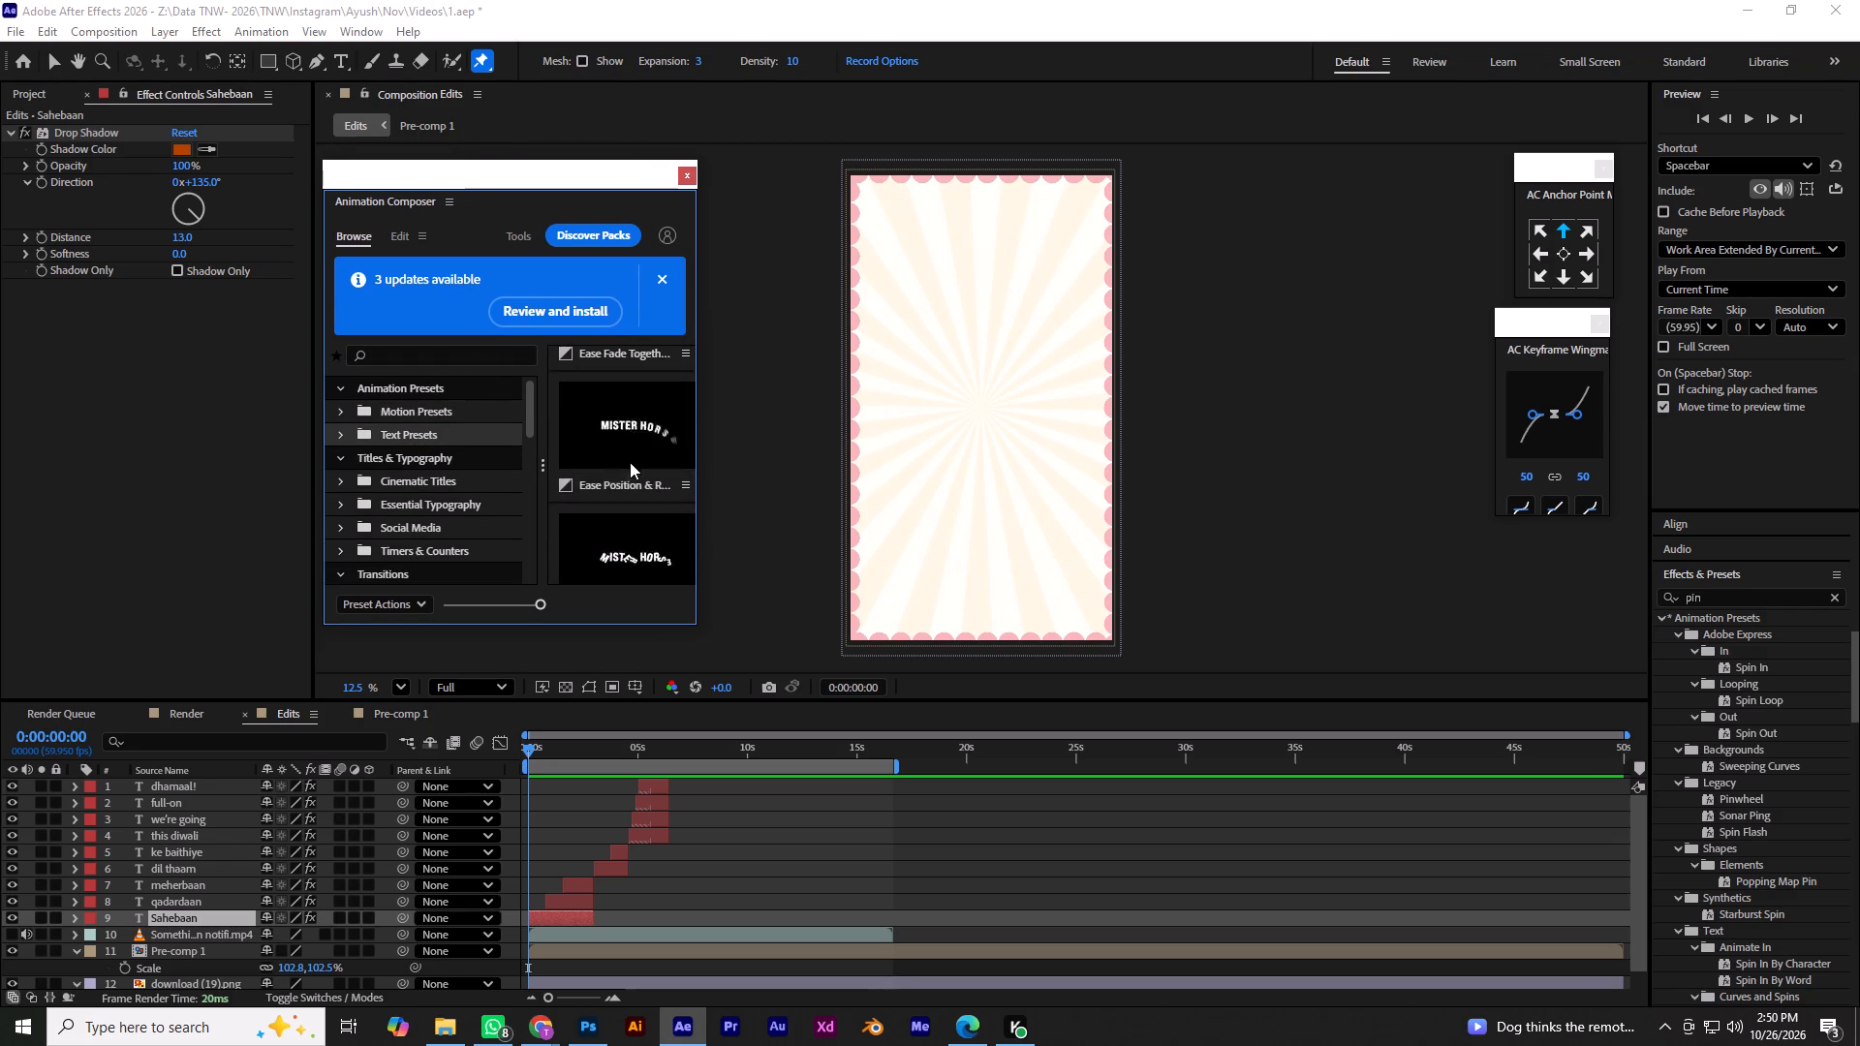
pyautogui.scroll(-5, 630, 462)
pyautogui.click(621, 381)
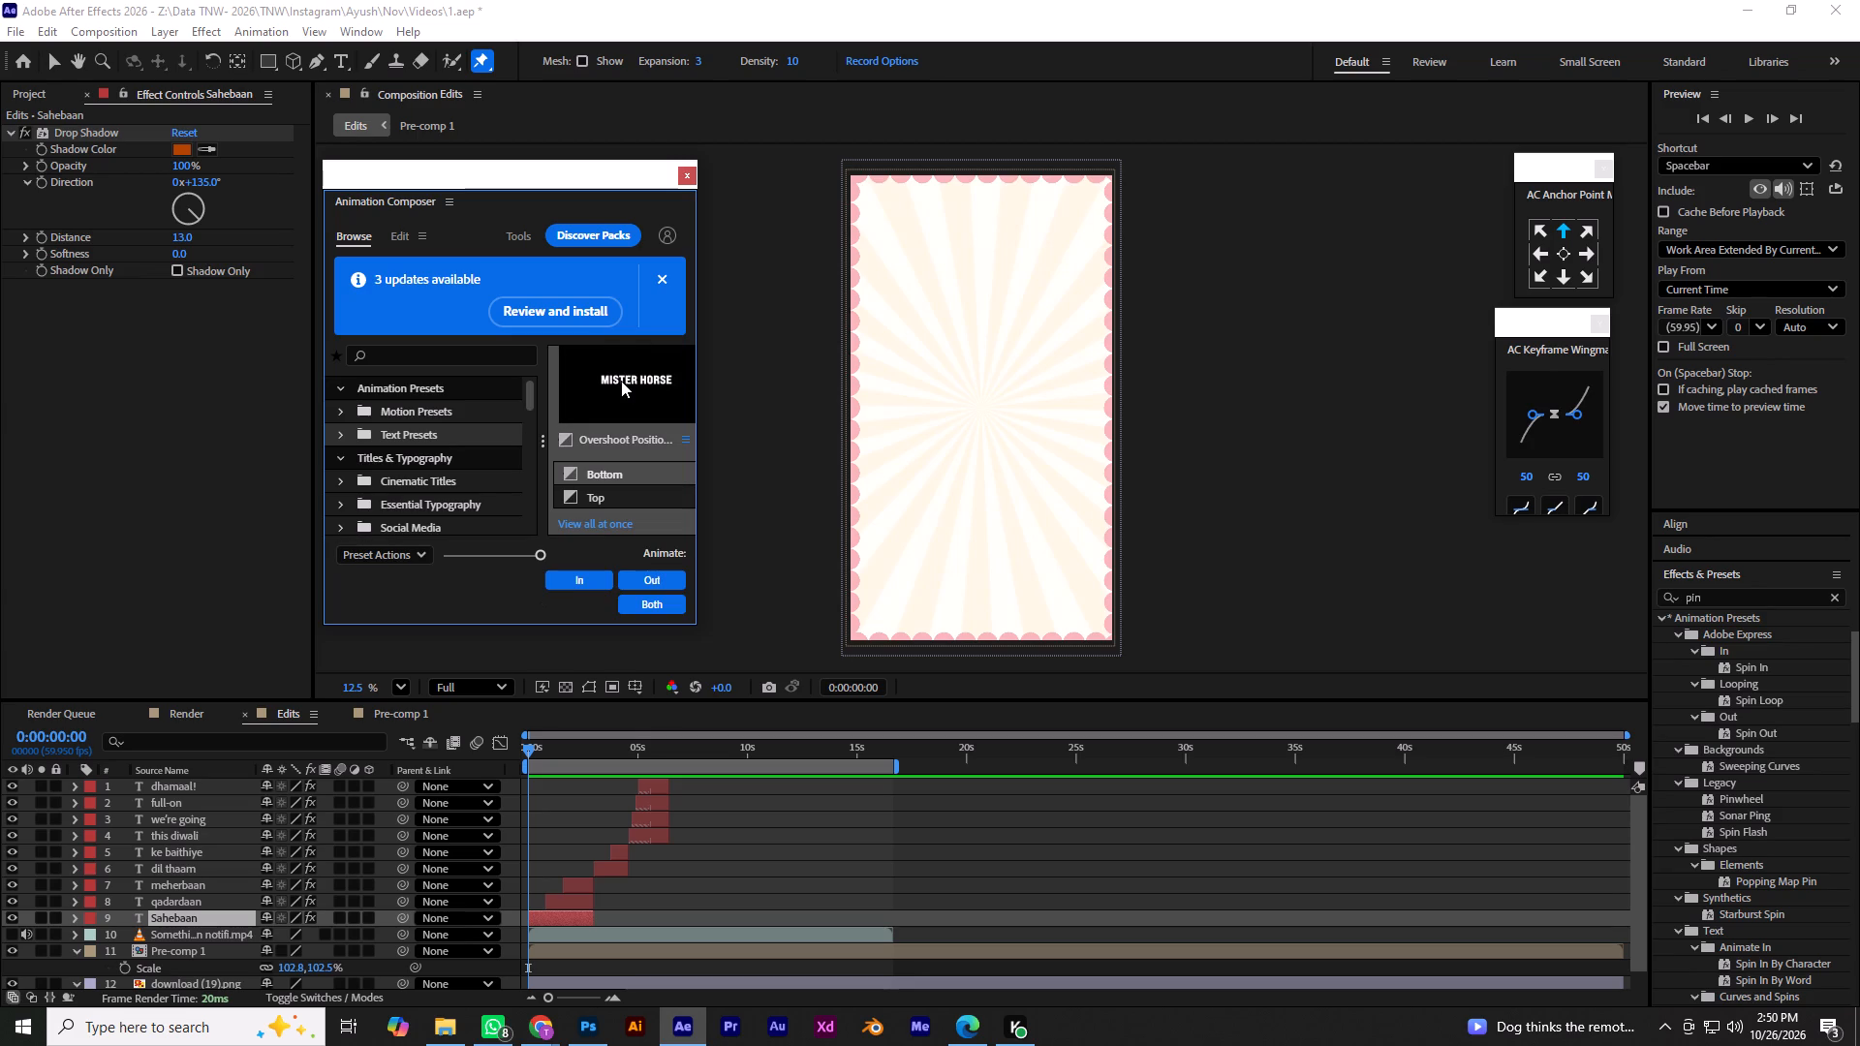
pyautogui.click(573, 580)
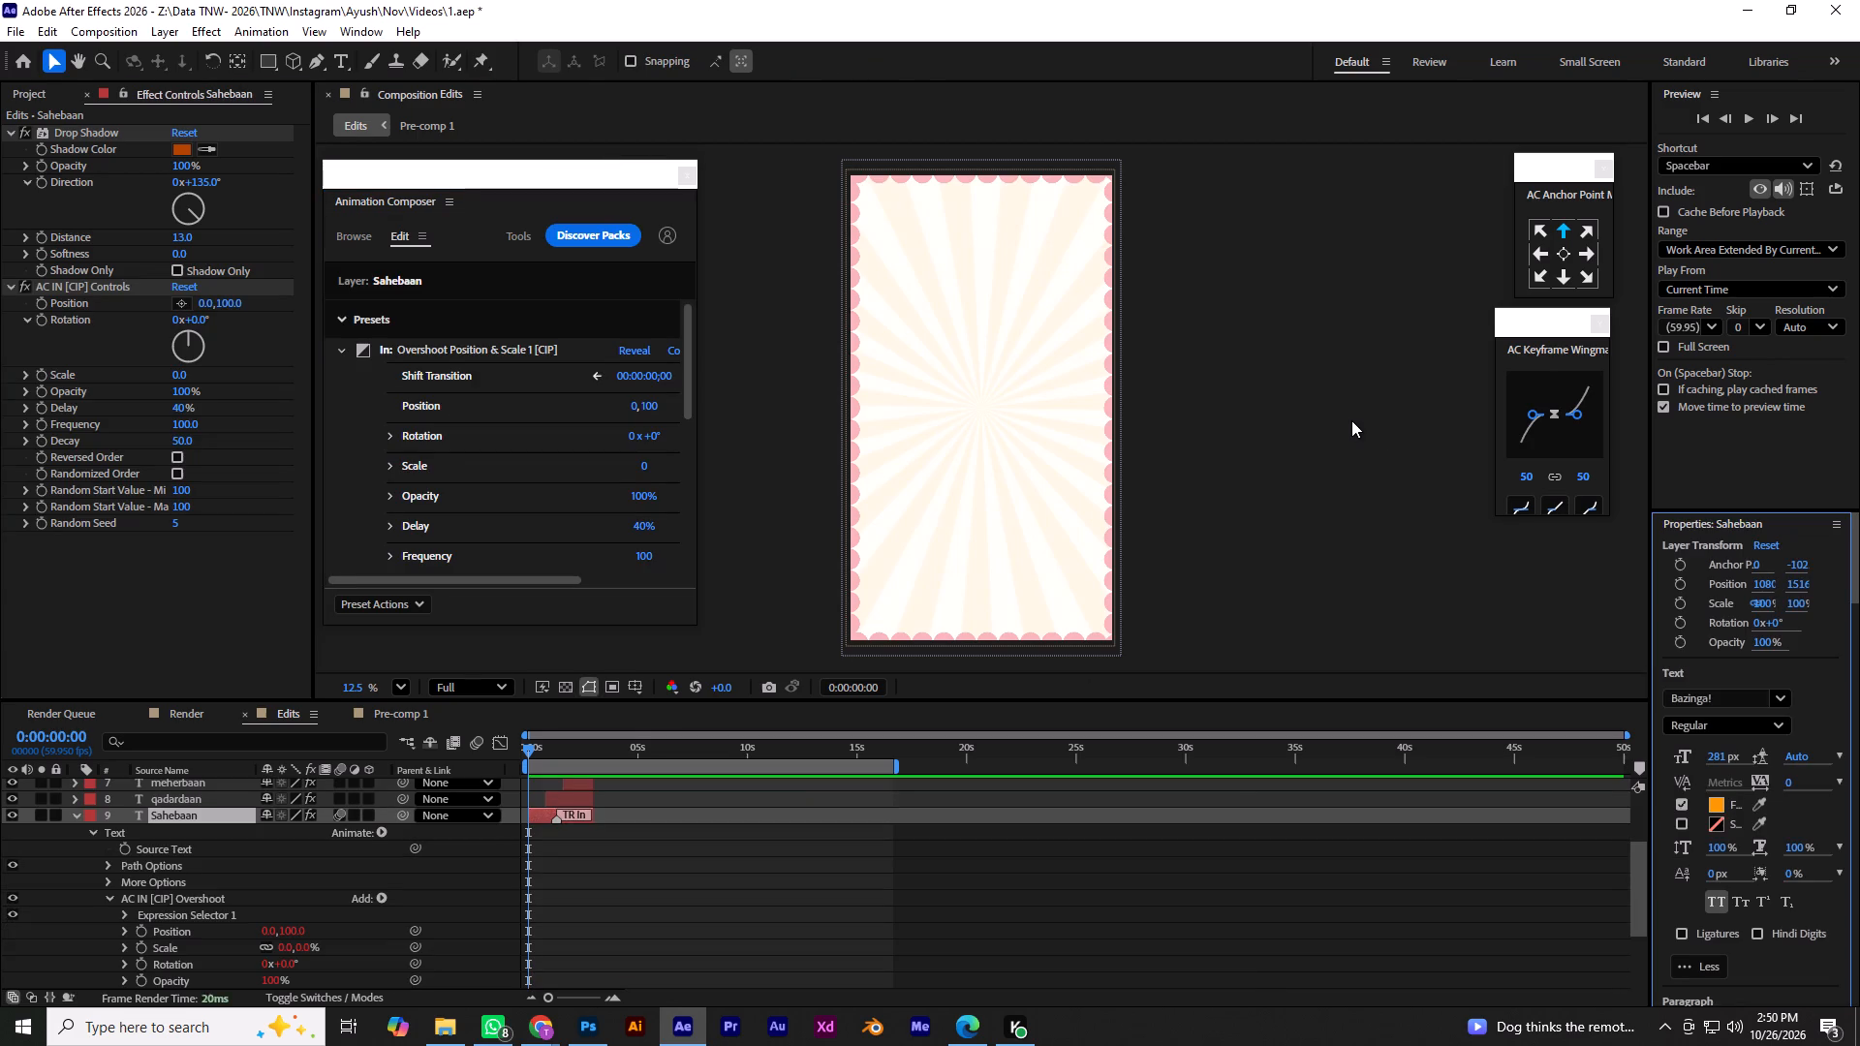
# Set the preview resolution to Quarter and play the Sahebaan entrance from the start of the composition.
pyautogui.press('space')
pyautogui.press('space')
pyautogui.click(479, 685)
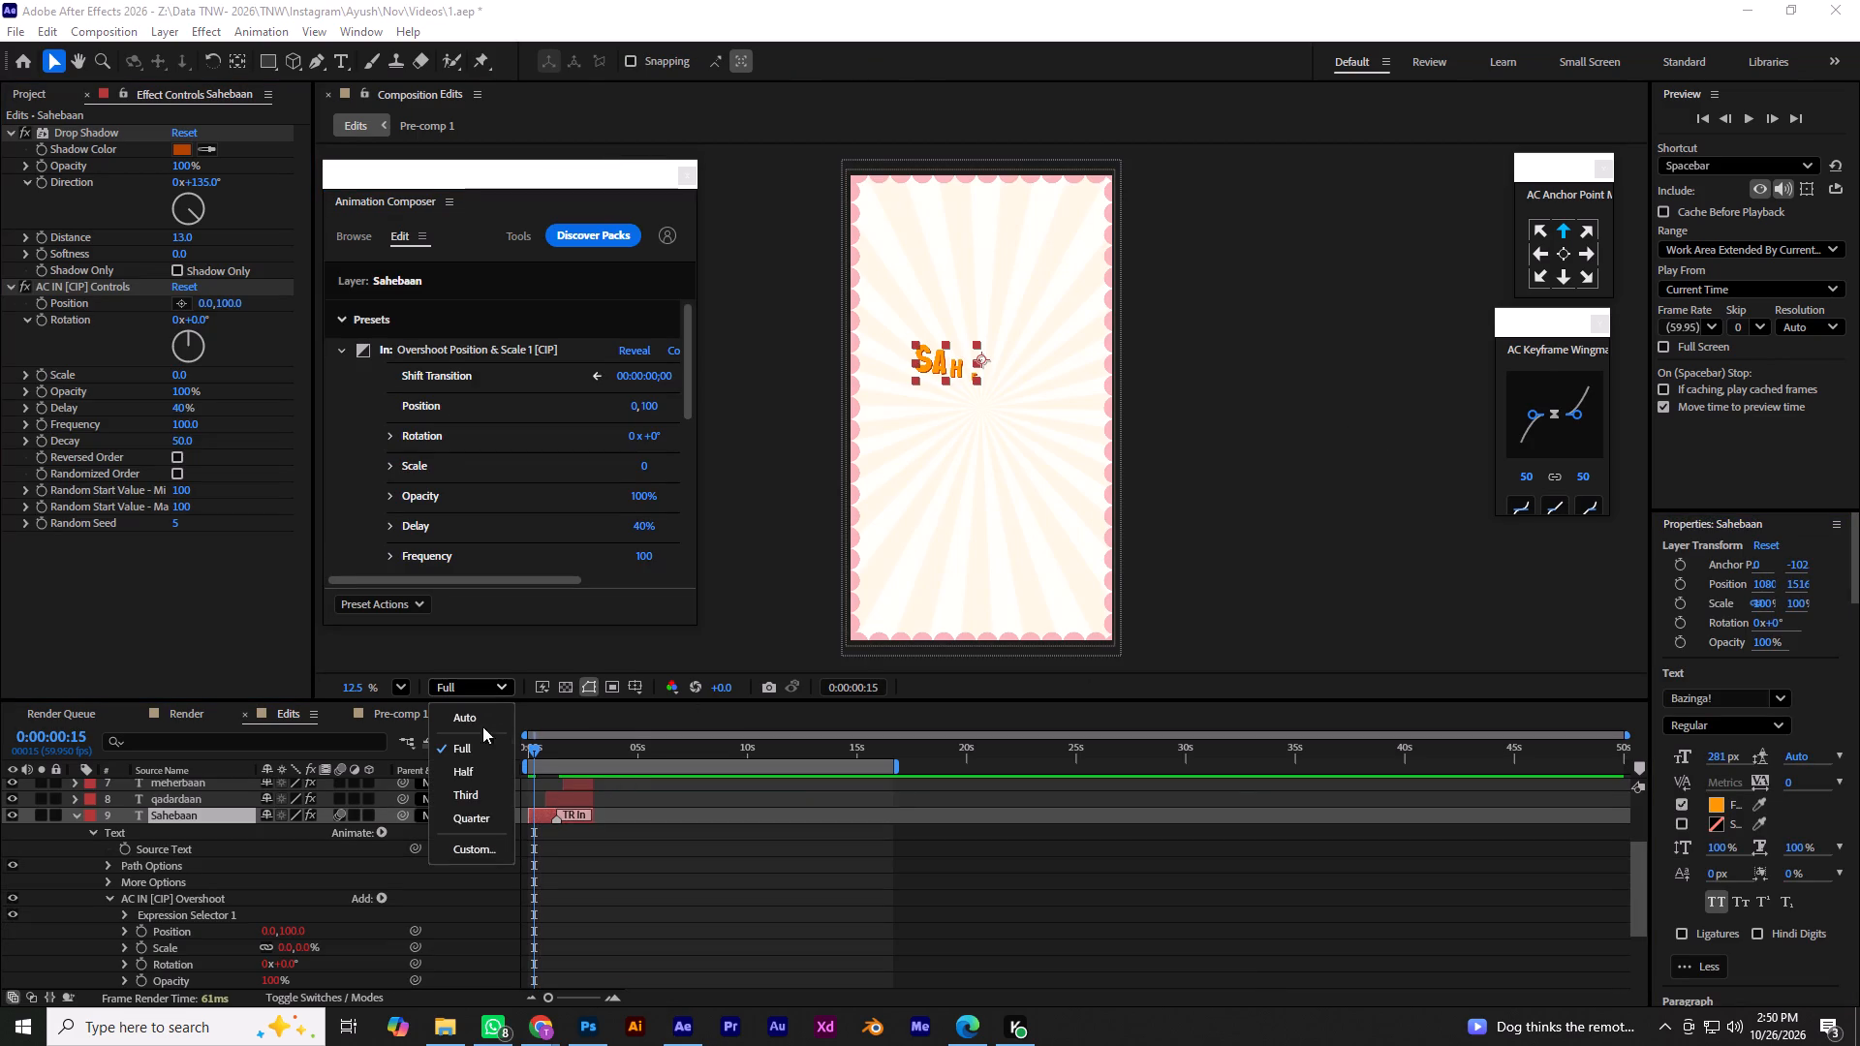
pyautogui.click(480, 812)
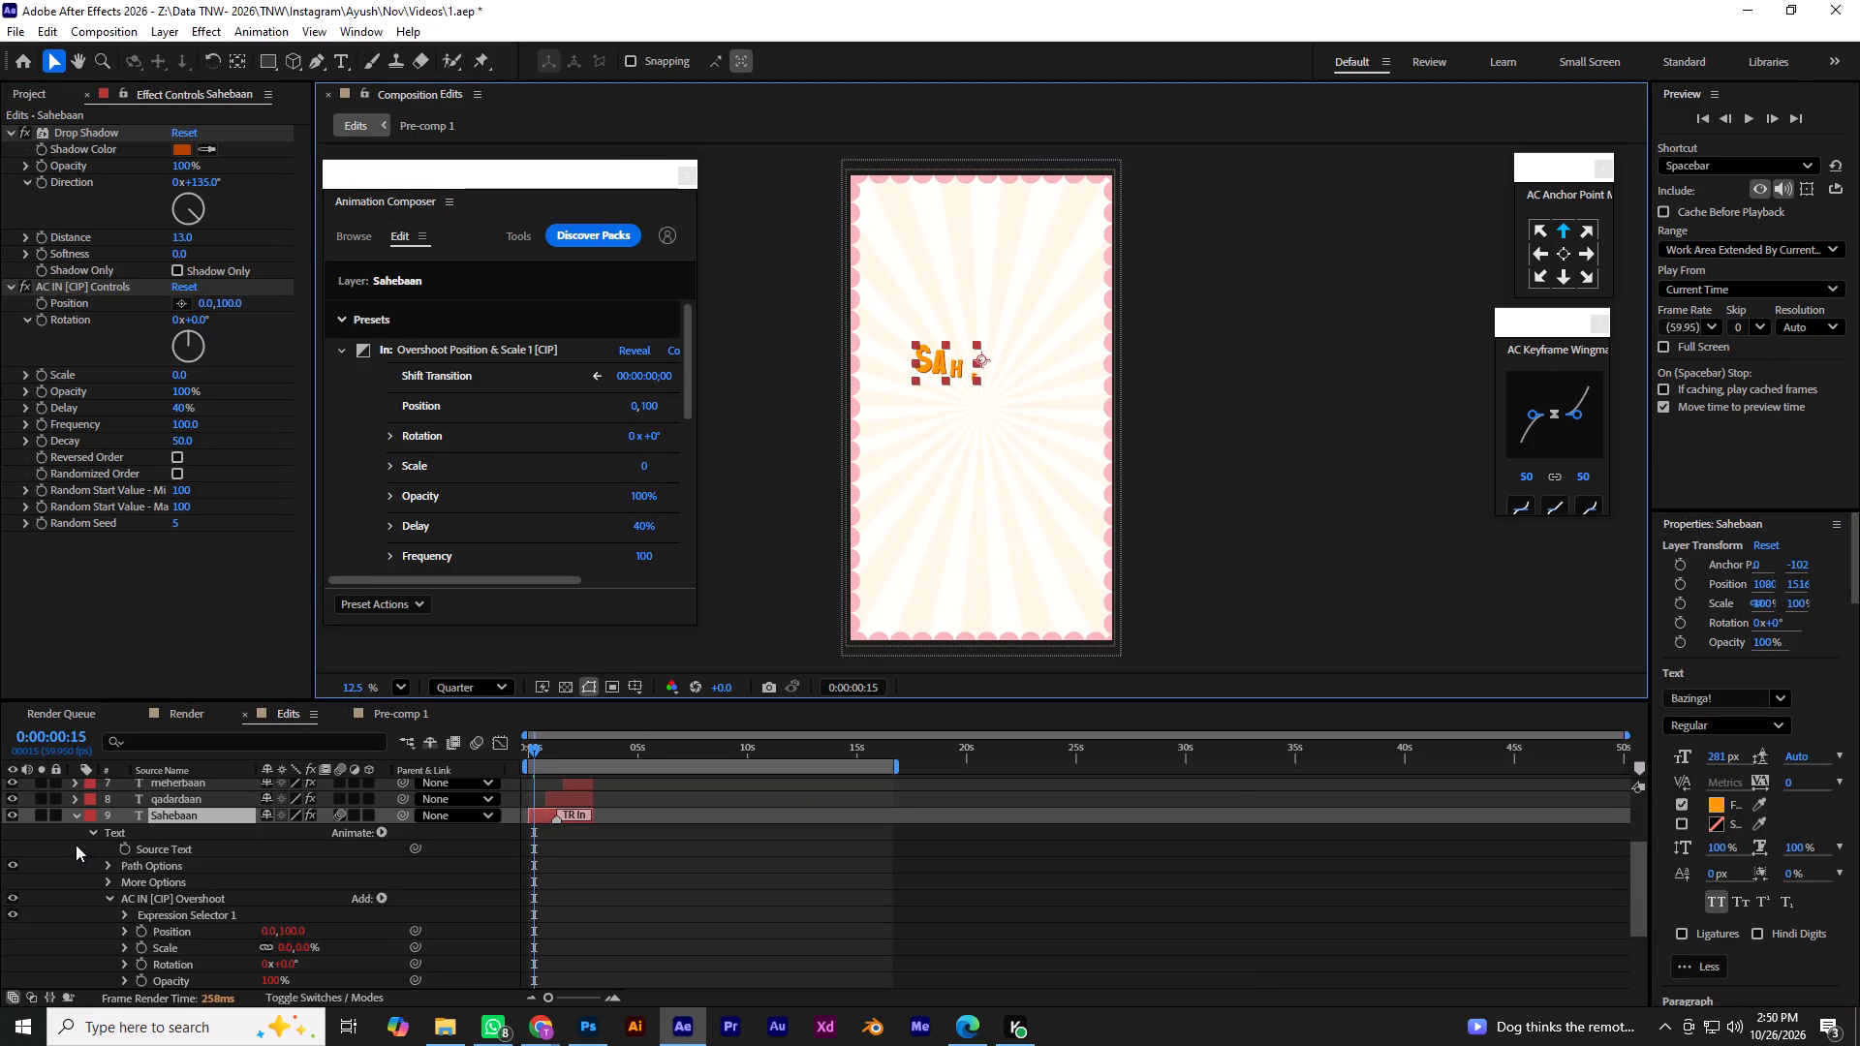
pyautogui.click(74, 817)
pyautogui.moveTo(524, 743); pyautogui.dragTo(508, 736)
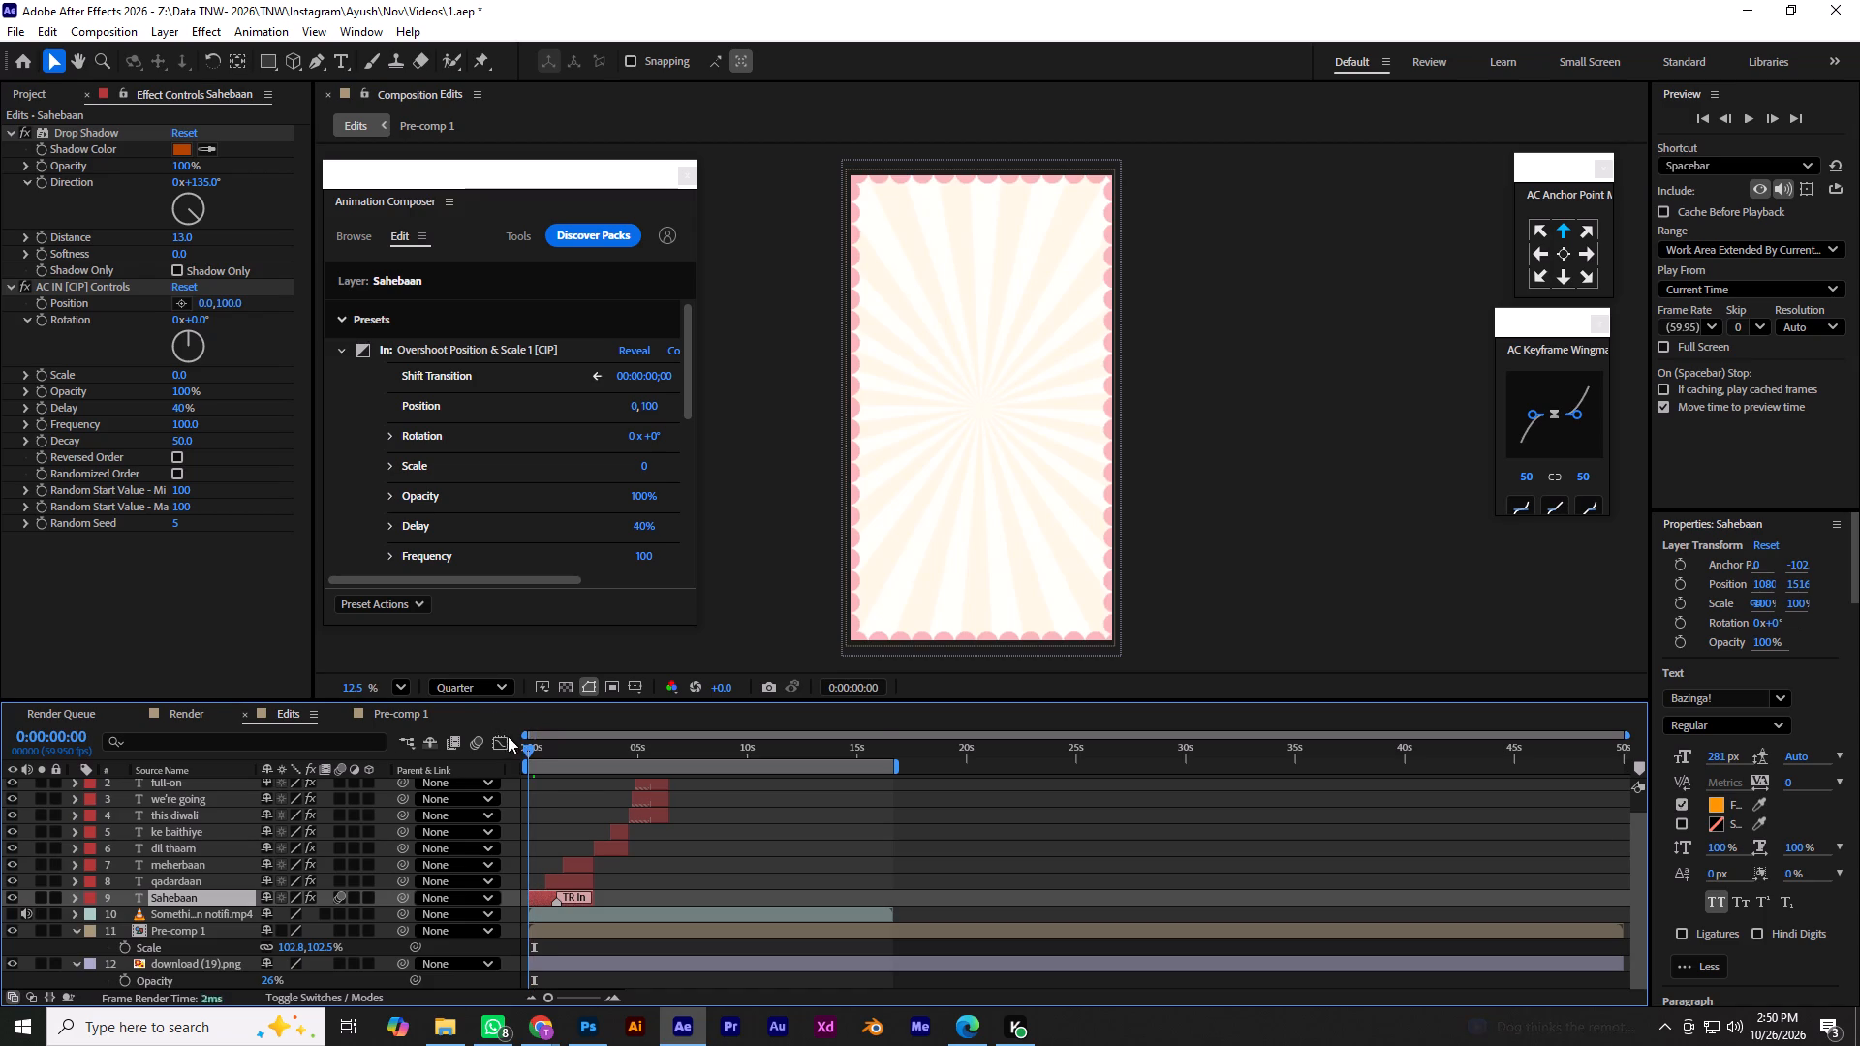
pyautogui.moveTo(508, 736); pyautogui.dragTo(505, 734)
pyautogui.press('space')
pyautogui.press('space')
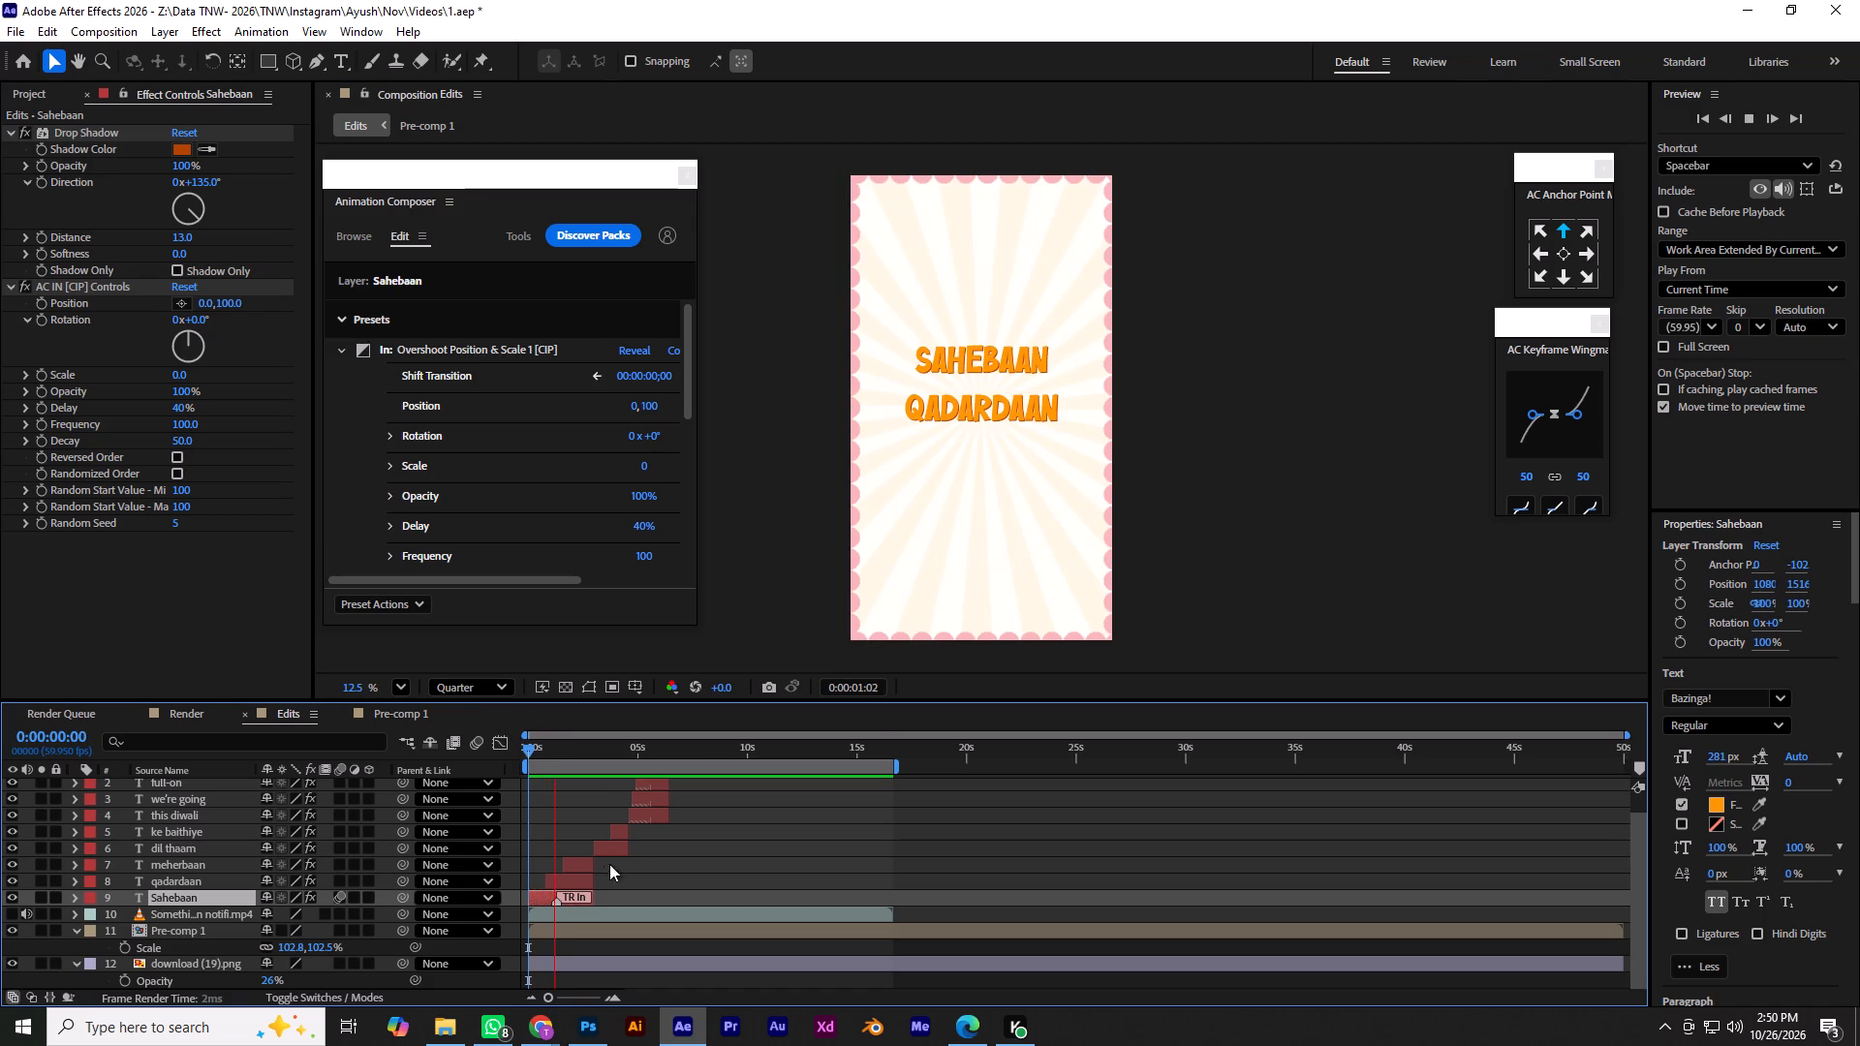
# Apply the same Overshoot Position & Scale In preset to the qadardaan layer at 0:00:00:47 and save the project.
pyautogui.click(553, 746)
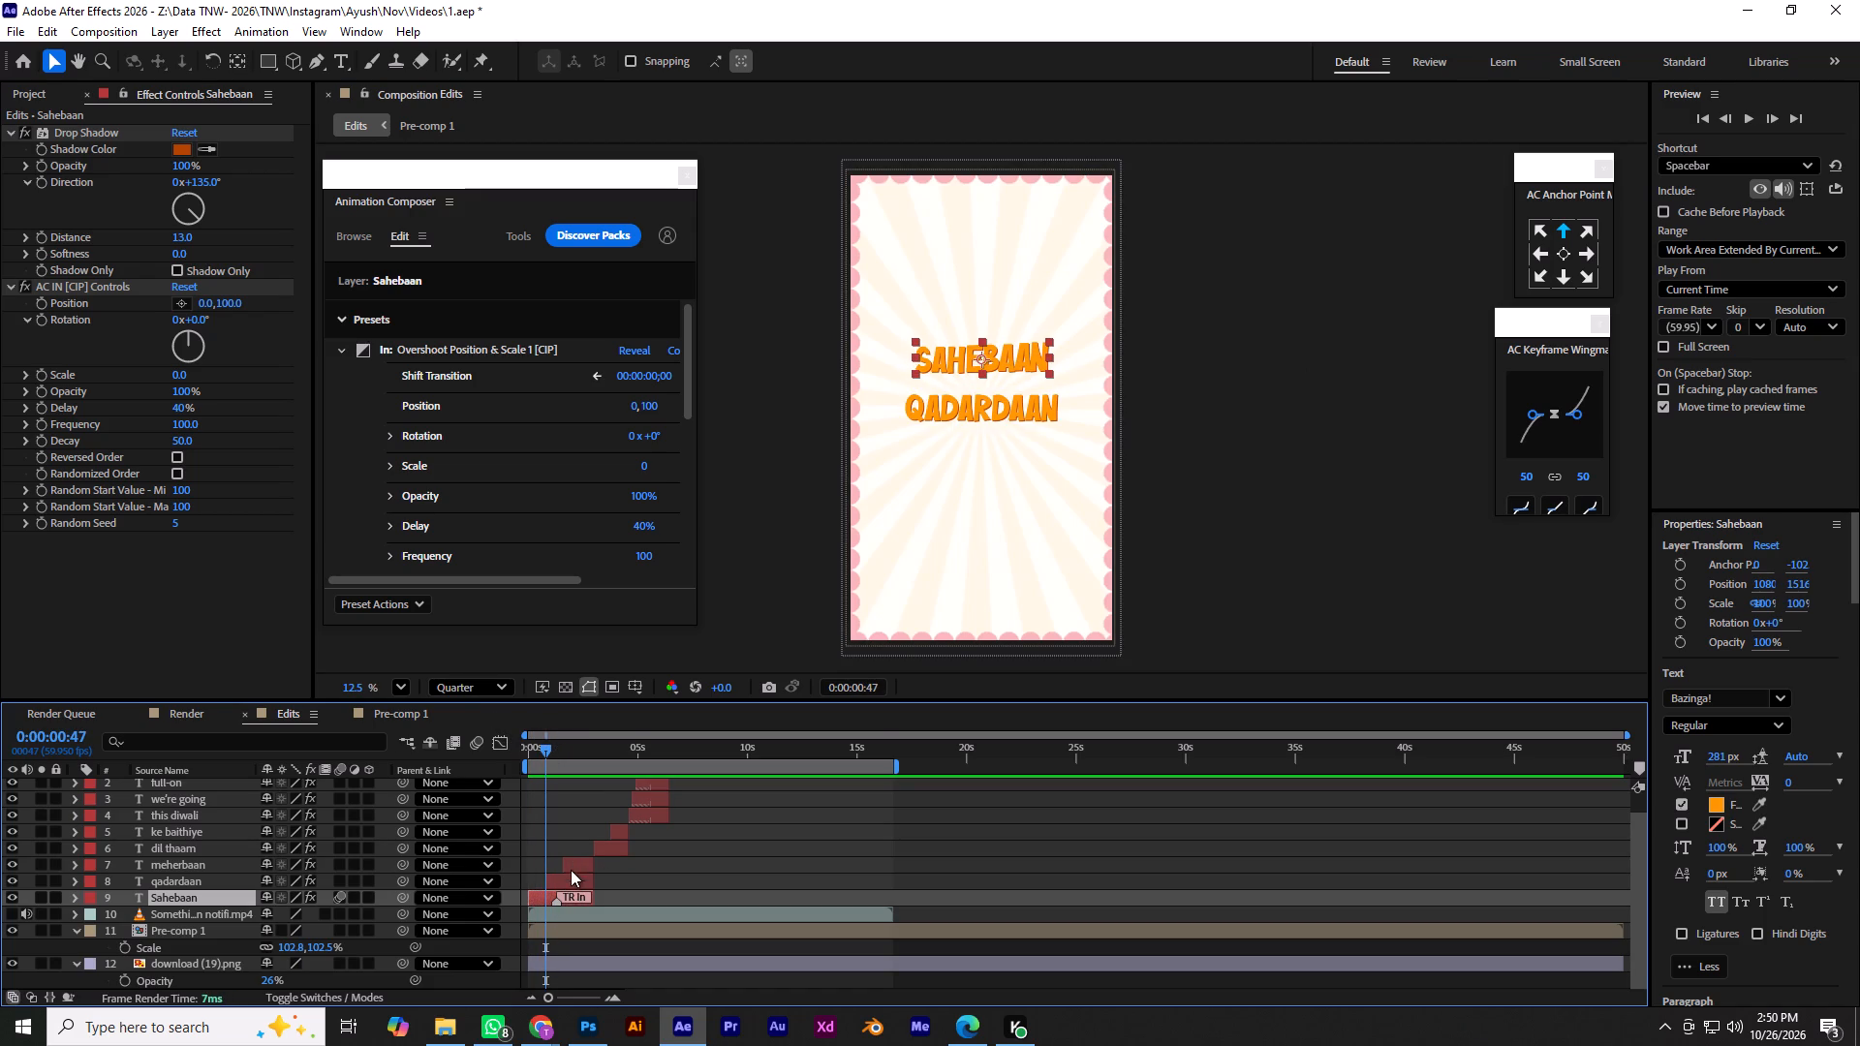
pyautogui.click(564, 883)
pyautogui.click(586, 577)
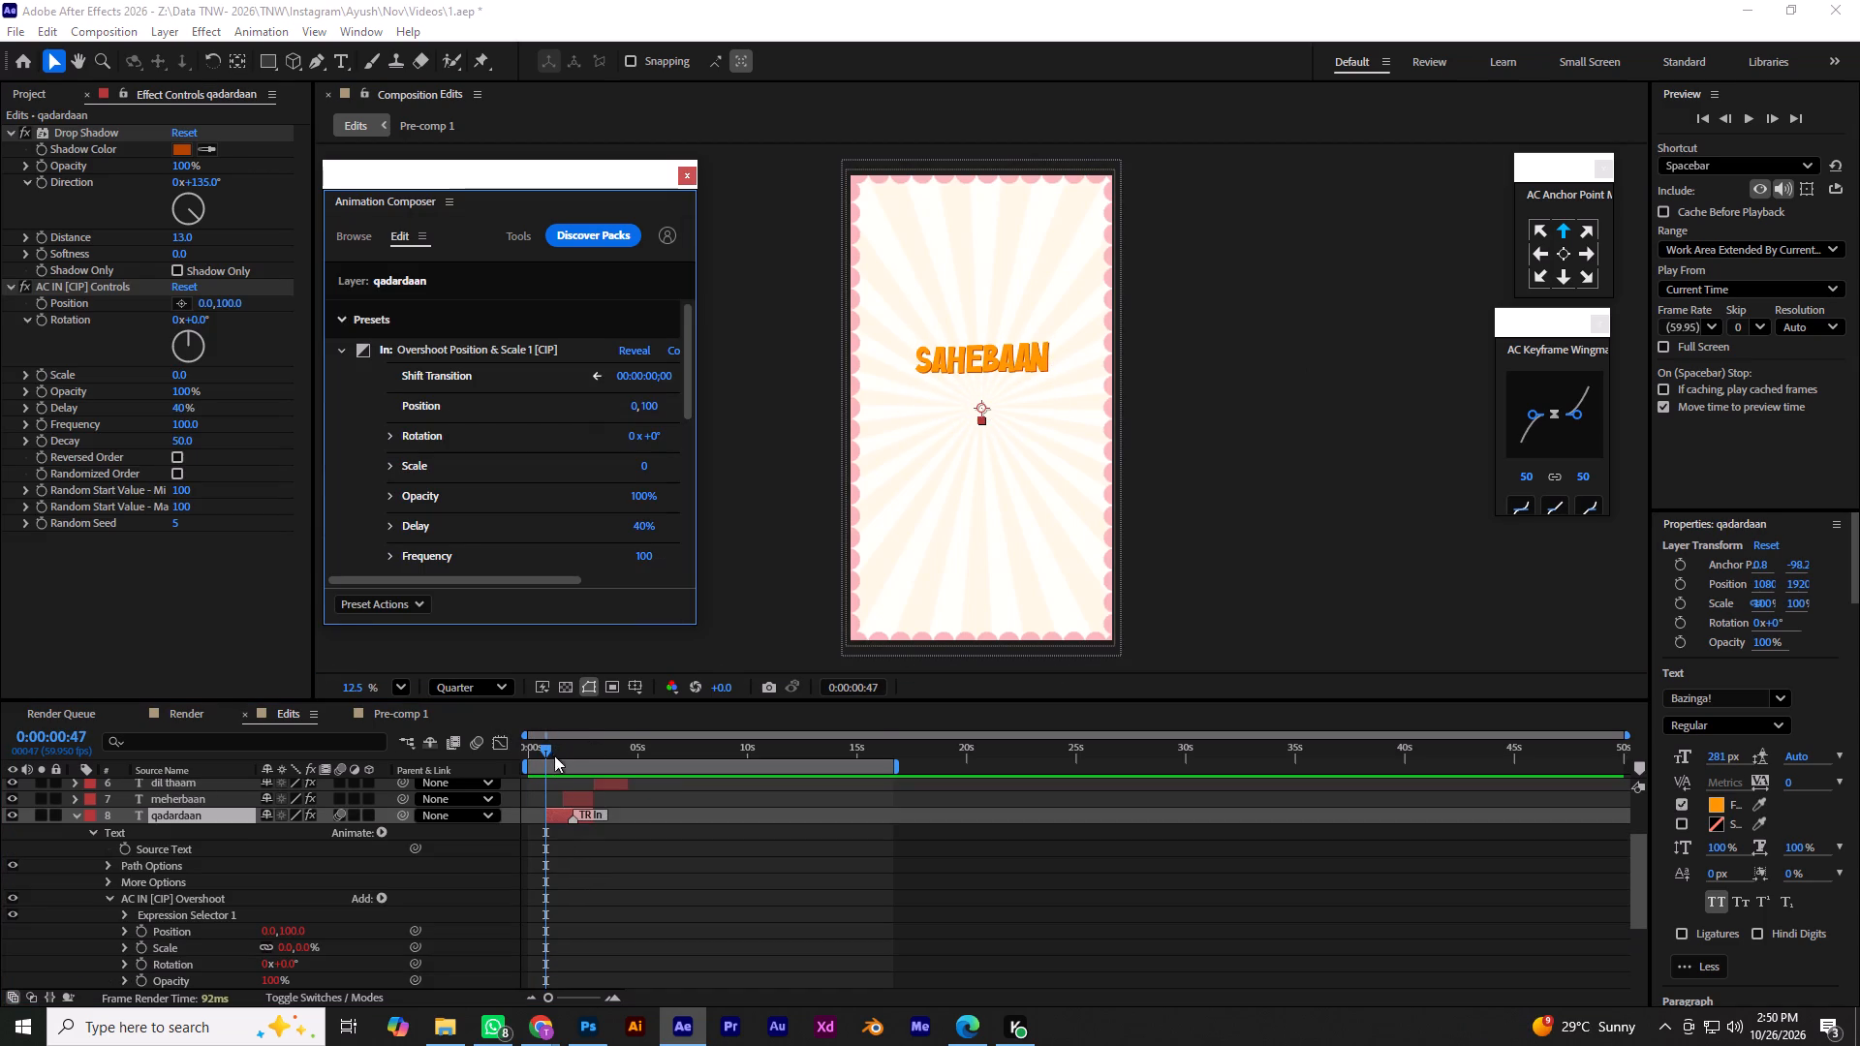
pyautogui.click(77, 819)
pyautogui.hotkey('ctrl', 's')
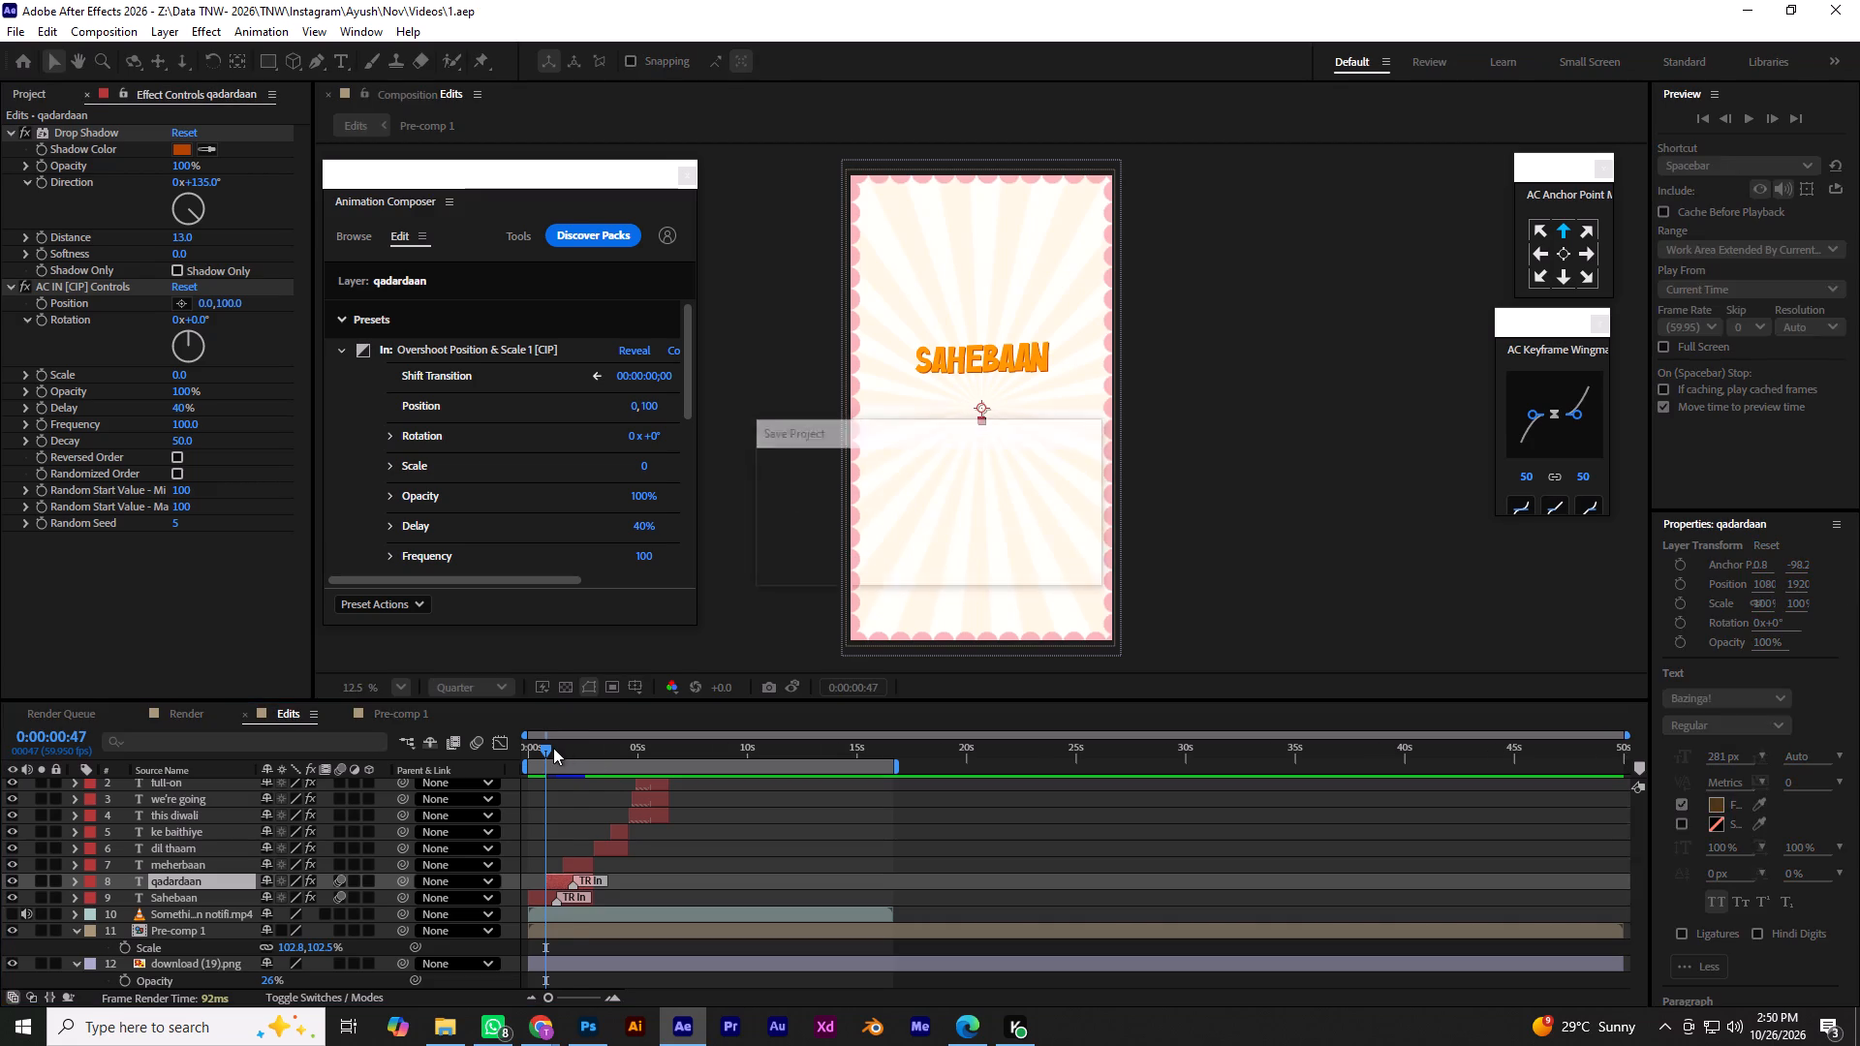
# Apply the same Overshoot Position & Scale In preset to the meherbaan layer at 0:00:01:36.
pyautogui.moveTo(553, 748); pyautogui.dragTo(570, 755)
pyautogui.moveTo(569, 743); pyautogui.dragTo(561, 752)
pyautogui.click(573, 861)
pyautogui.click(582, 582)
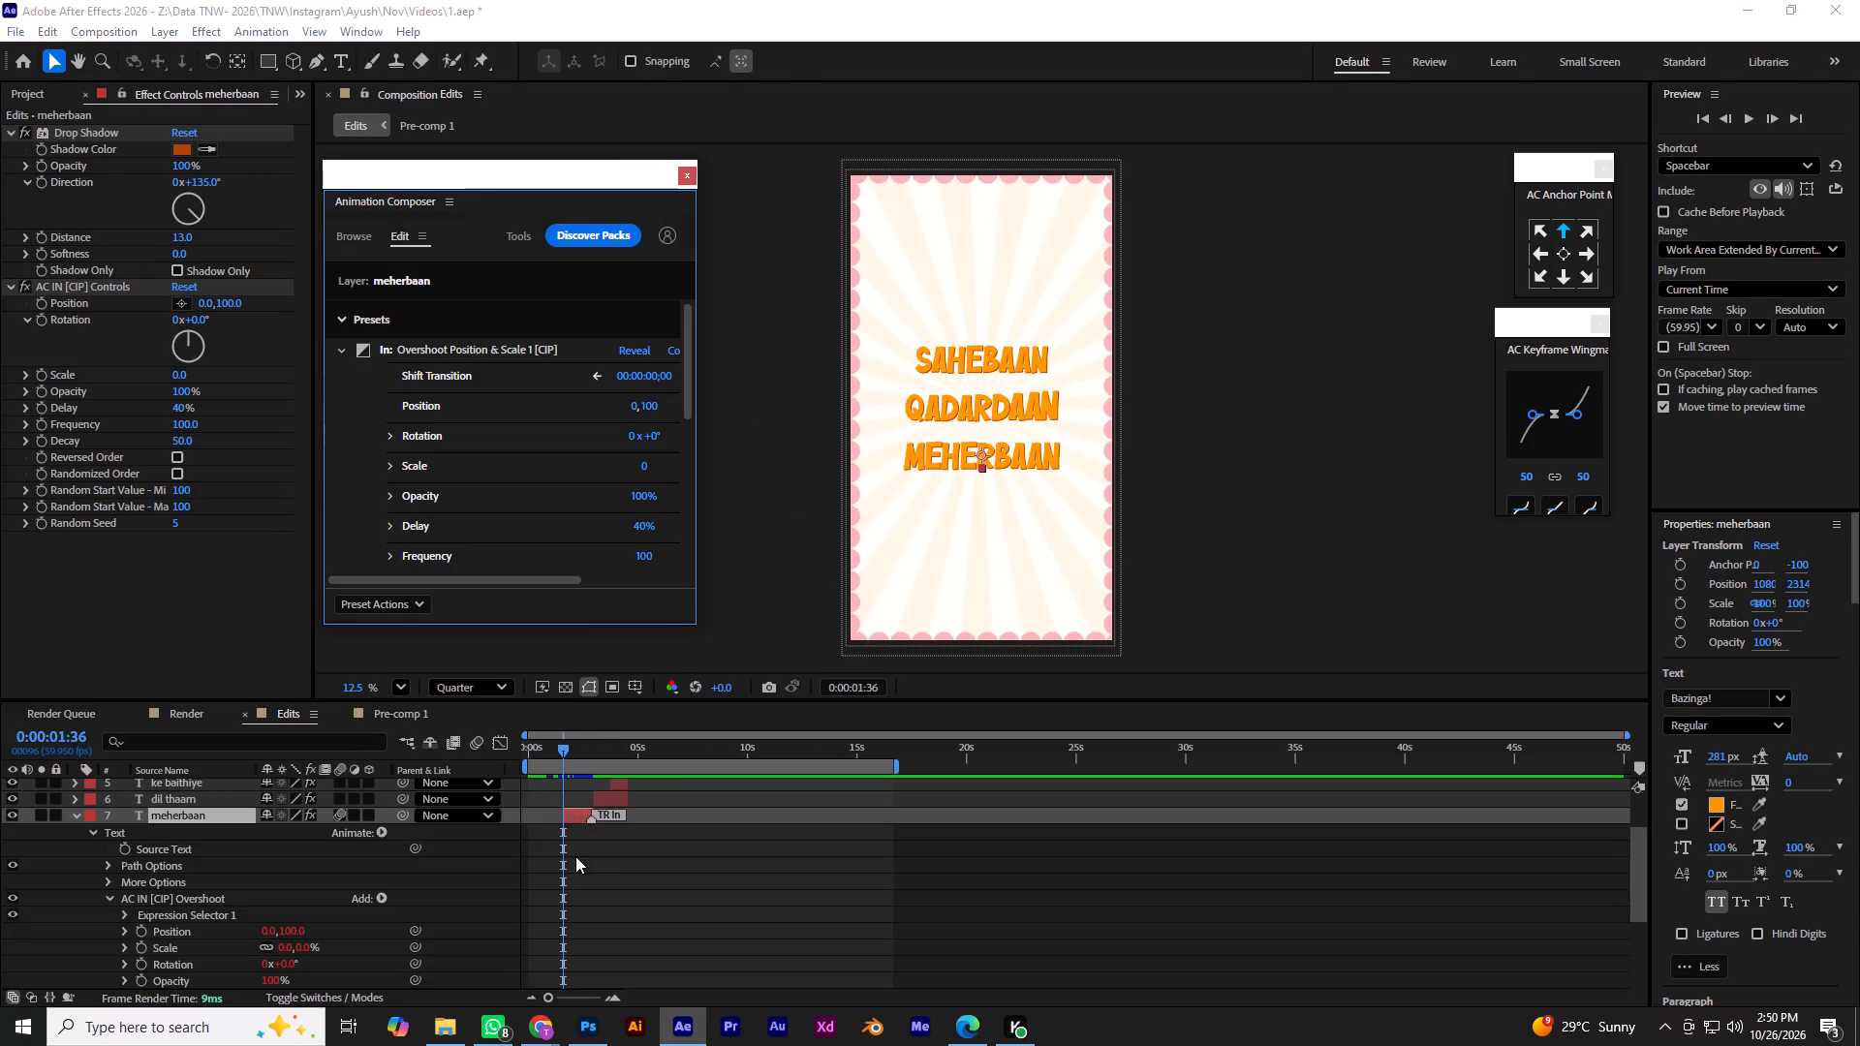
pyautogui.click(75, 814)
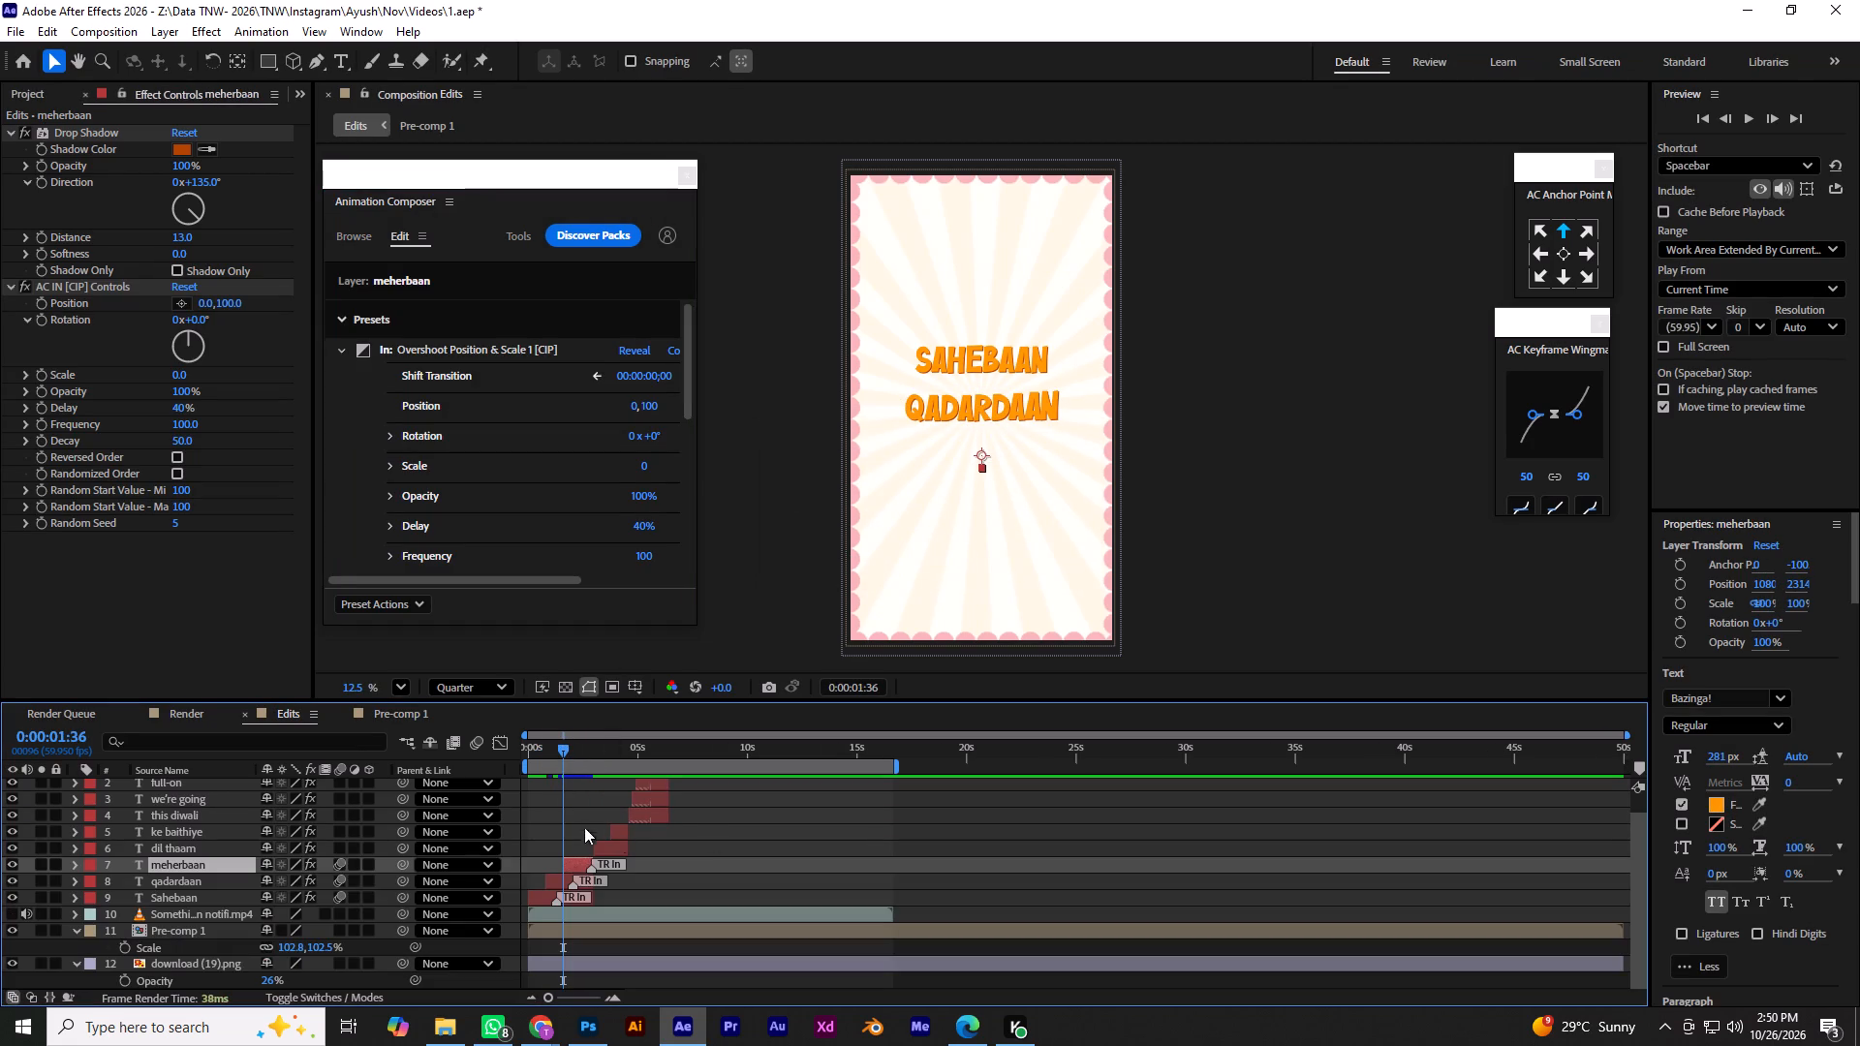
# Play the three animated captions from the start of the composition and save the project.
pyautogui.scroll(-1, 573, 815)
pyautogui.moveTo(557, 738); pyautogui.dragTo(463, 777)
pyautogui.moveTo(561, 744); pyautogui.dragTo(429, 790)
pyautogui.press('space')
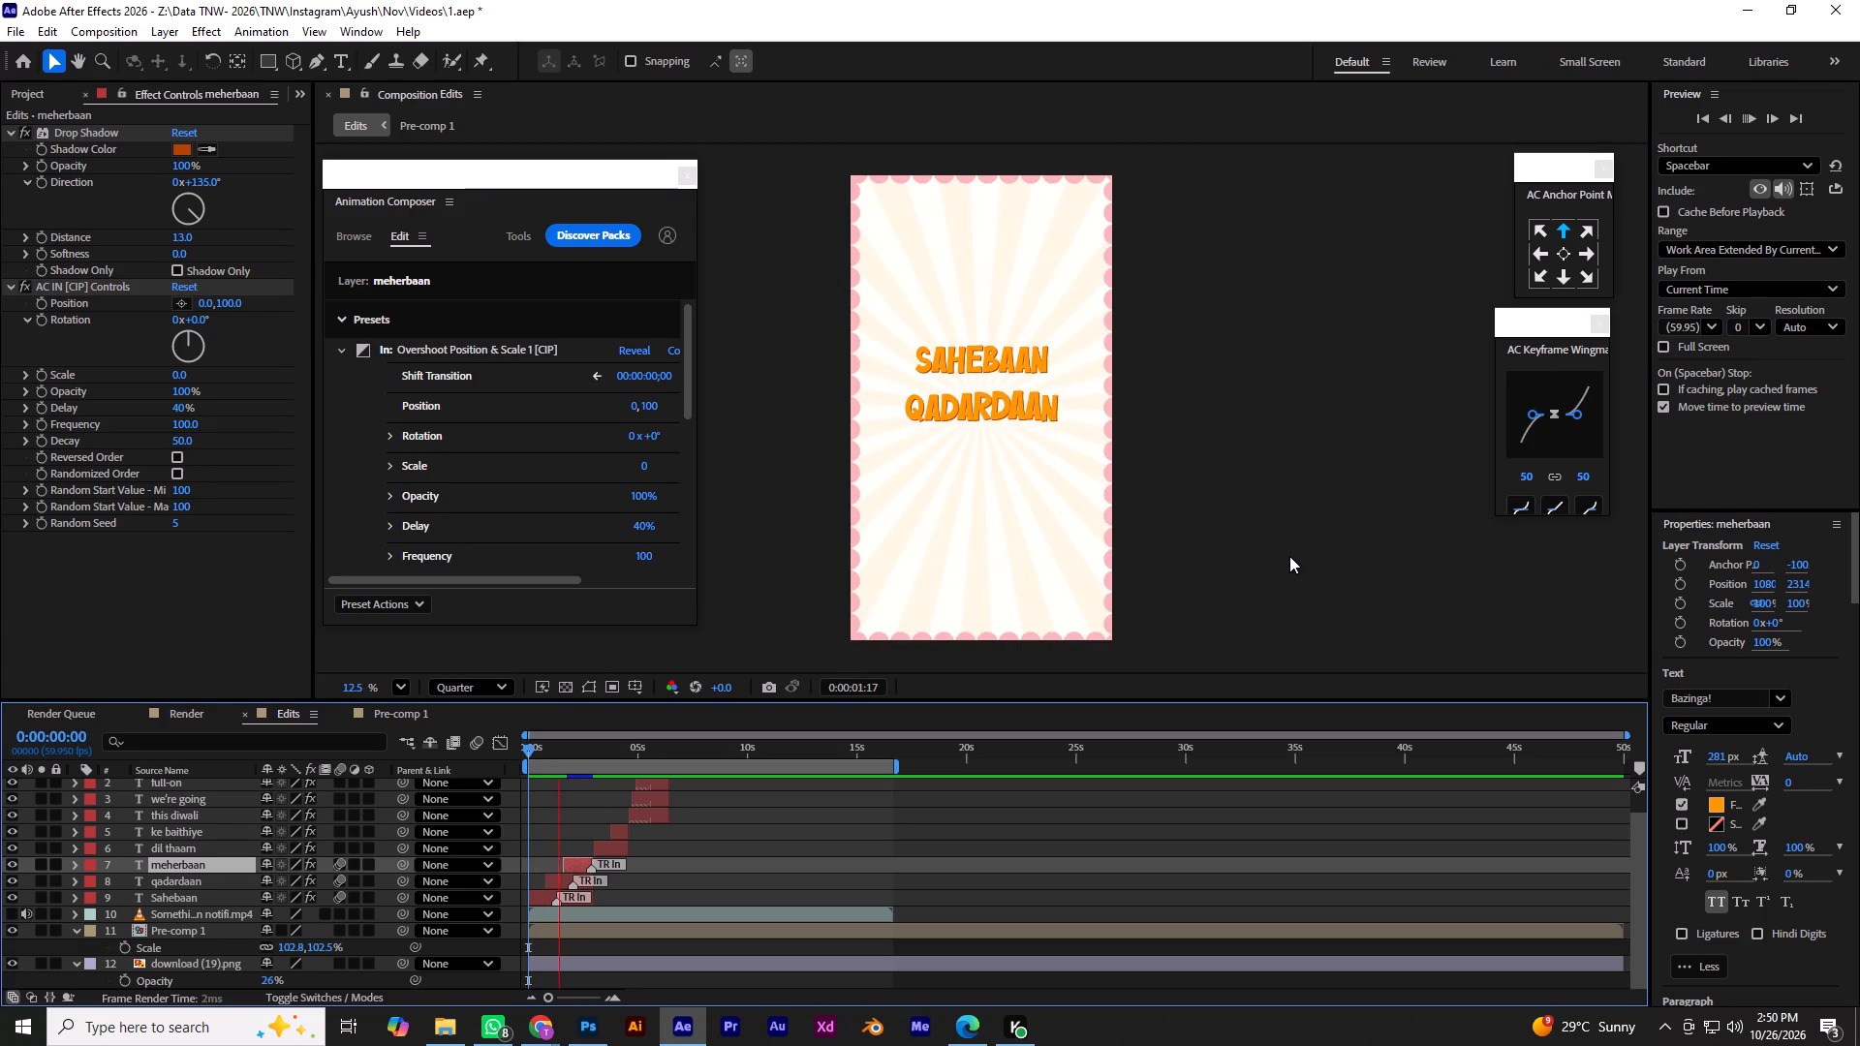
pyautogui.press('space')
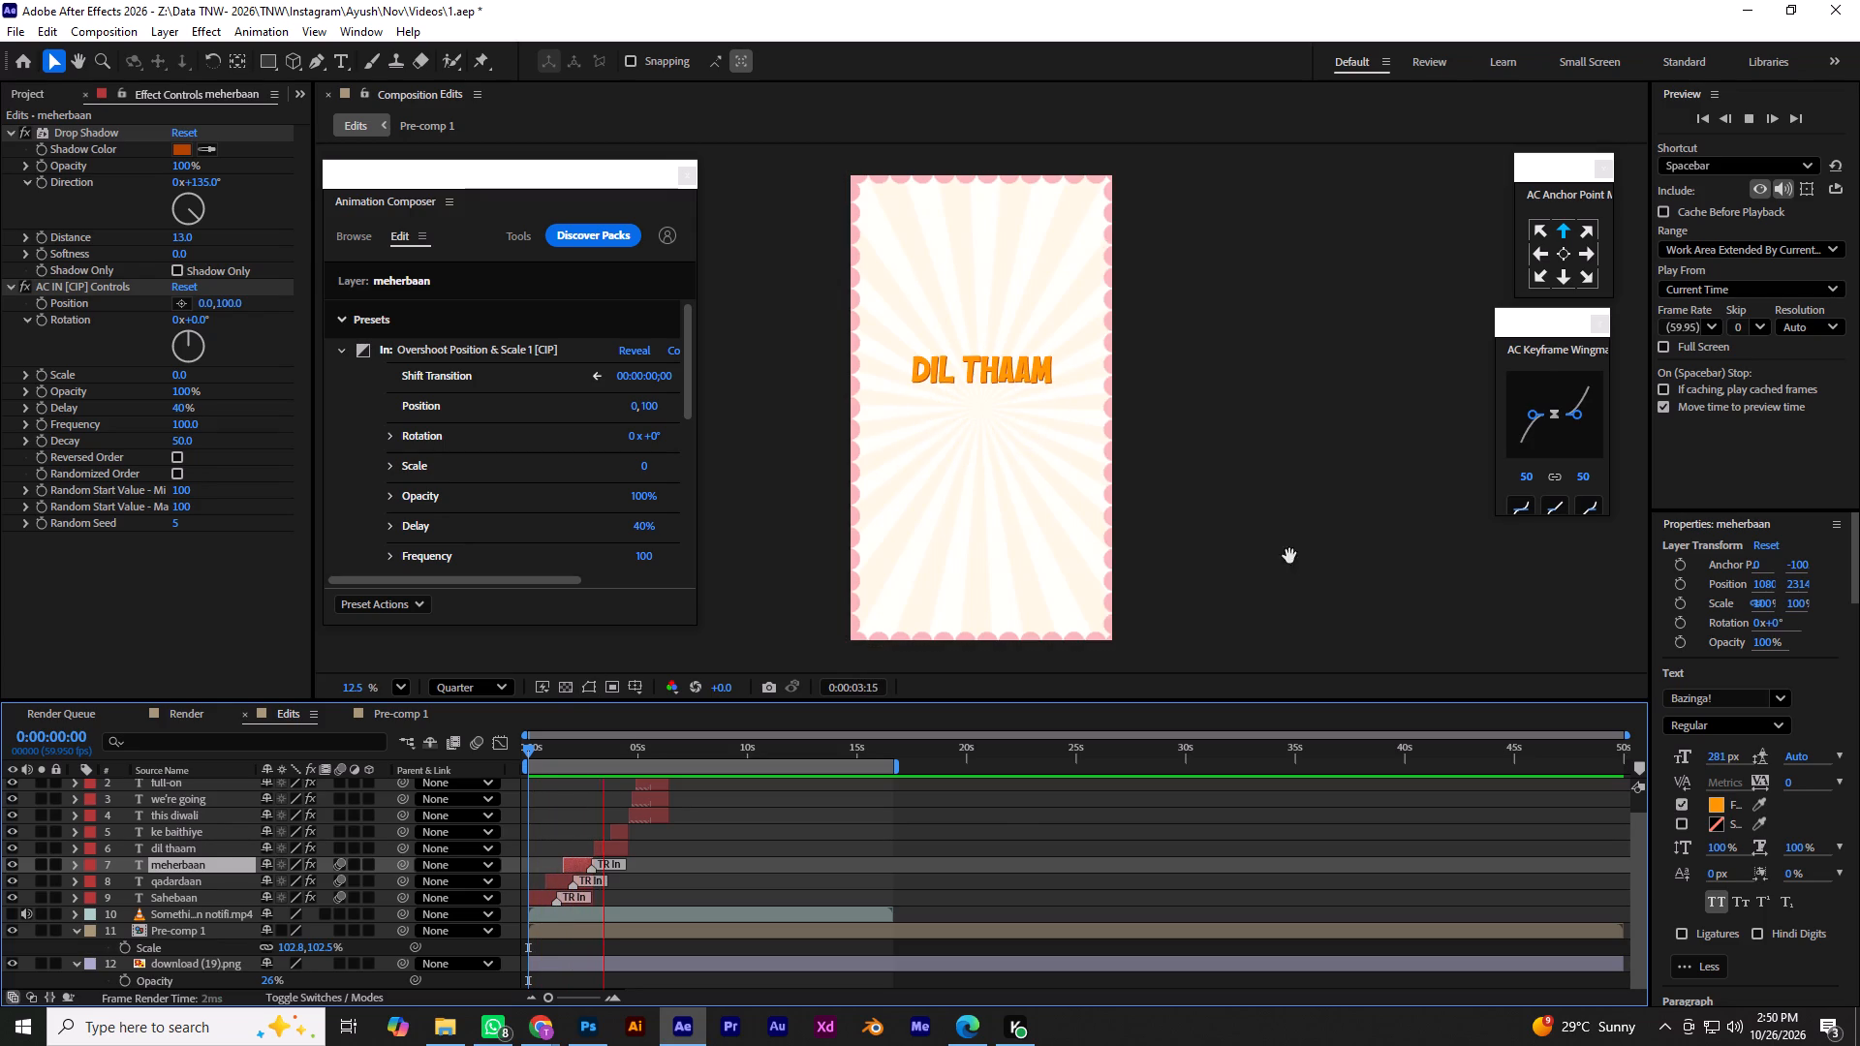
pyautogui.hotkey('ctrl', 's')
pyautogui.moveTo(603, 752); pyautogui.dragTo(493, 784)
pyautogui.press('space')
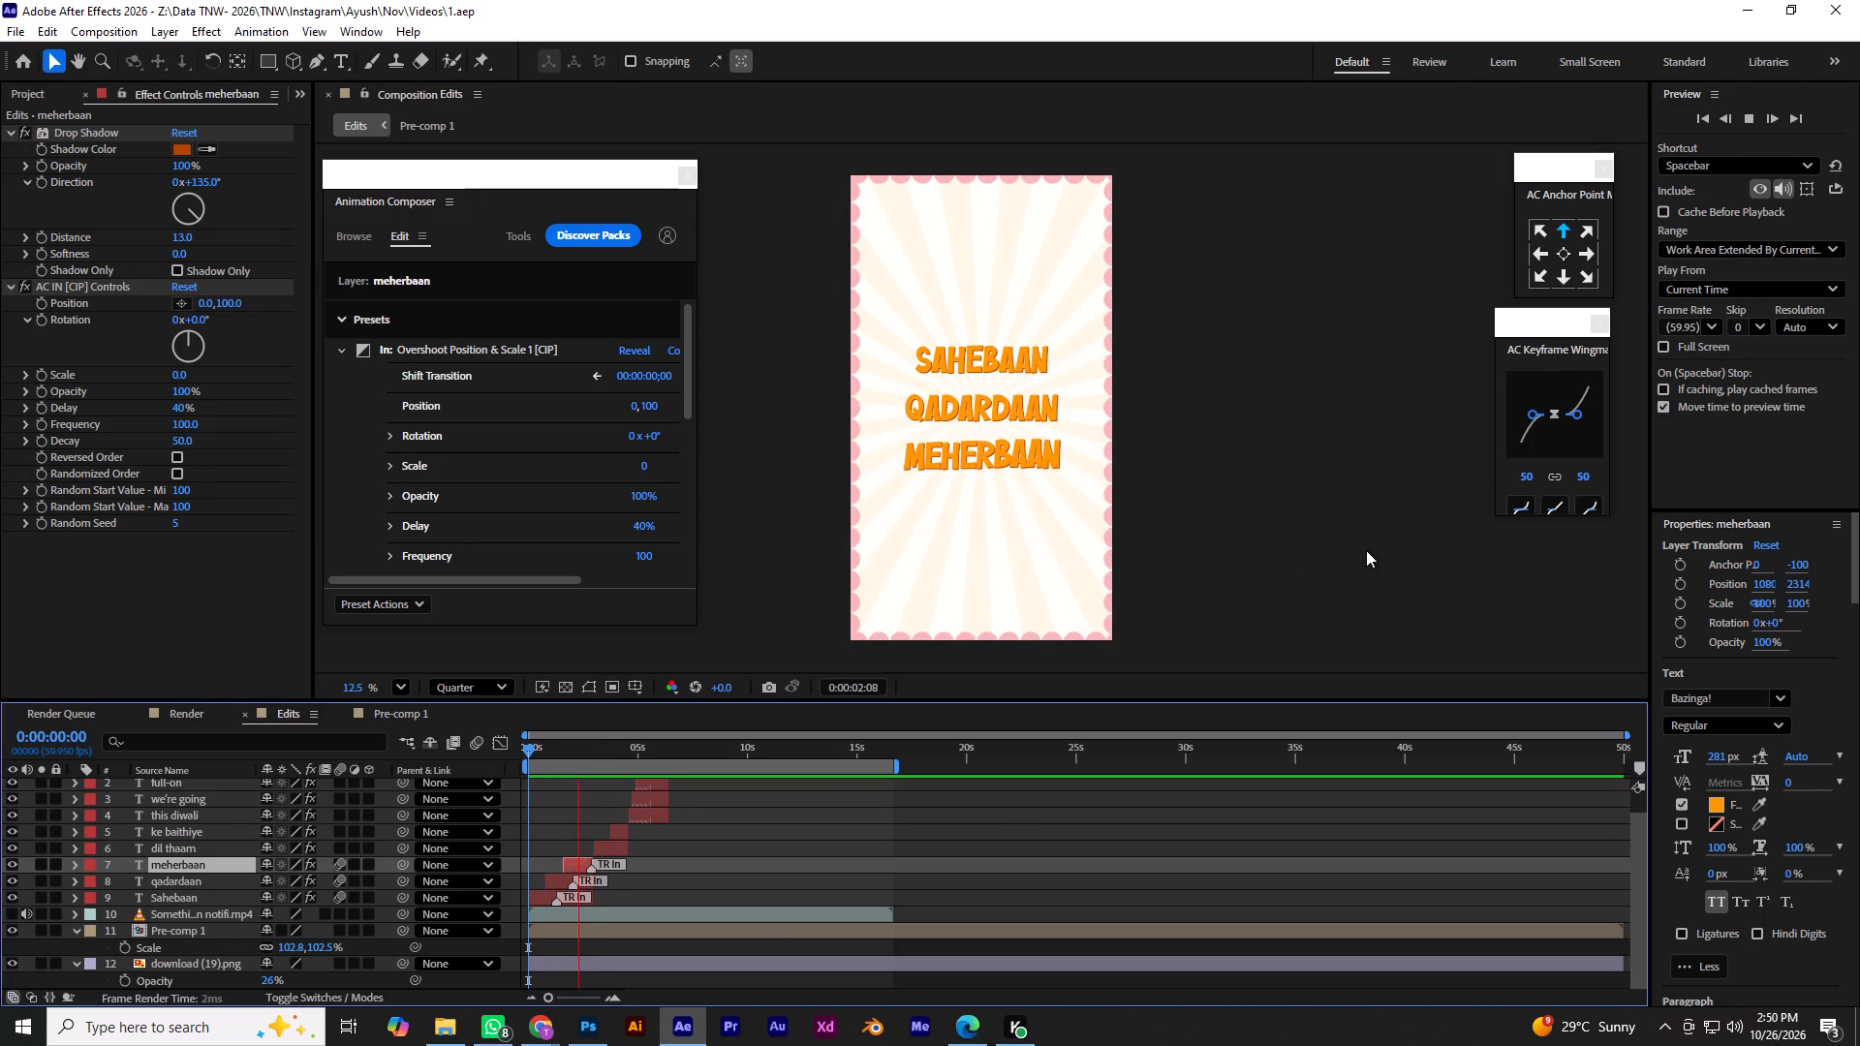
# Play on to the end of the first captions and extend the dil thaam layer's start back to the end of the meherbaan layer.
pyautogui.press('space')
pyautogui.keyDown('alt'); pyautogui.scroll(2, 613, 833); pyautogui.keyUp('alt')
pyautogui.press('space')
pyautogui.press('space')
pyautogui.moveTo(575, 868); pyautogui.dragTo(658, 878)
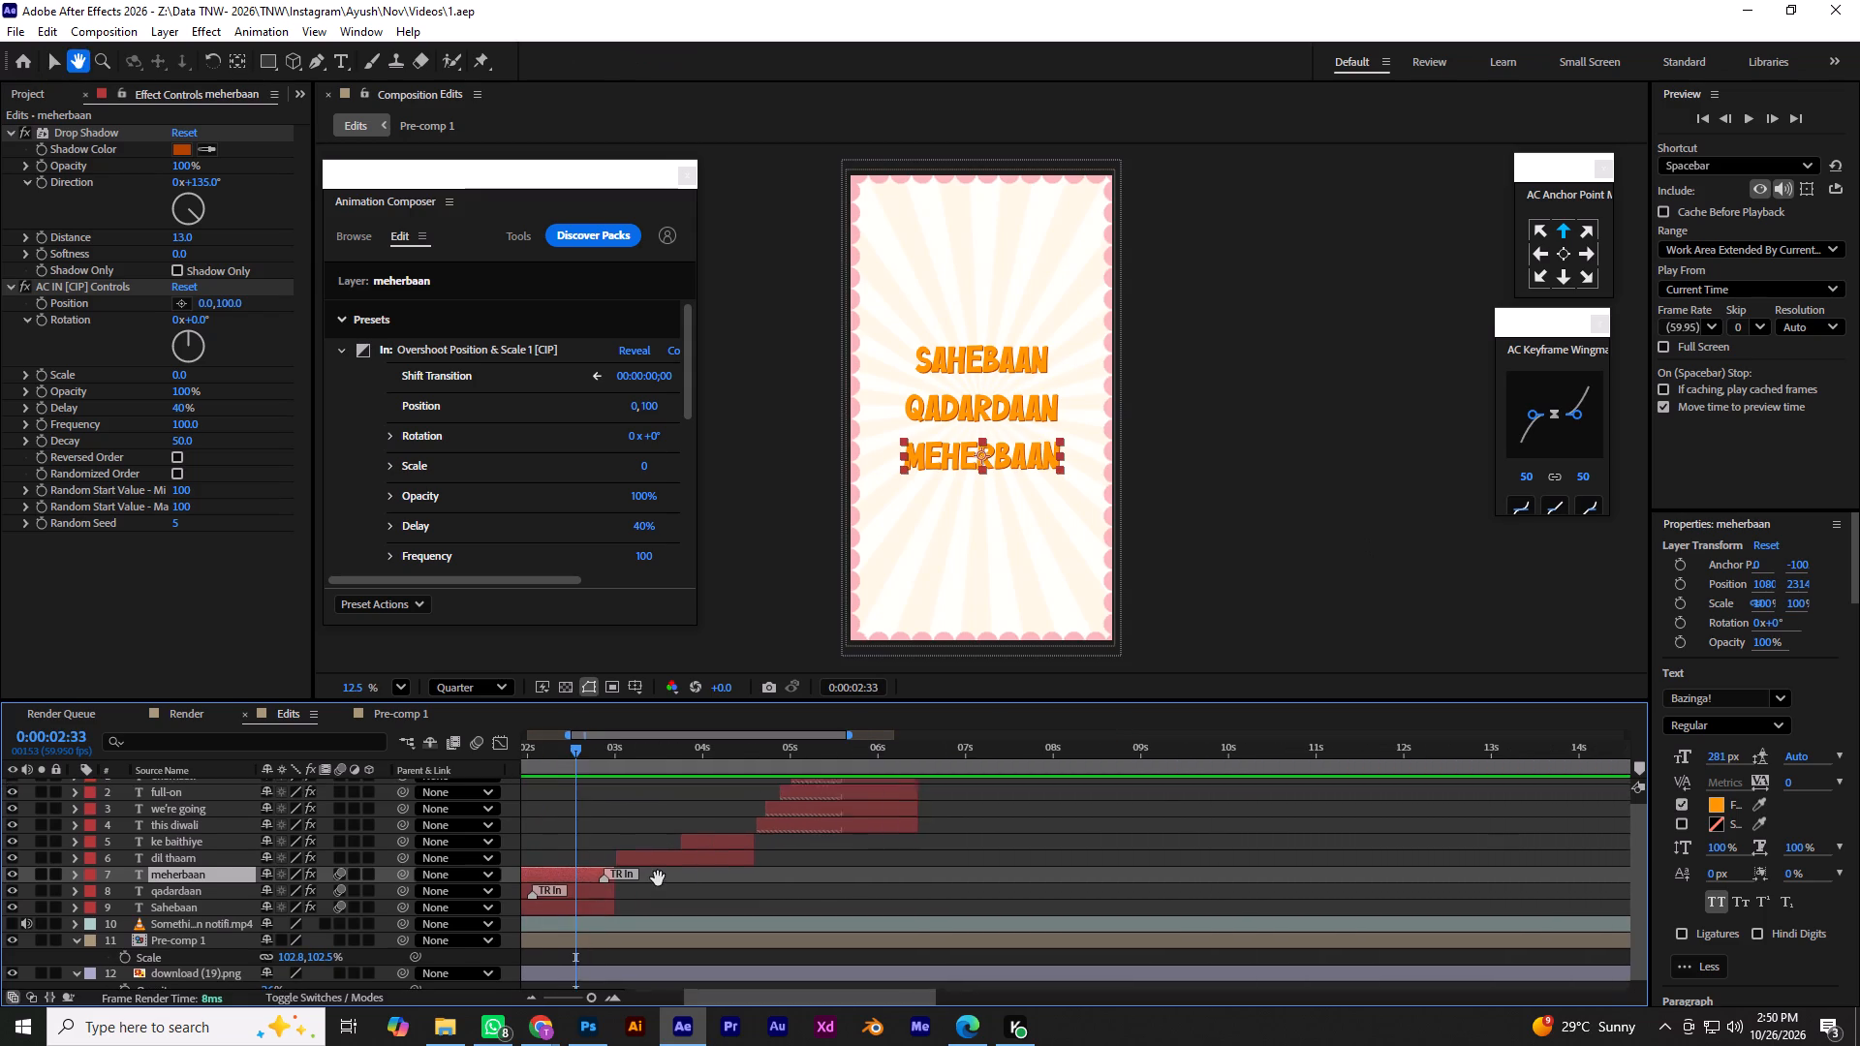
pyautogui.moveTo(658, 878); pyautogui.dragTo(661, 878)
pyautogui.moveTo(579, 752); pyautogui.dragTo(617, 763)
pyautogui.keyDown('alt'); pyautogui.scroll(3, 623, 849); pyautogui.keyUp('alt')
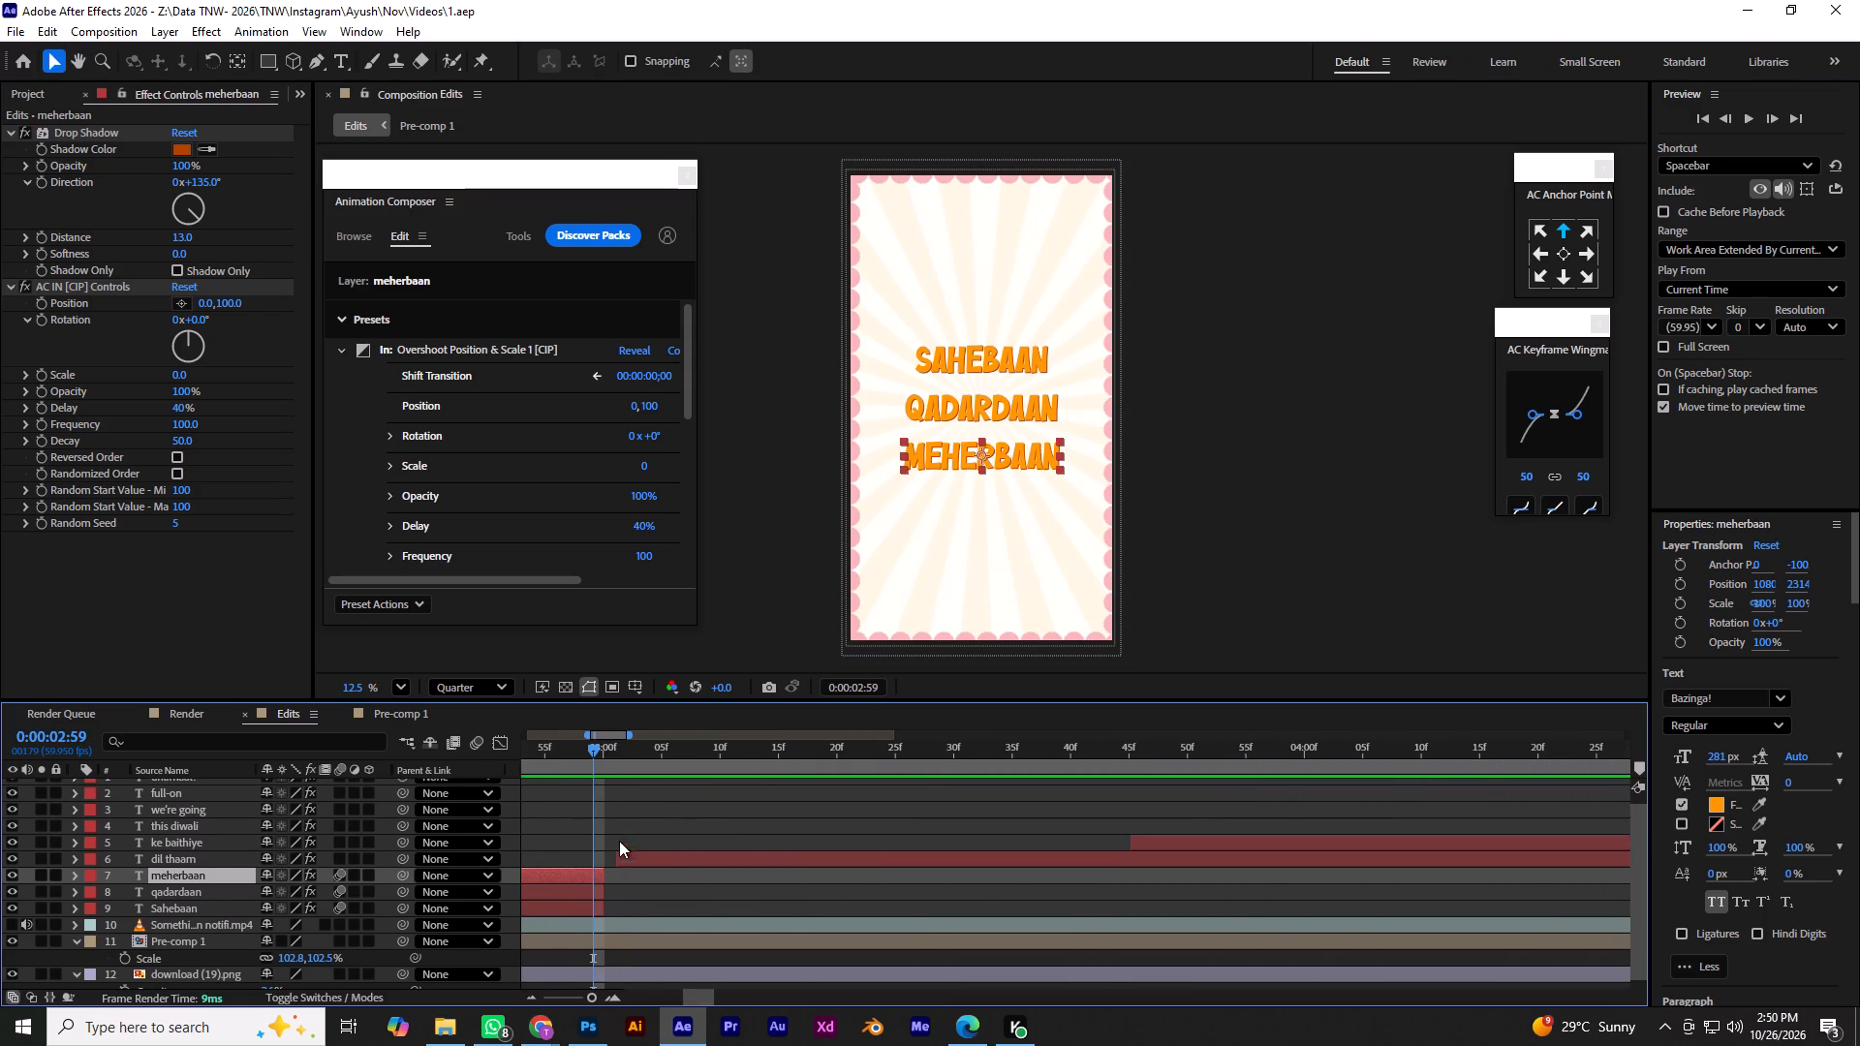
pyautogui.moveTo(600, 749); pyautogui.dragTo(616, 754)
pyautogui.moveTo(615, 861); pyautogui.dragTo(602, 866)
# Apply the Overshoot Position & Scale In preset to the dil thaam layer at 0:00:03:01.
pyautogui.moveTo(618, 742); pyautogui.dragTo(615, 755)
pyautogui.click(601, 581)
# Apply the same Overshoot Position & Scale In preset to the ke baithiye layer at 0:00:03:45 and save the project.
pyautogui.keyDown('alt'); pyautogui.scroll(-2, 663, 828); pyautogui.keyUp('alt')
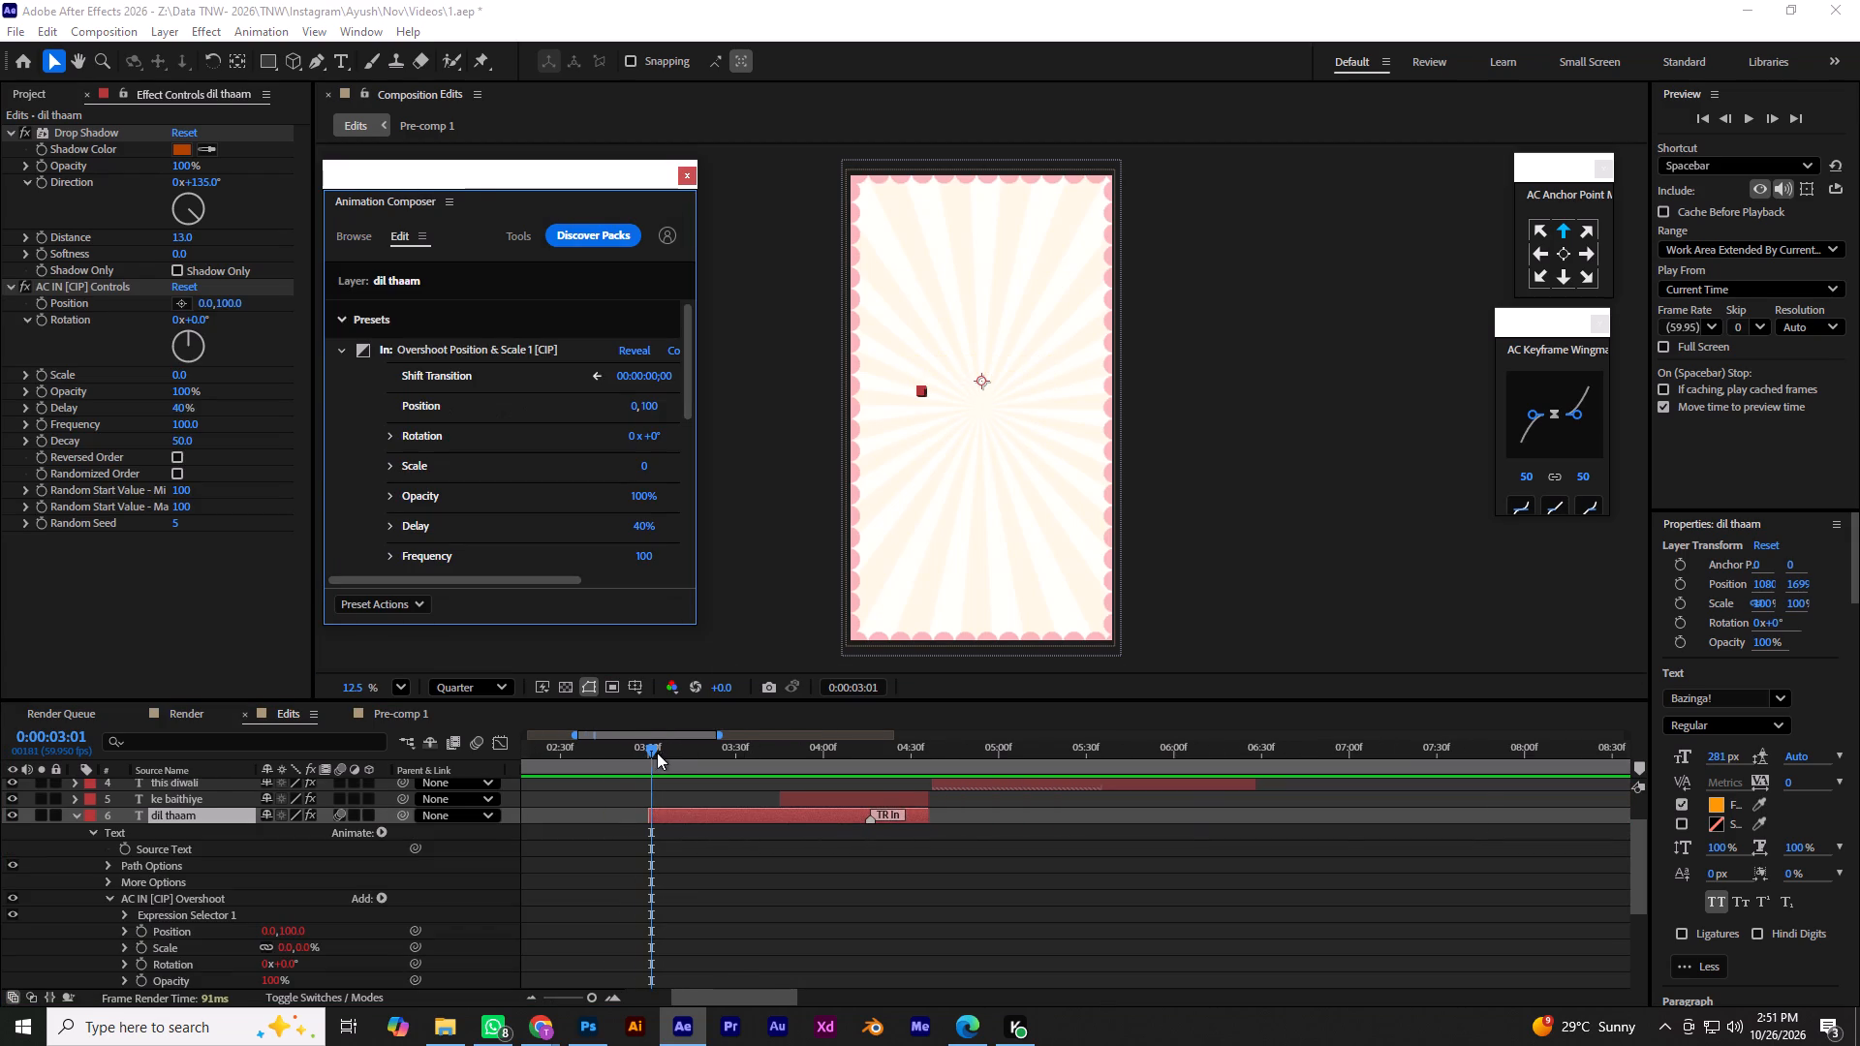
pyautogui.moveTo(651, 745); pyautogui.dragTo(767, 767)
pyautogui.click(794, 792)
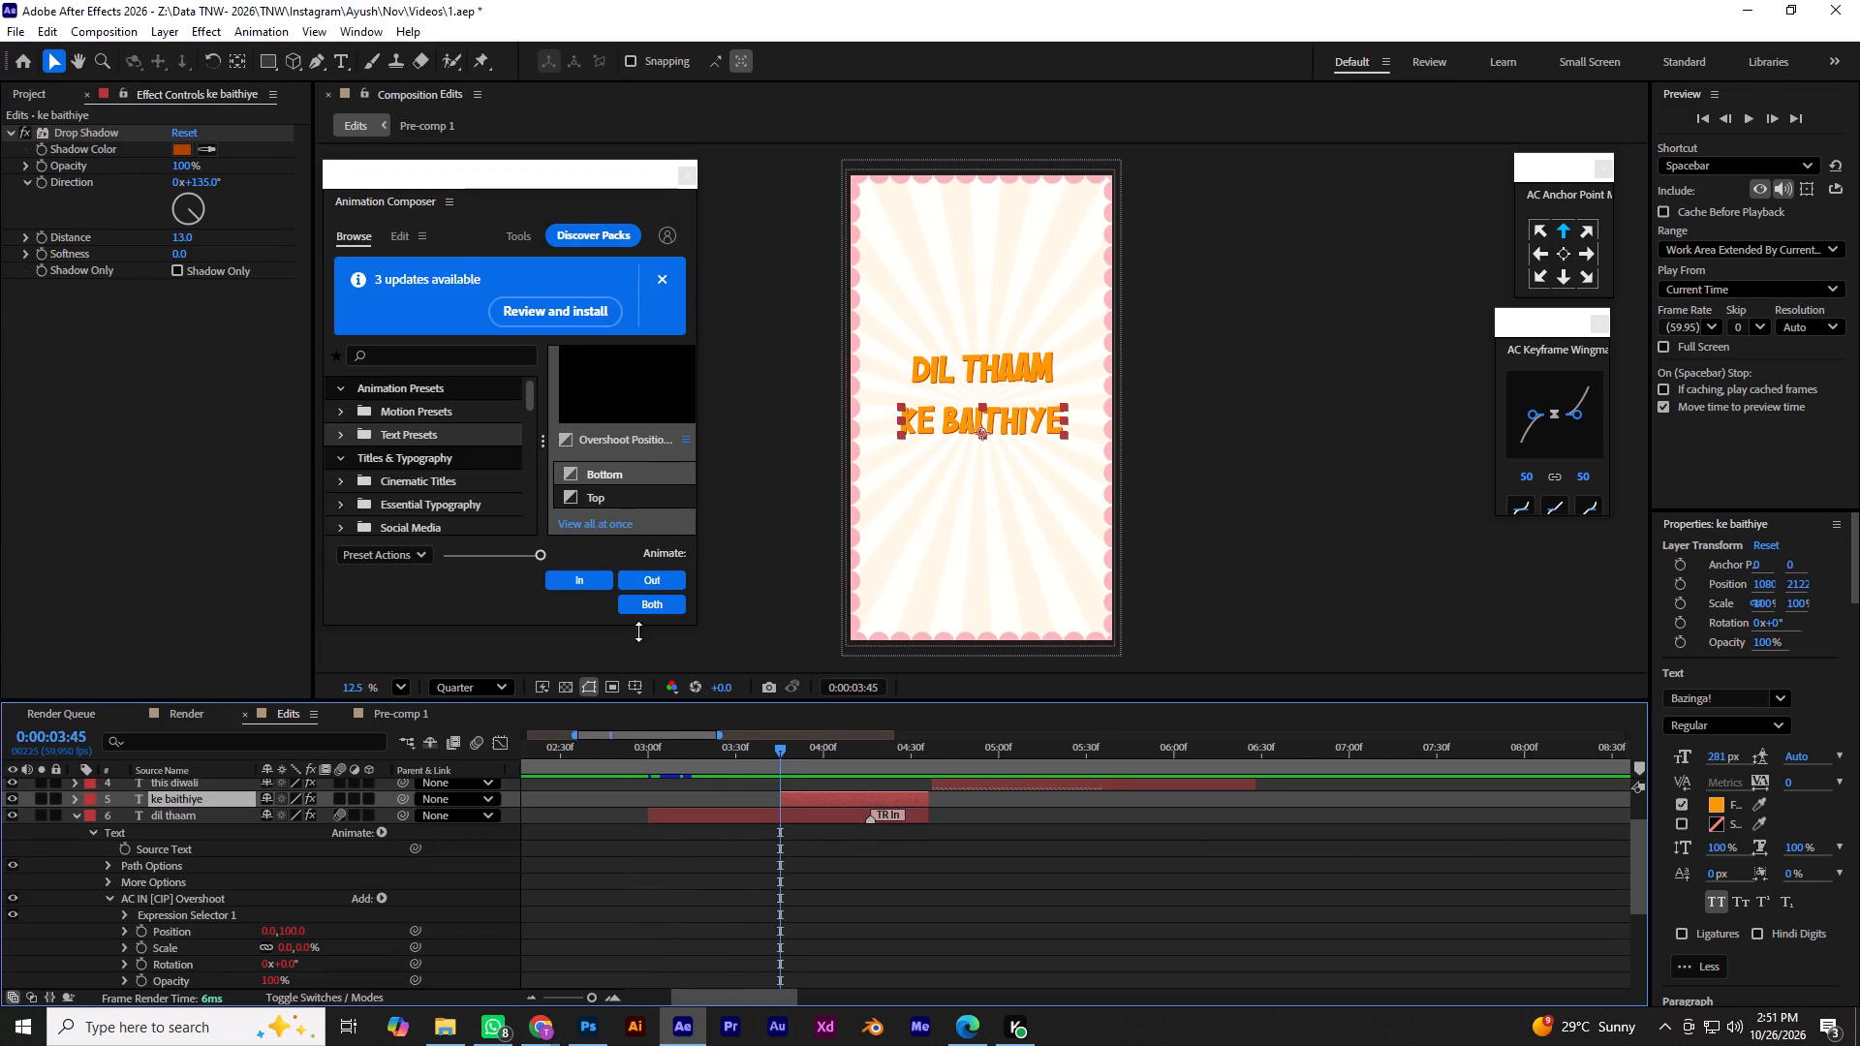
pyautogui.click(583, 584)
pyautogui.click(77, 798)
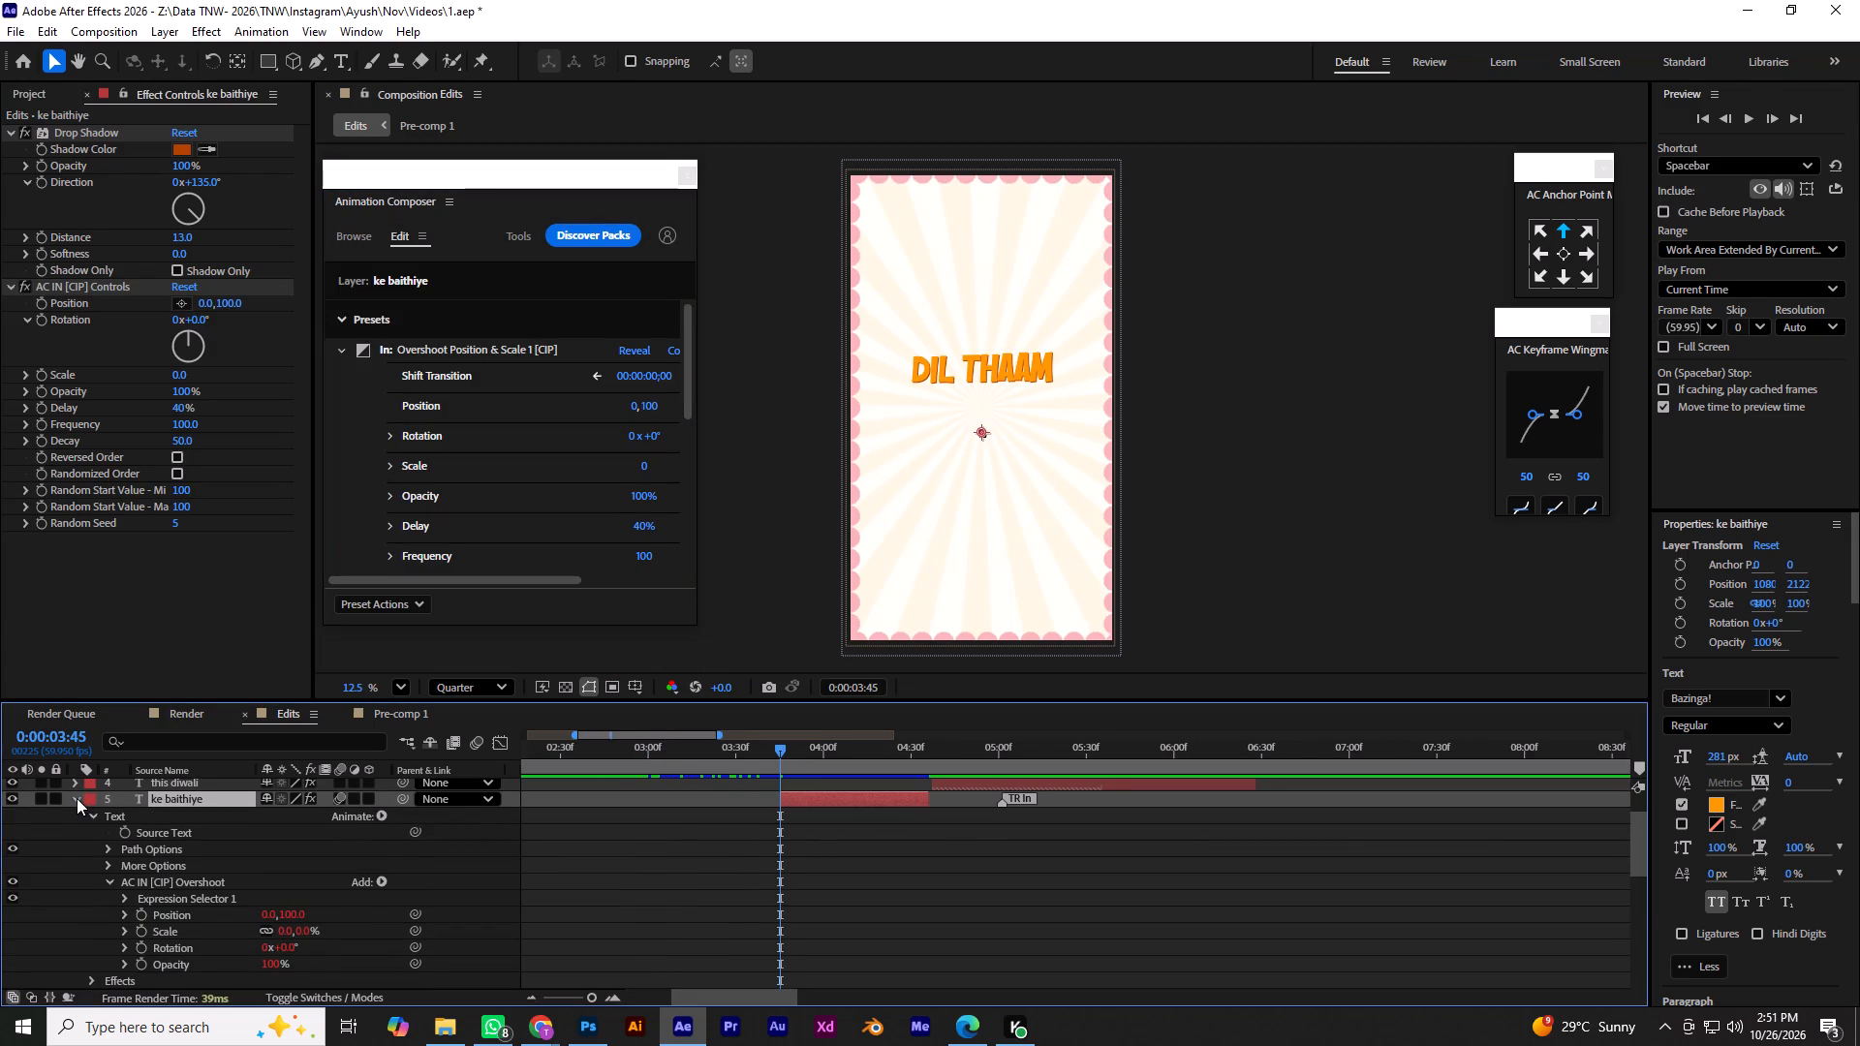
pyautogui.click(77, 815)
pyautogui.hotkey('ctrl', 's')
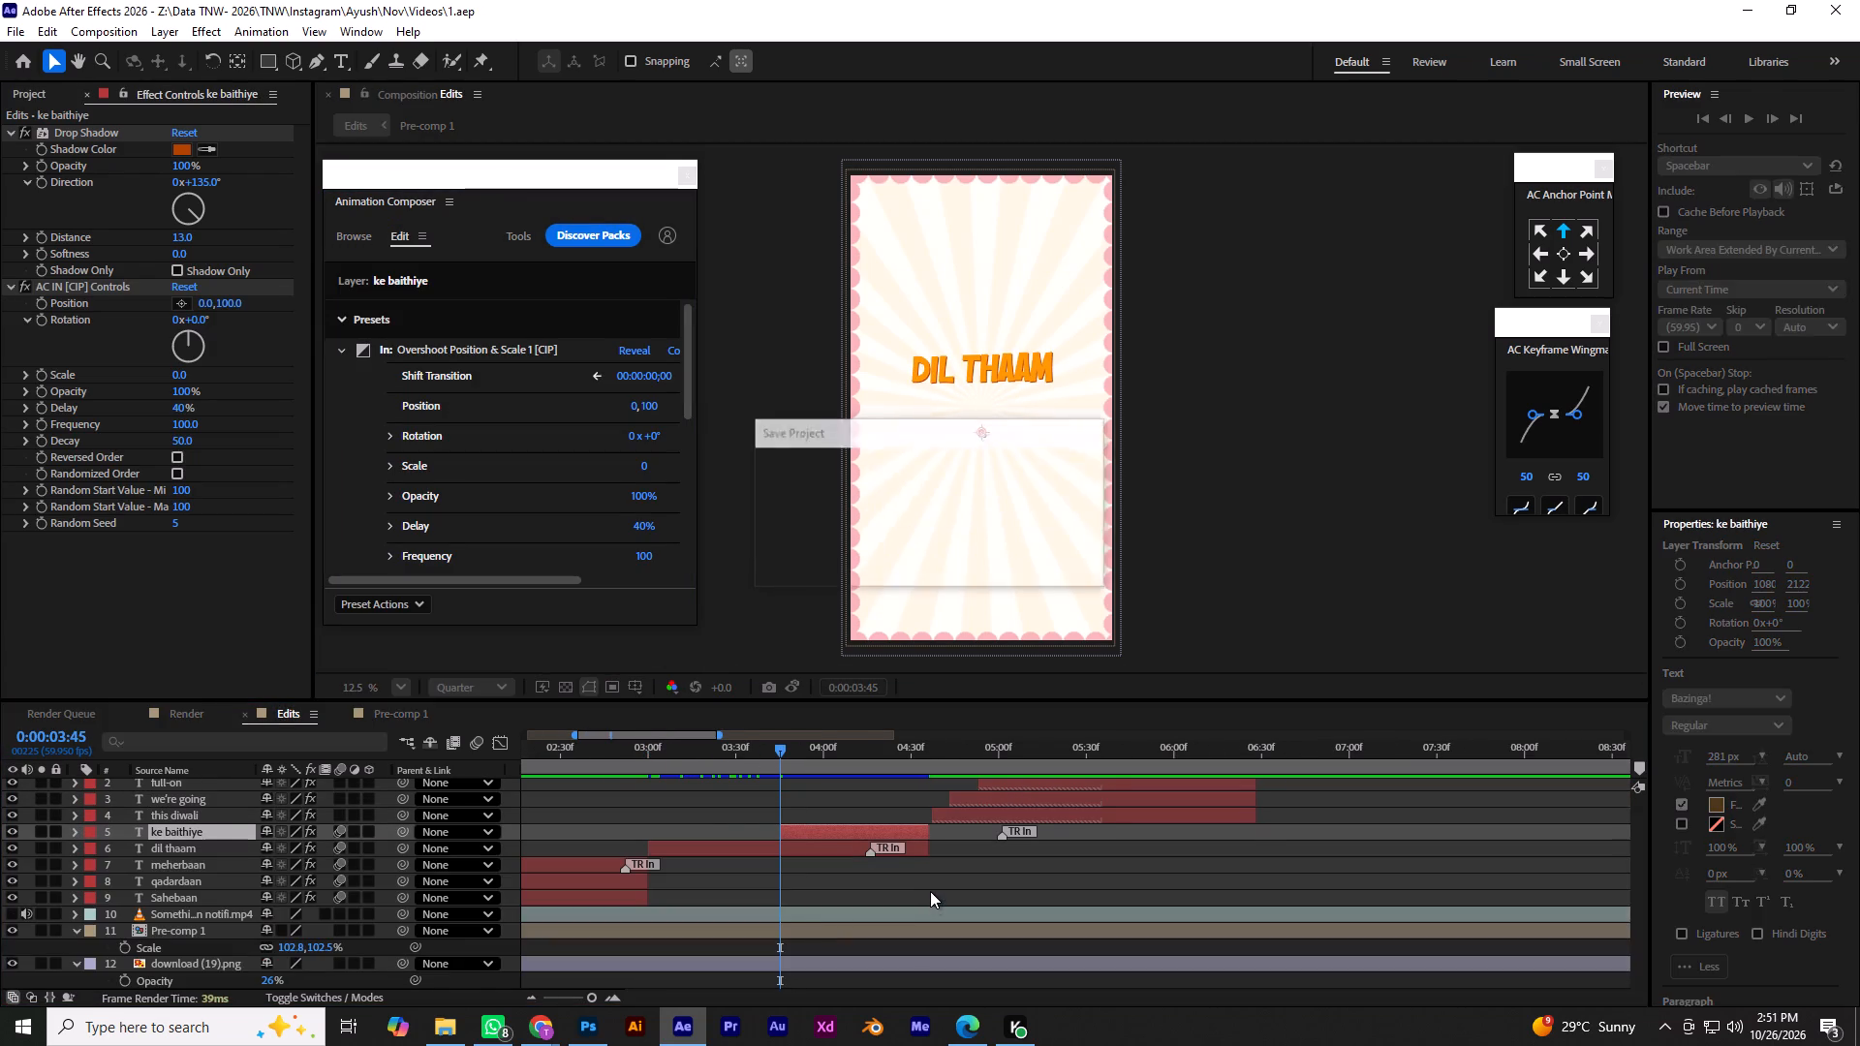
# Extend the this diwali layer's start back to the end of the ke baithiye layer and play the changeover from 0:00:04:25.
pyautogui.keyDown('alt'); pyautogui.scroll(2, 947, 810); pyautogui.keyUp('alt')
pyautogui.moveTo(879, 821); pyautogui.dragTo(868, 823)
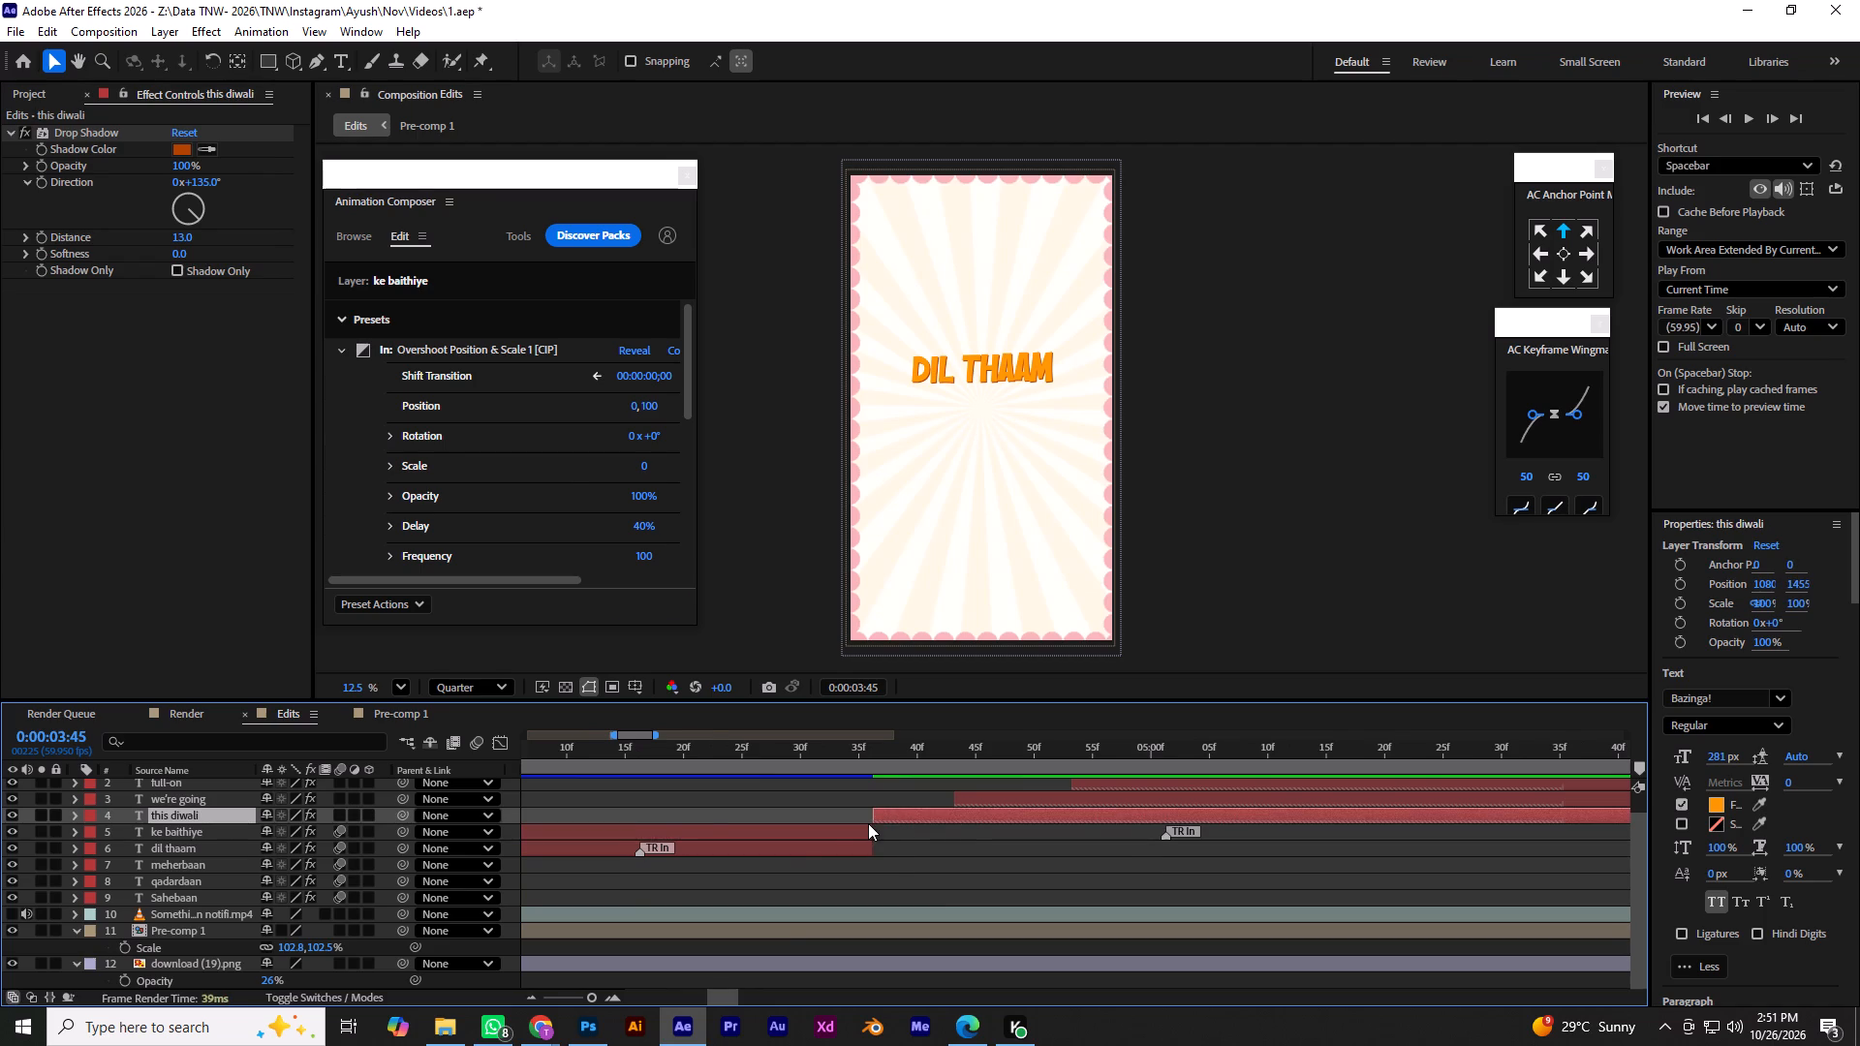
pyautogui.keyDown('alt'); pyautogui.scroll(-2, 868, 823); pyautogui.keyUp('alt')
pyautogui.moveTo(724, 754); pyautogui.dragTo(849, 764)
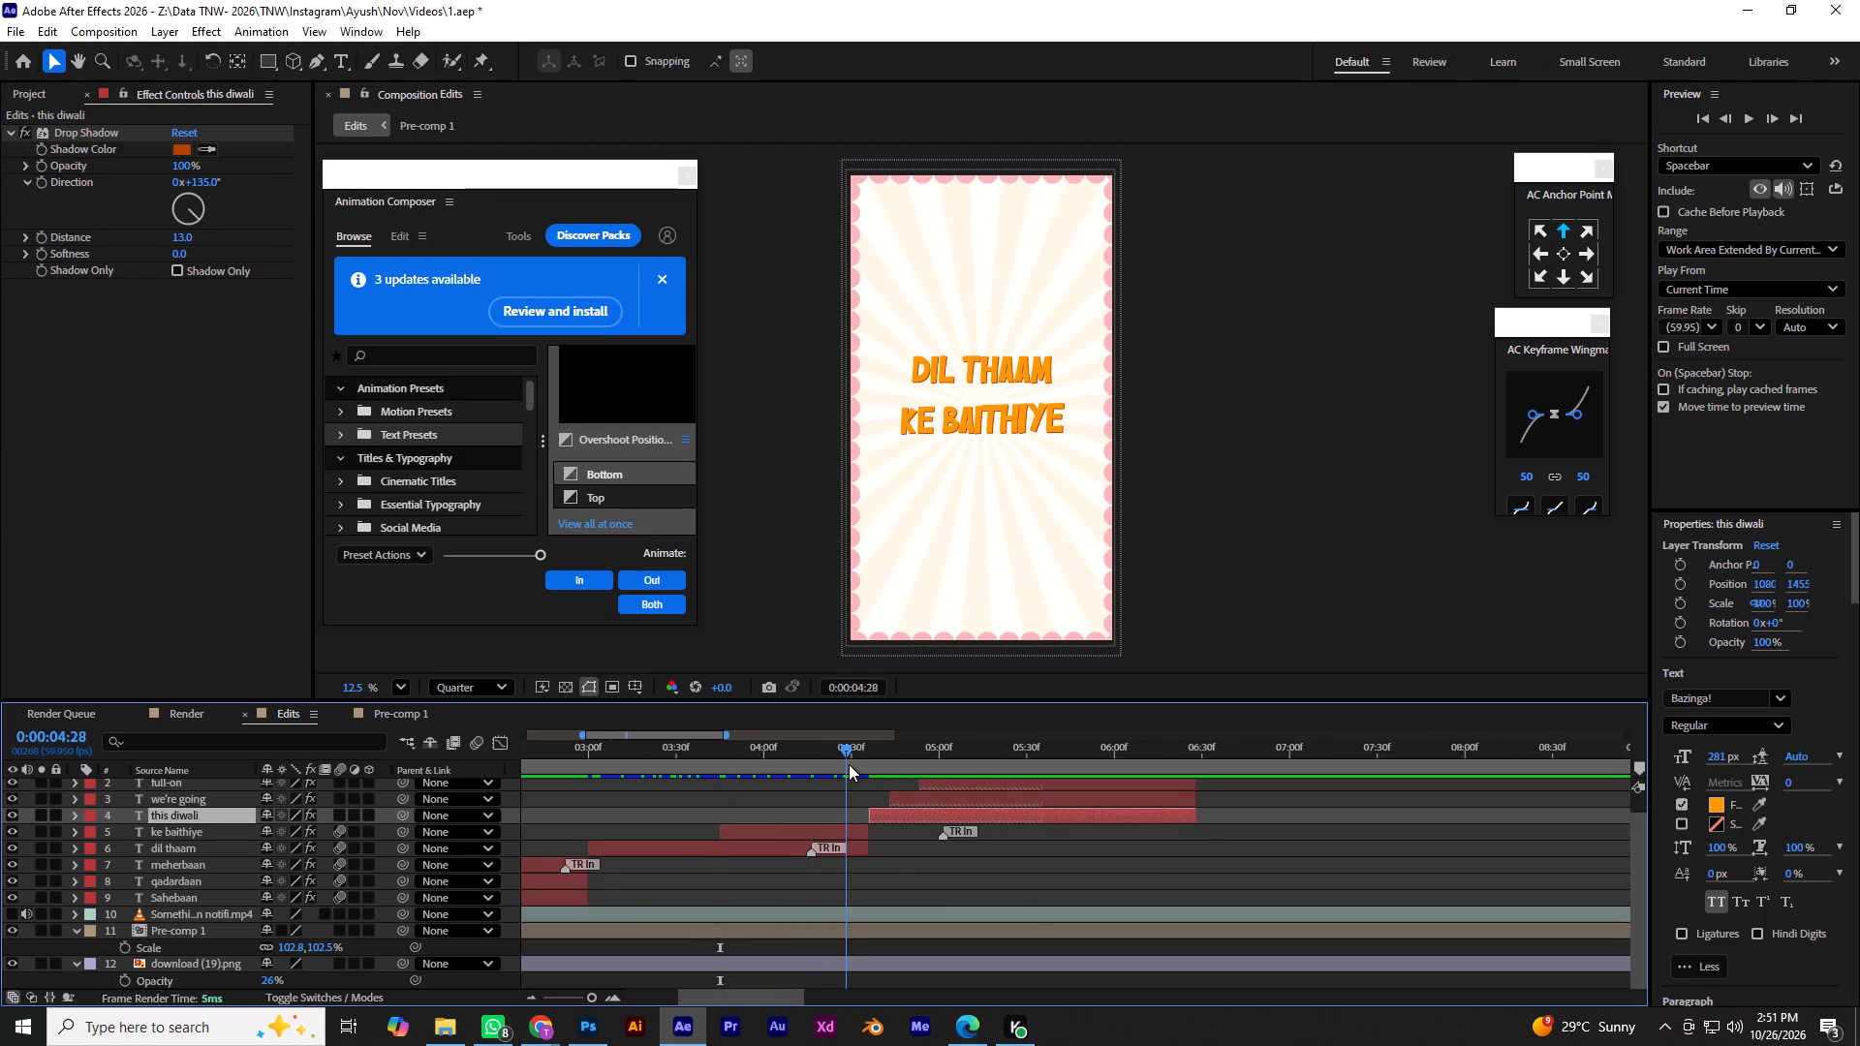
pyautogui.moveTo(849, 764); pyautogui.dragTo(841, 768)
pyautogui.press('space')
pyautogui.press('space')
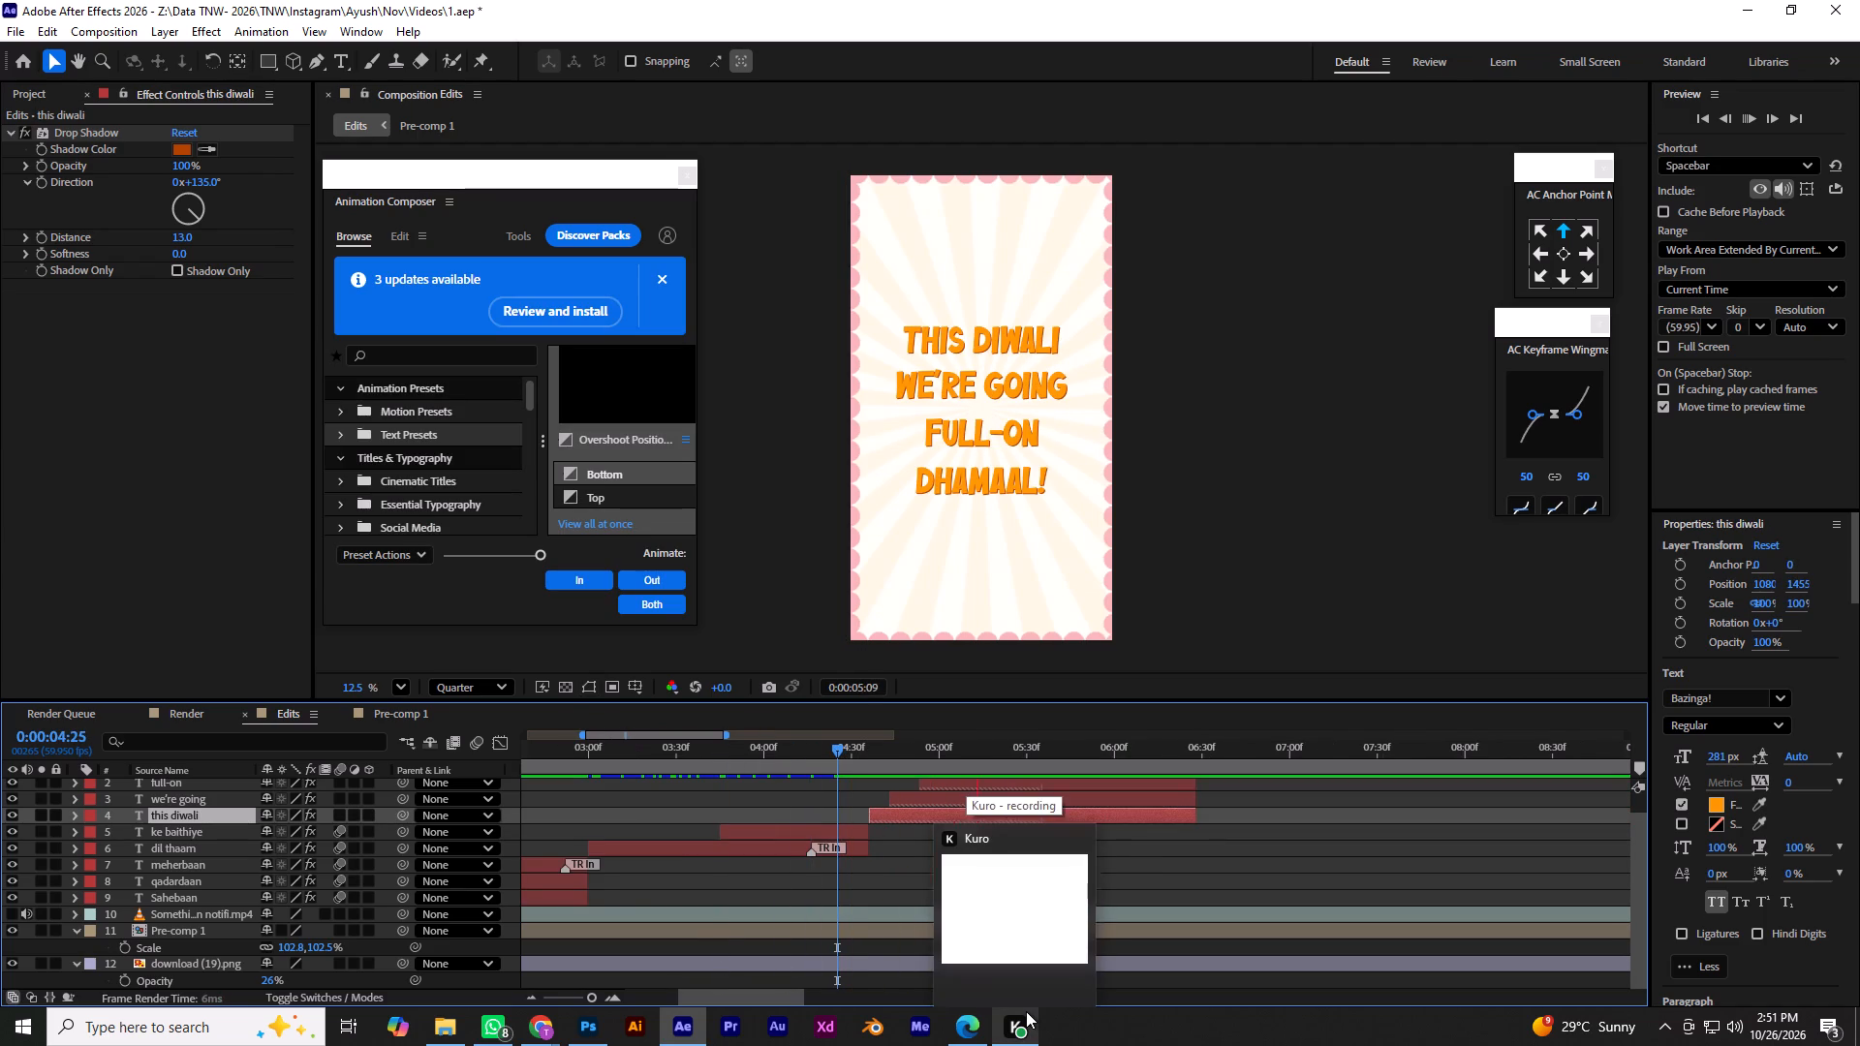
pyautogui.moveTo(1000, 754); pyautogui.dragTo(889, 776)
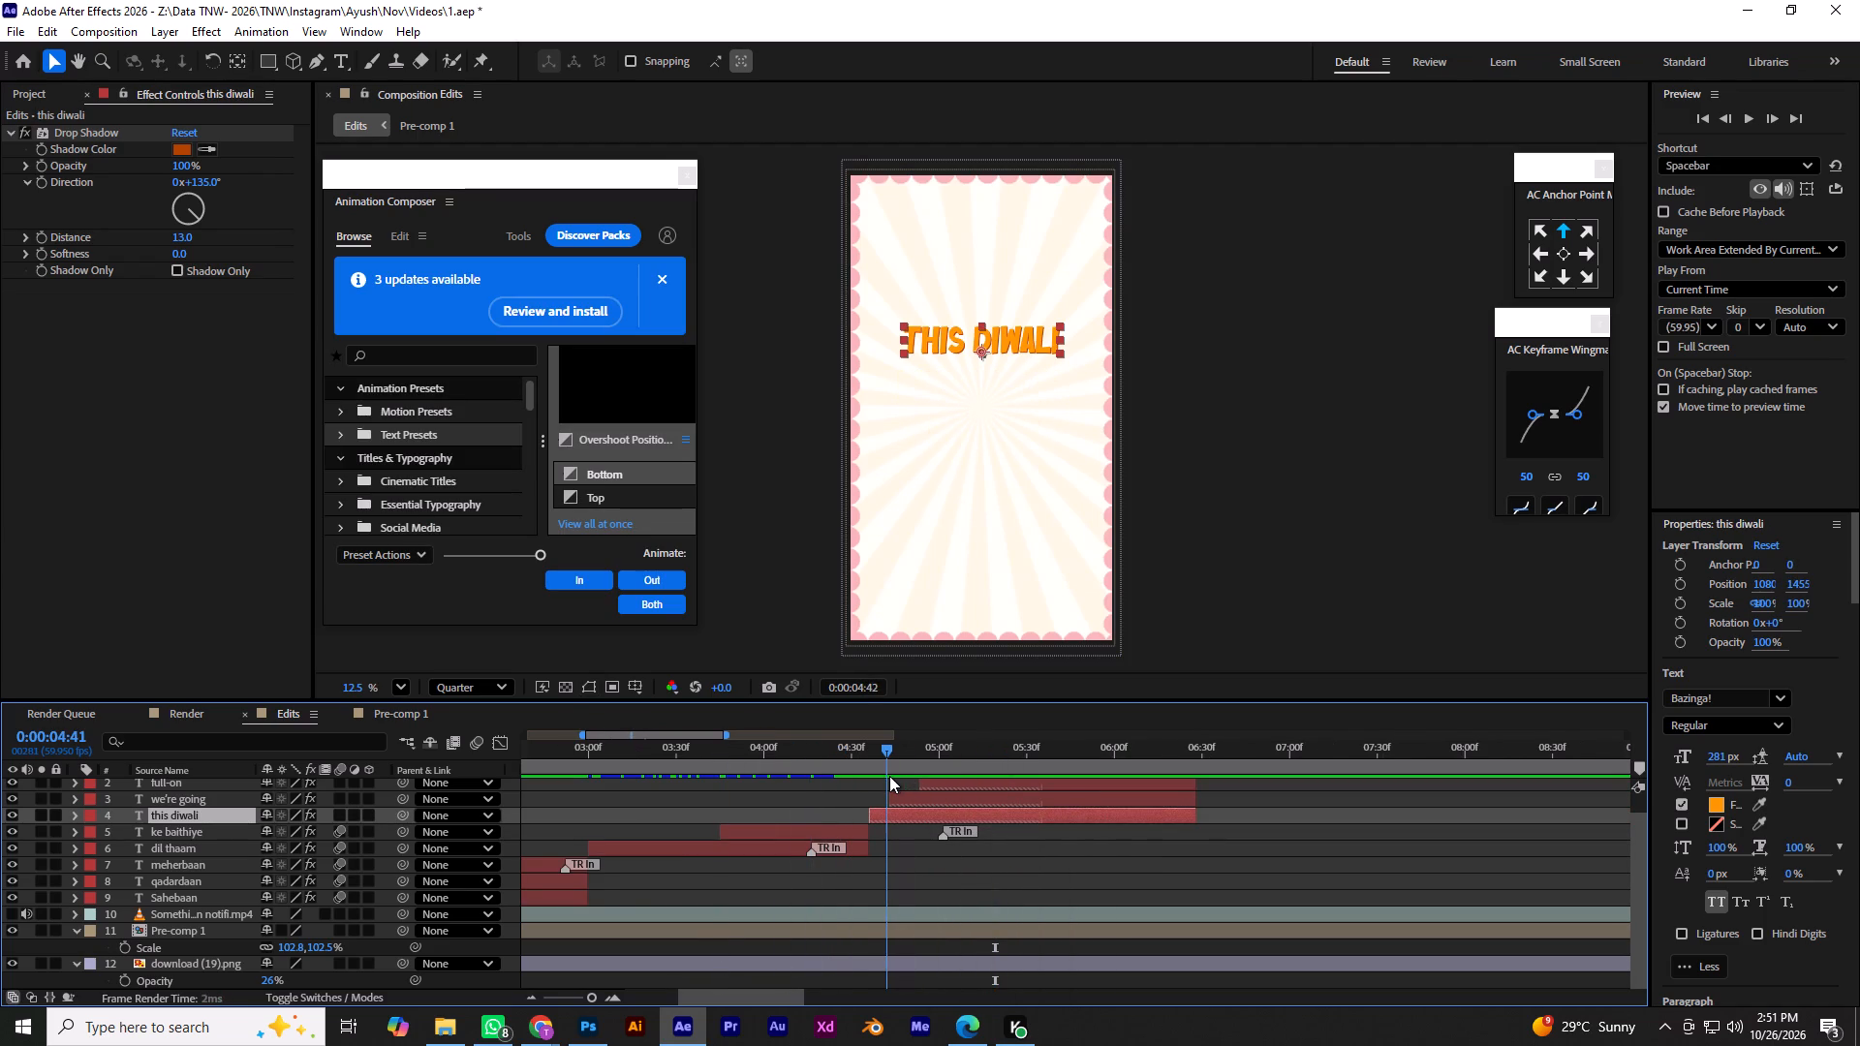
# Check the this diwali layer's start against the ke baithiye layer's end, and play the composition from the beginning through all captions.
pyautogui.moveTo(889, 776); pyautogui.dragTo(885, 777)
pyautogui.keyDown('alt'); pyautogui.scroll(2, 878, 811); pyautogui.keyUp('alt')
pyautogui.moveTo(887, 753); pyautogui.dragTo(859, 759)
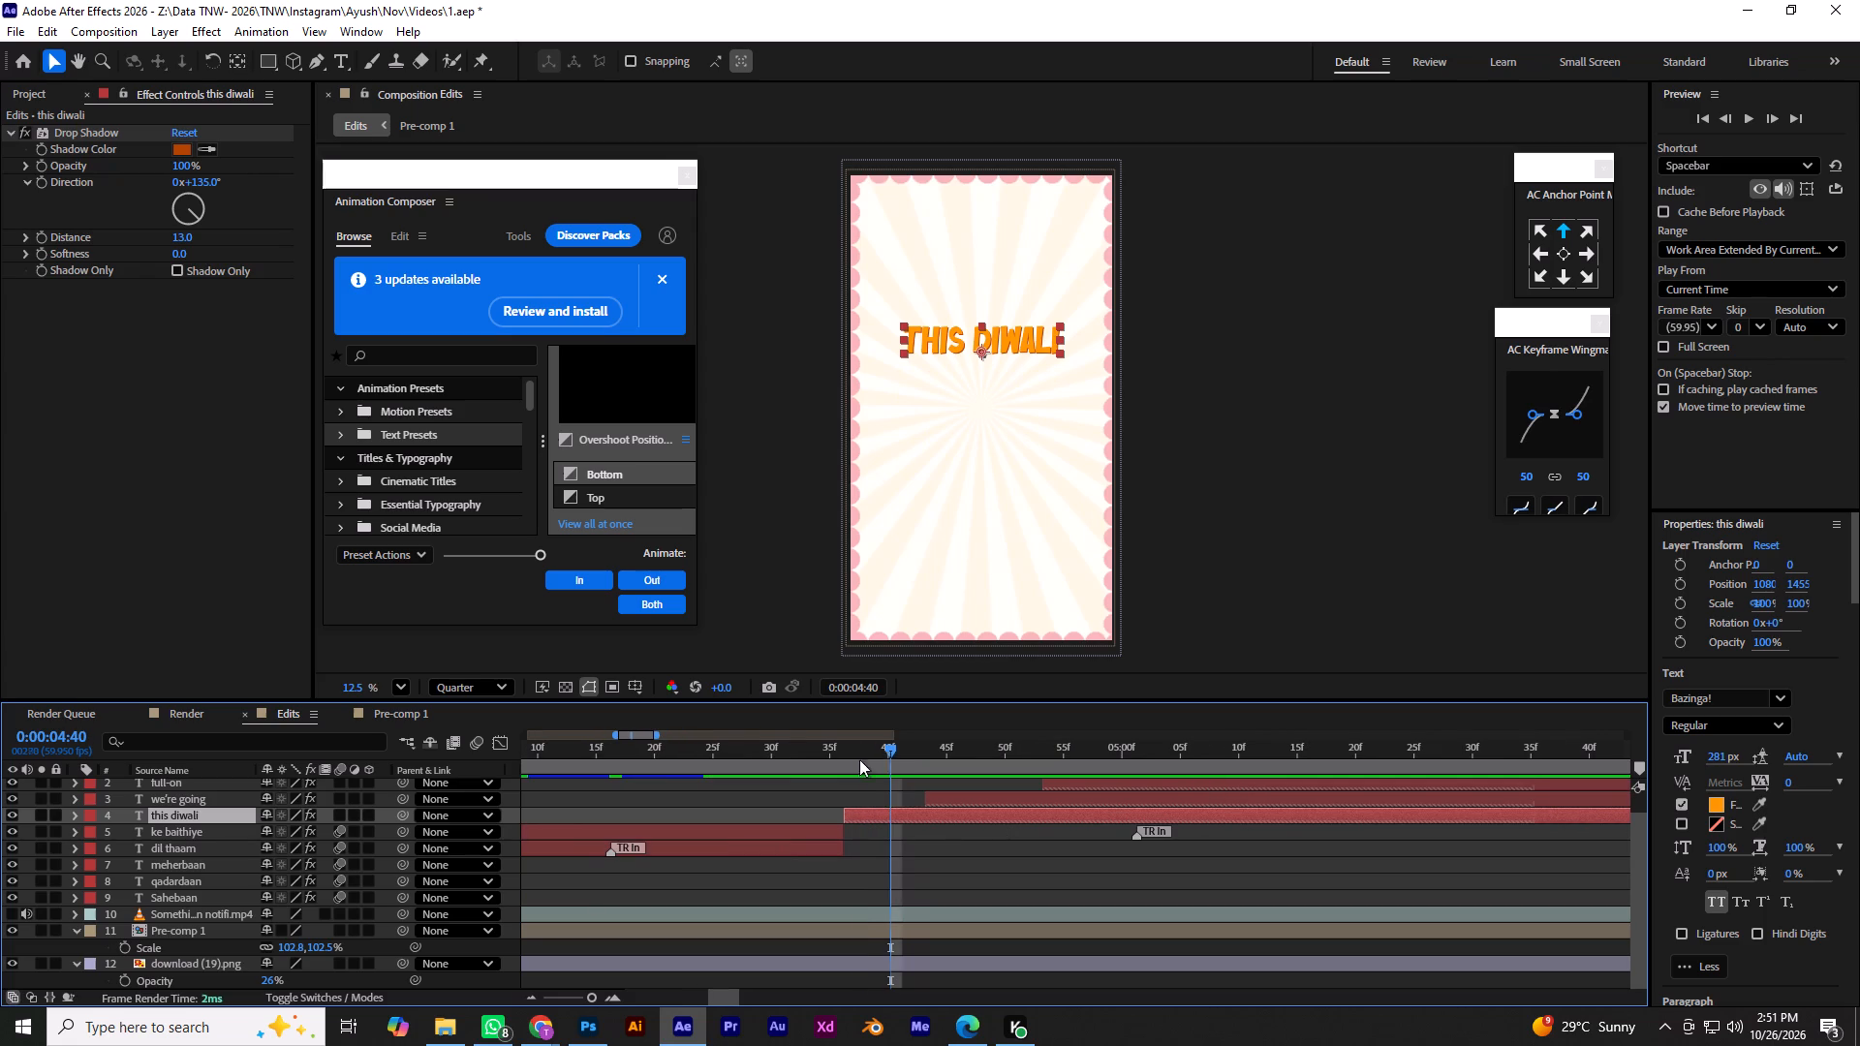
pyautogui.moveTo(859, 759); pyautogui.dragTo(845, 762)
pyautogui.keyDown('alt'); pyautogui.scroll(-5, 846, 813); pyautogui.keyUp('alt')
pyautogui.moveTo(657, 751); pyautogui.dragTo(428, 805)
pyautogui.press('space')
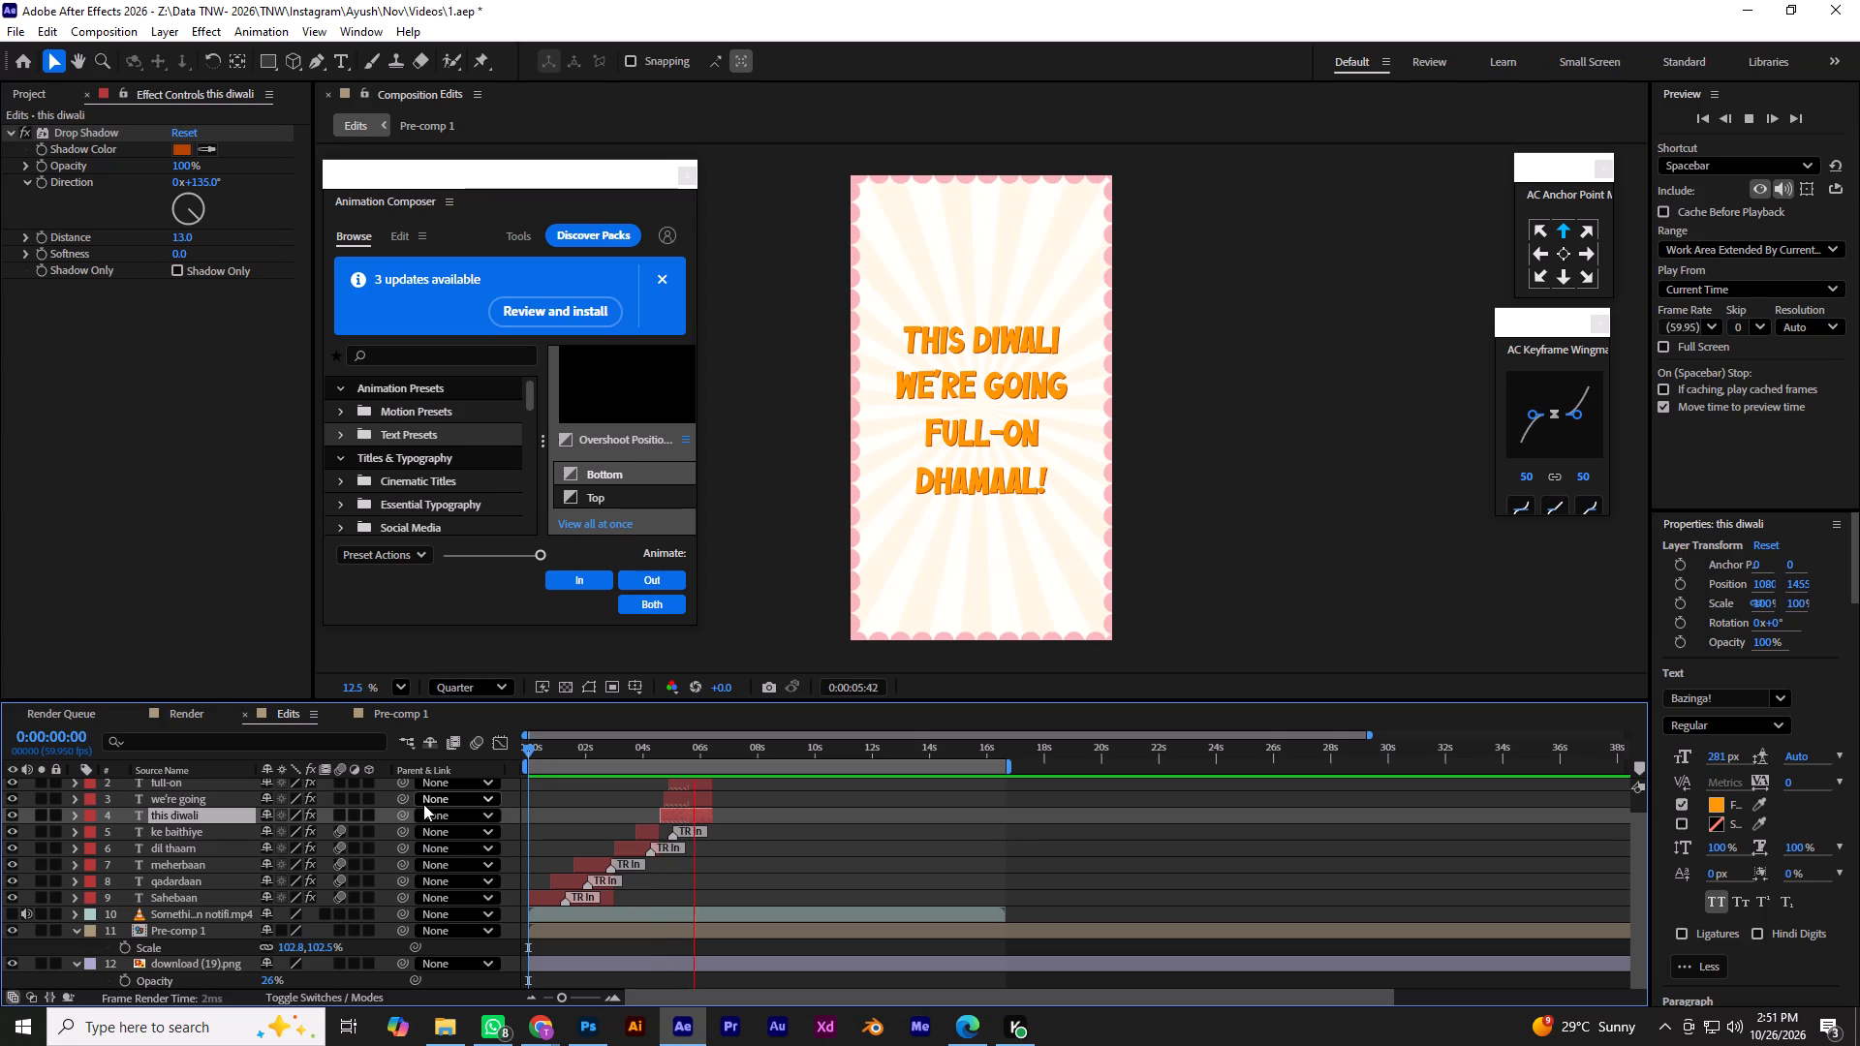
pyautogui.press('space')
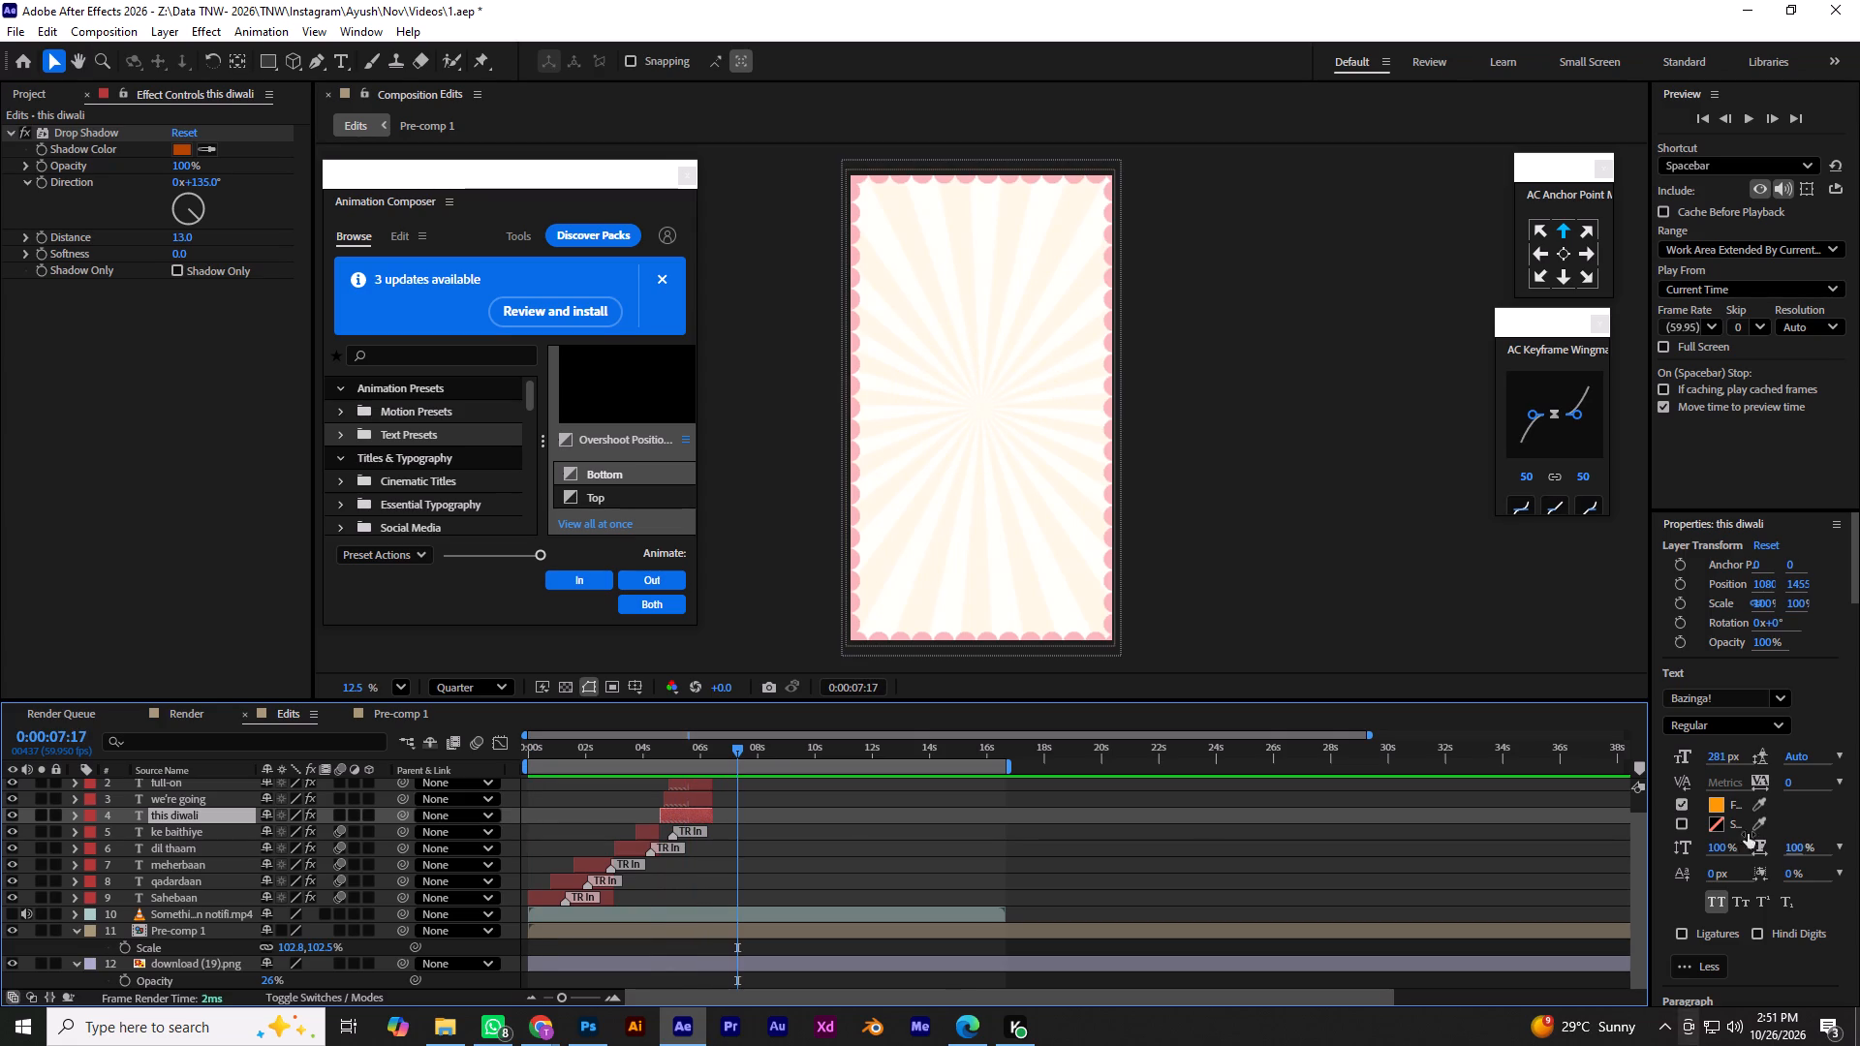
# Move the current time to the end of the dhamaal captions at 0:00:06:27 and save the project.
pyautogui.moveTo(746, 742); pyautogui.dragTo(708, 754)
pyautogui.hotkey('ctrl', 's')
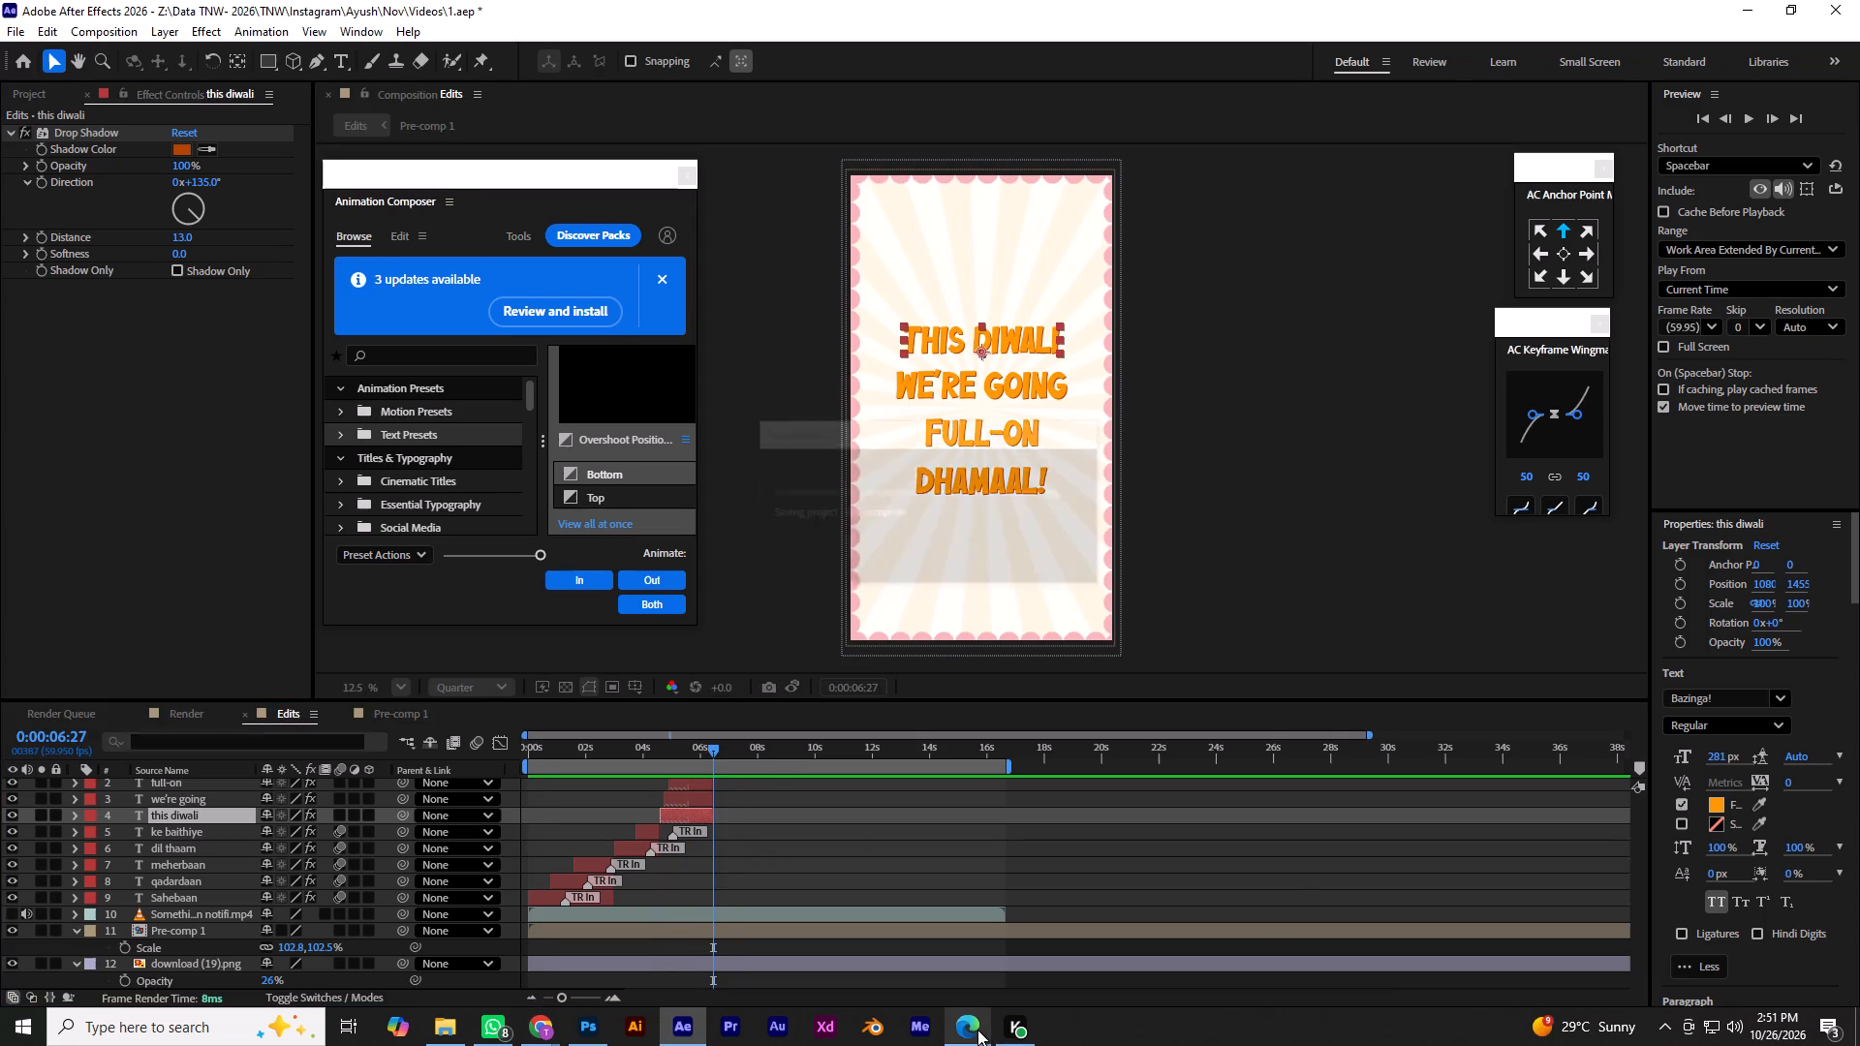
# Switch to Edge and play the reference reel from the this diwali caption to the shot following the captions.
pyautogui.click(977, 1030)
pyautogui.click(751, 499)
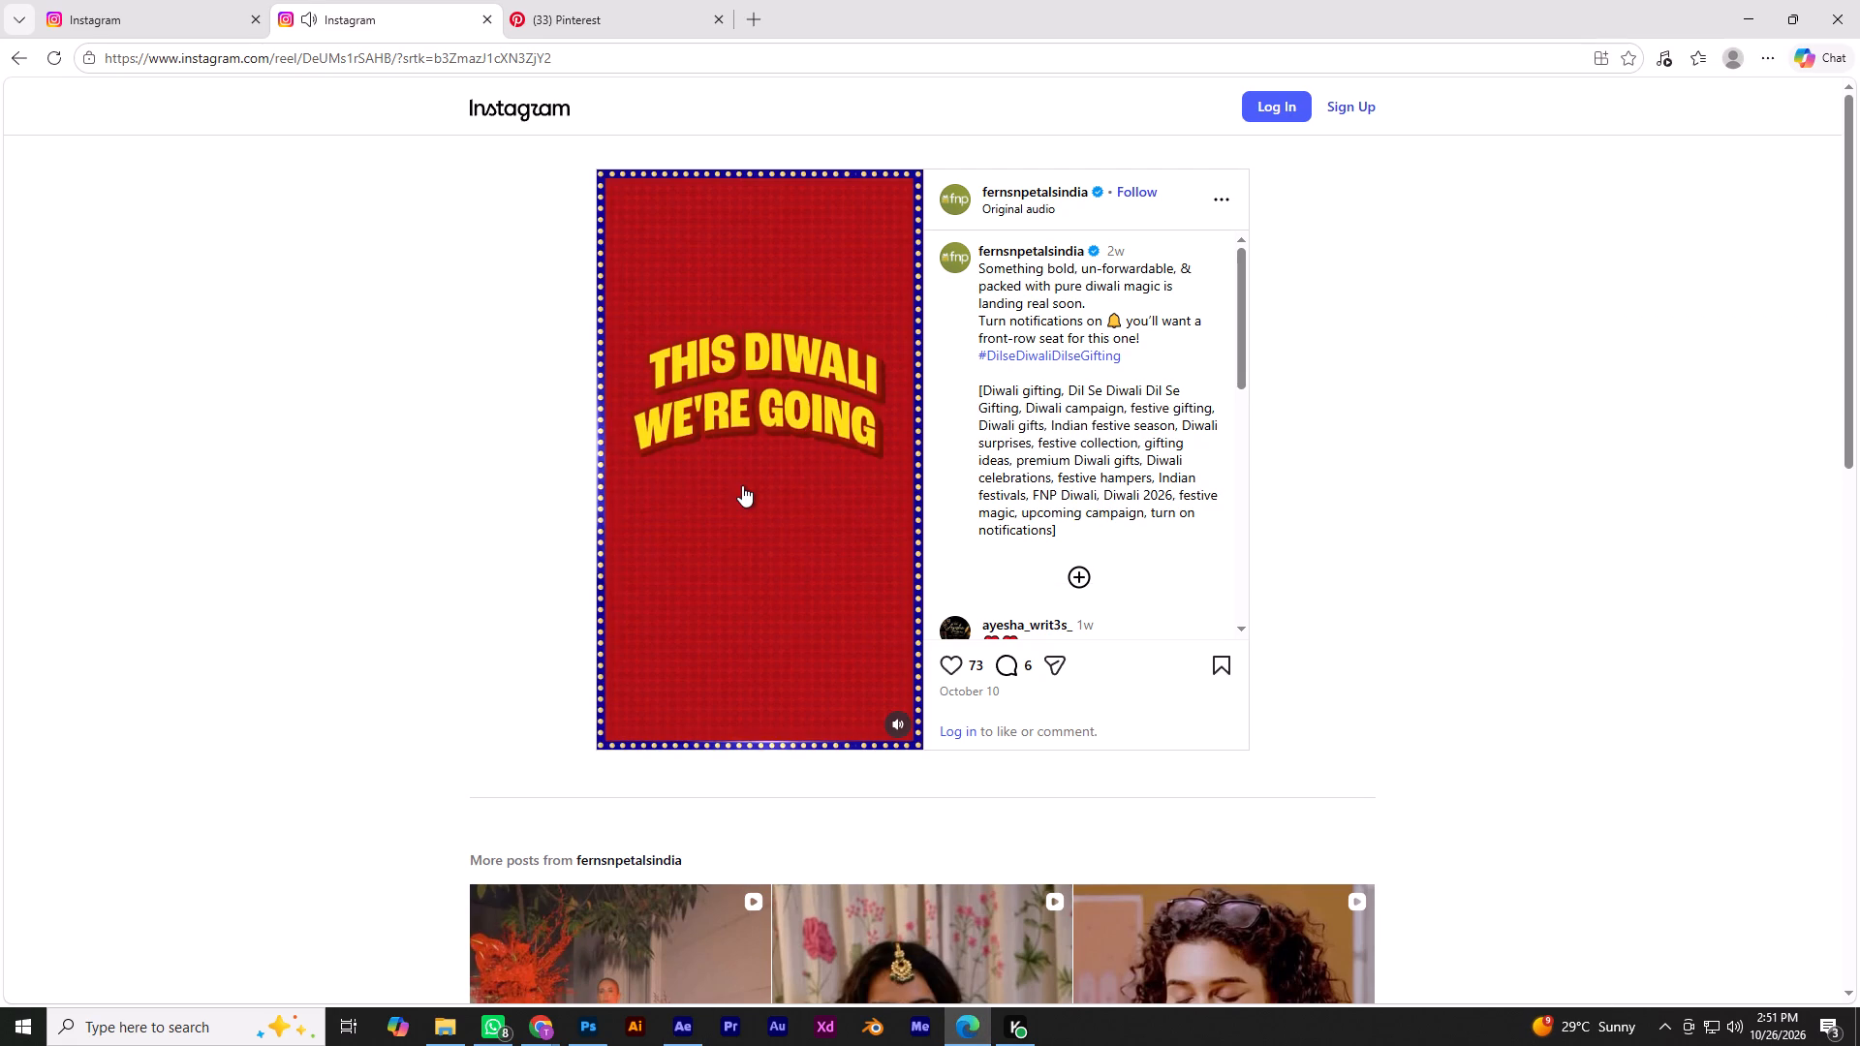
pyautogui.click(742, 485)
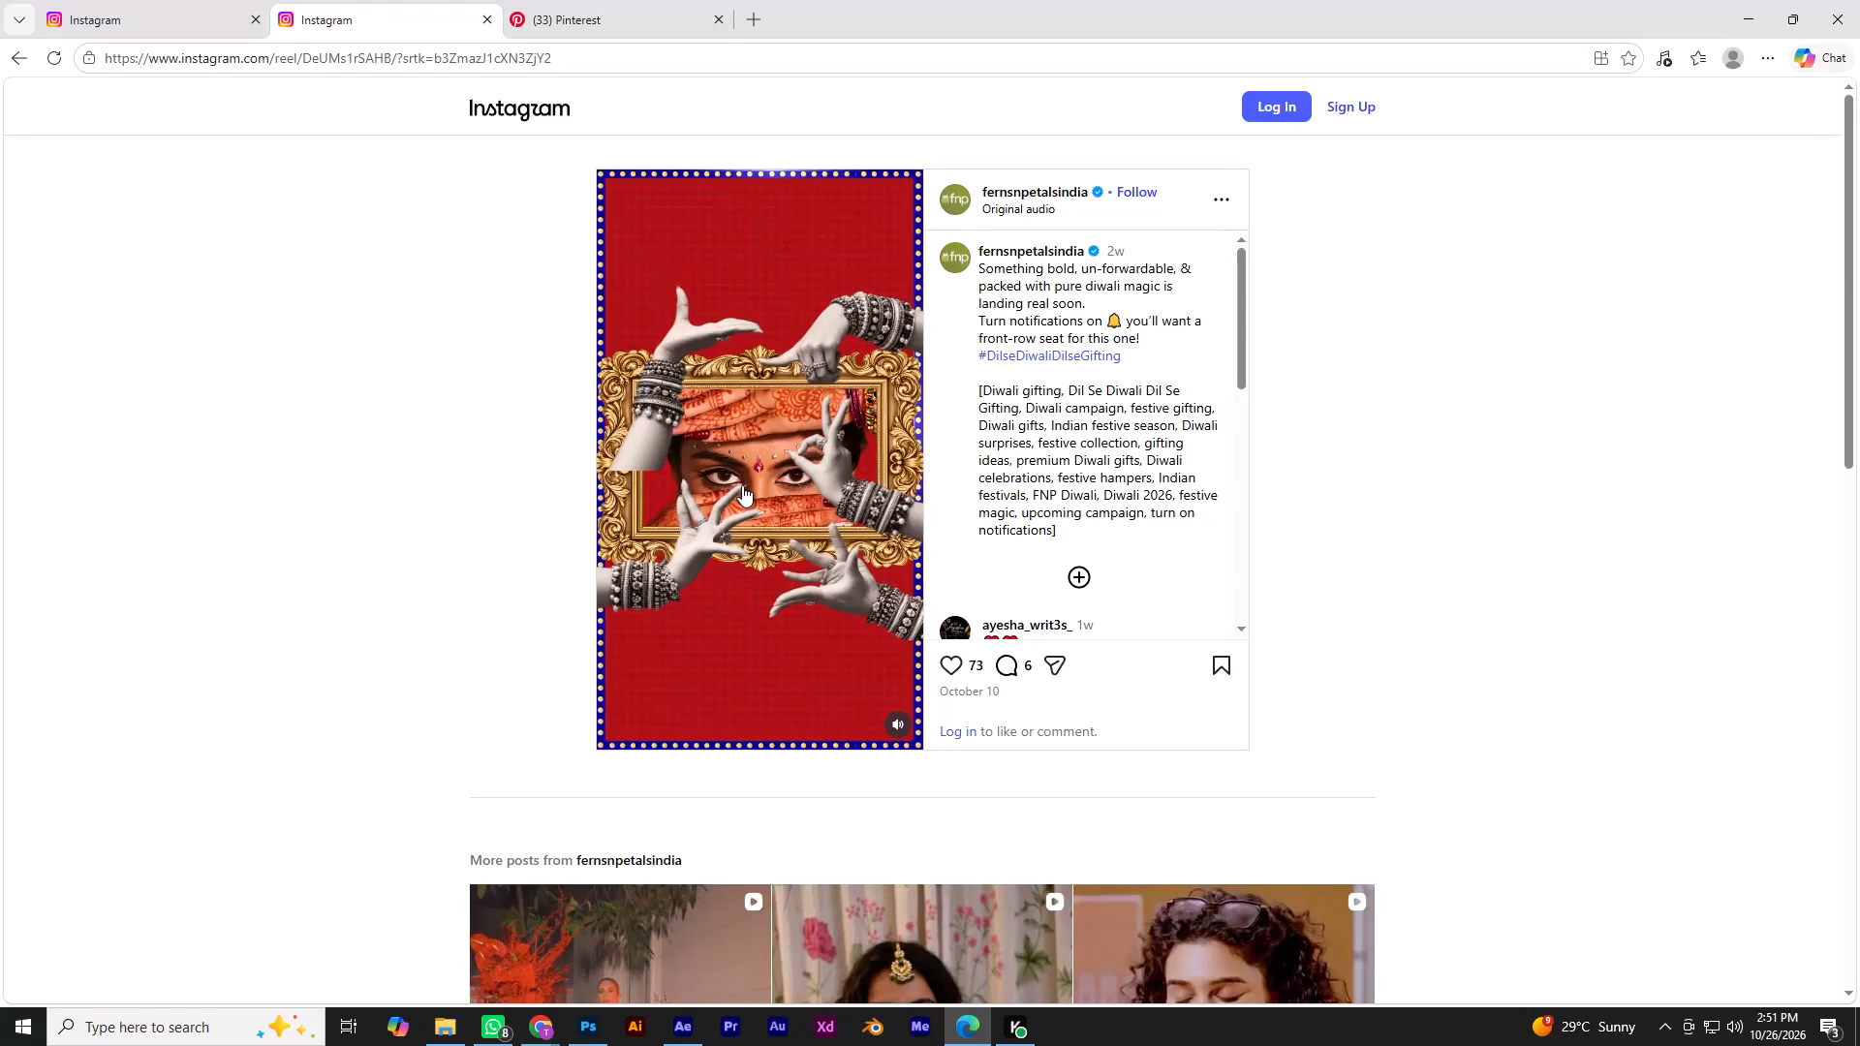
# Switch to Chrome and enter bharat as the Pinterest search term.
pyautogui.click(540, 1019)
pyautogui.click(478, 960)
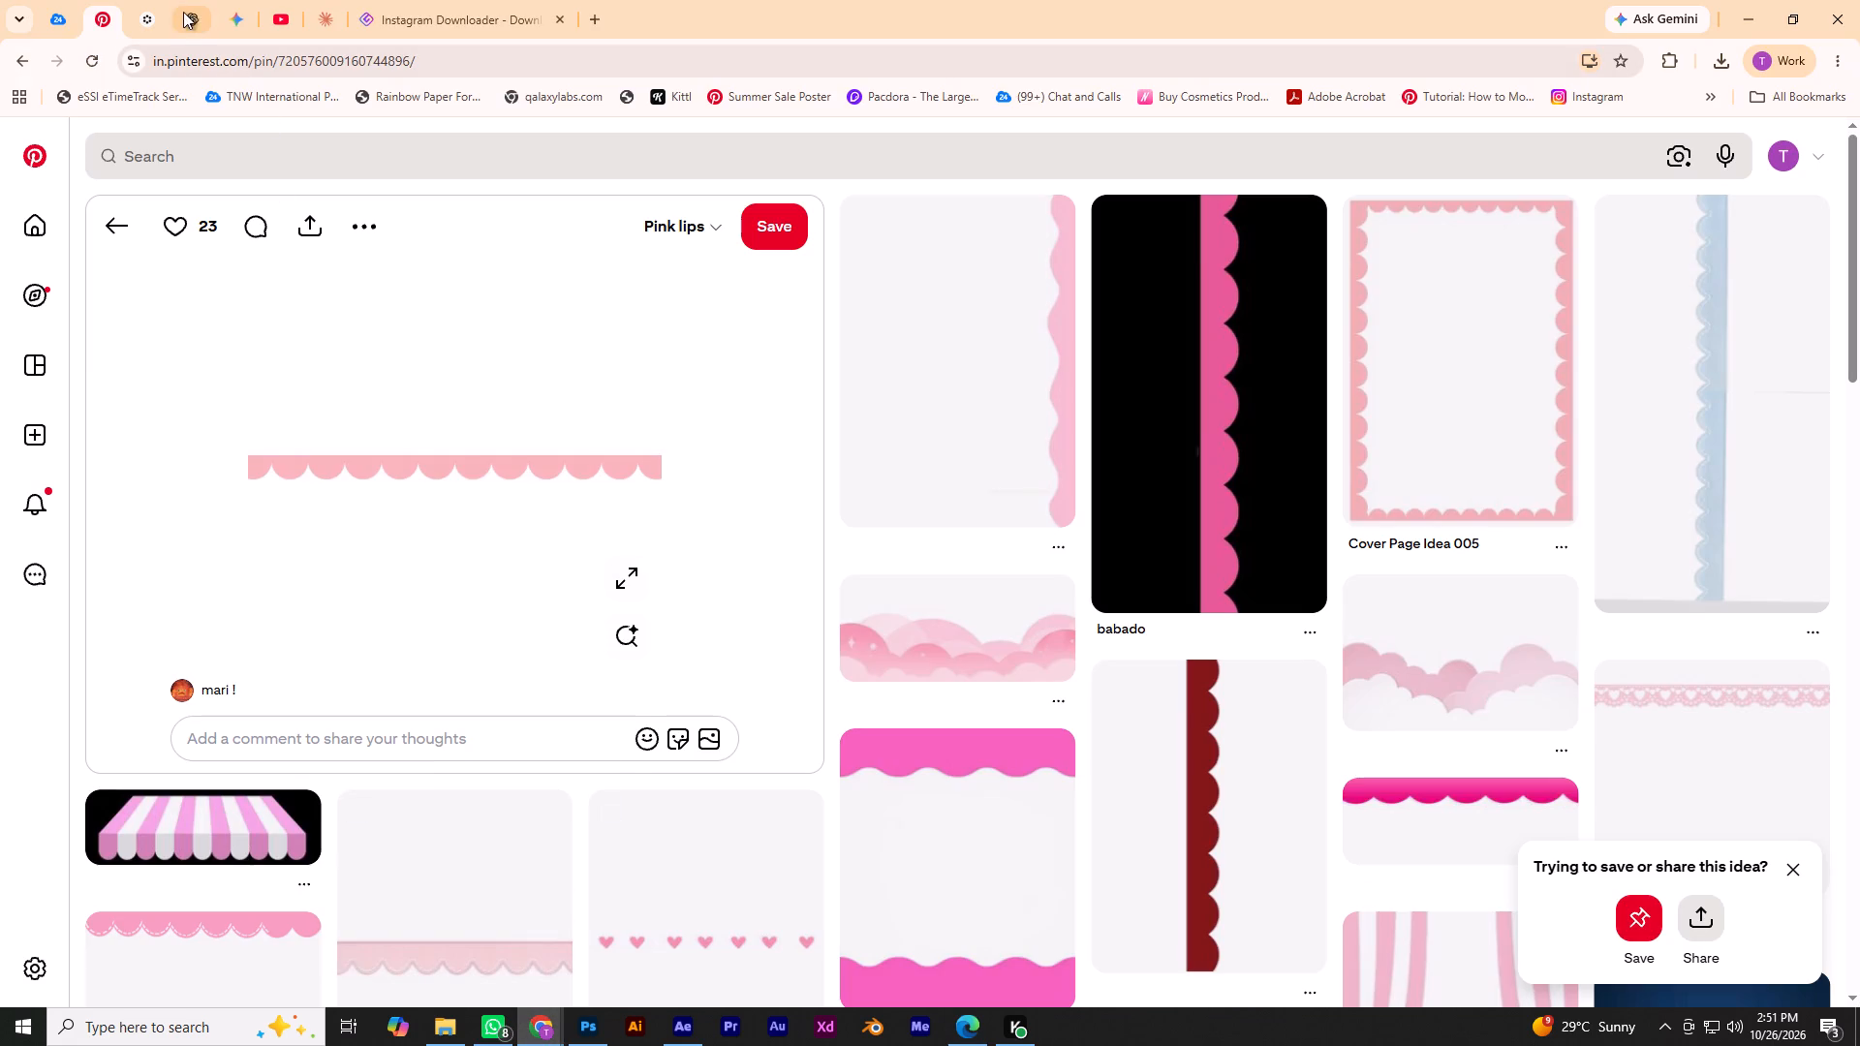
pyautogui.scroll(3, 385, 280)
pyautogui.click(350, 162)
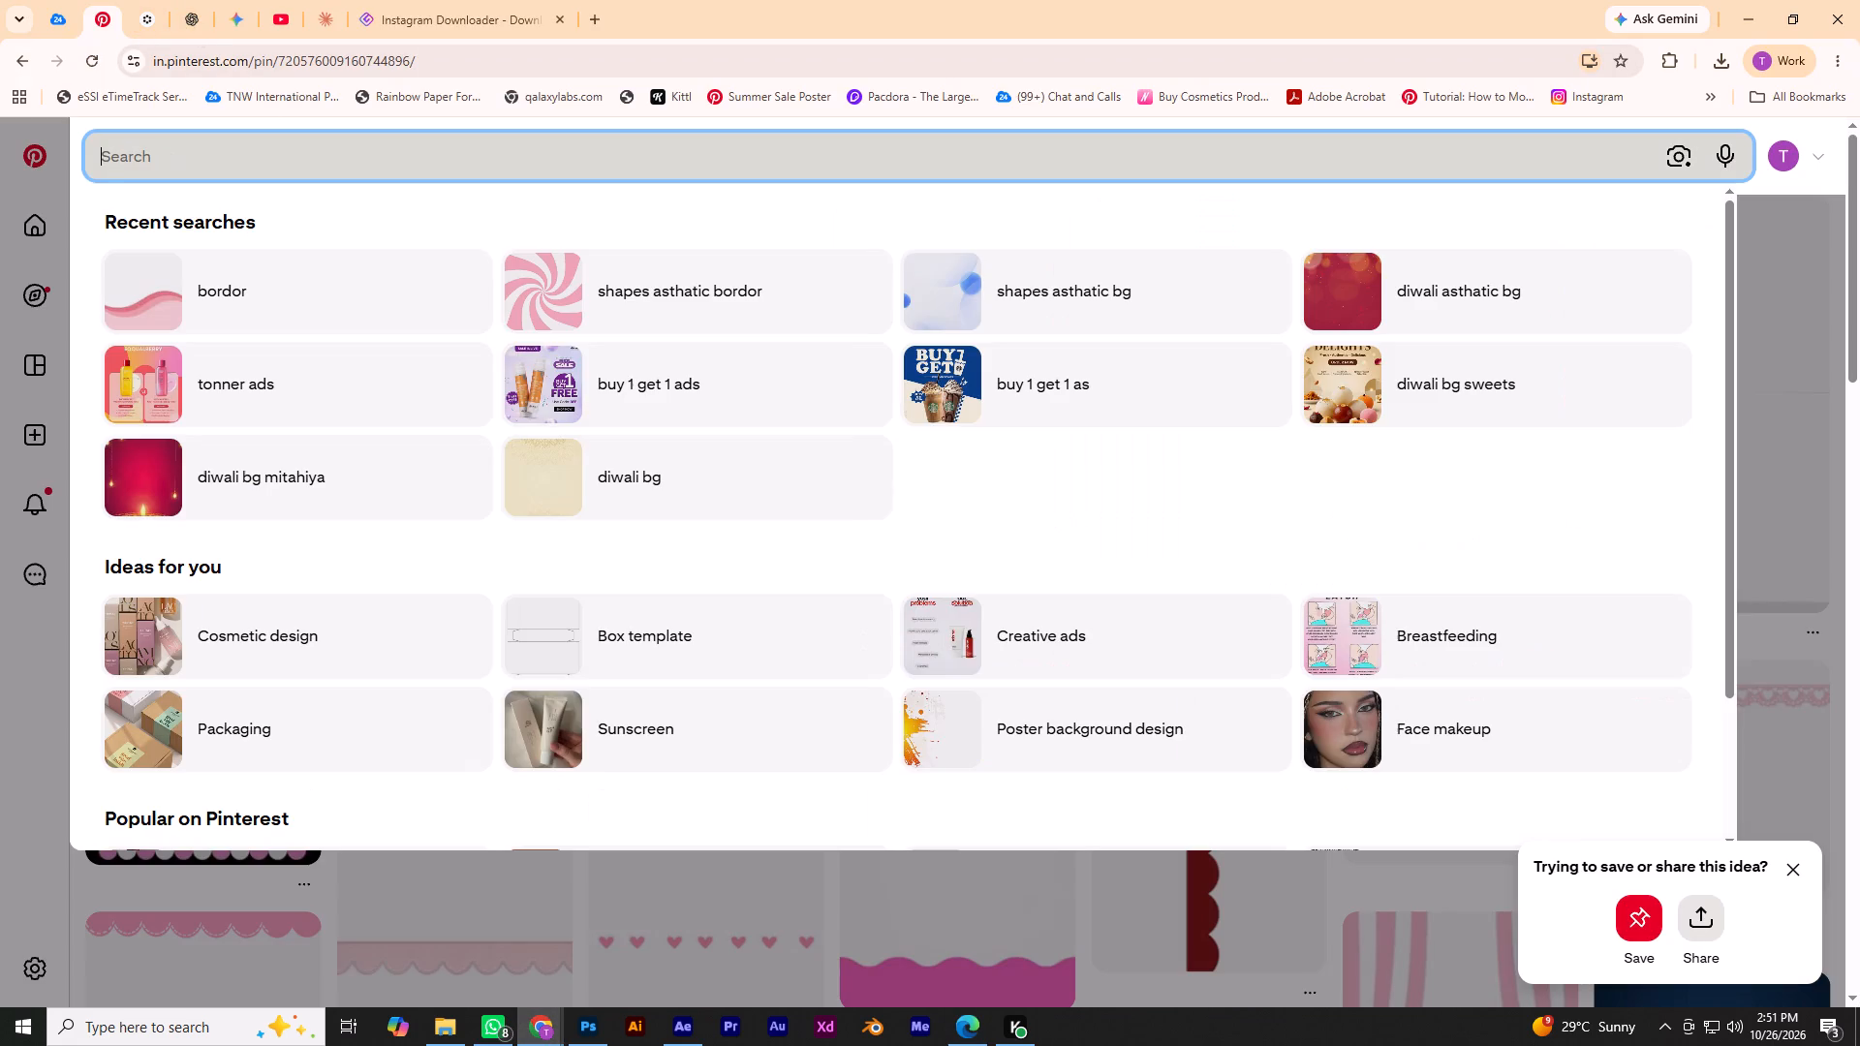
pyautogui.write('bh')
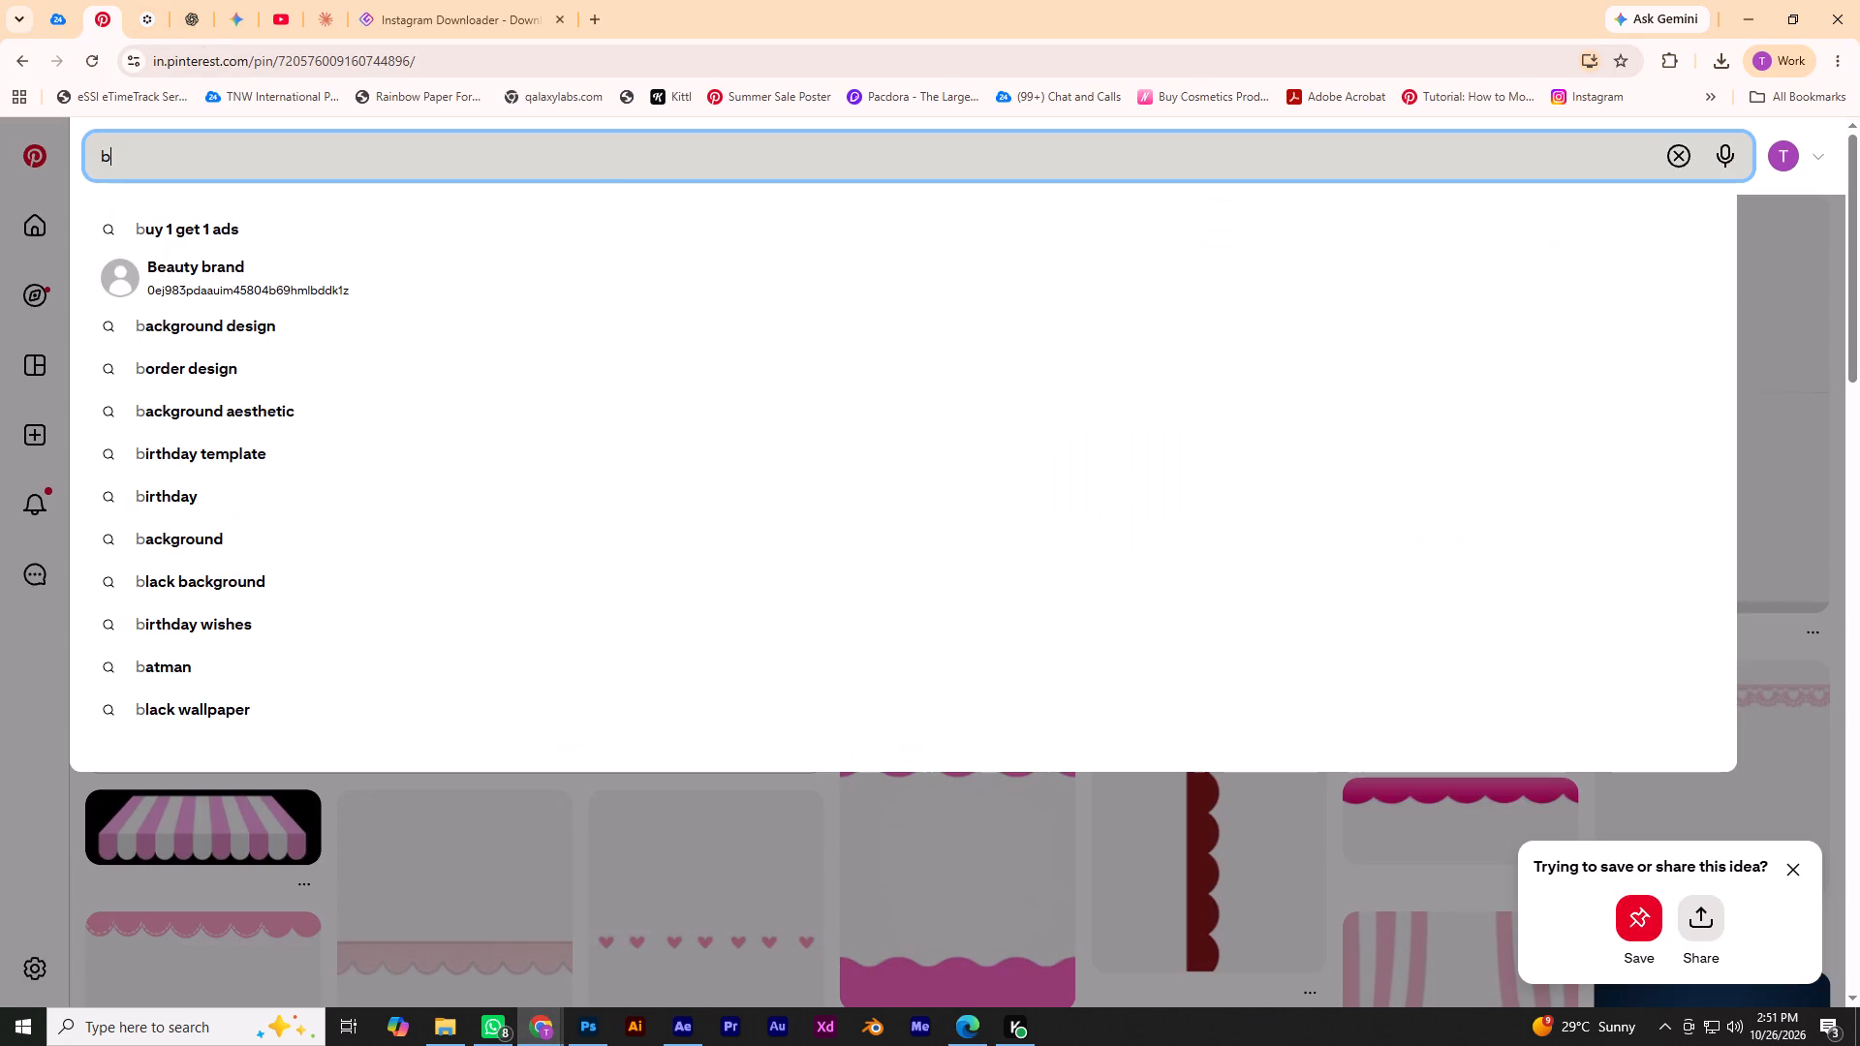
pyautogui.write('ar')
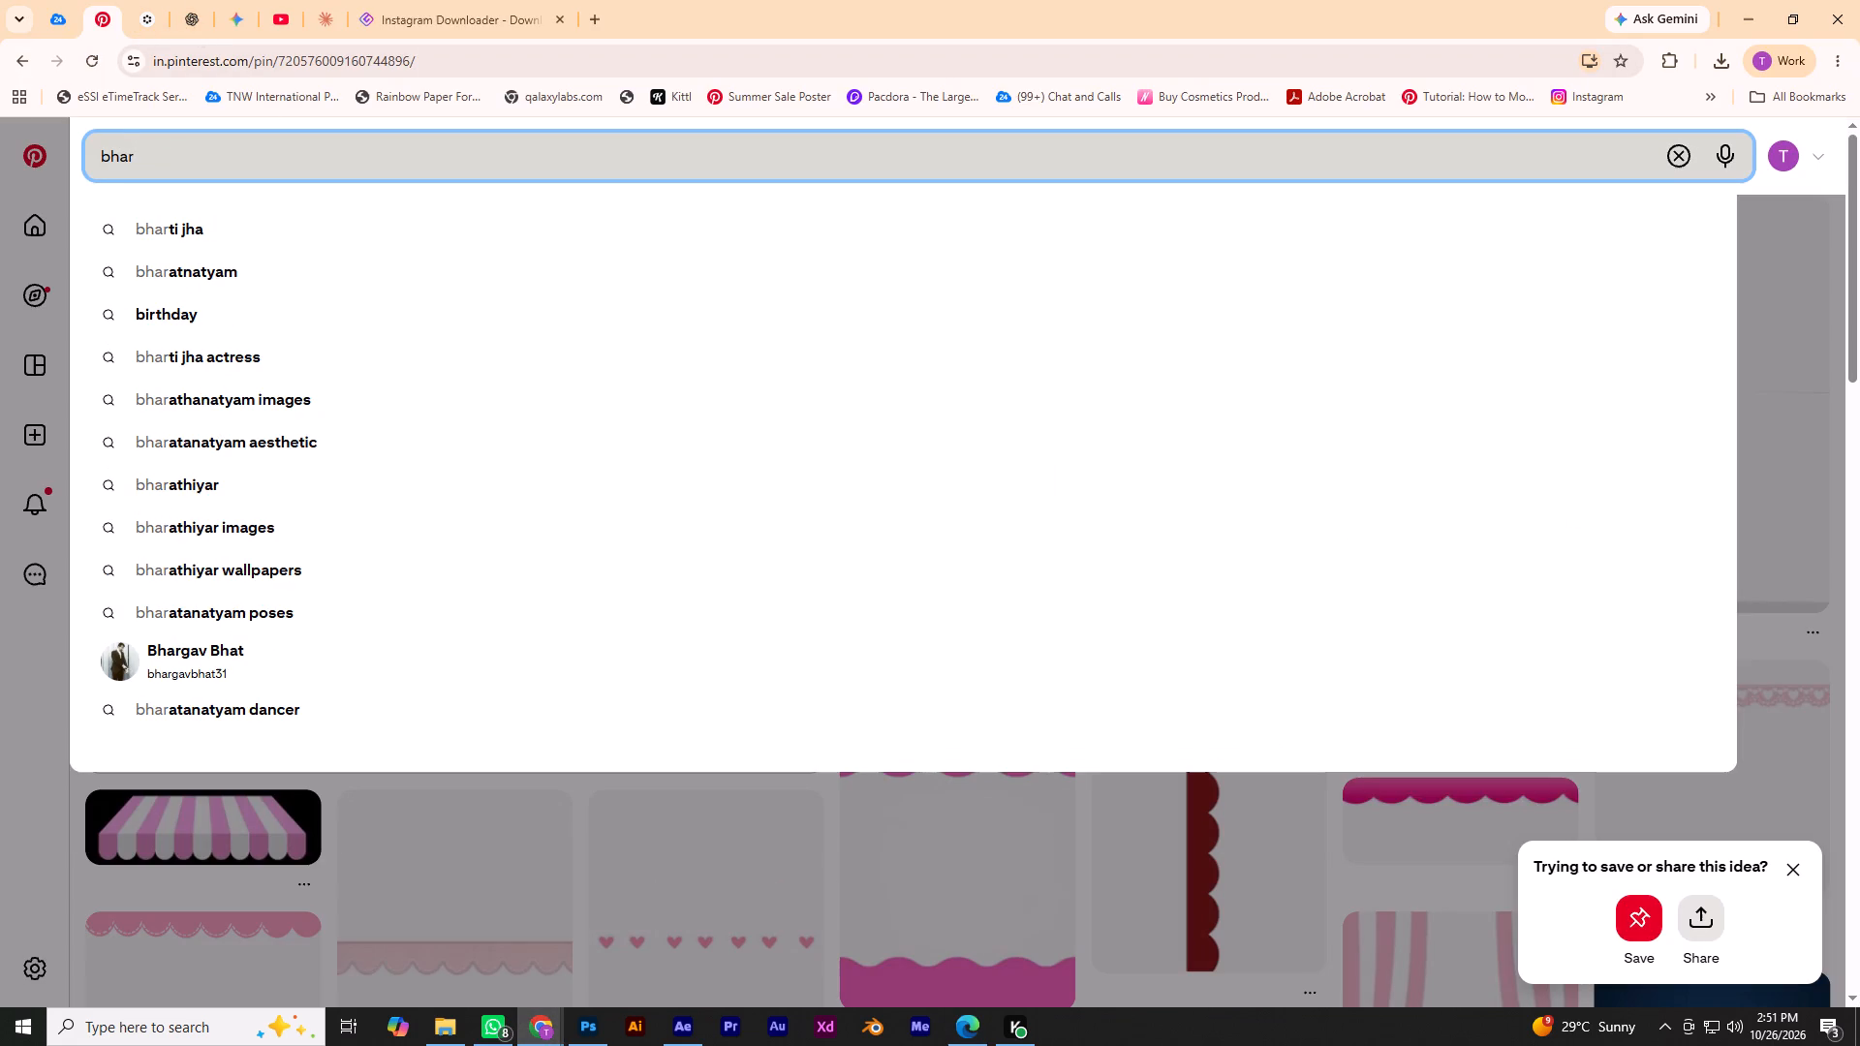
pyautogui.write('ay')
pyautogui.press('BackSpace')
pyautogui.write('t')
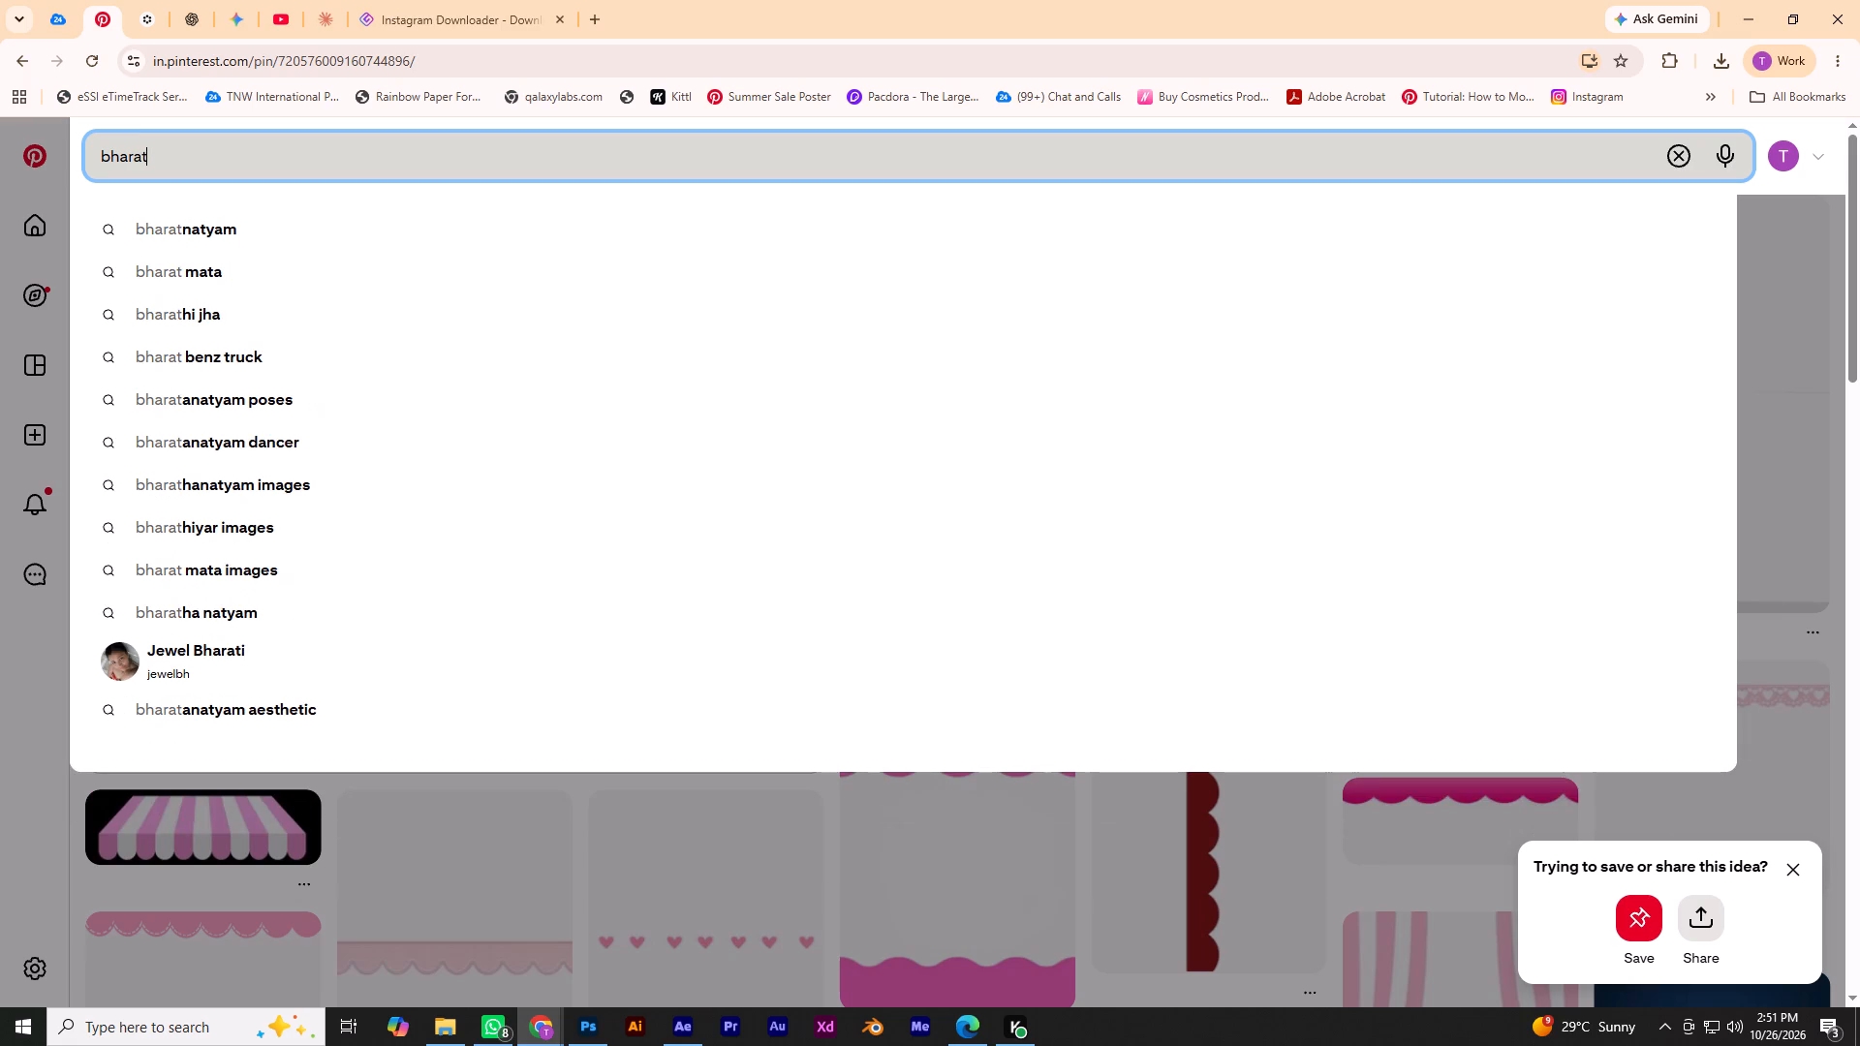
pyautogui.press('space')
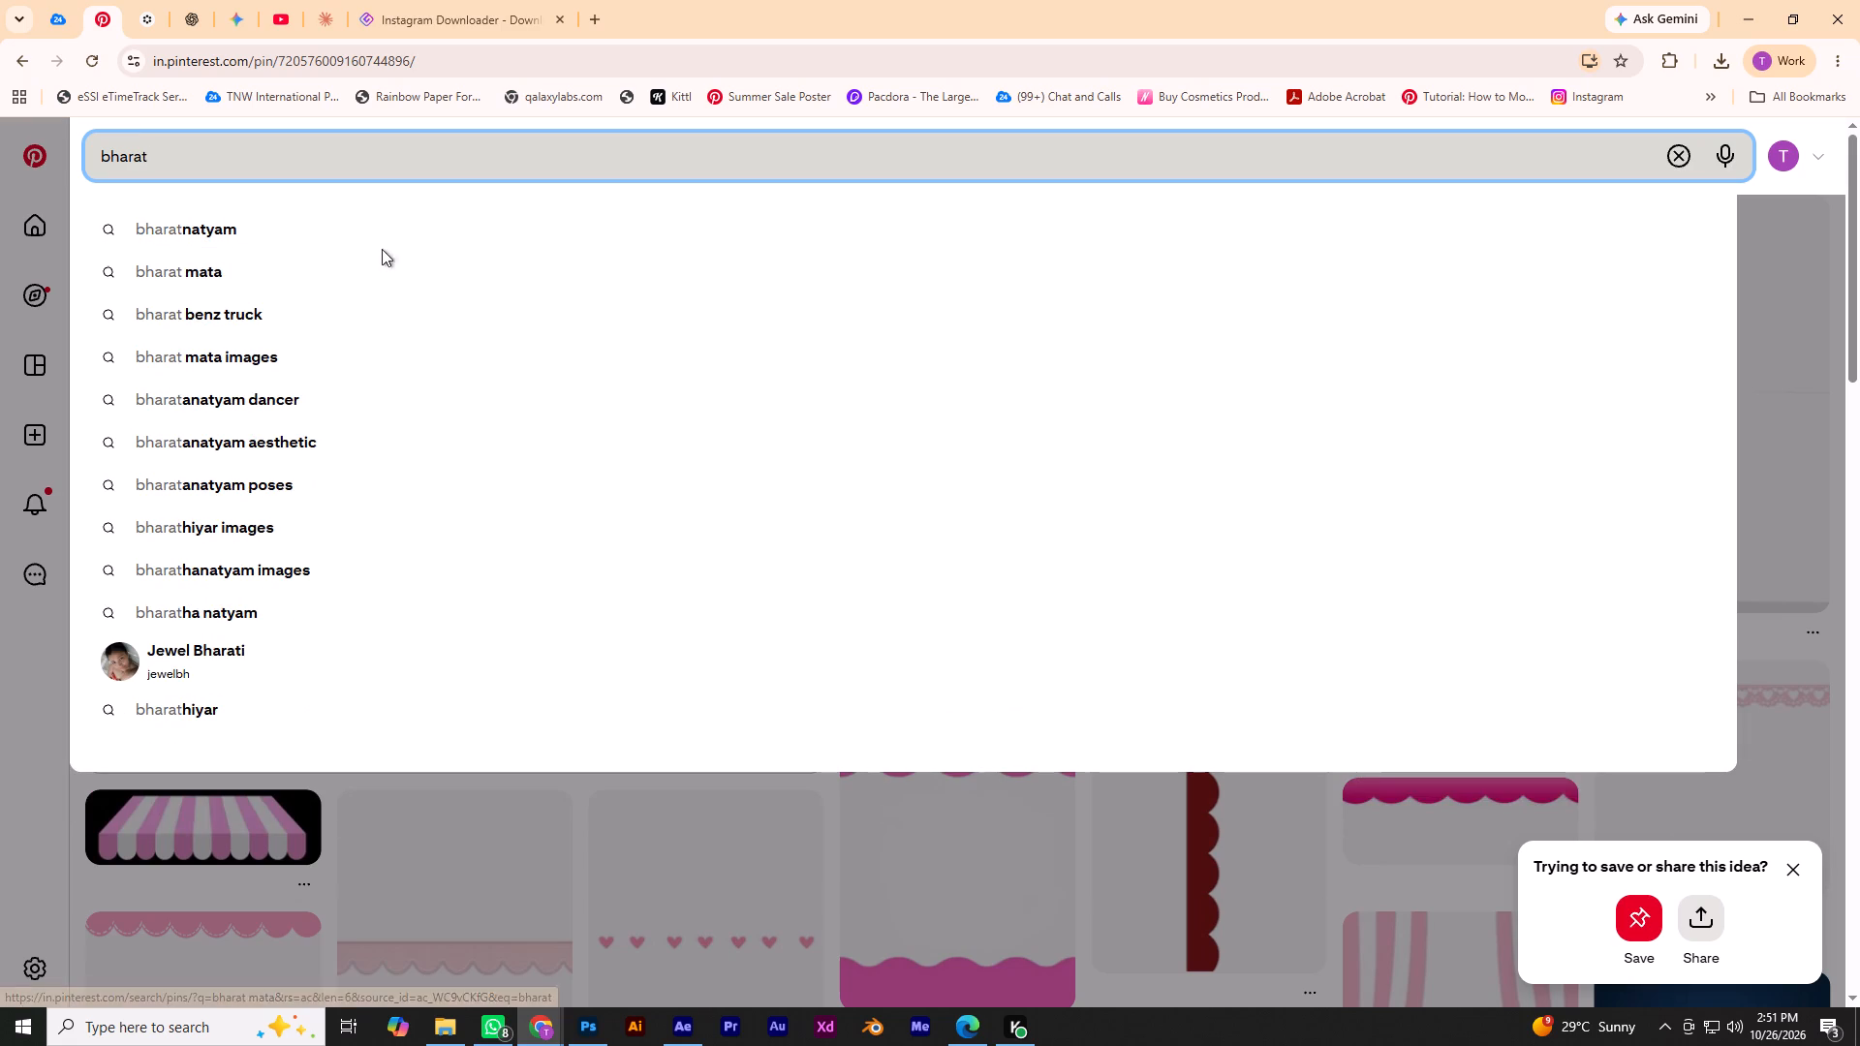
# In Chrome, search Pinterest for "bharatnatyam hand gestures" and look through the pins for usable hand photos.
pyautogui.click(378, 236)
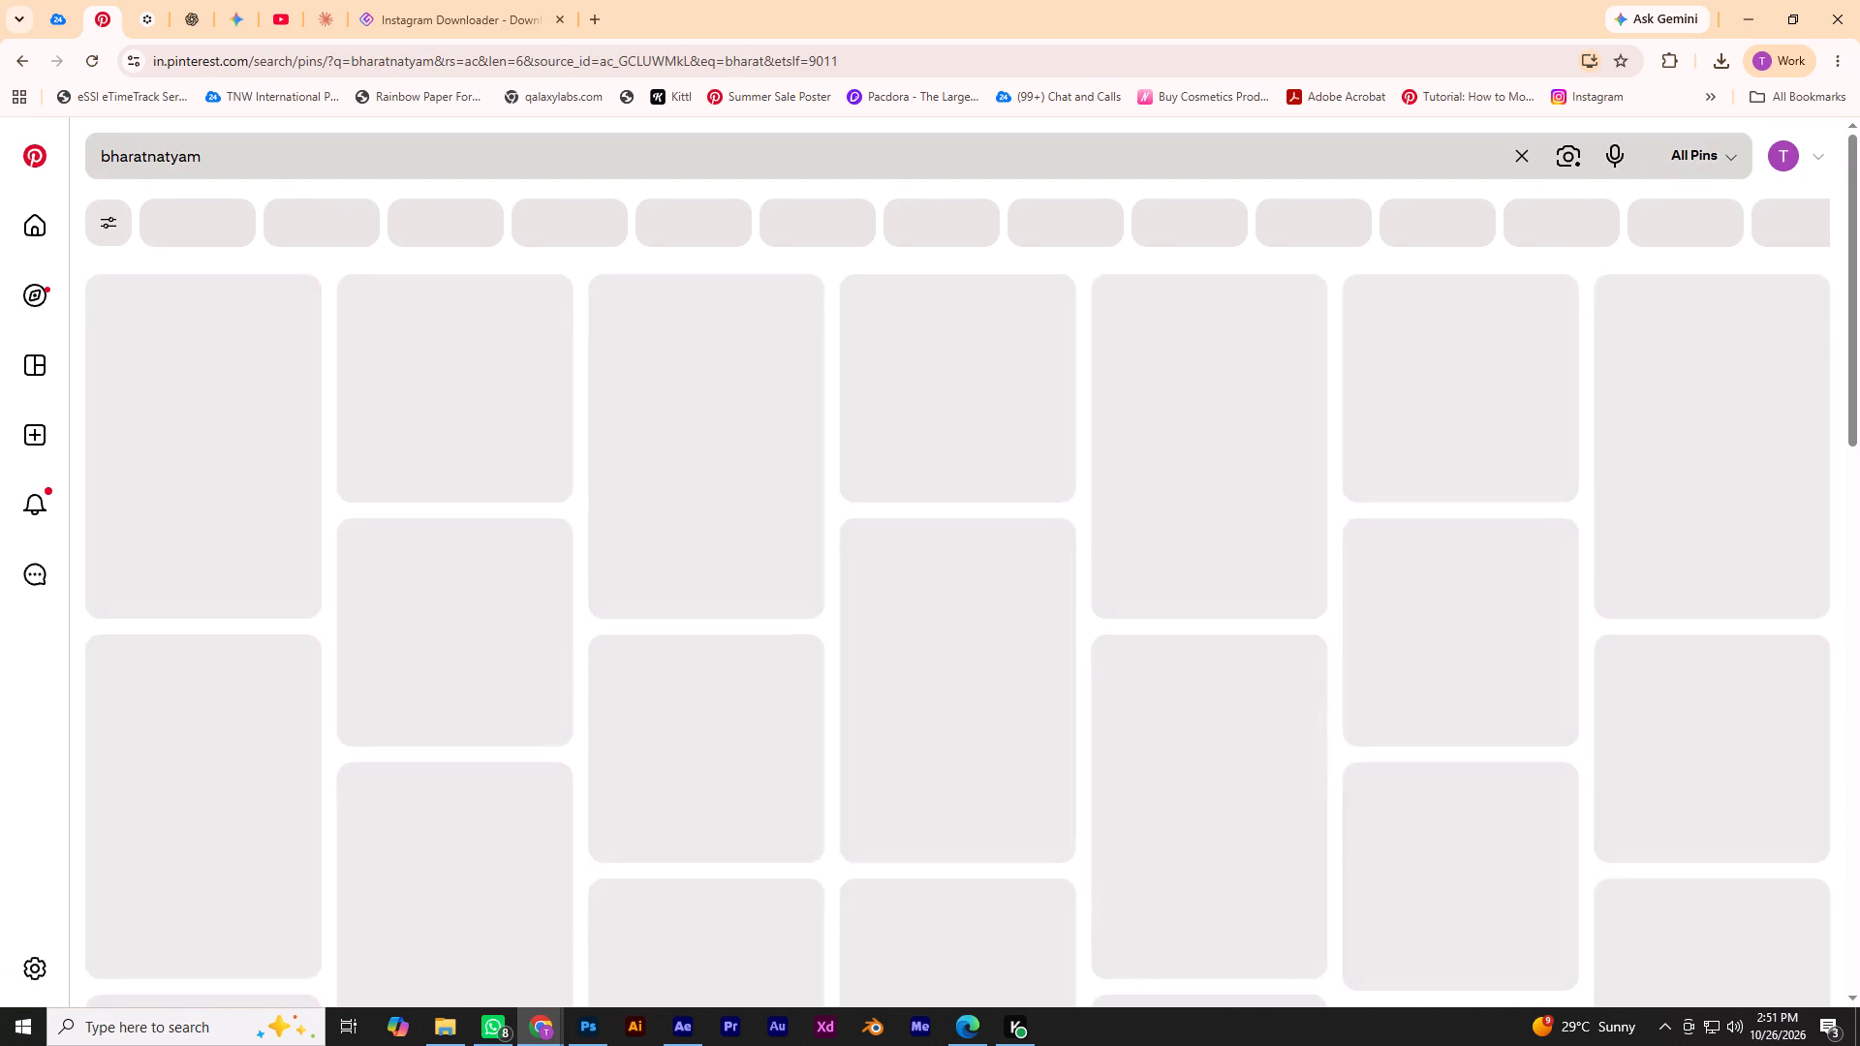
pyautogui.click(315, 158)
pyautogui.press('space')
pyautogui.write('hand')
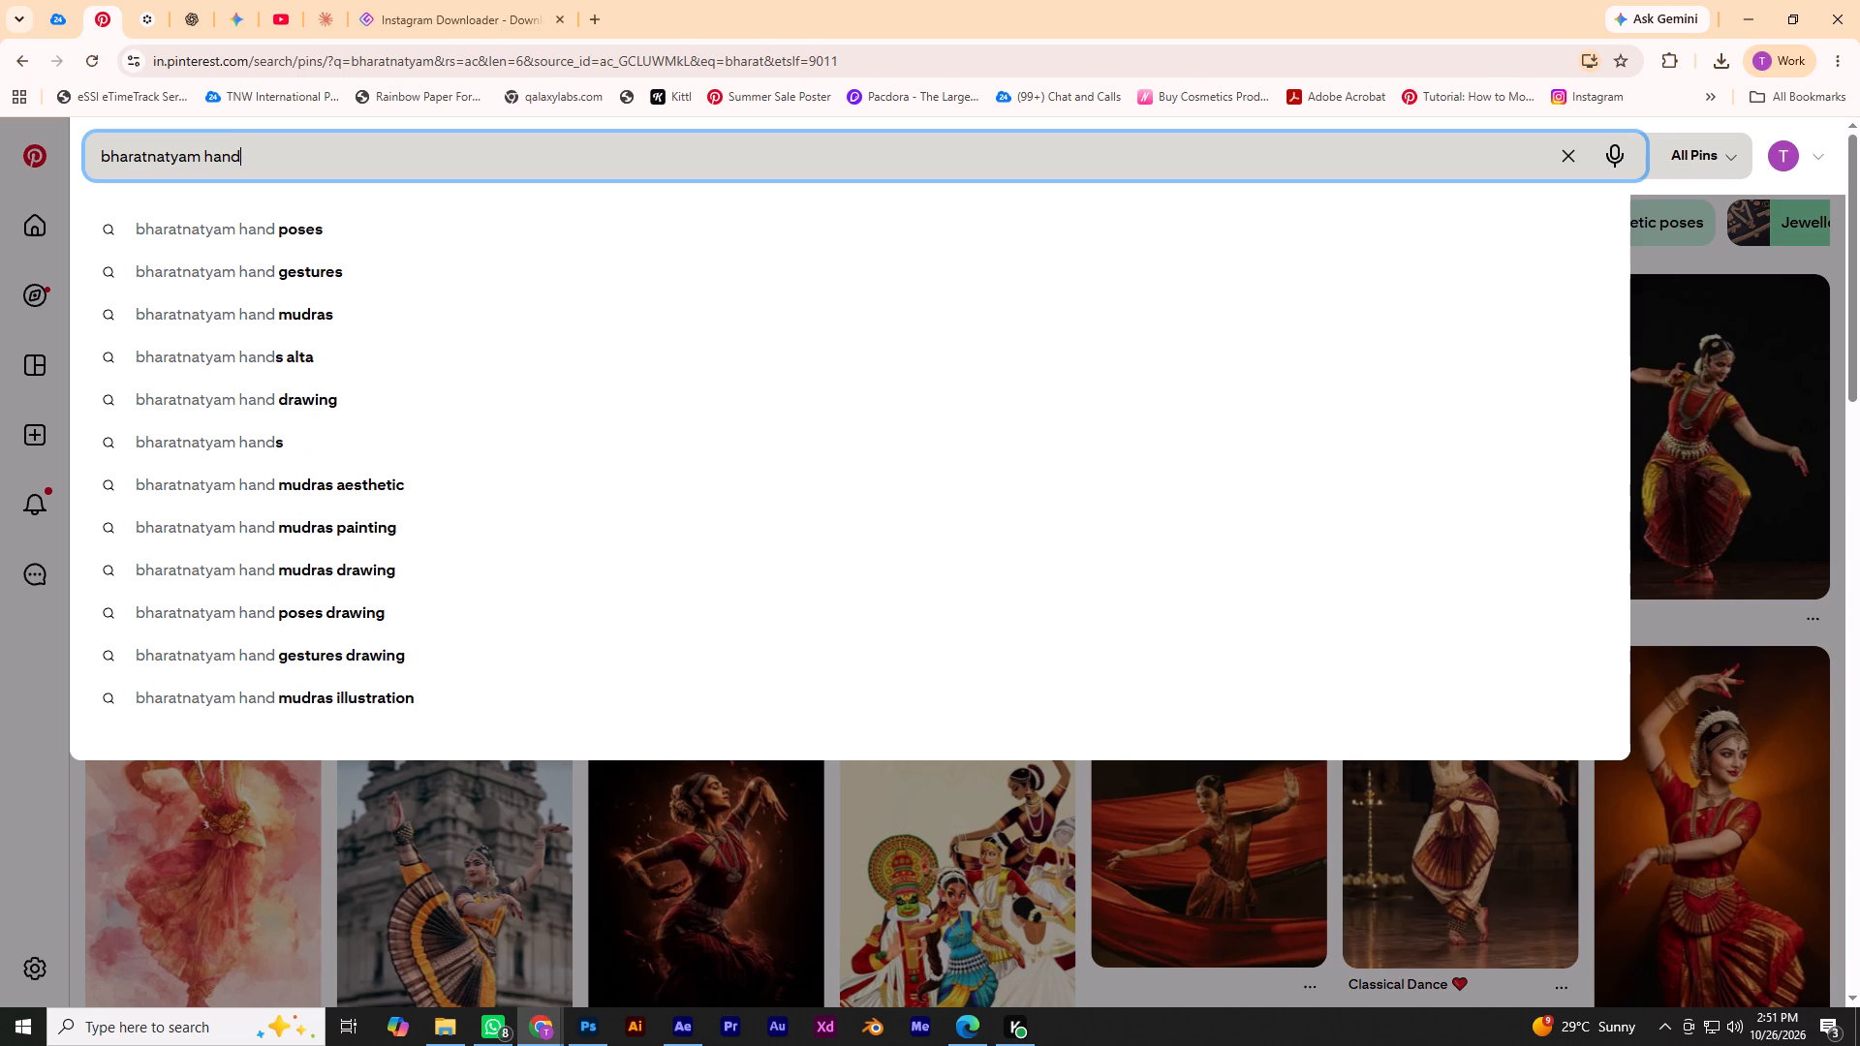
pyautogui.click(333, 262)
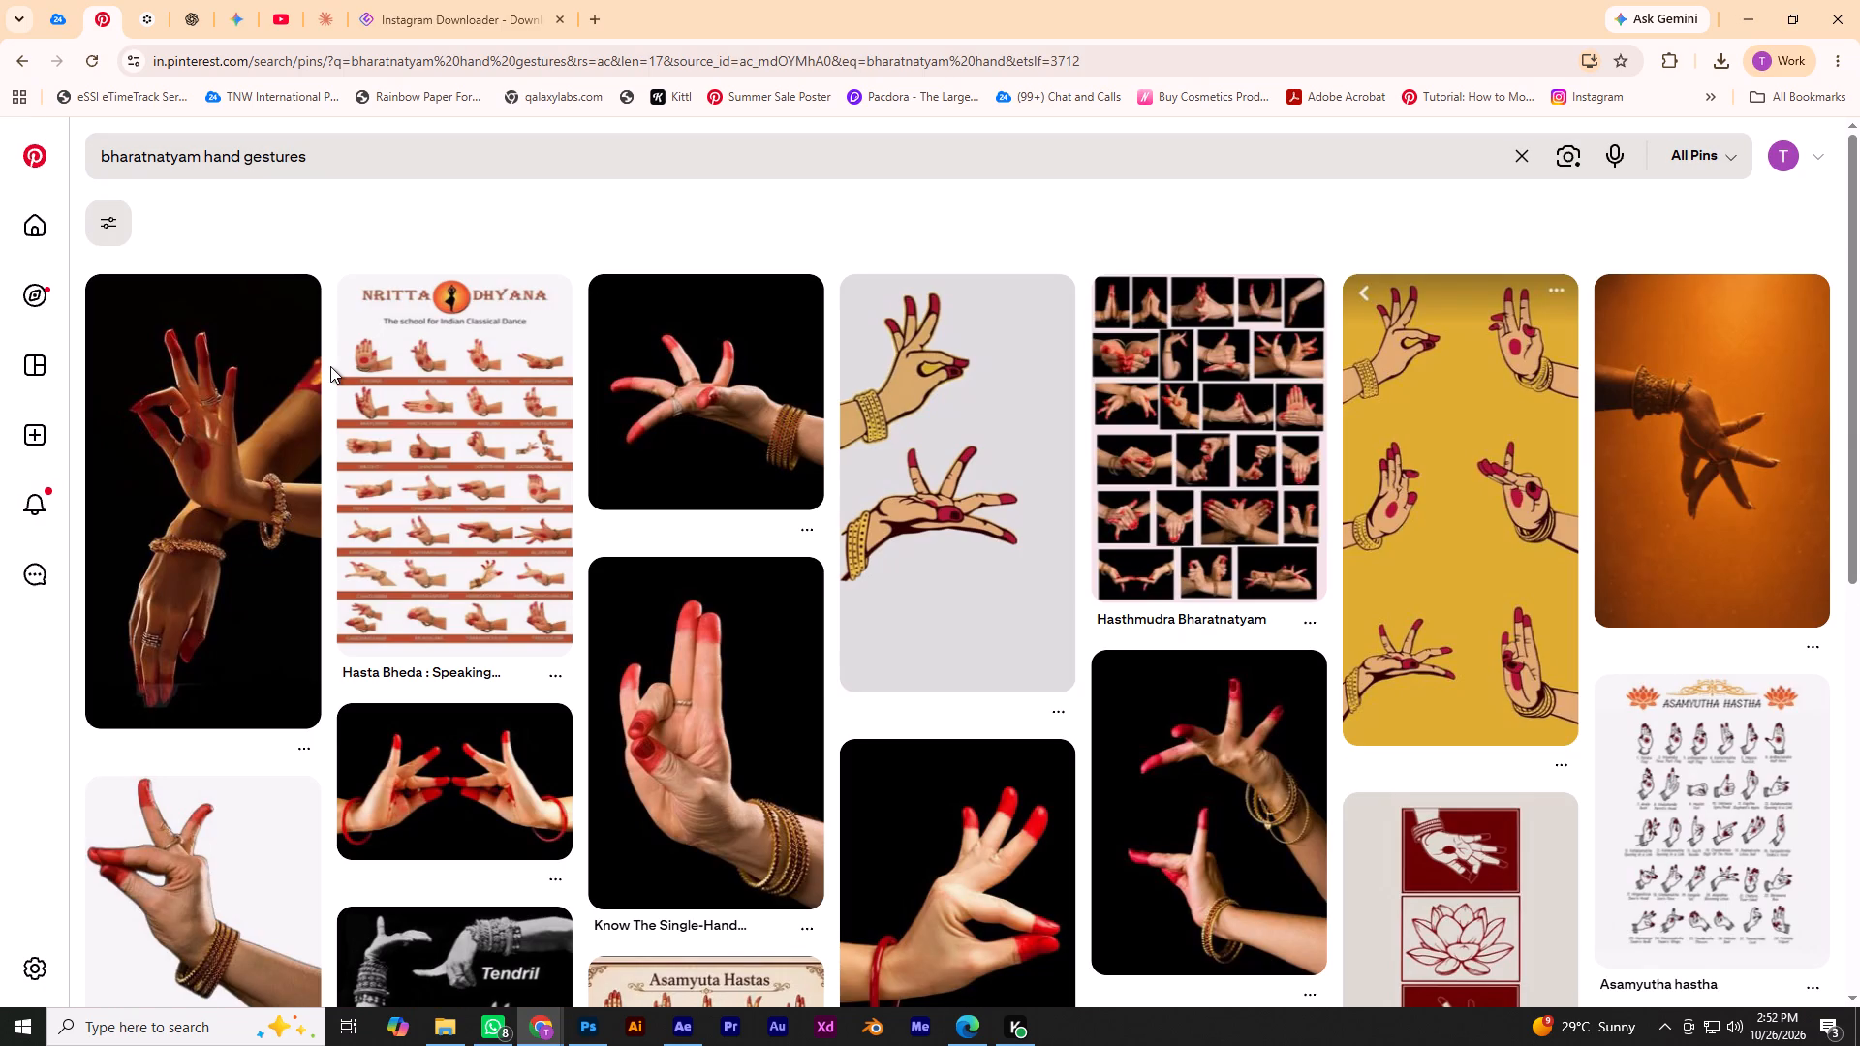
pyautogui.scroll(-6, 330, 366)
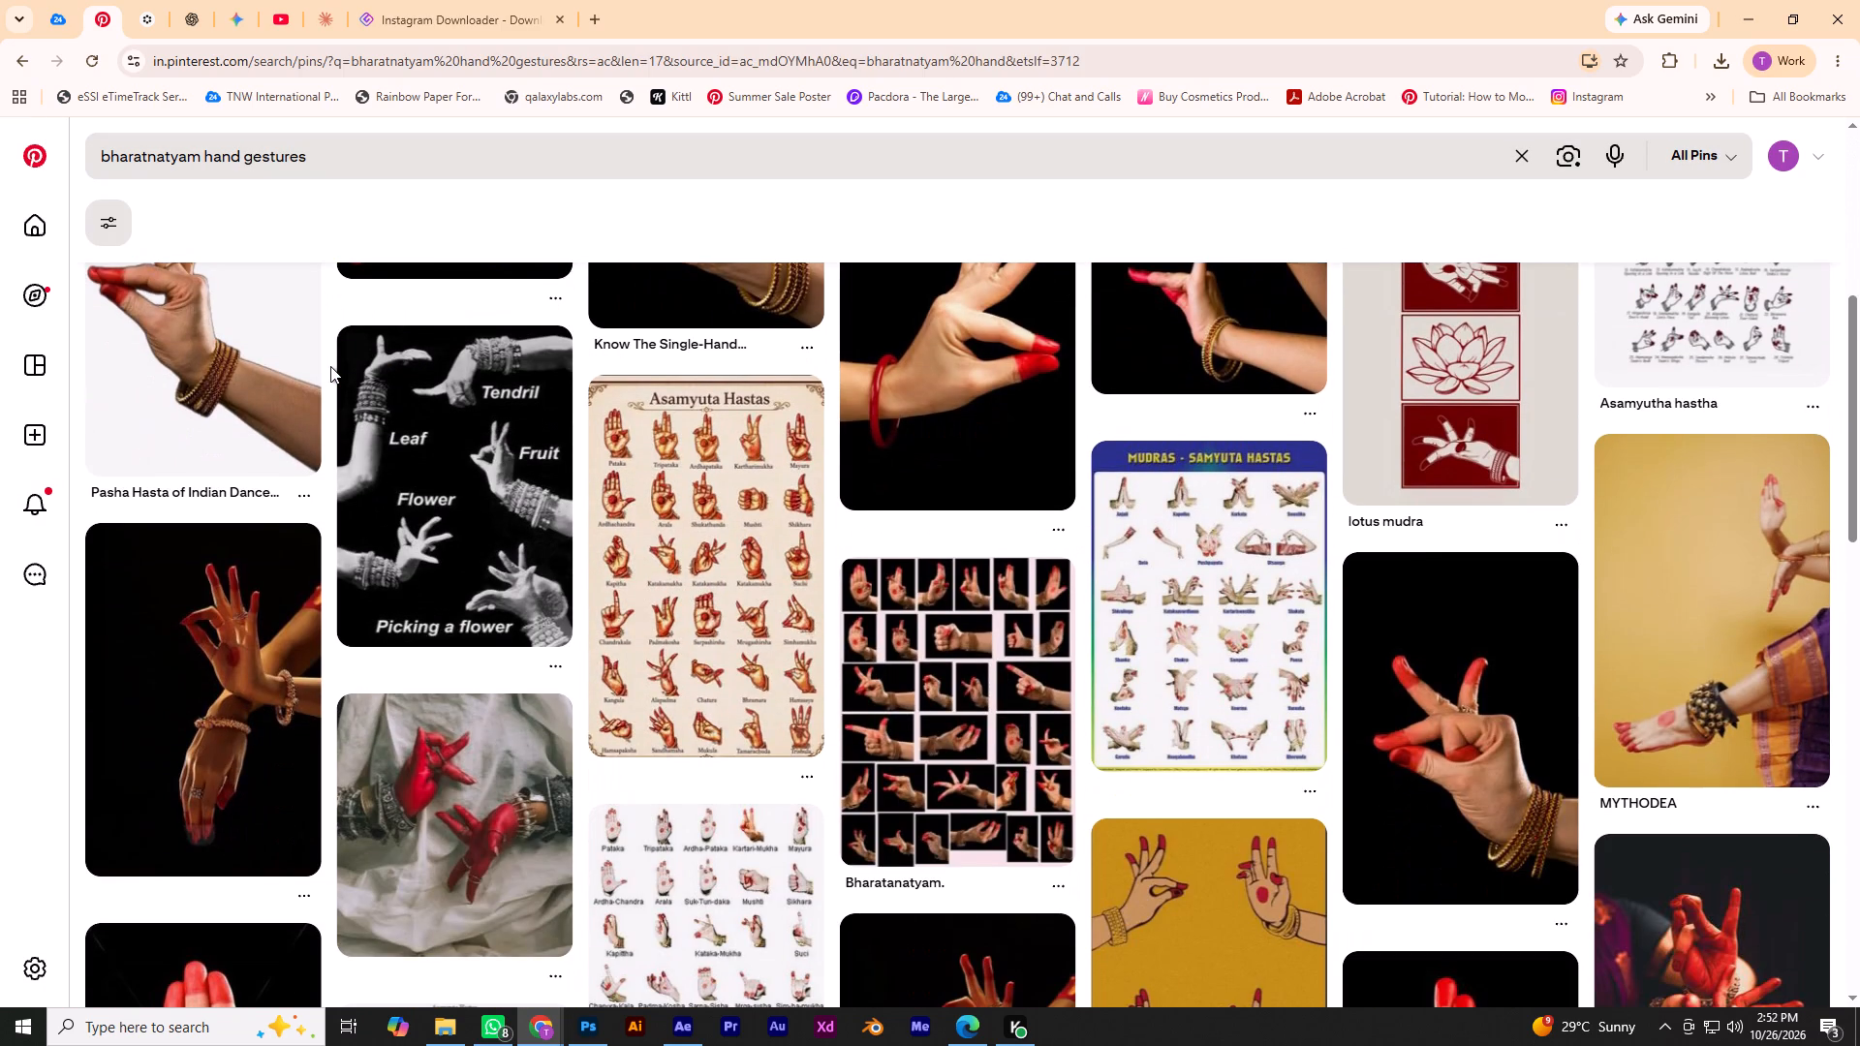
pyautogui.scroll(-2, 330, 366)
pyautogui.scroll(6, 330, 366)
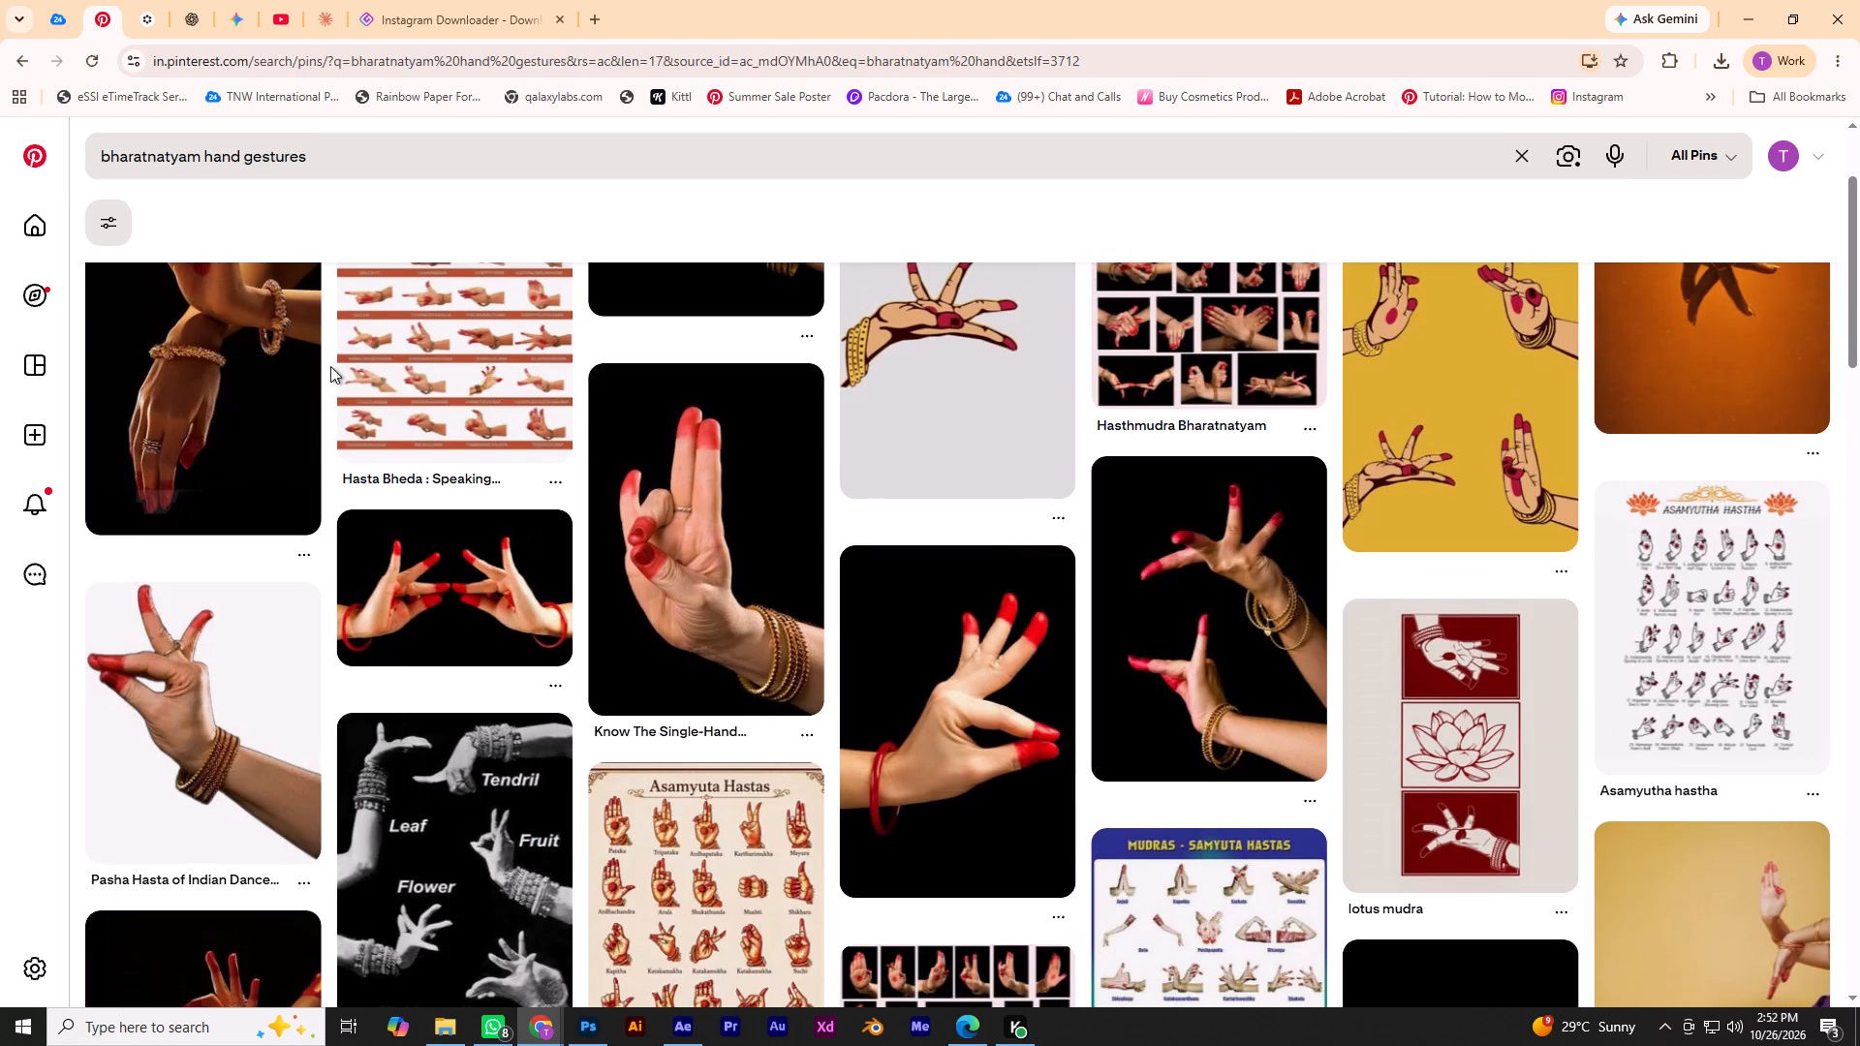
pyautogui.click(971, 1024)
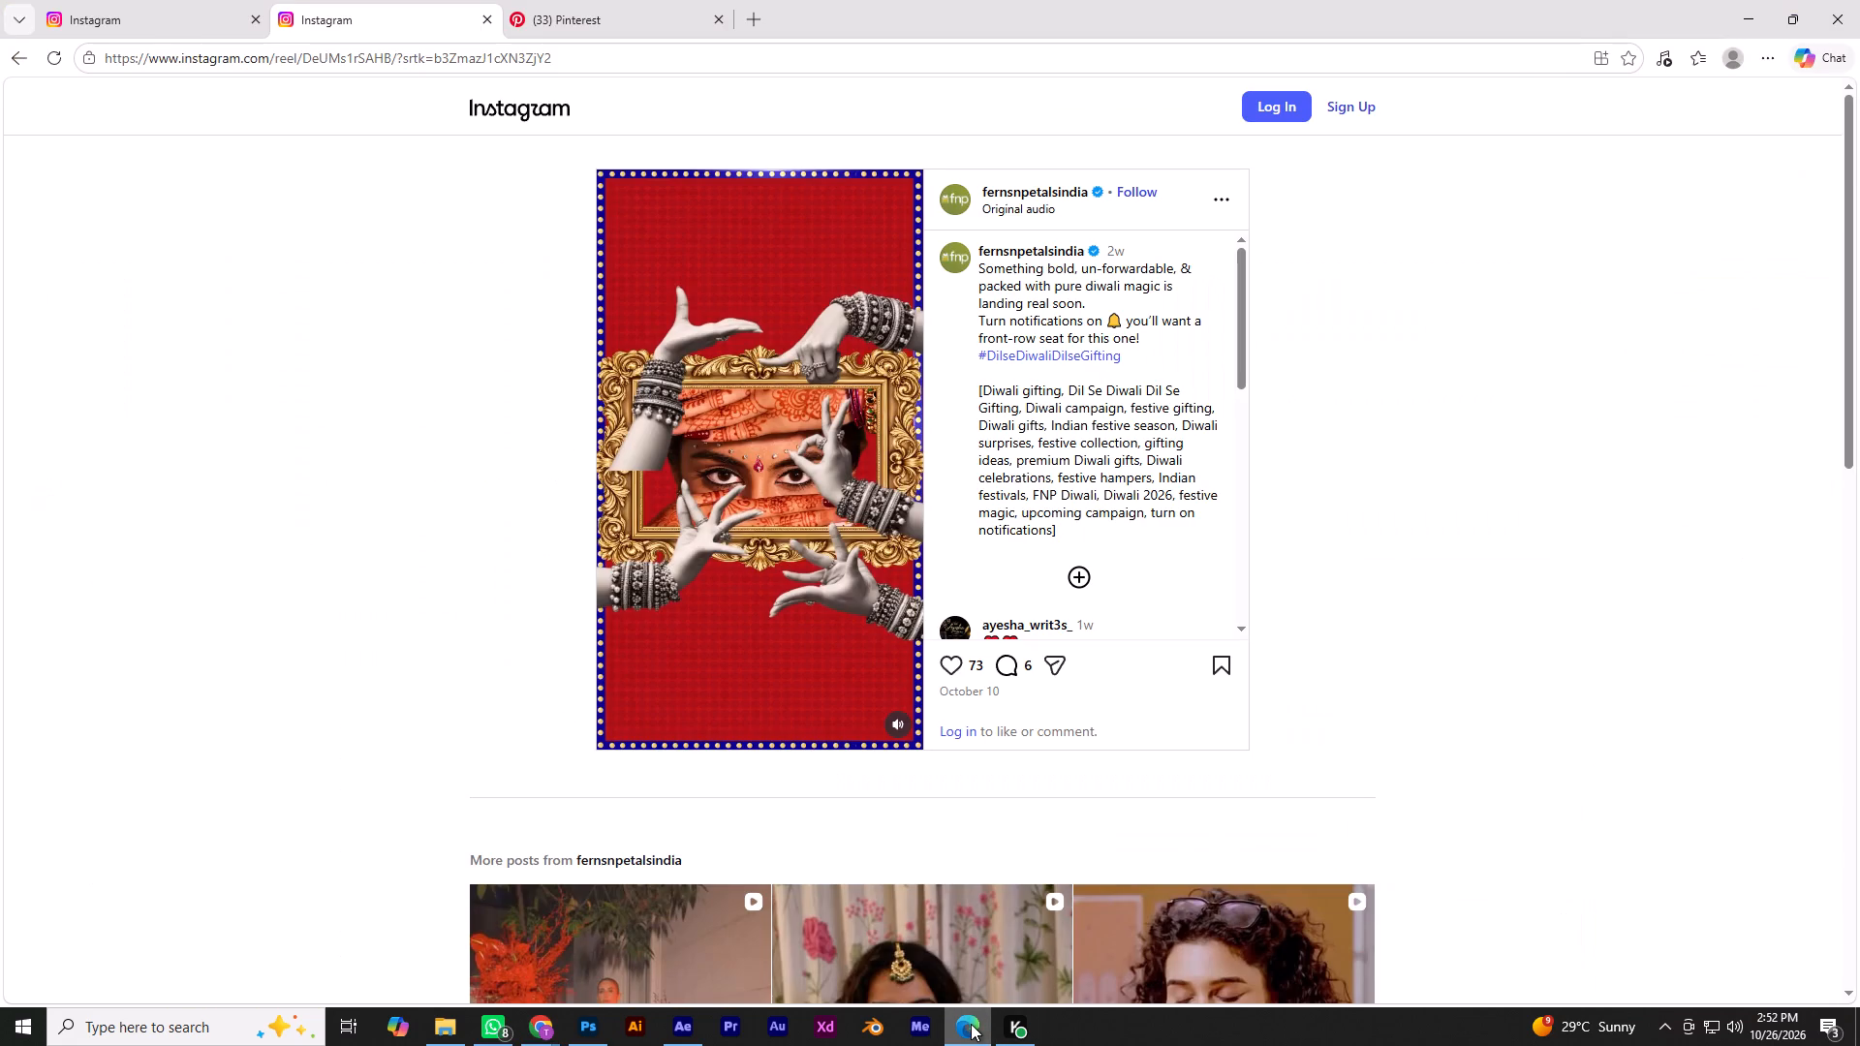
# Return from the Instagram reference reel to the Pinterest results and open the single open hand with stacked bangles on black.
pyautogui.click(971, 1024)
pyautogui.scroll(5, 504, 608)
pyautogui.scroll(1, 592, 661)
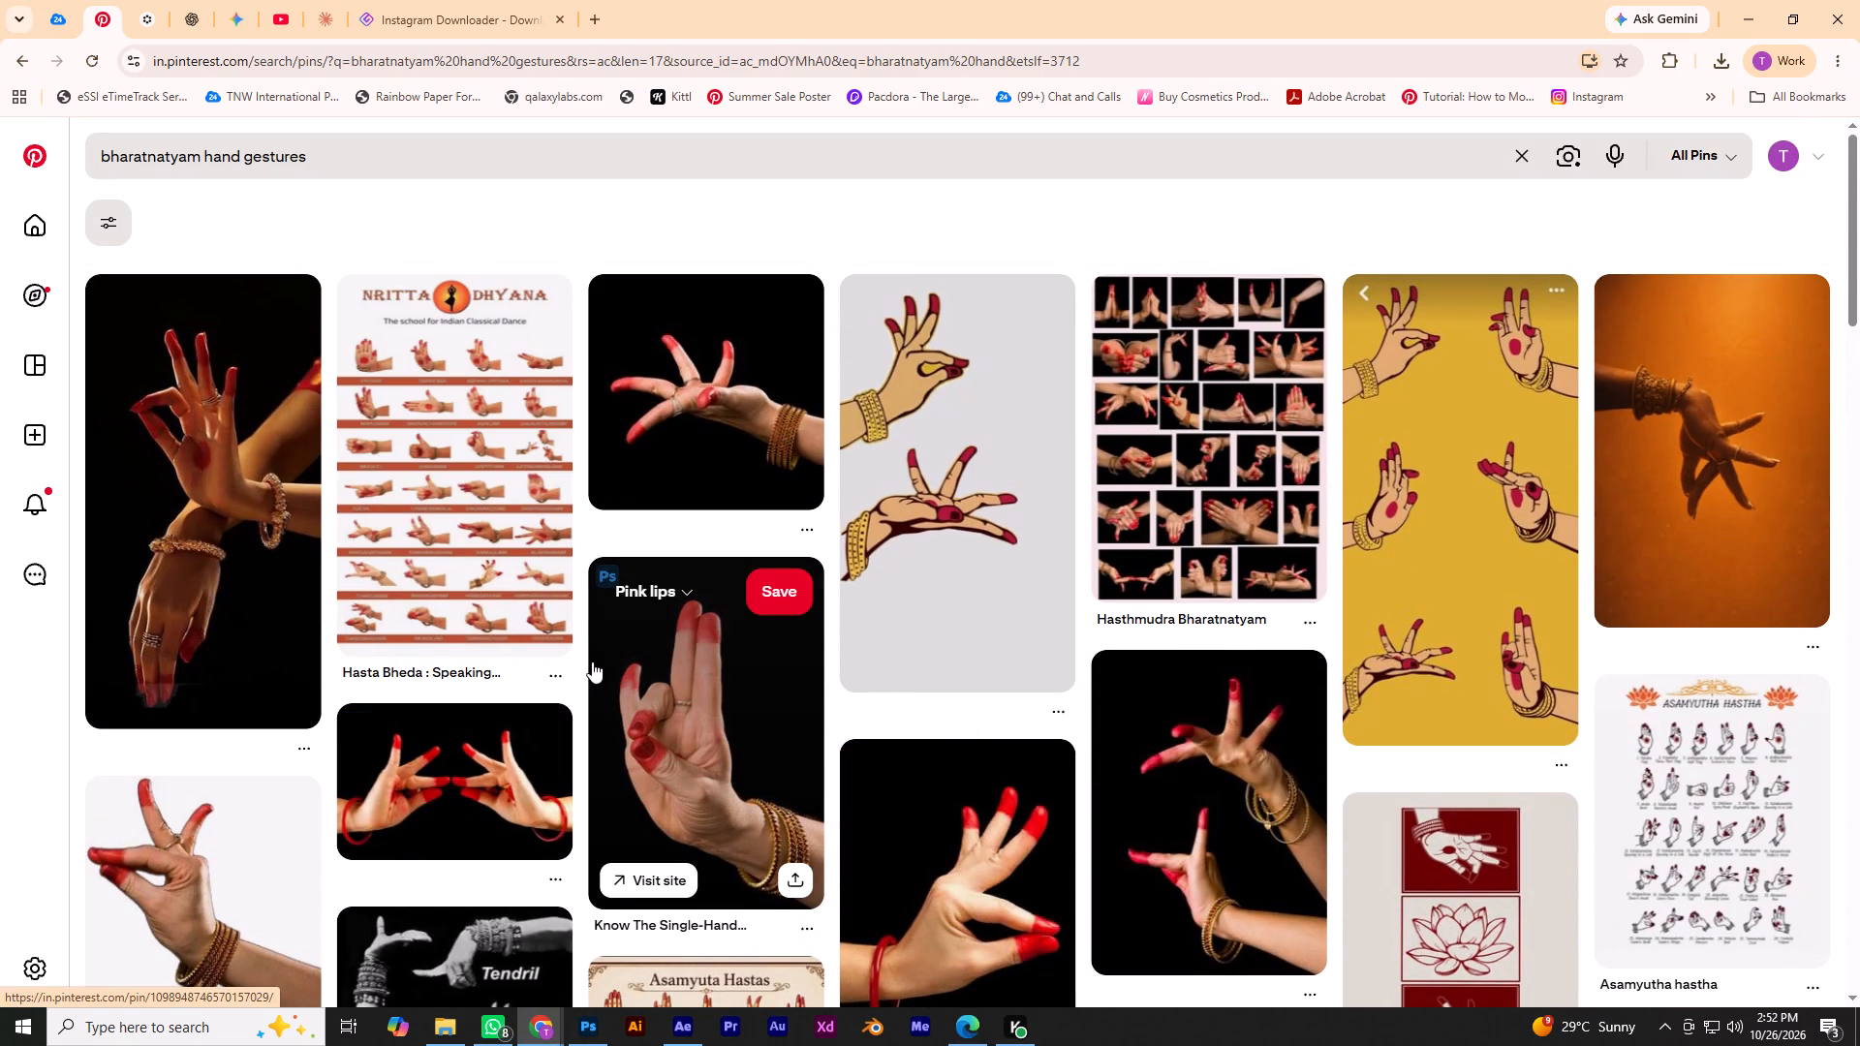
pyautogui.click(618, 405)
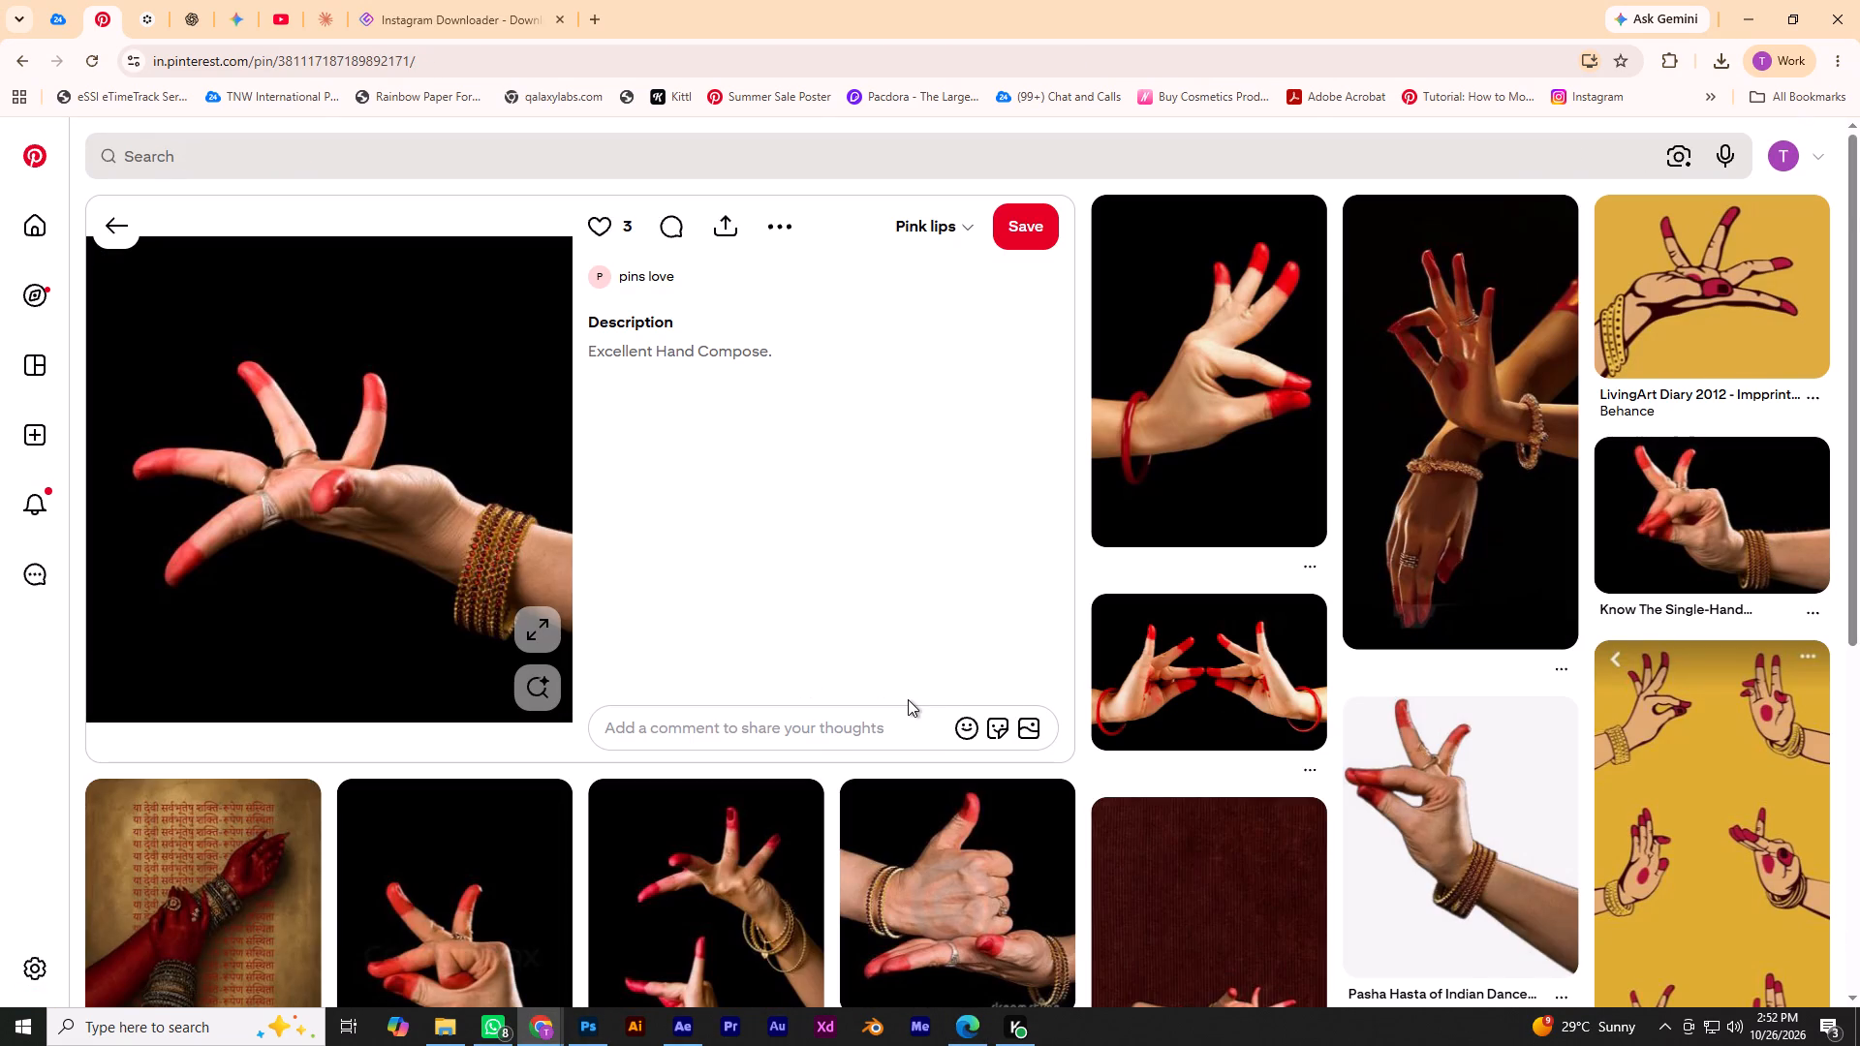
# Look through the related hand pins for poses that match the hands in the Instagram reference reel.
pyautogui.scroll(-3, 908, 699)
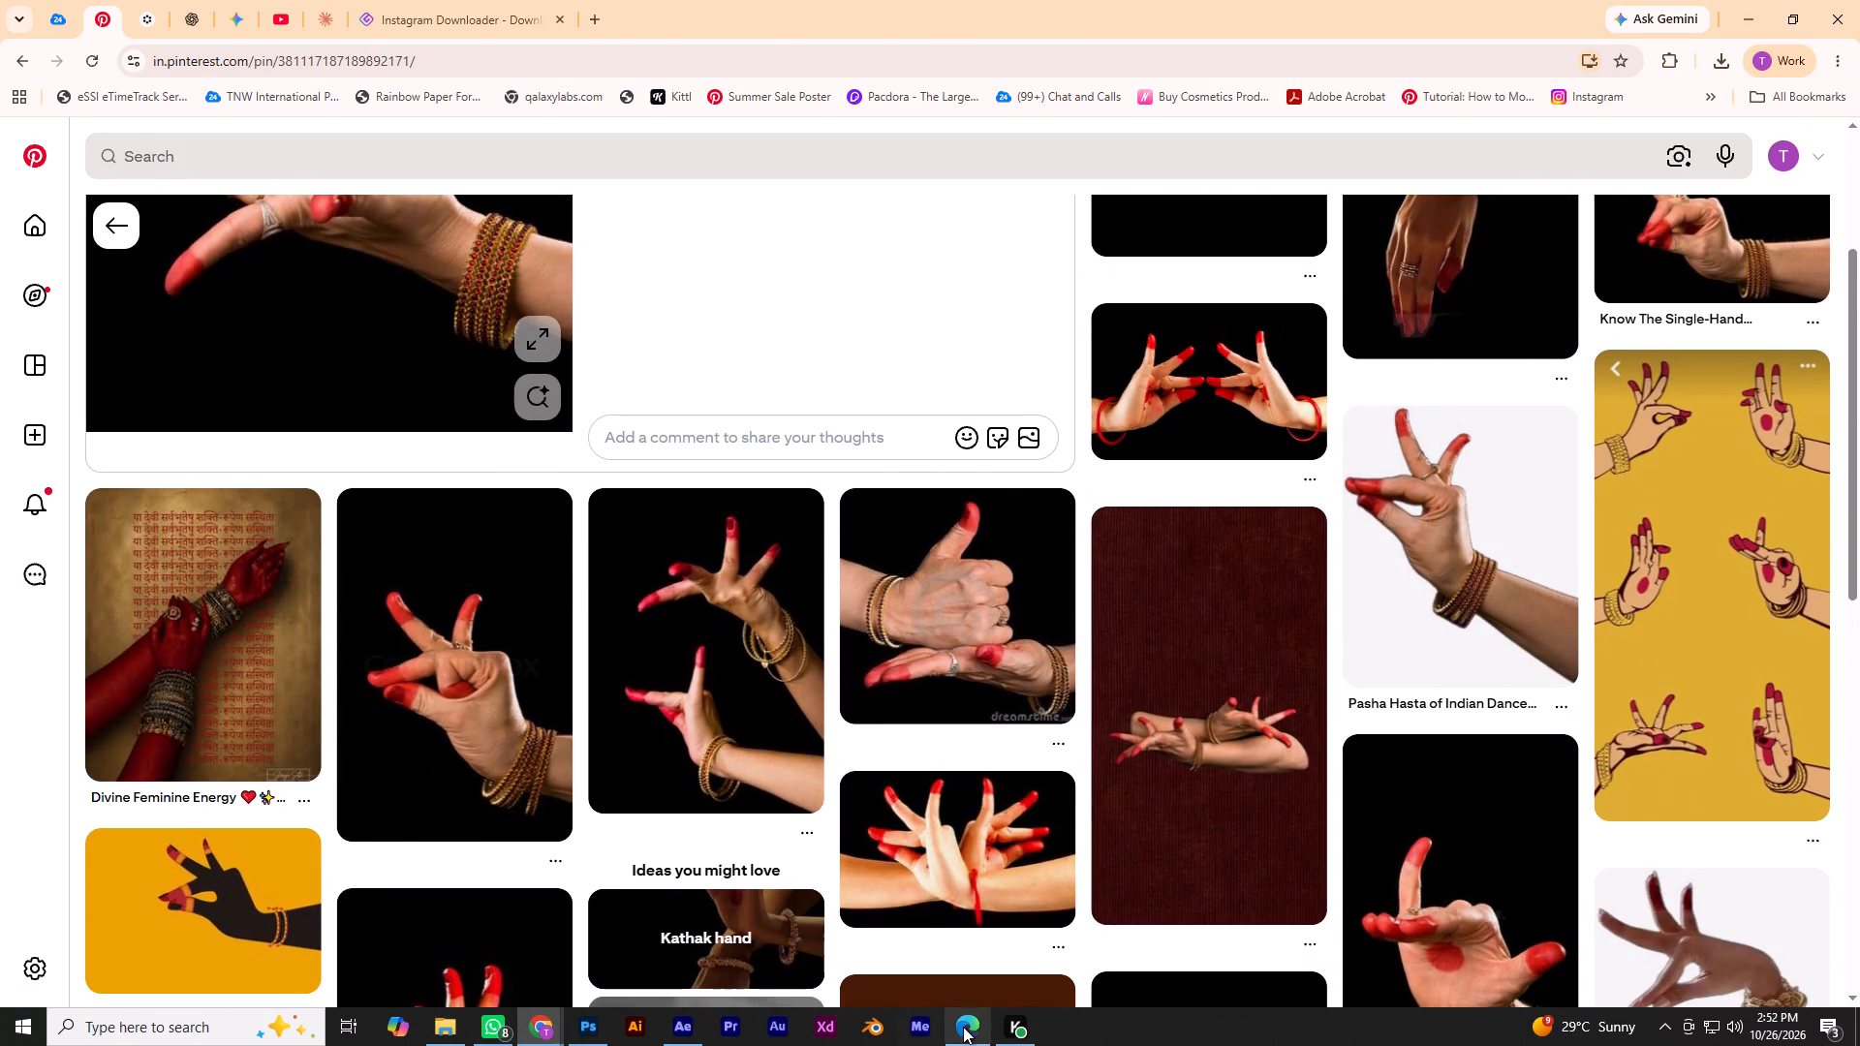
pyautogui.click(970, 1024)
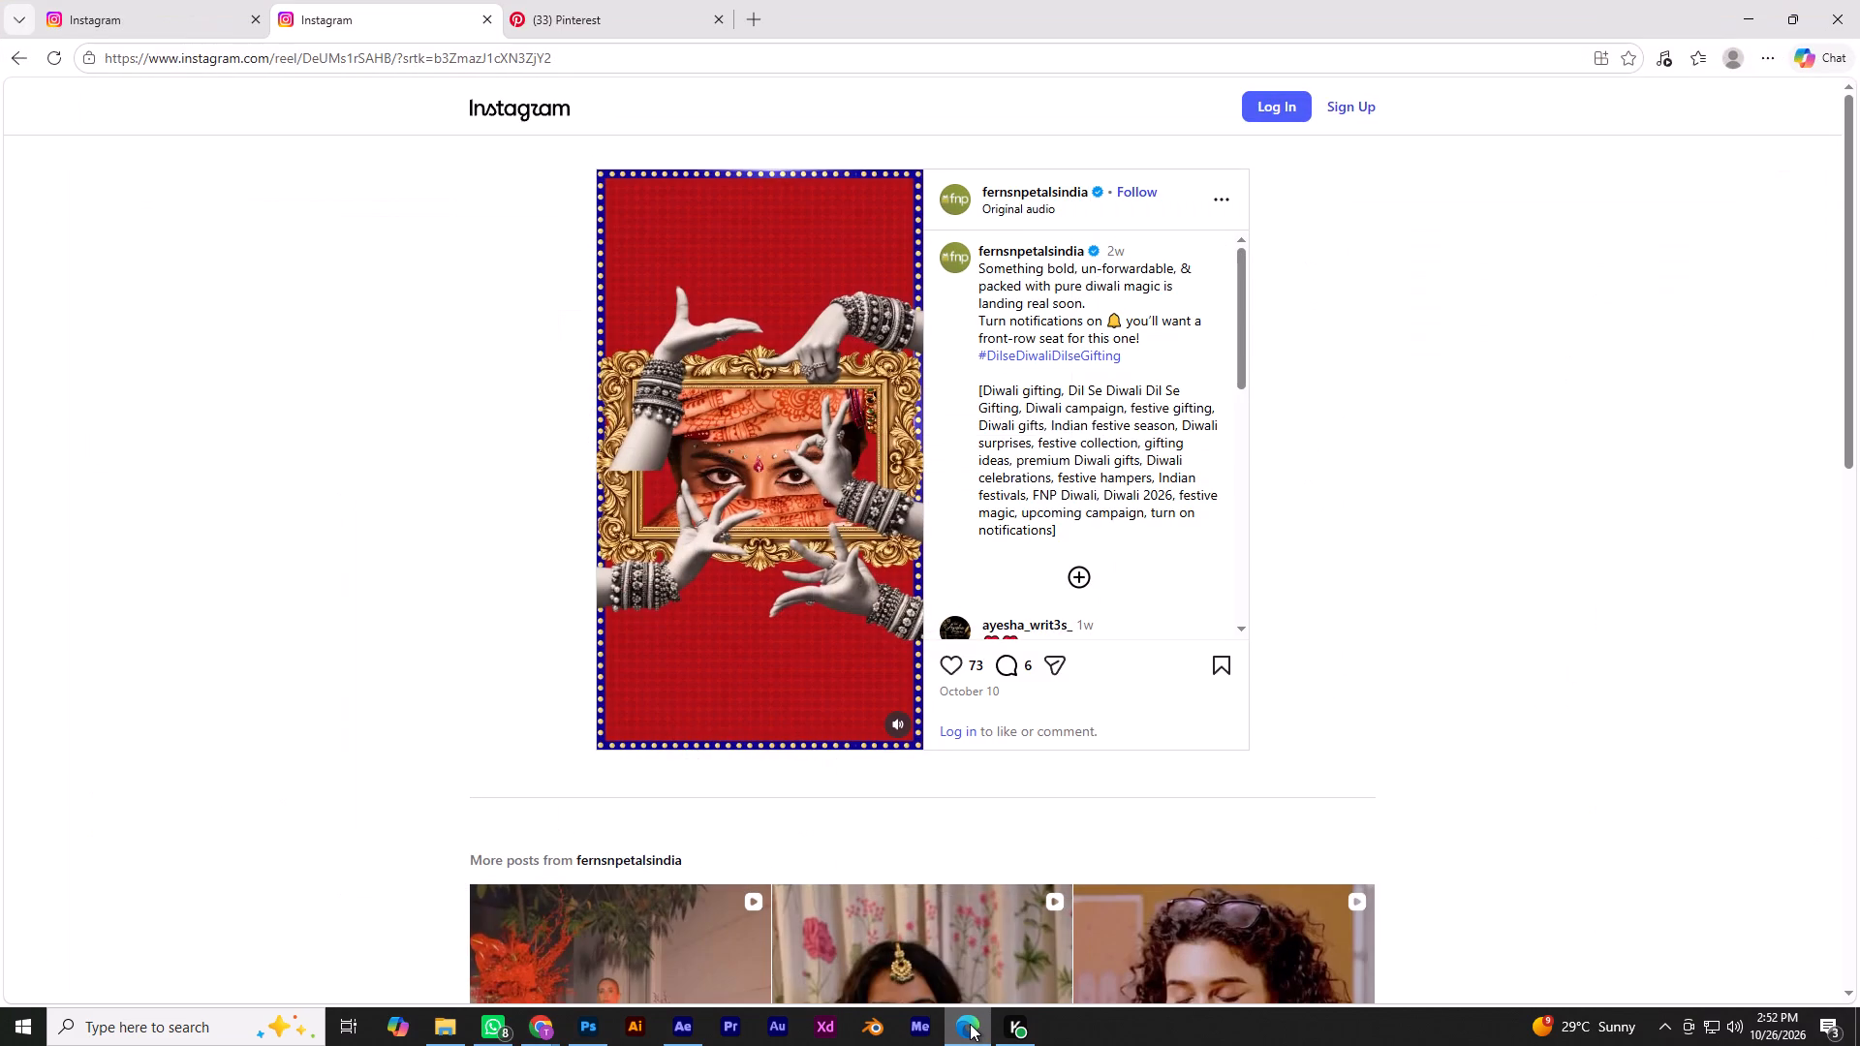
pyautogui.click(970, 1024)
pyautogui.scroll(-2, 970, 1024)
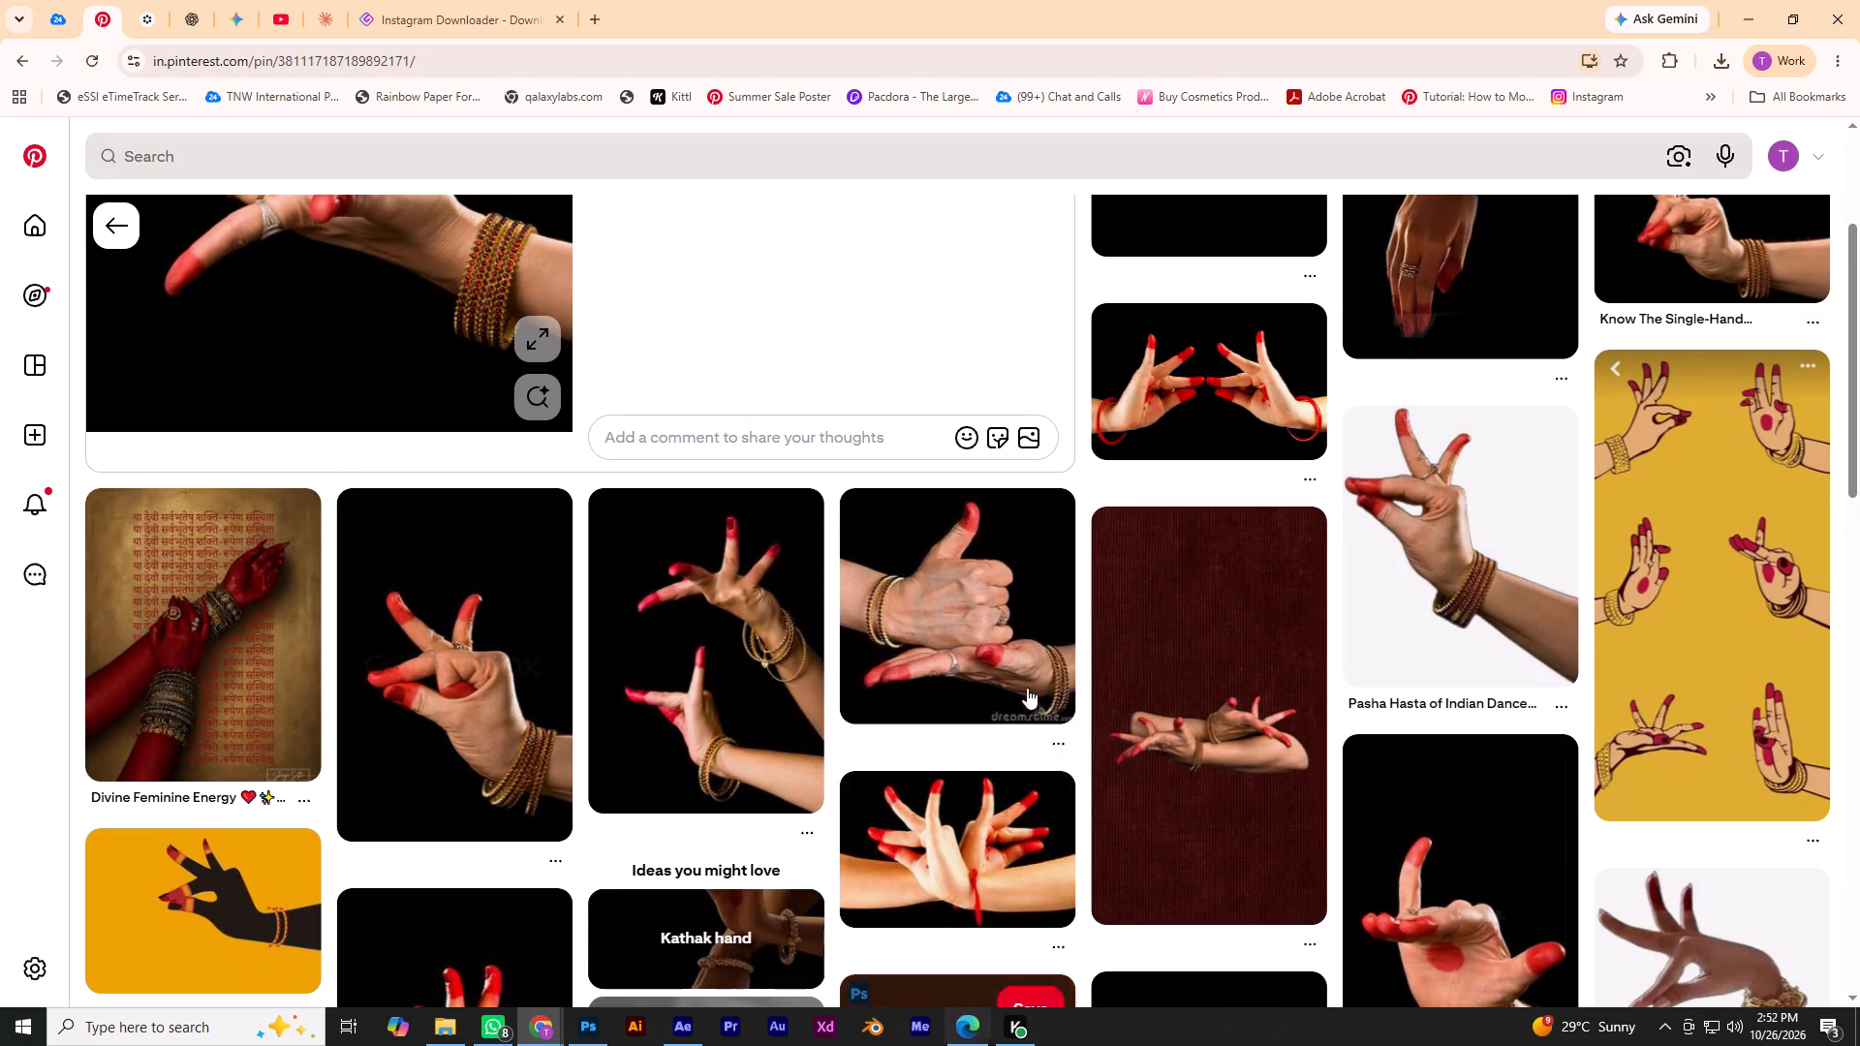
pyautogui.scroll(-4, 1031, 676)
pyautogui.scroll(-4, 1084, 848)
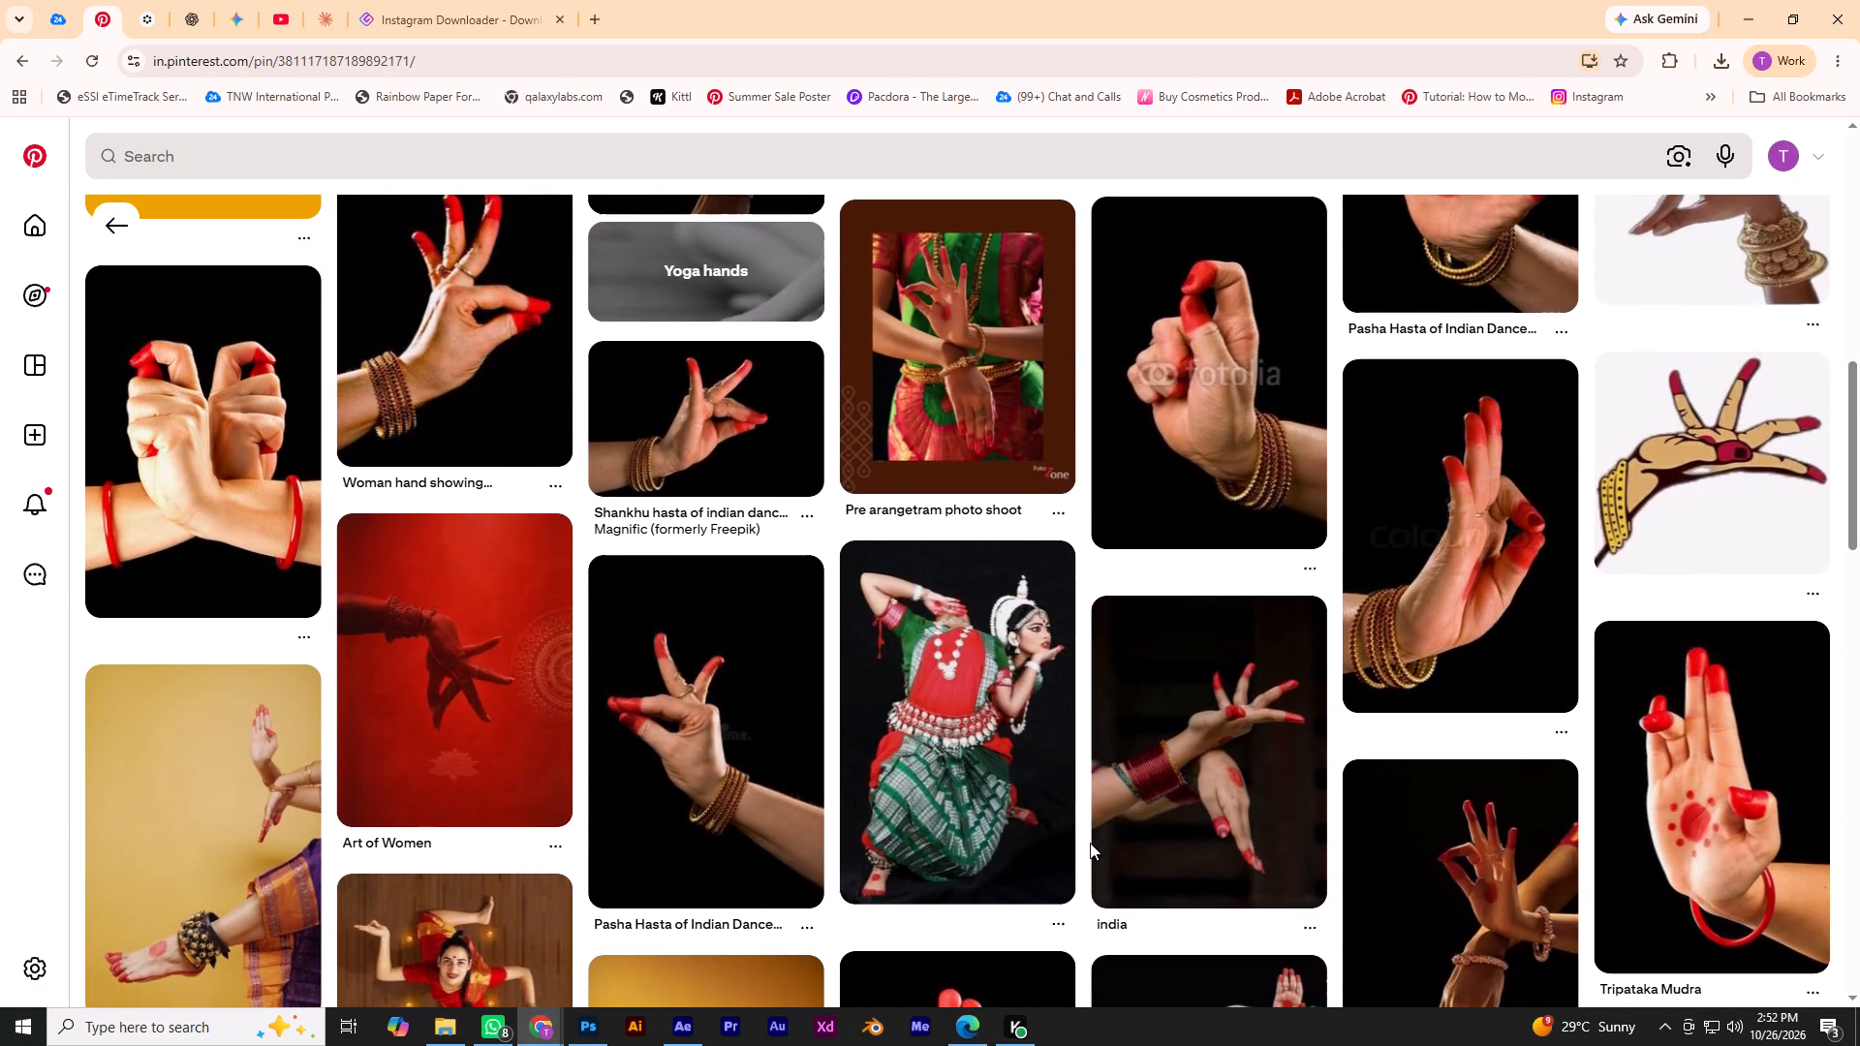
pyautogui.scroll(1, 1090, 843)
pyautogui.scroll(-1, 1090, 843)
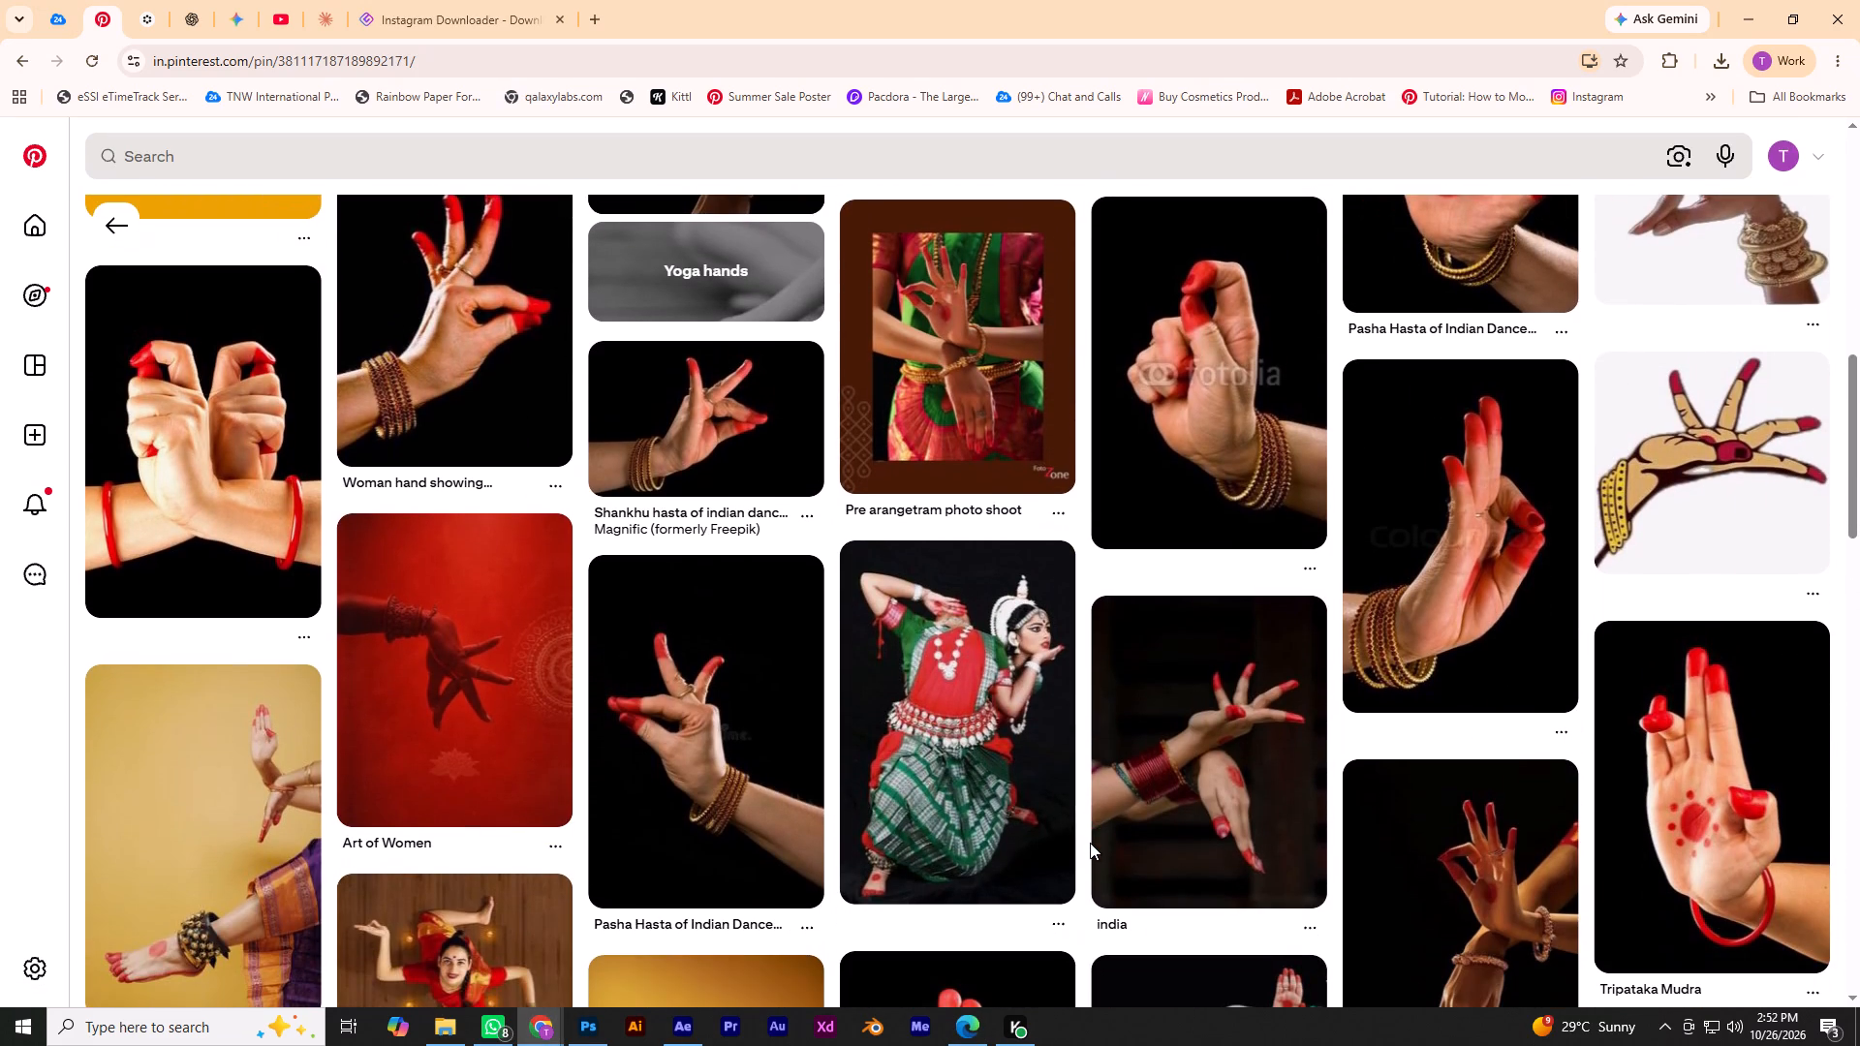
pyautogui.scroll(-1, 1090, 843)
pyautogui.scroll(4, 1090, 843)
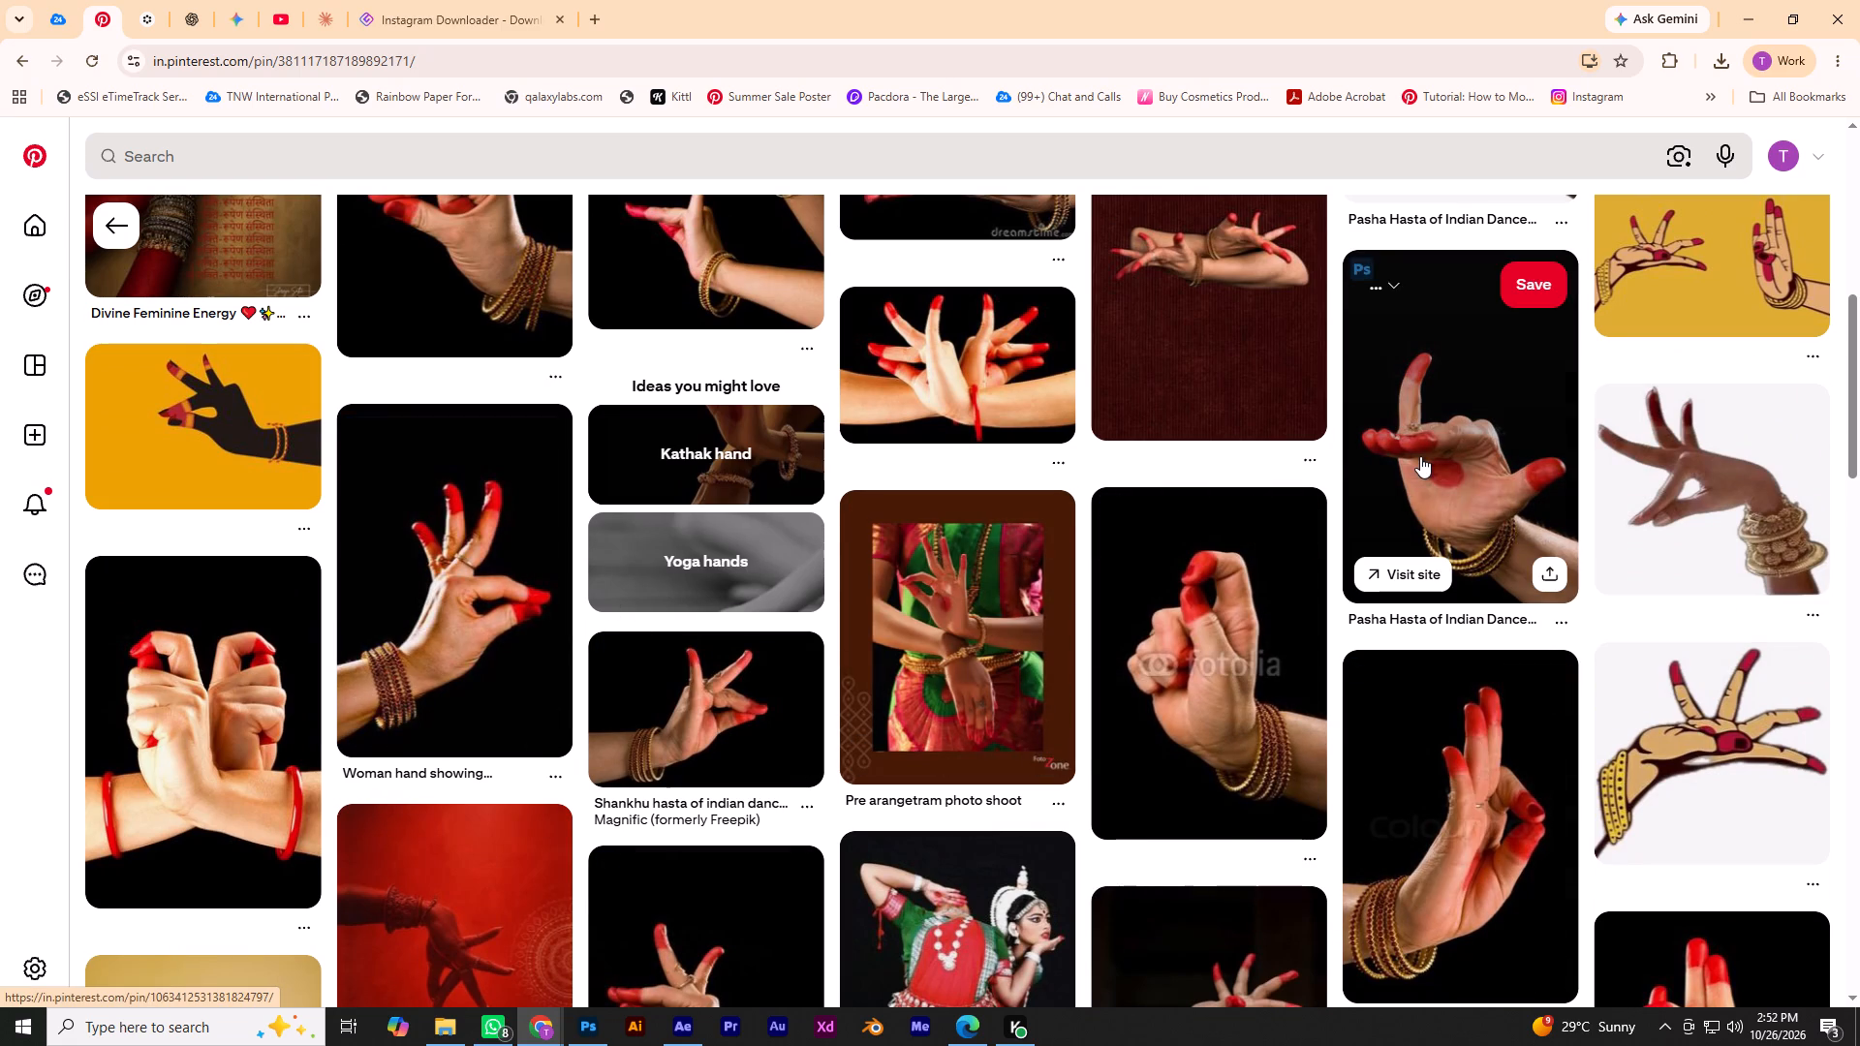
pyautogui.scroll(3, 1519, 553)
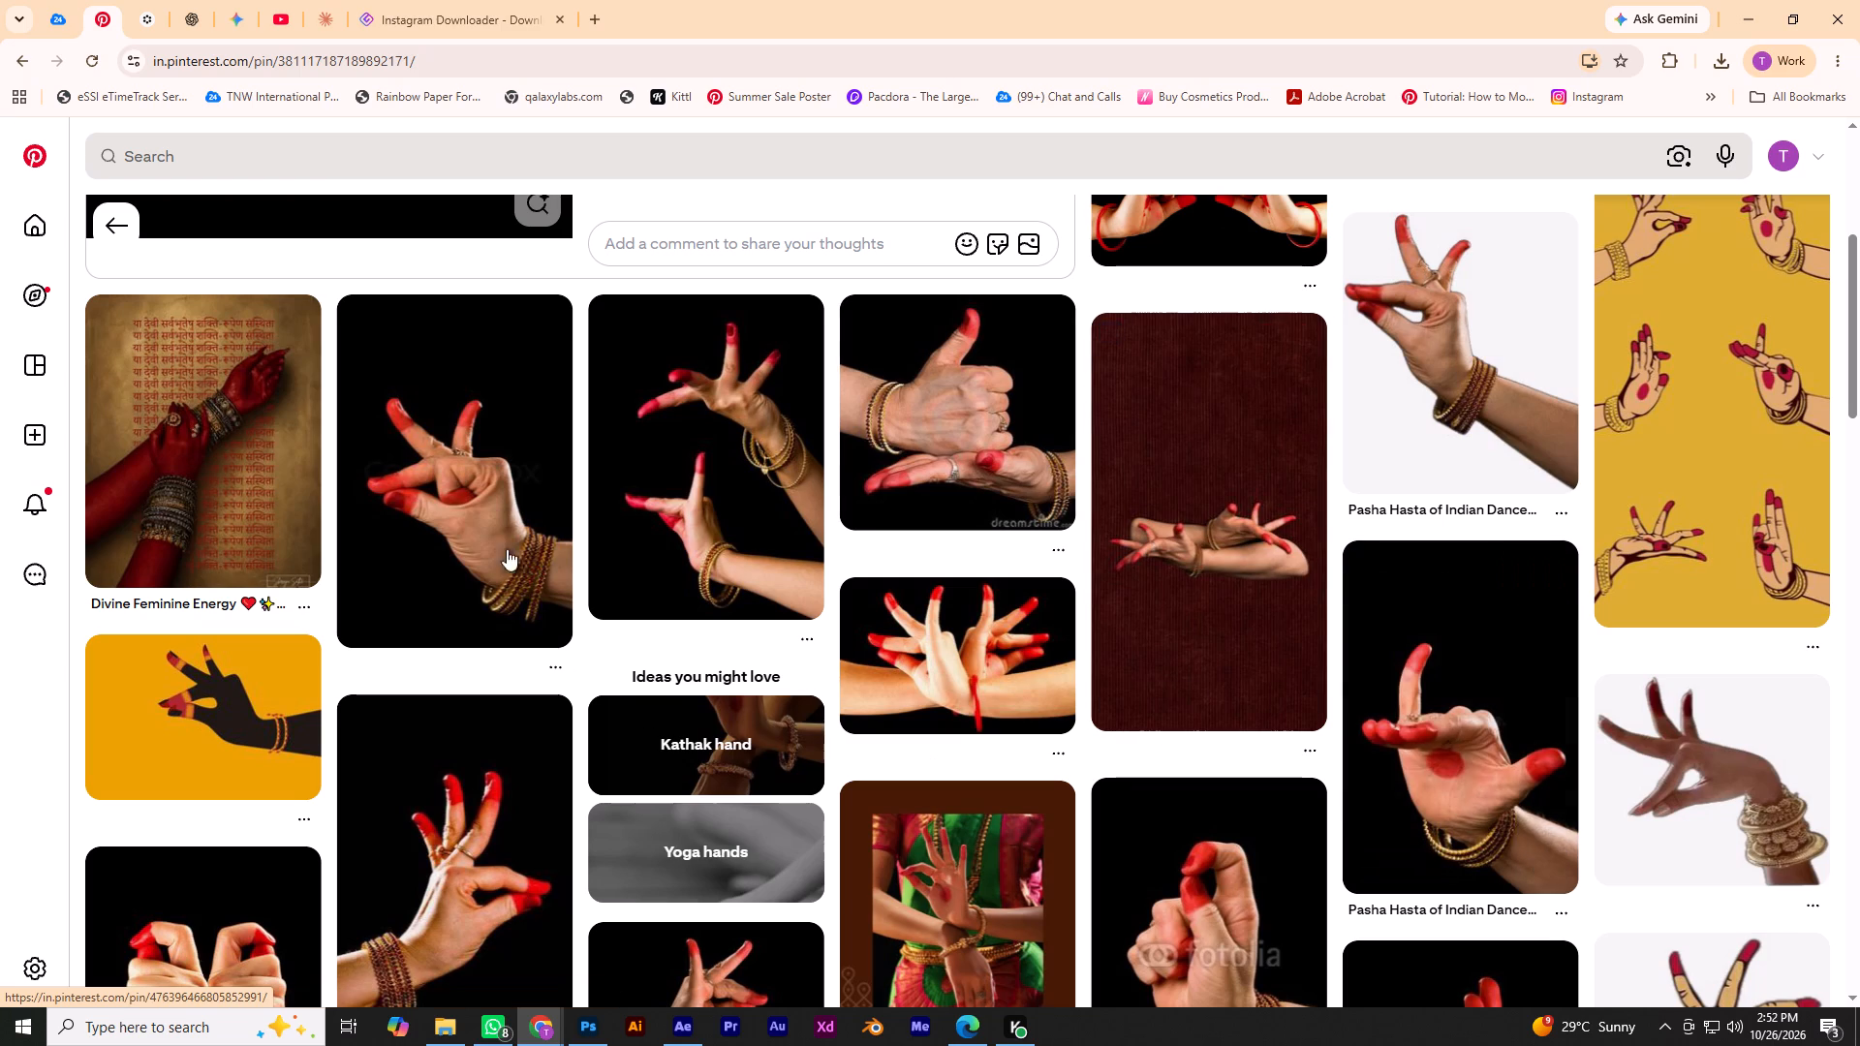
# Open the related pin of the pinched-finger hand with bangles, beside the two-hands photo, in a new browser tab.
pyautogui.rightClick(468, 470)
pyautogui.click(511, 488)
# Copy the main image of the open hand with stacked bangles from the current pin.
pyautogui.scroll(6, 476, 507)
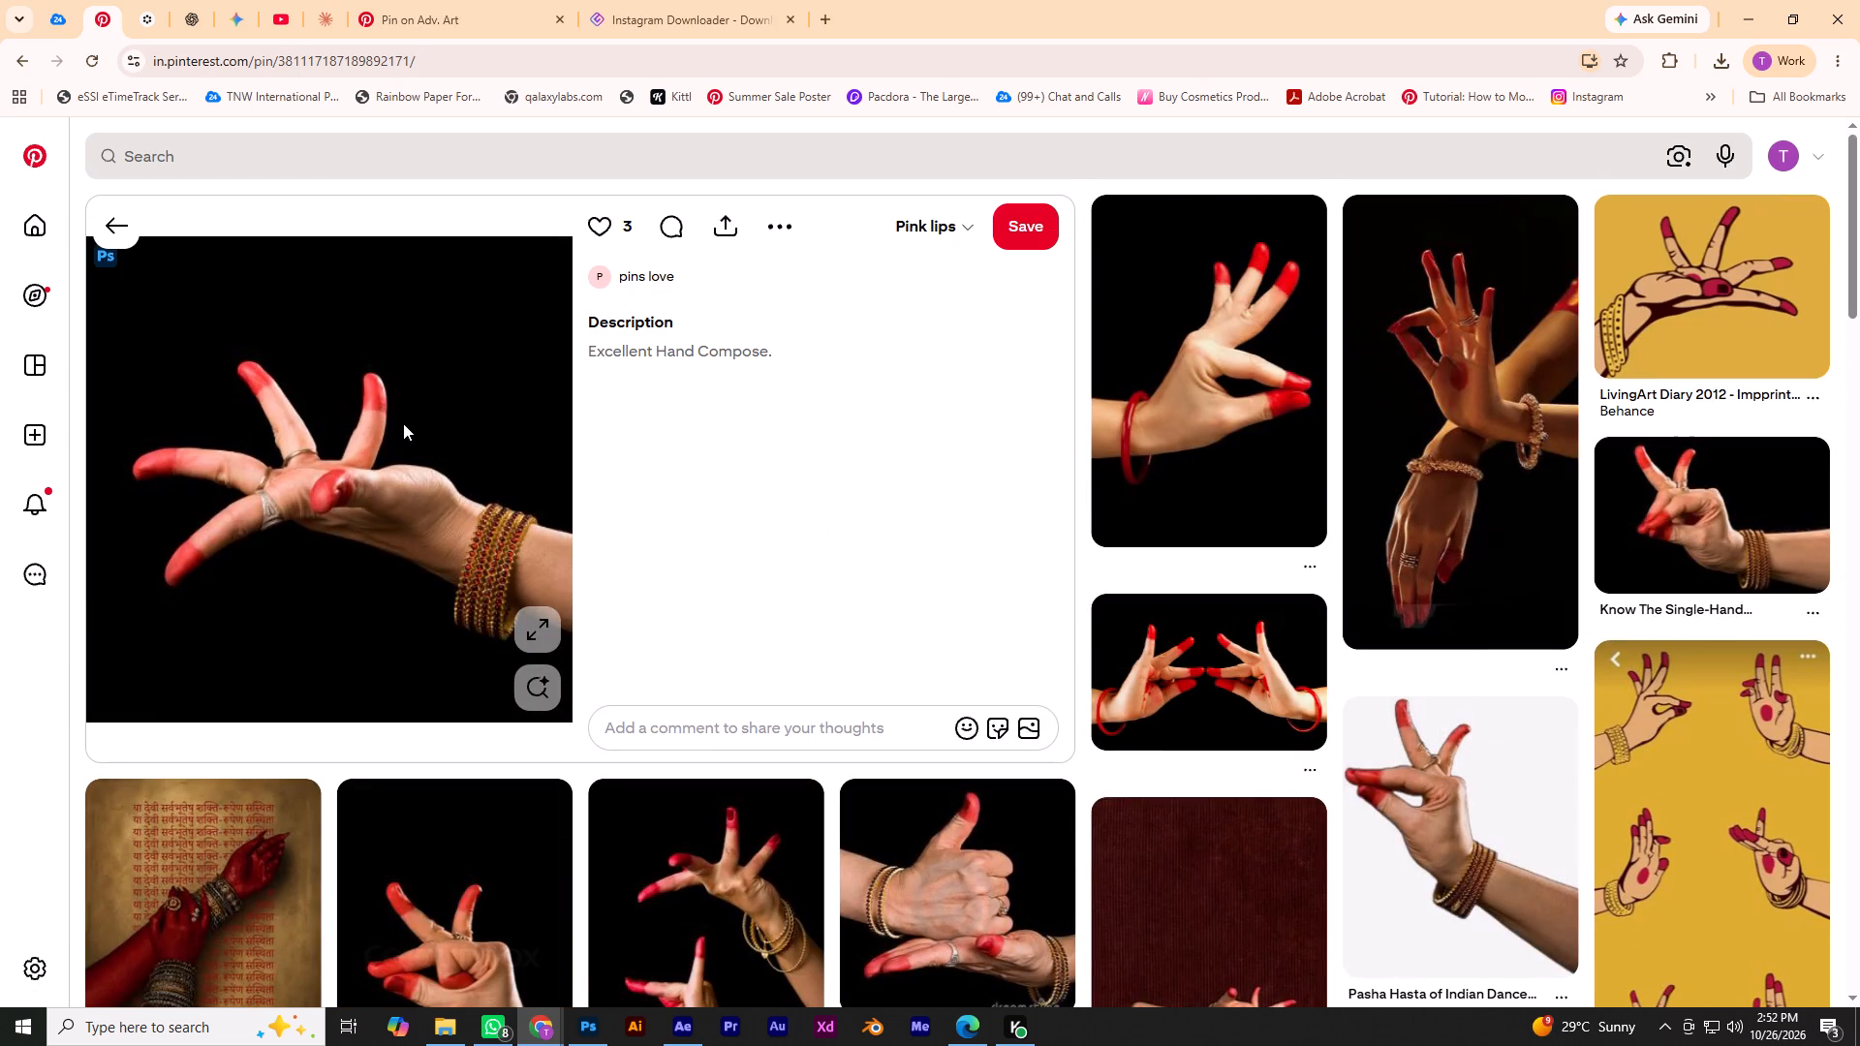
pyautogui.rightClick(403, 423)
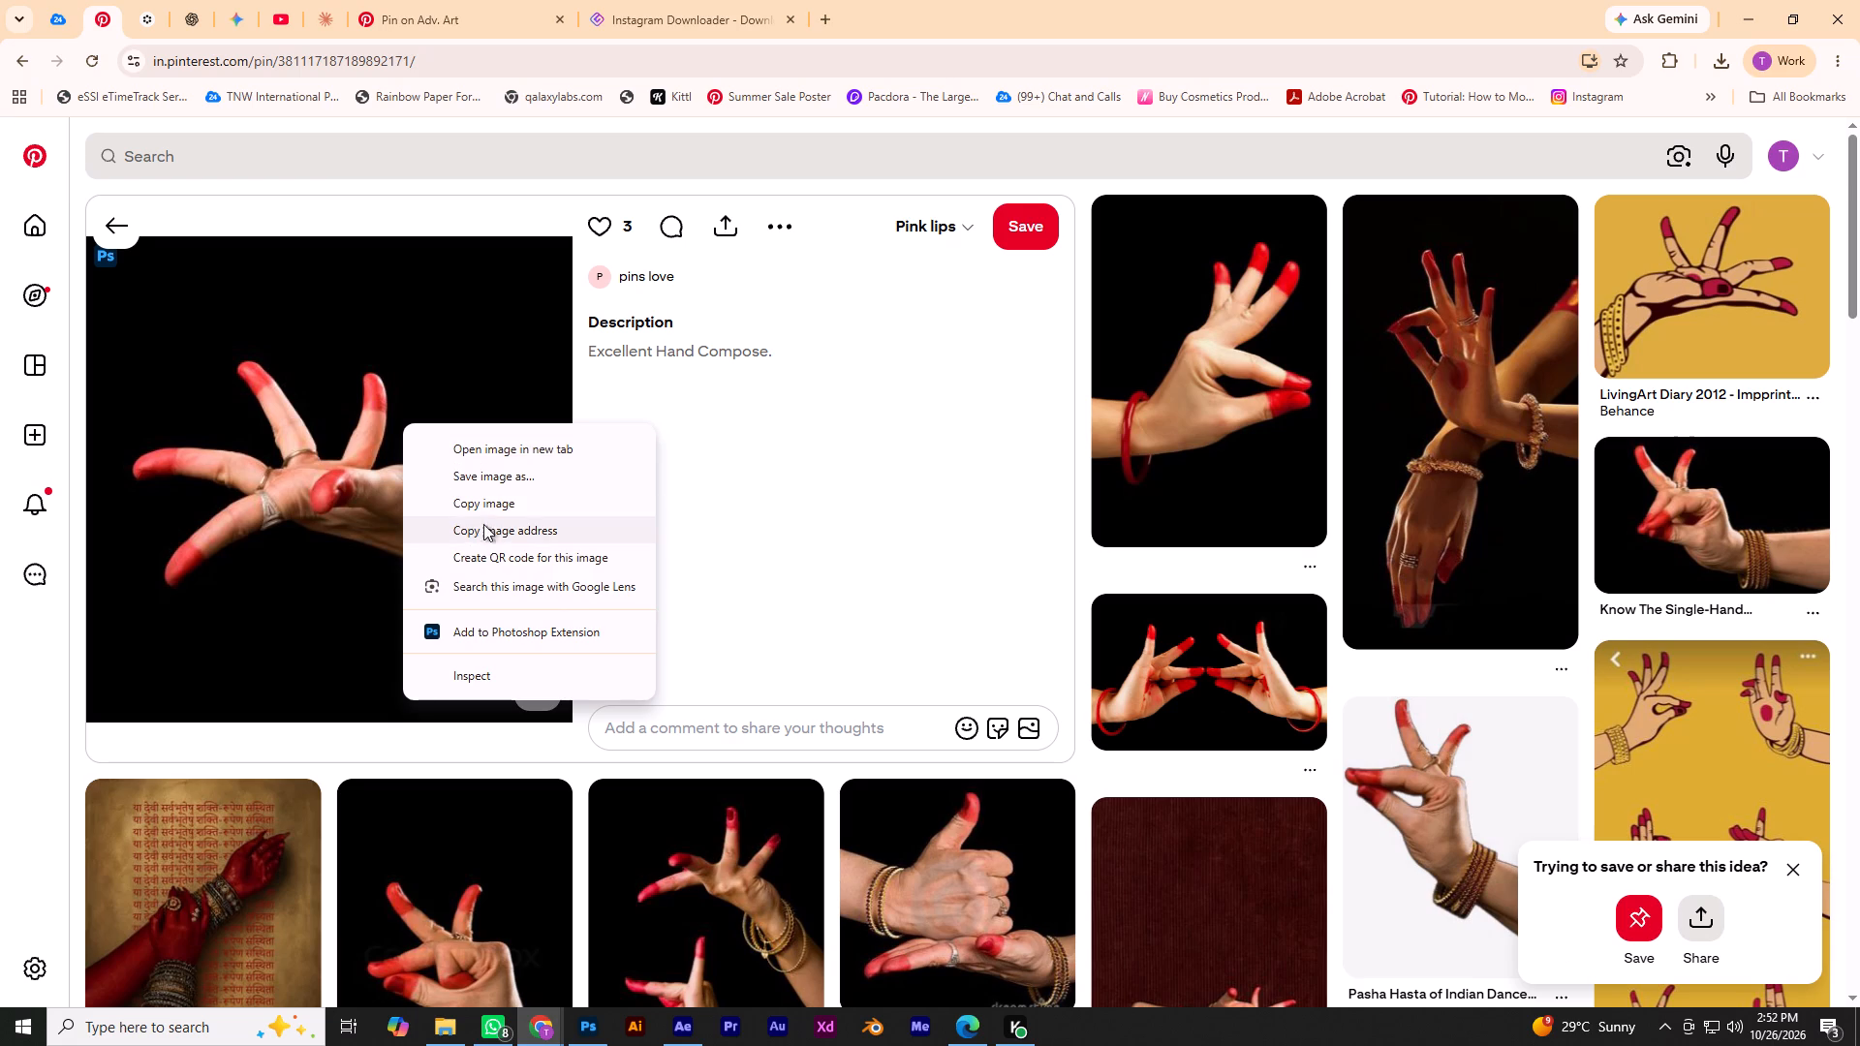
pyautogui.click(488, 508)
# Switch to Photoshop with the Untitled-1 document for the copied hand photo.
pyautogui.click(592, 1006)
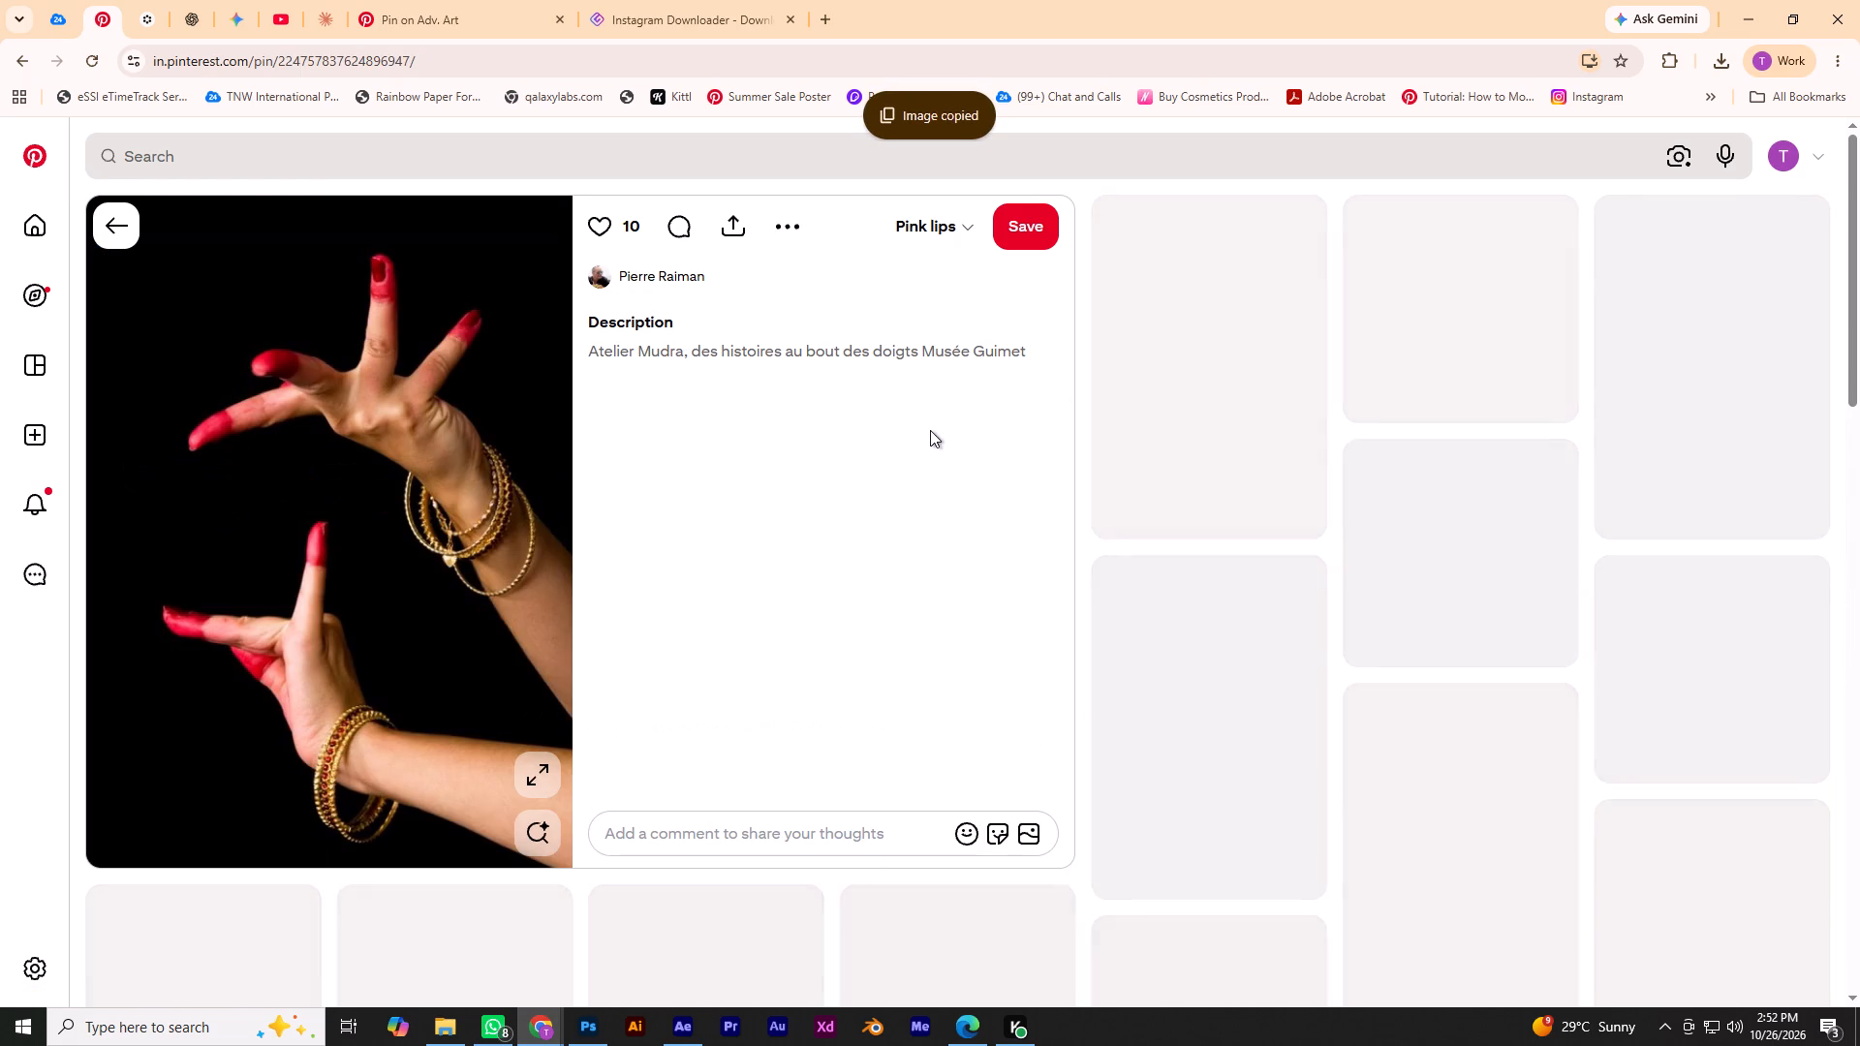
pyautogui.click(577, 1032)
pyautogui.keyDown('alt'); pyautogui.scroll(-4, 1490, 254); pyautogui.keyUp('alt')
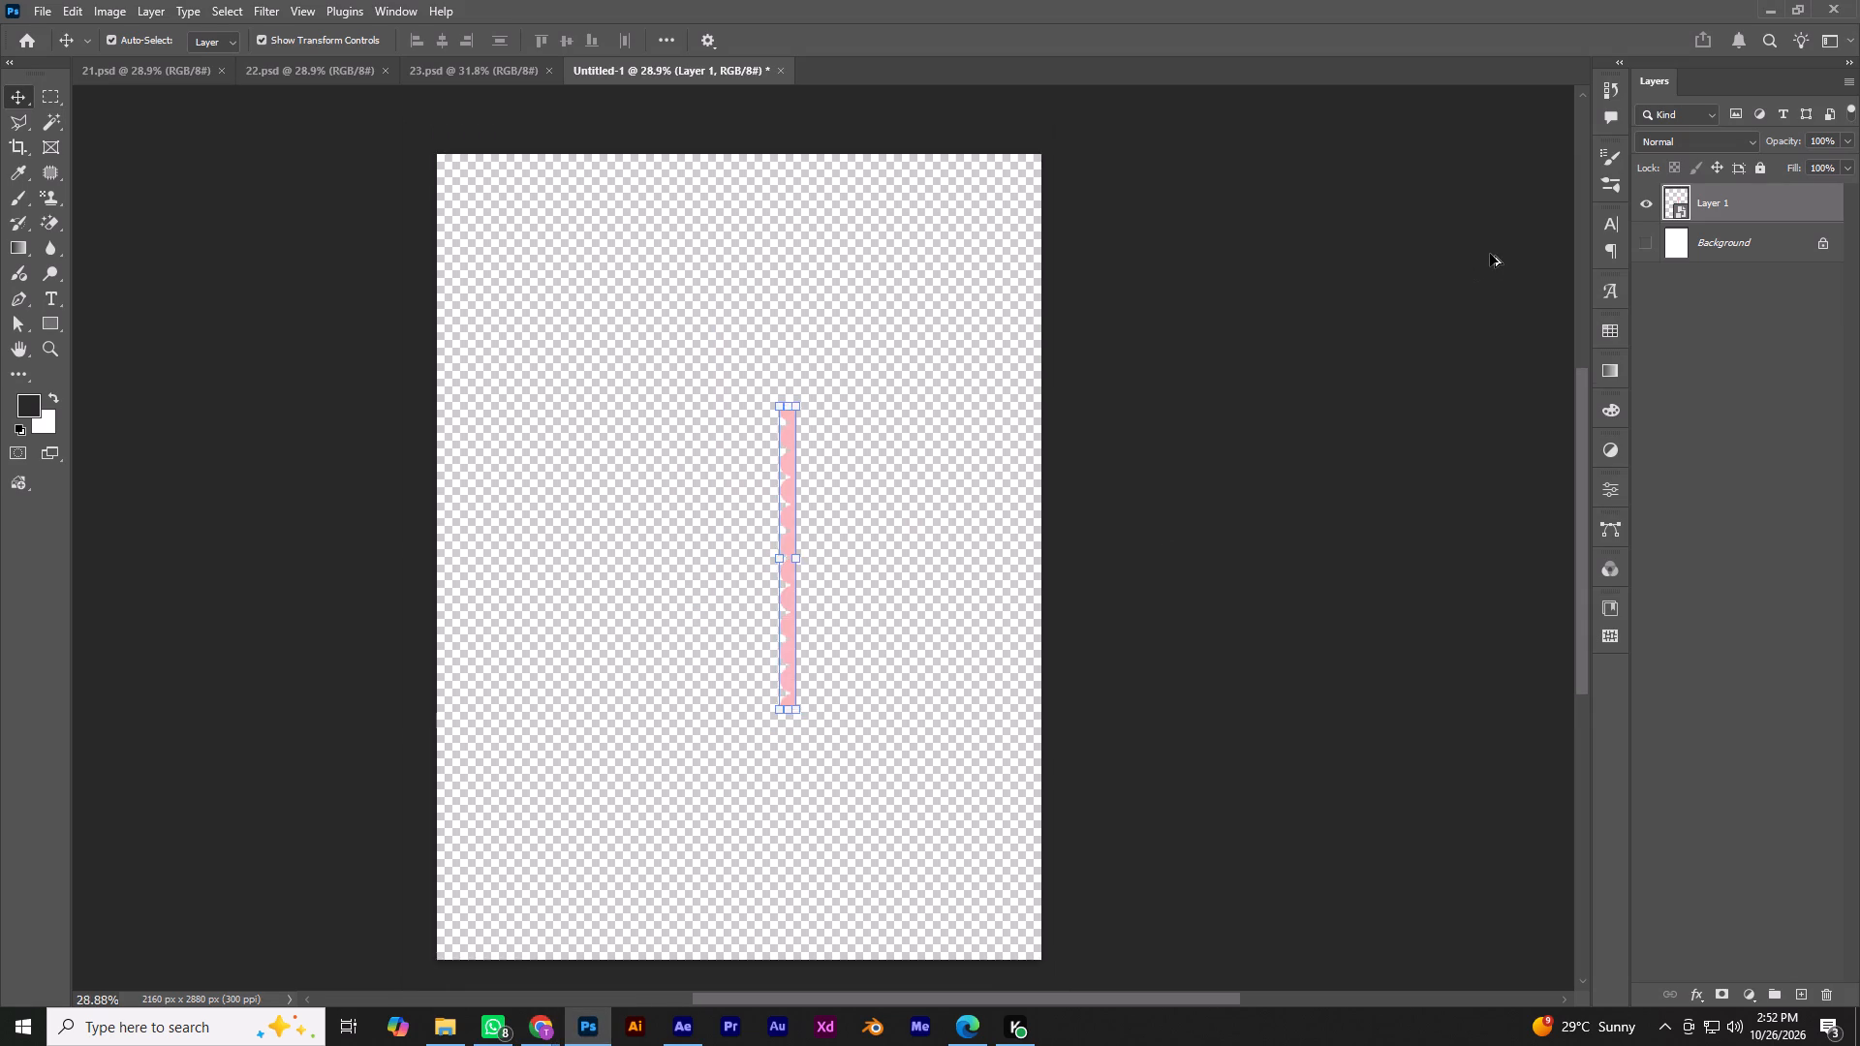
# In Photoshop, hide Layer 1, paste the copied open-hand mudra photo into Untitled-1 and convert it to a smart object.
pyautogui.keyDown('alt'); pyautogui.scroll(1, 1490, 254); pyautogui.keyUp('alt')
pyautogui.click(1640, 201)
pyautogui.click(1381, 338)
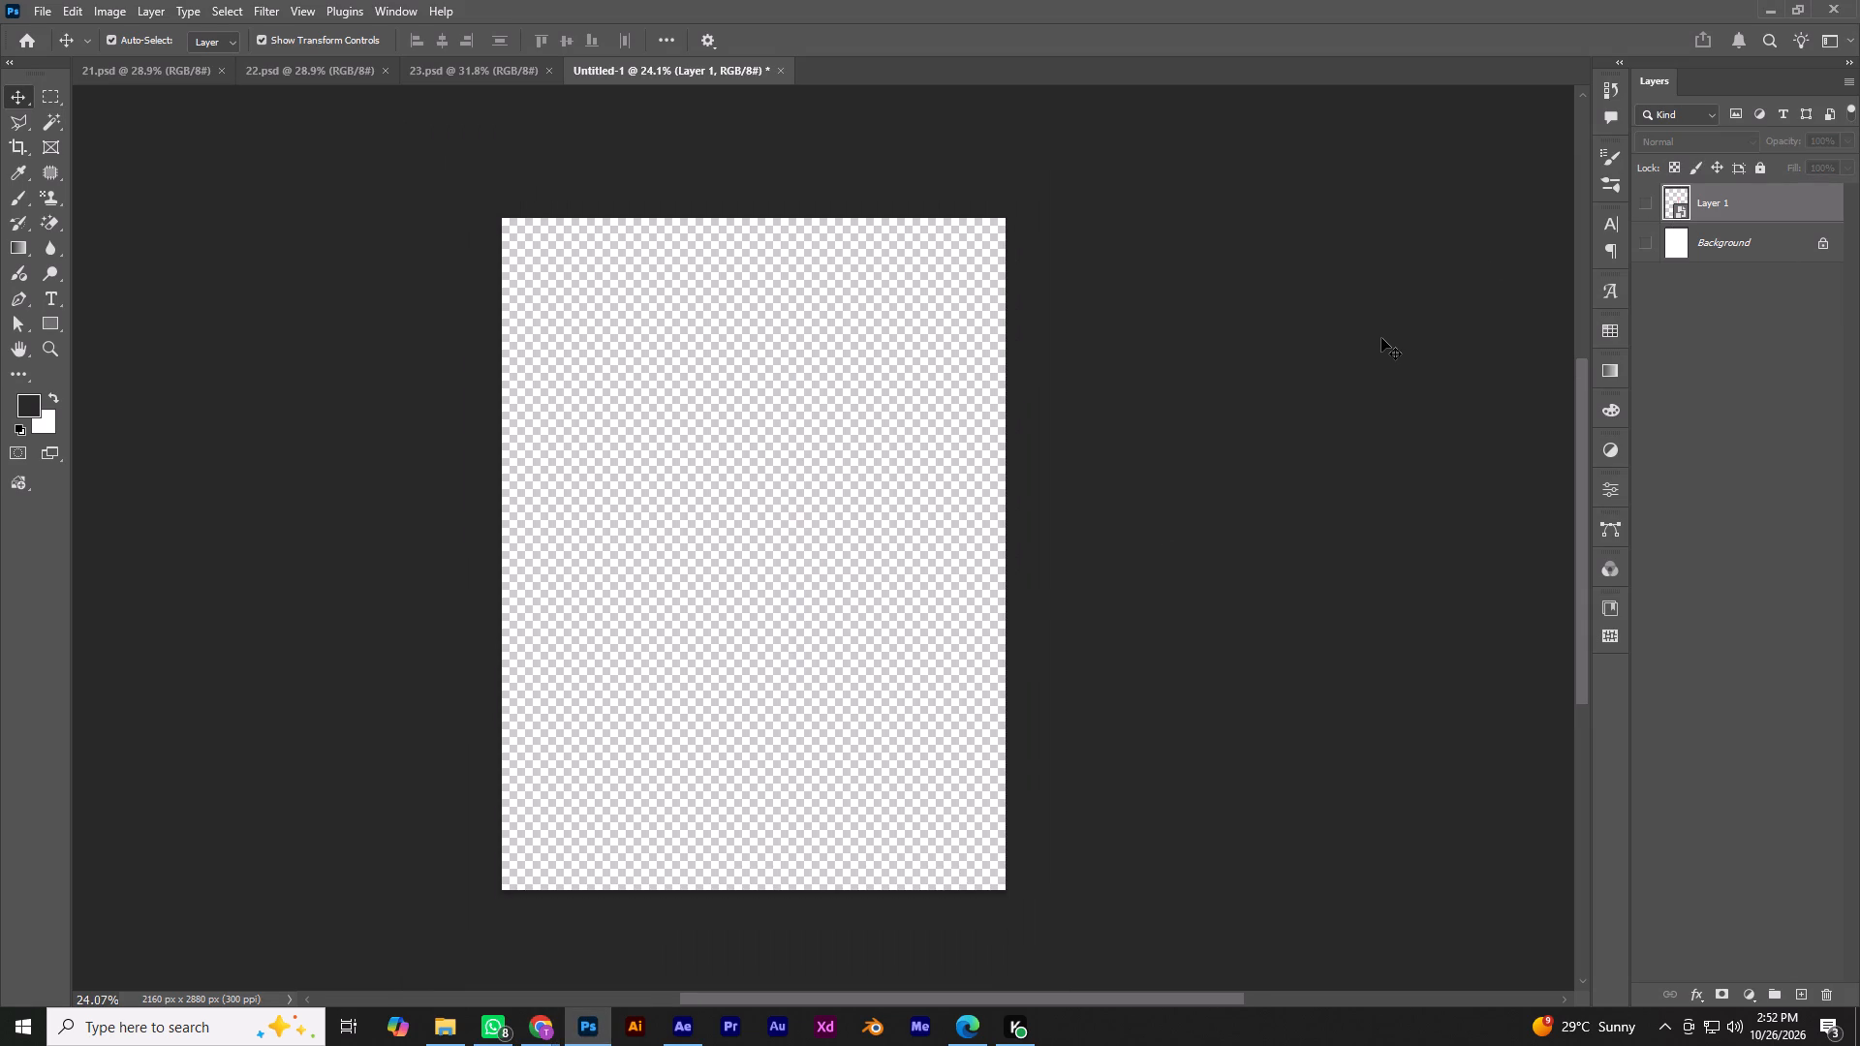
pyautogui.hotkey('ctrl', 'v')
pyautogui.rightClick(1767, 198)
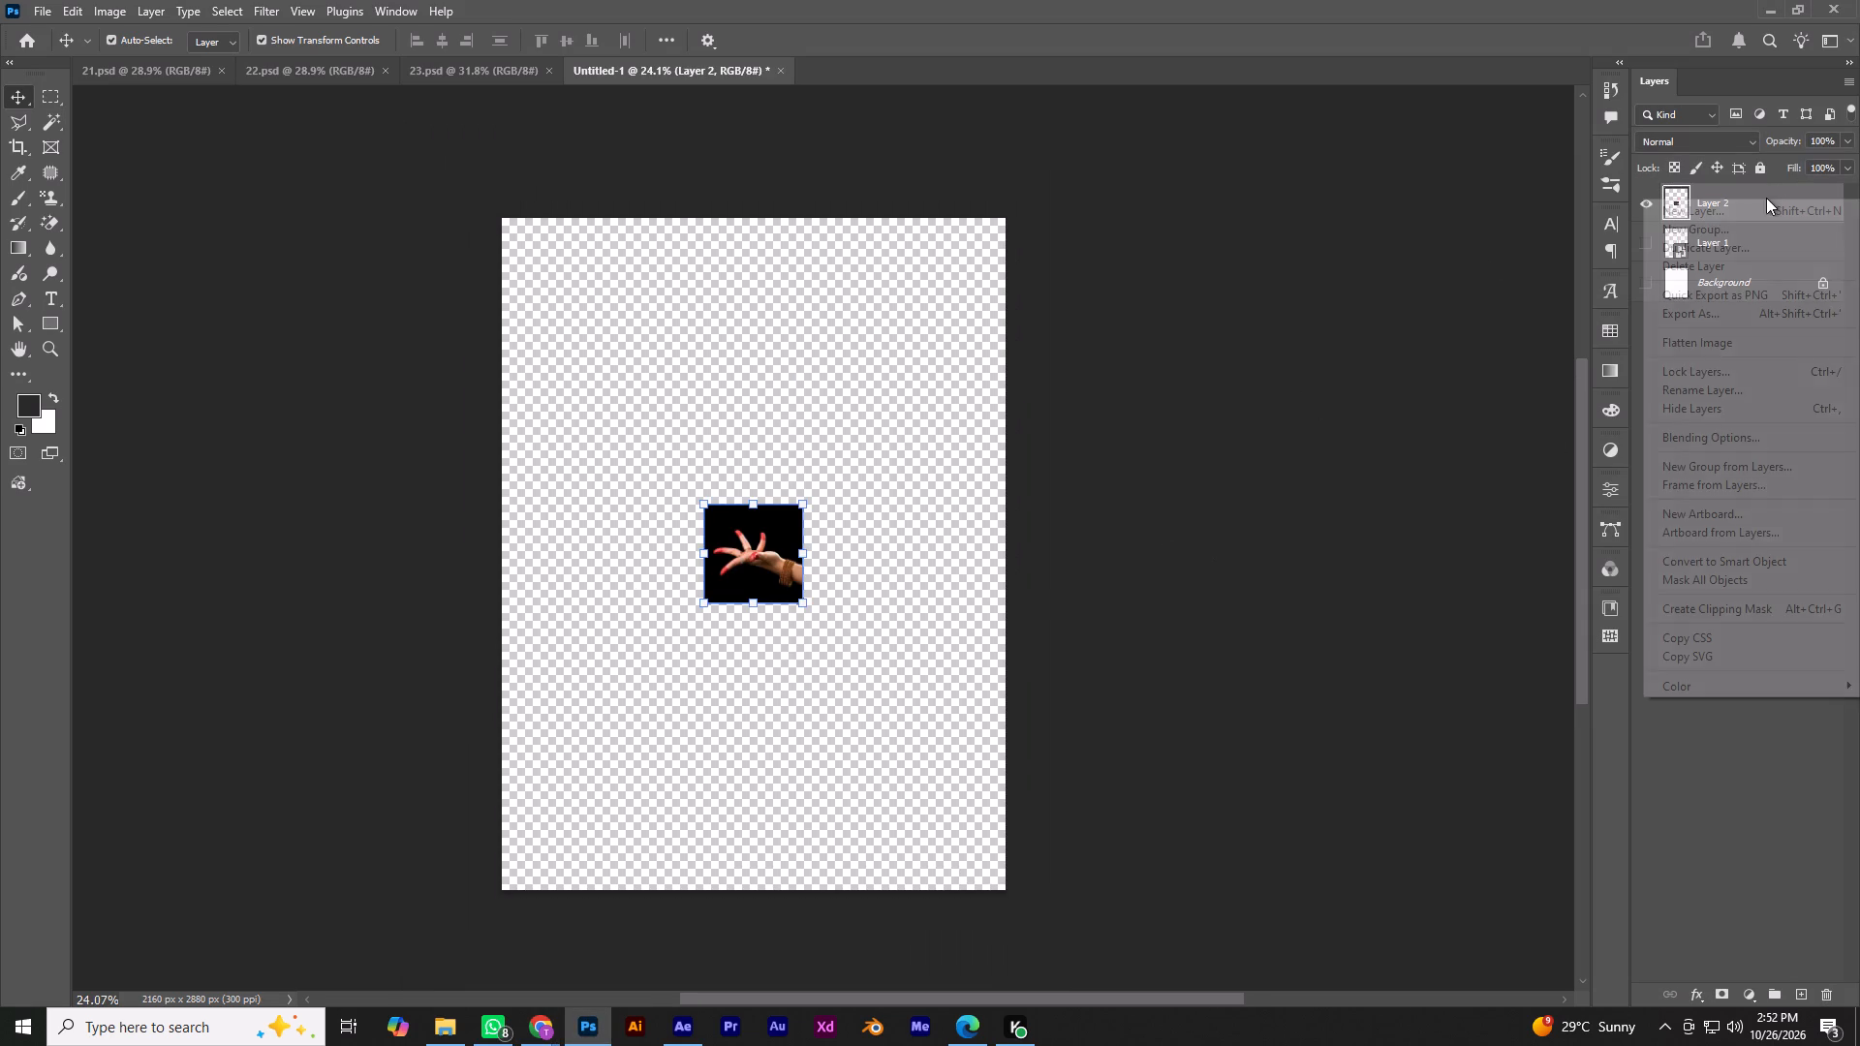
pyautogui.click(1695, 566)
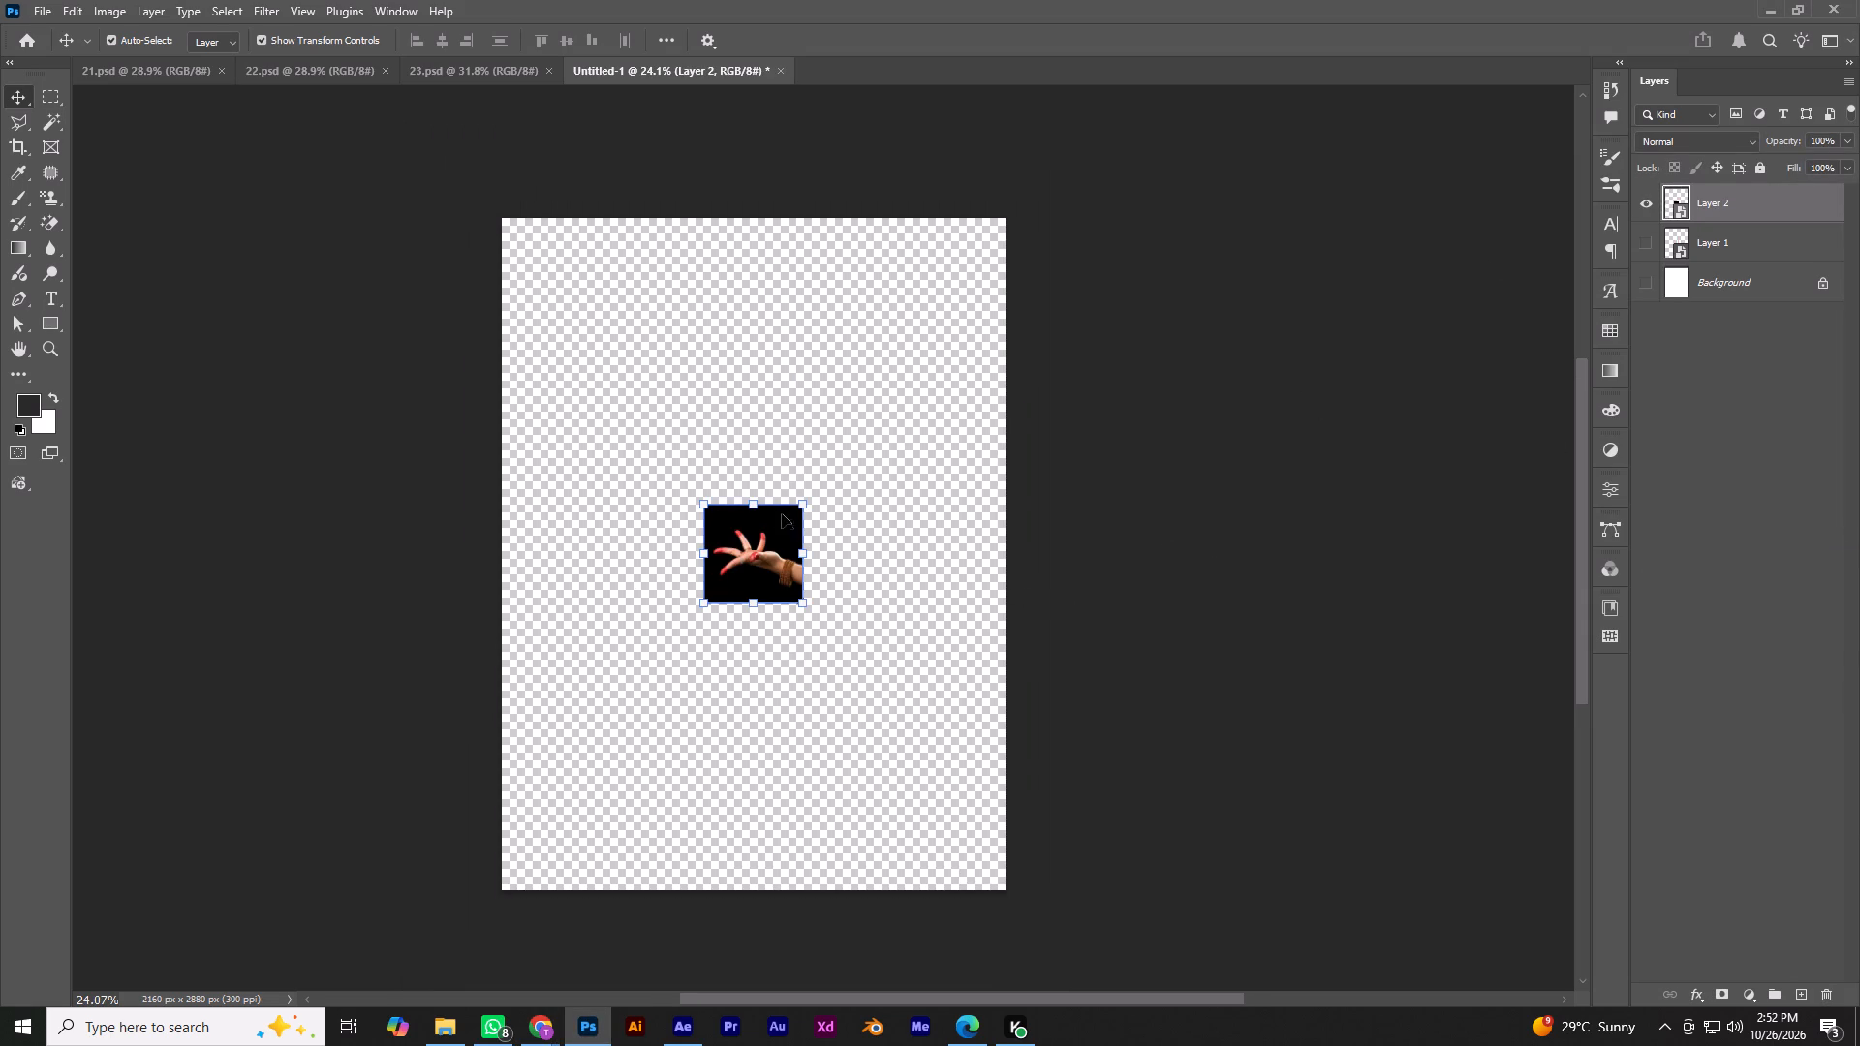
# Scale the open-hand photo up around its centre to about 424%.
pyautogui.keyDown('alt'); pyautogui.keyDown('shift'); pyautogui.moveTo(756, 499); pyautogui.dragTo(771, 338); pyautogui.keyUp('shift'); pyautogui.keyUp('alt')
pyautogui.press('Return')
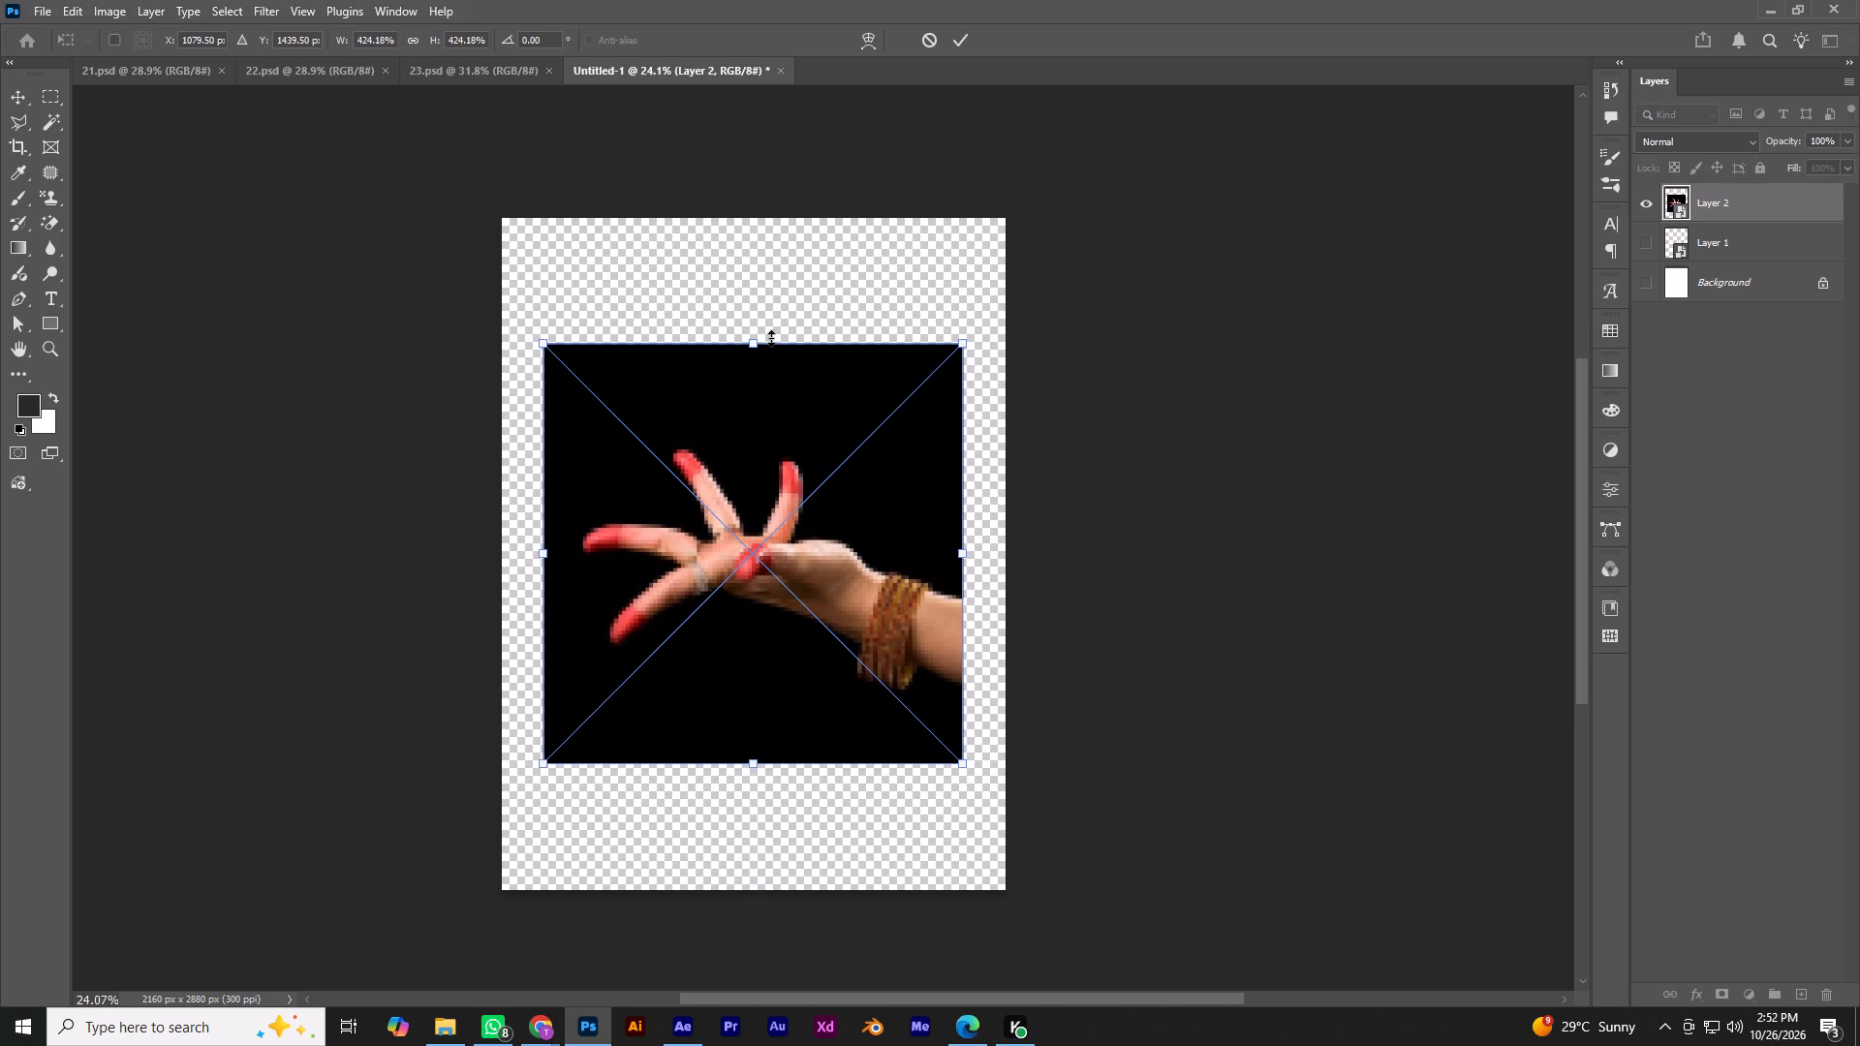
pyautogui.keyDown('alt'); pyautogui.scroll(5, 941, 650); pyautogui.keyUp('alt')
pyautogui.hotkey('ctrl', '0')
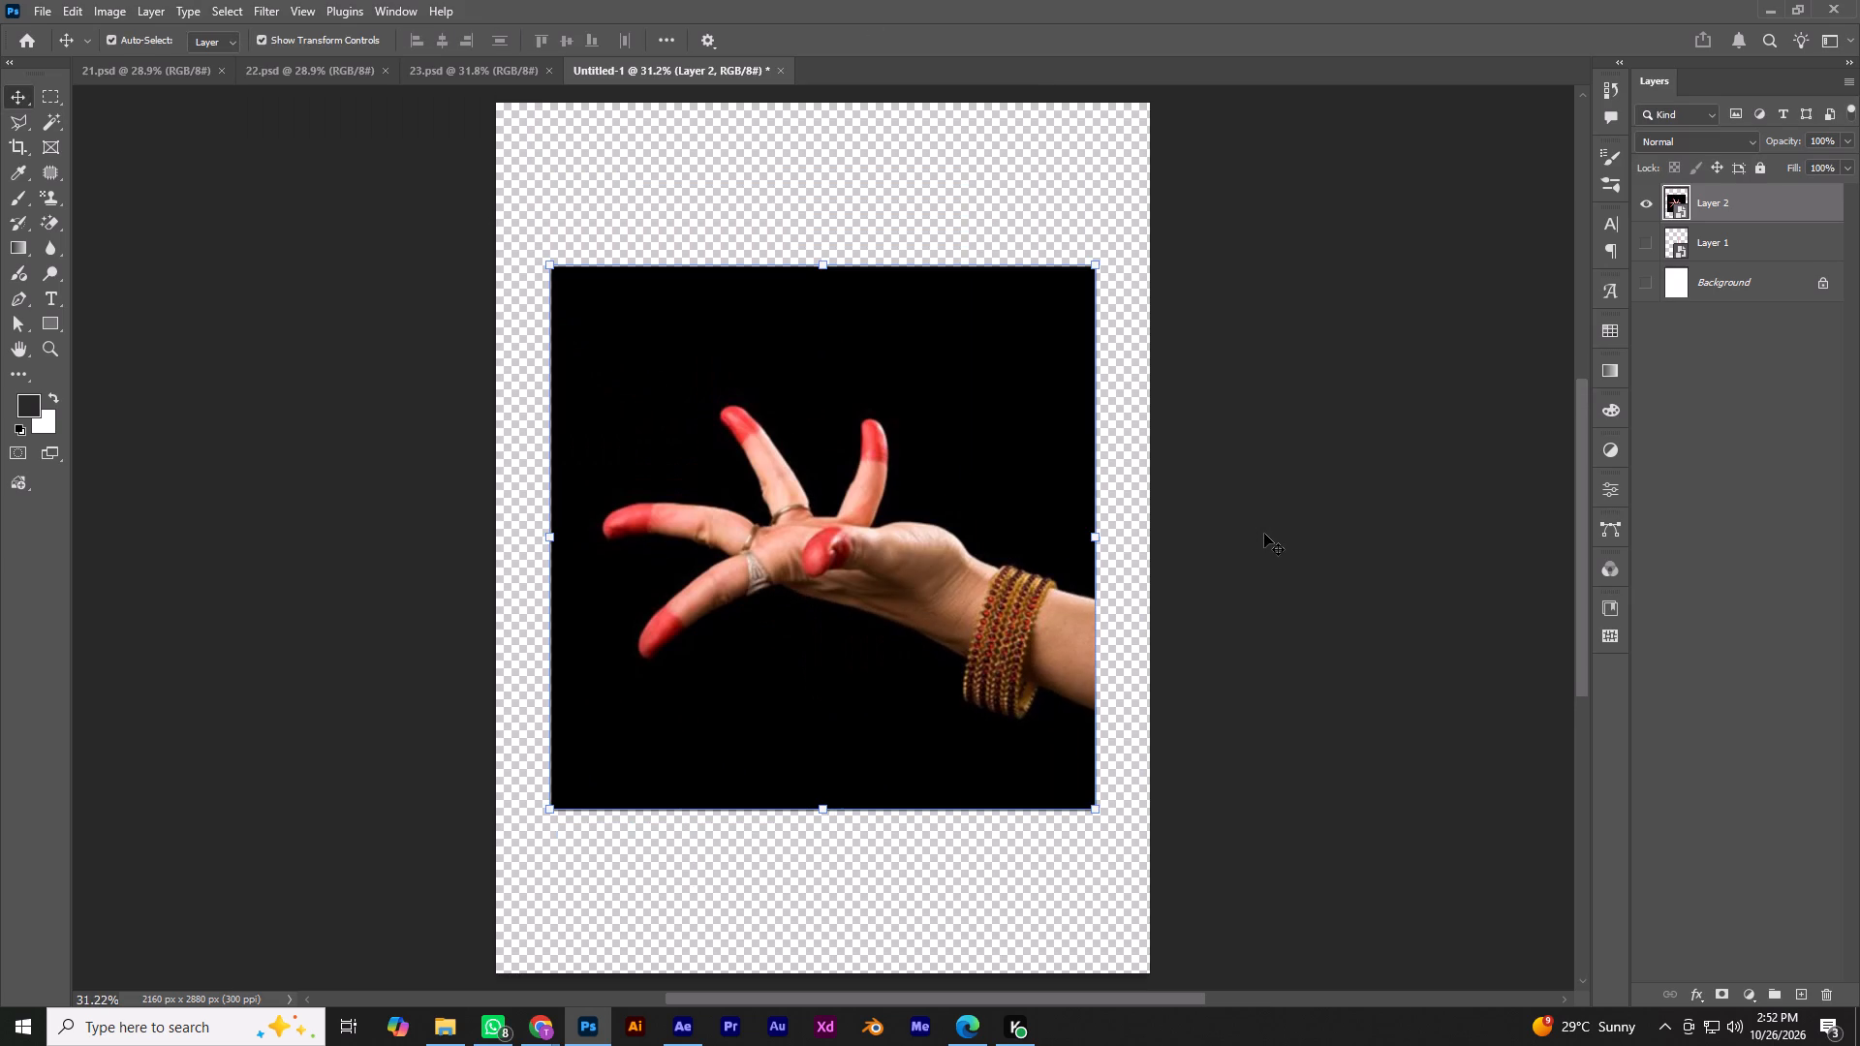
# Switch to Chrome, browse the related mudra pins and copy the "Know The Single-Hand Bharatanatyam Mudras And Their Significance" image.
pyautogui.click(539, 1028)
pyautogui.click(443, 931)
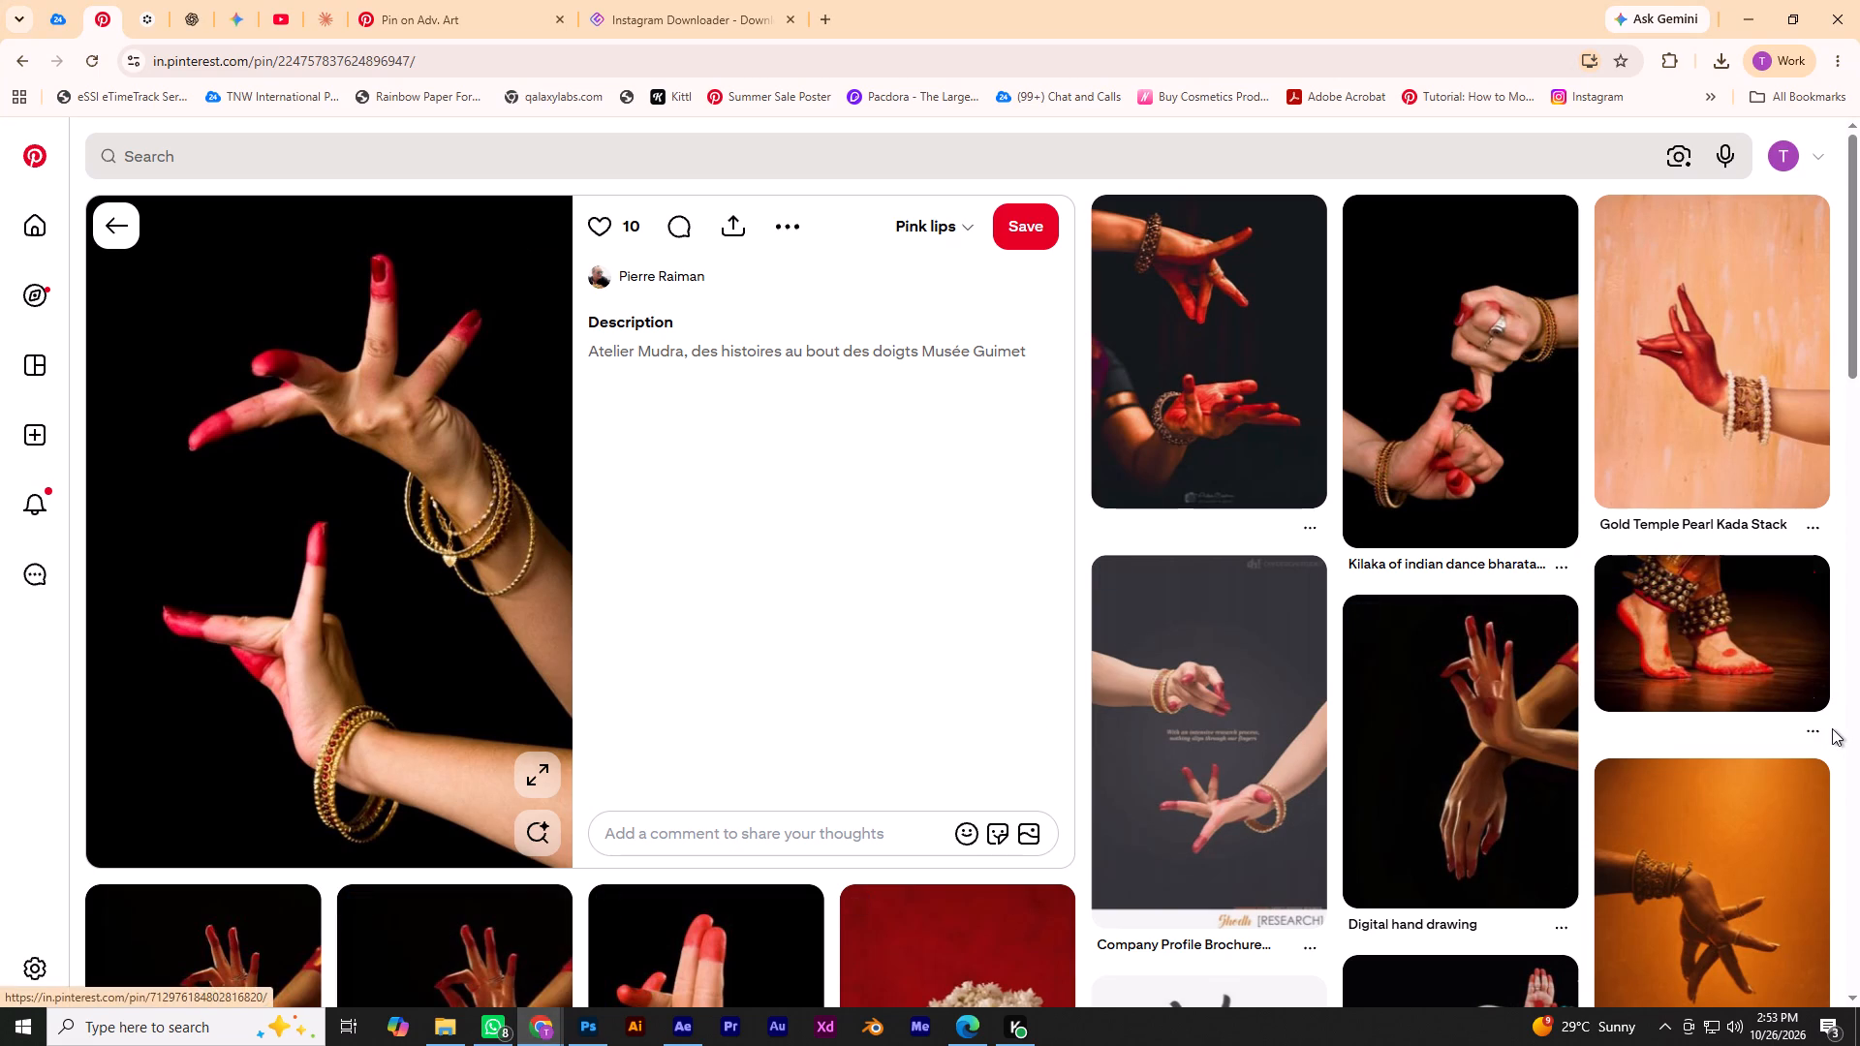
pyautogui.scroll(-2, 1832, 728)
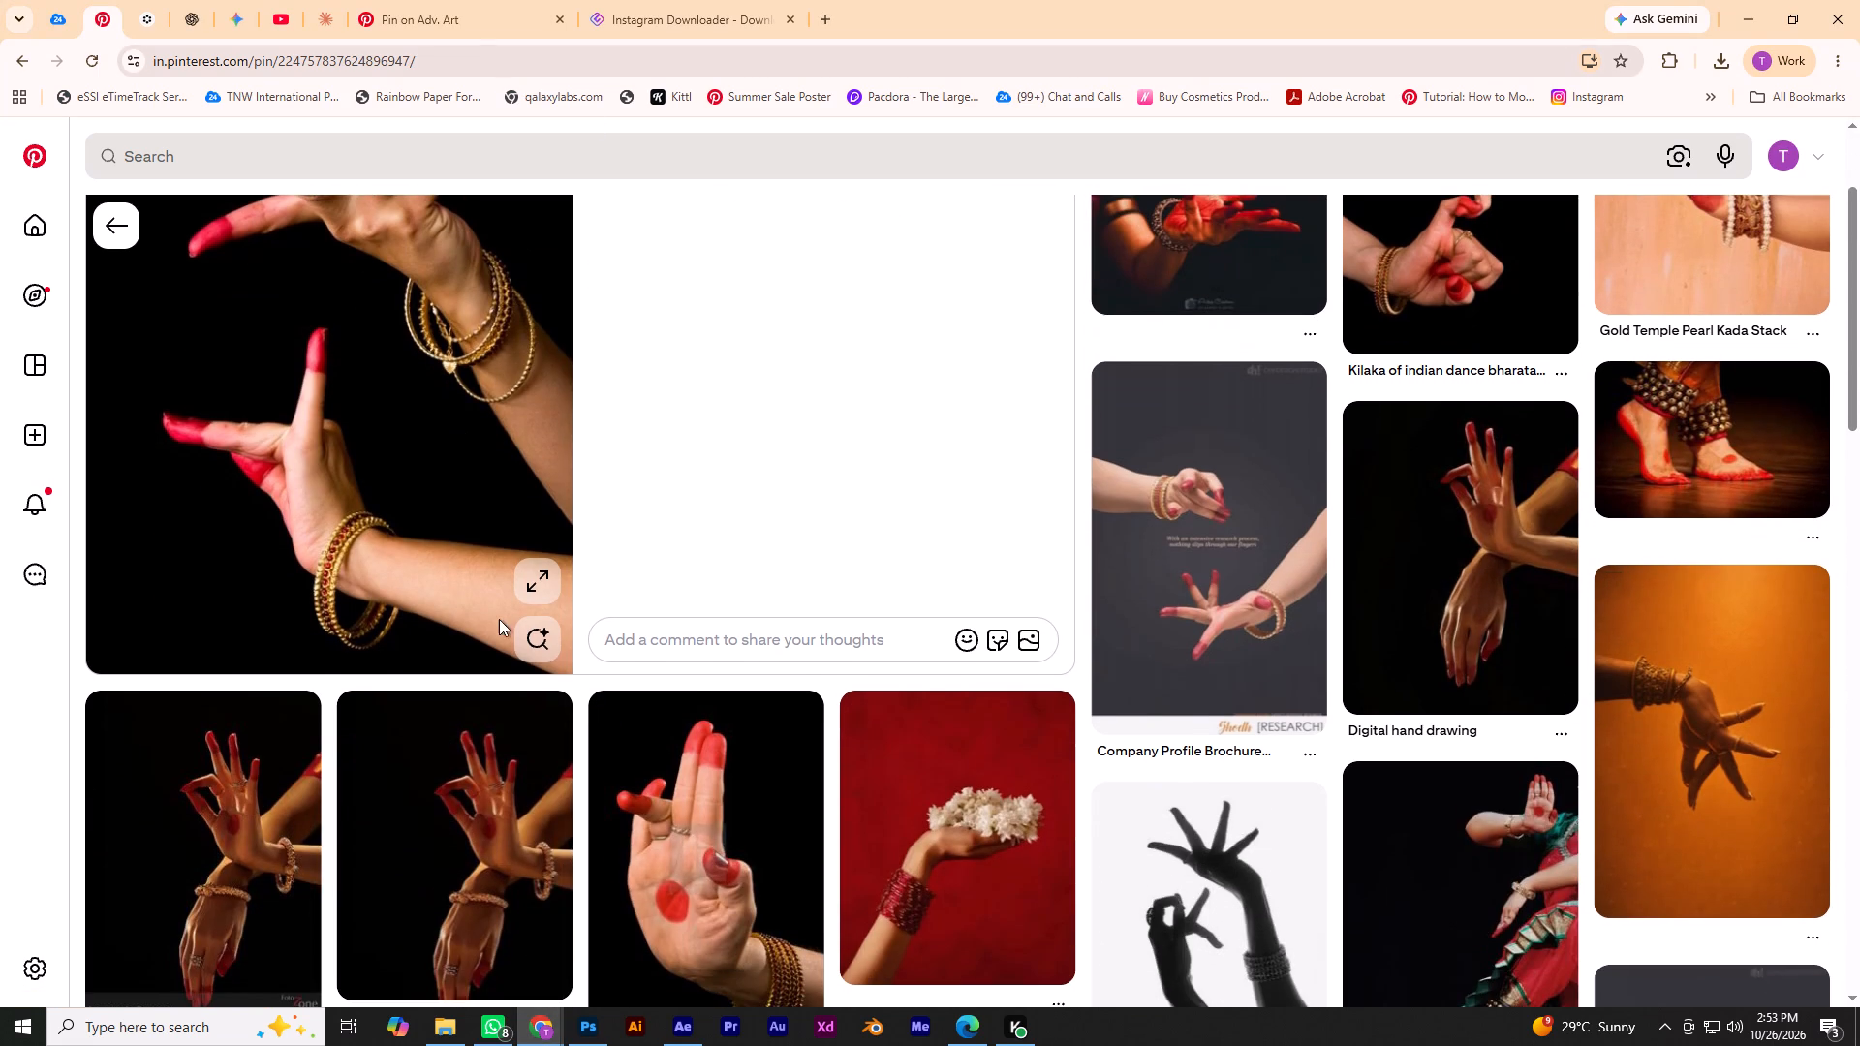
pyautogui.scroll(-2, 533, 747)
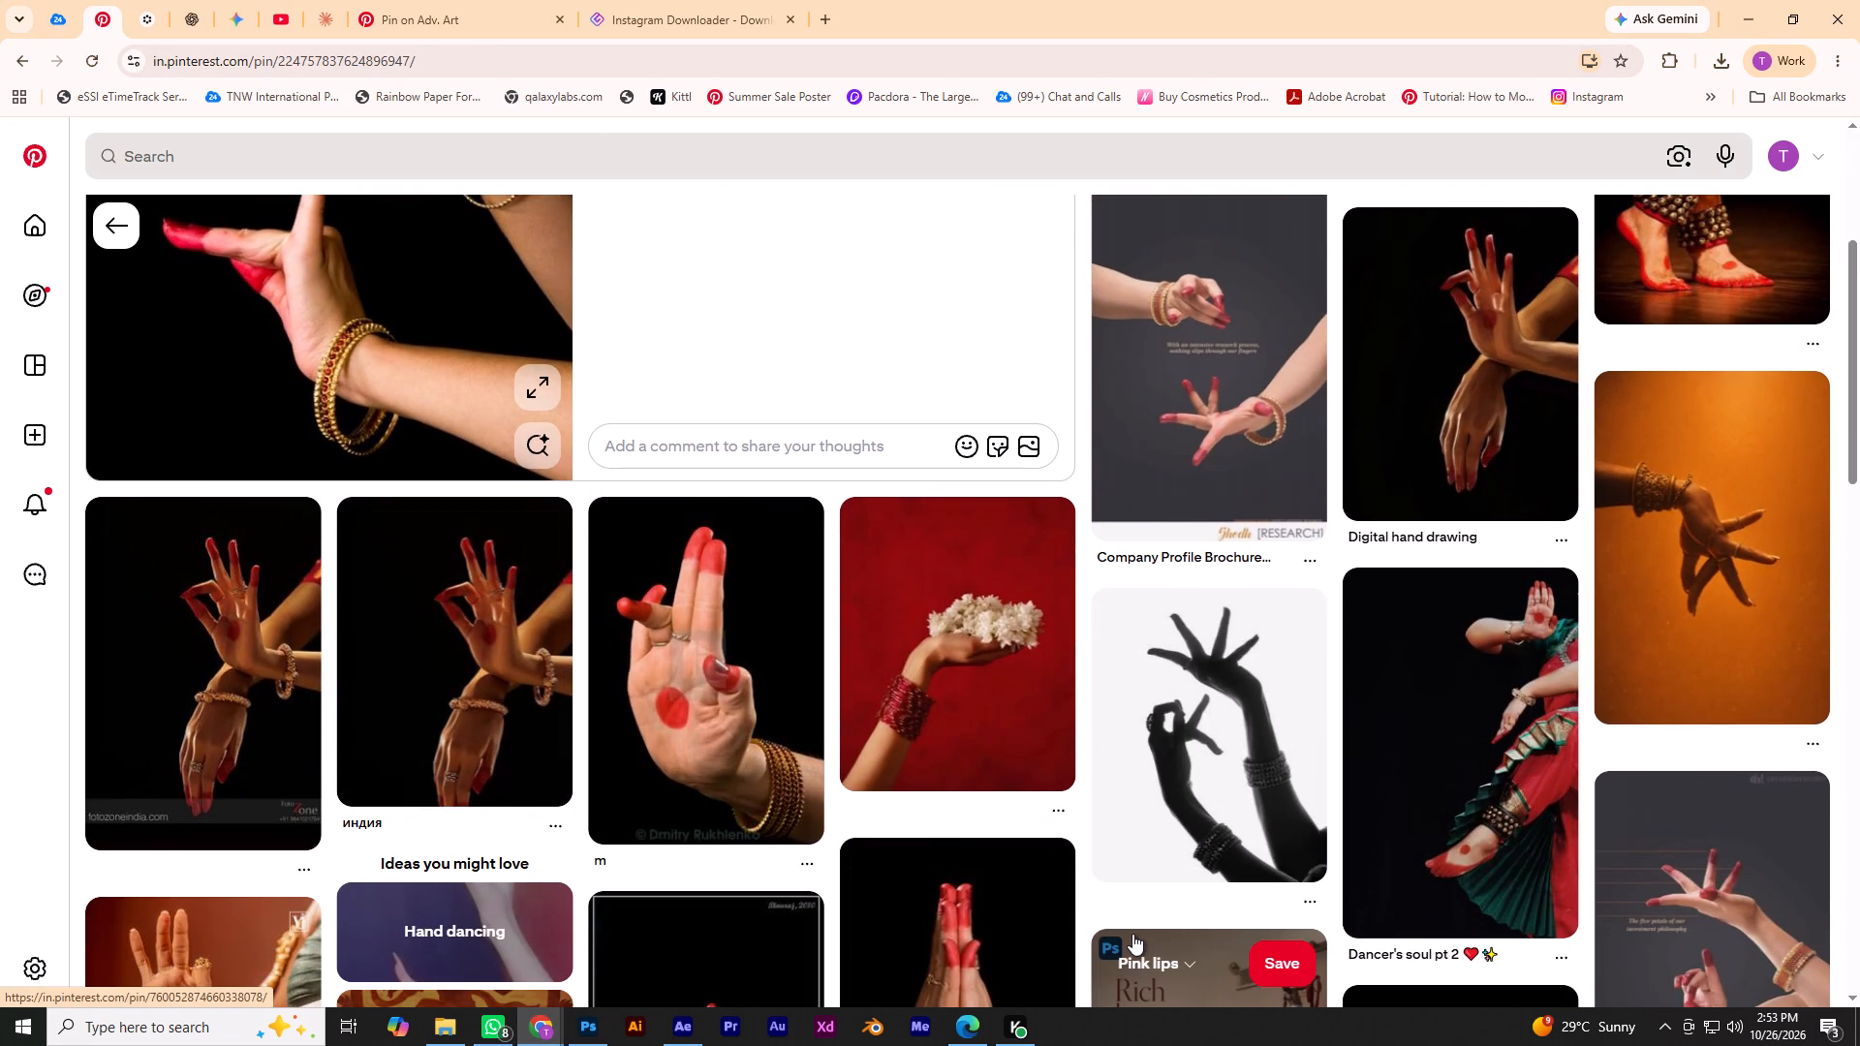
pyautogui.click(702, 677)
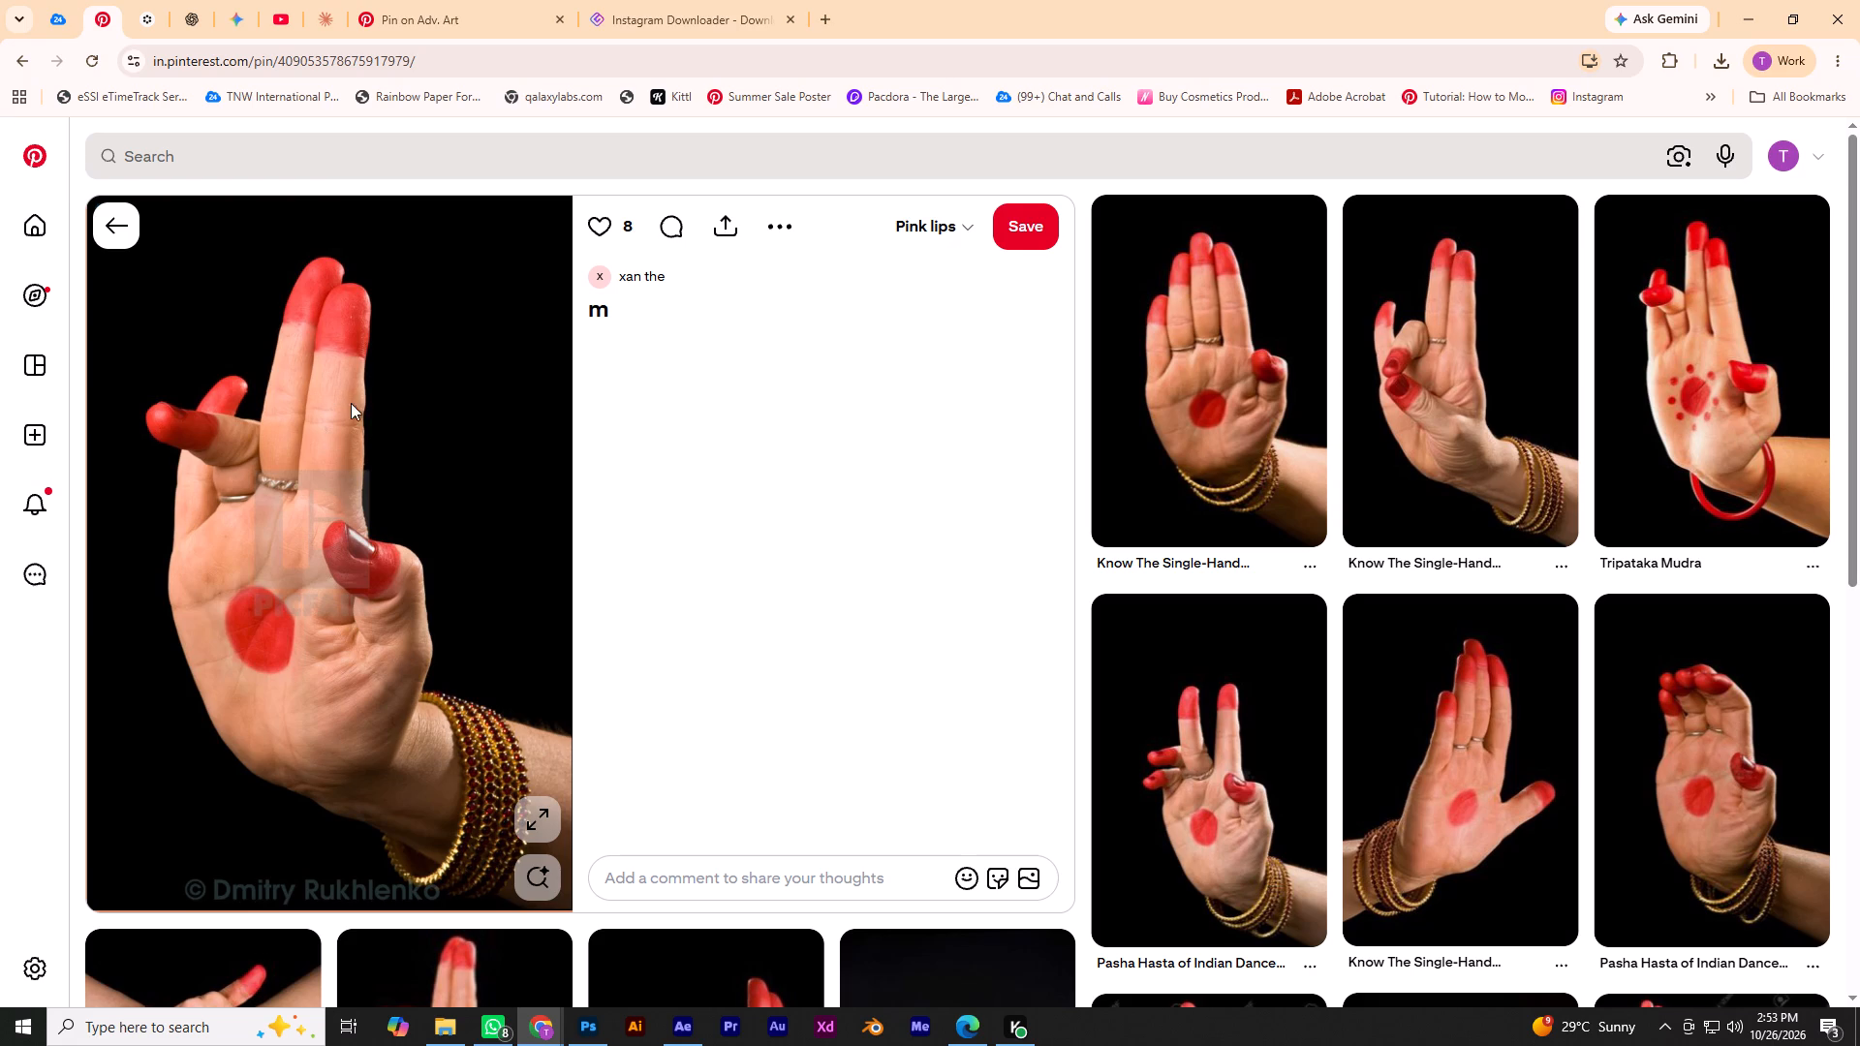
pyautogui.click(1474, 387)
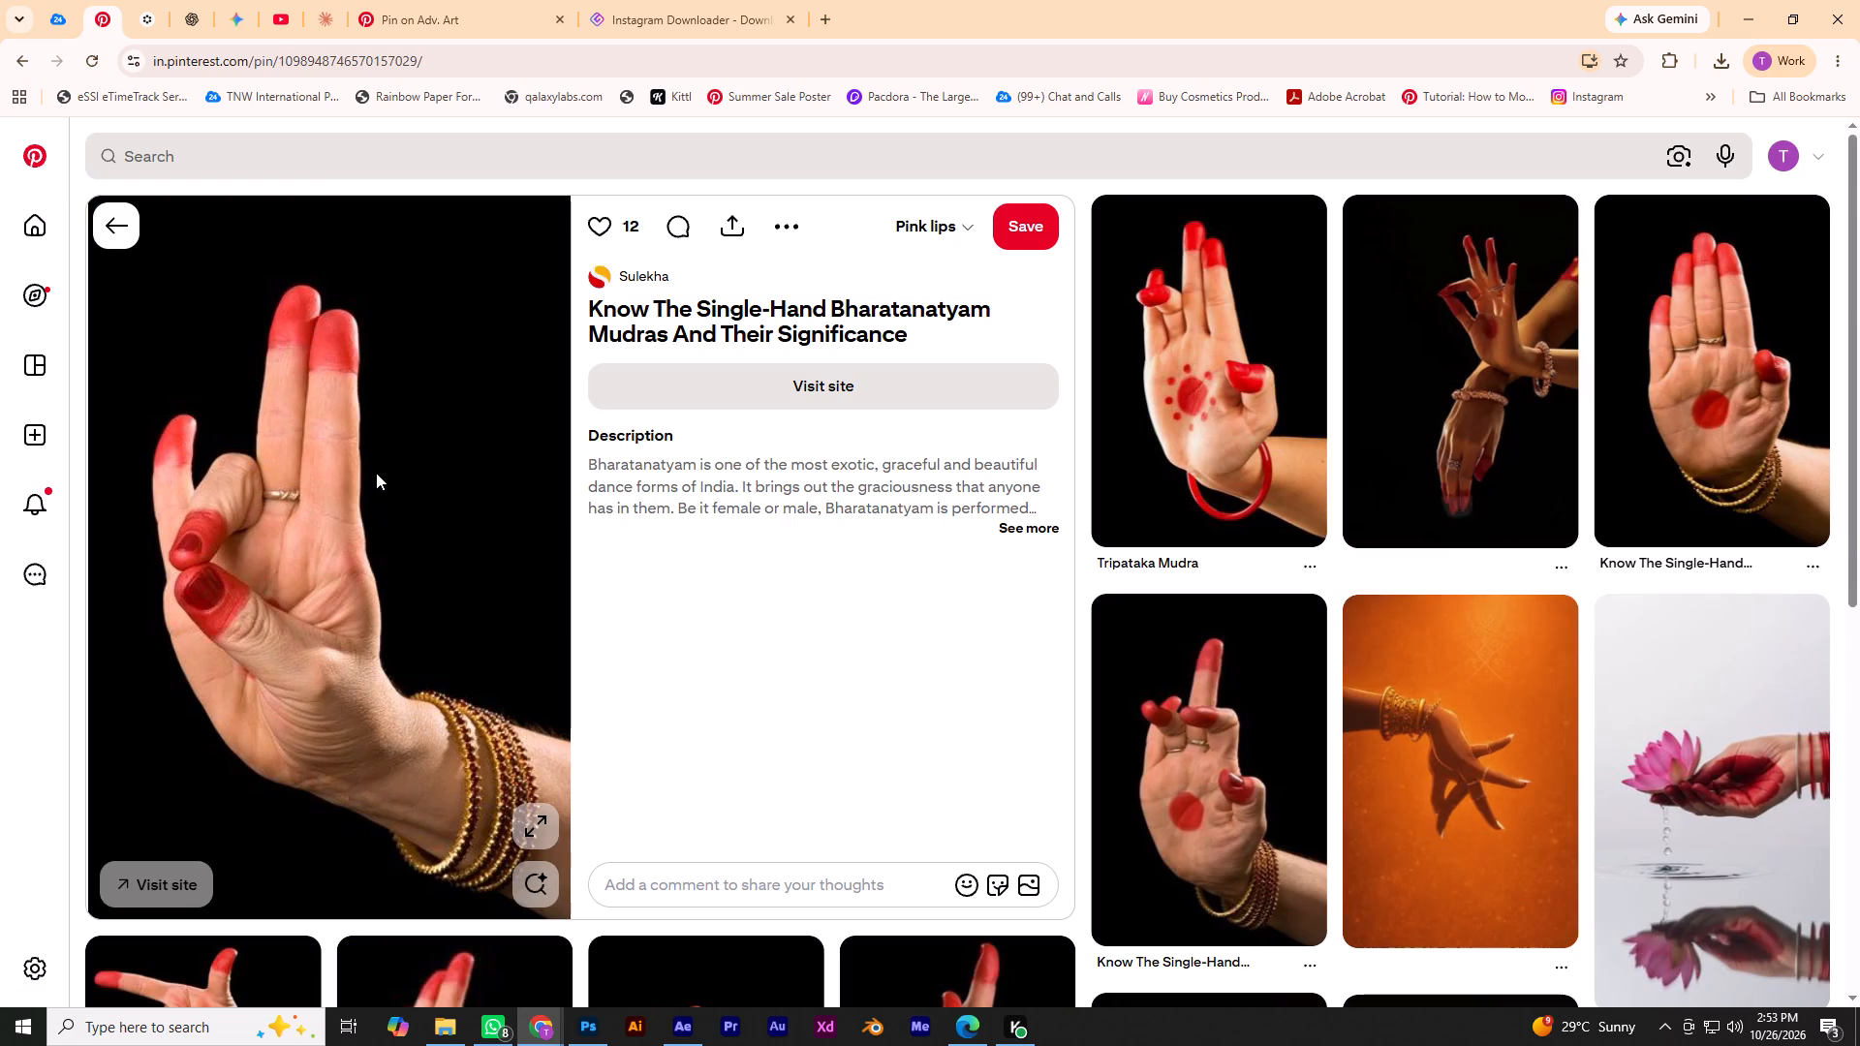
pyautogui.rightClick(376, 473)
pyautogui.click(445, 554)
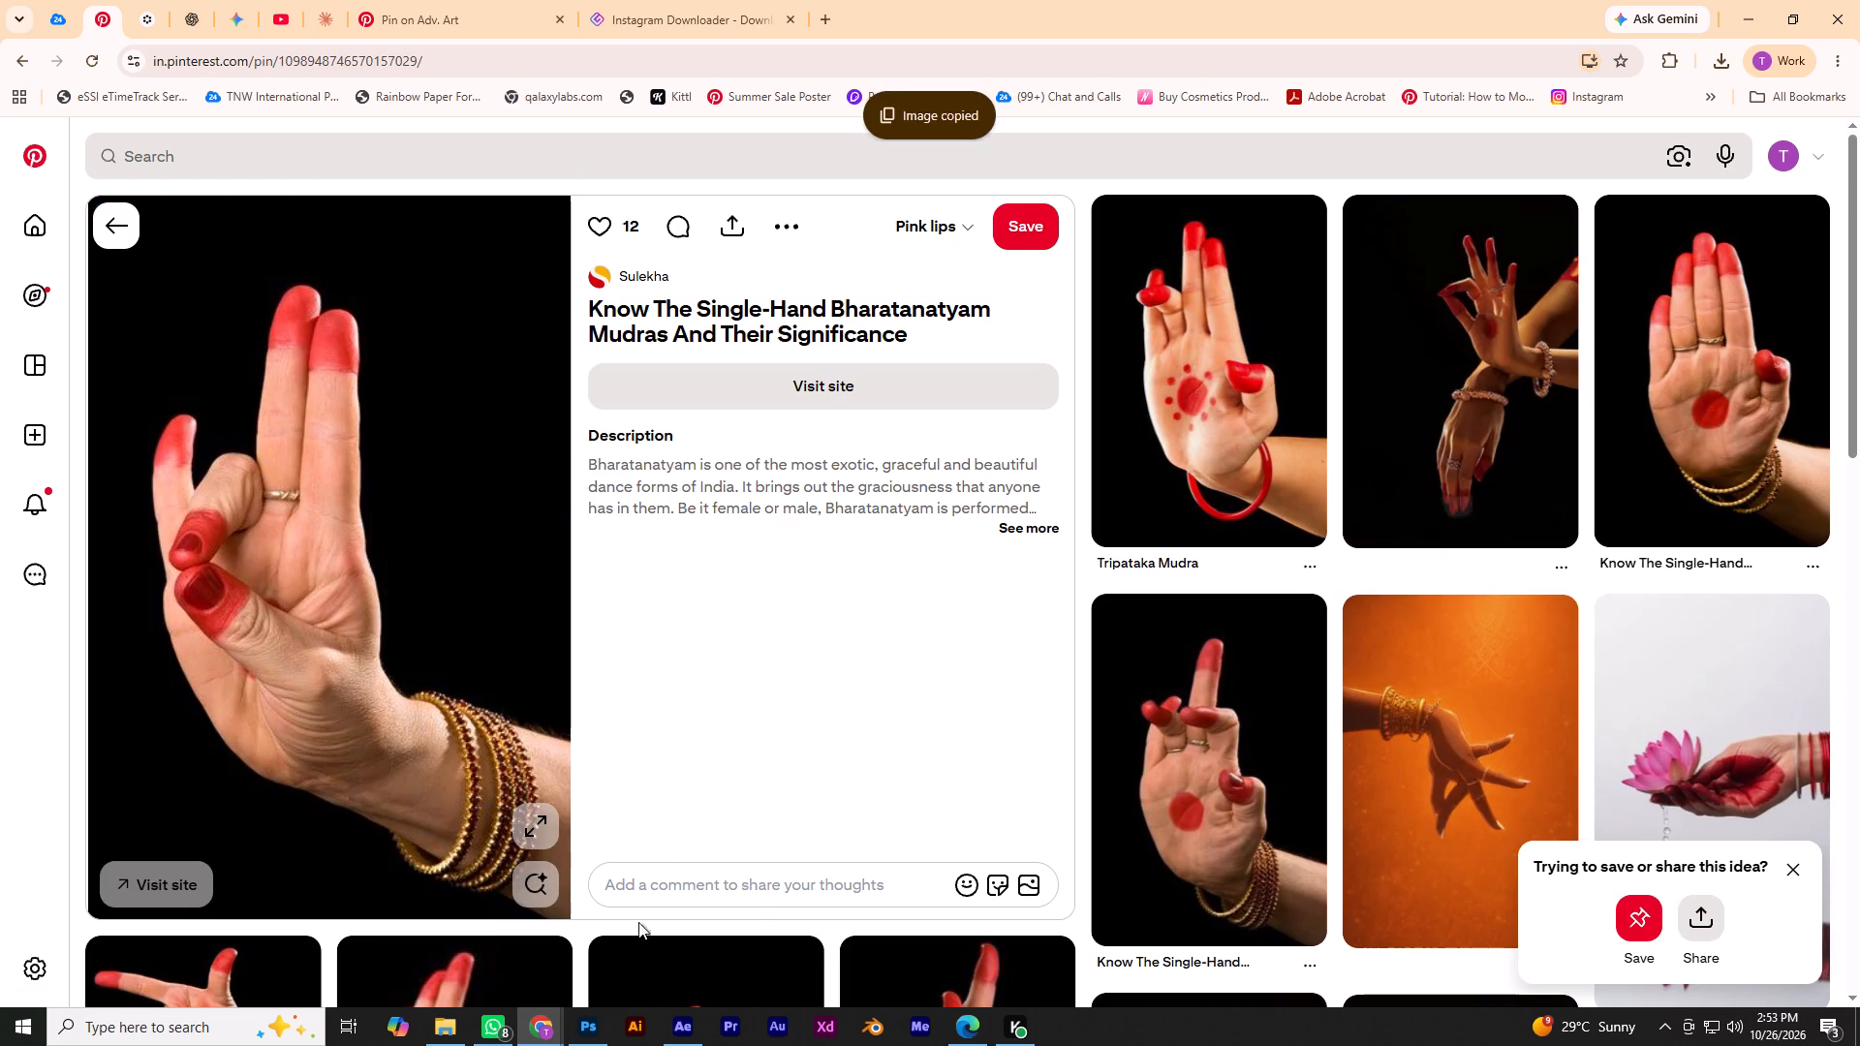
# Return to Photoshop, paste the raised-finger mudra photo above the open-hand photo and convert it to a smart object.
pyautogui.click(593, 1027)
pyautogui.hotkey('ctrl', 'v')
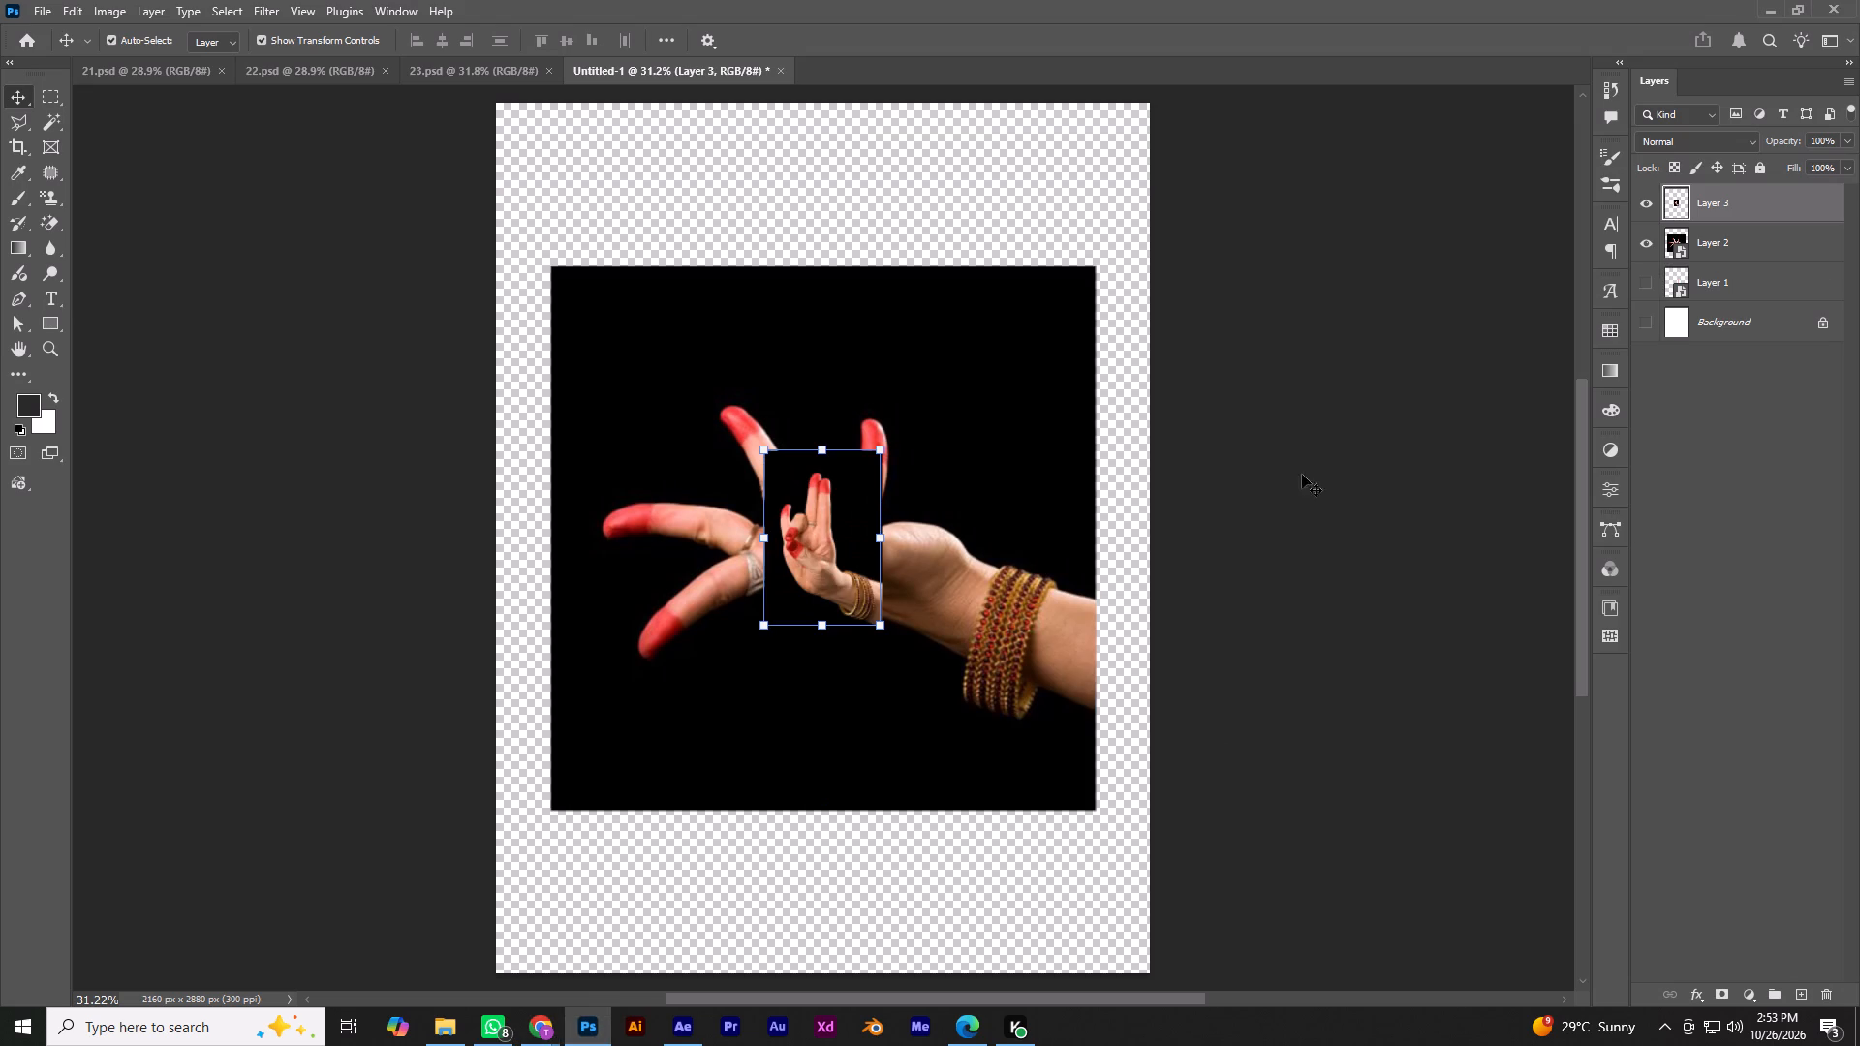
pyautogui.rightClick(1747, 202)
pyautogui.click(1745, 599)
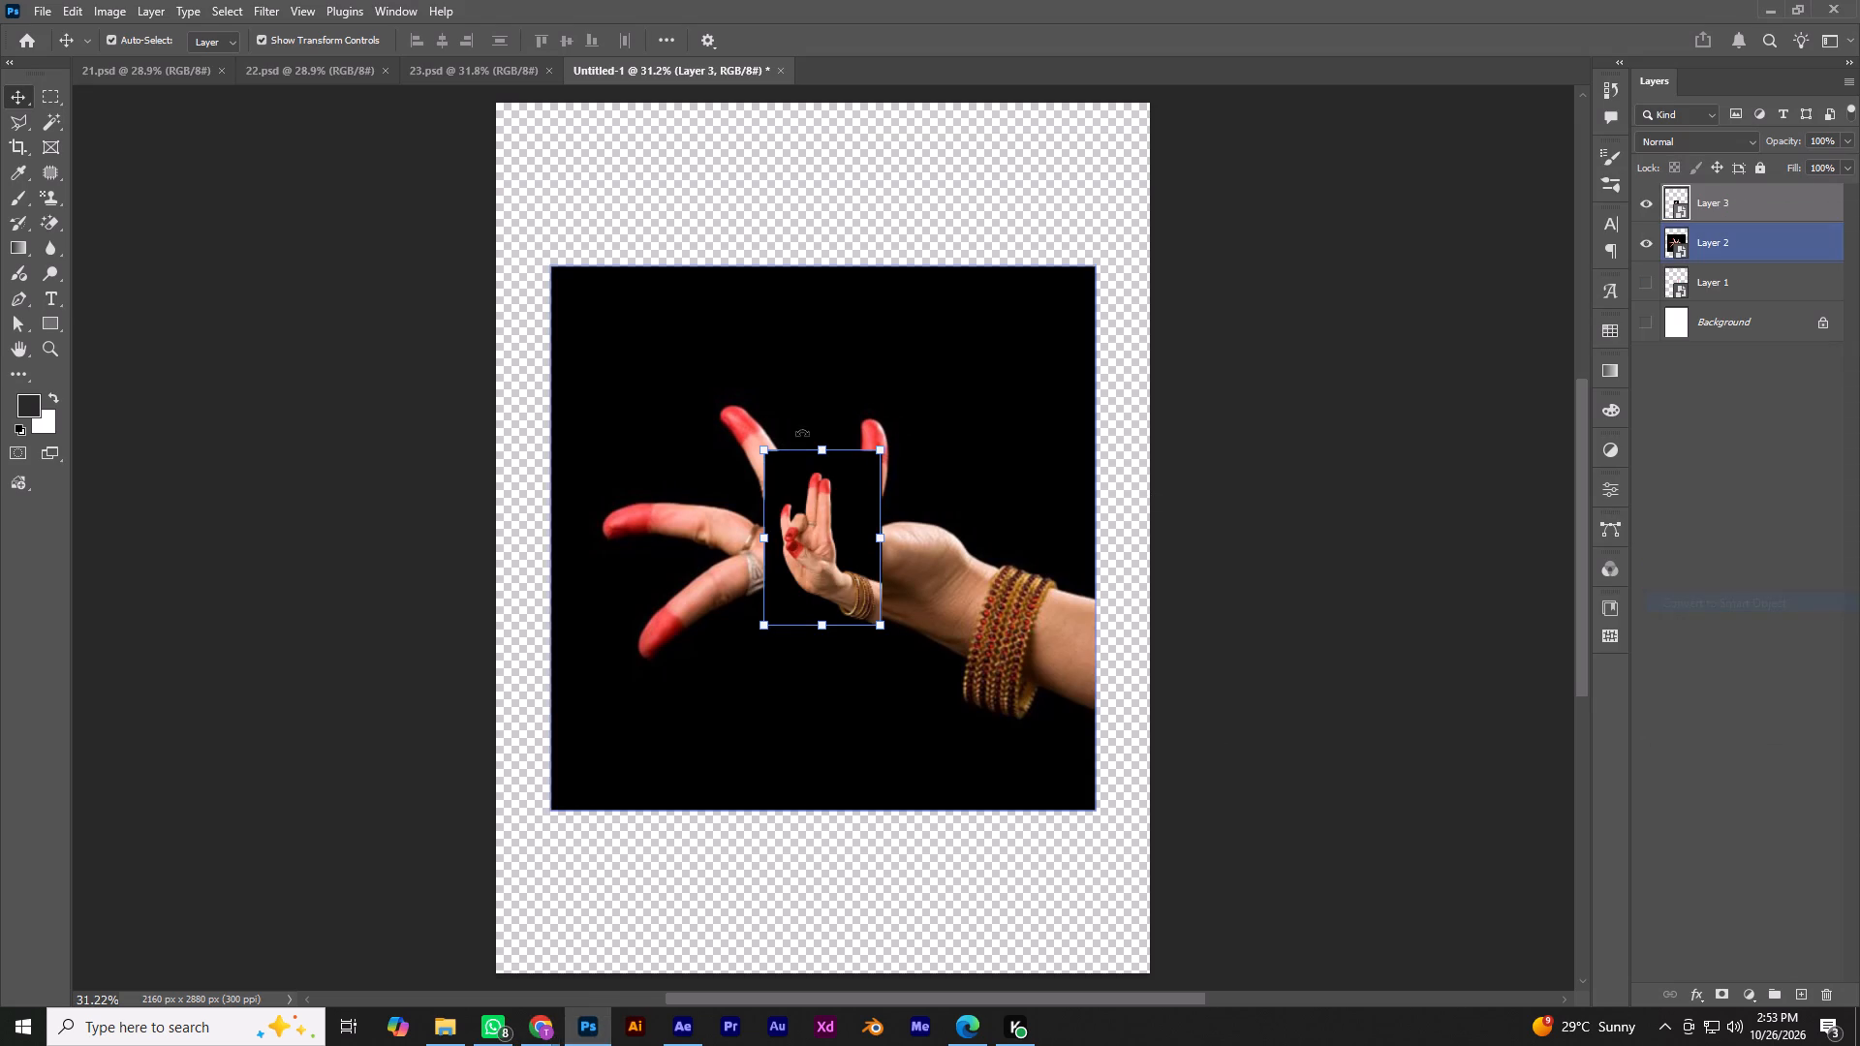
# Scale the raised-finger photo to about 264% and position it so its wrist and bangles overlap those of the open-hand photo.
pyautogui.keyDown('alt'); pyautogui.keyDown('shift'); pyautogui.moveTo(829, 446); pyautogui.dragTo(849, 271); pyautogui.keyUp('shift'); pyautogui.keyUp('alt')
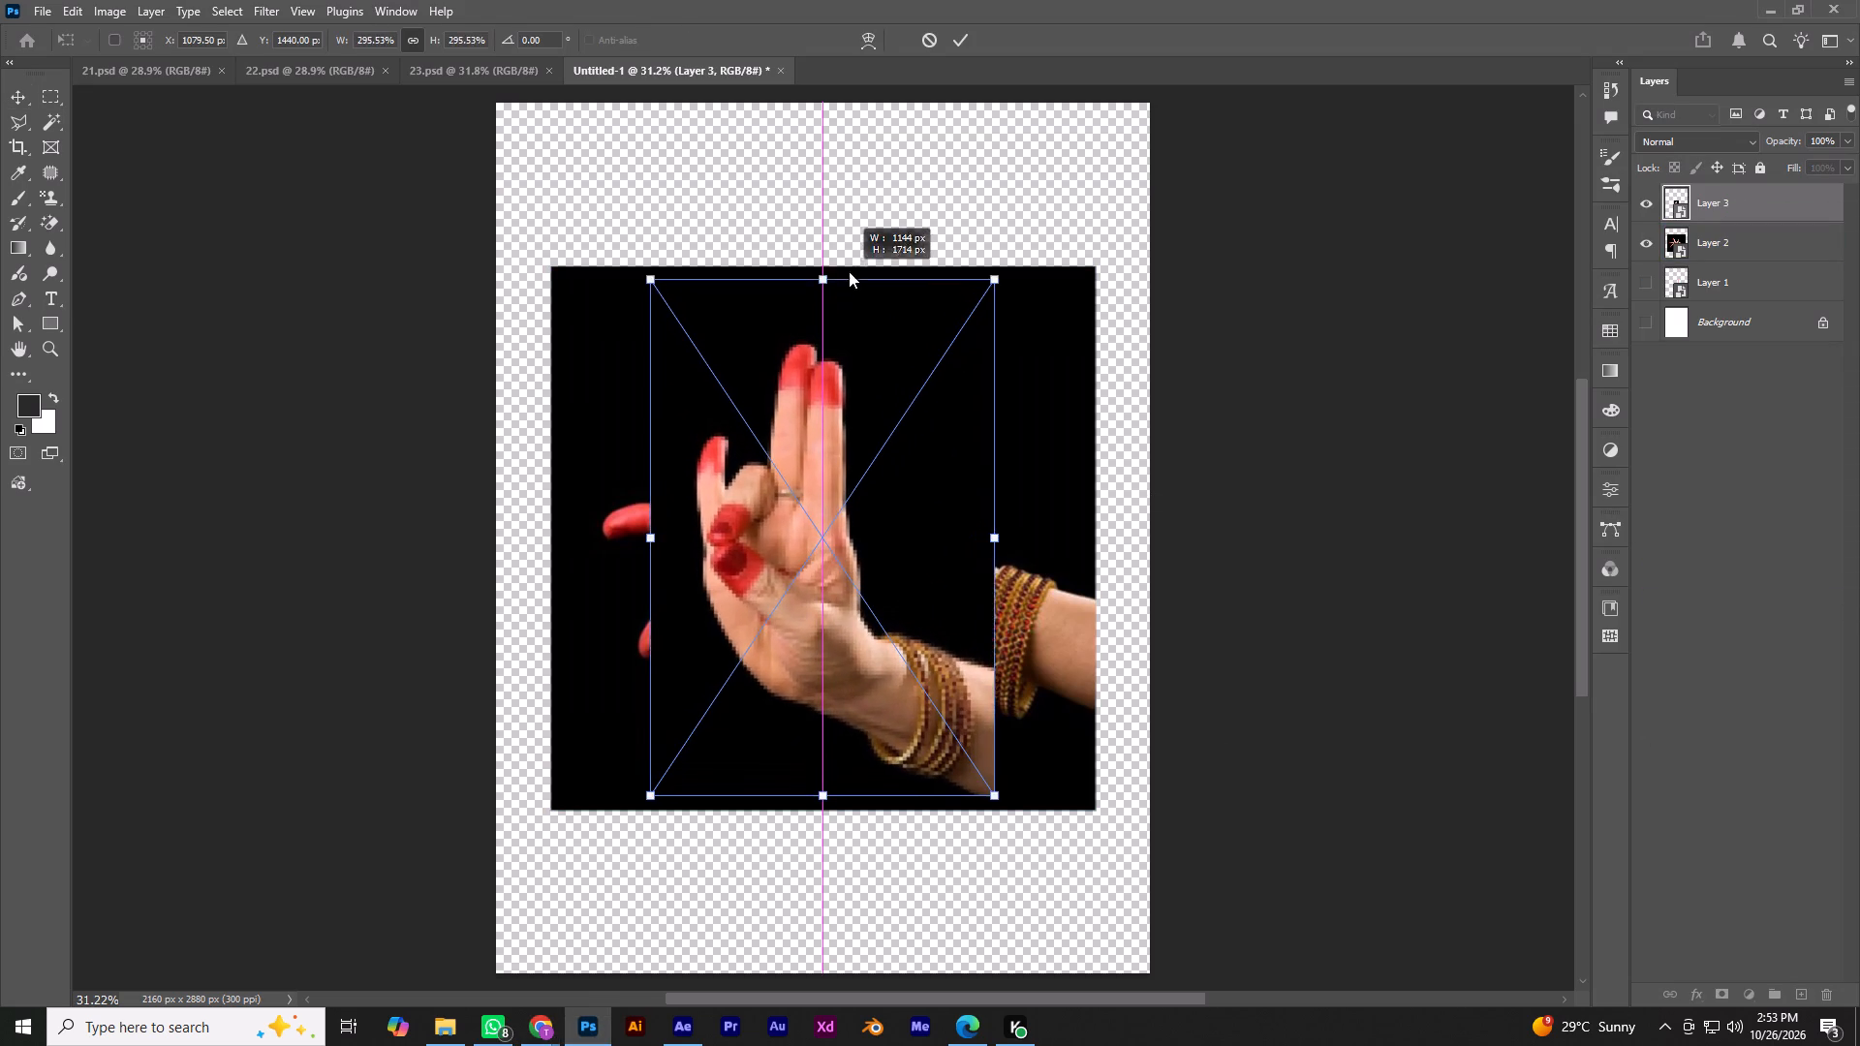
pyautogui.keyDown('alt'); pyautogui.keyDown('shift'); pyautogui.moveTo(849, 271); pyautogui.dragTo(851, 261); pyautogui.keyUp('shift'); pyautogui.keyUp('alt')
pyautogui.moveTo(882, 513); pyautogui.dragTo(961, 421)
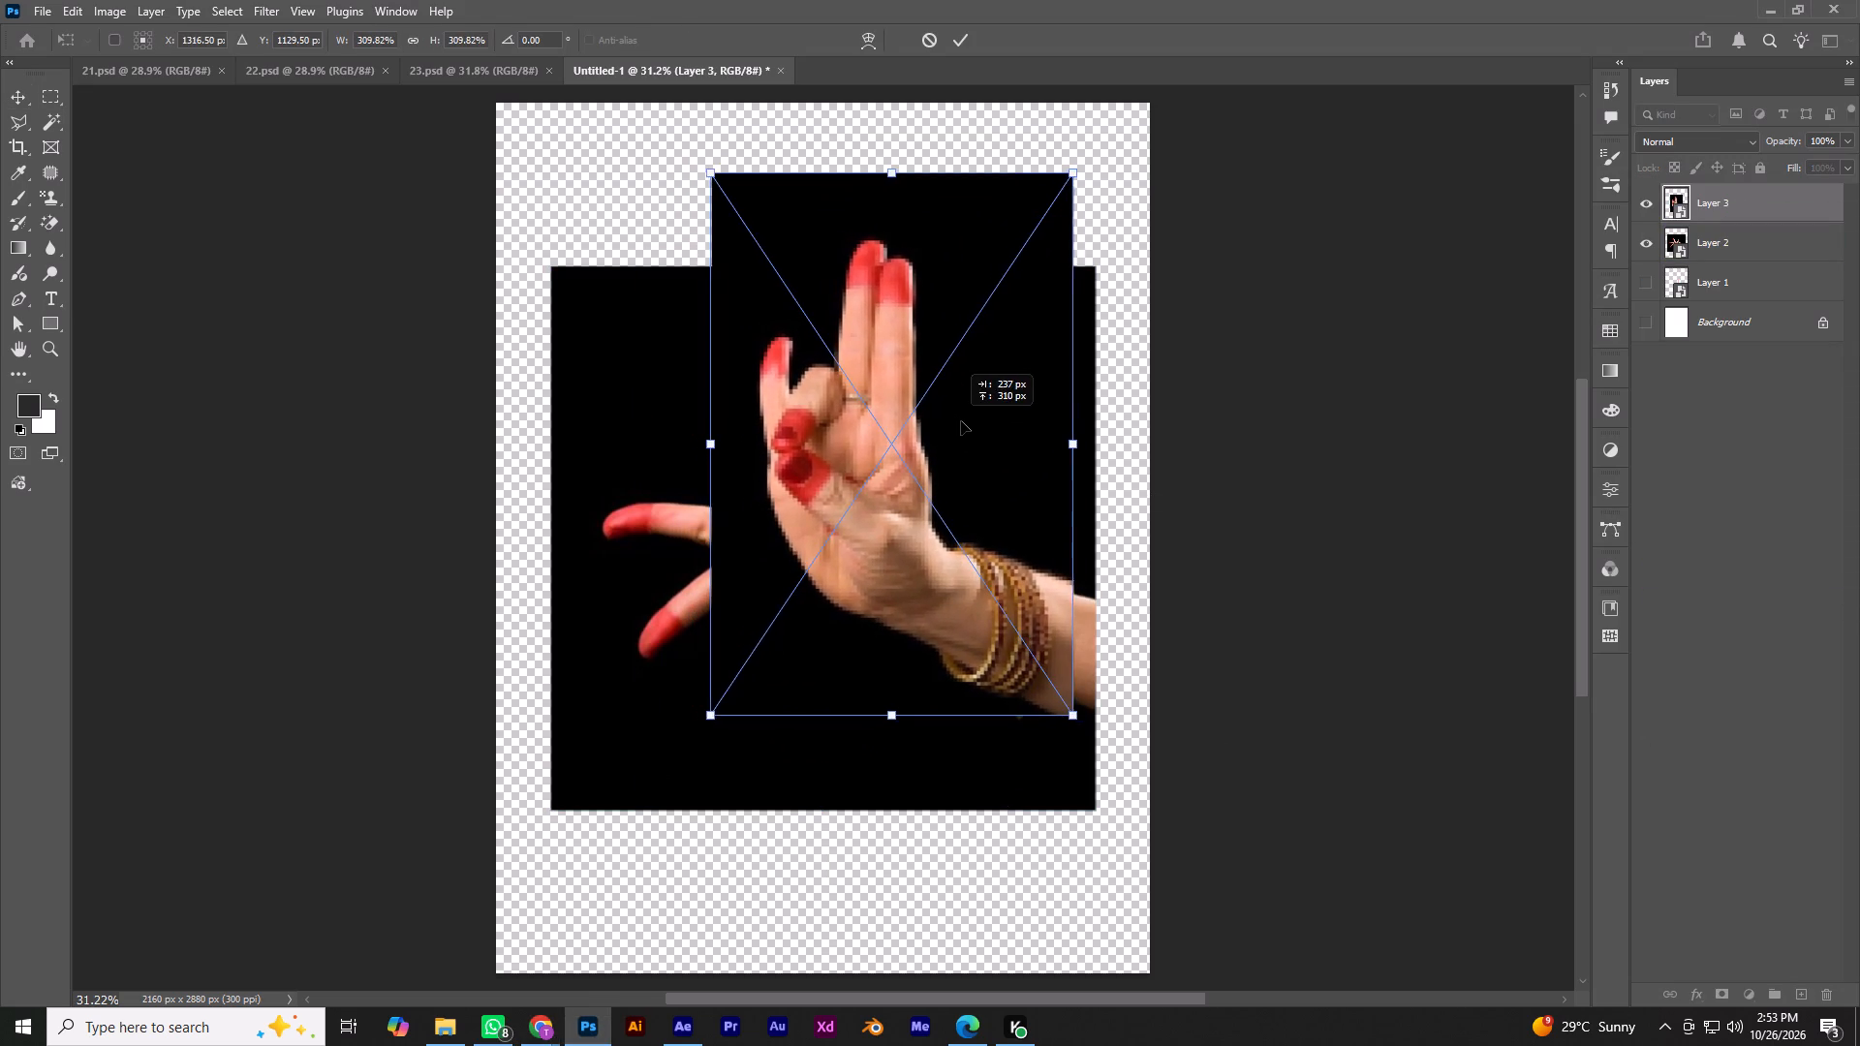
pyautogui.moveTo(961, 421); pyautogui.dragTo(975, 433)
pyautogui.keyDown('shift'); pyautogui.moveTo(918, 727); pyautogui.dragTo(916, 692); pyautogui.keyUp('shift')
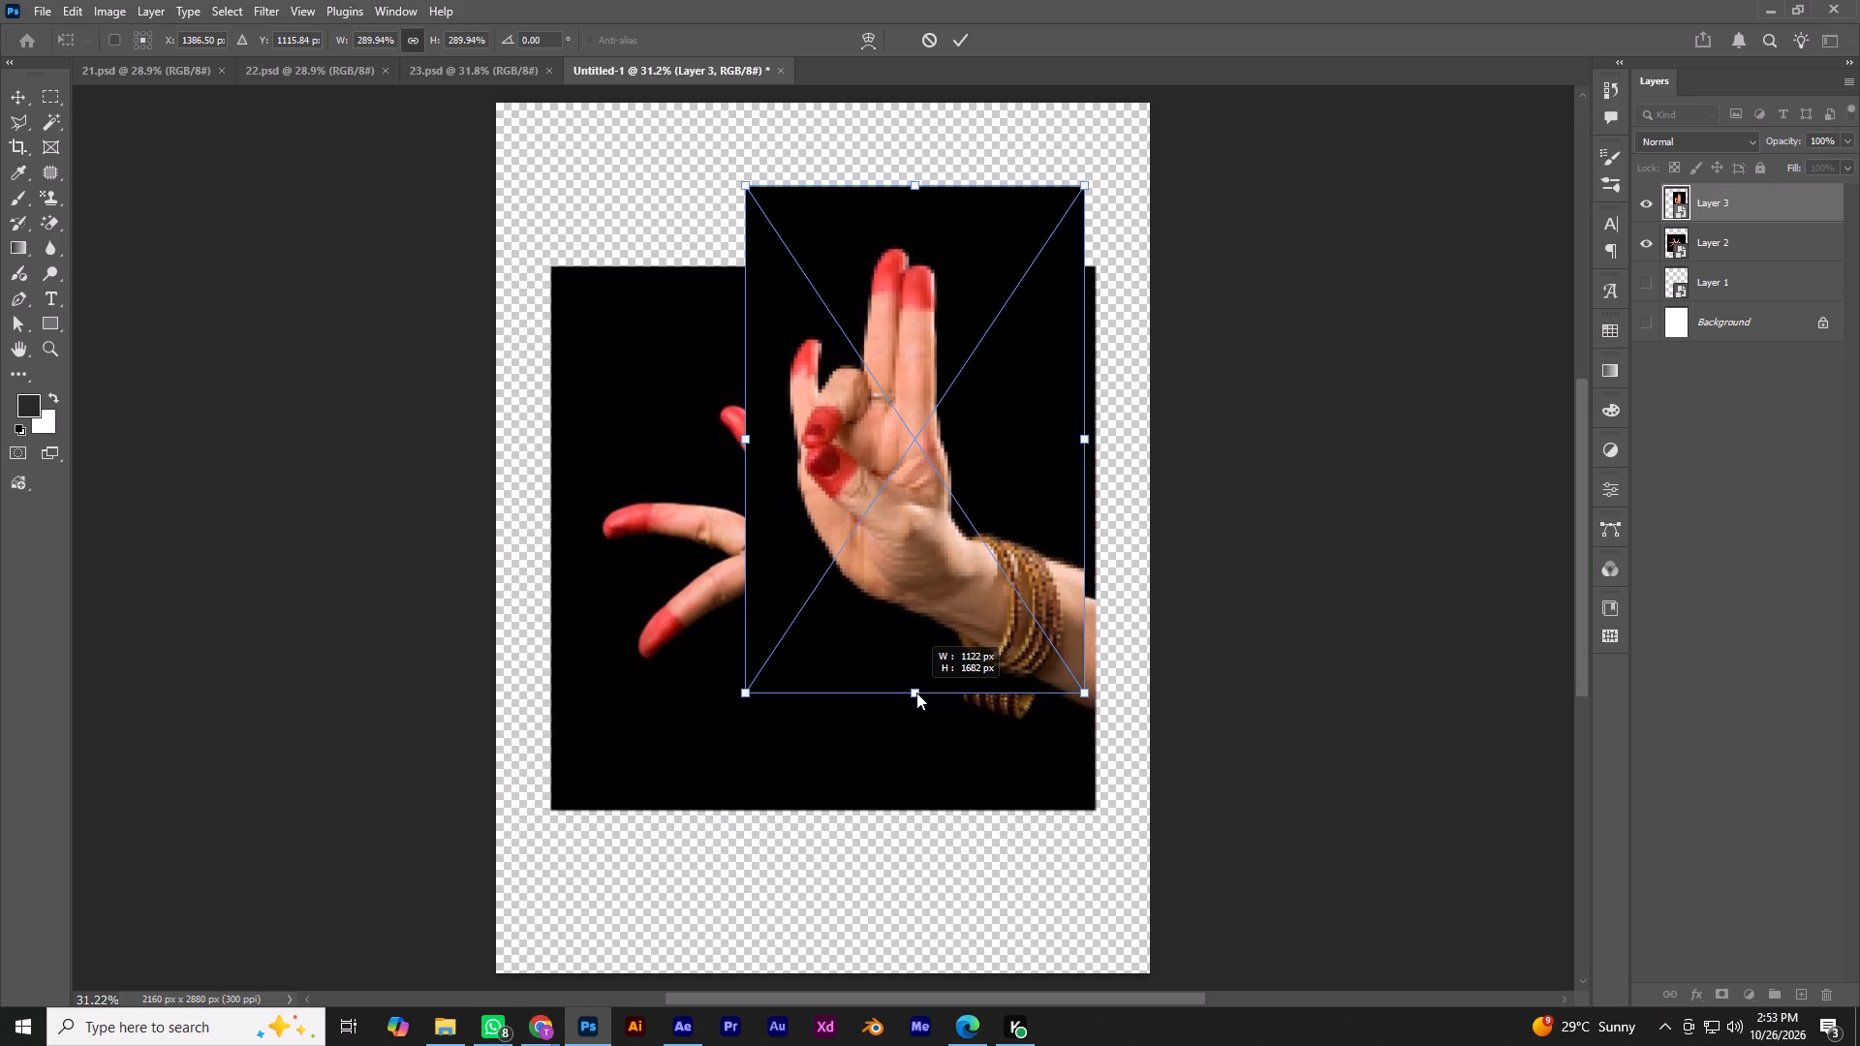
pyautogui.keyDown('shift'); pyautogui.moveTo(916, 692); pyautogui.dragTo(916, 705); pyautogui.keyUp('shift')
pyautogui.moveTo(920, 600); pyautogui.dragTo(926, 621)
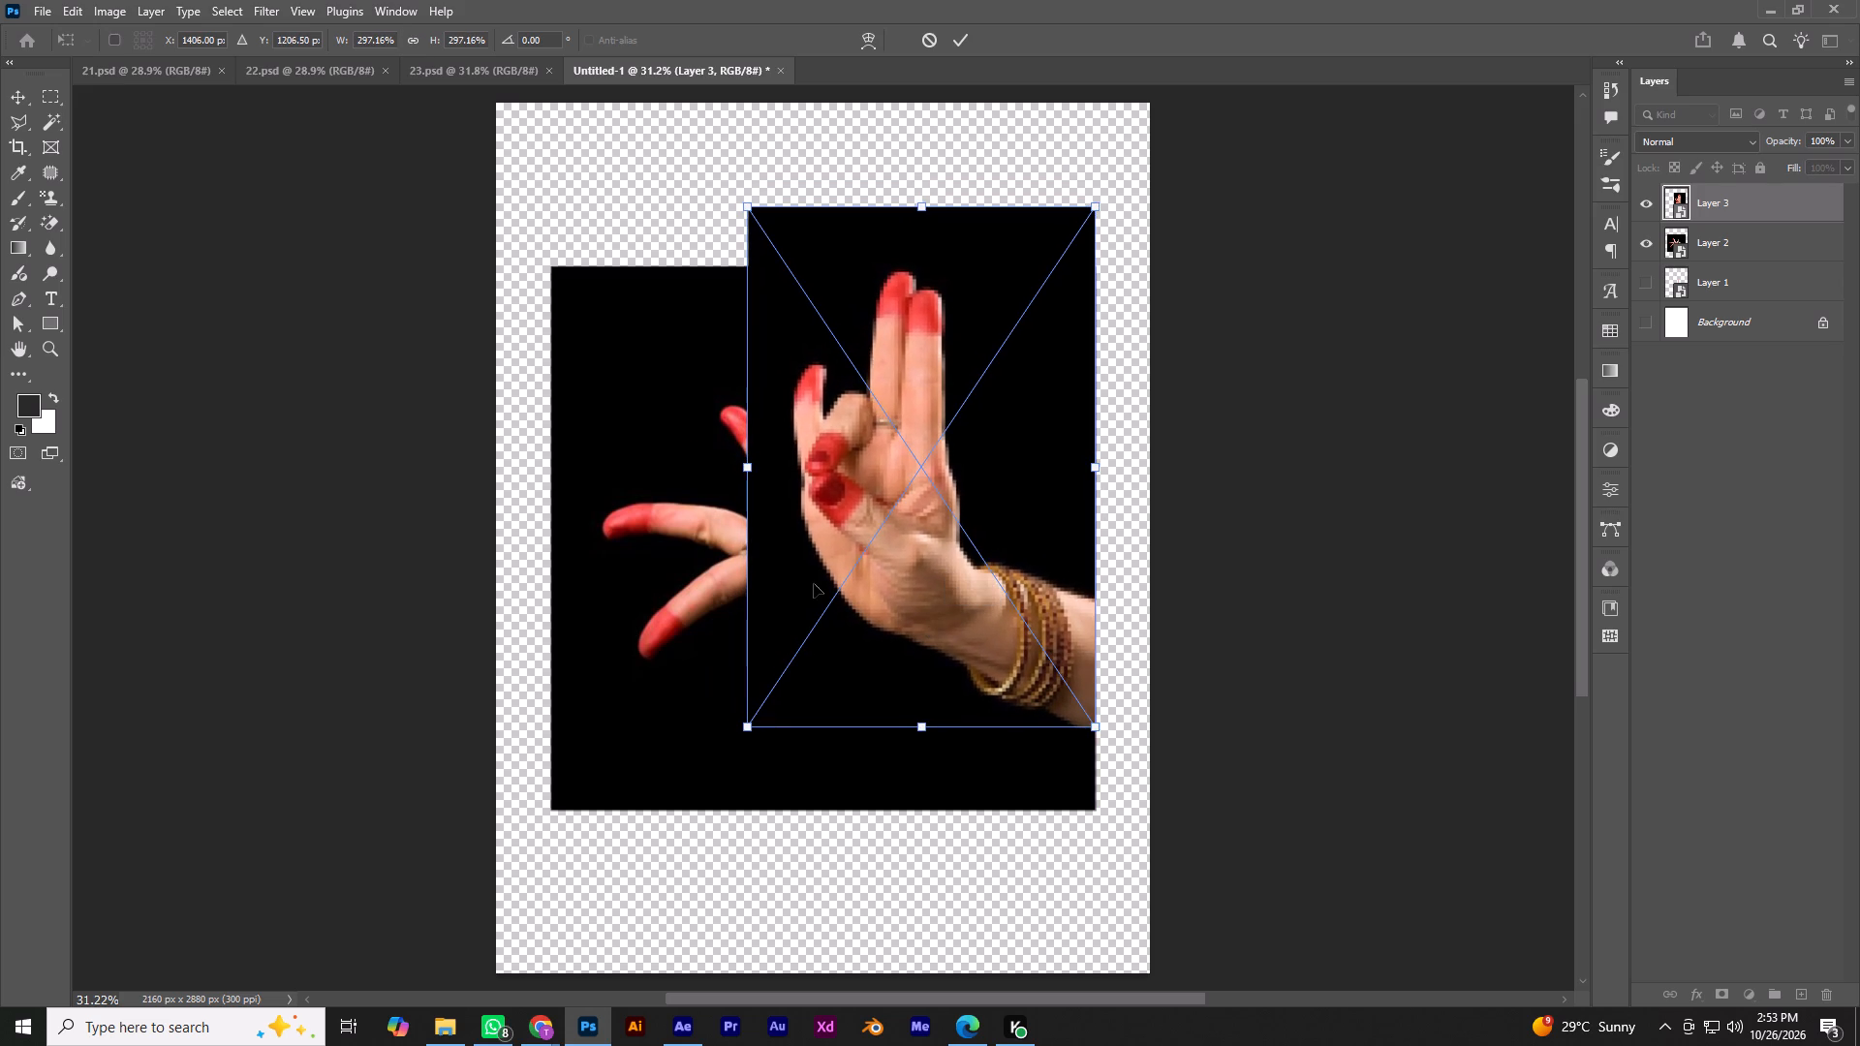
pyautogui.keyDown('shift'); pyautogui.moveTo(928, 726); pyautogui.dragTo(929, 667); pyautogui.keyUp('shift')
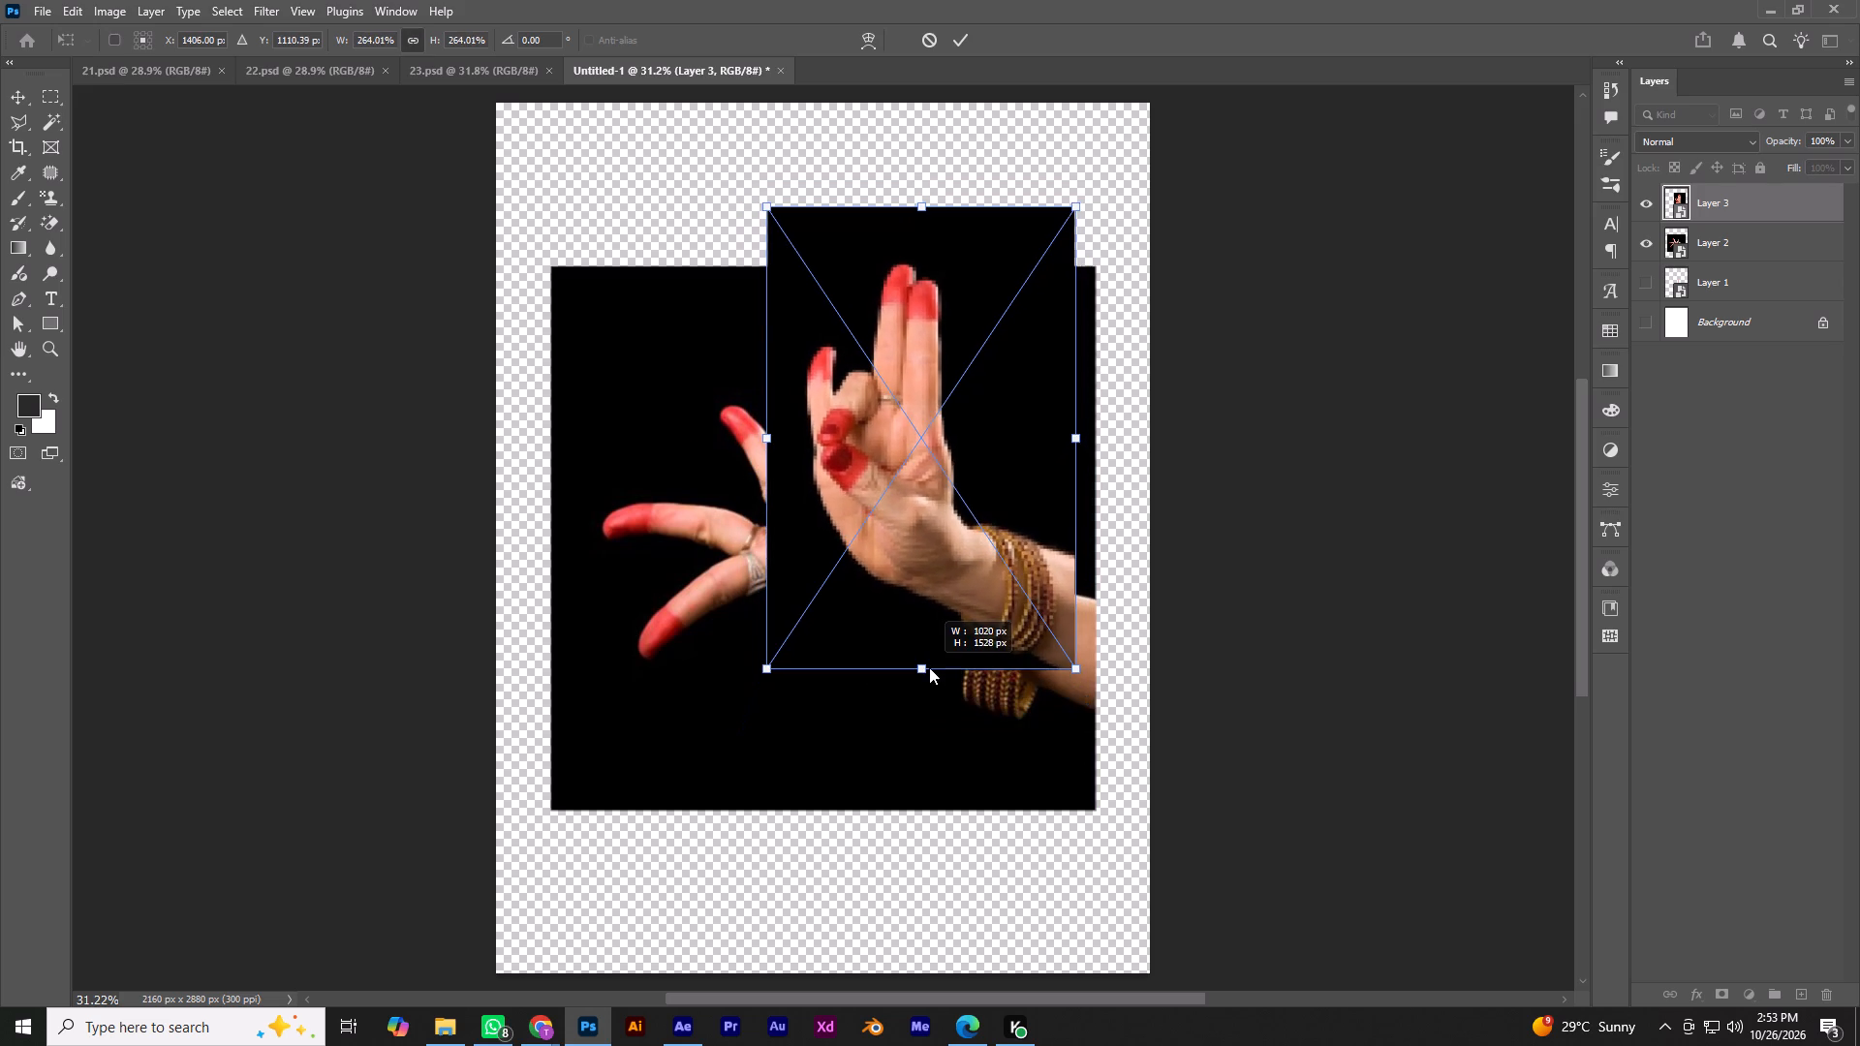
pyautogui.keyDown('shift'); pyautogui.moveTo(929, 667); pyautogui.dragTo(930, 668); pyautogui.keyUp('shift')
pyautogui.moveTo(969, 557); pyautogui.dragTo(988, 599)
pyautogui.press('Return')
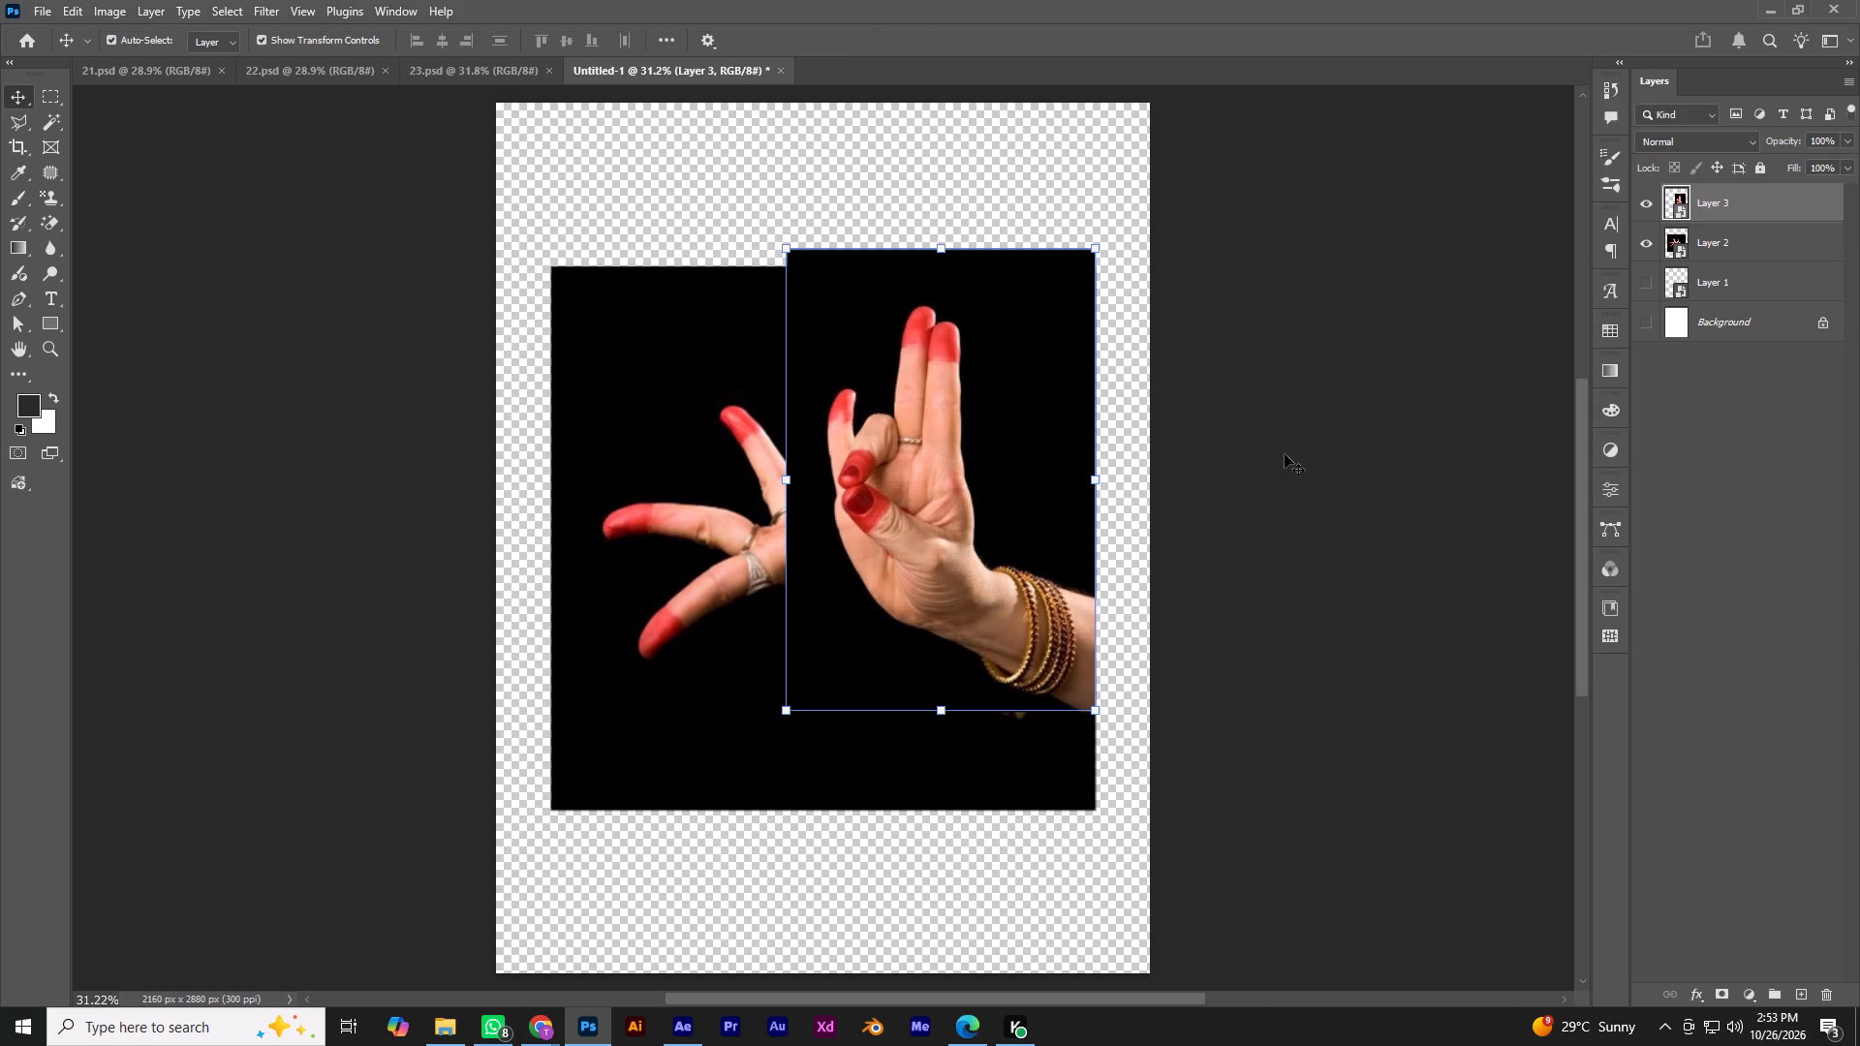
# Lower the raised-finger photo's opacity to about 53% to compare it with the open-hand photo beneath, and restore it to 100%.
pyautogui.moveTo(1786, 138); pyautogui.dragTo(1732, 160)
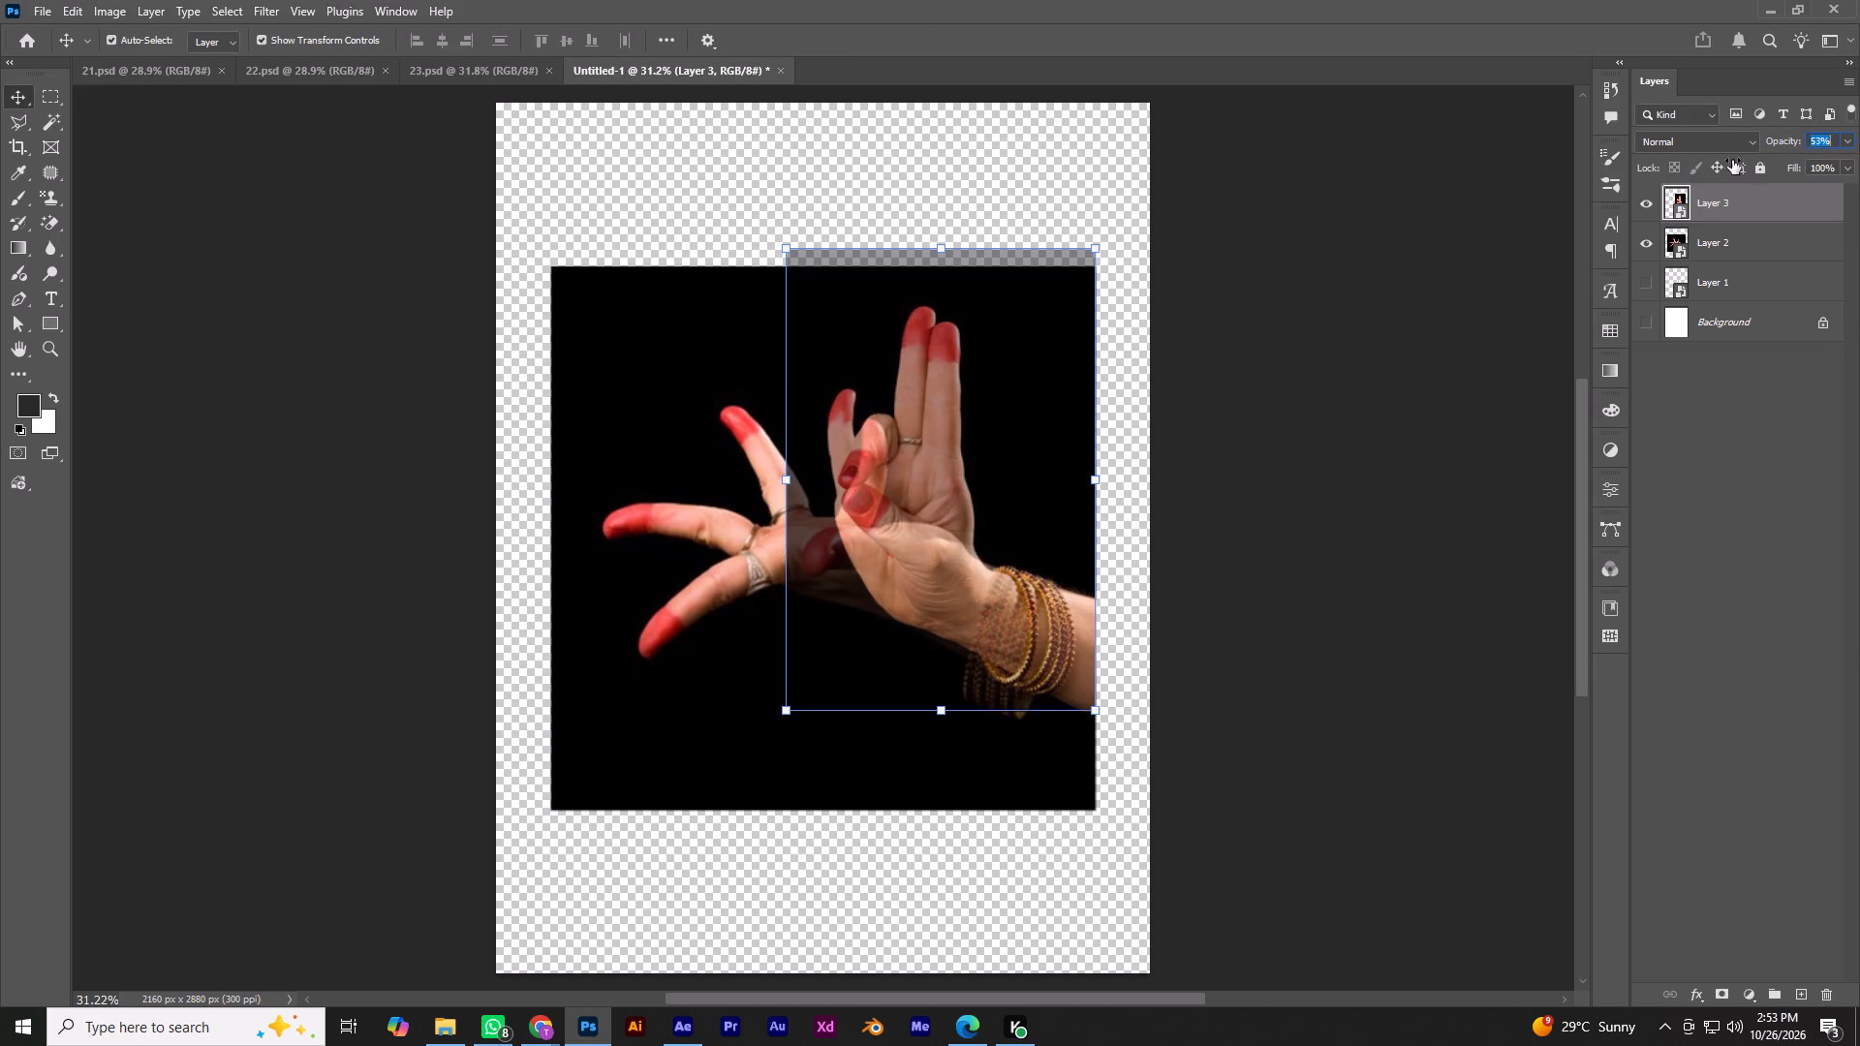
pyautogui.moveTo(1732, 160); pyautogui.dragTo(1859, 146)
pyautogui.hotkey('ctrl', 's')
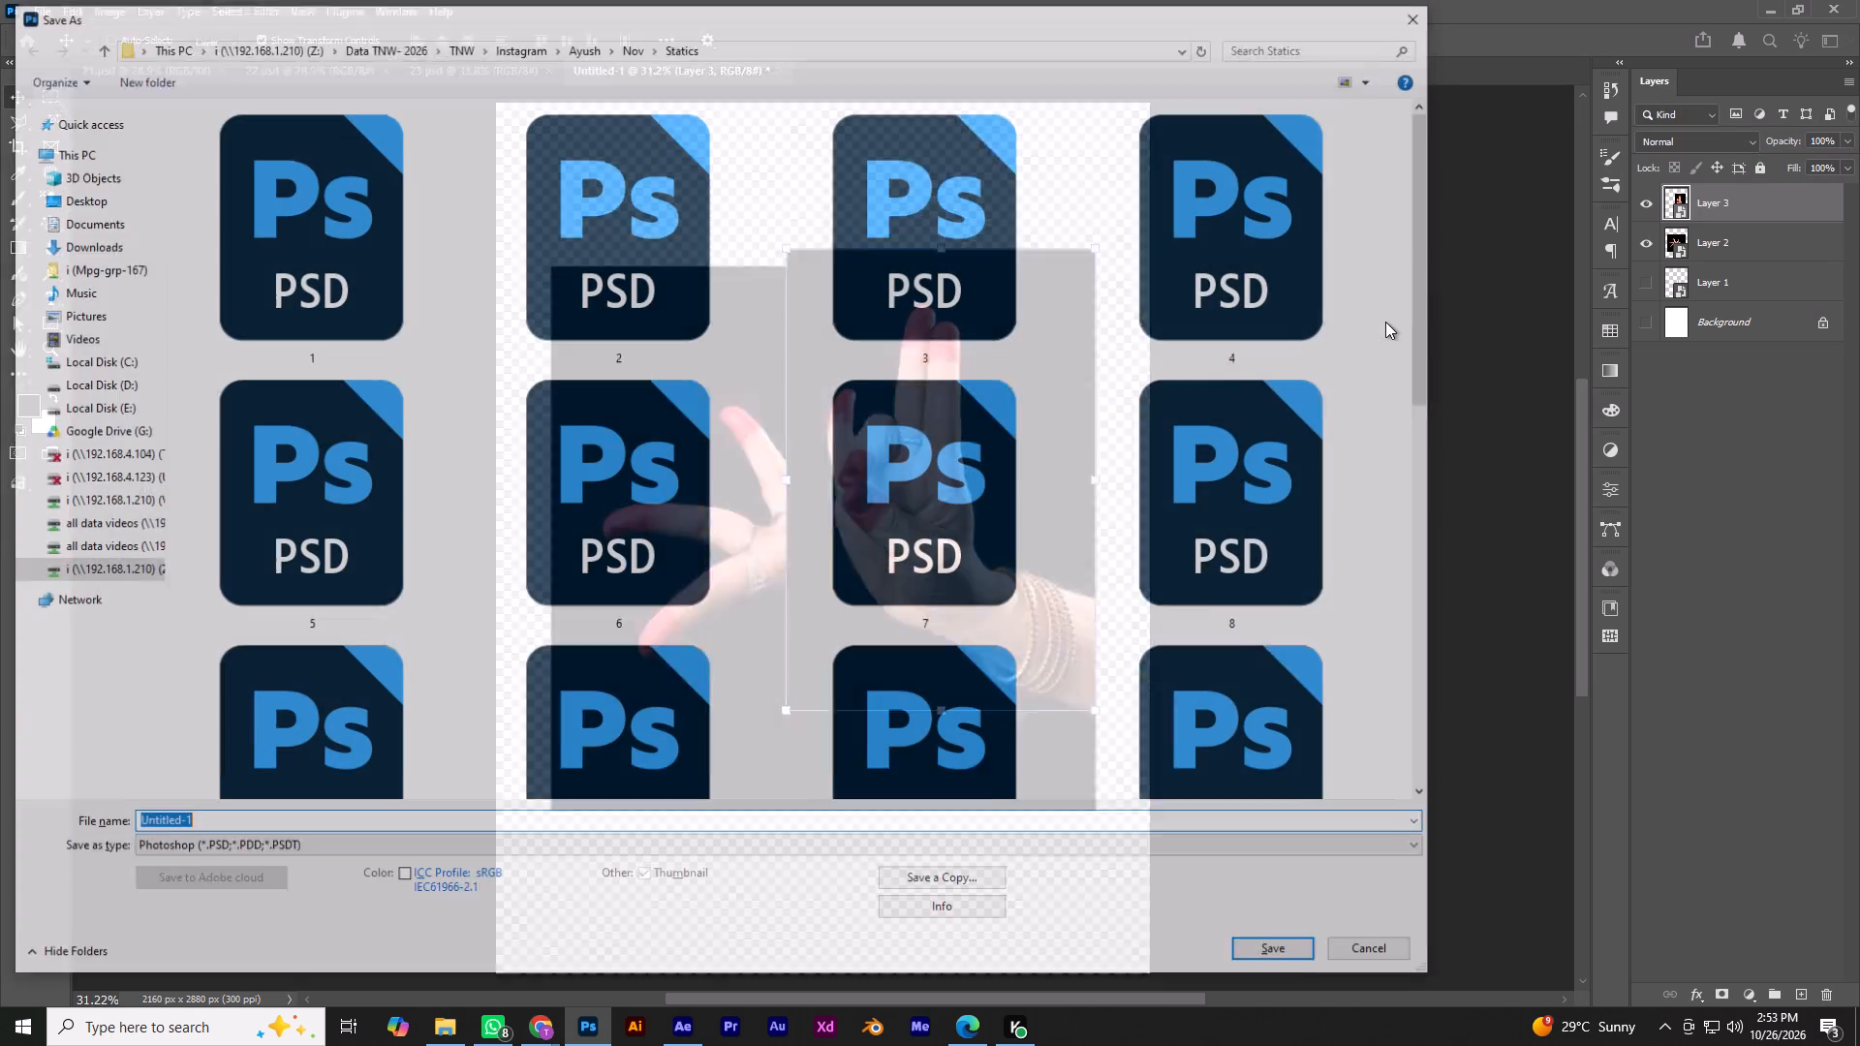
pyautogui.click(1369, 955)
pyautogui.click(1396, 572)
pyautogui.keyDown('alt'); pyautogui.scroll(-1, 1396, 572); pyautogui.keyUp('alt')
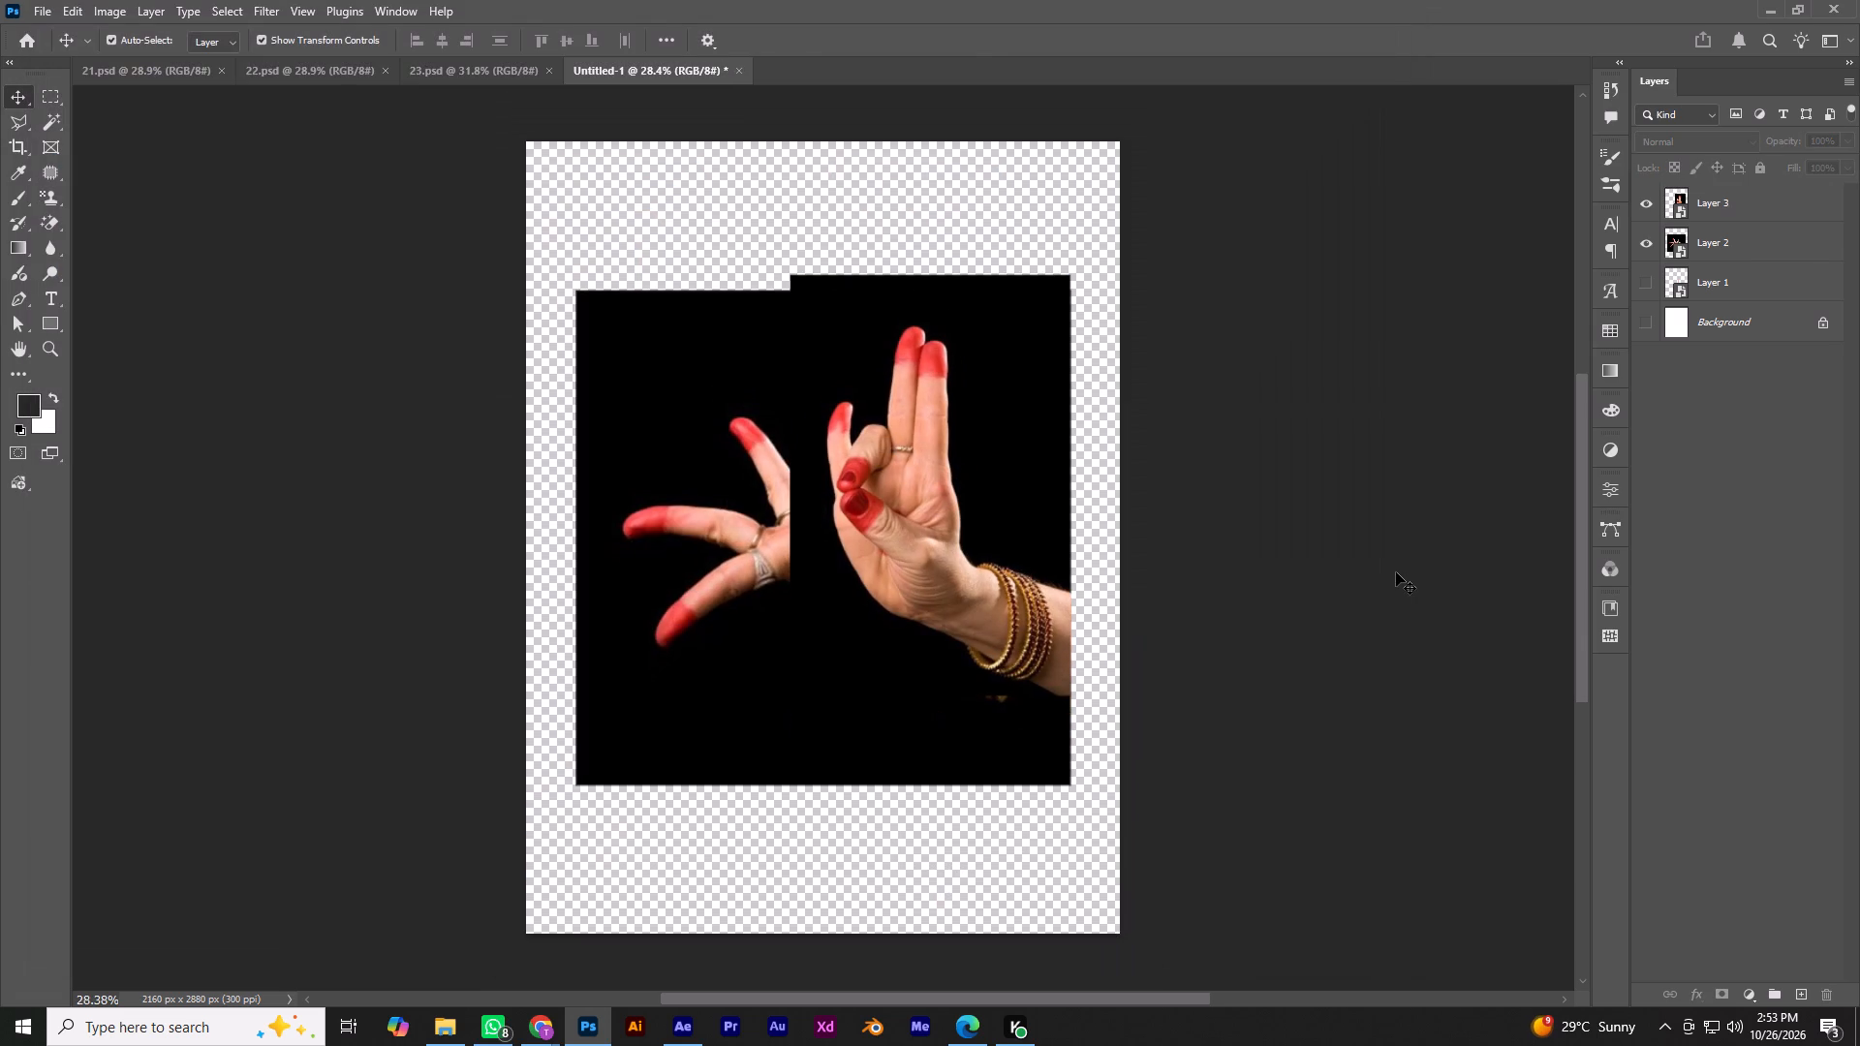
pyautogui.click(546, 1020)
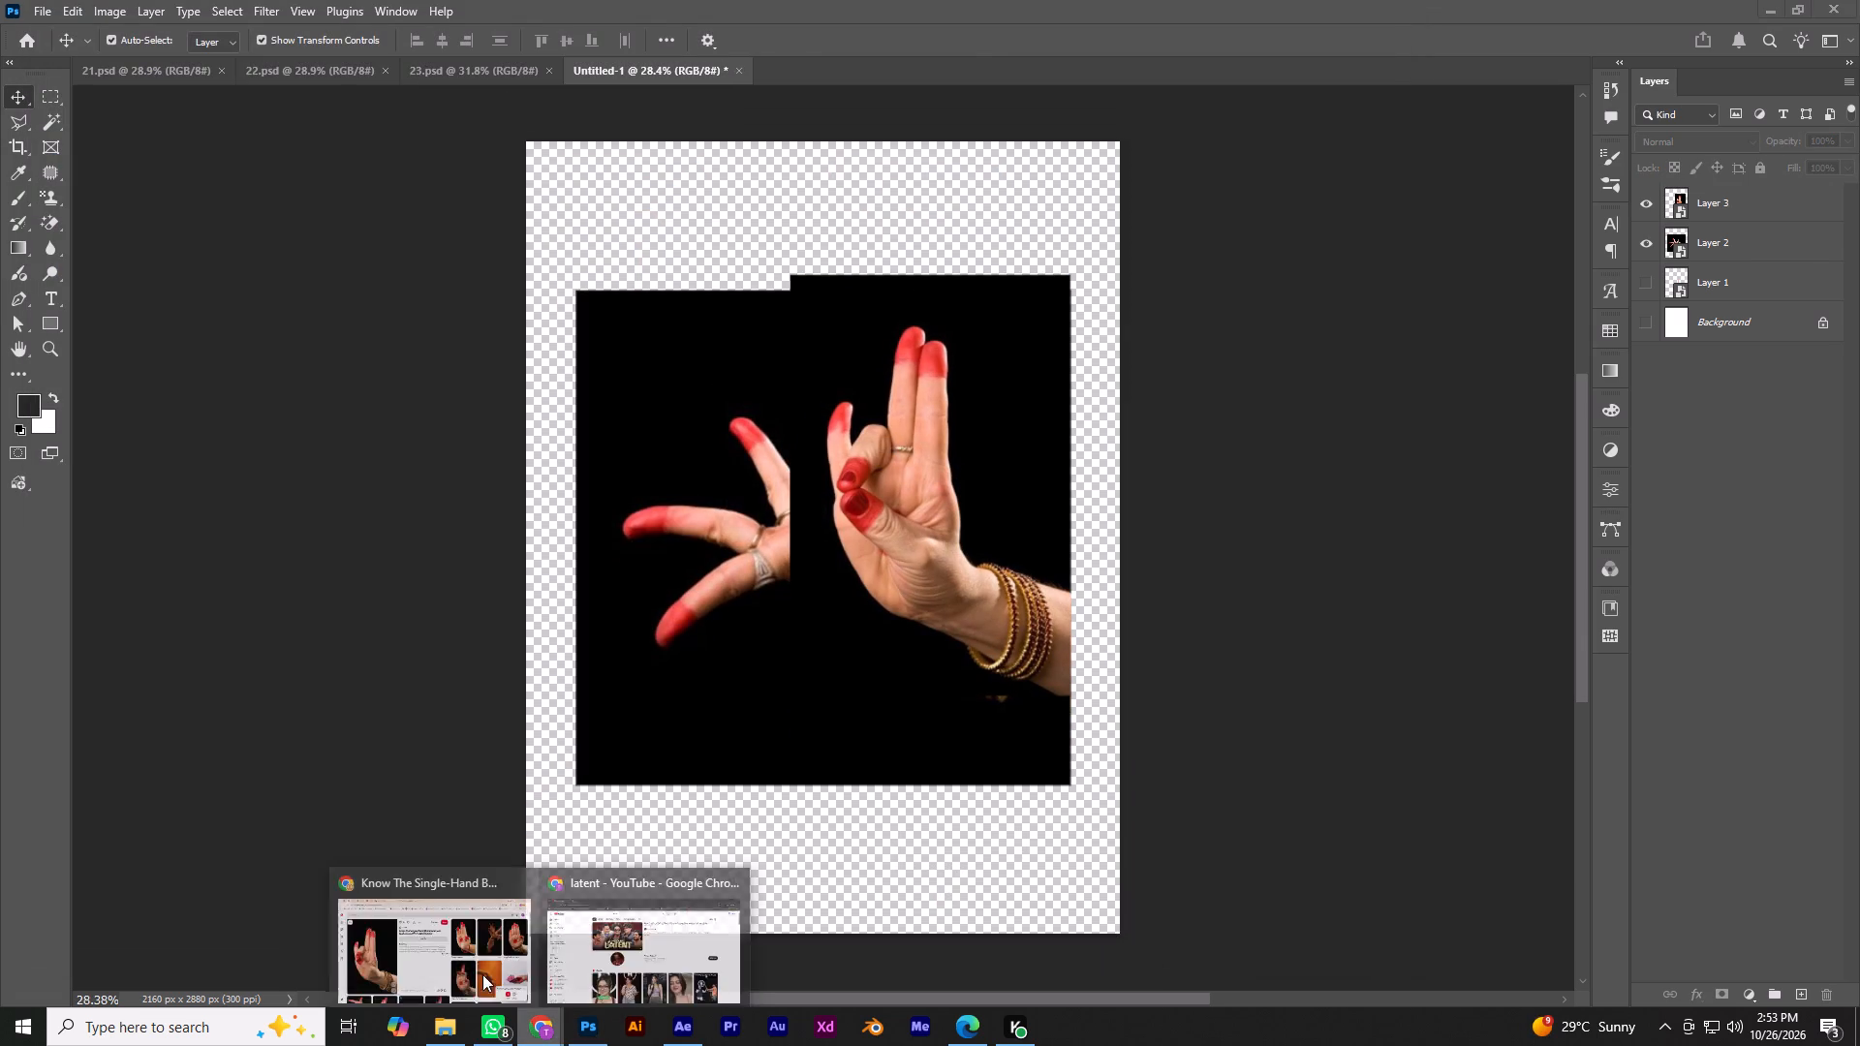
# Switch to Chrome, browse the related mudra pins against the reference reel in Edge, and copy the Pasha Hasta photo of the side-facing curled-finger hand.
pyautogui.click(475, 969)
pyautogui.scroll(-3, 1477, 445)
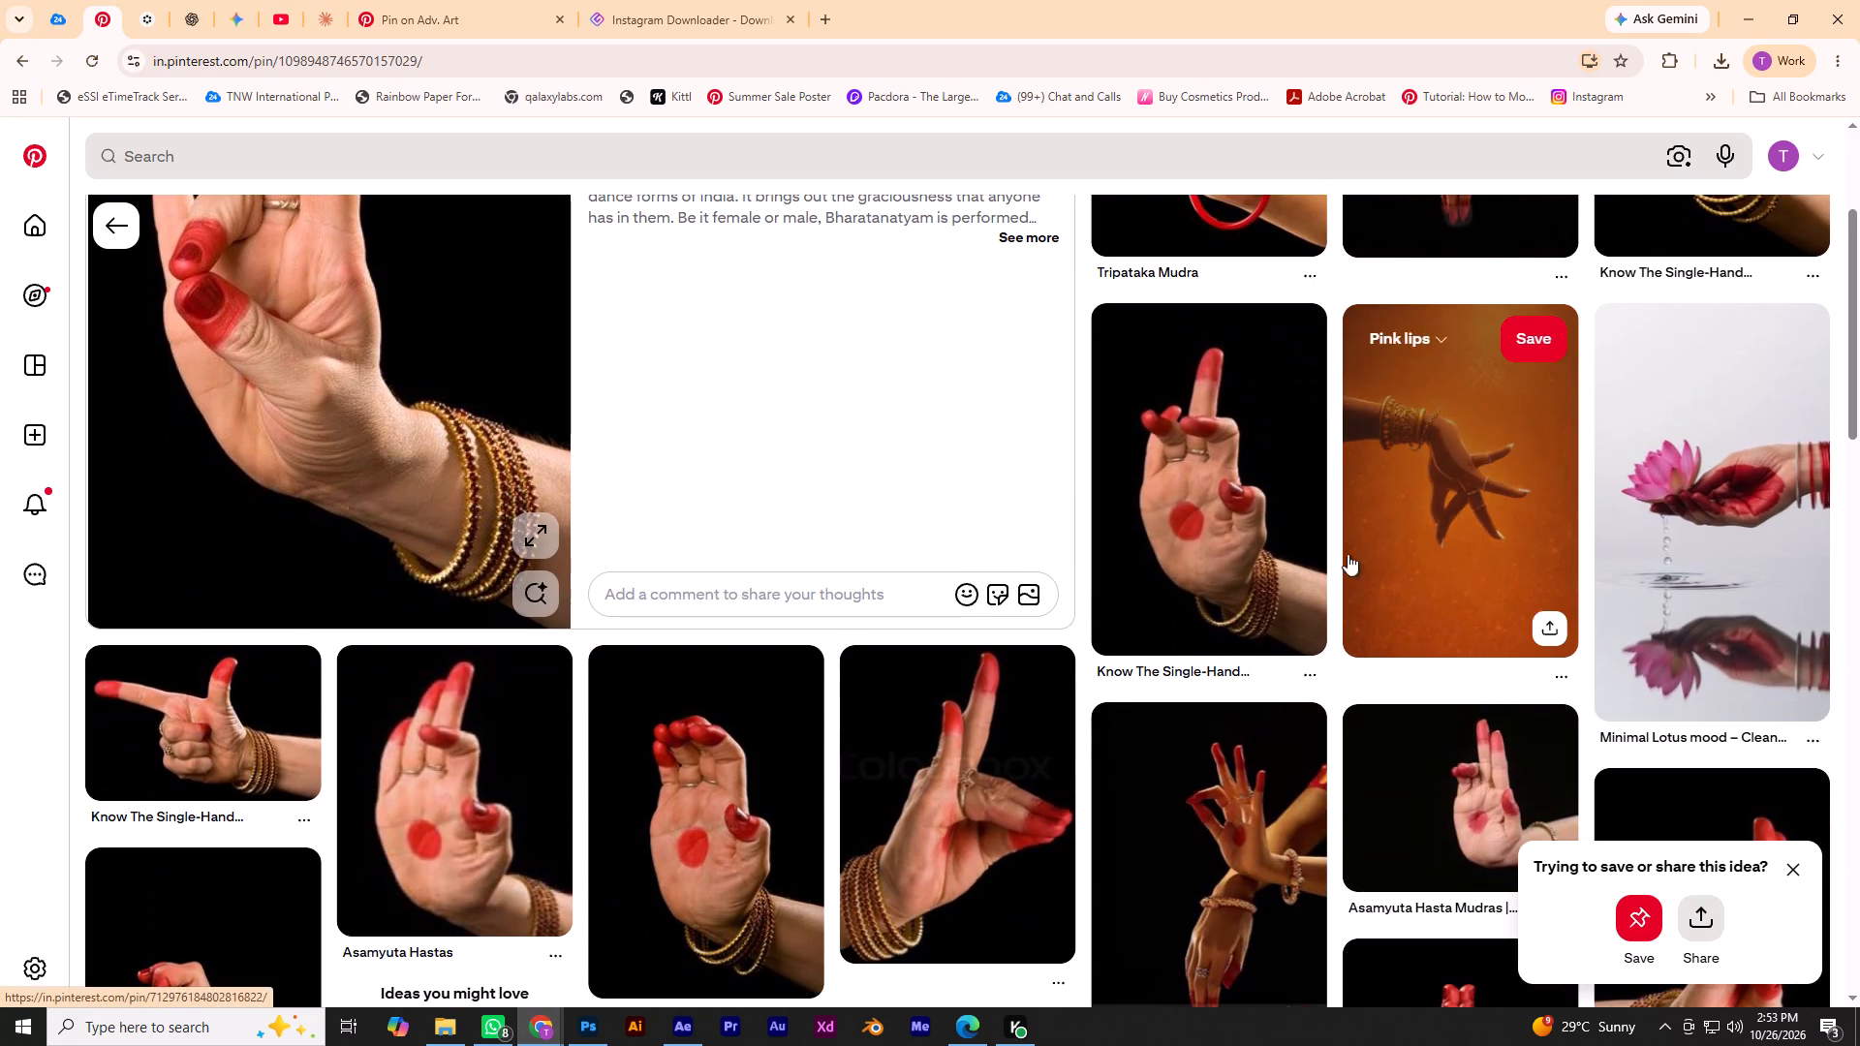
pyautogui.click(697, 796)
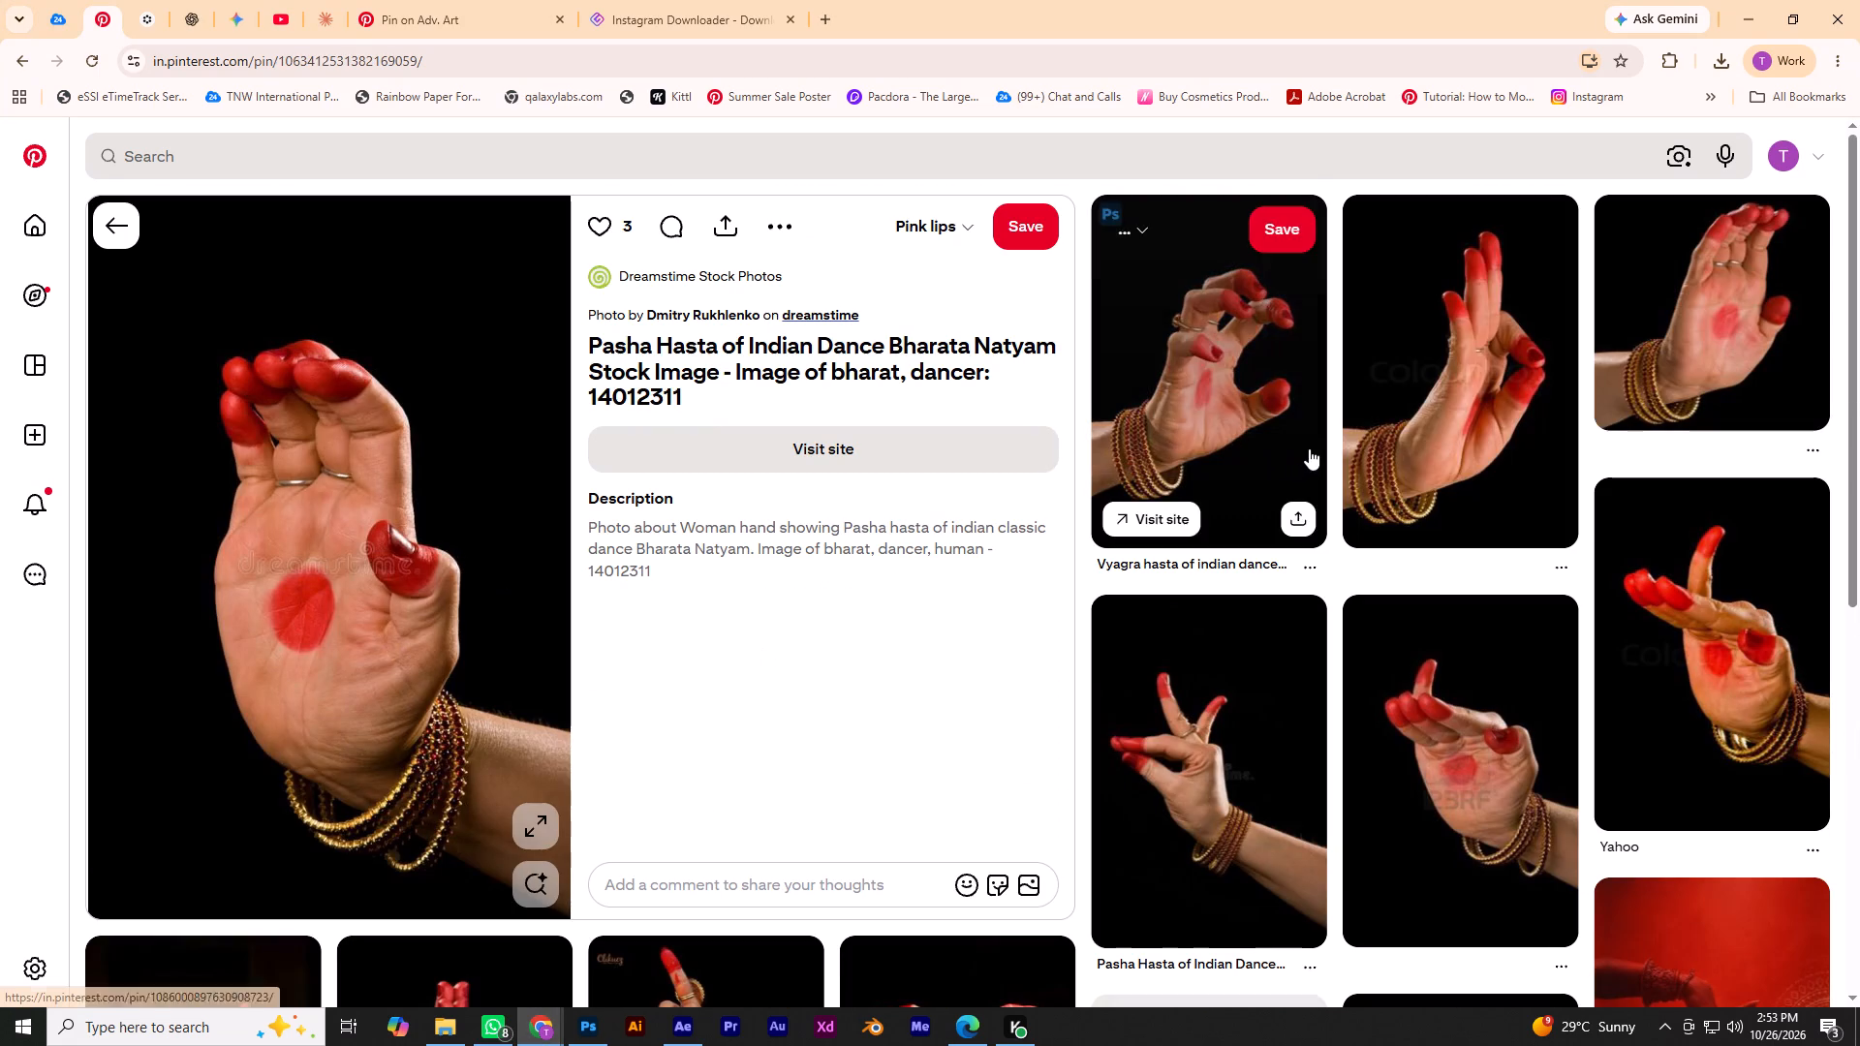
pyautogui.click(1706, 272)
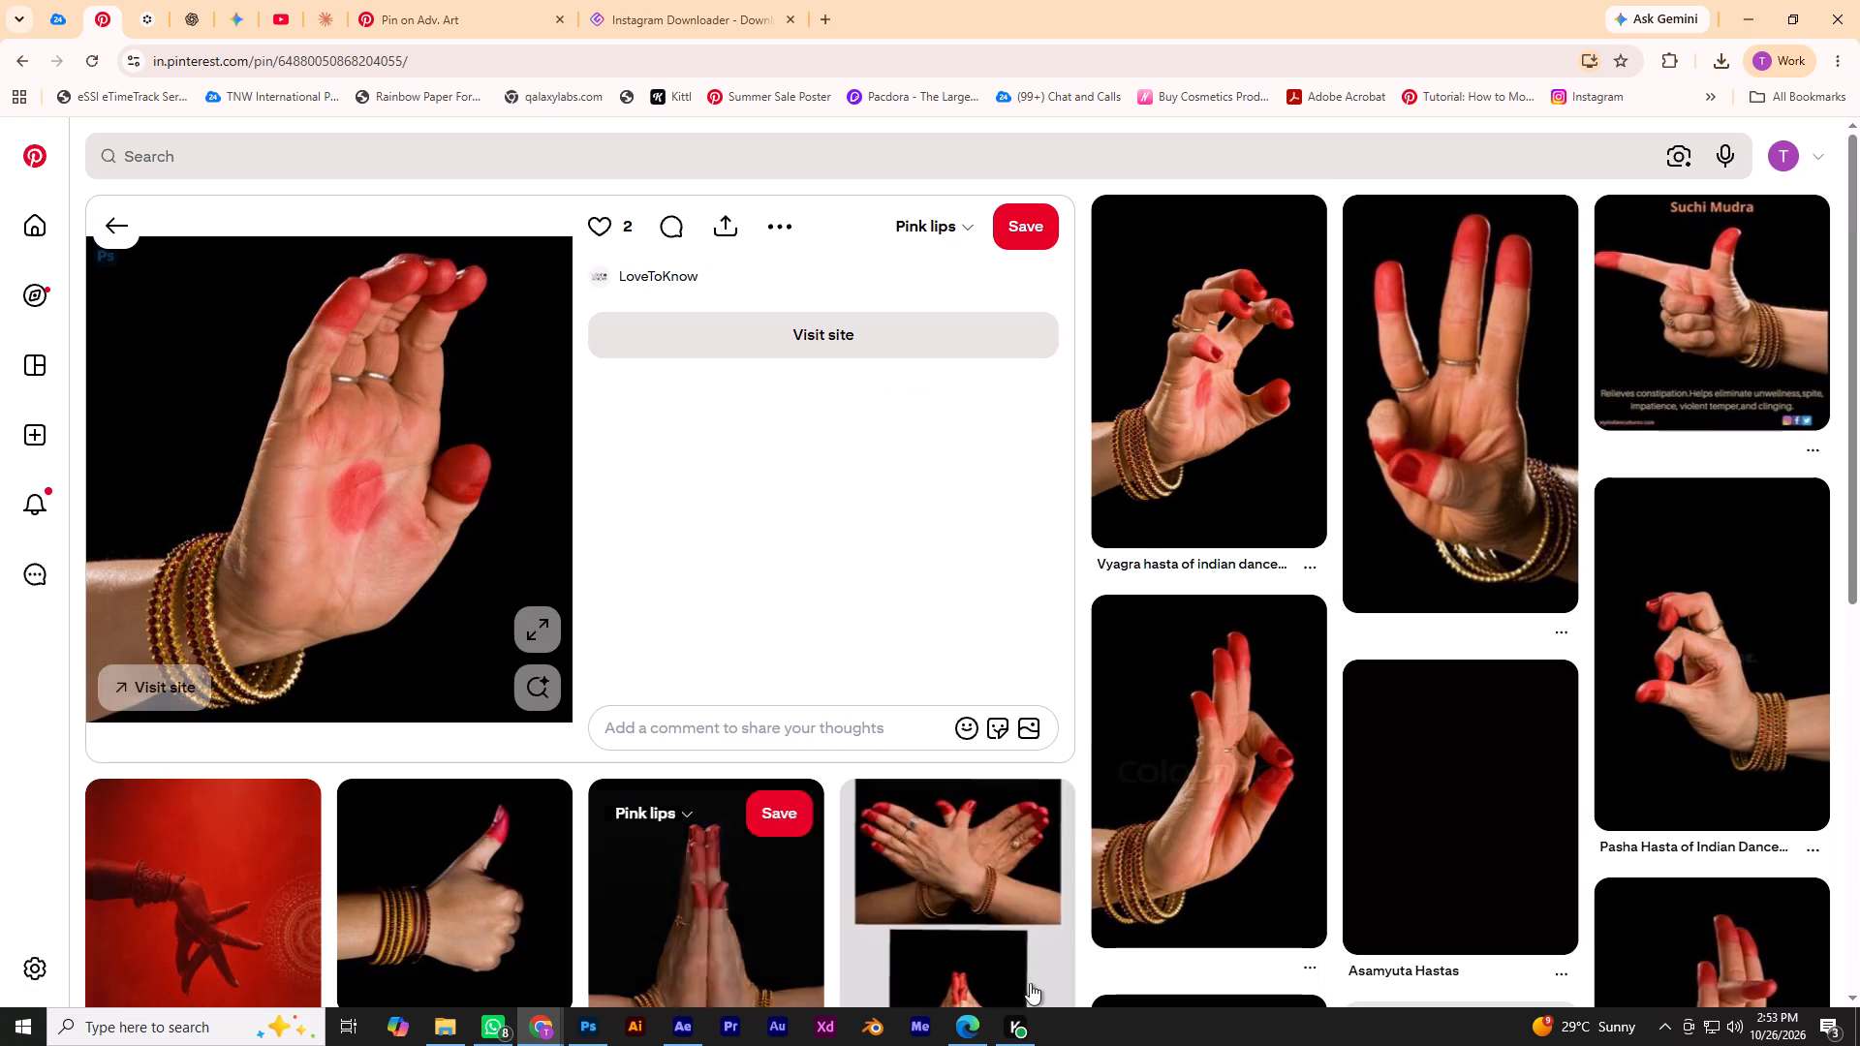
pyautogui.click(951, 1020)
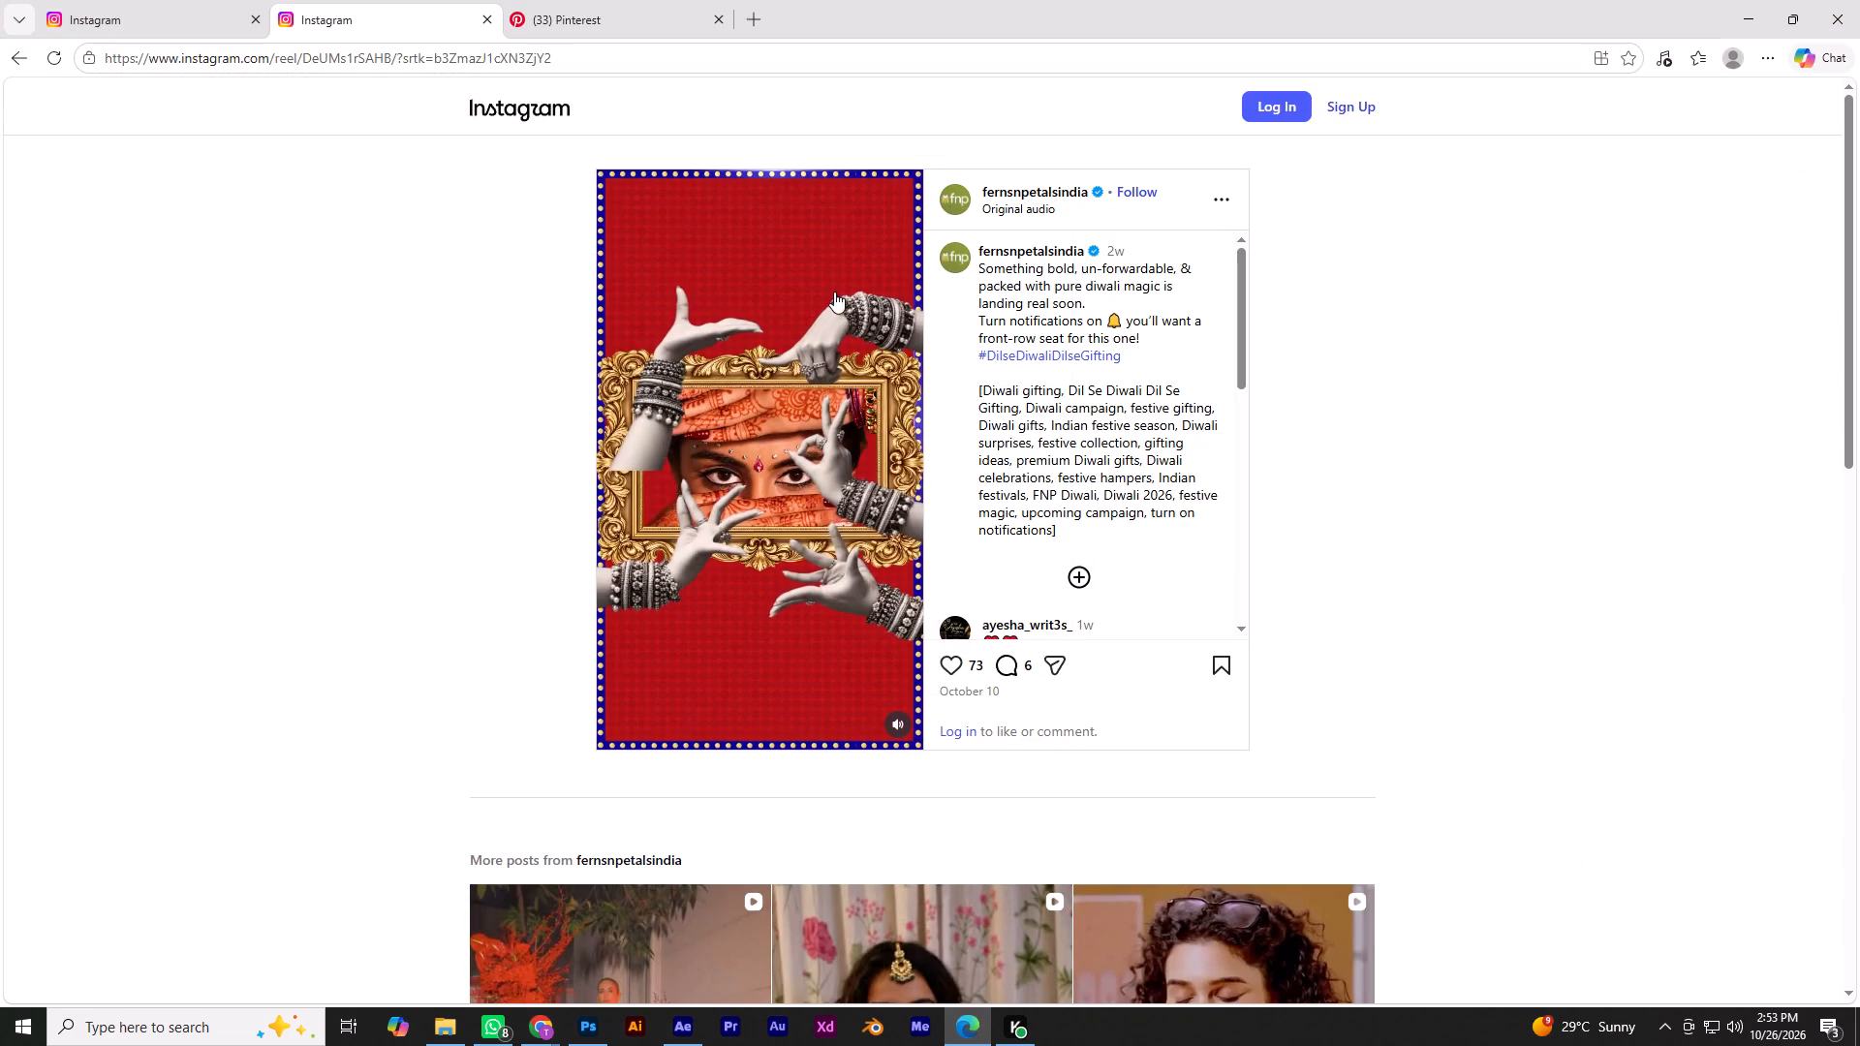
pyautogui.click(545, 1025)
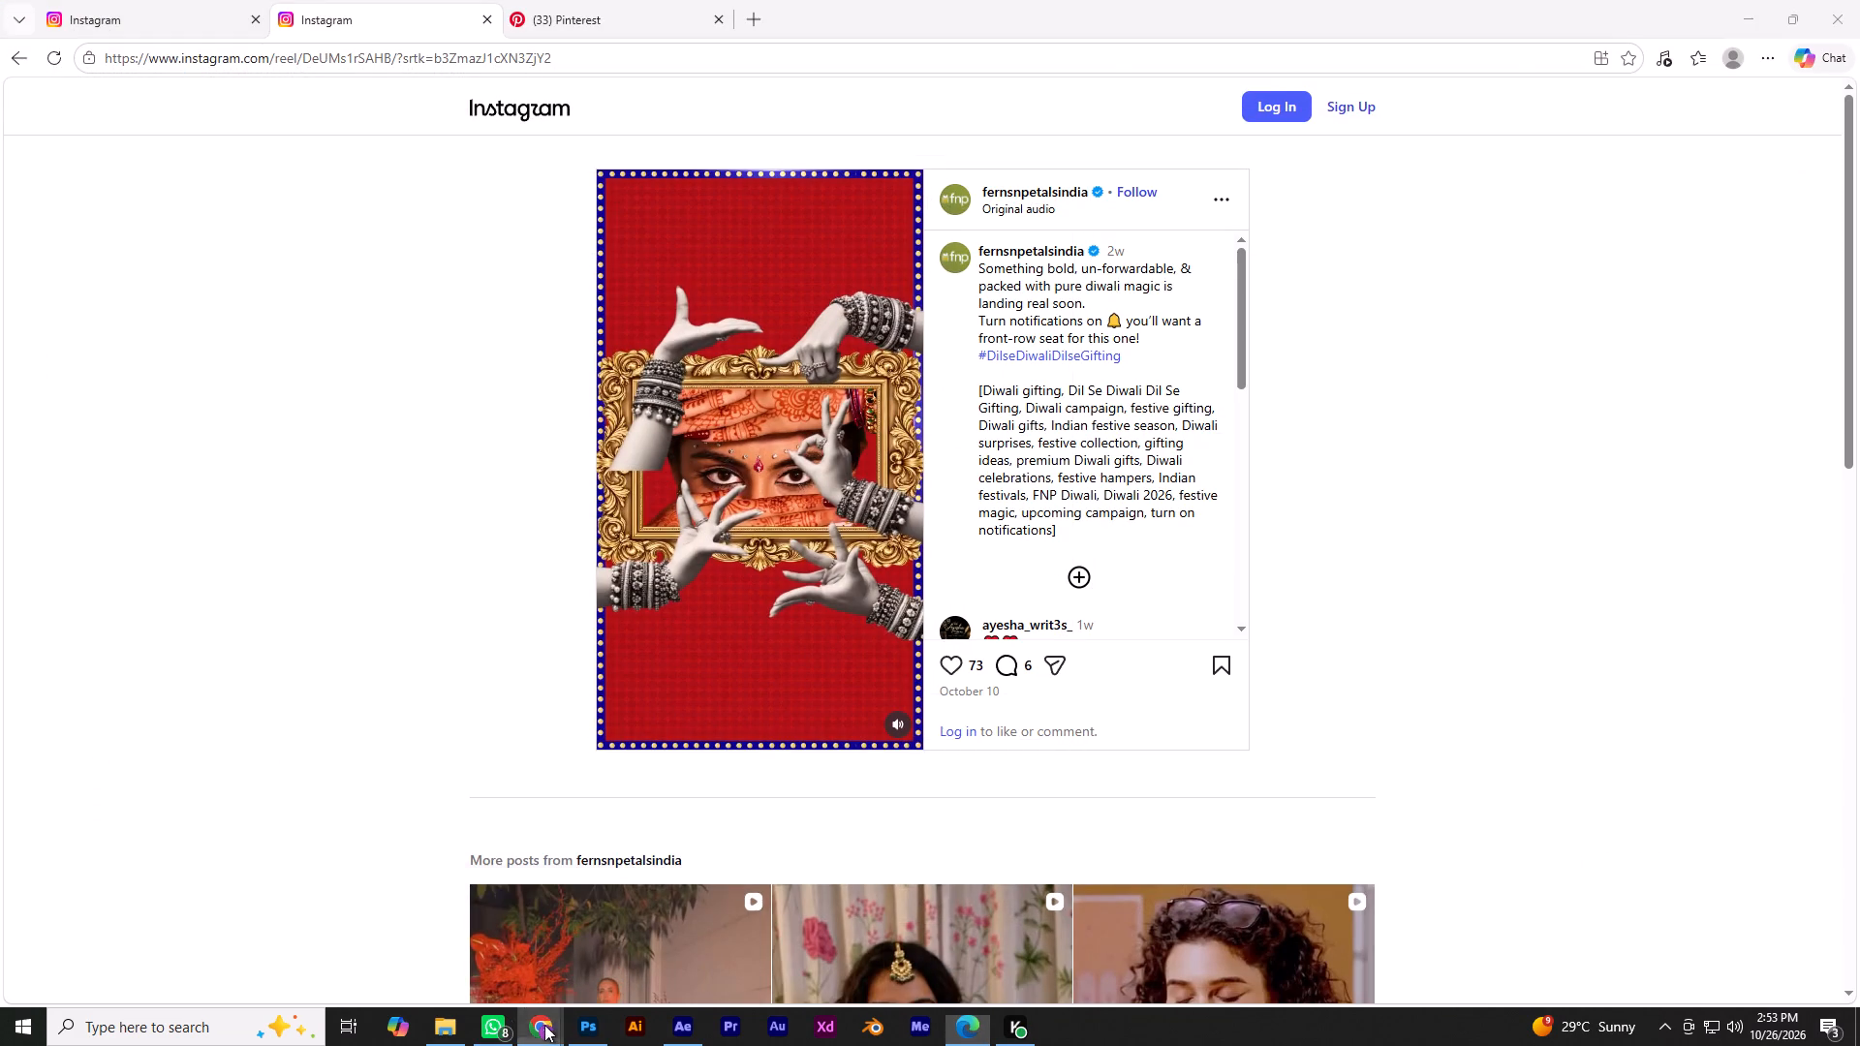
pyautogui.click(463, 957)
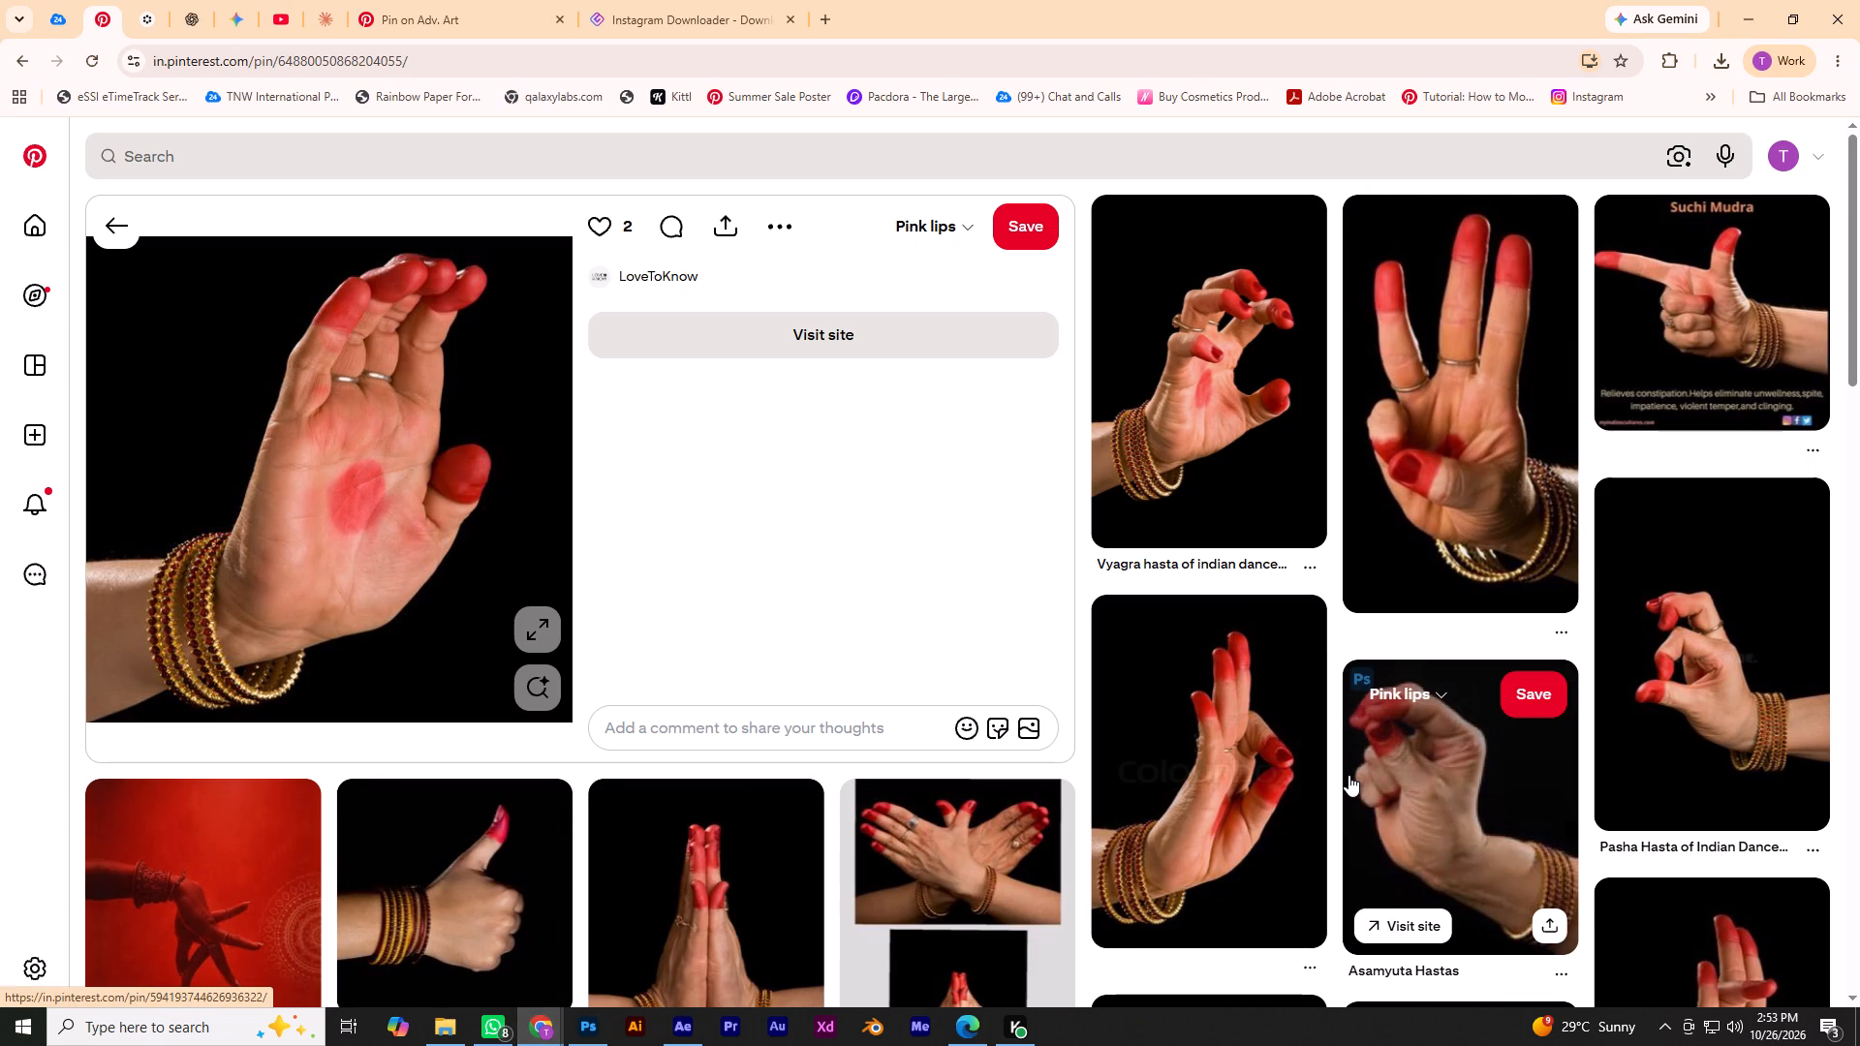
pyautogui.click(1736, 650)
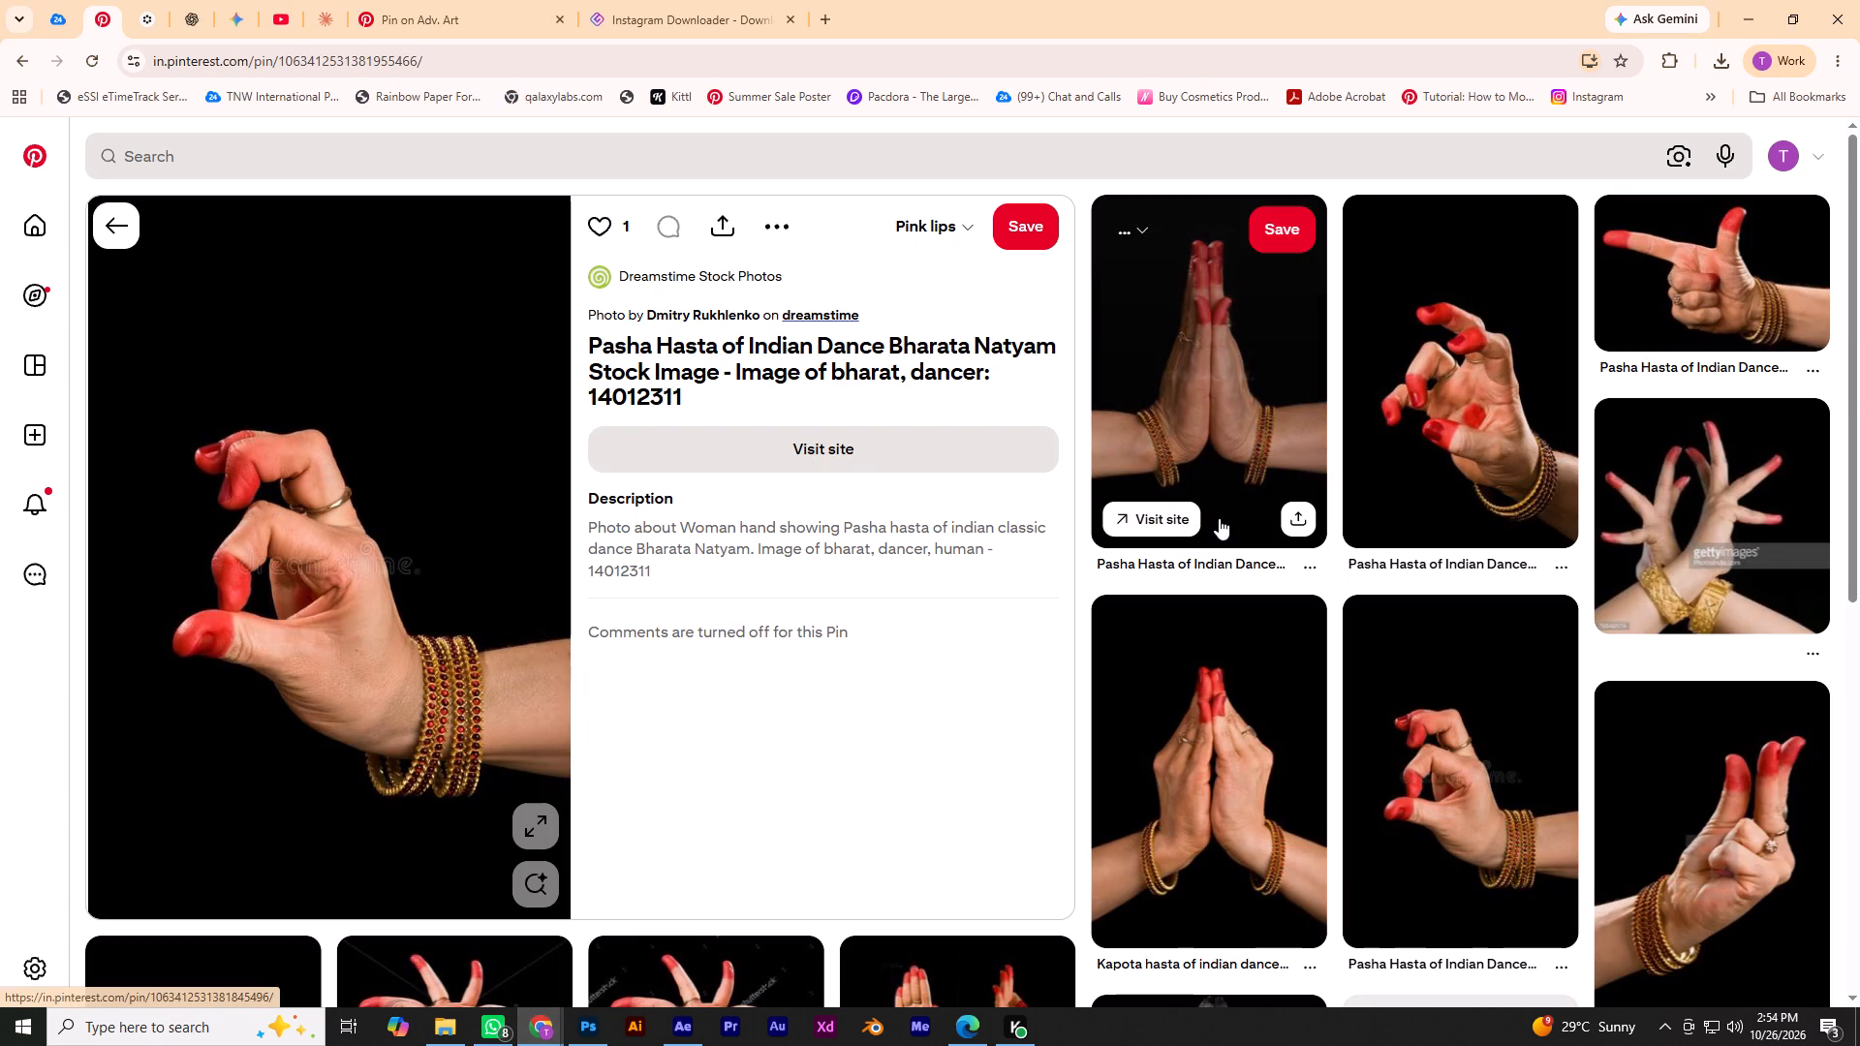
pyautogui.scroll(-2, 1443, 874)
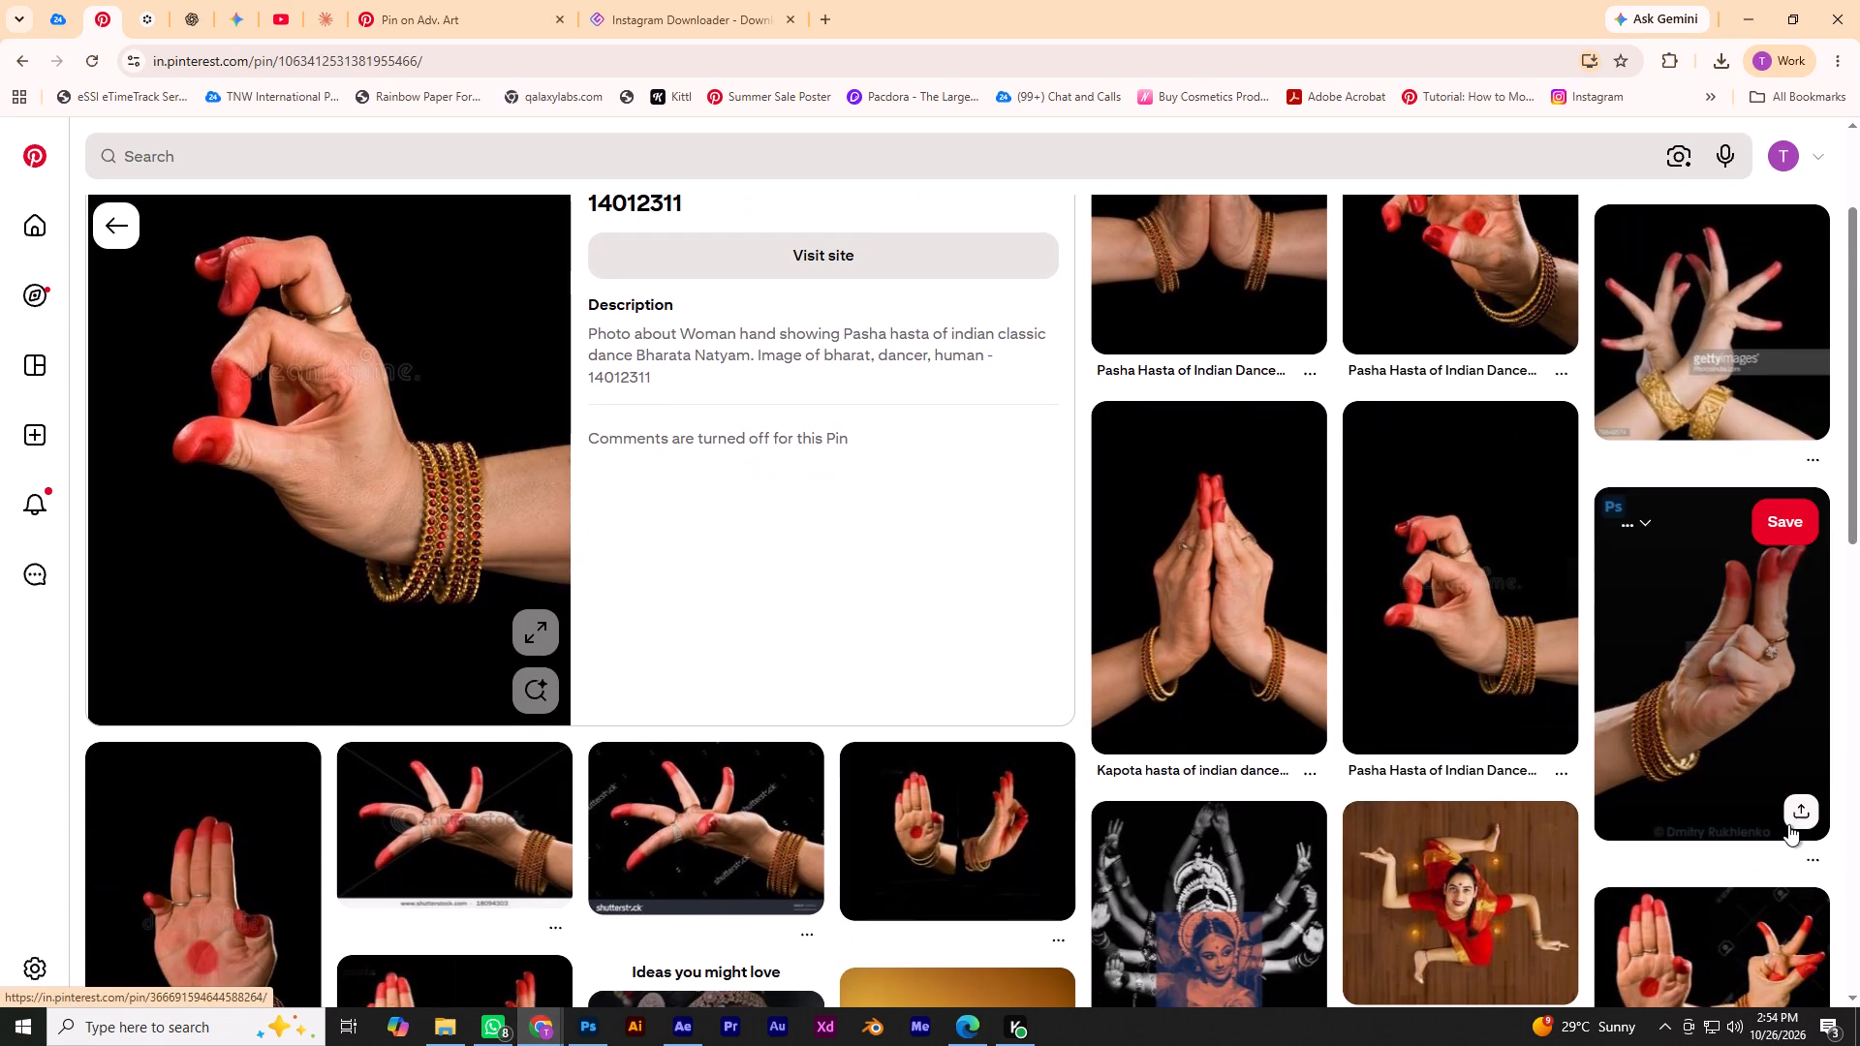
pyautogui.scroll(8, 139, 886)
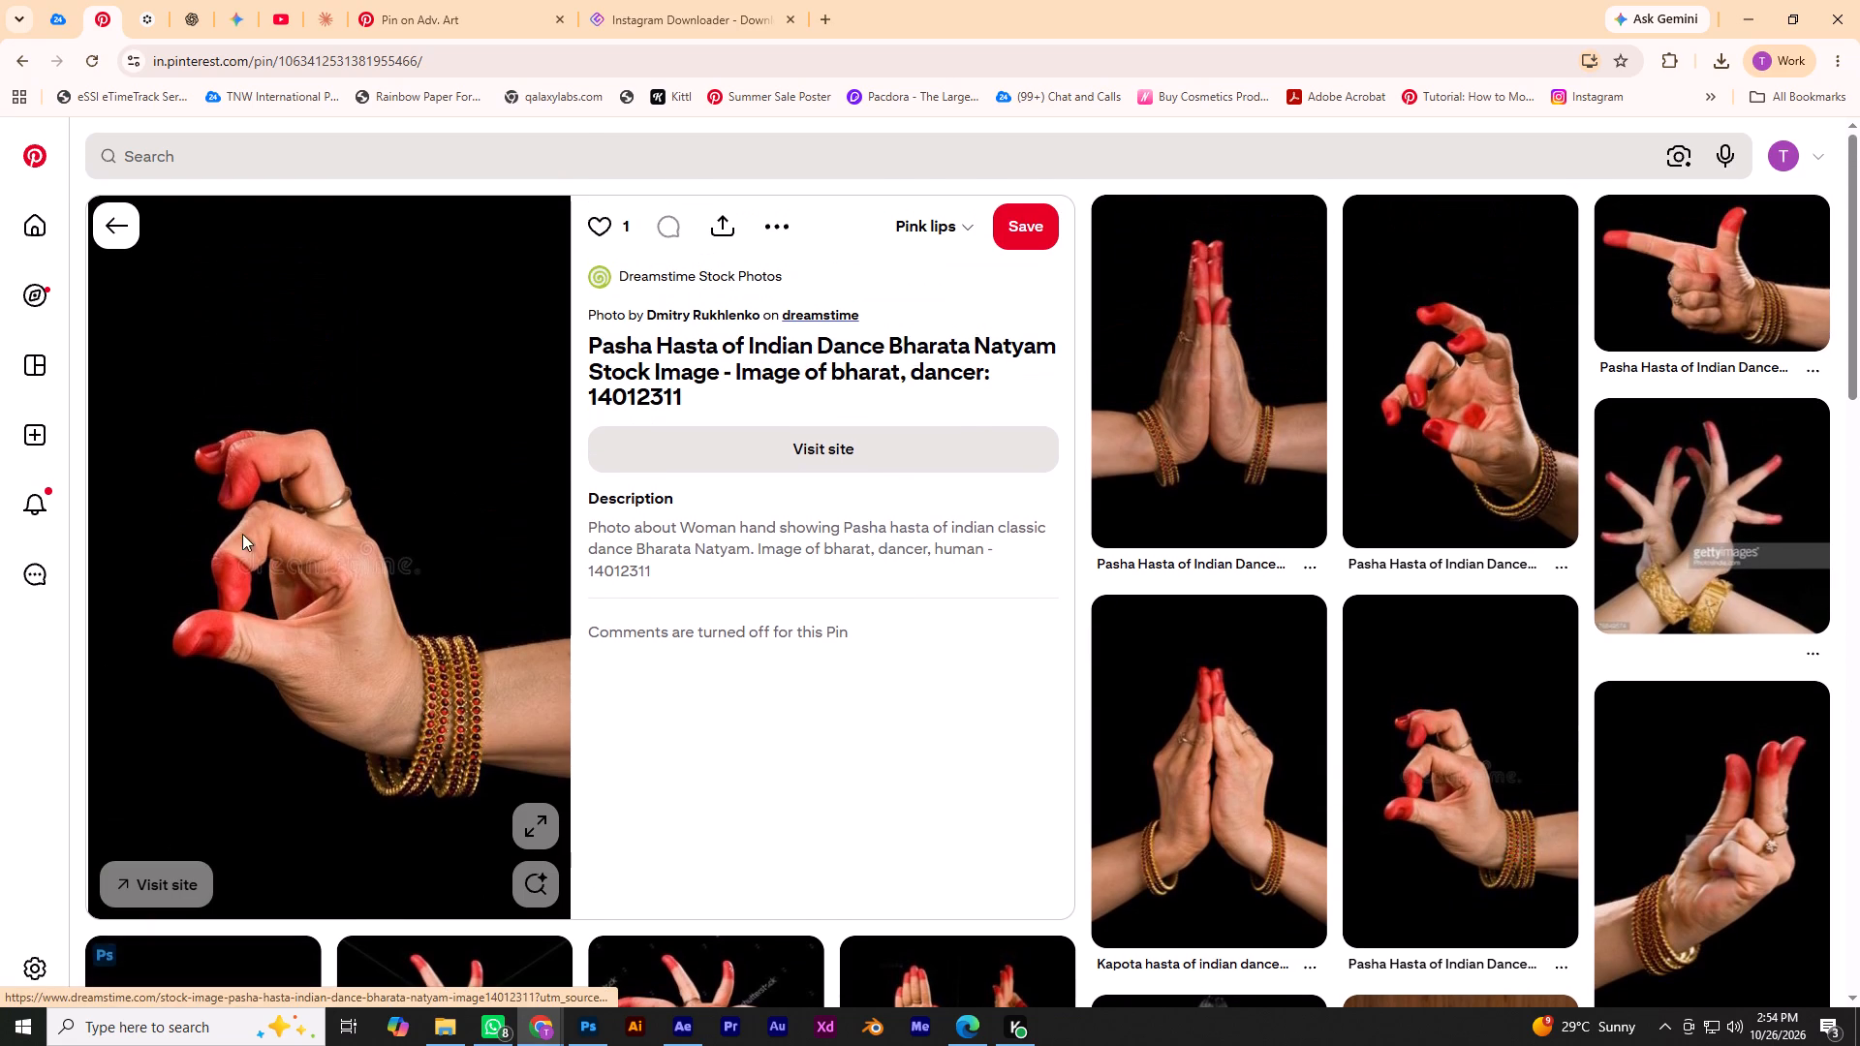
pyautogui.rightClick(253, 493)
pyautogui.click(336, 574)
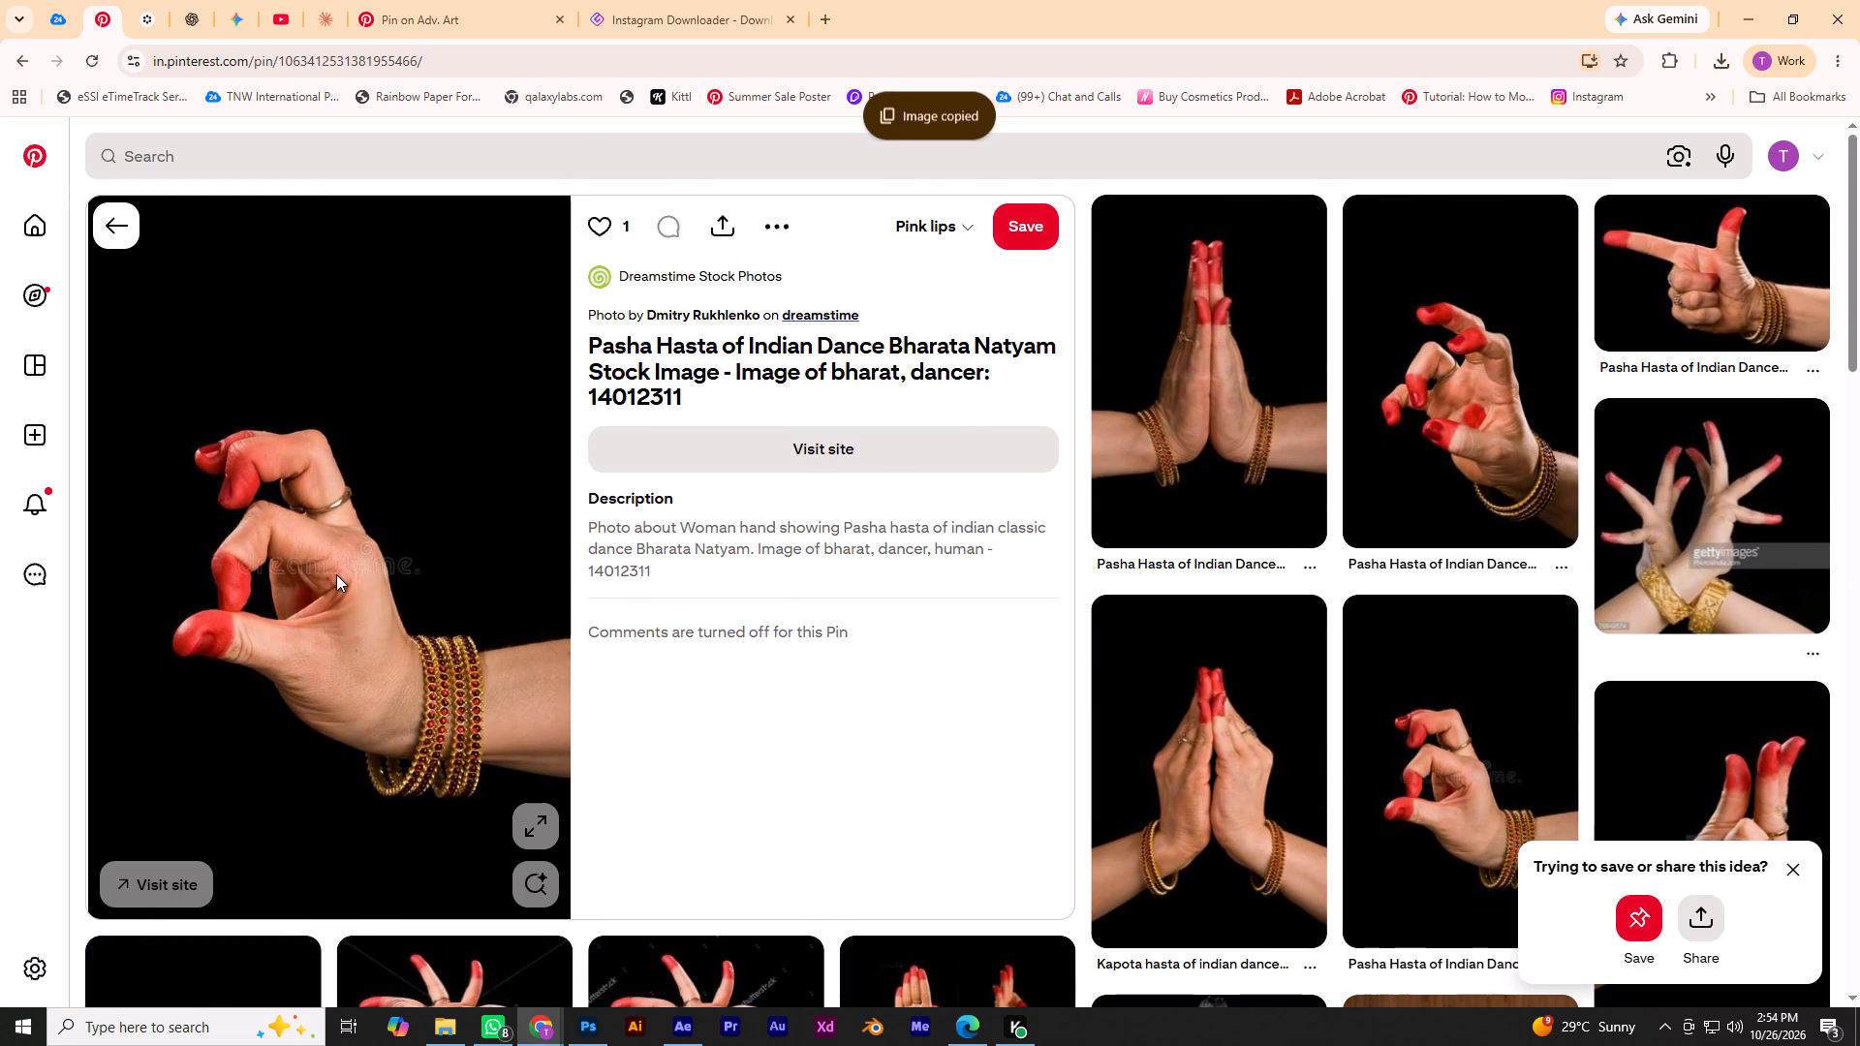
# Return to Photoshop, paste the curled-finger hand photo above the raised-finger photo and convert it to a smart object.
pyautogui.click(589, 1031)
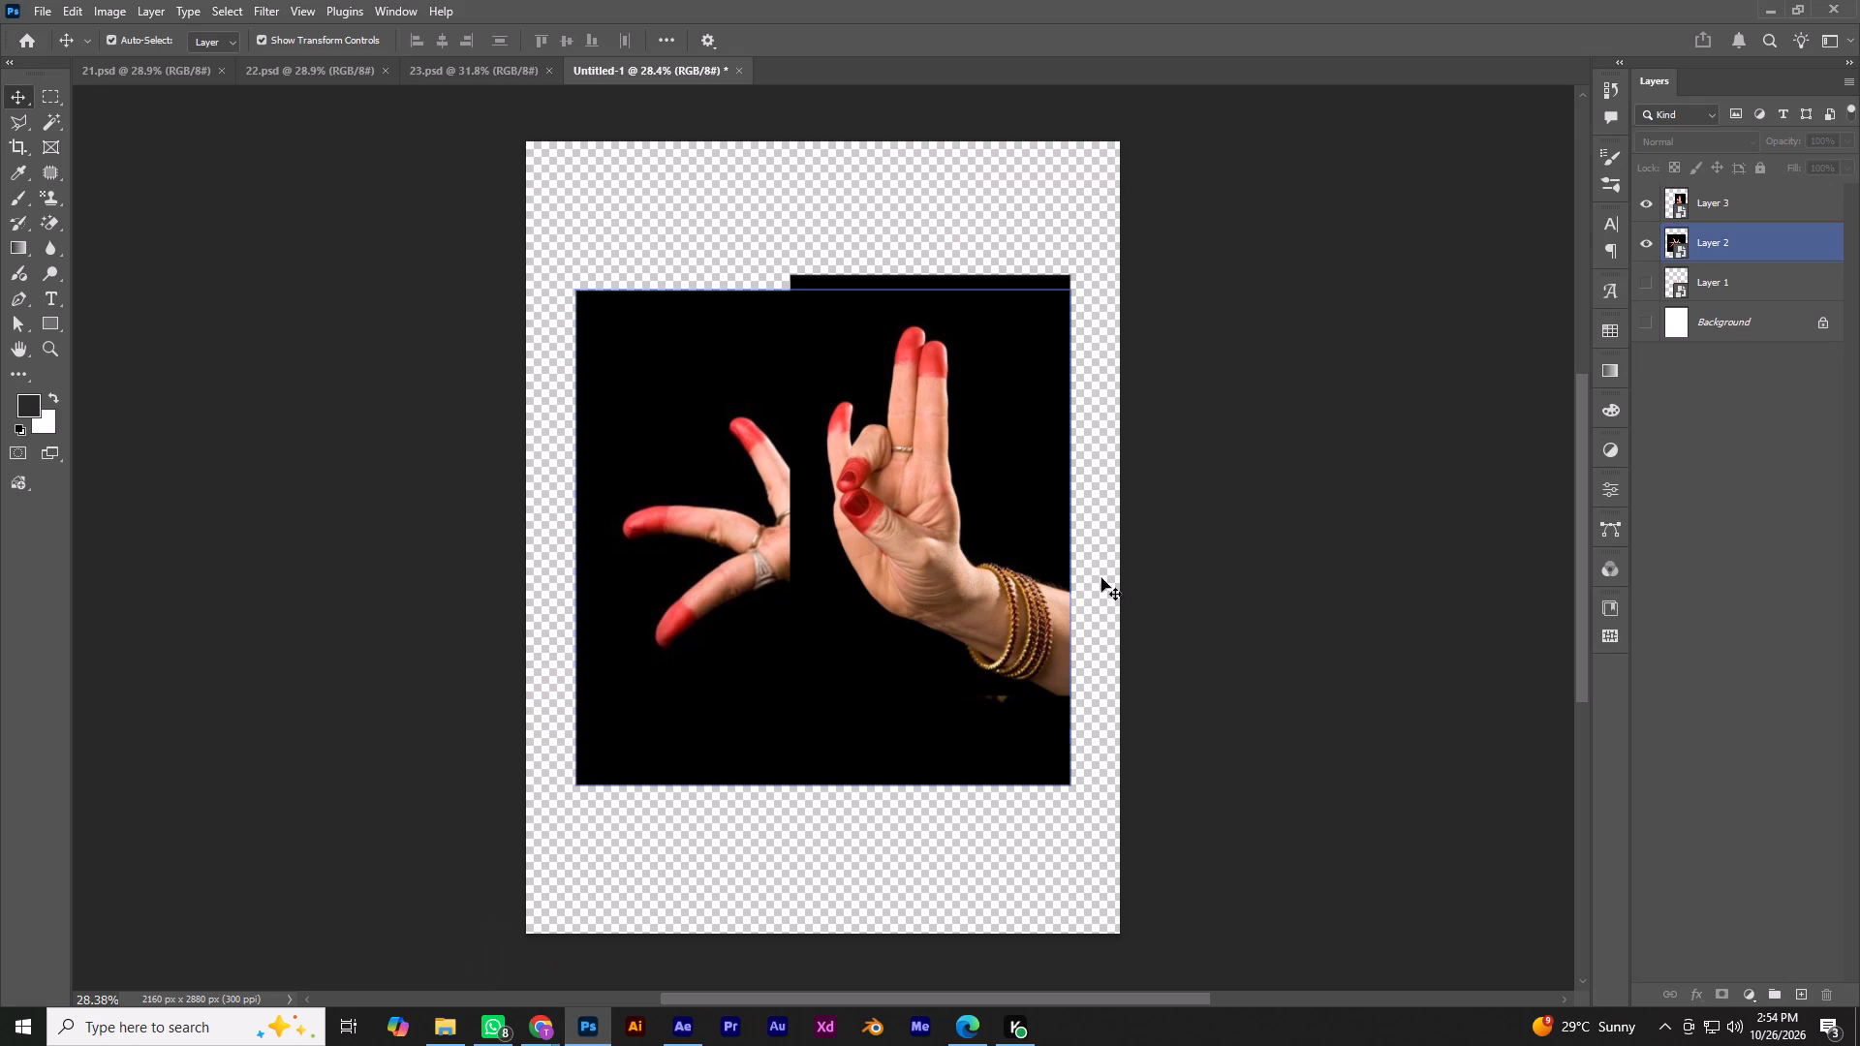
pyautogui.hotkey('ctrl', 'v')
pyautogui.rightClick(1789, 200)
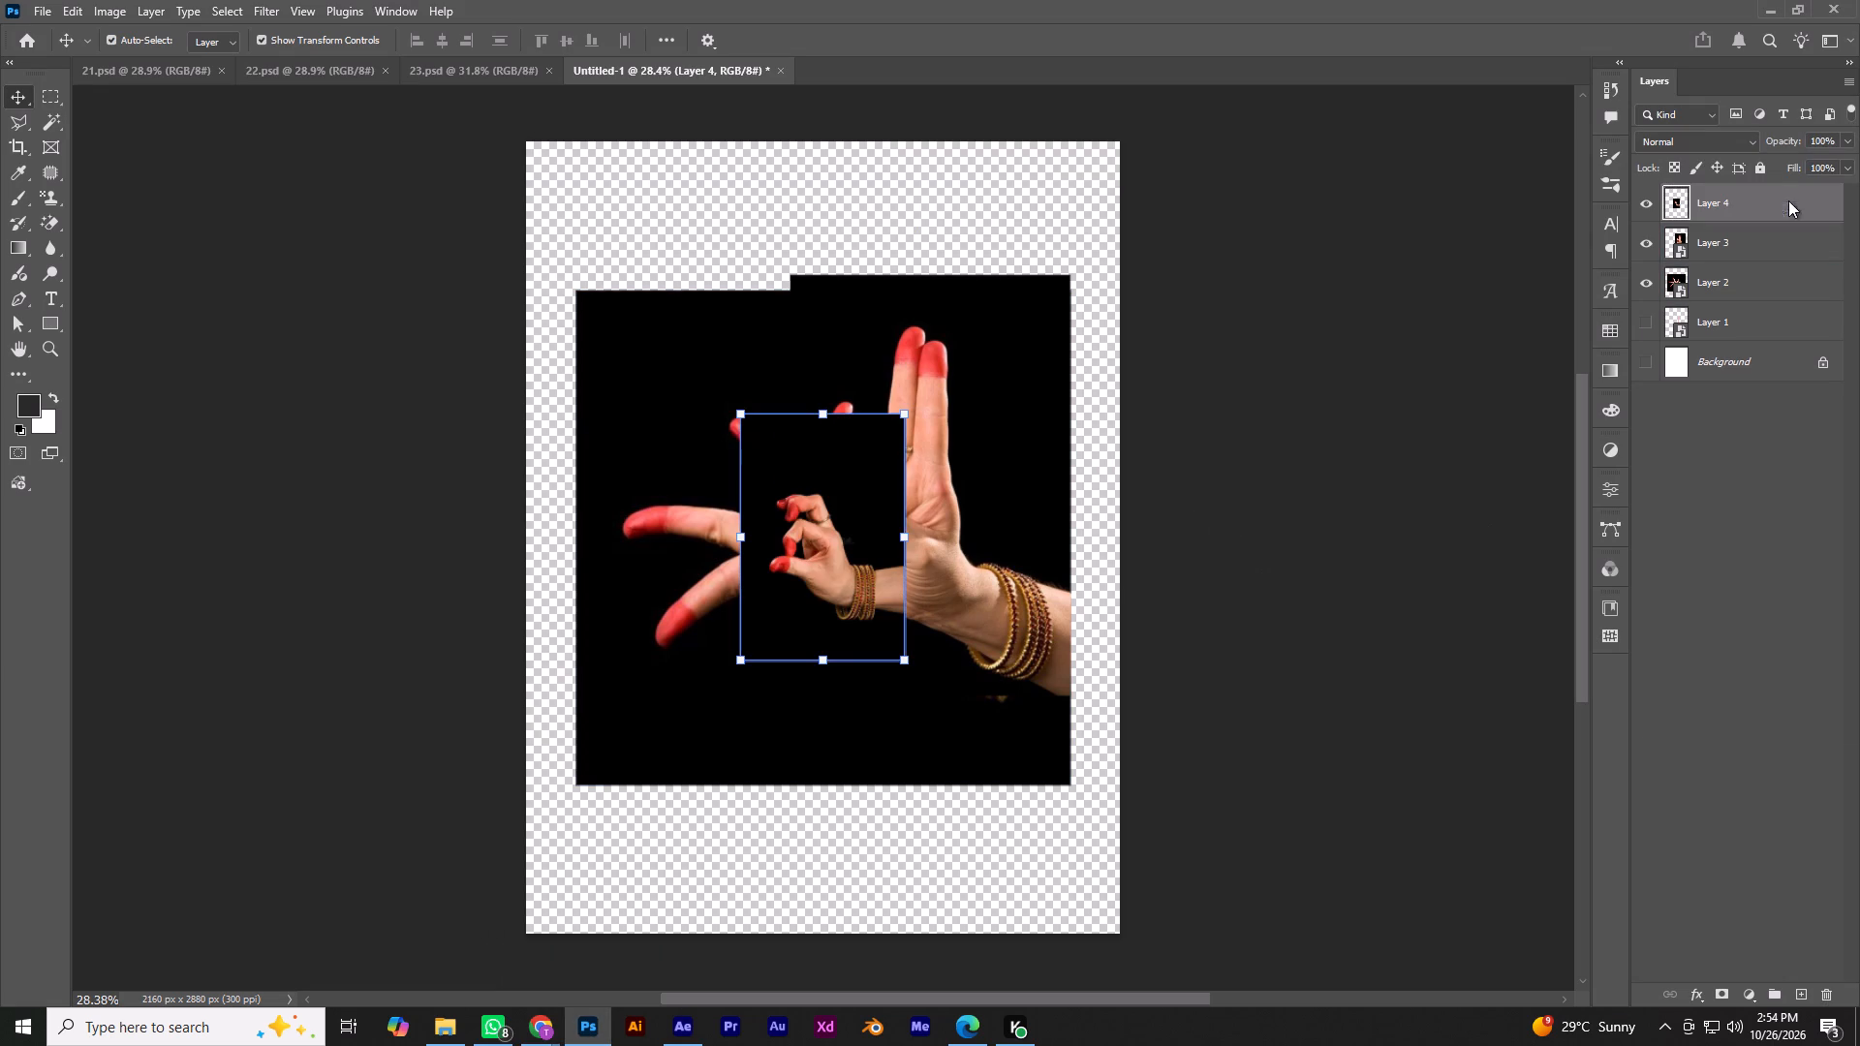
pyautogui.click(1711, 596)
# Scale the curled-finger photo to slightly over 201% and position it so its forearm and bangles overlap those of the hand photos beneath.
pyautogui.keyDown('alt'); pyautogui.scroll(4, 818, 493); pyautogui.keyUp('alt')
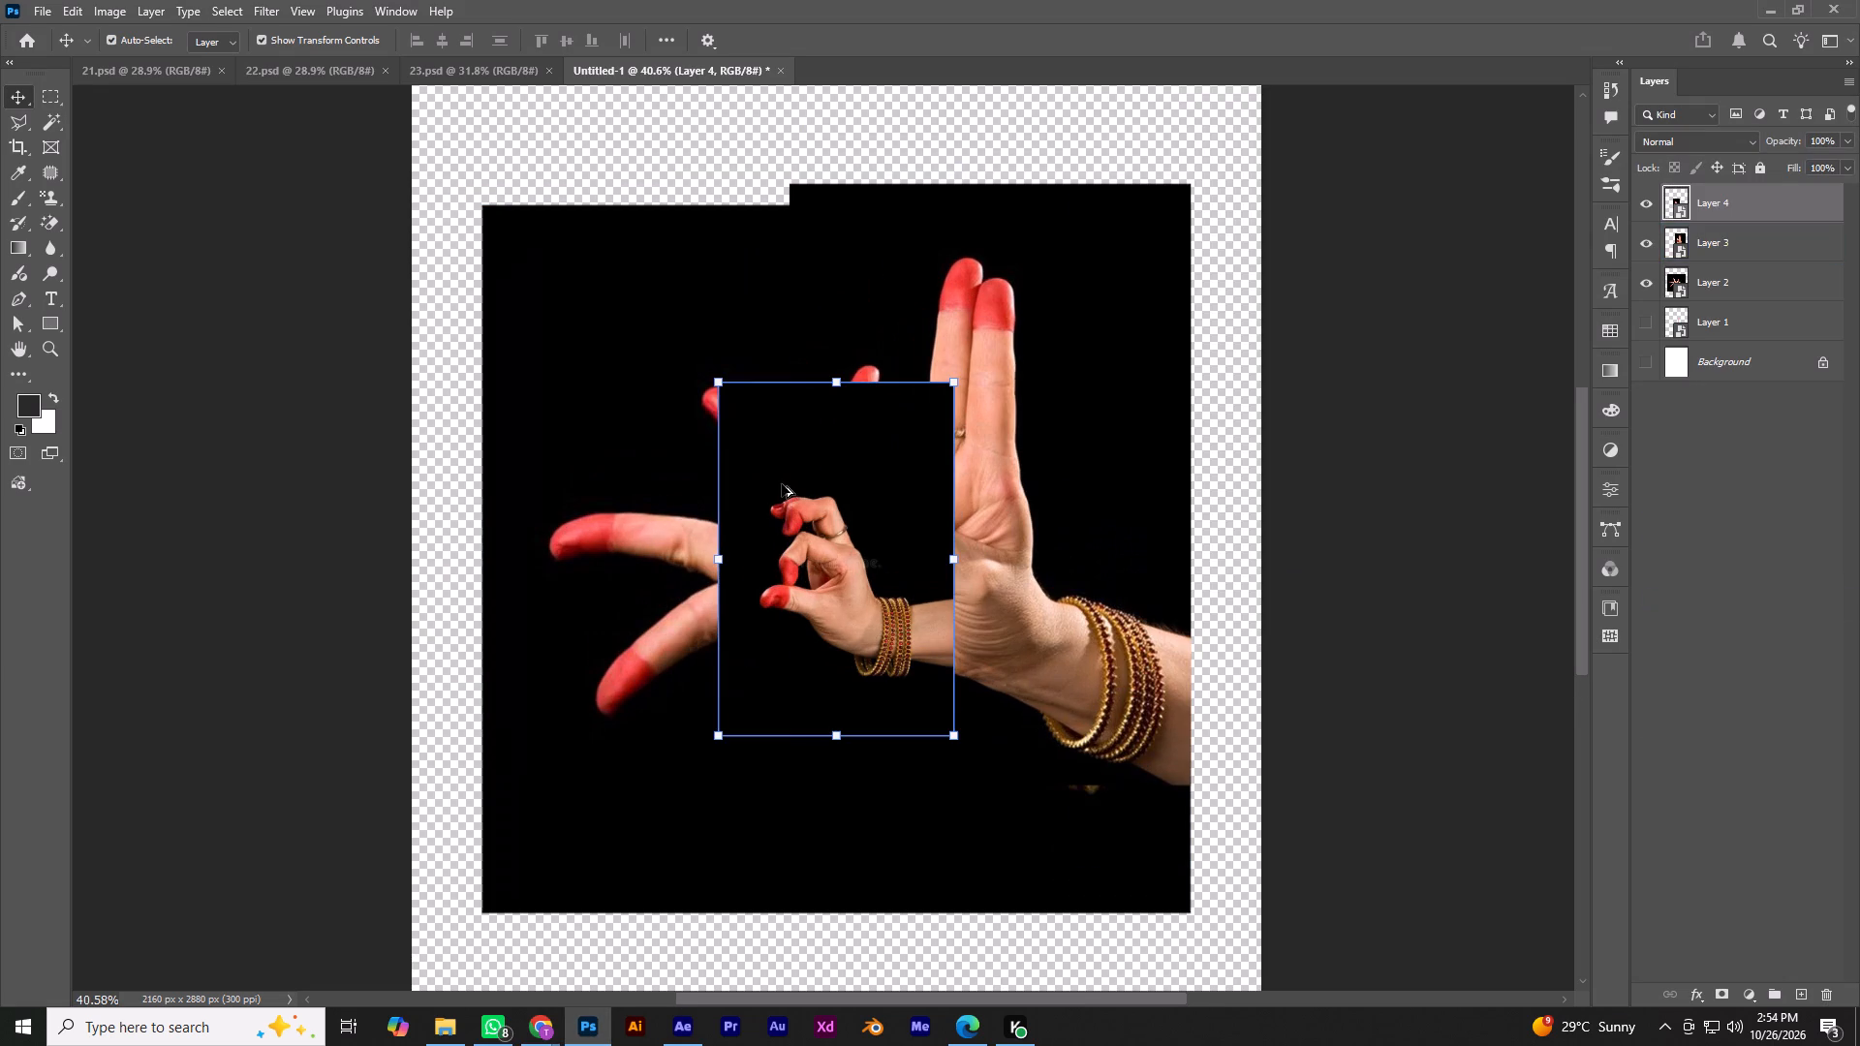
pyautogui.keyDown('alt'); pyautogui.keyDown('shift'); pyautogui.moveTo(831, 378); pyautogui.dragTo(875, 248); pyautogui.keyUp('shift'); pyautogui.keyUp('alt')
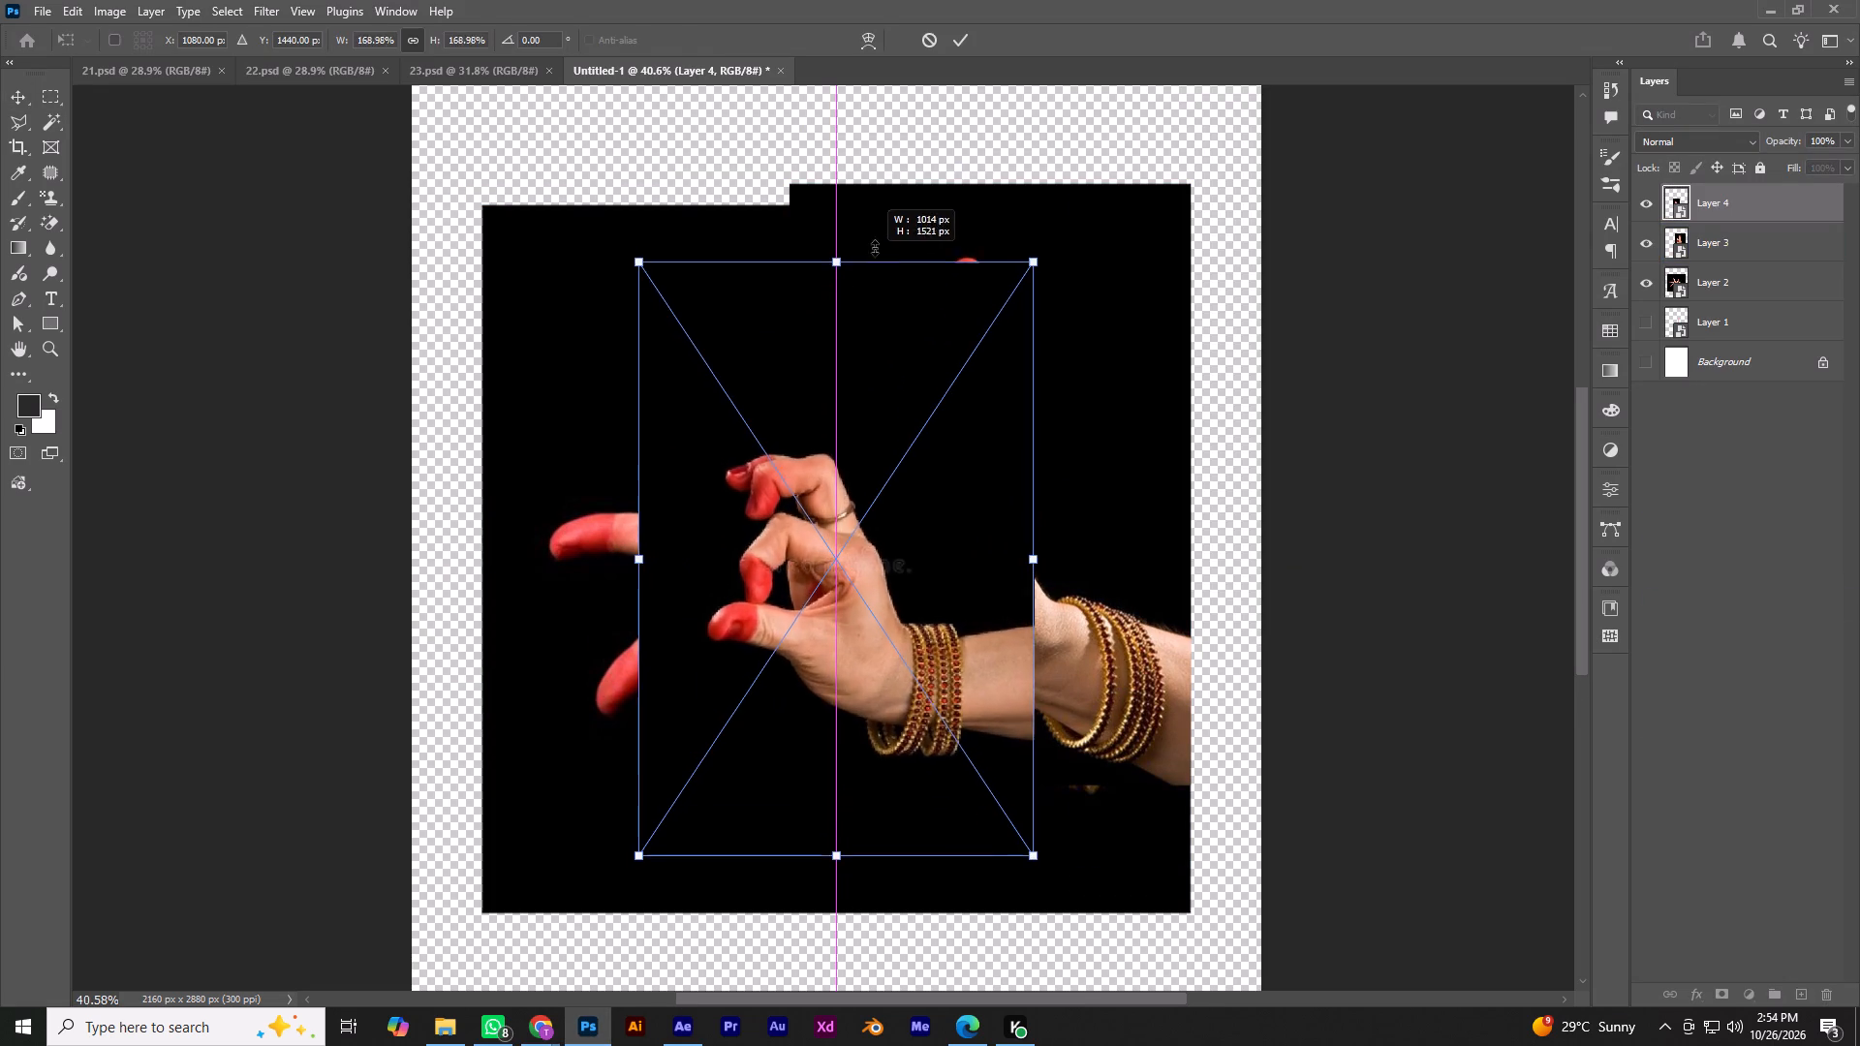
pyautogui.keyDown('alt'); pyautogui.keyDown('shift'); pyautogui.moveTo(875, 248); pyautogui.dragTo(889, 199); pyautogui.keyUp('shift'); pyautogui.keyUp('alt')
pyautogui.moveTo(954, 516); pyautogui.dragTo(1064, 506)
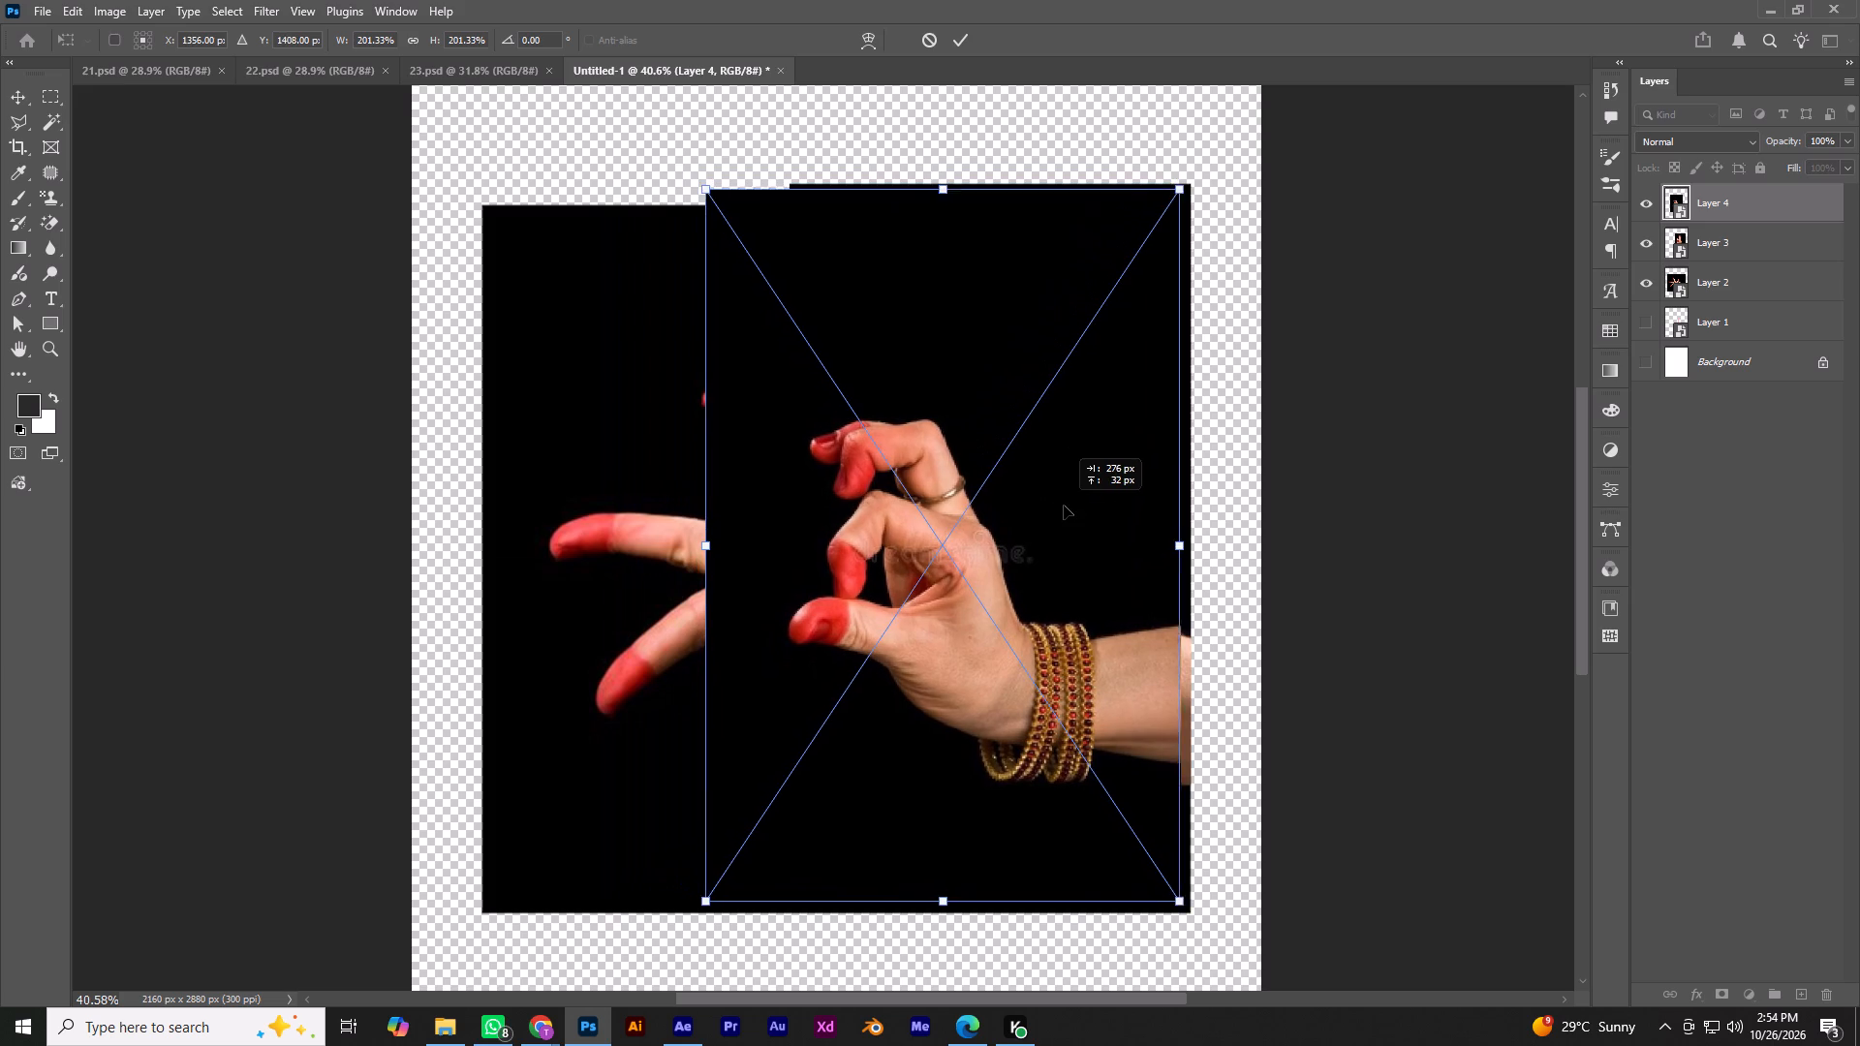
pyautogui.moveTo(1064, 506); pyautogui.dragTo(1072, 512)
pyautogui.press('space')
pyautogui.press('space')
pyautogui.moveTo(1064, 566); pyautogui.dragTo(1000, 422)
pyautogui.moveTo(1007, 446); pyautogui.dragTo(990, 446)
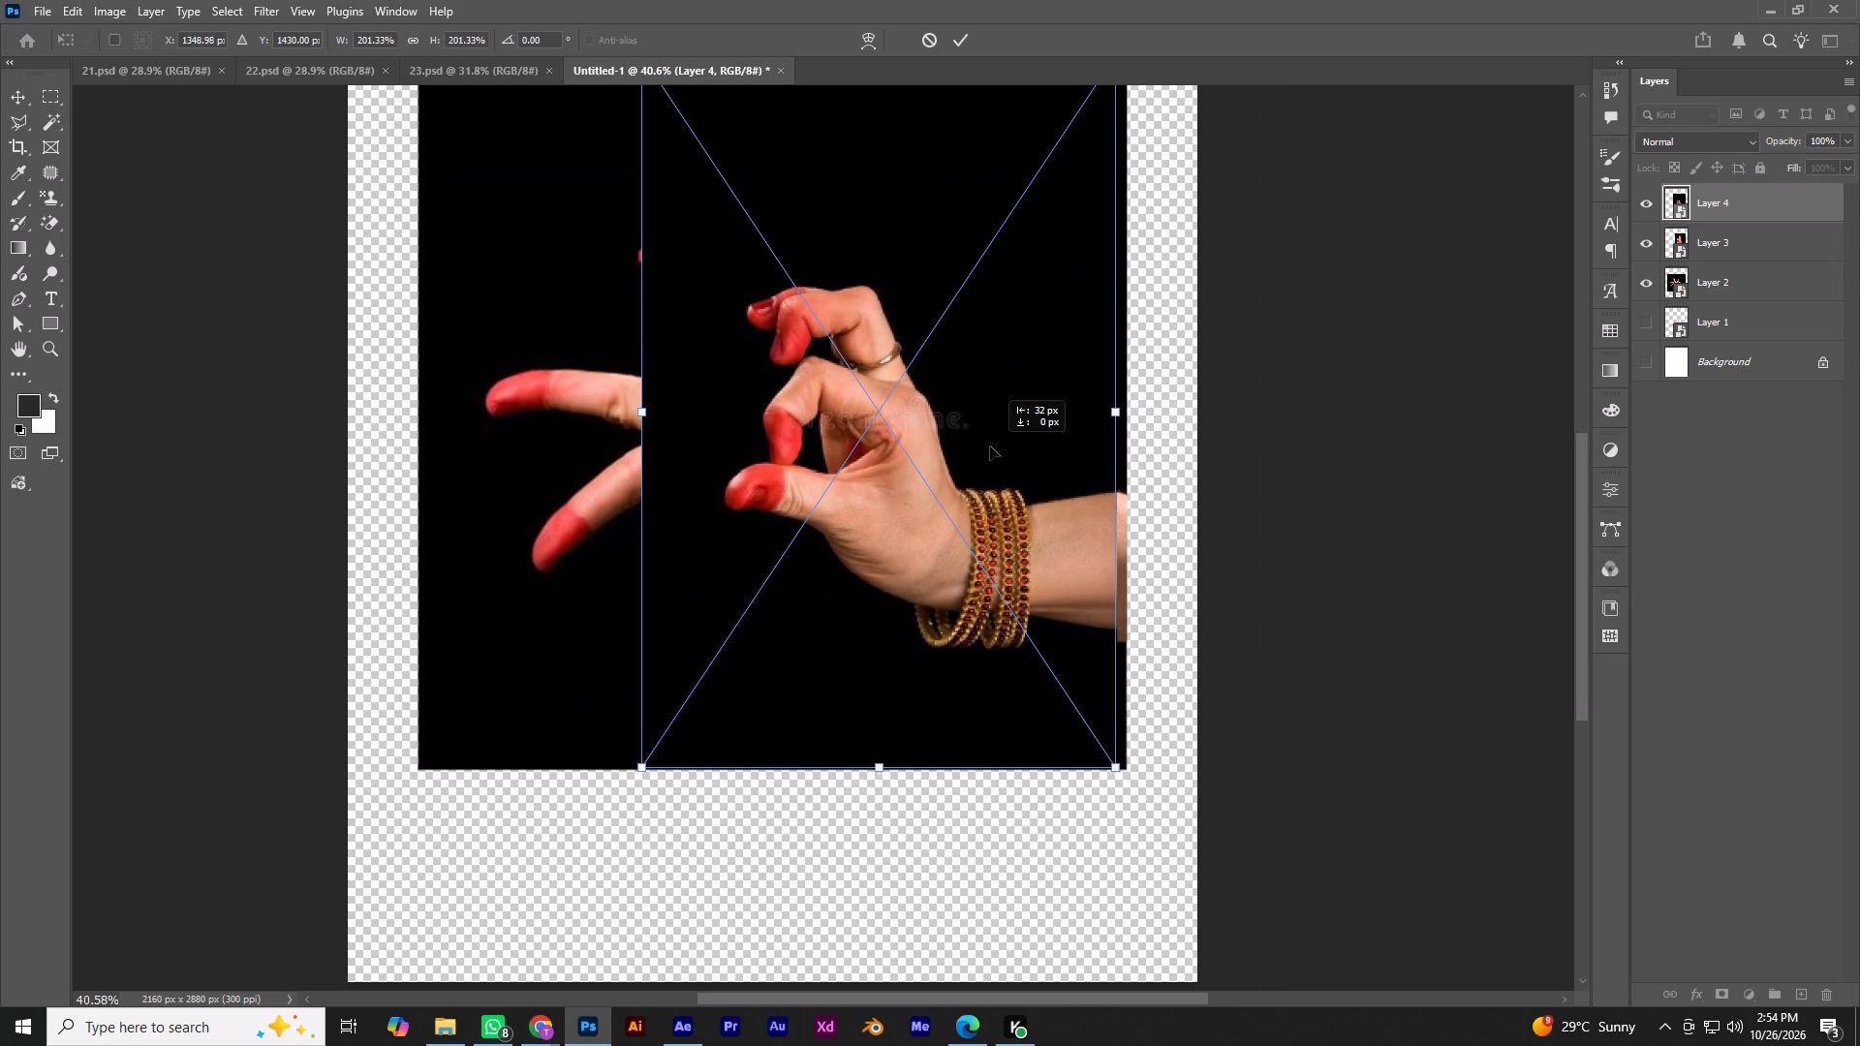
pyautogui.moveTo(990, 446); pyautogui.dragTo(980, 446)
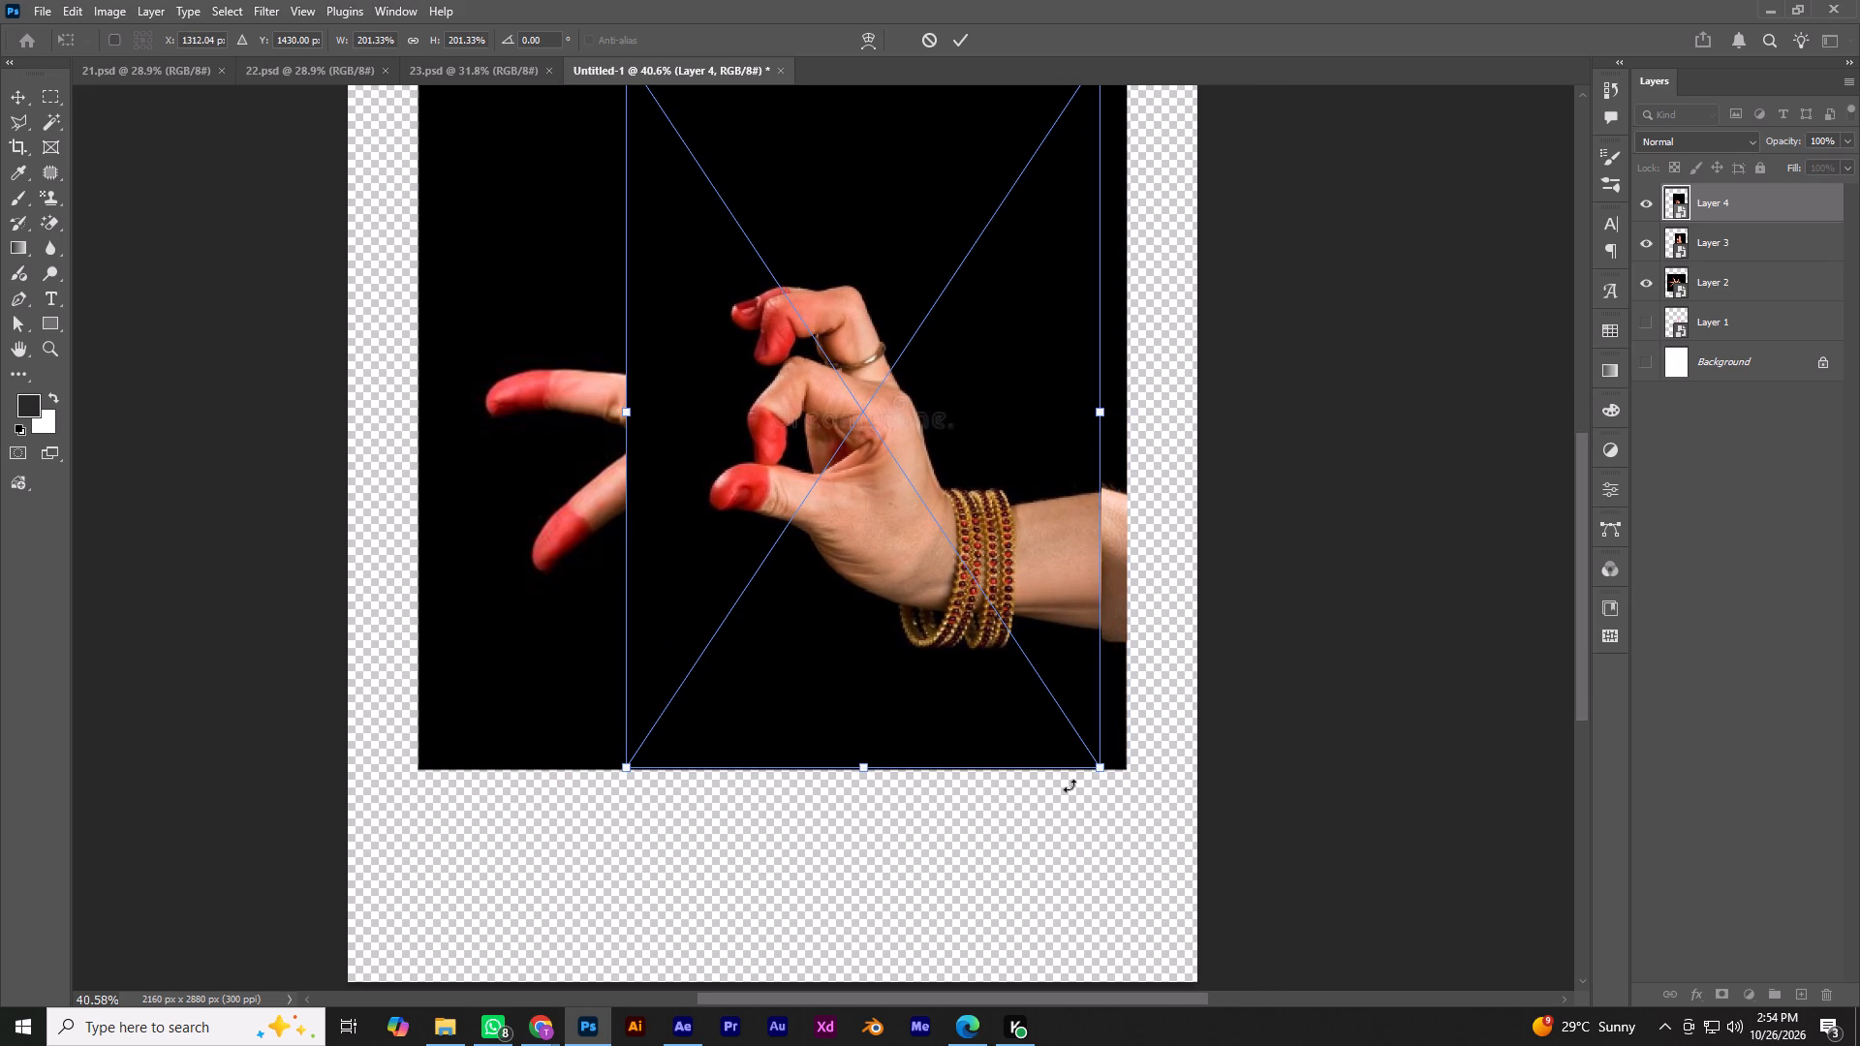
pyautogui.keyDown('shift'); pyautogui.moveTo(1100, 768); pyautogui.dragTo(1126, 784); pyautogui.keyUp('shift')
pyautogui.moveTo(1074, 631); pyautogui.dragTo(1083, 619)
pyautogui.press('Return')
# Fit the whole canvas in view and start saving the untitled hand-photo document.
pyautogui.hotkey('ctrl', '0')
pyautogui.hotkey('ctrl', 's')
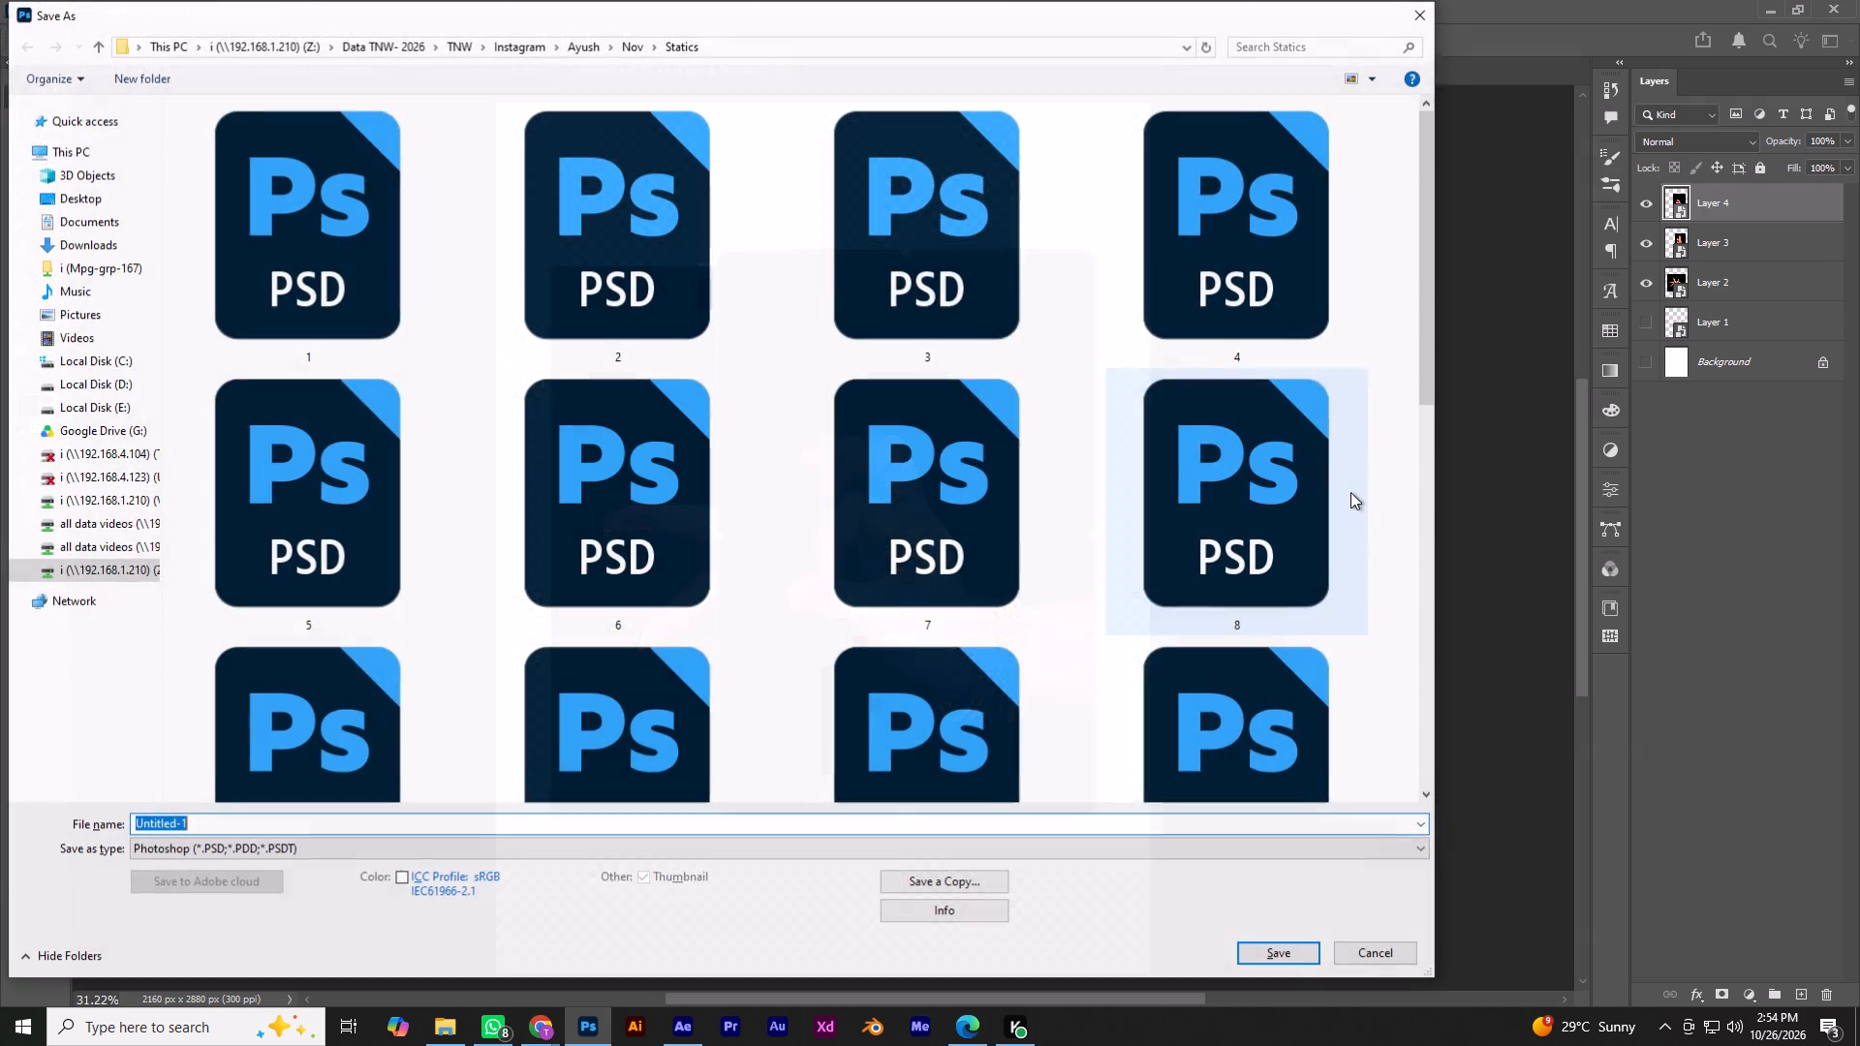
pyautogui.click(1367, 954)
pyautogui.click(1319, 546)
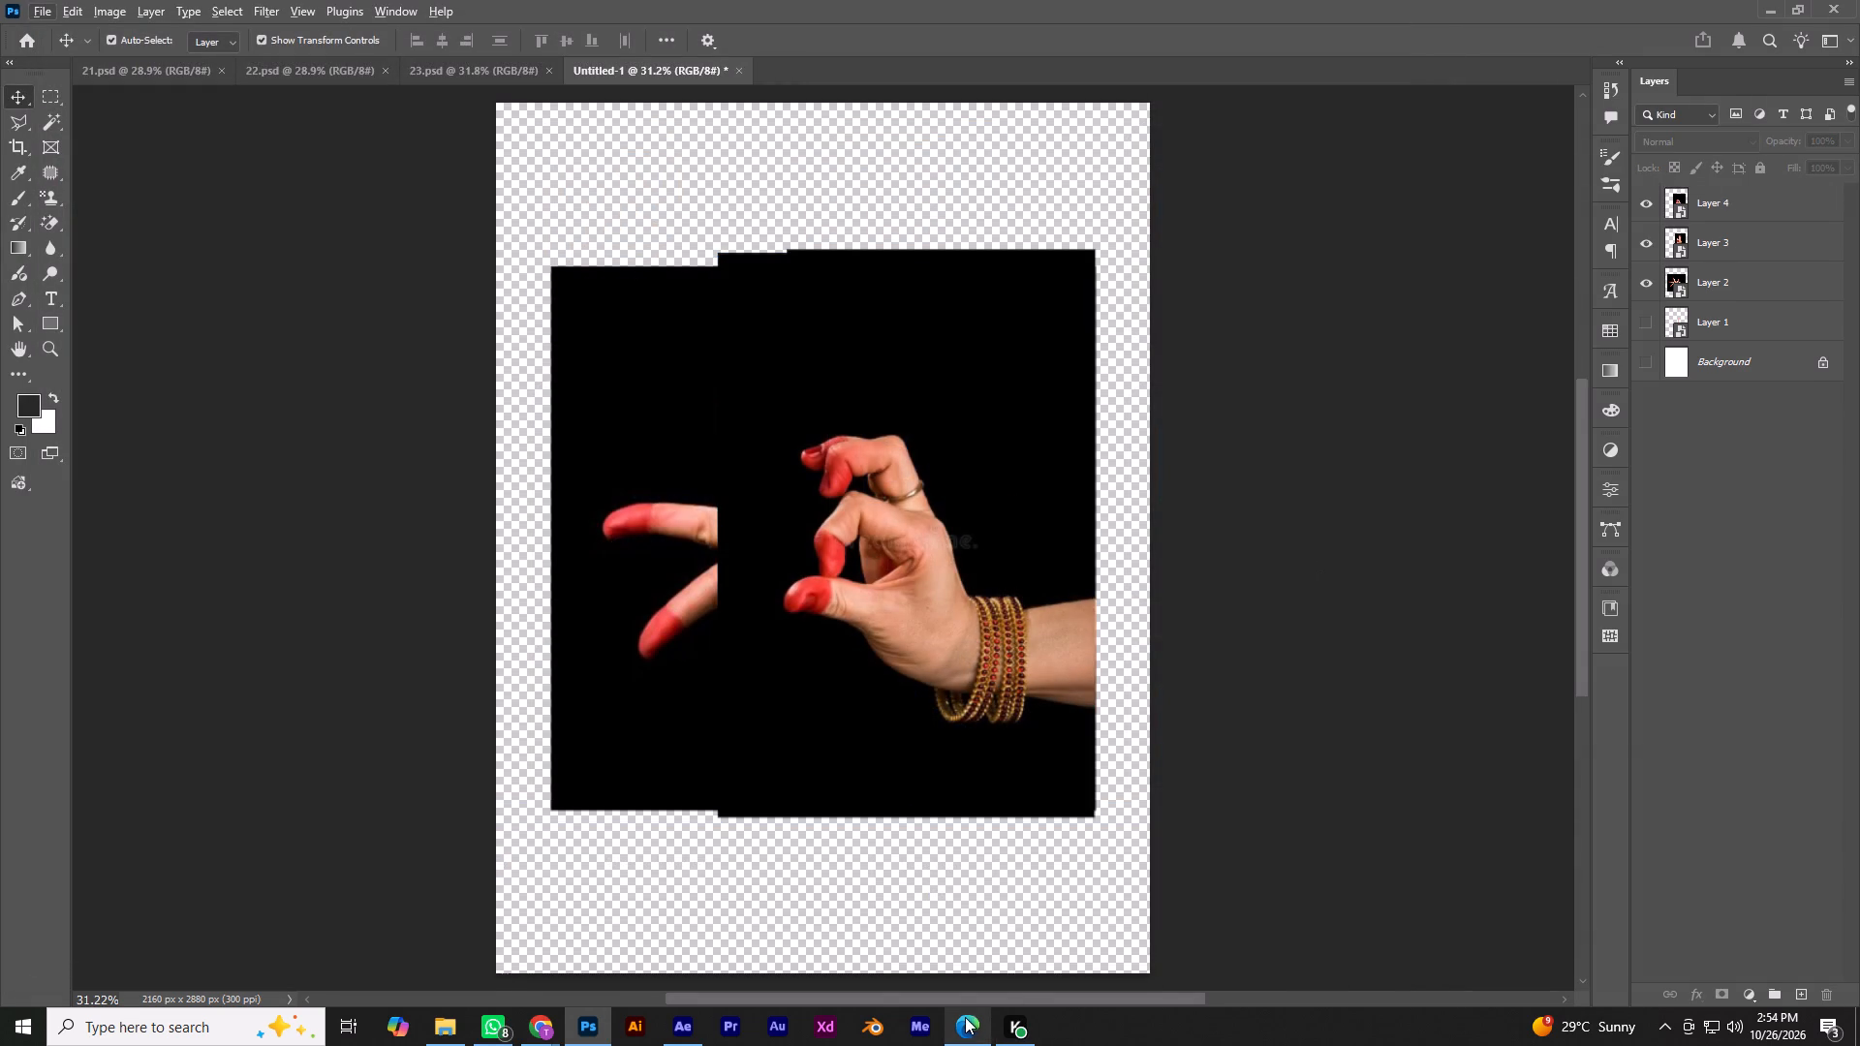
# Glance at the reference reel, browse the mudra pins in Chrome, copy the "Know The Single-Hand Bharatanatyam Mudras" flat-palm image, and return to Photoshop.
pyautogui.click(964, 1018)
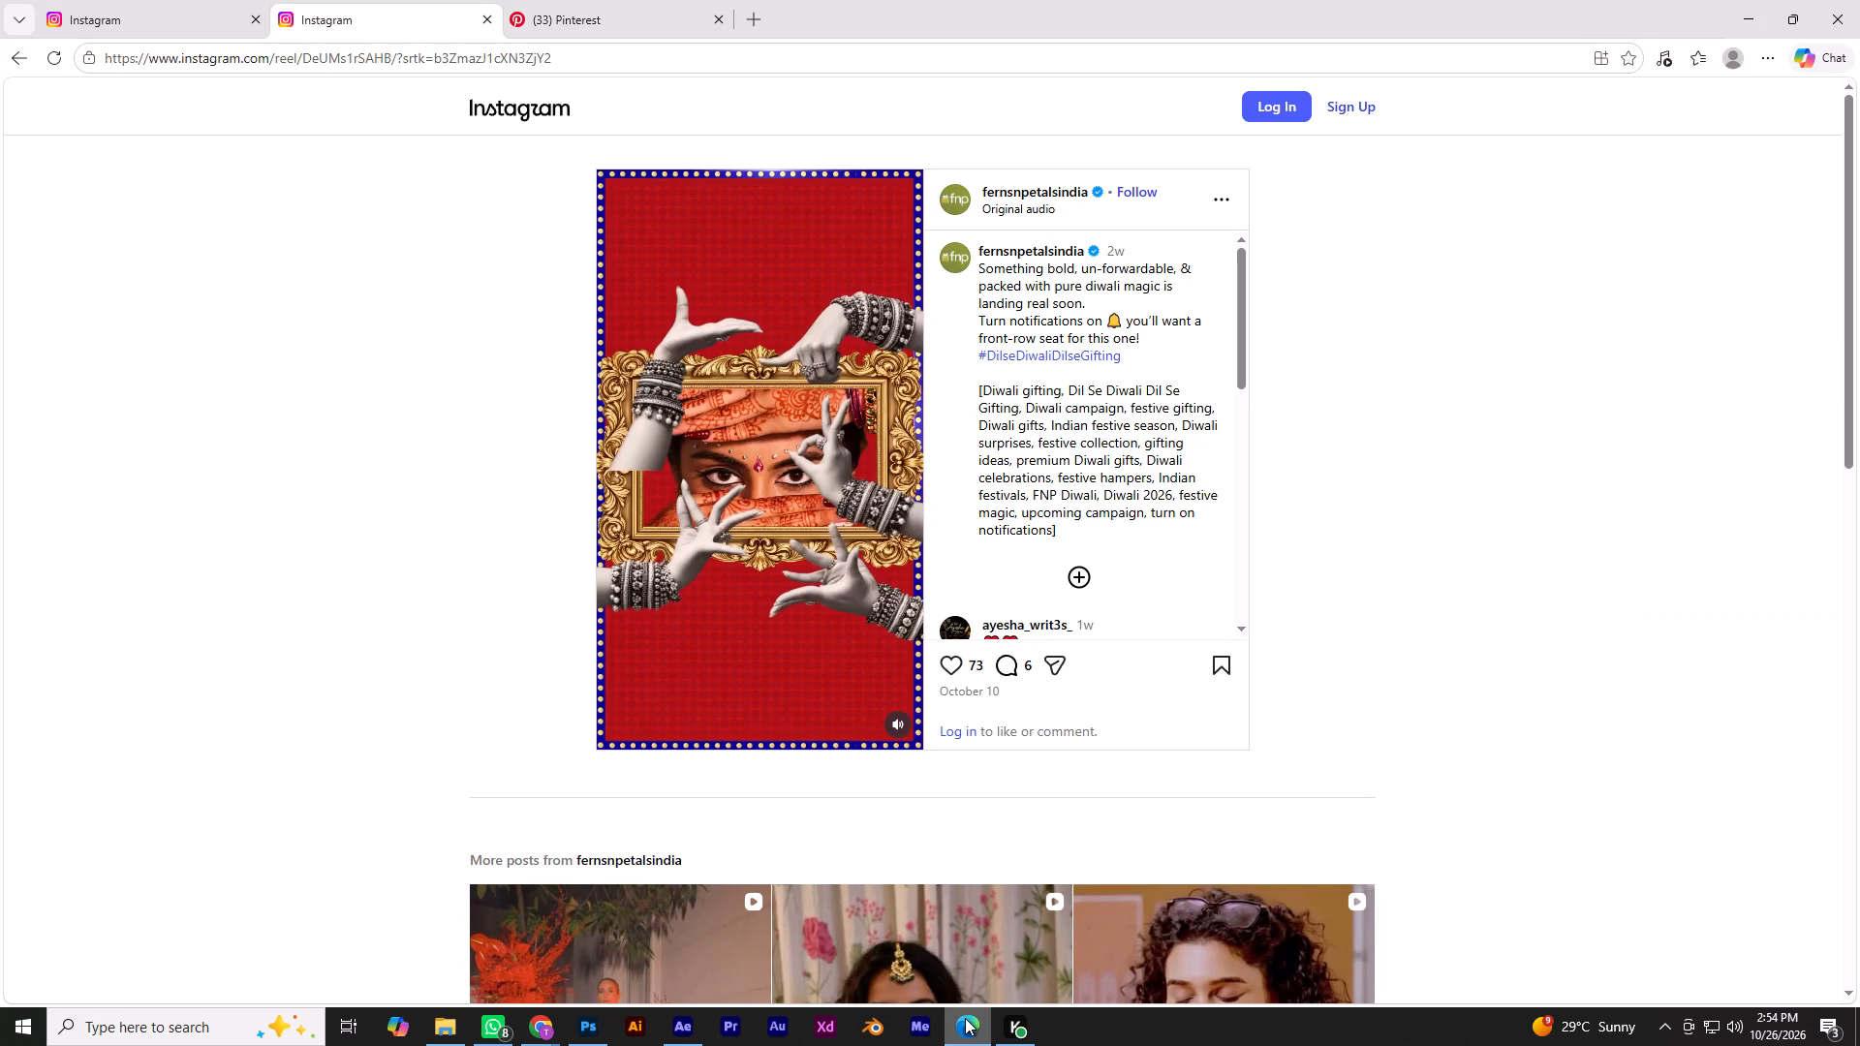
pyautogui.click(965, 1018)
pyautogui.click(535, 1019)
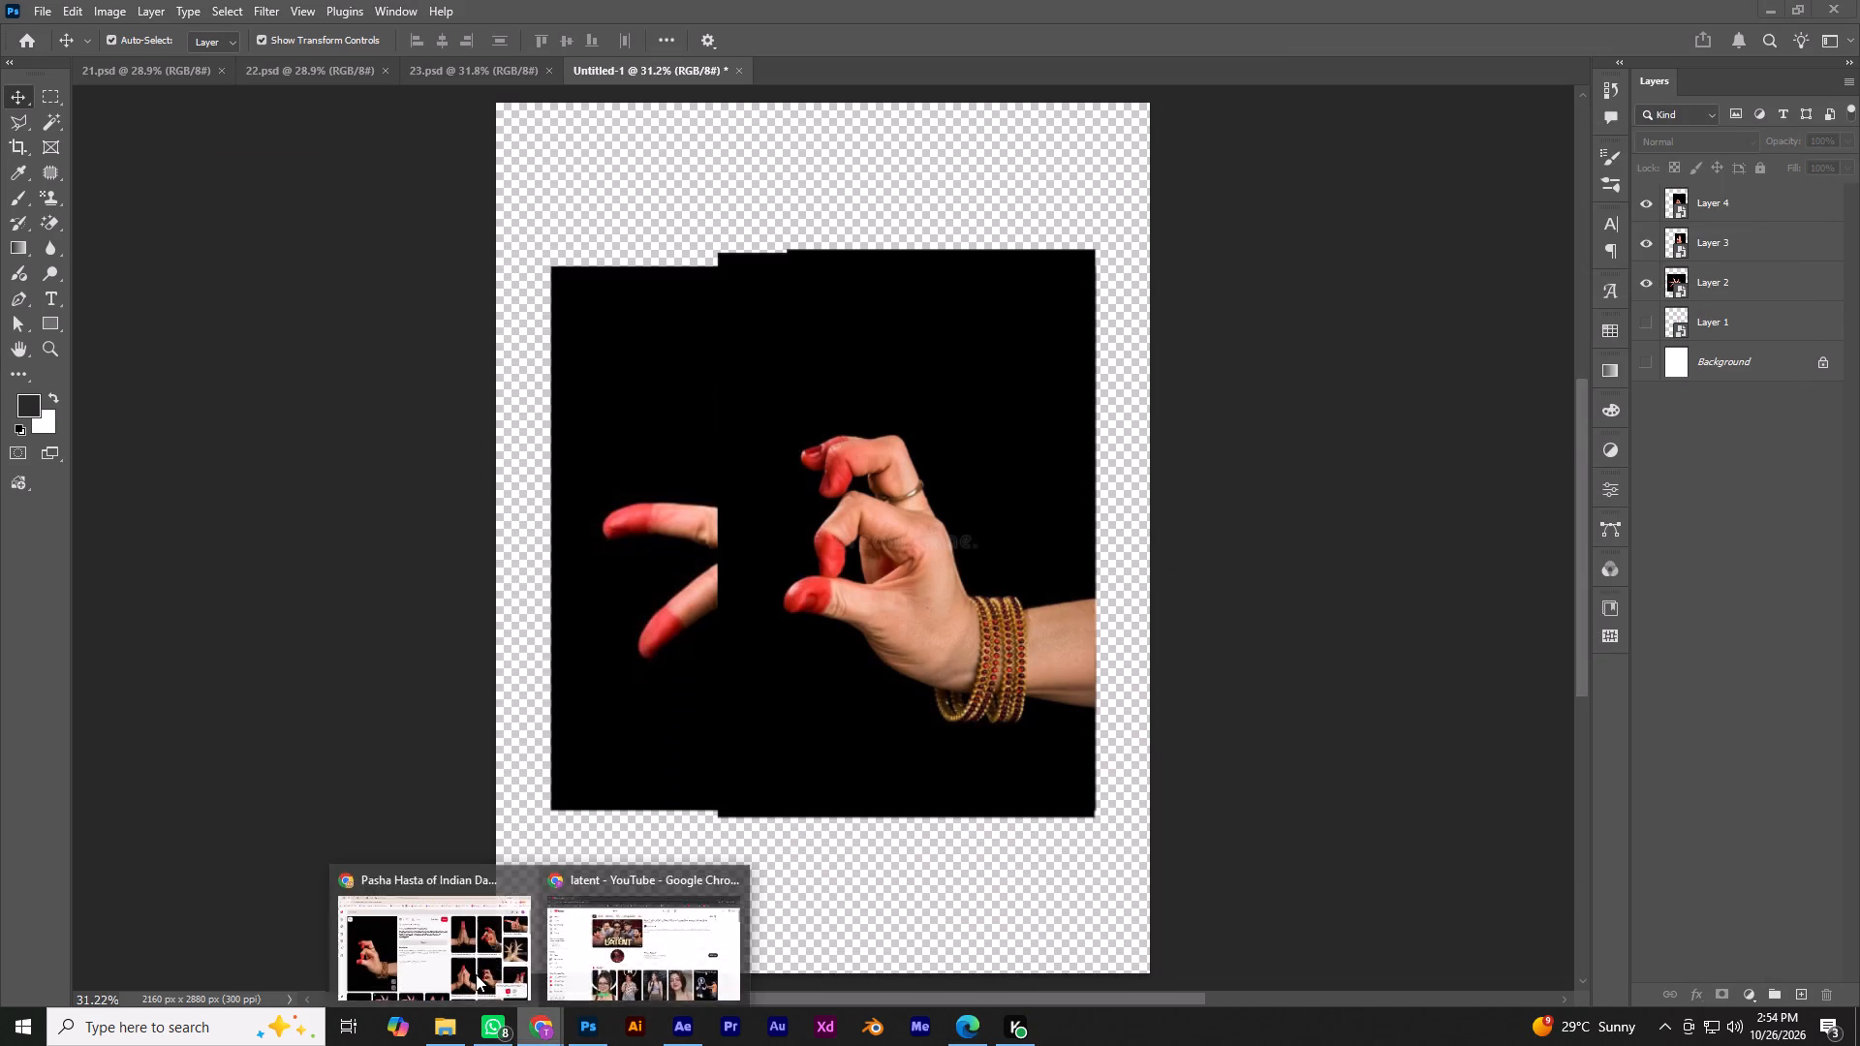
pyautogui.click(475, 971)
pyautogui.scroll(-5, 1108, 742)
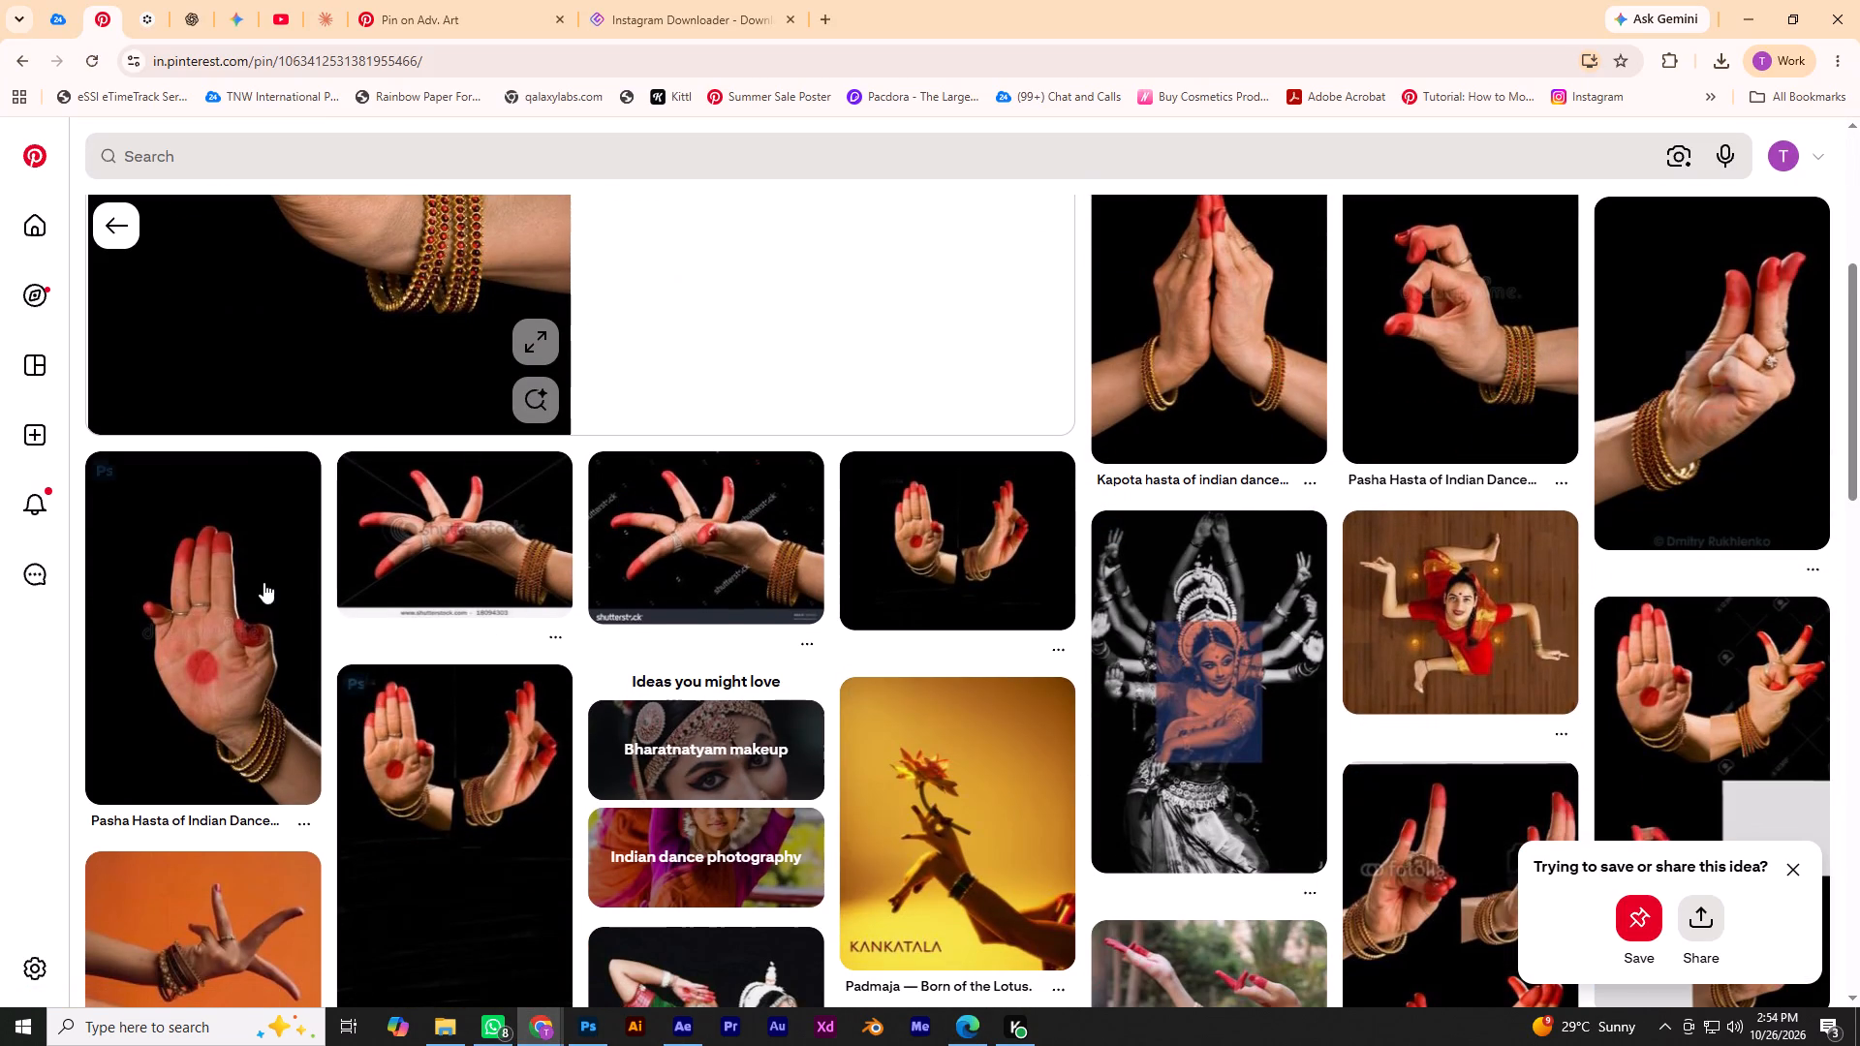
pyautogui.click(214, 657)
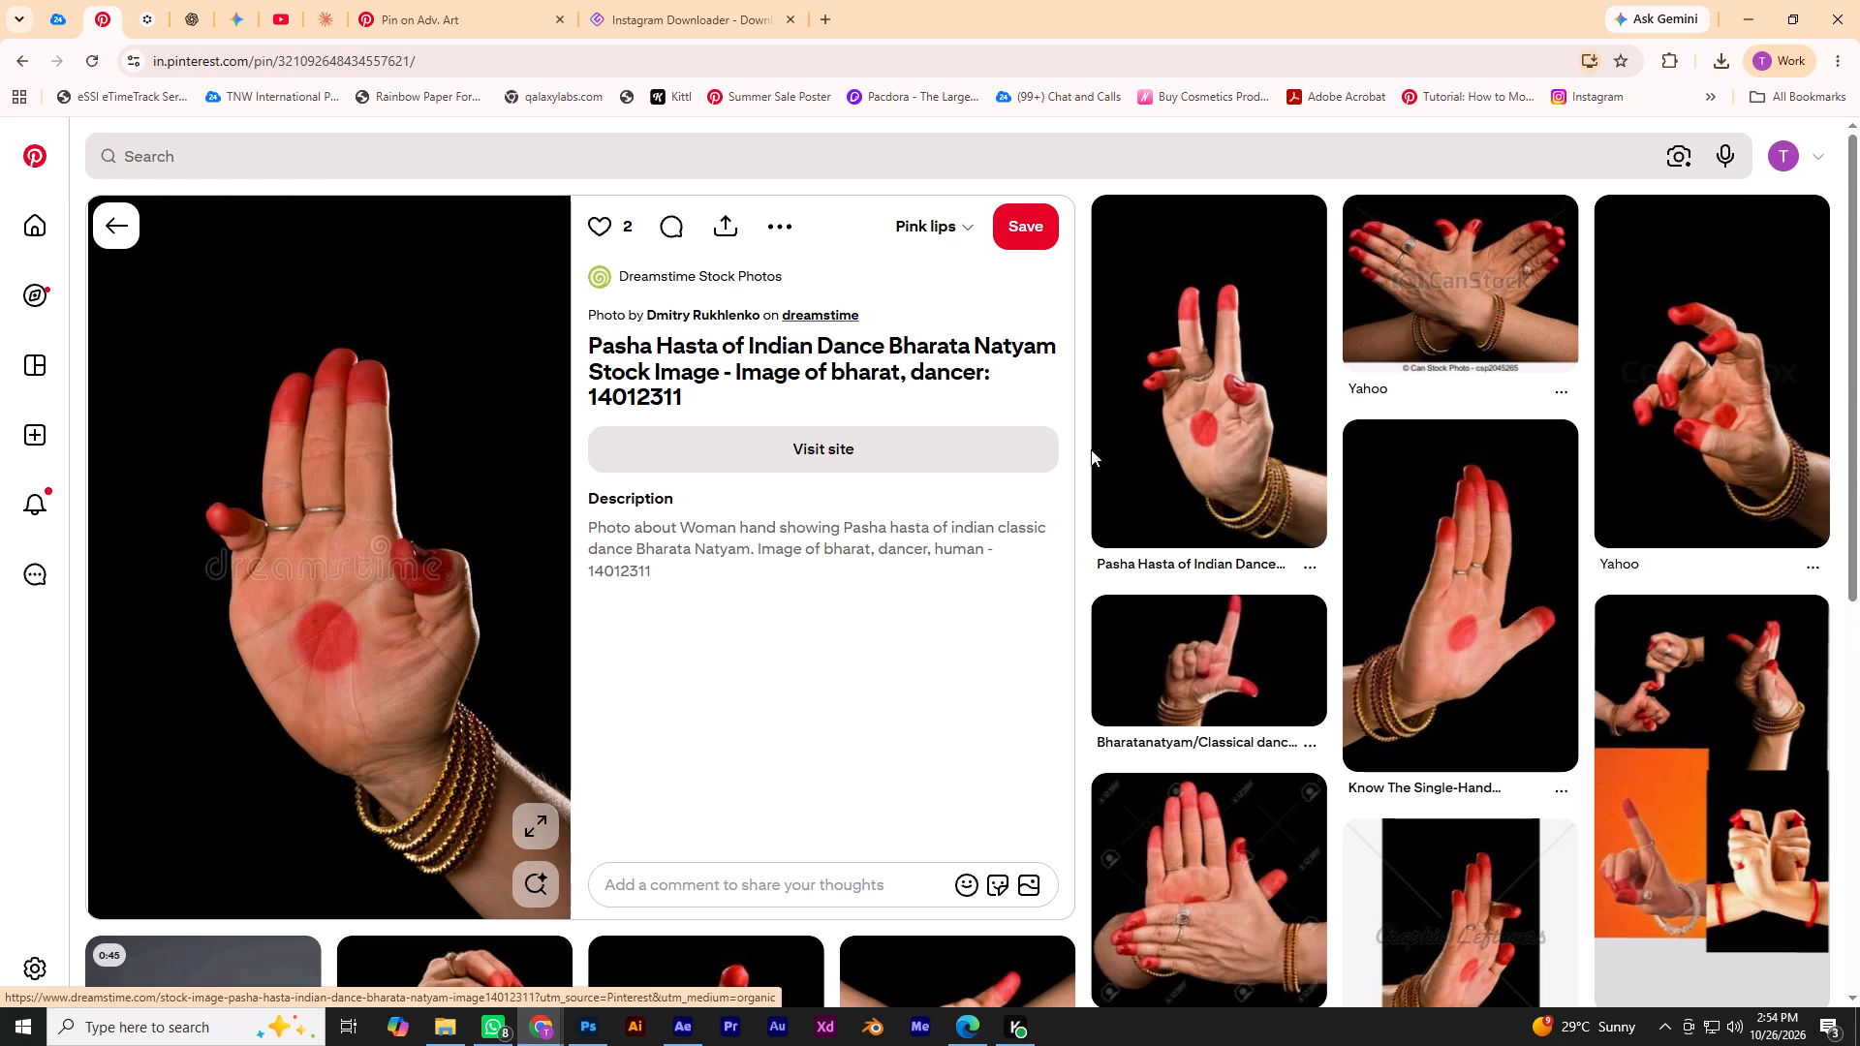
pyautogui.click(1490, 596)
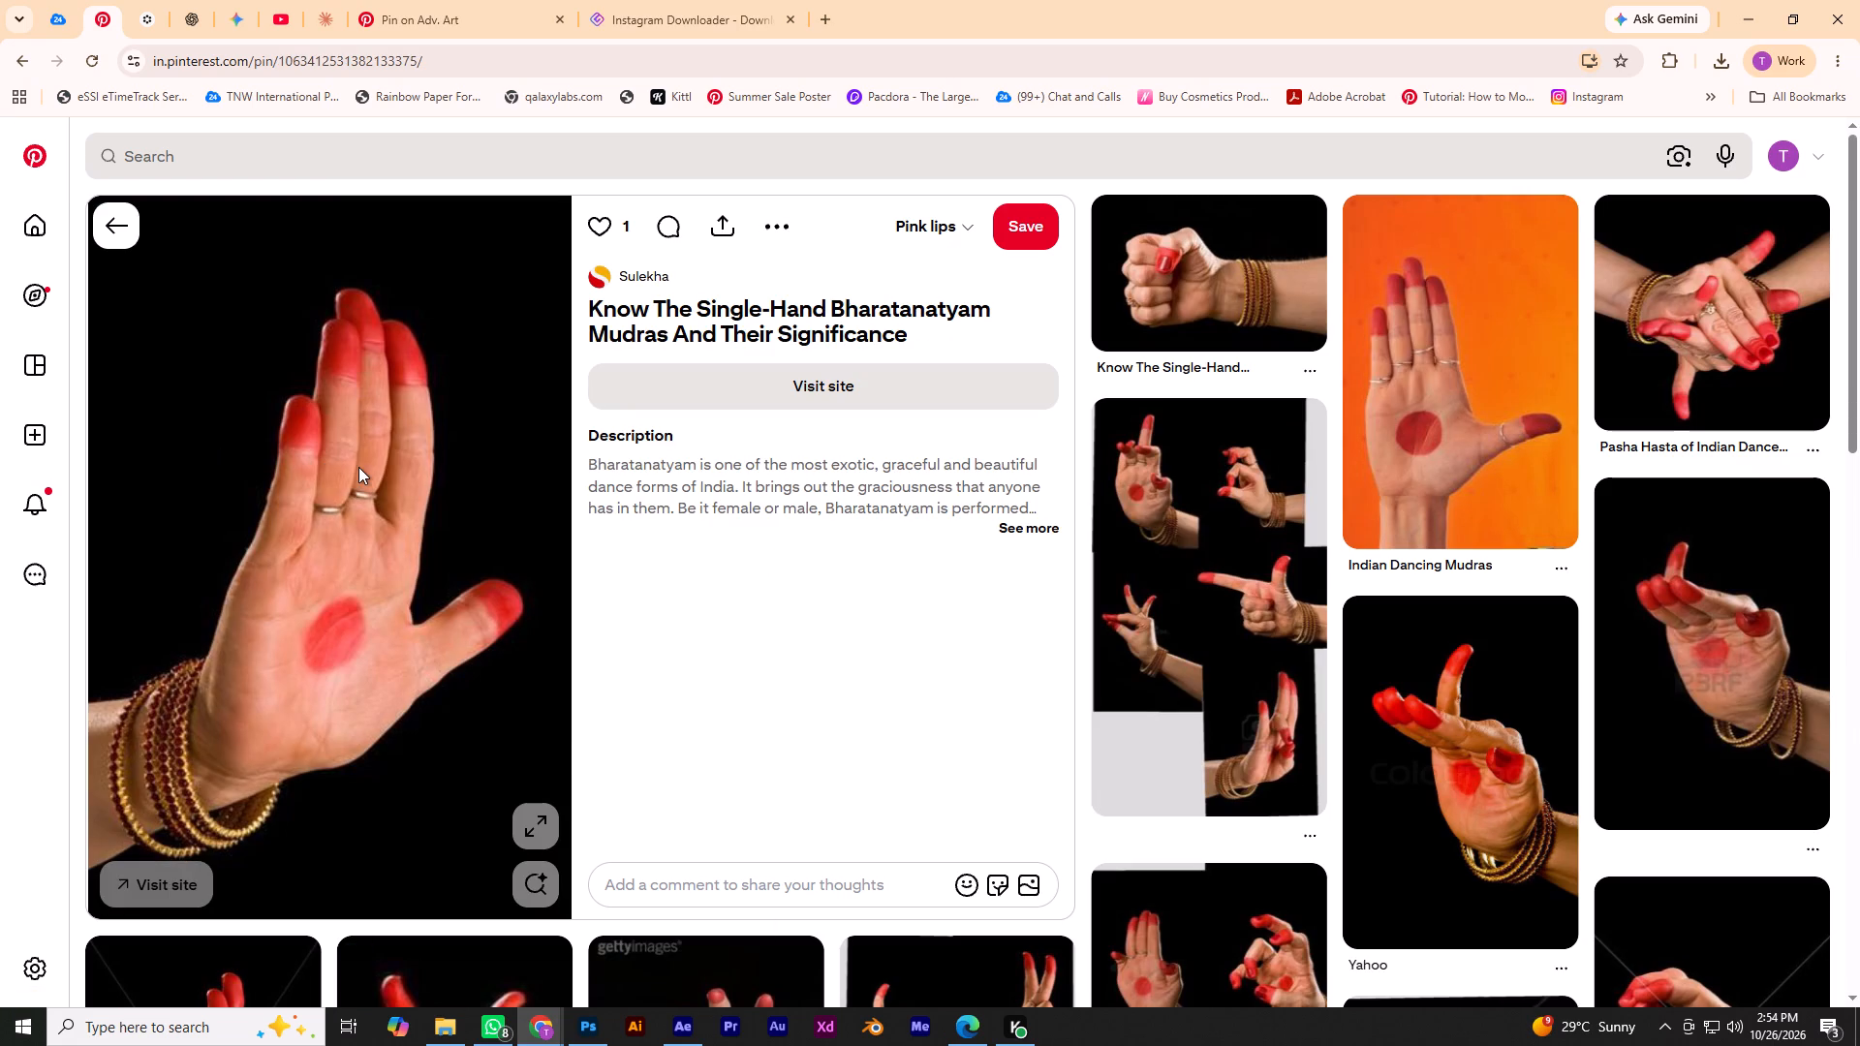
pyautogui.rightClick(358, 467)
pyautogui.click(442, 551)
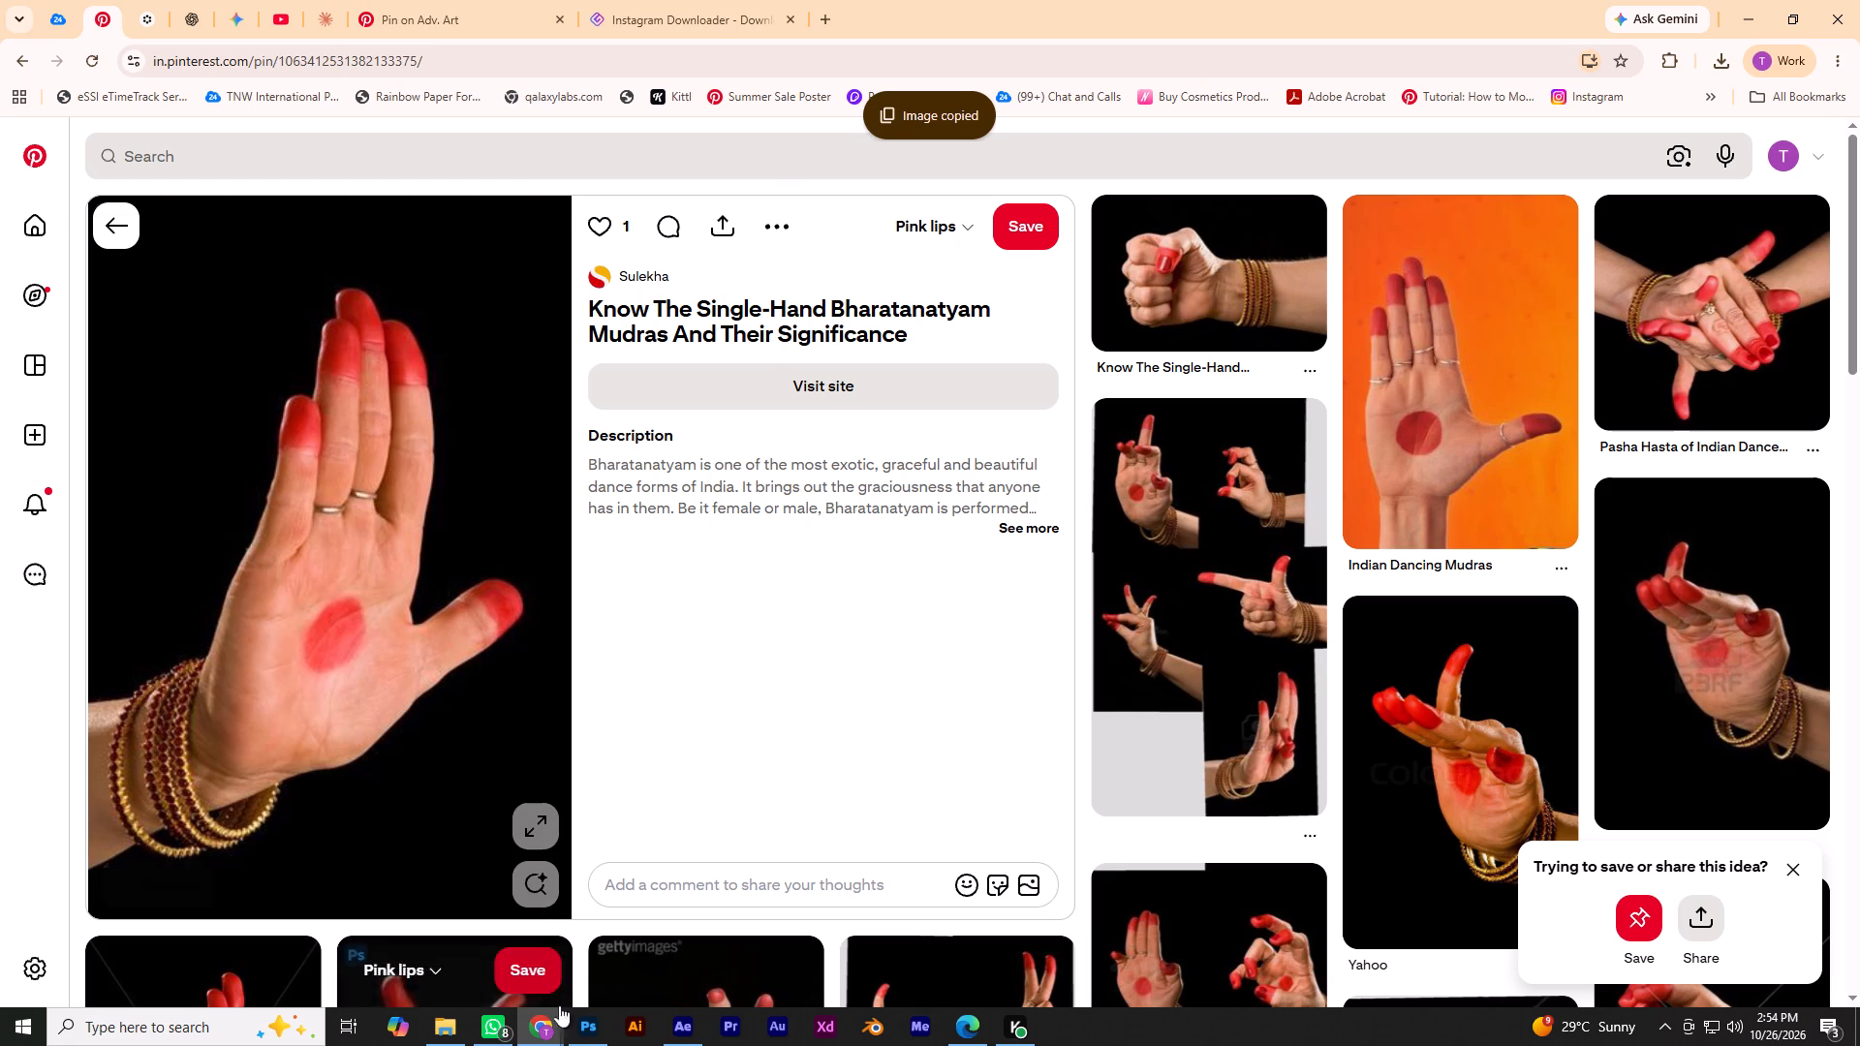
pyautogui.click(594, 1027)
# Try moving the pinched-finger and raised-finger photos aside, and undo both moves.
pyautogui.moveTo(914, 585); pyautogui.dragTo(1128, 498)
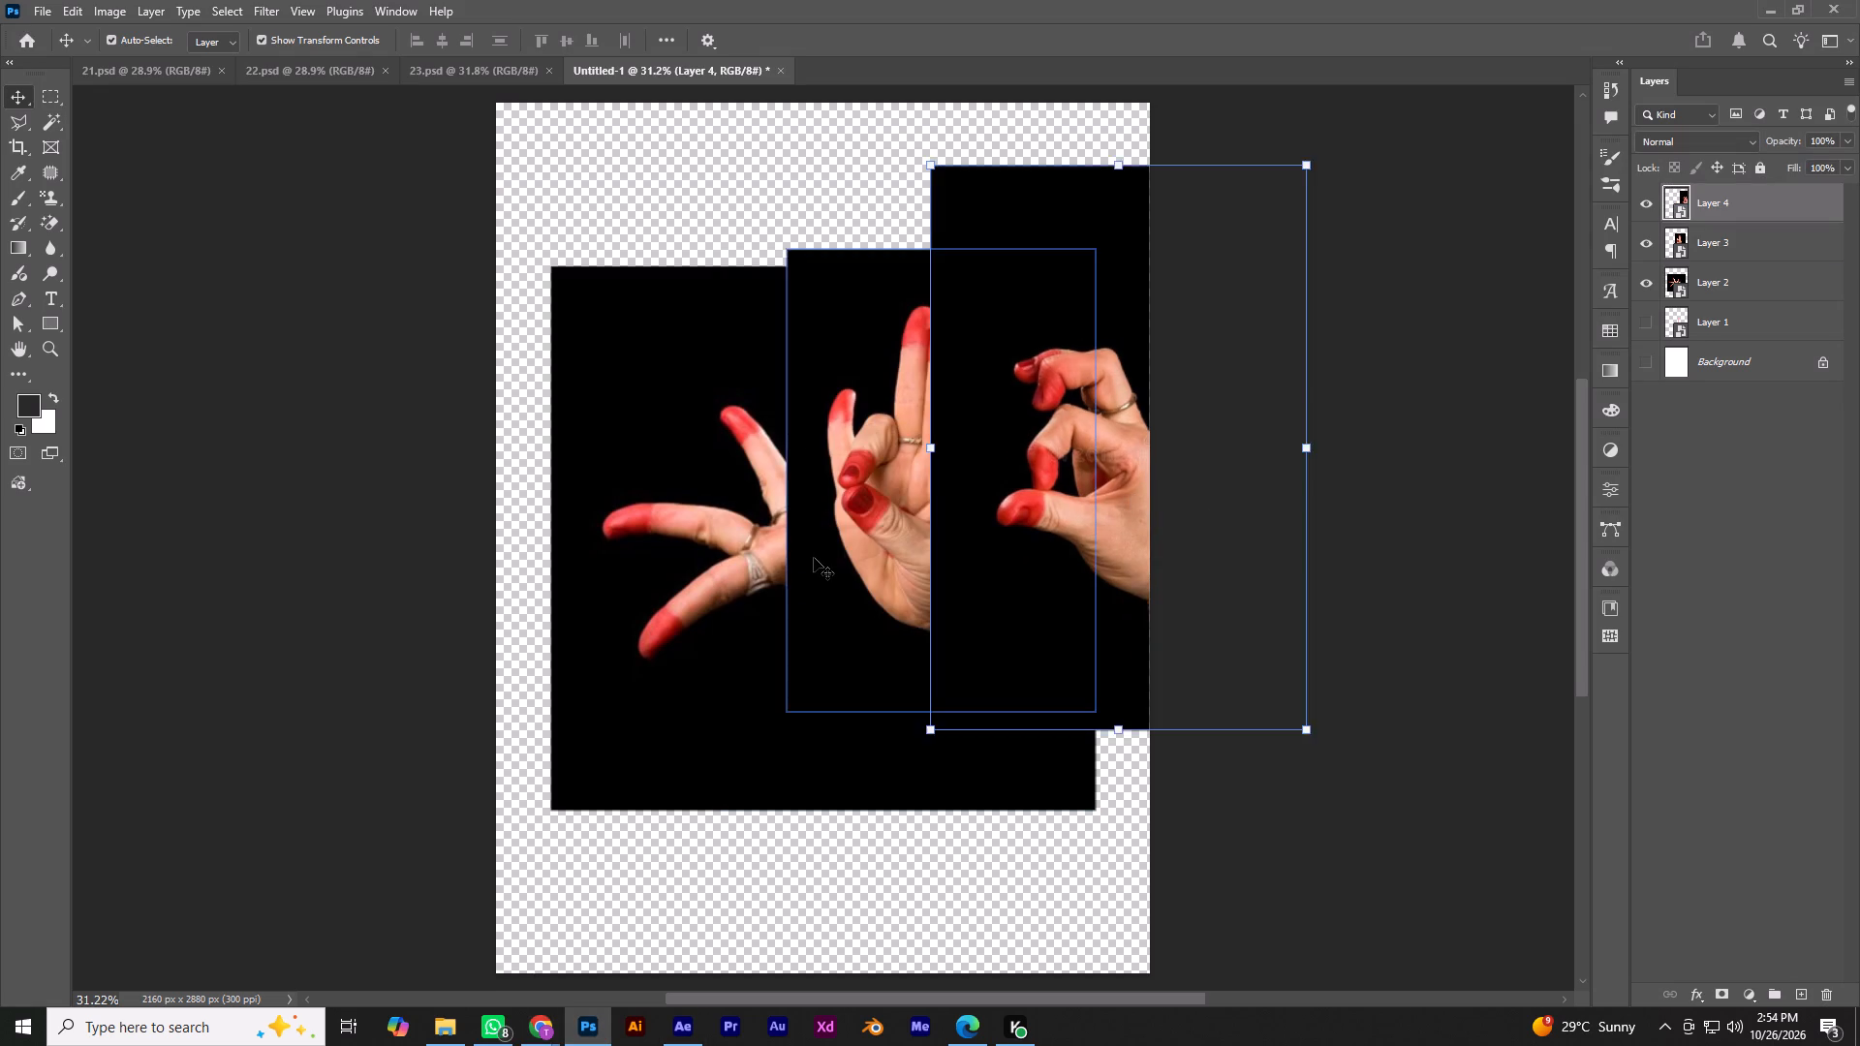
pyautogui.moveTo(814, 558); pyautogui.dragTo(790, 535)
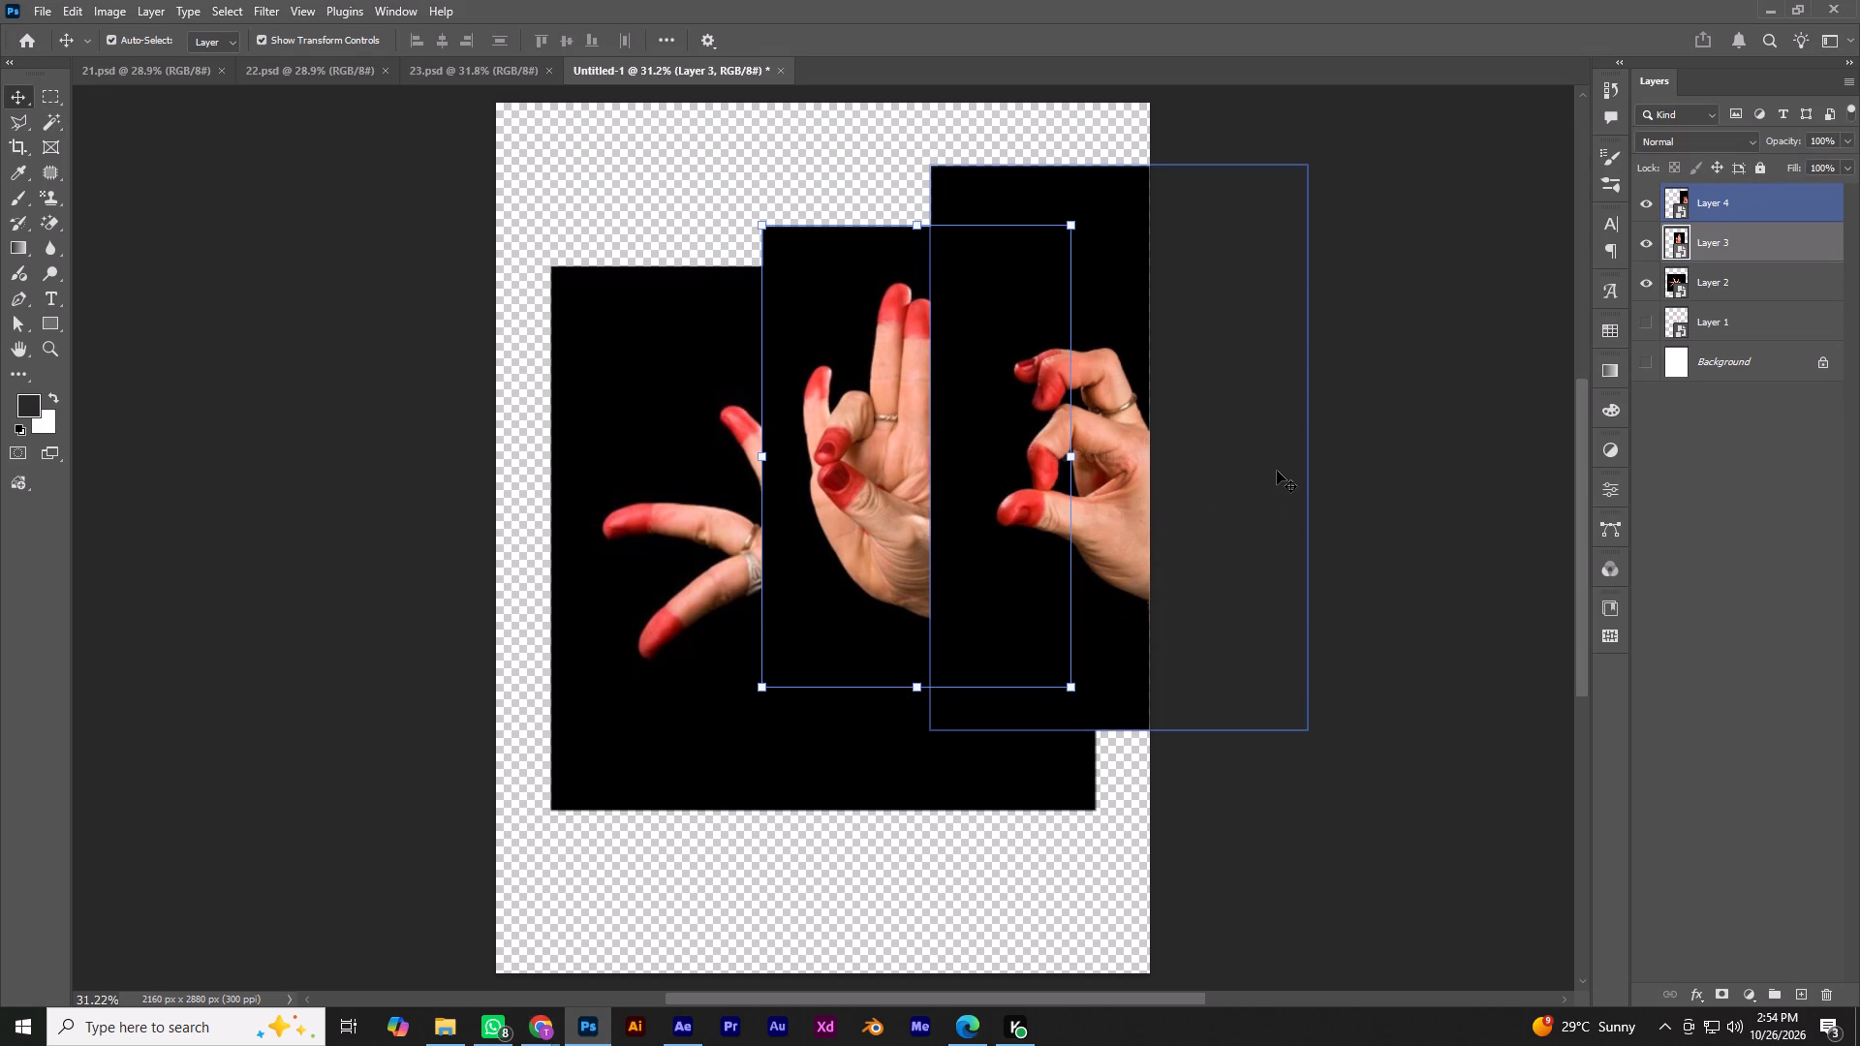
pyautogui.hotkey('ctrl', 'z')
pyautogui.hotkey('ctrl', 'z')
# Paste the flat-palm photo, place its layer above the pinched-finger photo and convert it to a smart object.
pyautogui.hotkey('ctrl', 'v')
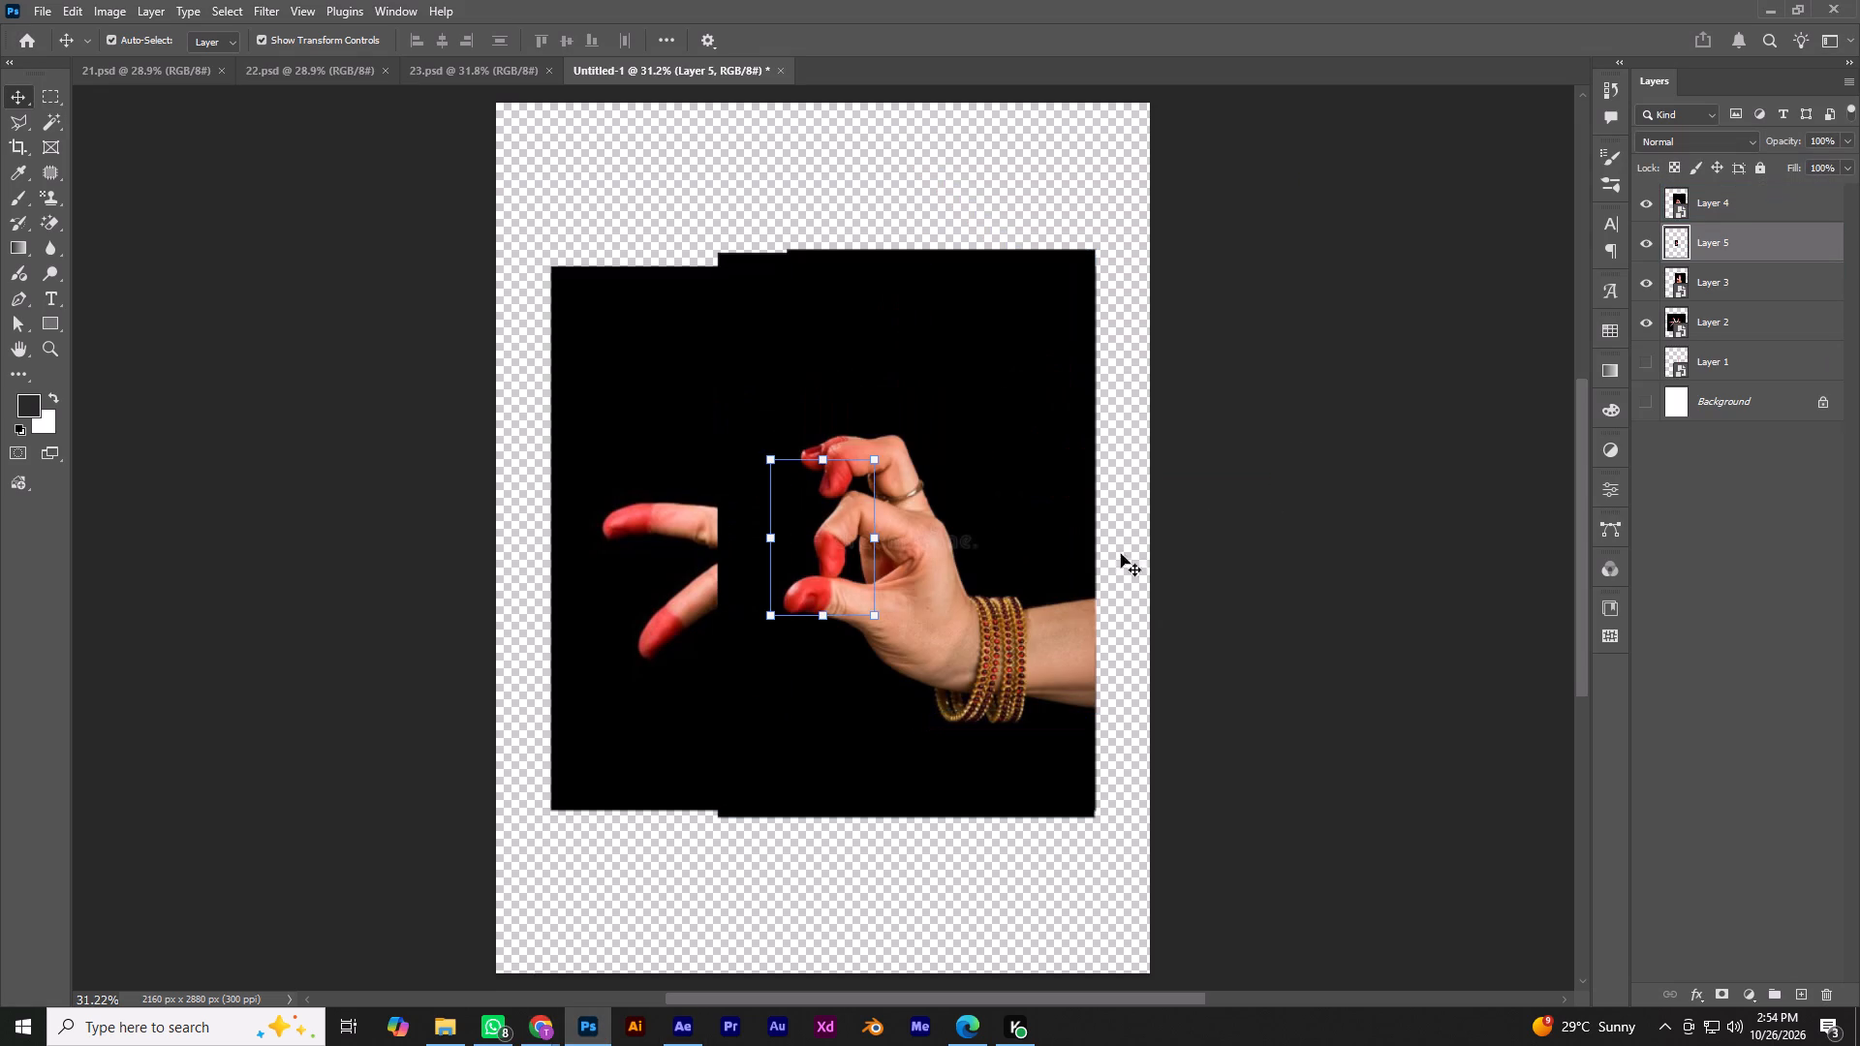
pyautogui.moveTo(1707, 240); pyautogui.dragTo(1720, 169)
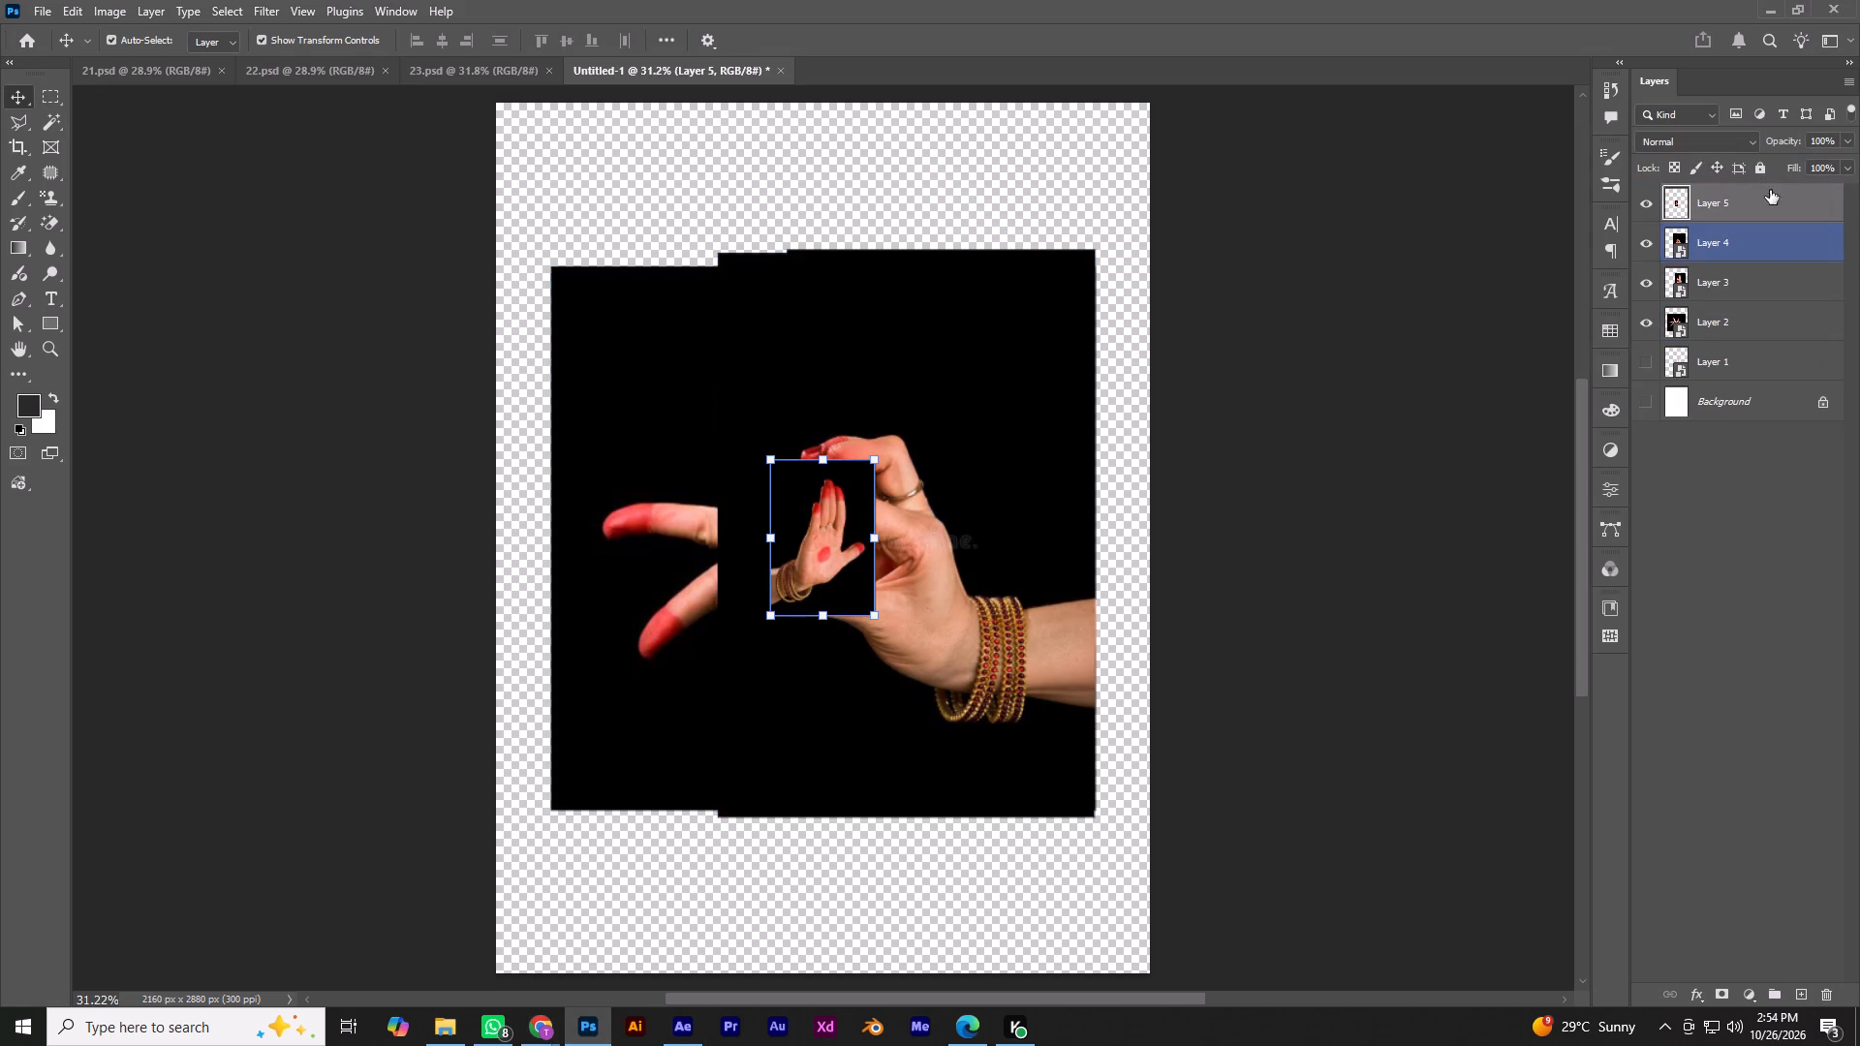
pyautogui.rightClick(1769, 190)
pyautogui.click(1683, 584)
# Scale the flat-palm photo up to about 247% and place it against the forearm edge of the pinched-finger photo for size comparison.
pyautogui.keyDown('alt'); pyautogui.scroll(4, 817, 504); pyautogui.keyUp('alt')
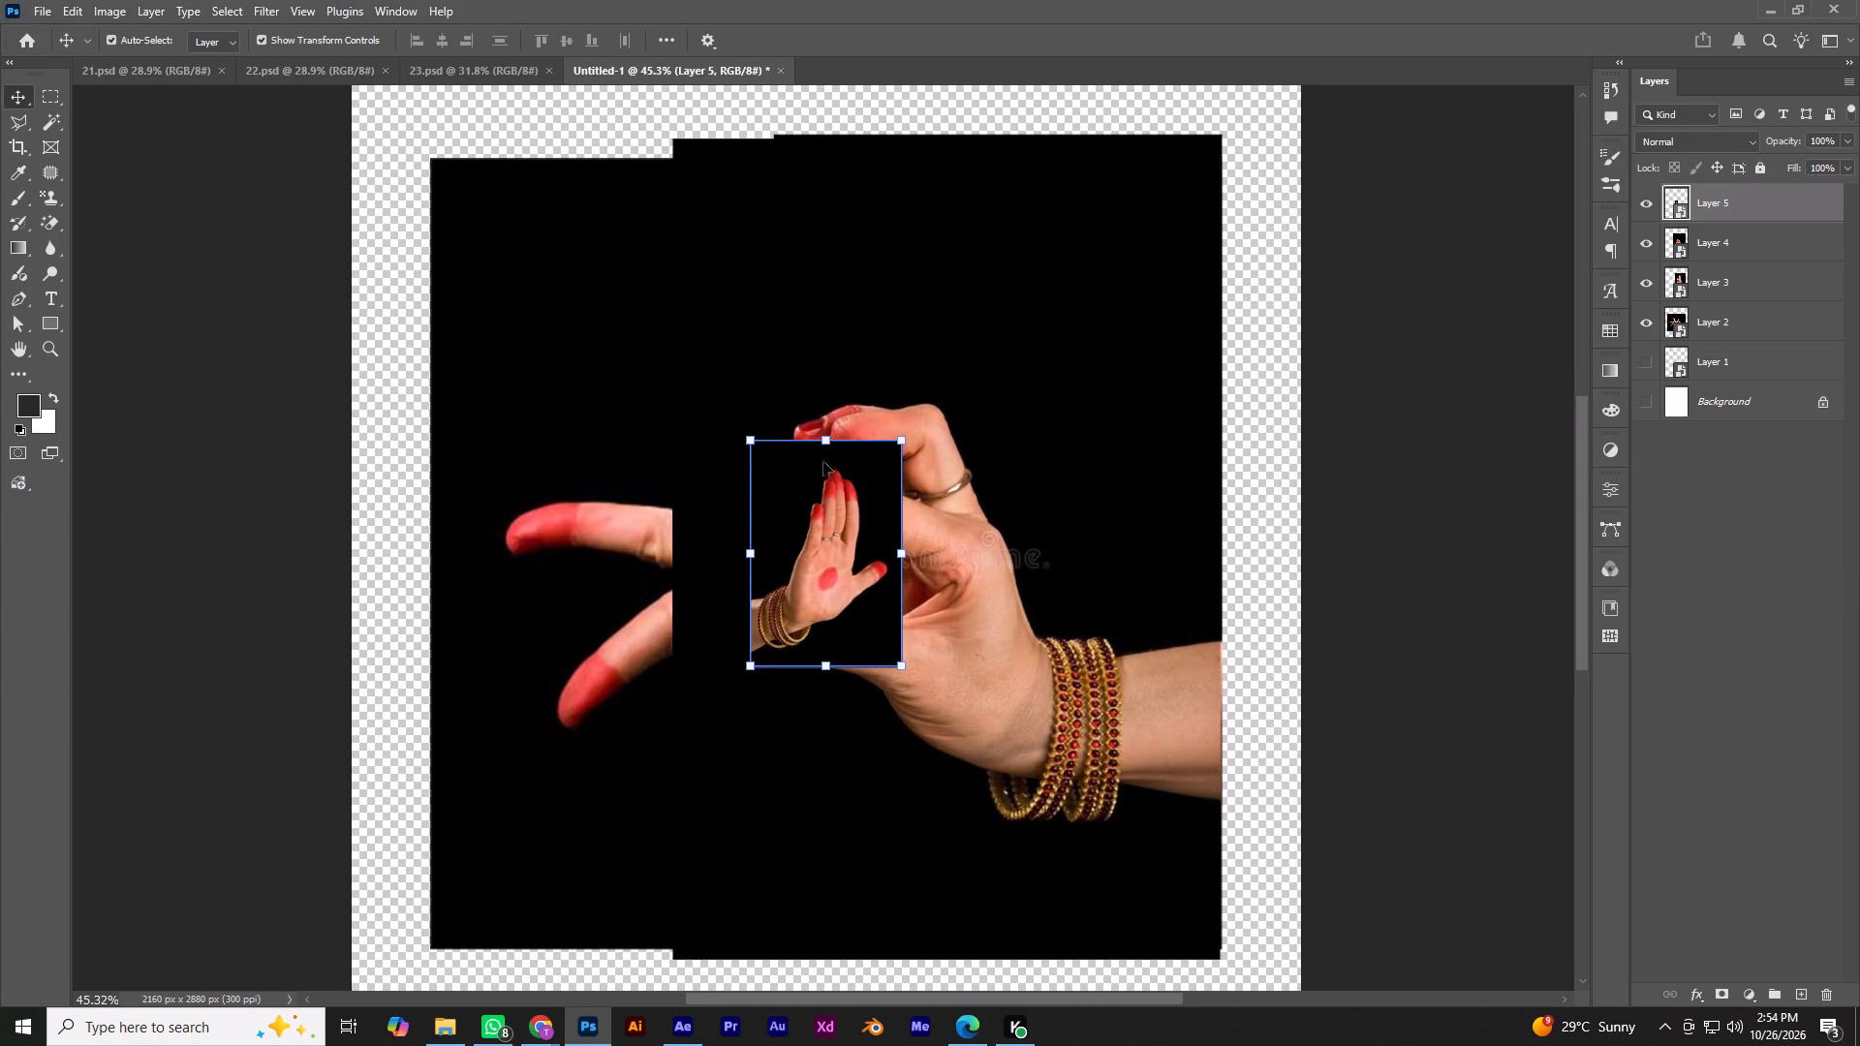
pyautogui.keyDown('alt'); pyautogui.keyDown('shift'); pyautogui.moveTo(824, 443); pyautogui.dragTo(826, 276); pyautogui.keyUp('shift'); pyautogui.keyUp('alt')
pyautogui.moveTo(769, 509); pyautogui.dragTo(807, 510)
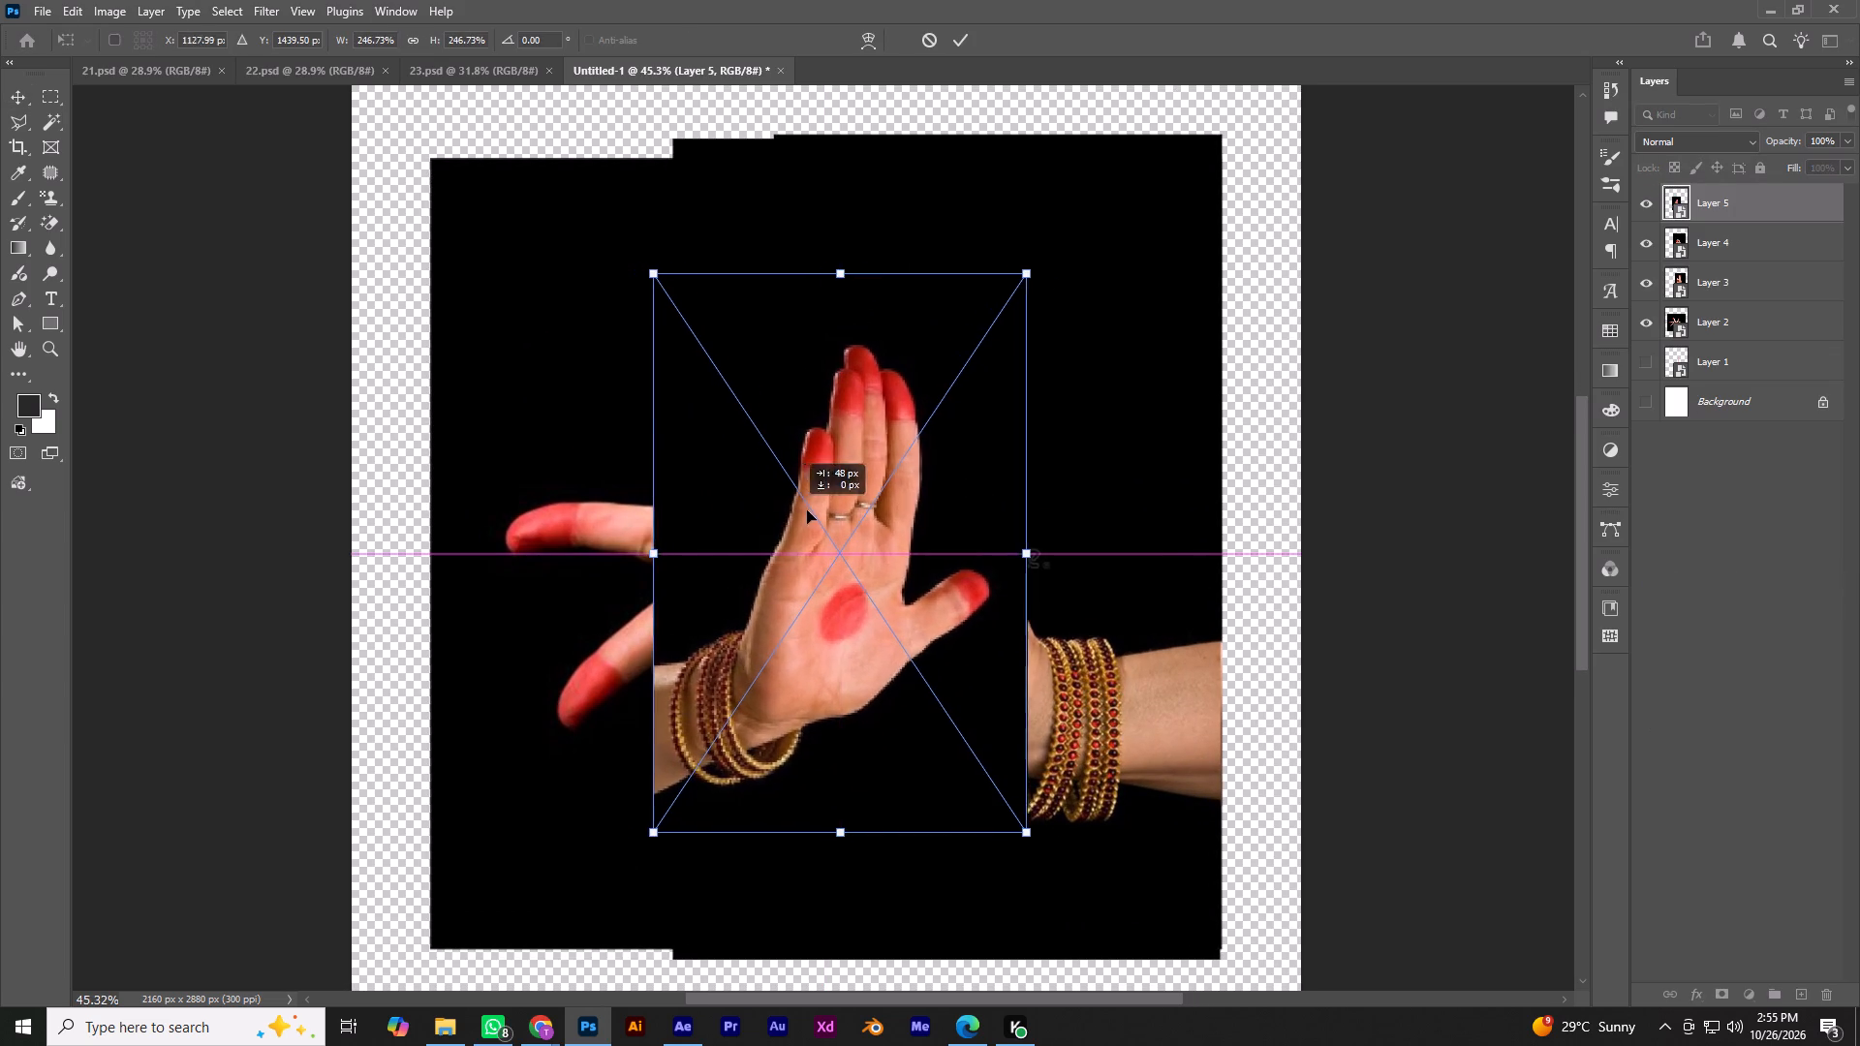
pyautogui.moveTo(807, 510); pyautogui.dragTo(1354, 480)
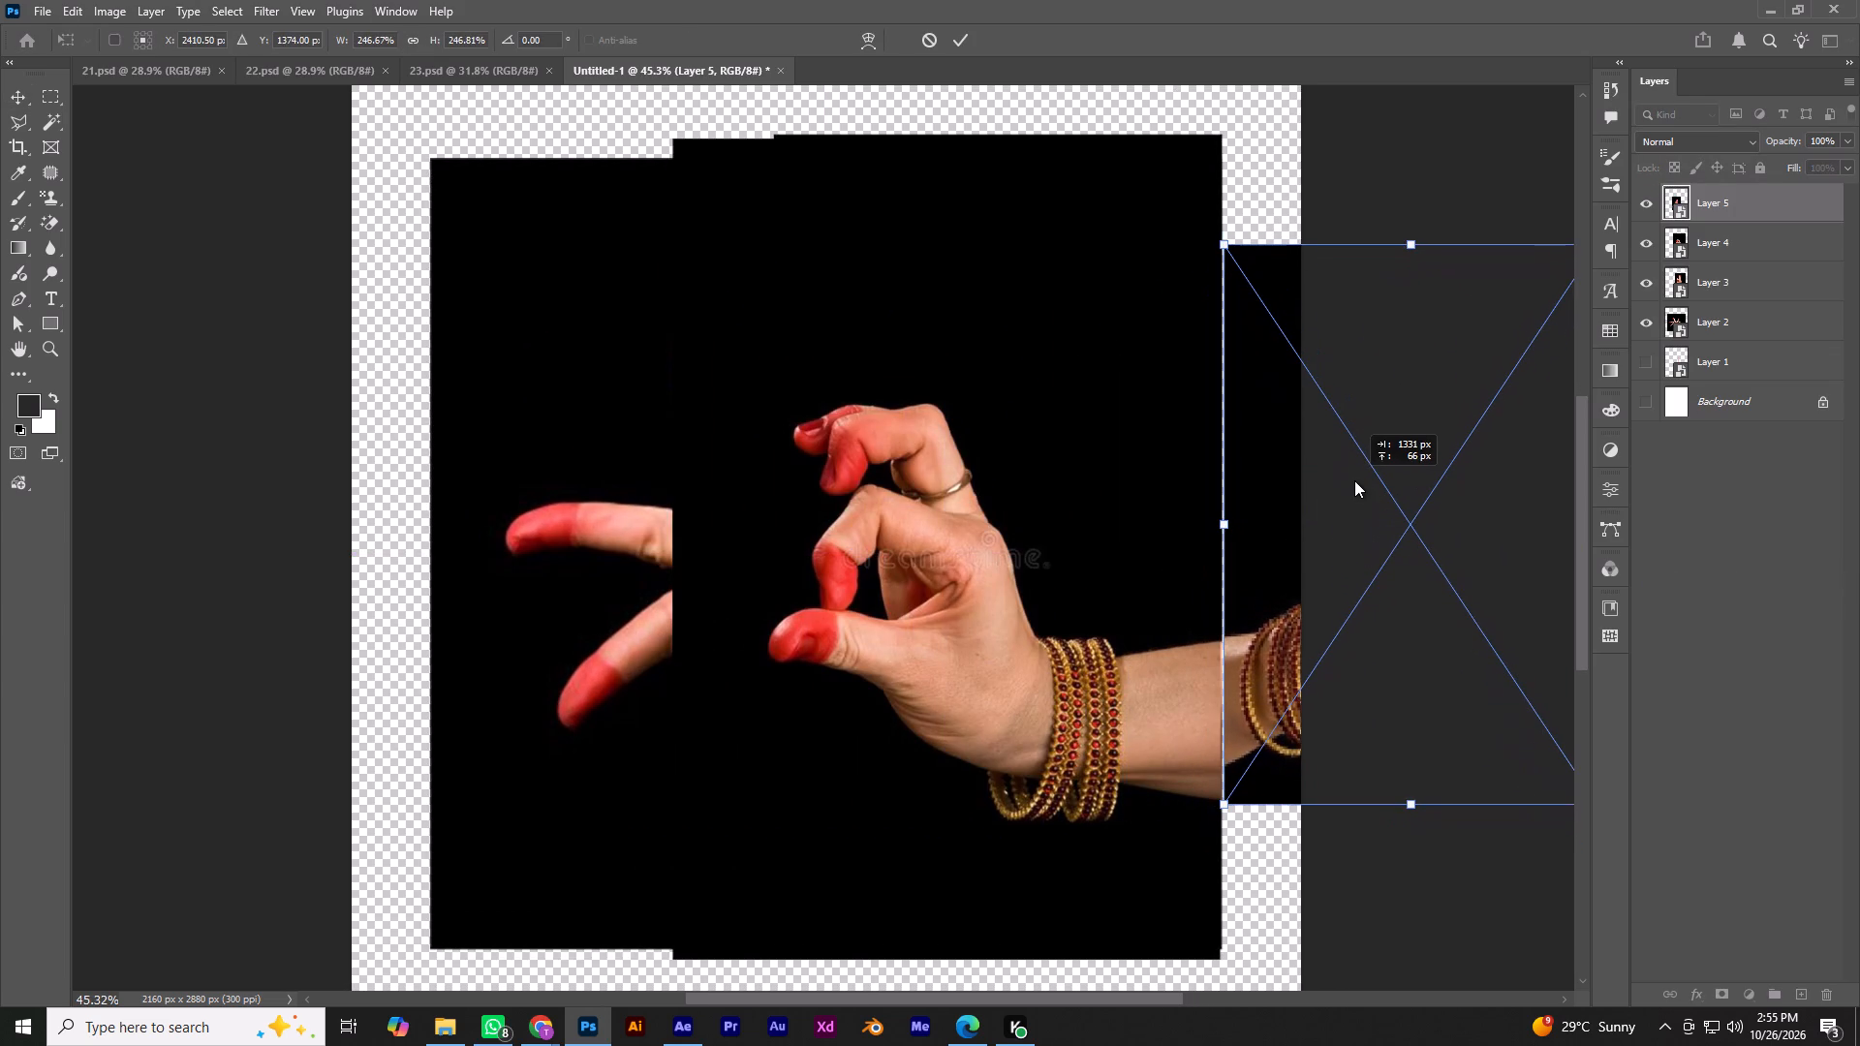
pyautogui.moveTo(1354, 480); pyautogui.dragTo(1352, 483)
# Refine the flat-palm photo's scale to about 307% so its forearm matches the thickness of the pinched-finger photo's forearm.
pyautogui.keyDown('shift'); pyautogui.moveTo(1226, 812); pyautogui.dragTo(1226, 813); pyautogui.keyUp('shift')
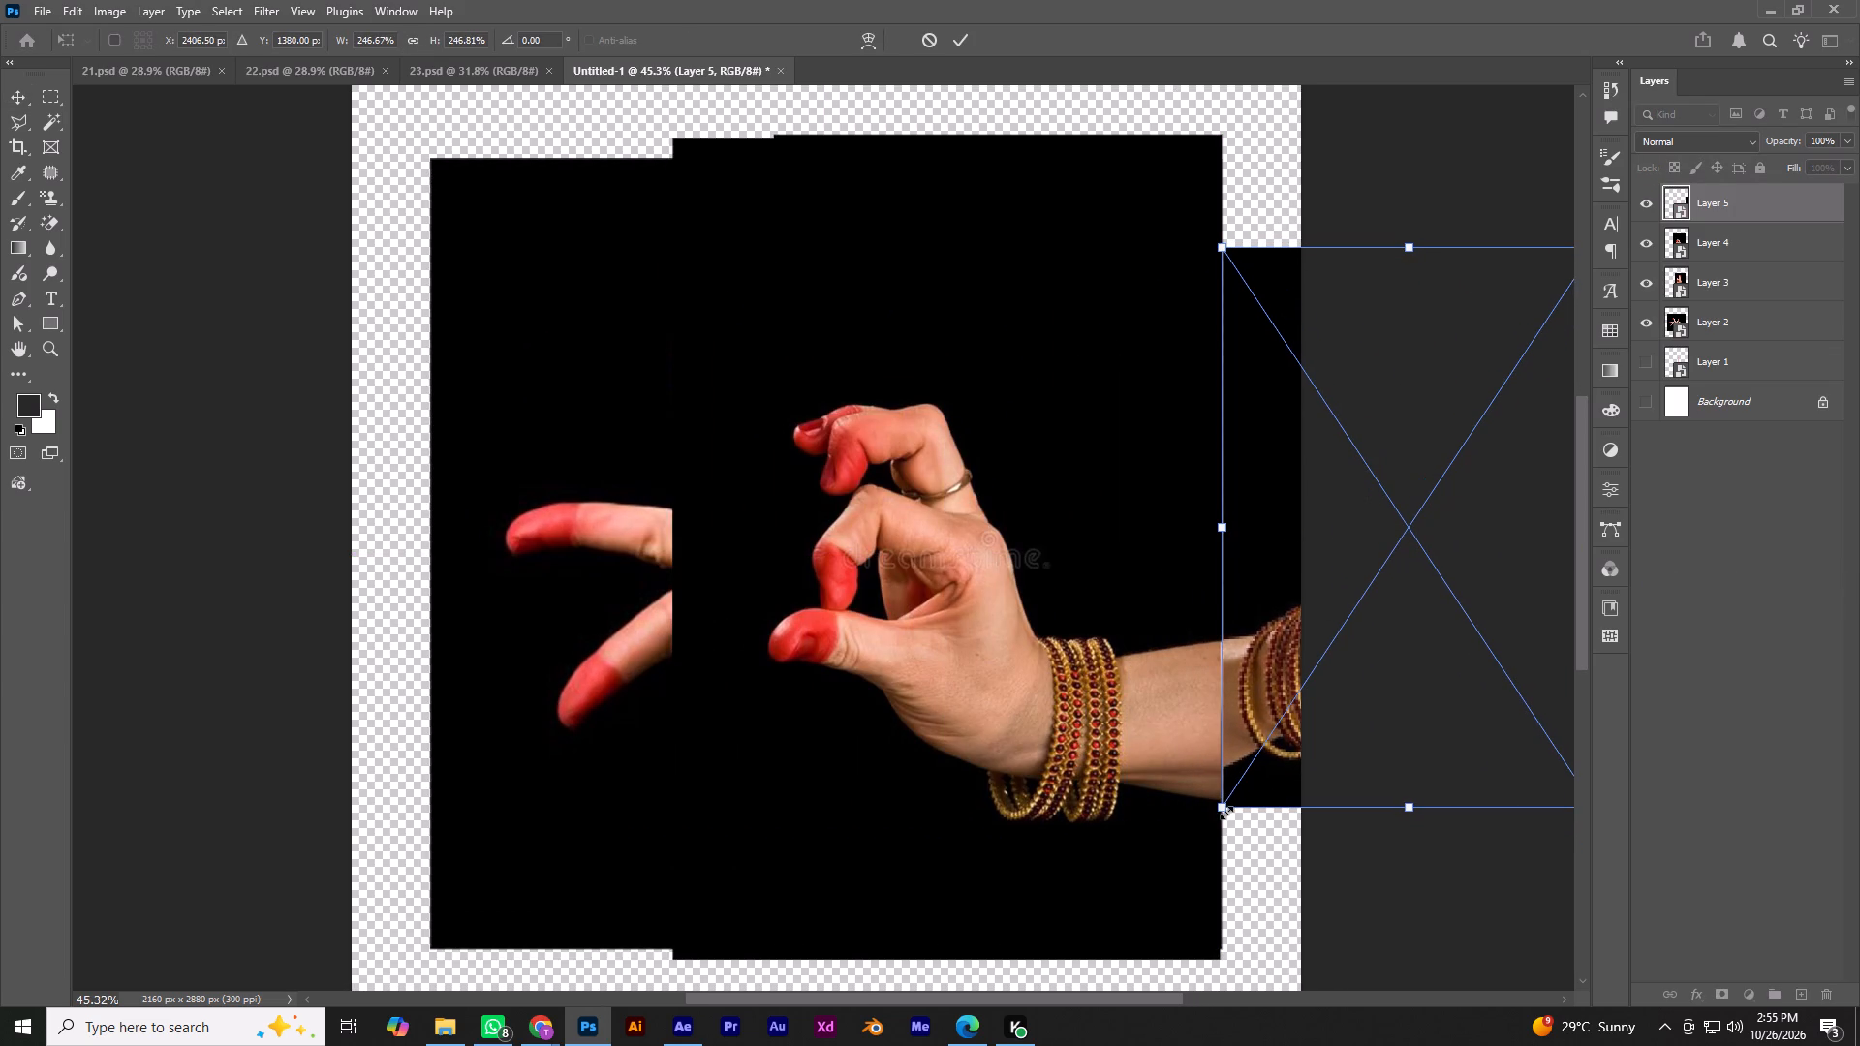
pyautogui.keyDown('shift'); pyautogui.moveTo(1226, 813); pyautogui.dragTo(1181, 877); pyautogui.keyUp('shift')
pyautogui.moveTo(1217, 809); pyautogui.dragTo(1265, 769)
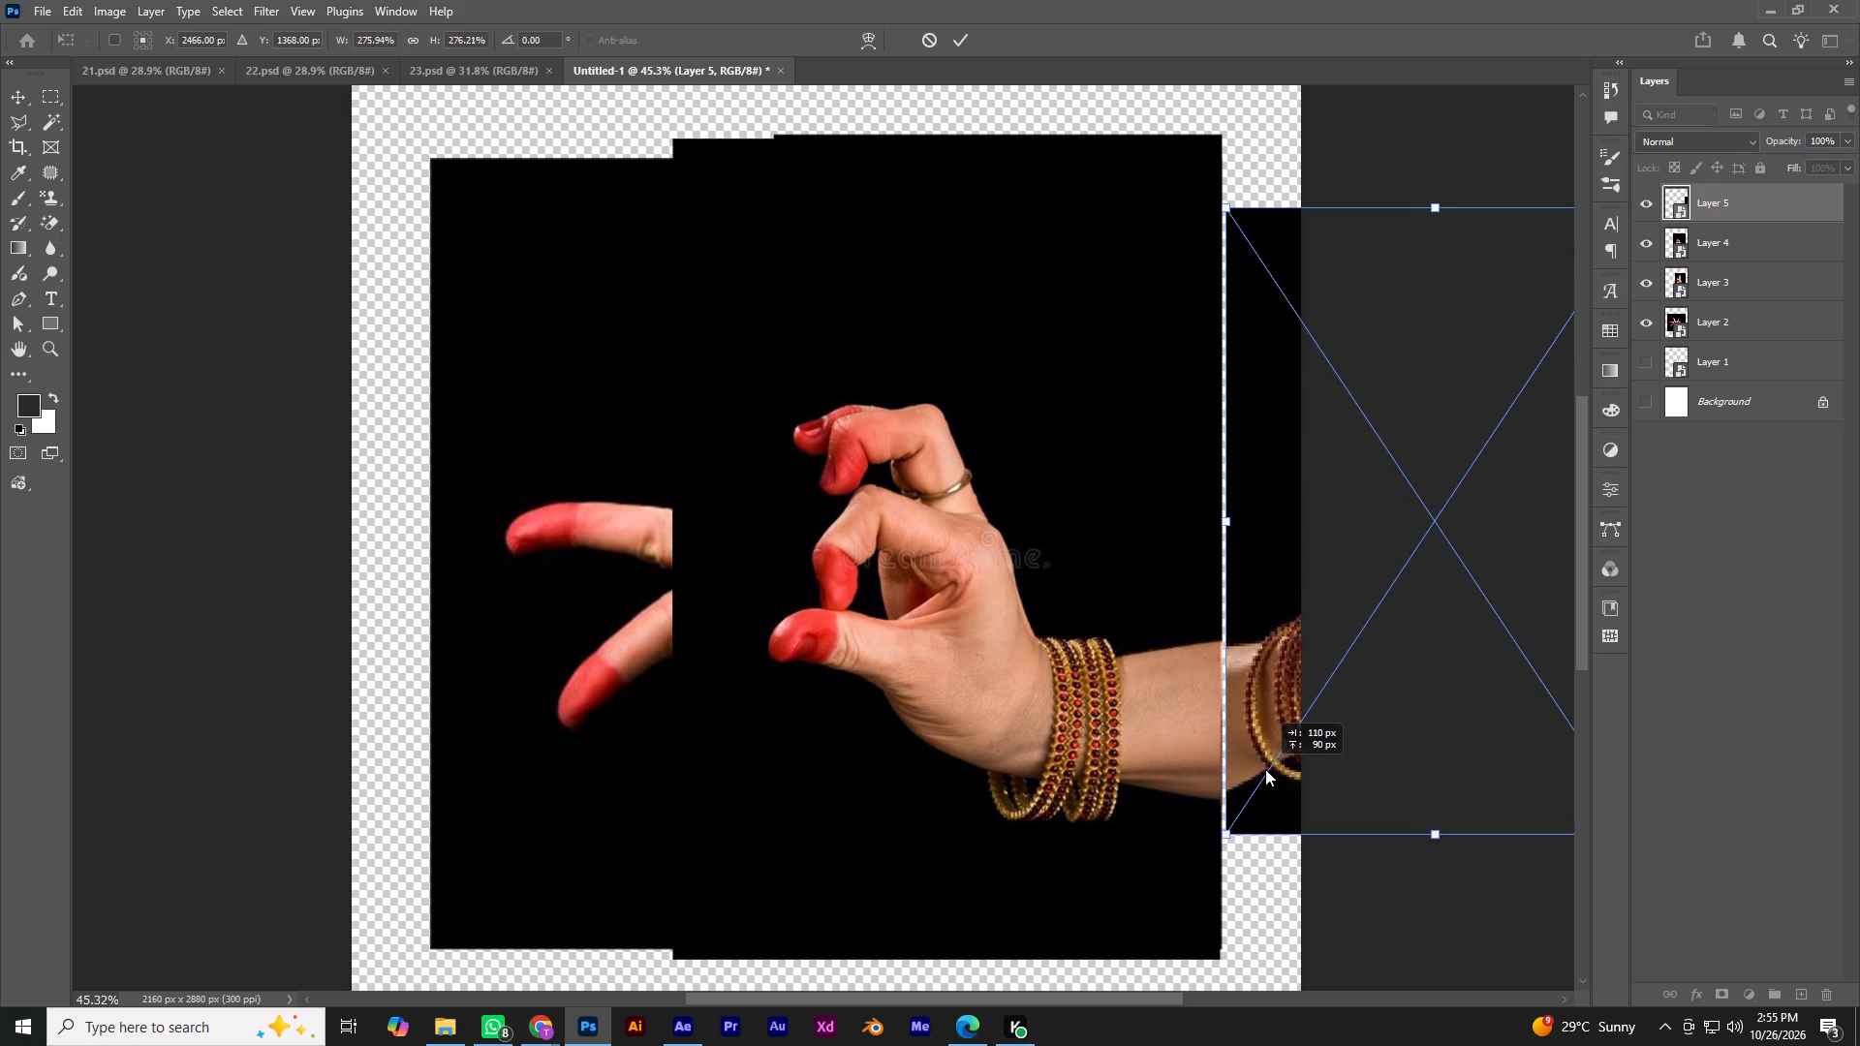
pyautogui.moveTo(1265, 769); pyautogui.dragTo(1259, 762)
pyautogui.keyDown('shift'); pyautogui.moveTo(1219, 838); pyautogui.dragTo(1193, 874); pyautogui.keyUp('shift')
pyautogui.moveTo(1279, 778); pyautogui.dragTo(1314, 751)
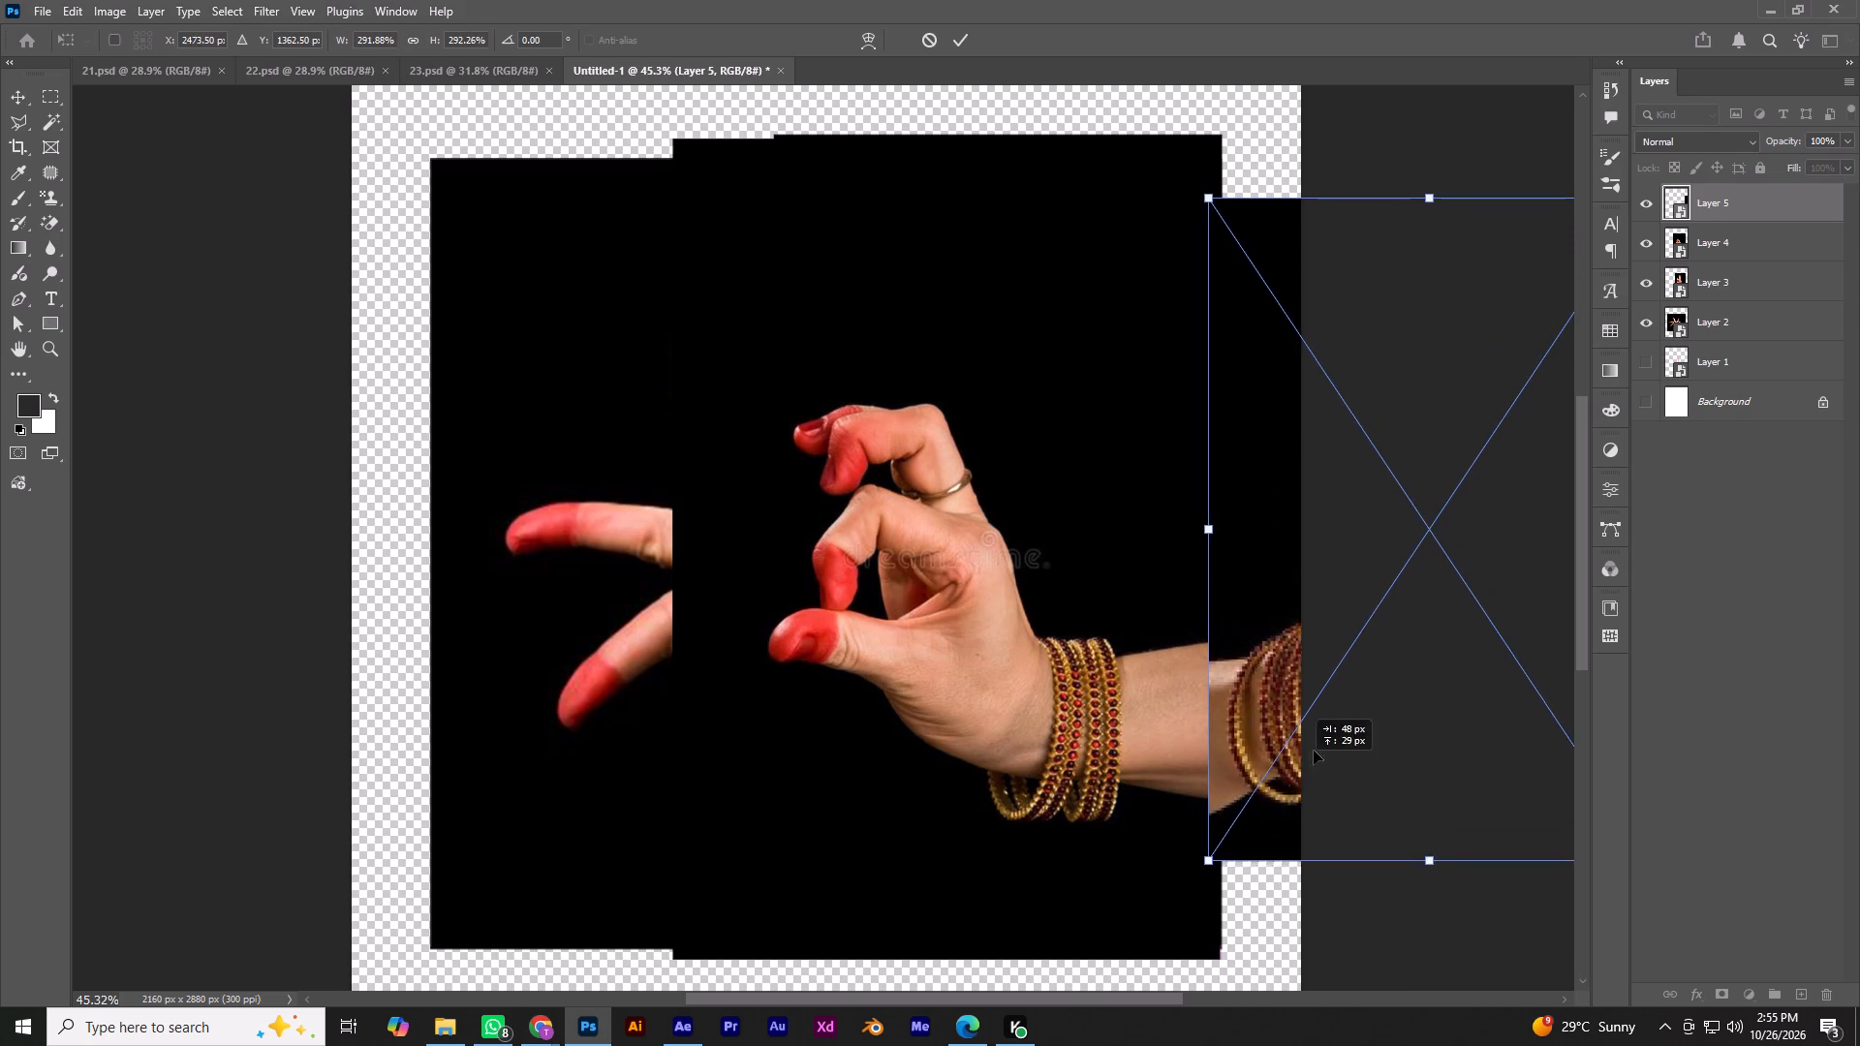
pyautogui.moveTo(1314, 751); pyautogui.dragTo(1306, 752)
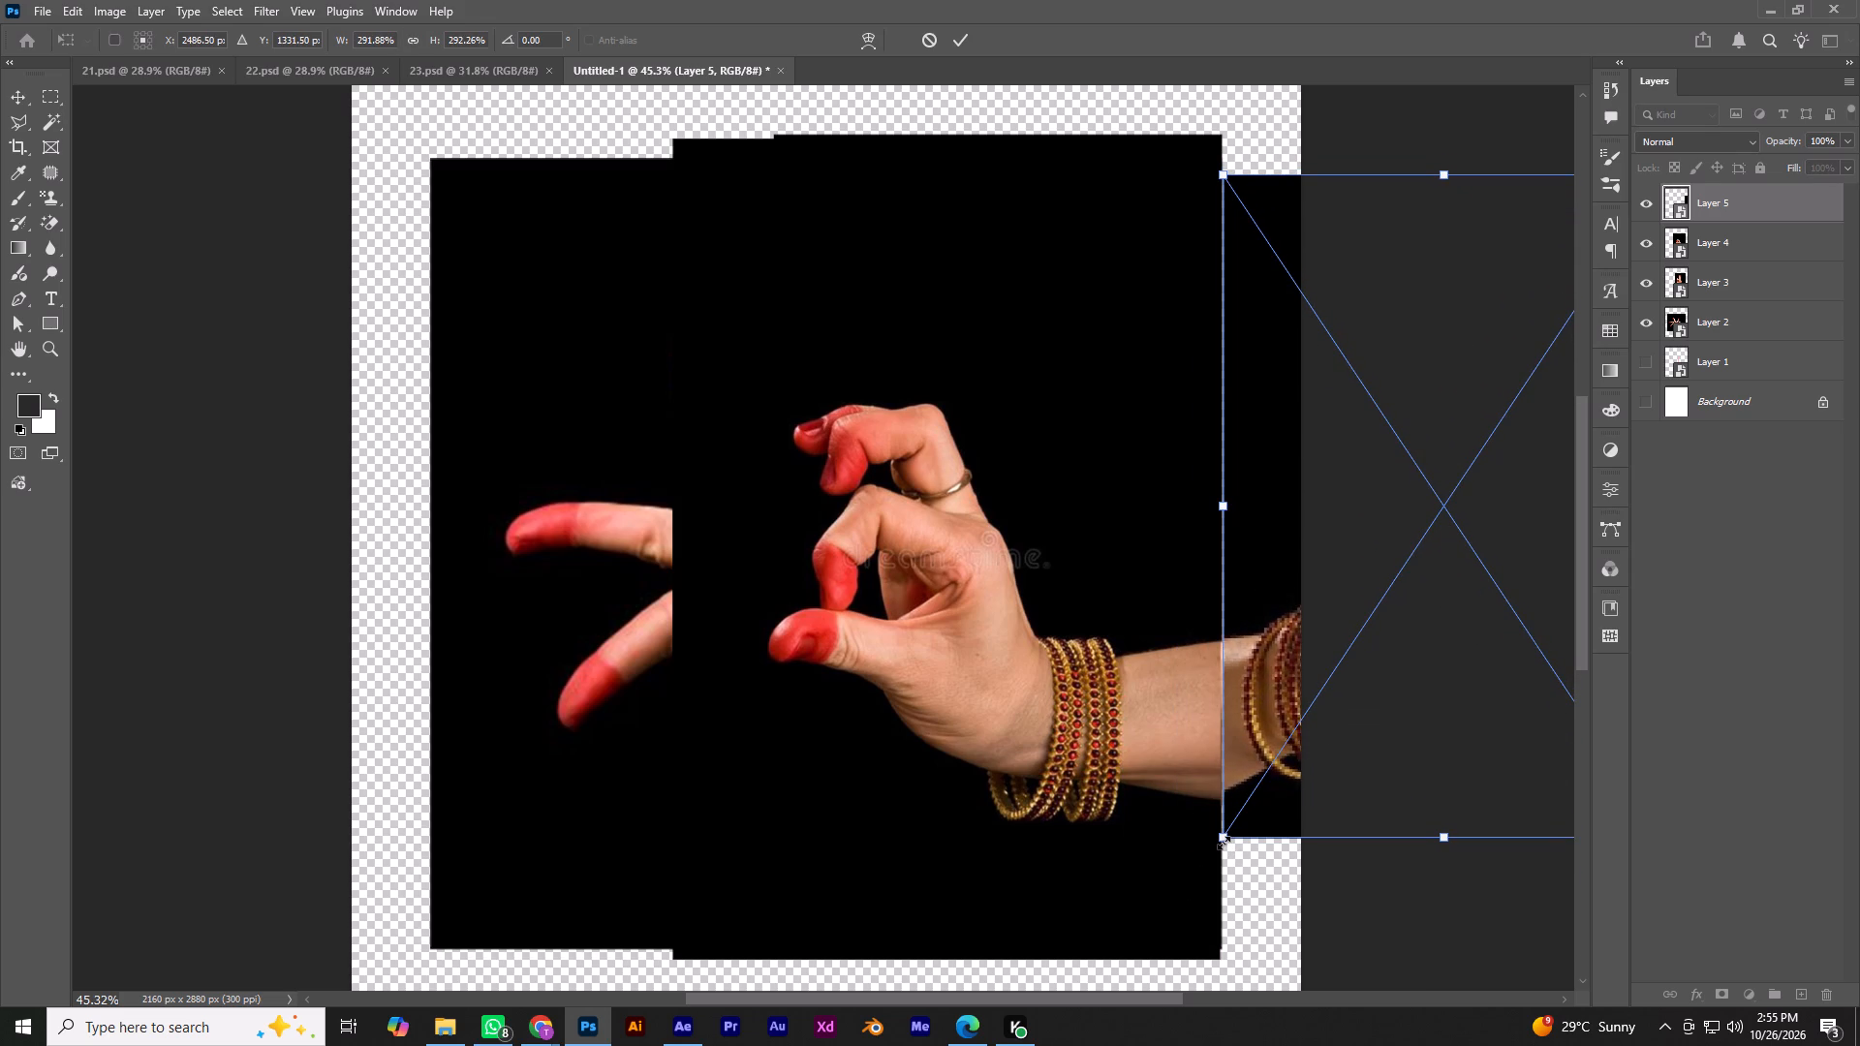
pyautogui.keyDown('shift'); pyautogui.moveTo(1224, 843); pyautogui.dragTo(1165, 934); pyautogui.keyUp('shift')
pyautogui.moveTo(1252, 800); pyautogui.dragTo(1312, 731)
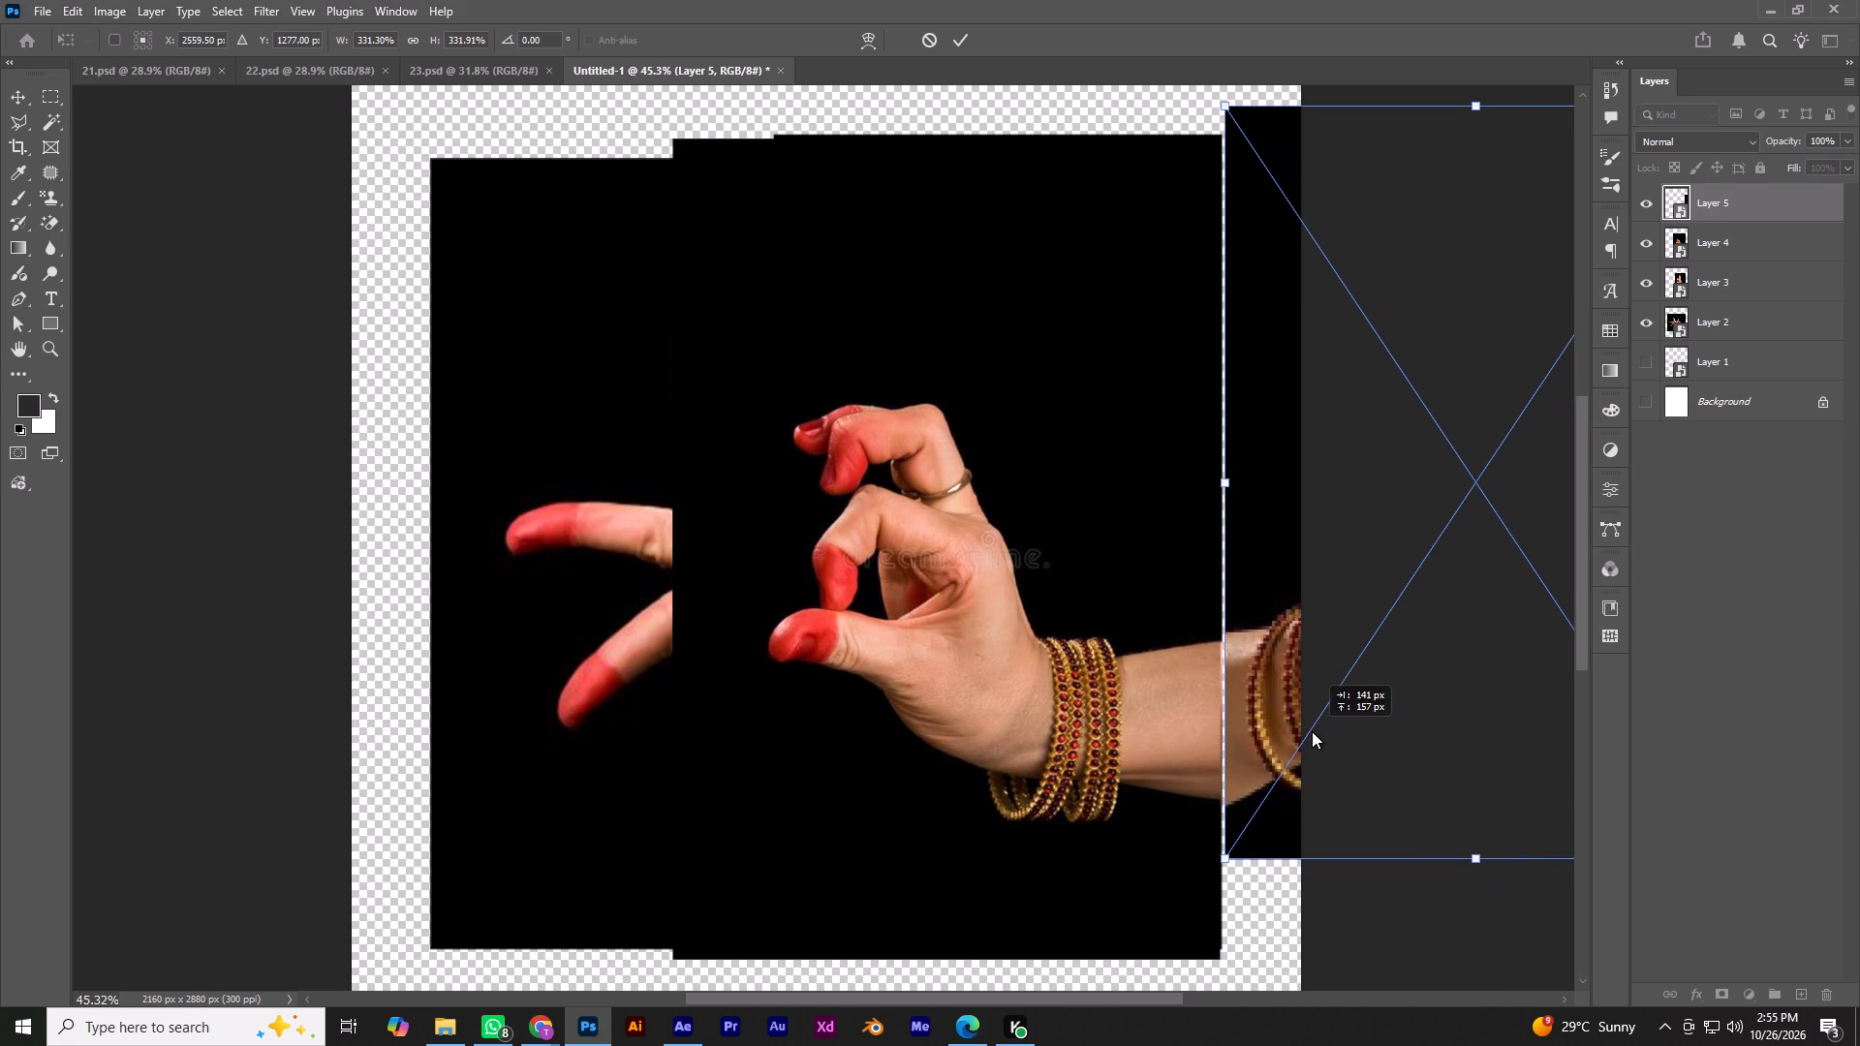
pyautogui.moveTo(1312, 731); pyautogui.dragTo(1310, 736)
pyautogui.keyDown('shift'); pyautogui.moveTo(1222, 865); pyautogui.dragTo(1224, 850); pyautogui.keyUp('shift')
pyautogui.moveTo(1295, 752); pyautogui.dragTo(1286, 763)
pyautogui.keyDown('shift'); pyautogui.moveTo(1214, 868); pyautogui.dragTo(1217, 852); pyautogui.keyUp('shift')
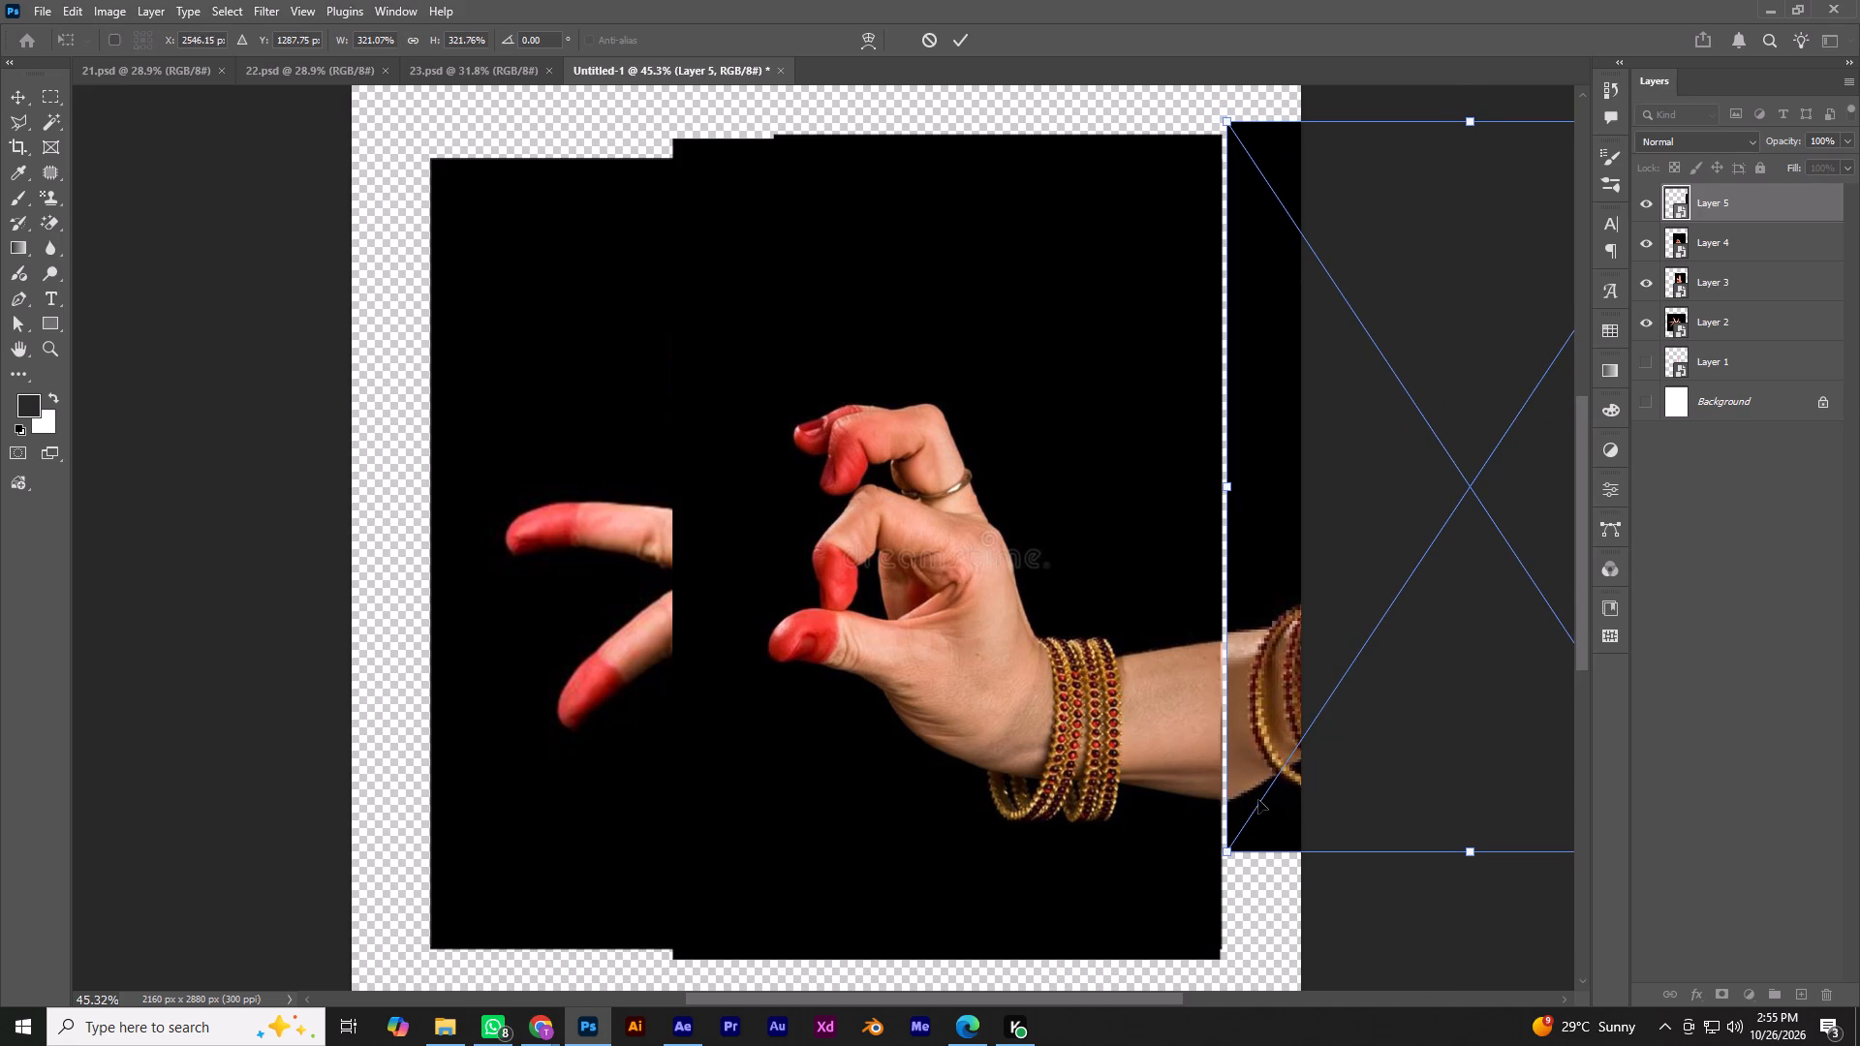
pyautogui.click(1258, 800)
pyautogui.keyDown('shift'); pyautogui.moveTo(1221, 862); pyautogui.dragTo(1224, 851); pyautogui.keyUp('shift')
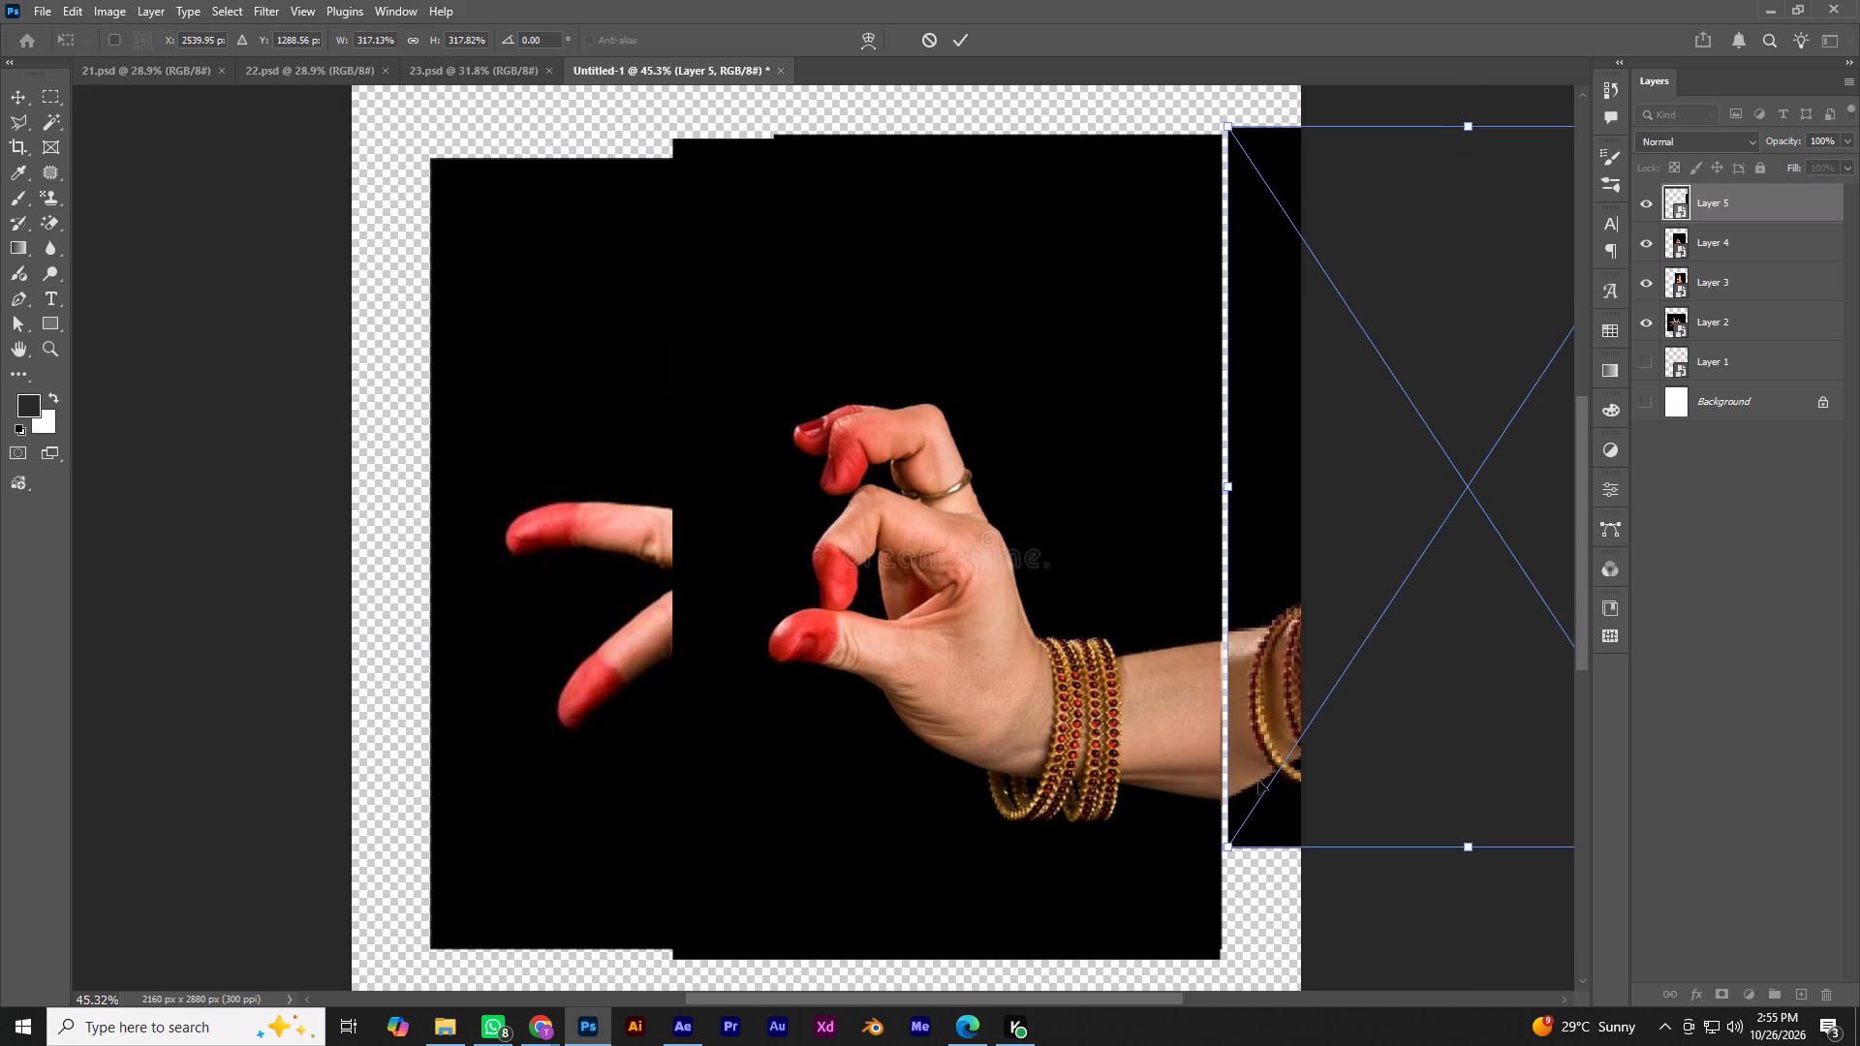
pyautogui.moveTo(1258, 781); pyautogui.dragTo(1252, 789)
pyautogui.keyDown('shift'); pyautogui.moveTo(1219, 858); pyautogui.dragTo(1223, 826); pyautogui.keyUp('shift')
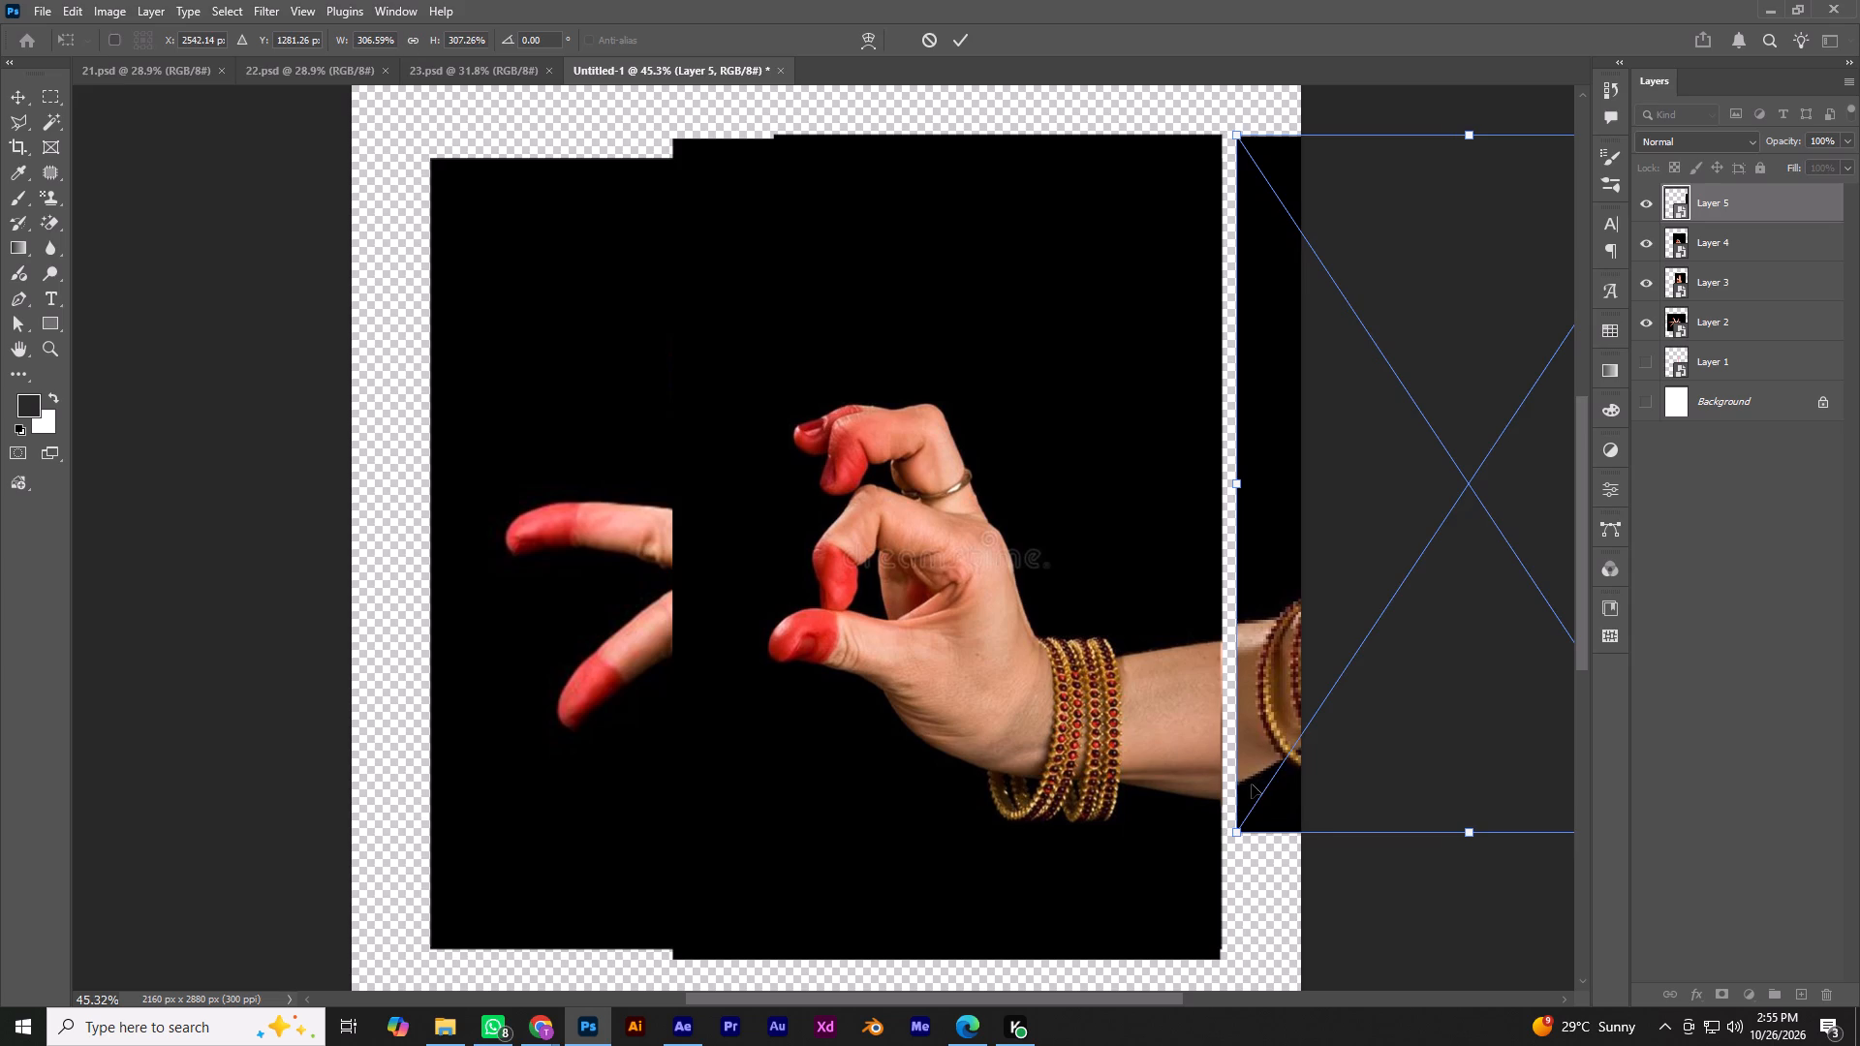
pyautogui.moveTo(1253, 780); pyautogui.dragTo(1239, 796)
pyautogui.press('Return')
pyautogui.hotkey('ctrl', '0')
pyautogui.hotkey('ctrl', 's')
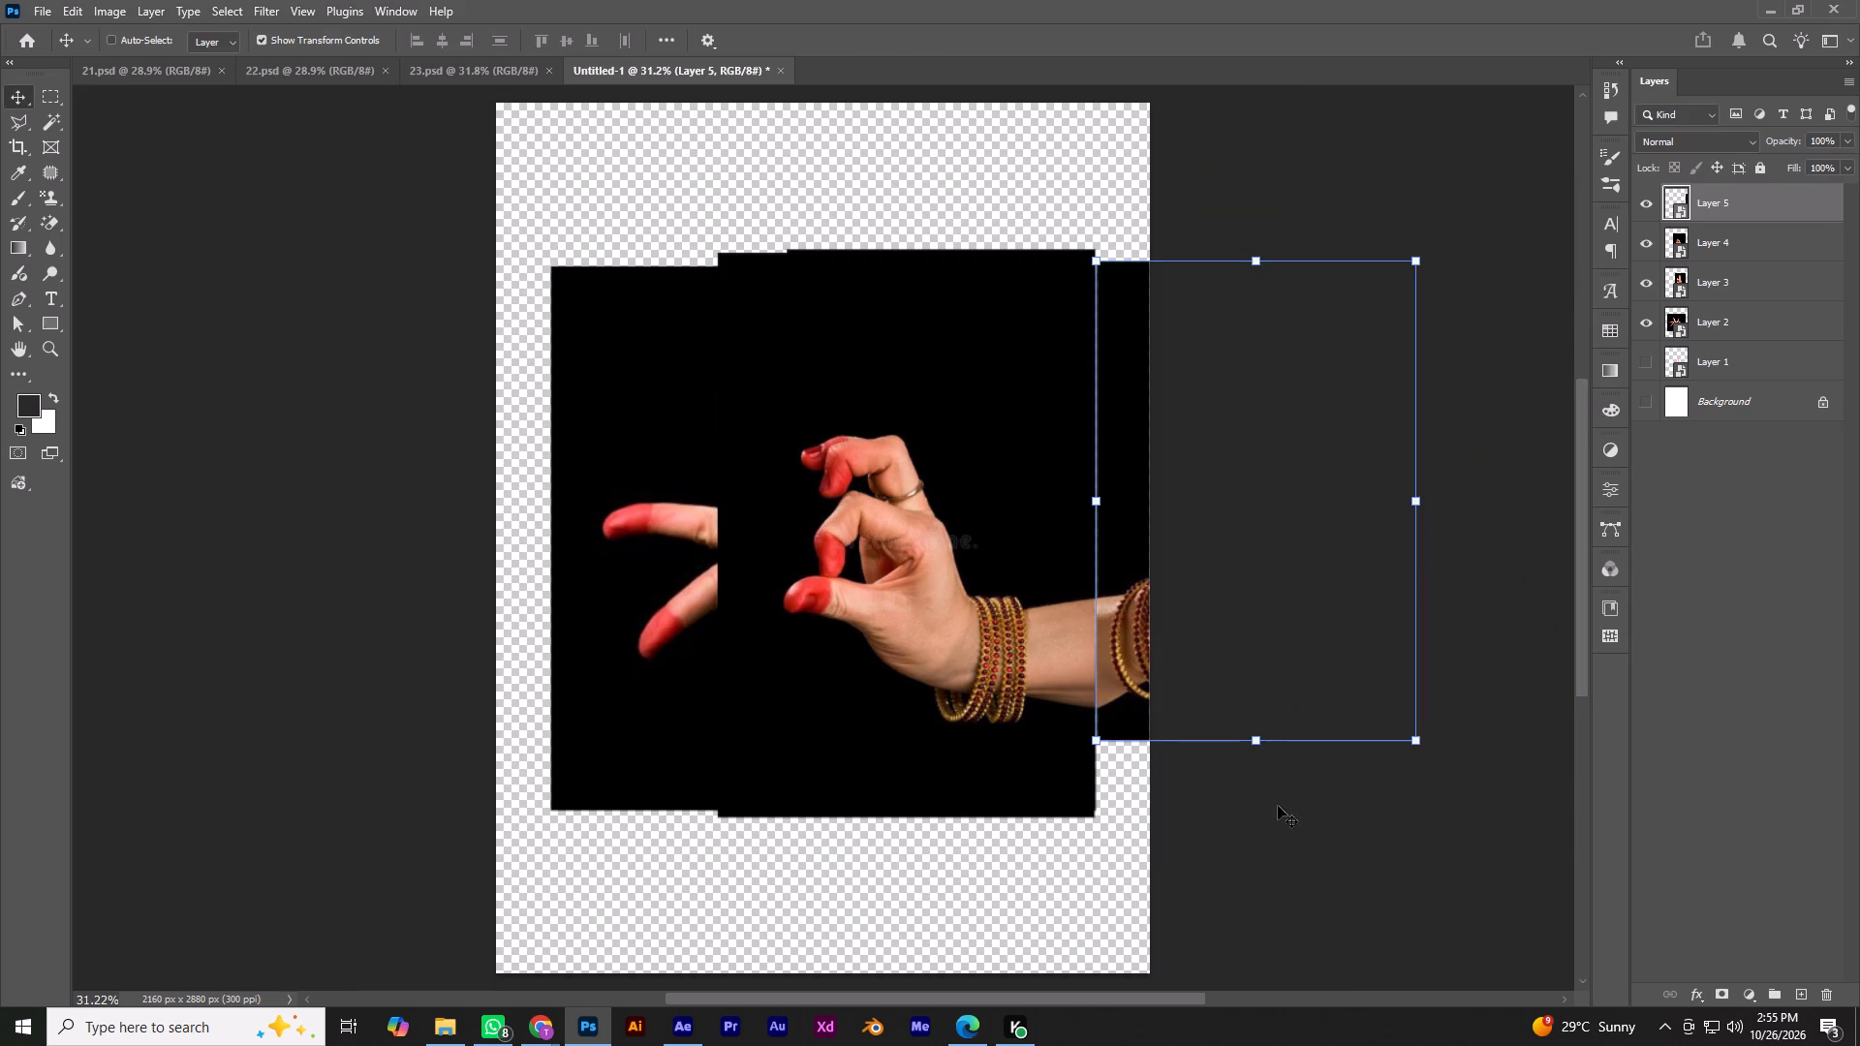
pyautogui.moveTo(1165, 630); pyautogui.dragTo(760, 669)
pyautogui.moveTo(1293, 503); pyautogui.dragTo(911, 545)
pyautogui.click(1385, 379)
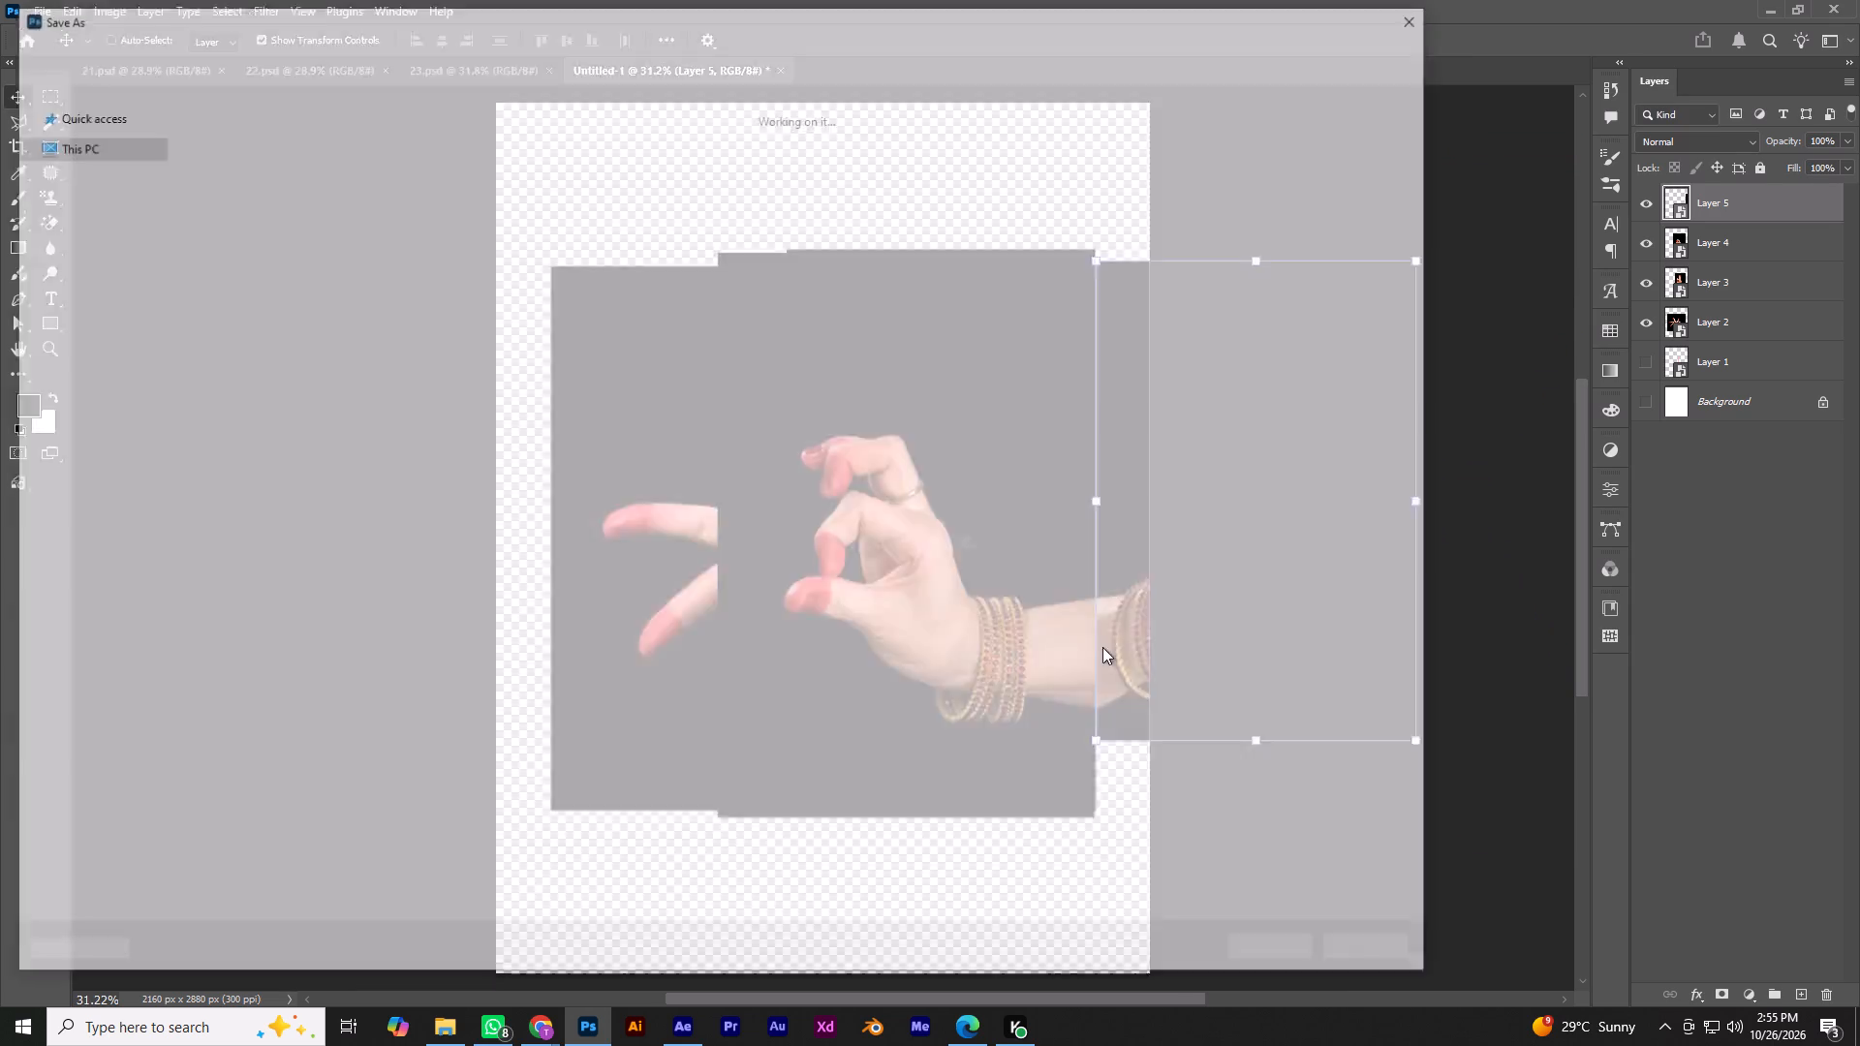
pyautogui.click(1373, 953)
# Move the flat-palm photo back onto the canvas, over the pinched-finger photo.
pyautogui.moveTo(1142, 569); pyautogui.dragTo(891, 562)
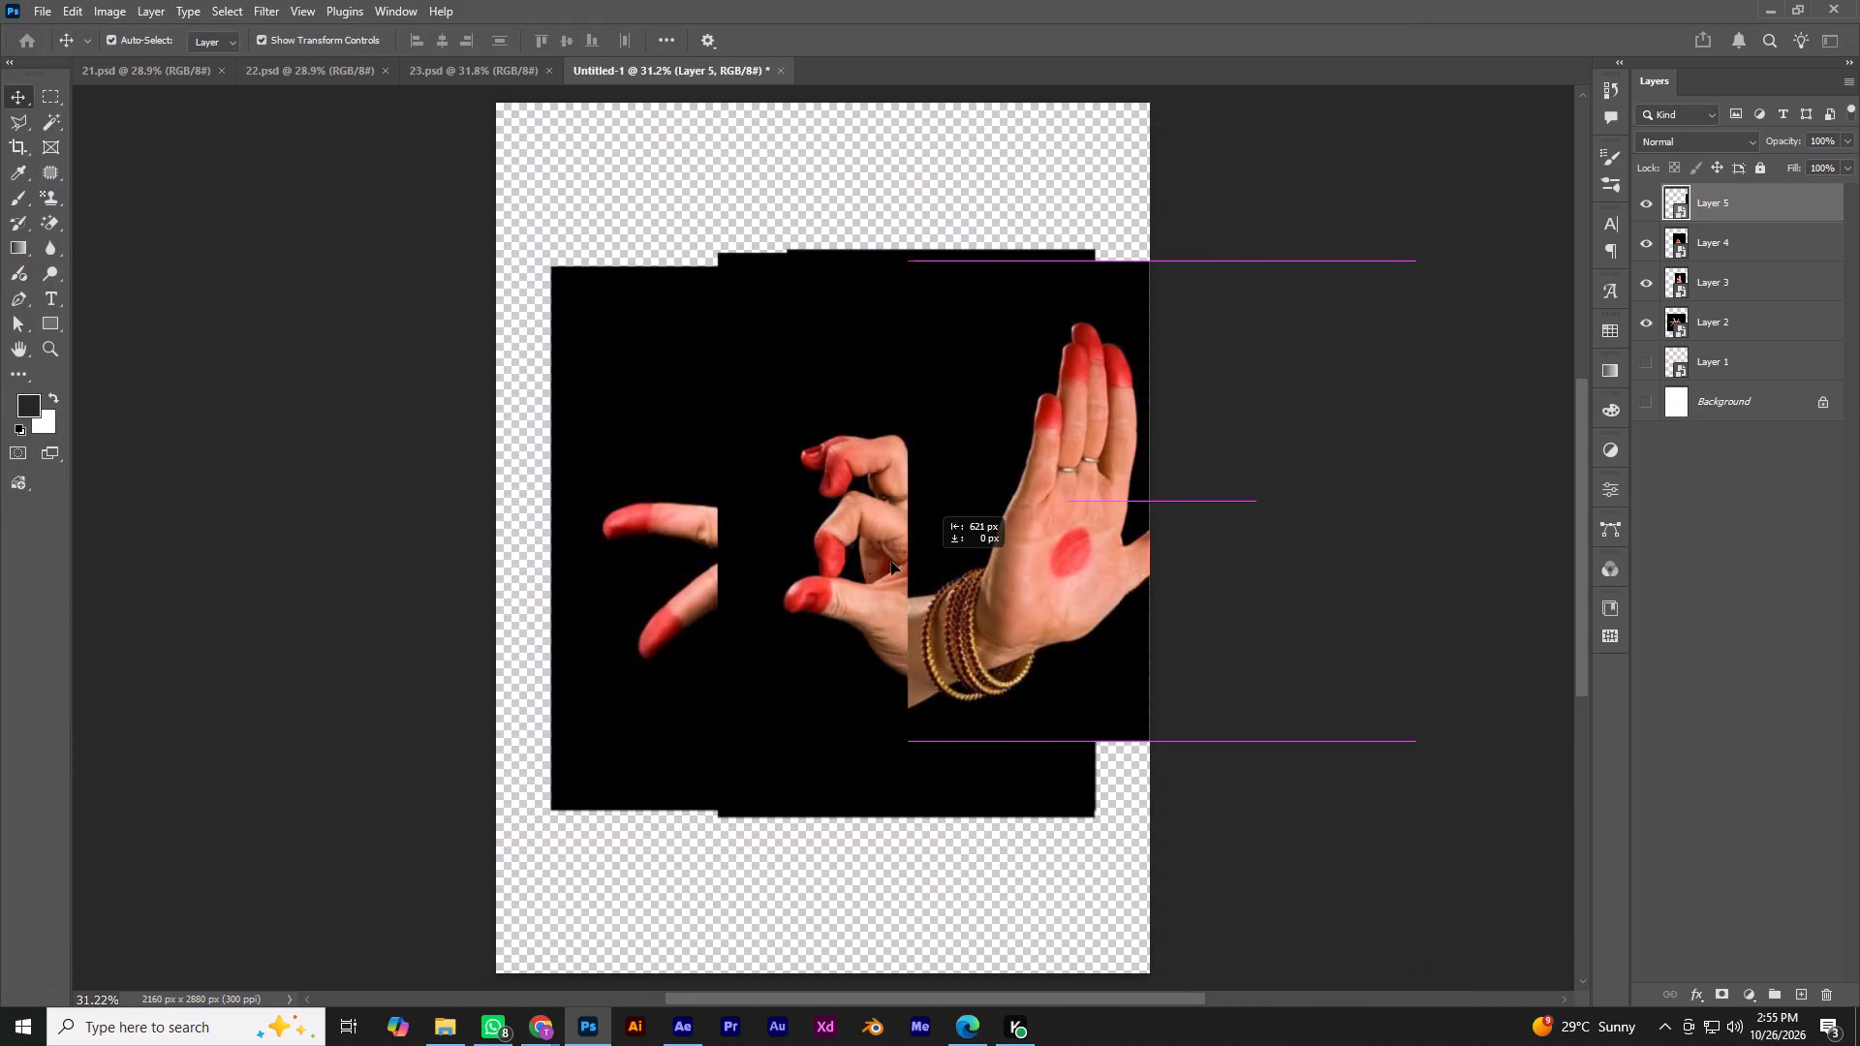
pyautogui.moveTo(891, 562); pyautogui.dragTo(775, 561)
# Switch to Chrome, browse the gesture photos related to the flat-palm pin, and go back to the cupped-palm pin.
pyautogui.click(546, 1040)
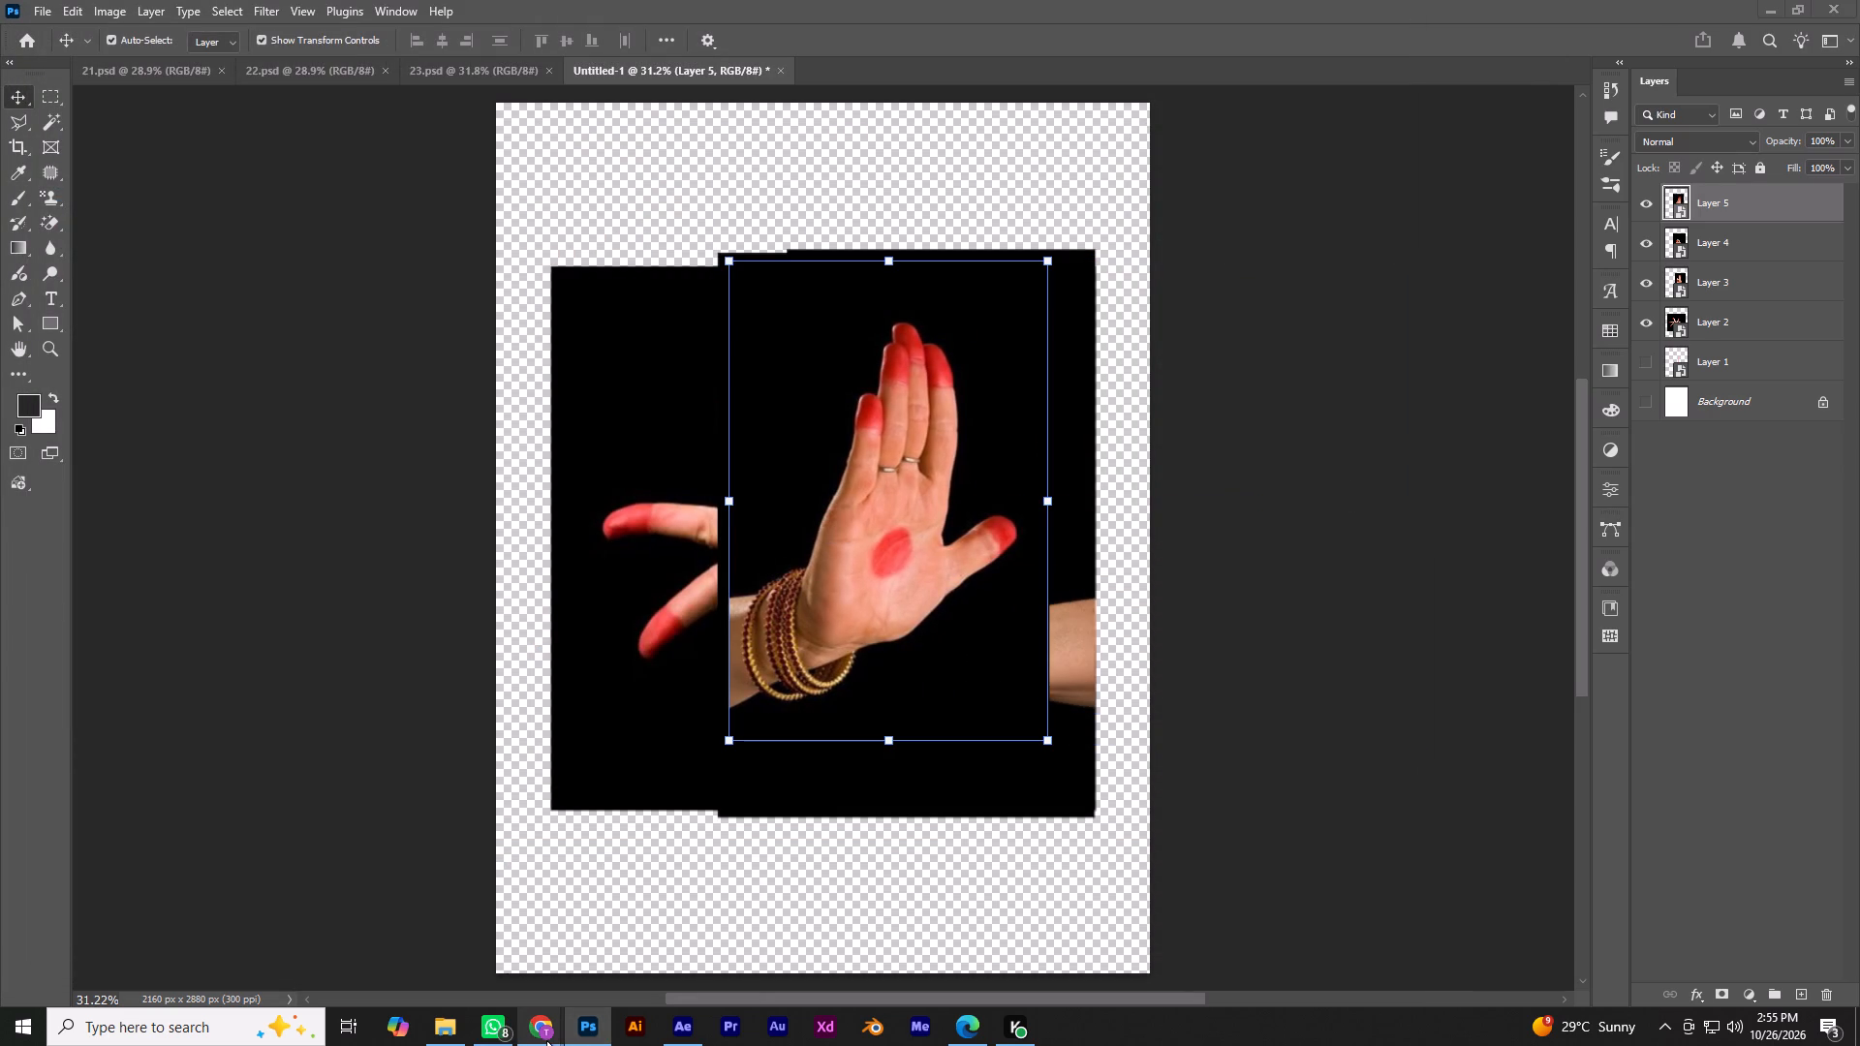
pyautogui.click(459, 957)
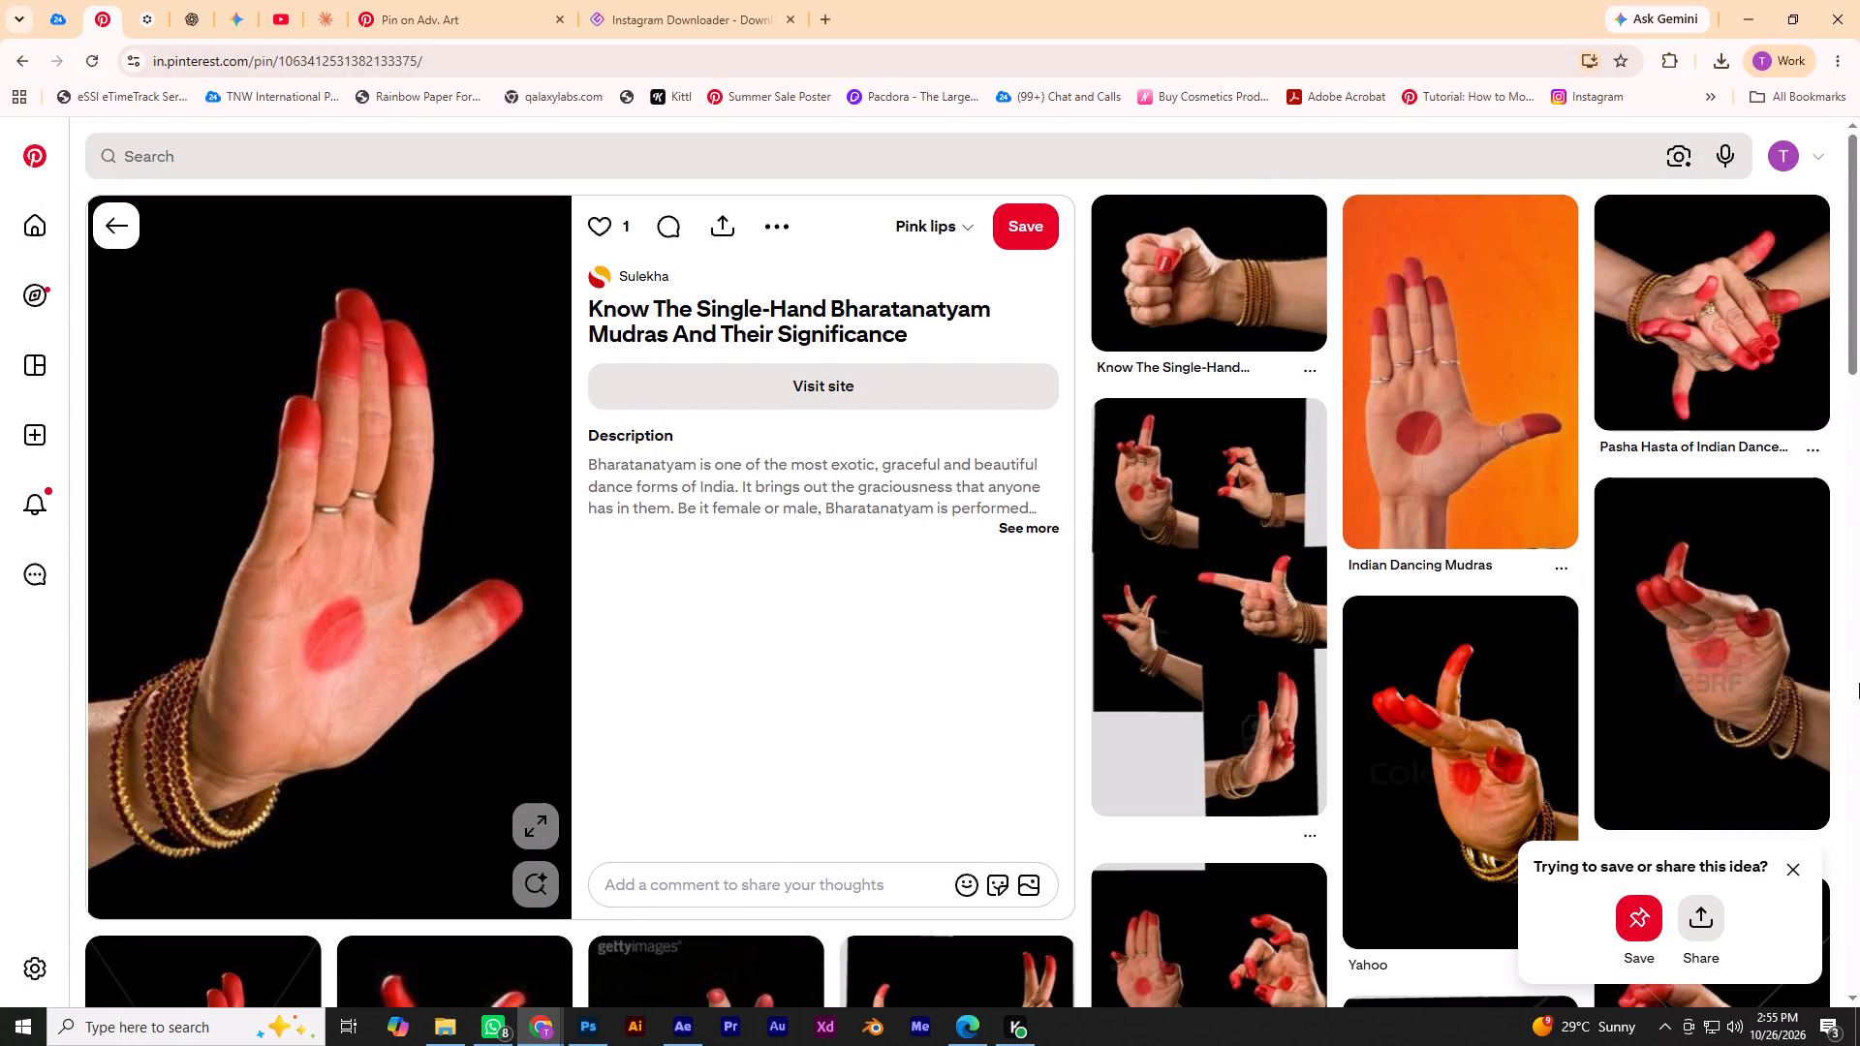
pyautogui.scroll(-3, 1774, 208)
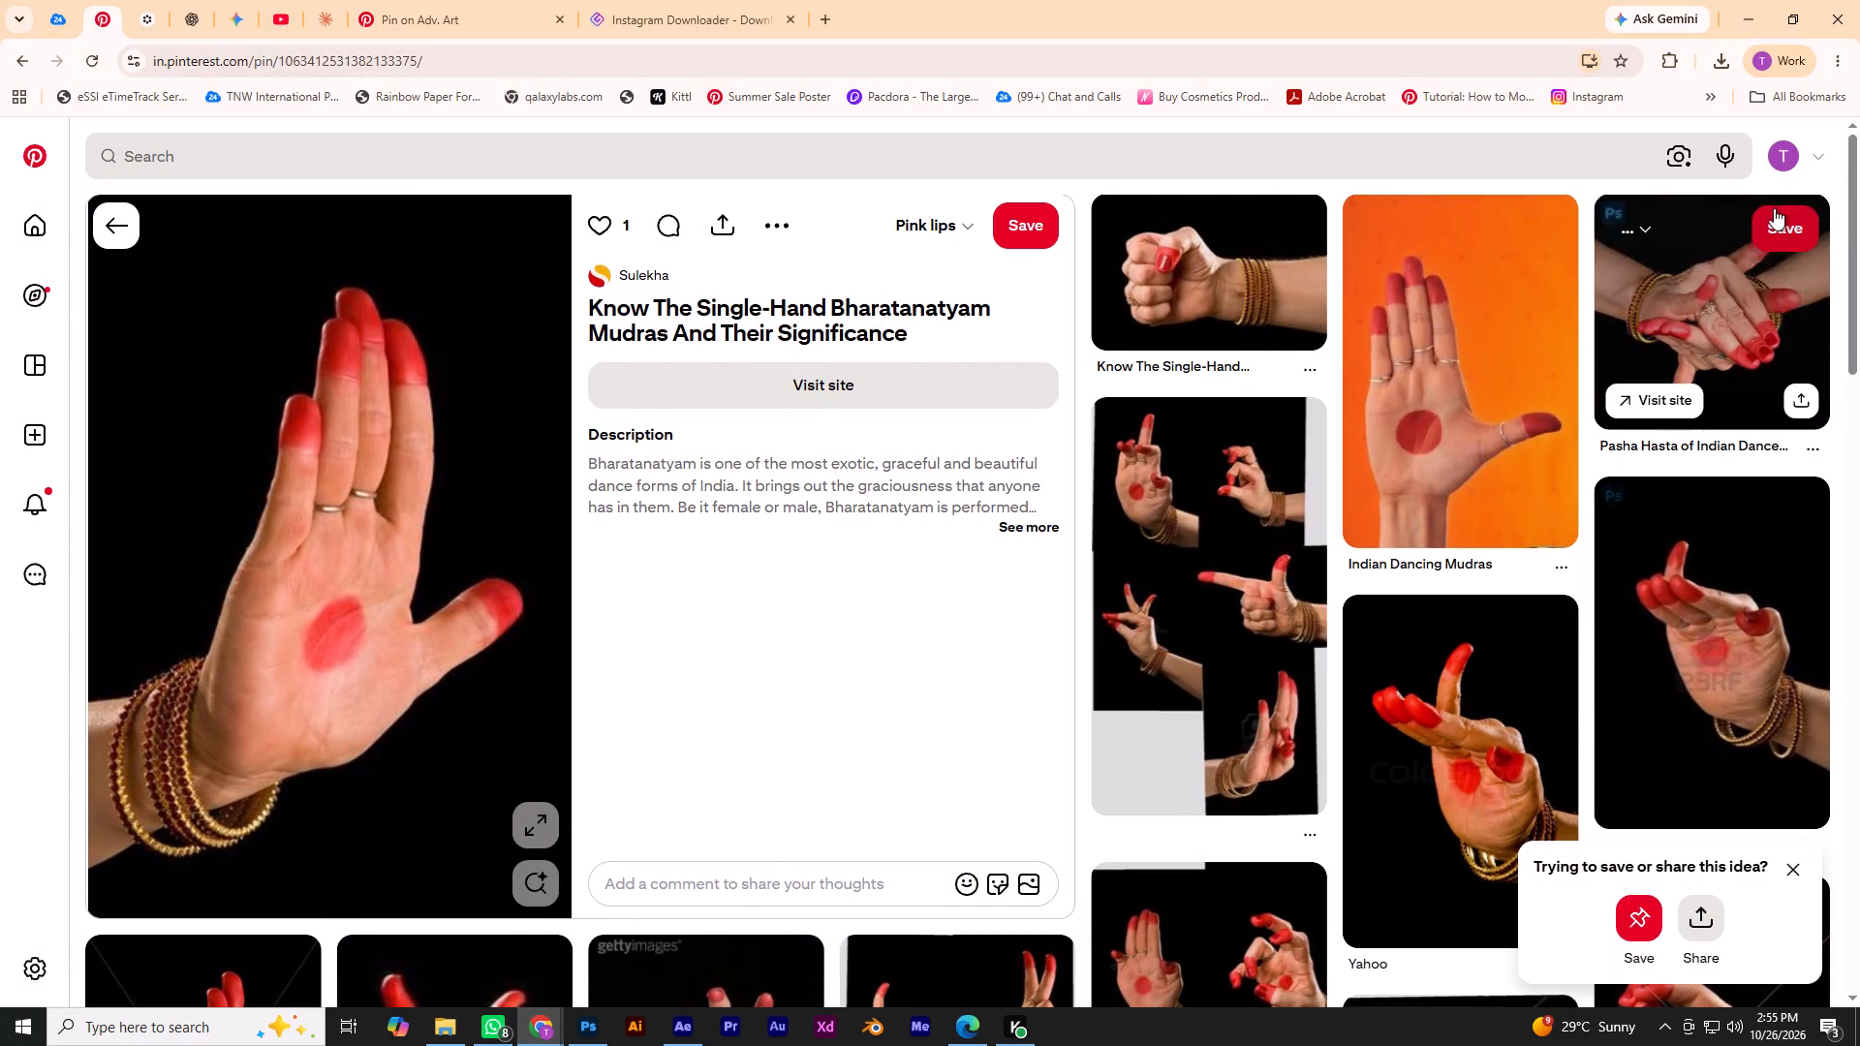
pyautogui.scroll(-4, 1775, 216)
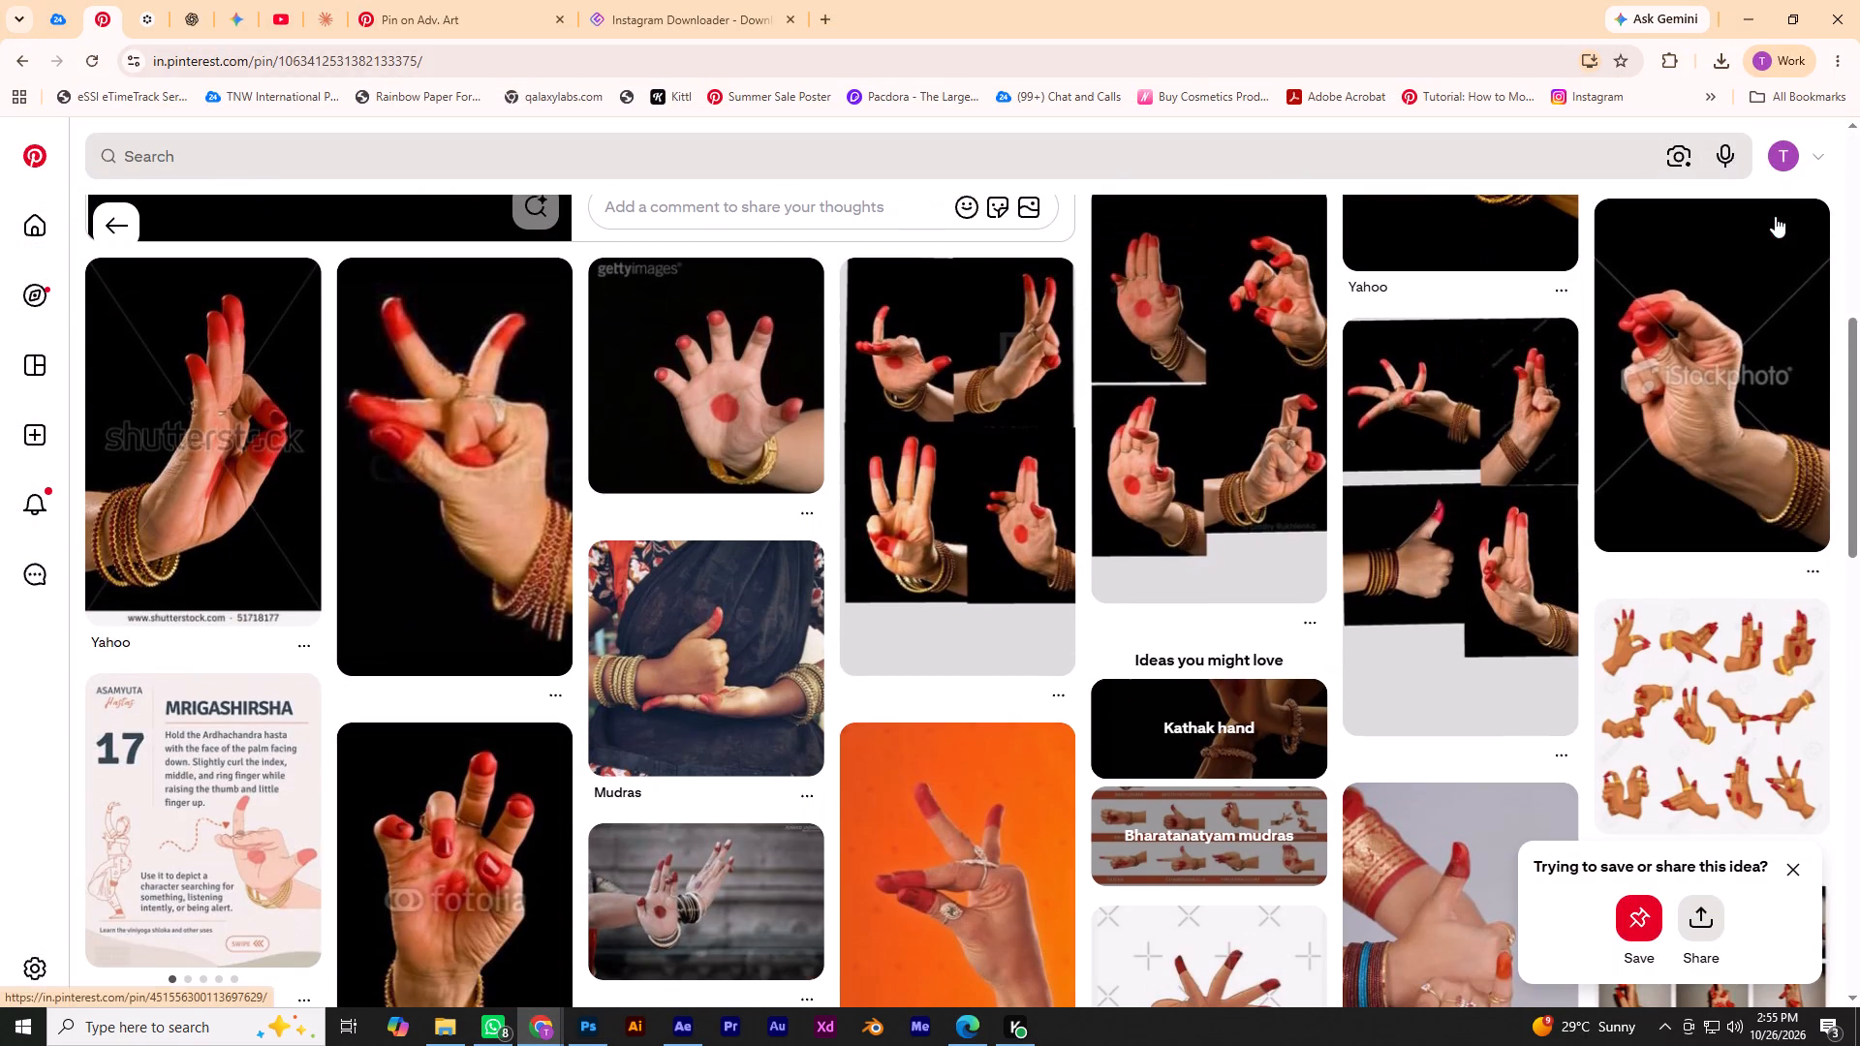
pyautogui.scroll(-4, 1775, 216)
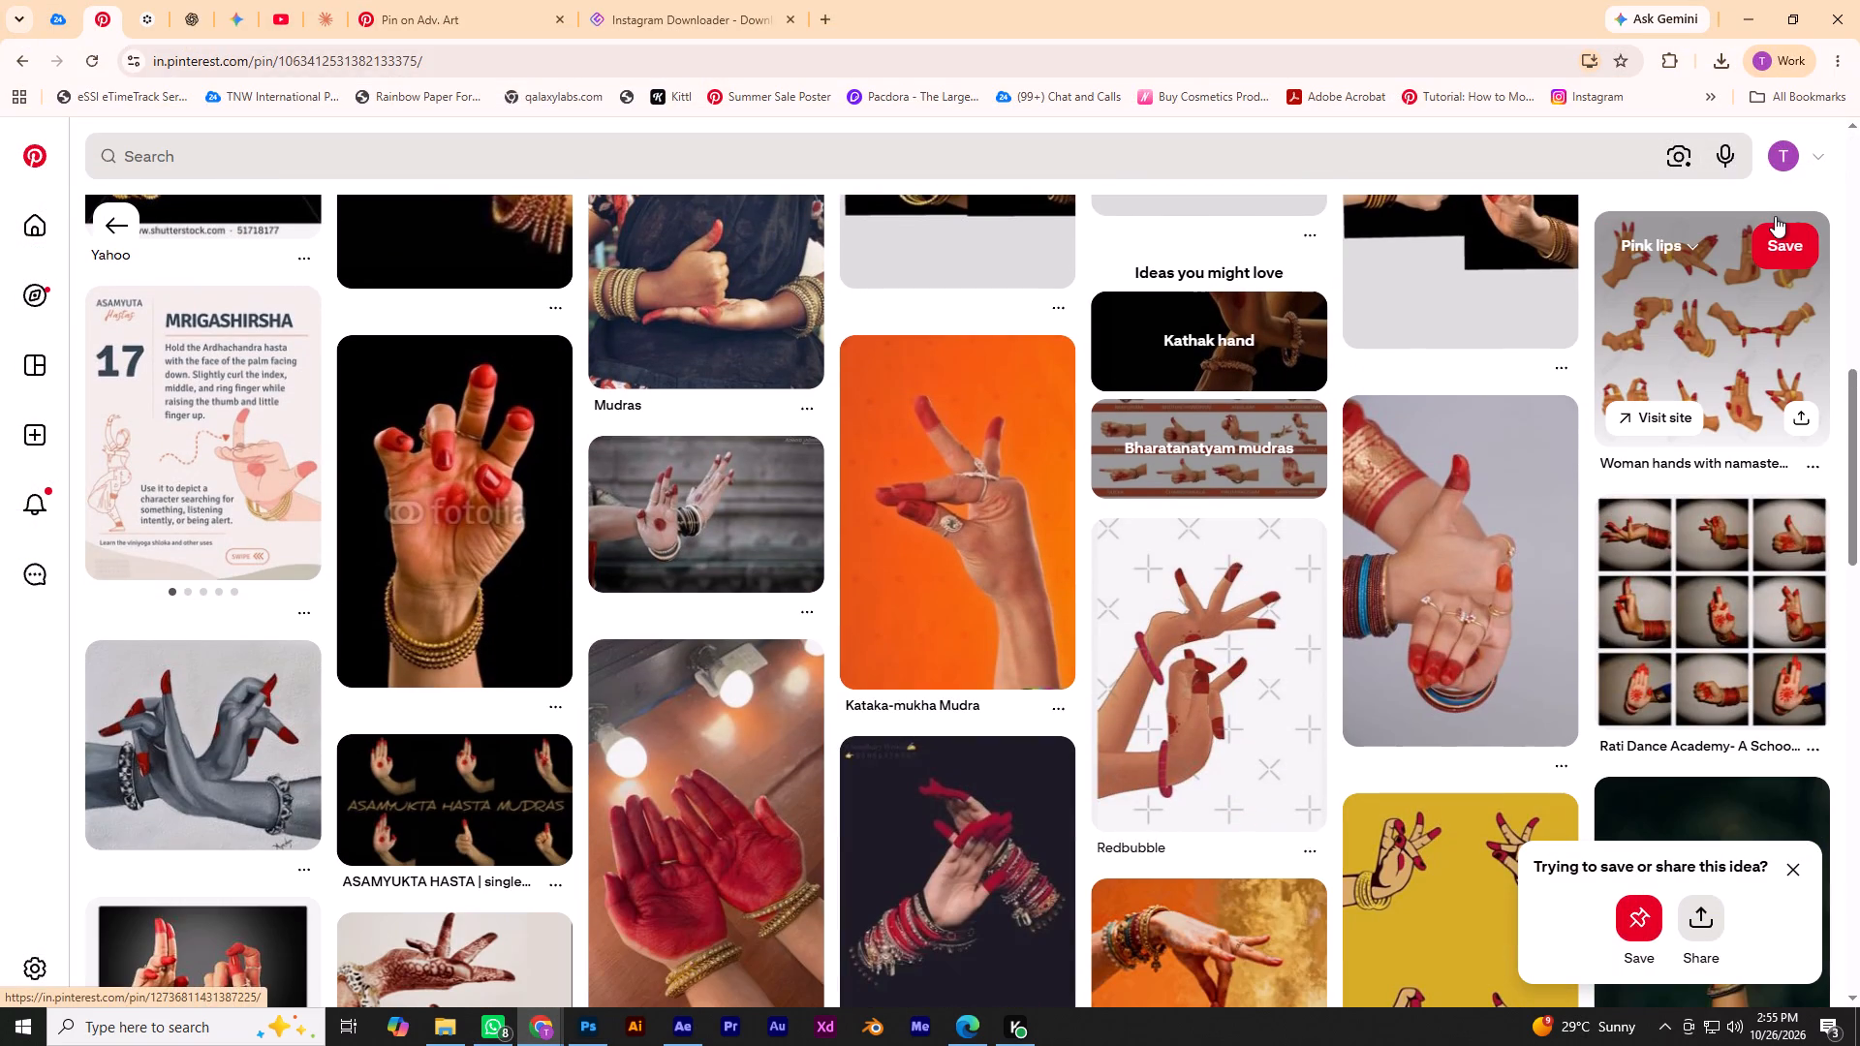
pyautogui.scroll(3, 732, 551)
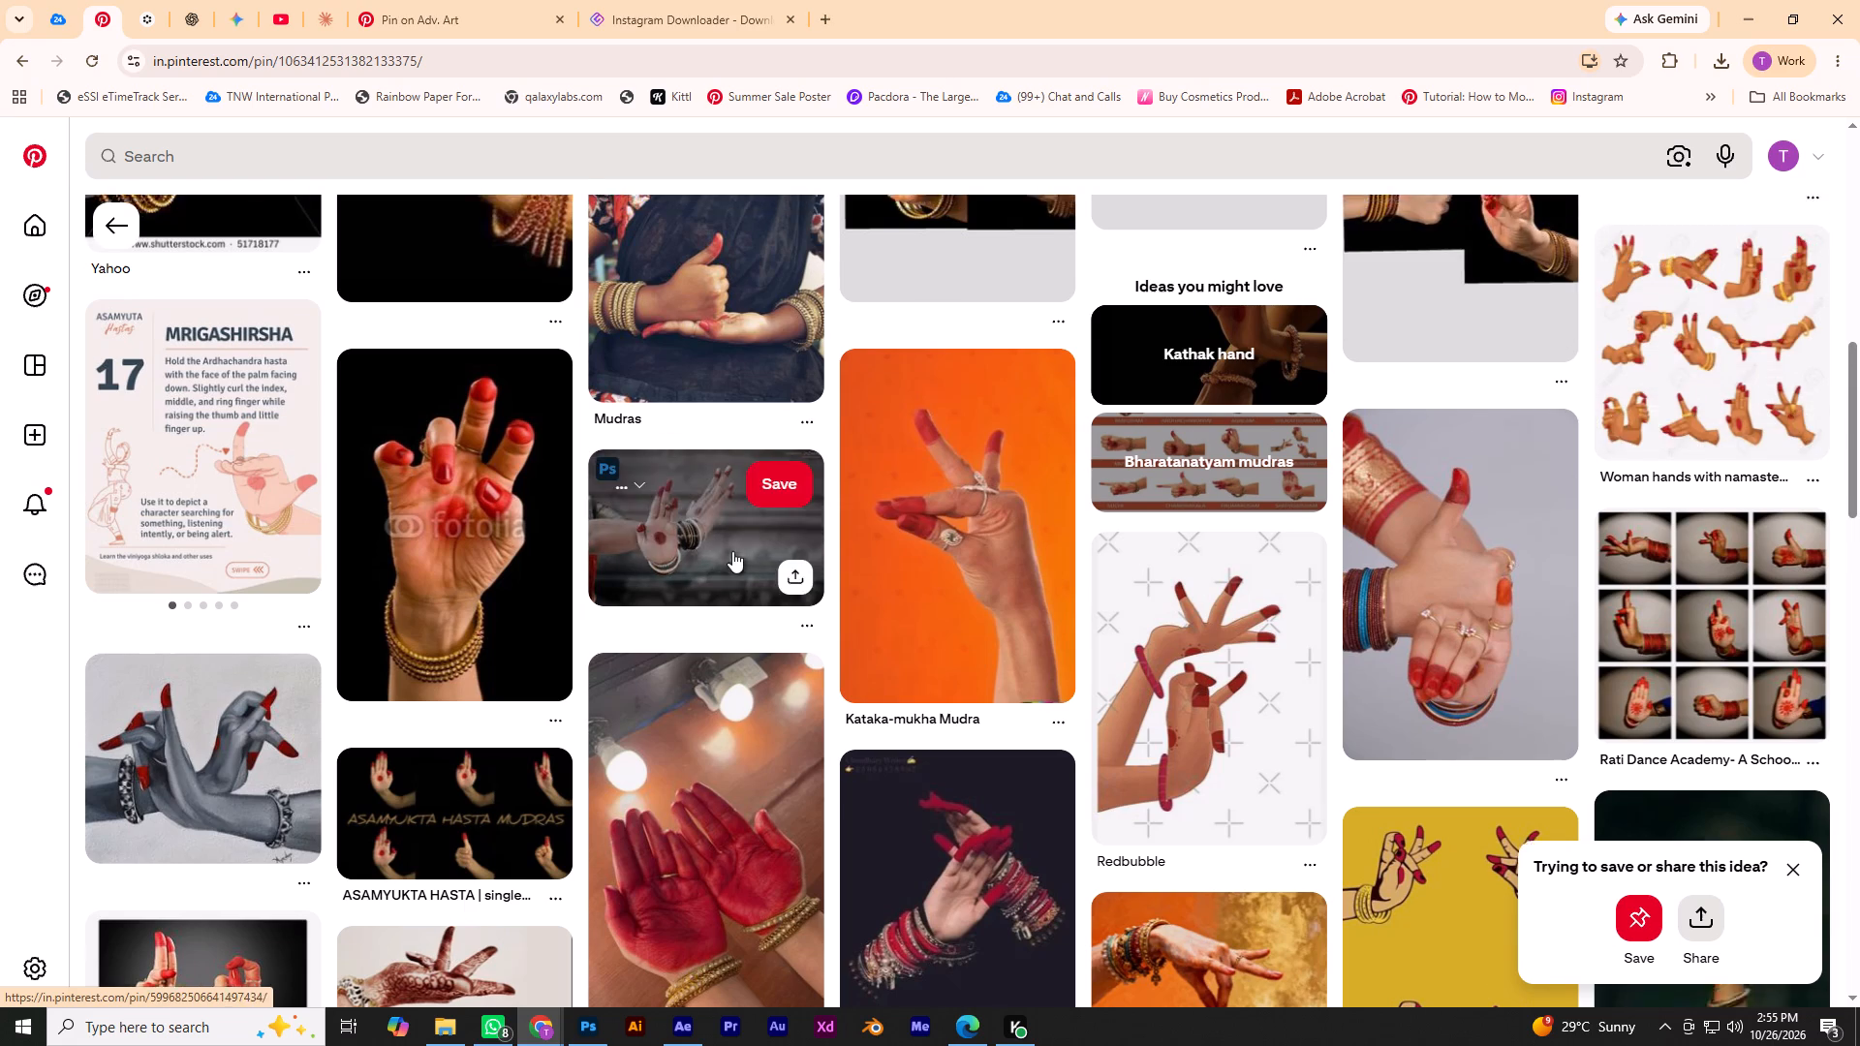
pyautogui.scroll(10, 732, 551)
pyautogui.click(13, 57)
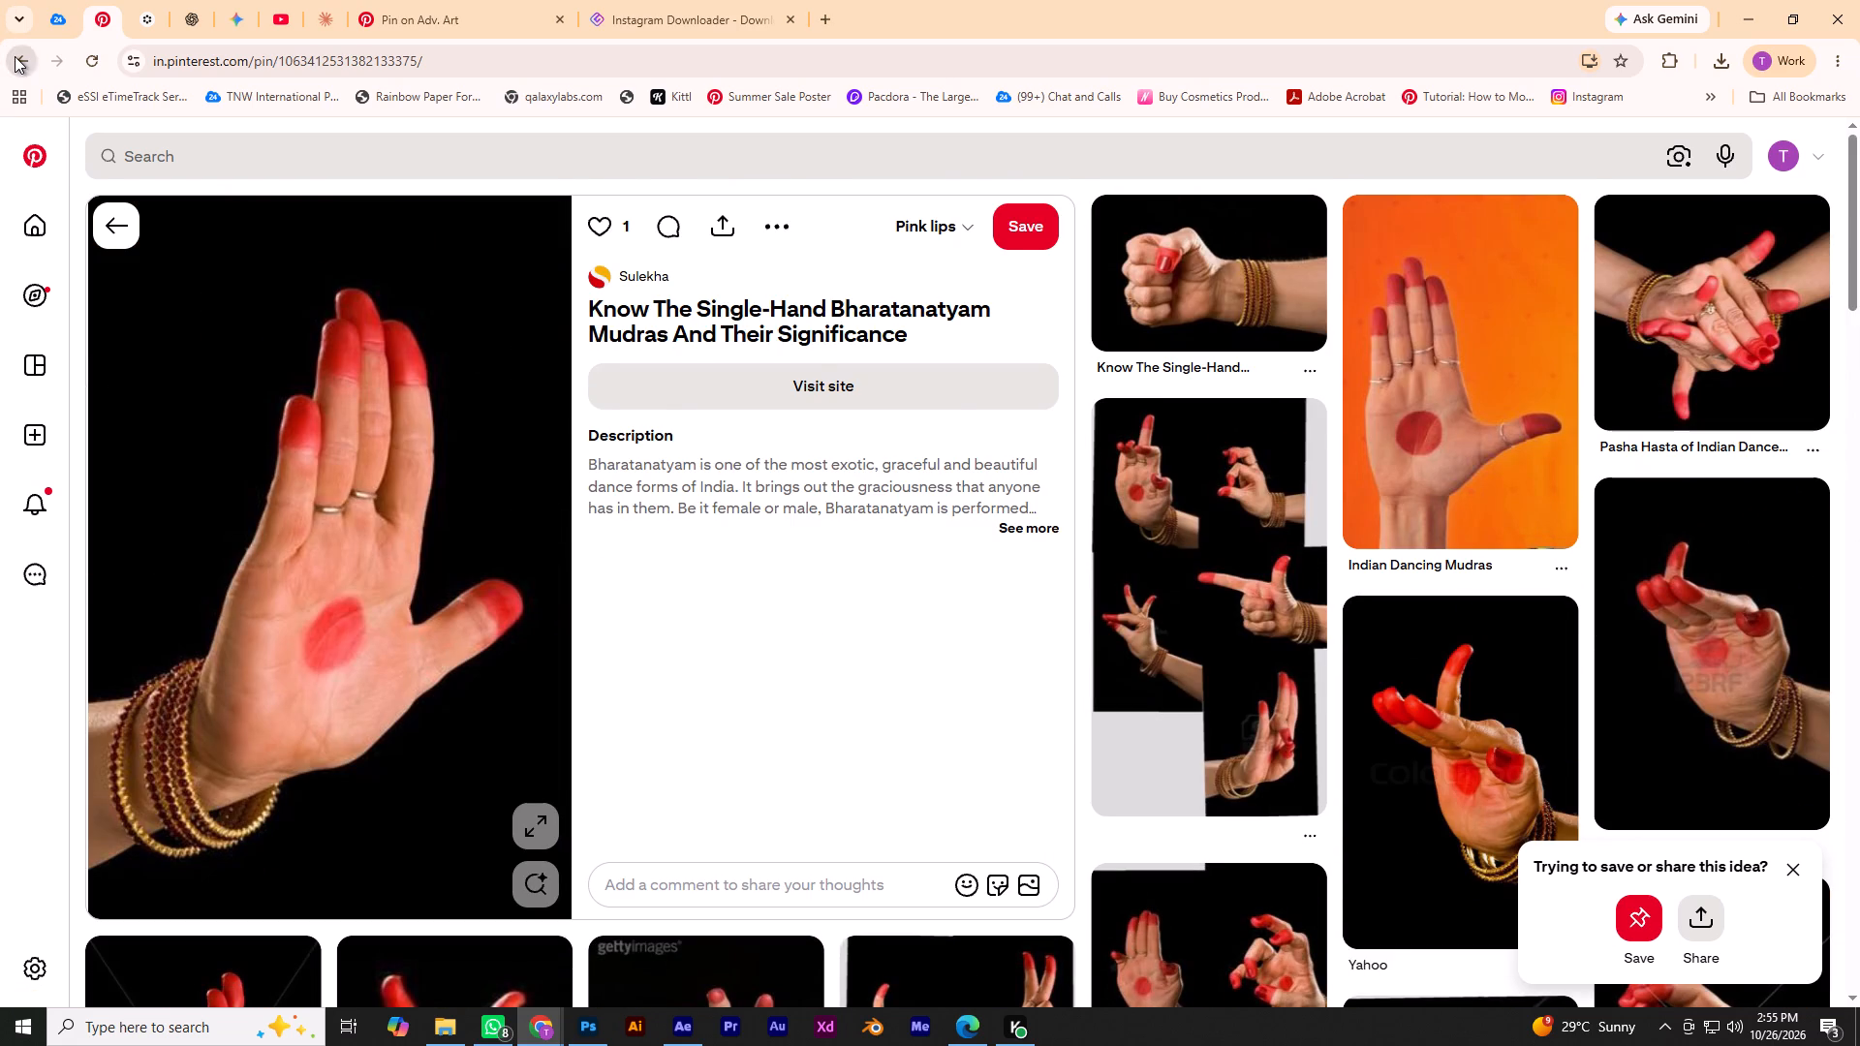
pyautogui.click(15, 56)
pyautogui.click(15, 56)
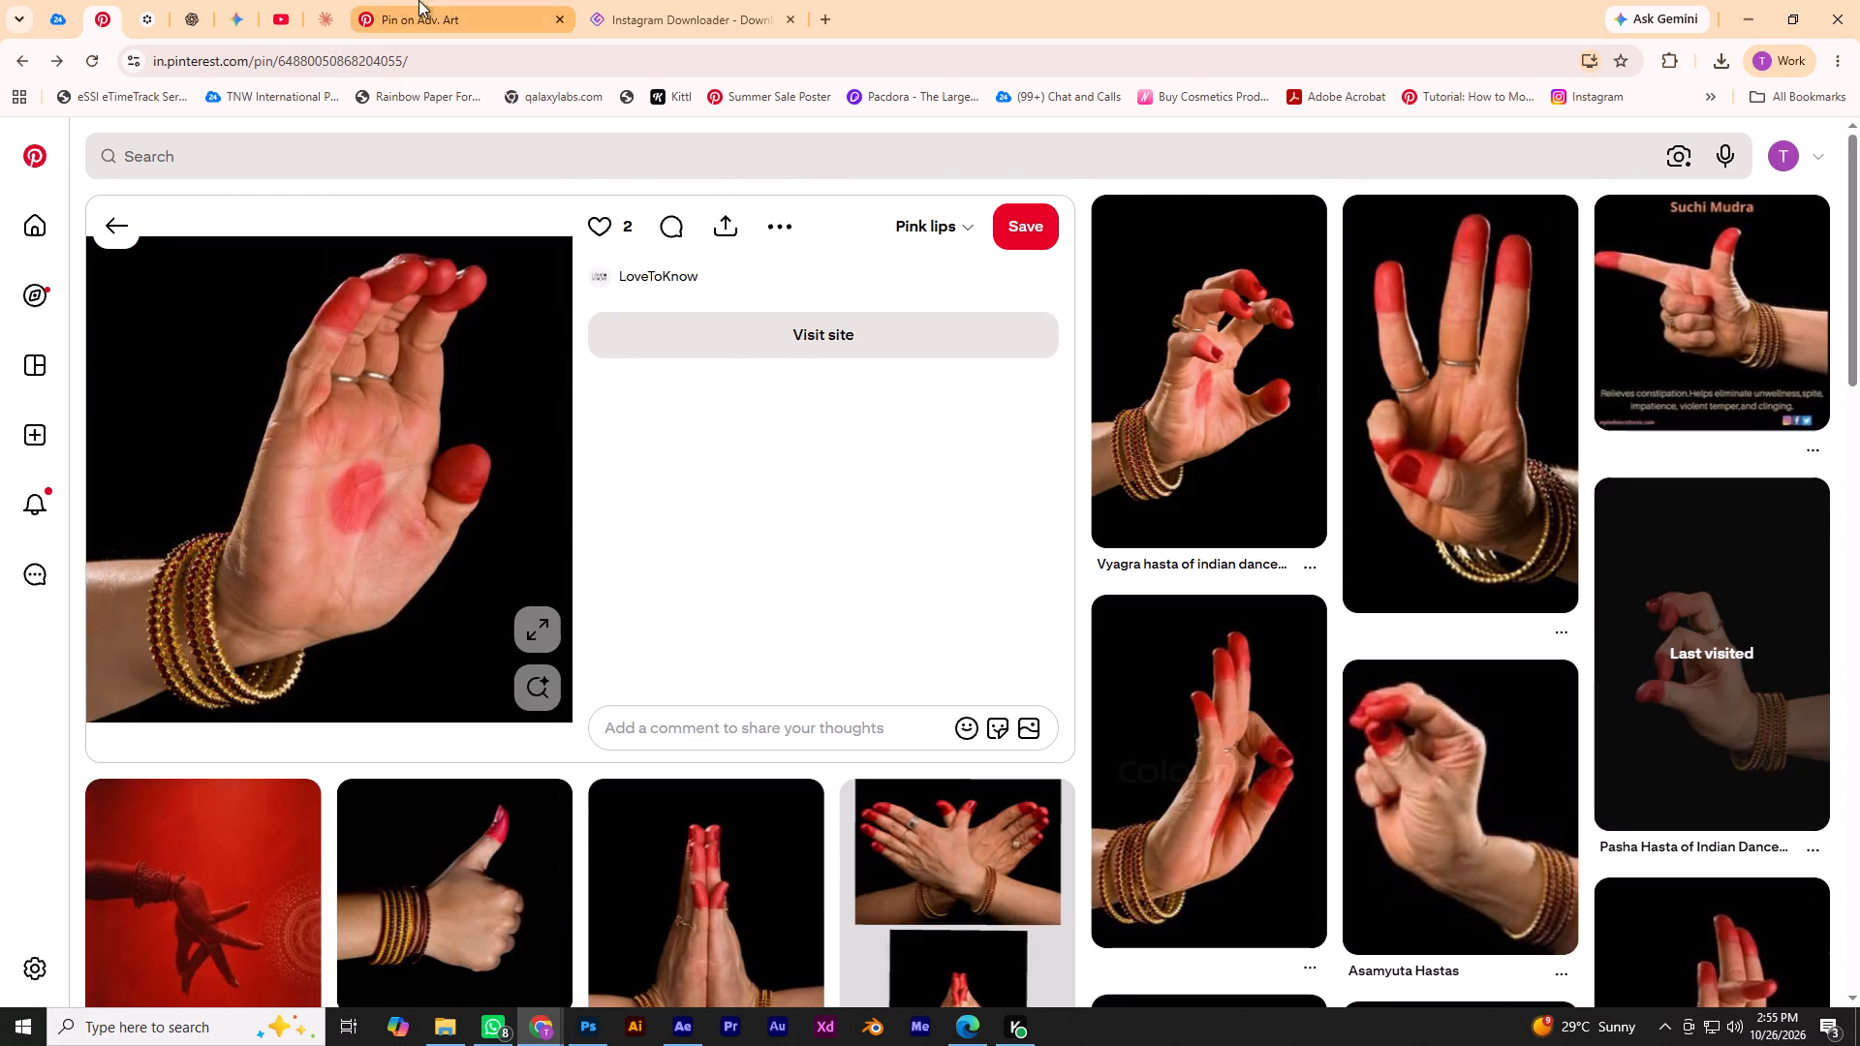
# In the other Pinterest tab, open the related photo of the pinching hand with the red bangle.
pyautogui.click(386, 0)
pyautogui.scroll(-2, 331, 408)
pyautogui.scroll(1, 1382, 367)
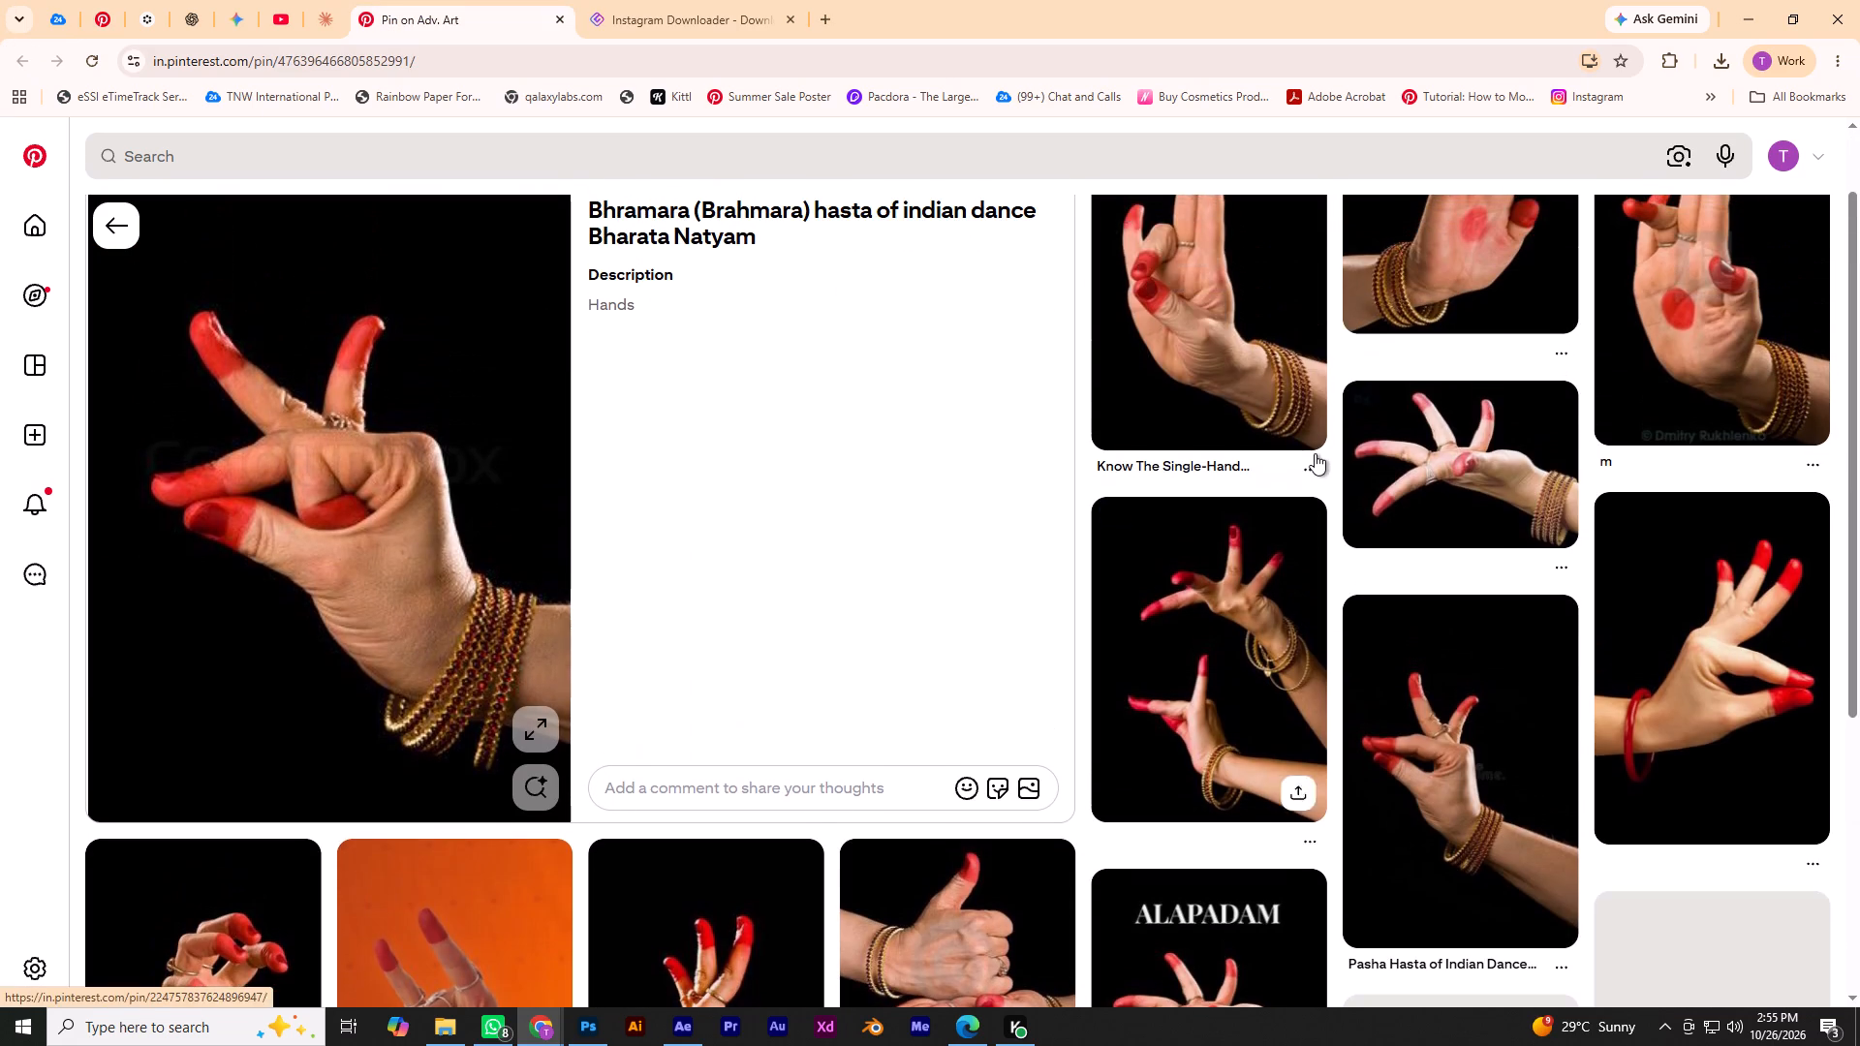
pyautogui.click(1724, 592)
# In Photoshop, arrange the hand photos in the canvas corners: spread fingers top left, pinched fingers top right, flat palm bottom left, two raised fingers bottom right.
pyautogui.click(595, 1037)
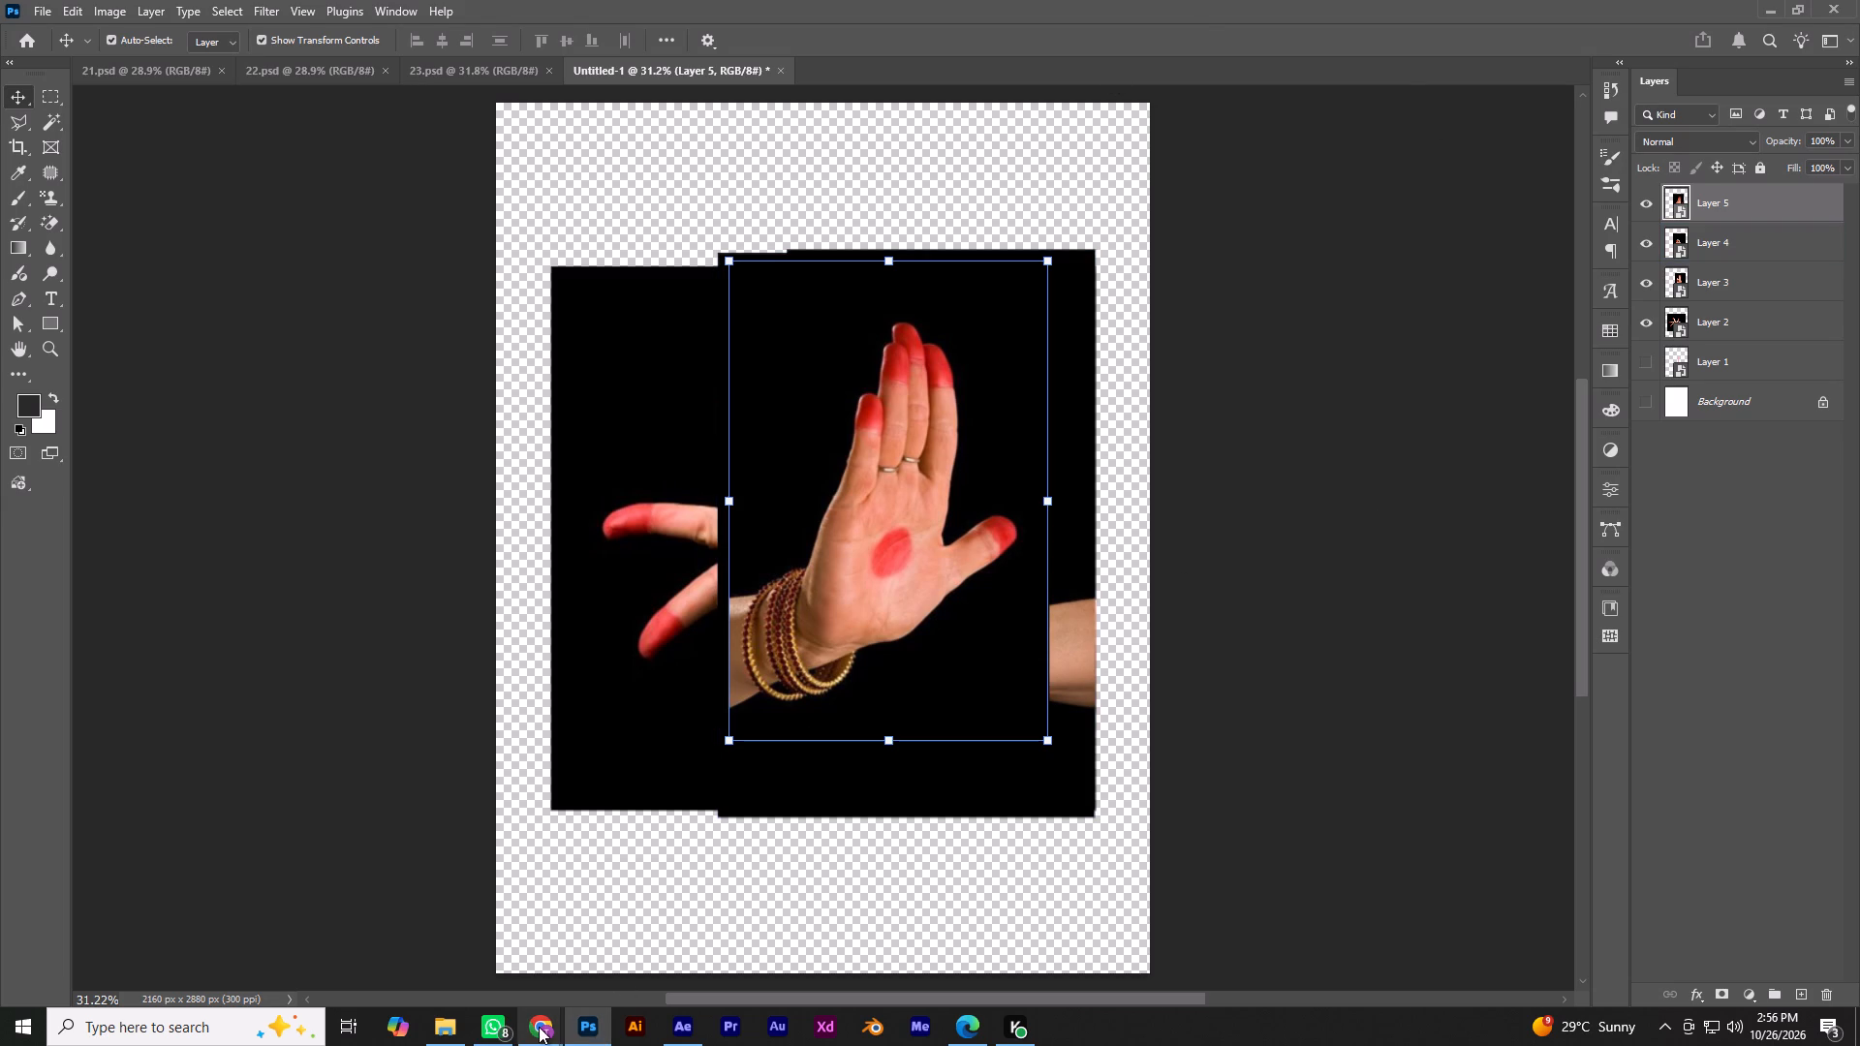
pyautogui.moveTo(810, 629); pyautogui.dragTo(580, 775)
pyautogui.keyDown('alt'); pyautogui.scroll(-3, 655, 715); pyautogui.keyUp('alt')
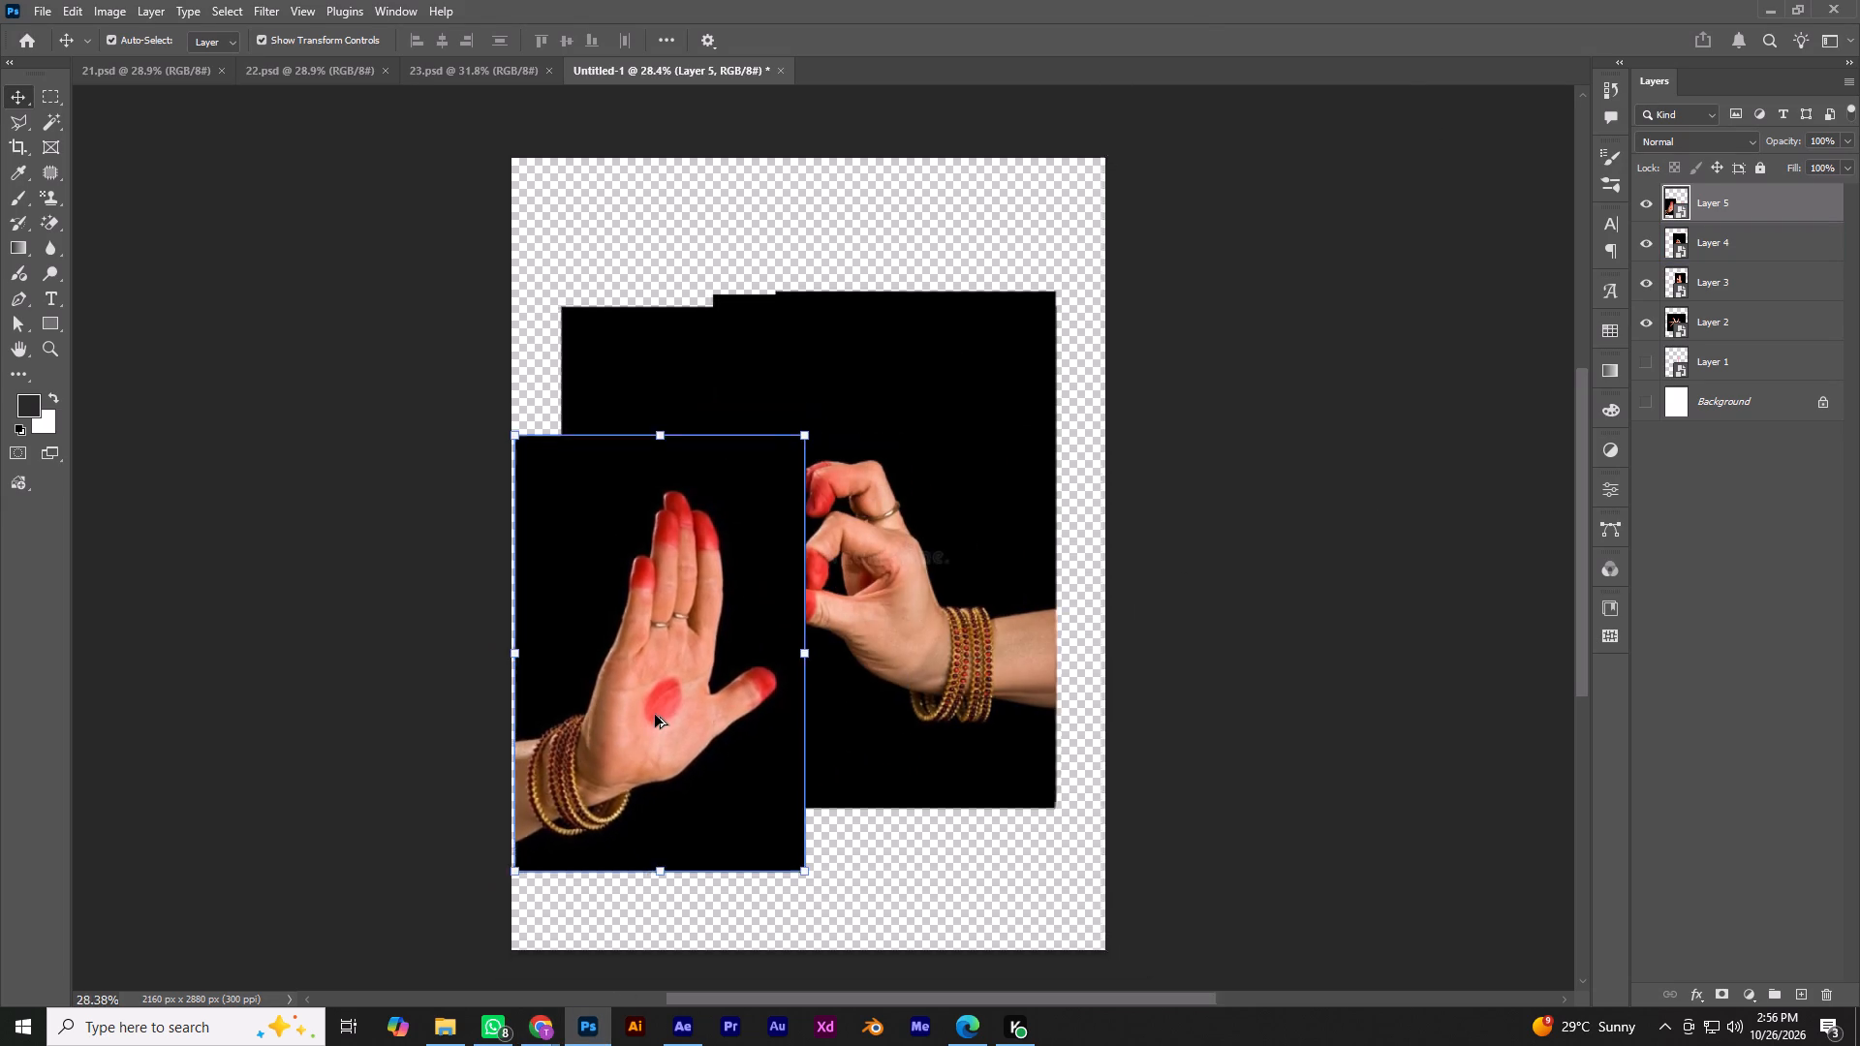
pyautogui.keyDown('alt'); pyautogui.scroll(-1, 655, 715); pyautogui.keyUp('alt')
pyautogui.moveTo(797, 514); pyautogui.dragTo(955, 302)
pyautogui.moveTo(853, 565); pyautogui.dragTo(851, 573)
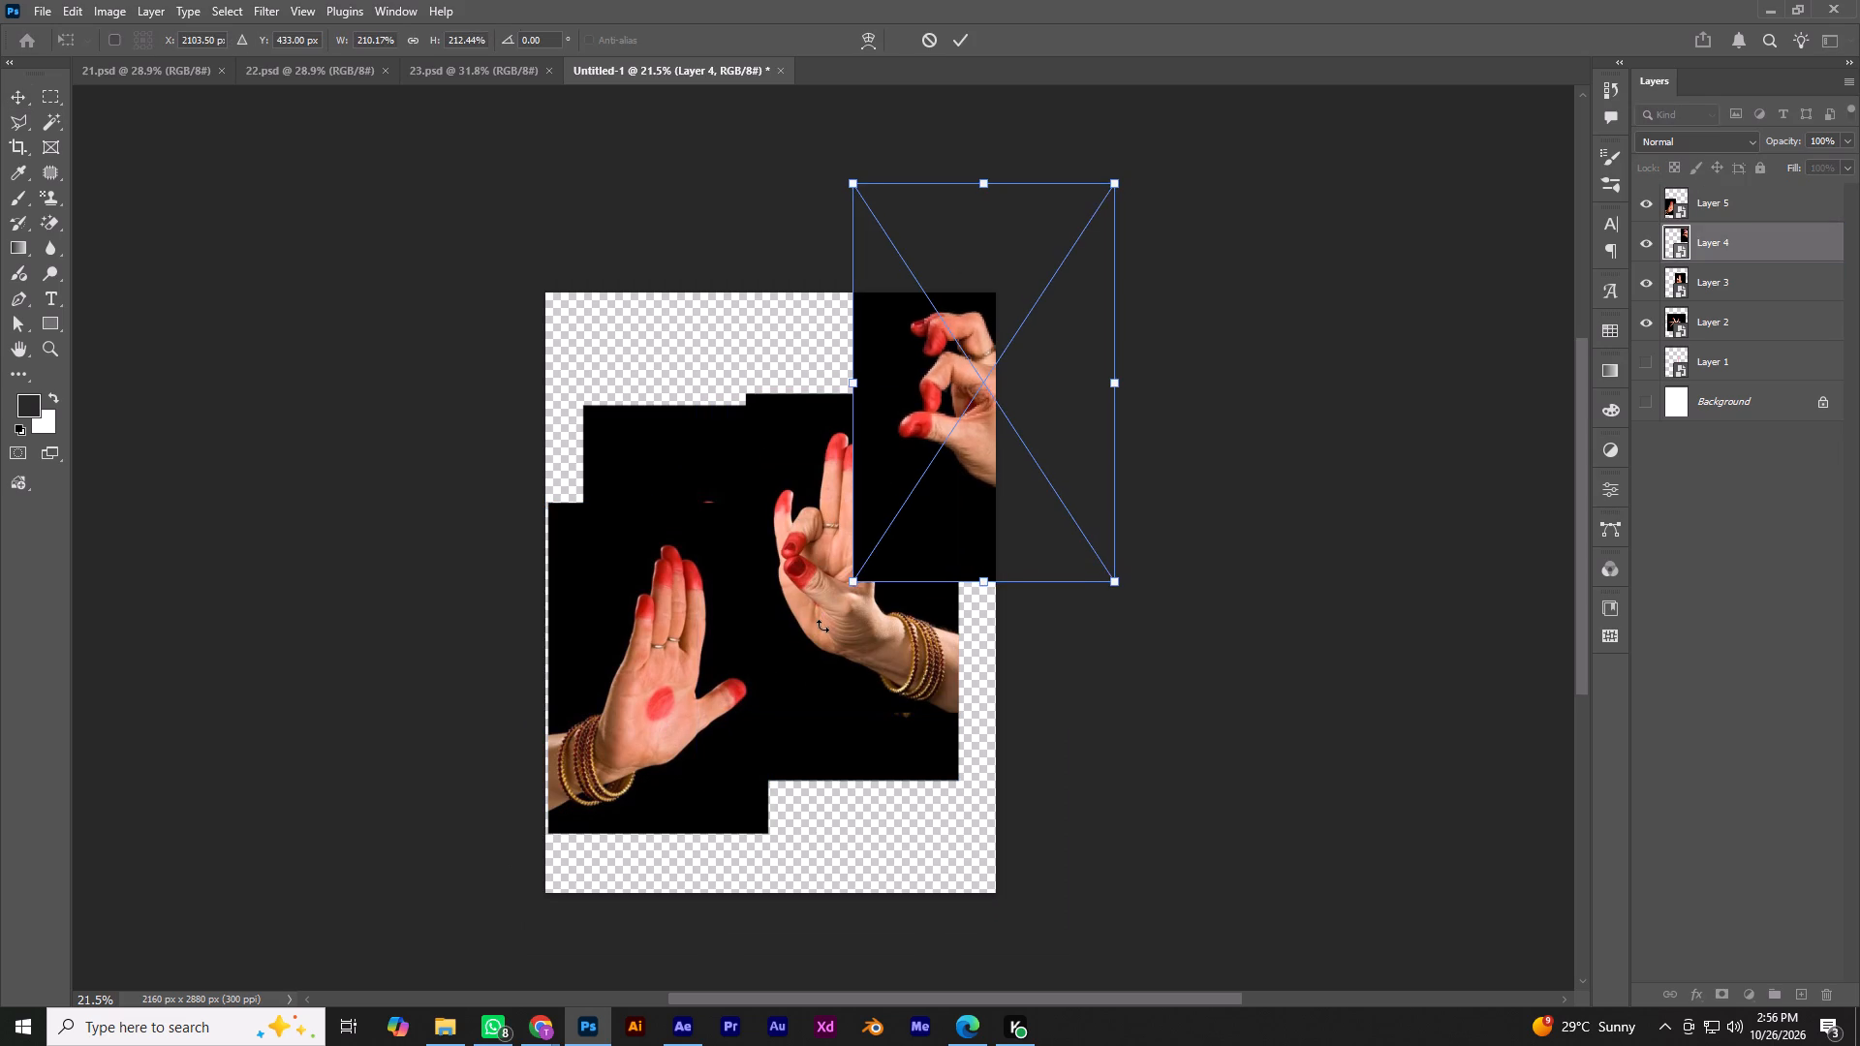
pyautogui.hotkey('ctrl', 'z')
pyautogui.press('Return')
pyautogui.moveTo(822, 626); pyautogui.dragTo(898, 778)
pyautogui.moveTo(707, 463); pyautogui.dragTo(706, 463)
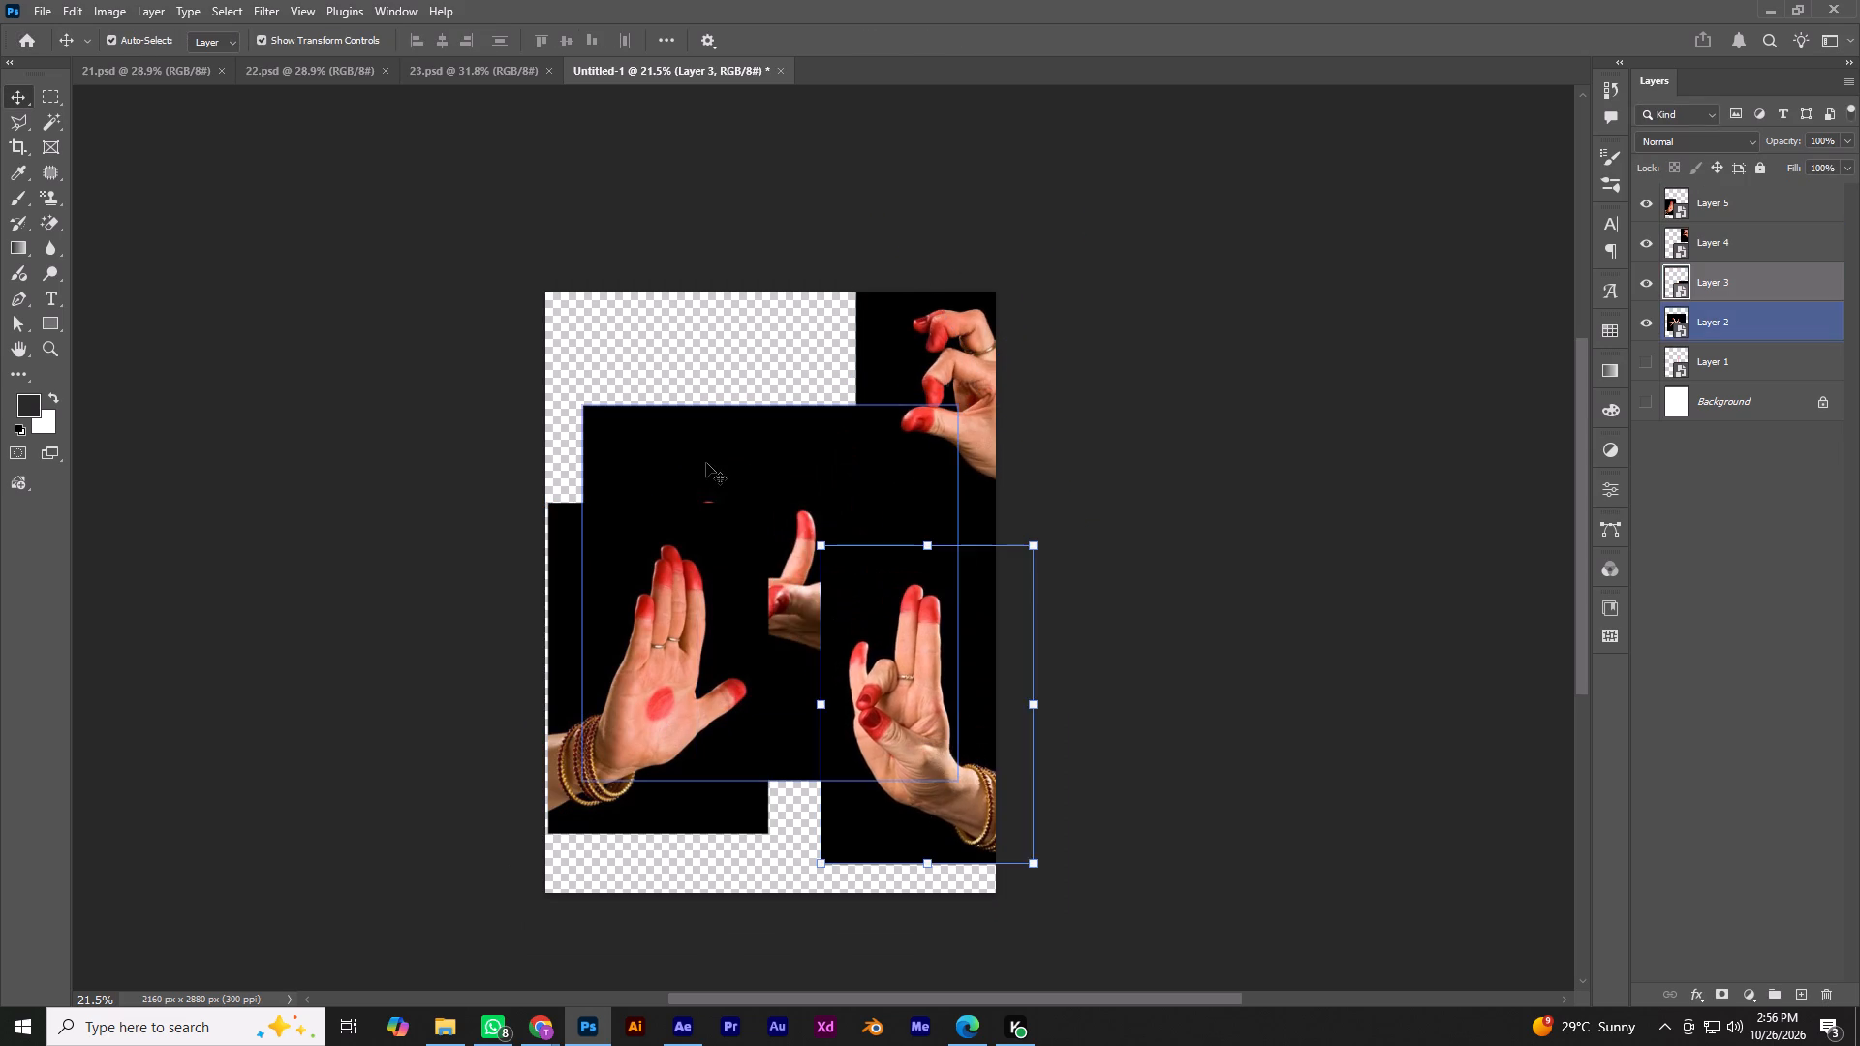
pyautogui.moveTo(706, 463); pyautogui.dragTo(563, 252)
pyautogui.moveTo(651, 723); pyautogui.dragTo(668, 788)
pyautogui.moveTo(887, 796); pyautogui.dragTo(863, 823)
pyautogui.moveTo(976, 408); pyautogui.dragTo(932, 425)
# Switch back to Chrome and open the related cupped-palm hand photo from the red-bangle pin's page.
pyautogui.click(541, 1033)
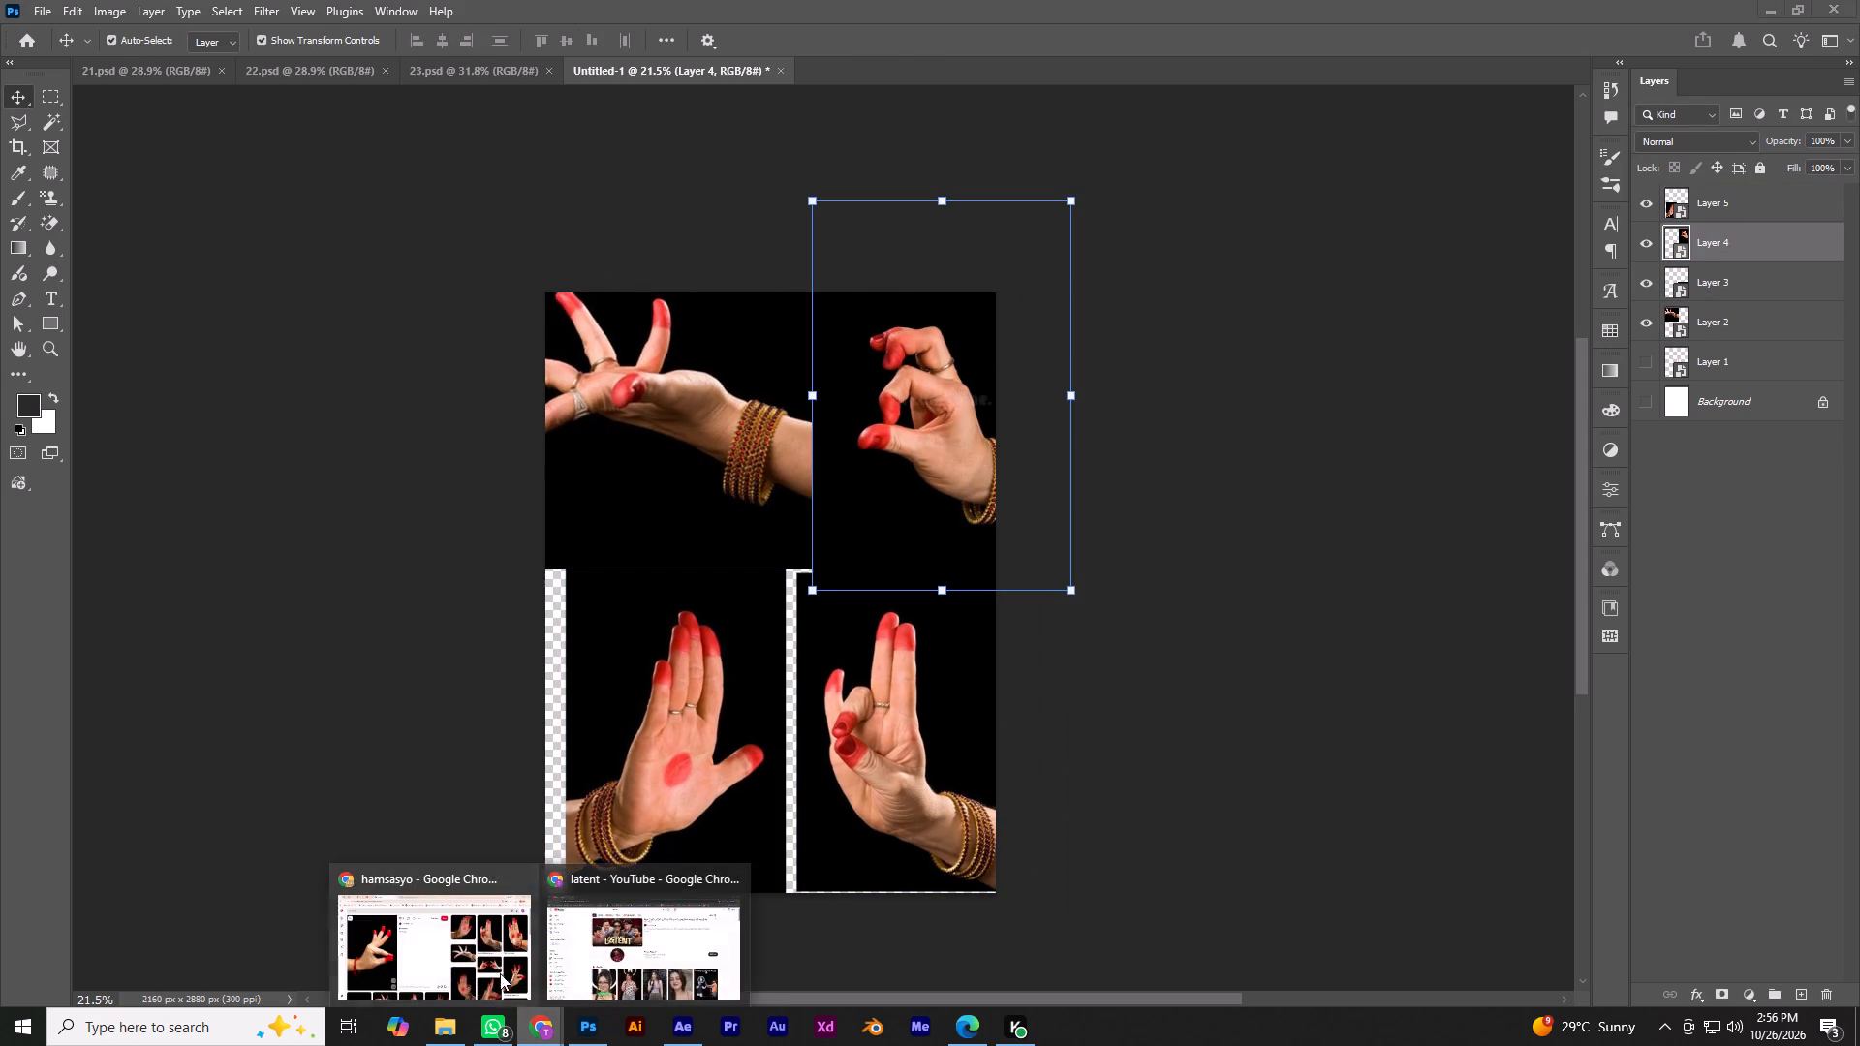
pyautogui.click(496, 968)
pyautogui.rightClick(343, 469)
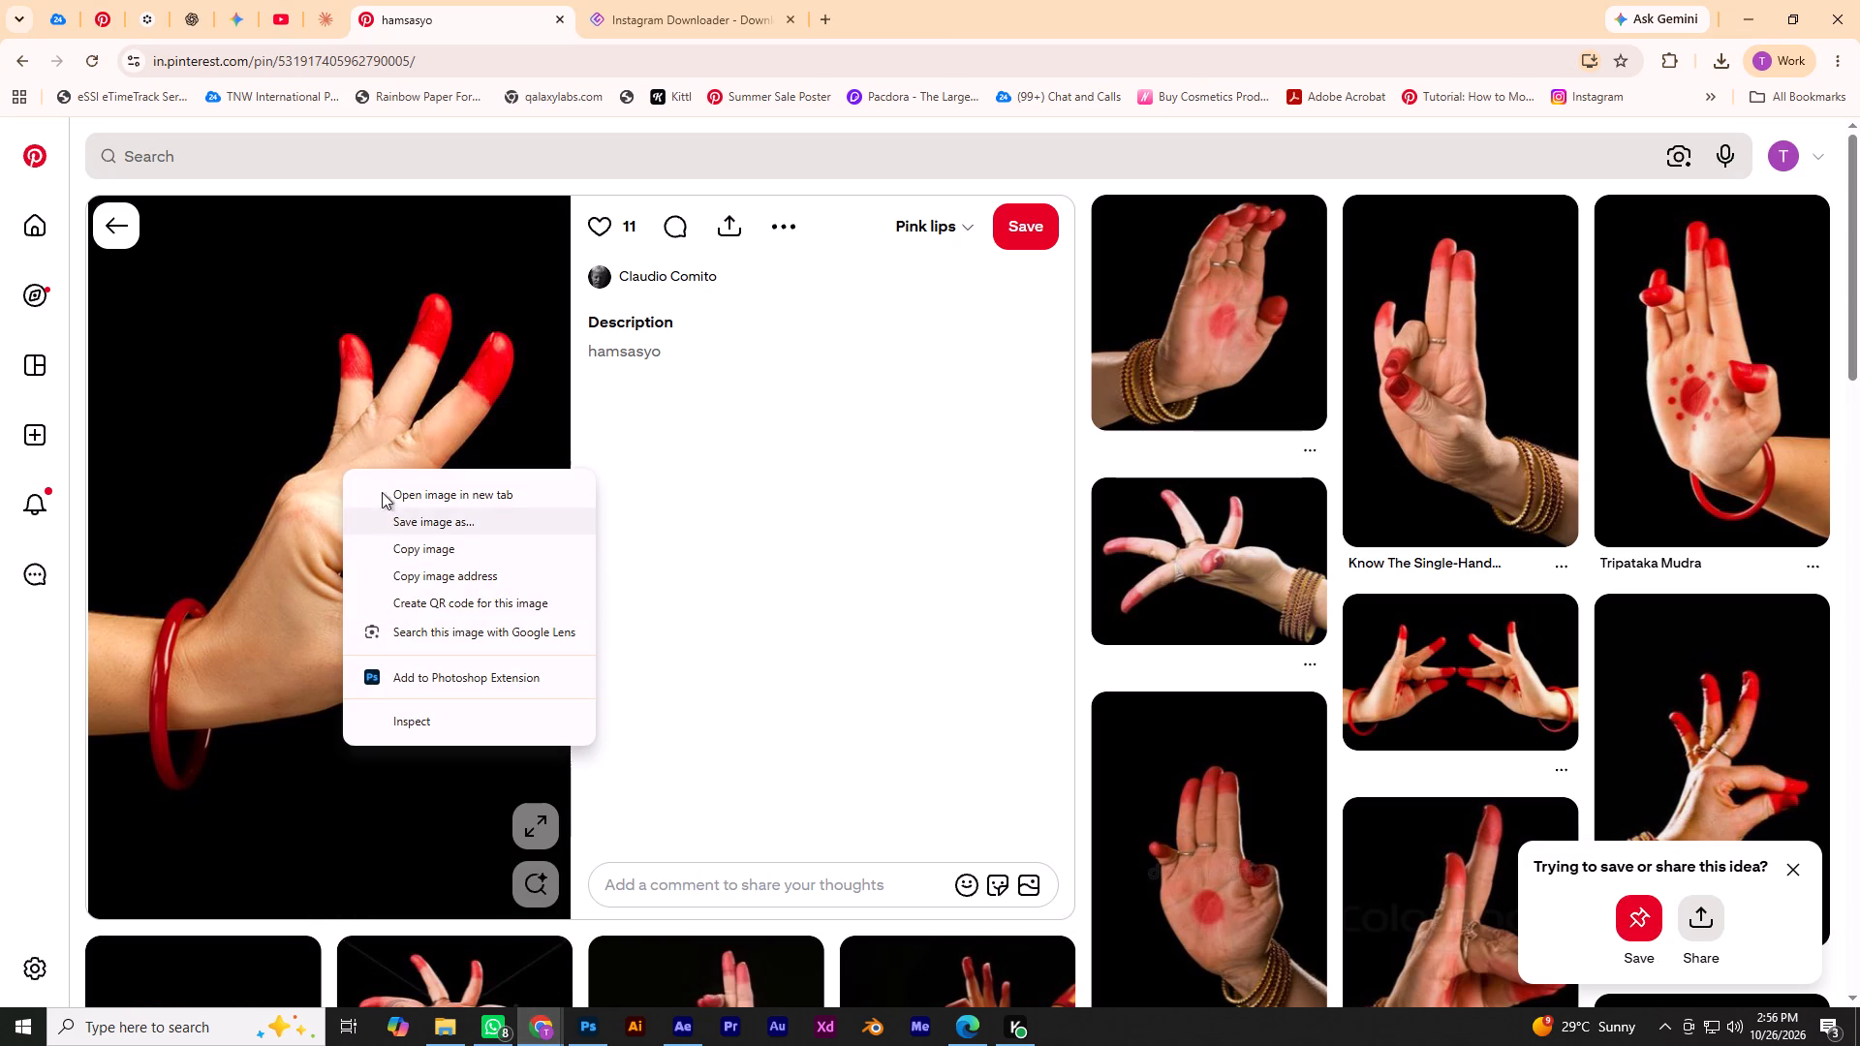
pyautogui.click(1231, 301)
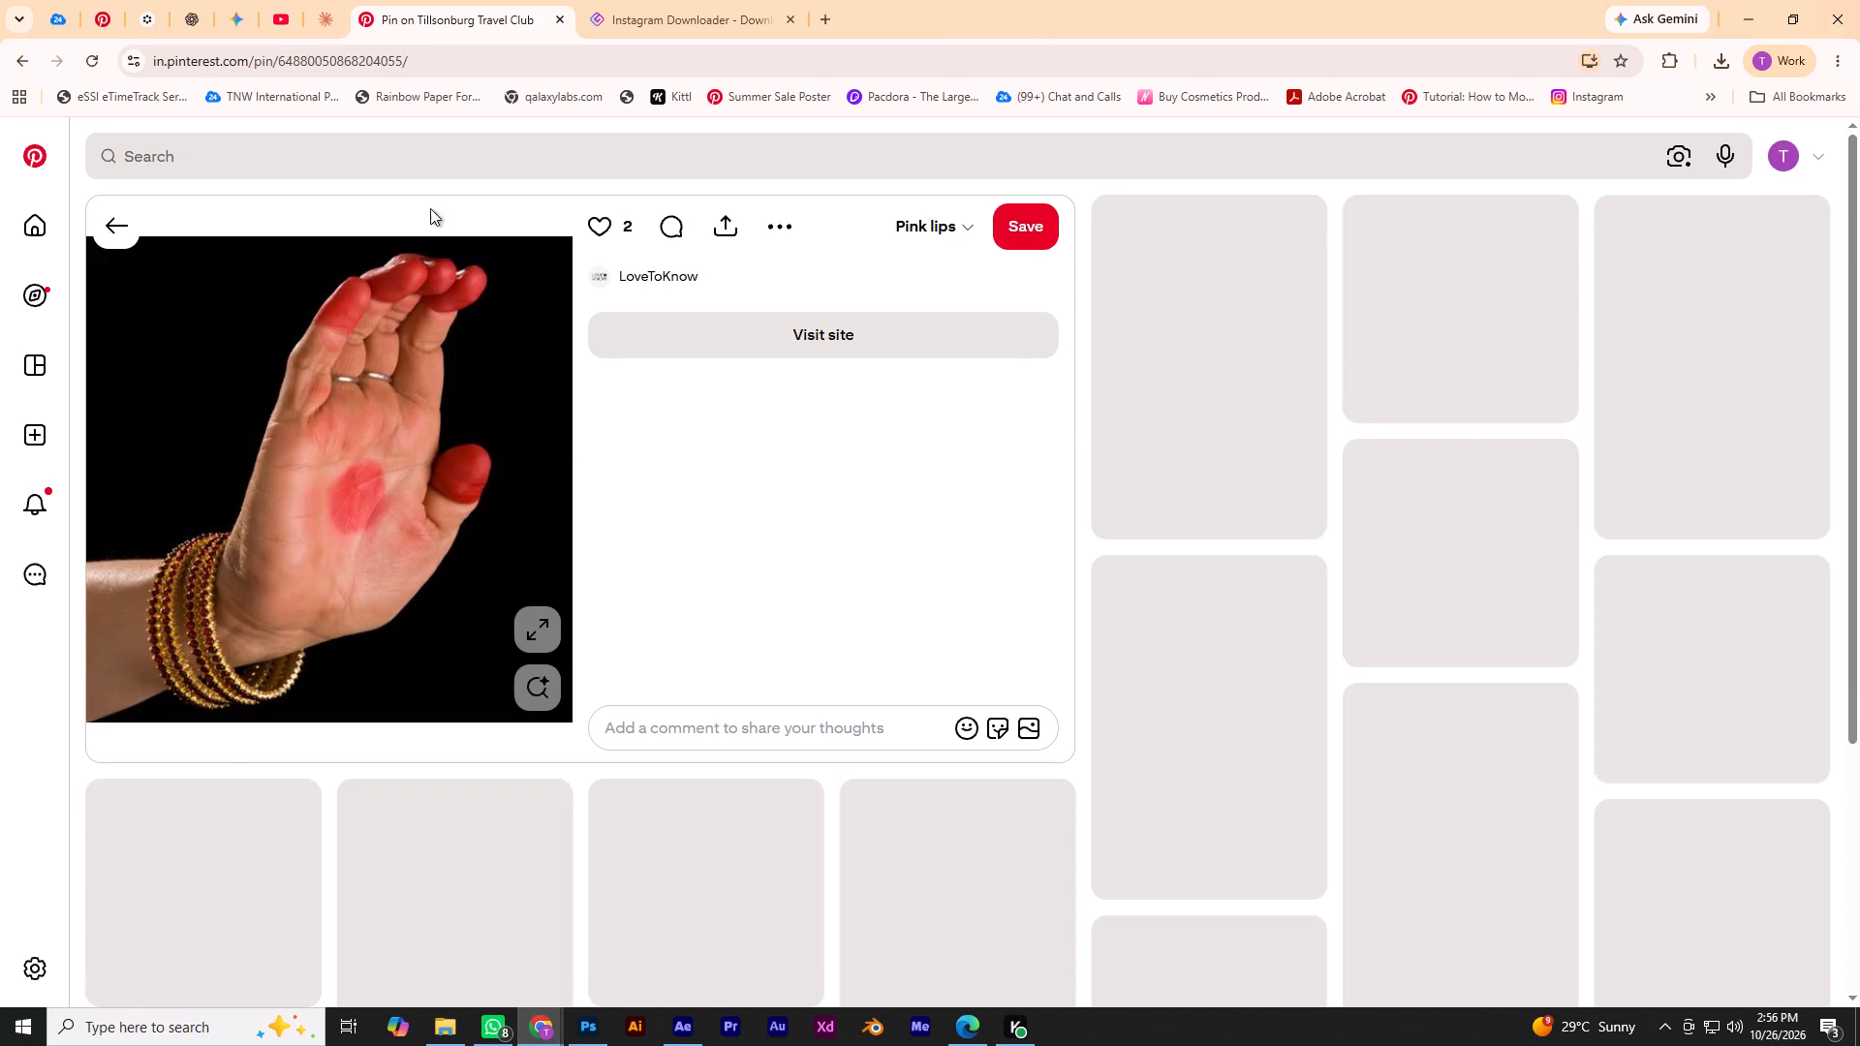
pyautogui.scroll(-1, 329, 535)
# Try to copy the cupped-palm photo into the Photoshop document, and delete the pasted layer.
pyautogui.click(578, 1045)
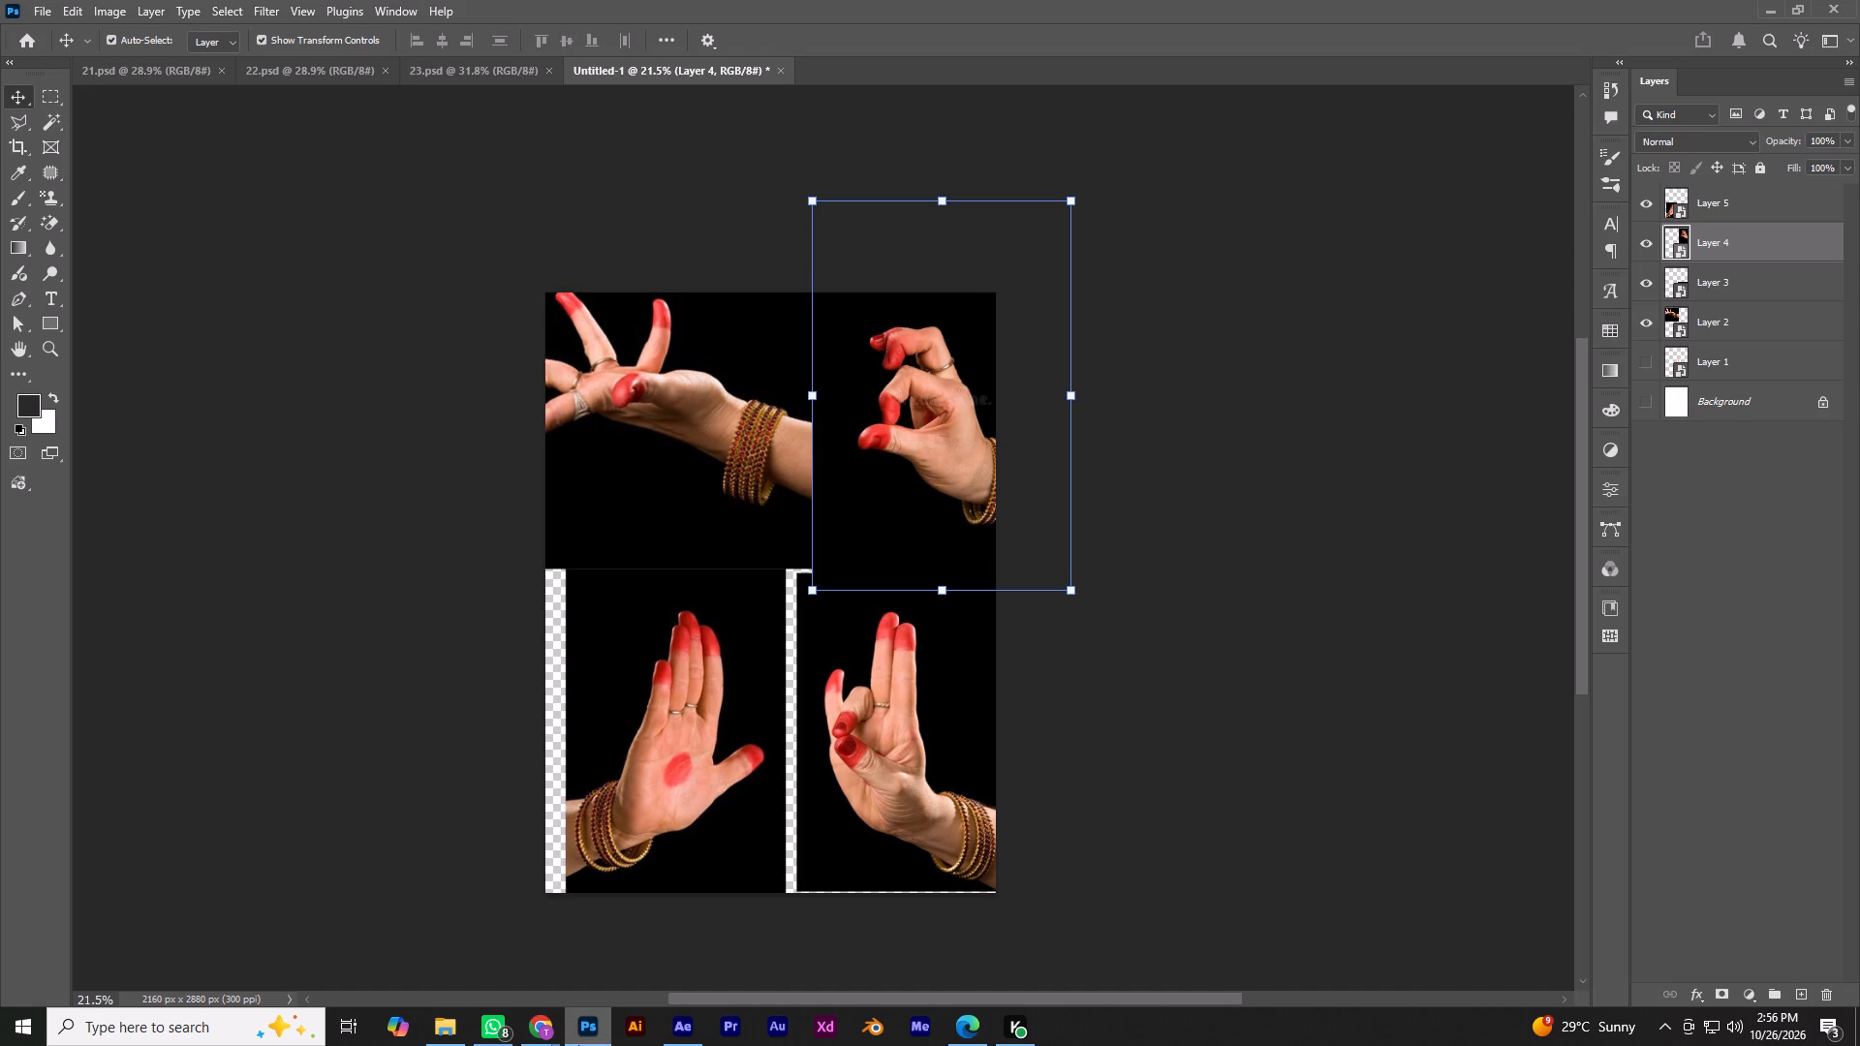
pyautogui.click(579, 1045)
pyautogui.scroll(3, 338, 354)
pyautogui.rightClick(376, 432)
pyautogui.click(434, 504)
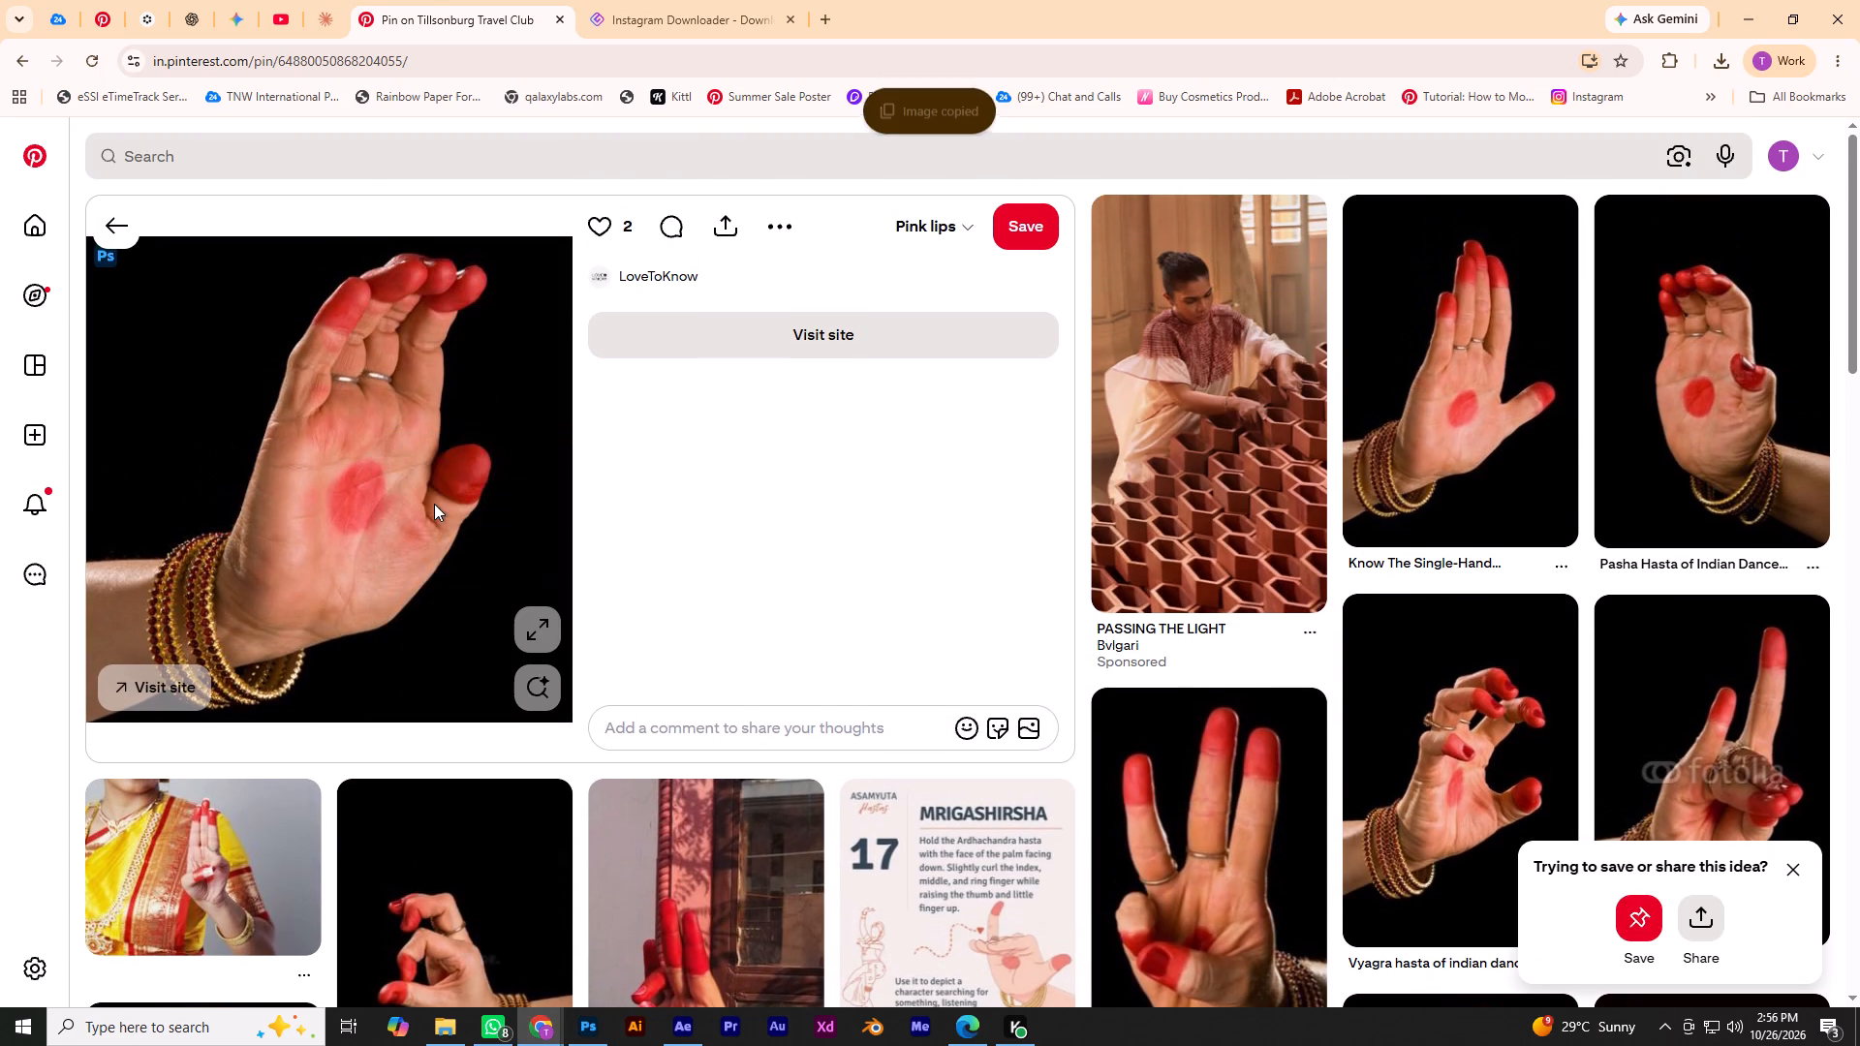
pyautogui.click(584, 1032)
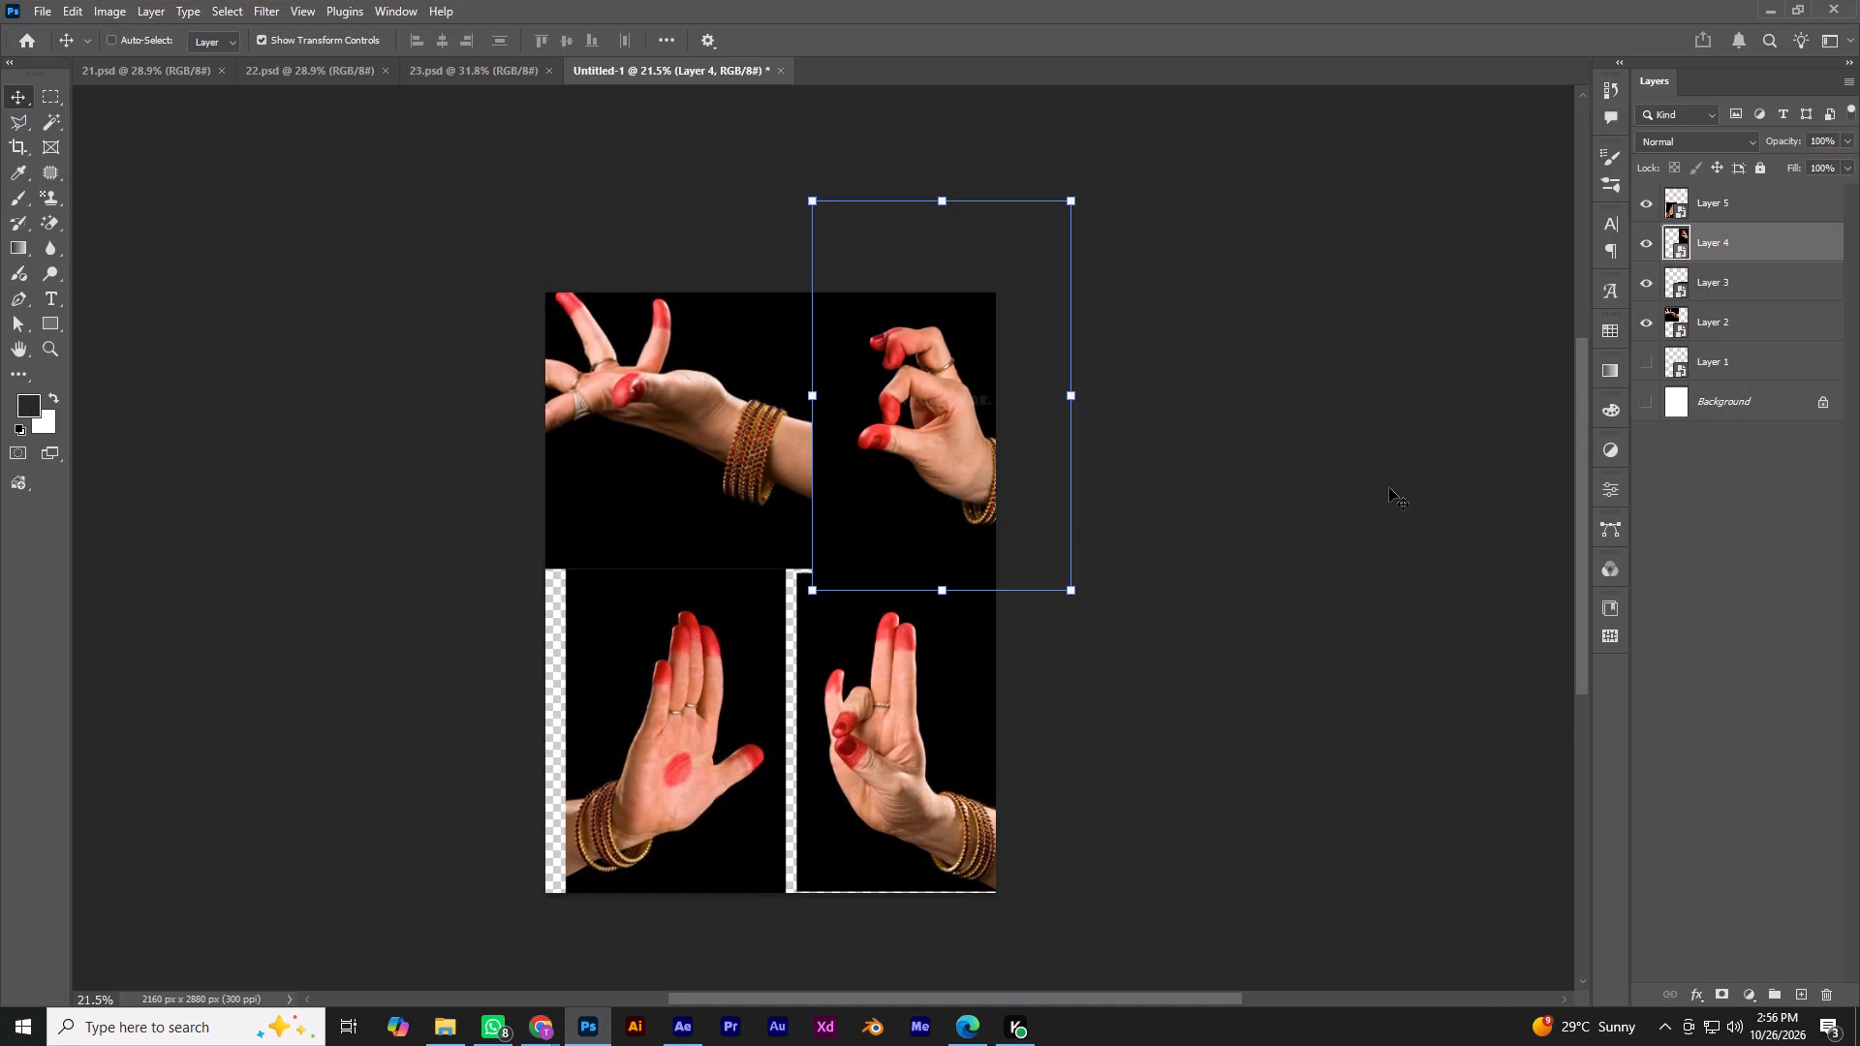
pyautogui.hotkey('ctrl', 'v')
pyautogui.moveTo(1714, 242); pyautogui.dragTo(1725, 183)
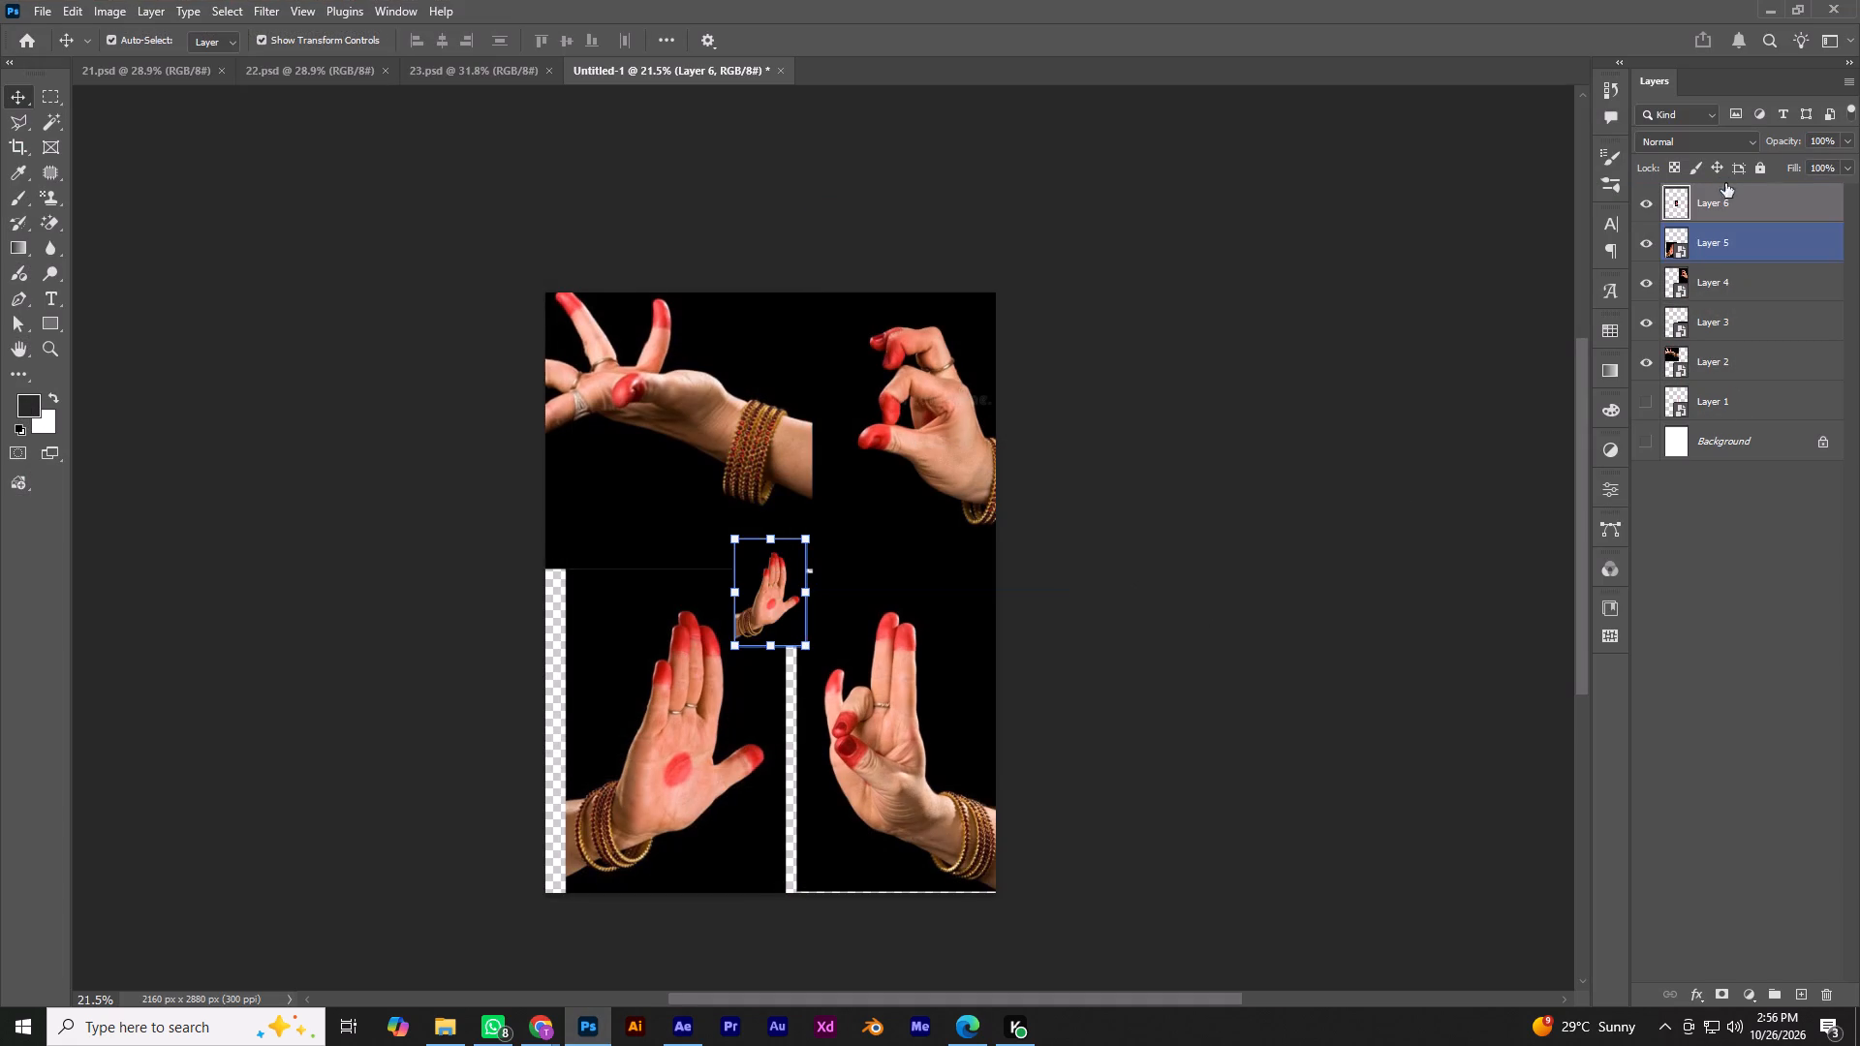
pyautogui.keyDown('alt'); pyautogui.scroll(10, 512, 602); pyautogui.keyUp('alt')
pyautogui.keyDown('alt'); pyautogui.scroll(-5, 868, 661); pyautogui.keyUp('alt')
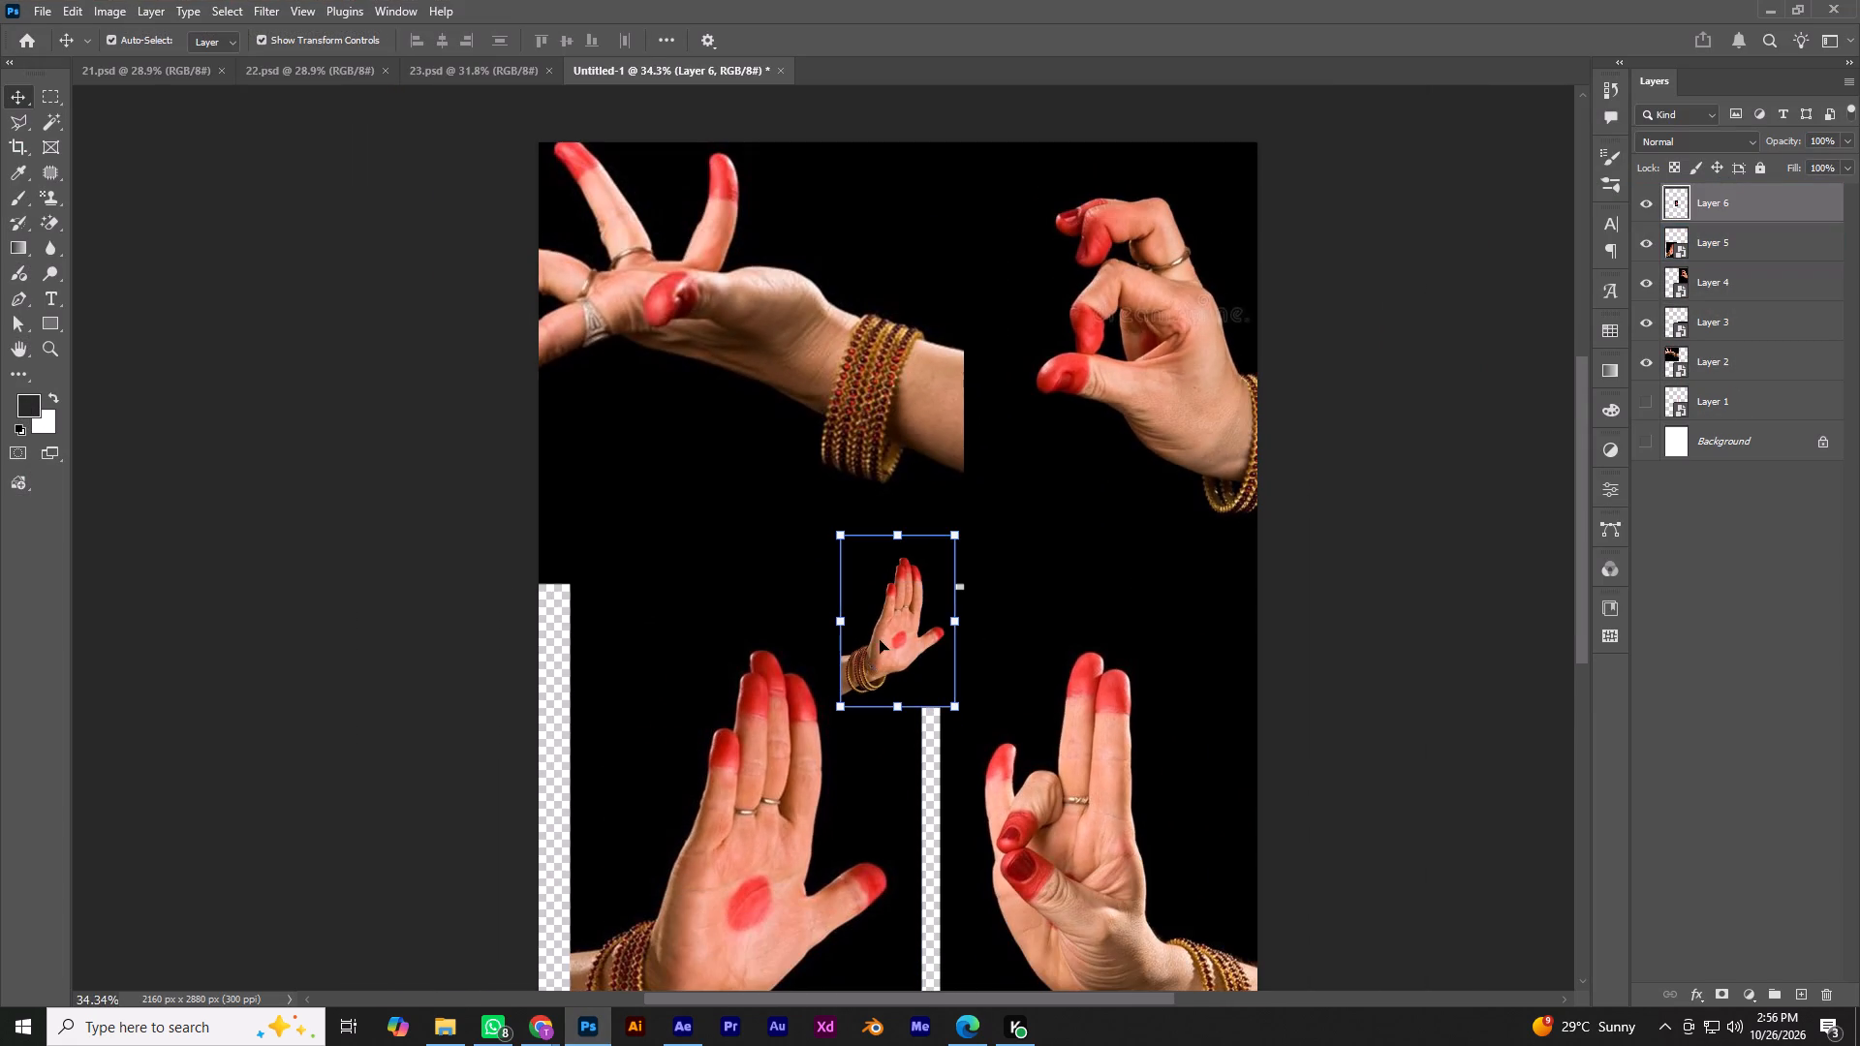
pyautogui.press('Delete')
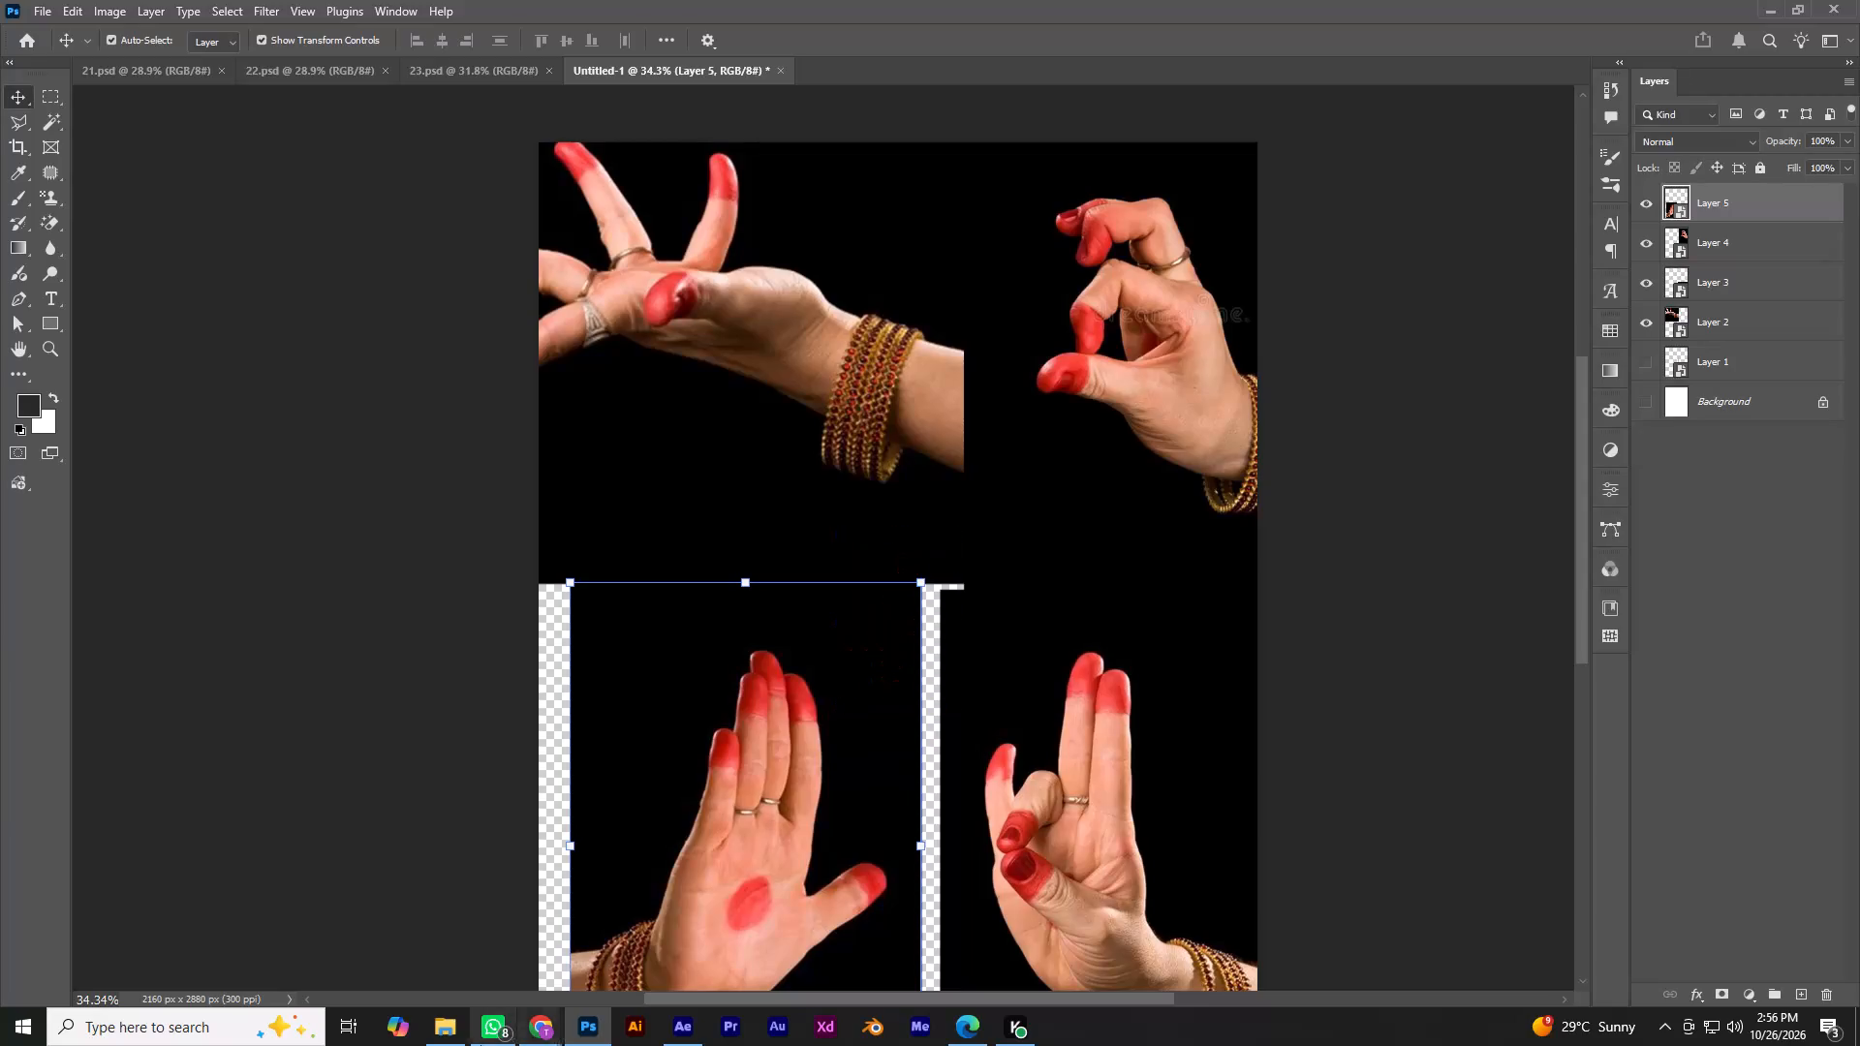
# Back in Chrome, open the Vyagra hasta clawed-hand photo from the related pins and copy its image.
pyautogui.click(543, 1032)
pyautogui.click(421, 943)
pyautogui.scroll(-2, 1267, 747)
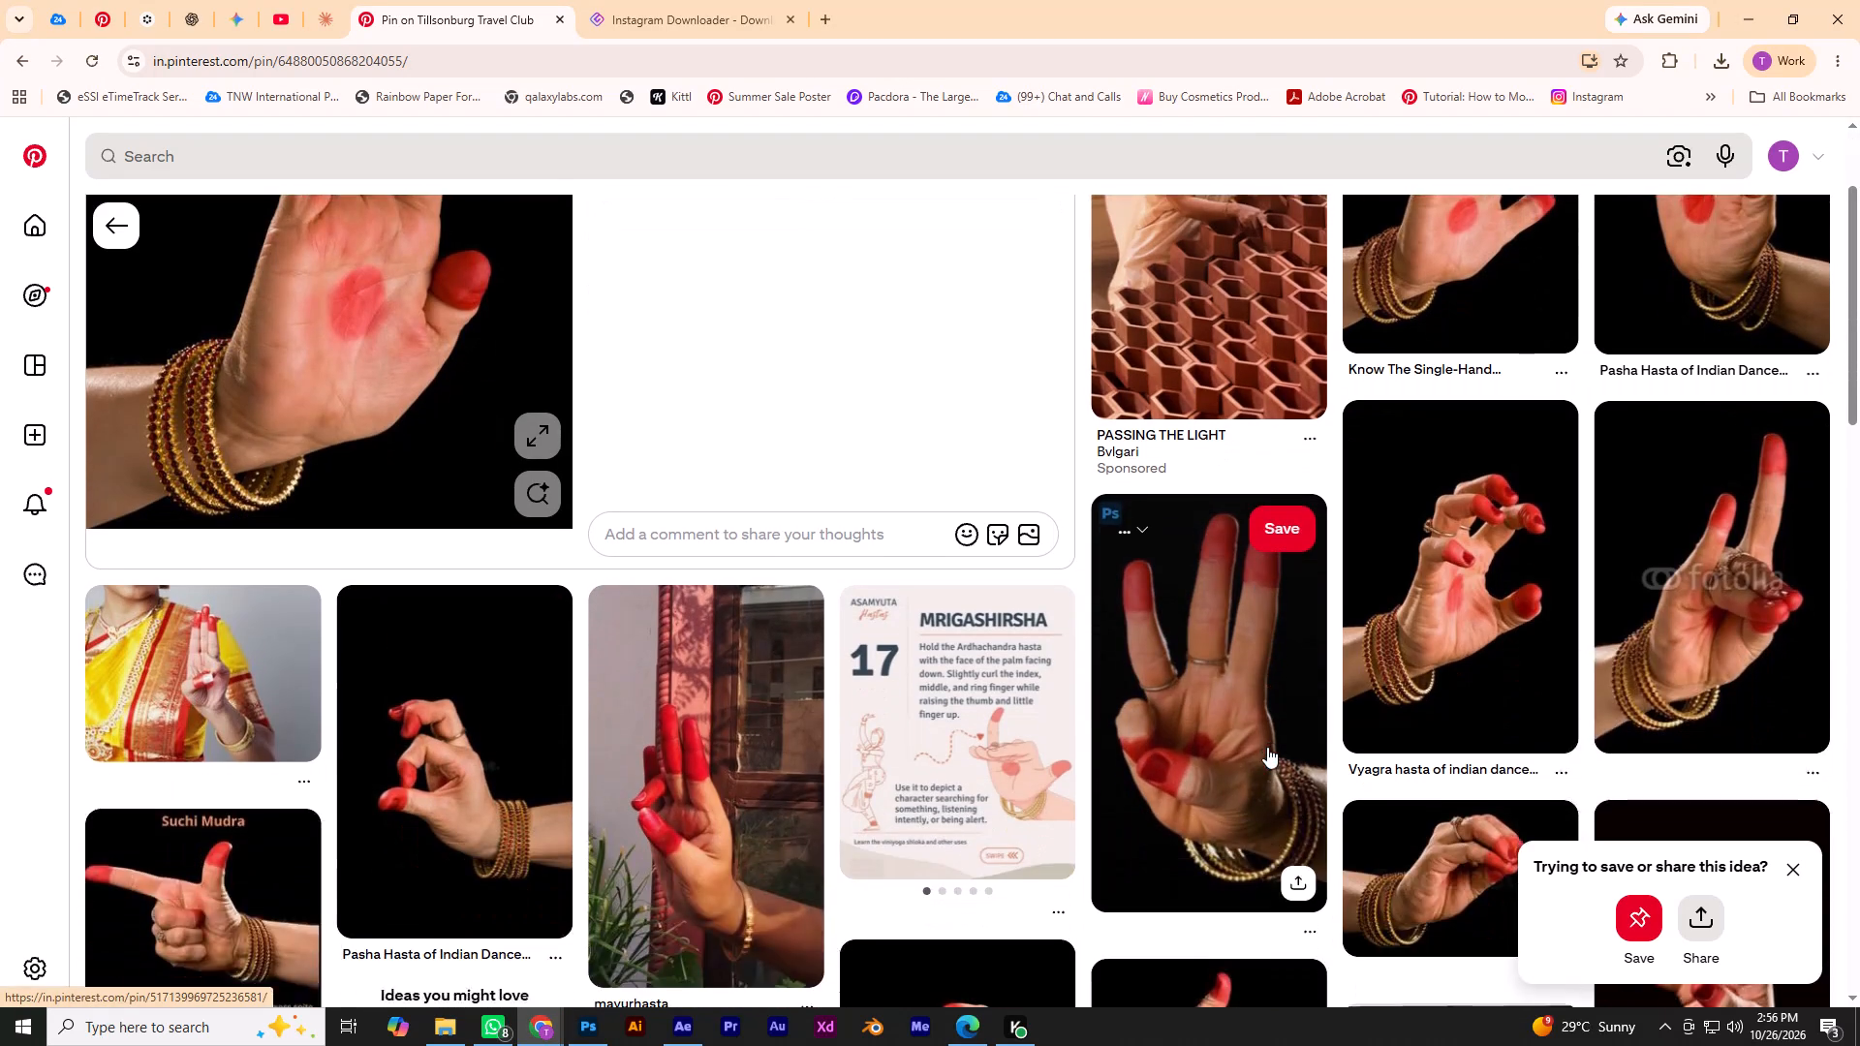
pyautogui.scroll(3, 1267, 747)
pyautogui.click(1423, 706)
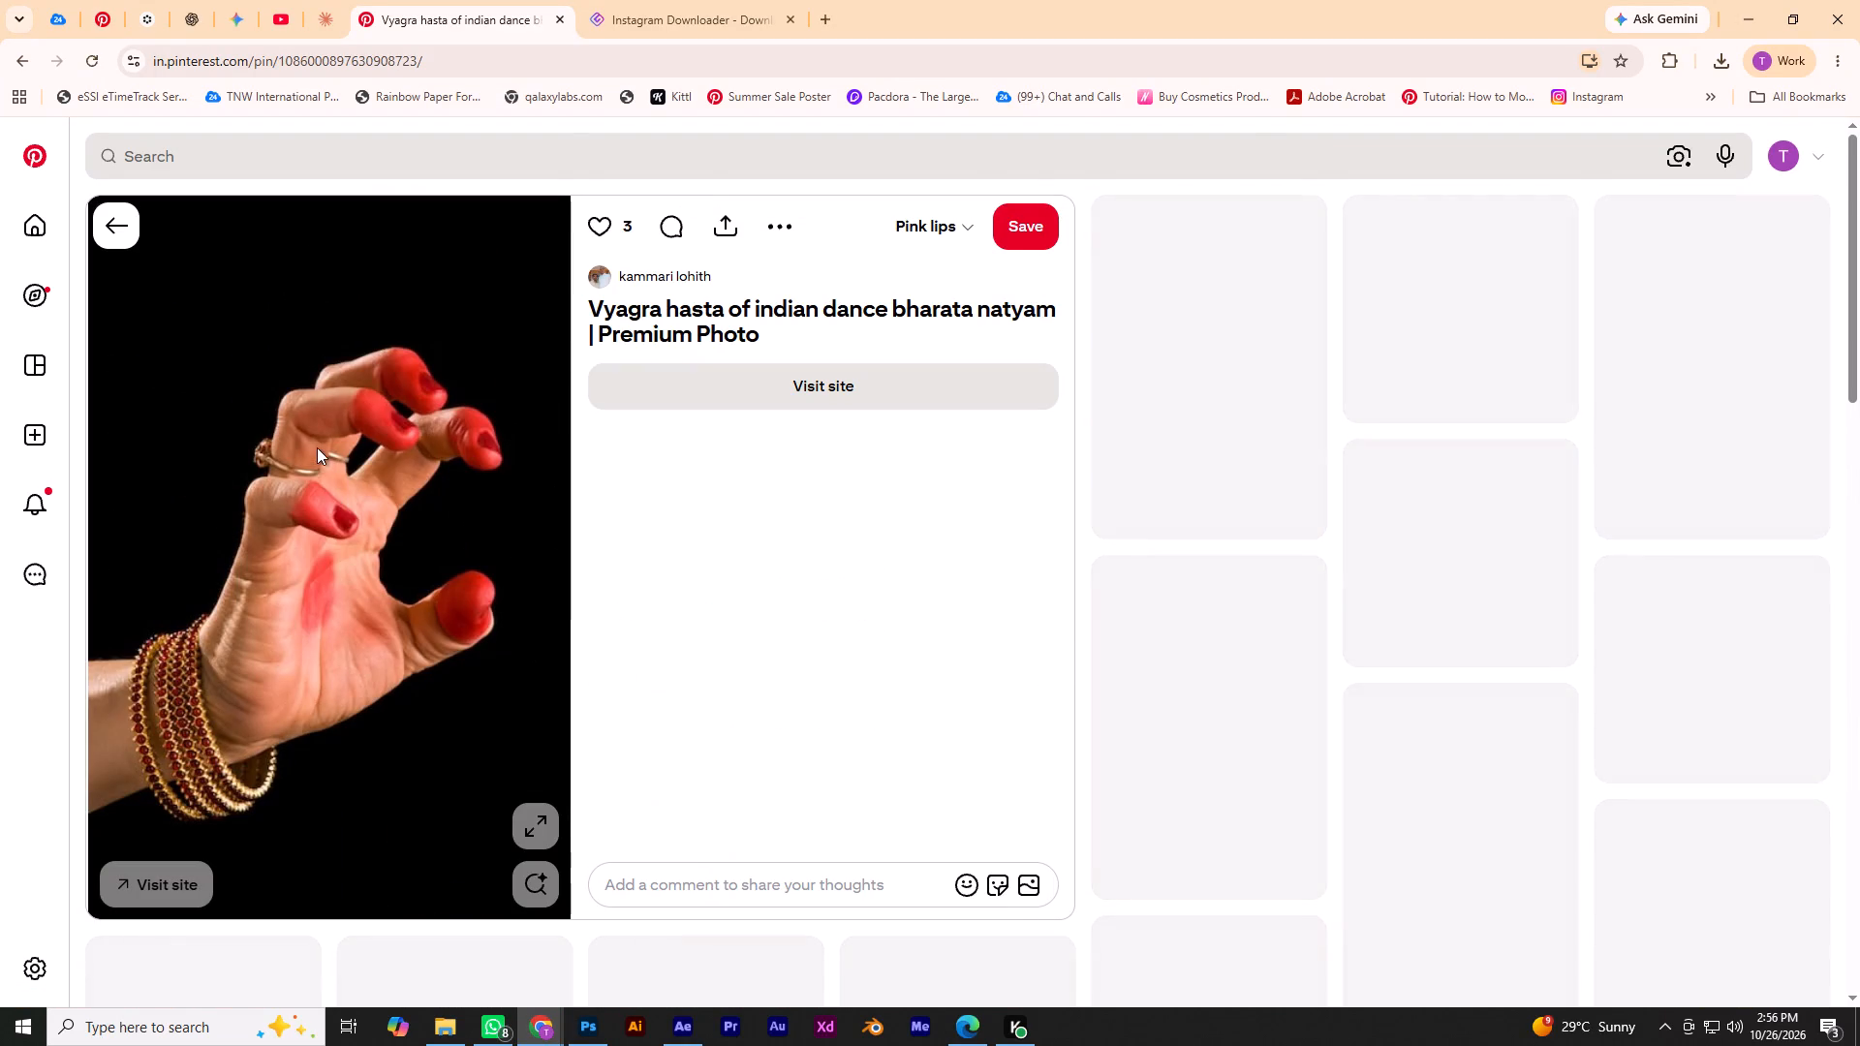
pyautogui.rightClick(317, 447)
pyautogui.click(387, 522)
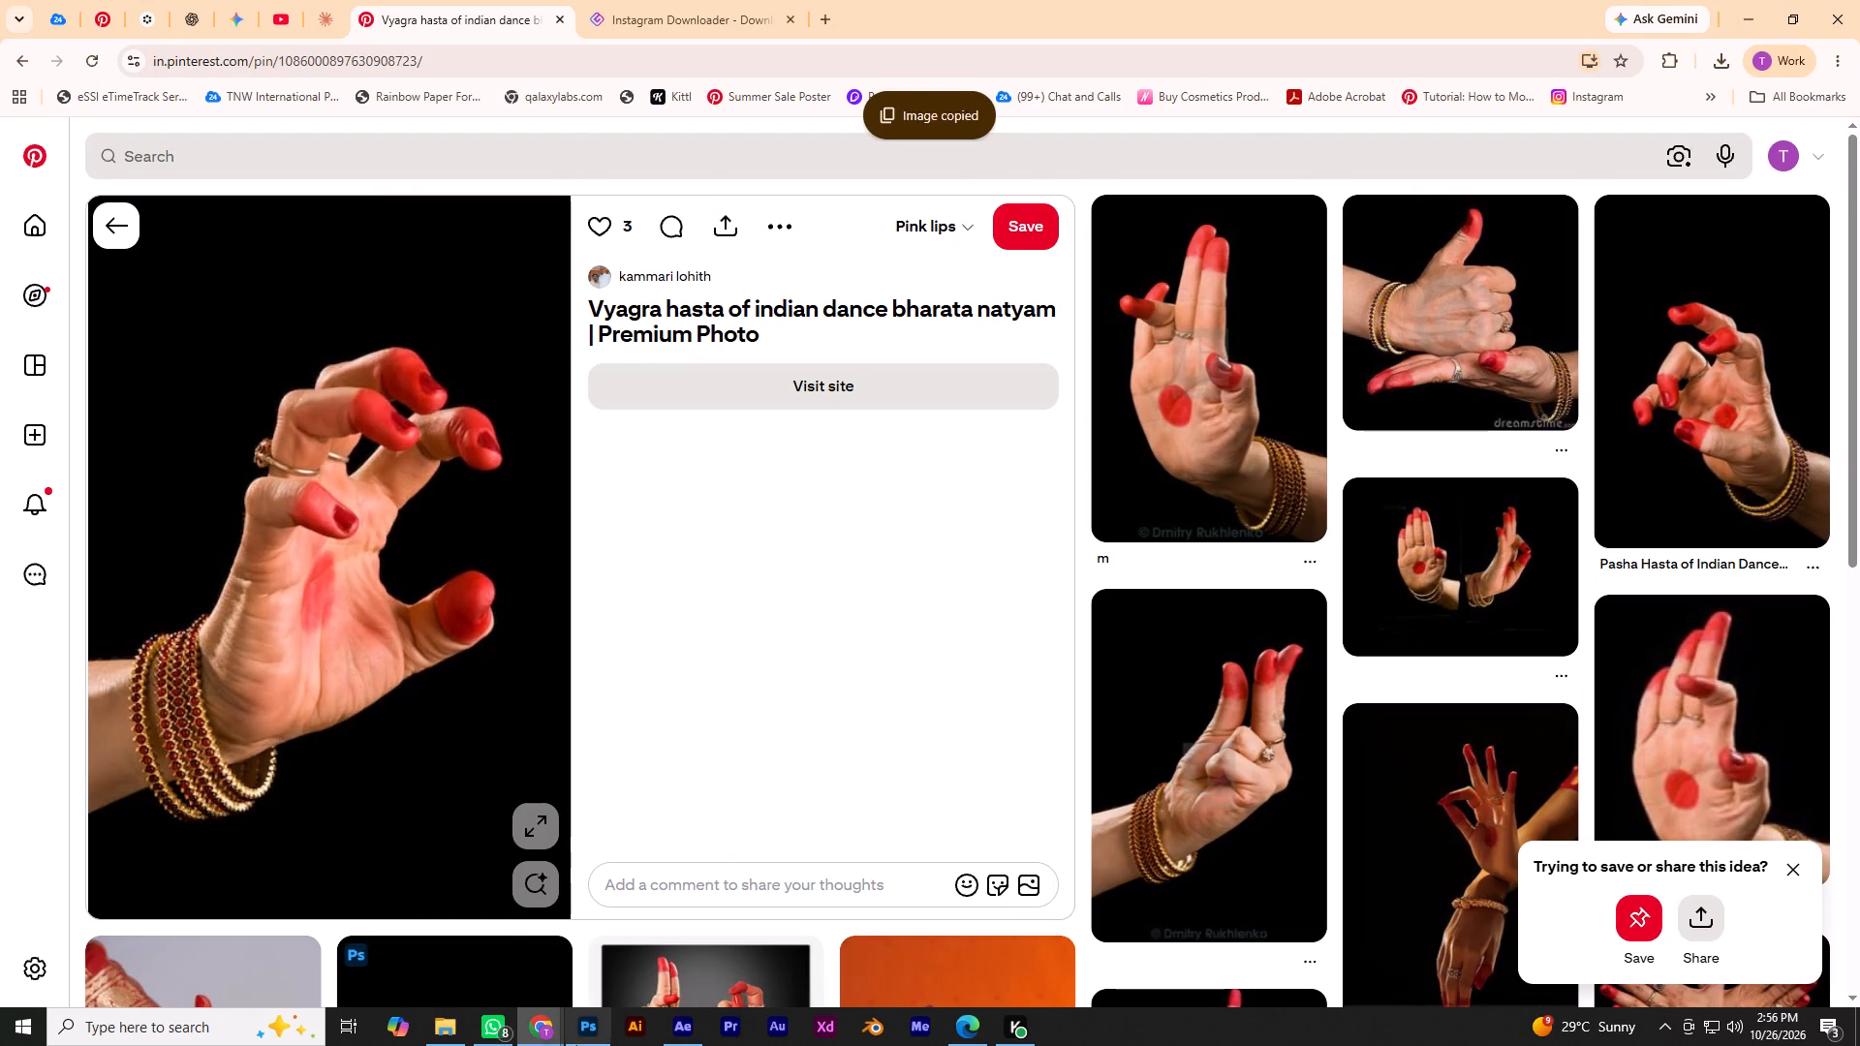
# Paste the clawed-hand photo into the Photoshop document and convert its layer to a smart object.
pyautogui.click(577, 1042)
pyautogui.hotkey('ctrl', 'v')
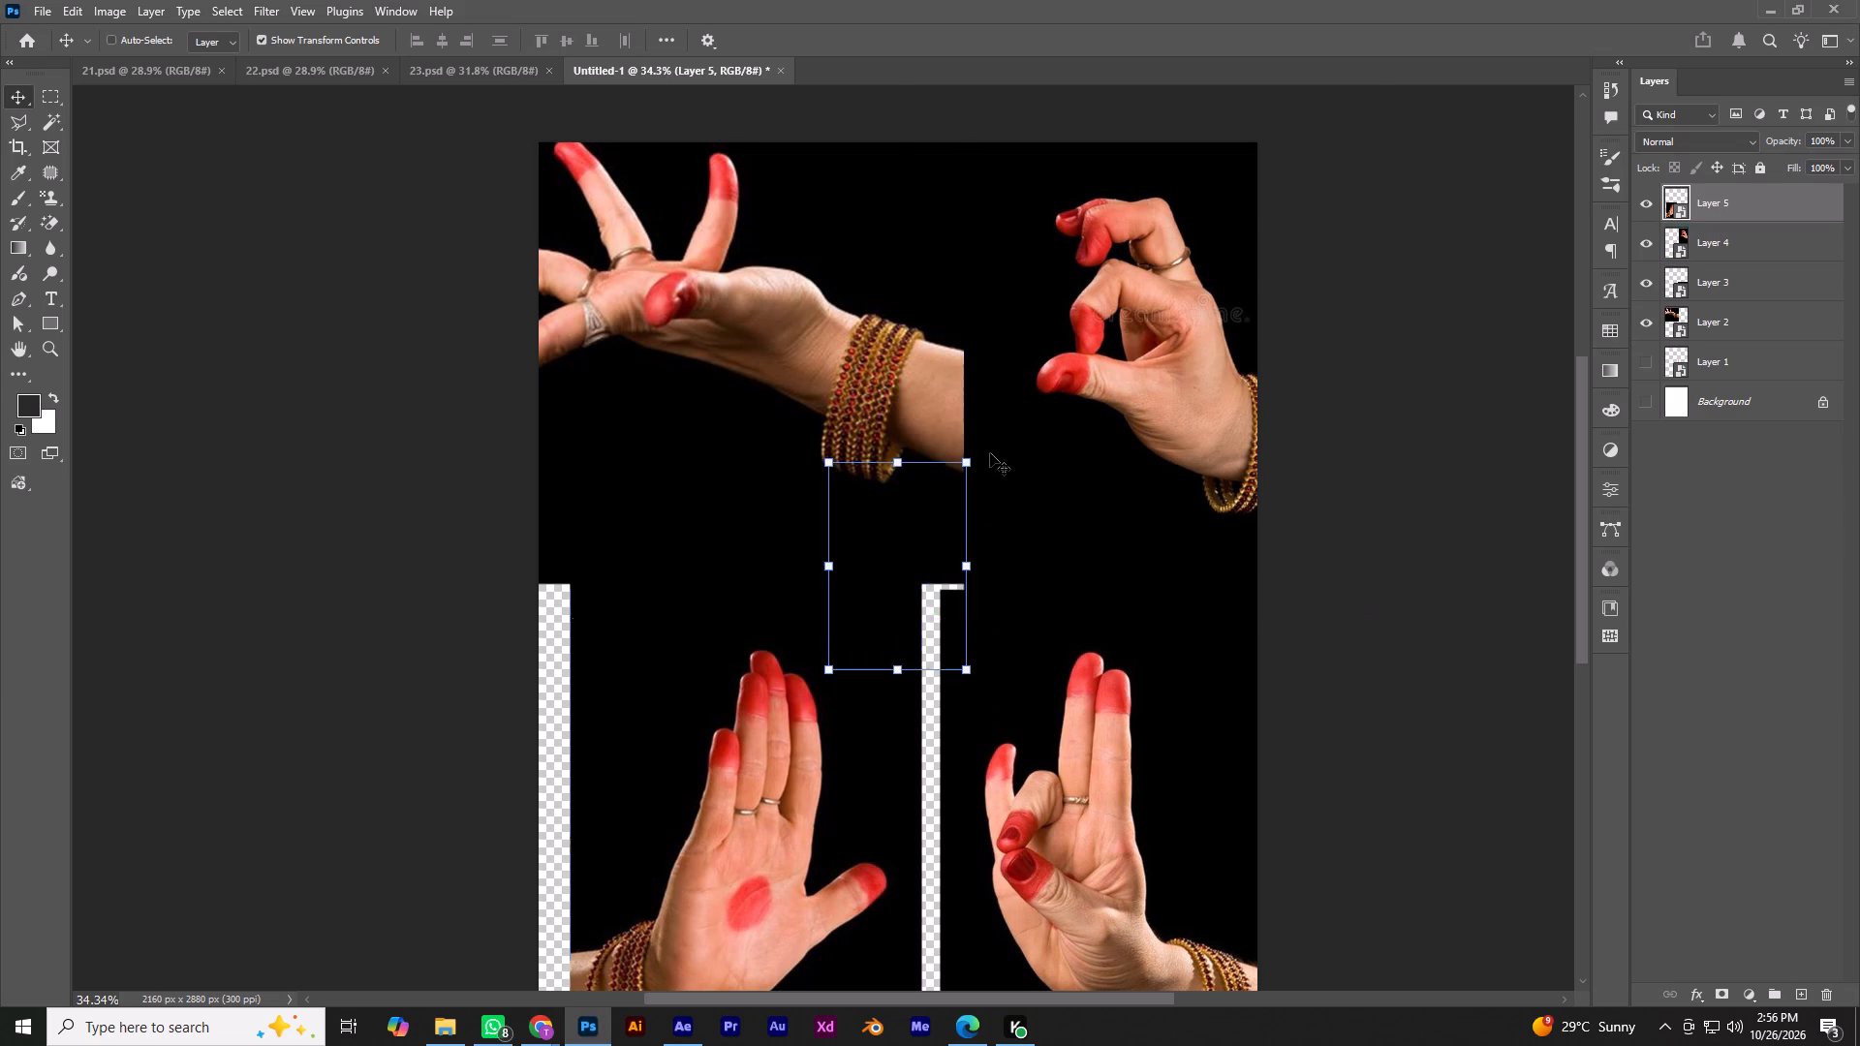
pyautogui.keyDown('alt'); pyautogui.scroll(-3, 908, 572); pyautogui.keyUp('alt')
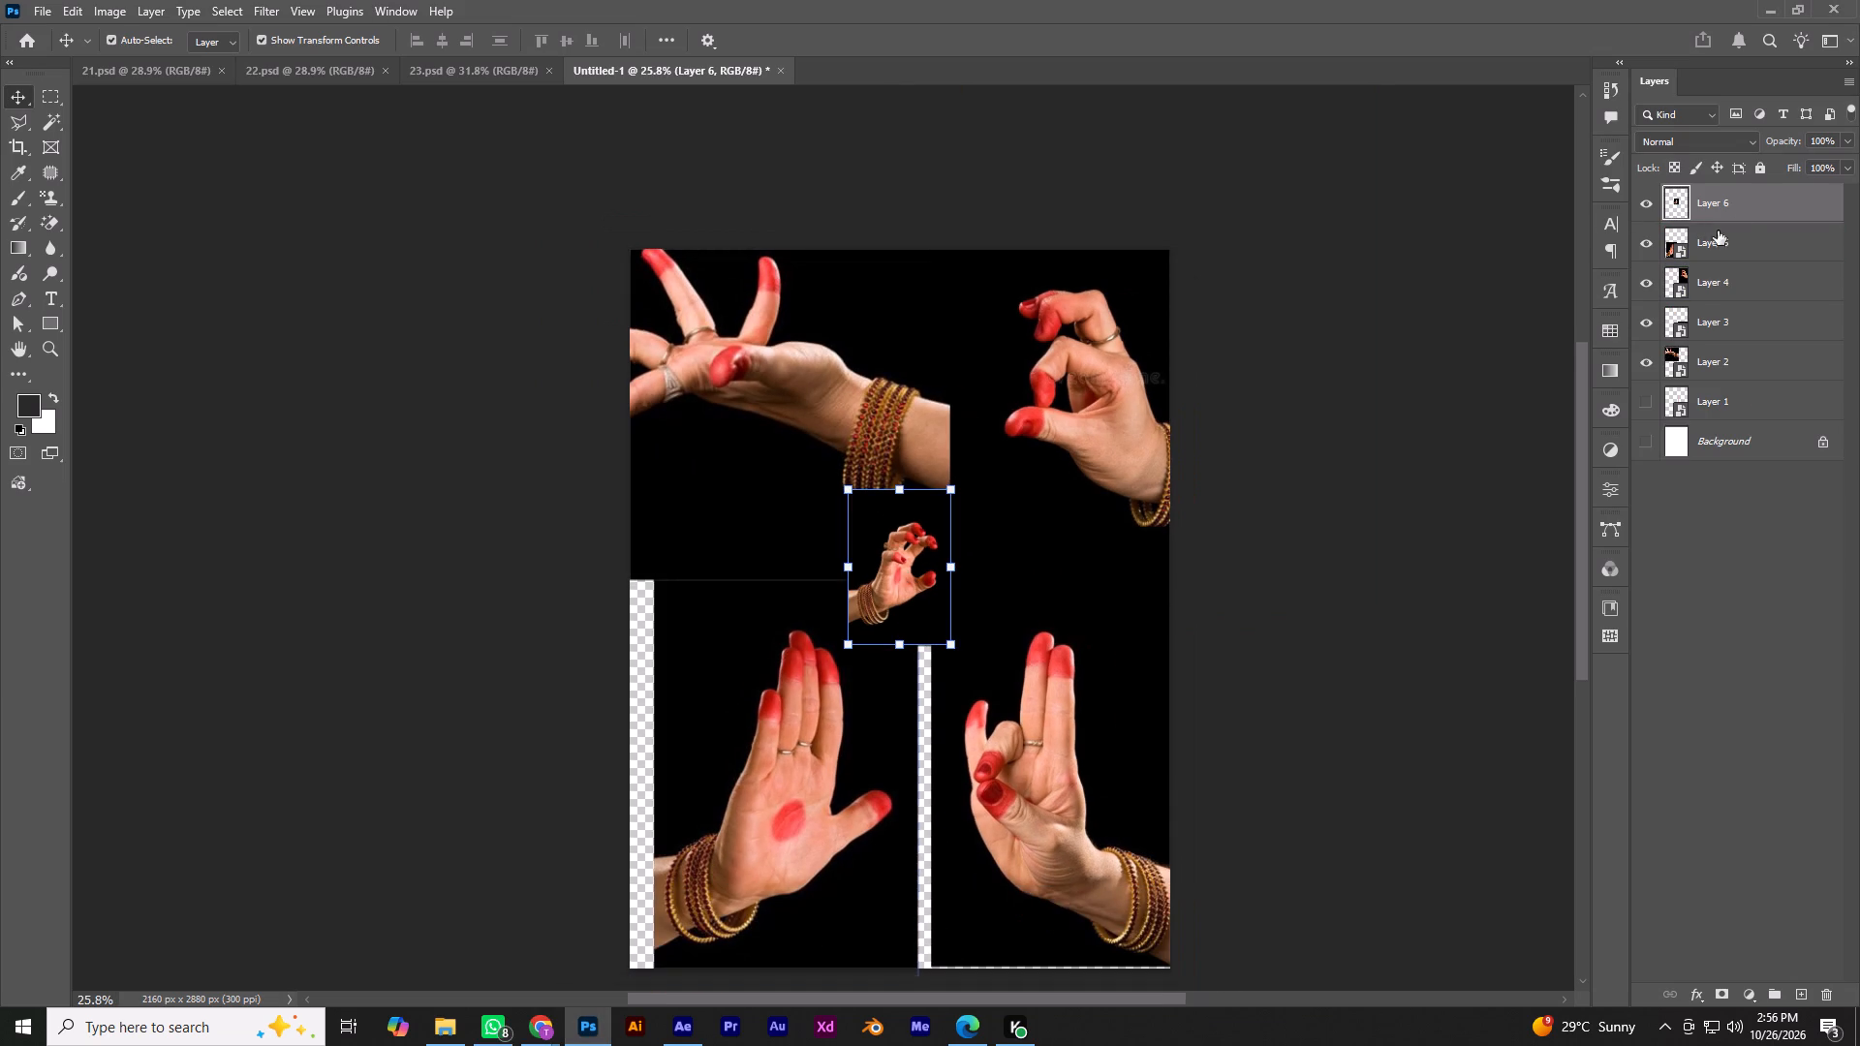
pyautogui.rightClick(1741, 206)
pyautogui.click(1669, 605)
# Move the clawed-hand photo over the flat-palm photo and scale it up to about 234% for forearm size comparison.
pyautogui.keyDown('alt'); pyautogui.scroll(5, 862, 615); pyautogui.keyUp('alt')
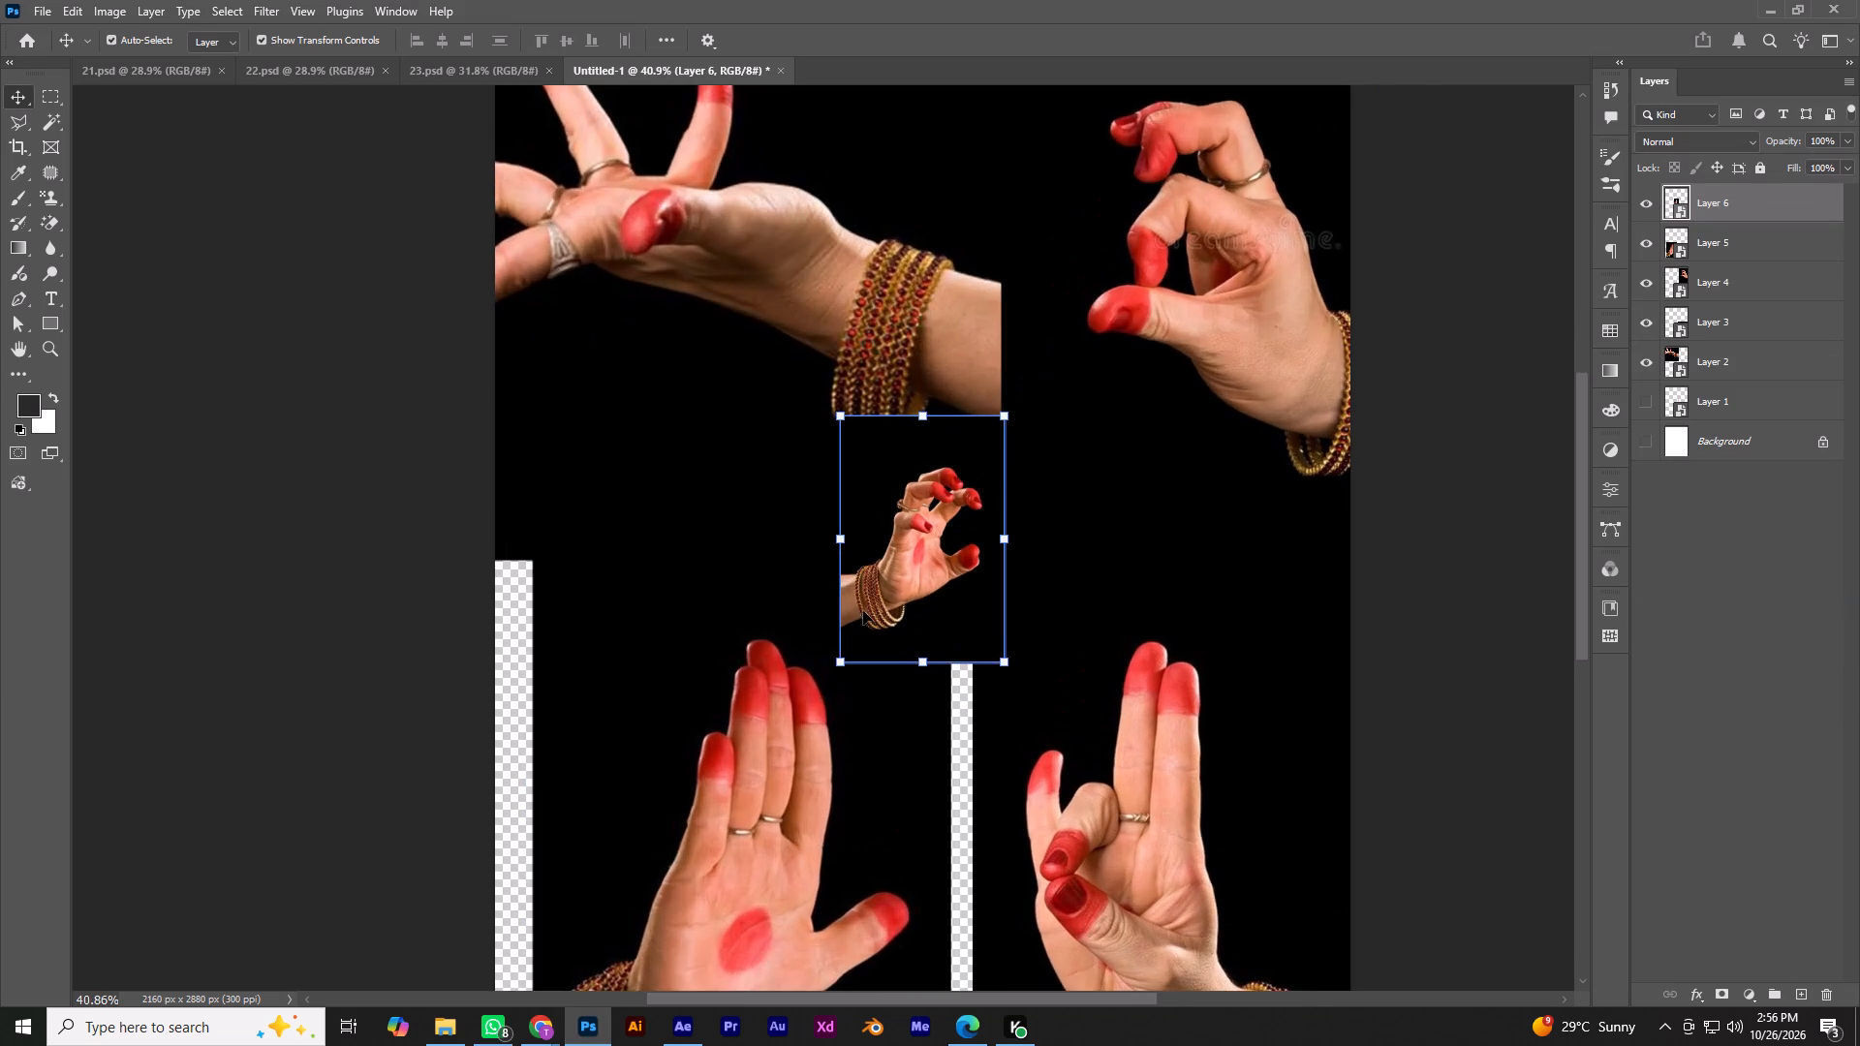
pyautogui.press('space')
pyautogui.moveTo(867, 604); pyautogui.dragTo(945, 347)
pyautogui.moveTo(991, 305); pyautogui.dragTo(688, 768)
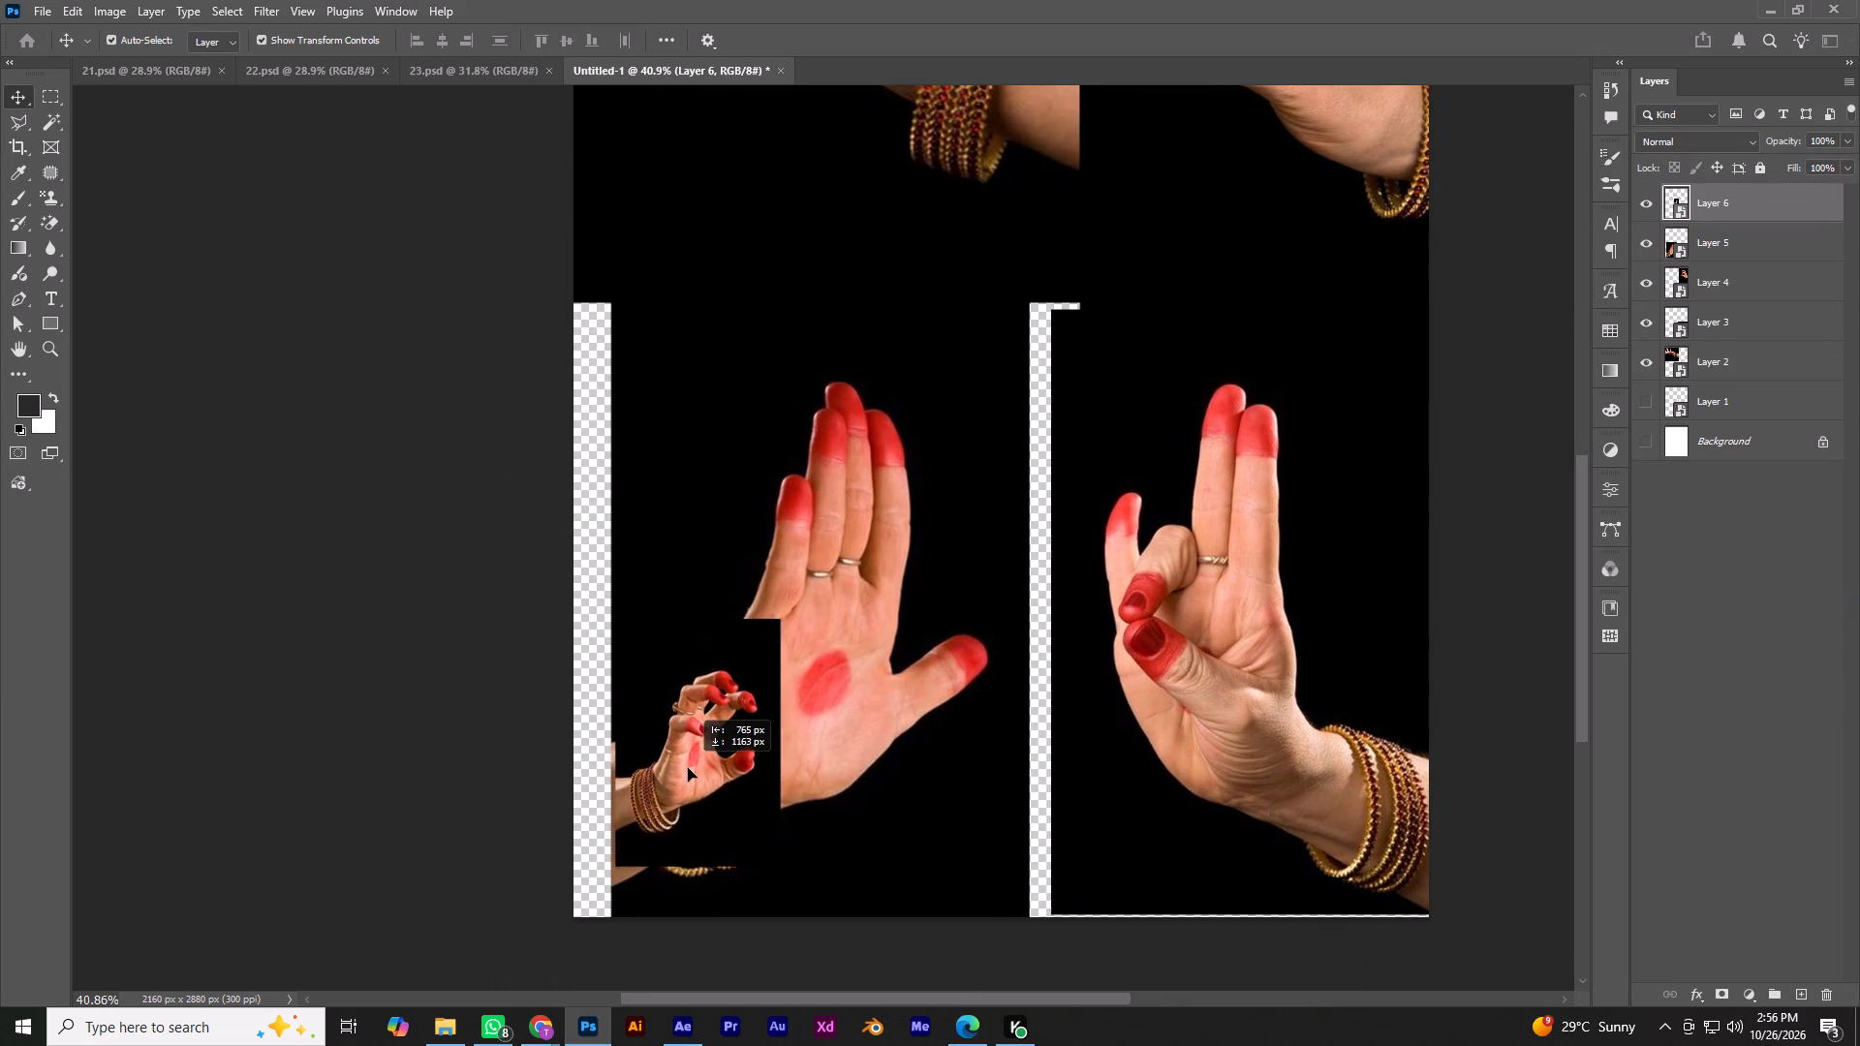
pyautogui.moveTo(688, 768); pyautogui.dragTo(683, 818)
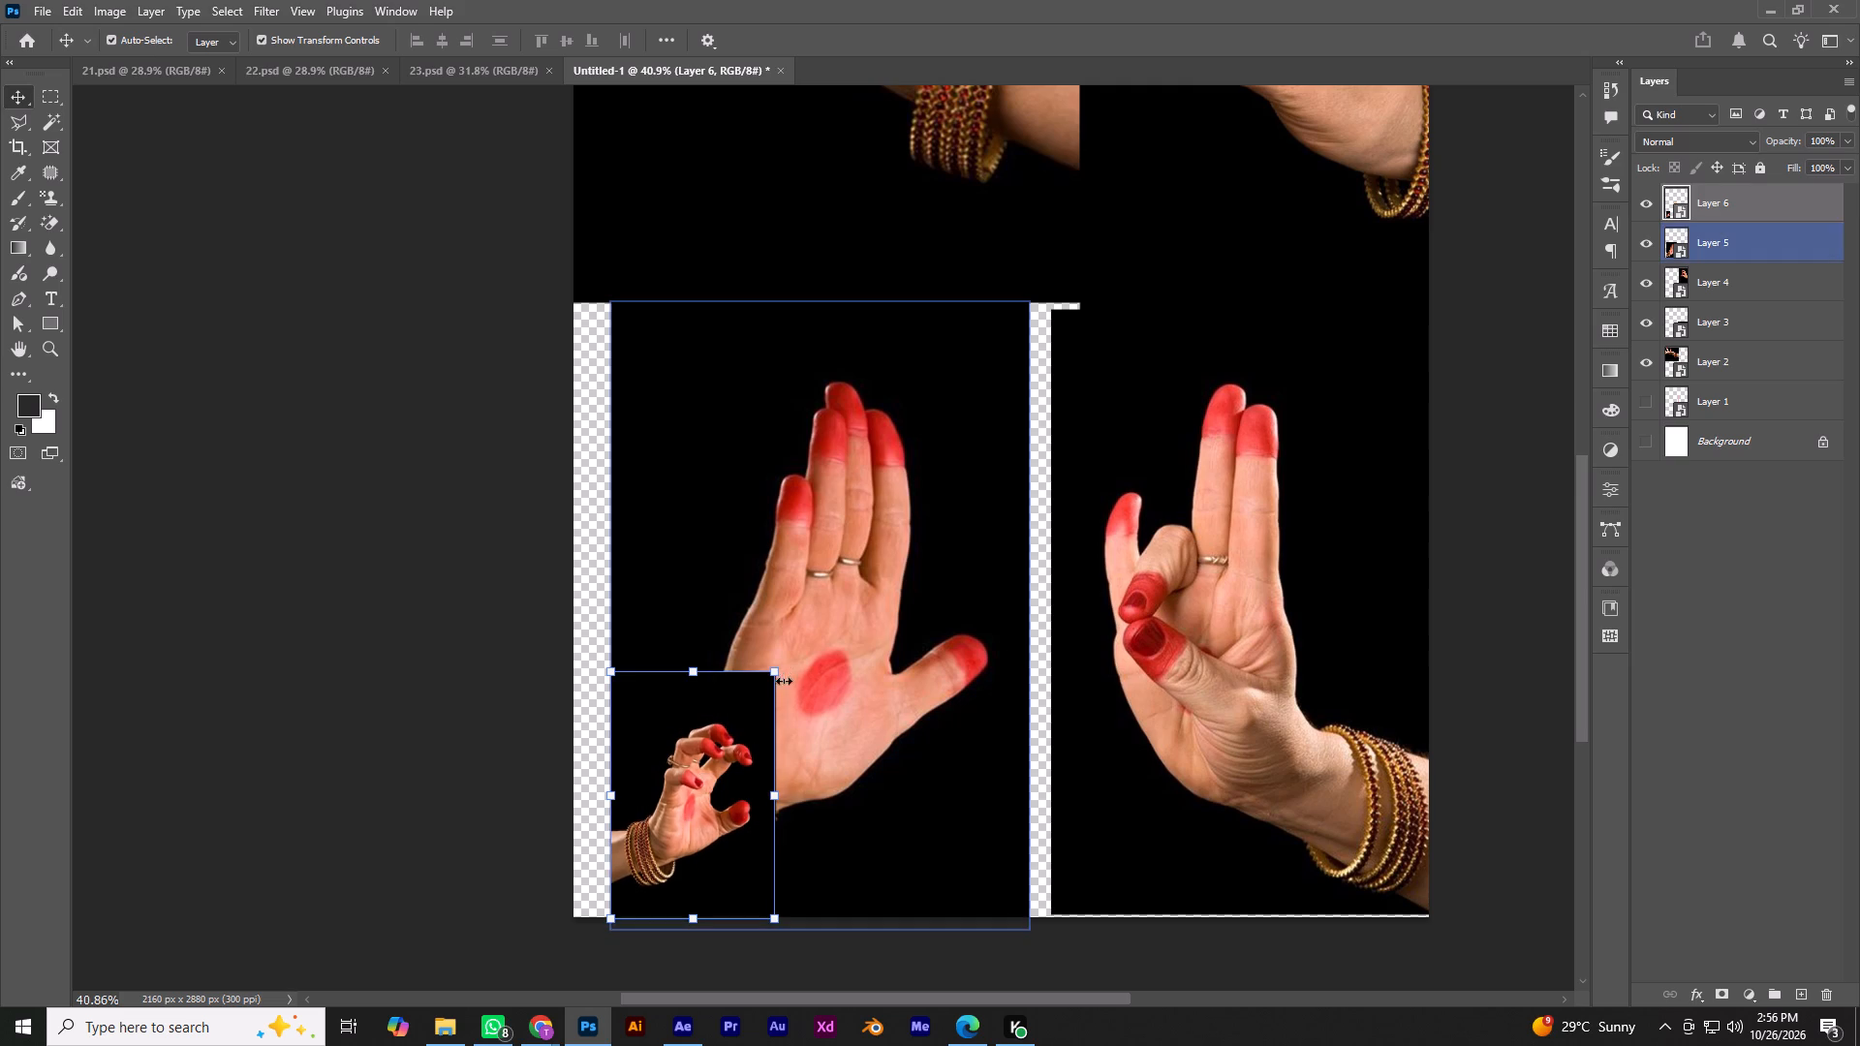
pyautogui.keyDown('shift'); pyautogui.moveTo(784, 679); pyautogui.dragTo(1015, 348); pyautogui.keyUp('shift')
pyautogui.moveTo(670, 584); pyautogui.dragTo(796, 609)
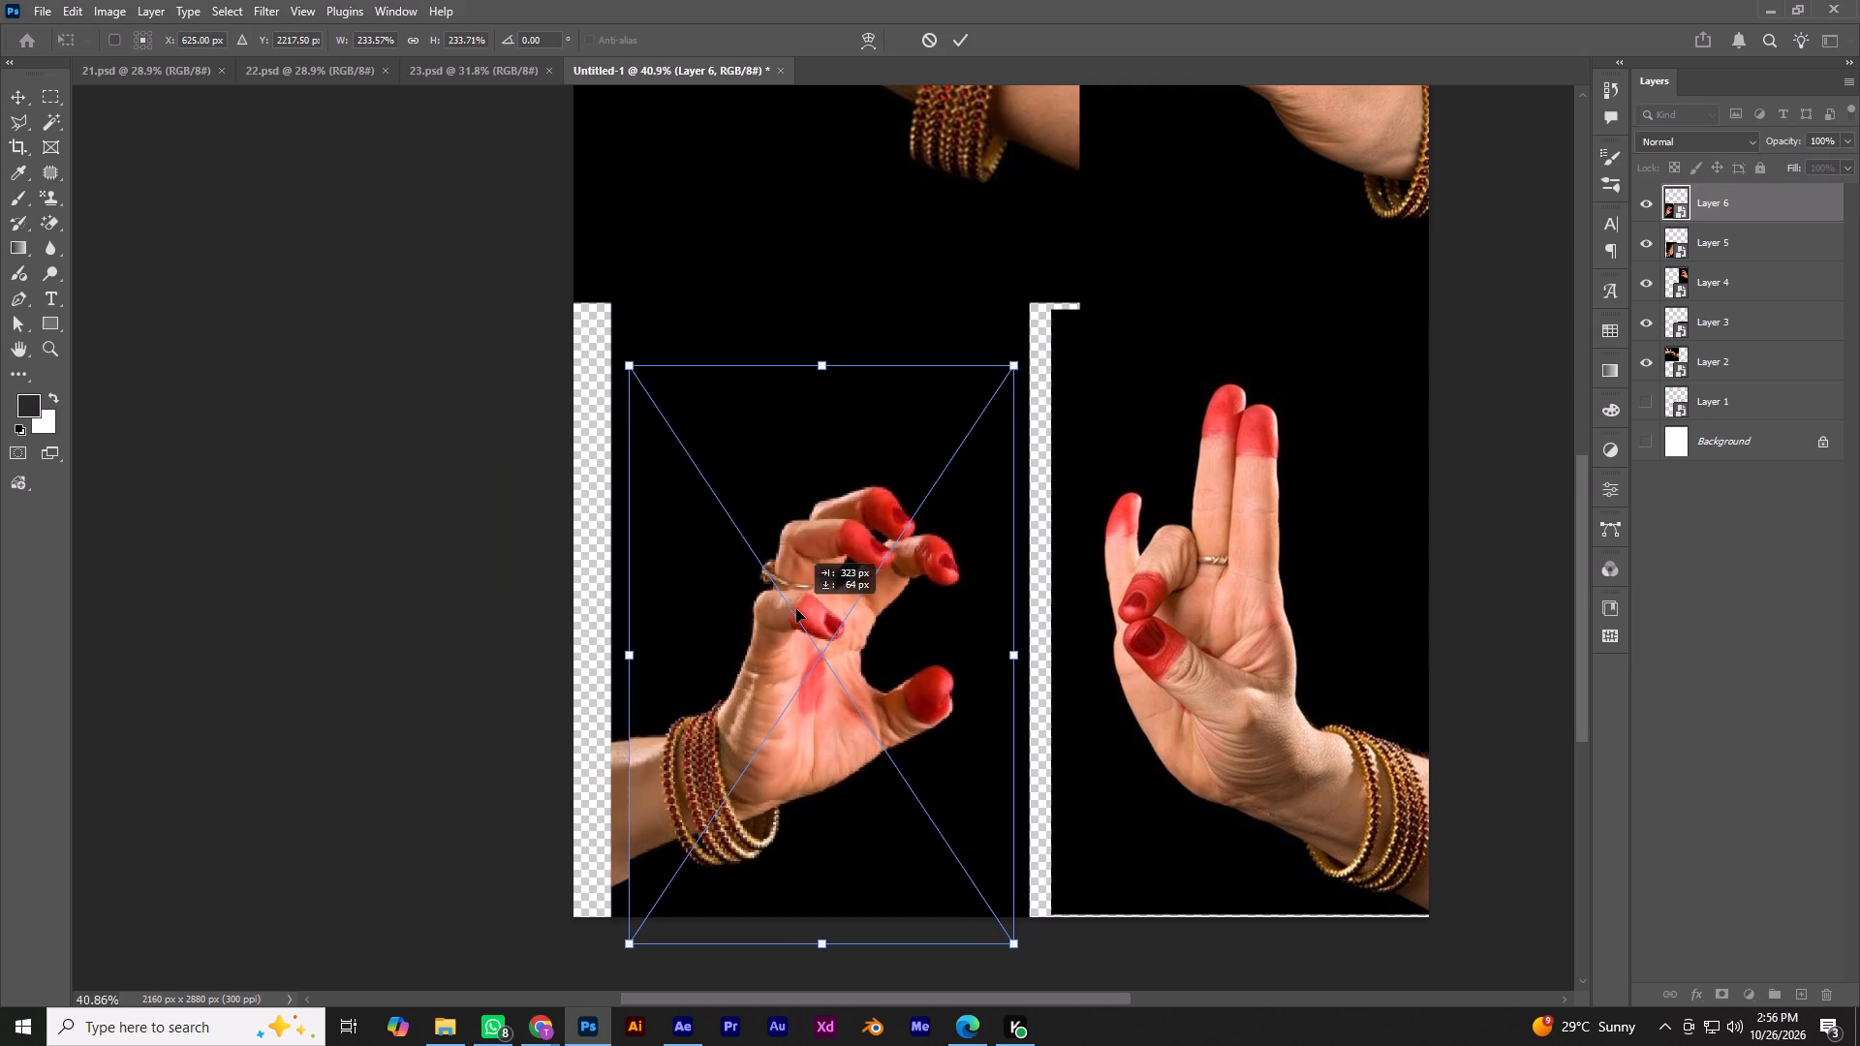
pyautogui.moveTo(796, 609); pyautogui.dragTo(785, 615)
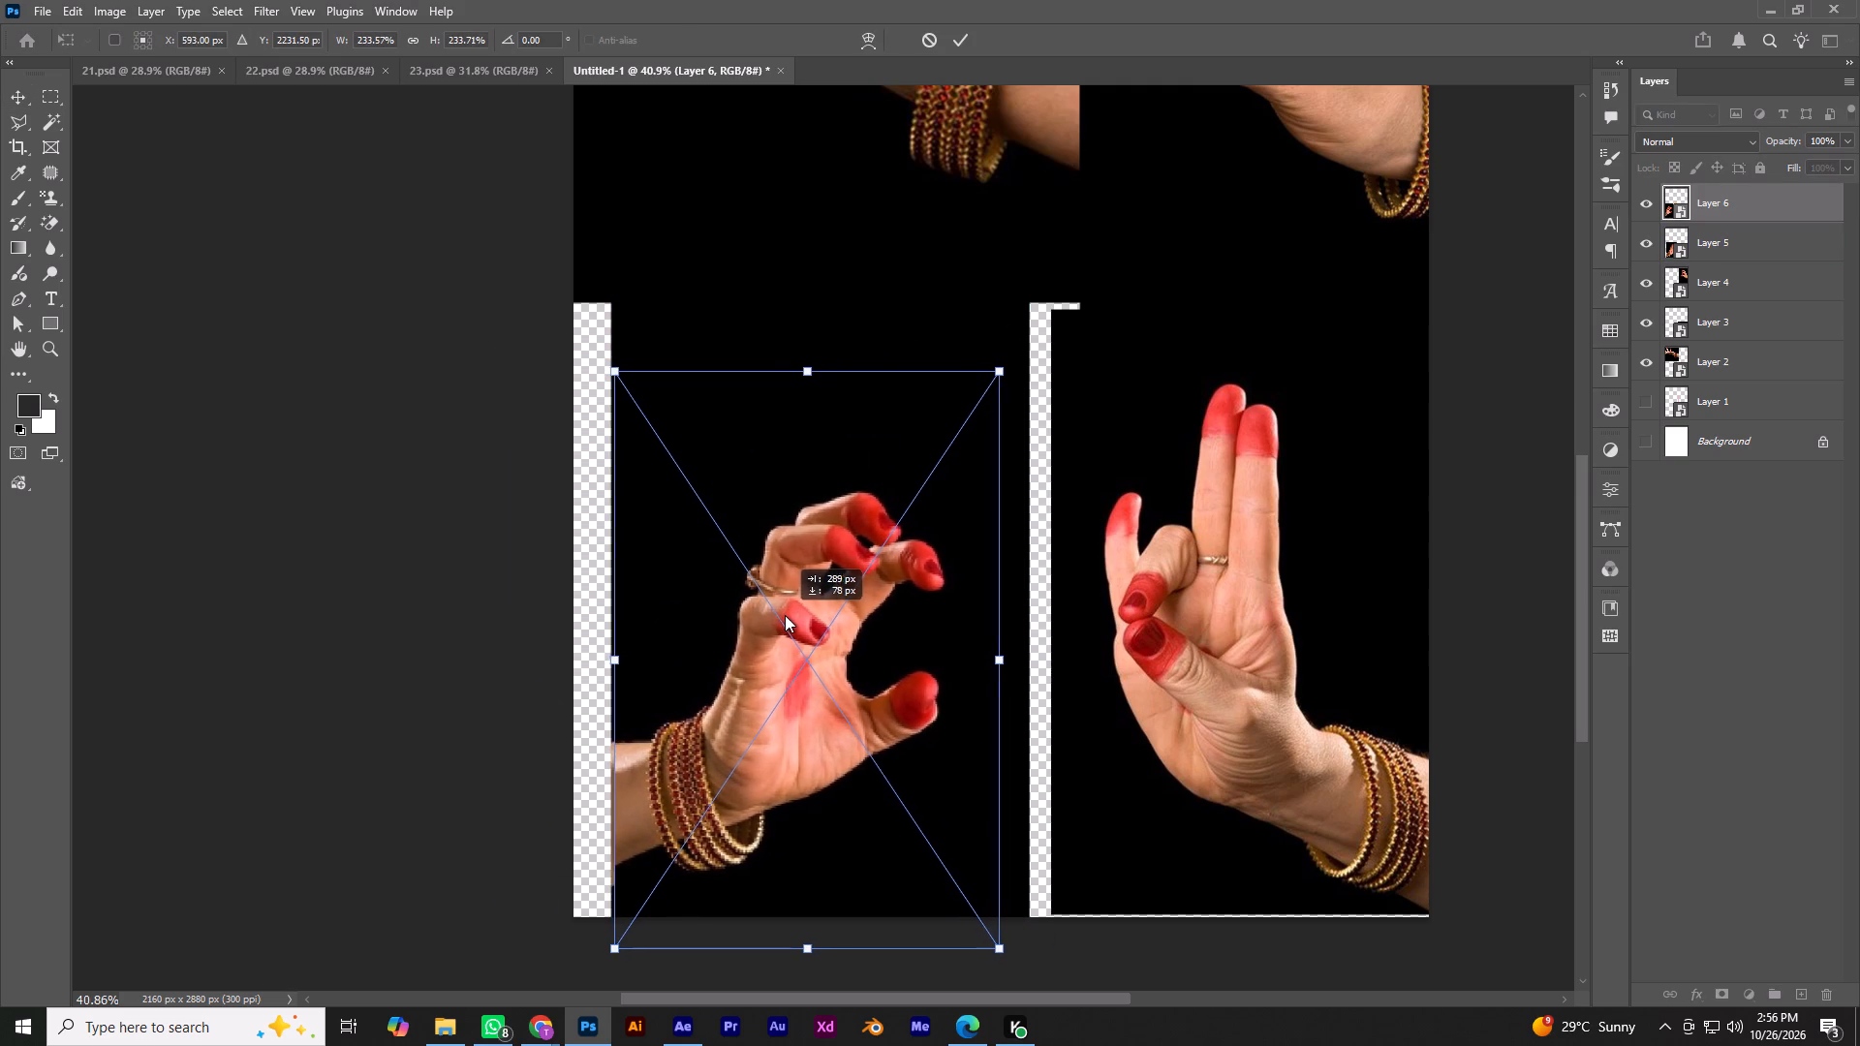
pyautogui.moveTo(785, 615); pyautogui.dragTo(782, 615)
# Scale the clawed-hand photo up to about 258% and position it beside the two-raised-fingers photo, covering the flat-palm photo.
pyautogui.press('space')
pyautogui.press('space')
pyautogui.press('space')
pyautogui.press('space')
pyautogui.moveTo(743, 643); pyautogui.dragTo(850, 311)
pyautogui.keyDown('shift'); pyautogui.moveTo(718, 622); pyautogui.dragTo(702, 659); pyautogui.keyUp('shift')
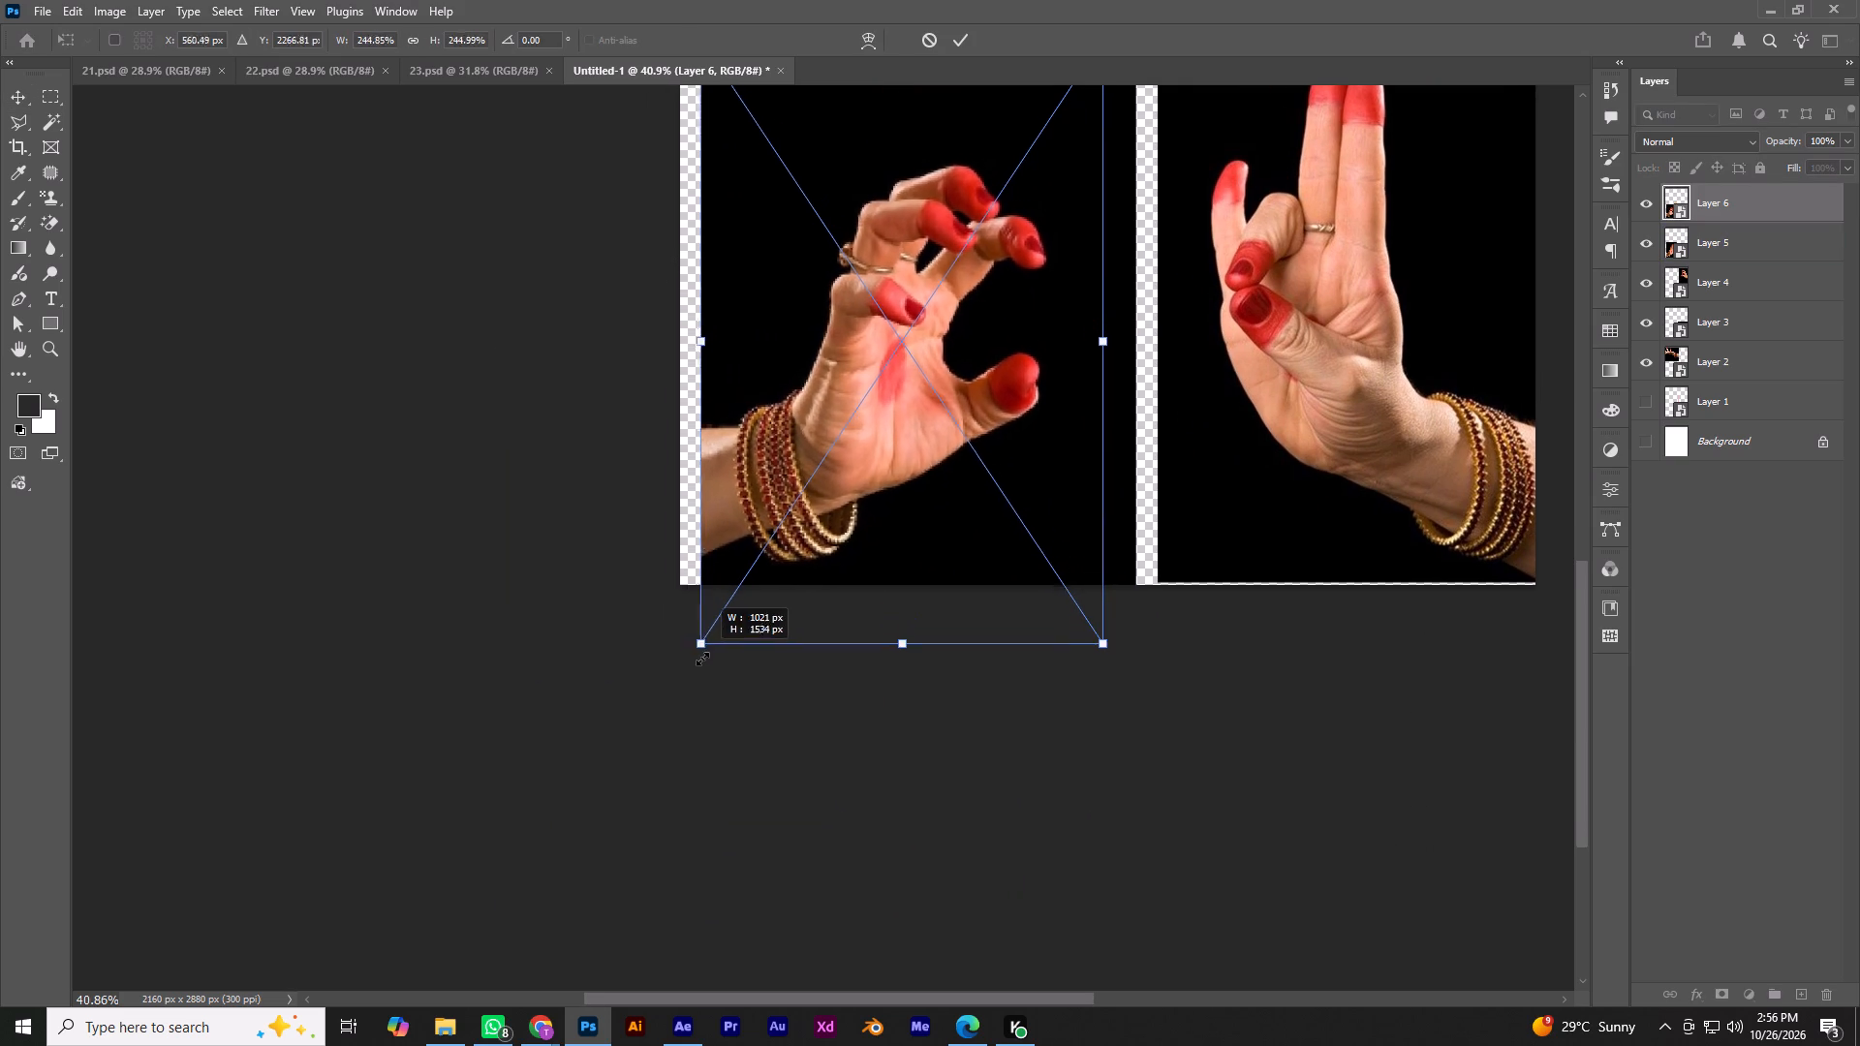
pyautogui.keyDown('shift'); pyautogui.moveTo(702, 659); pyautogui.dragTo(700, 665); pyautogui.keyUp('shift')
pyautogui.moveTo(795, 407); pyautogui.dragTo(827, 385)
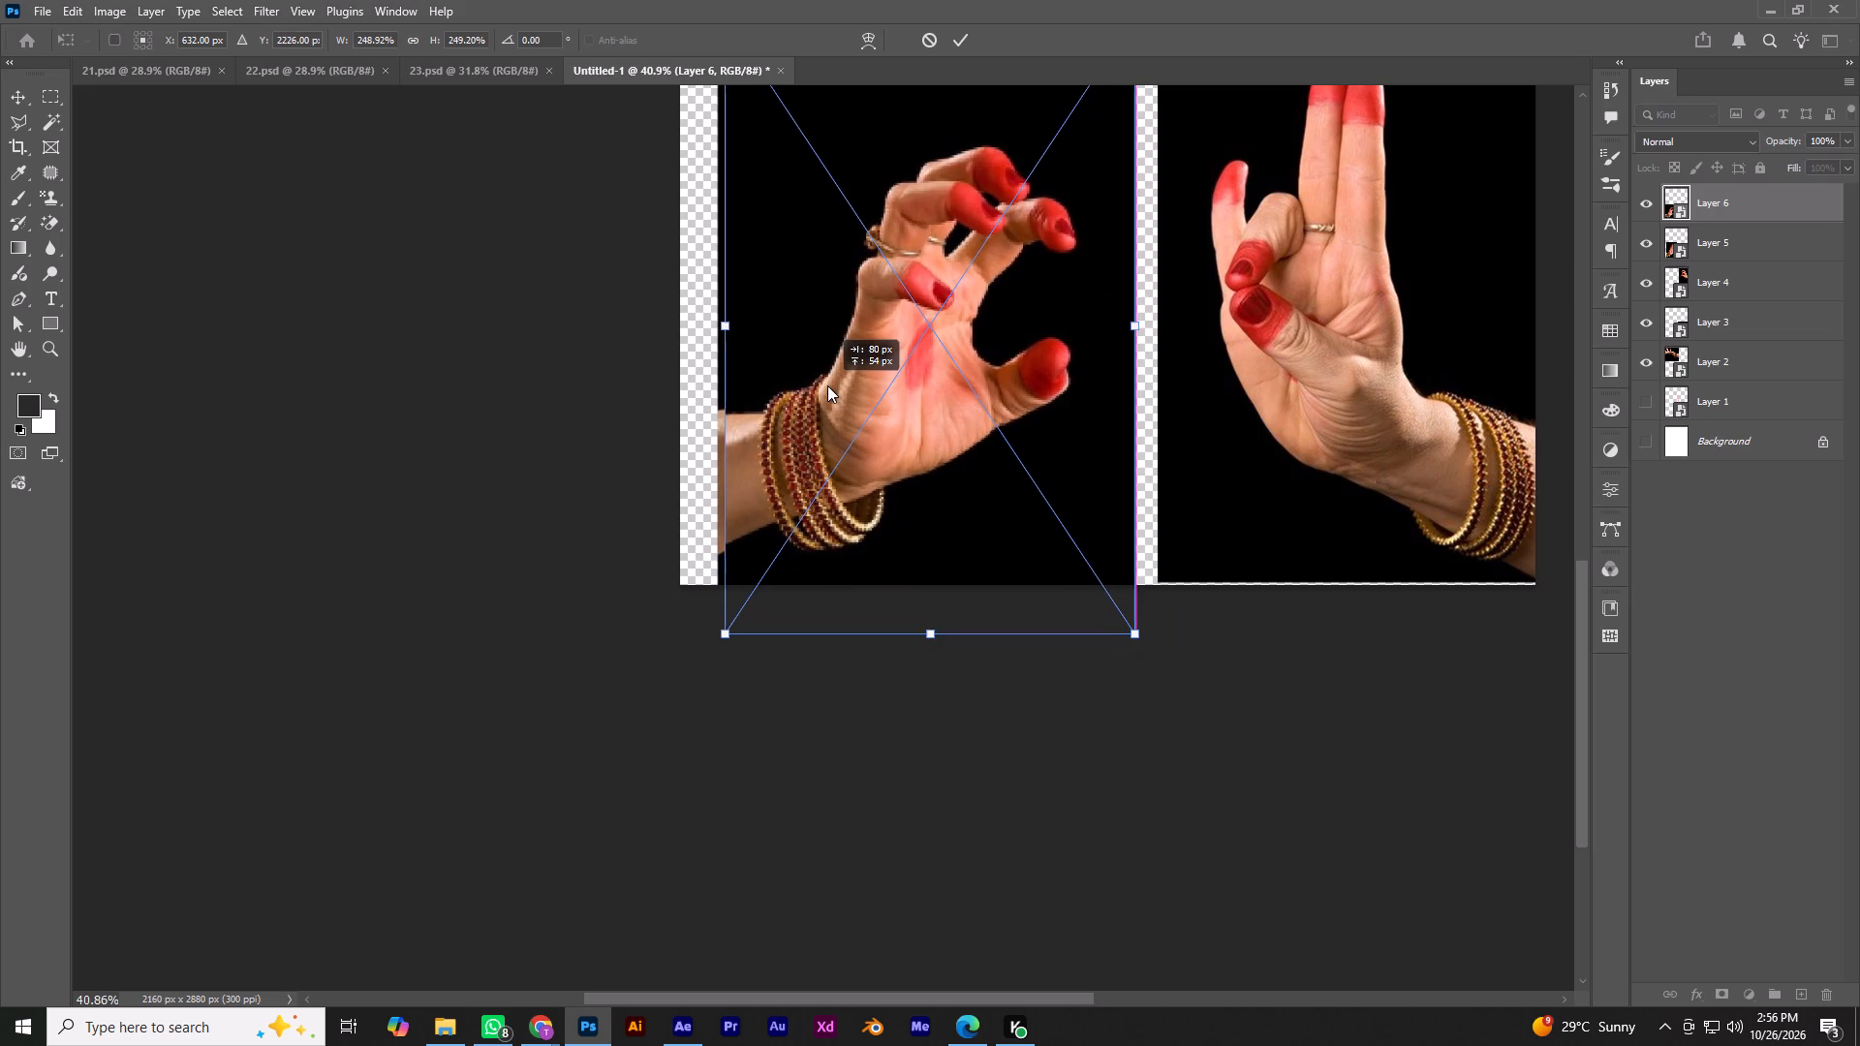
pyautogui.moveTo(827, 385); pyautogui.dragTo(821, 381)
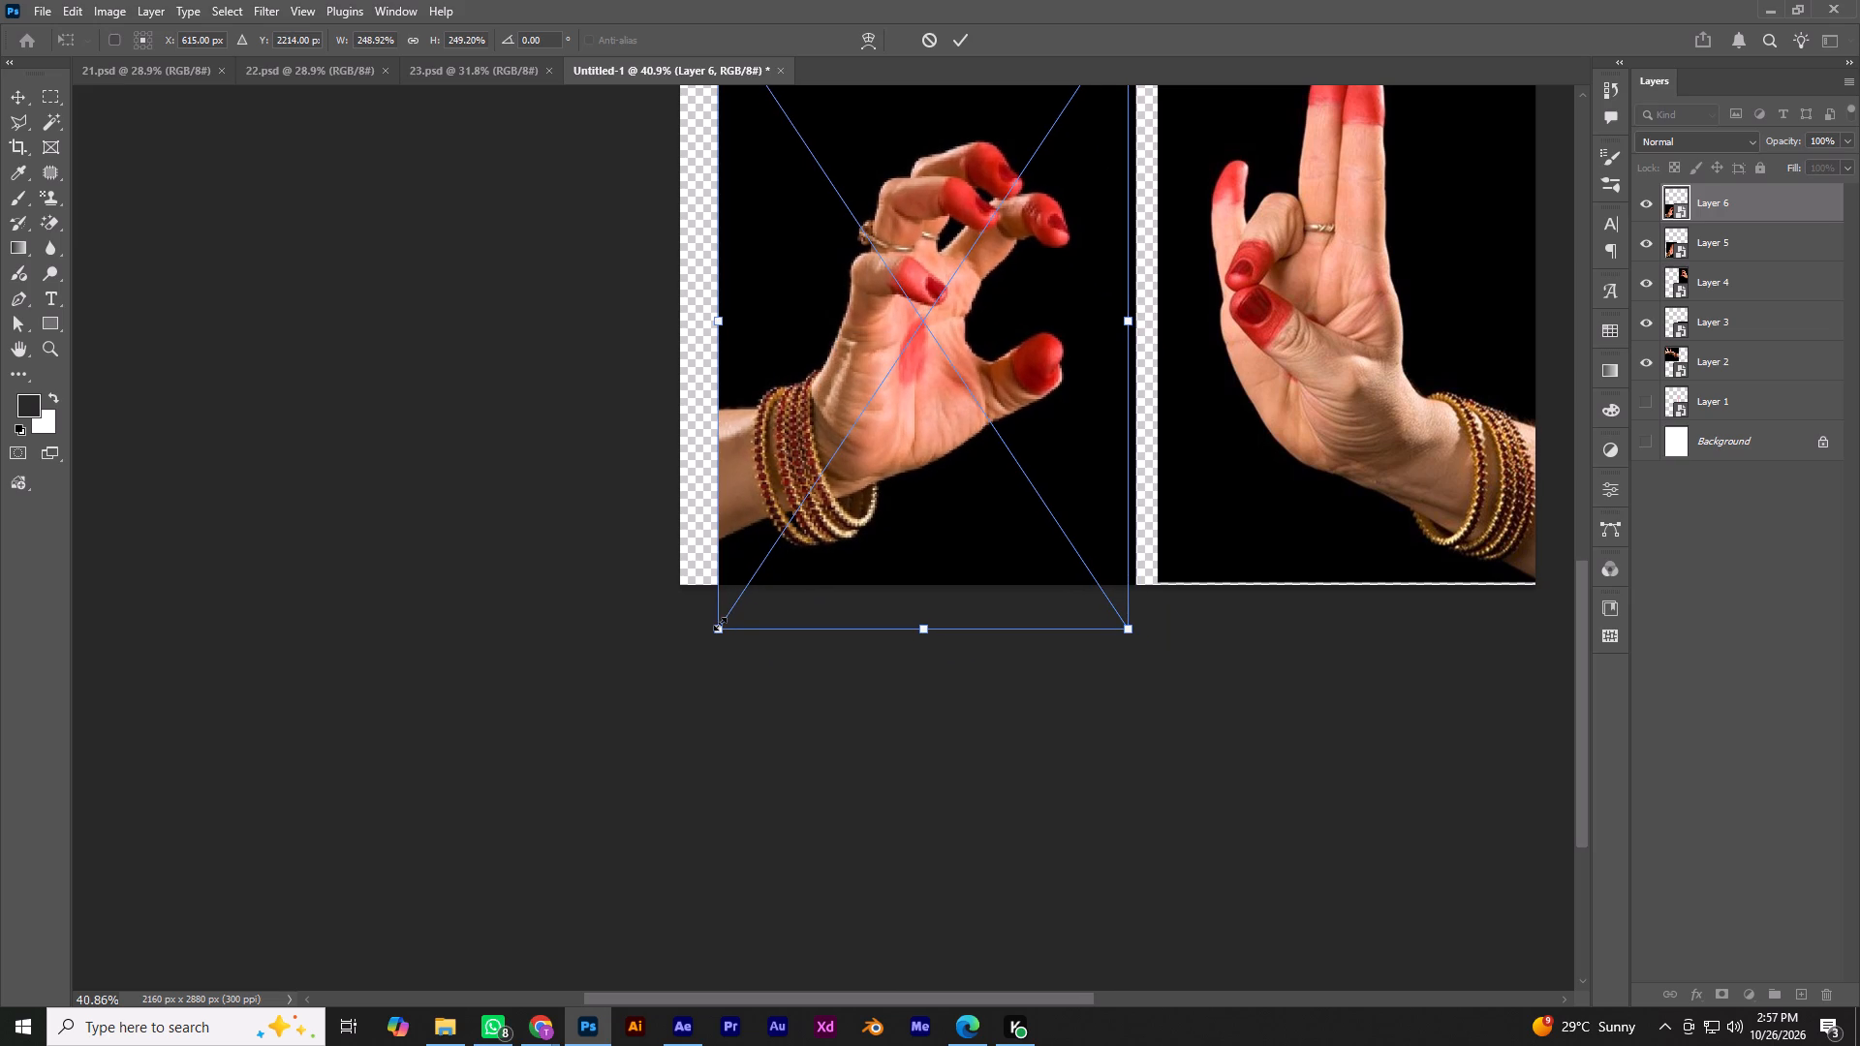
pyautogui.keyDown('shift'); pyautogui.click(720, 624); pyautogui.keyUp('shift')
pyautogui.click(834, 458)
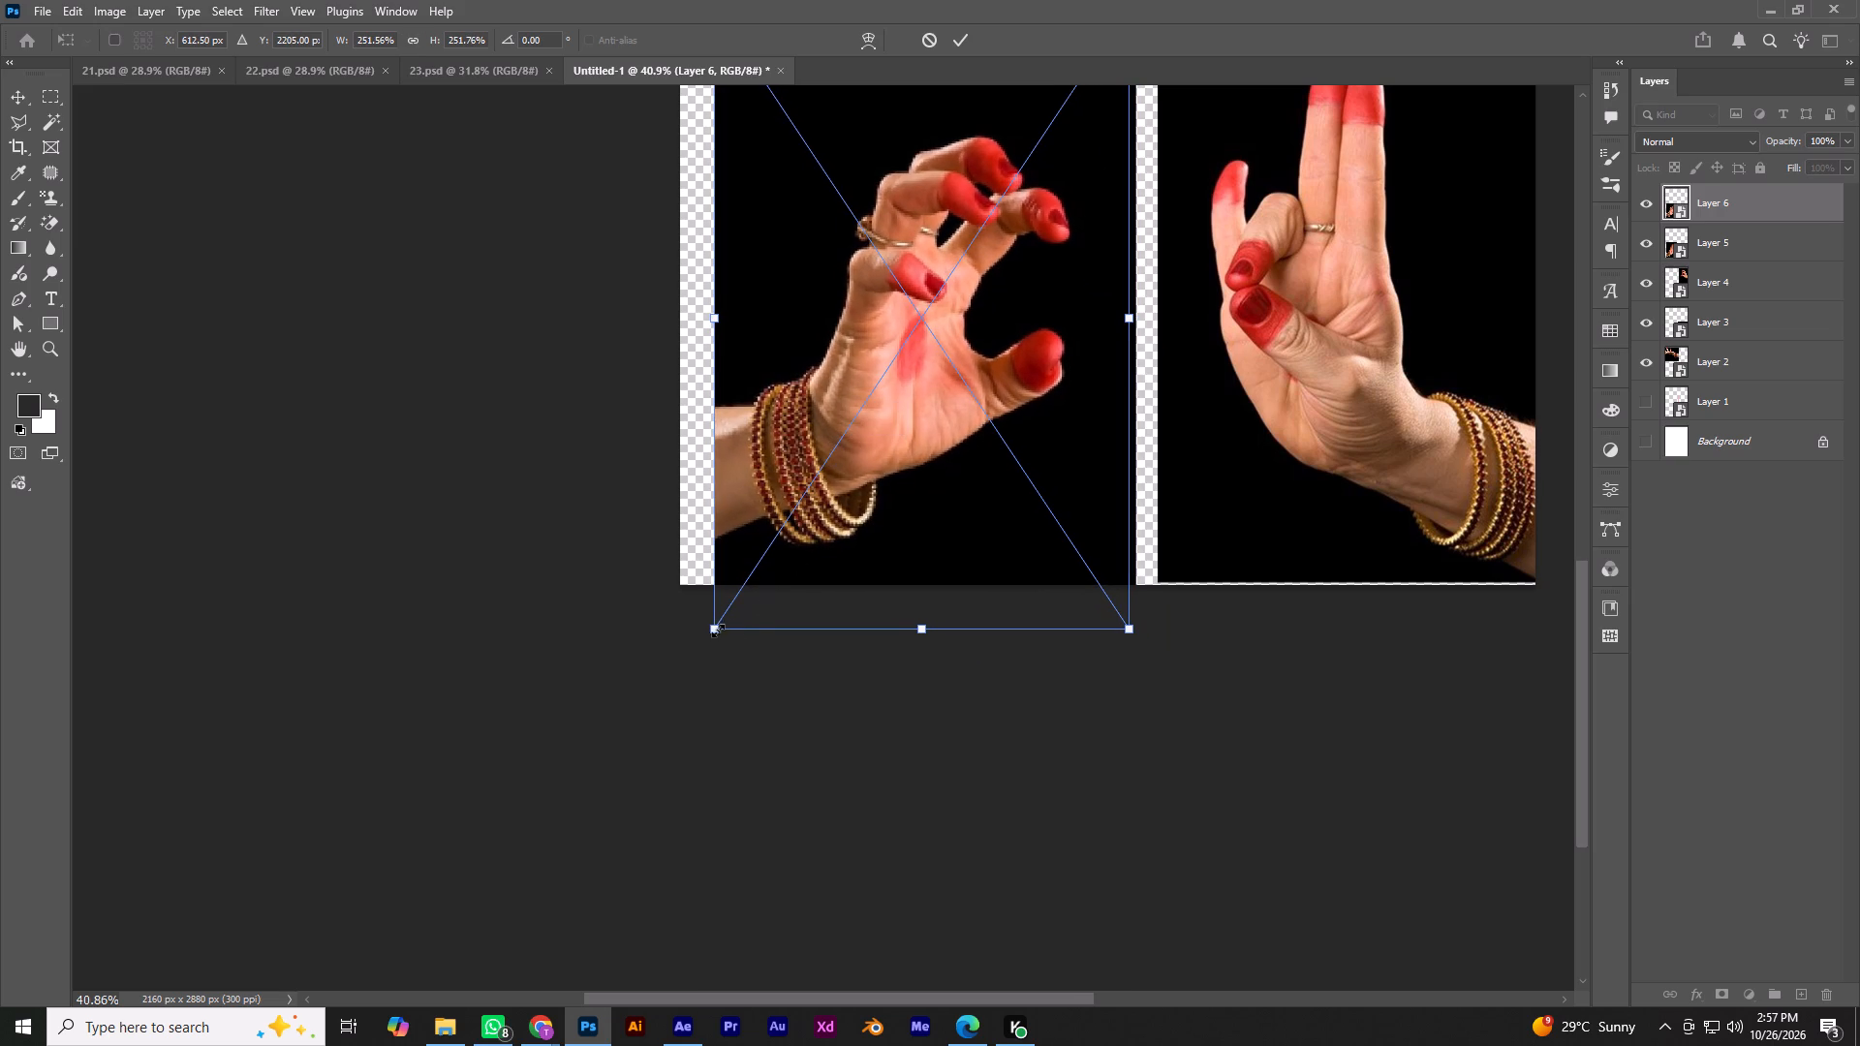
pyautogui.keyDown('shift'); pyautogui.moveTo(715, 631); pyautogui.dragTo(697, 640); pyautogui.keyUp('shift')
pyautogui.moveTo(762, 548); pyautogui.dragTo(785, 545)
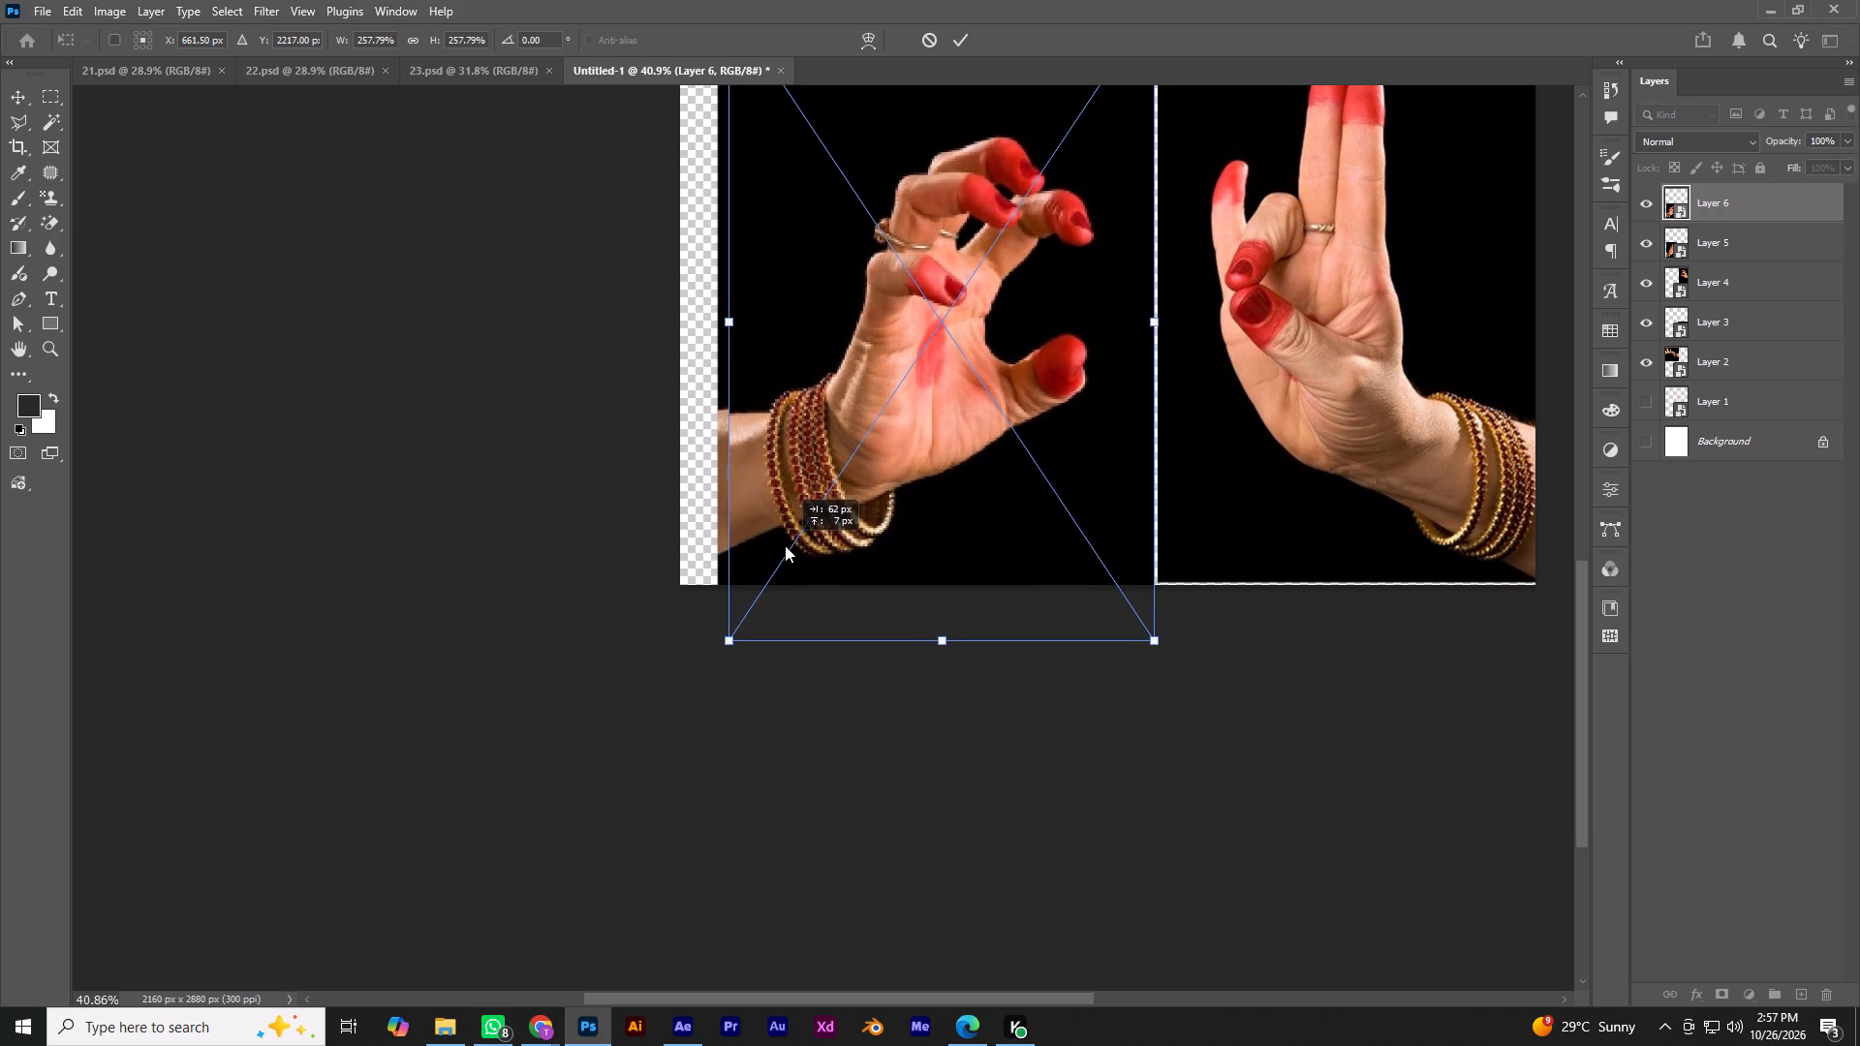
pyautogui.moveTo(785, 545); pyautogui.dragTo(777, 544)
pyautogui.press('Return')
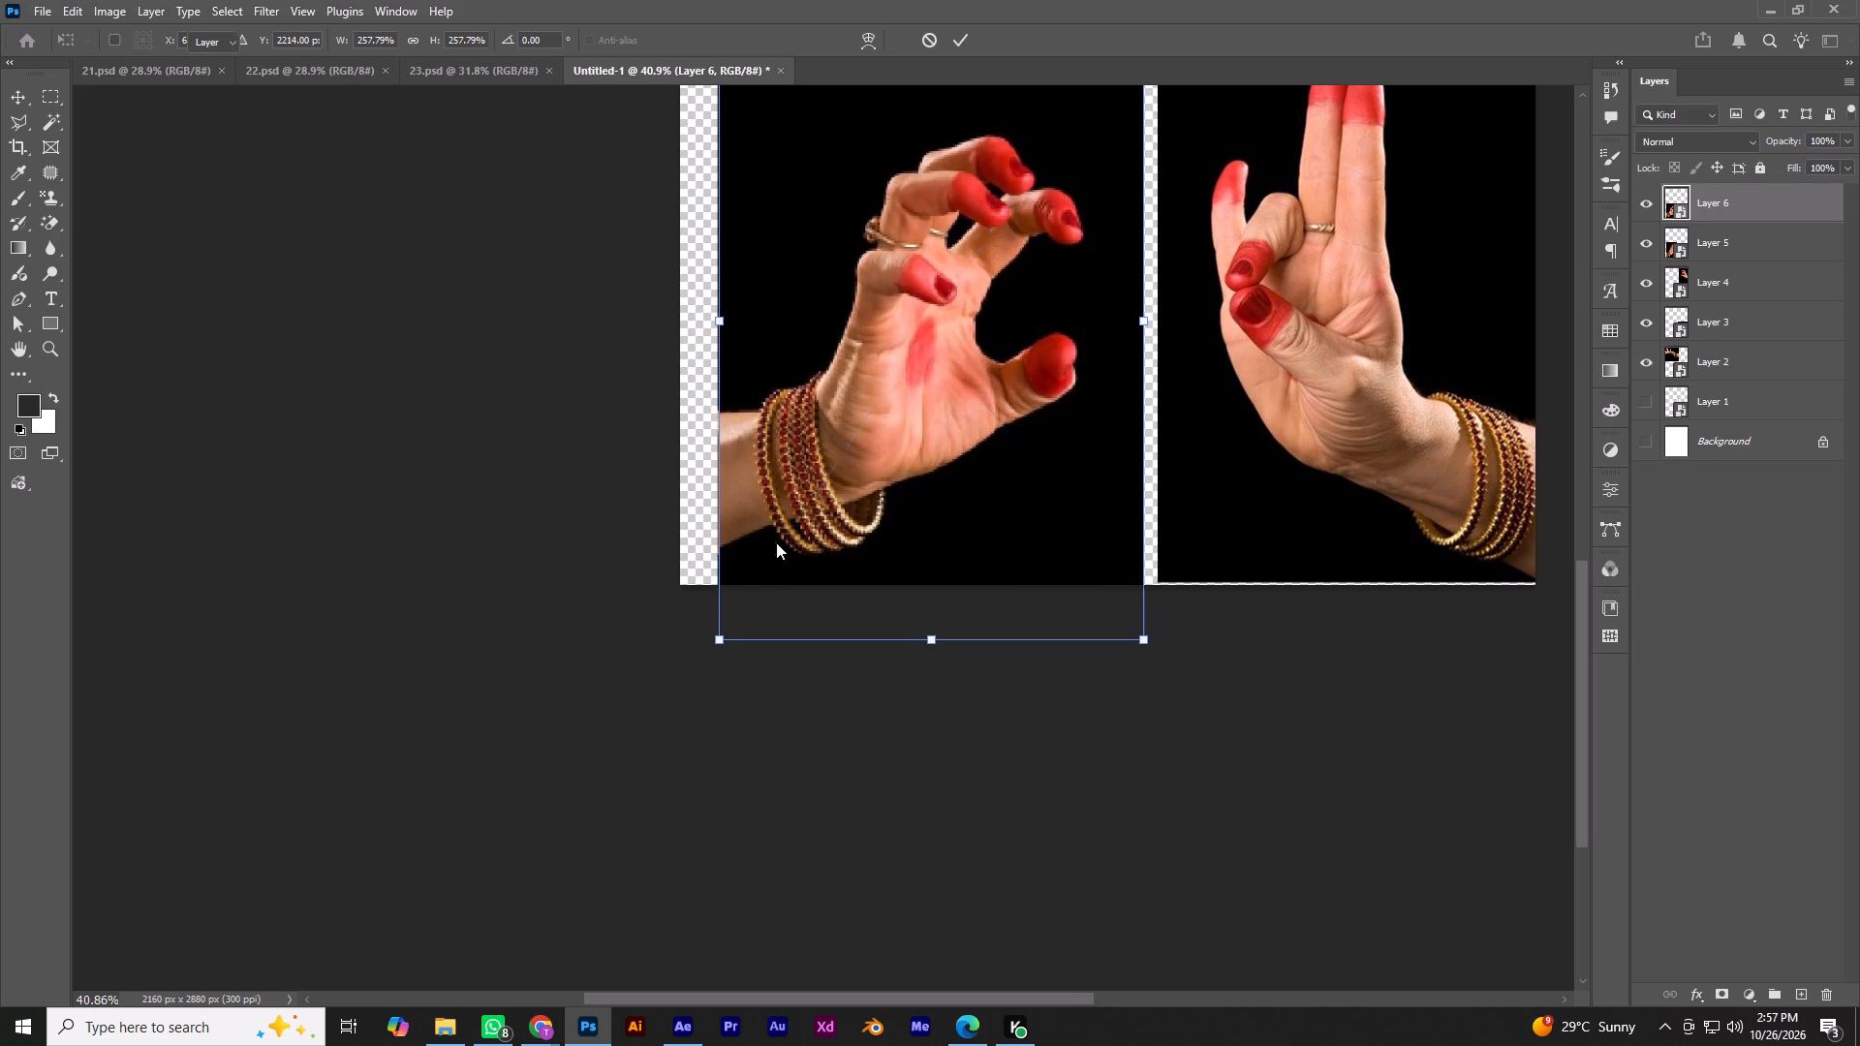
pyautogui.hotkey('ctrl', '0')
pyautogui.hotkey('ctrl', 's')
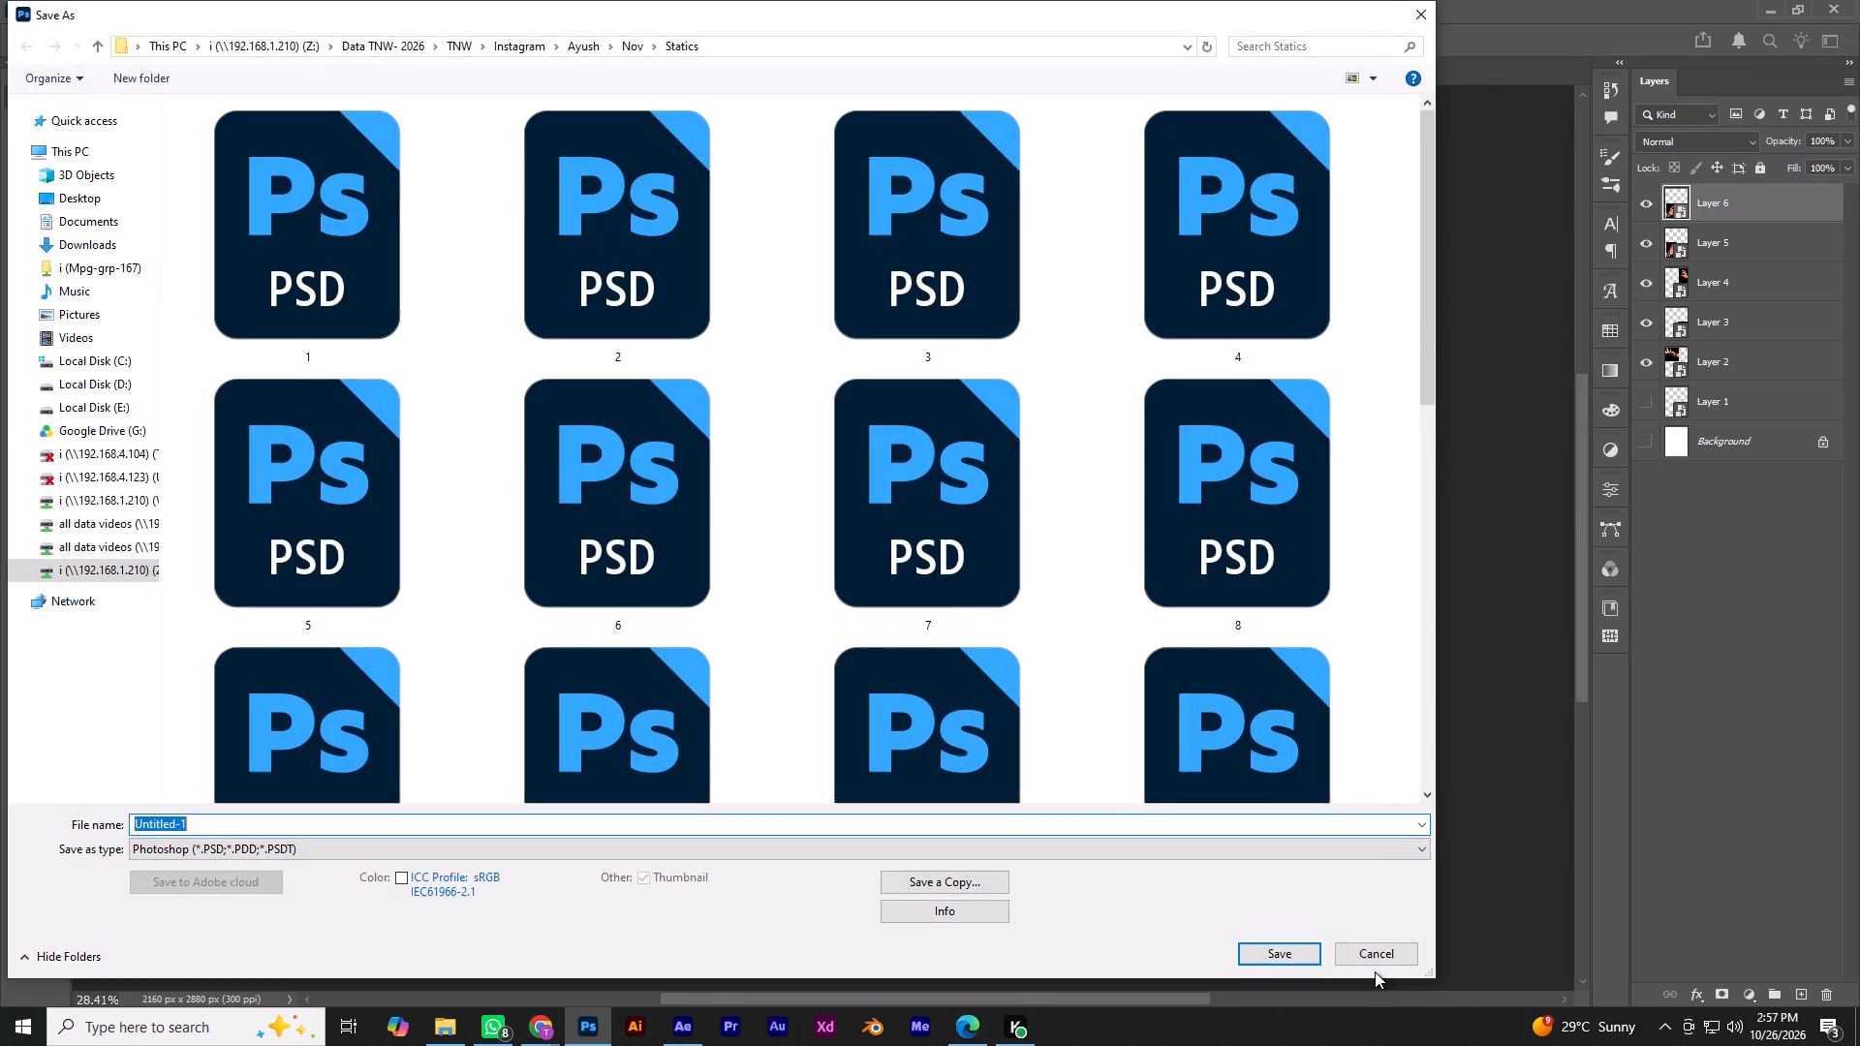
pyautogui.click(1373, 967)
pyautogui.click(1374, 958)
# Select all five hand-gesture photos and scale them down together within the canvas.
pyautogui.click(1214, 412)
pyautogui.keyDown('alt'); pyautogui.scroll(-4, 1226, 436); pyautogui.keyUp('alt')
pyautogui.moveTo(1348, 283); pyautogui.dragTo(583, 701)
pyautogui.keyDown('alt'); pyautogui.keyDown('shift'); pyautogui.moveTo(806, 170); pyautogui.dragTo(780, 346); pyautogui.keyUp('shift'); pyautogui.keyUp('alt')
pyautogui.press('Return')
pyautogui.hotkey('ctrl', '0')
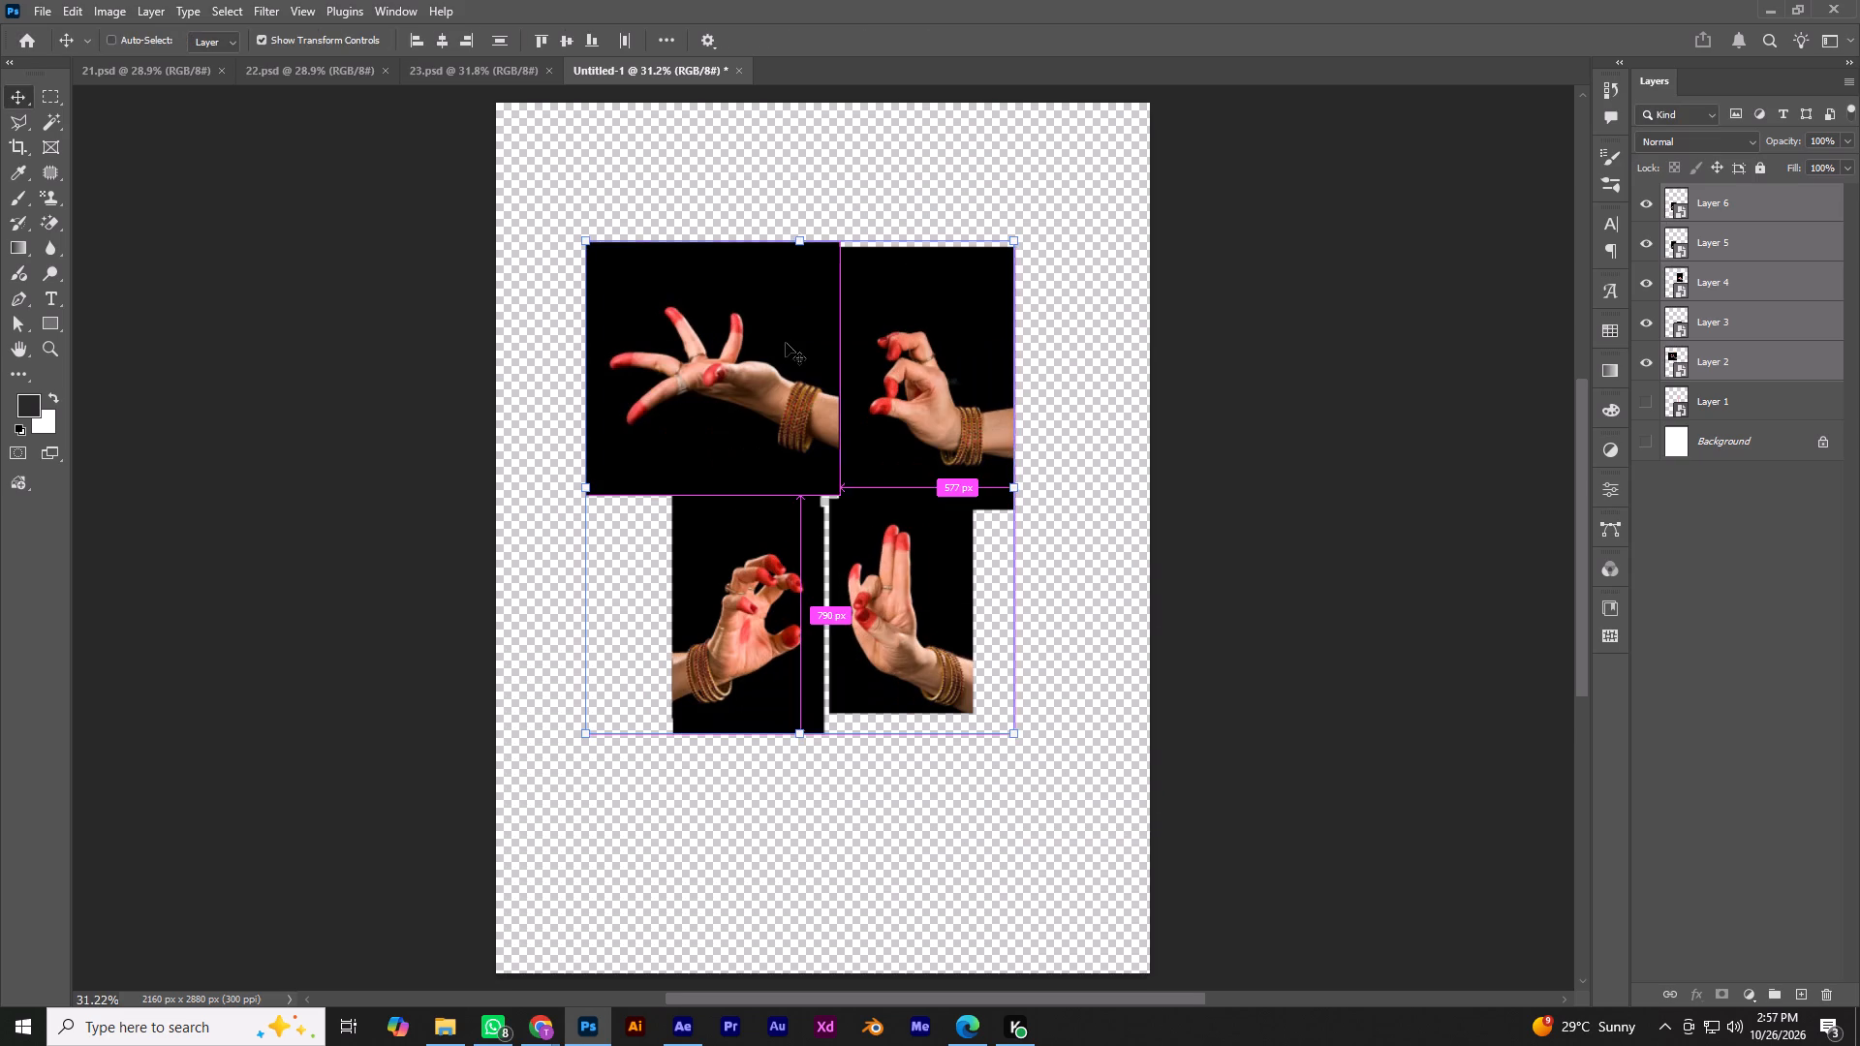
# Spread the five hand photos apart on the canvas, with one near each corner and the flat-palm photo in the middle.
pyautogui.click(1226, 609)
pyautogui.keyDown('alt'); pyautogui.scroll(-4, 1226, 609); pyautogui.keyUp('alt')
pyautogui.moveTo(703, 360); pyautogui.dragTo(655, 303)
pyautogui.moveTo(762, 601); pyautogui.dragTo(679, 756)
pyautogui.moveTo(868, 600); pyautogui.dragTo(891, 717)
pyautogui.moveTo(906, 455); pyautogui.dragTo(937, 403)
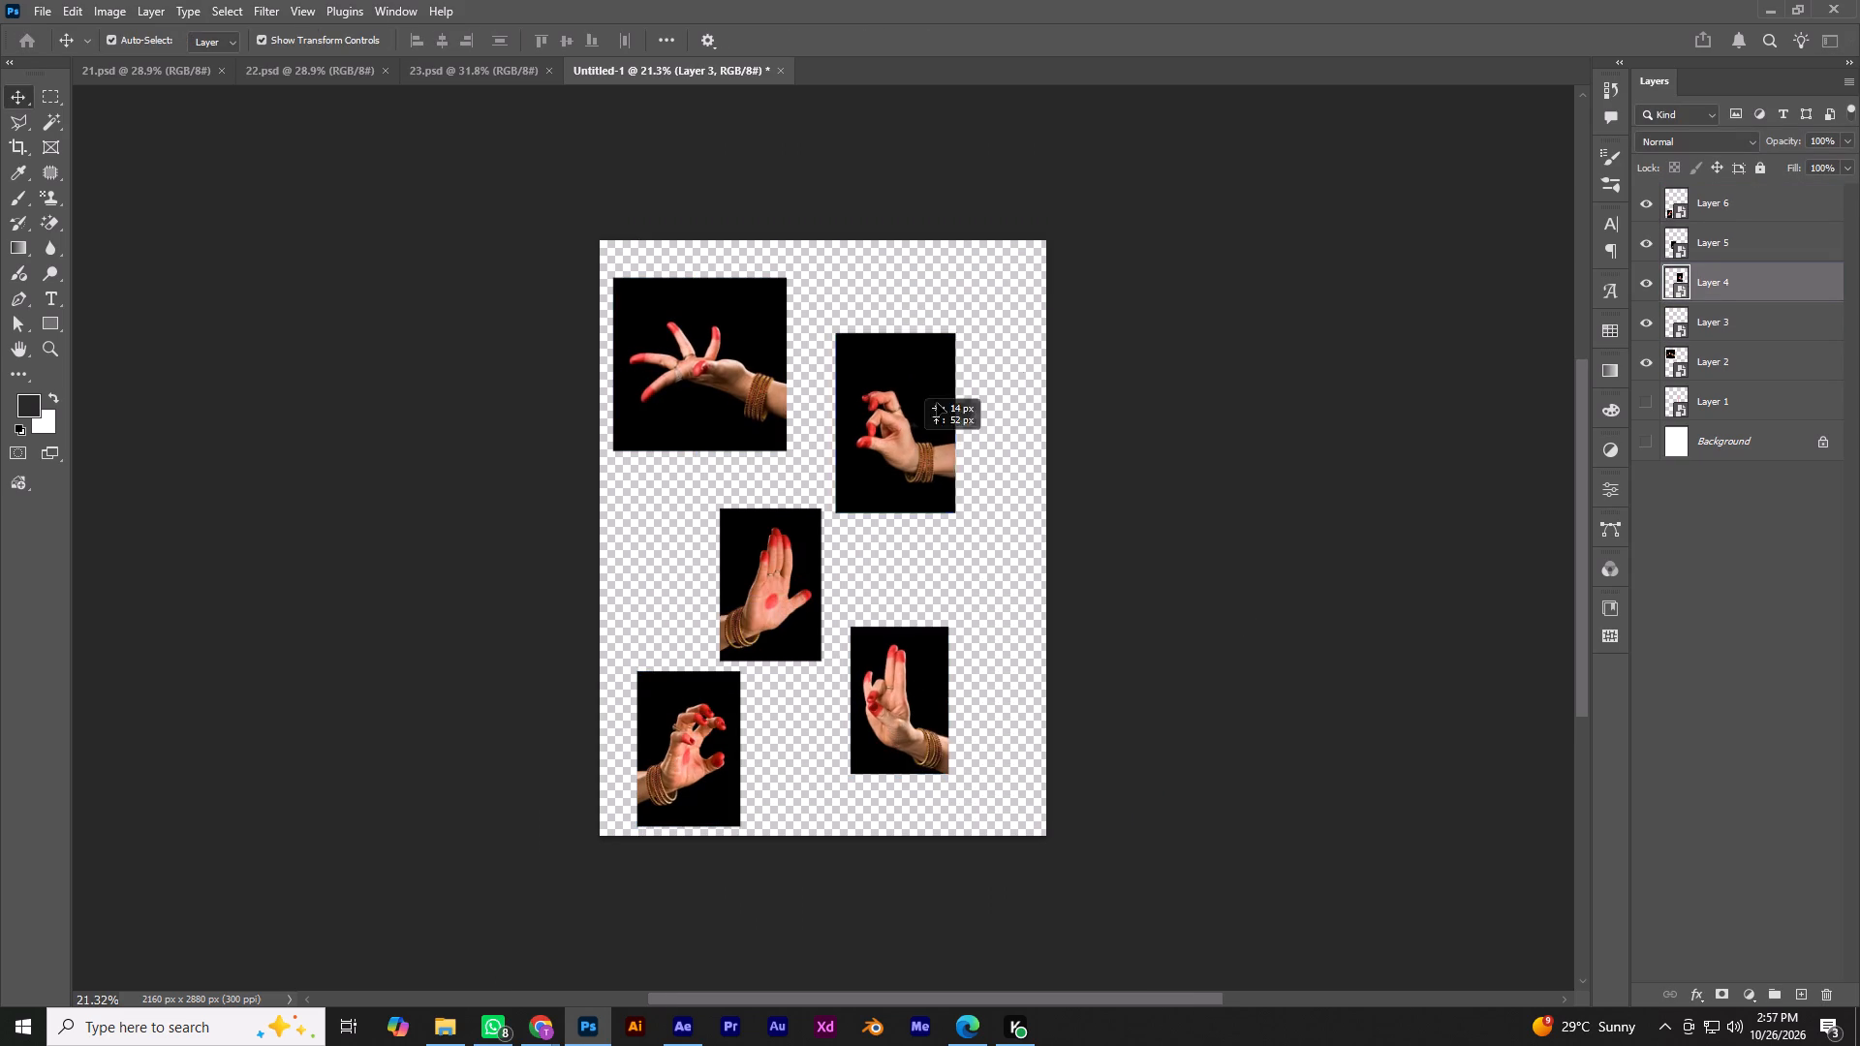
pyautogui.moveTo(937, 403); pyautogui.dragTo(962, 377)
pyautogui.moveTo(769, 573); pyautogui.dragTo(790, 541)
pyautogui.moveTo(904, 737); pyautogui.dragTo(922, 693)
pyautogui.moveTo(661, 767); pyautogui.dragTo(660, 717)
pyautogui.moveTo(780, 592); pyautogui.dragTo(784, 589)
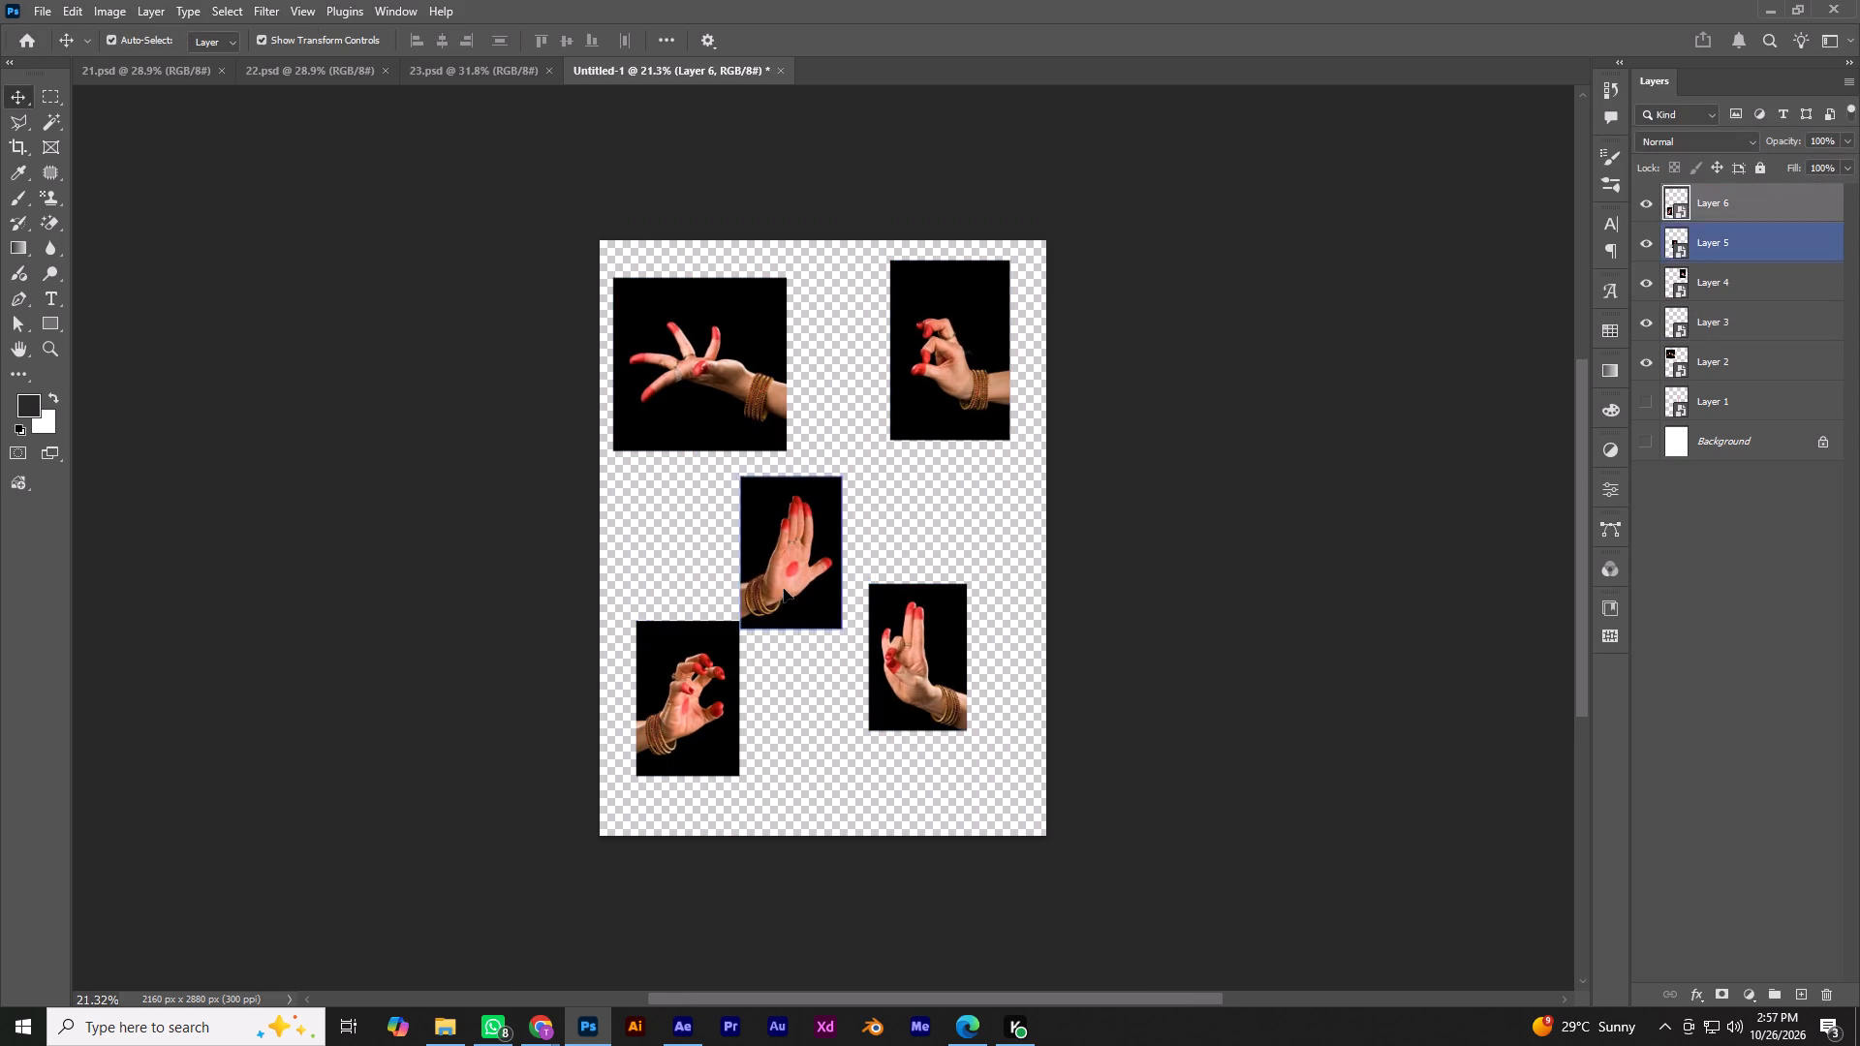
pyautogui.moveTo(784, 589); pyautogui.dragTo(816, 560)
pyautogui.moveTo(926, 661); pyautogui.dragTo(938, 691)
pyautogui.moveTo(729, 447); pyautogui.dragTo(717, 427)
pyautogui.click(1242, 483)
pyautogui.hotkey('ctrl', '0')
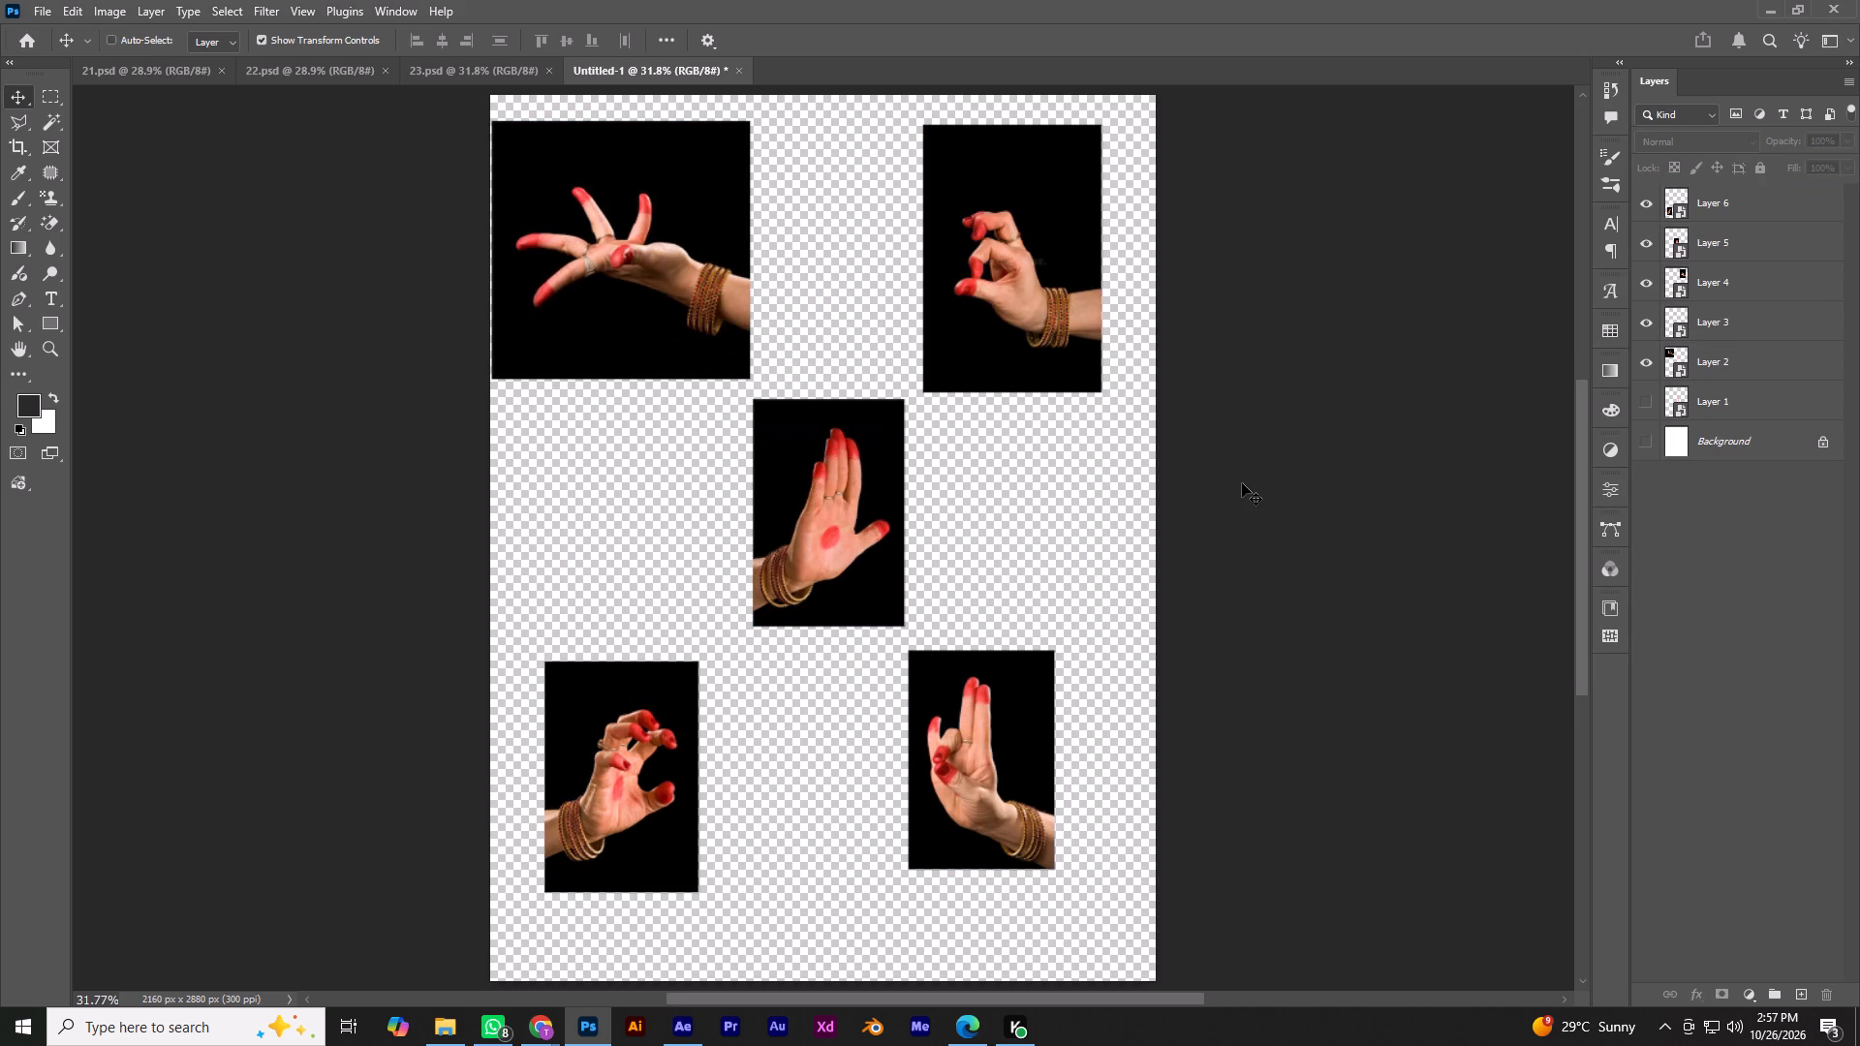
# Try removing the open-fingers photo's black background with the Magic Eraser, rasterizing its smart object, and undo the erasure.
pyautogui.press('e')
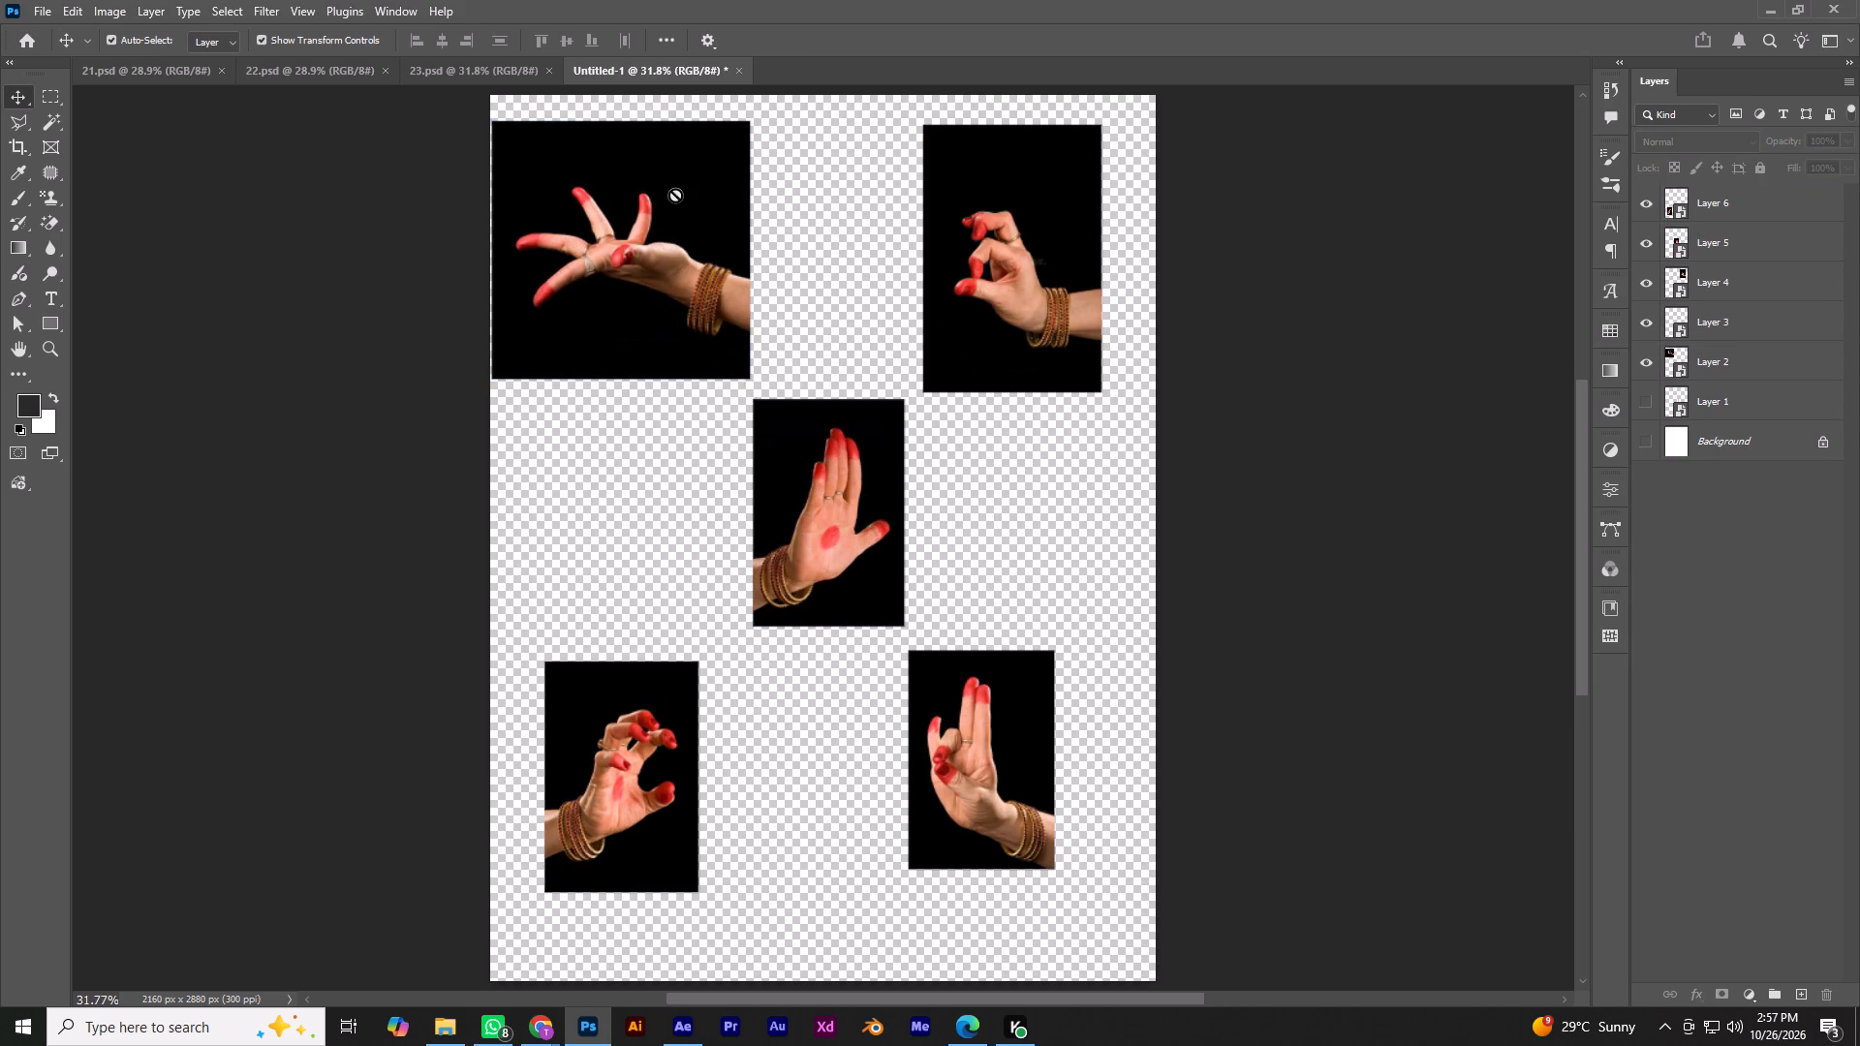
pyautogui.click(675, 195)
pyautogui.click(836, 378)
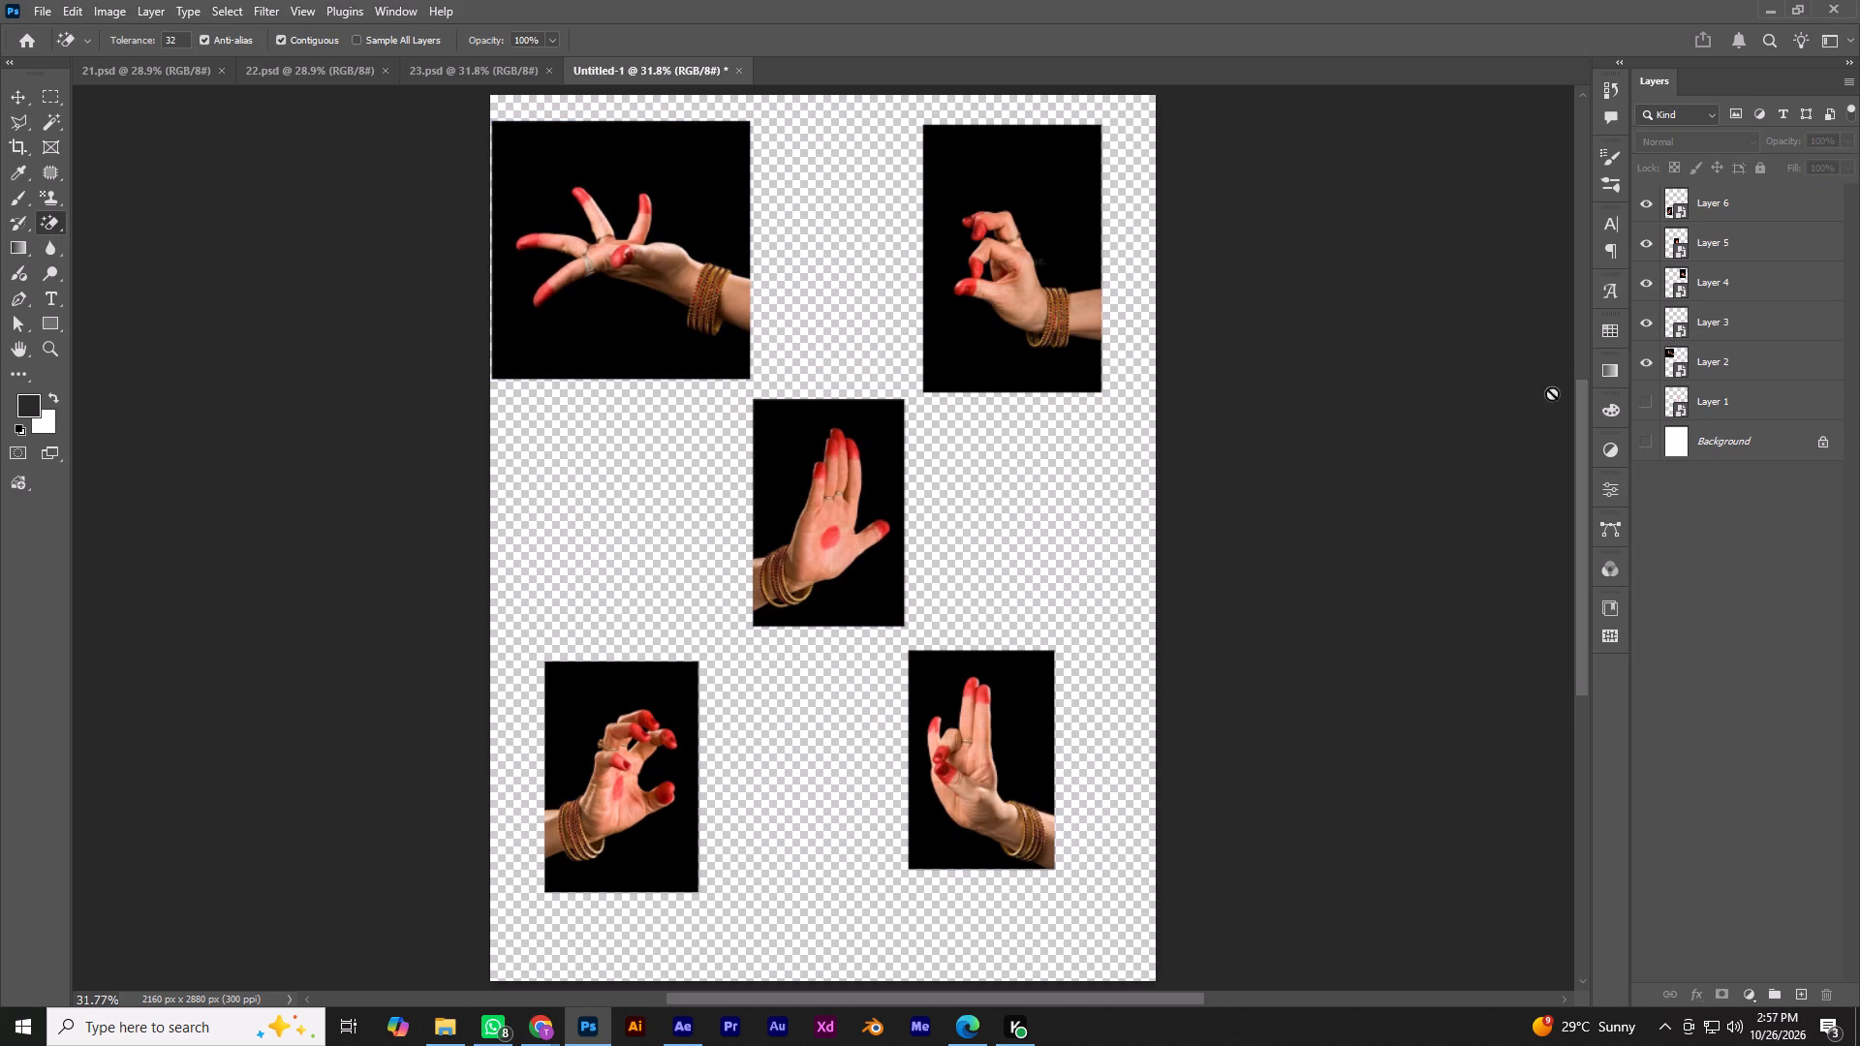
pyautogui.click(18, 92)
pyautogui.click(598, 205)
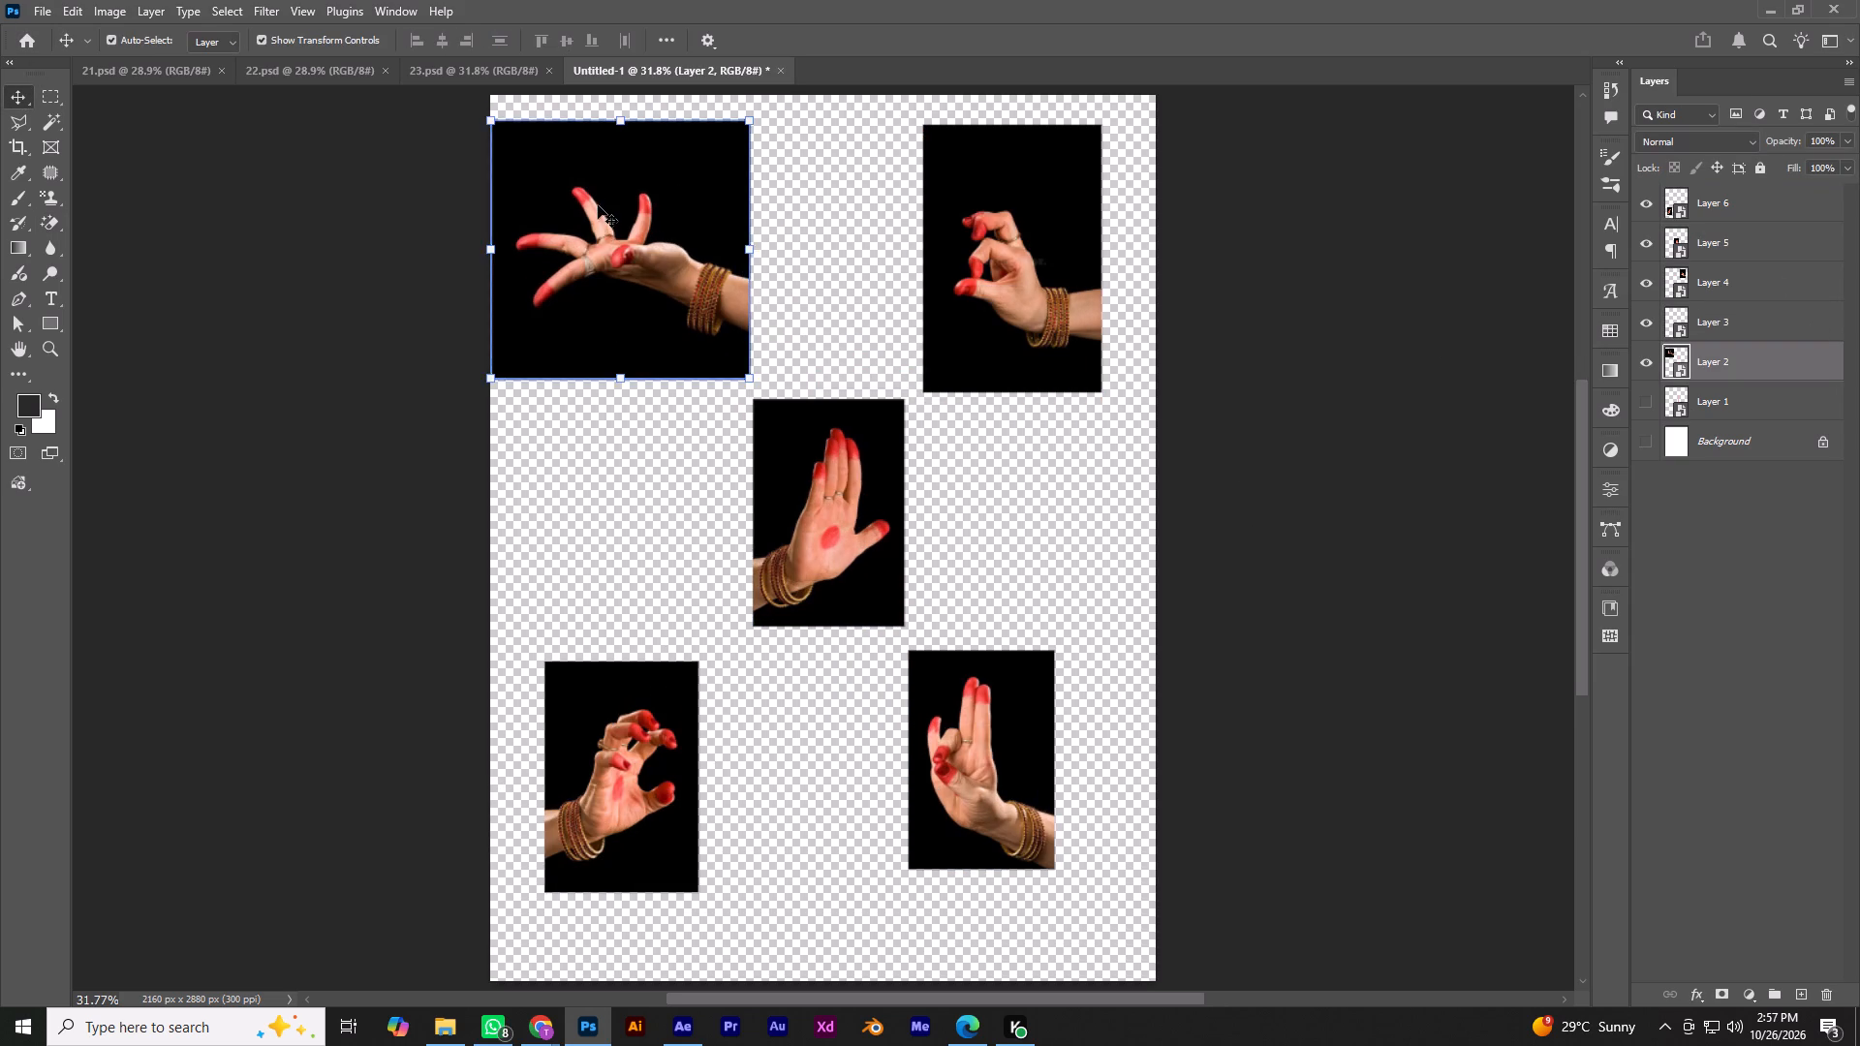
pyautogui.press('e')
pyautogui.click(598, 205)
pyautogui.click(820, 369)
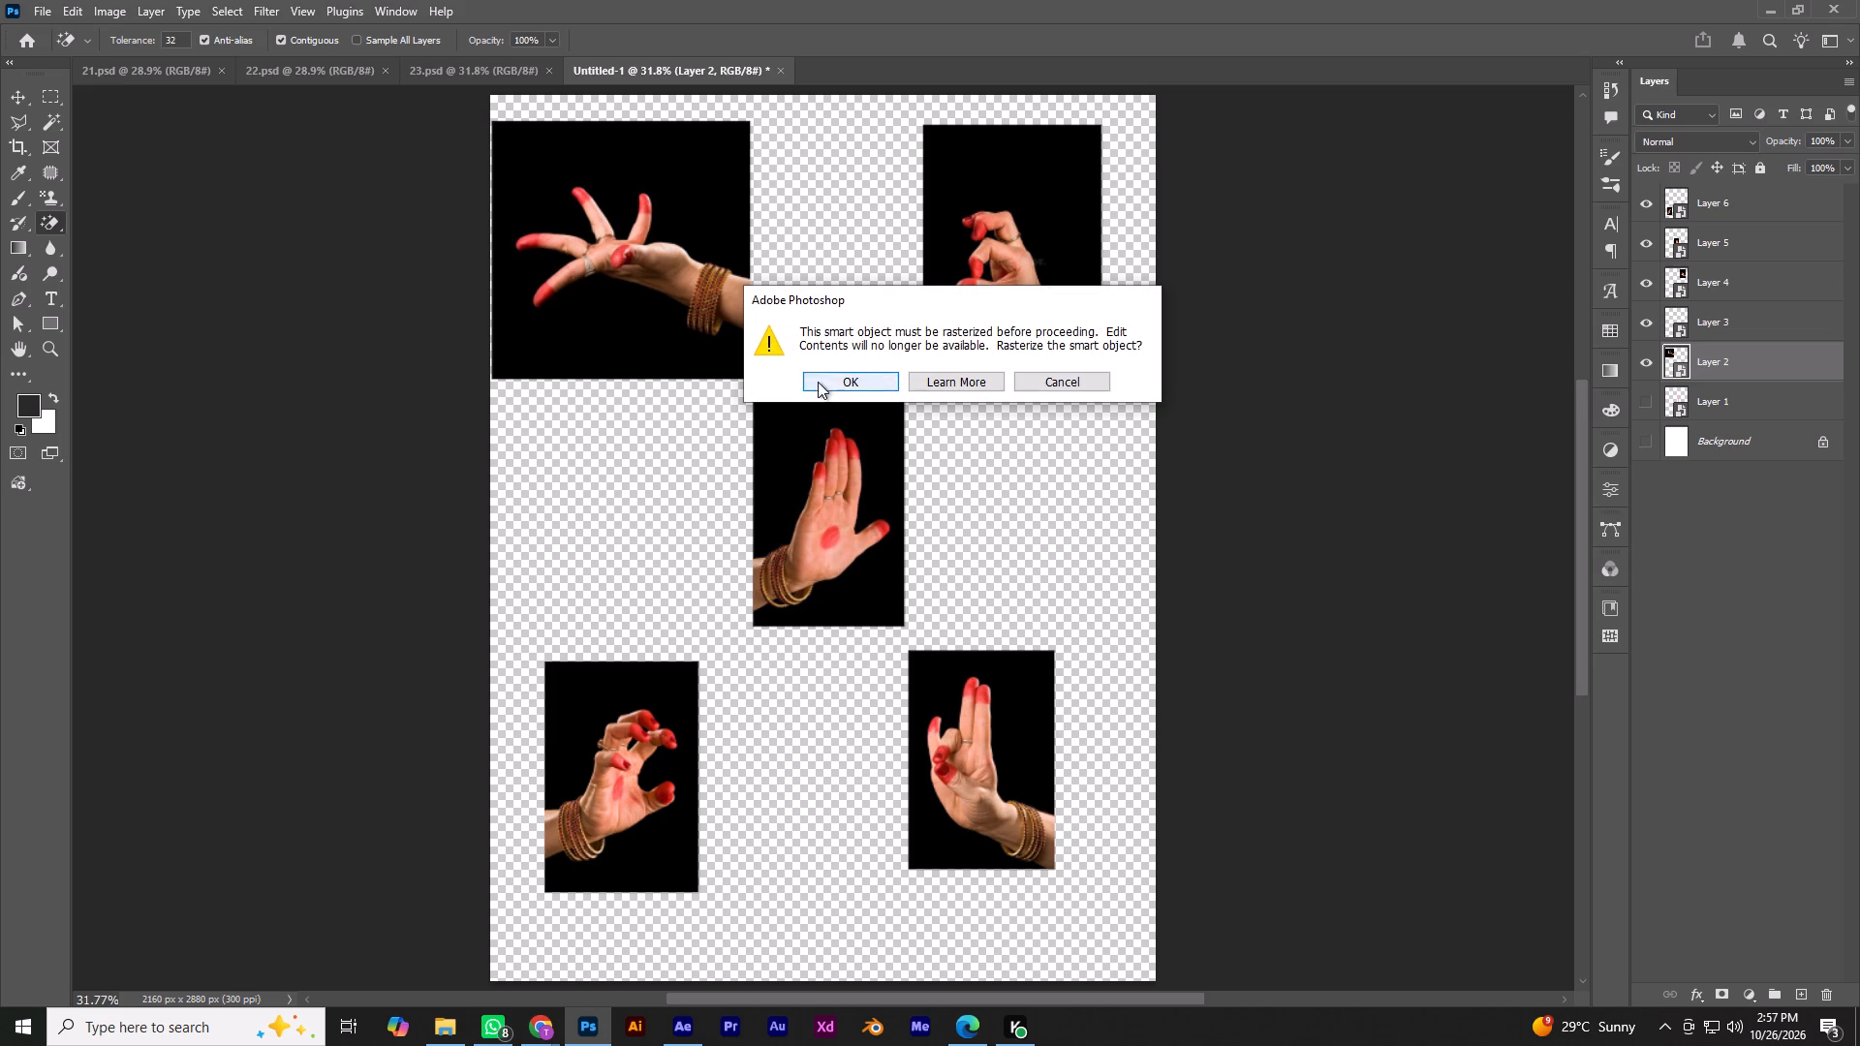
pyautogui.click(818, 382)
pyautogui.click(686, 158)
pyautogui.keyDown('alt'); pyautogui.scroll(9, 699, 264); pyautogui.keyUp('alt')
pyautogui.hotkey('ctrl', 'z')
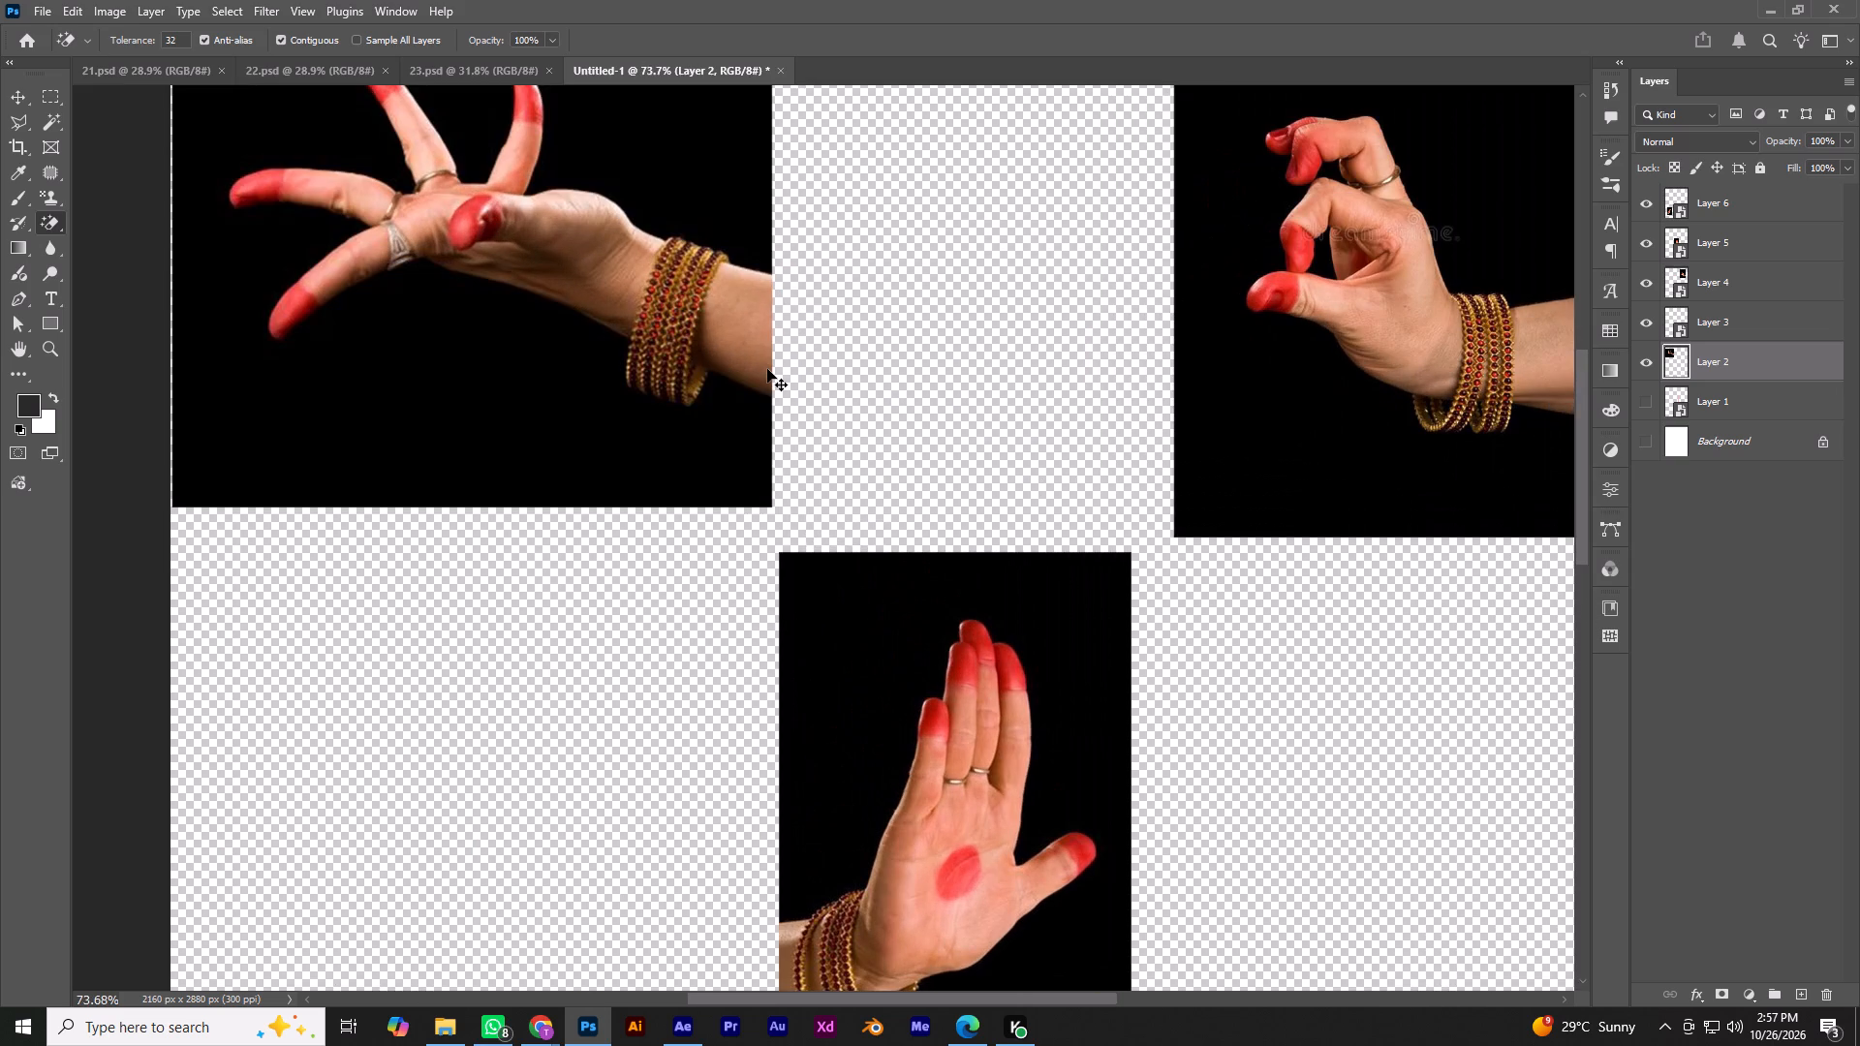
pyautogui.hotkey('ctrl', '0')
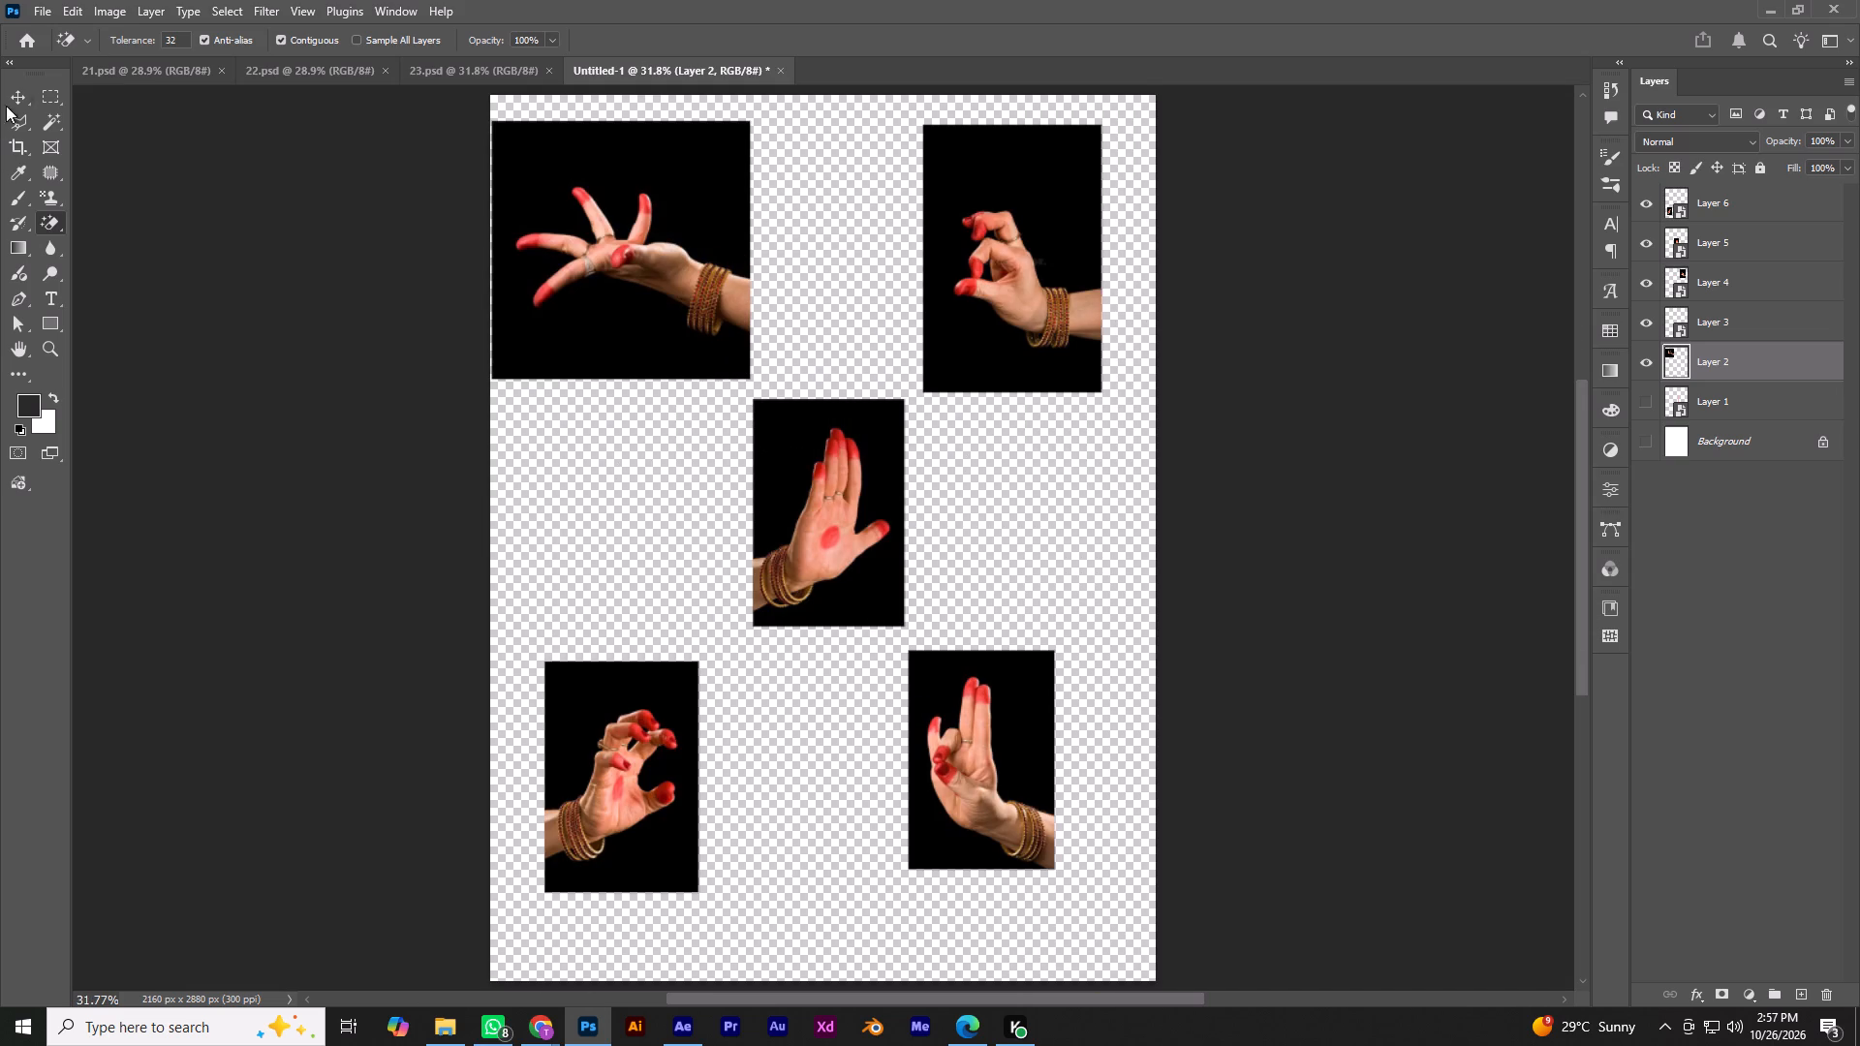
# Select the open-fingers hand with the Object Selection tool and mask out its black background.
pyautogui.click(14, 94)
pyautogui.click(52, 121)
pyautogui.rightClick(50, 121)
pyautogui.click(119, 125)
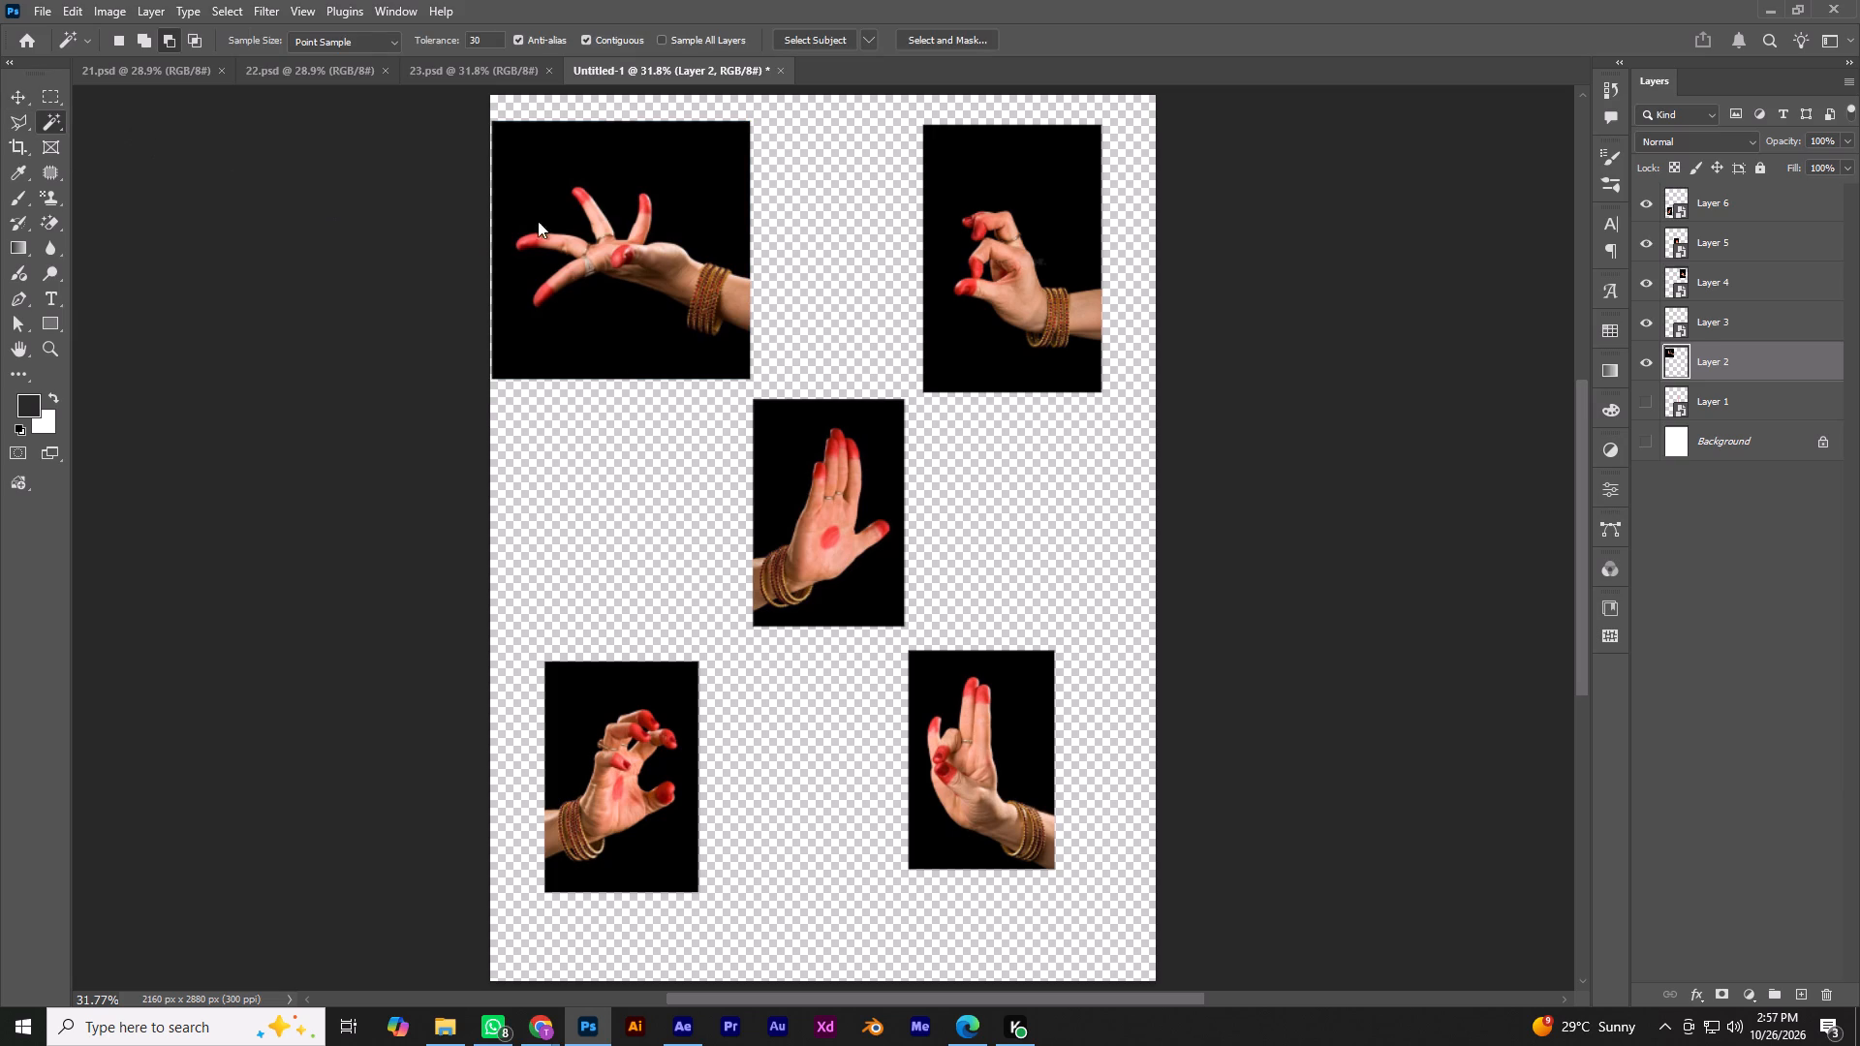
pyautogui.moveTo(525, 167); pyautogui.dragTo(804, 369)
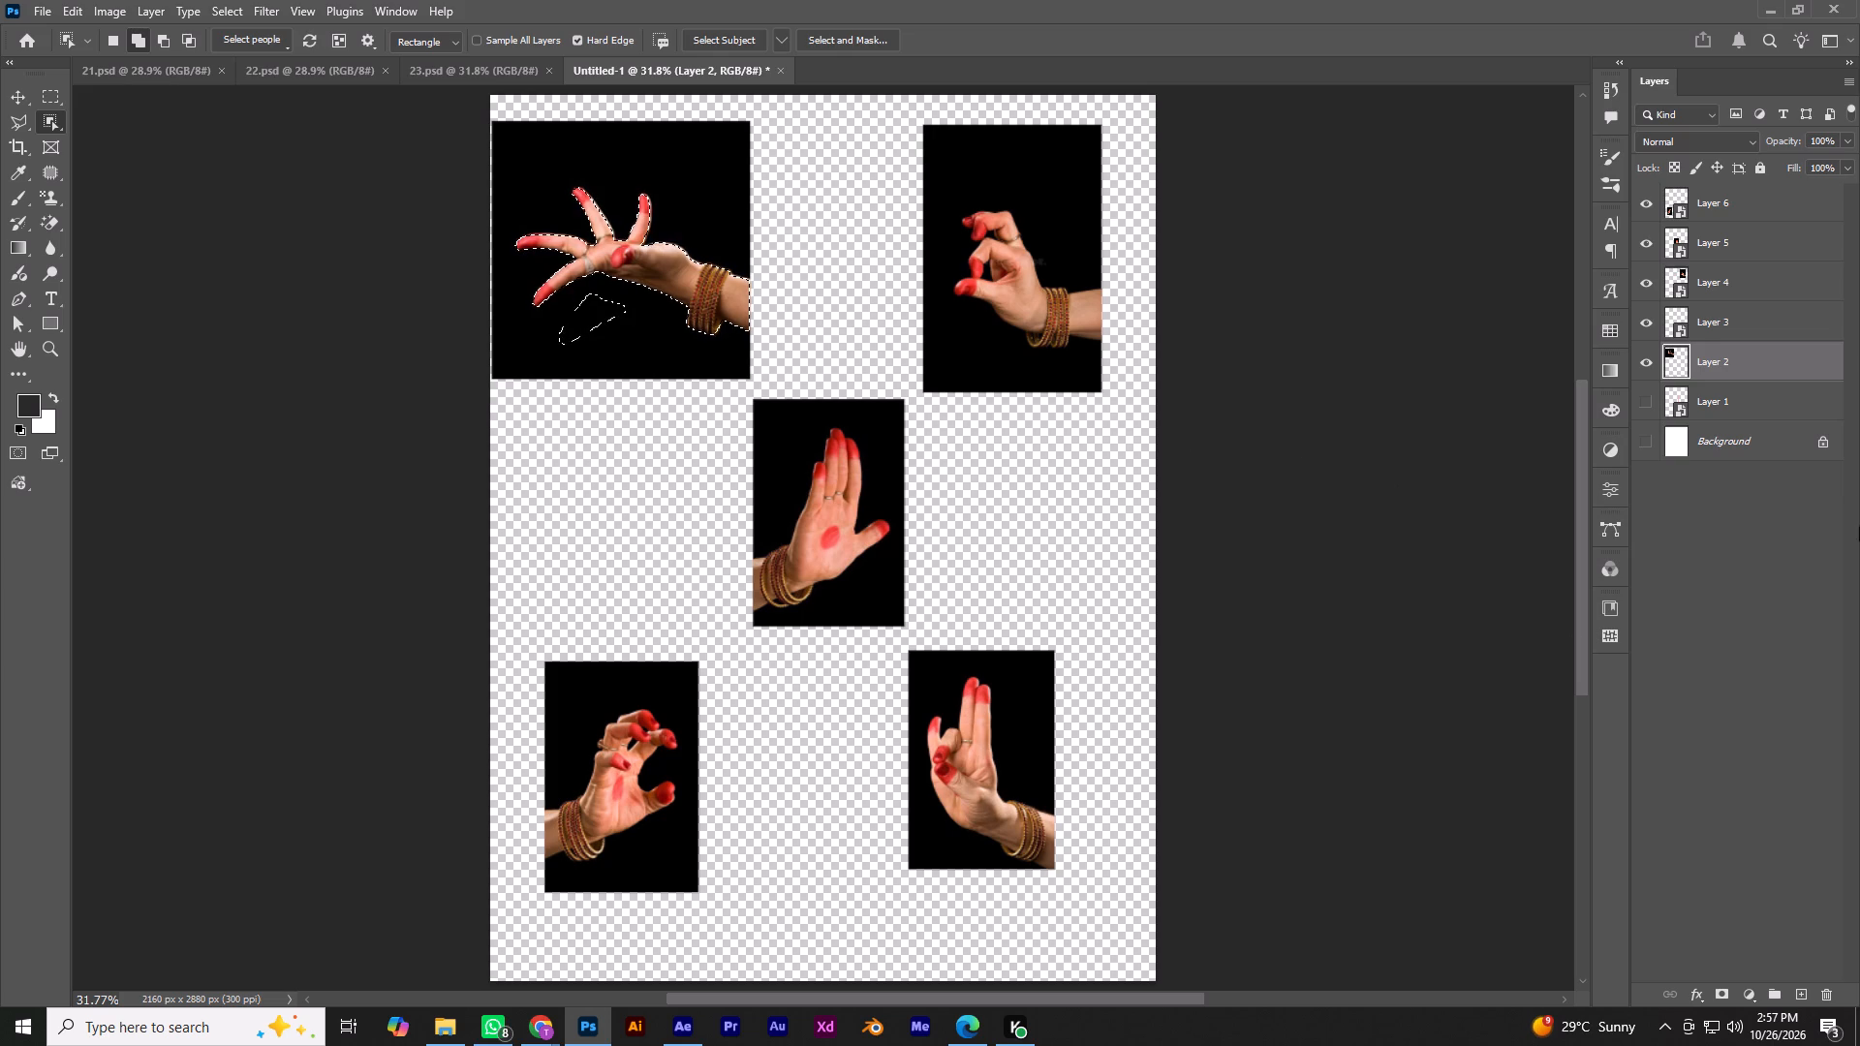
pyautogui.click(1717, 994)
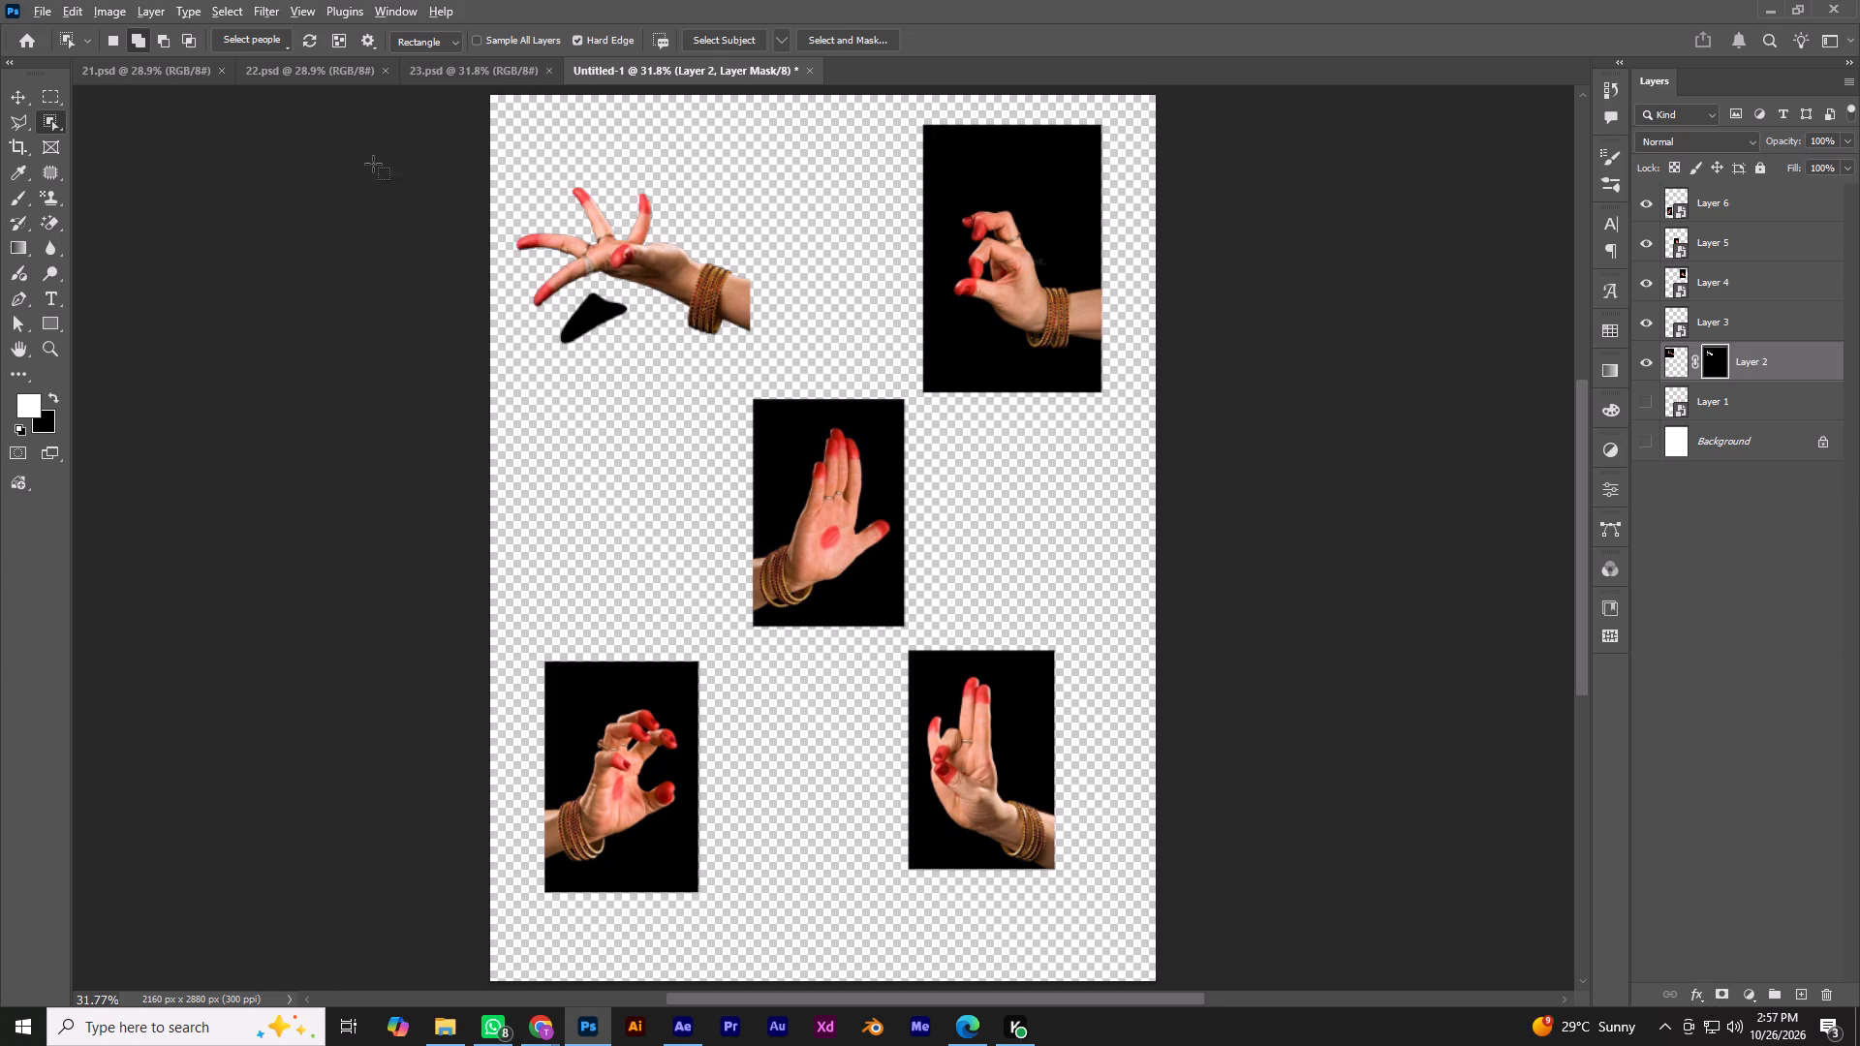
# Paint black on the open-fingers layer's mask to hide the leftover black patch beneath the hand.
pyautogui.keyDown('alt'); pyautogui.scroll(7, 373, 163); pyautogui.keyUp('alt')
pyautogui.keyDown('alt'); pyautogui.scroll(1, 573, 242); pyautogui.keyUp('alt')
pyautogui.press('space')
pyautogui.moveTo(573, 244); pyautogui.dragTo(634, 508)
pyautogui.keyDown('alt'); pyautogui.scroll(3, 605, 455); pyautogui.keyUp('alt')
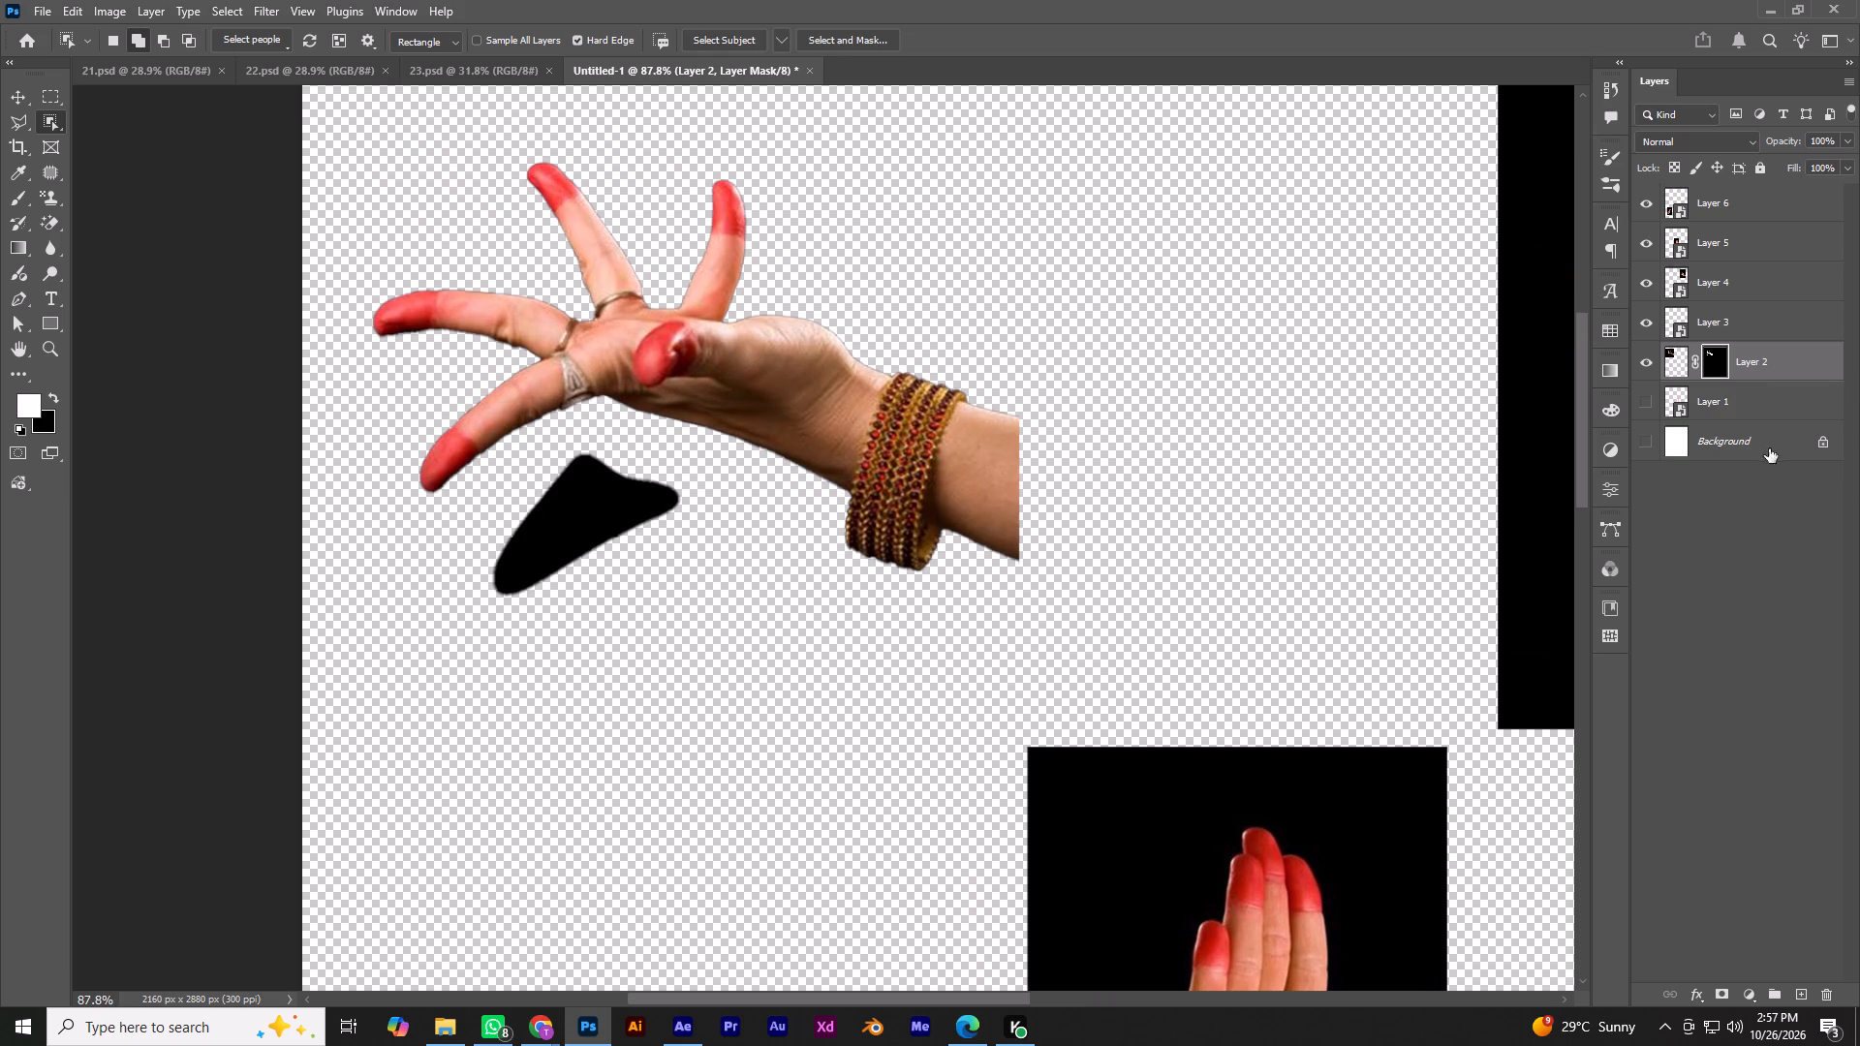
pyautogui.click(1712, 364)
pyautogui.press('b')
pyautogui.moveTo(675, 520); pyautogui.dragTo(611, 490)
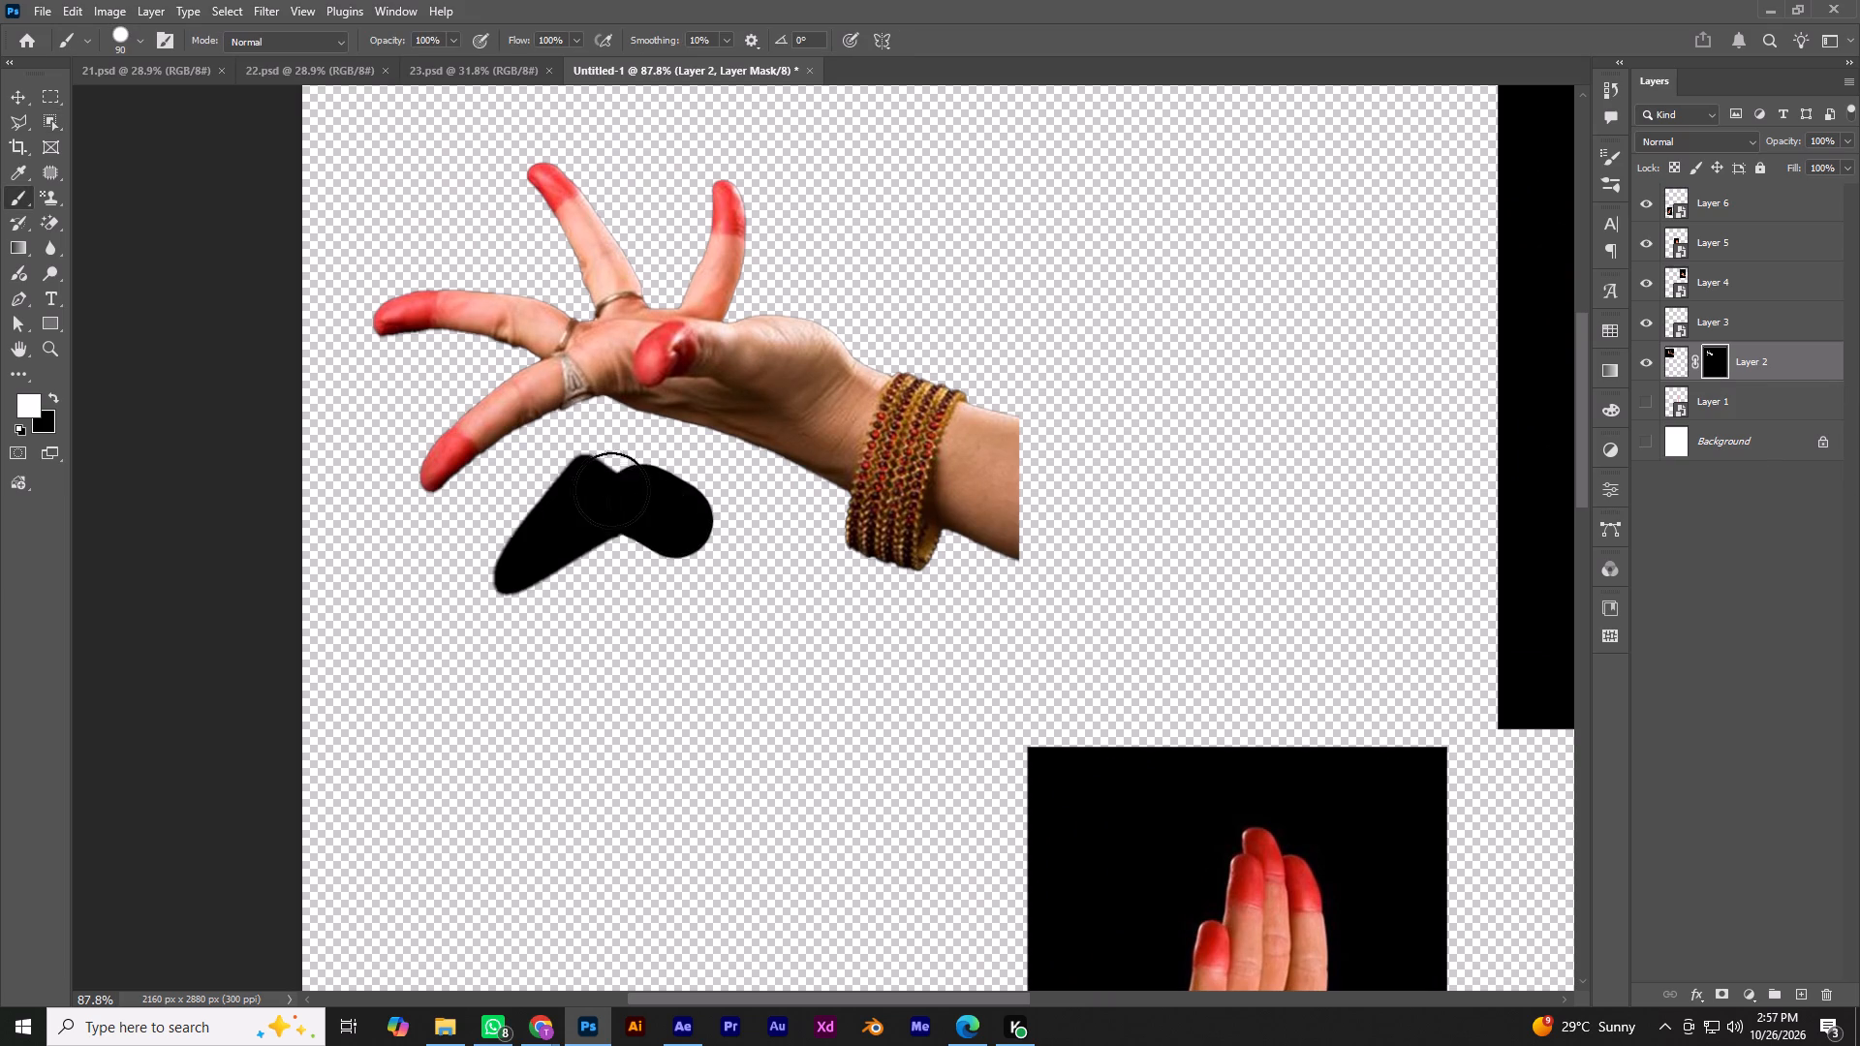
pyautogui.moveTo(611, 490); pyautogui.dragTo(606, 488)
pyautogui.hotkey('ctrl', 'z')
pyautogui.press('x')
pyautogui.moveTo(649, 515); pyautogui.dragTo(511, 546)
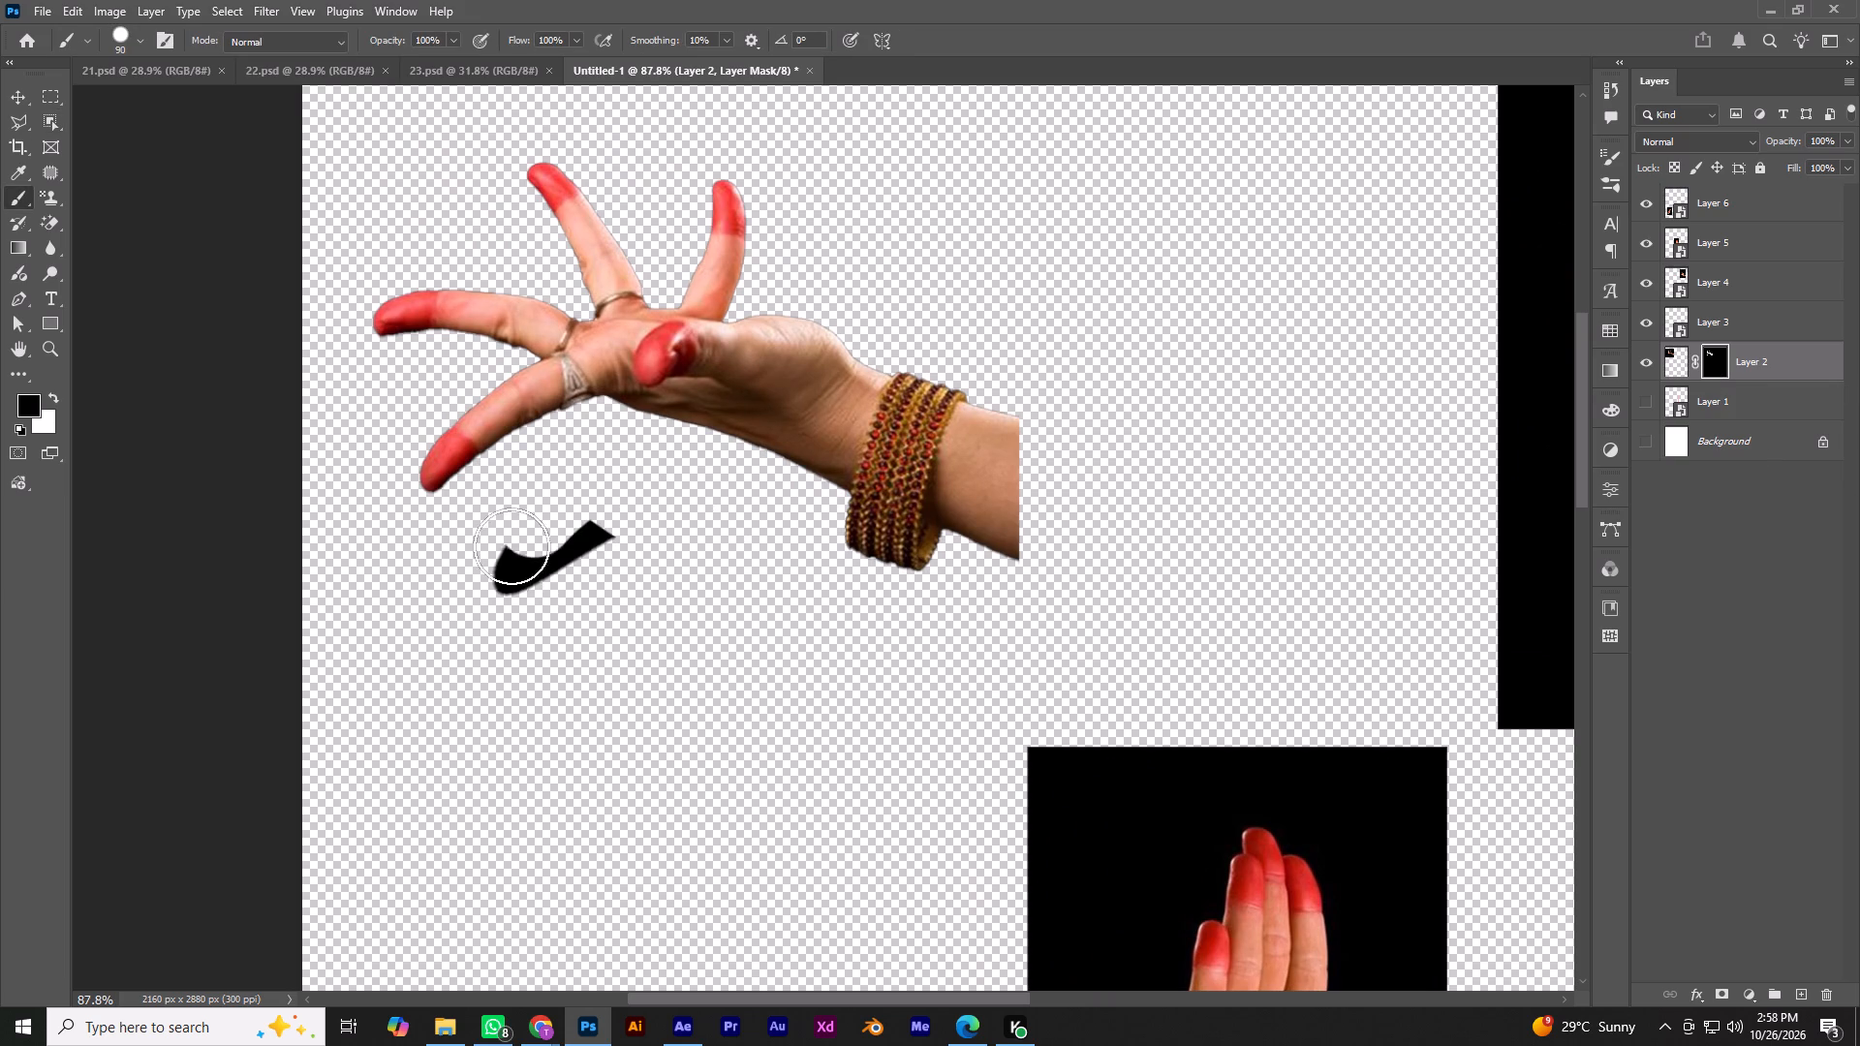
pyautogui.moveTo(511, 546); pyautogui.dragTo(733, 605)
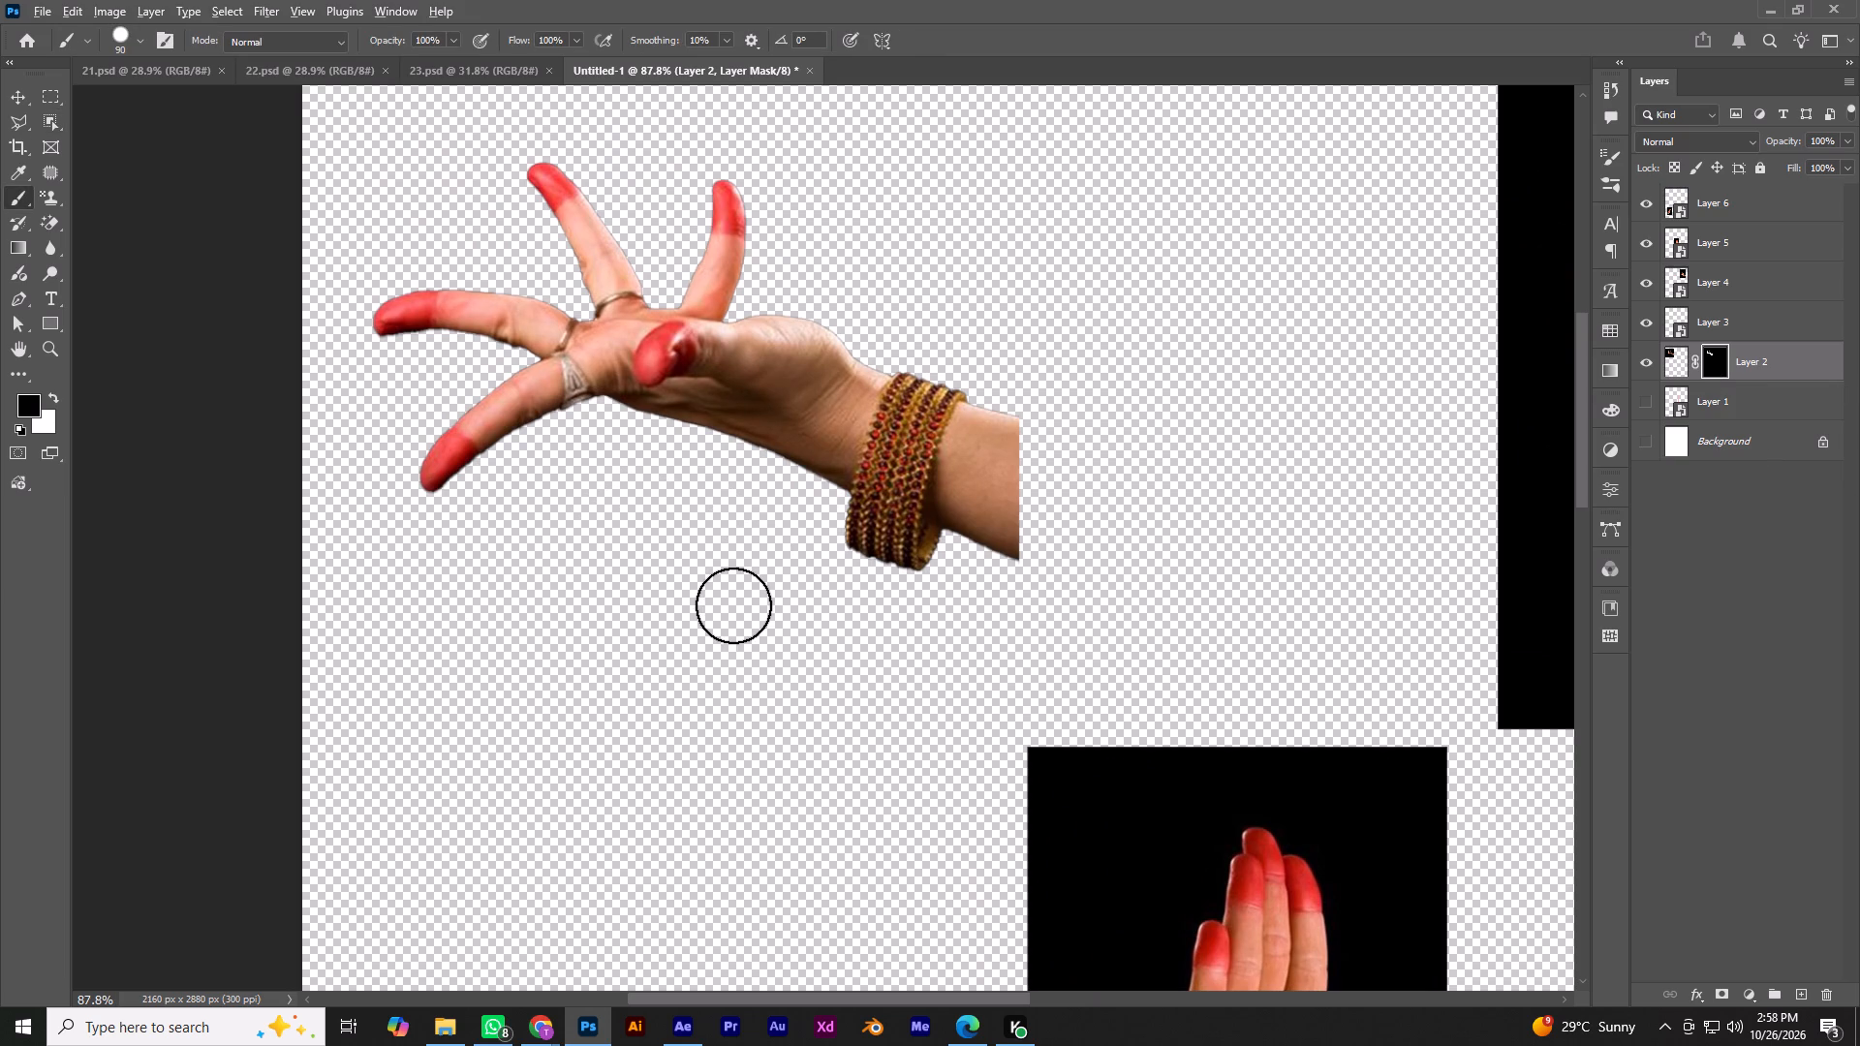
pyautogui.keyDown('alt'); pyautogui.scroll(-8, 733, 605); pyautogui.keyUp('alt')
pyautogui.hotkey('ctrl', '0')
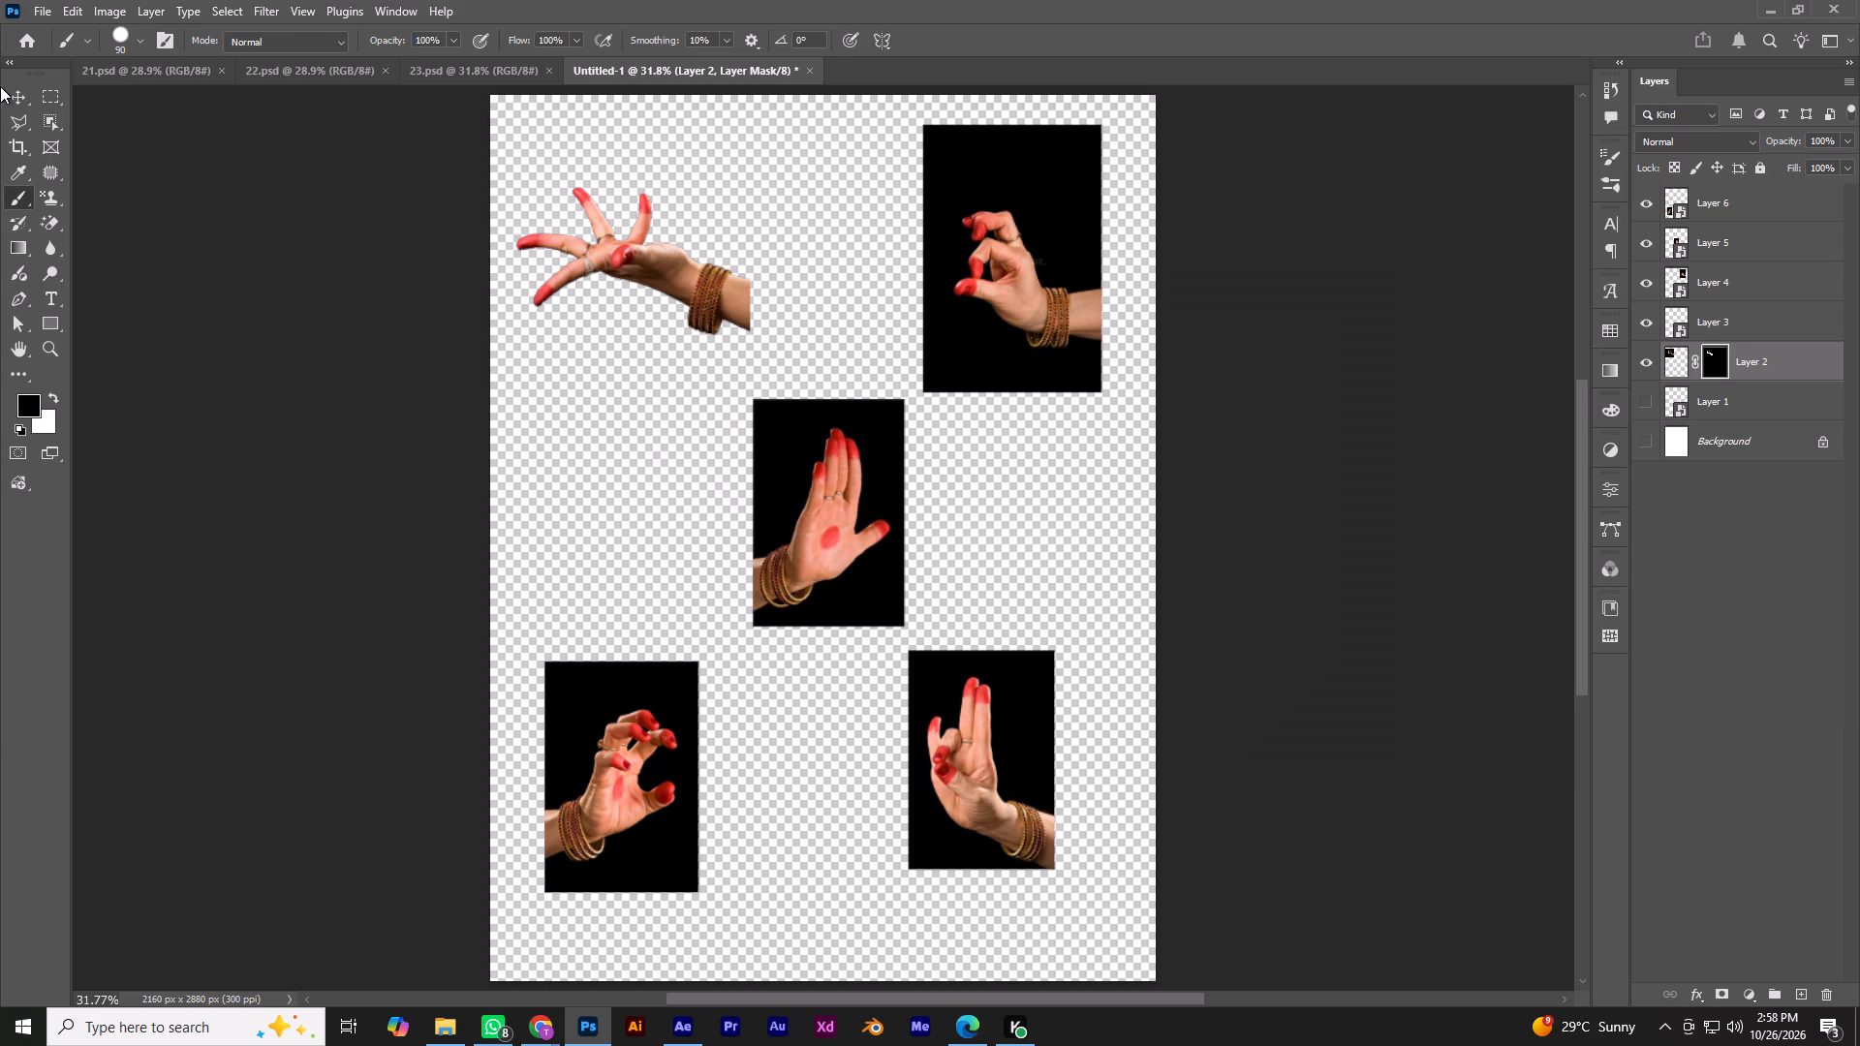
# Convert the masked open-fingers layer, Layer 2, to a smart object.
pyautogui.click(13, 101)
pyautogui.rightClick(1753, 358)
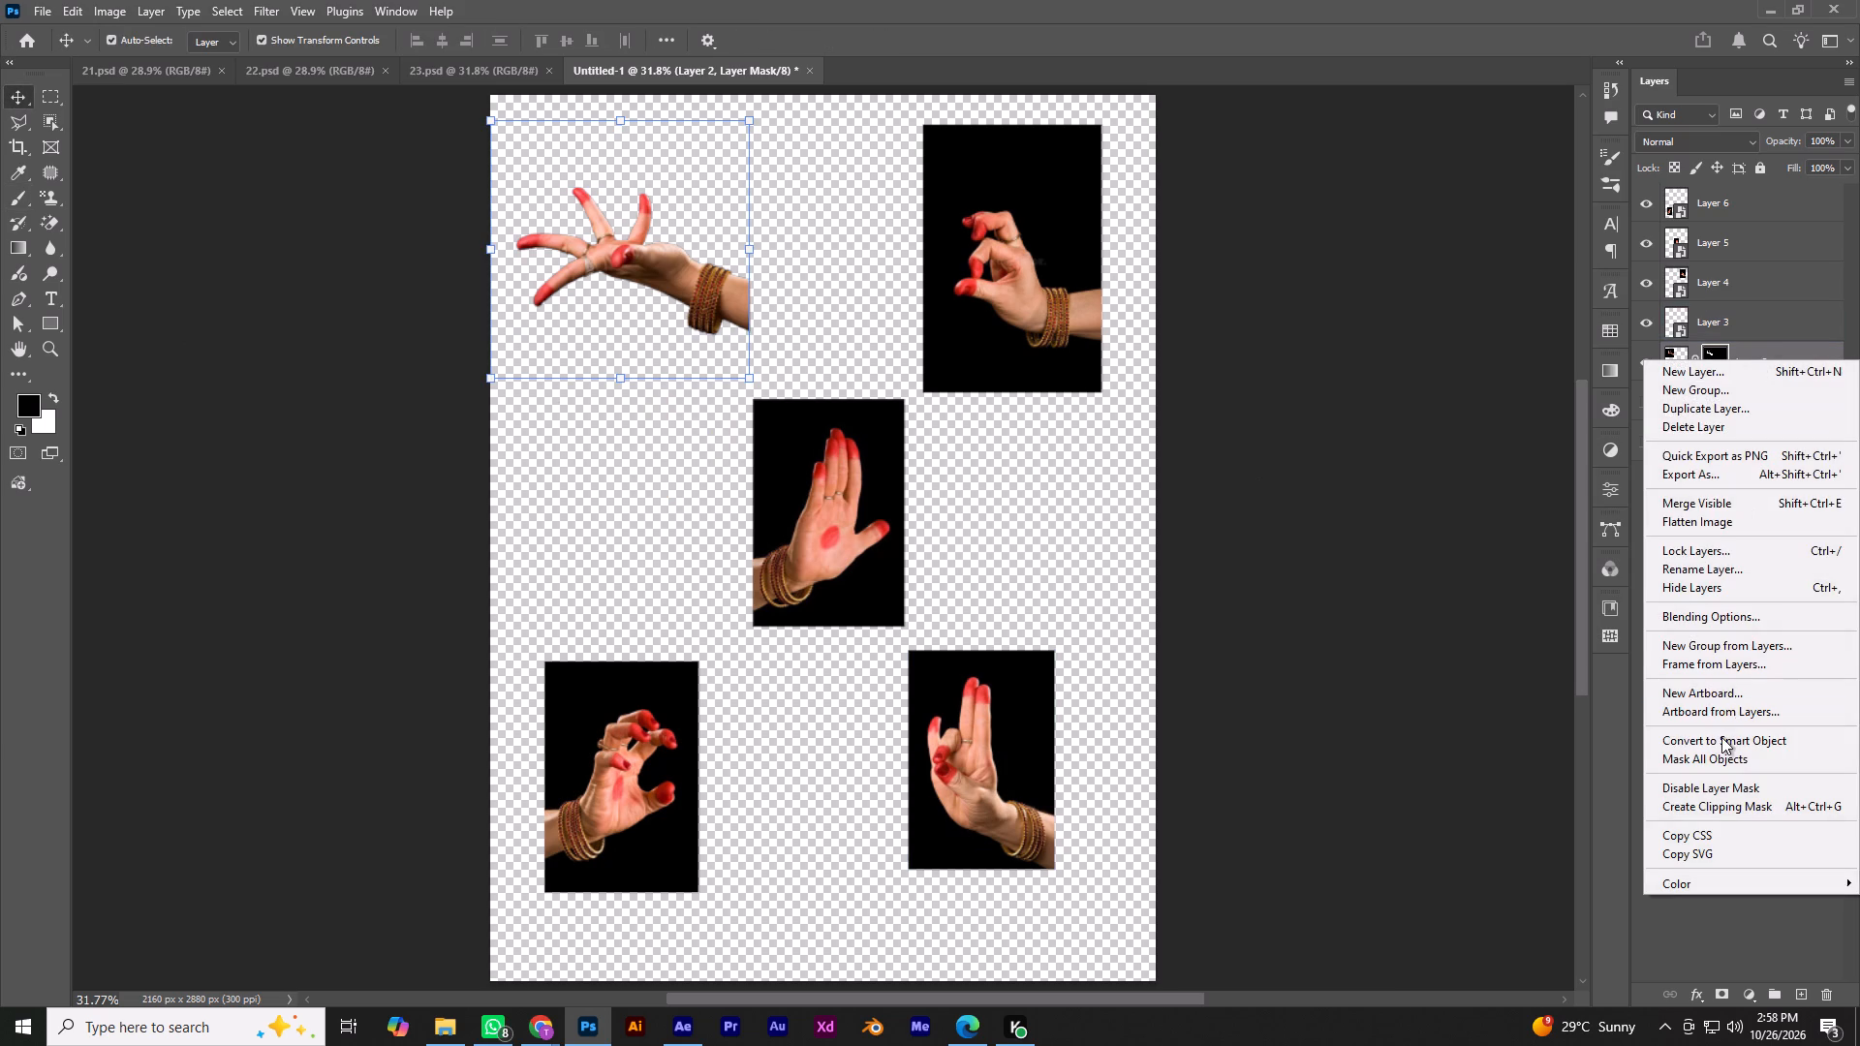
pyautogui.click(1721, 737)
# Select the two-raised-fingers hand on Layer 3 with the Object Selection tool and mask out its black background.
pyautogui.click(1023, 302)
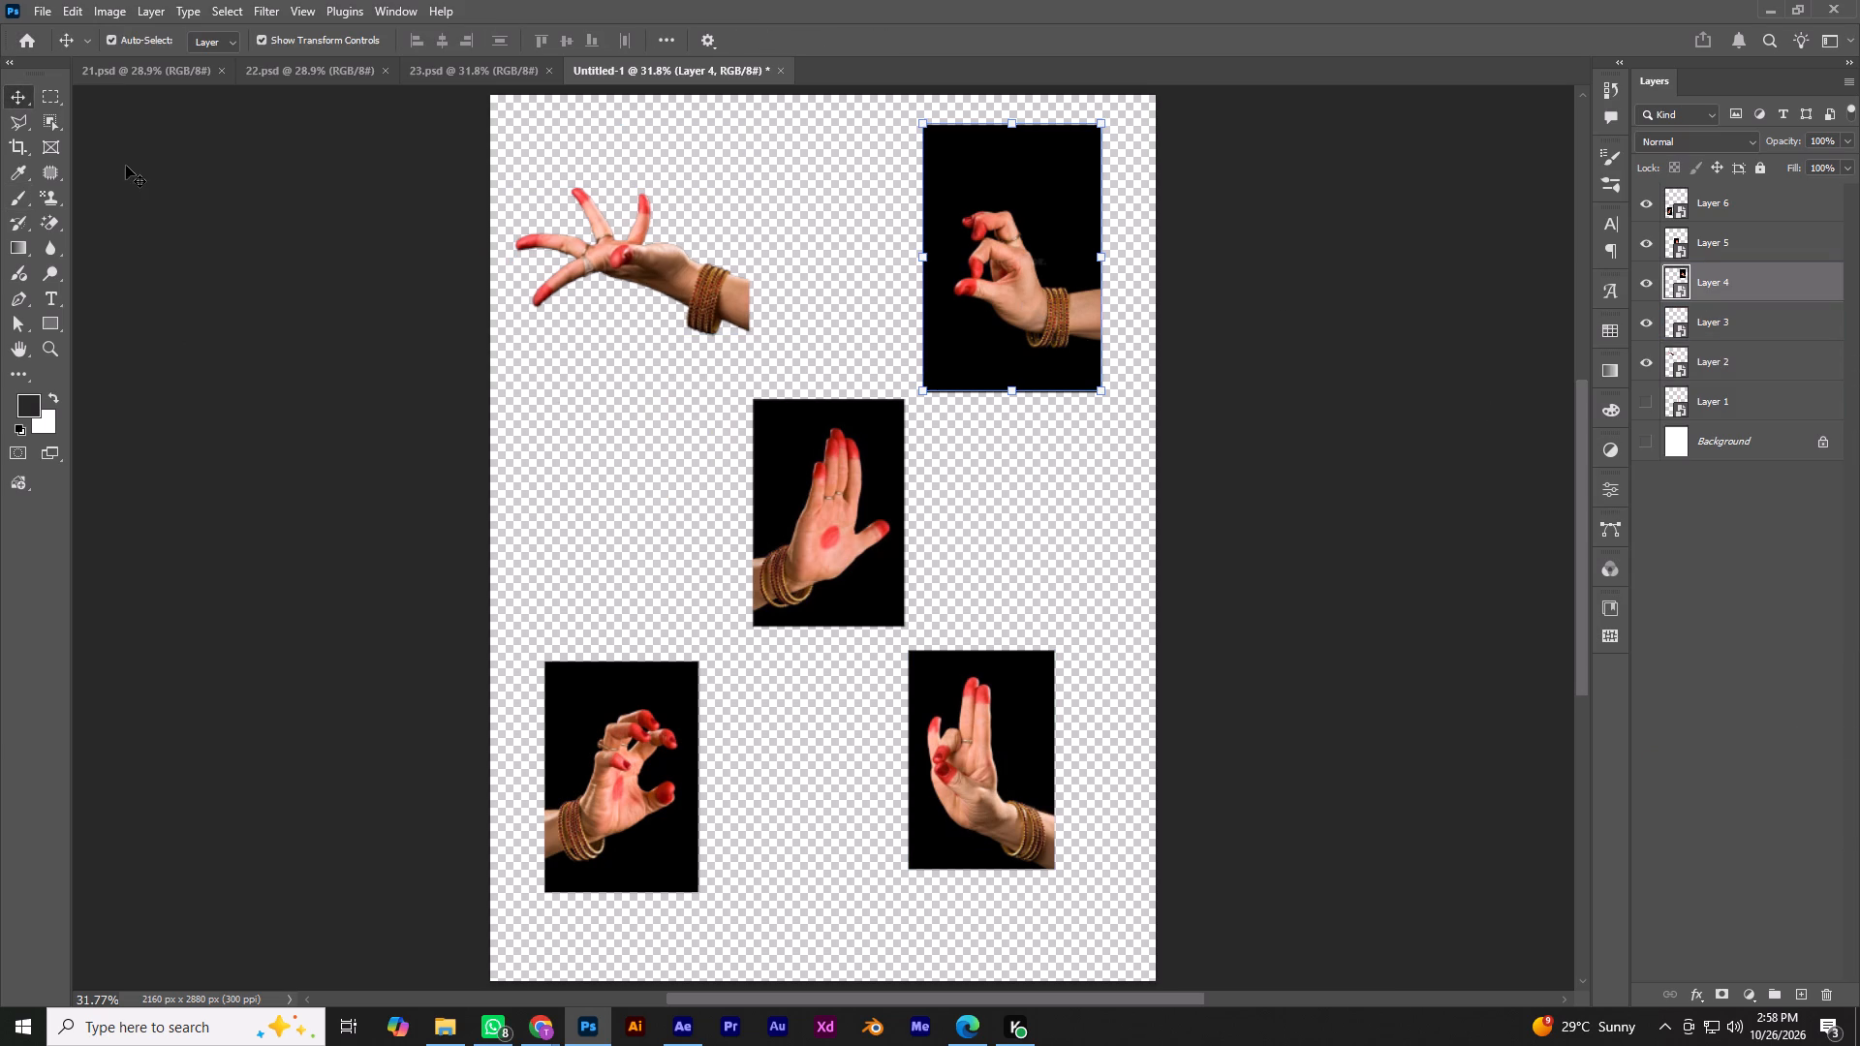
pyautogui.click(580, 248)
pyautogui.click(1729, 331)
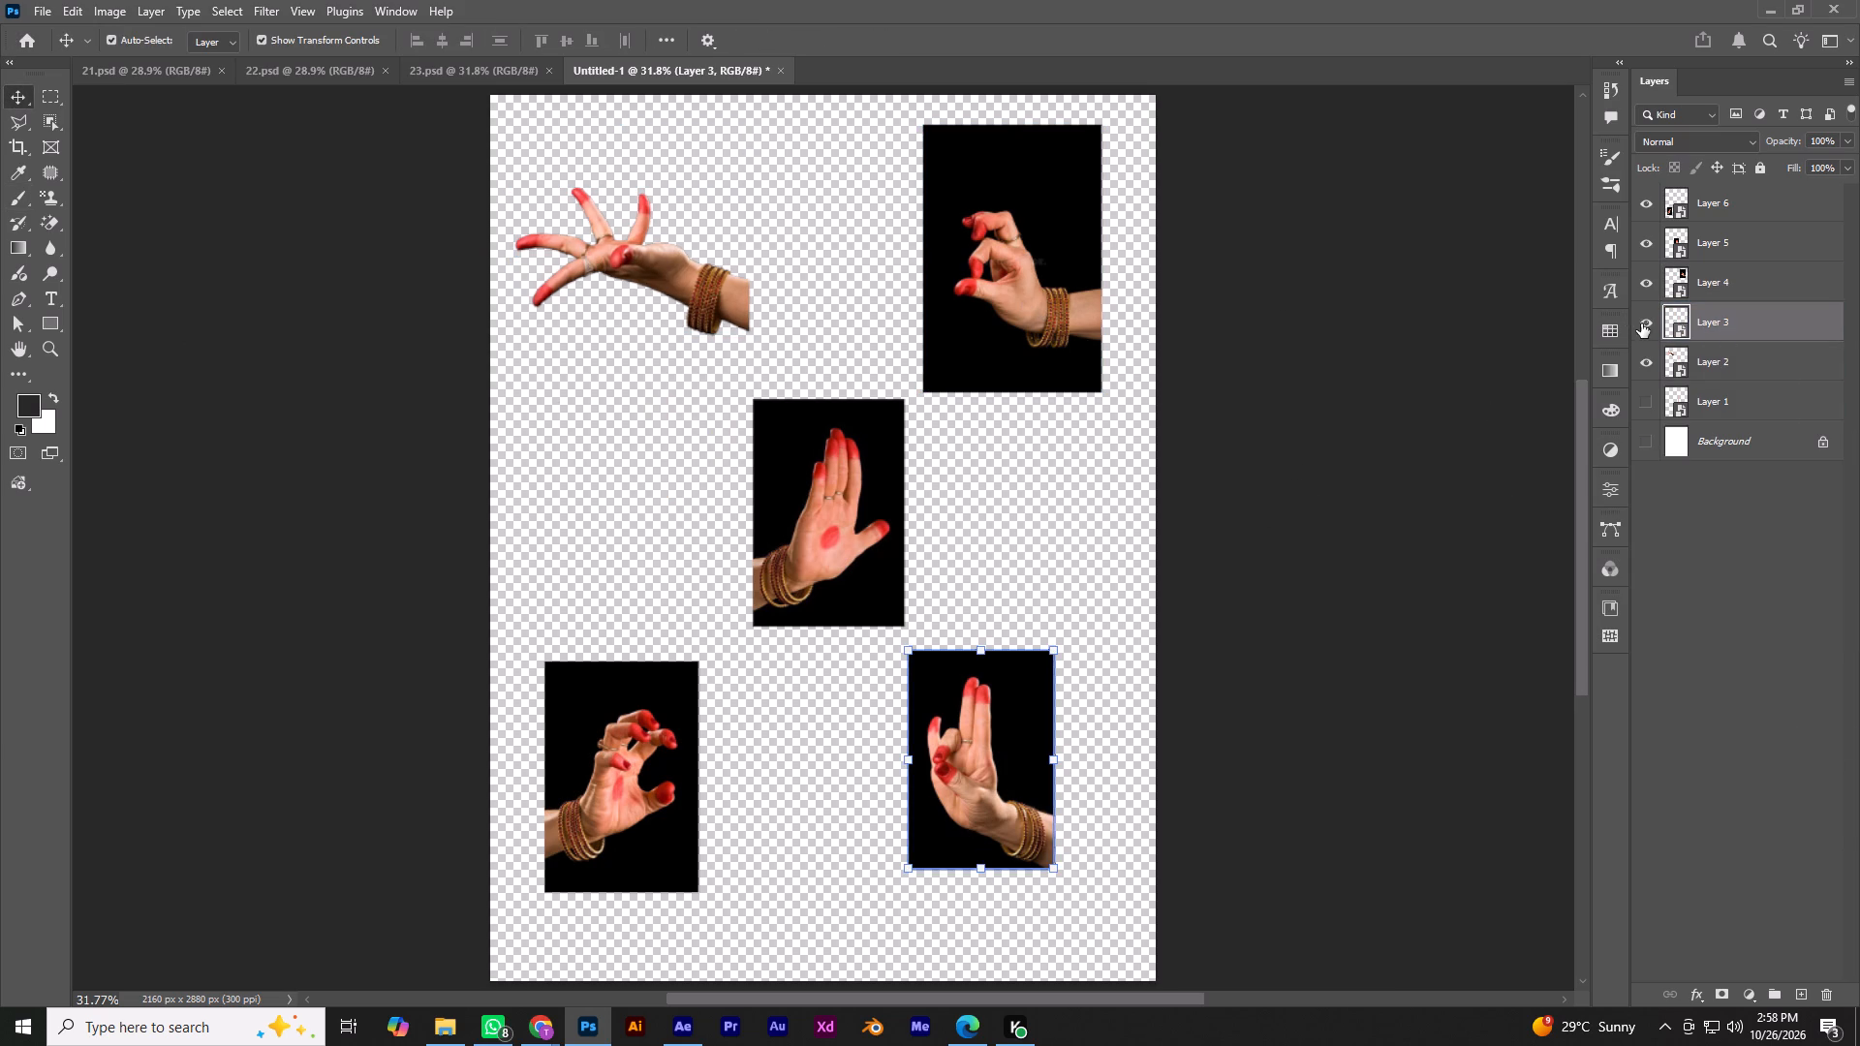
pyautogui.doubleClick(1641, 323)
pyautogui.click(1741, 329)
pyautogui.keyDown('alt'); pyautogui.scroll(4, 1111, 715); pyautogui.keyUp('alt')
pyautogui.press('space')
pyautogui.moveTo(1107, 717); pyautogui.dragTo(1076, 569)
pyautogui.keyDown('alt'); pyautogui.scroll(3, 843, 608); pyautogui.keyUp('alt')
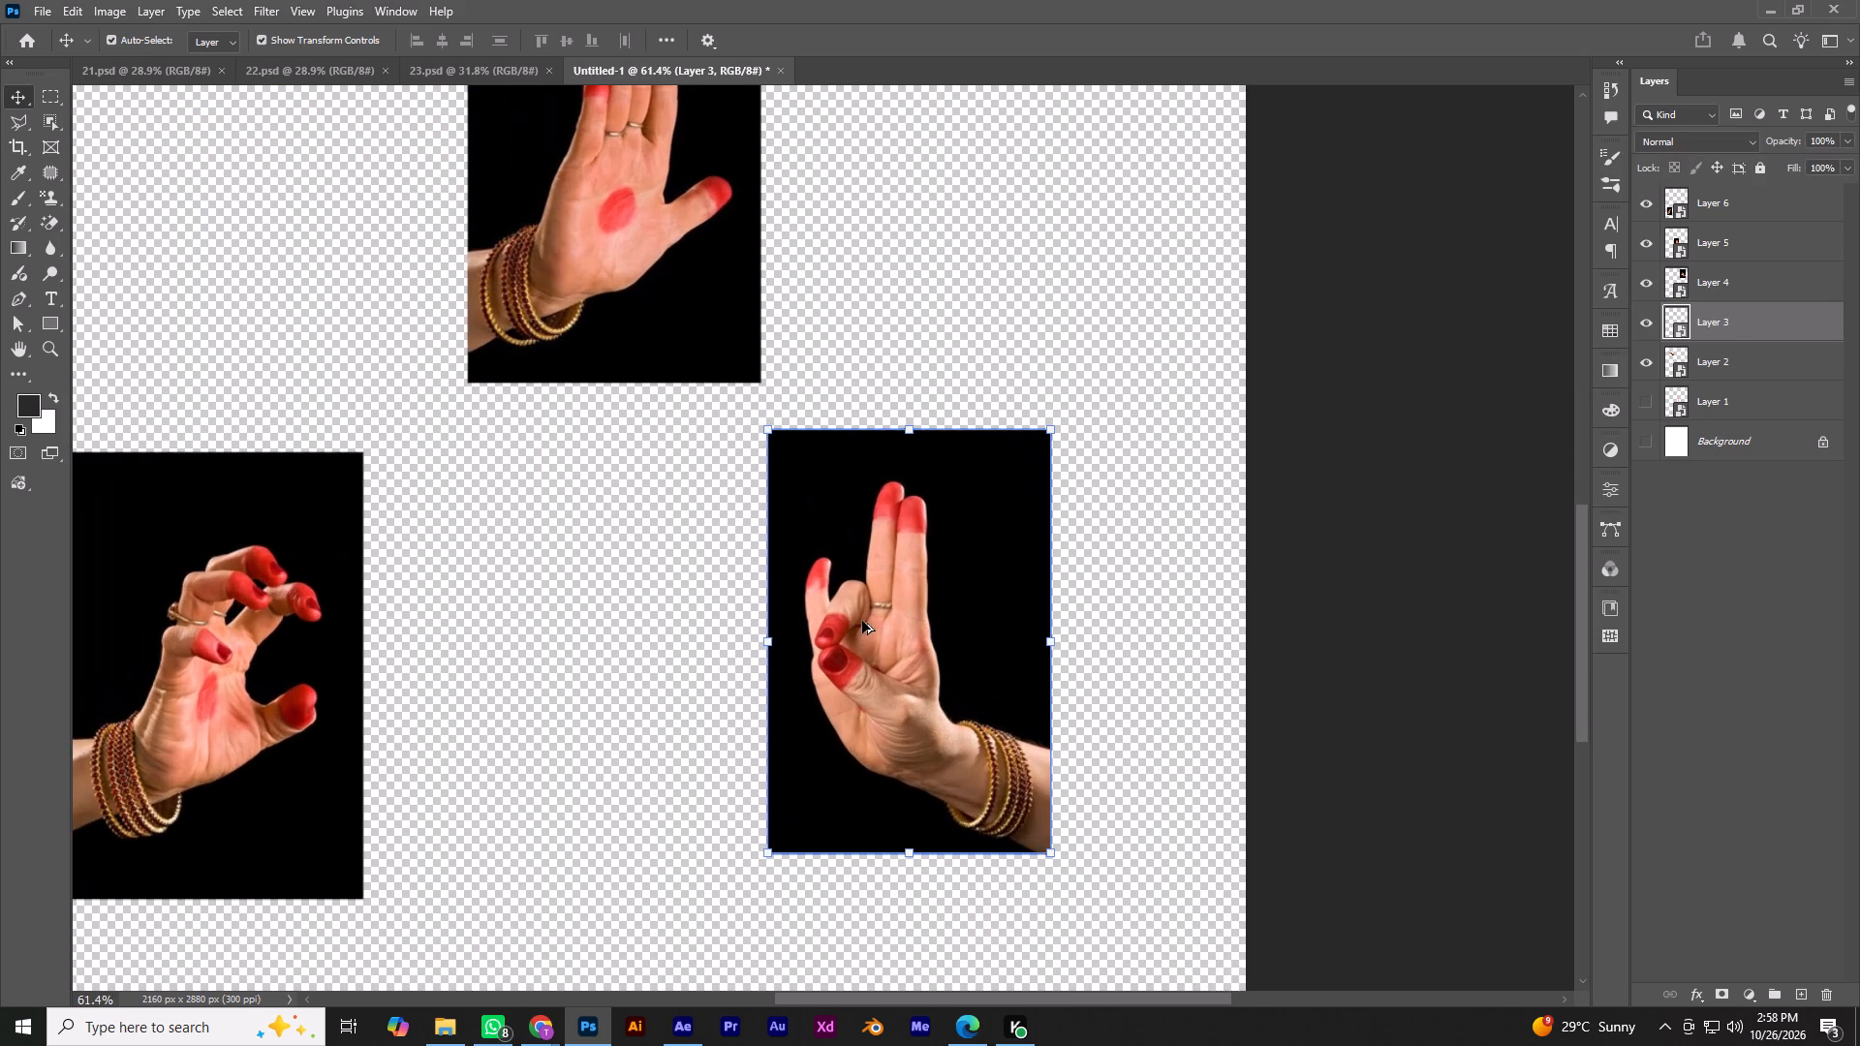
pyautogui.press('space')
pyautogui.moveTo(872, 627); pyautogui.dragTo(830, 610)
pyautogui.click(59, 123)
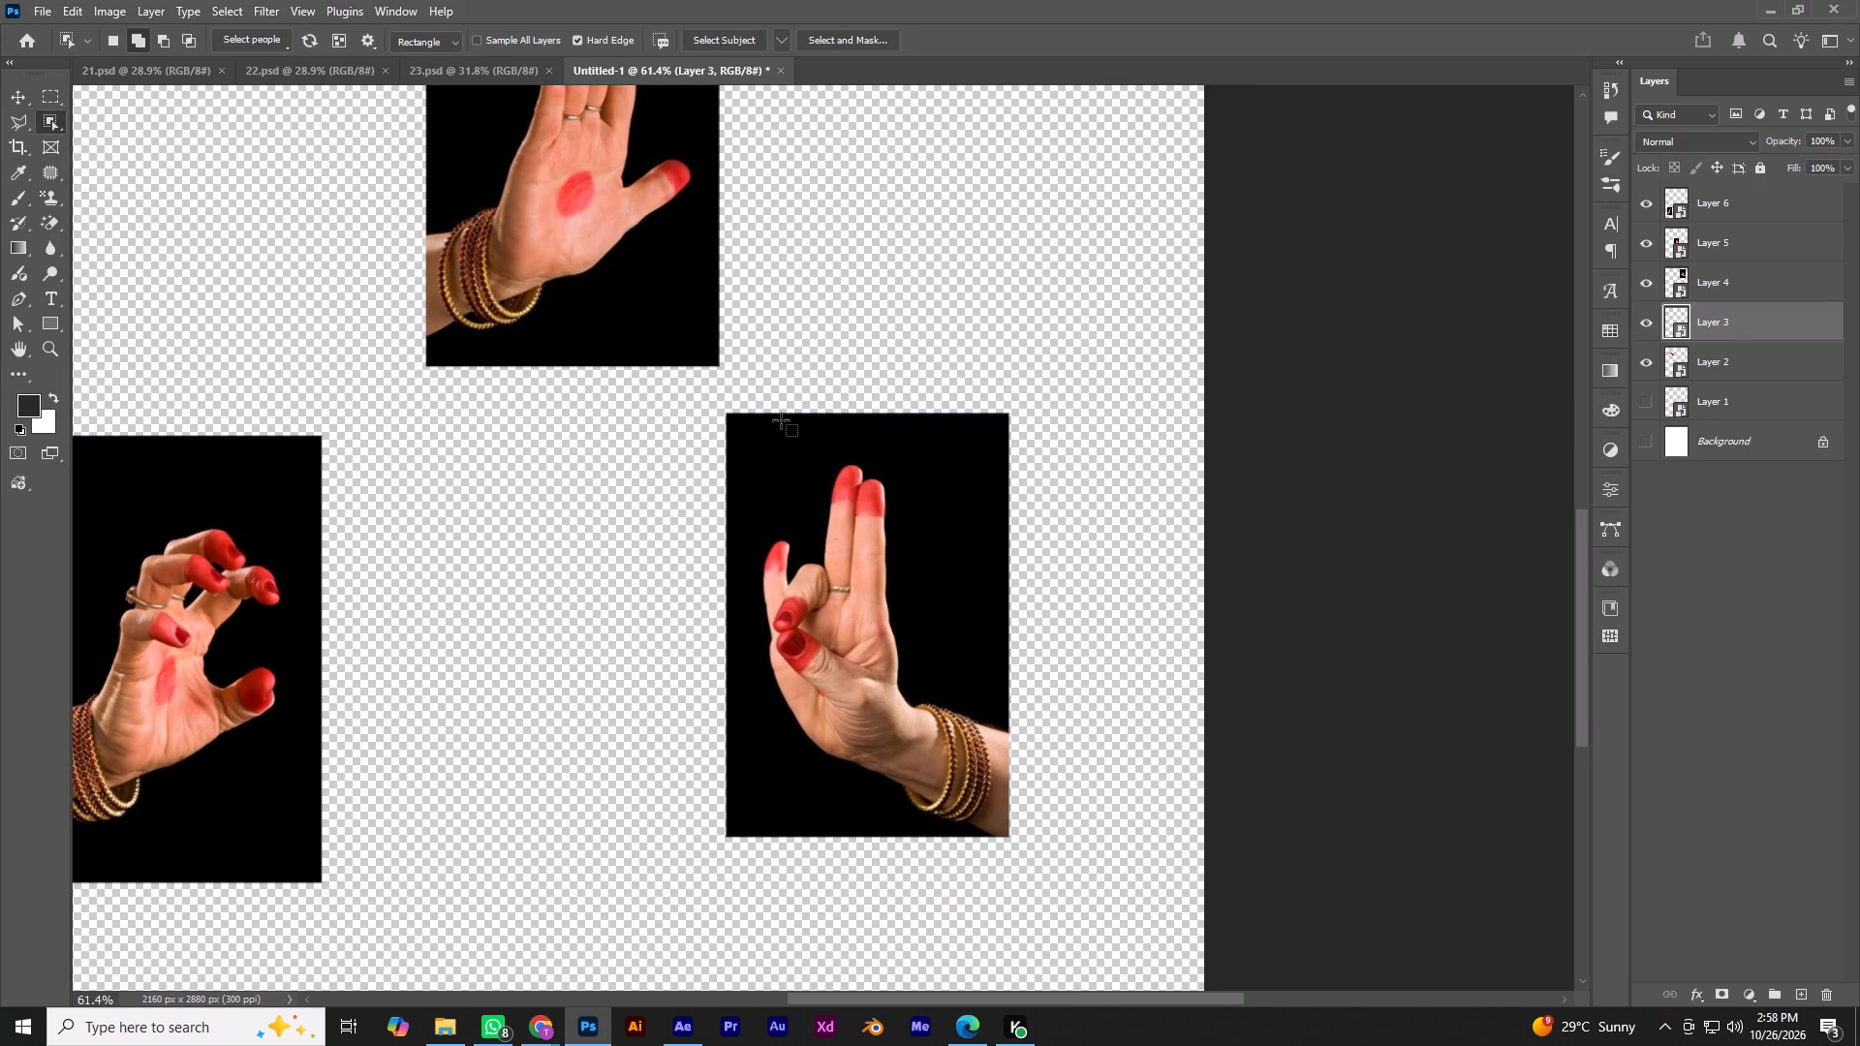
pyautogui.moveTo(740, 423); pyautogui.dragTo(1009, 842)
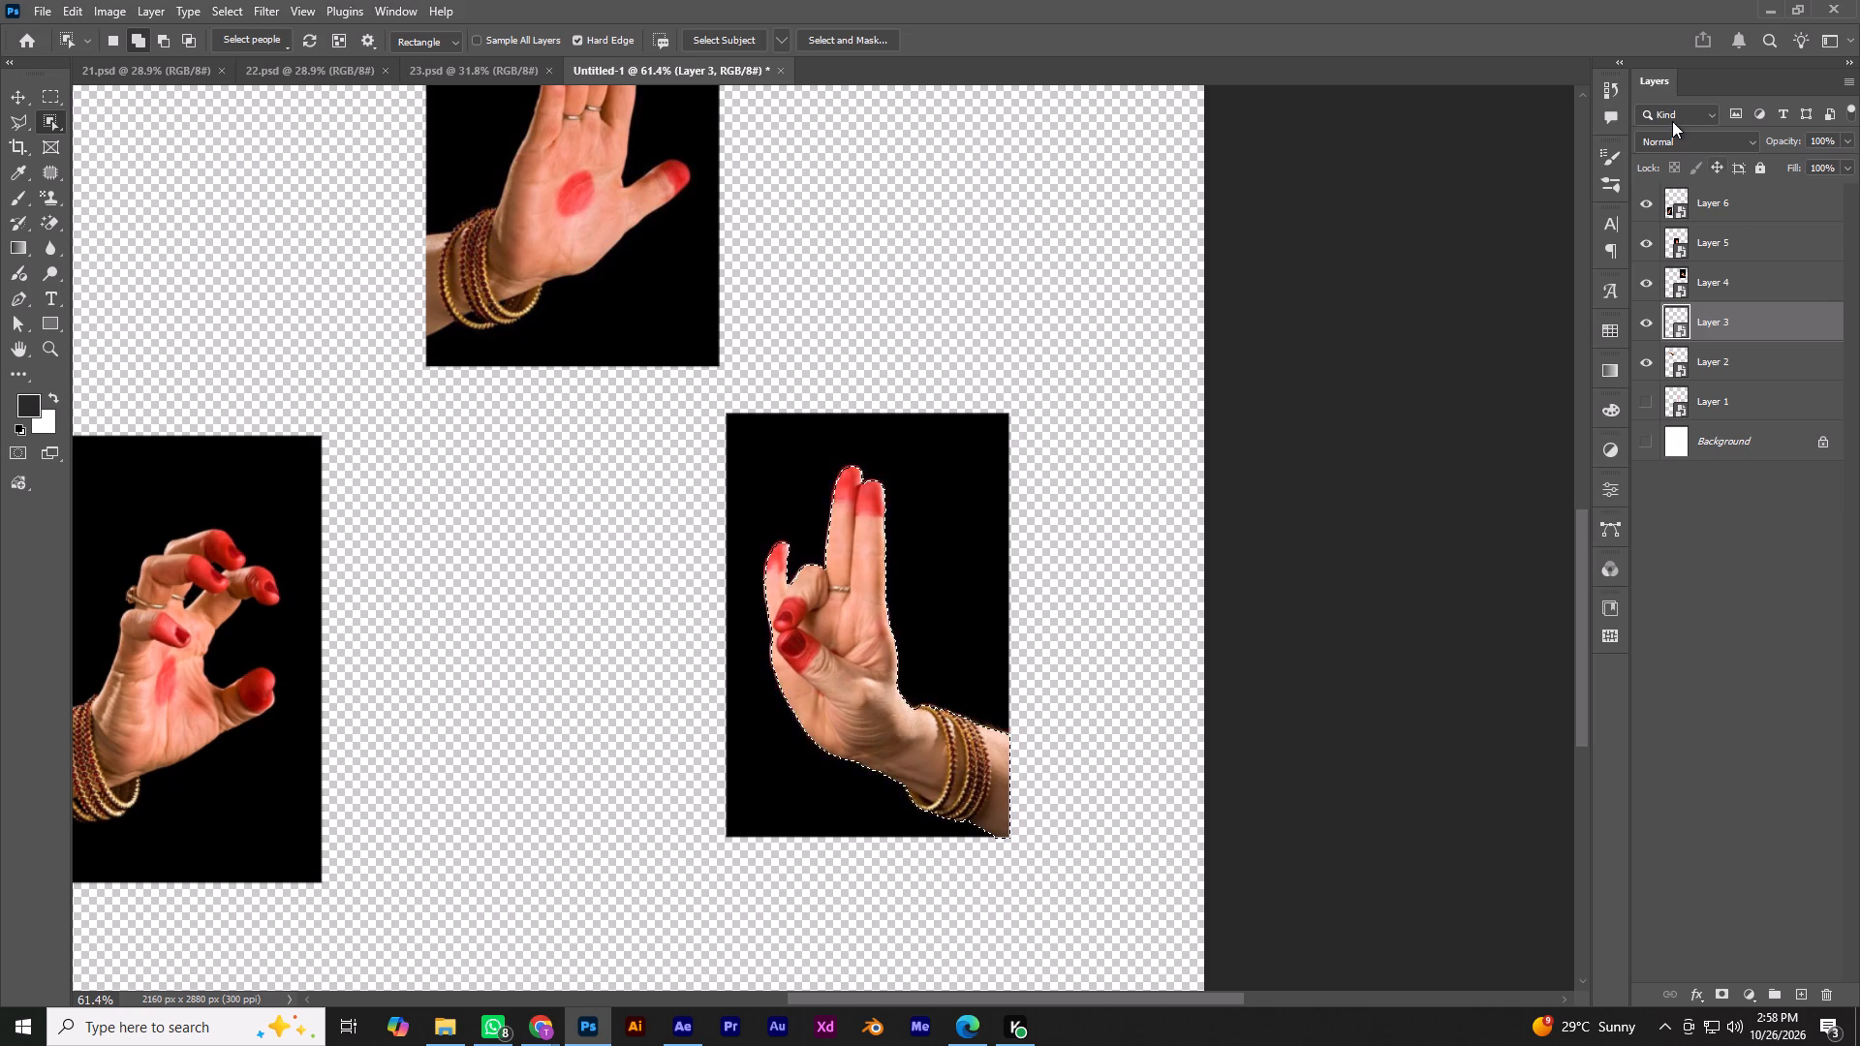
pyautogui.click(1717, 992)
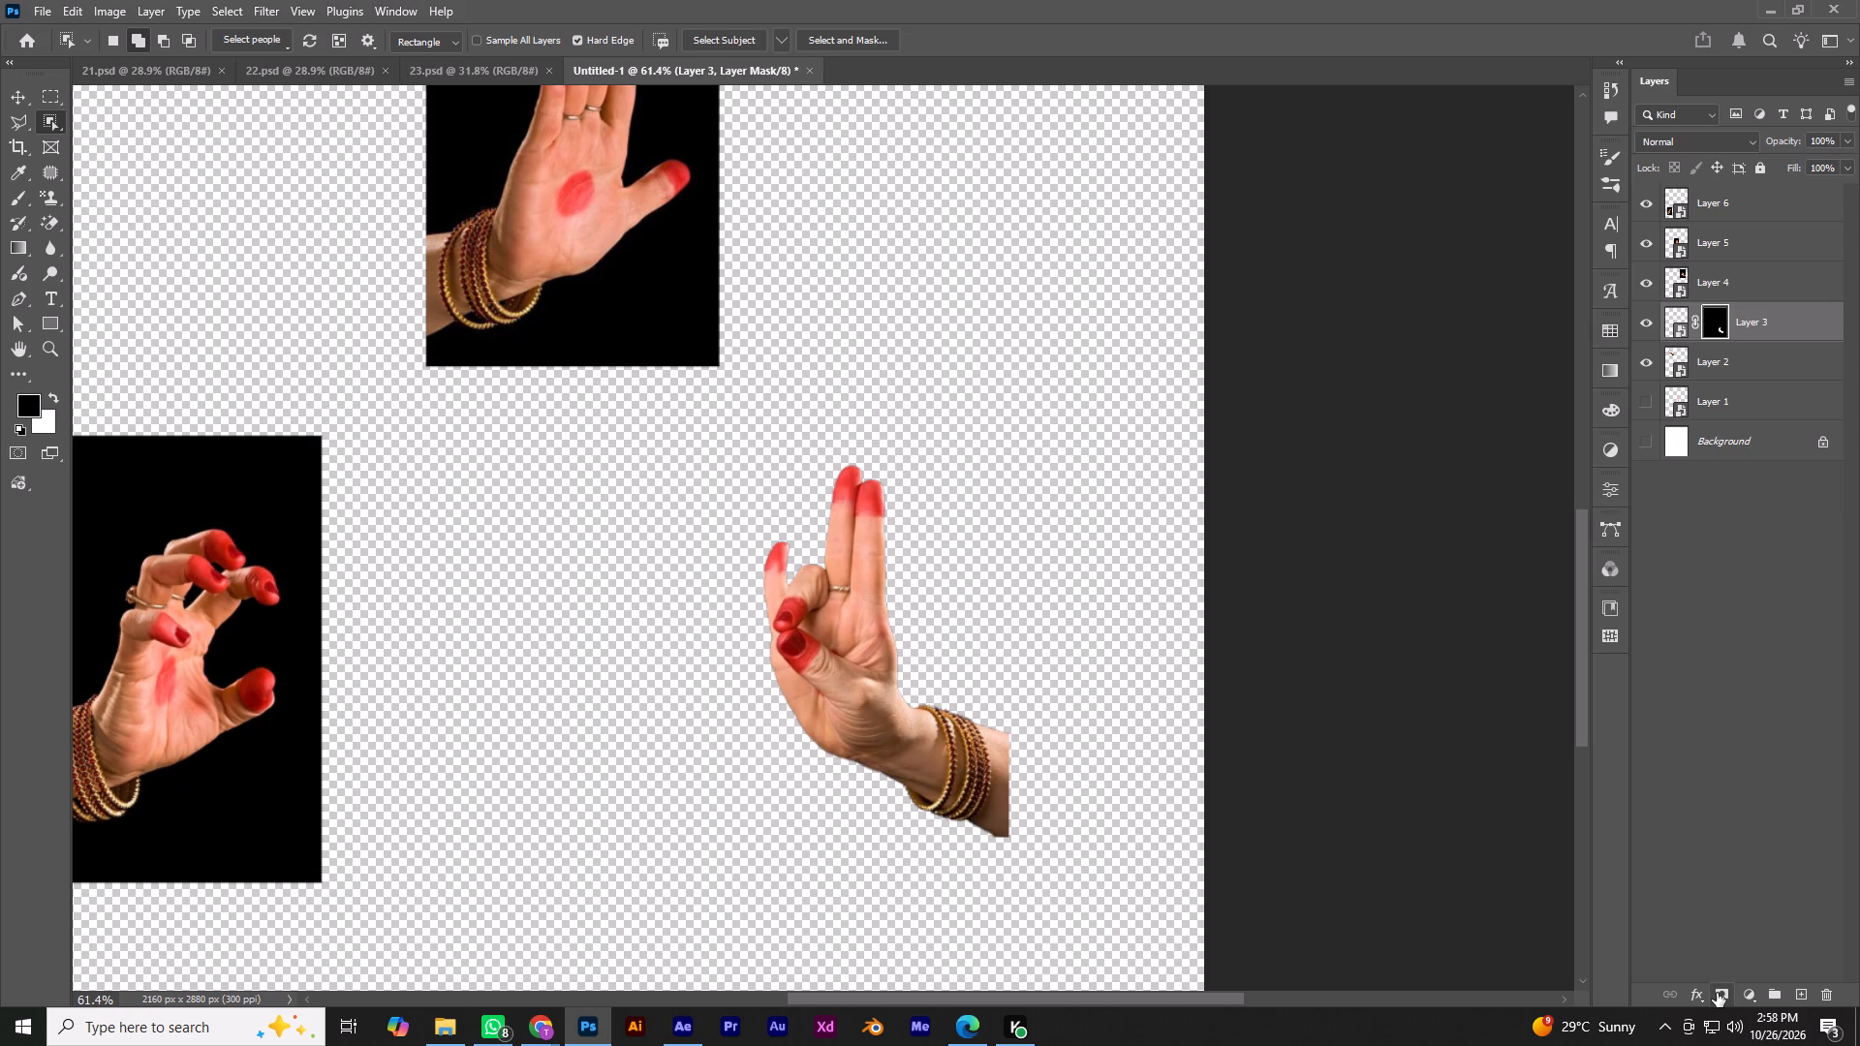
# Convert the masked two-raised-fingers layer, Layer 3, to a smart object.
pyautogui.rightClick(1762, 316)
pyautogui.click(1666, 706)
pyautogui.hotkey('ctrl', '0')
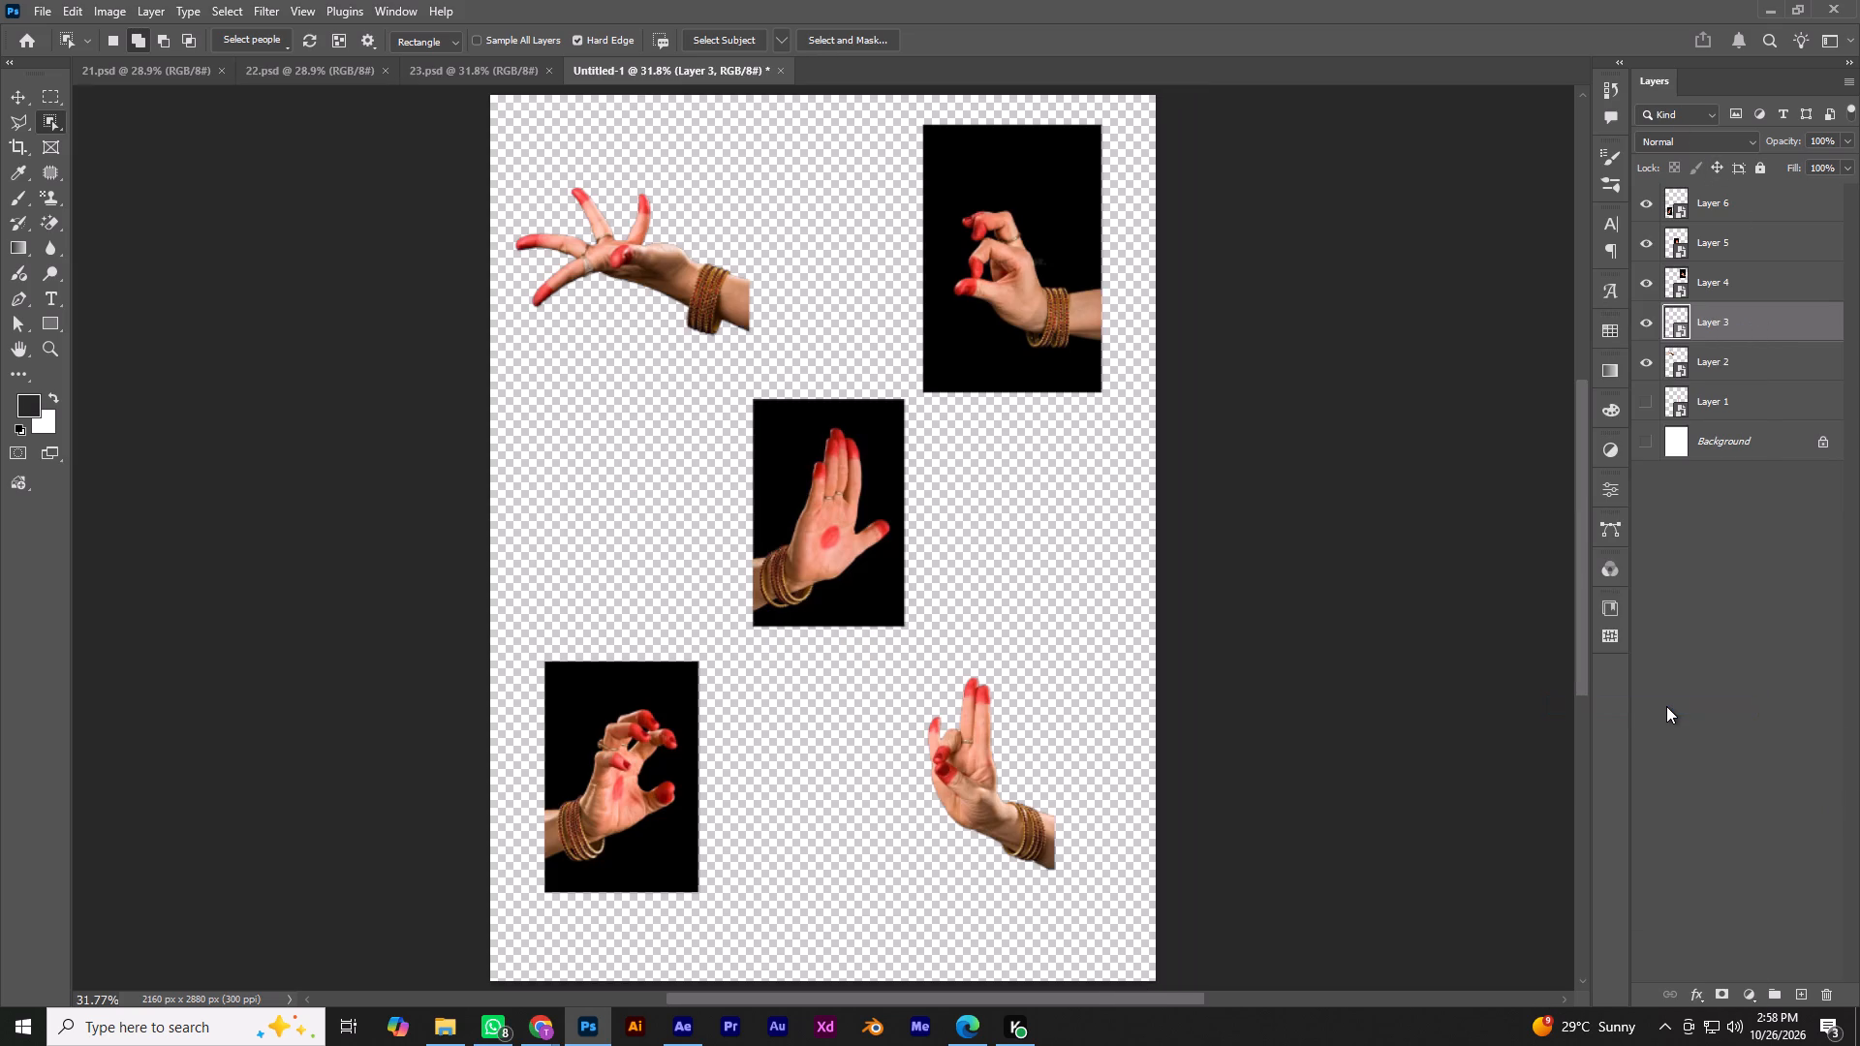
# Select the pinched-fingers hand on Layer 4 with the Object Selection tool and mask out its black background.
pyautogui.click(17, 99)
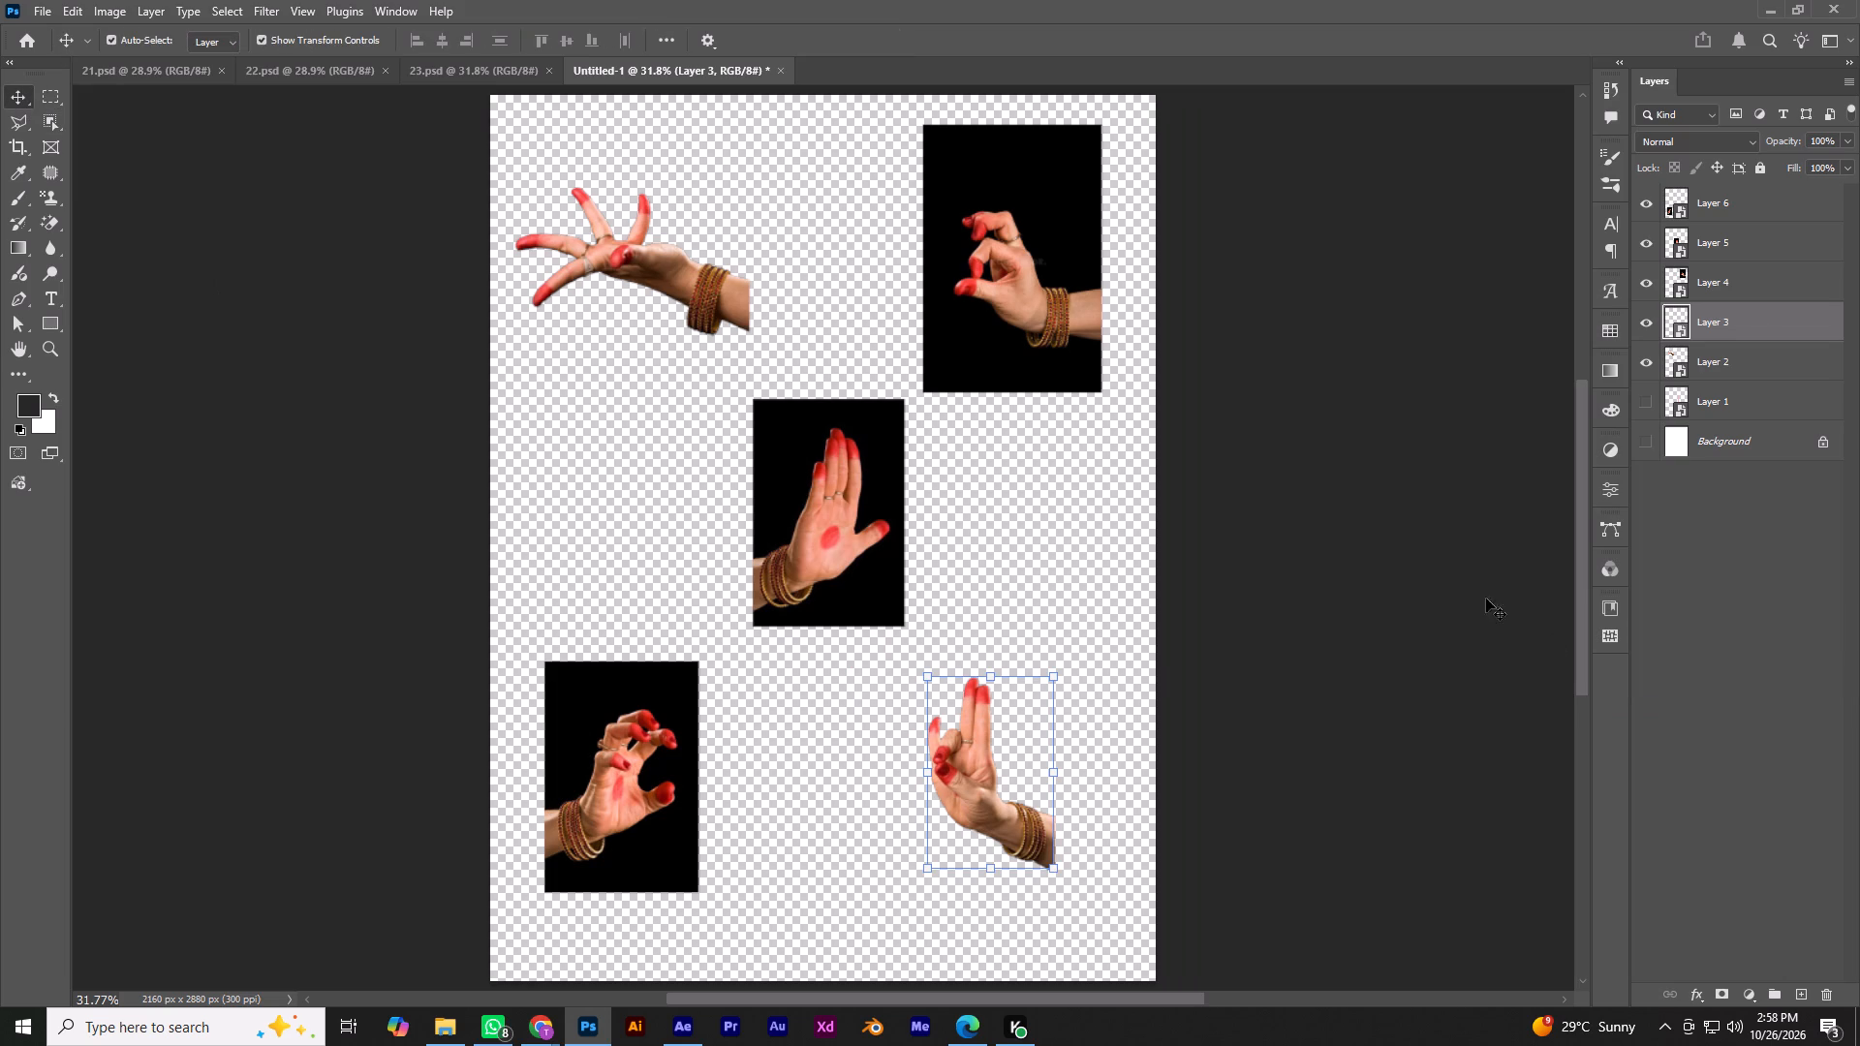
pyautogui.click(1708, 275)
pyautogui.doubleClick(1641, 279)
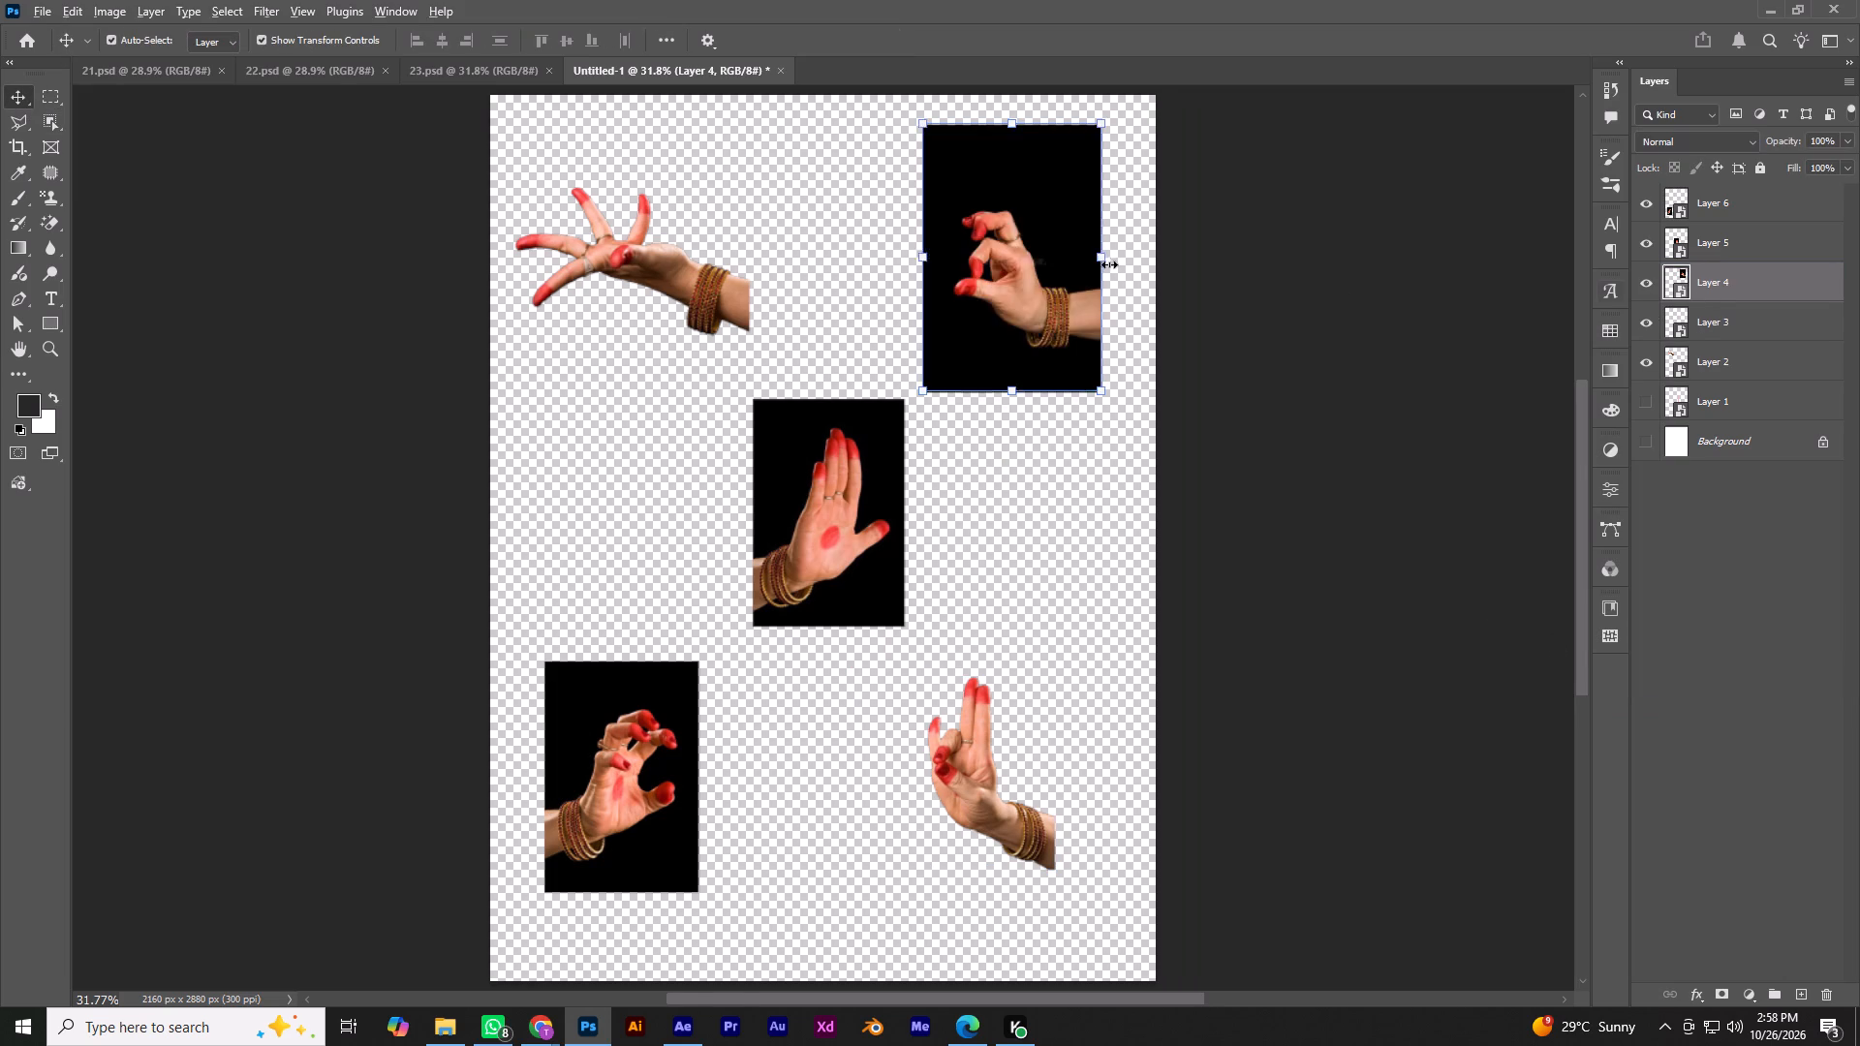
pyautogui.keyDown('alt'); pyautogui.scroll(5, 1108, 263); pyautogui.keyUp('alt')
pyautogui.press('space')
pyautogui.moveTo(1076, 246); pyautogui.dragTo(1049, 303)
pyautogui.keyDown('alt'); pyautogui.scroll(5, 995, 292); pyautogui.keyUp('alt')
pyautogui.press('space')
pyautogui.moveTo(995, 292); pyautogui.dragTo(970, 303)
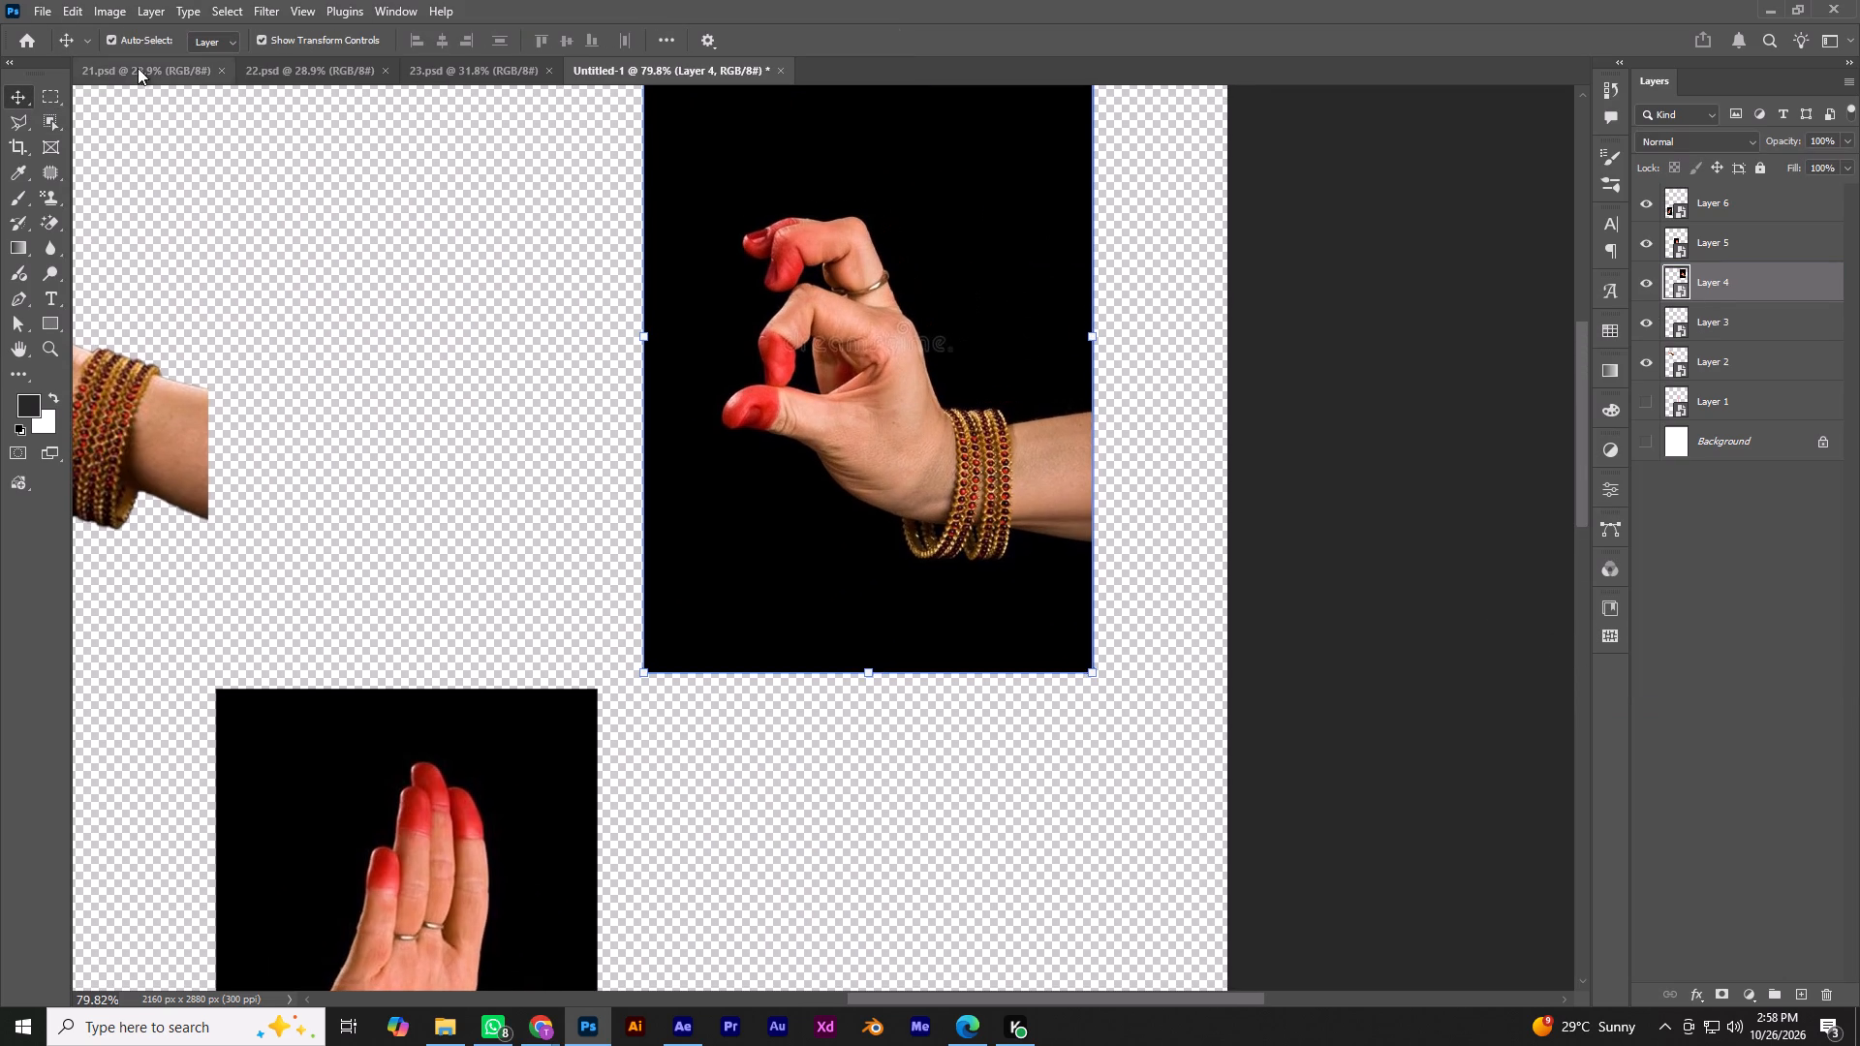
pyautogui.click(37, 117)
pyautogui.moveTo(697, 206); pyautogui.dragTo(1107, 570)
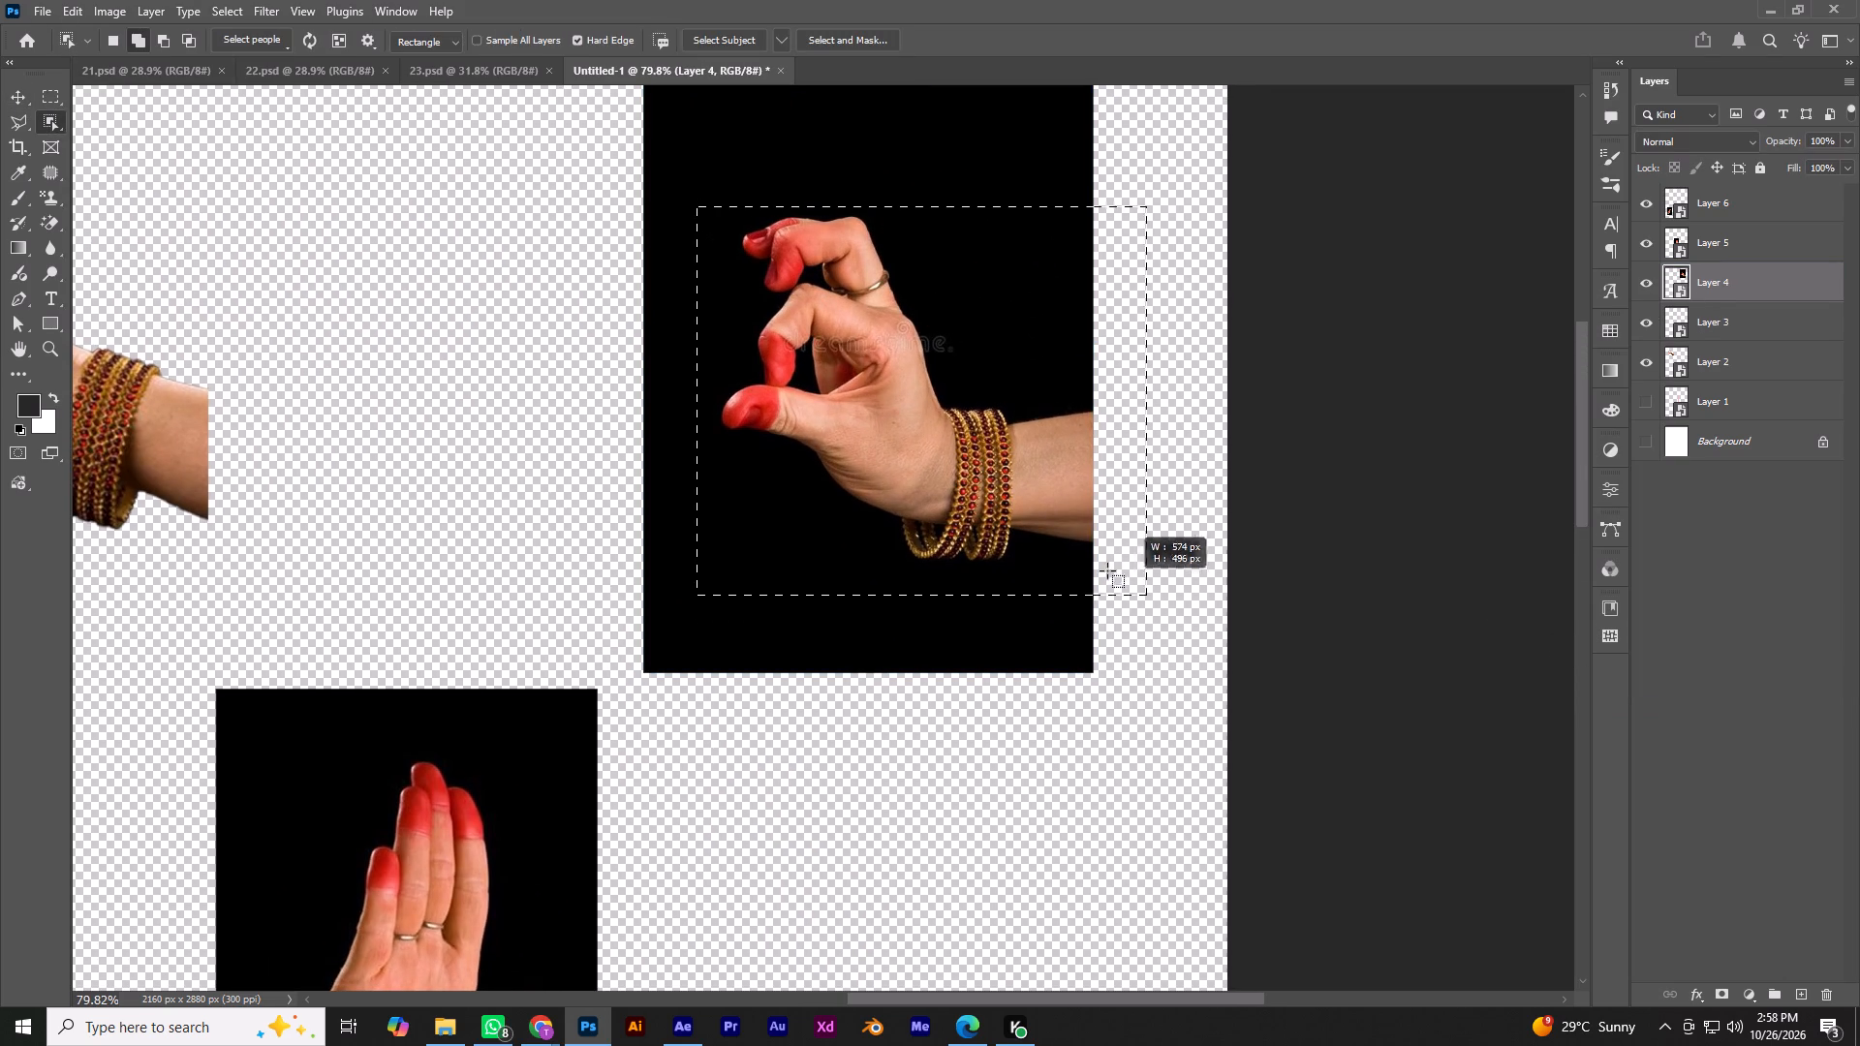
pyautogui.moveTo(1107, 570); pyautogui.dragTo(1095, 566)
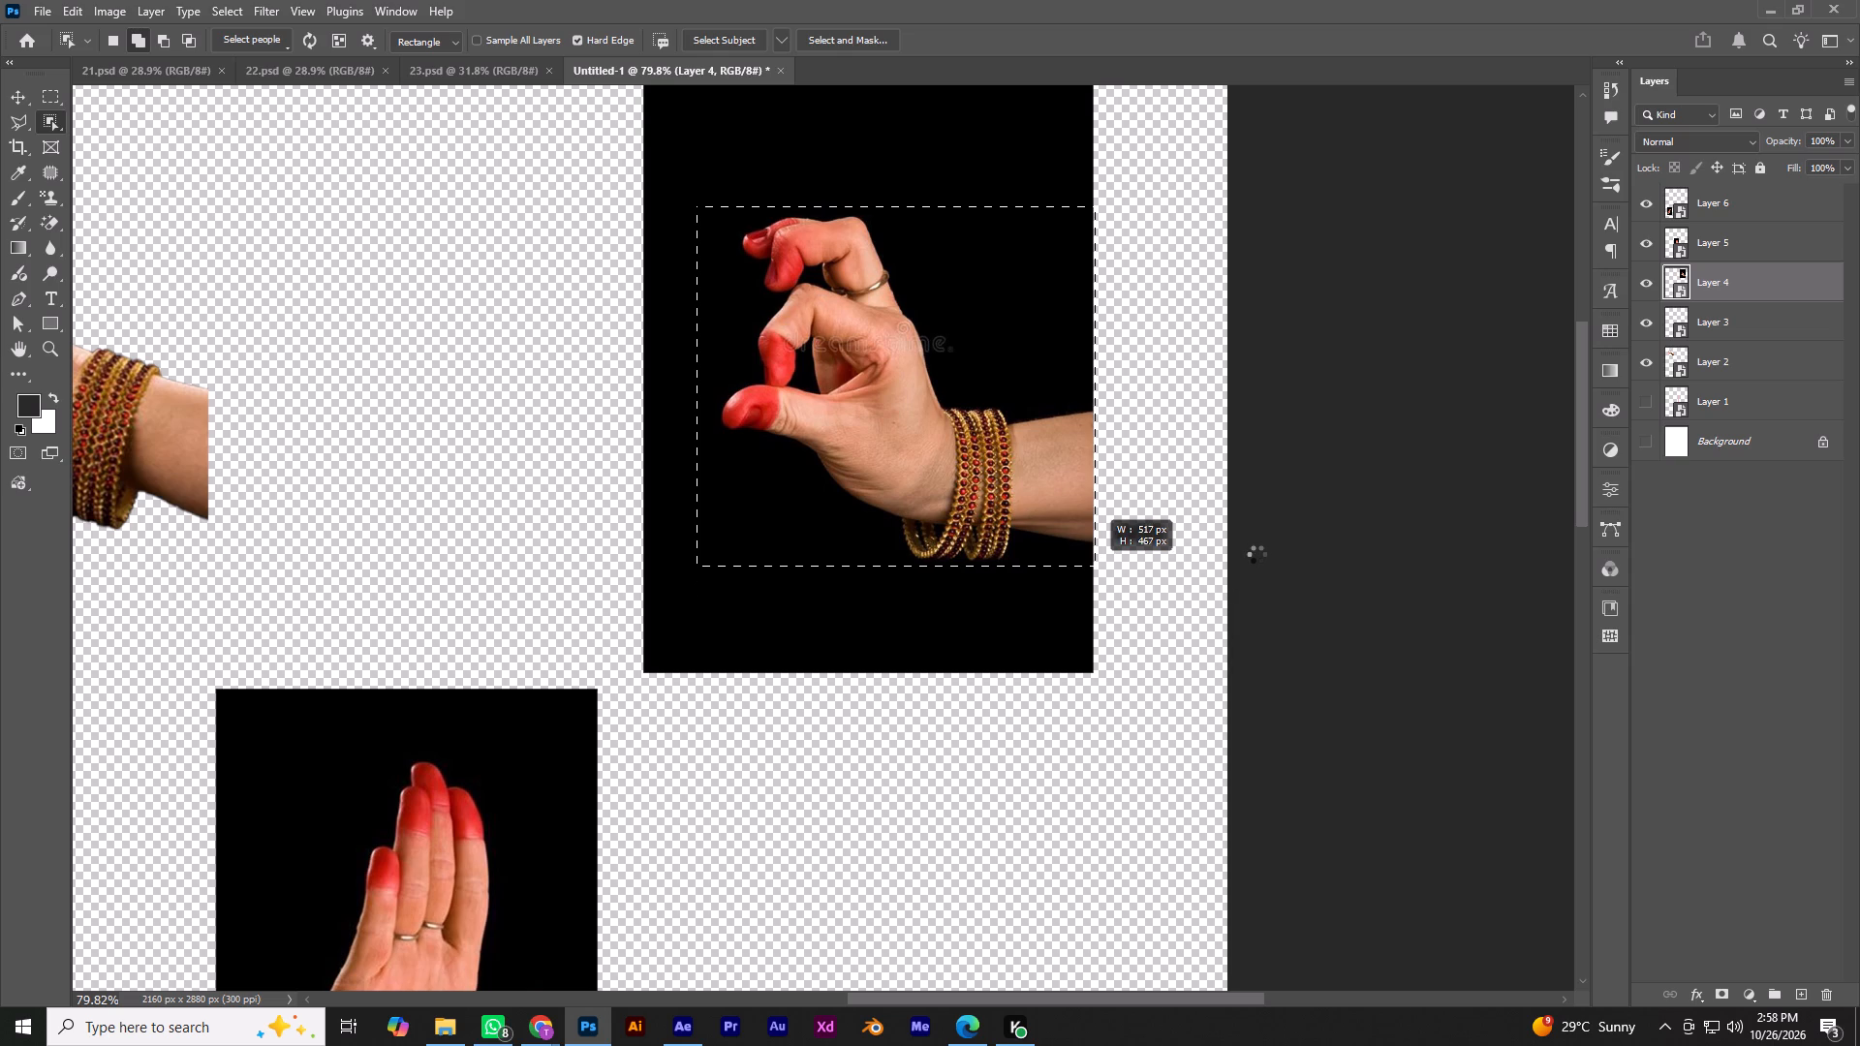
pyautogui.scroll(1, 1256, 554)
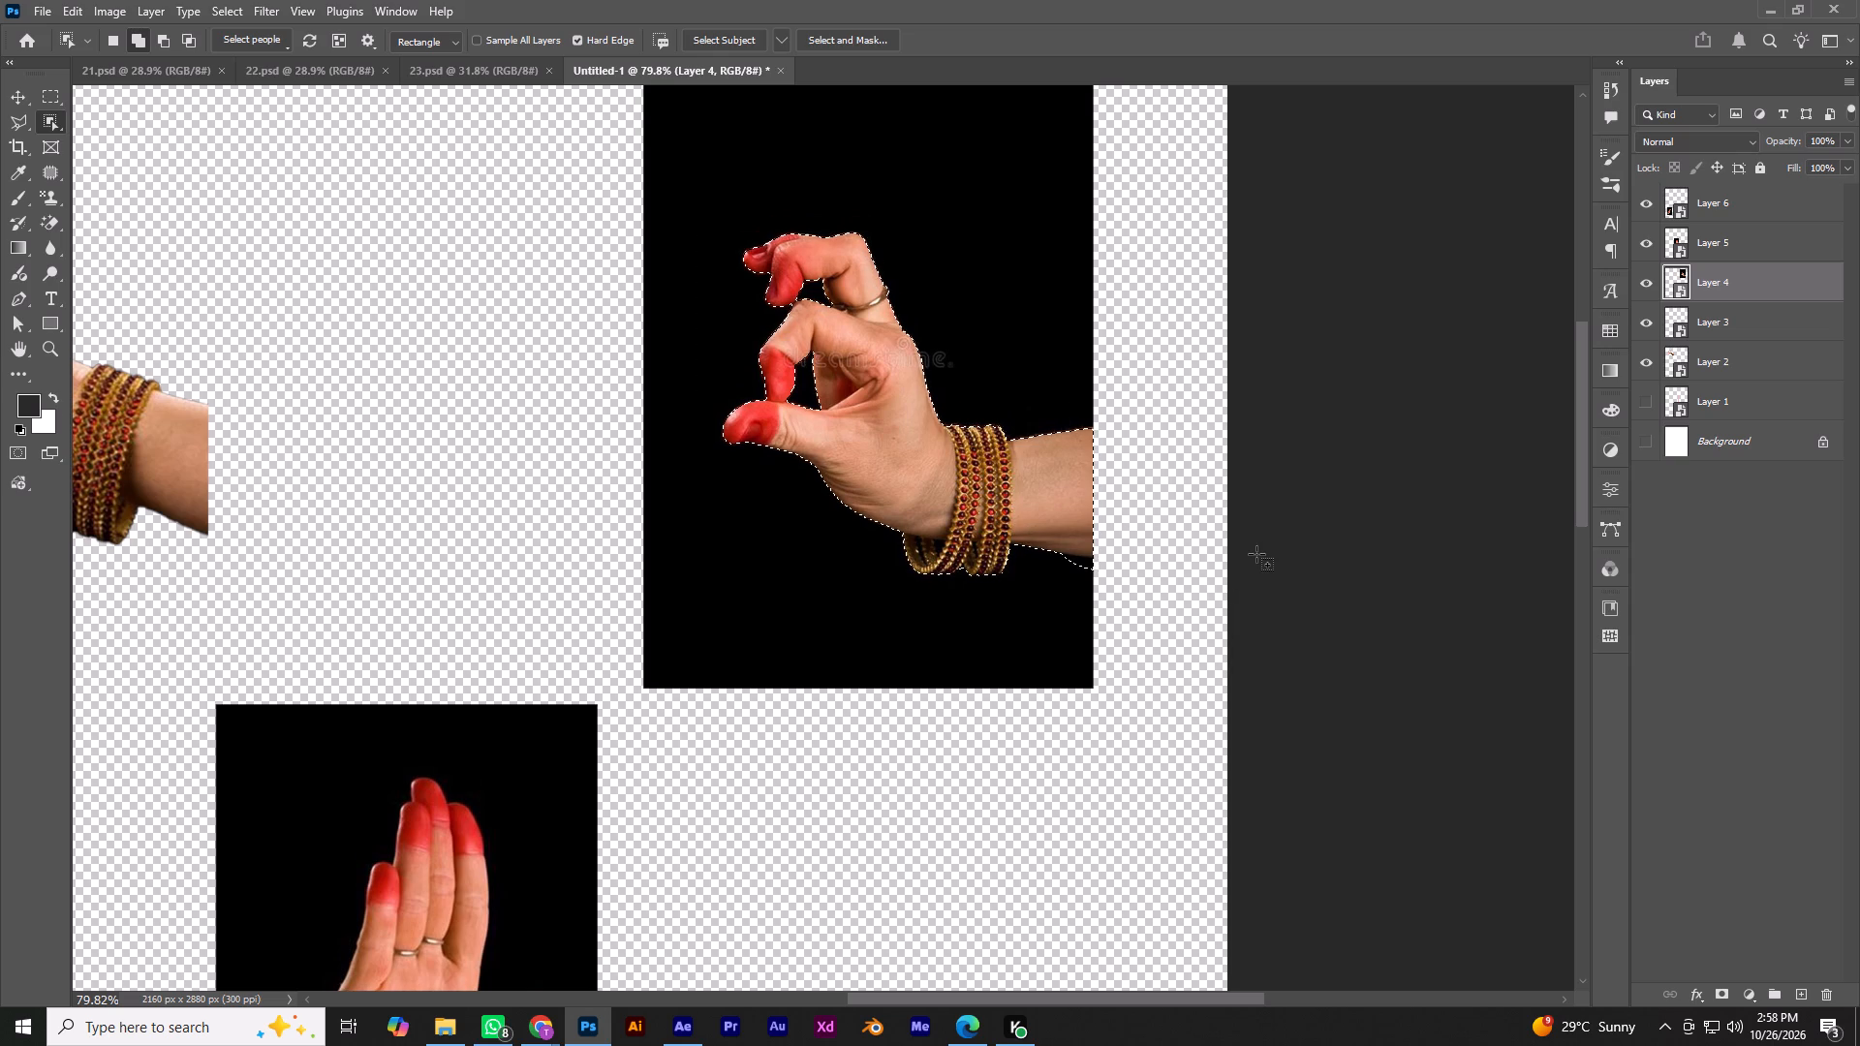
pyautogui.click(1718, 985)
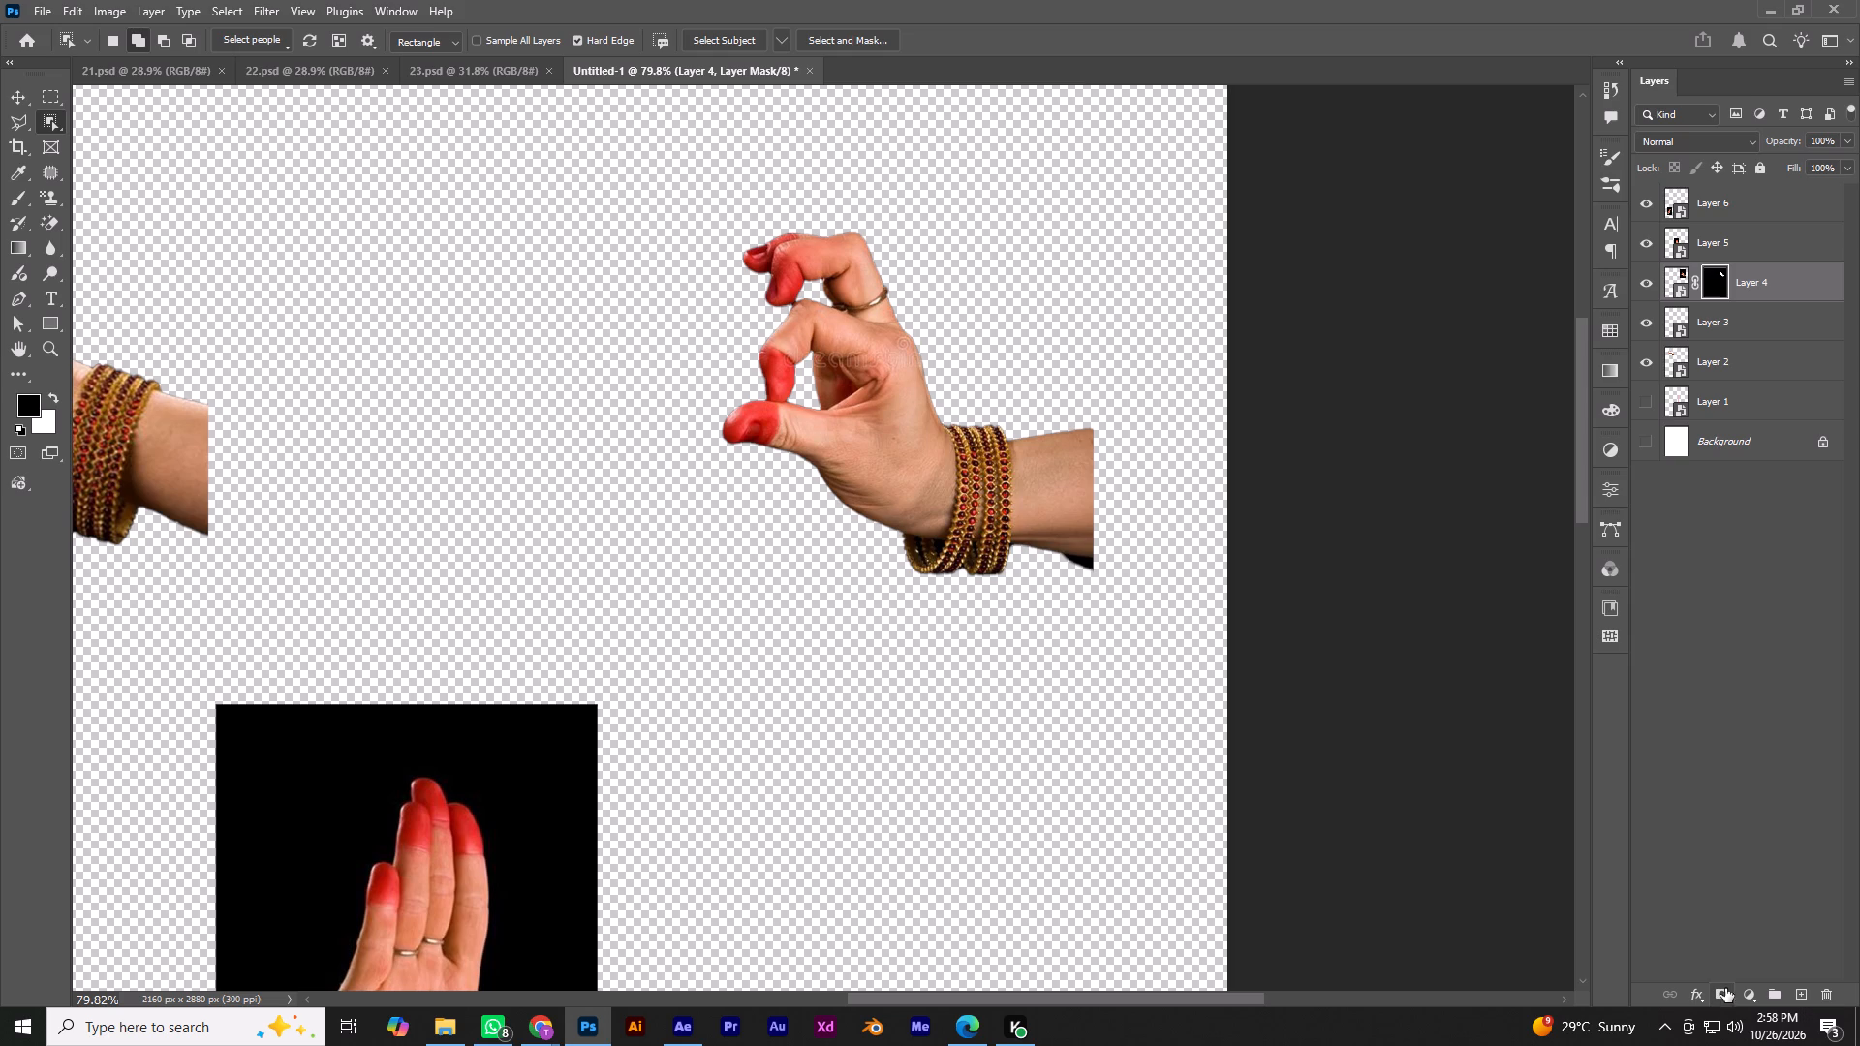
# Convert the masked pinched-fingers layer, Layer 4, to a smart object.
pyautogui.rightClick(1767, 283)
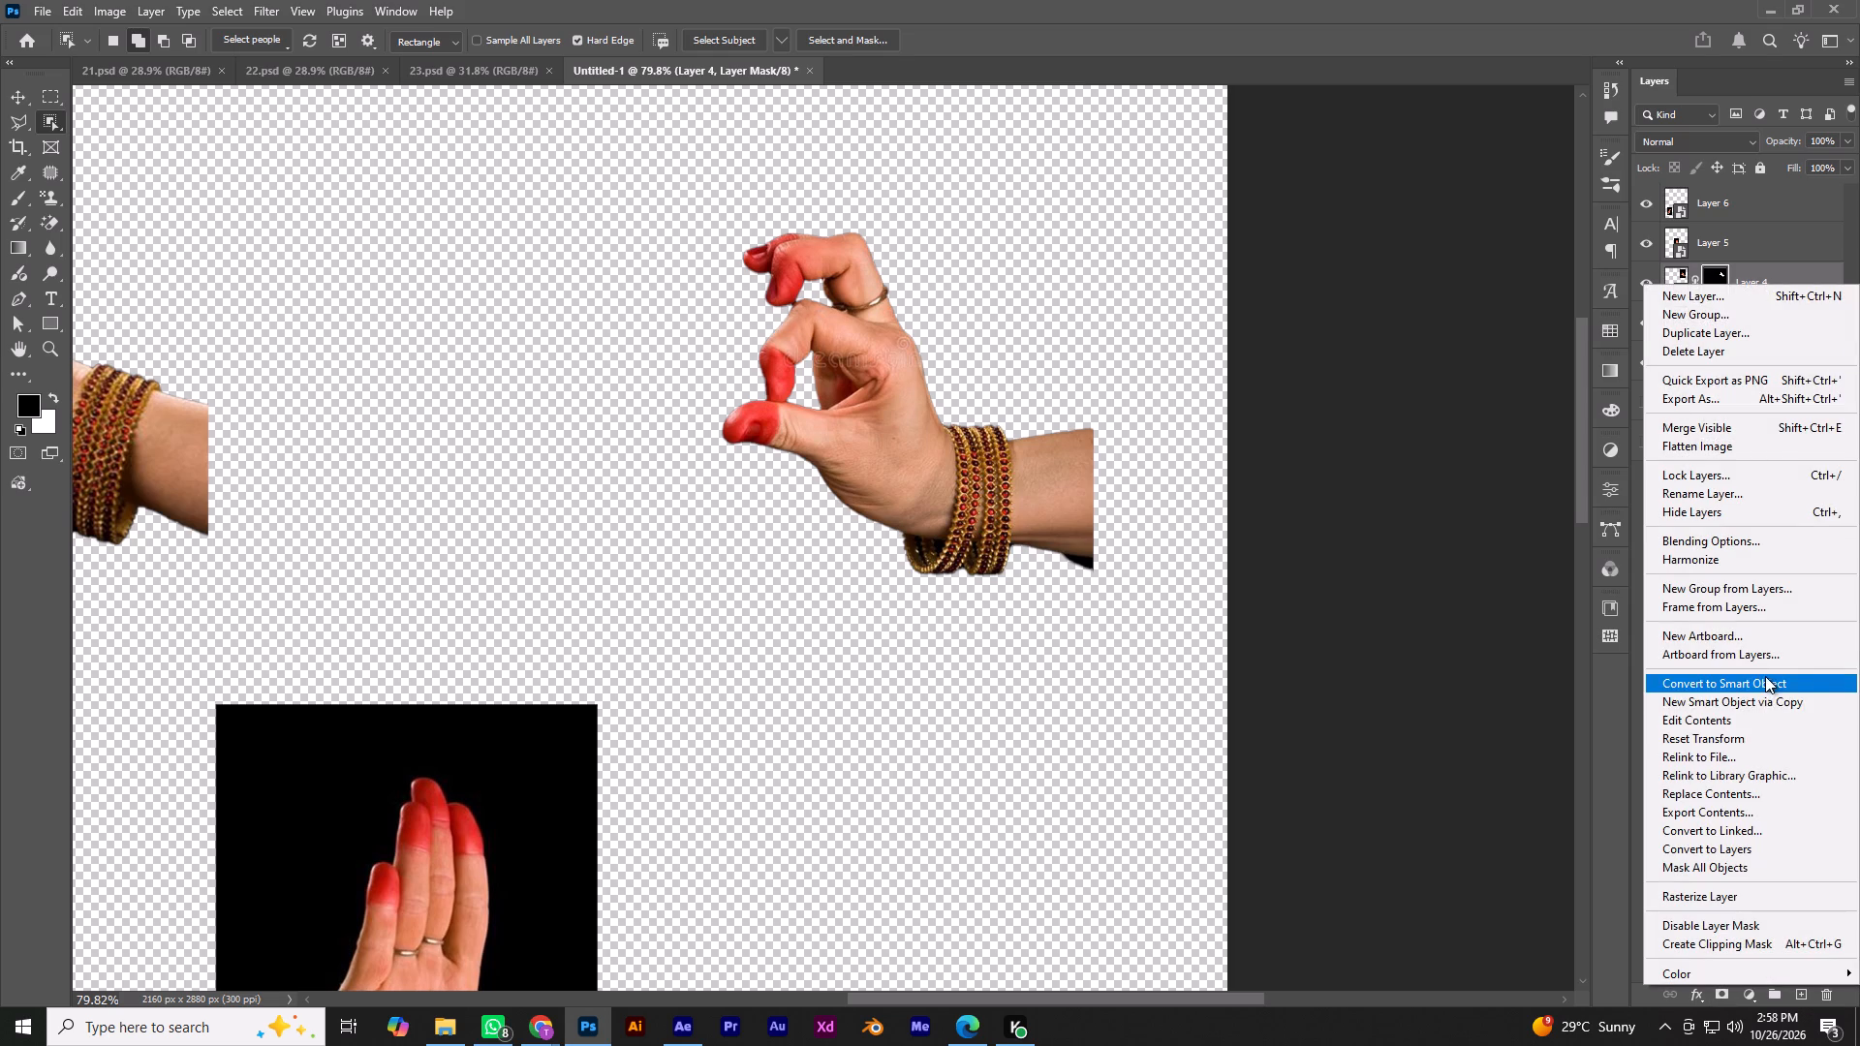
pyautogui.click(1765, 676)
pyautogui.hotkey('ctrl', '0')
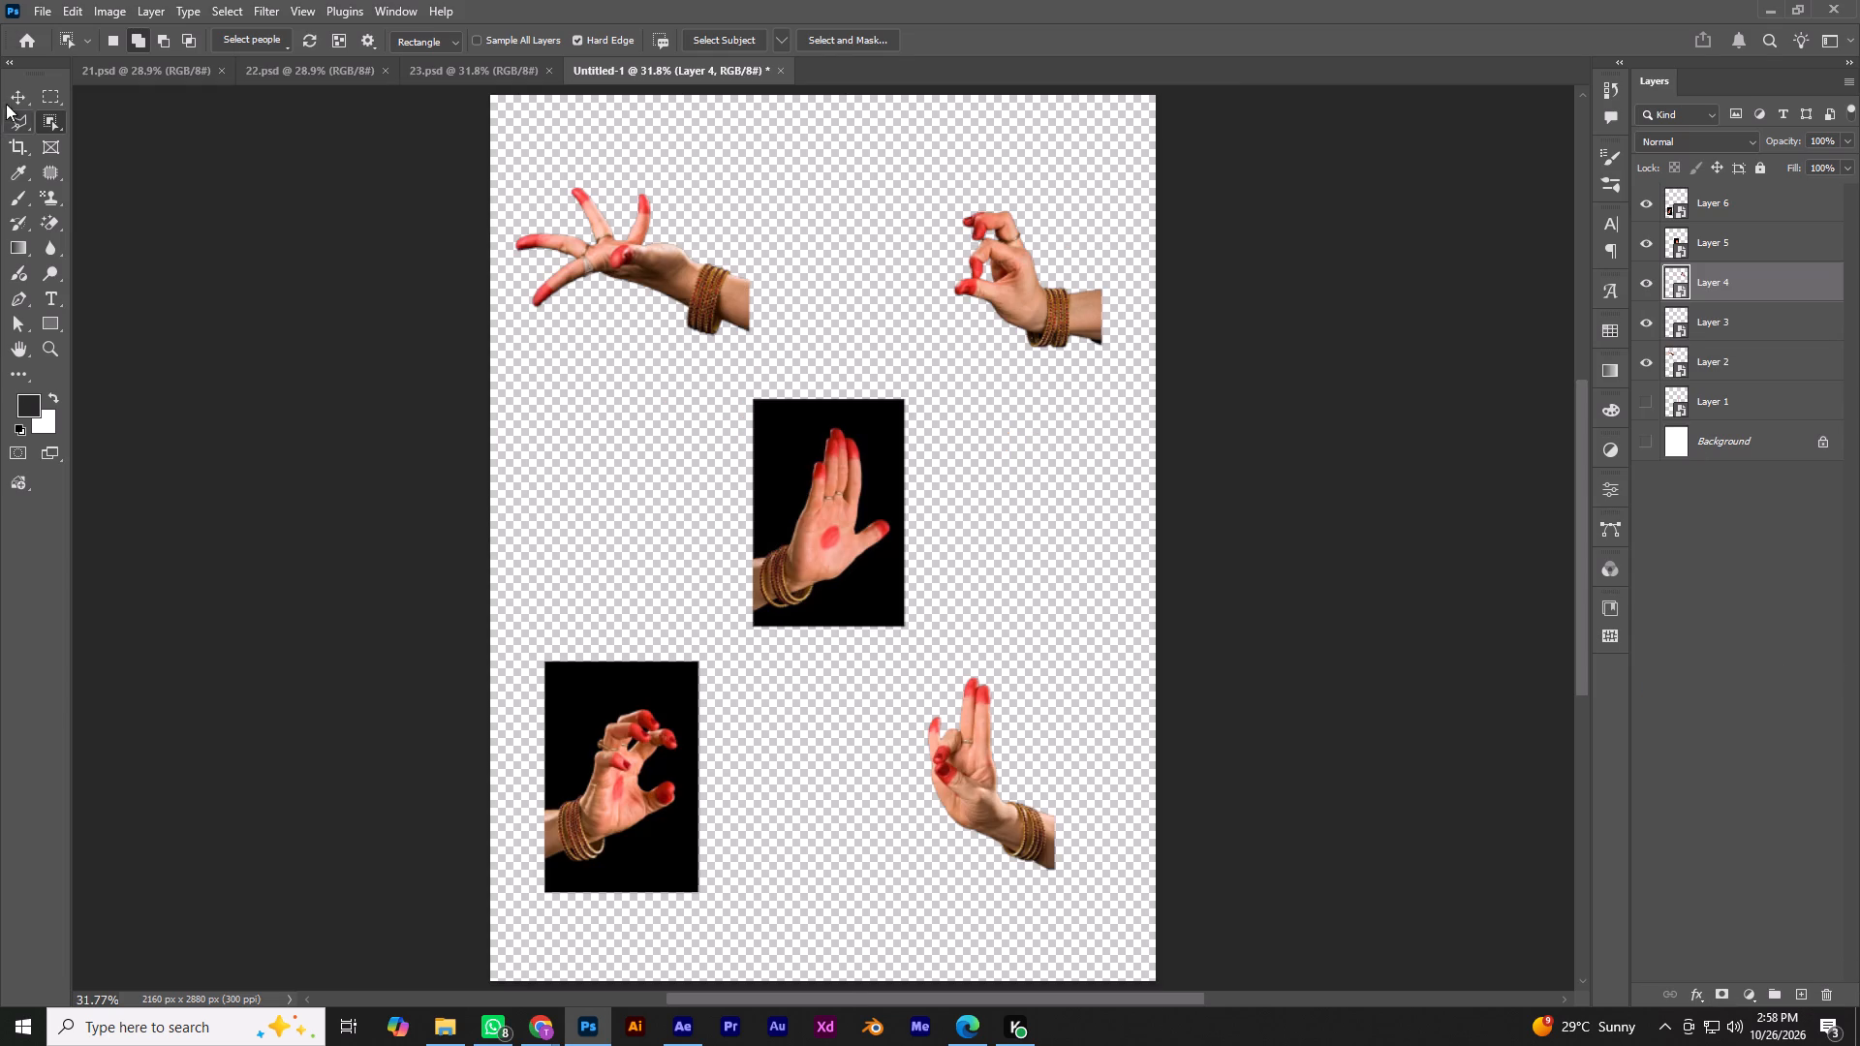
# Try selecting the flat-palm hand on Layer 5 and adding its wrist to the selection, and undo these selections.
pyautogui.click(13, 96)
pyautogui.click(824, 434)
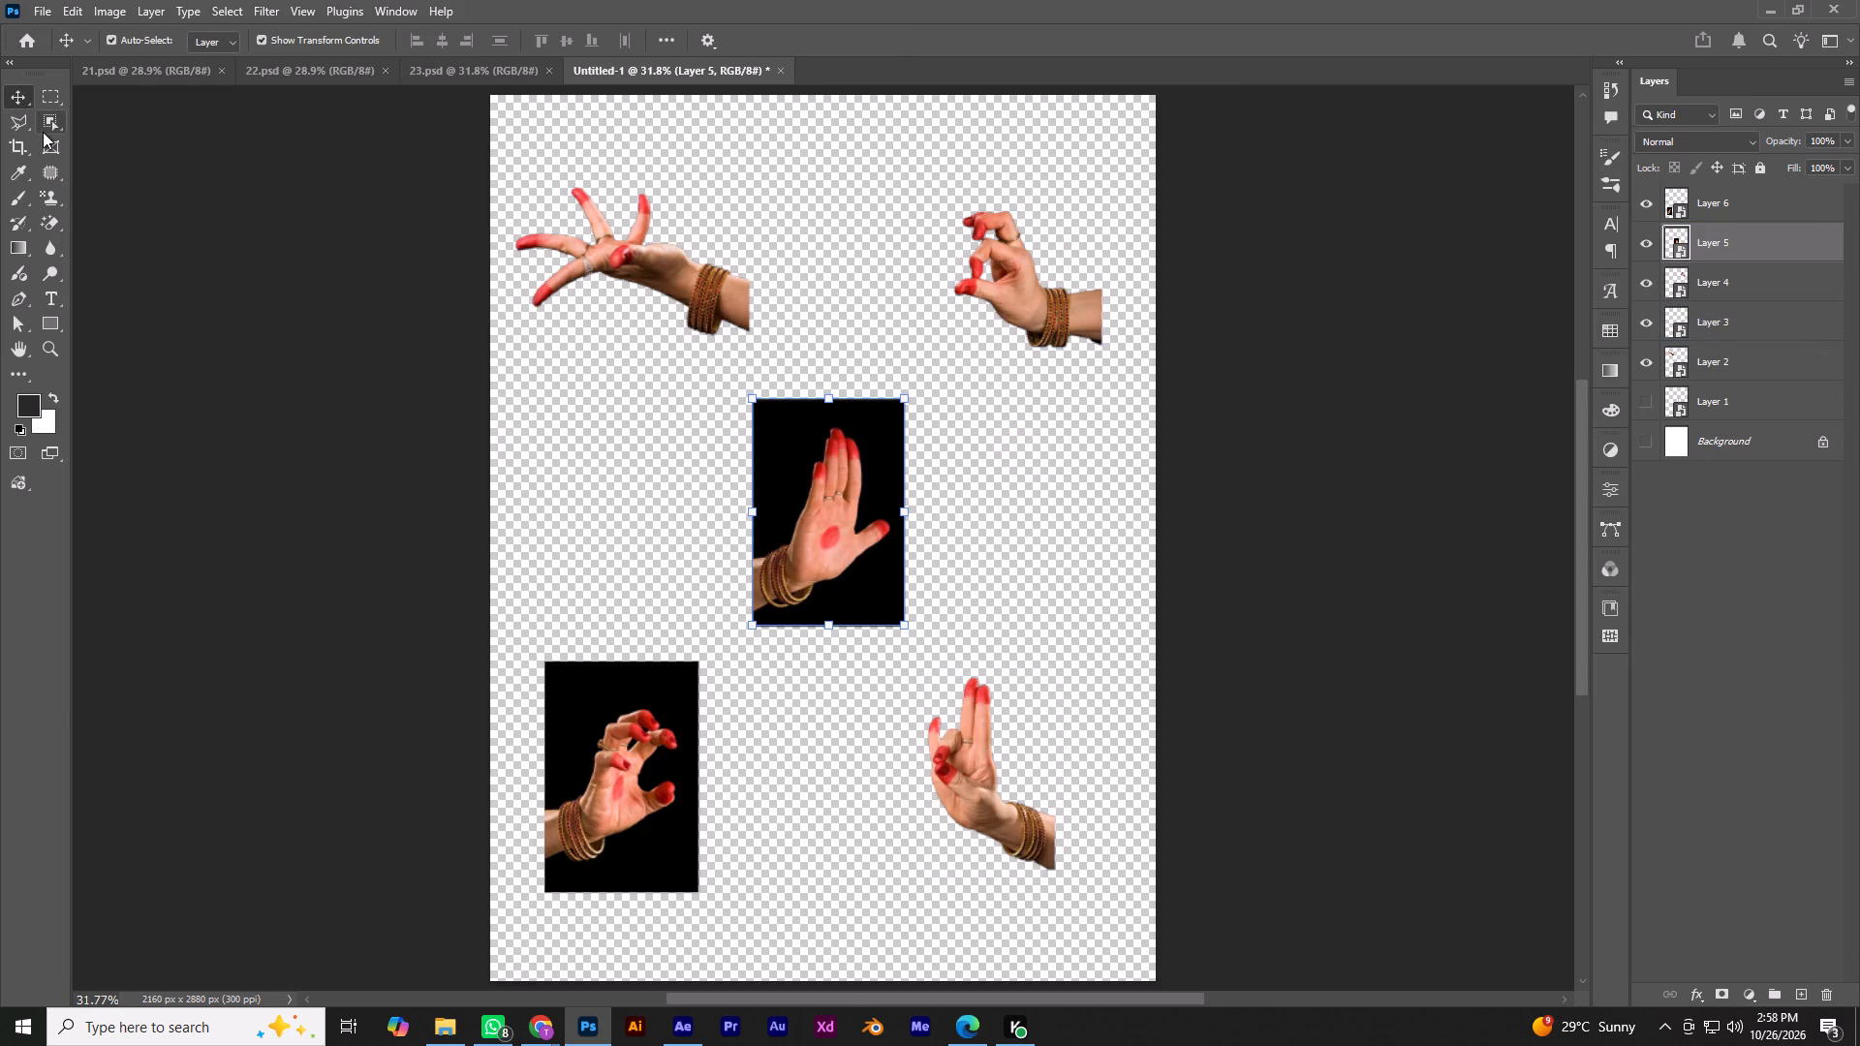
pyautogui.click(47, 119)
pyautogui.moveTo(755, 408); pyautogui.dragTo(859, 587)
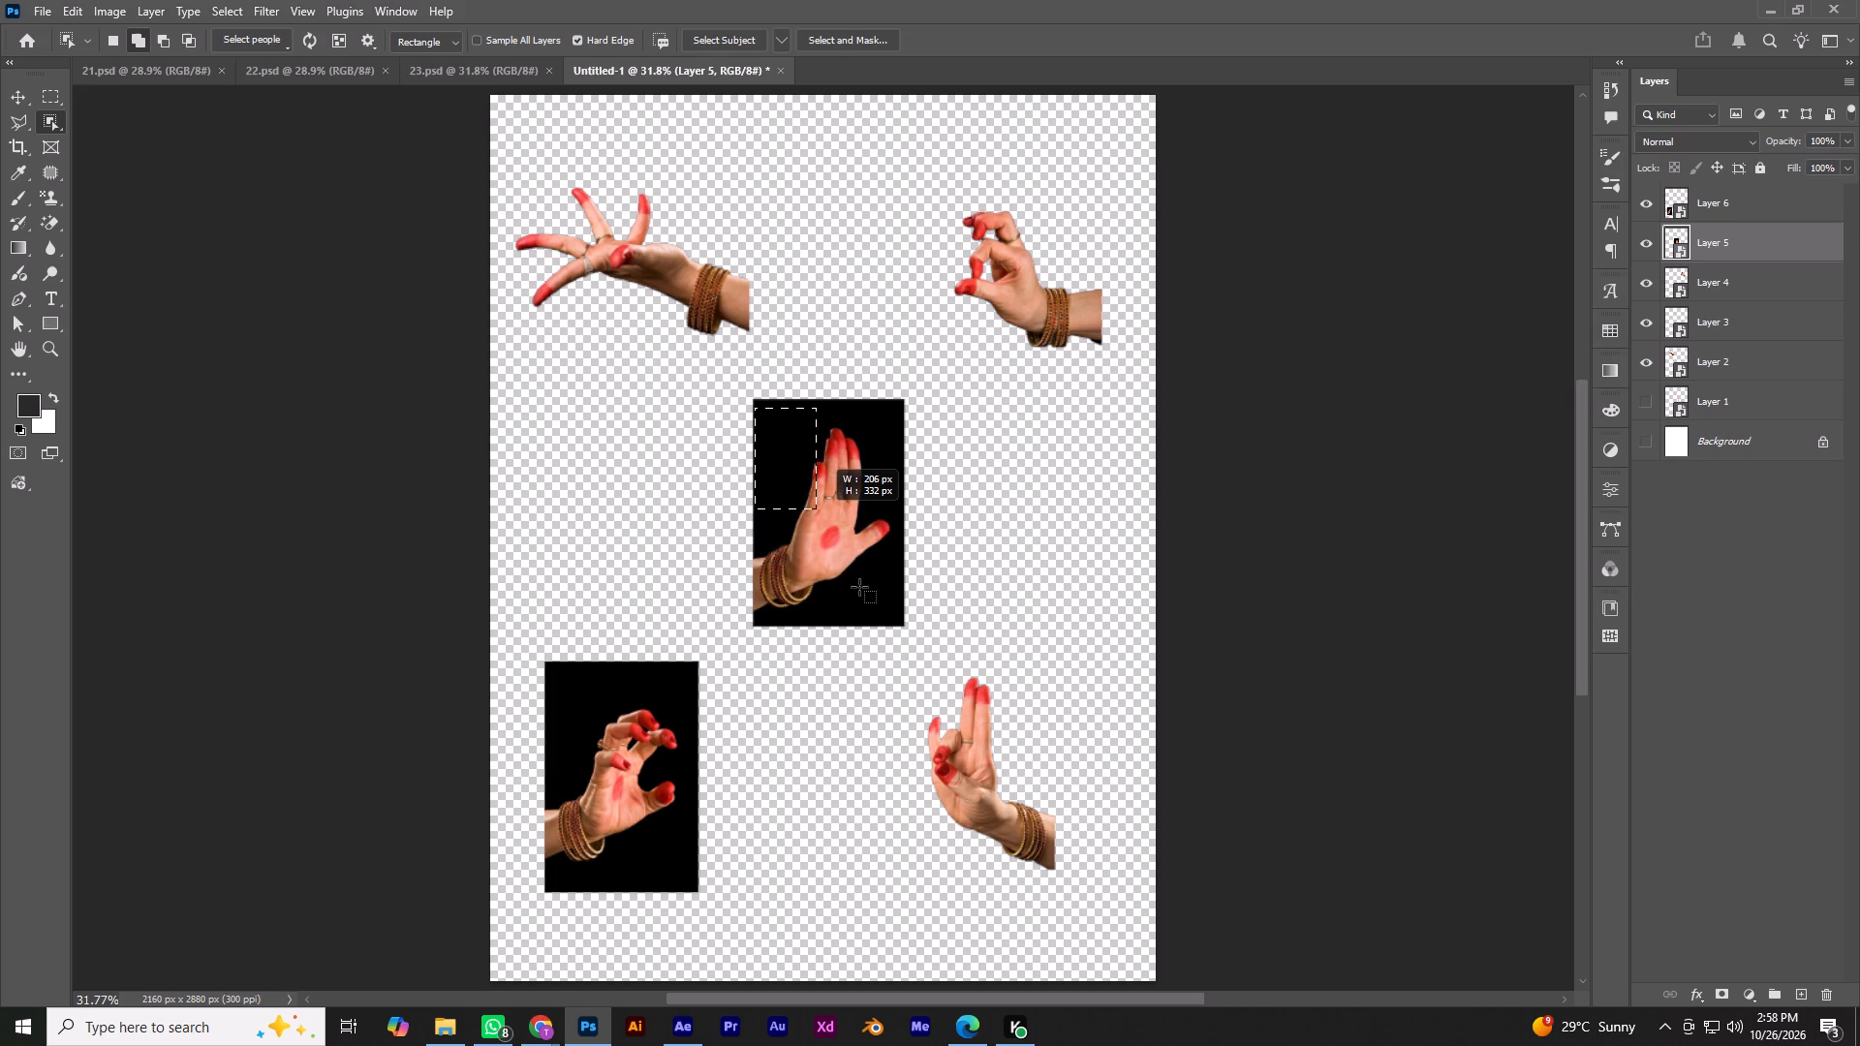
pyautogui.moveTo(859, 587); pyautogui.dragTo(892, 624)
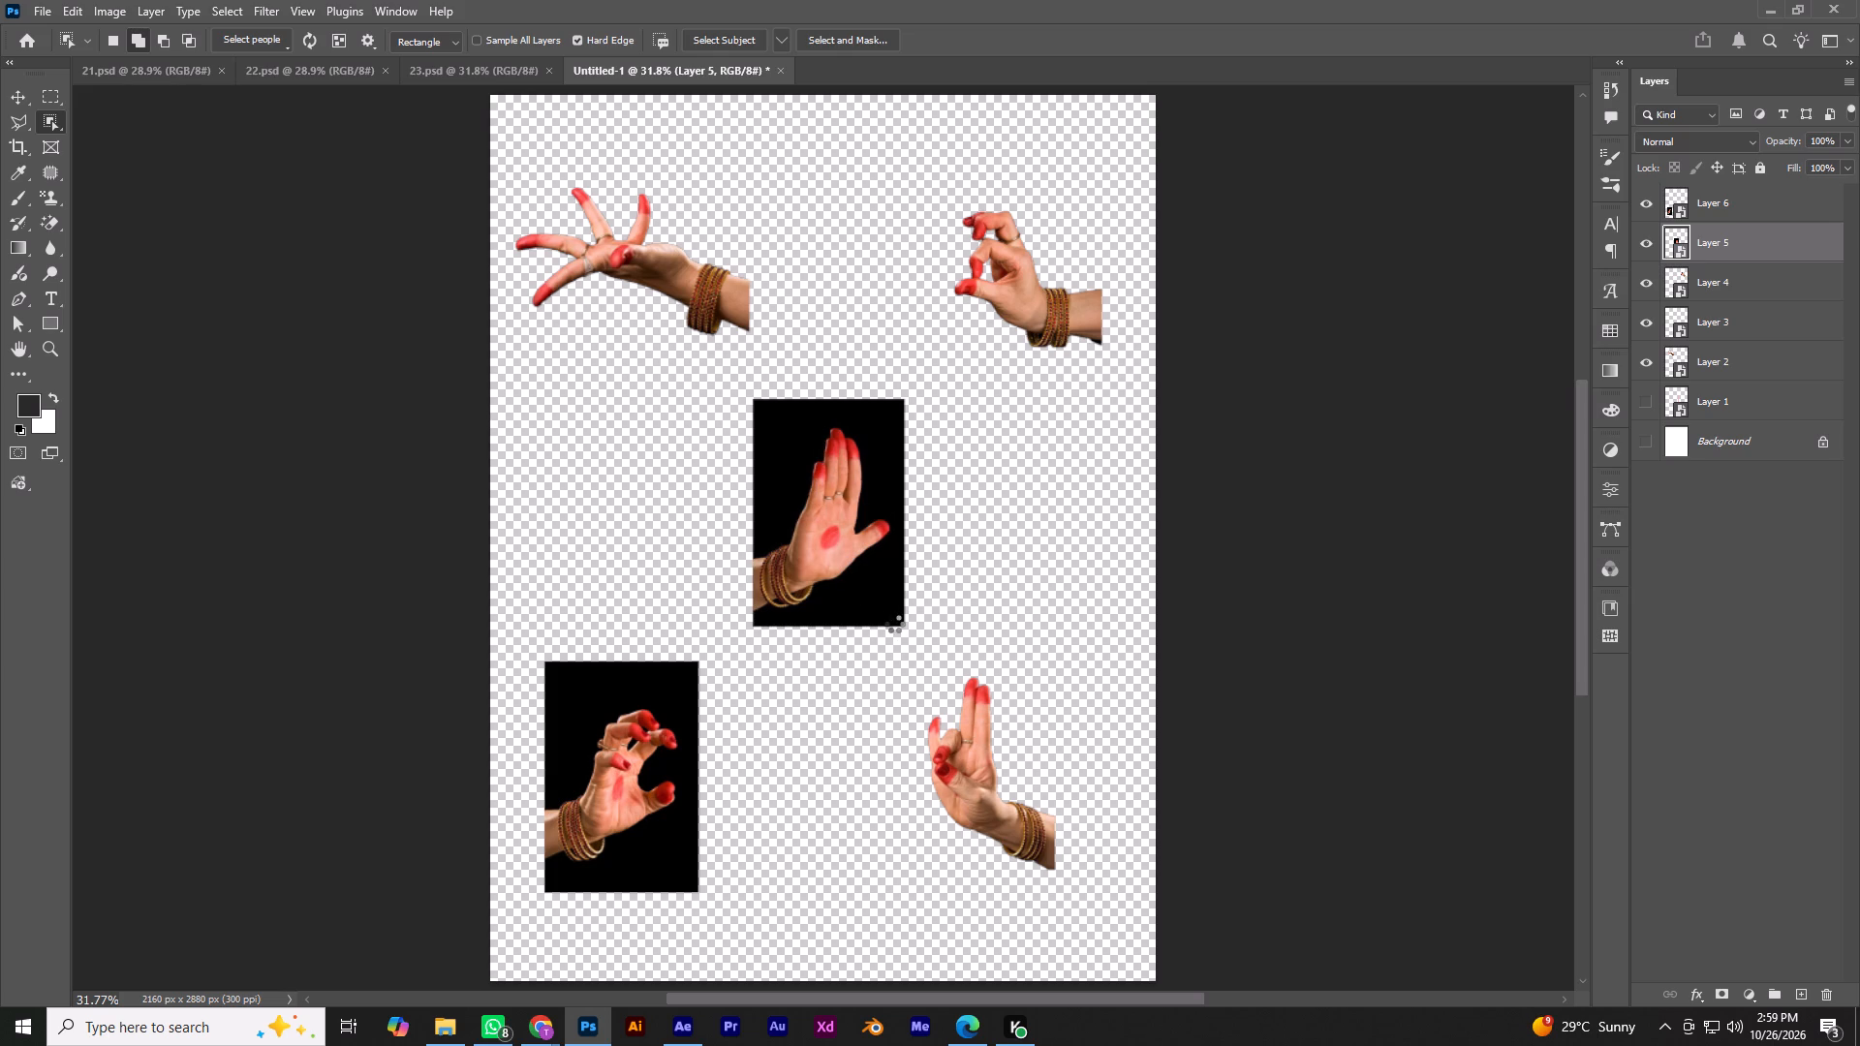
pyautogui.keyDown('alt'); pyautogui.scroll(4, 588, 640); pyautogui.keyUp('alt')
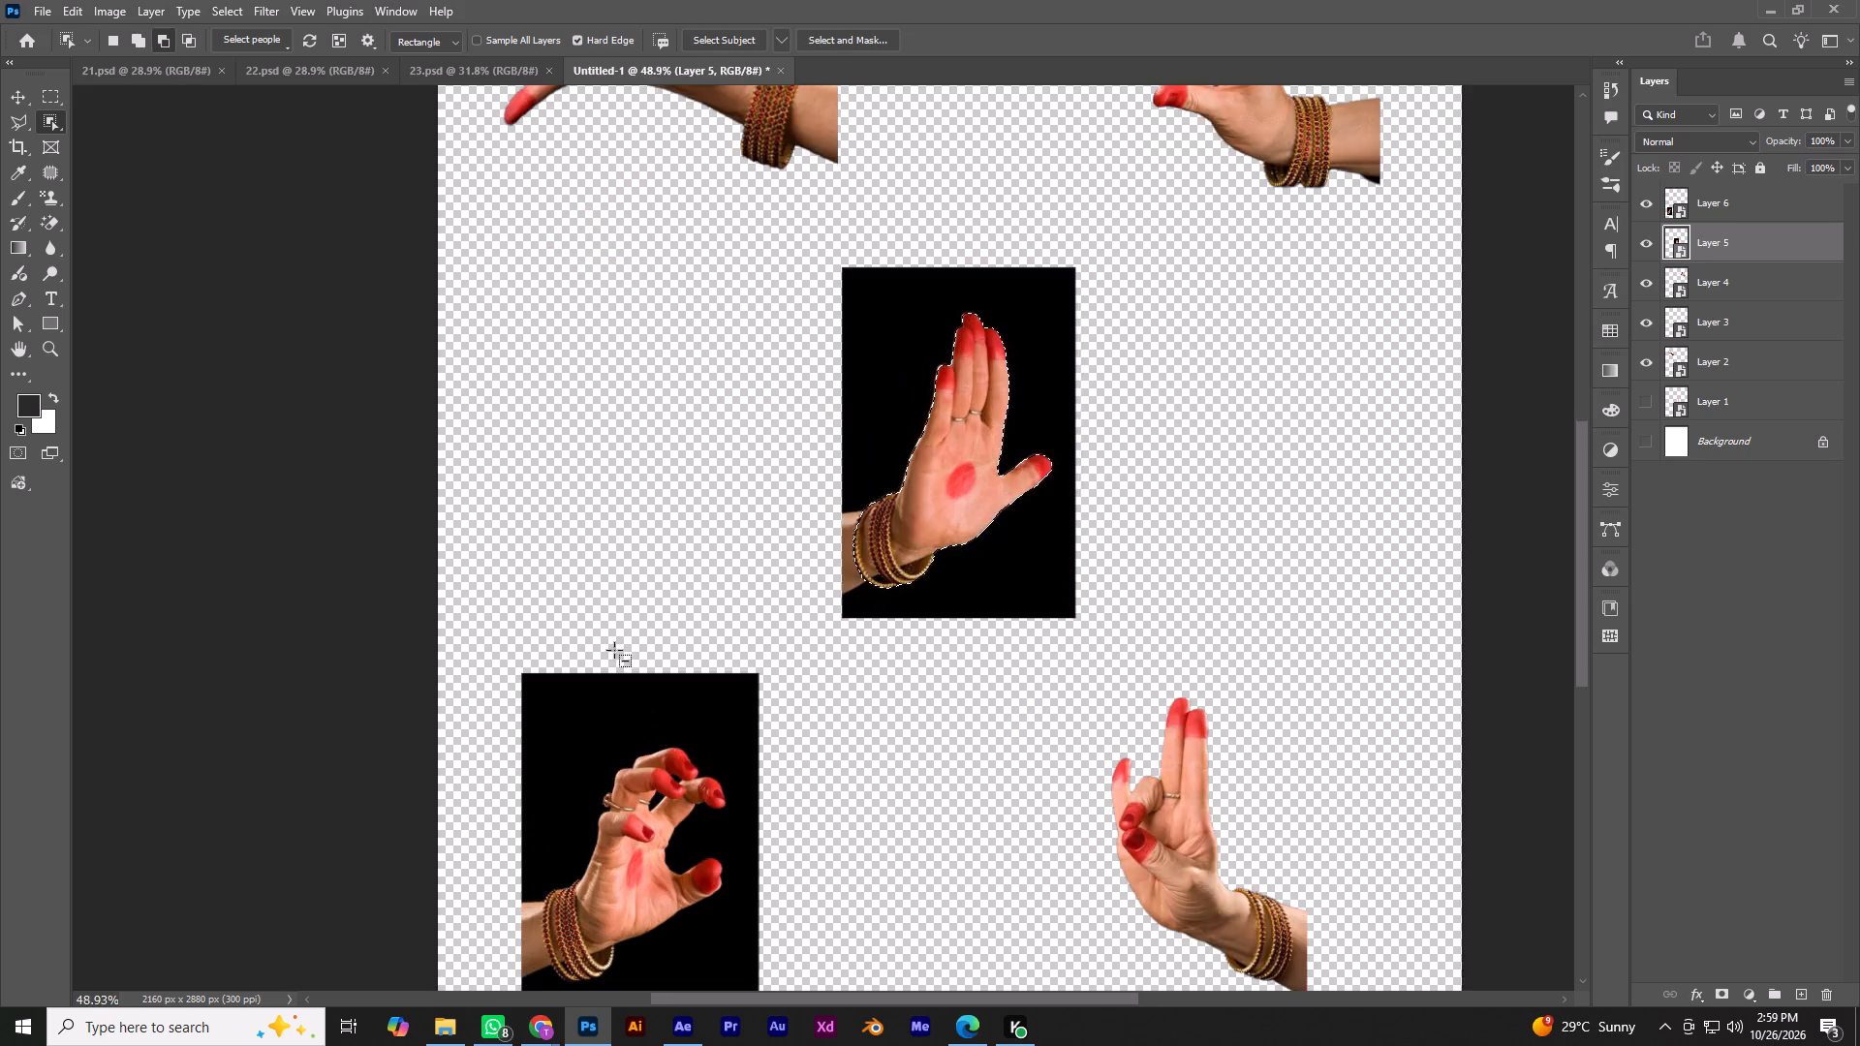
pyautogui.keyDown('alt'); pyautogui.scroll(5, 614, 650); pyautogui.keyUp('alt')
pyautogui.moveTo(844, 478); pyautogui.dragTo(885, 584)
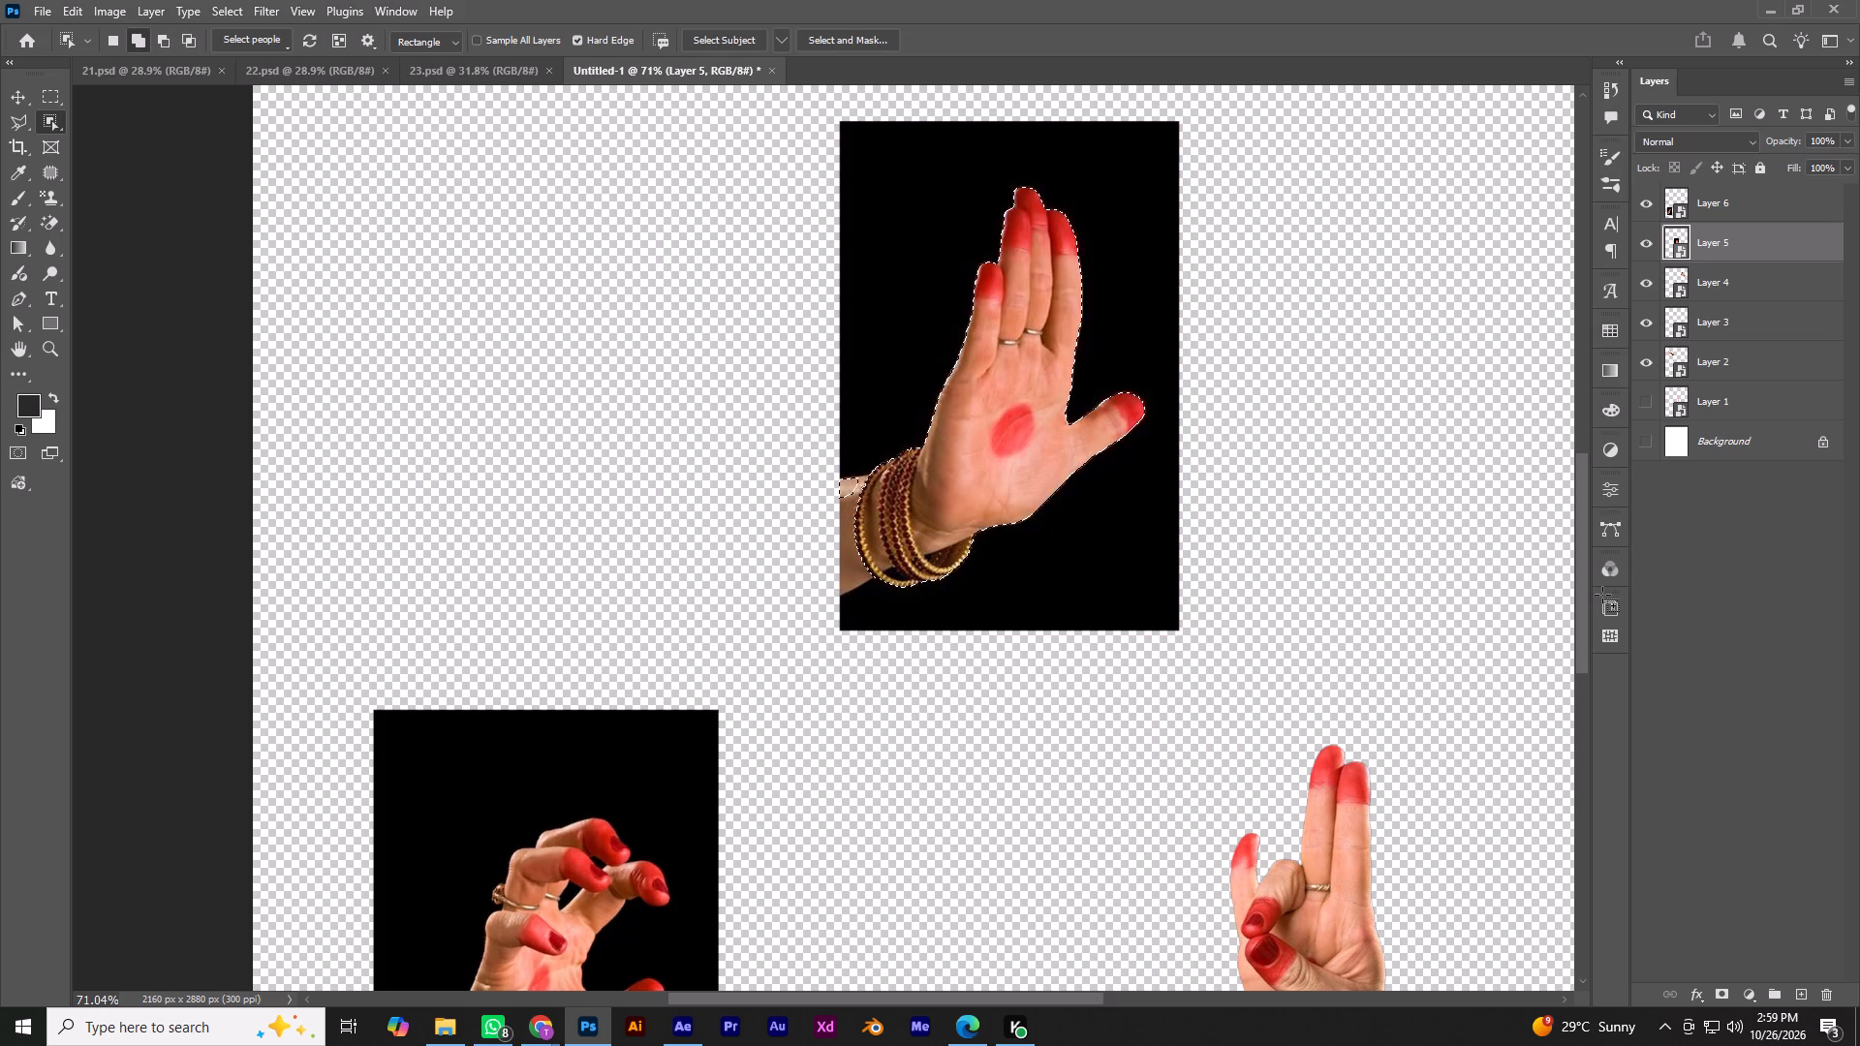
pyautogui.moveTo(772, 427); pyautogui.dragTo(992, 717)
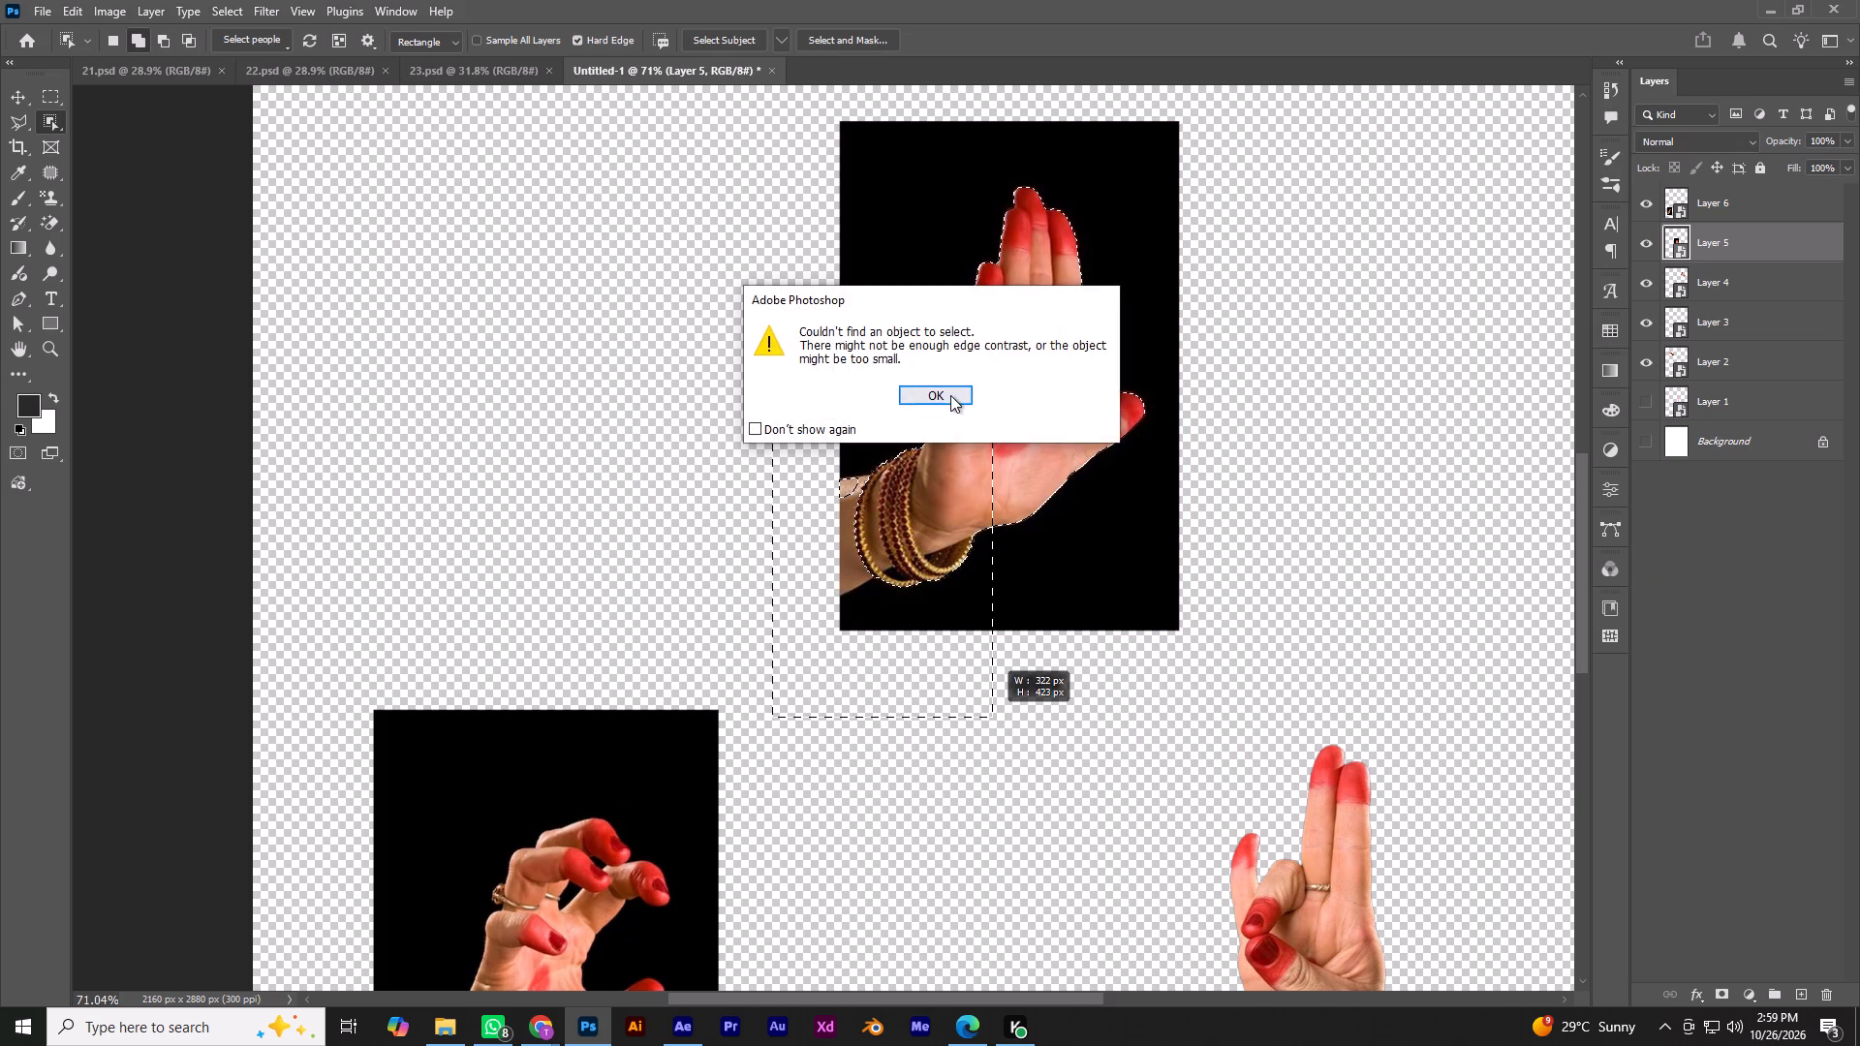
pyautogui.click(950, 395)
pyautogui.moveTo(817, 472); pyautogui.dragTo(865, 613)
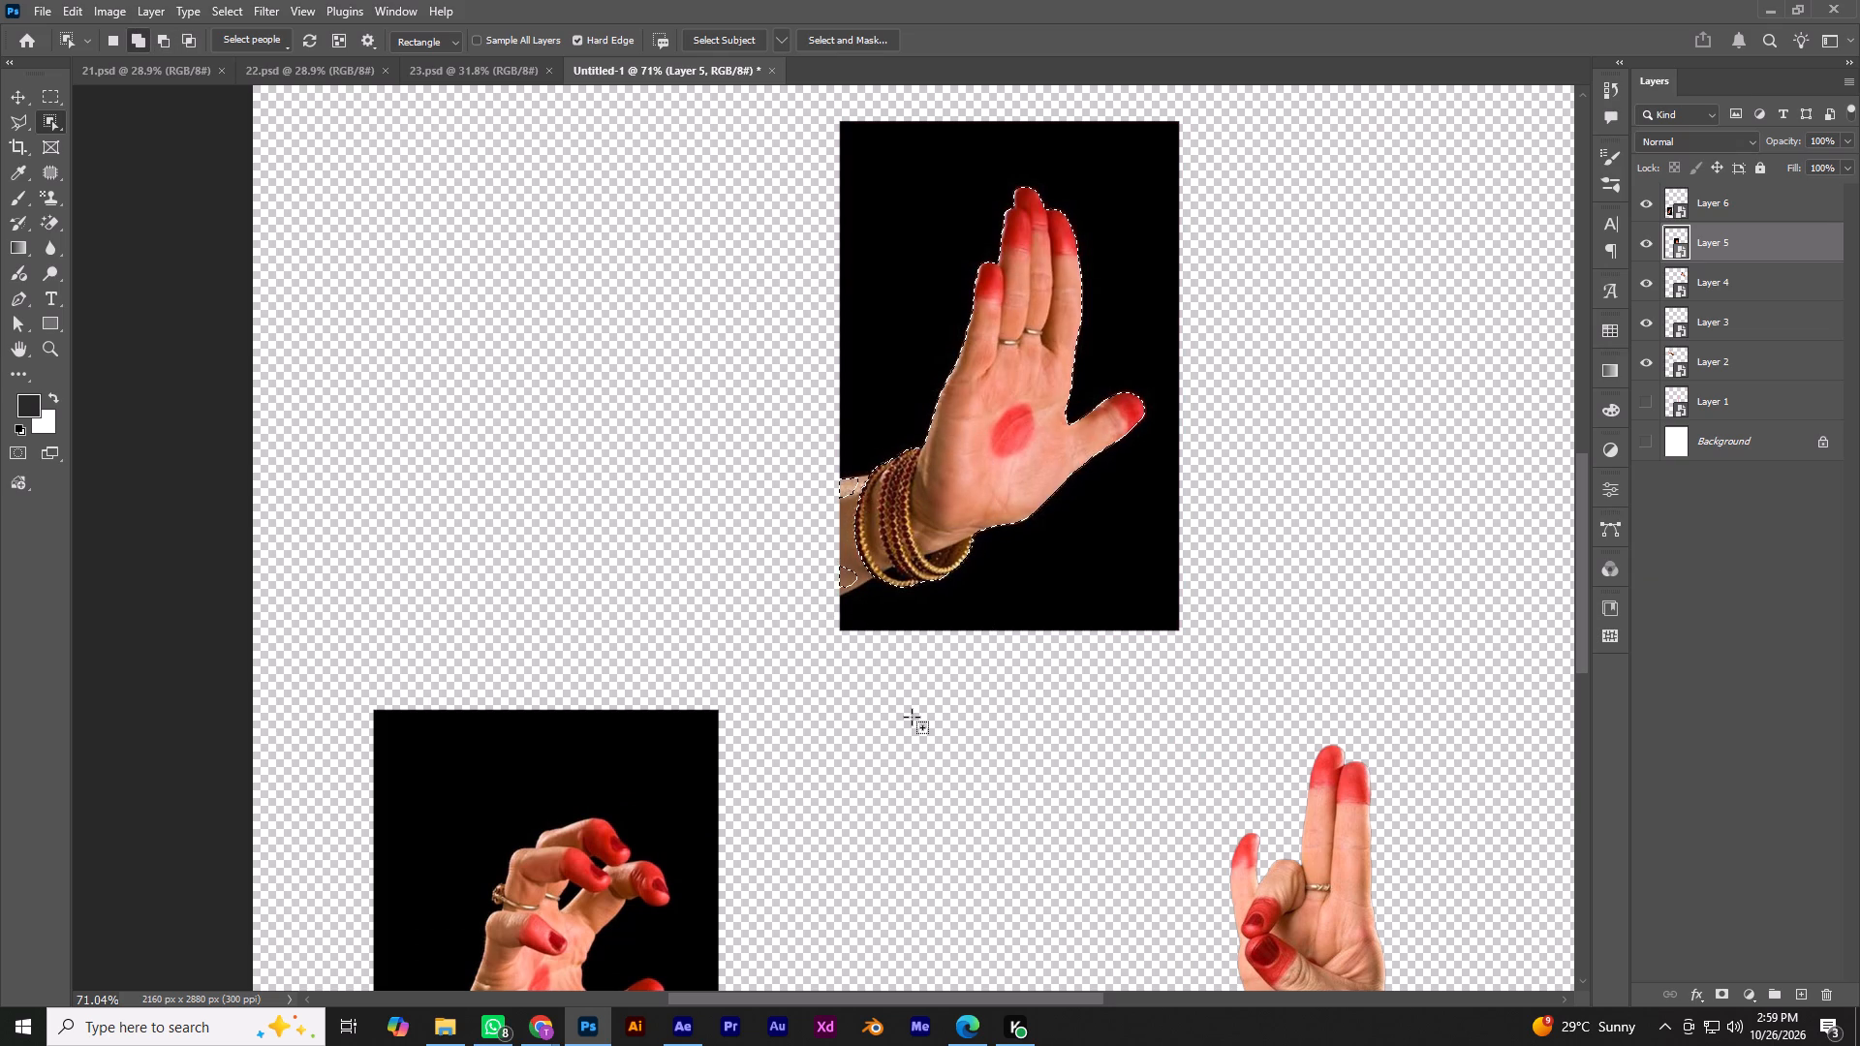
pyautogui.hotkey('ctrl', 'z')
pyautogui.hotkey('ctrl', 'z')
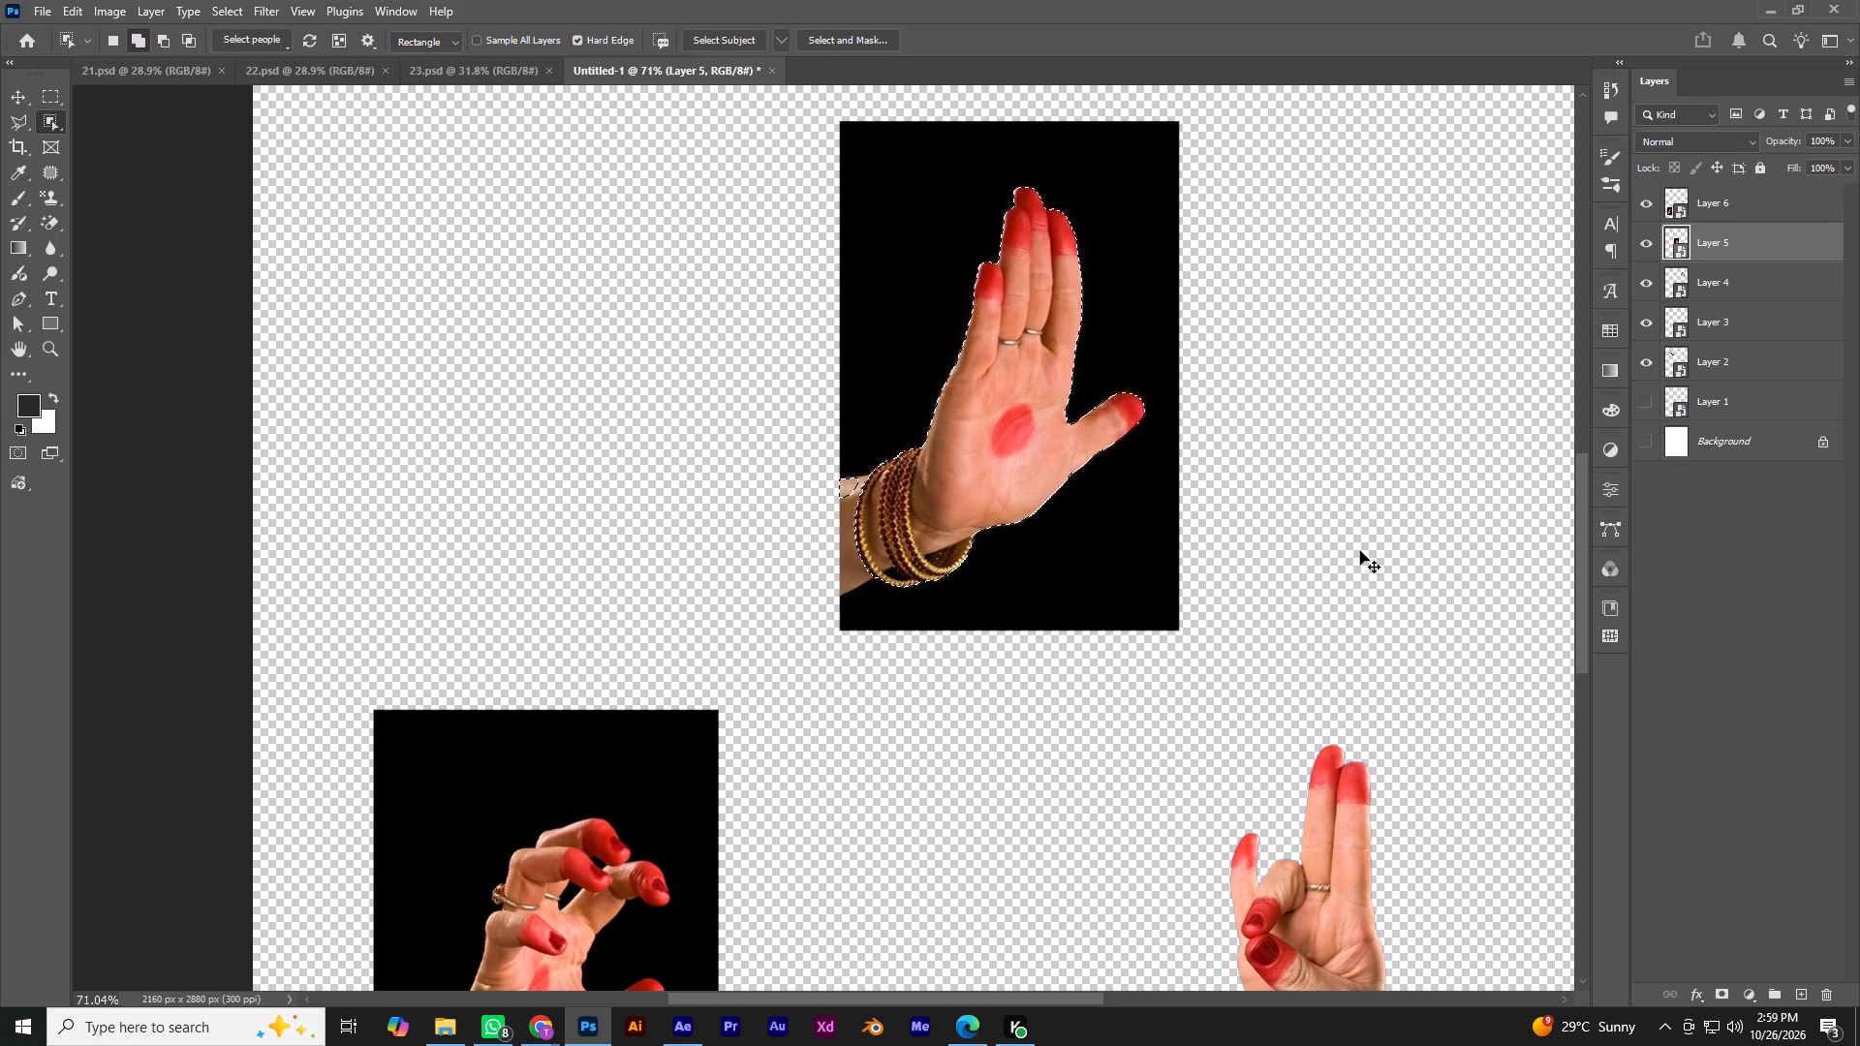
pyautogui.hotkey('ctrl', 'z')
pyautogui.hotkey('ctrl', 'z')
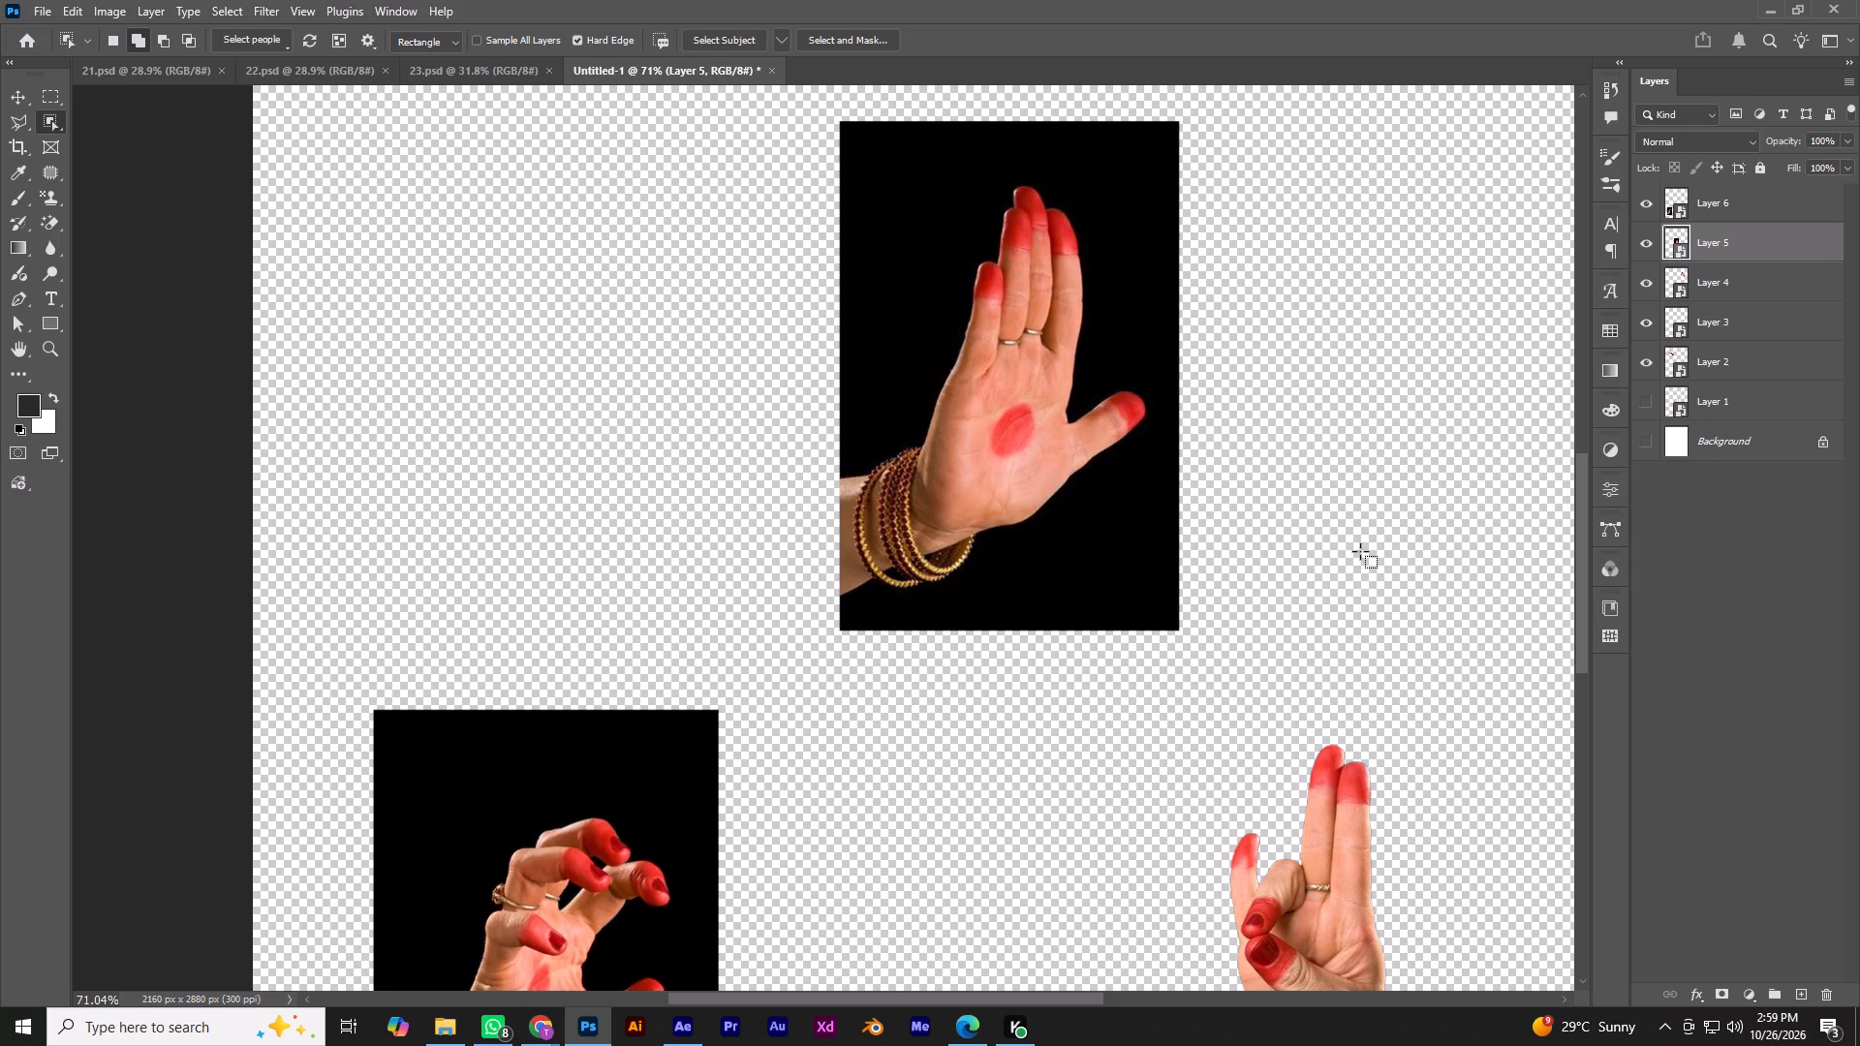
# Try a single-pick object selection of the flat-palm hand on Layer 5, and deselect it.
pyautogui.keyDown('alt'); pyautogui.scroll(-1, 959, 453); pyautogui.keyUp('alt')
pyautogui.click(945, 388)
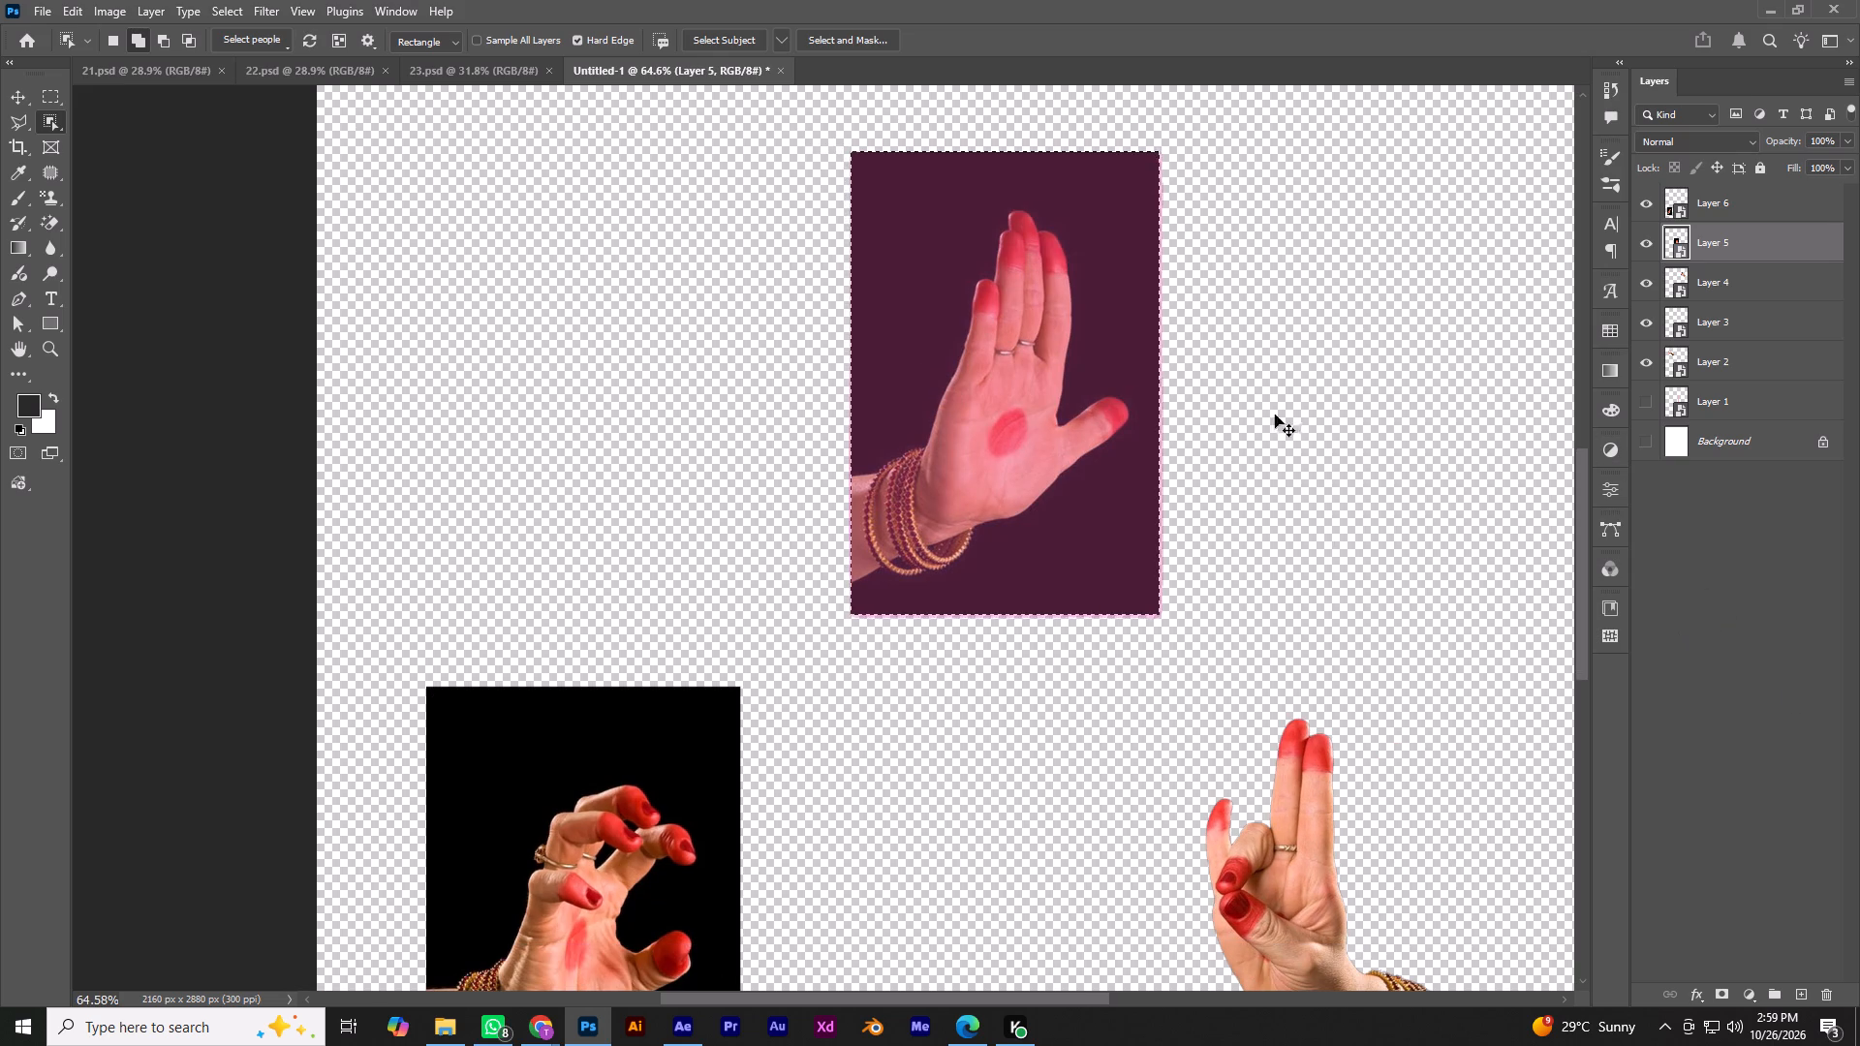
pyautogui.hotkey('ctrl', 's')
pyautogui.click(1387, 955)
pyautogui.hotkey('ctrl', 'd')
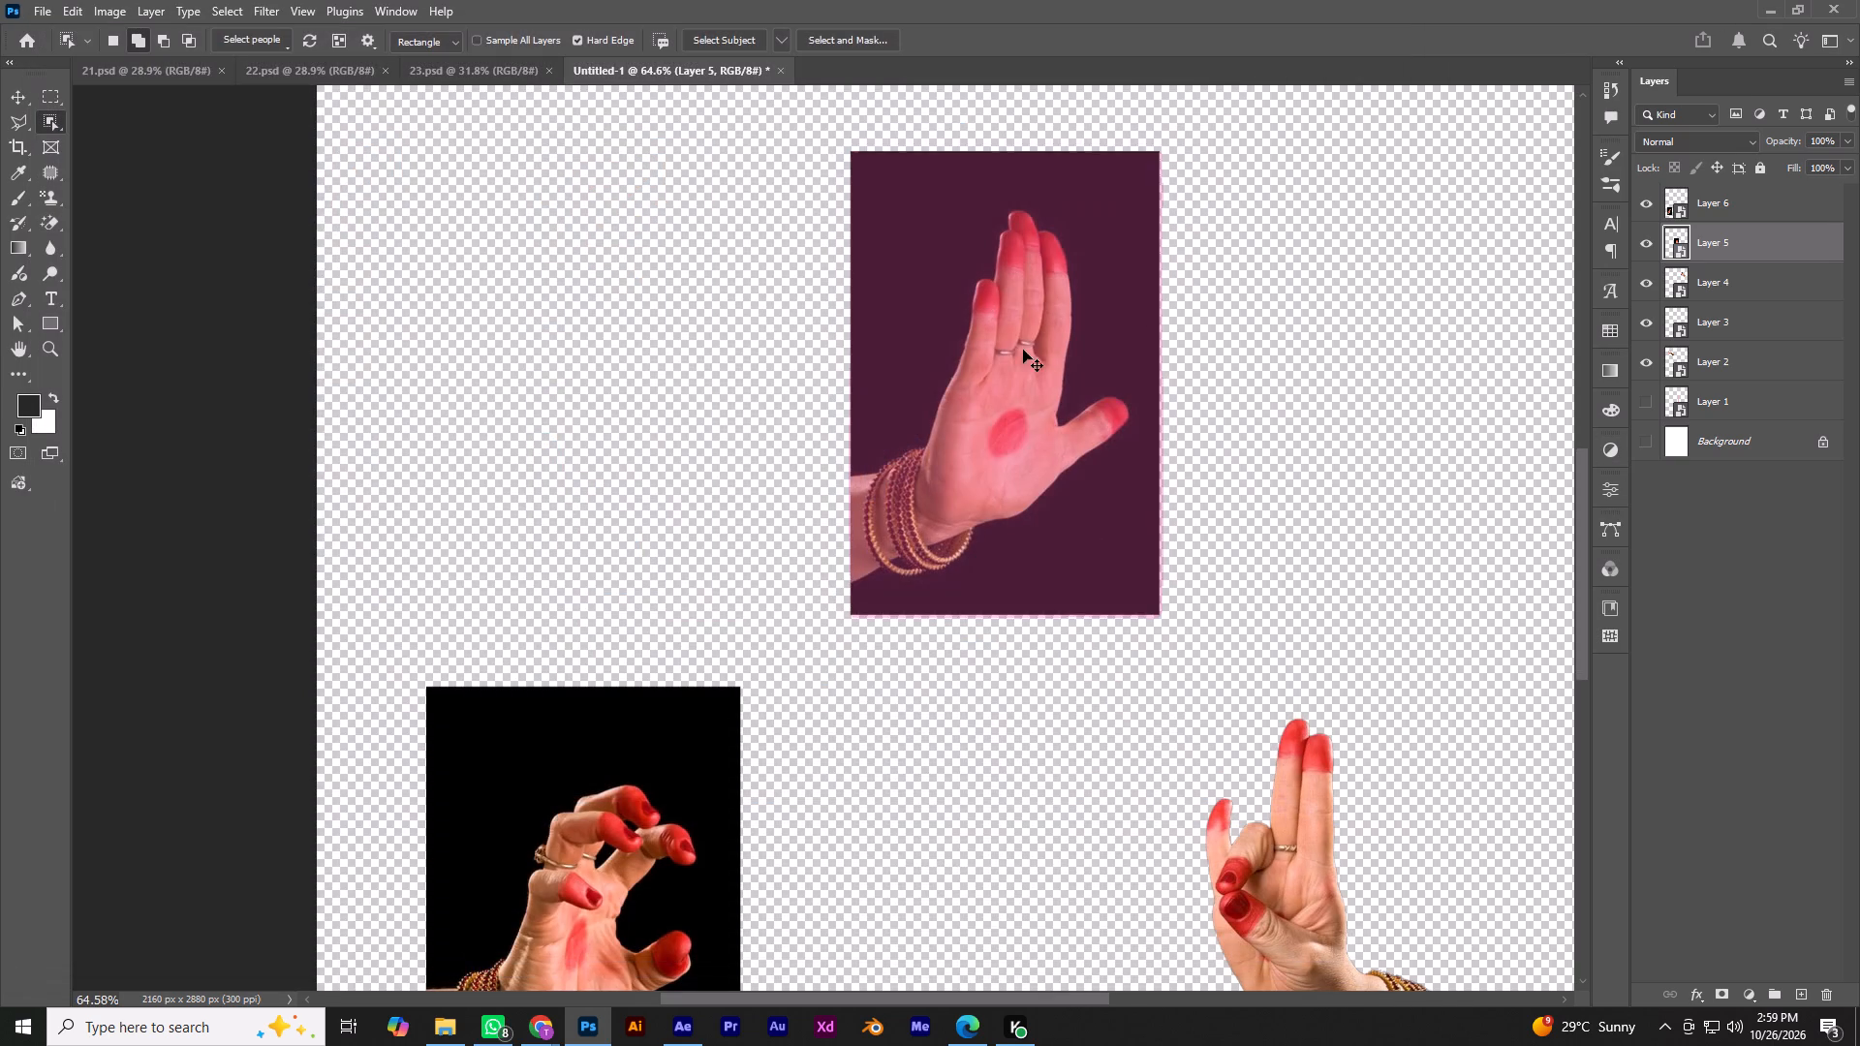
# Select the flat-palm hand on Layer 5 with the Object Selection tool and mask out its black background.
pyautogui.click(1725, 284)
pyautogui.click(1721, 241)
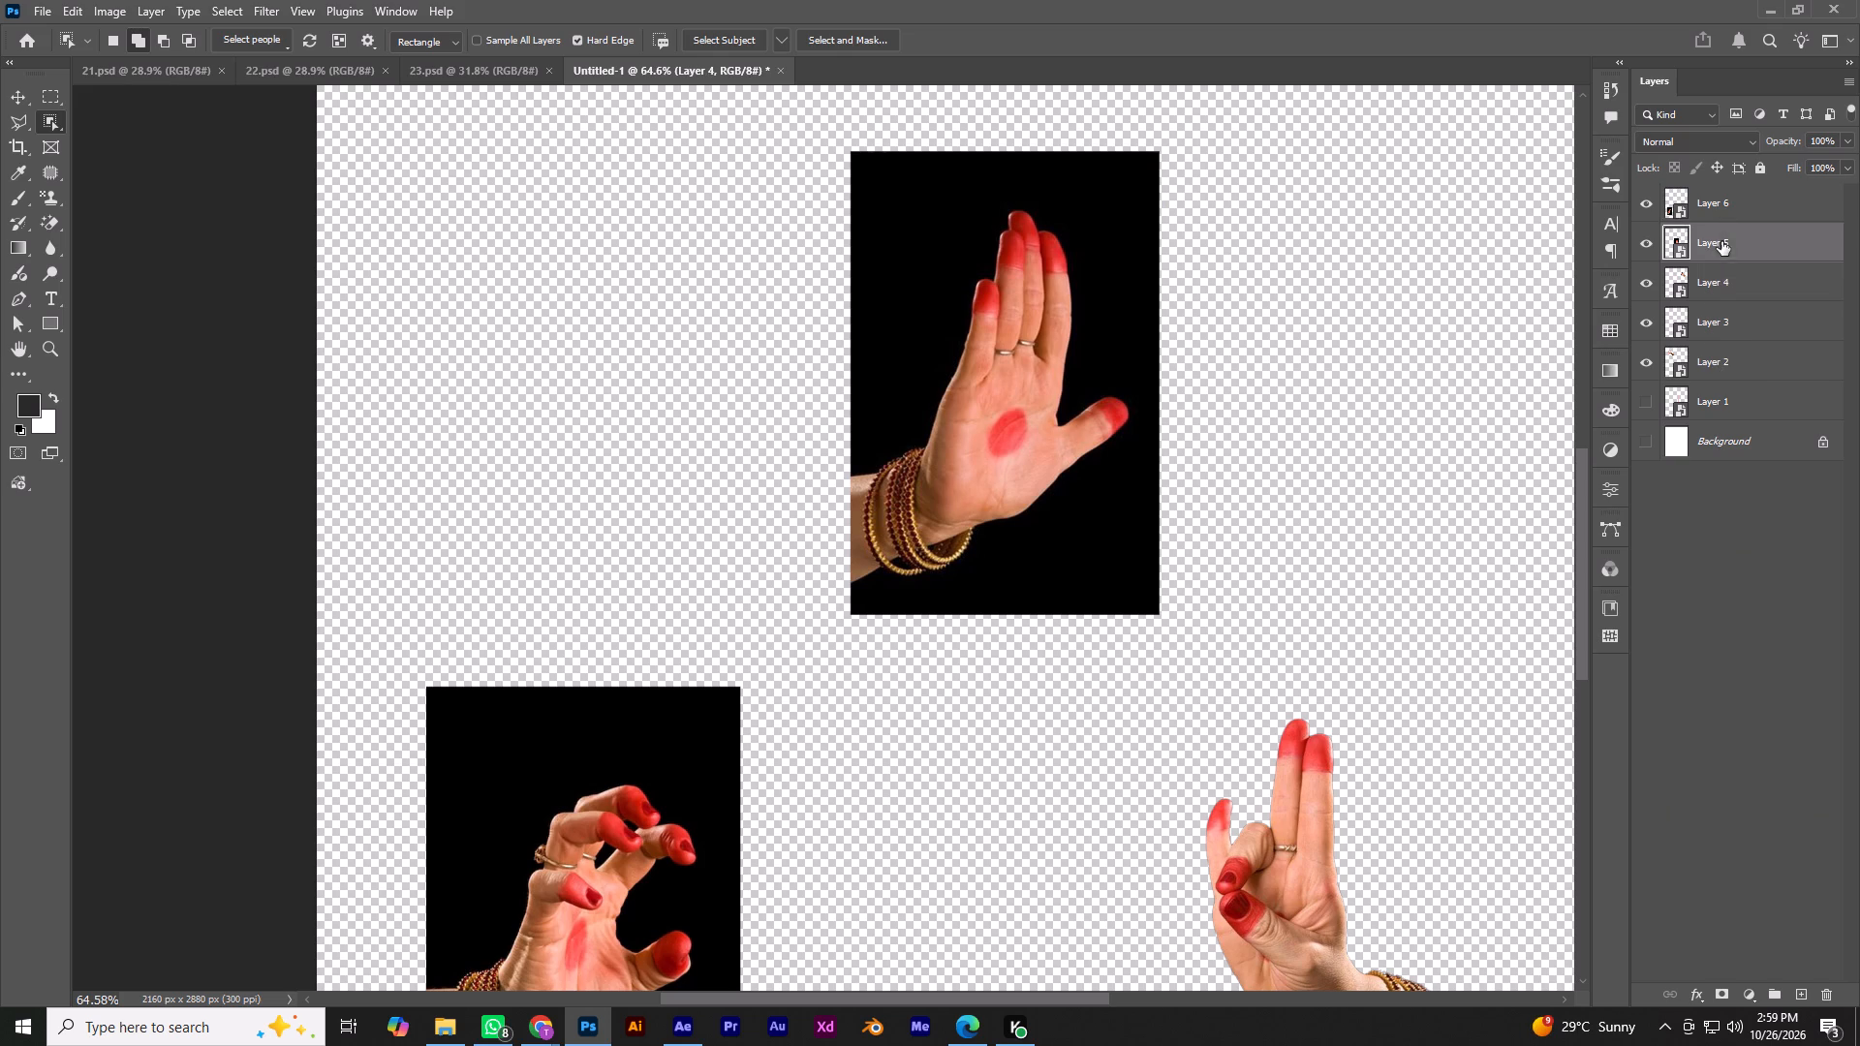
pyautogui.moveTo(841, 165); pyautogui.dragTo(1160, 624)
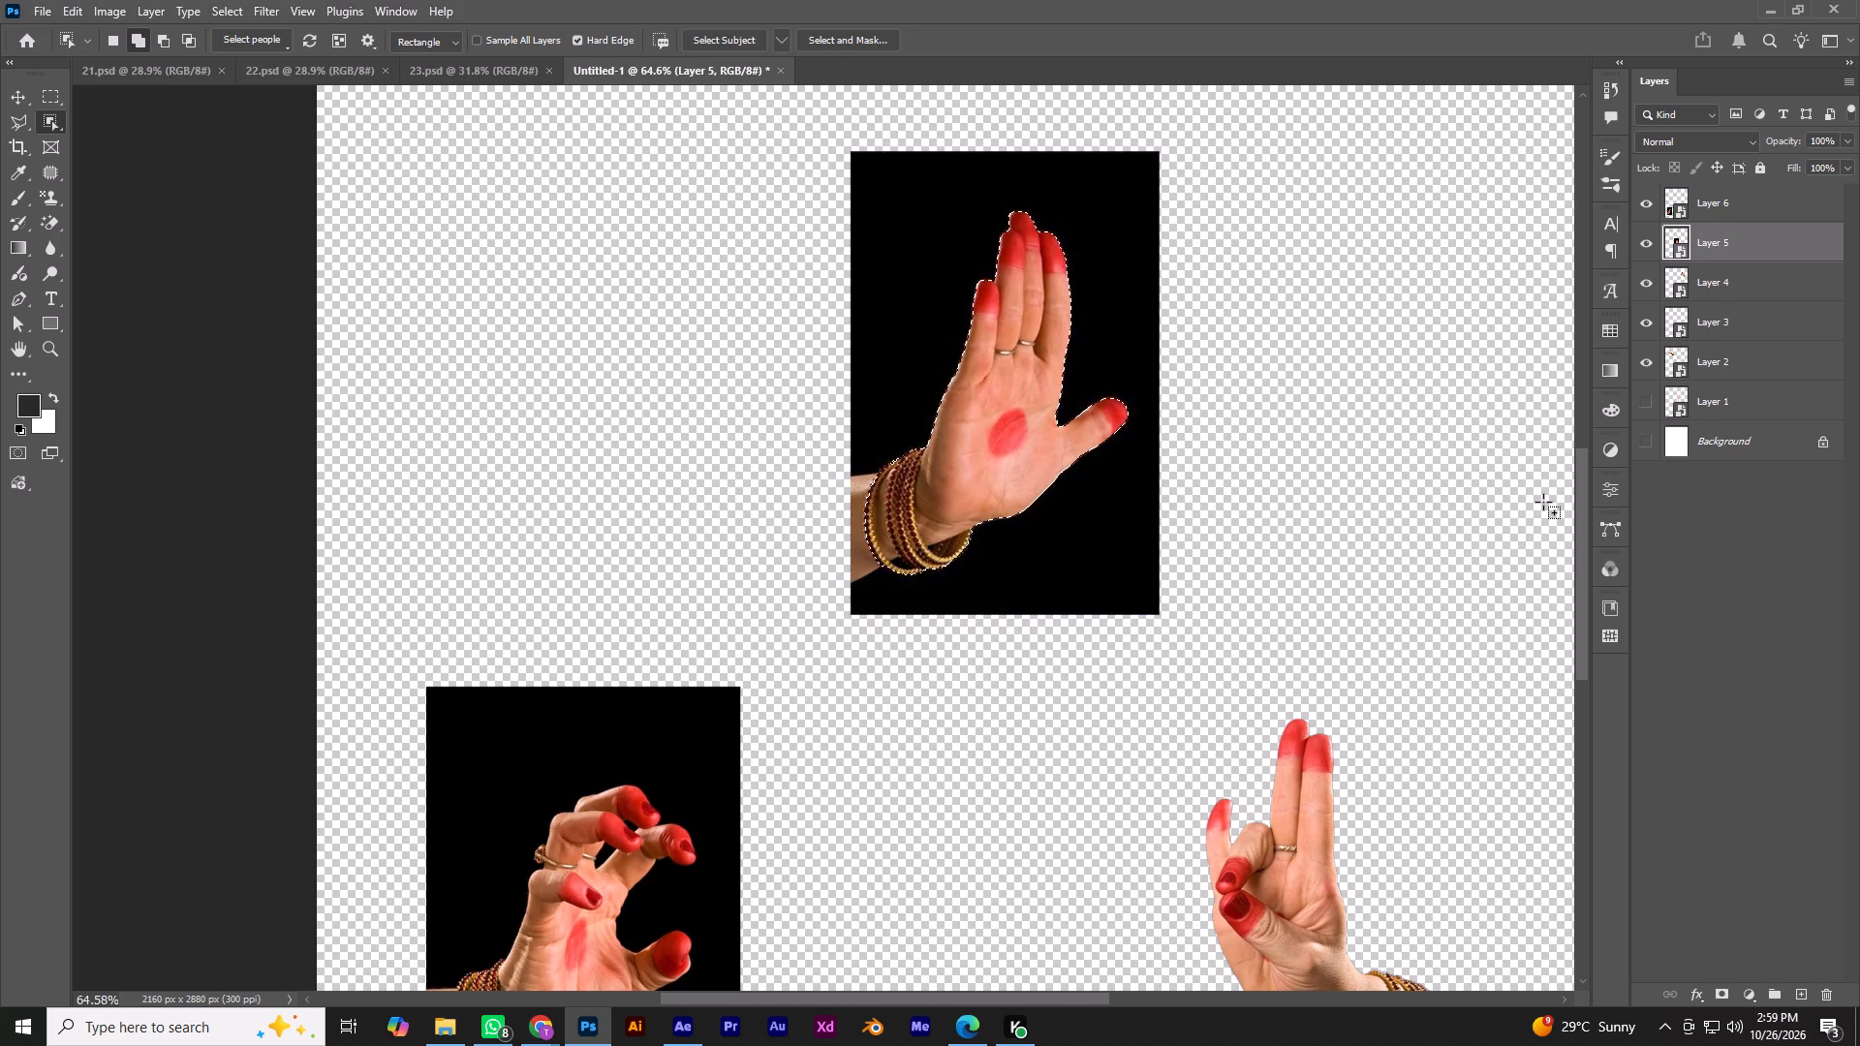
pyautogui.click(1723, 993)
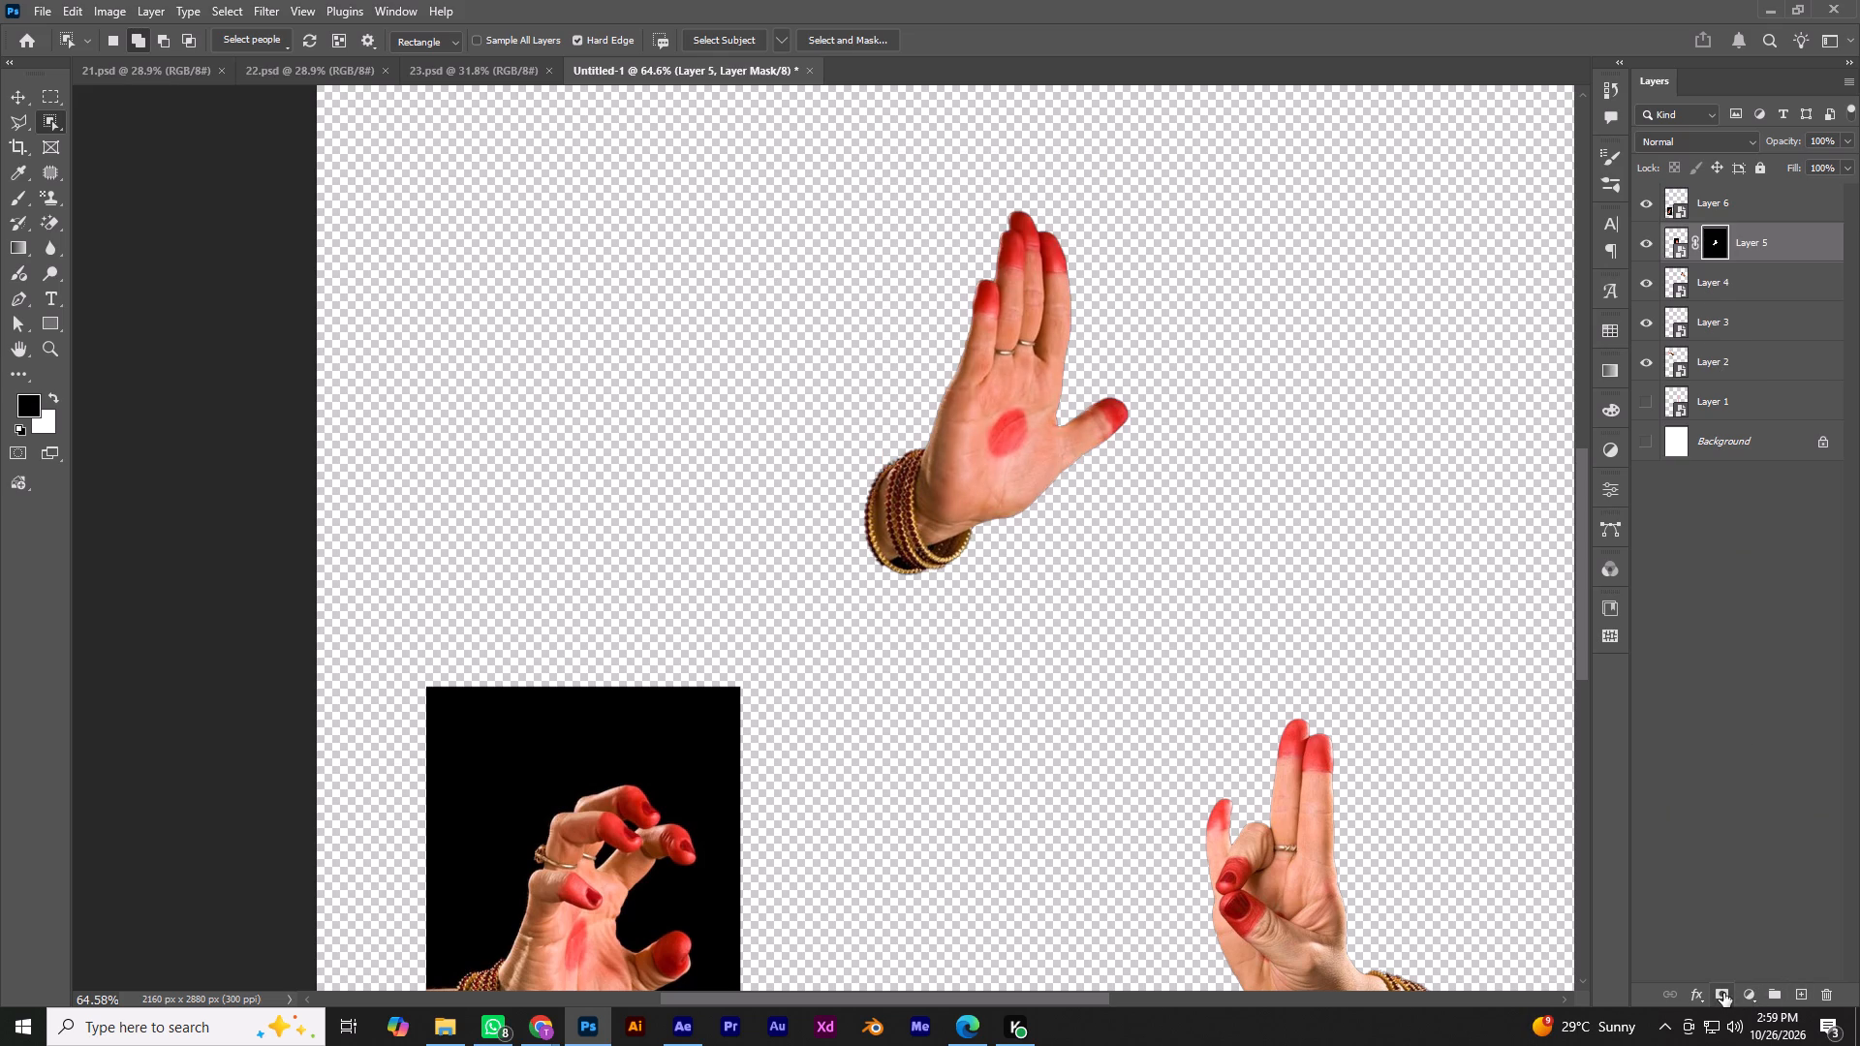
# Convert the masked flat-palm layer, Layer 5, to a smart object.
pyautogui.rightClick(1794, 246)
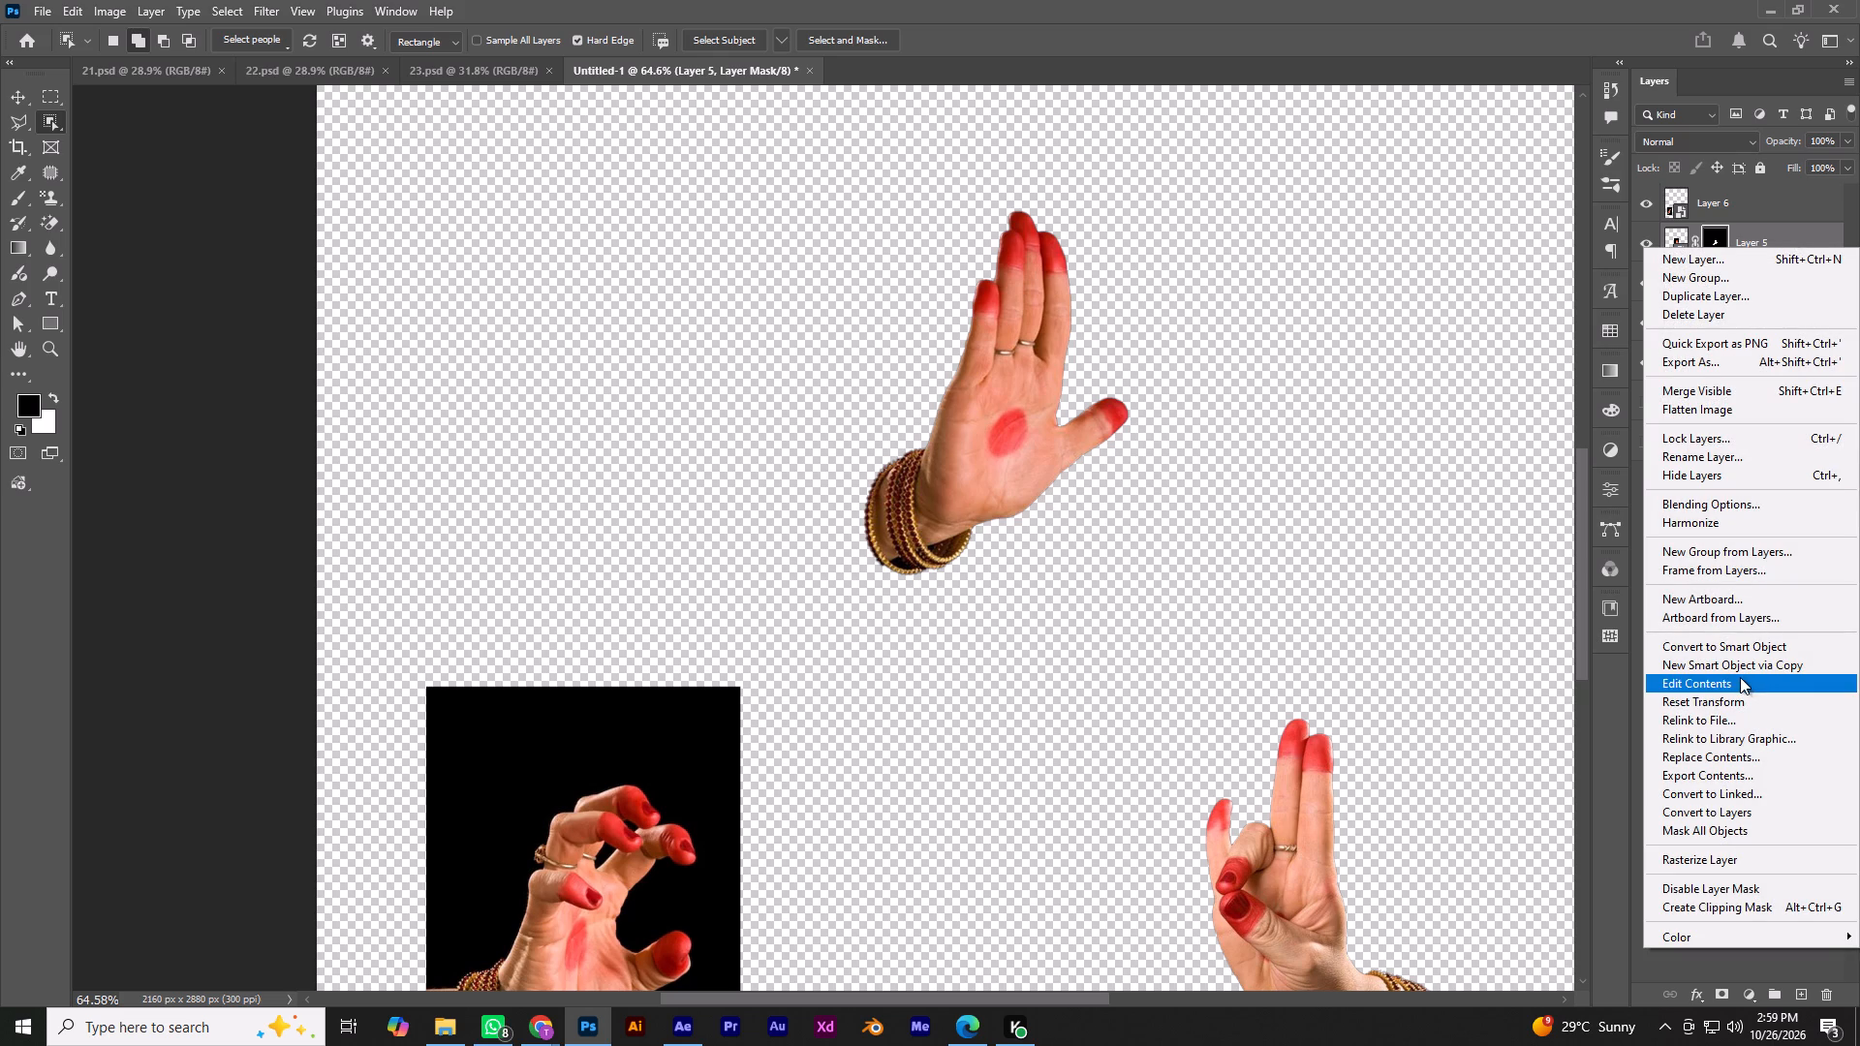
pyautogui.click(1739, 648)
pyautogui.hotkey('ctrl', '0')
# Select the curled-fingers hand on Layer 6 with the Object Selection tool and mask out its black background.
pyautogui.keyDown('alt'); pyautogui.scroll(4, 423, 841); pyautogui.keyUp('alt')
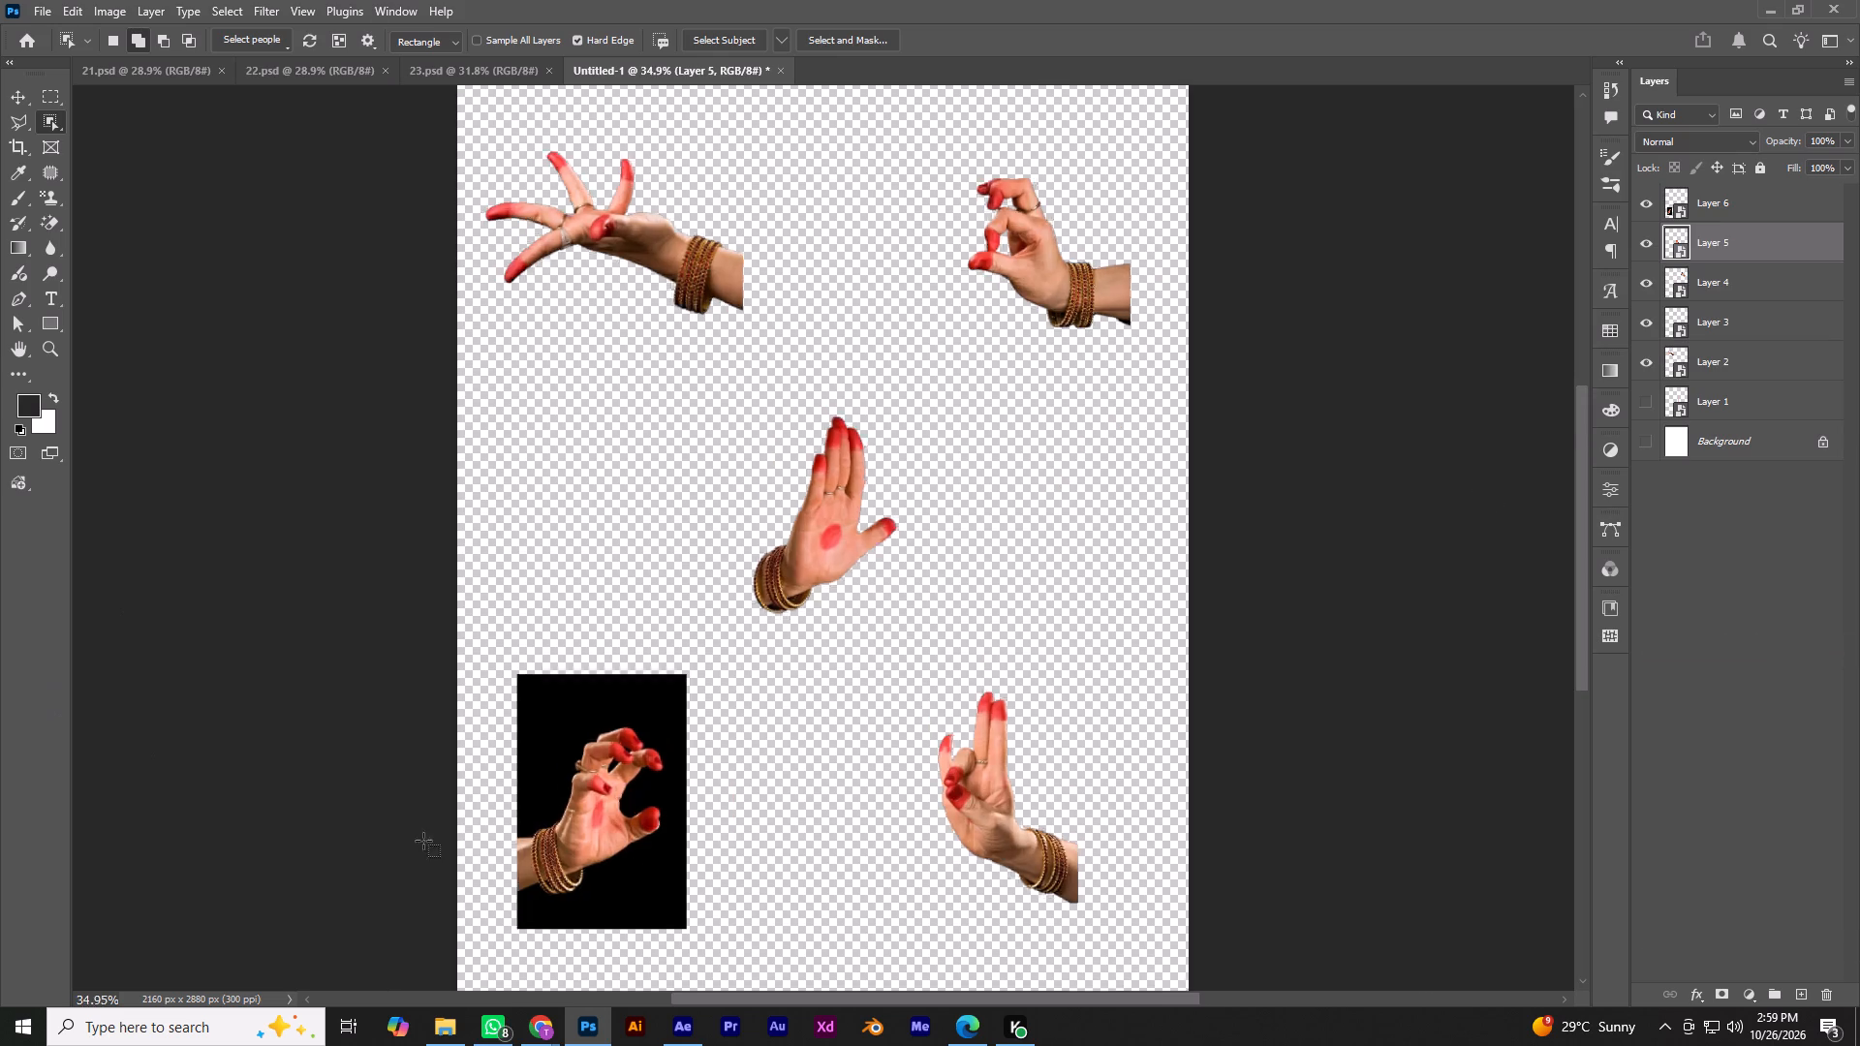
pyautogui.keyDown('alt'); pyautogui.scroll(3, 423, 841); pyautogui.keyUp('alt')
pyautogui.click(1706, 208)
pyautogui.scroll(-3, 826, 724)
pyautogui.press('space')
pyautogui.moveTo(768, 753); pyautogui.dragTo(818, 516)
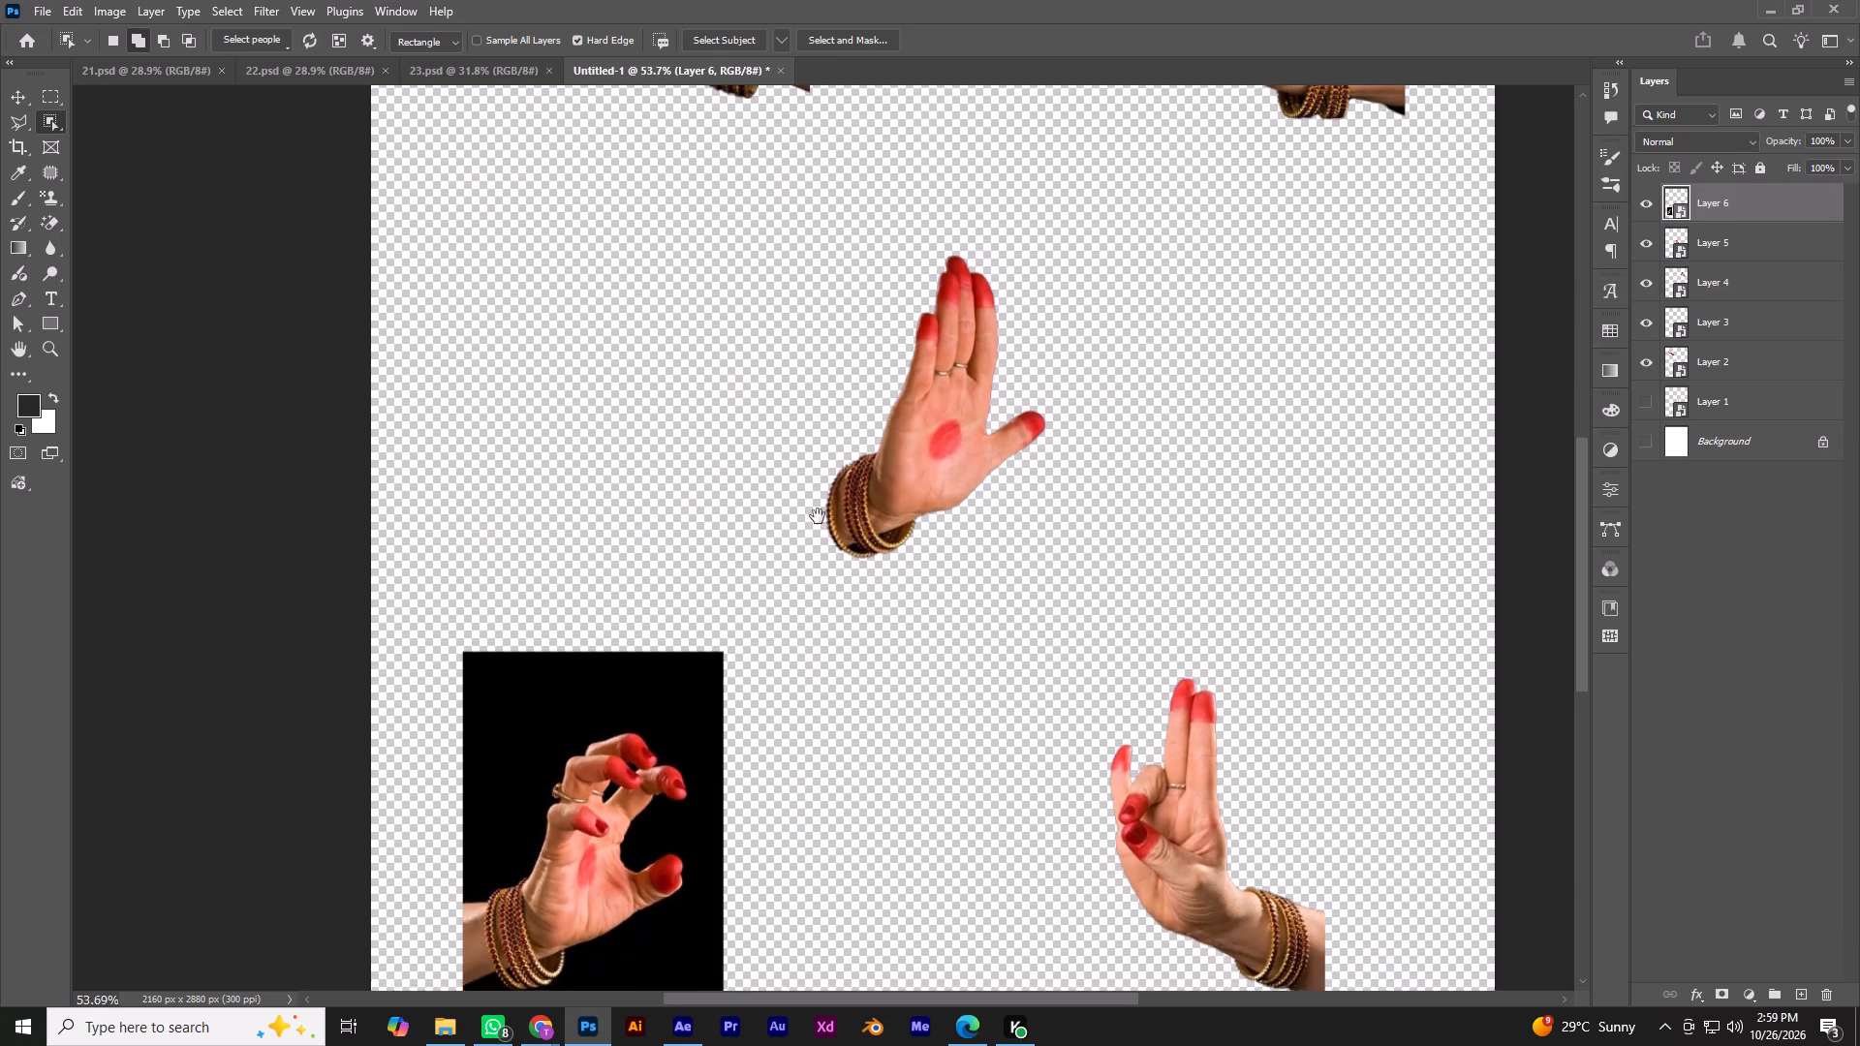
pyautogui.moveTo(818, 516); pyautogui.dragTo(856, 429)
pyautogui.keyDown('alt'); pyautogui.scroll(3, 626, 553); pyautogui.keyUp('alt')
pyautogui.moveTo(528, 278); pyautogui.dragTo(759, 724)
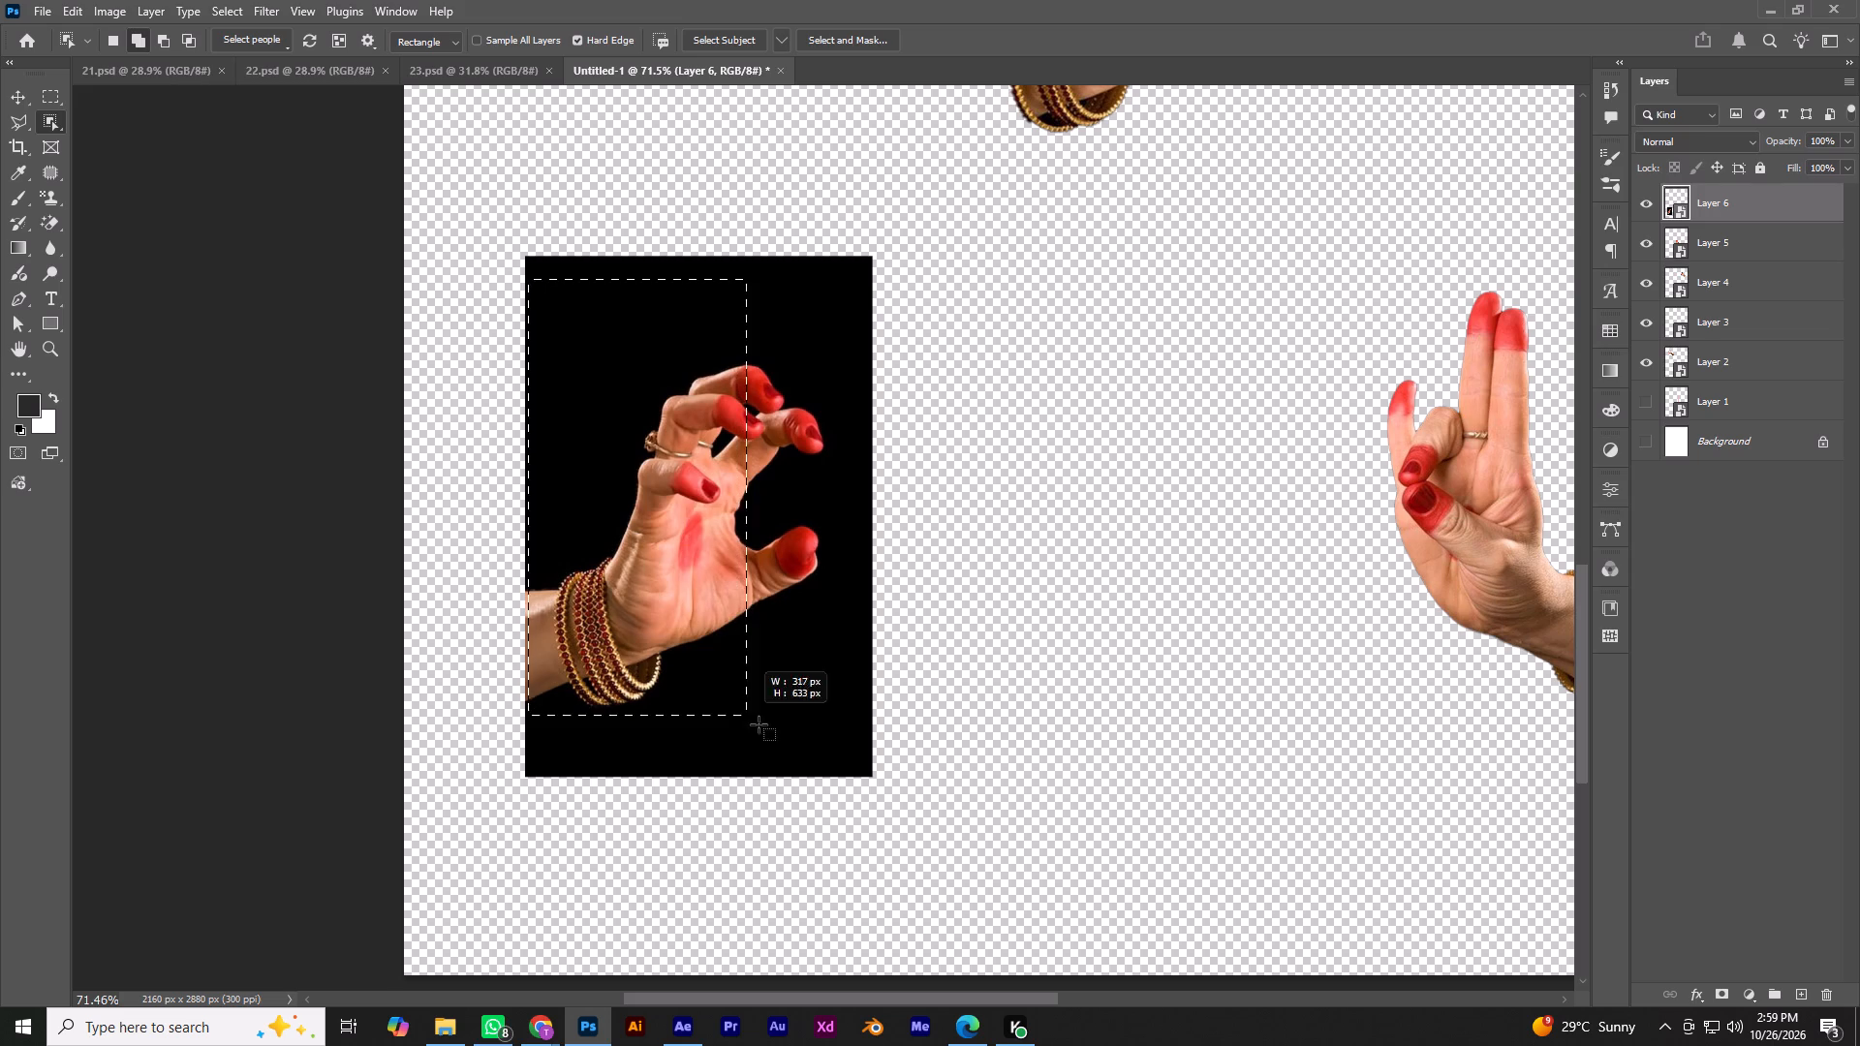
pyautogui.moveTo(759, 724); pyautogui.dragTo(871, 774)
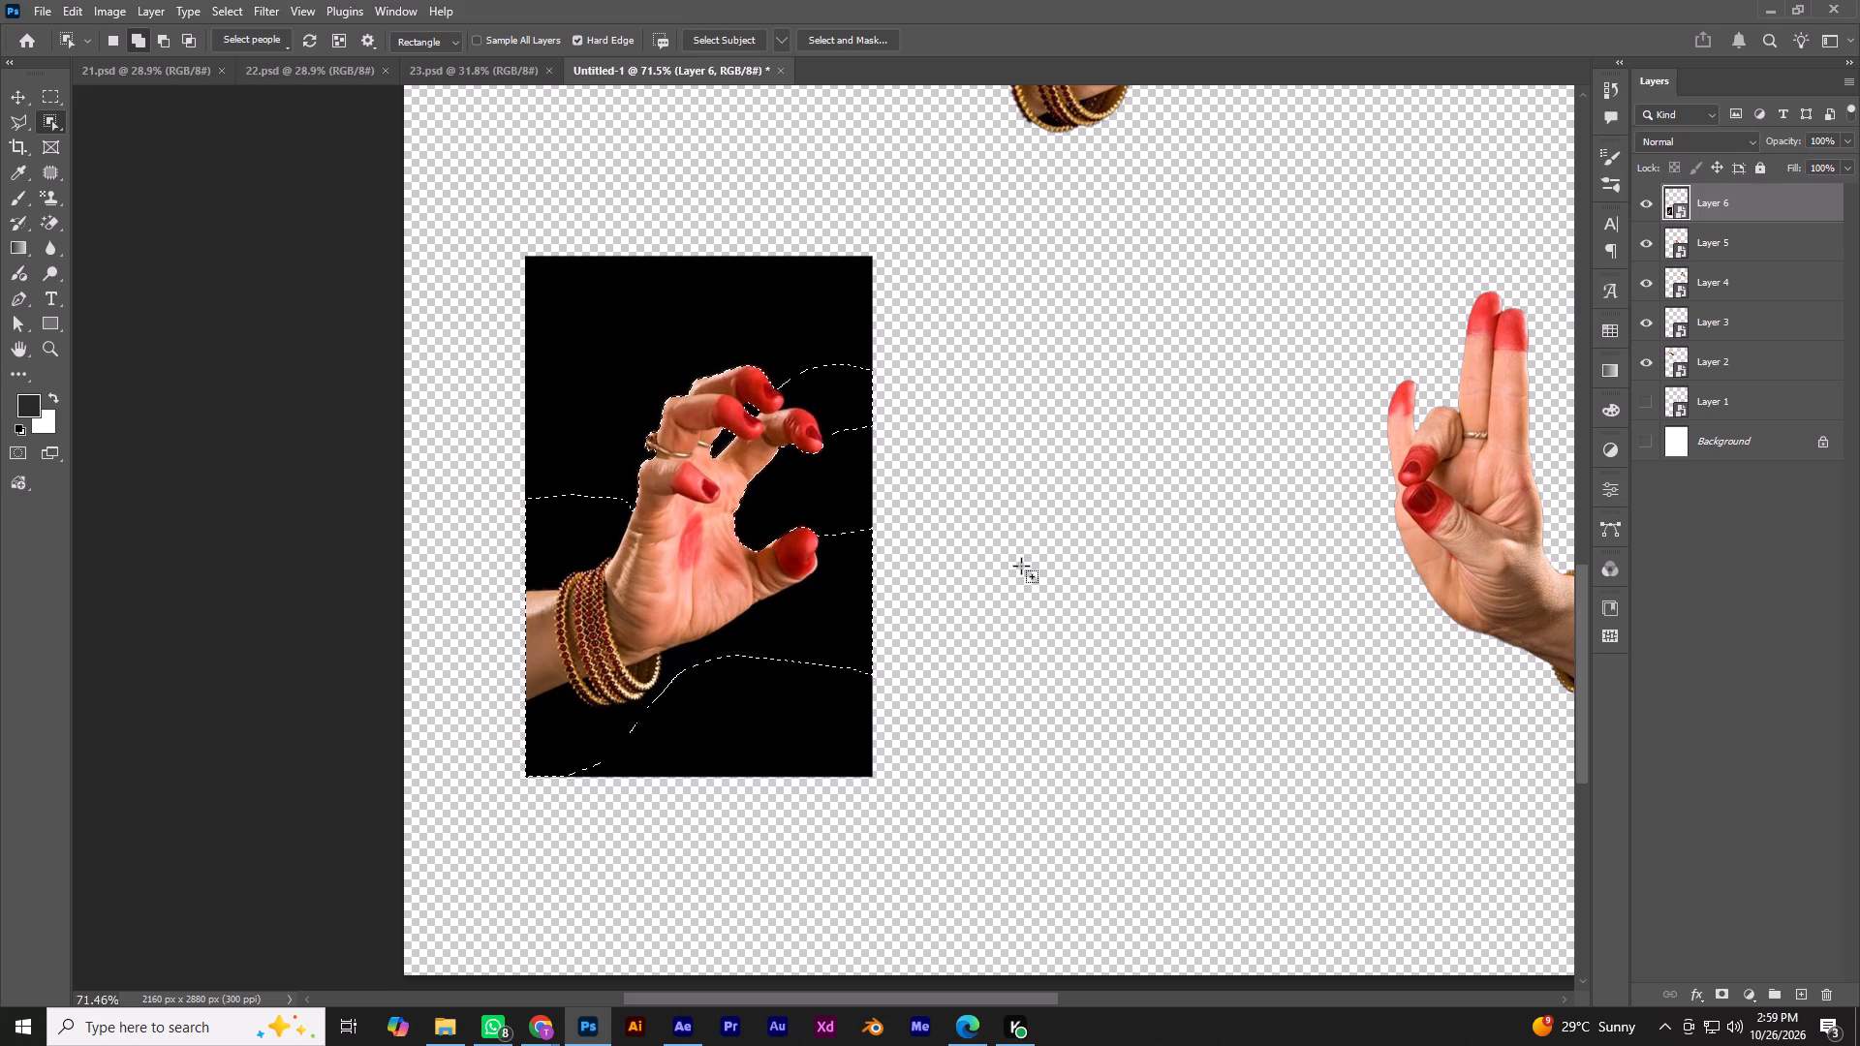
pyautogui.hotkey('ctrl', 'd')
pyautogui.moveTo(553, 361); pyautogui.dragTo(811, 750)
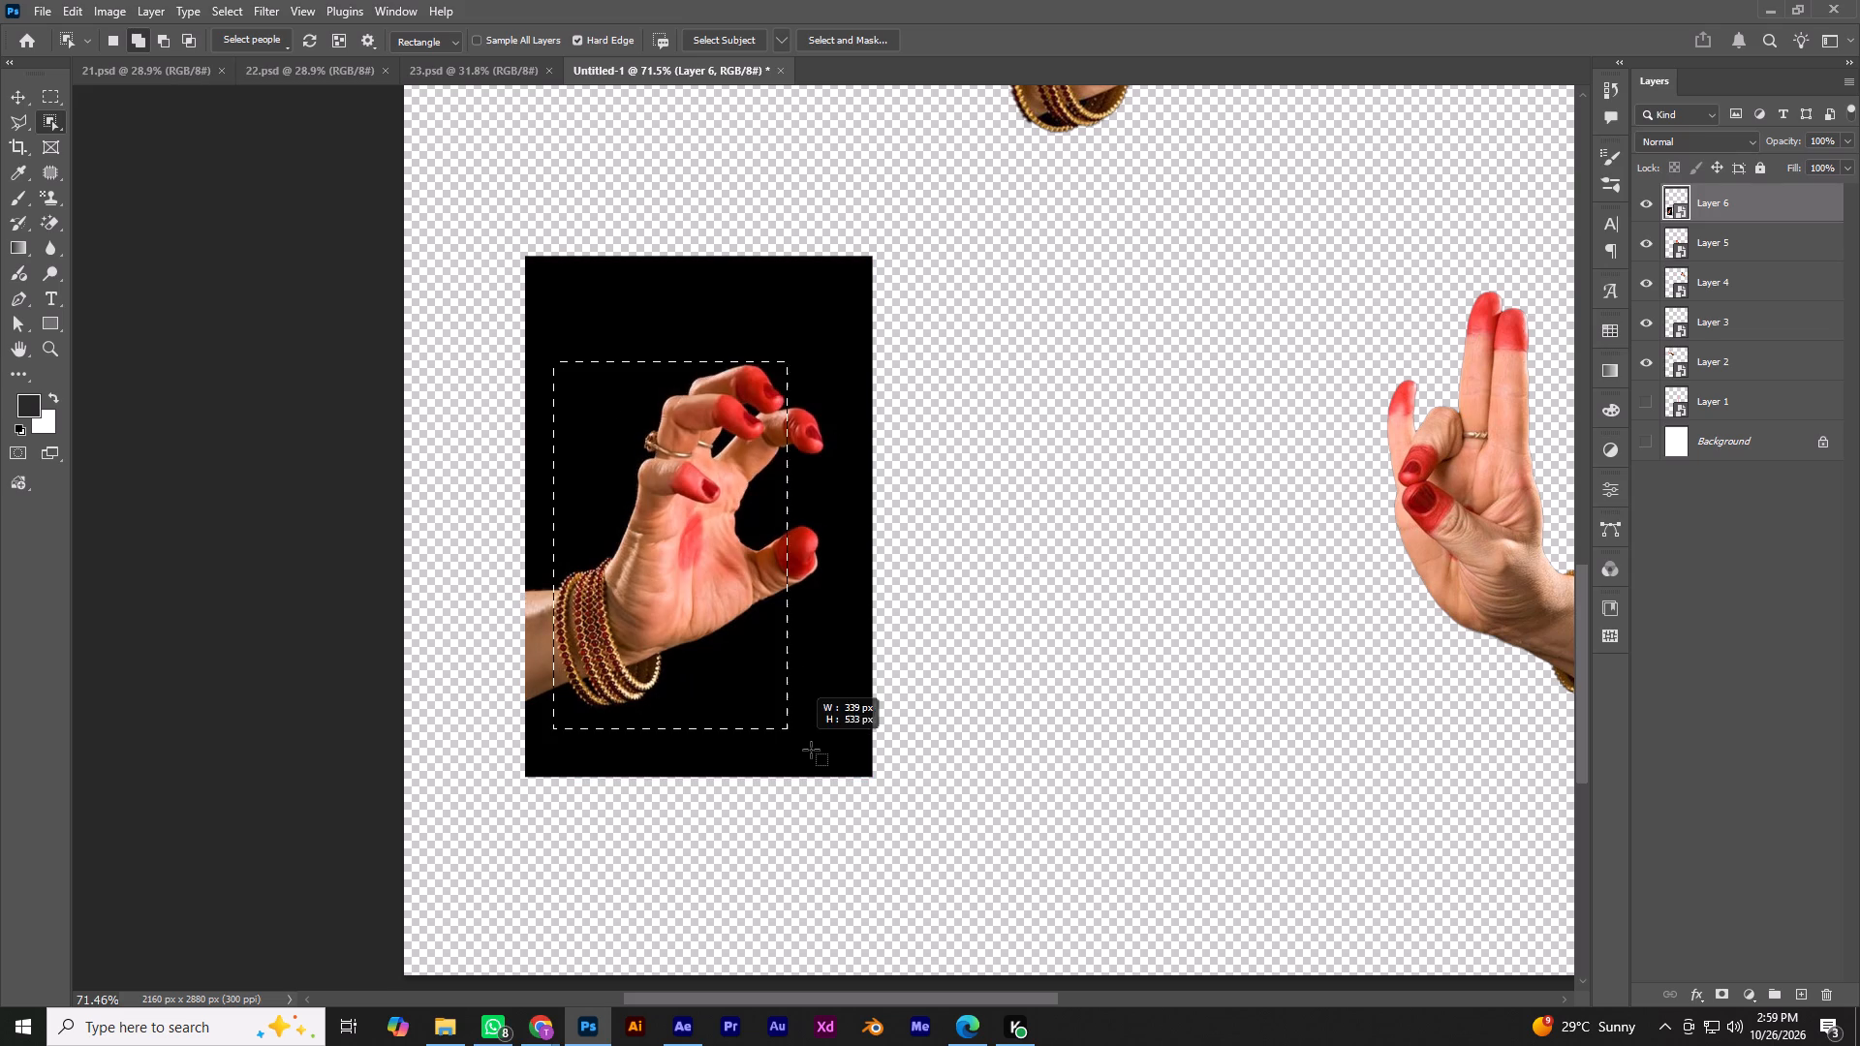
pyautogui.moveTo(811, 750); pyautogui.dragTo(823, 741)
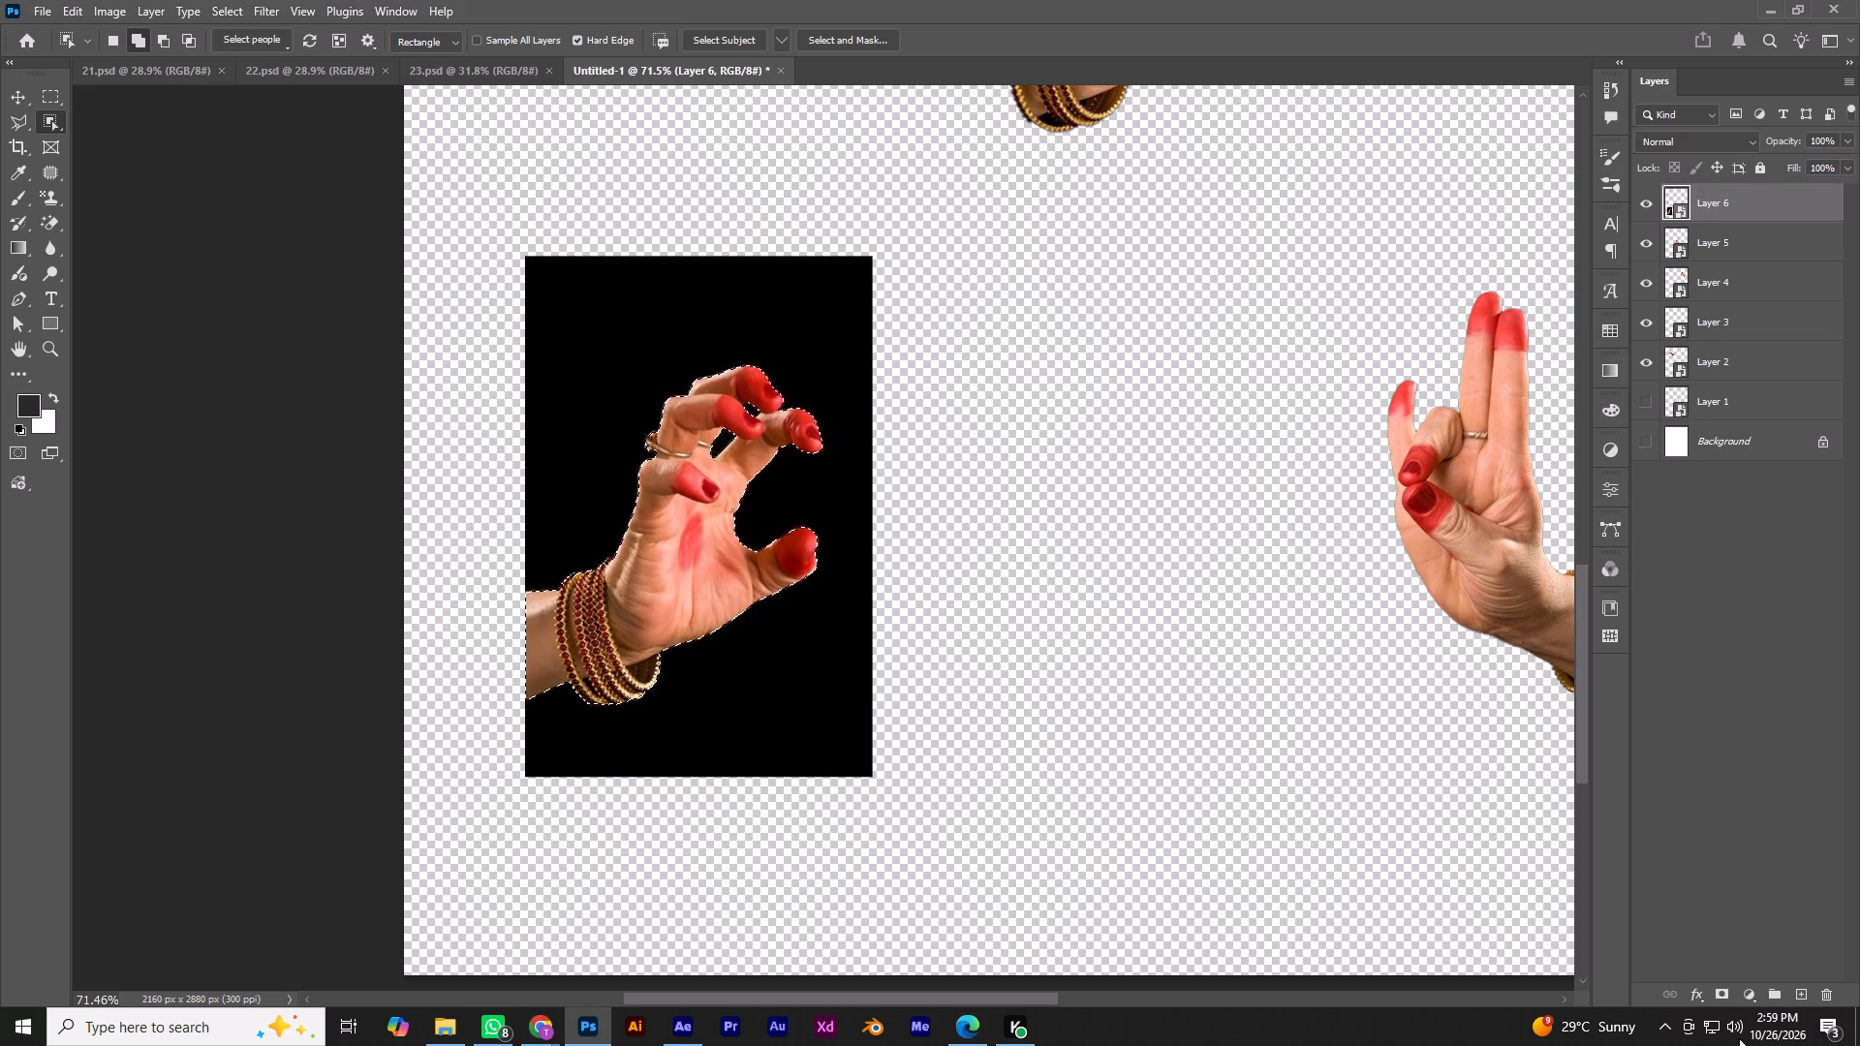
pyautogui.click(1718, 995)
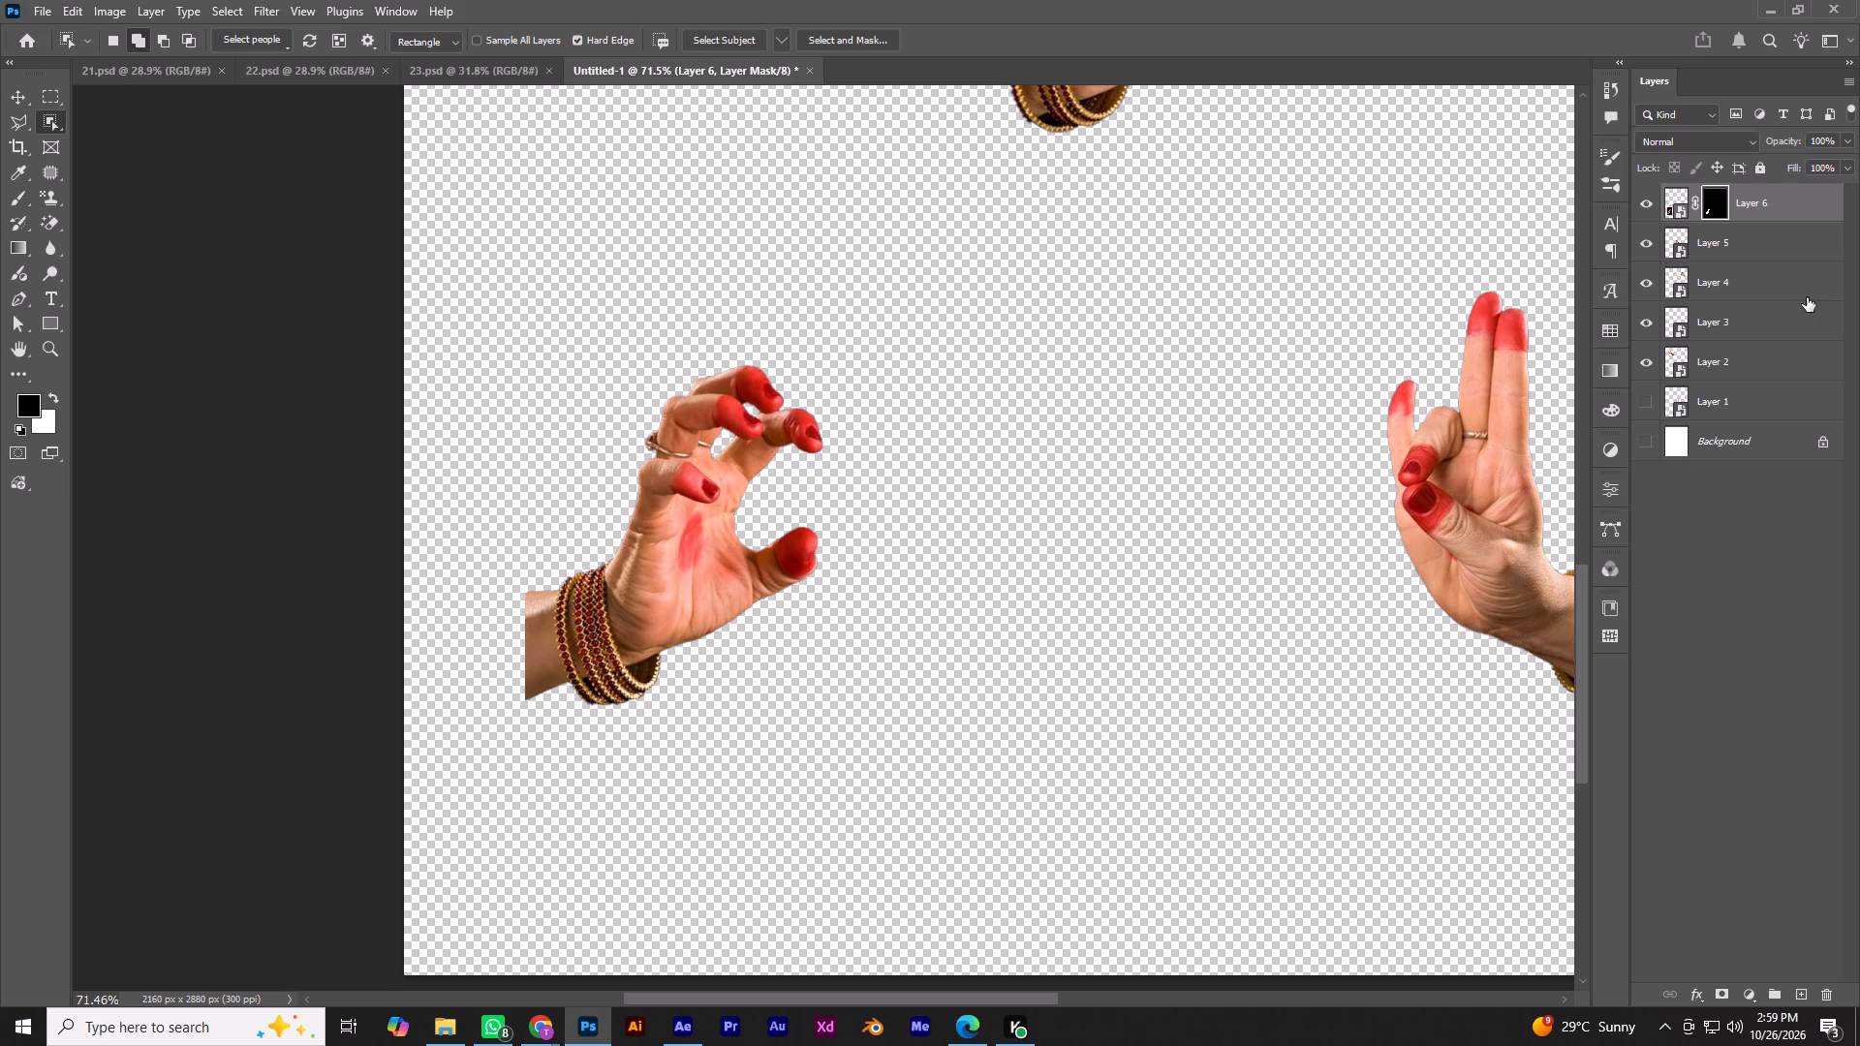
# Convert the masked curled-fingers layer, Layer 6, to a smart object.
pyautogui.rightClick(1784, 200)
pyautogui.click(1707, 607)
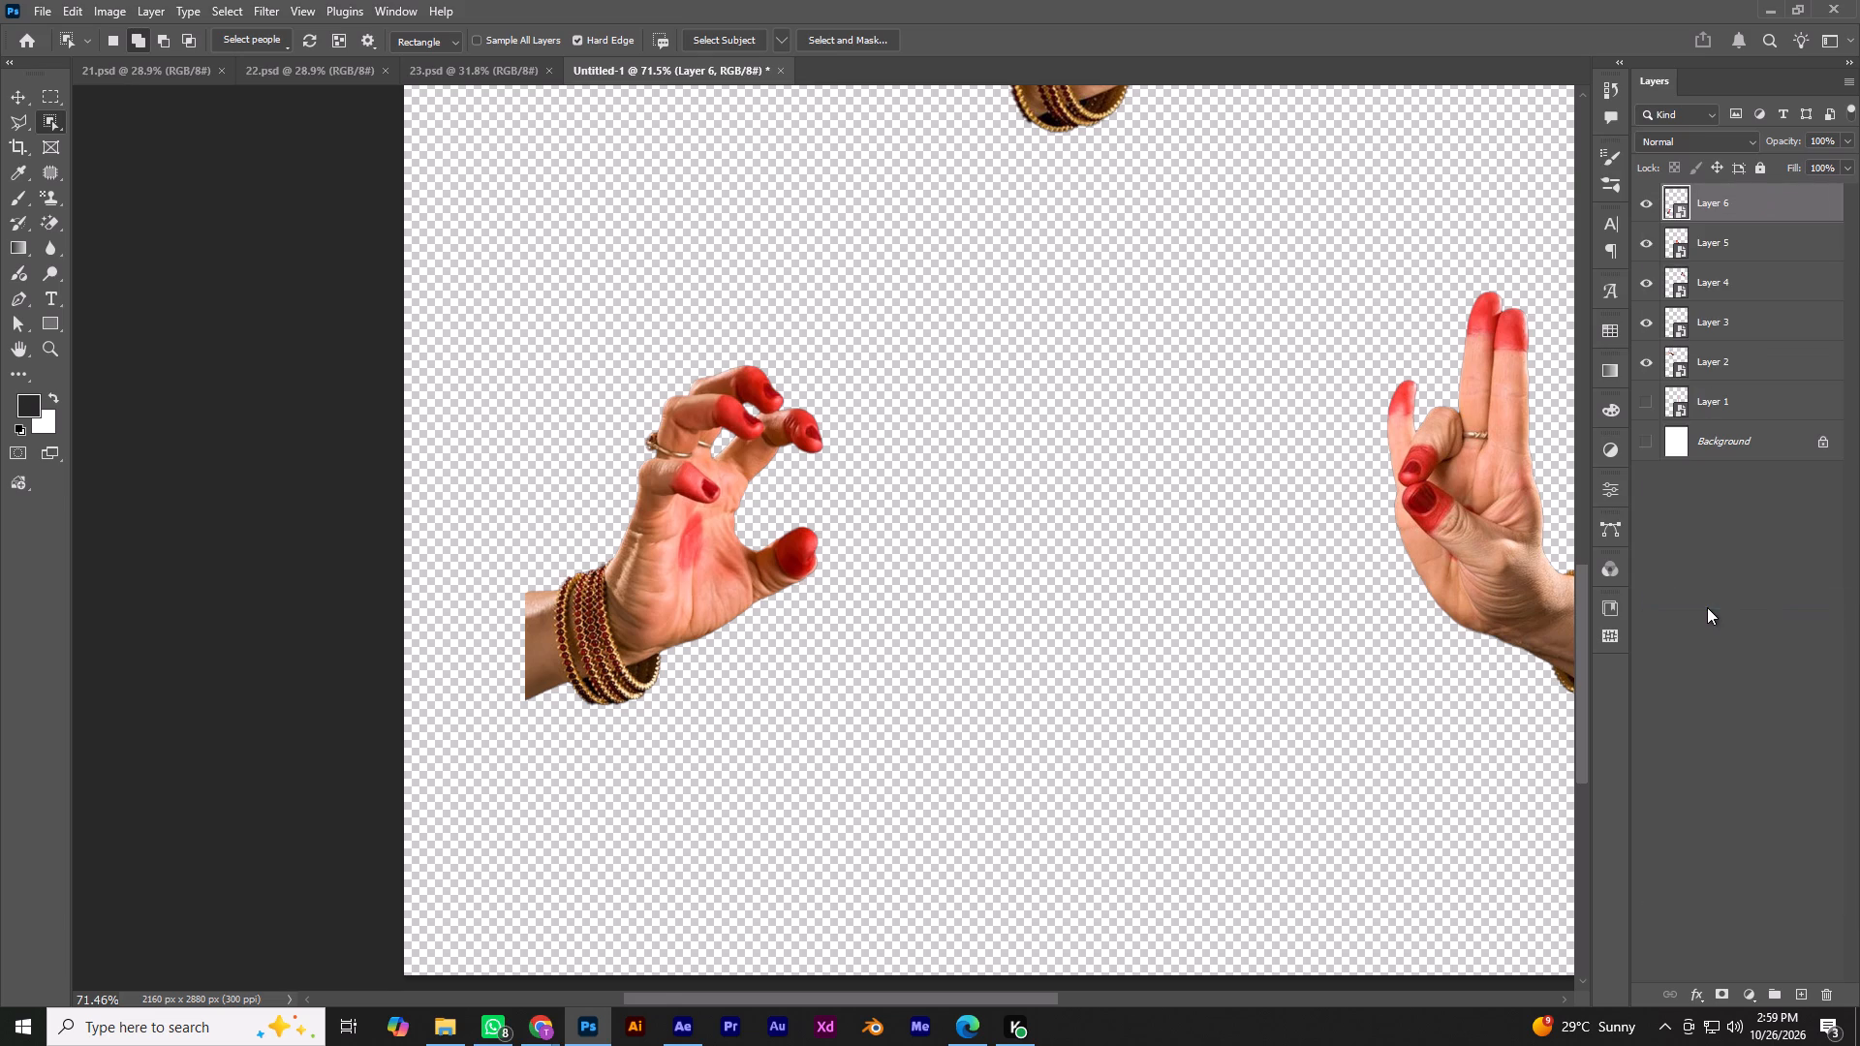
pyautogui.hotkey('ctrl', '0')
# Add a Color Balance adjustment layer directly above the open-fingers hand on Layer 2.
pyautogui.click(24, 100)
pyautogui.click(195, 383)
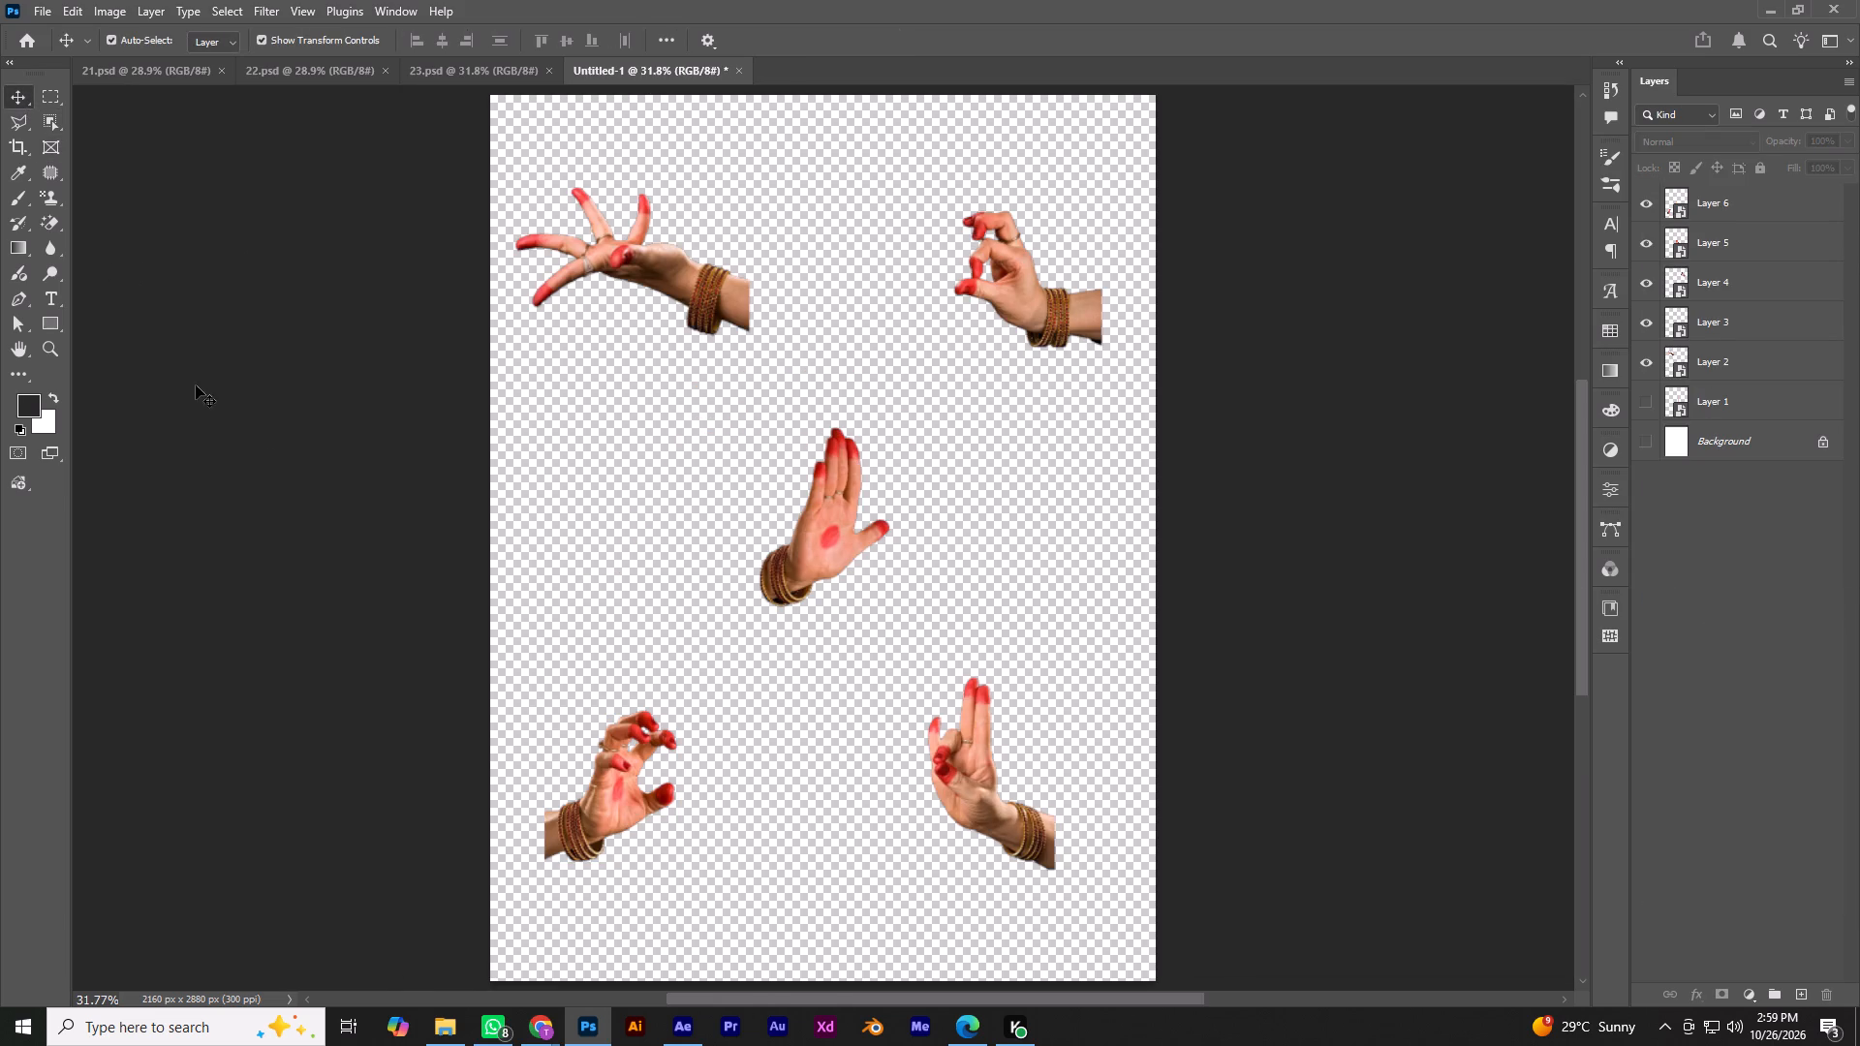
pyautogui.click(686, 263)
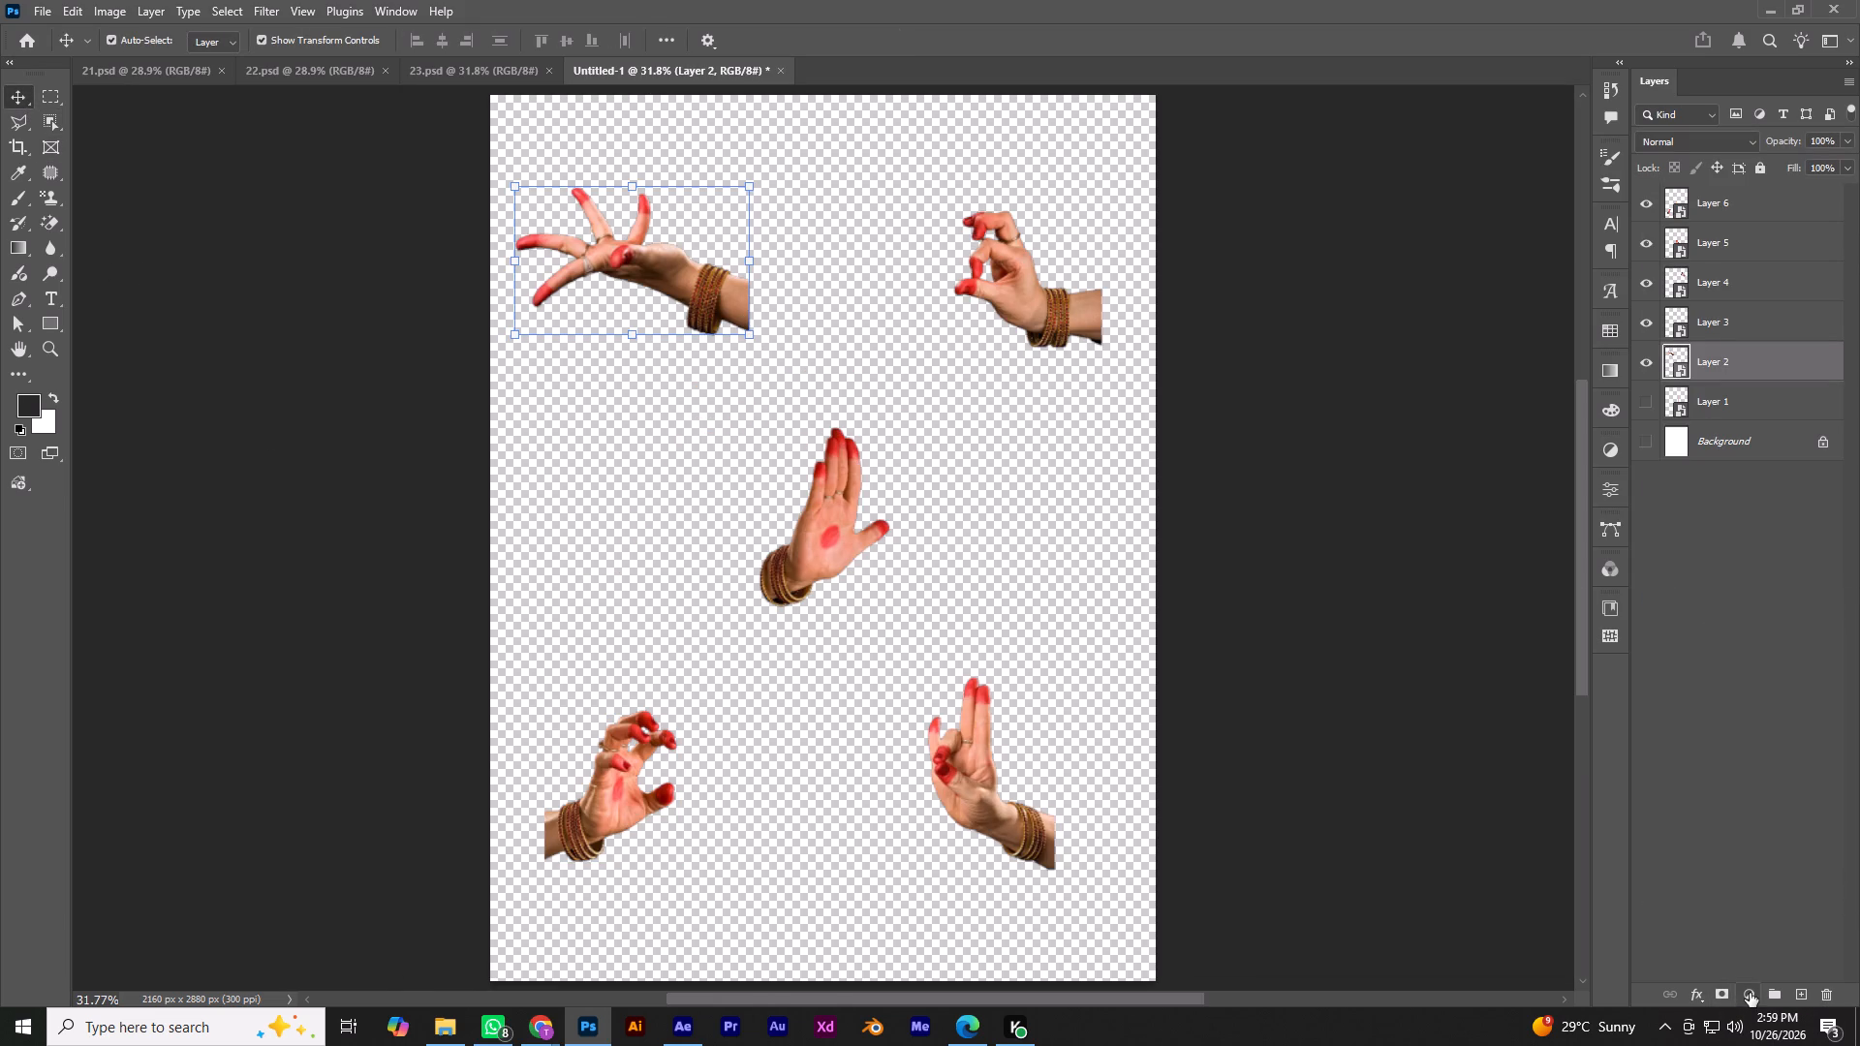
pyautogui.click(1750, 993)
pyautogui.click(1771, 756)
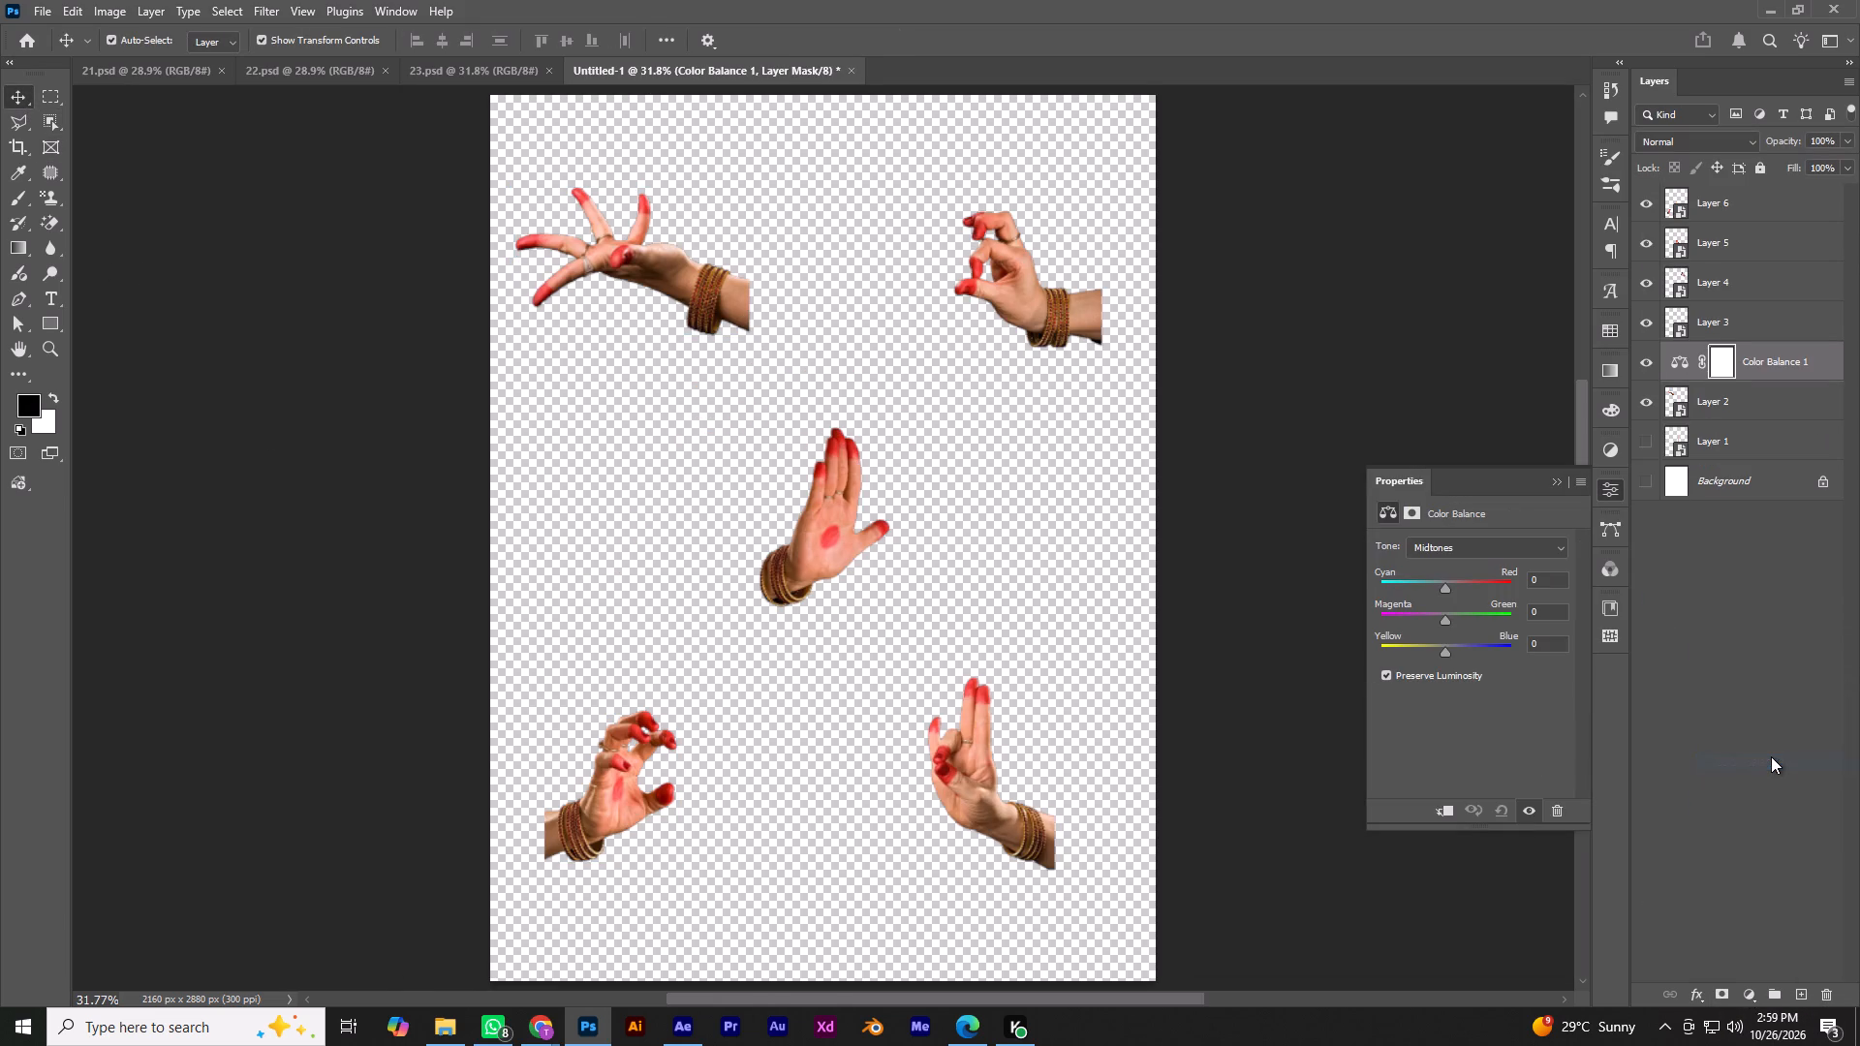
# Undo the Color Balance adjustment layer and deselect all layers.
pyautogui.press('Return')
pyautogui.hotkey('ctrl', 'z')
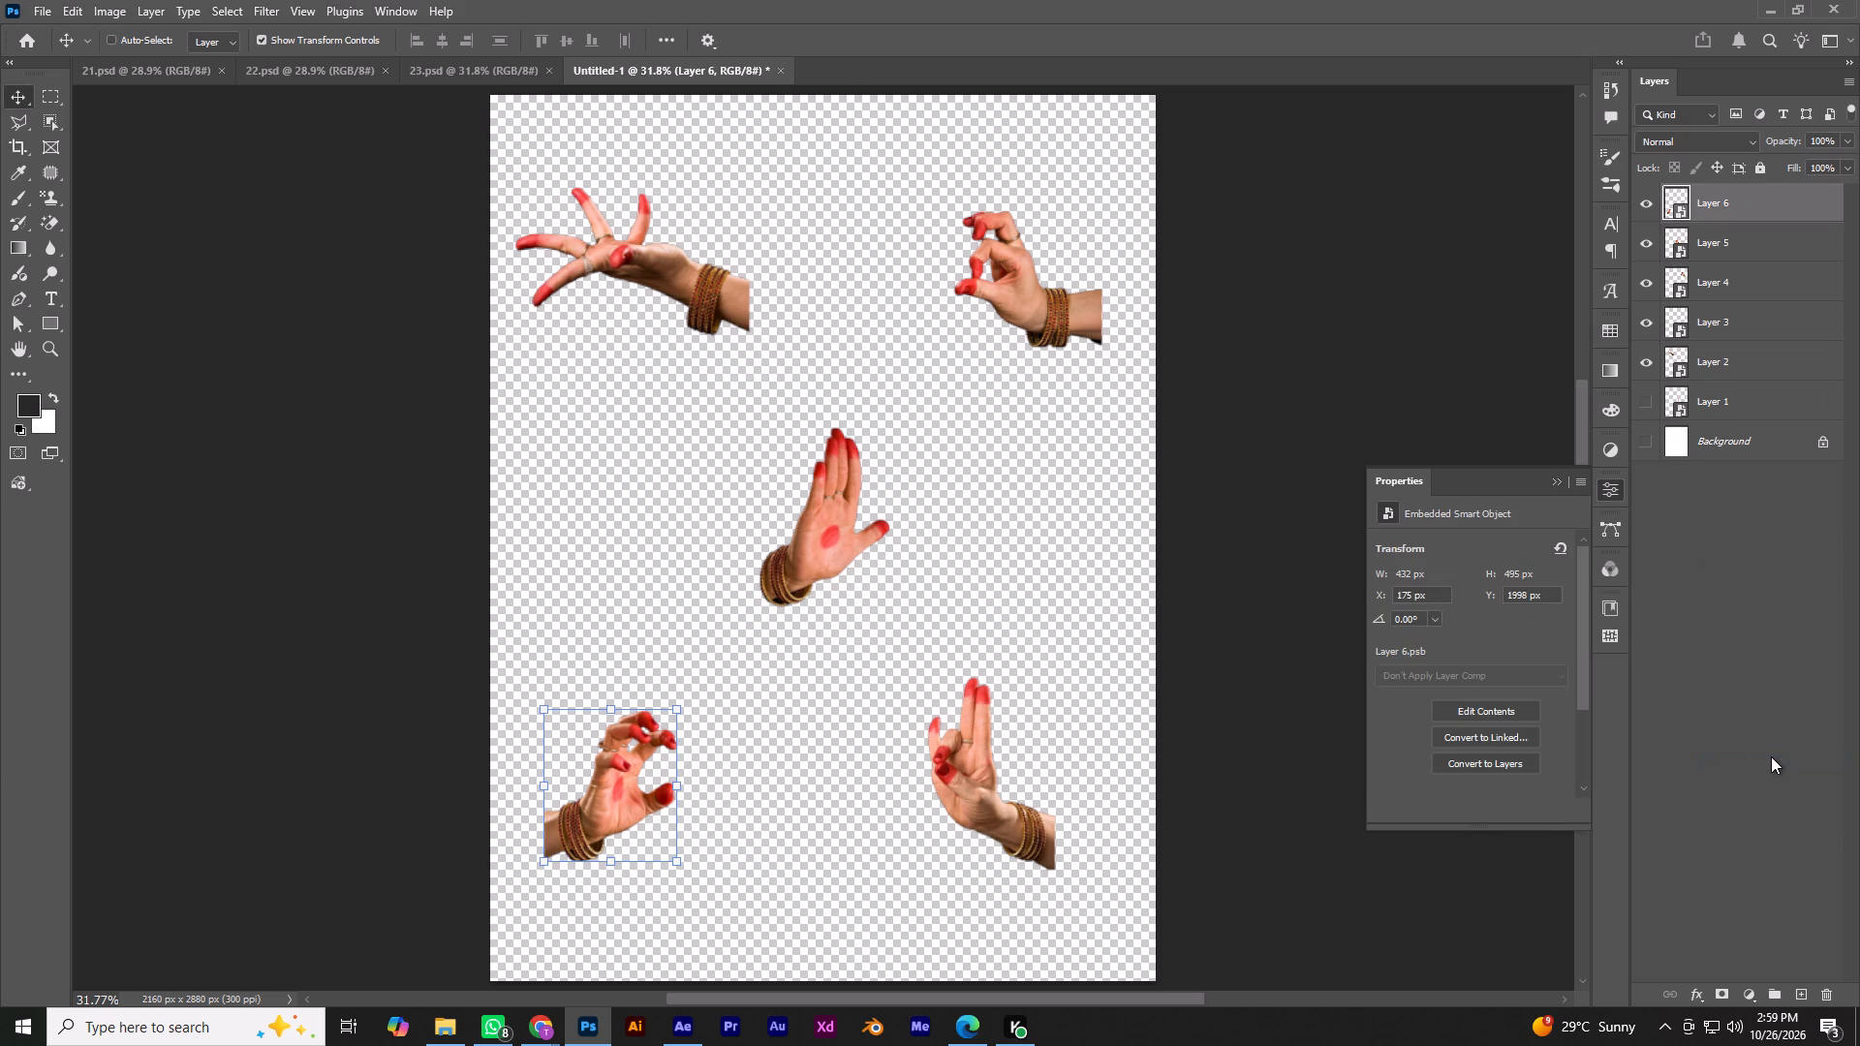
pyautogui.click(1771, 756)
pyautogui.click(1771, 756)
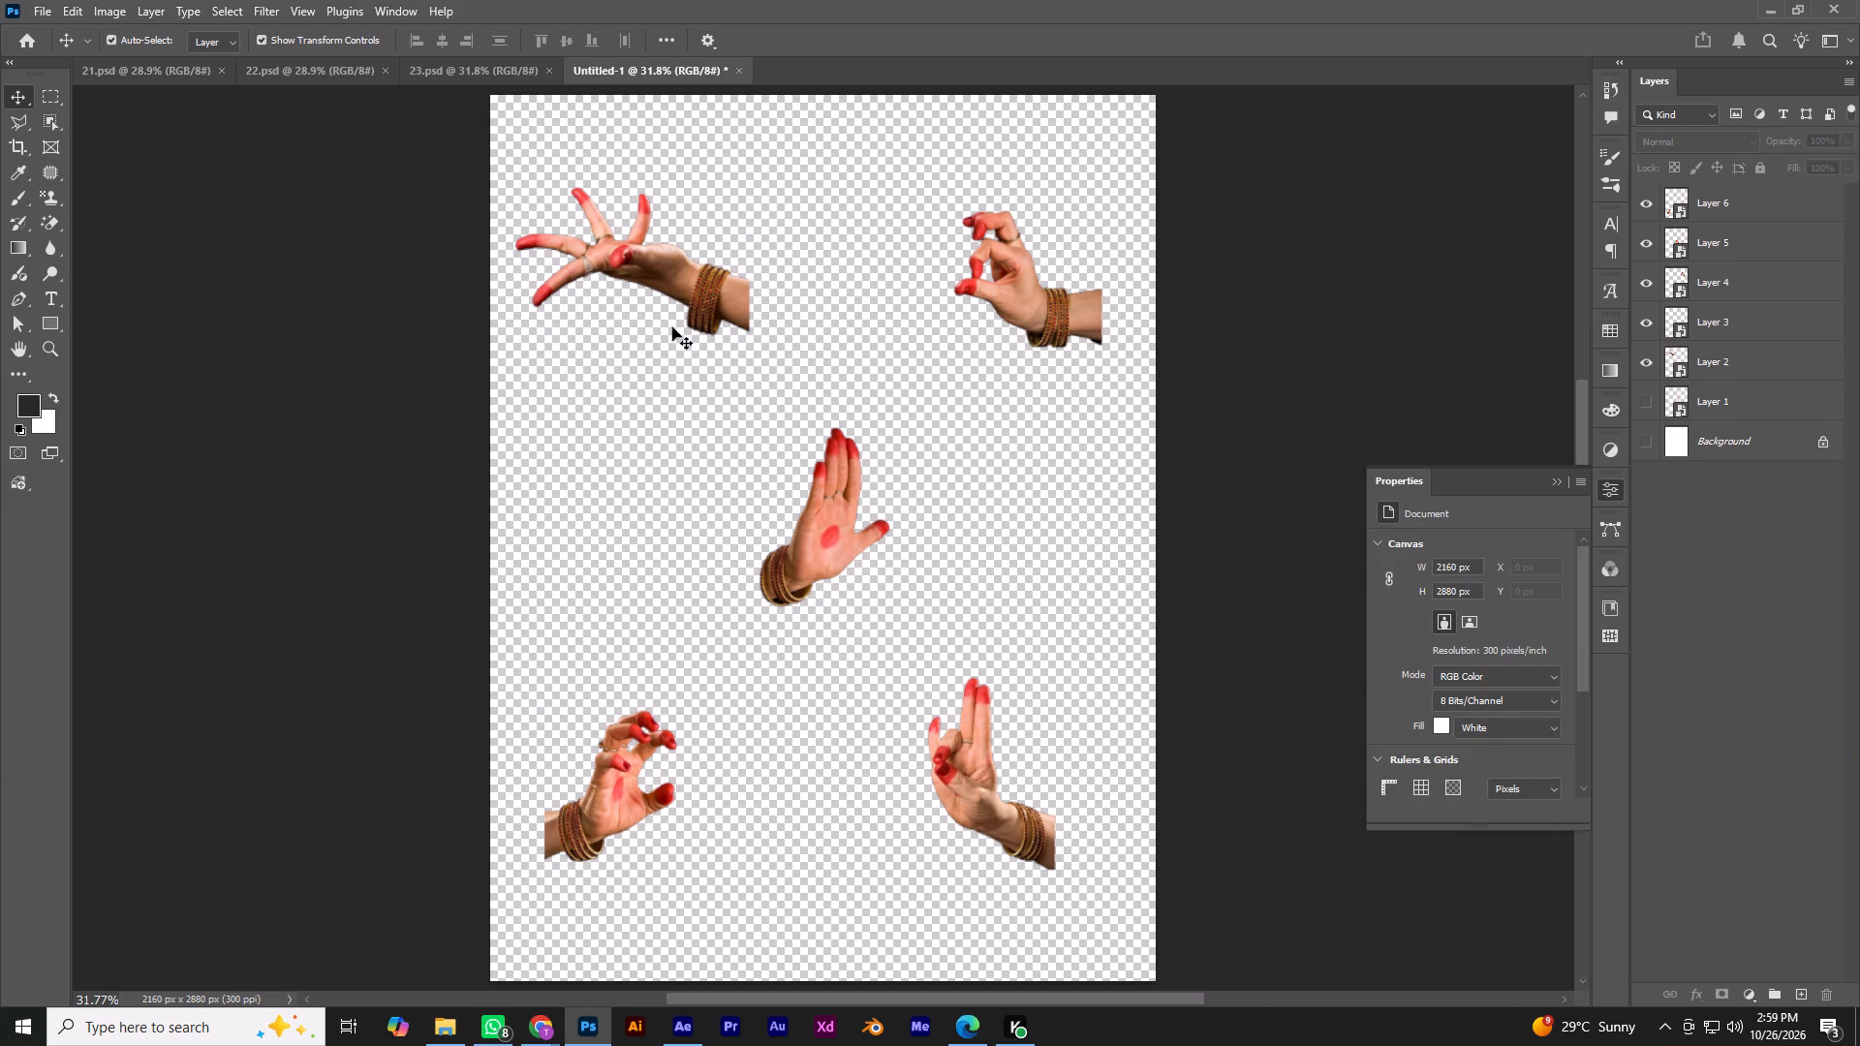
# Add a Black & White adjustment layer above the open-fingers hand on Layer 2 and clip it to that layer.
pyautogui.click(693, 280)
pyautogui.click(1750, 995)
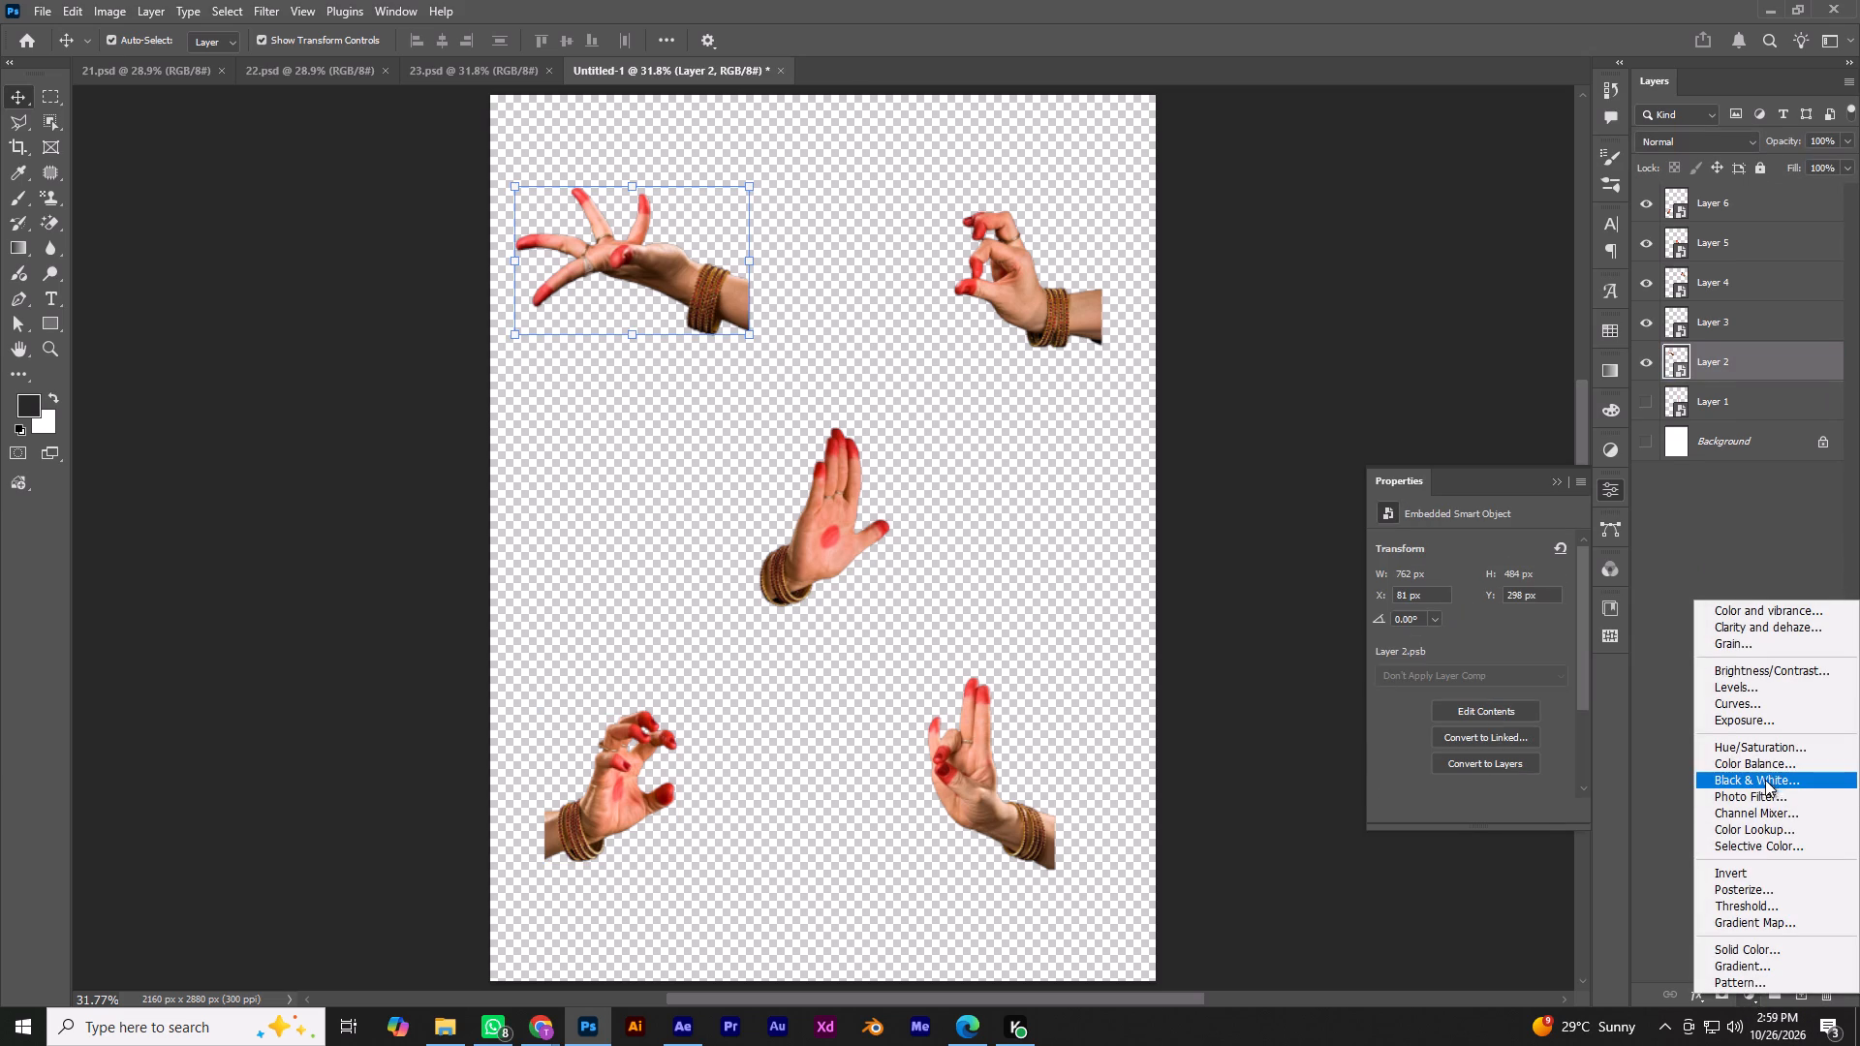
pyautogui.click(1766, 777)
pyautogui.press('Return')
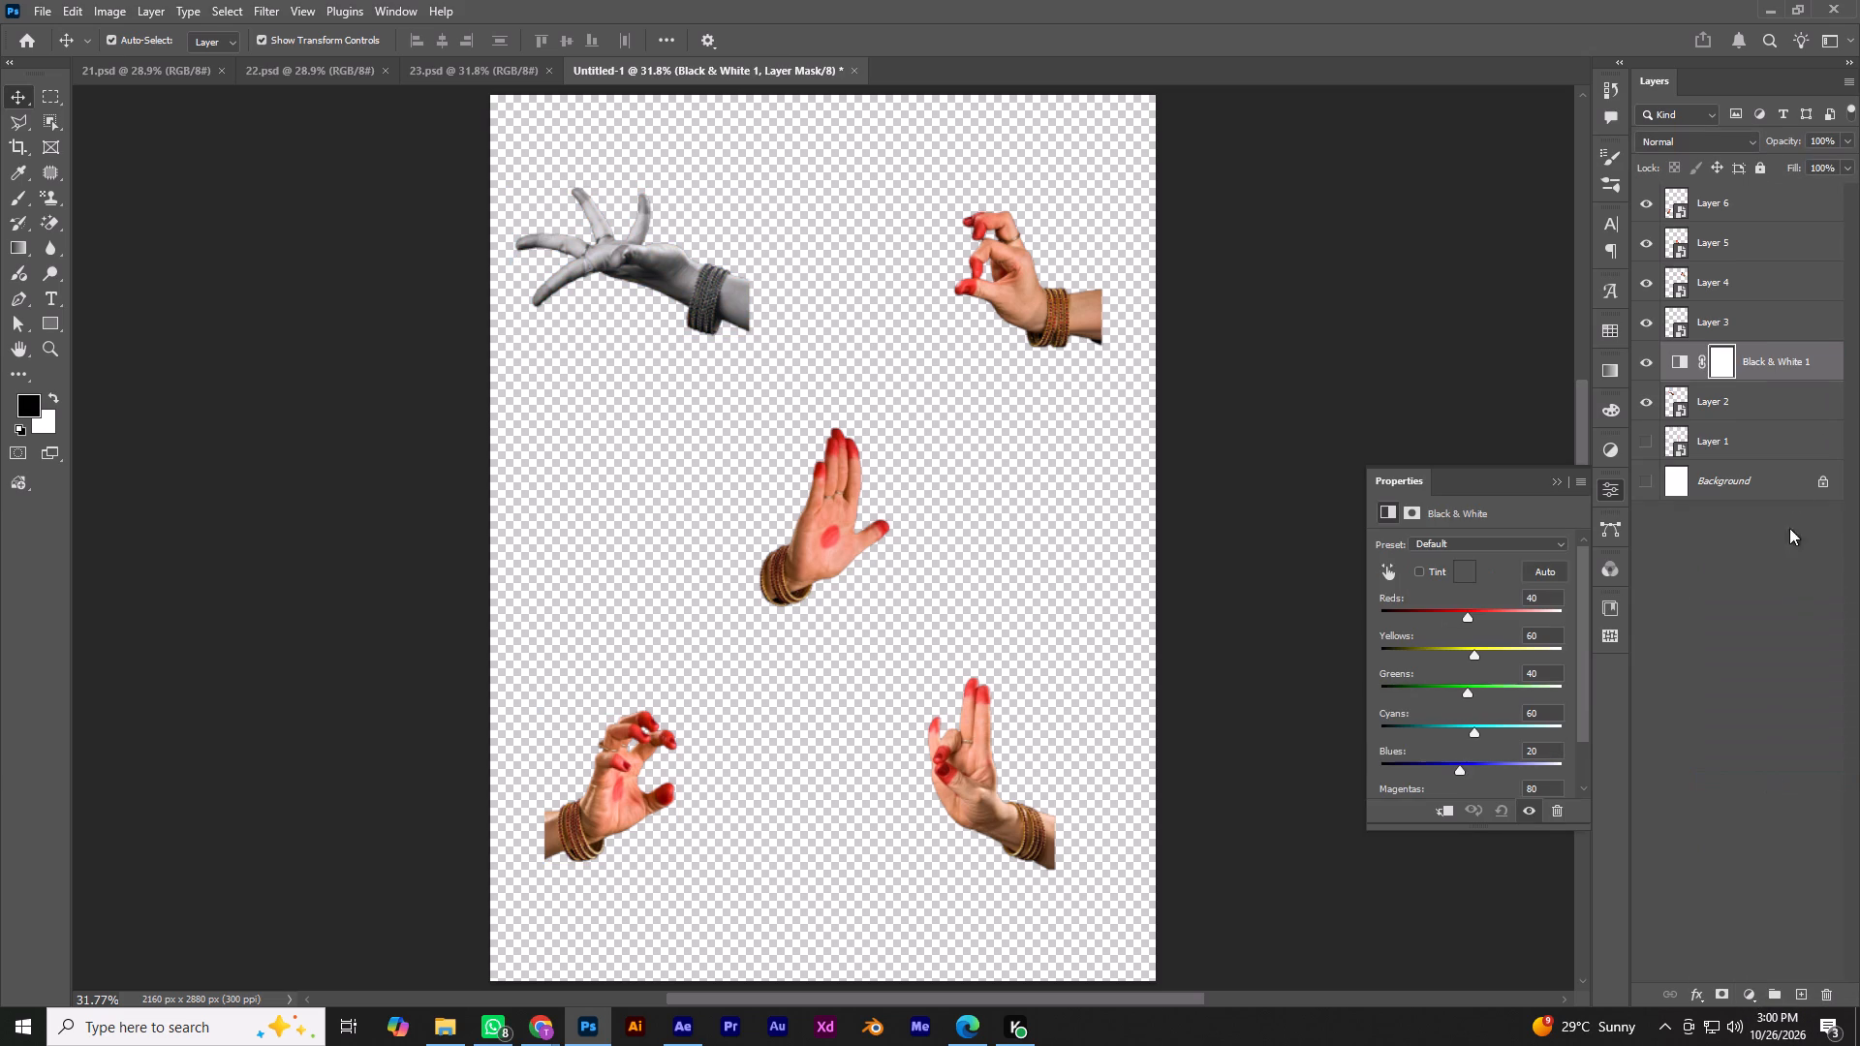
pyautogui.keyDown('alt'); pyautogui.click(1774, 382); pyautogui.keyUp('alt')
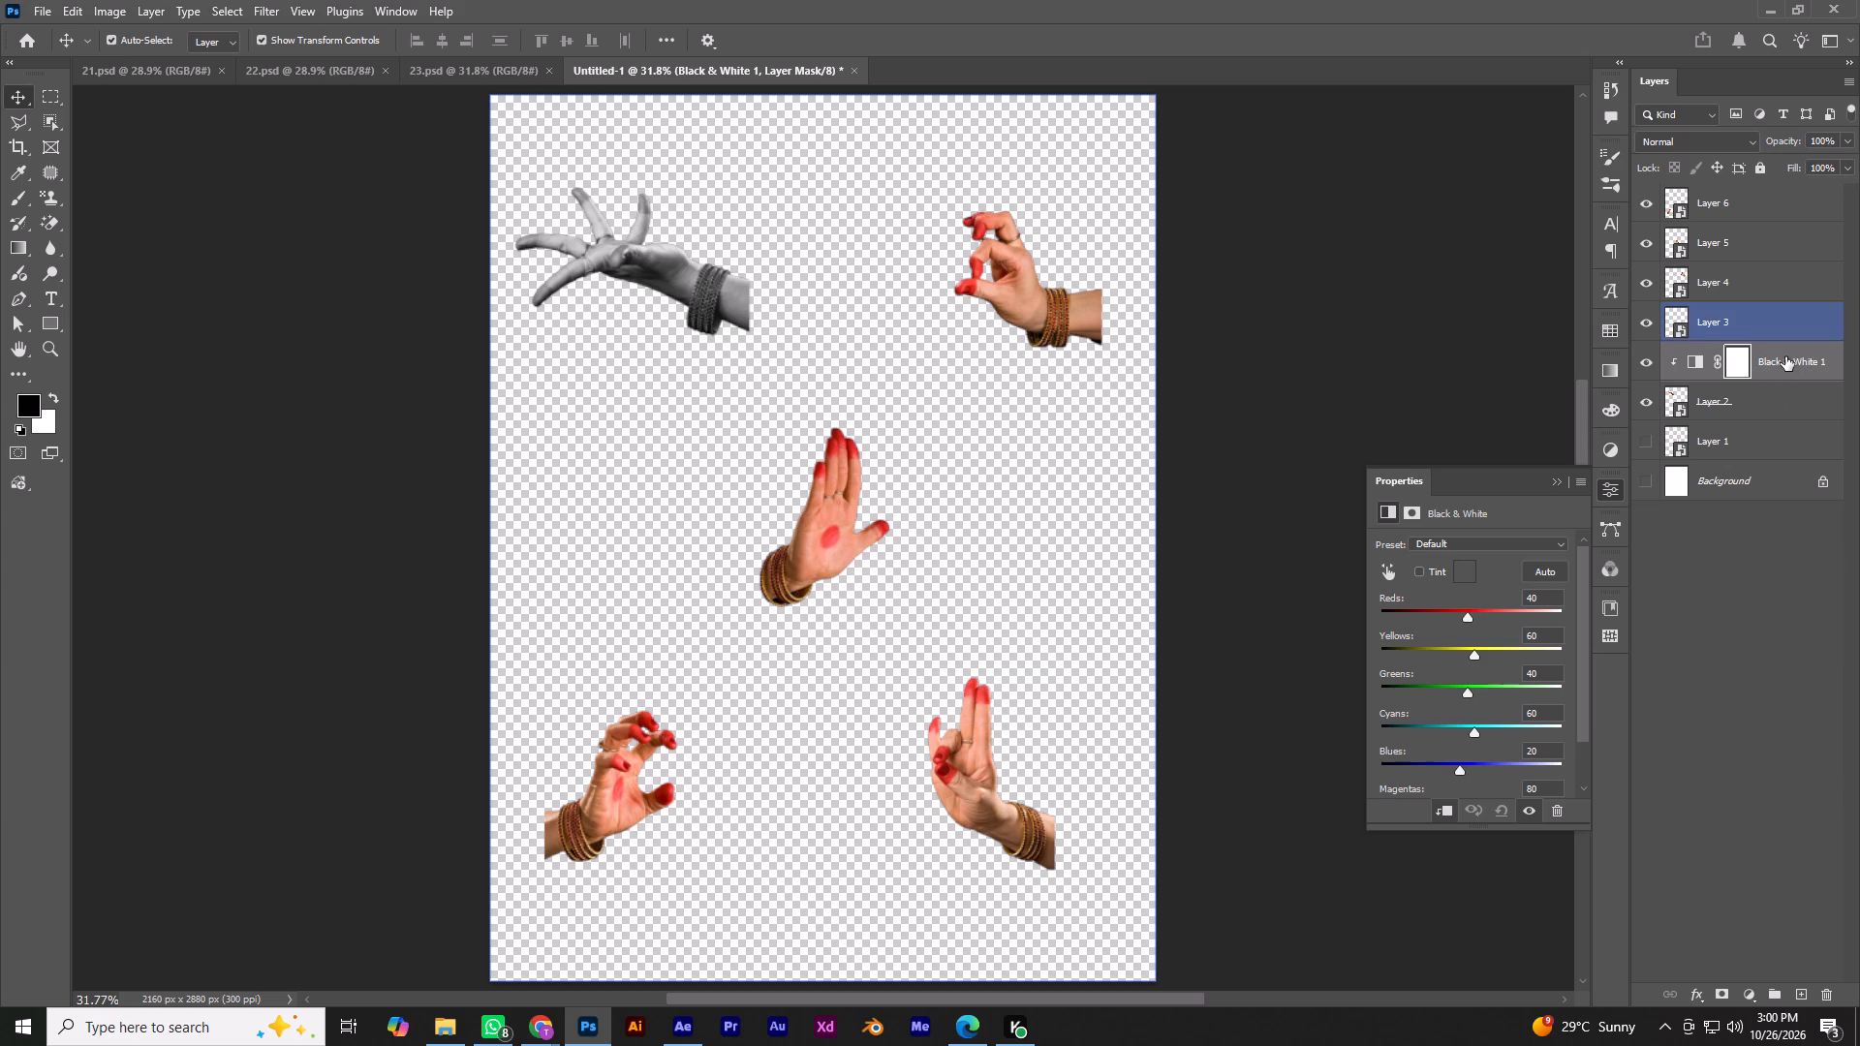
# Copy the Black & White adjustment above each of Layers 3, 4, 5 and 6, clipping each copy to its hand.
pyautogui.hotkey('ctrl', 'c')
pyautogui.click(1775, 325)
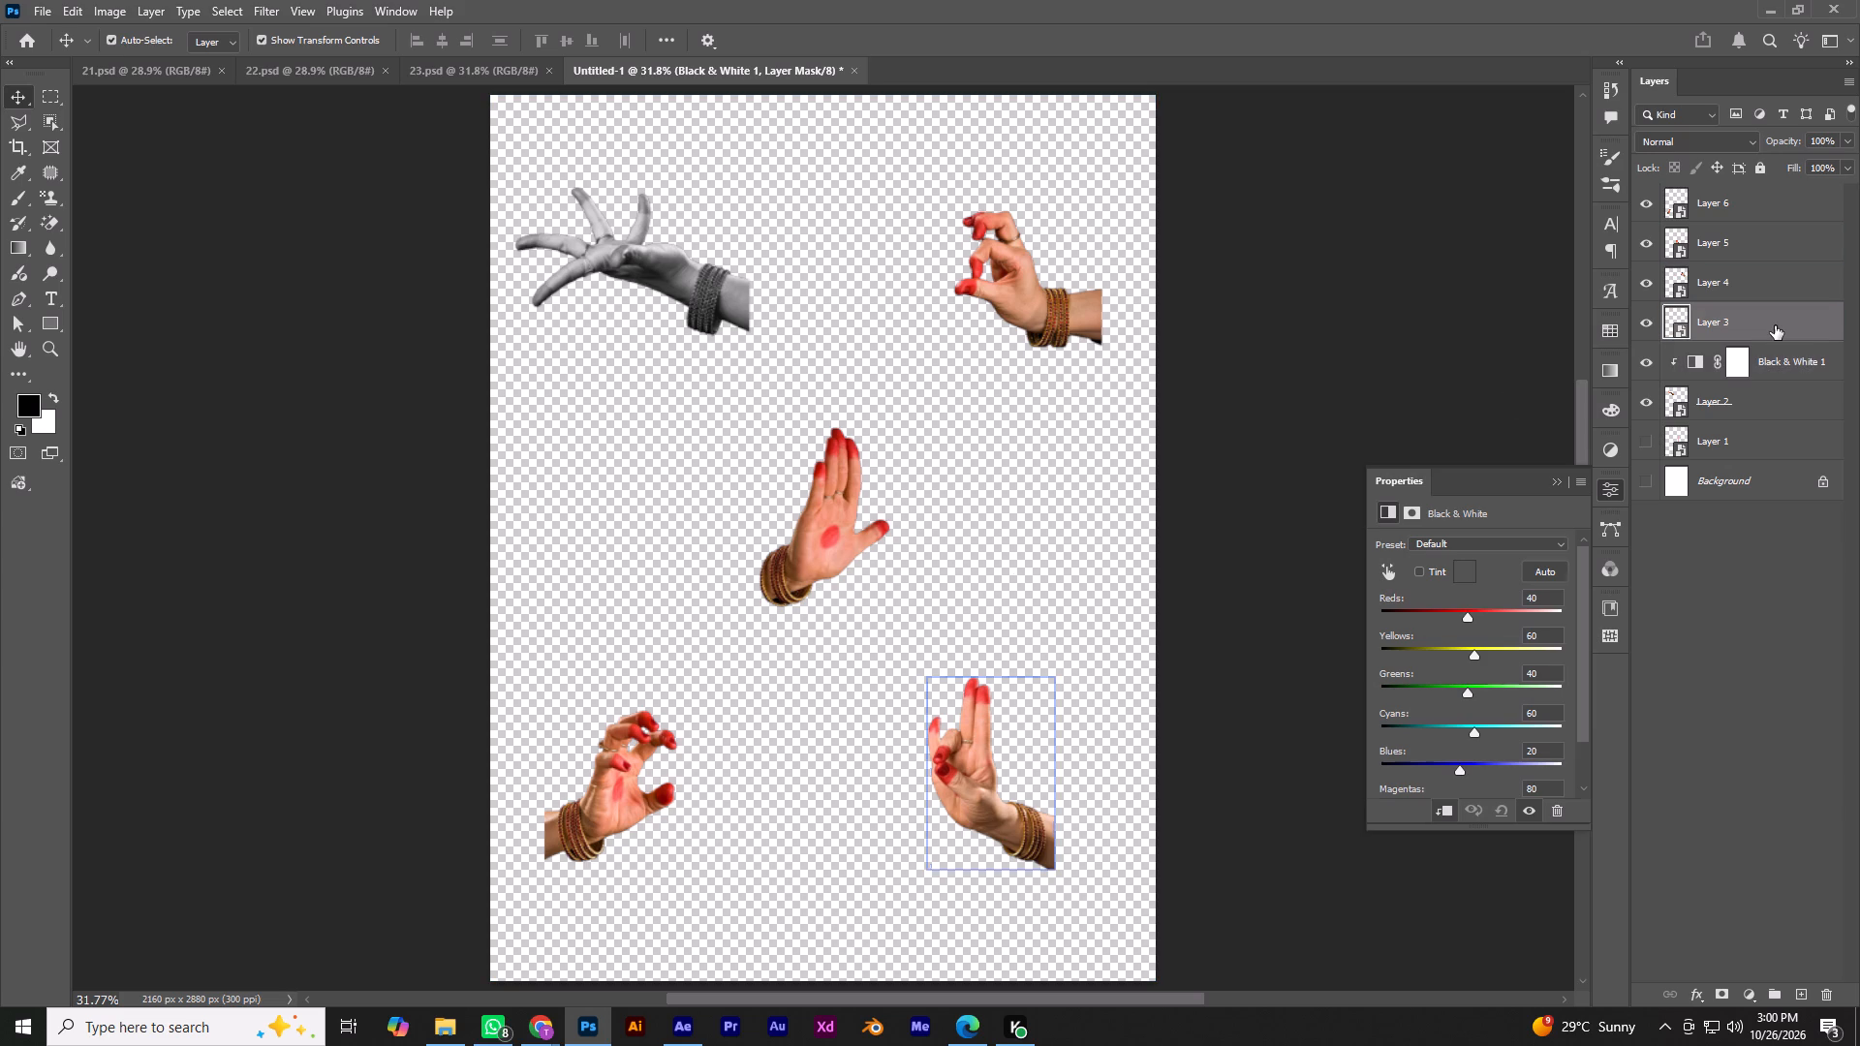
pyautogui.hotkey('ctrl', 'v')
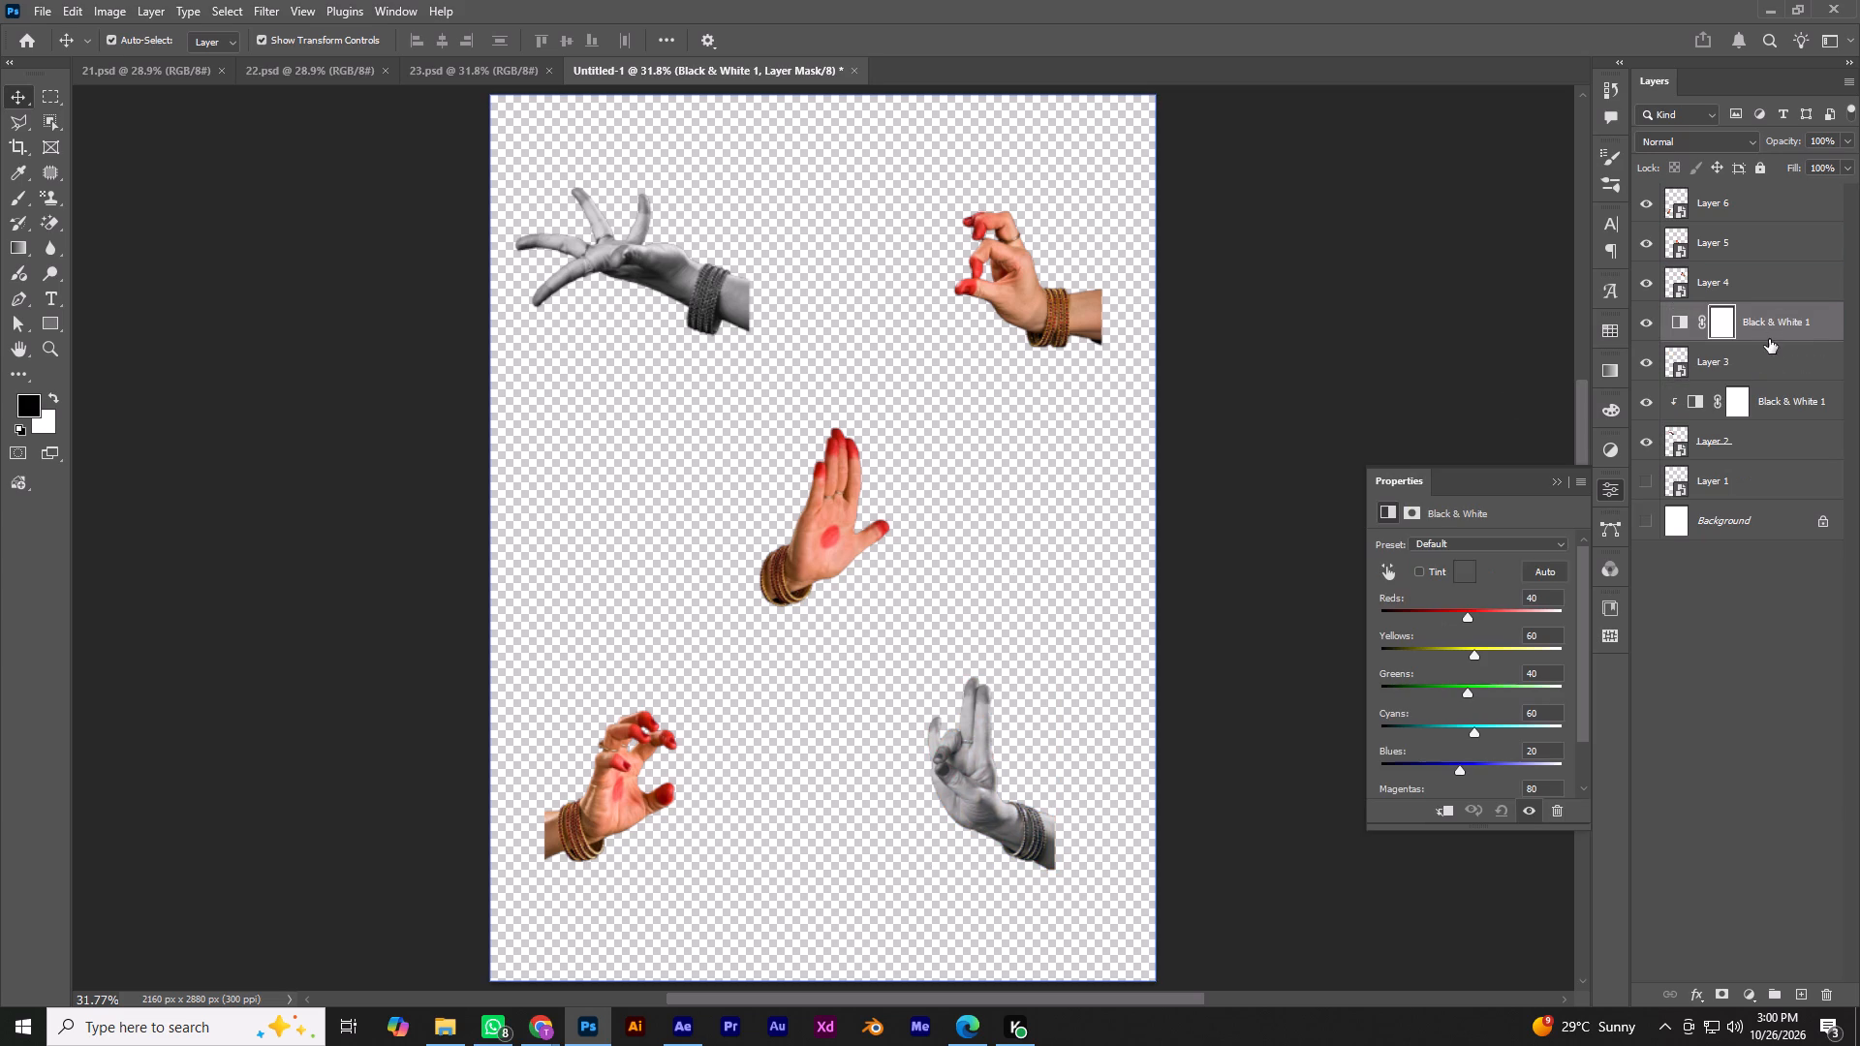
pyautogui.keyDown('alt'); pyautogui.click(1769, 338); pyautogui.keyUp('alt')
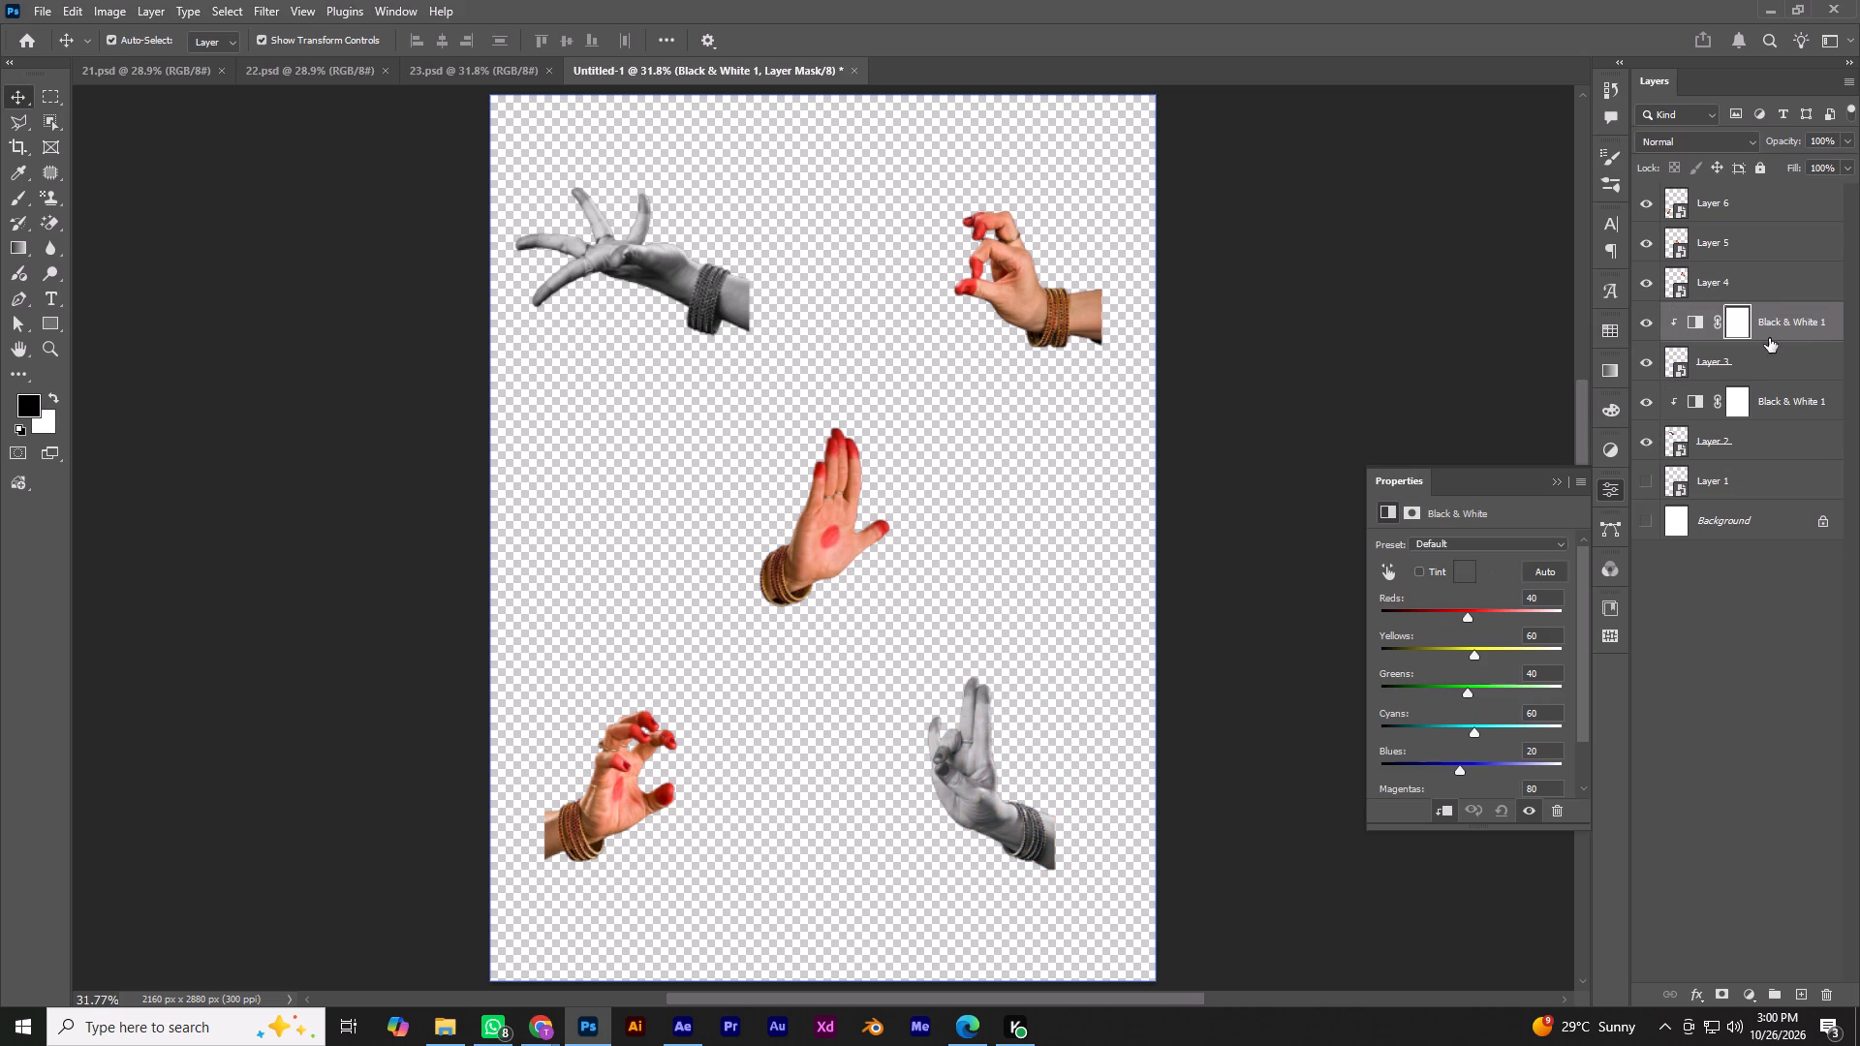
pyautogui.click(1763, 284)
pyautogui.hotkey('ctrl', 'v')
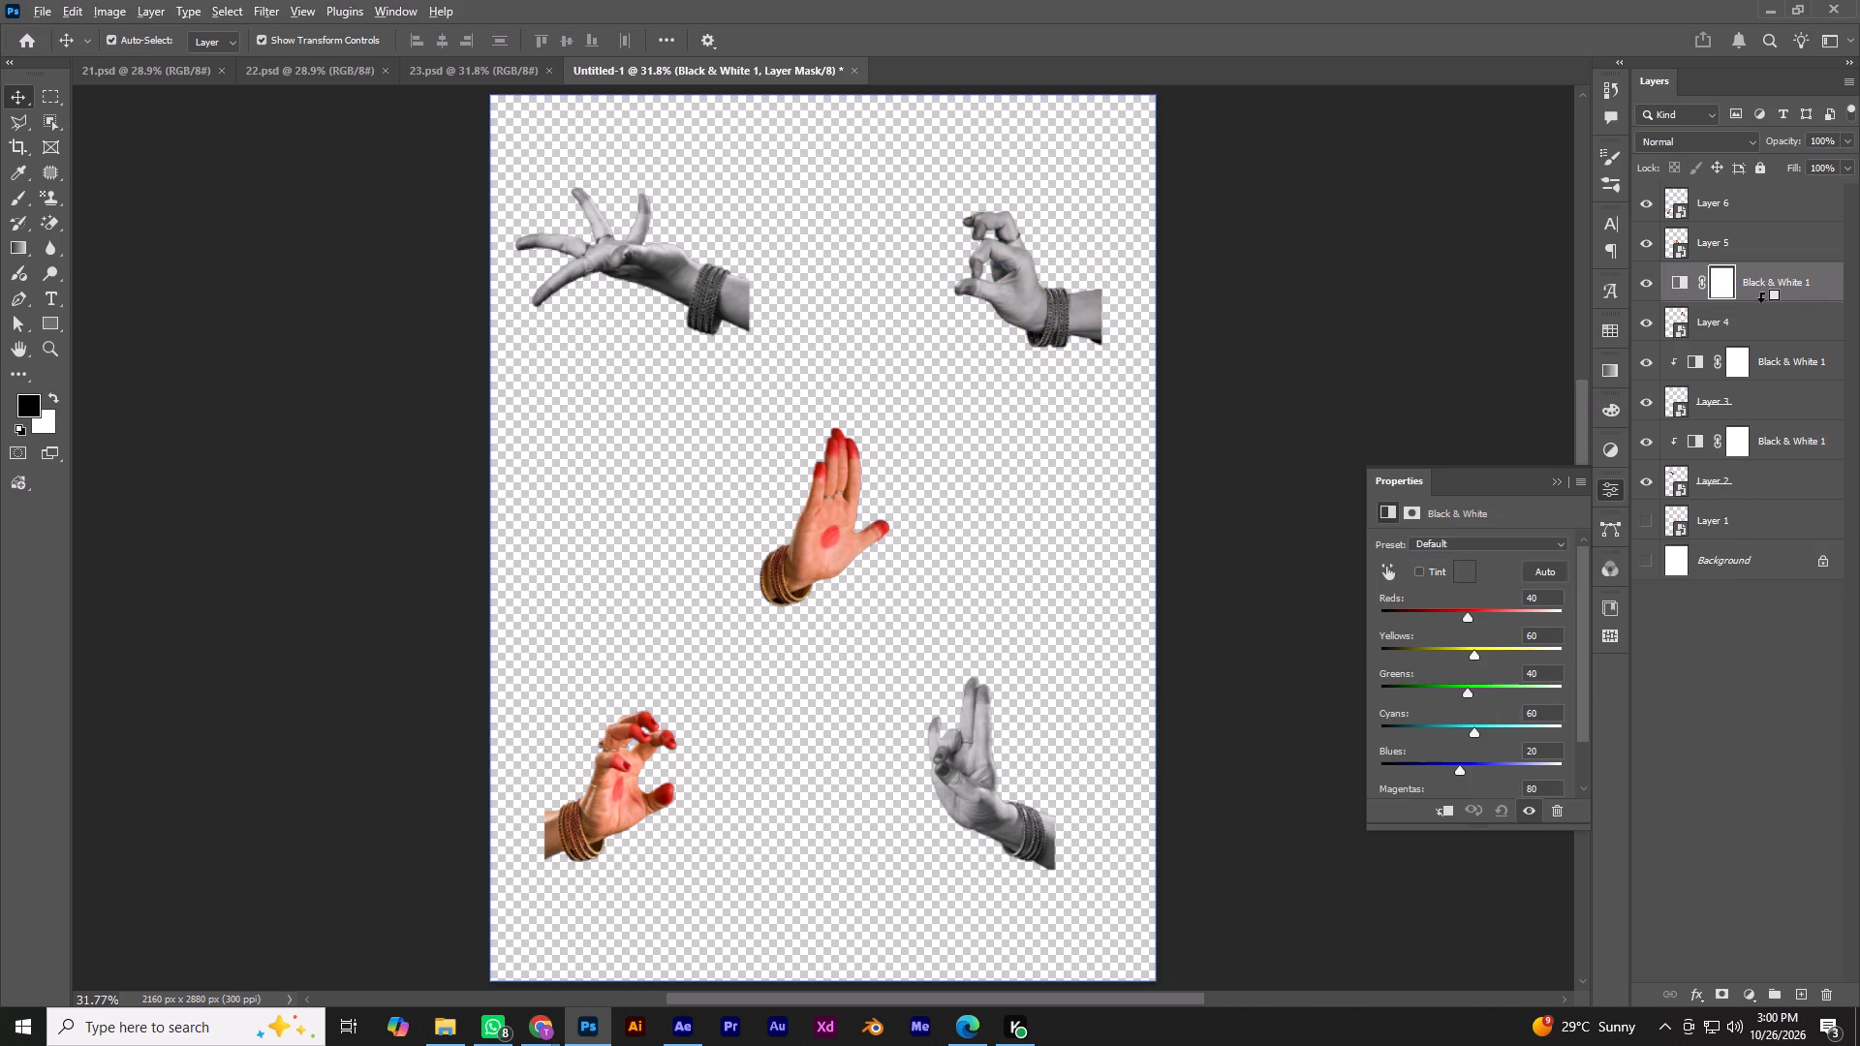
pyautogui.keyDown('alt'); pyautogui.click(1761, 301); pyautogui.keyUp('alt')
pyautogui.click(1751, 248)
pyautogui.hotkey('ctrl', 'v')
pyautogui.keyDown('alt'); pyautogui.click(1750, 262); pyautogui.keyUp('alt')
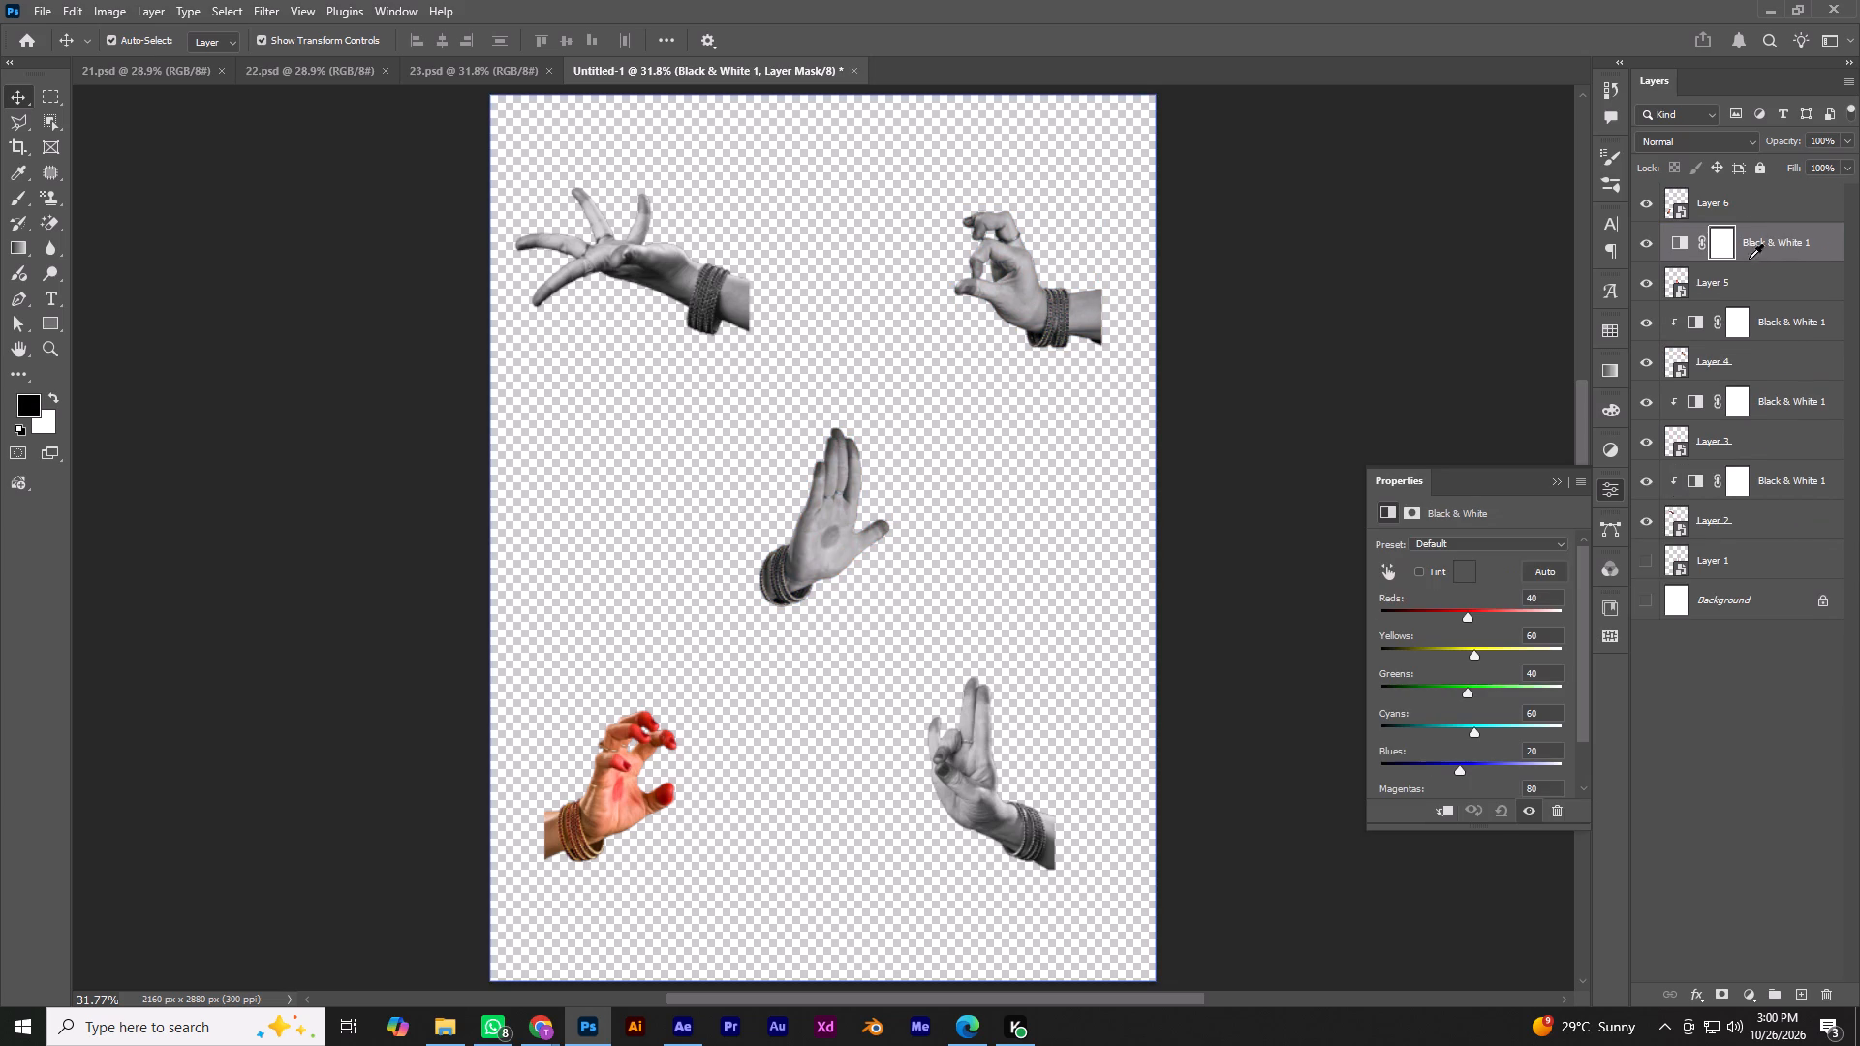
pyautogui.click(1751, 201)
pyautogui.hotkey('ctrl', 'v')
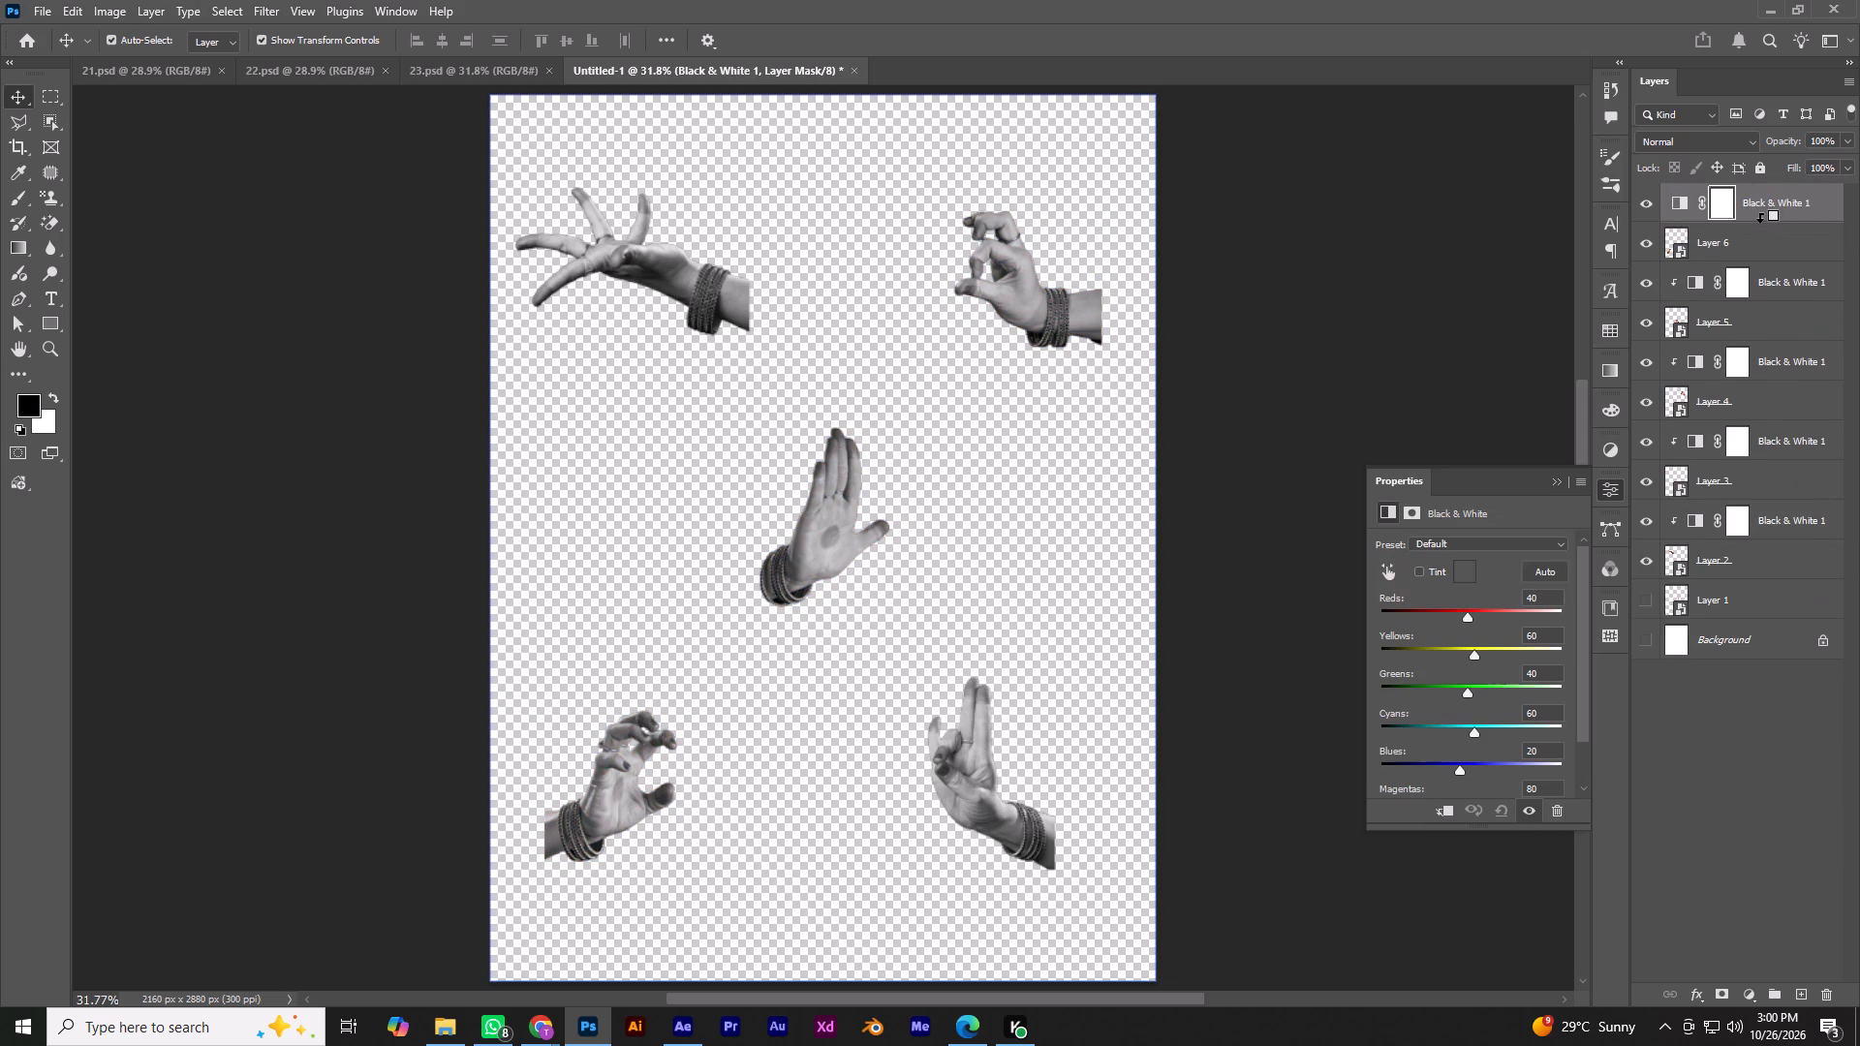
pyautogui.keyDown('alt'); pyautogui.click(1760, 222); pyautogui.keyUp('alt')
pyautogui.hotkey('ctrl', '0')
pyautogui.click(24, 88)
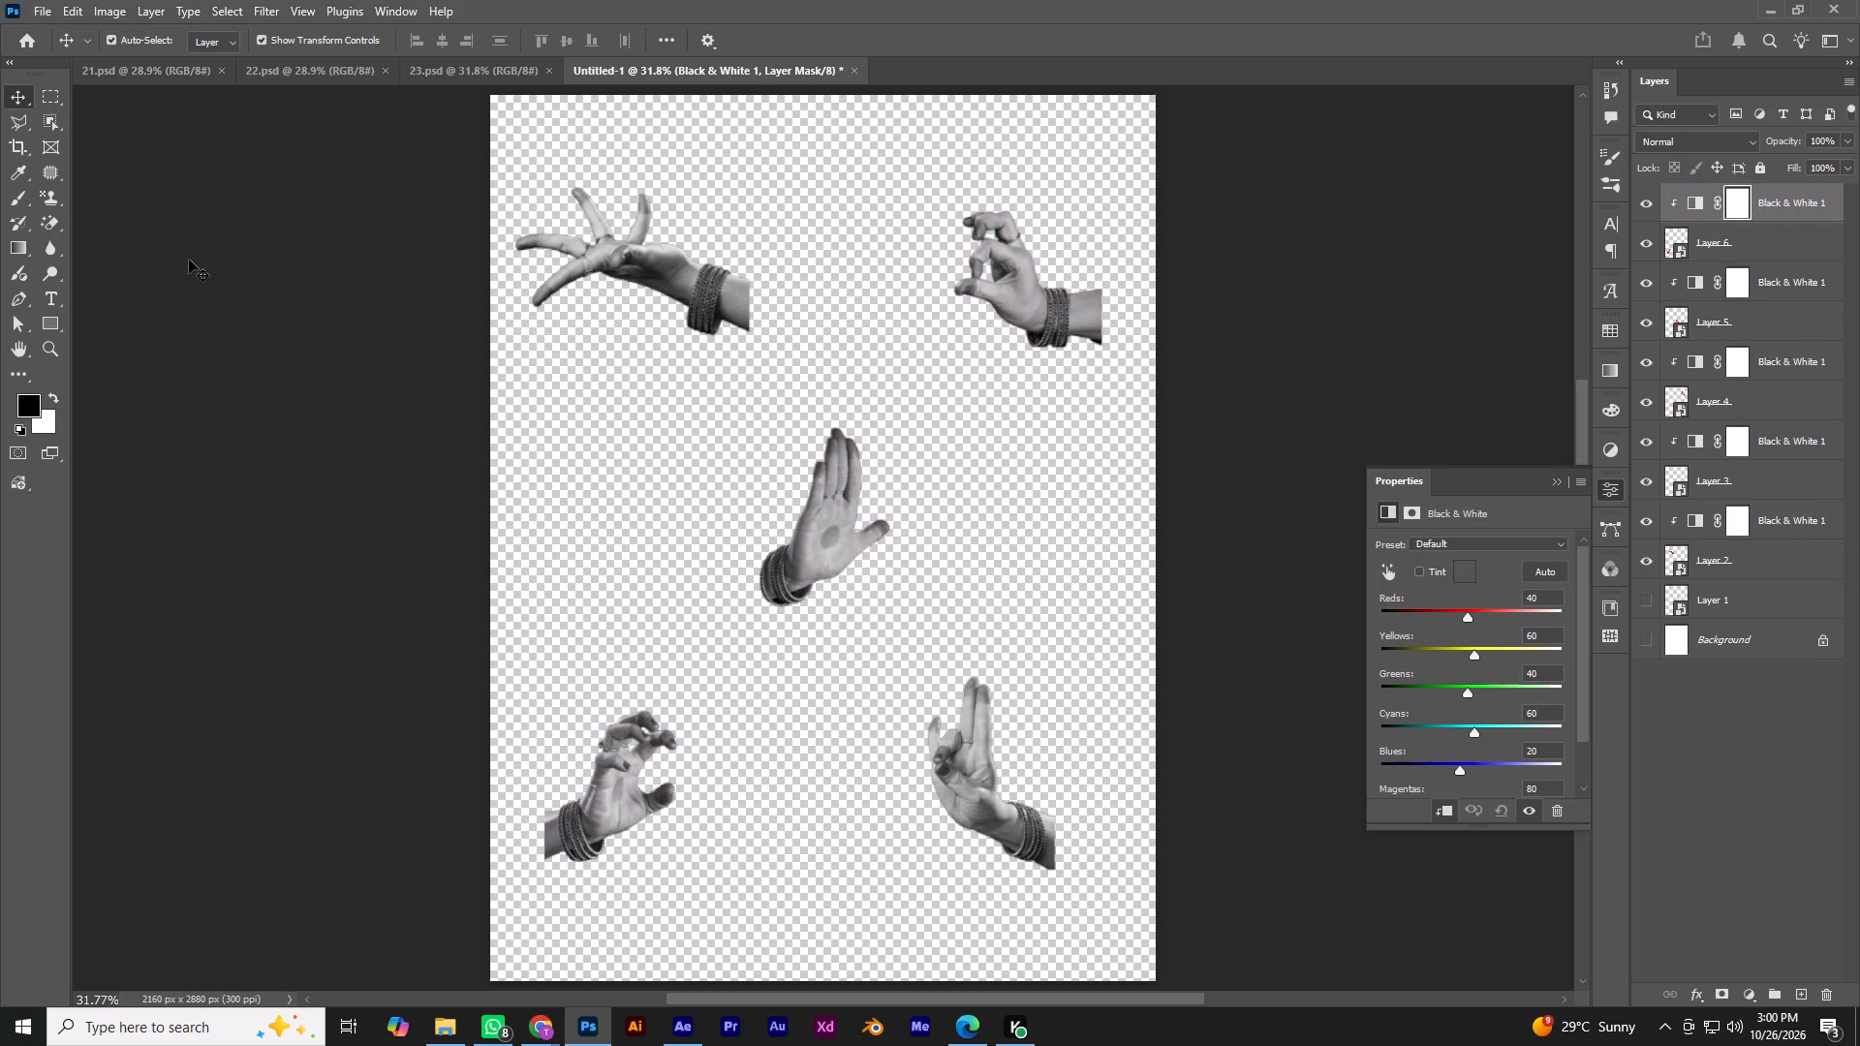
pyautogui.click(1553, 487)
pyautogui.click(1521, 436)
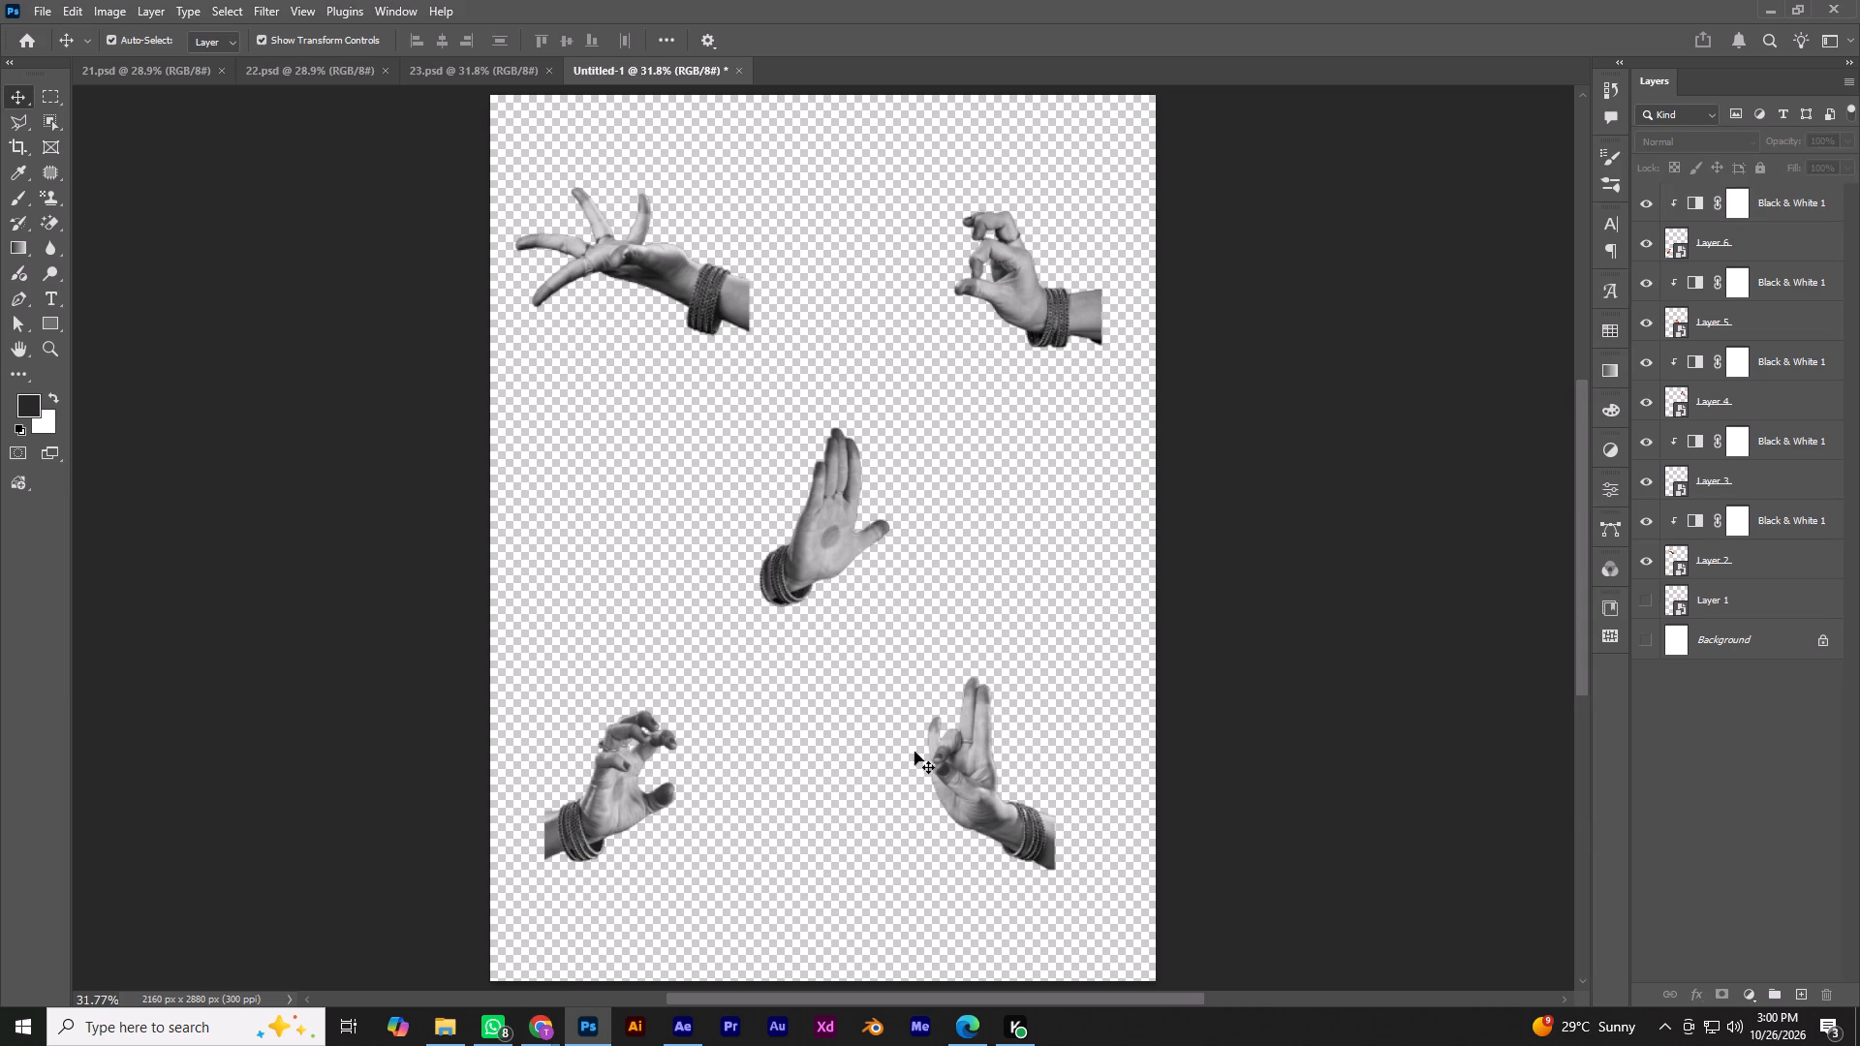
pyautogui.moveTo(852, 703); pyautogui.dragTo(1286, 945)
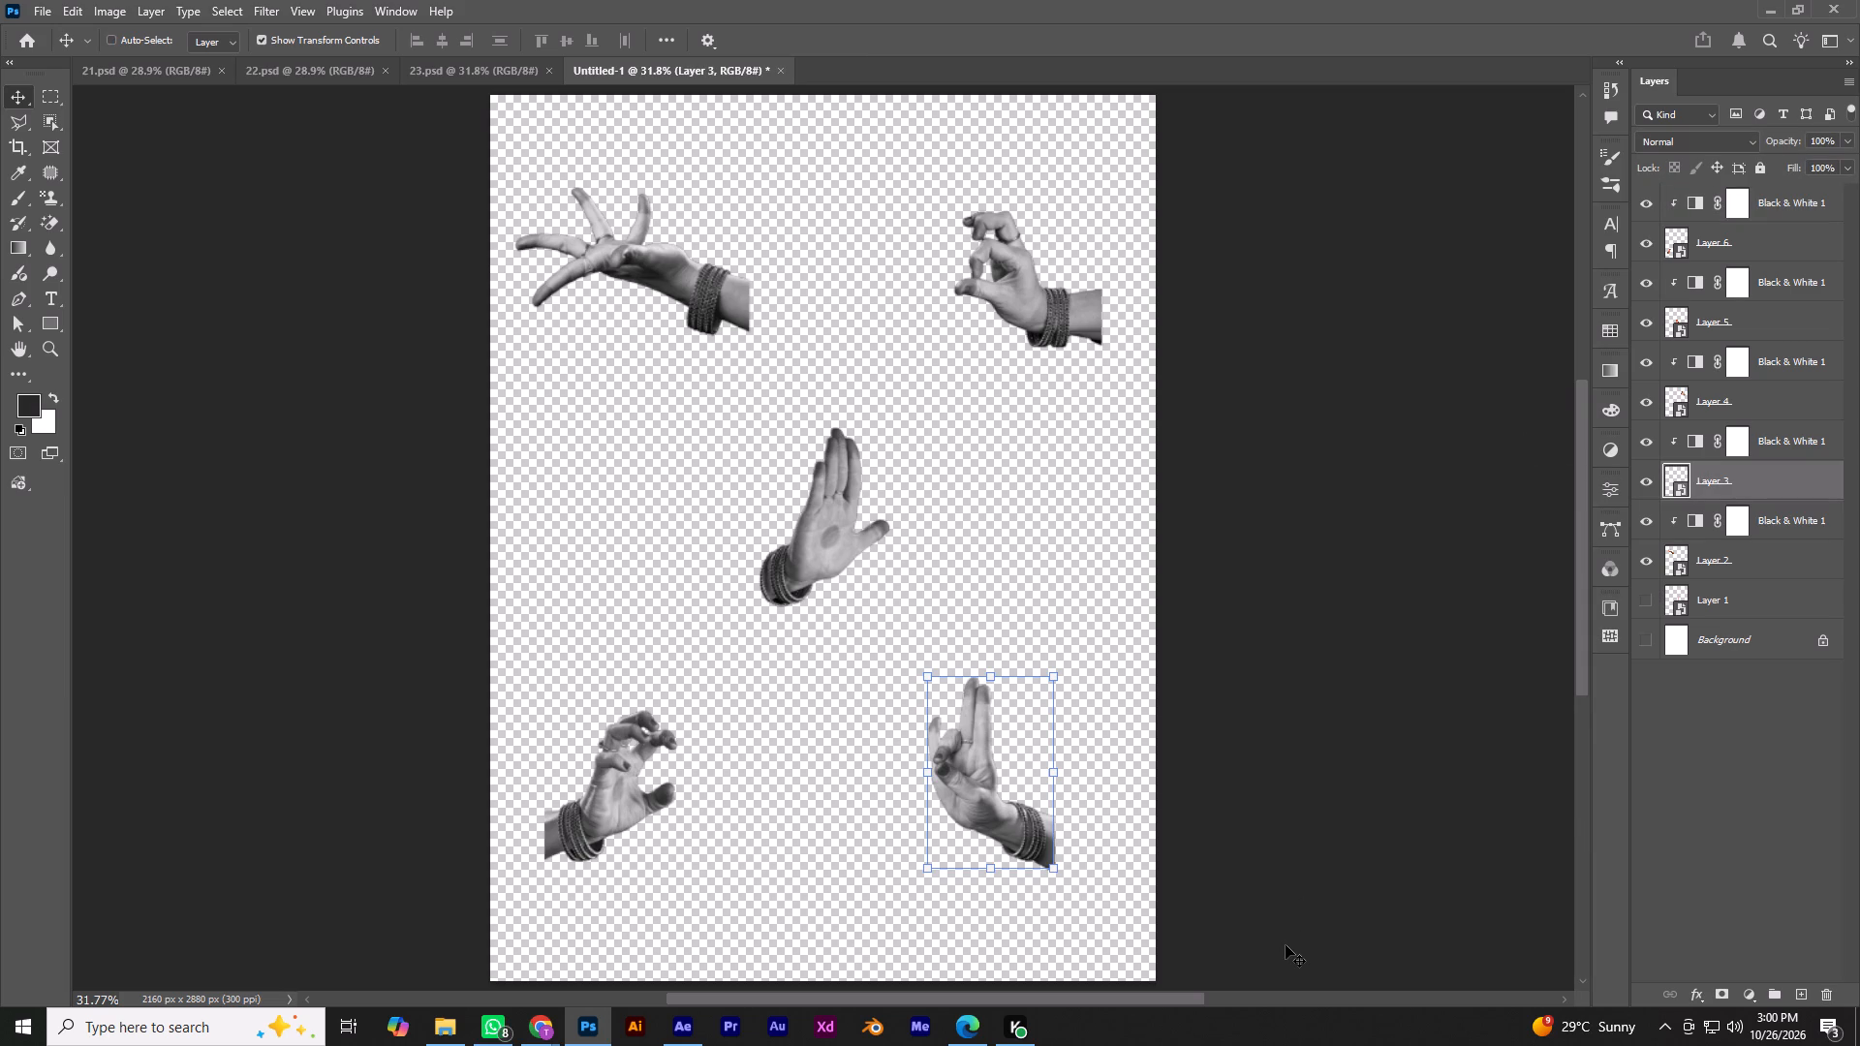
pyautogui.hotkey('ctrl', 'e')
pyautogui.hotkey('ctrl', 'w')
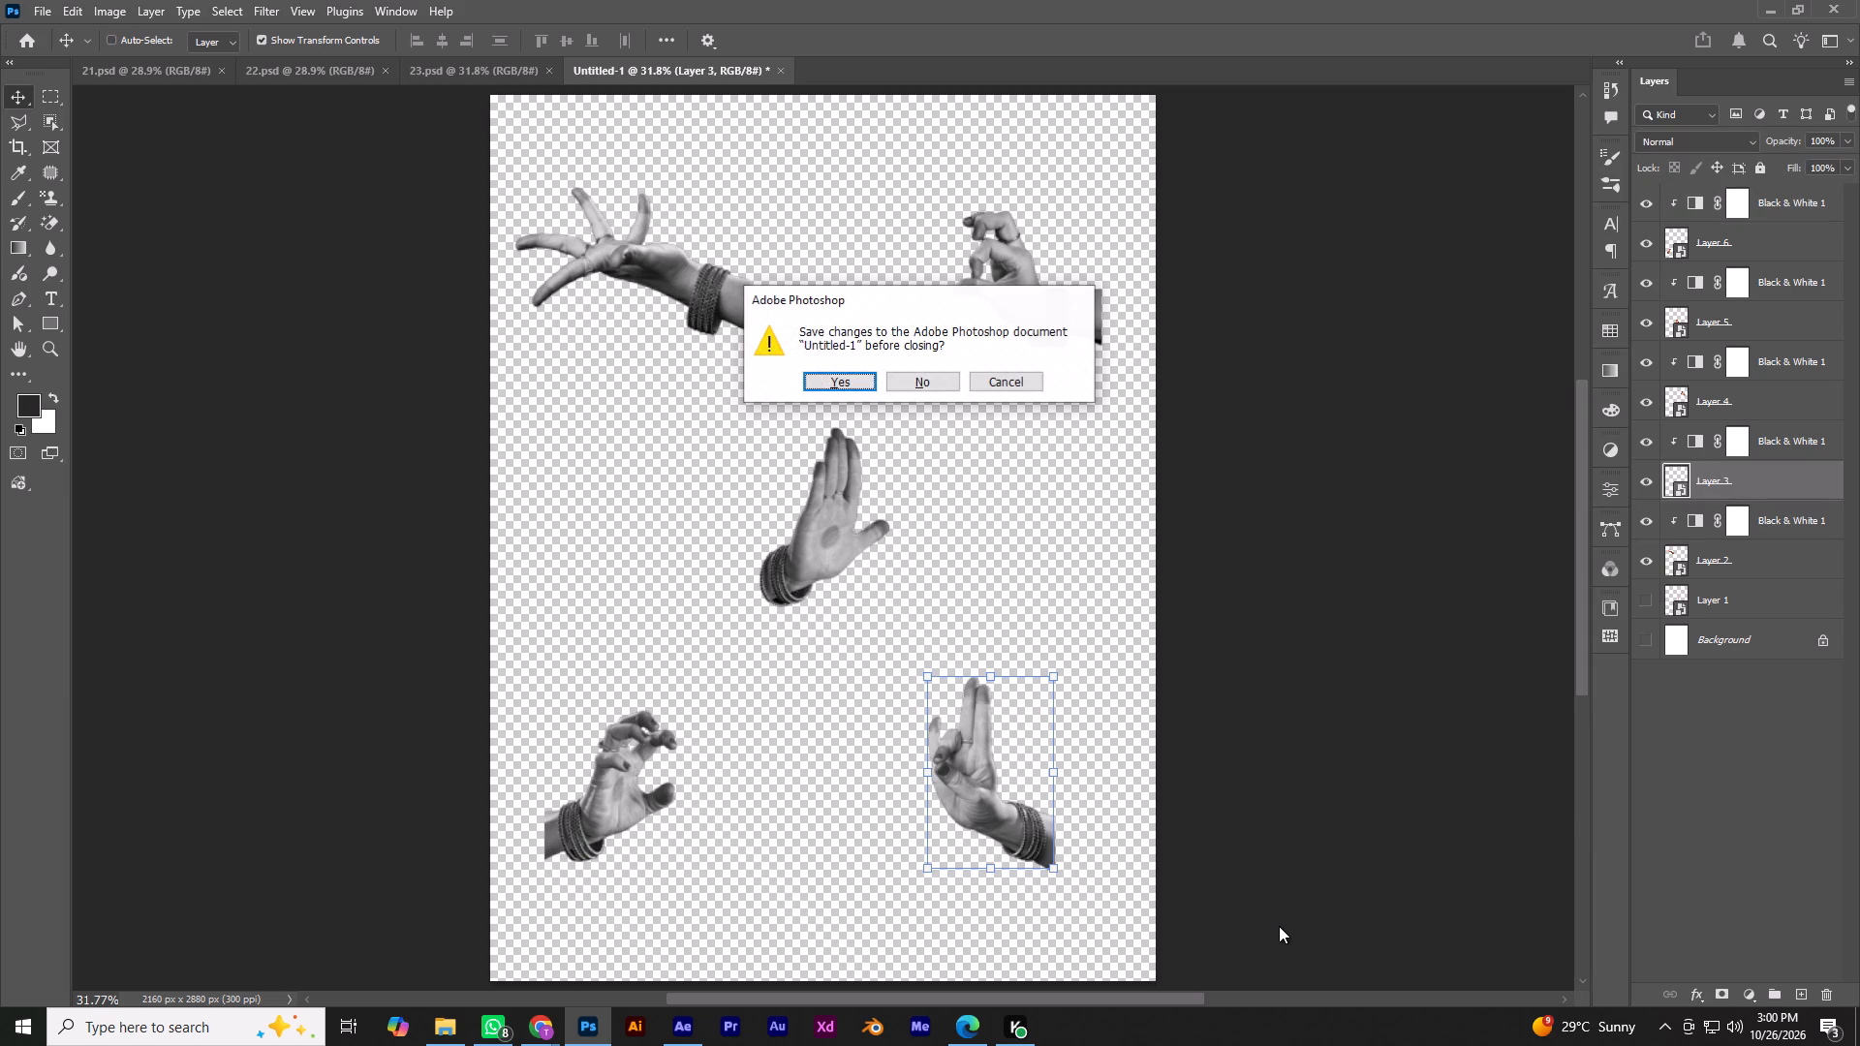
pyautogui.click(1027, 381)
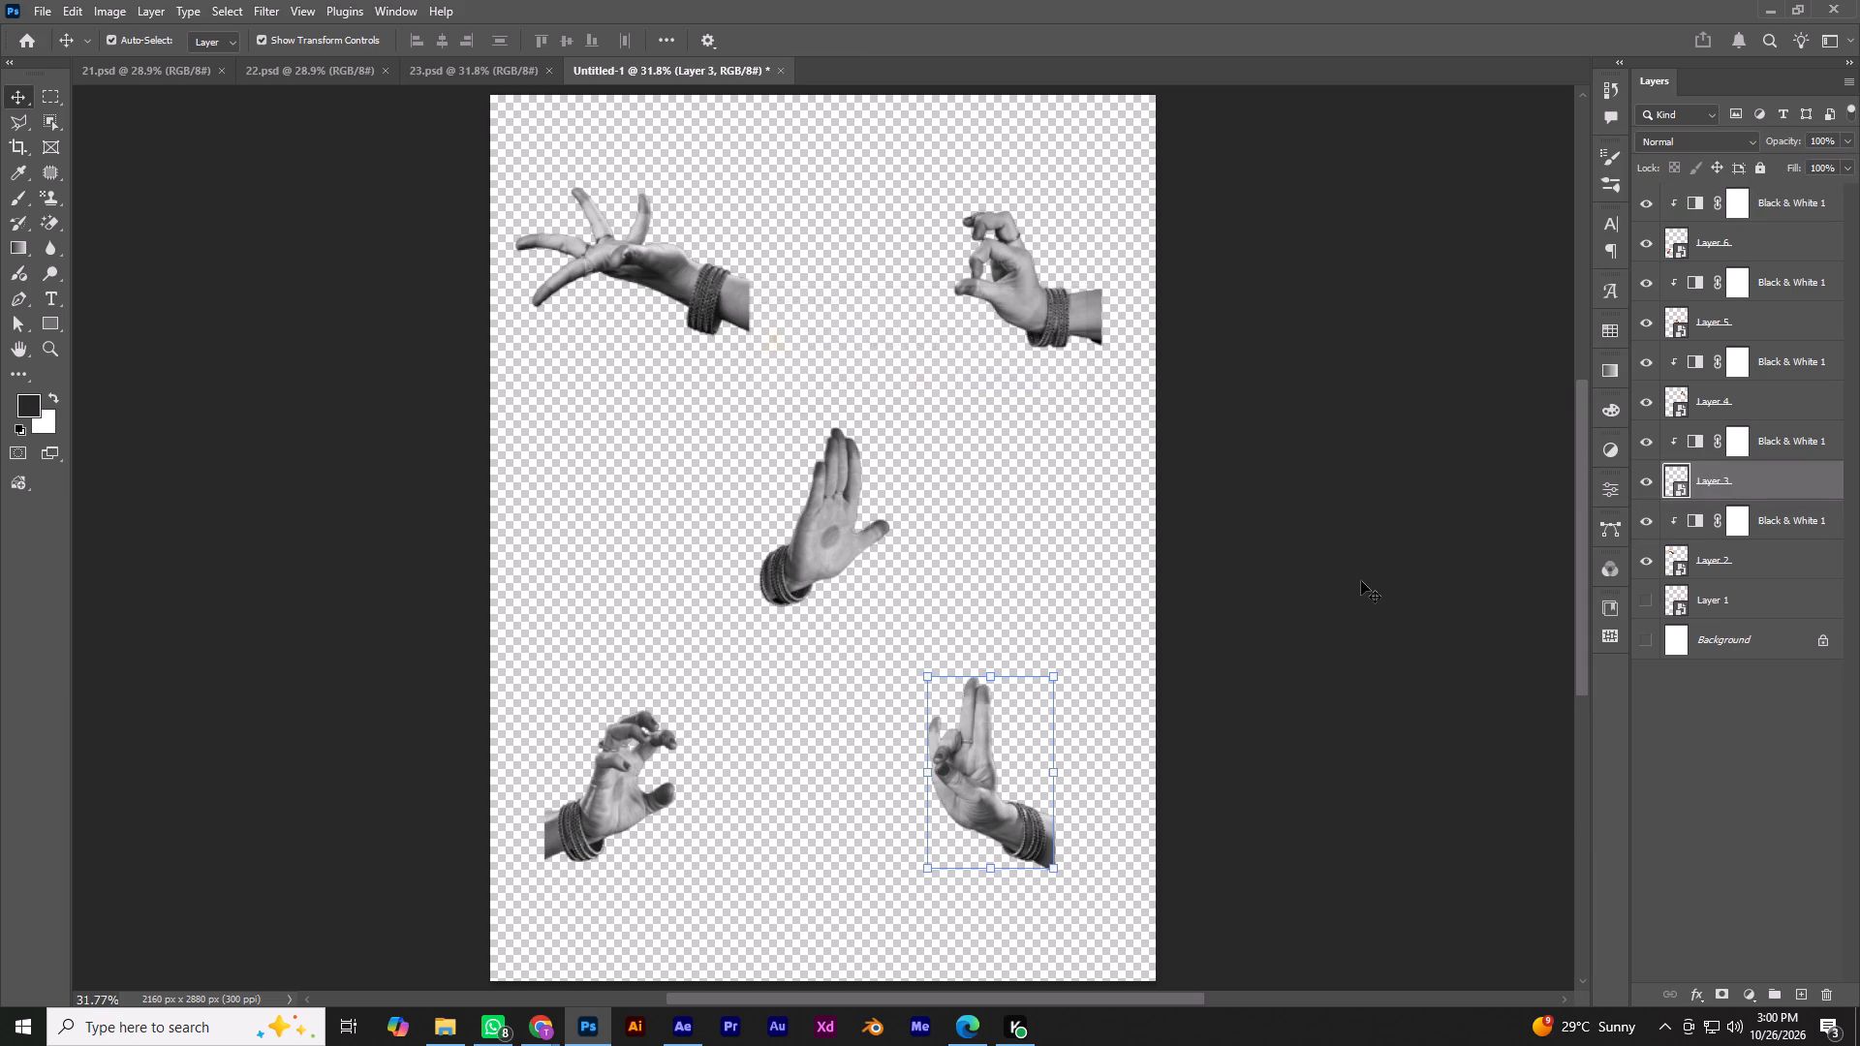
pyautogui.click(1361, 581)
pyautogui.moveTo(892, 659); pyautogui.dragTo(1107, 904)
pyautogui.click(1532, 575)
# Convert Layer 2 and Layer 3, each together with its clipped Black & White adjustment, to separate smart objects.
pyautogui.click(1743, 568)
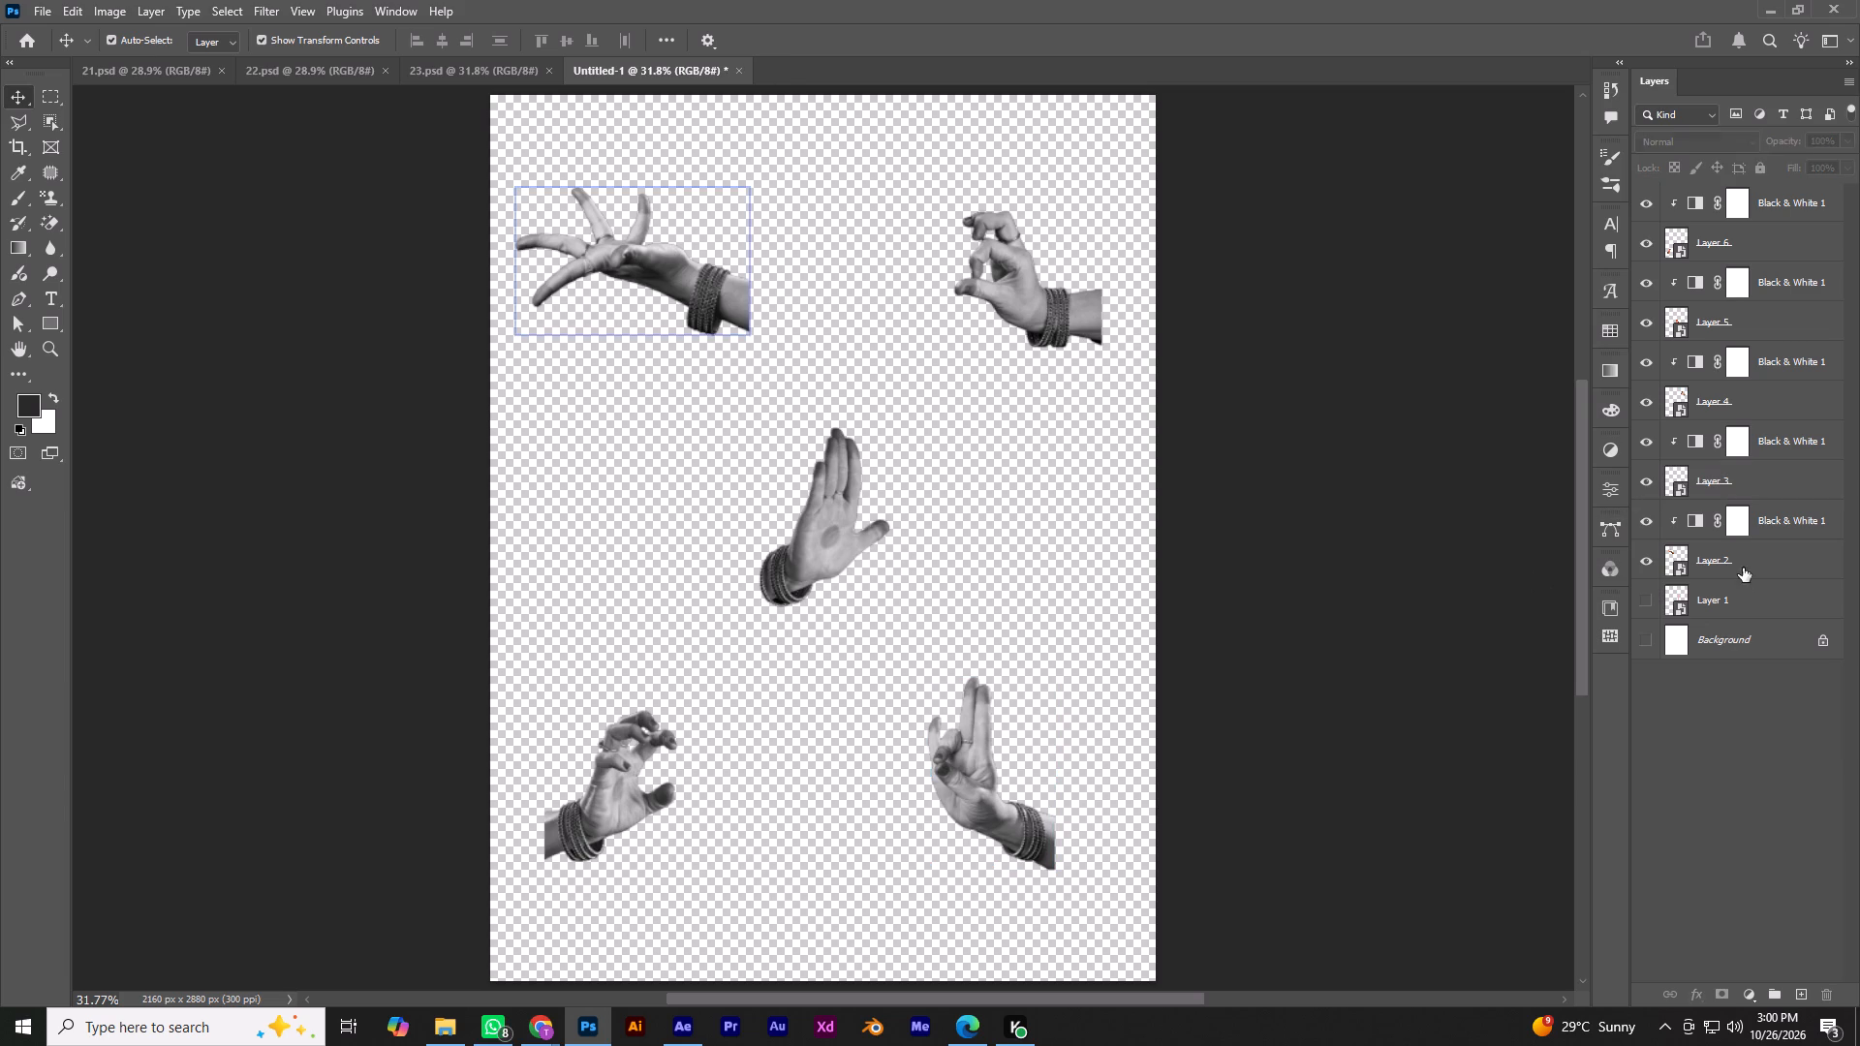
pyautogui.keyDown('shift'); pyautogui.click(1757, 524); pyautogui.keyUp('shift')
pyautogui.rightClick(1770, 532)
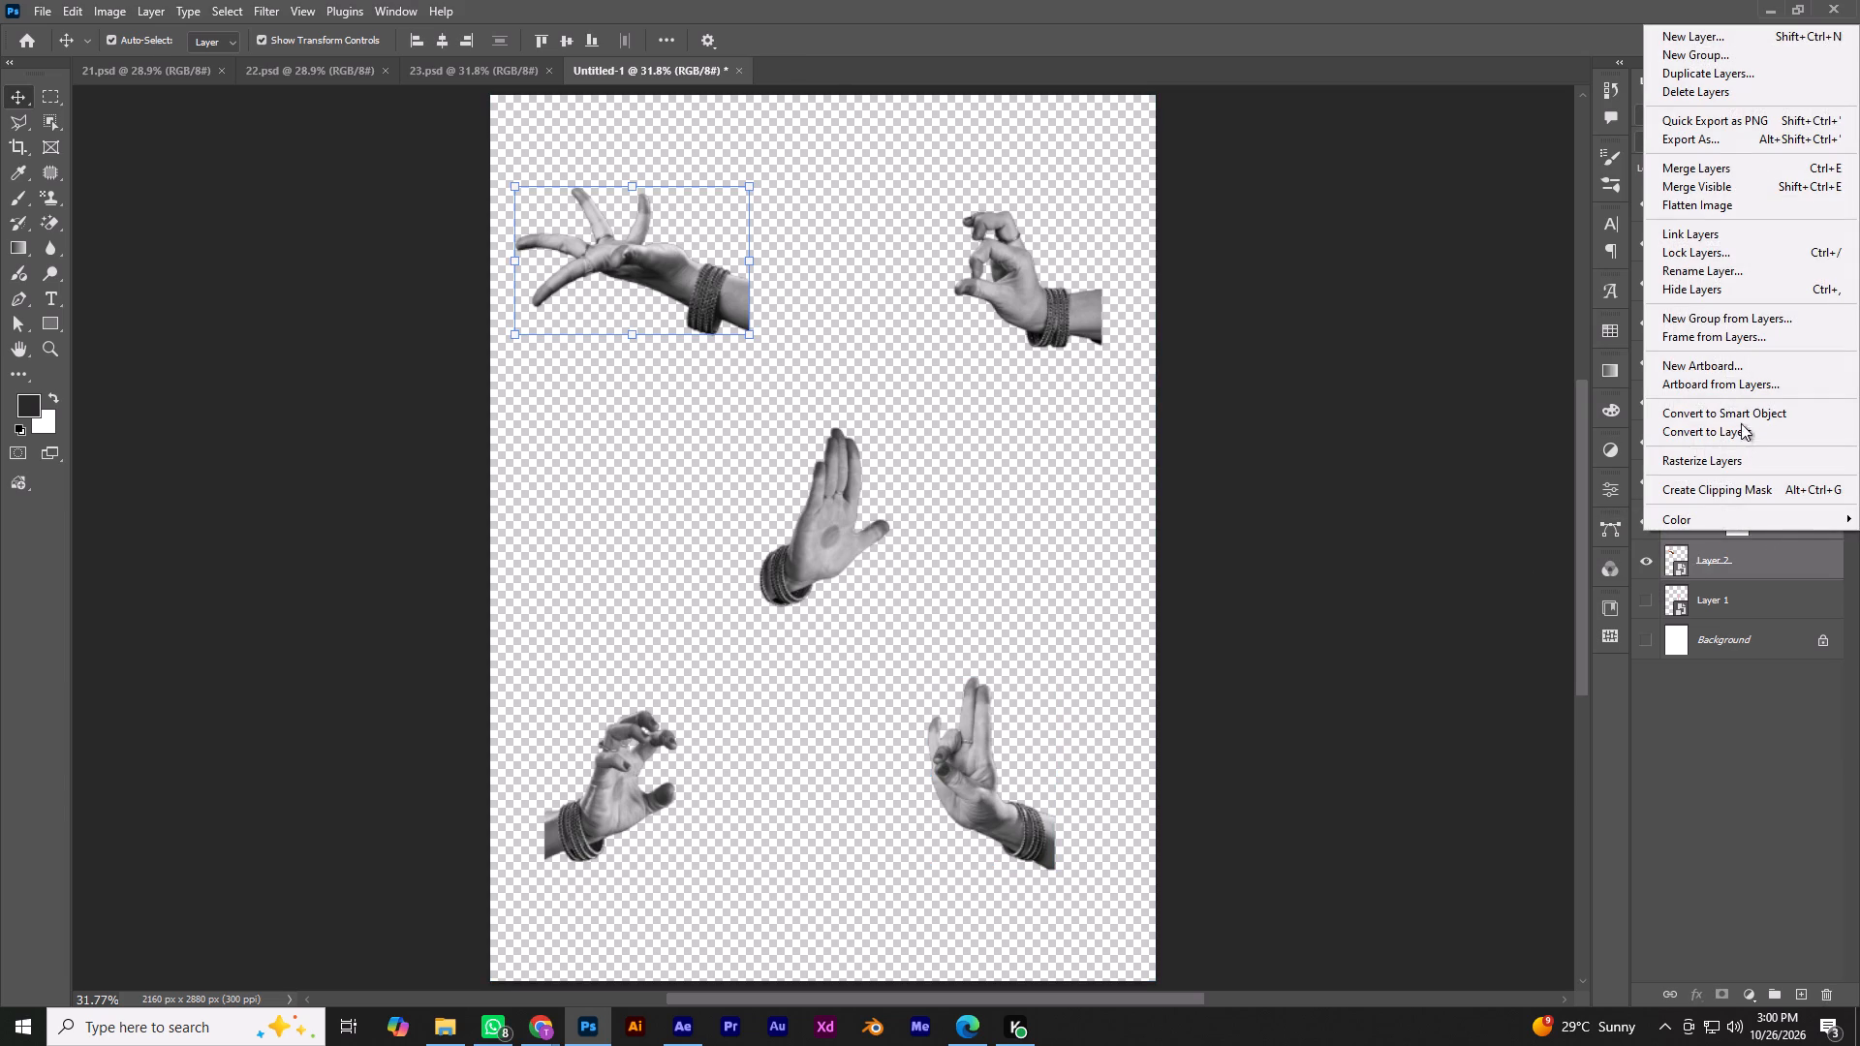
pyautogui.click(1738, 411)
pyautogui.click(1774, 446)
pyautogui.keyDown('shift'); pyautogui.click(1771, 477); pyautogui.keyUp('shift')
pyautogui.rightClick(1790, 446)
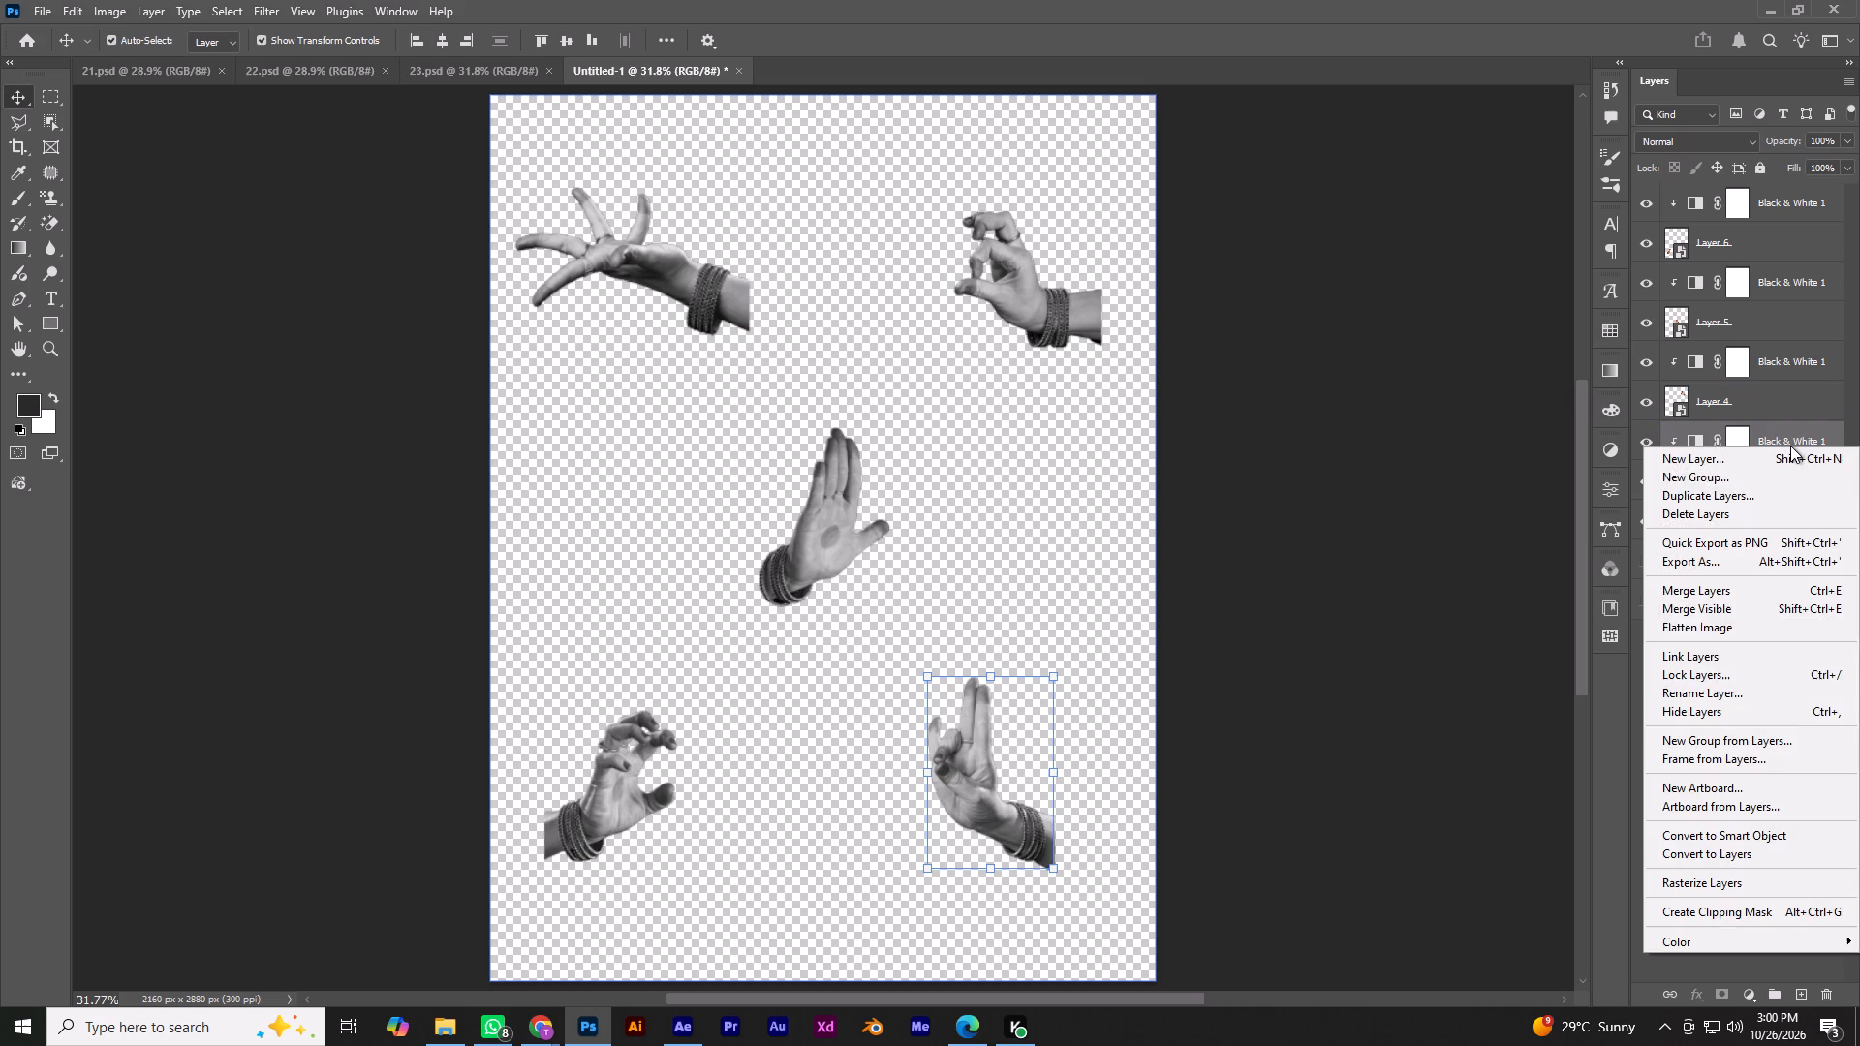
pyautogui.click(1691, 829)
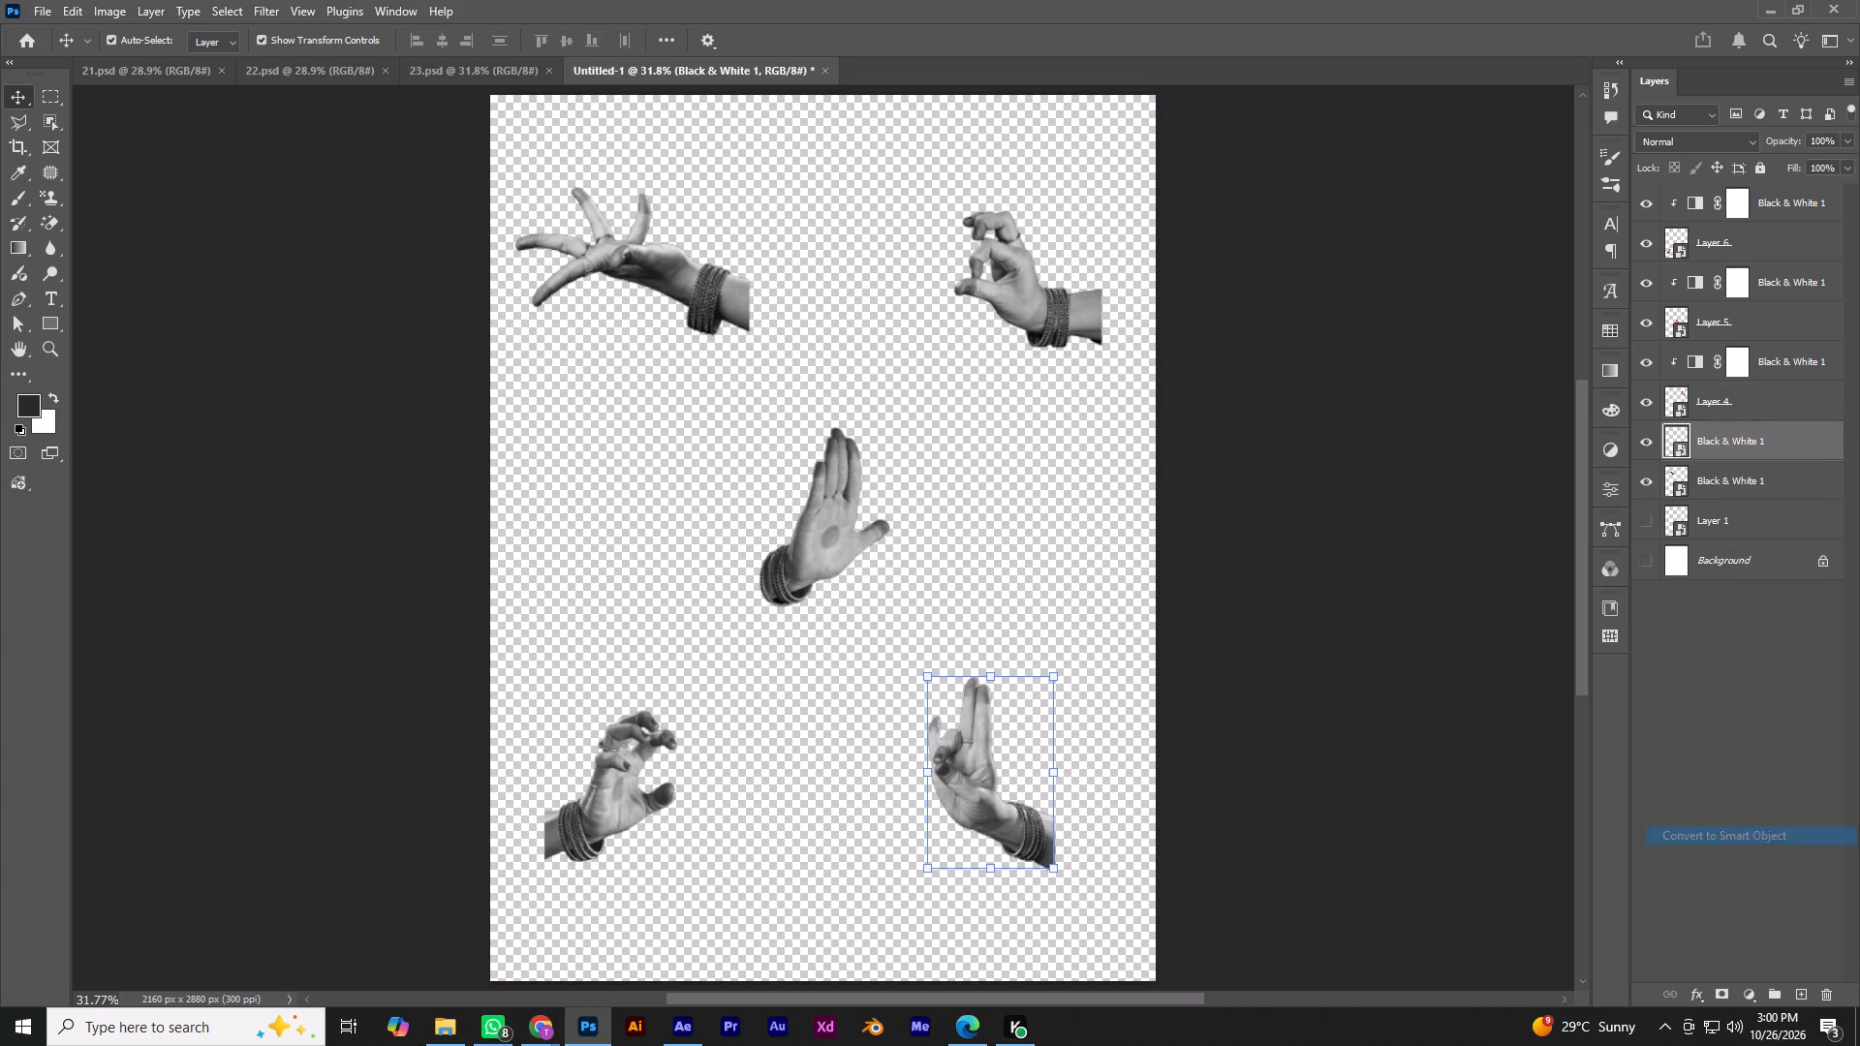
# Convert Layers 4, 5 and 6, each together with its clipped Black & White adjustment, to separate smart objects.
pyautogui.click(1792, 370)
pyautogui.keyDown('shift'); pyautogui.click(1778, 400); pyautogui.keyUp('shift')
pyautogui.rightClick(1784, 371)
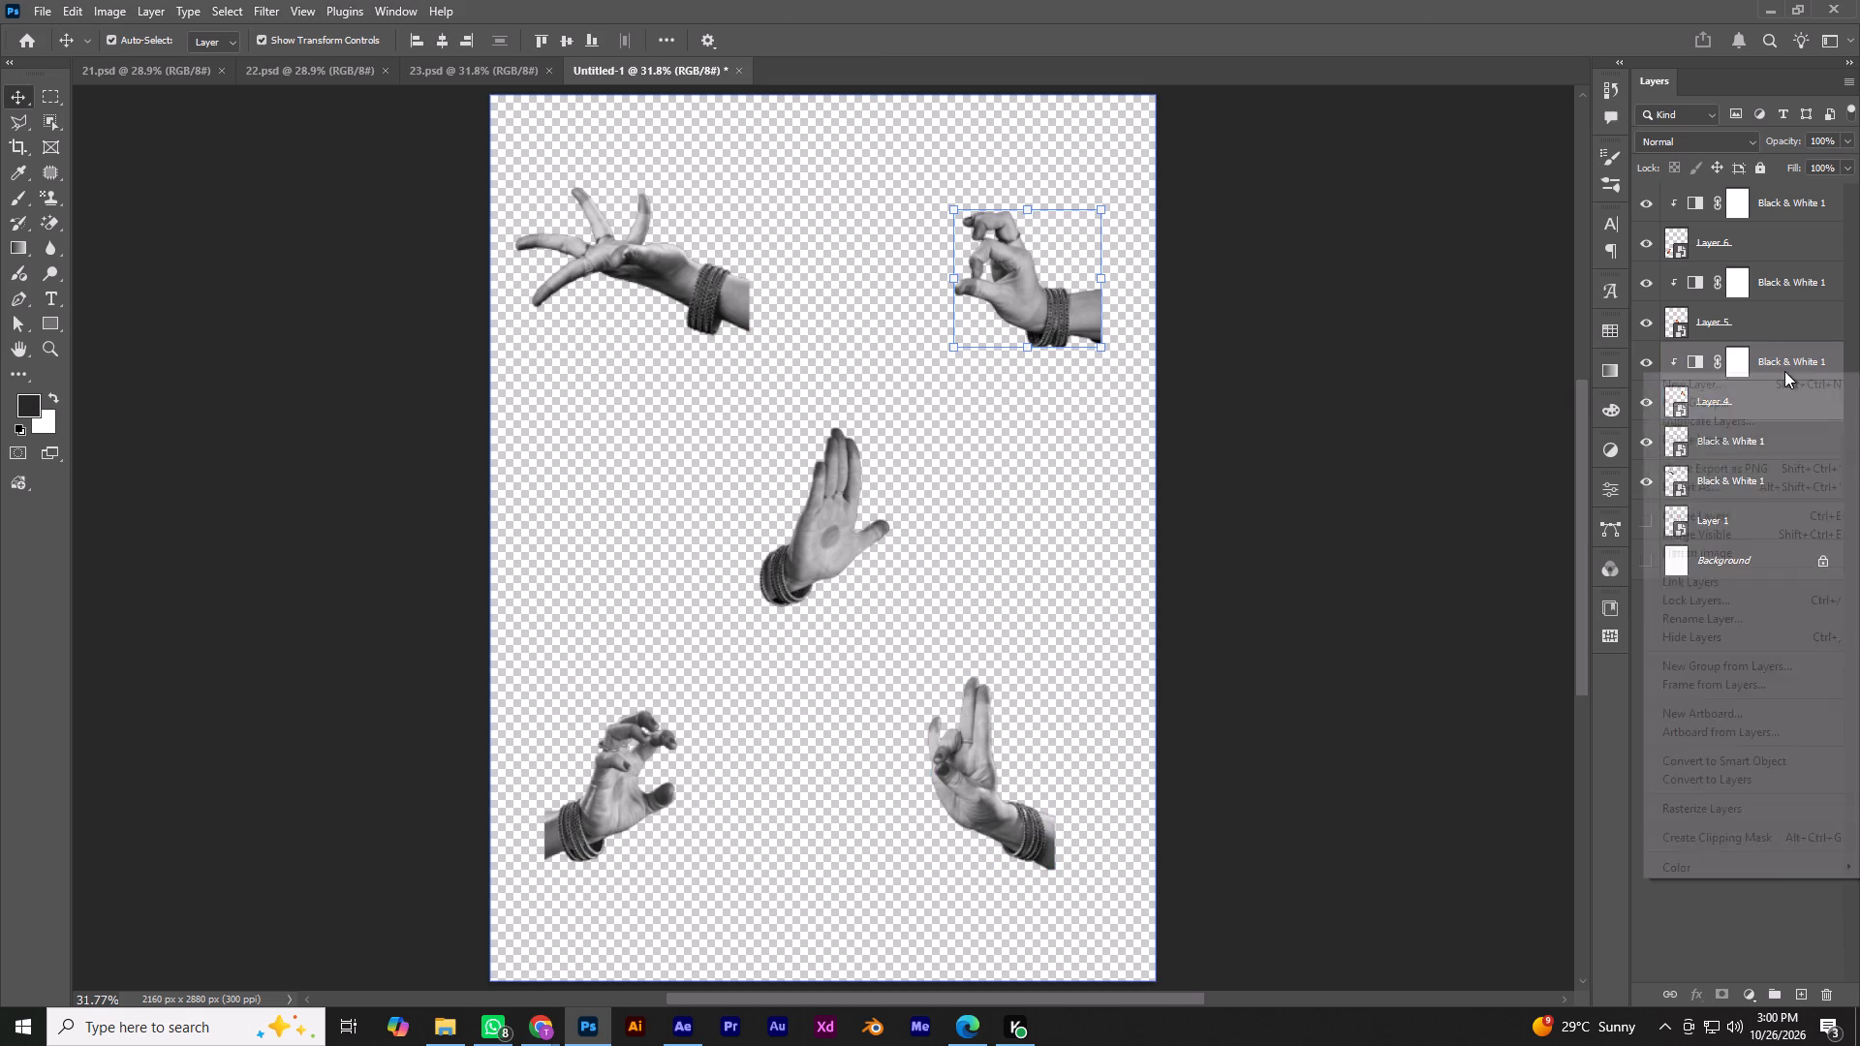
pyautogui.click(1701, 753)
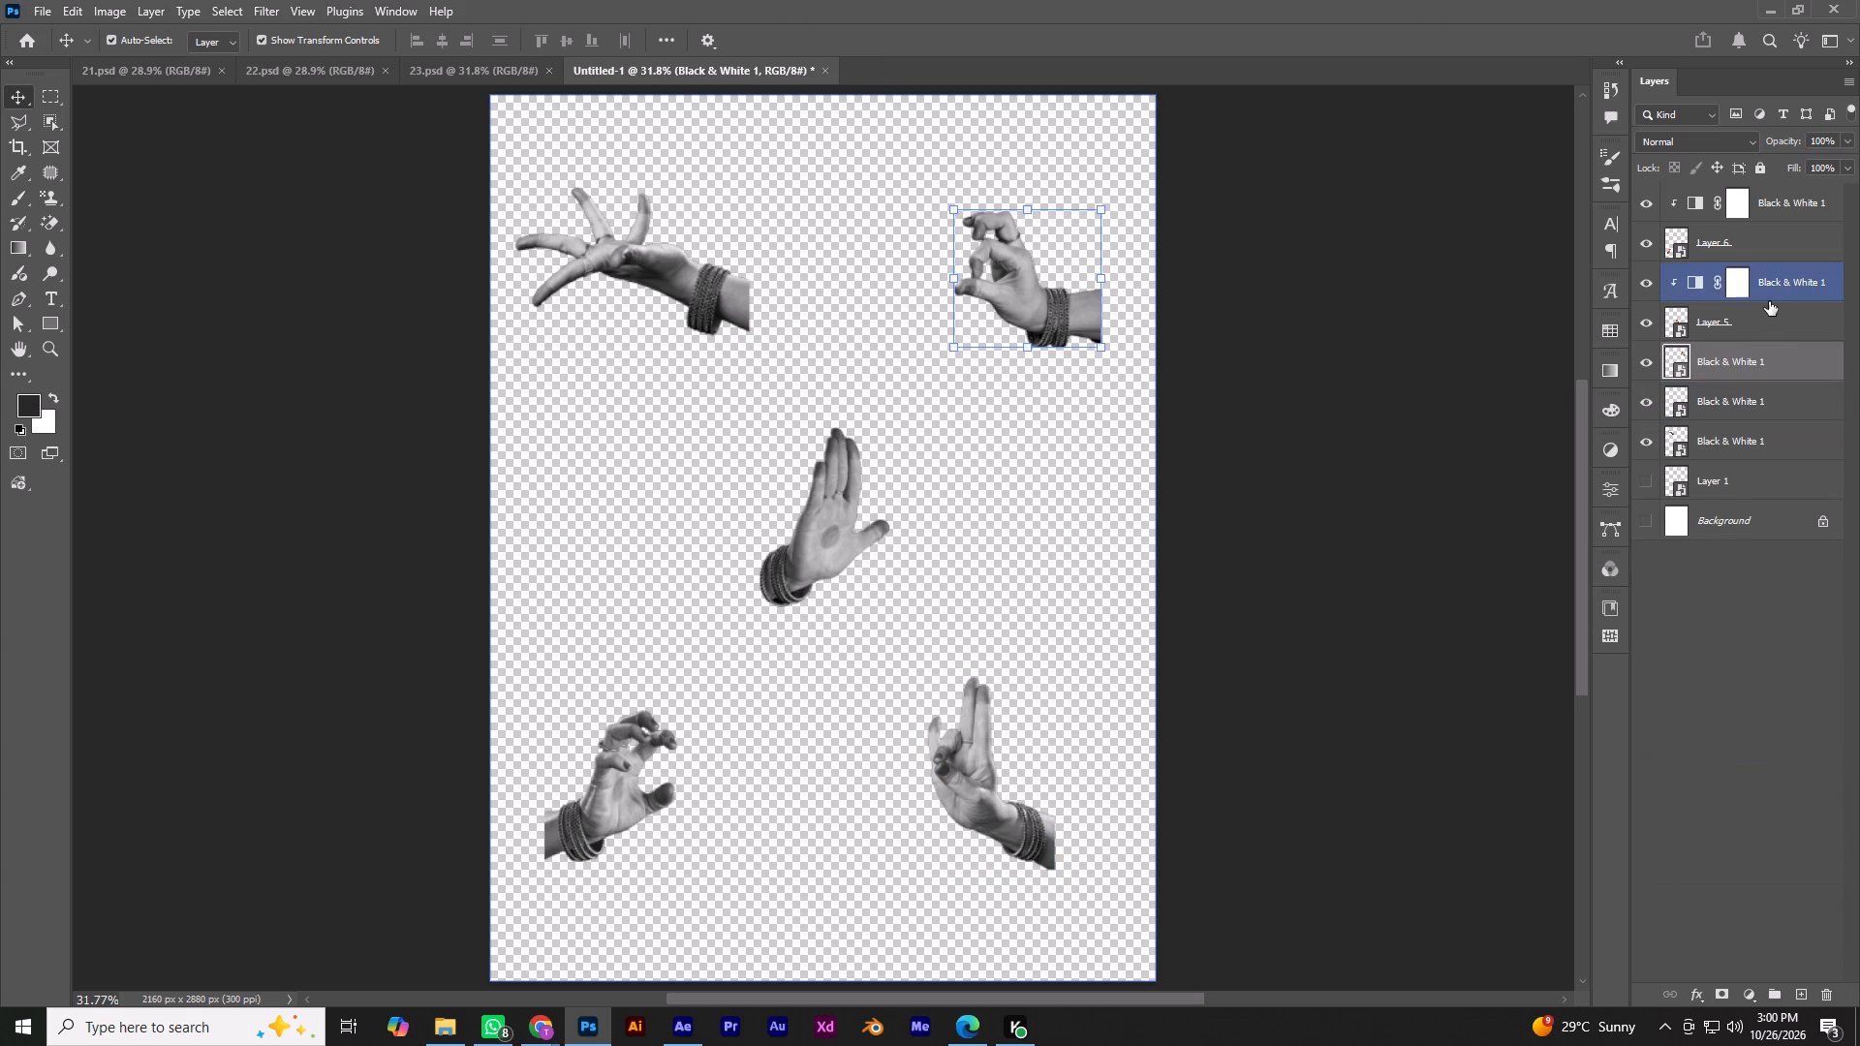
pyautogui.click(1771, 285)
pyautogui.keyDown('shift'); pyautogui.click(1764, 314); pyautogui.keyUp('shift')
pyautogui.rightClick(1777, 285)
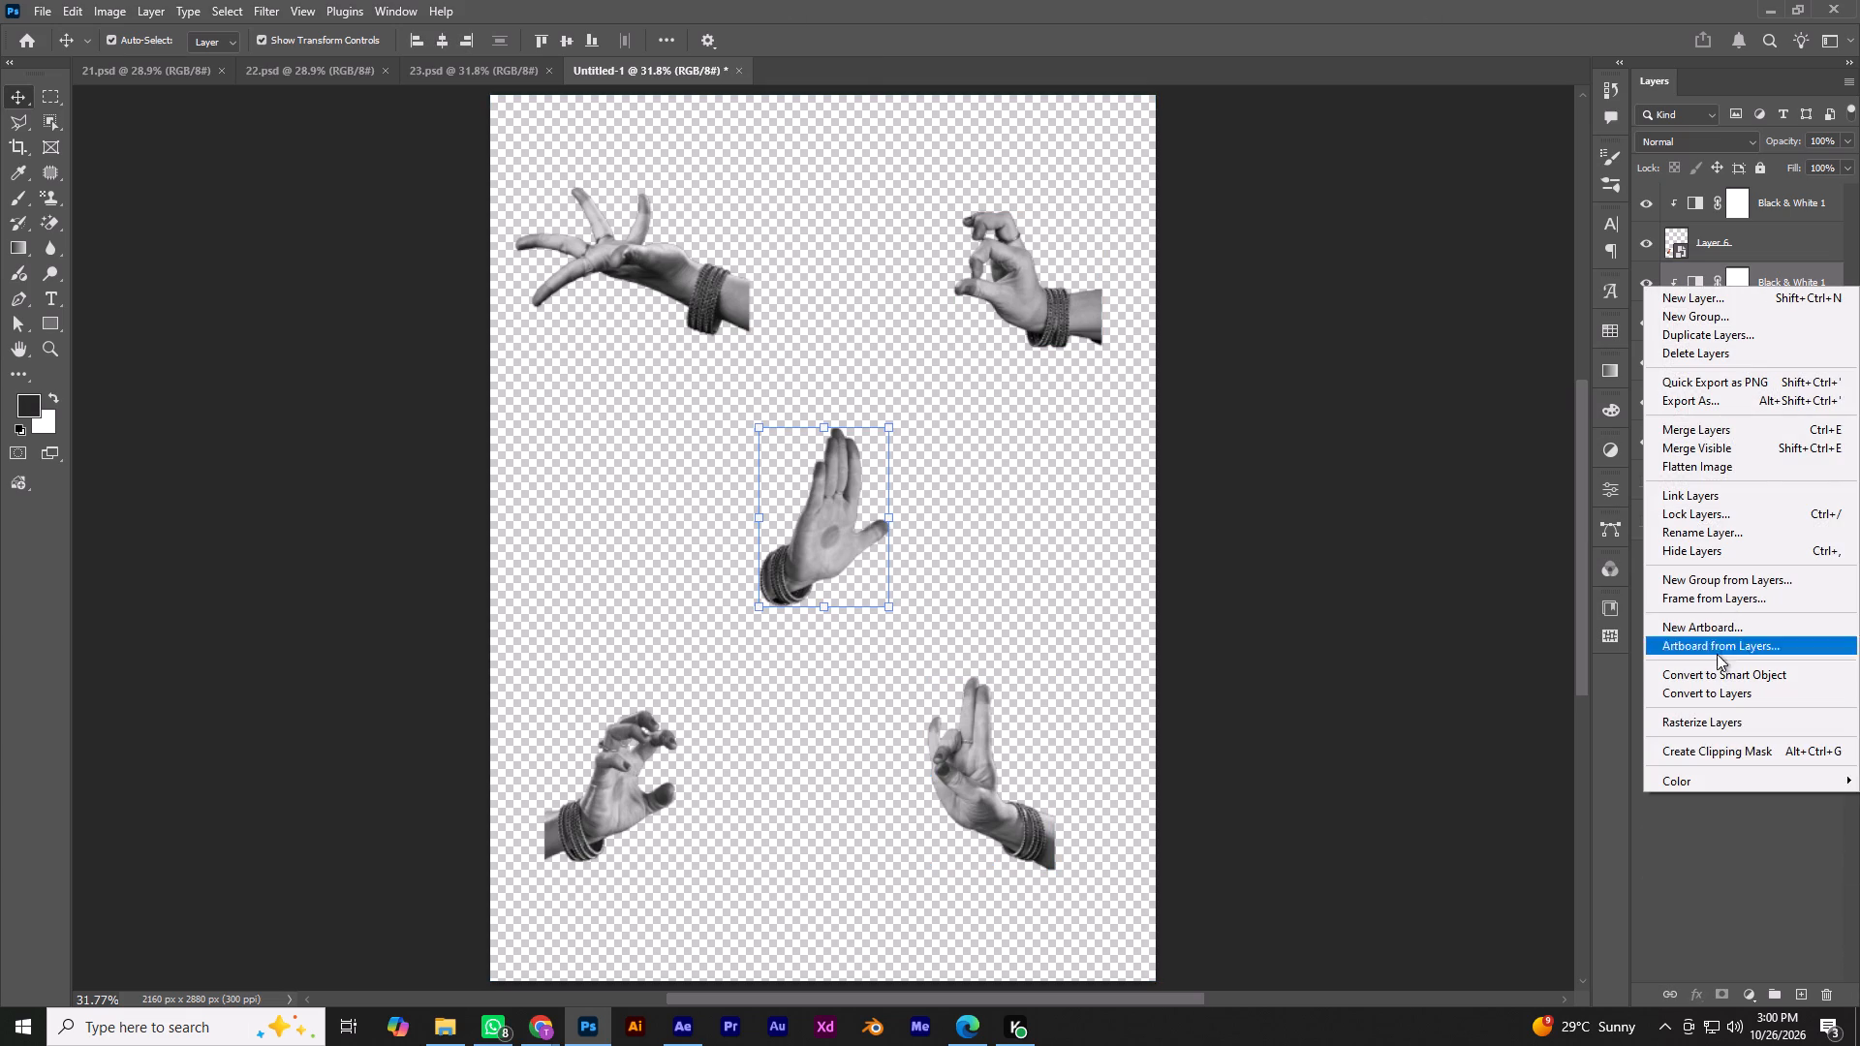
pyautogui.click(1713, 673)
pyautogui.click(1760, 196)
pyautogui.keyDown('shift'); pyautogui.click(1766, 255); pyautogui.keyUp('shift')
pyautogui.rightClick(1806, 200)
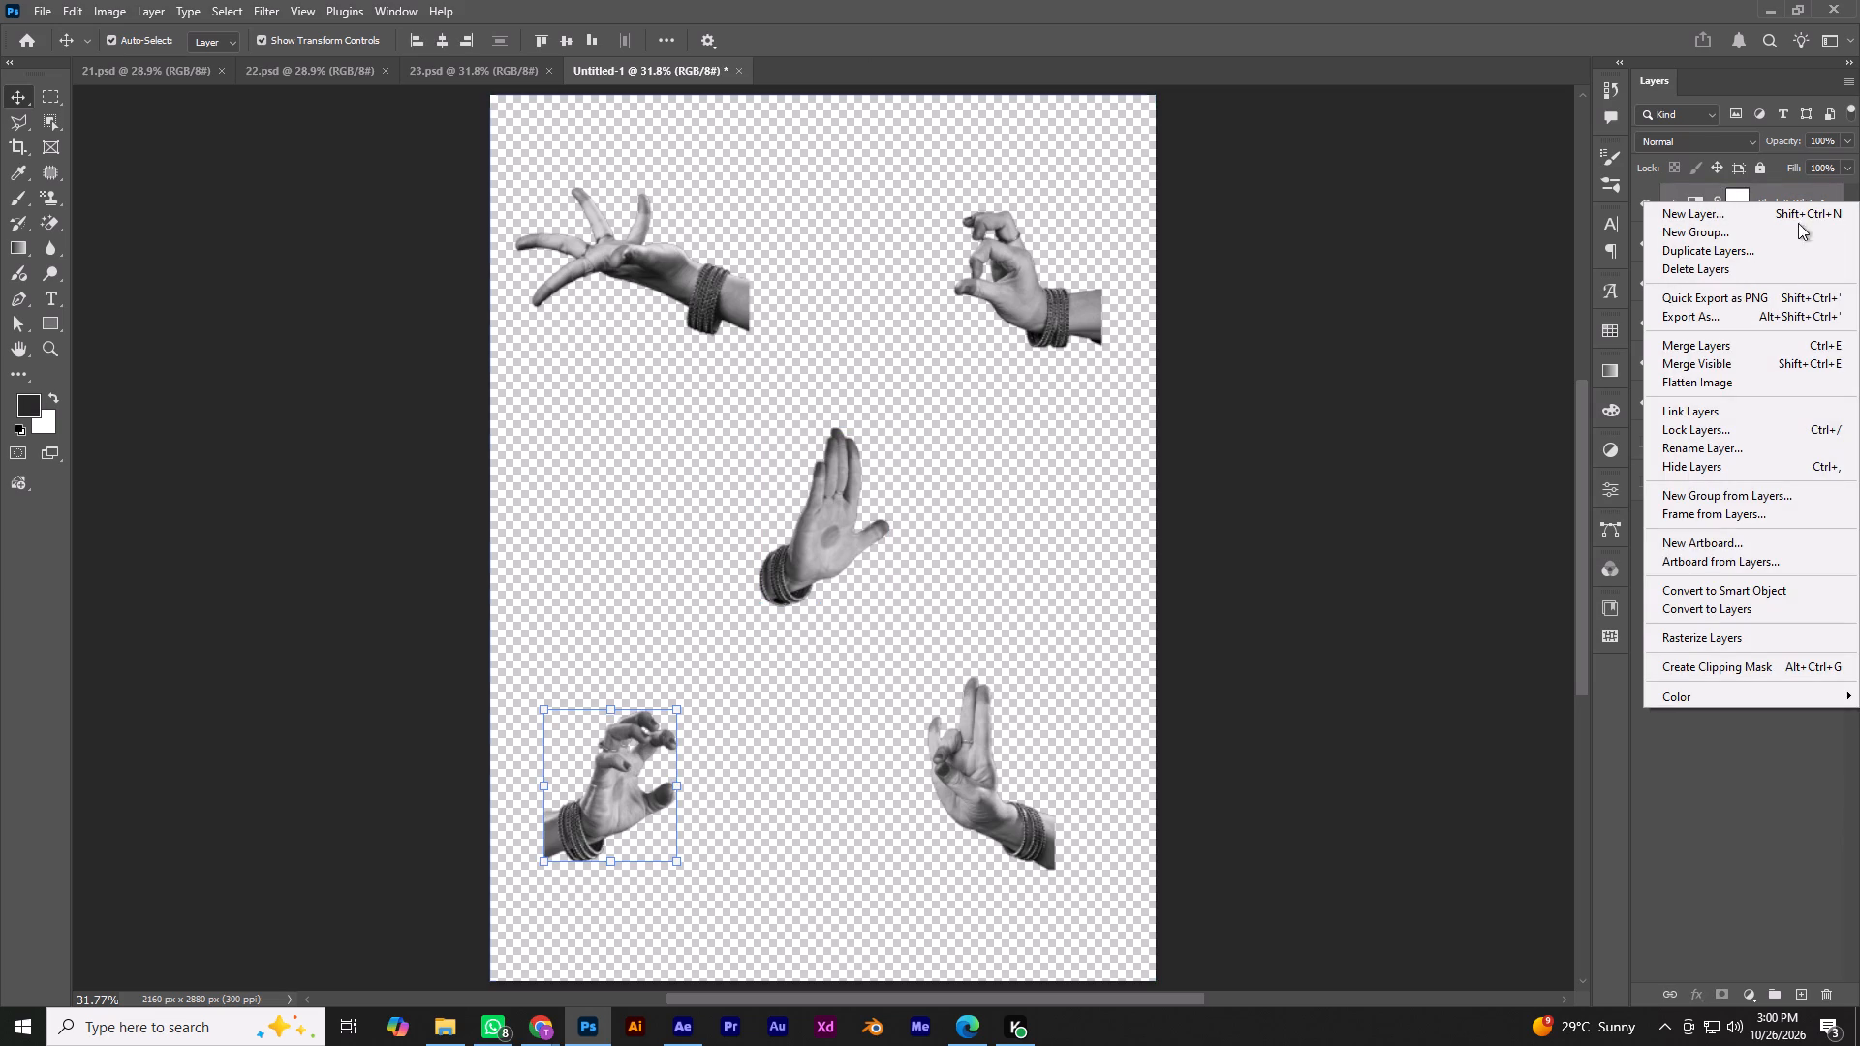
pyautogui.click(1705, 591)
pyautogui.hotkey('ctrl', '0')
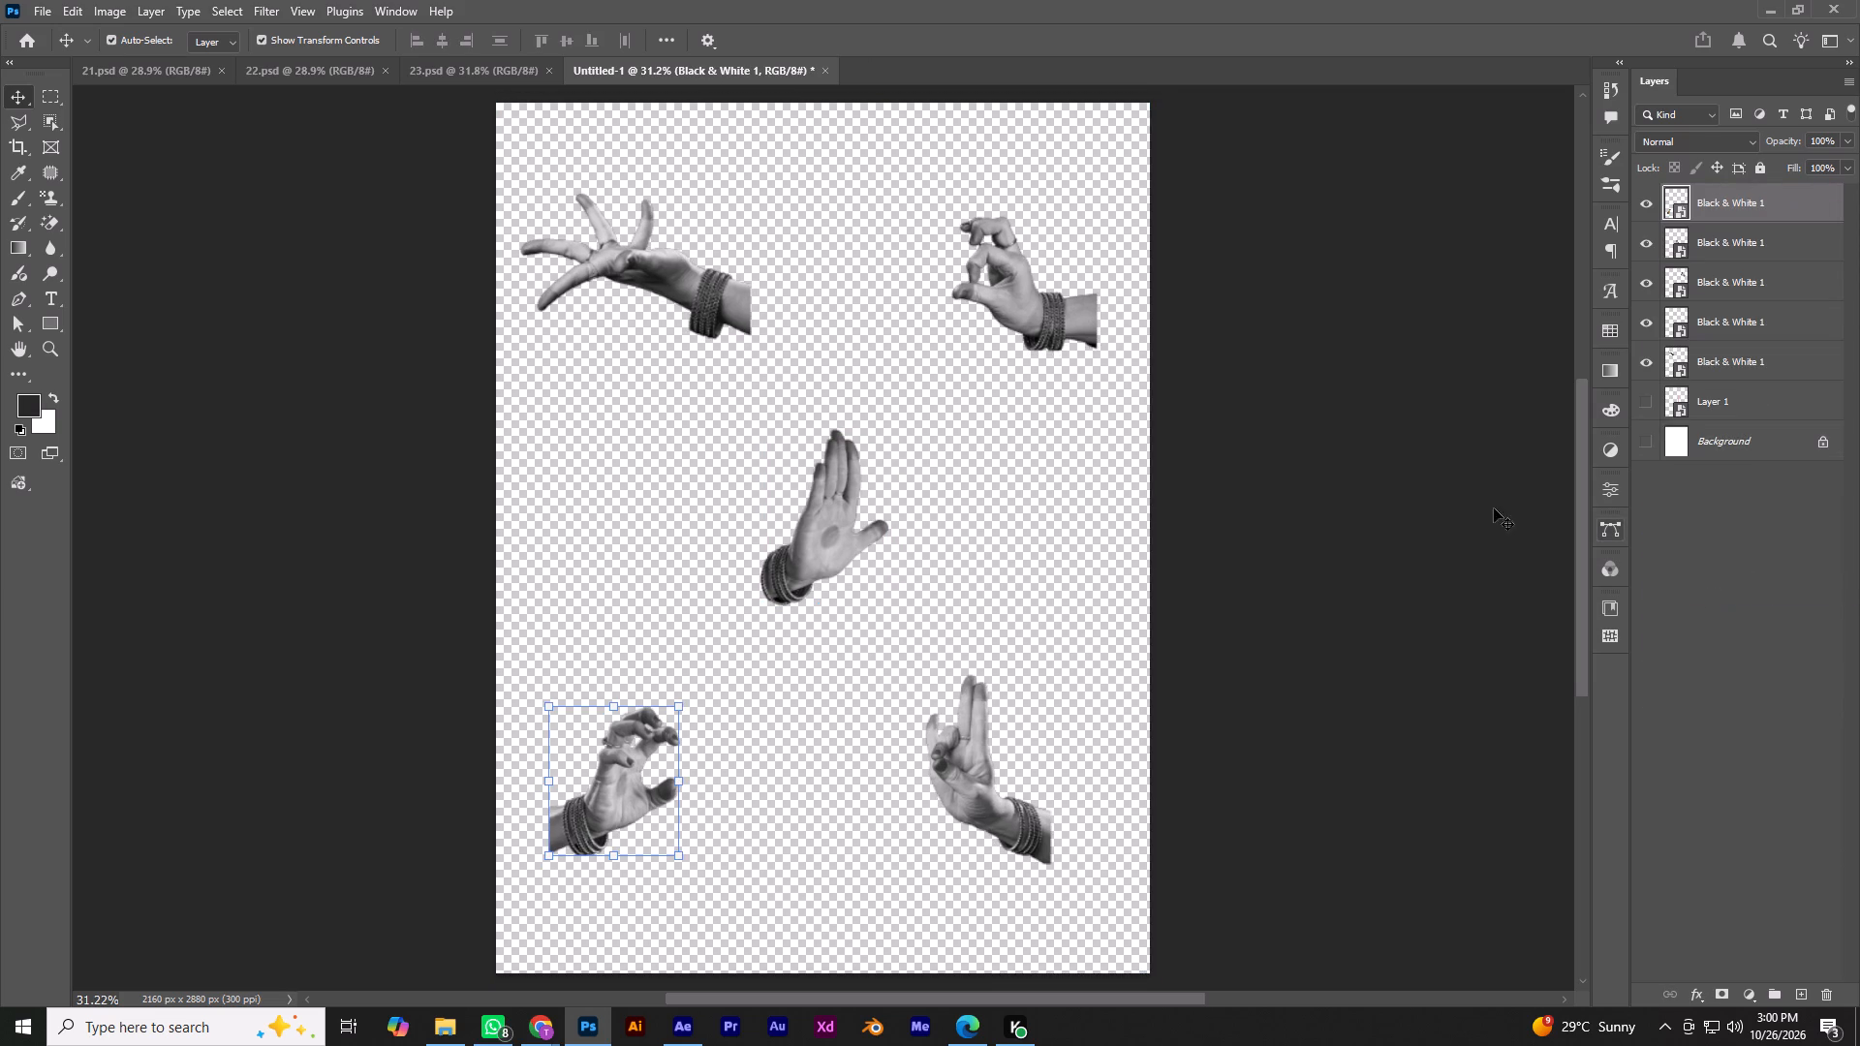
pyautogui.click(267, 324)
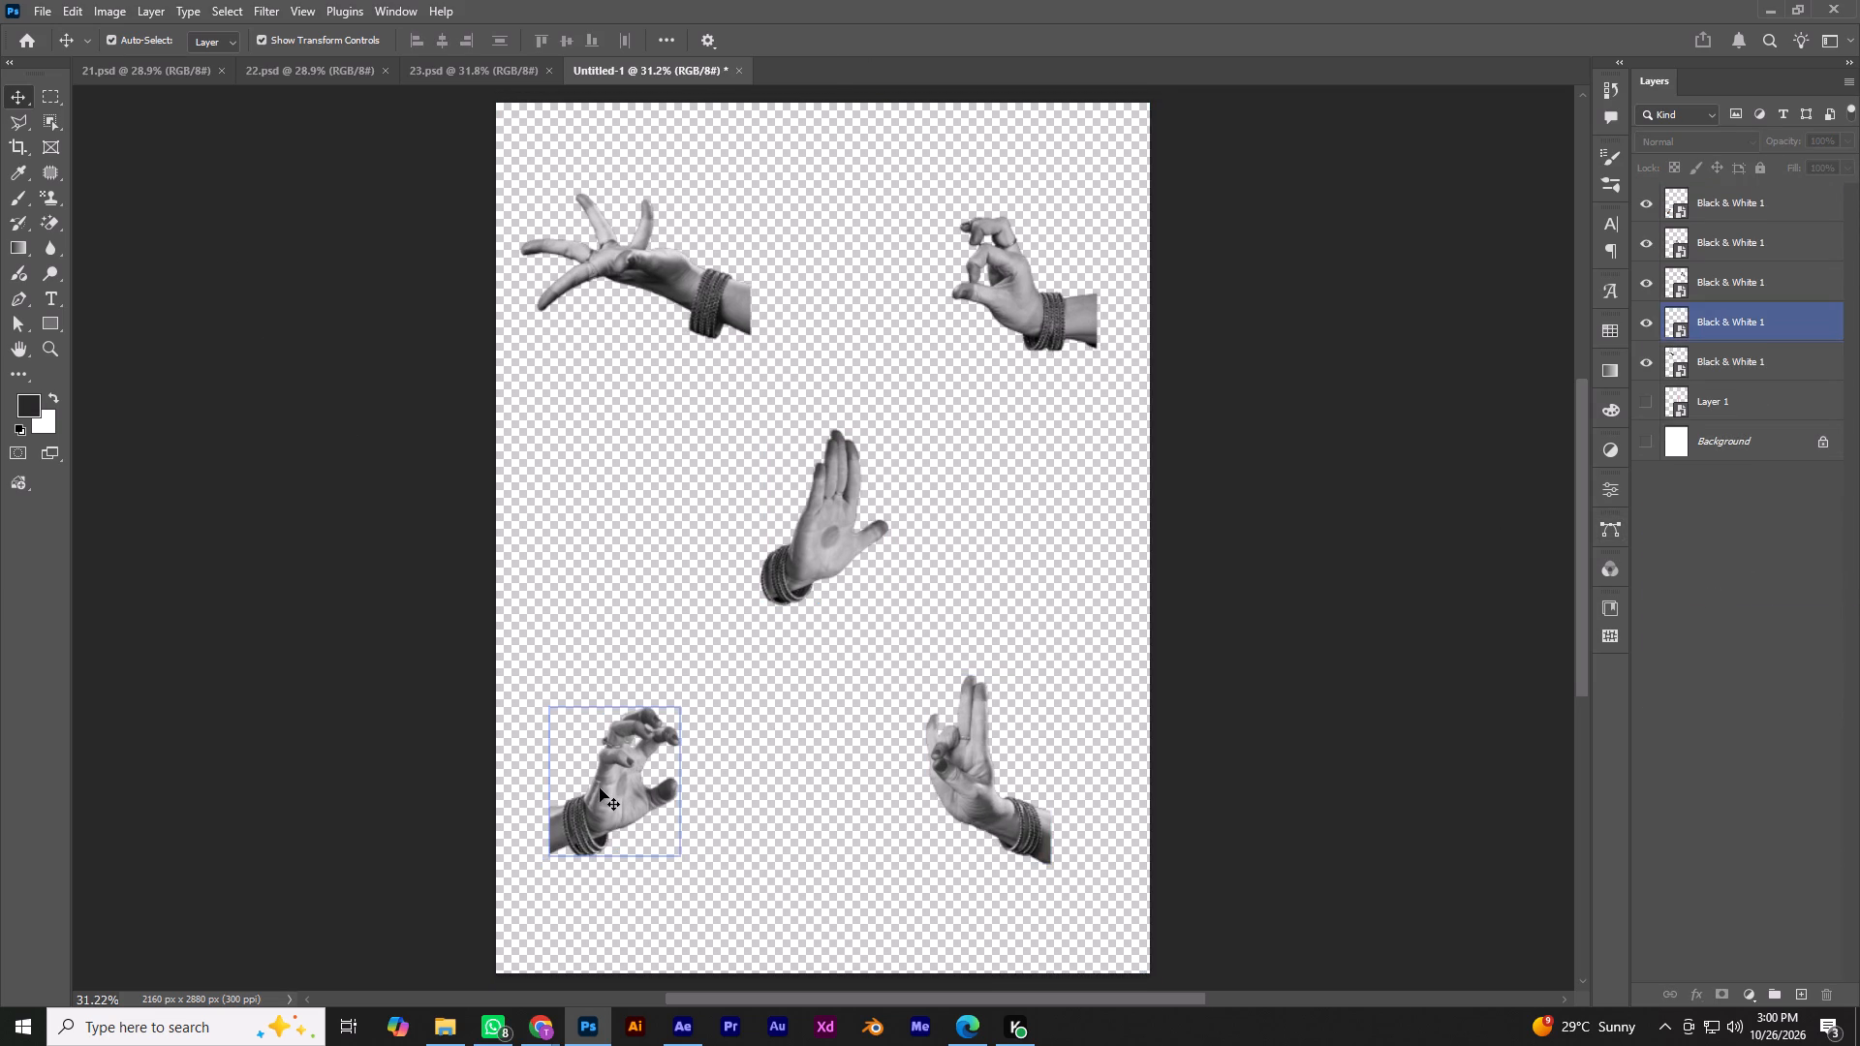
# Quick-export the curled-fingers hand as a PNG named sfwsf in the Downloads folder.
pyautogui.click(601, 788)
pyautogui.hotkey('ctrl', 'shift', "'")
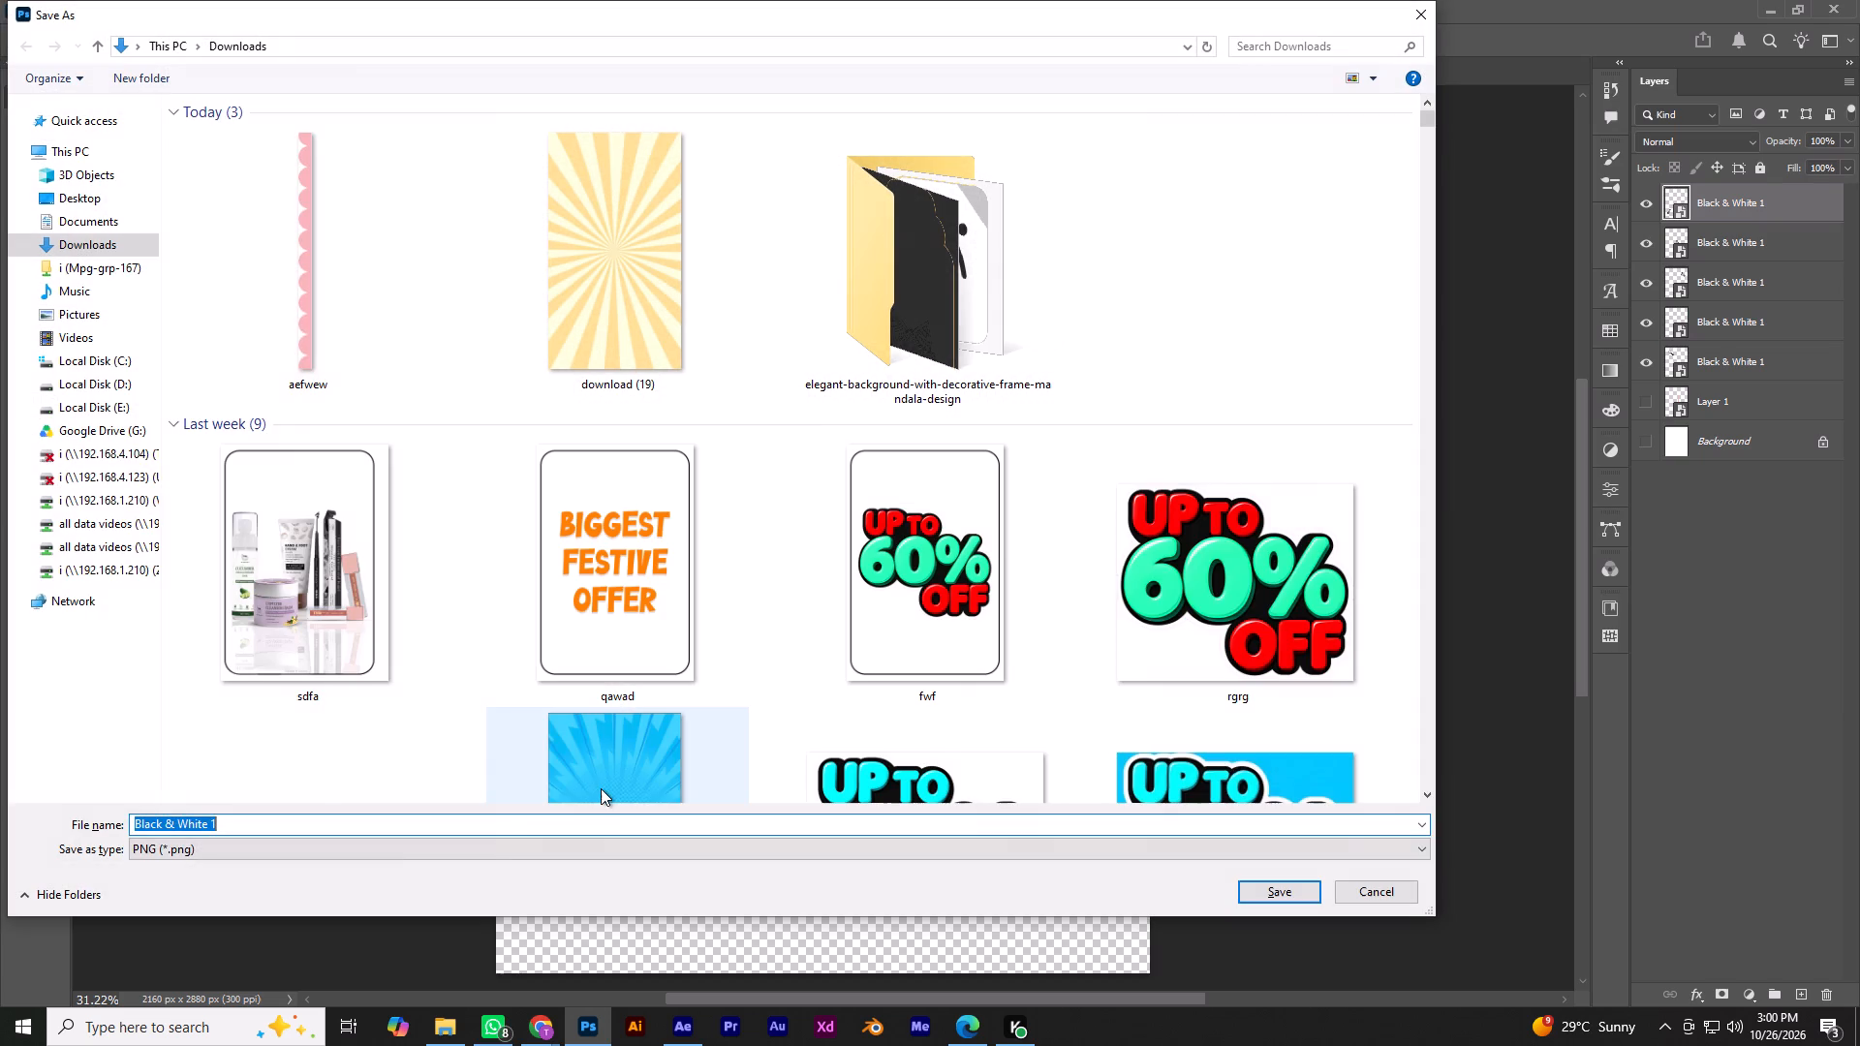
pyautogui.write('sfwsf')
pyautogui.press('Return')
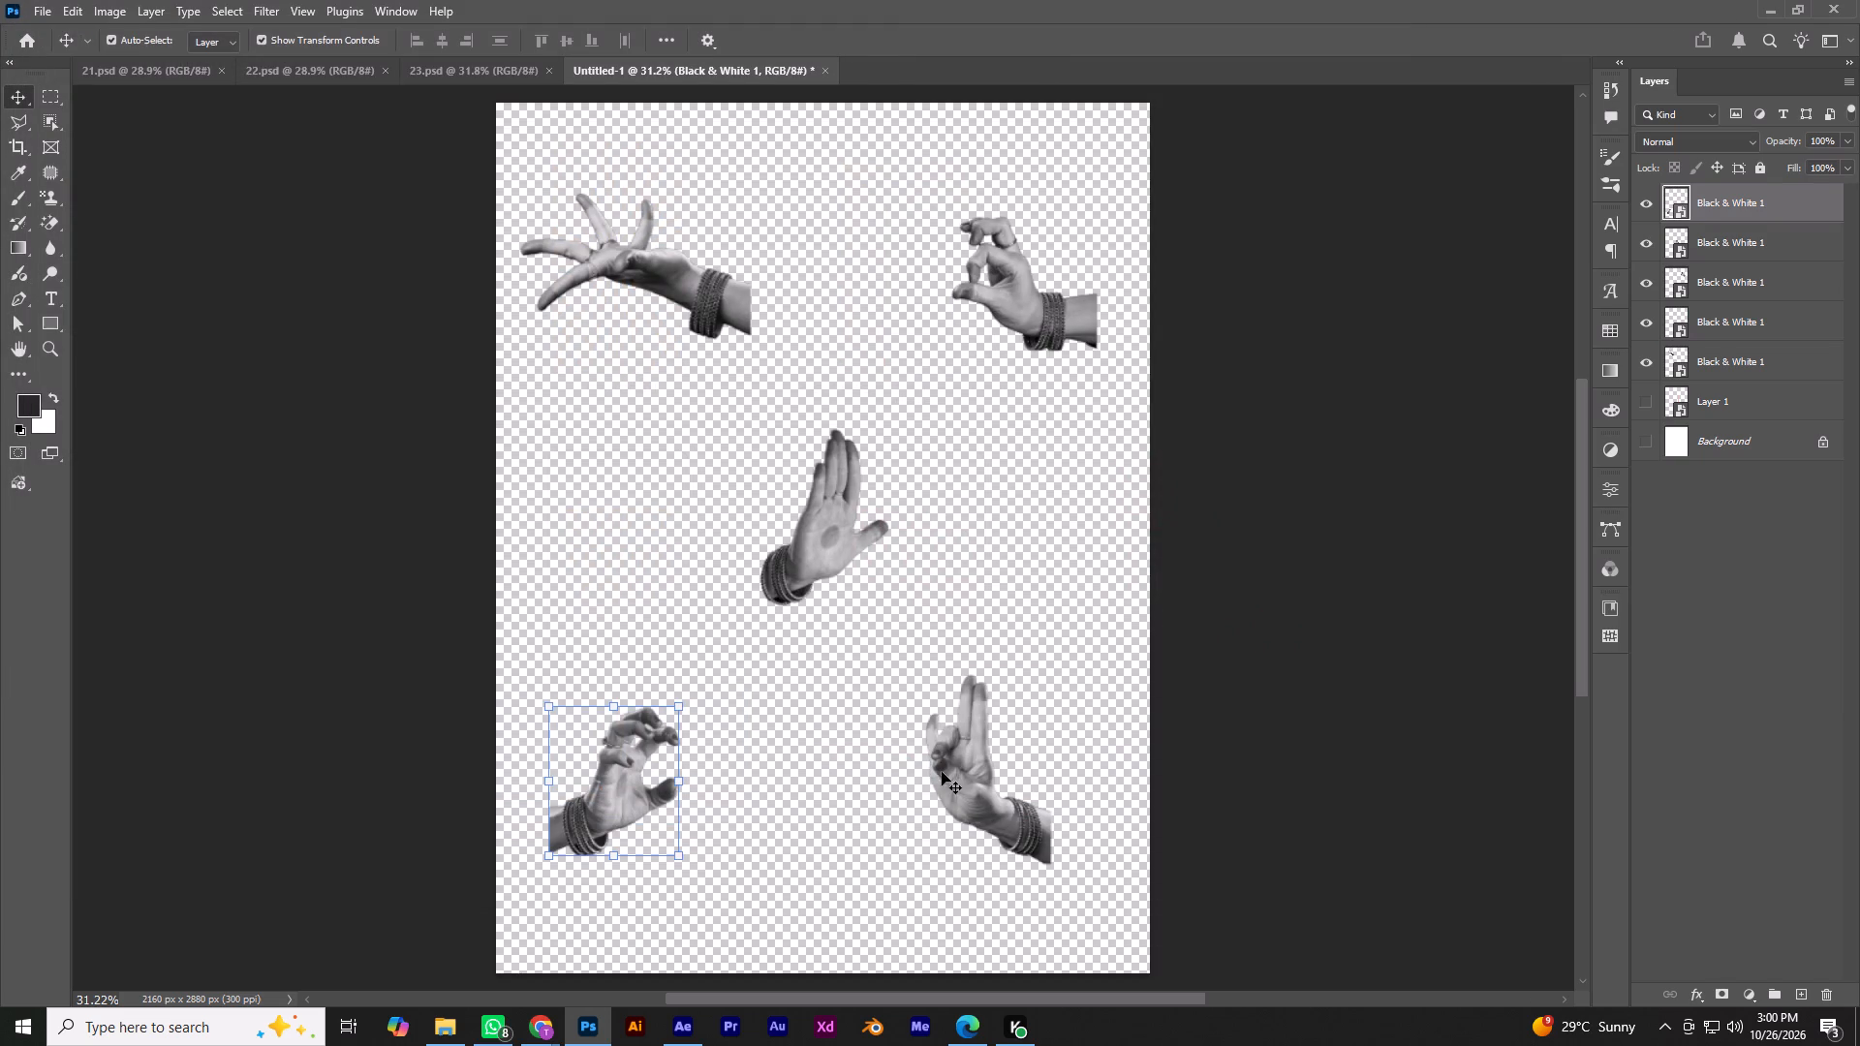
# Quick-export the hand with two raised fingers as a PNG named safa in Downloads.
pyautogui.click(948, 771)
pyautogui.hotkey('ctrl', 'shift', "'")
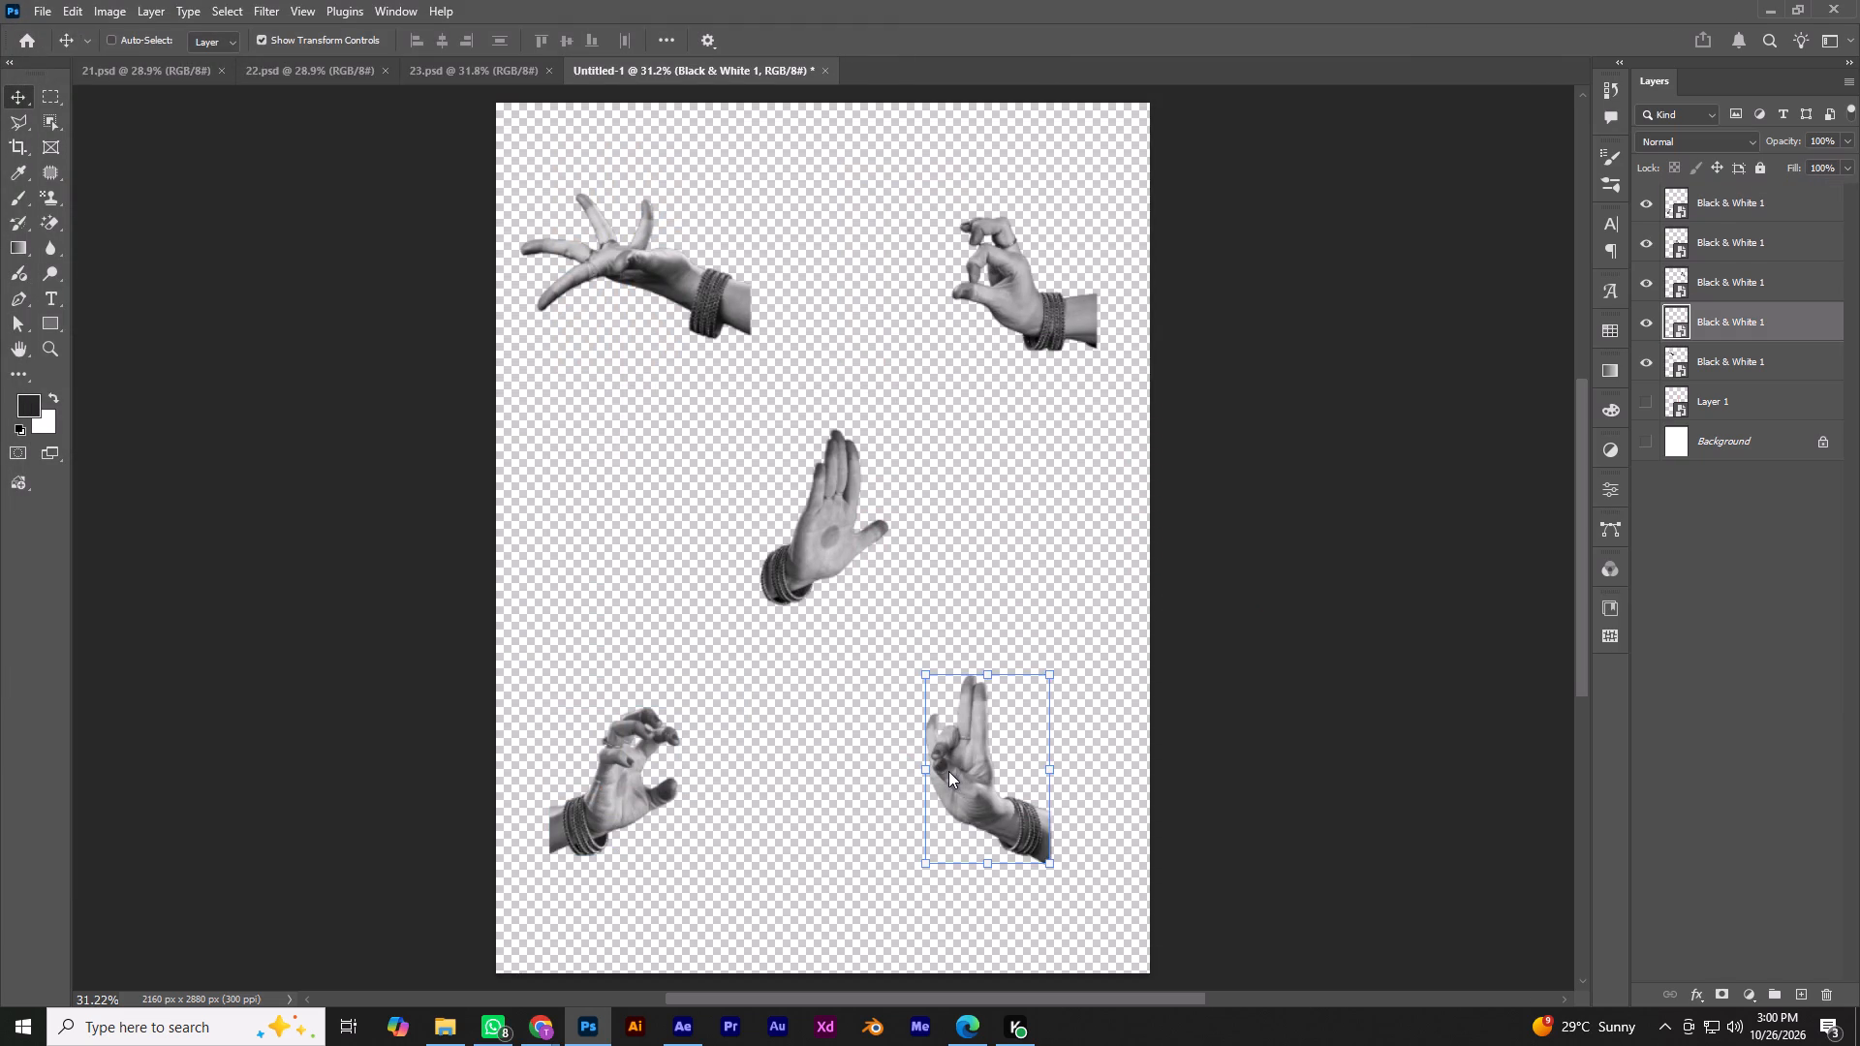
pyautogui.write('safa')
pyautogui.press('Return')
# Quick-export the flat-palm hand in the middle of the canvas as a PNG named wefw.
pyautogui.click(836, 496)
pyautogui.hotkey('ctrl', 'shift', "'")
pyautogui.write('we')
pyautogui.write('fw')
pyautogui.press('Return')
# Quick-export the pinched-fingers hand as a PNG named rey and check the Downloads folder.
pyautogui.click(981, 254)
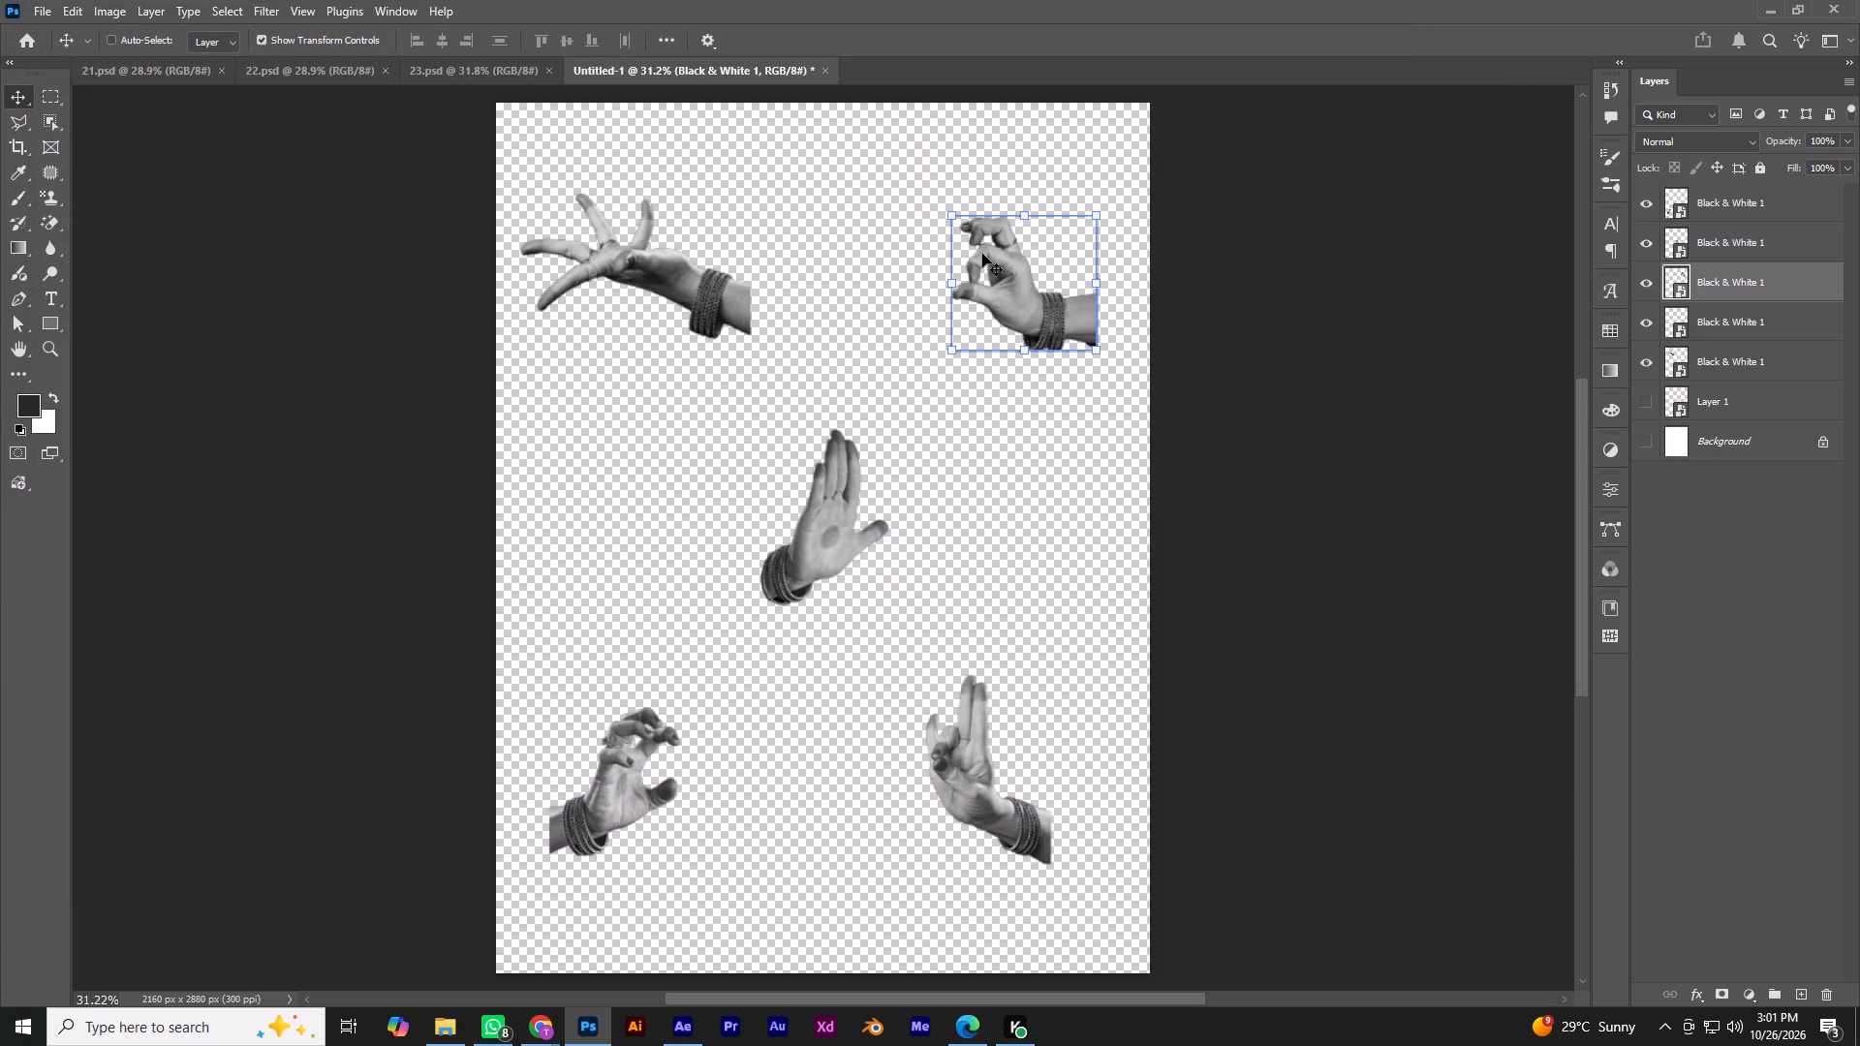
pyautogui.hotkey('ctrl', 'shift', "'")
pyautogui.write('rey')
pyautogui.press('Return')
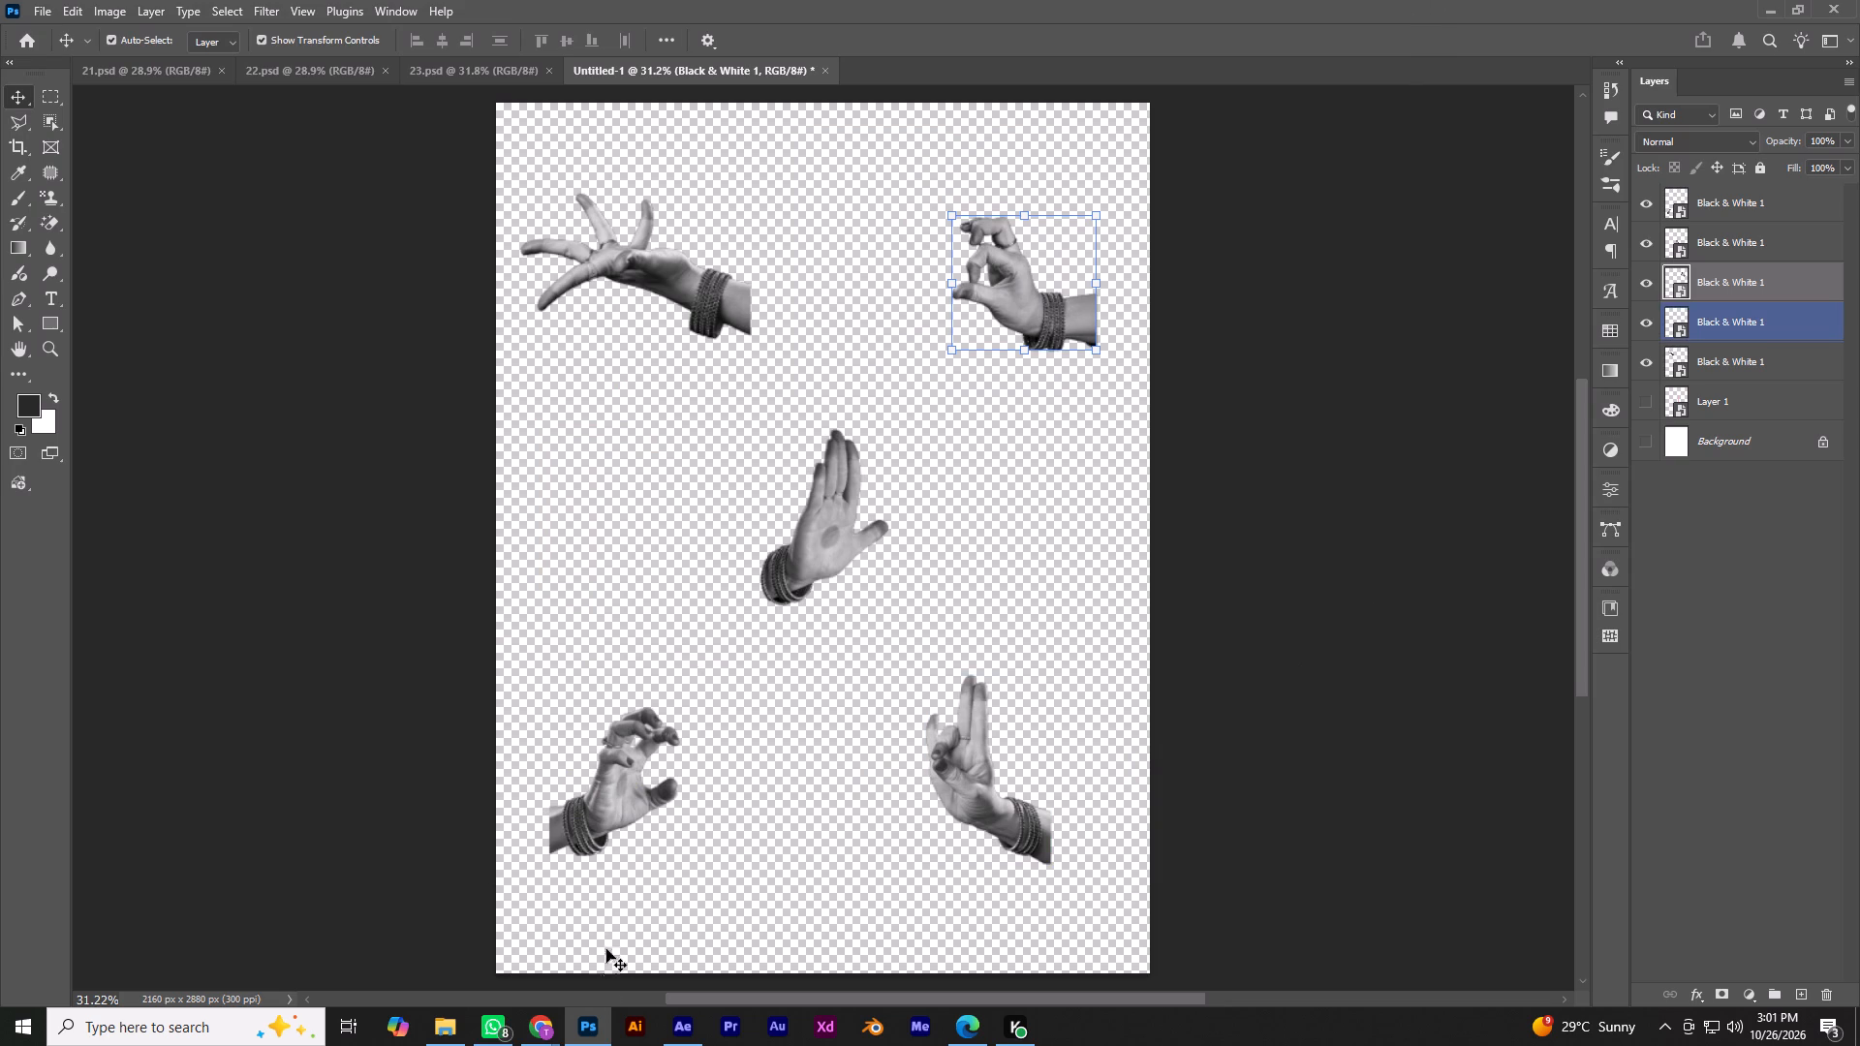
pyautogui.click(436, 1018)
pyautogui.click(436, 1018)
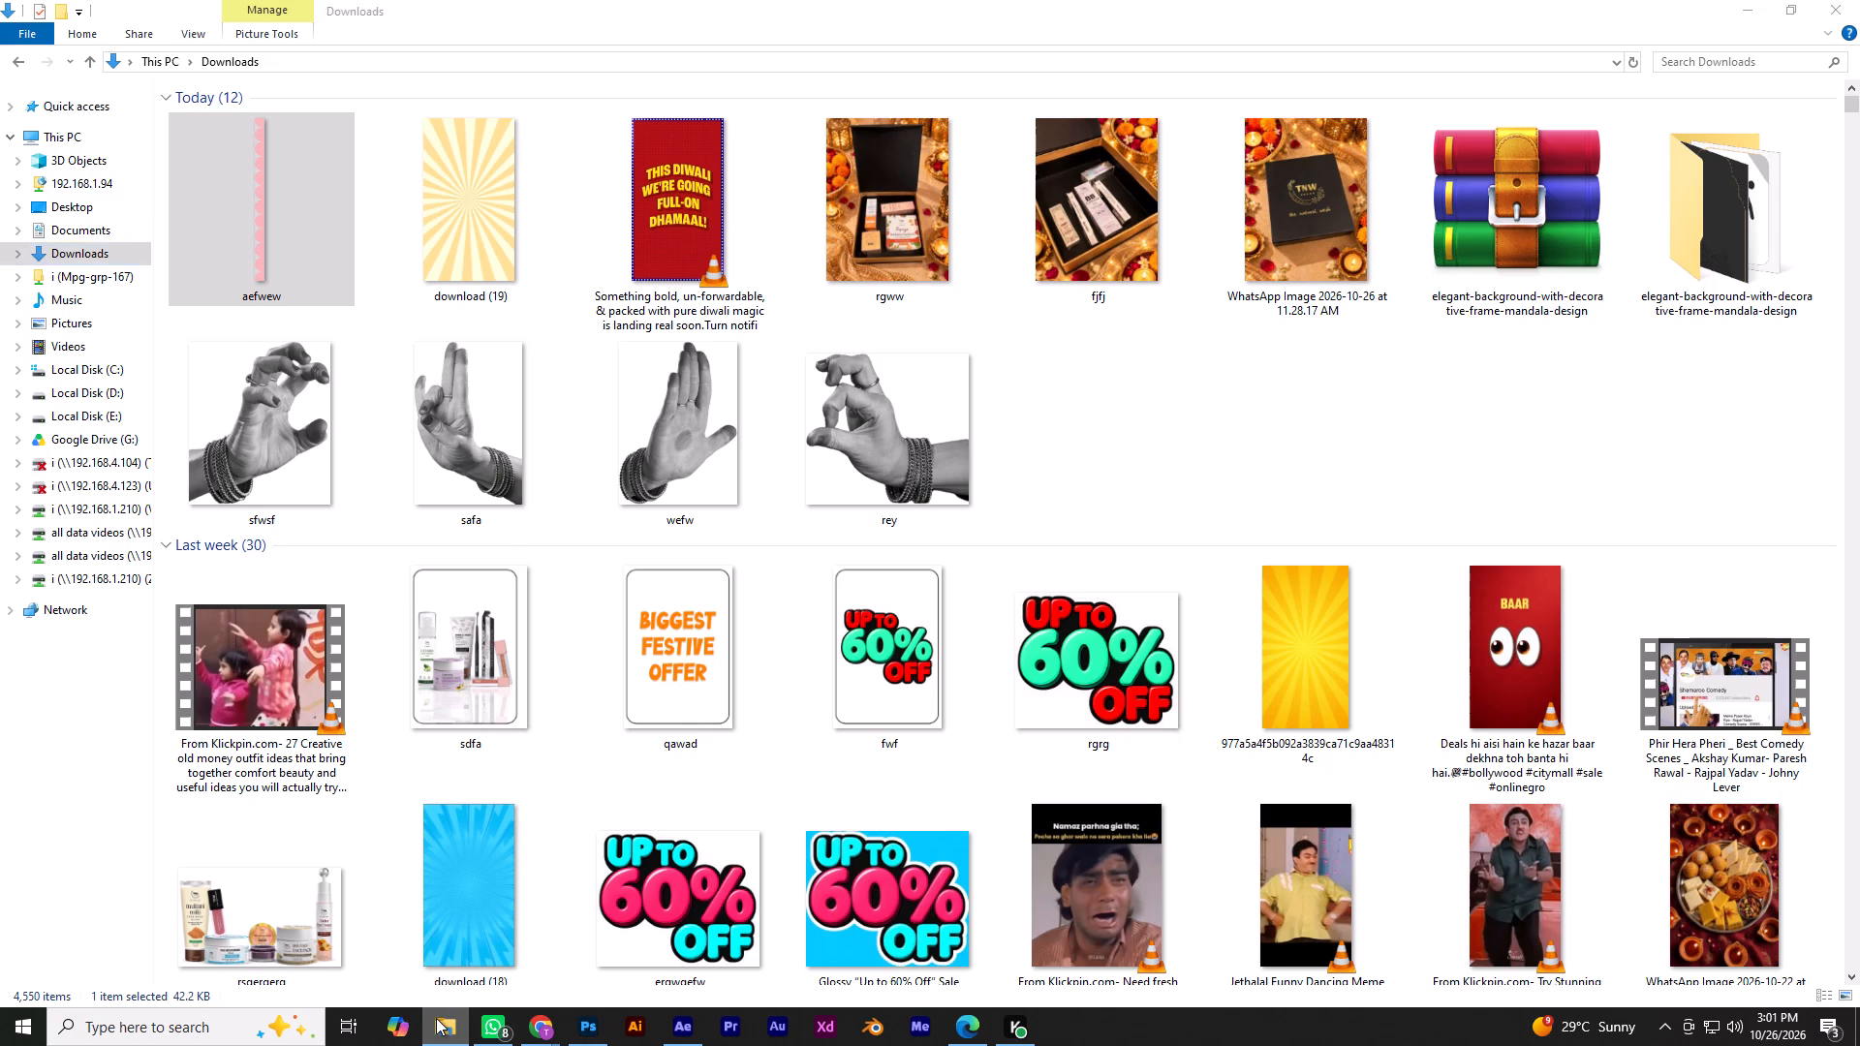
# Quick-export the open-fingers hand as a PNG named wtw in Downloads.
pyautogui.click(714, 303)
pyautogui.hotkey('ctrl', 'shift', "'")
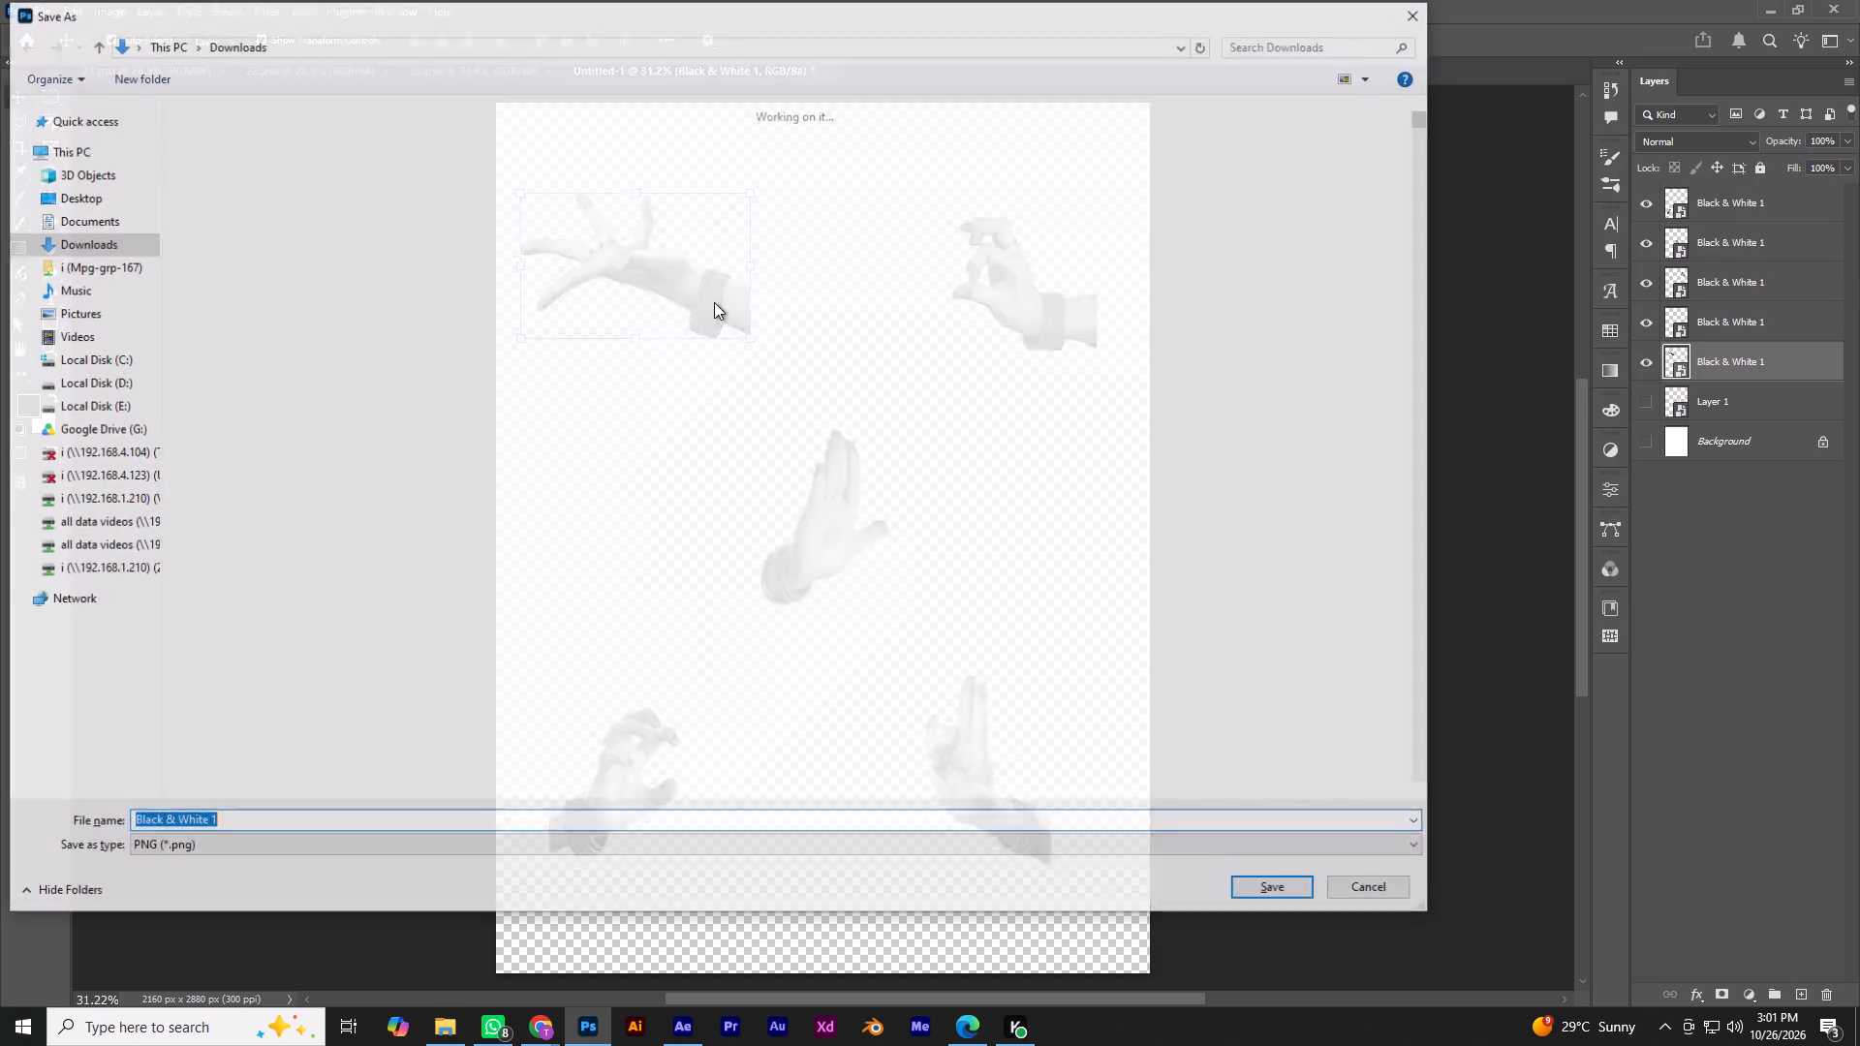
pyautogui.write('wtw')
pyautogui.press('Return')
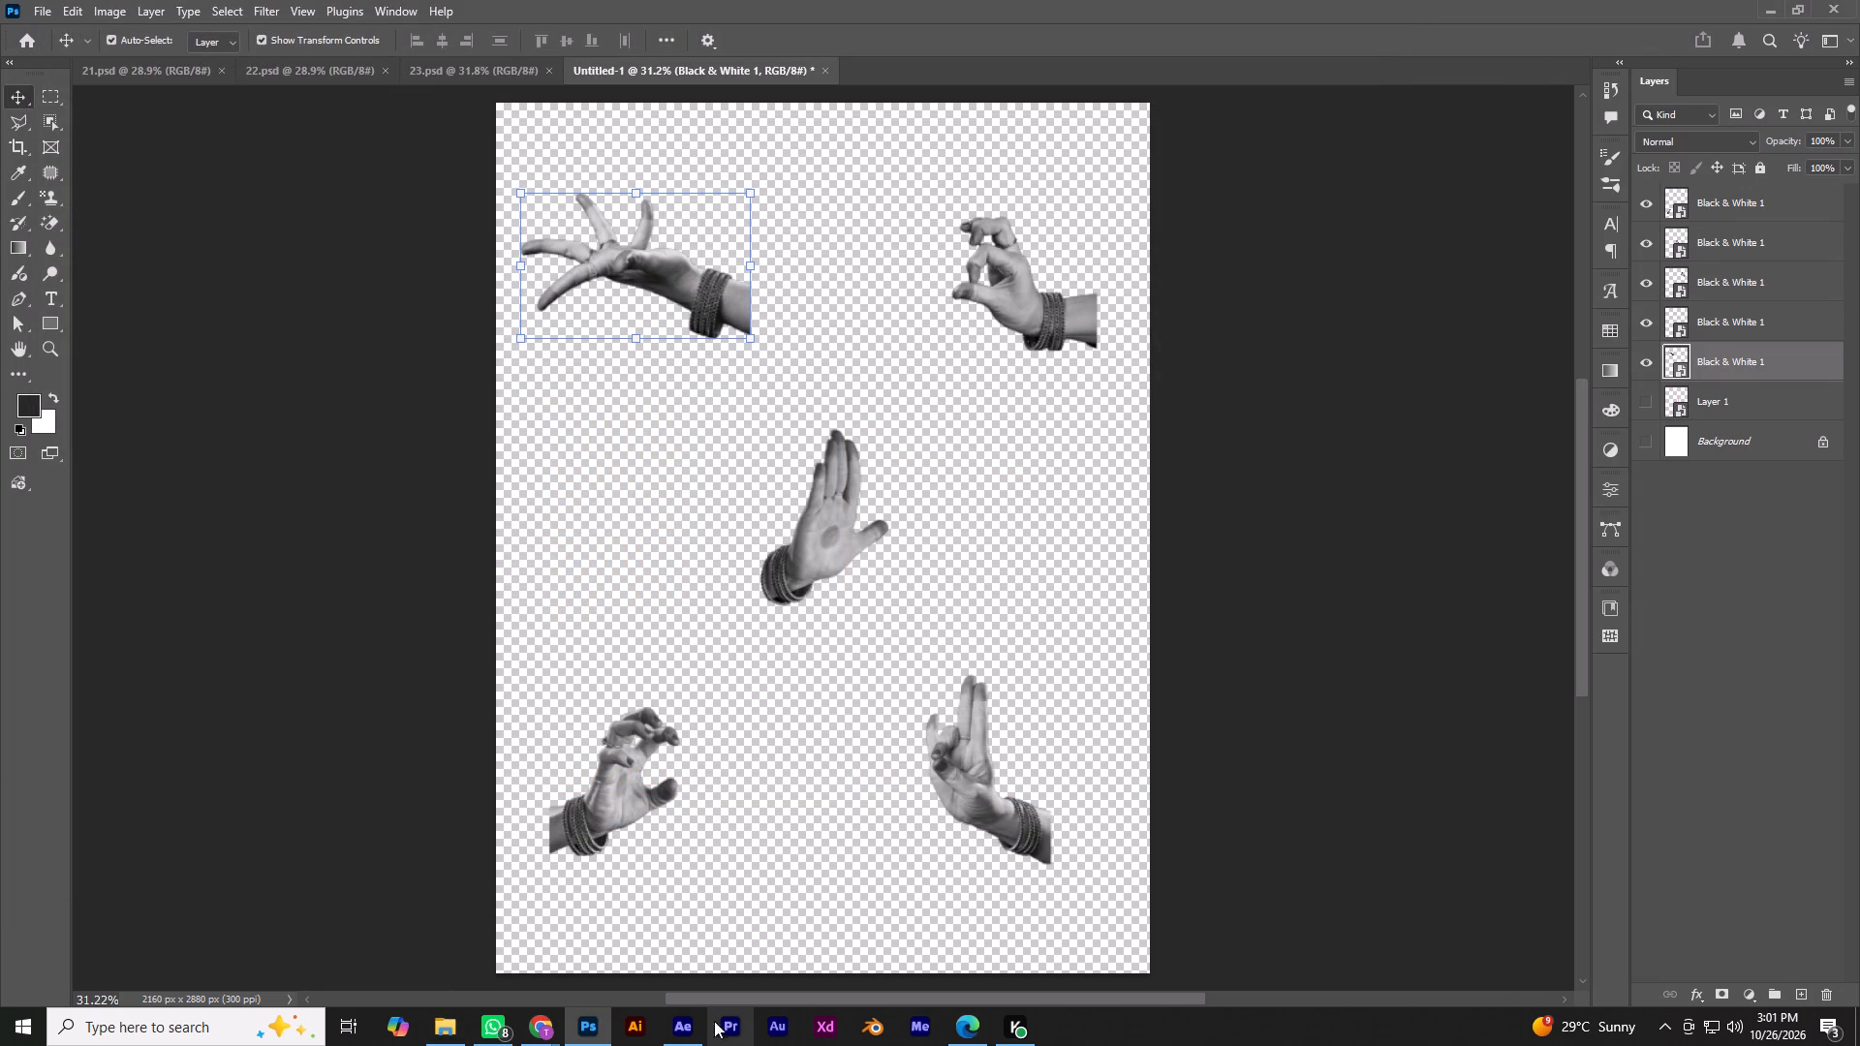
# Switch to the Diwali text video project in After Effects.
pyautogui.click(707, 1022)
pyautogui.click(694, 1032)
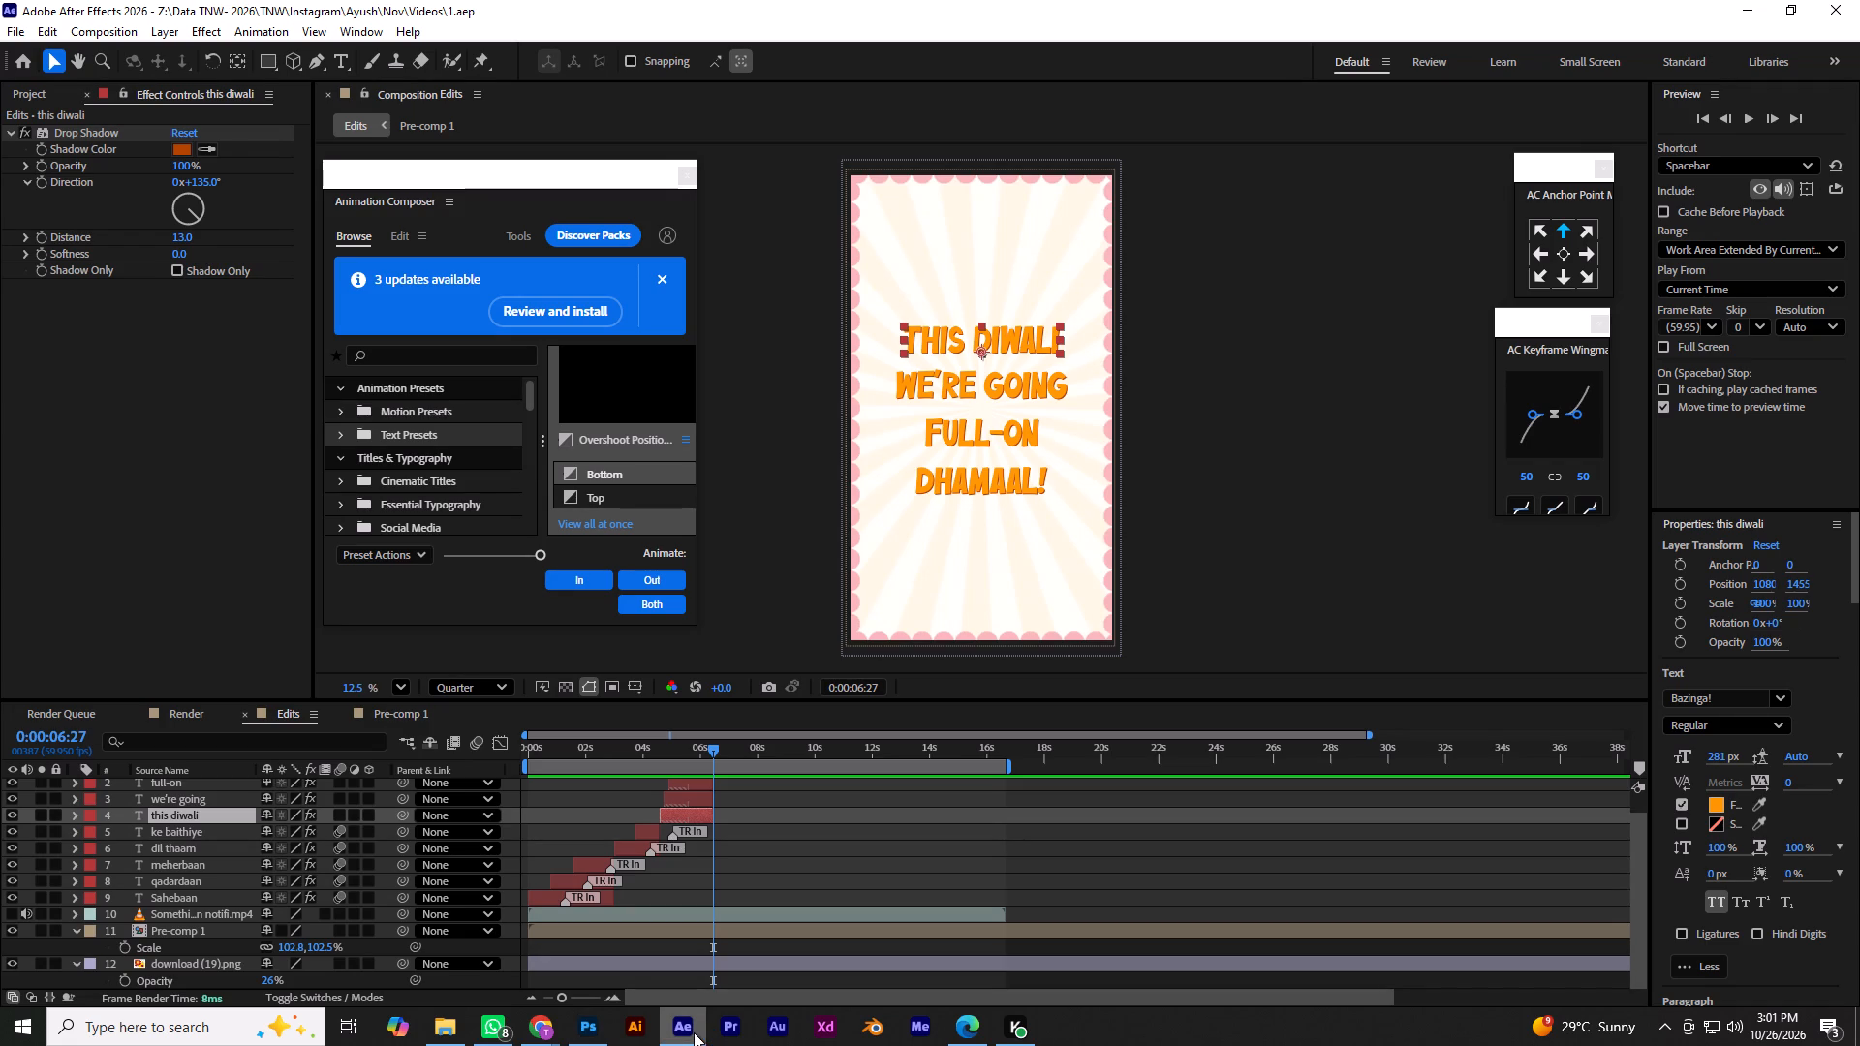
pyautogui.click(725, 1039)
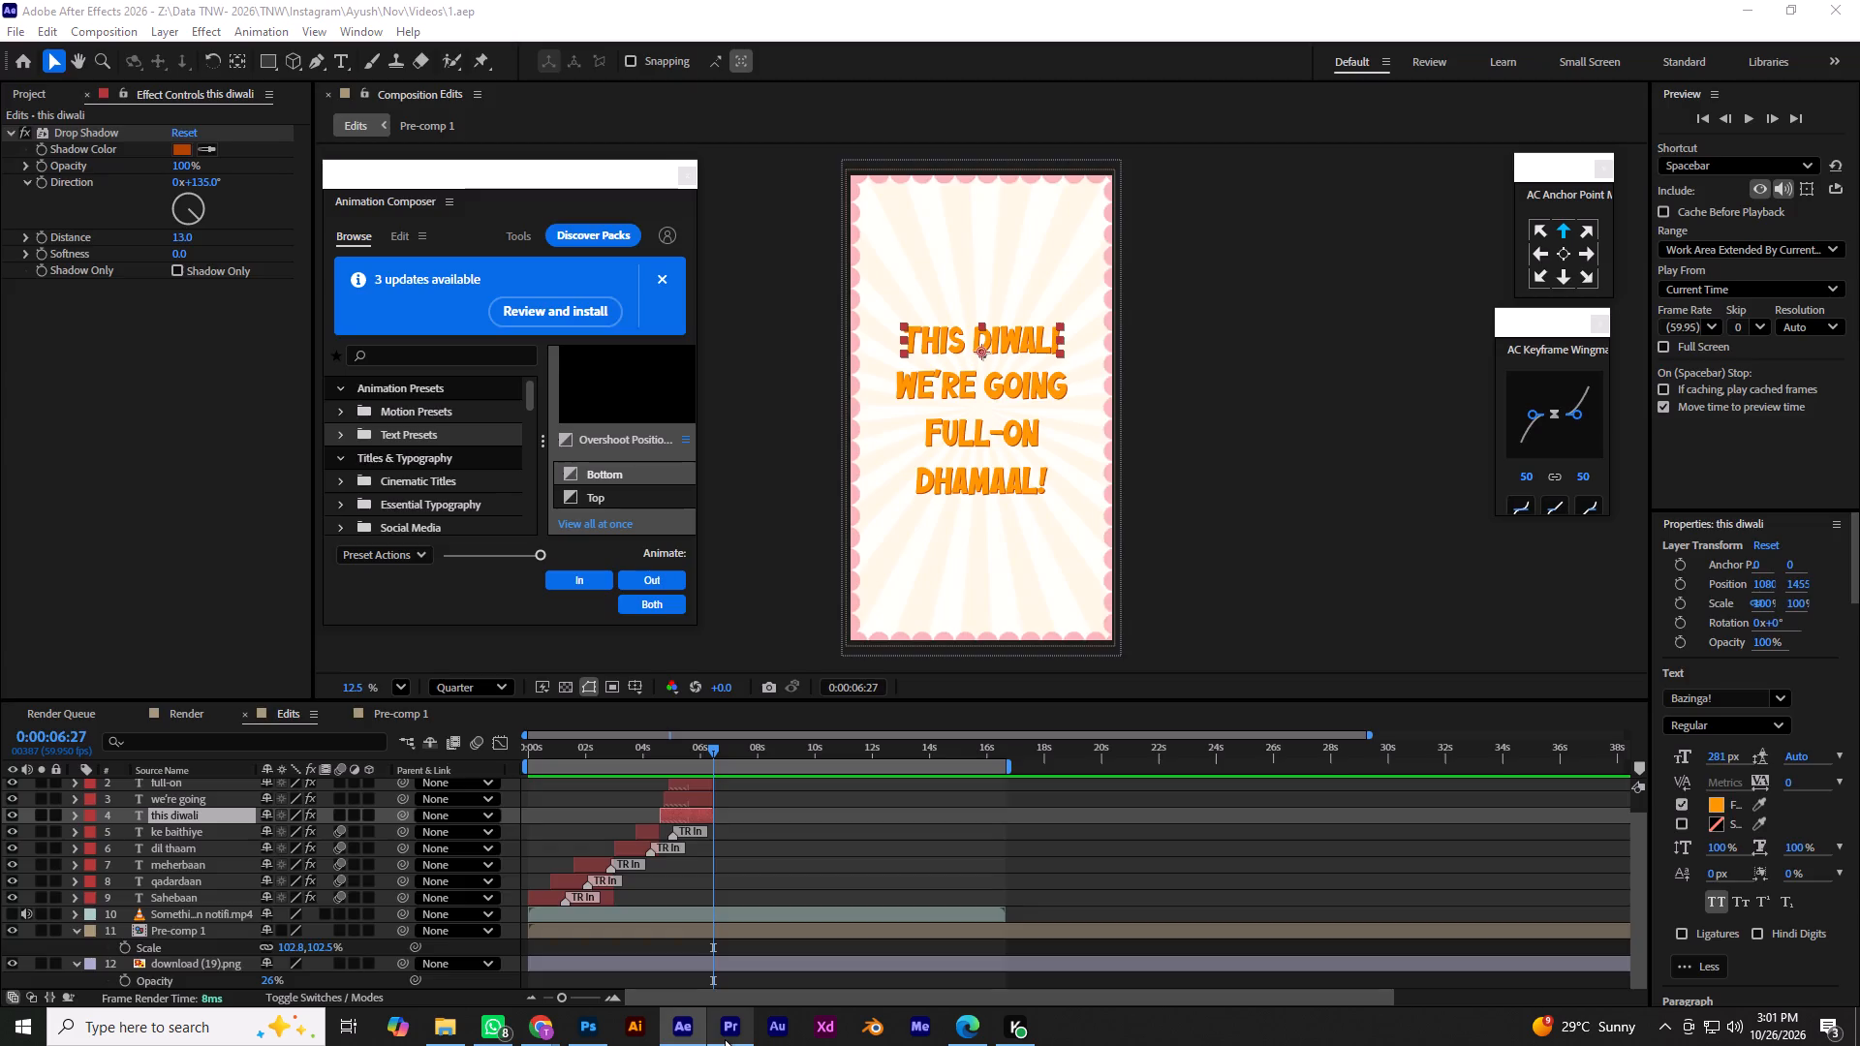